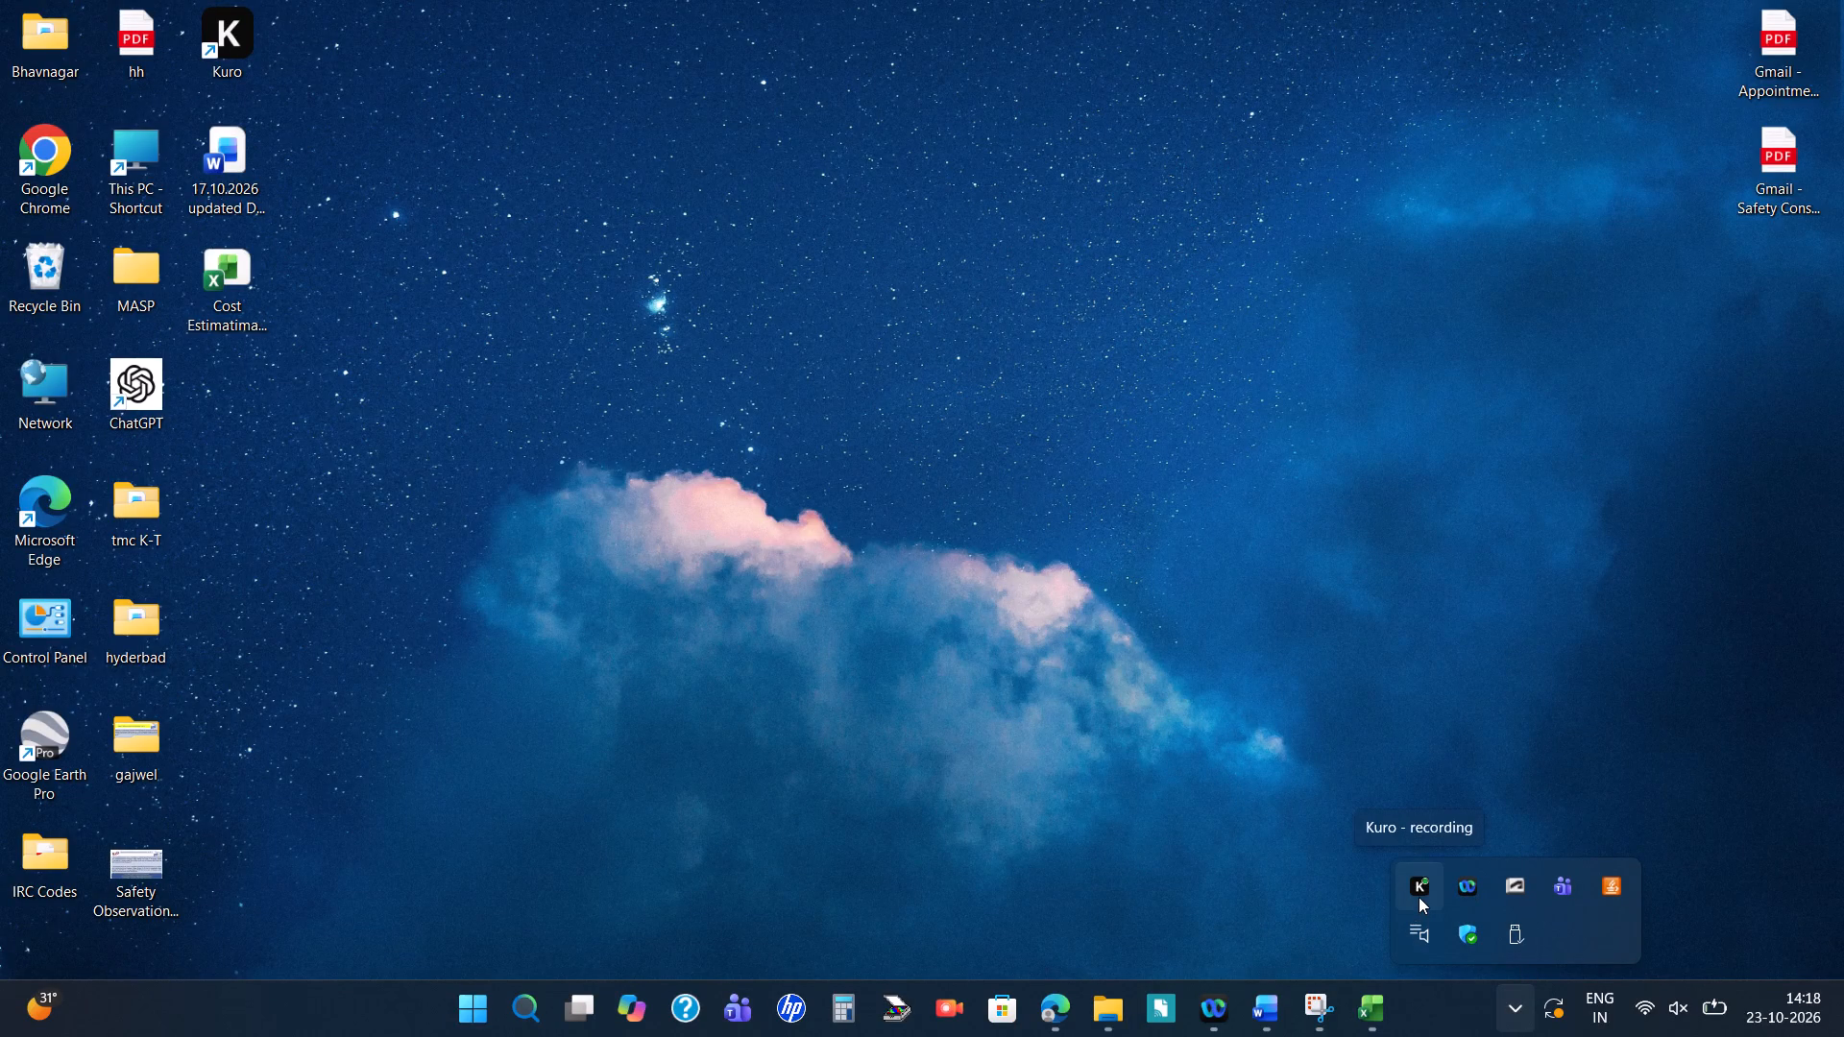
Switch to the Cost Estimation for Vulnerable Spots workbook and look through the RSA, SAAR and SAR Calculation sheets.
click(1328, 296)
click(1361, 1026)
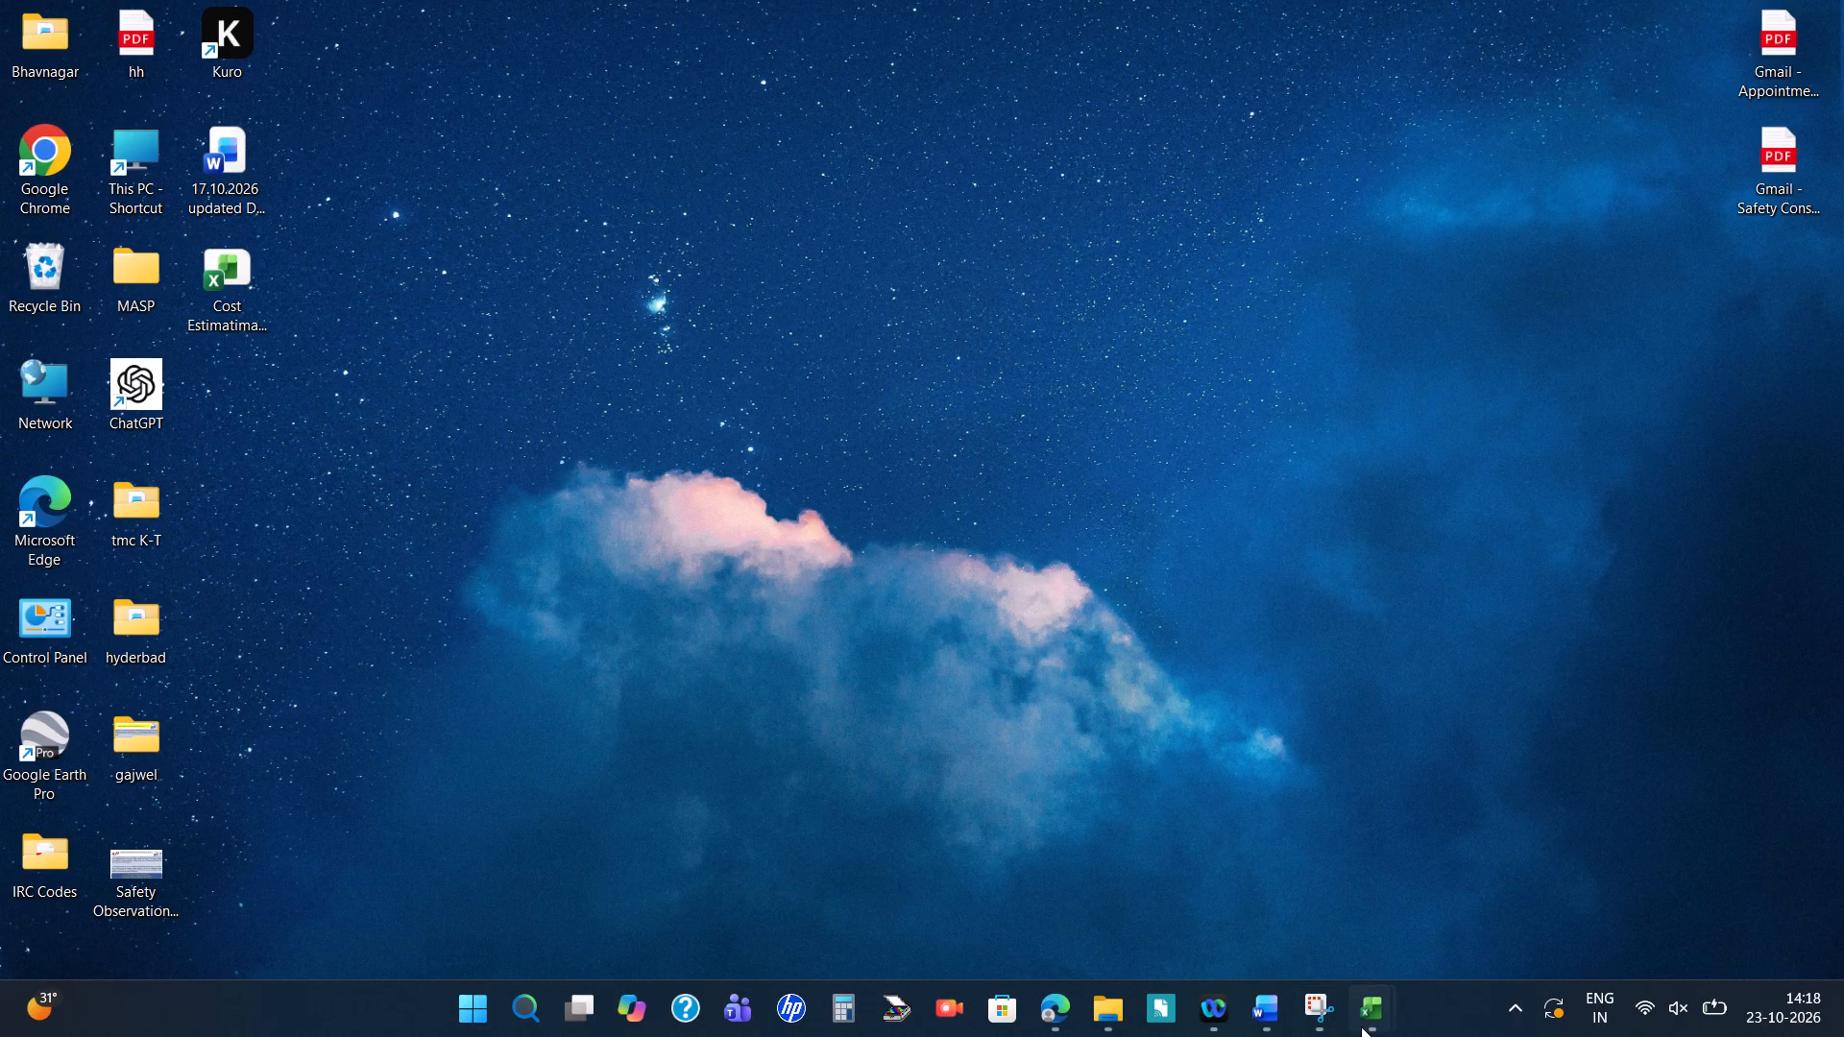
click(1421, 898)
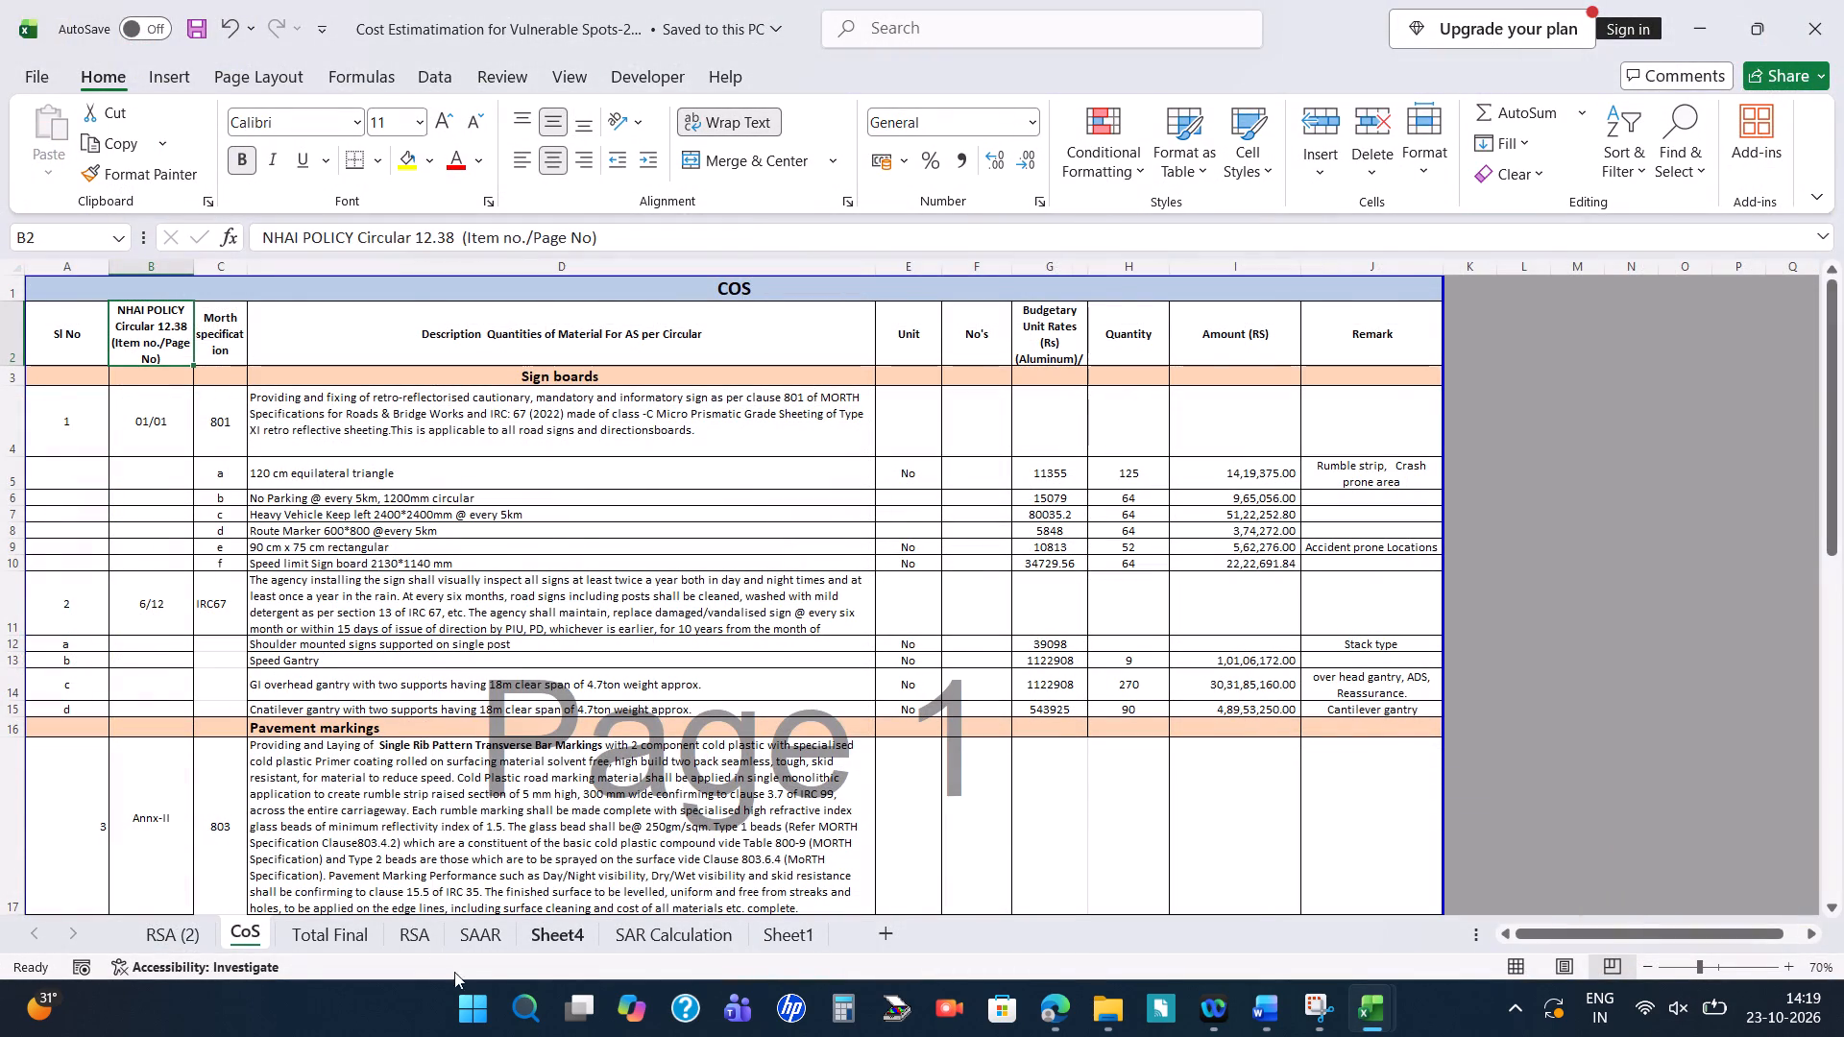
click(427, 928)
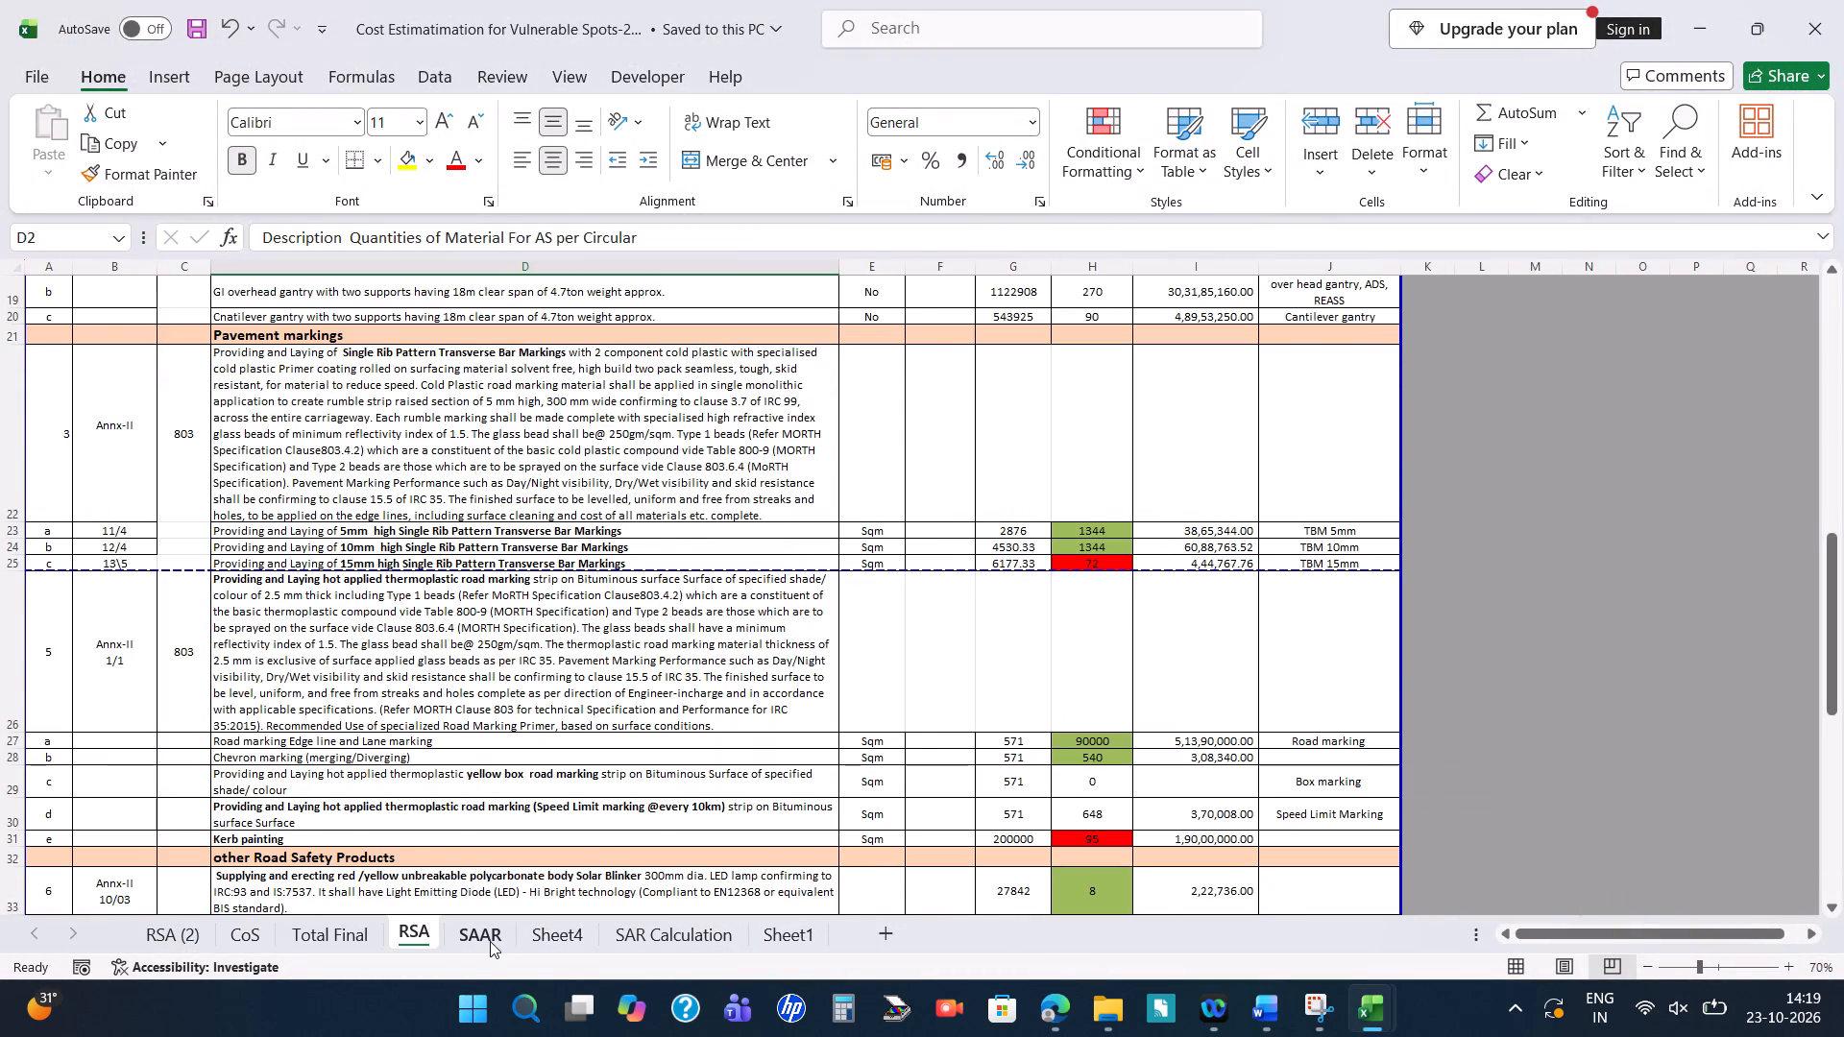
click(490, 941)
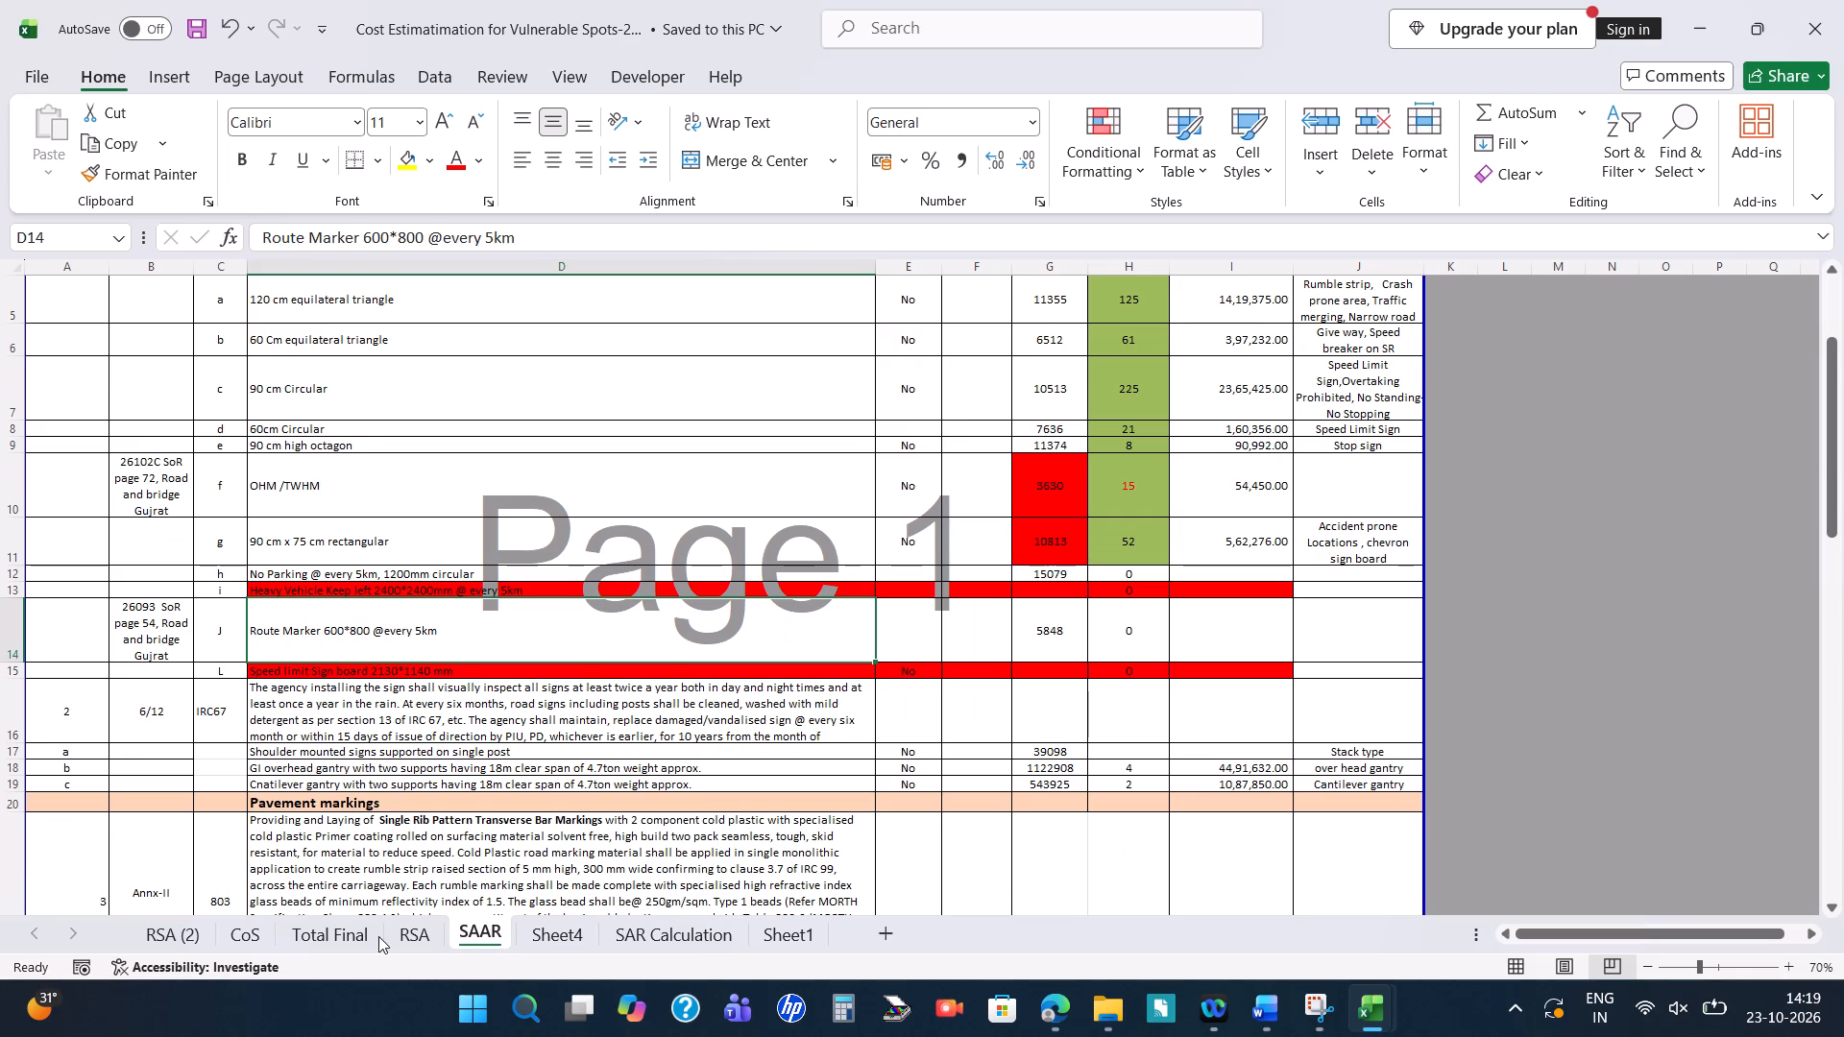
click(706, 934)
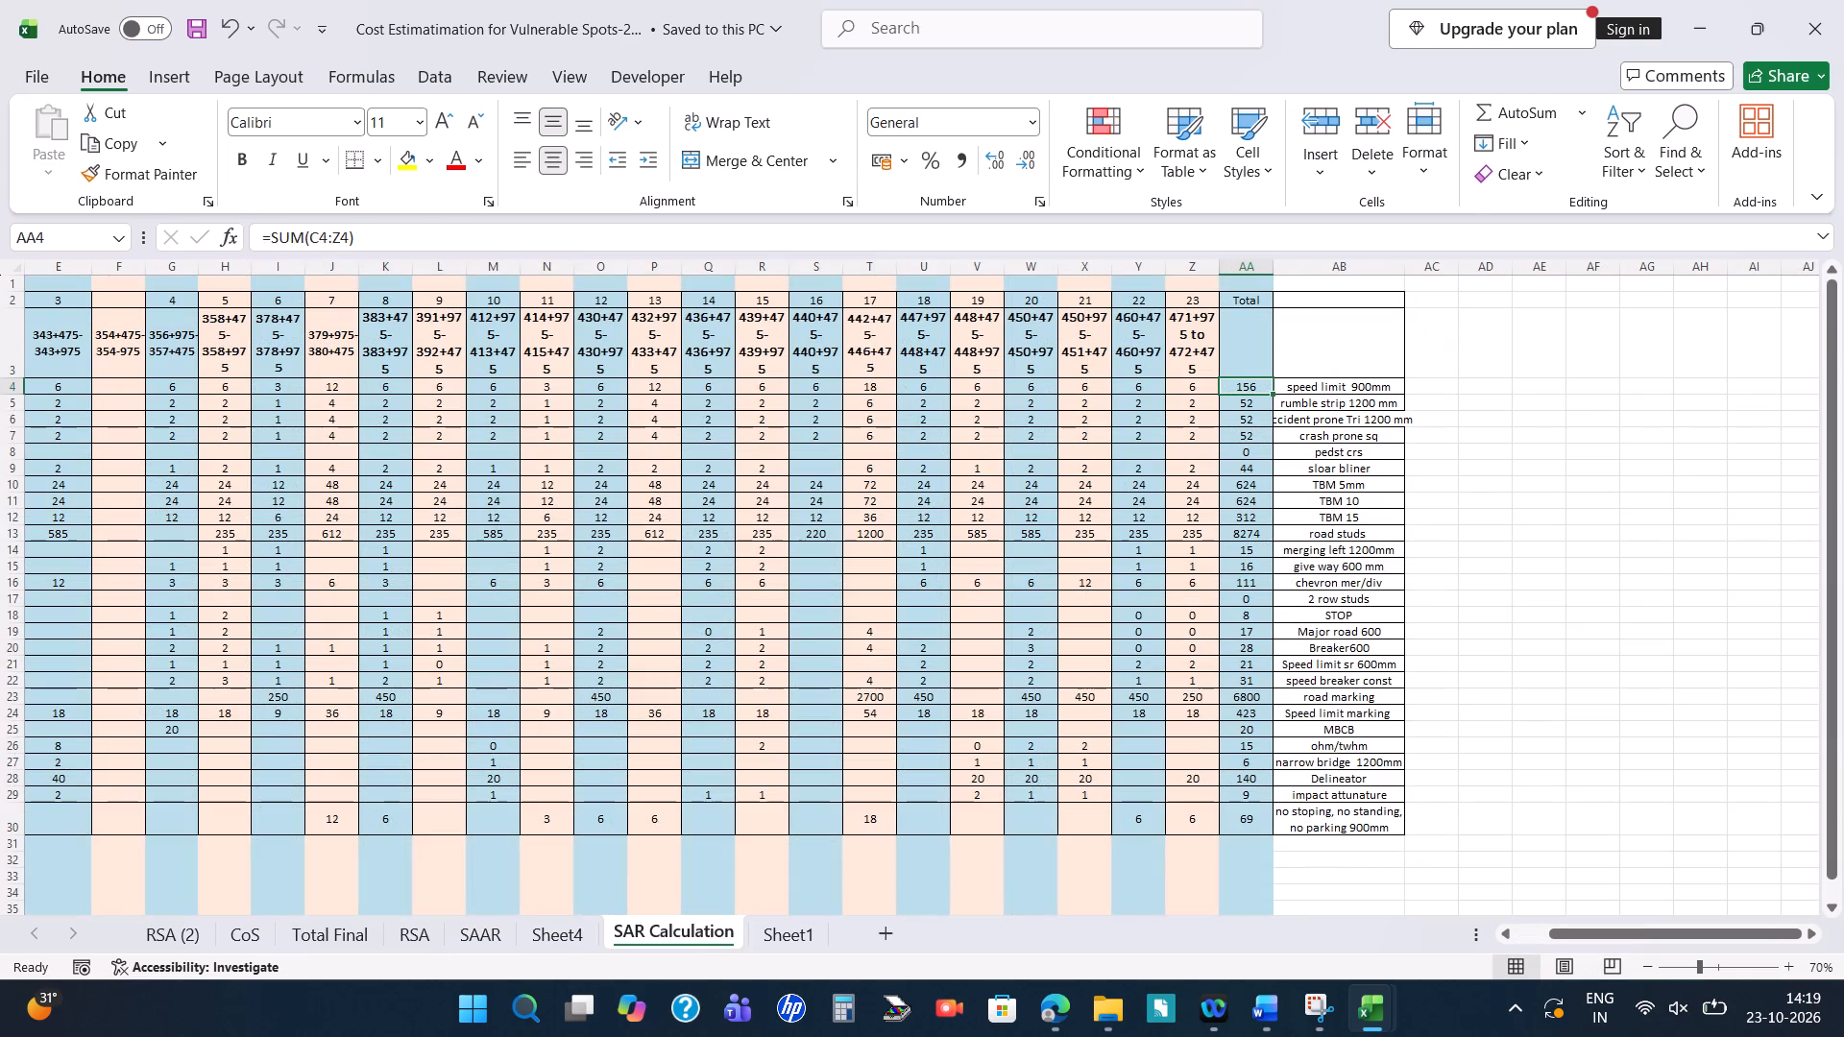
scroll(588, 723, up, 5)
Switch to the updated draft RSA Etawah to Kanpur report in Word and go to section 4.1.1 for Blackspot 1 (323+975-324+475).
click(1274, 1028)
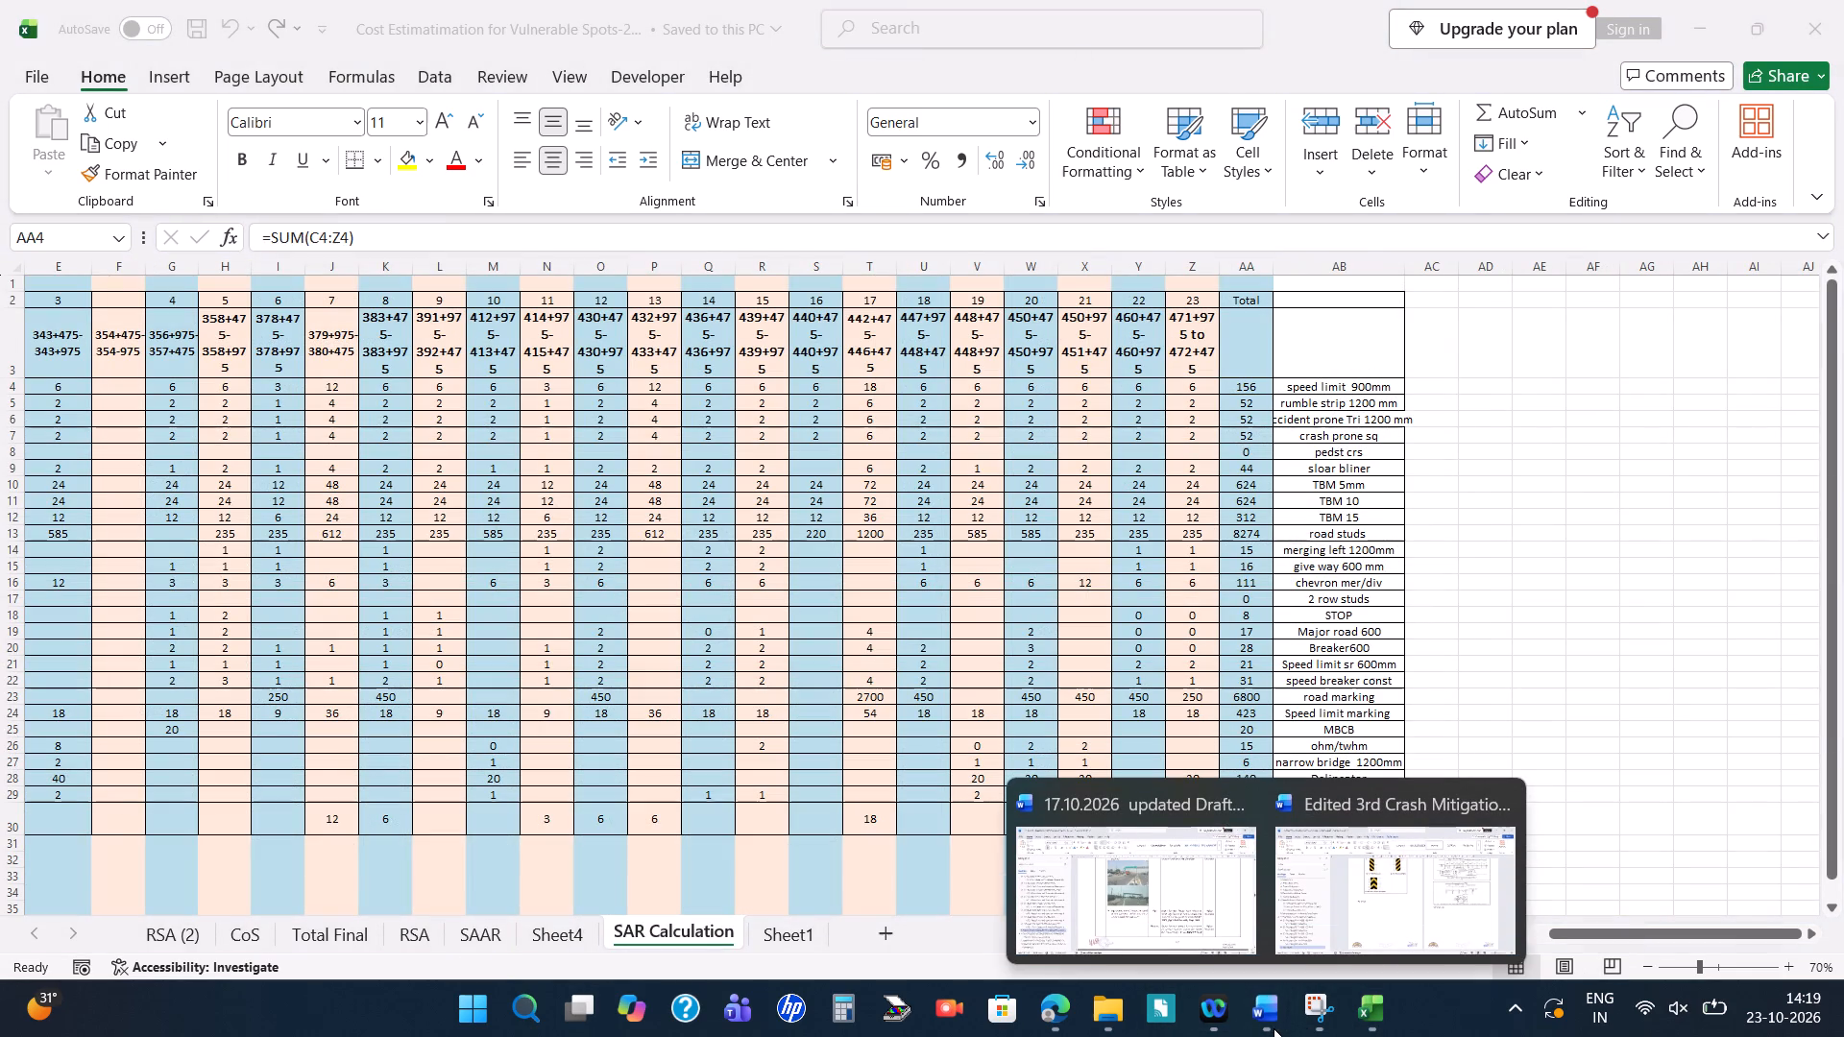
click(1171, 908)
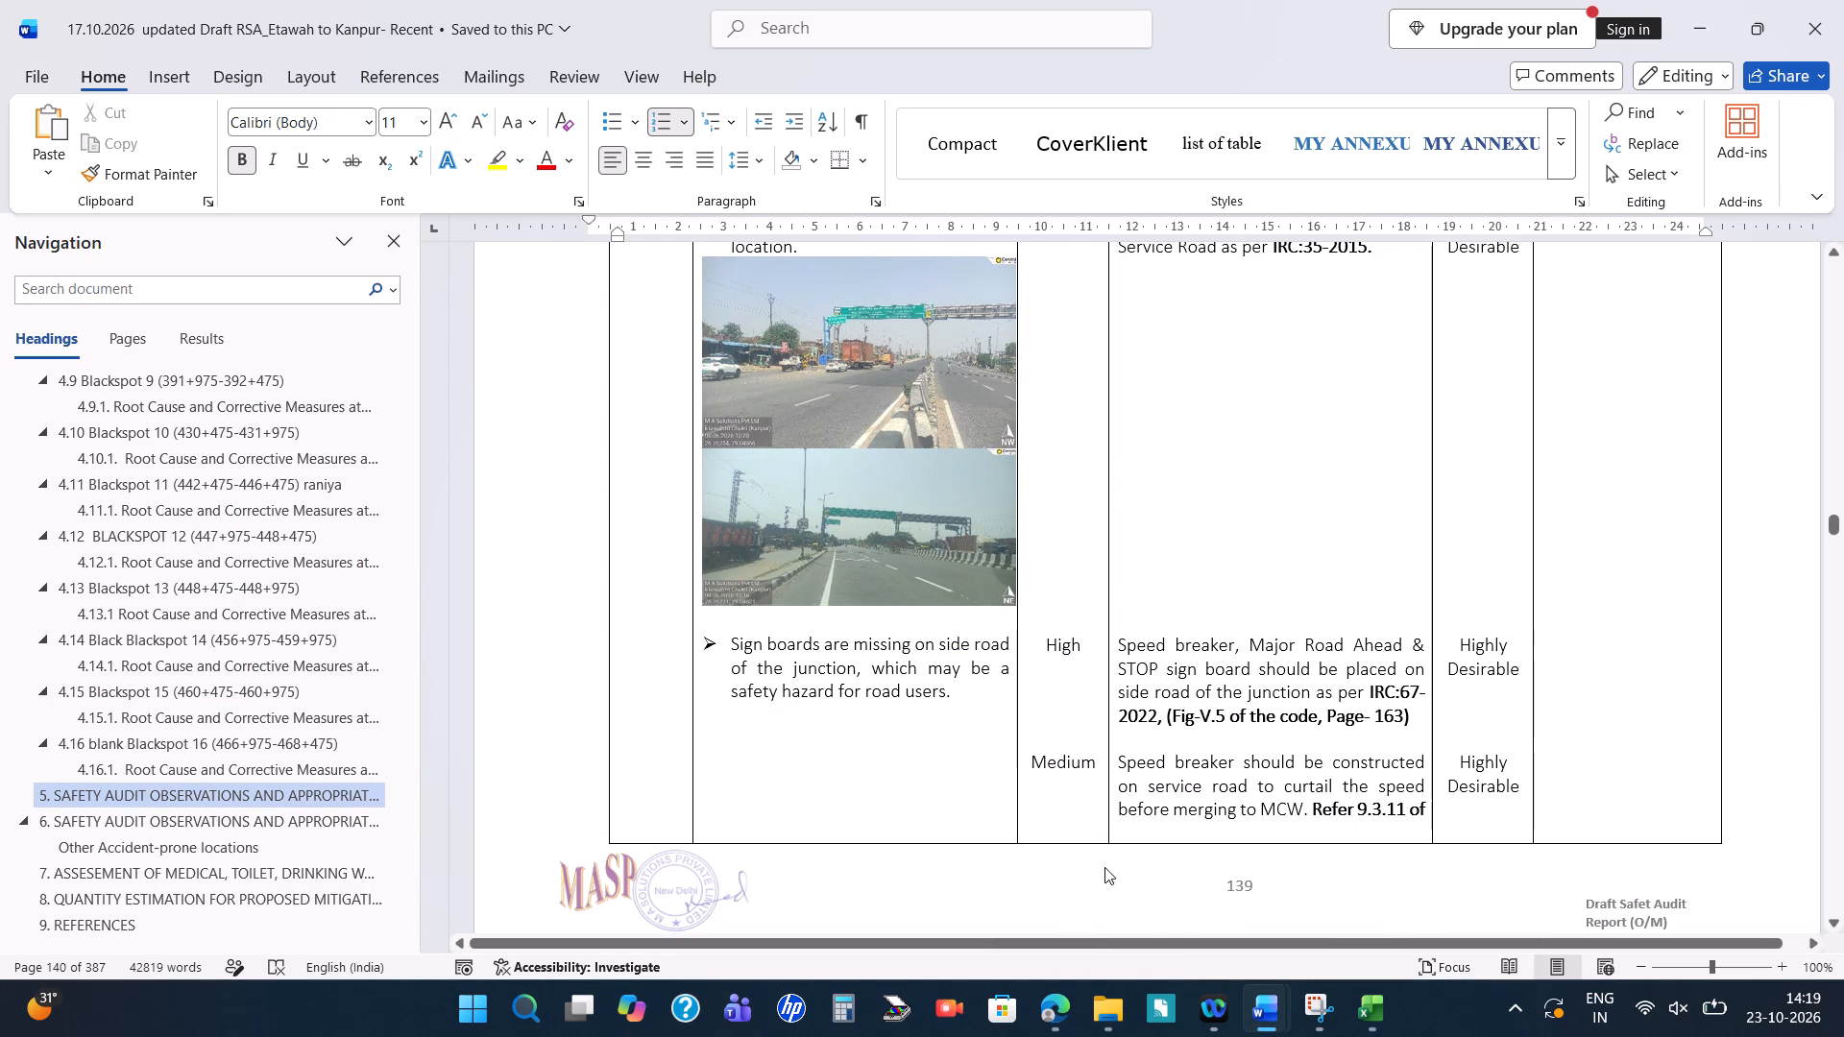
scroll(228, 623, up, 11)
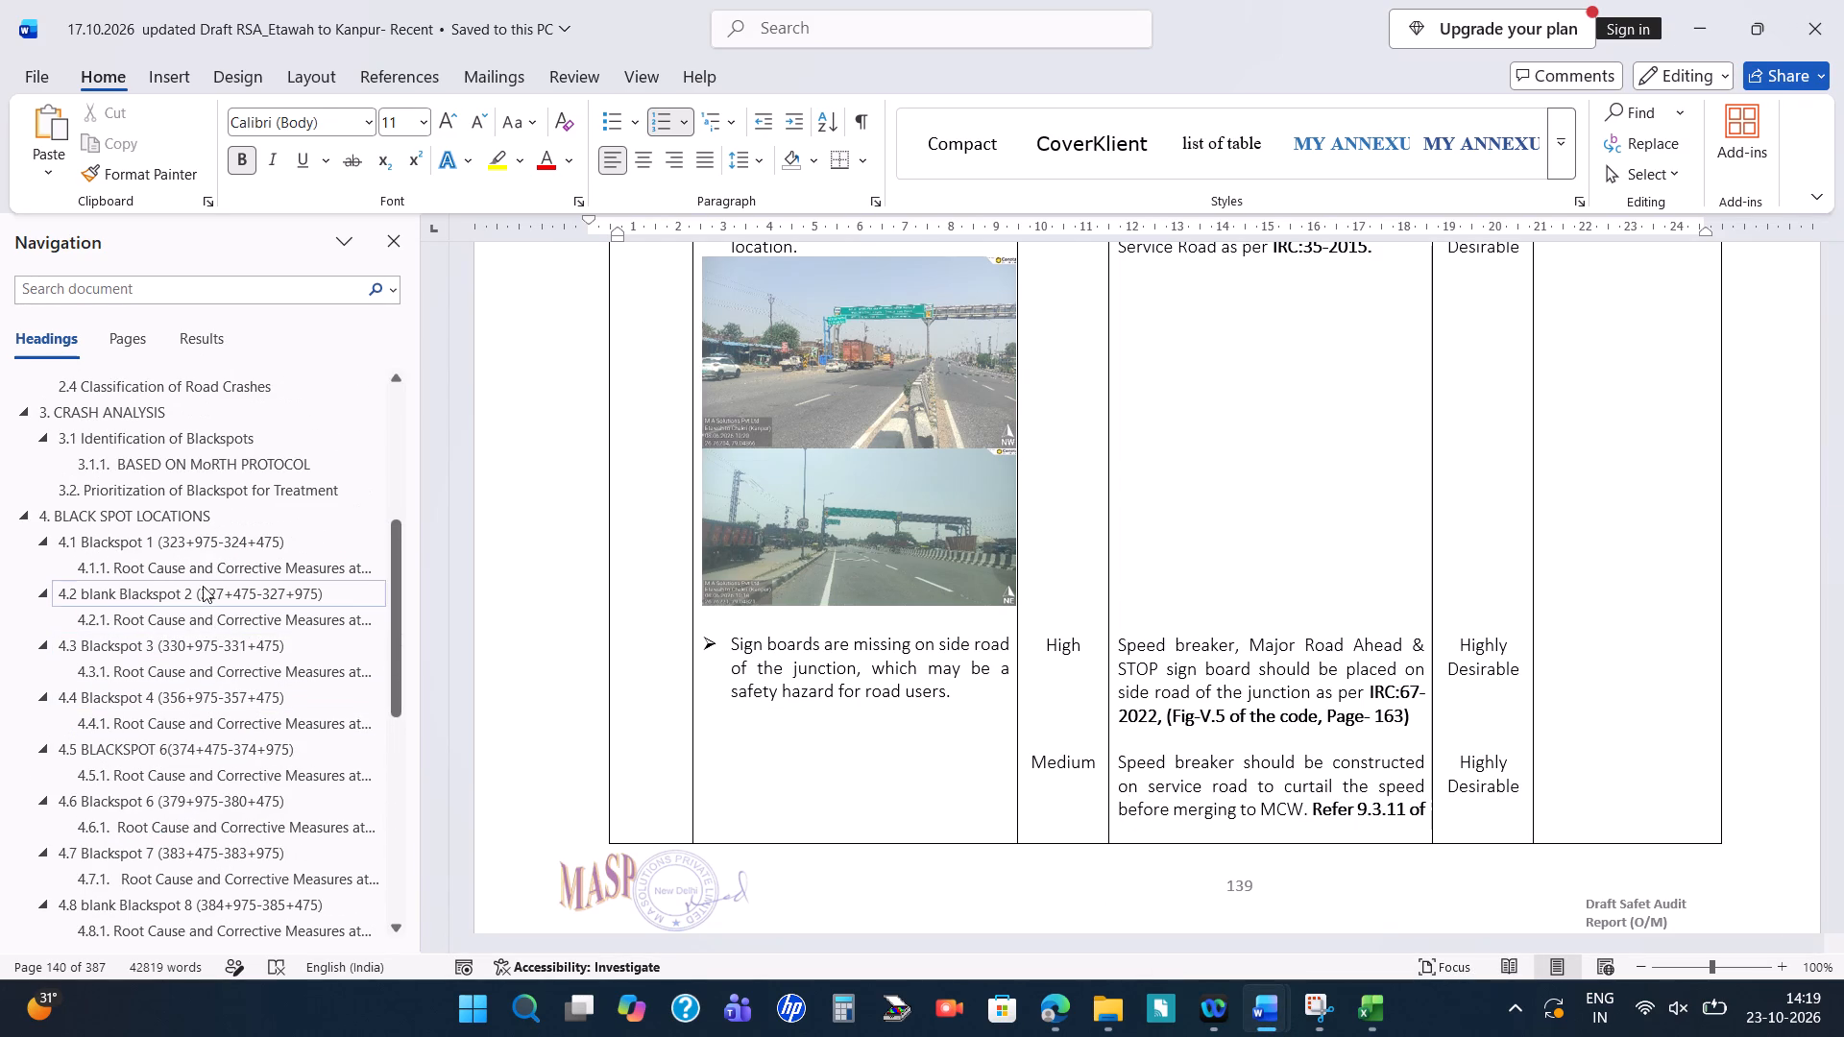
click(202, 572)
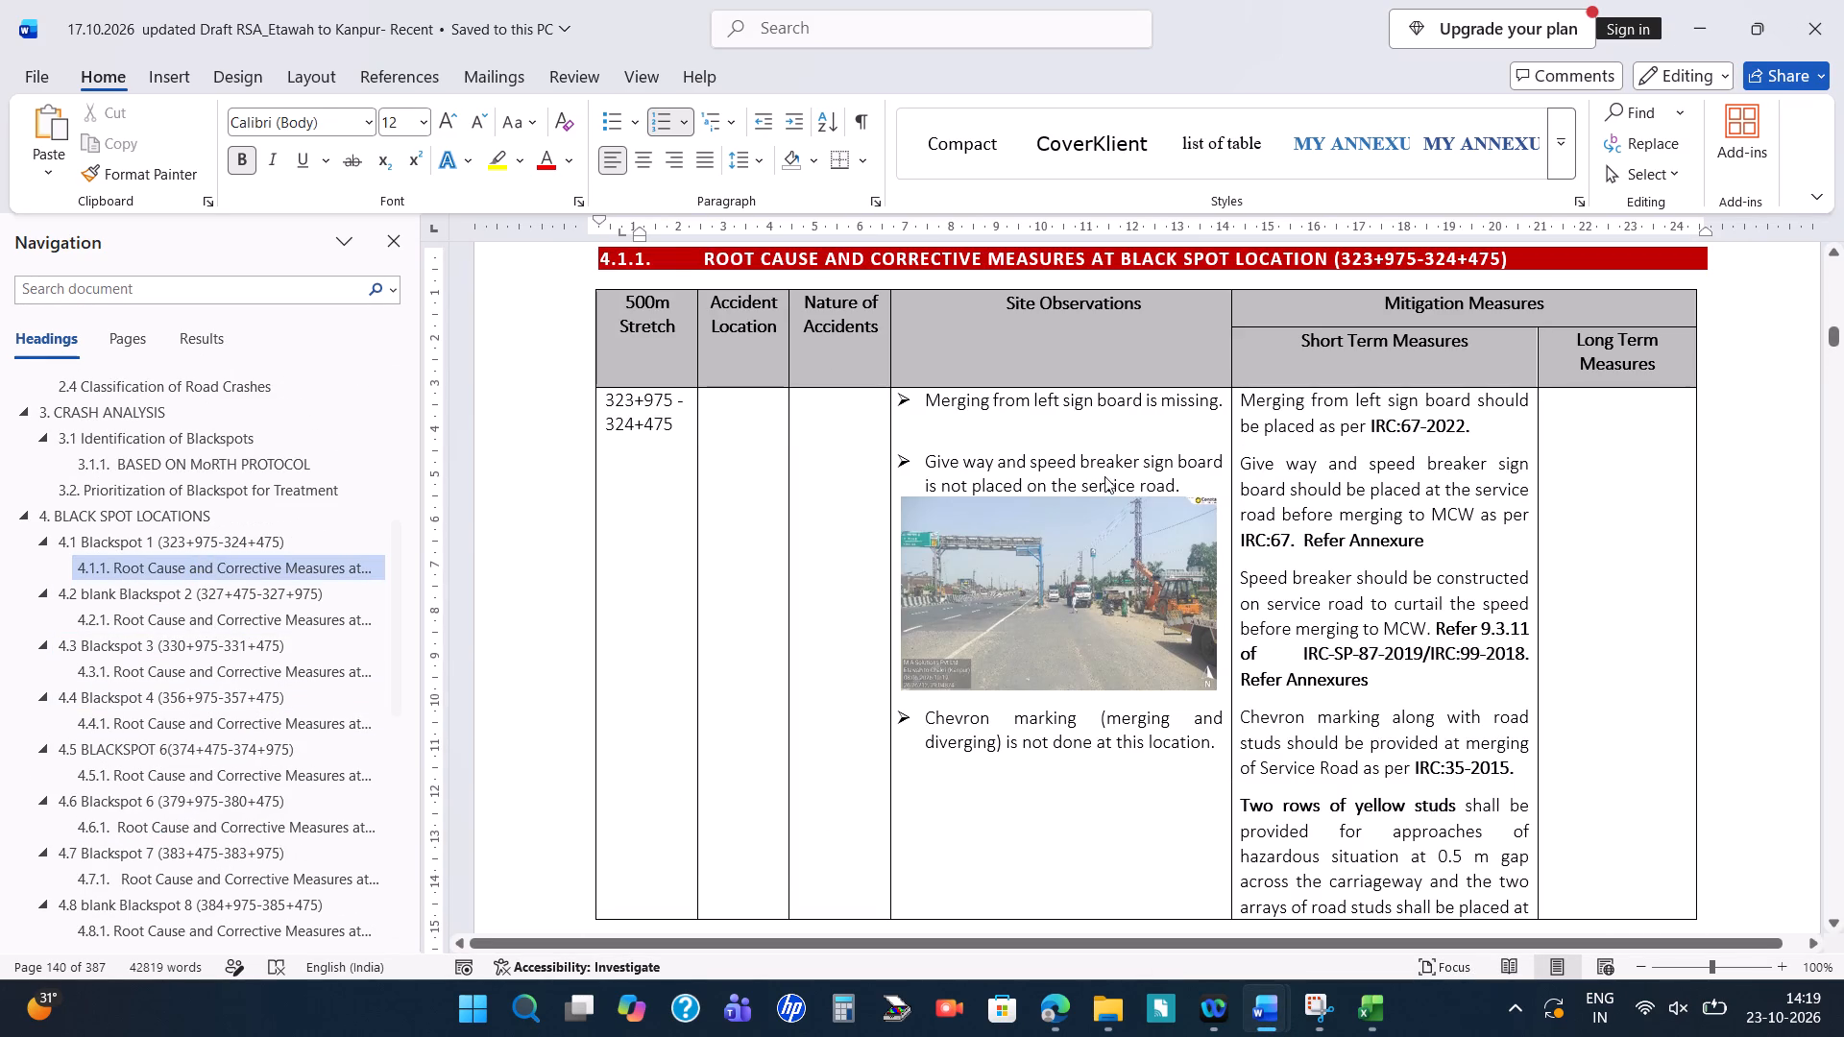
Check the merging left 1200mm quantity for 323+975 on the Excel SAR Calculation sheet against section 4.1.1 of the Word report.
click(1376, 1021)
click(1428, 877)
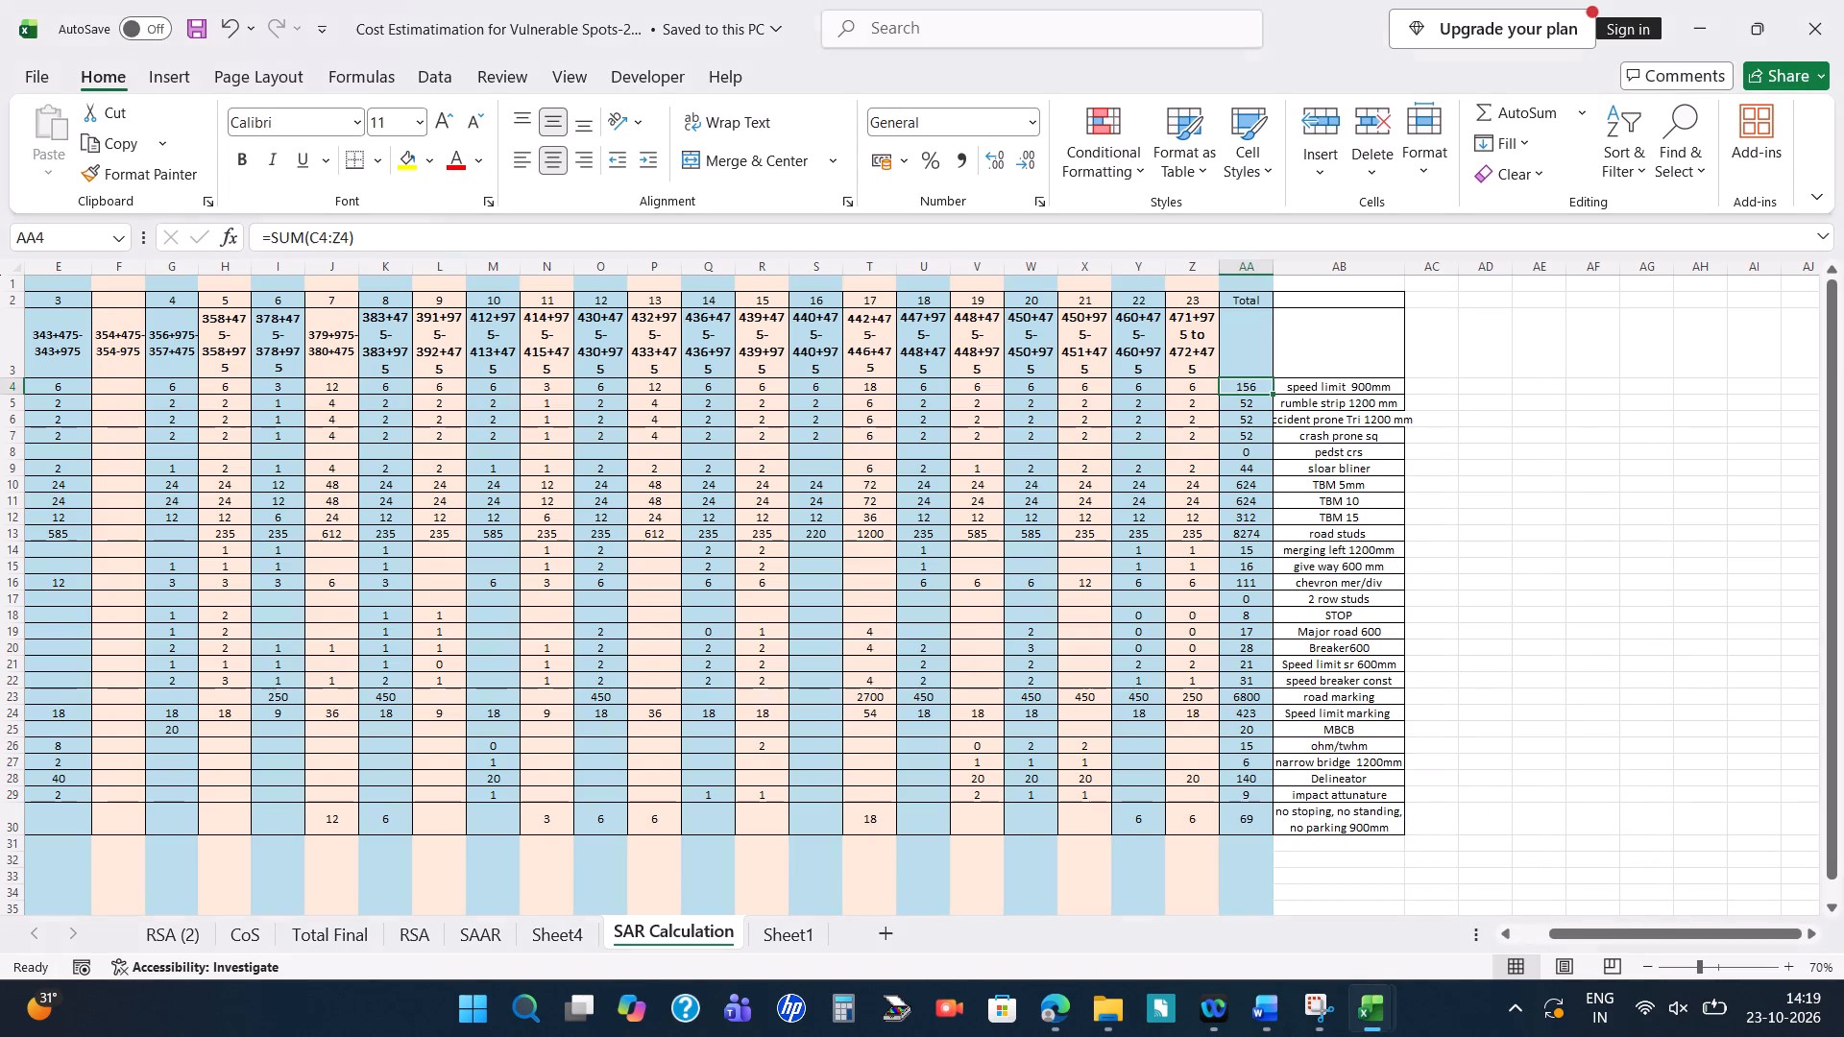
drag(1559, 933, 1524, 942)
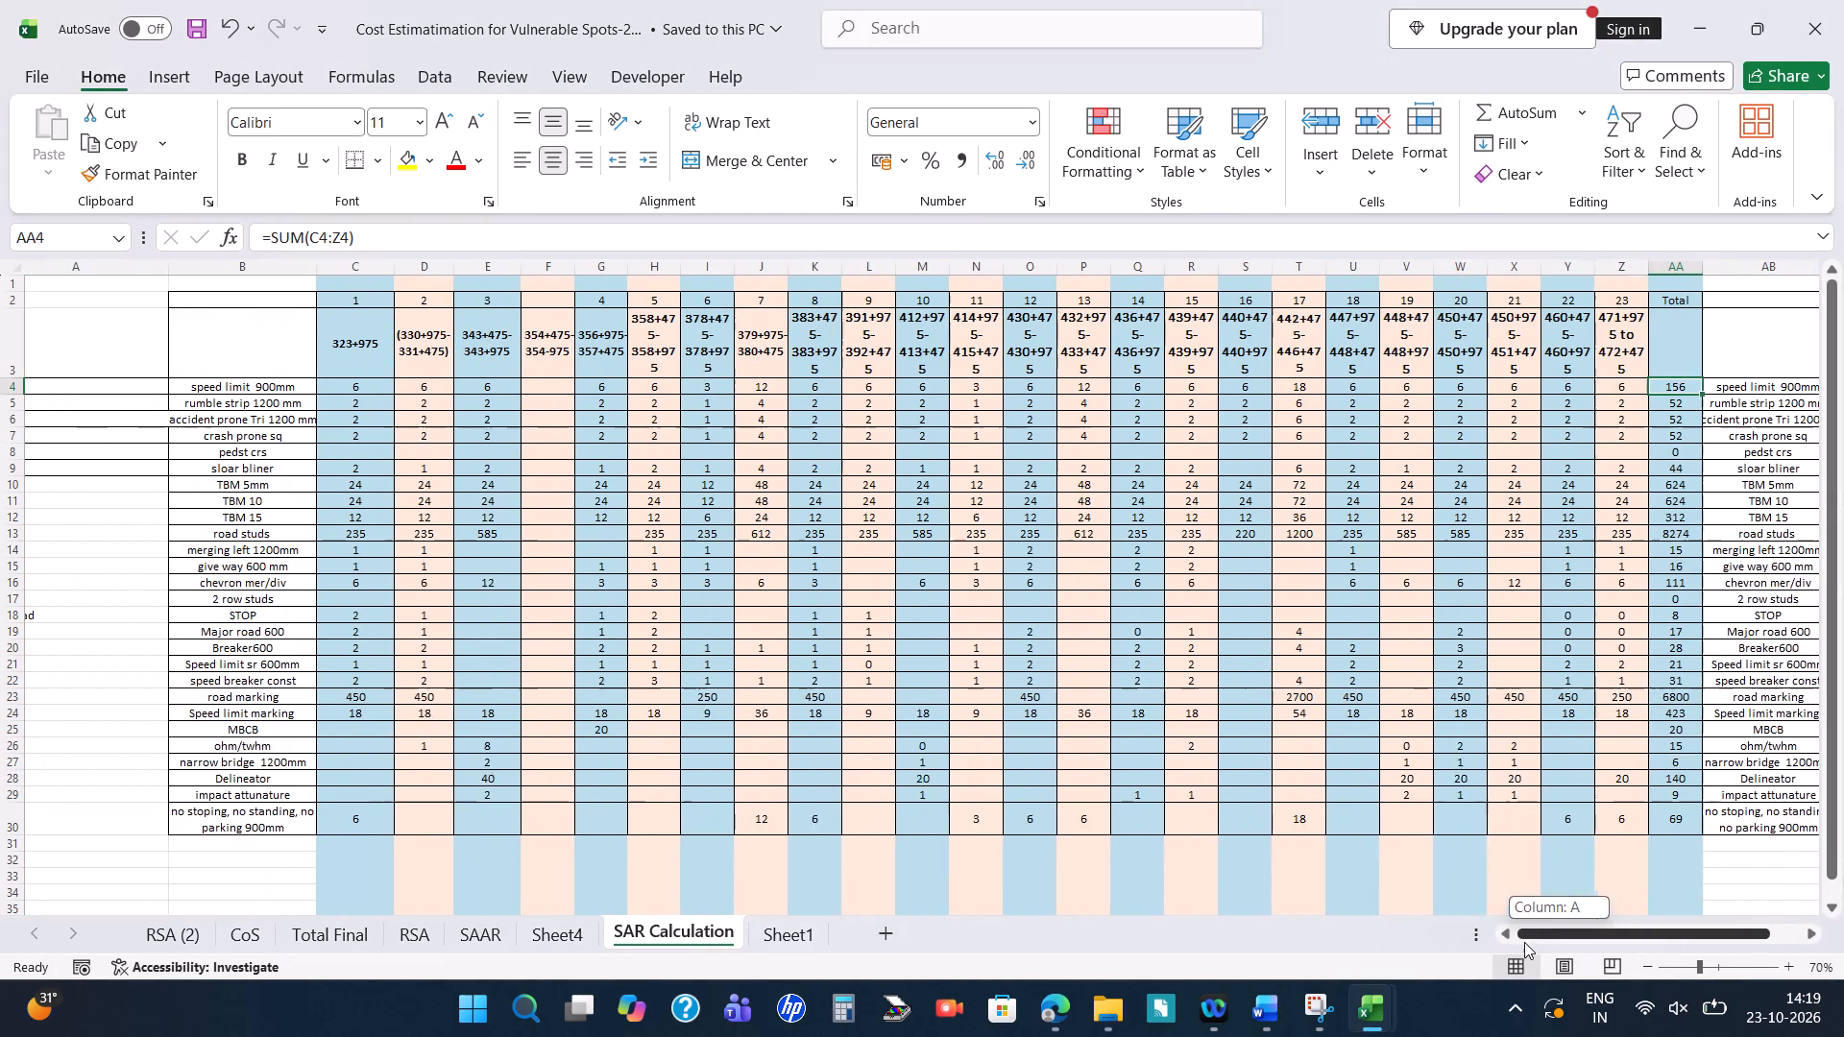
drag(1524, 942, 1523, 942)
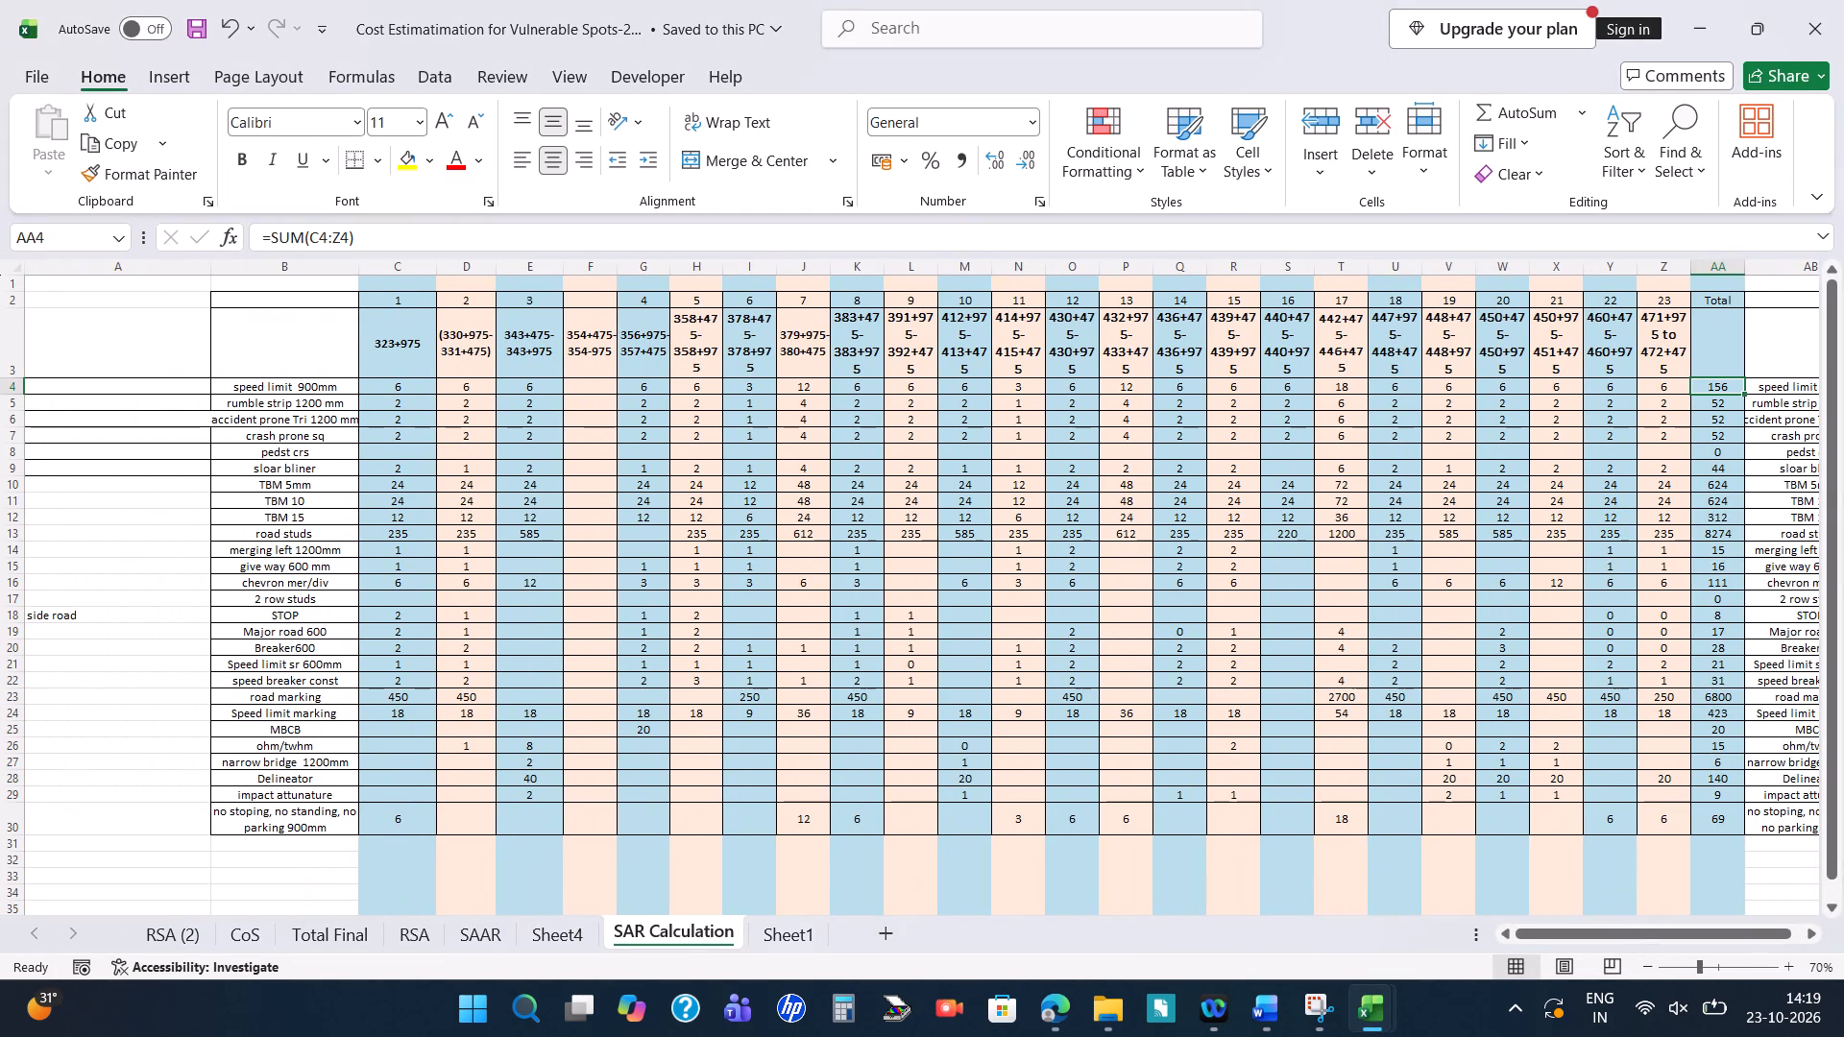
click(387, 553)
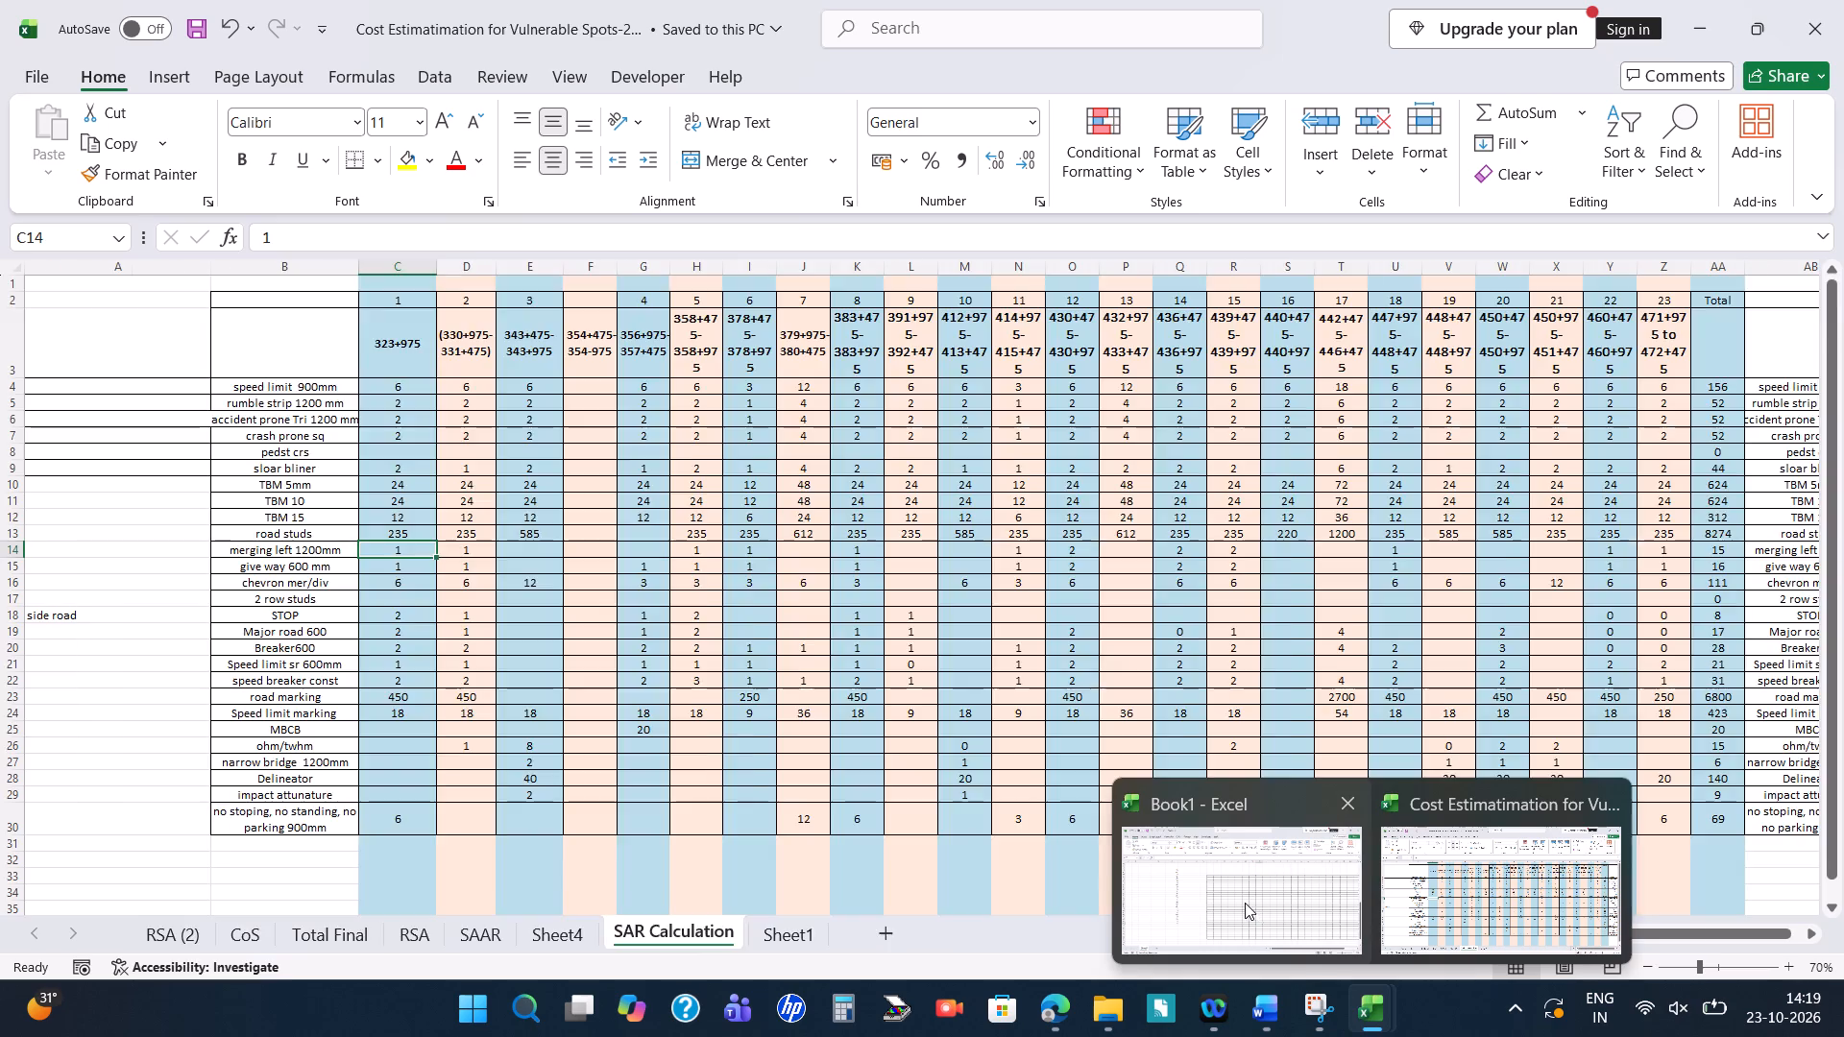
click(1269, 1014)
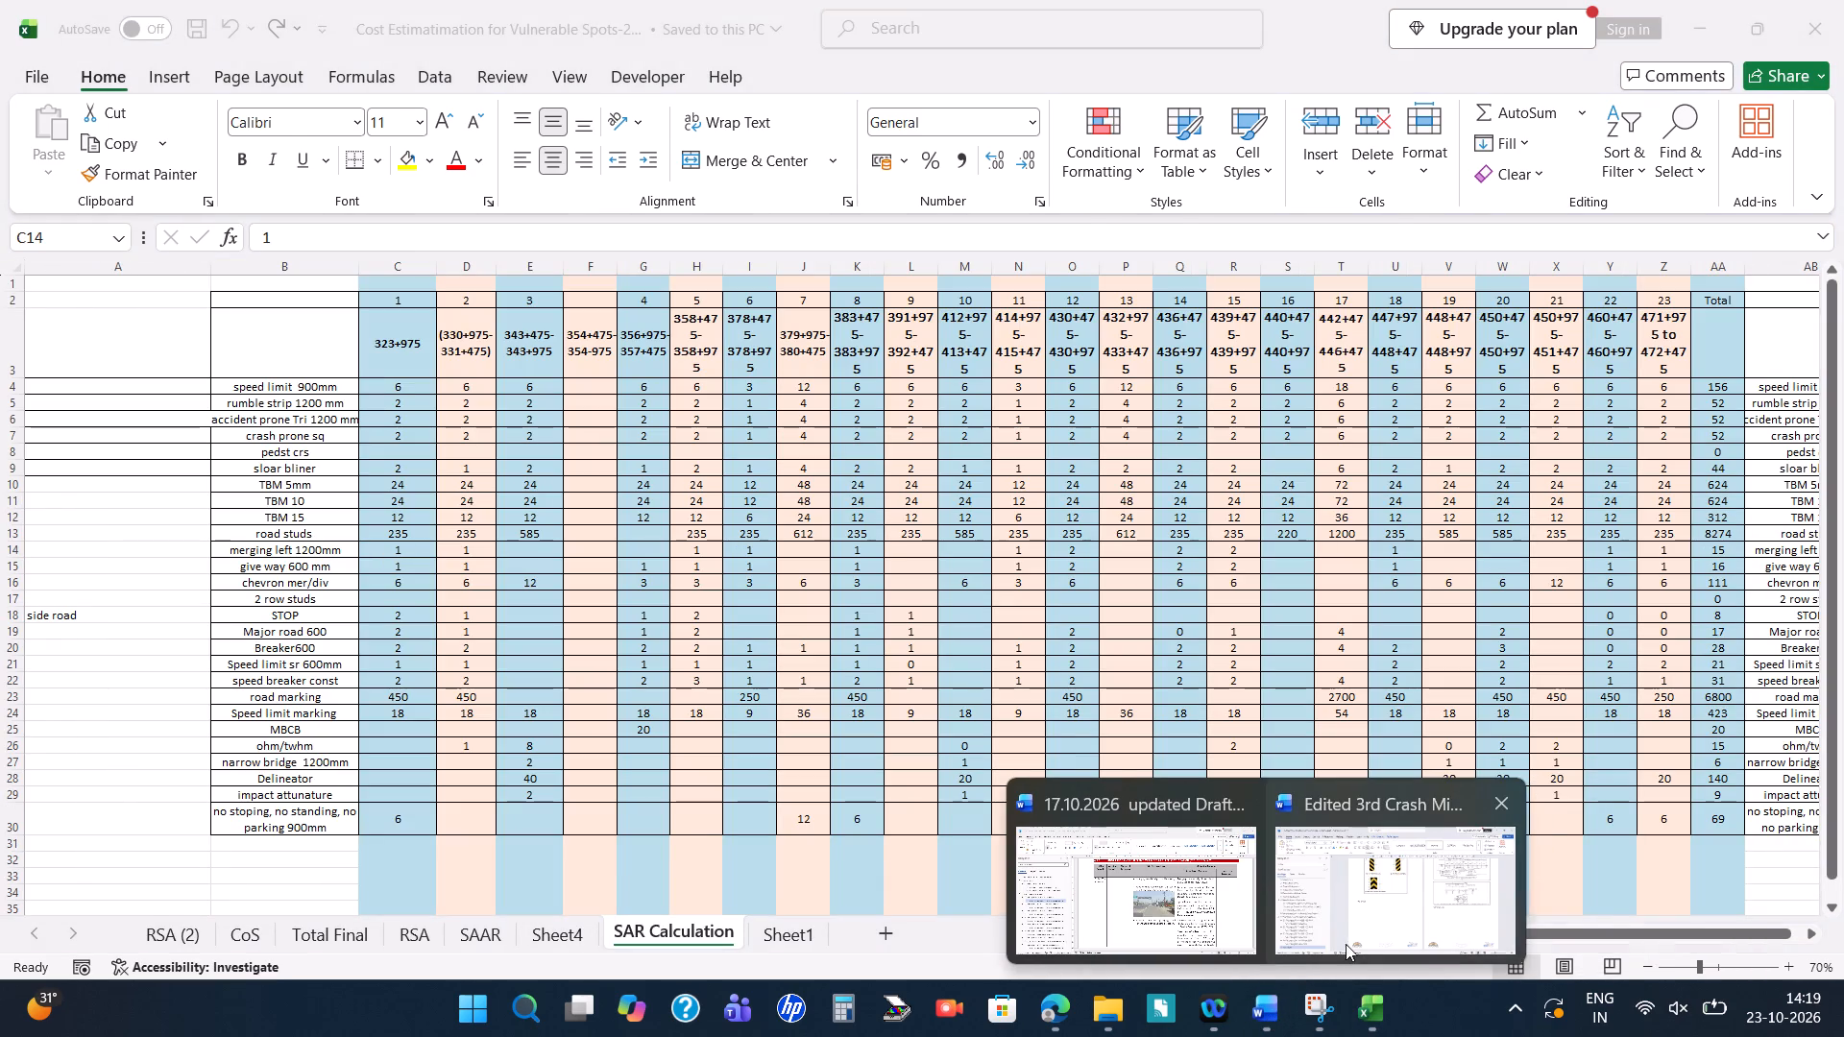
click(1183, 875)
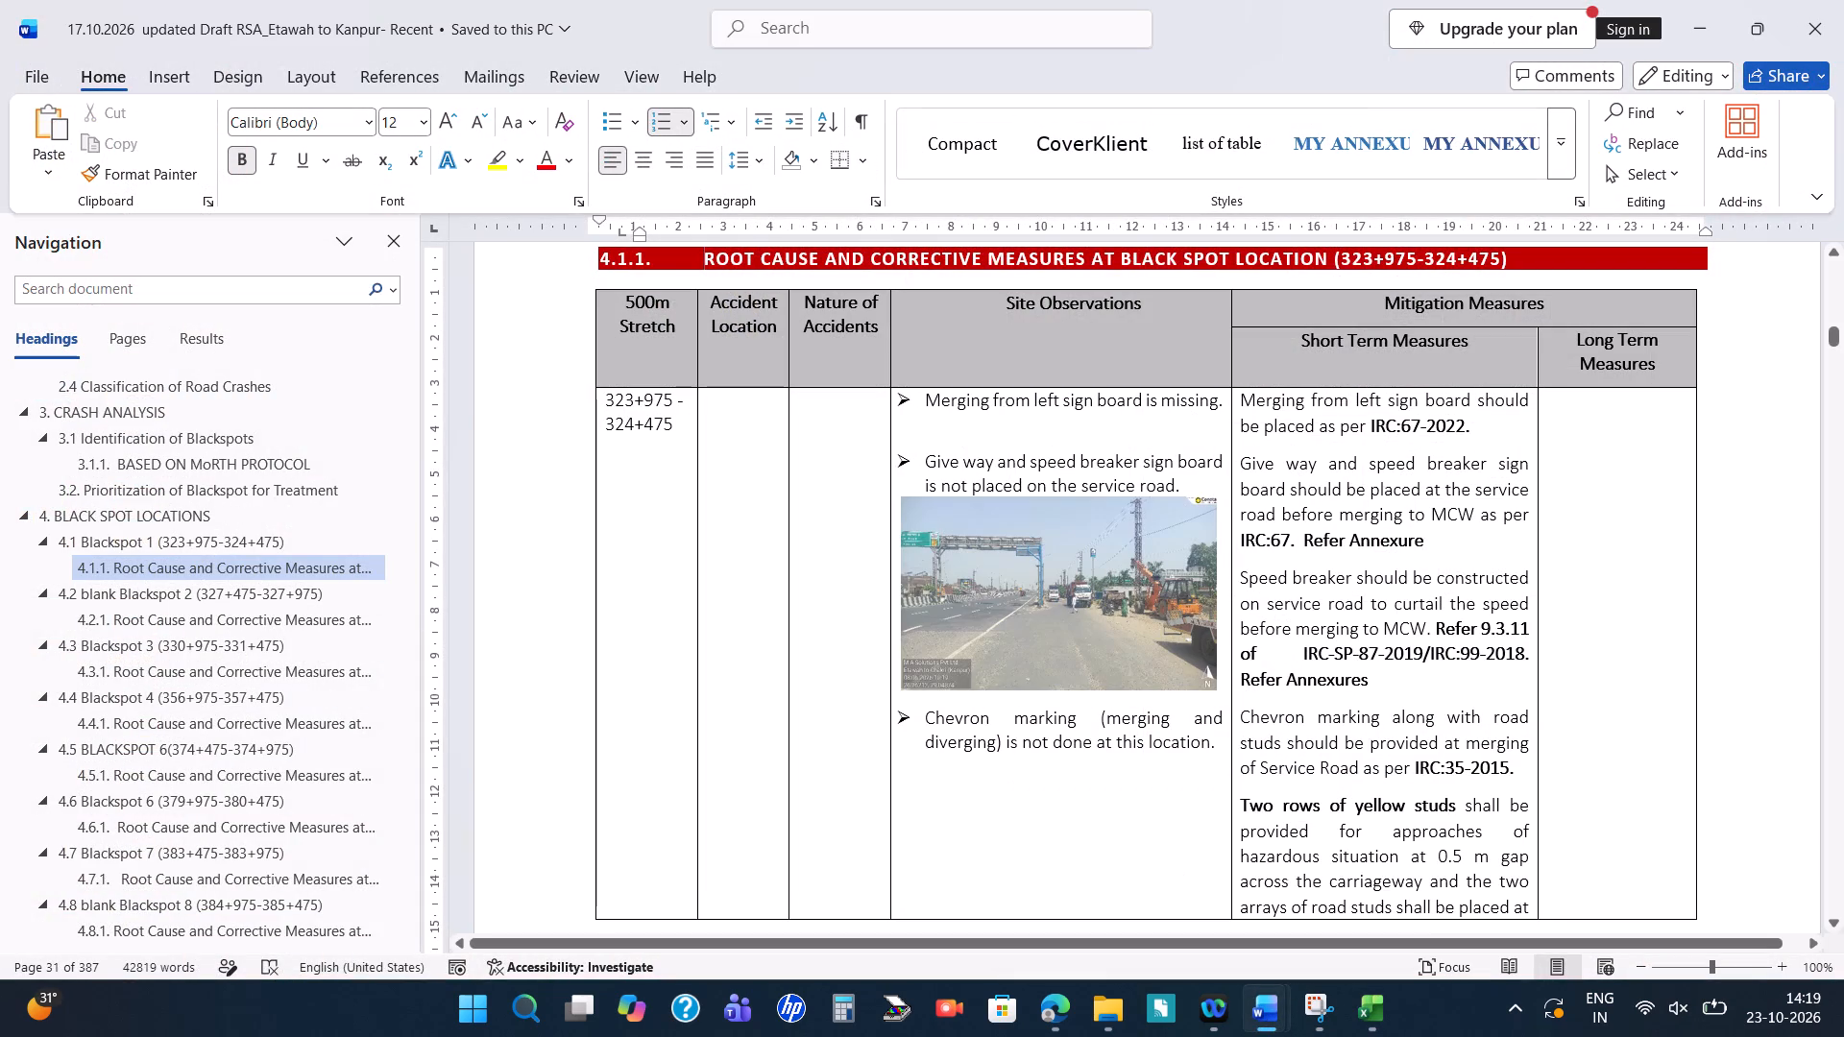
Back in the Excel SAR Calculation sheet, examine the give way, speed breaker, crash prone, solar blinker, TBM and road stud quantities for 323+975.
click(1376, 1020)
click(1453, 900)
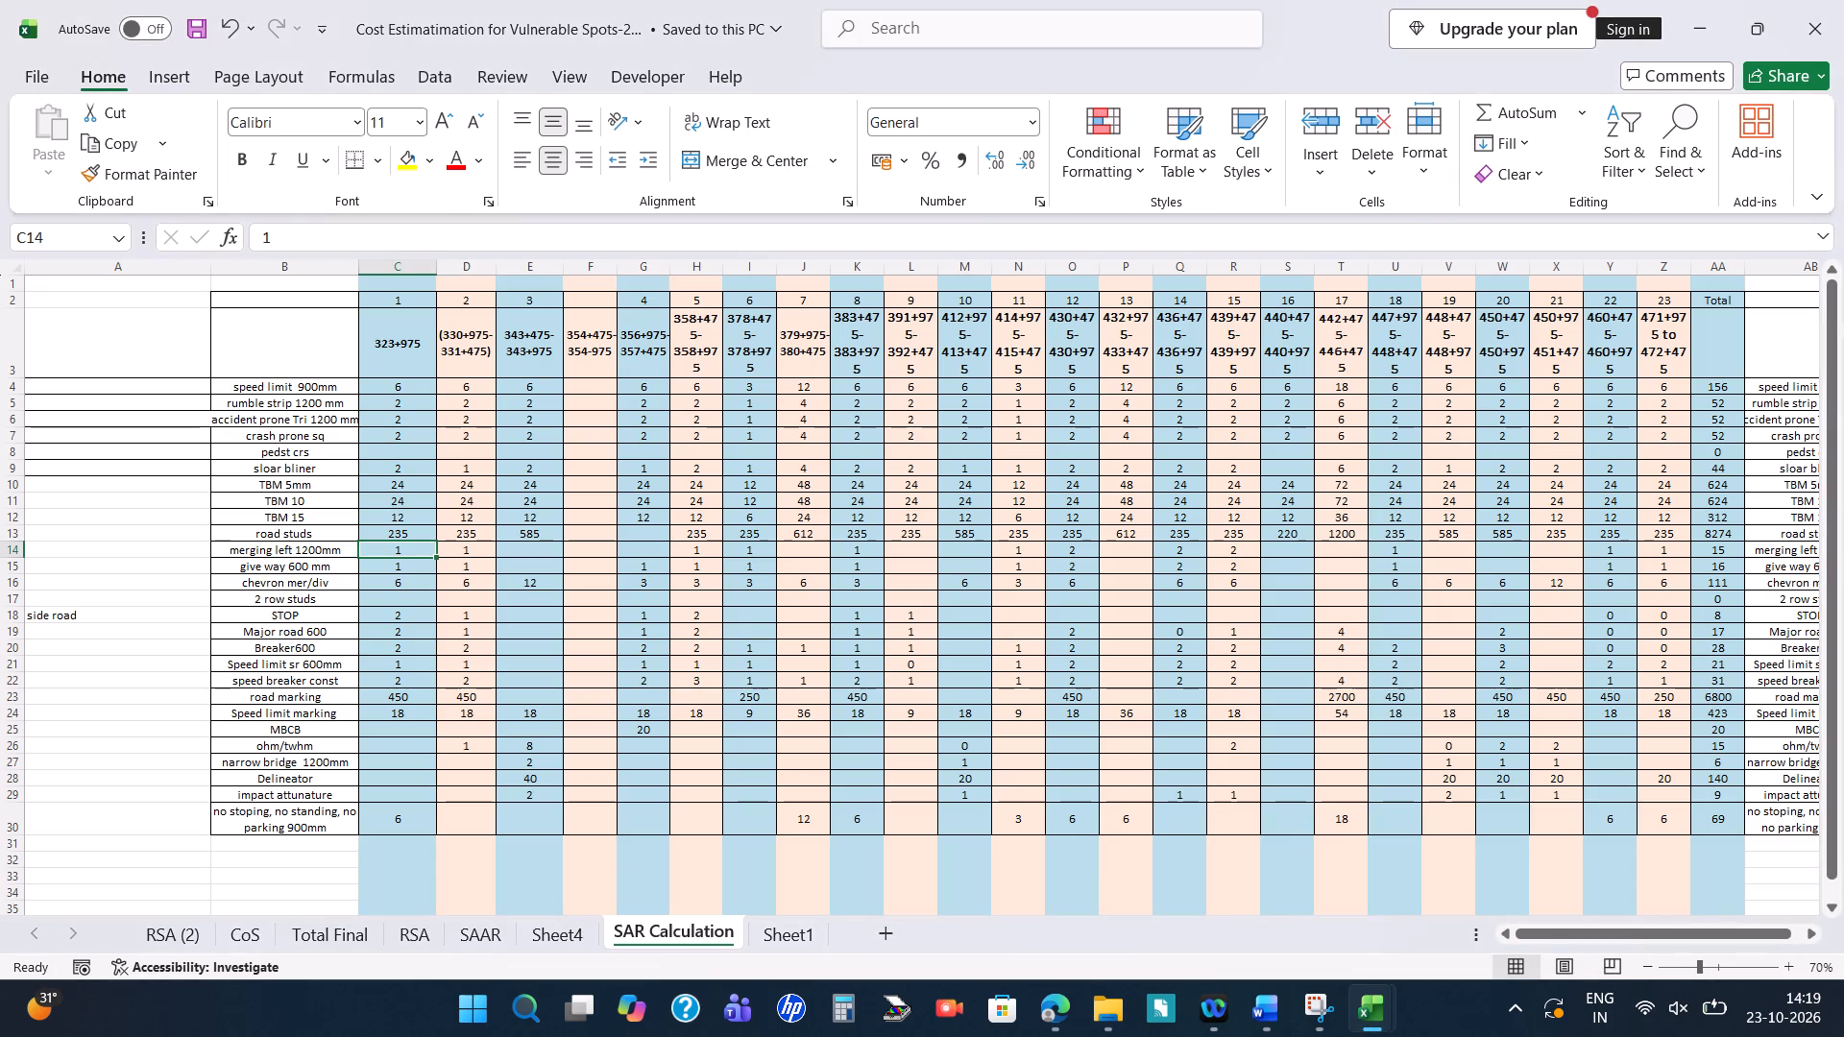
click(381, 567)
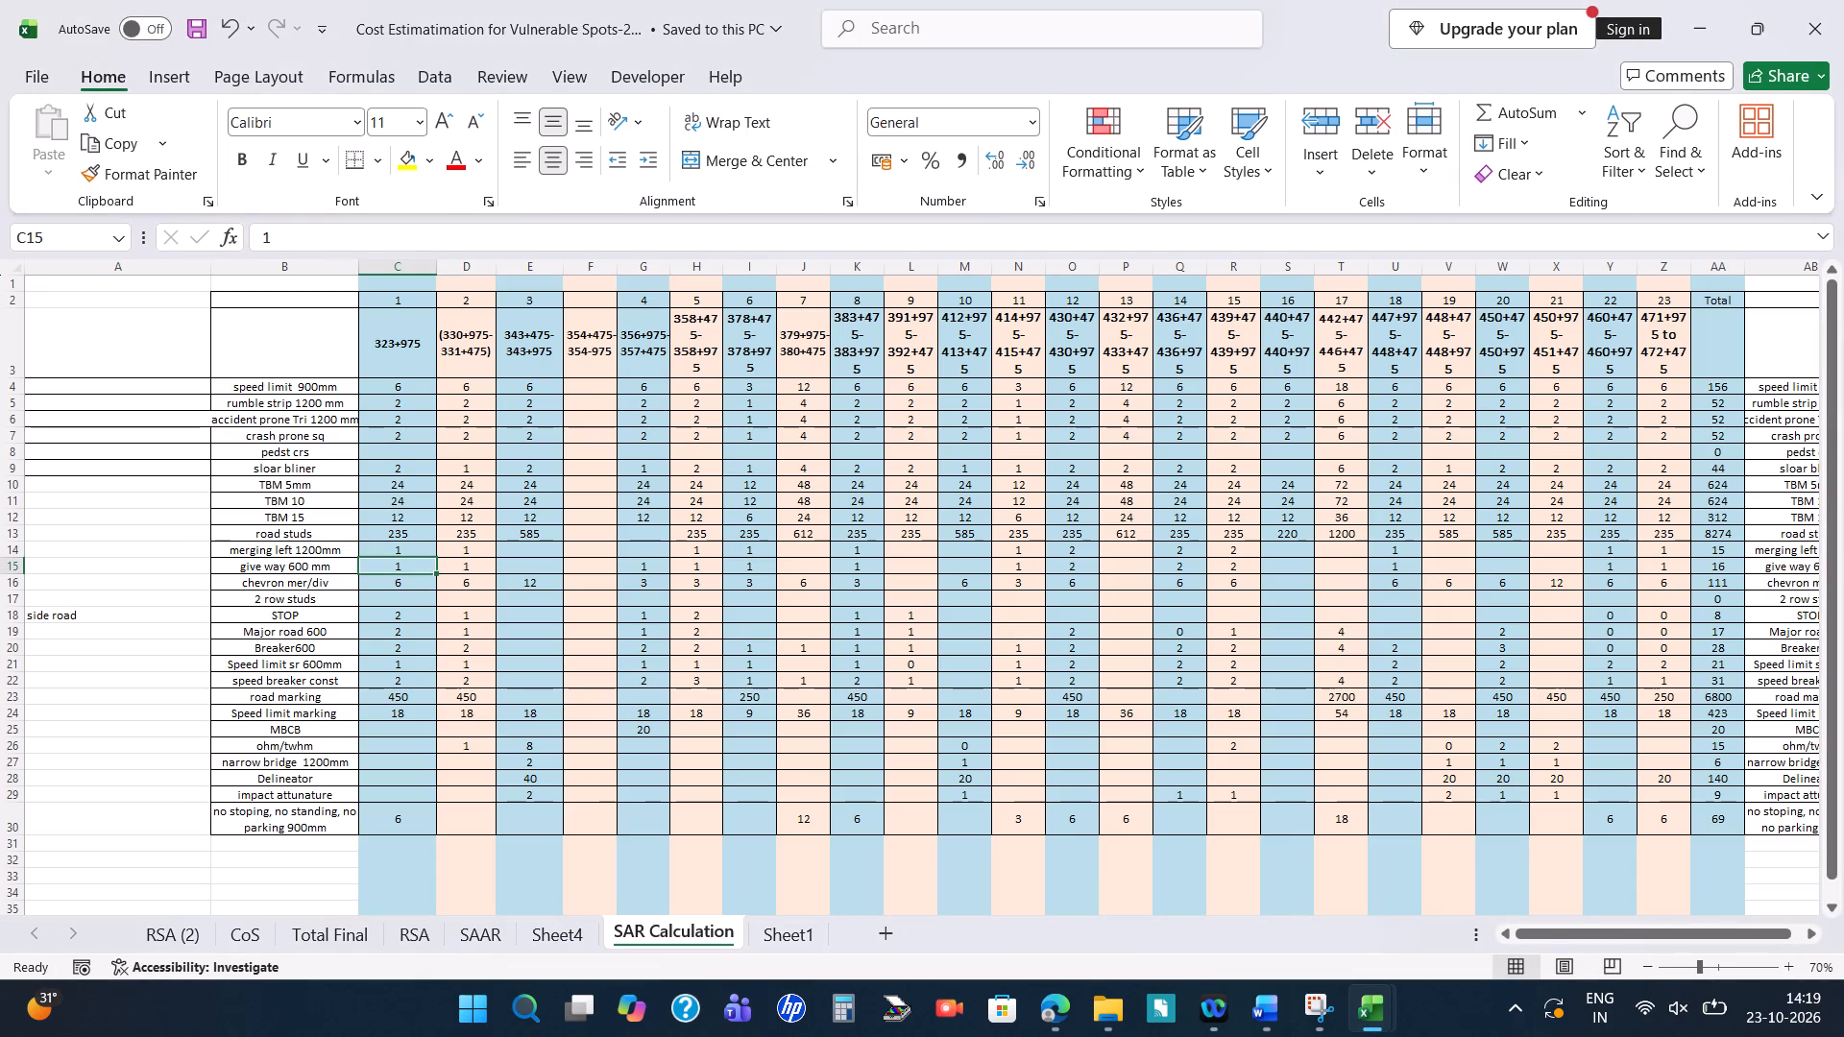
click(381, 686)
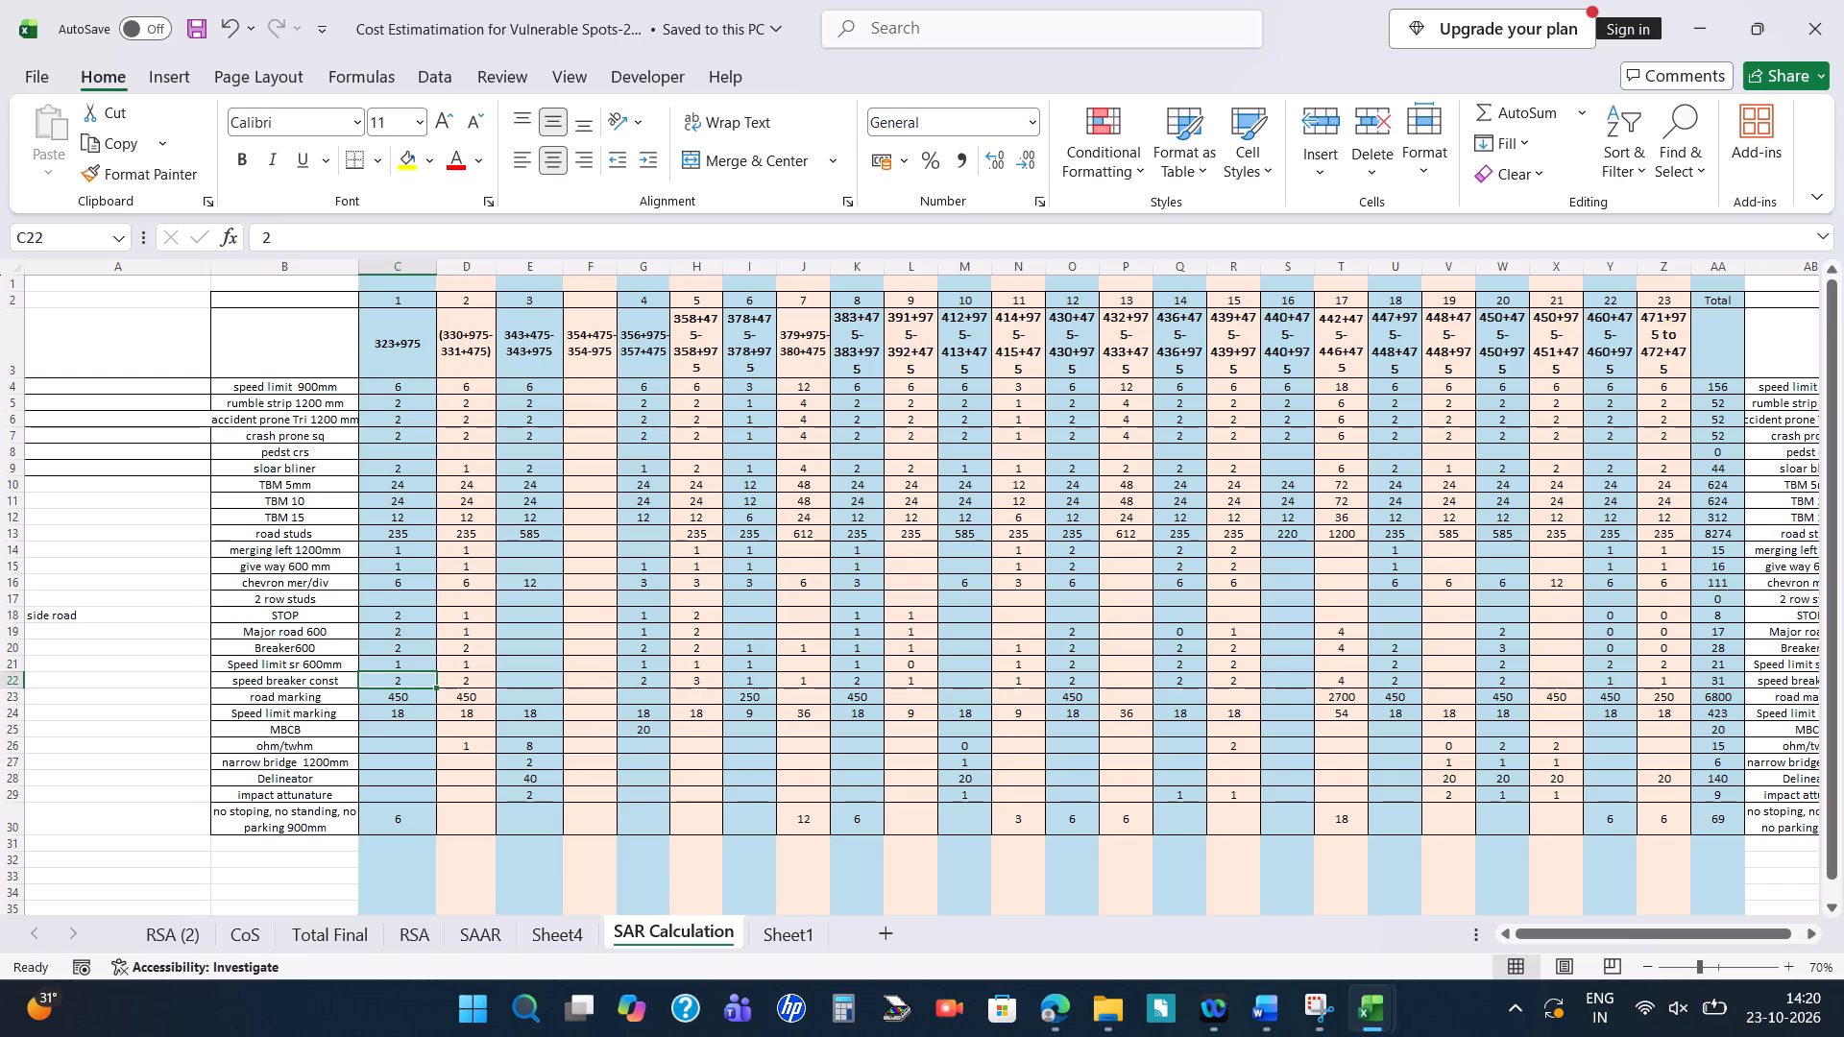
click(385, 438)
click(392, 472)
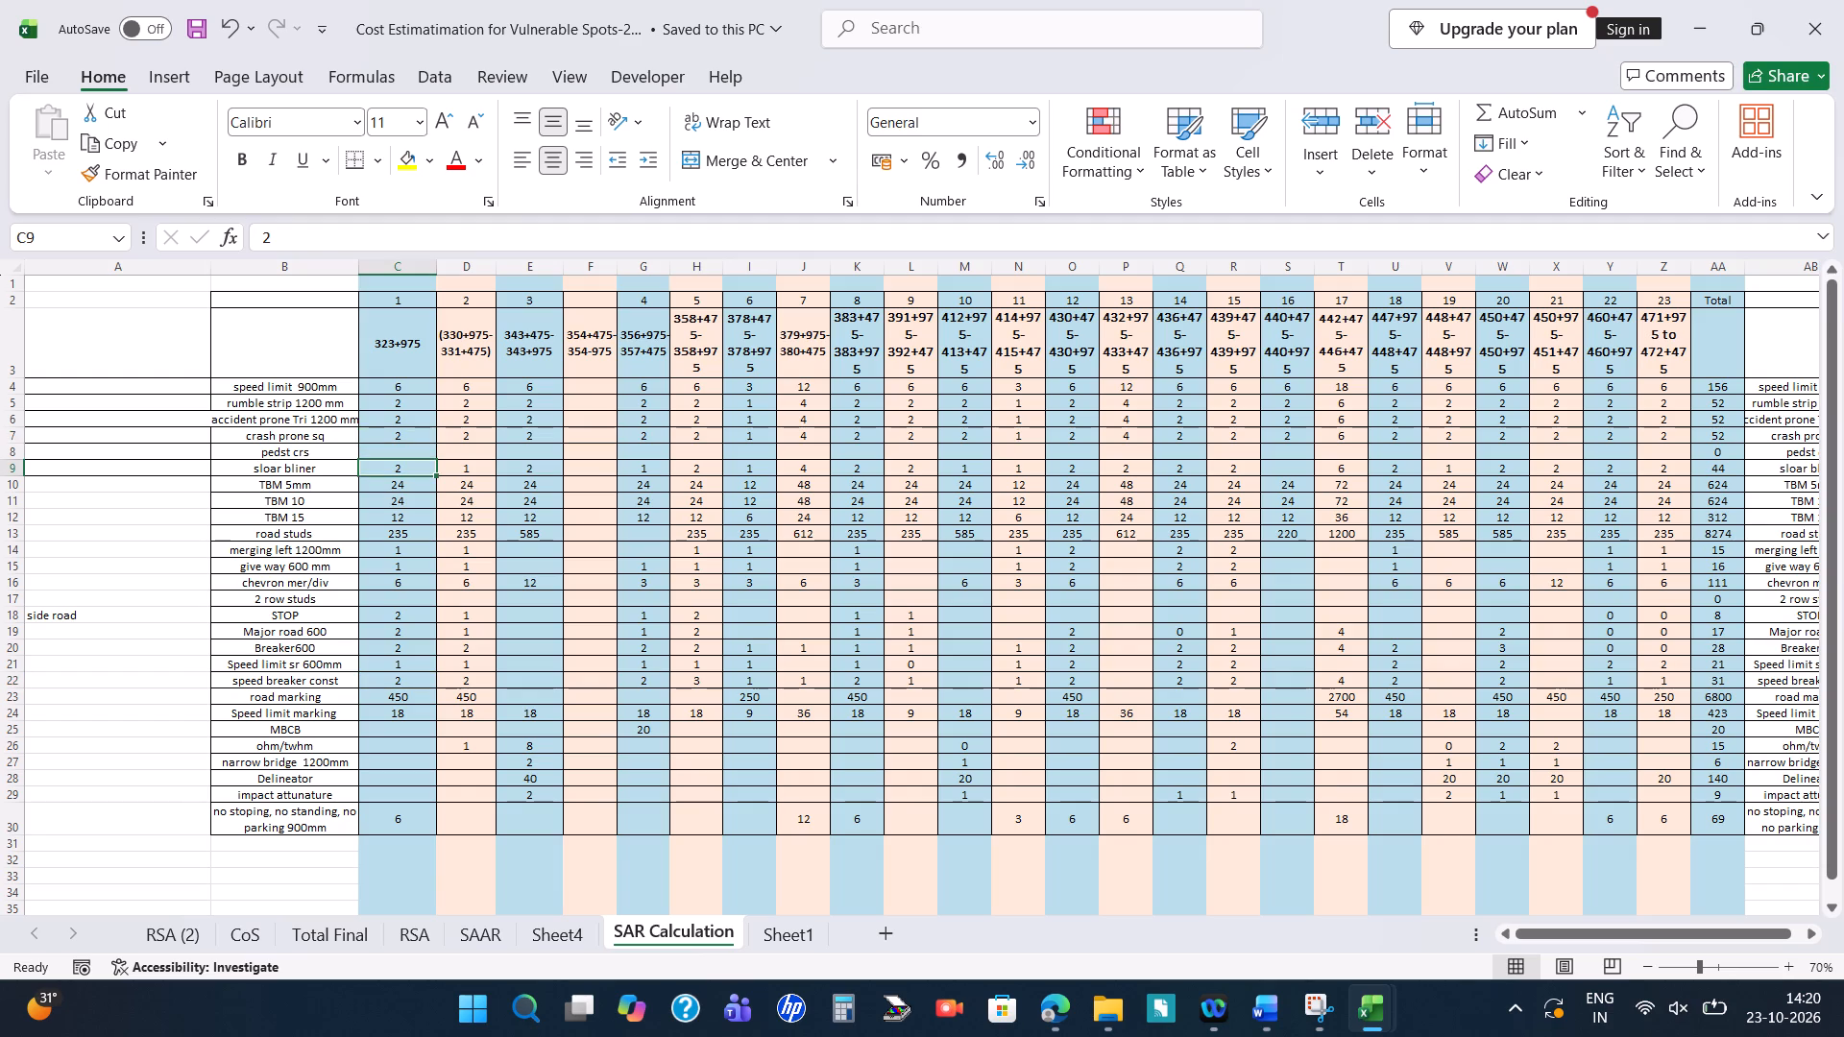
click(391, 487)
click(393, 498)
click(389, 518)
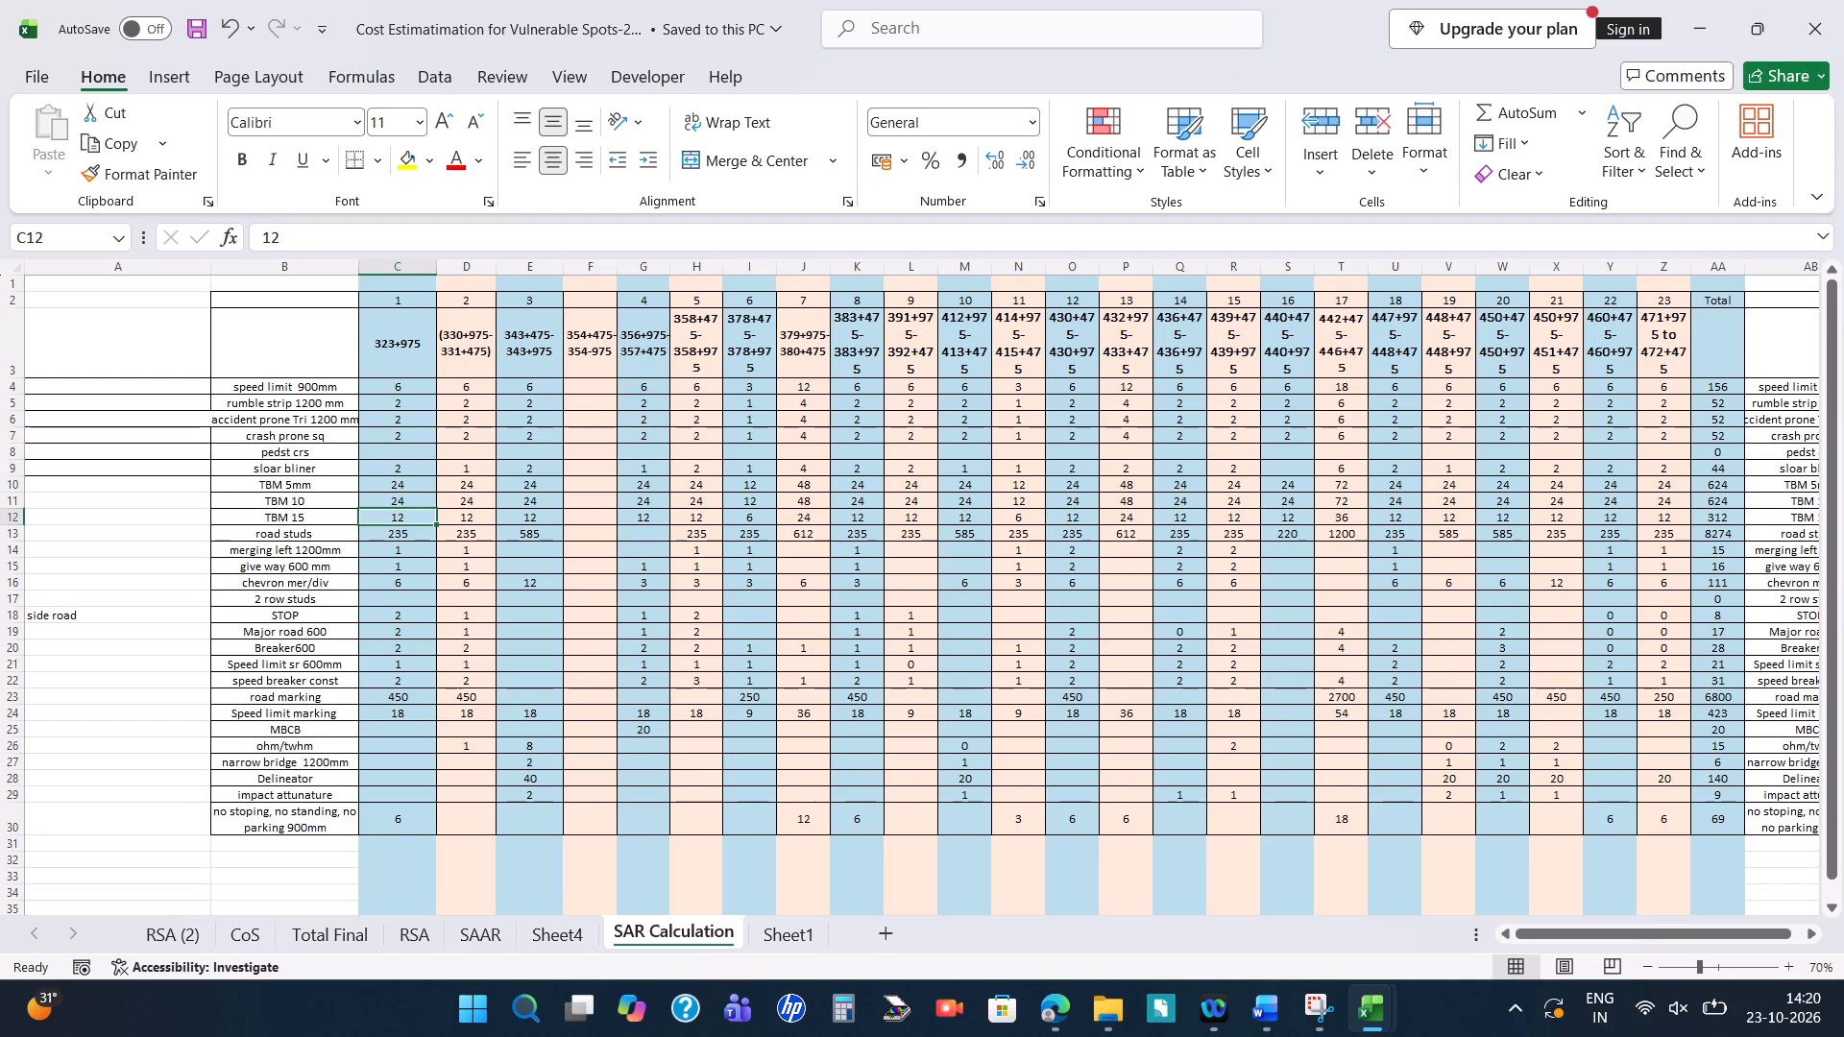
click(386, 543)
click(388, 524)
click(396, 507)
In the Word report, read through Blackspot 1's site observations and mitigation measures, returning to the start of section 4.1.1.
key(alt+Tab)
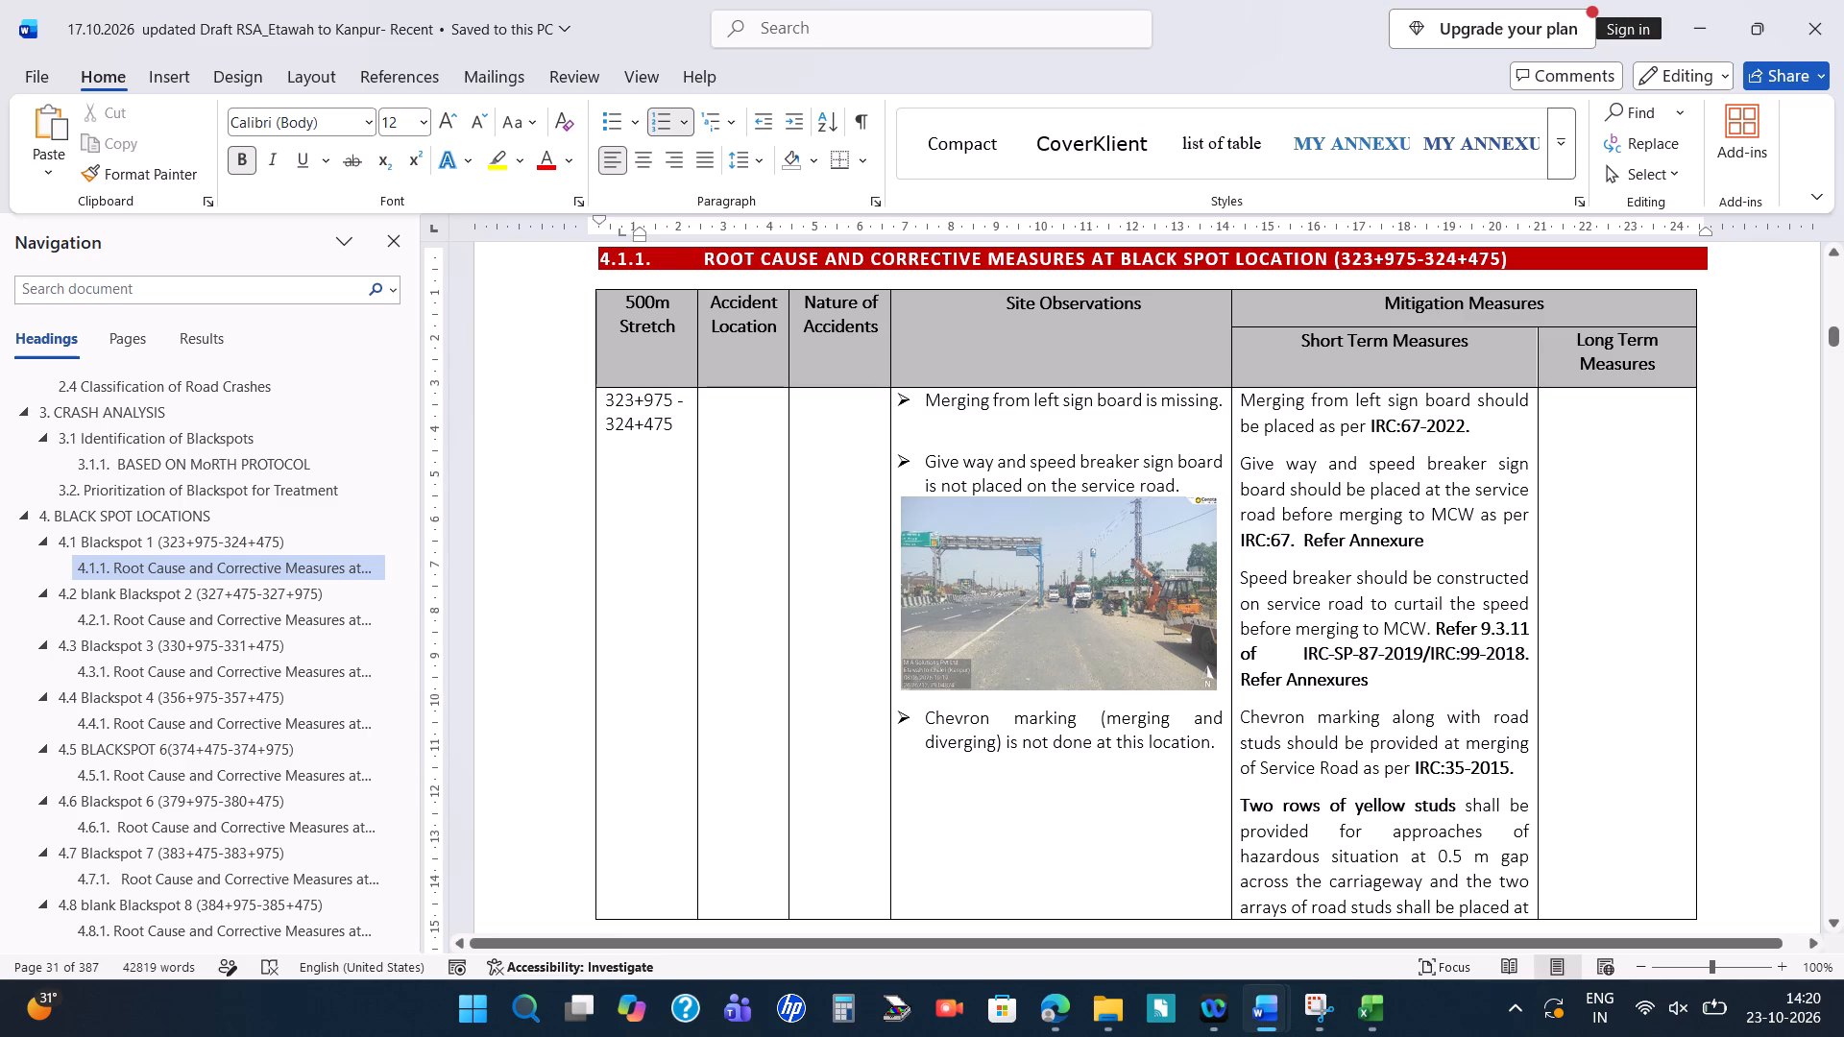
scroll(1200, 760, down, 6)
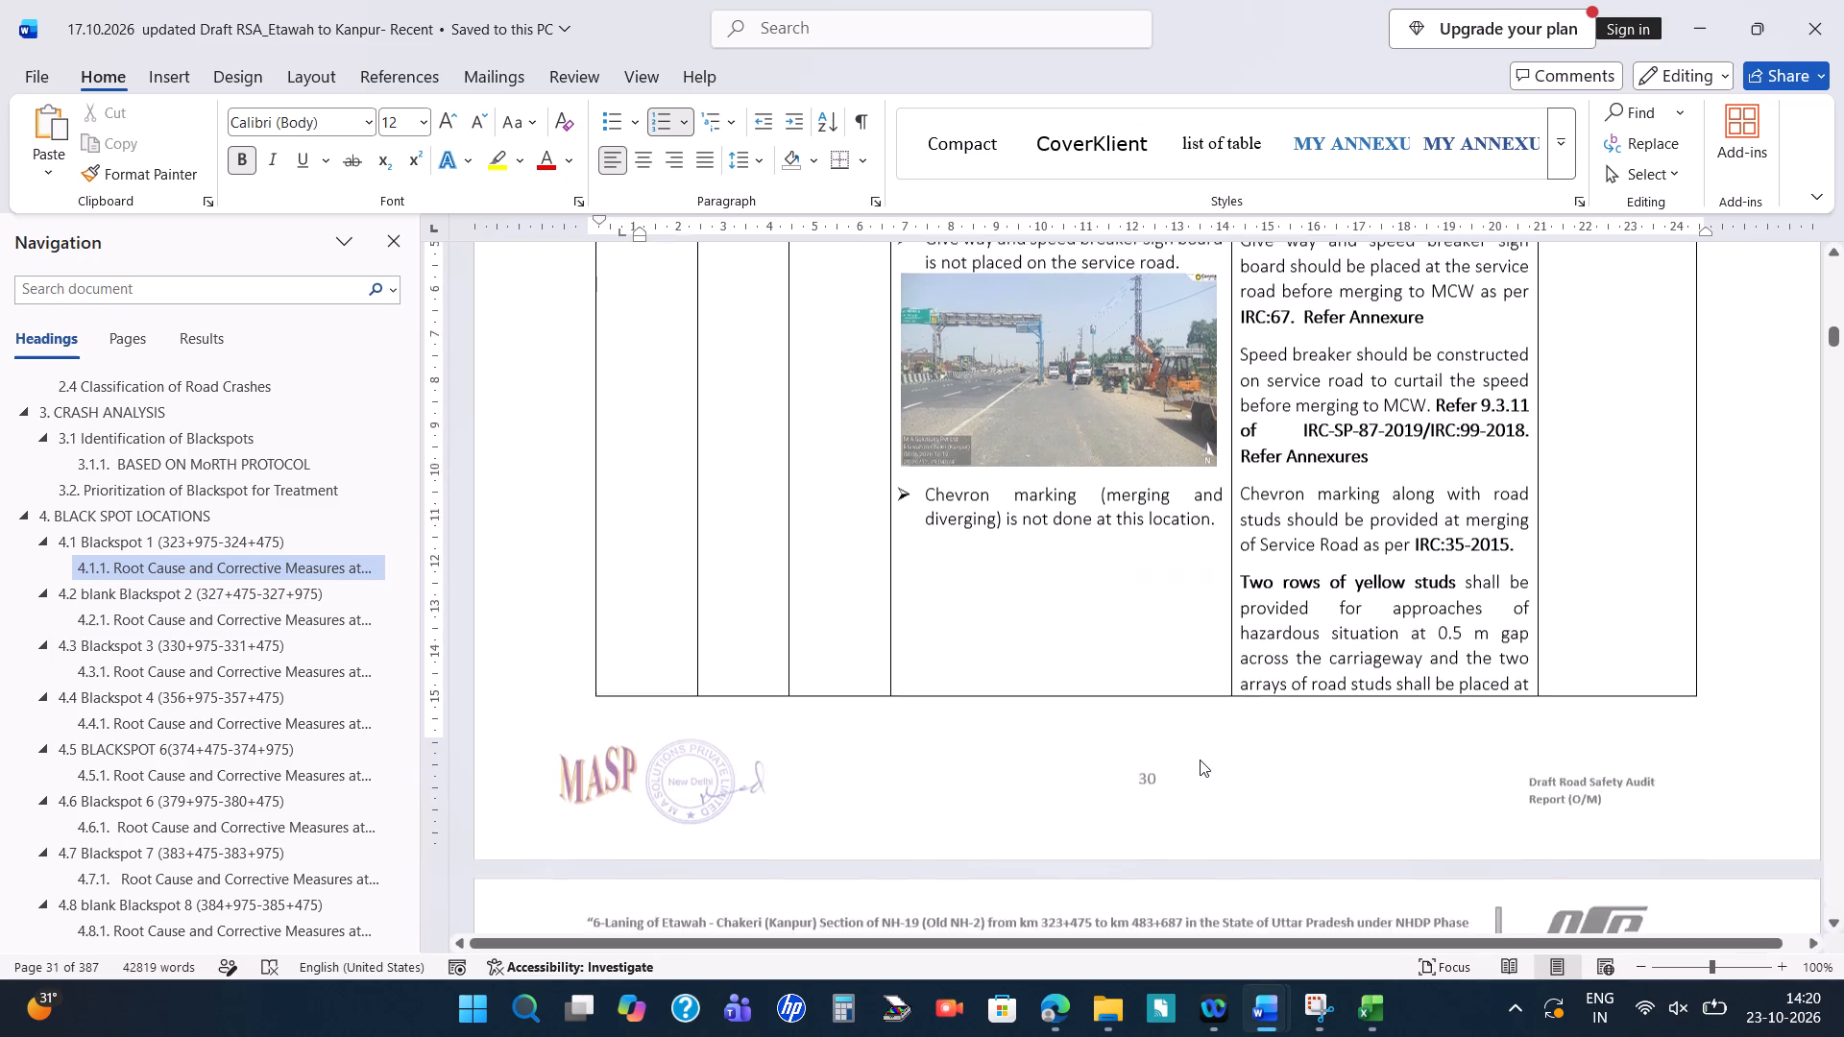
scroll(1200, 760, down, 20)
scroll(1200, 760, down, 14)
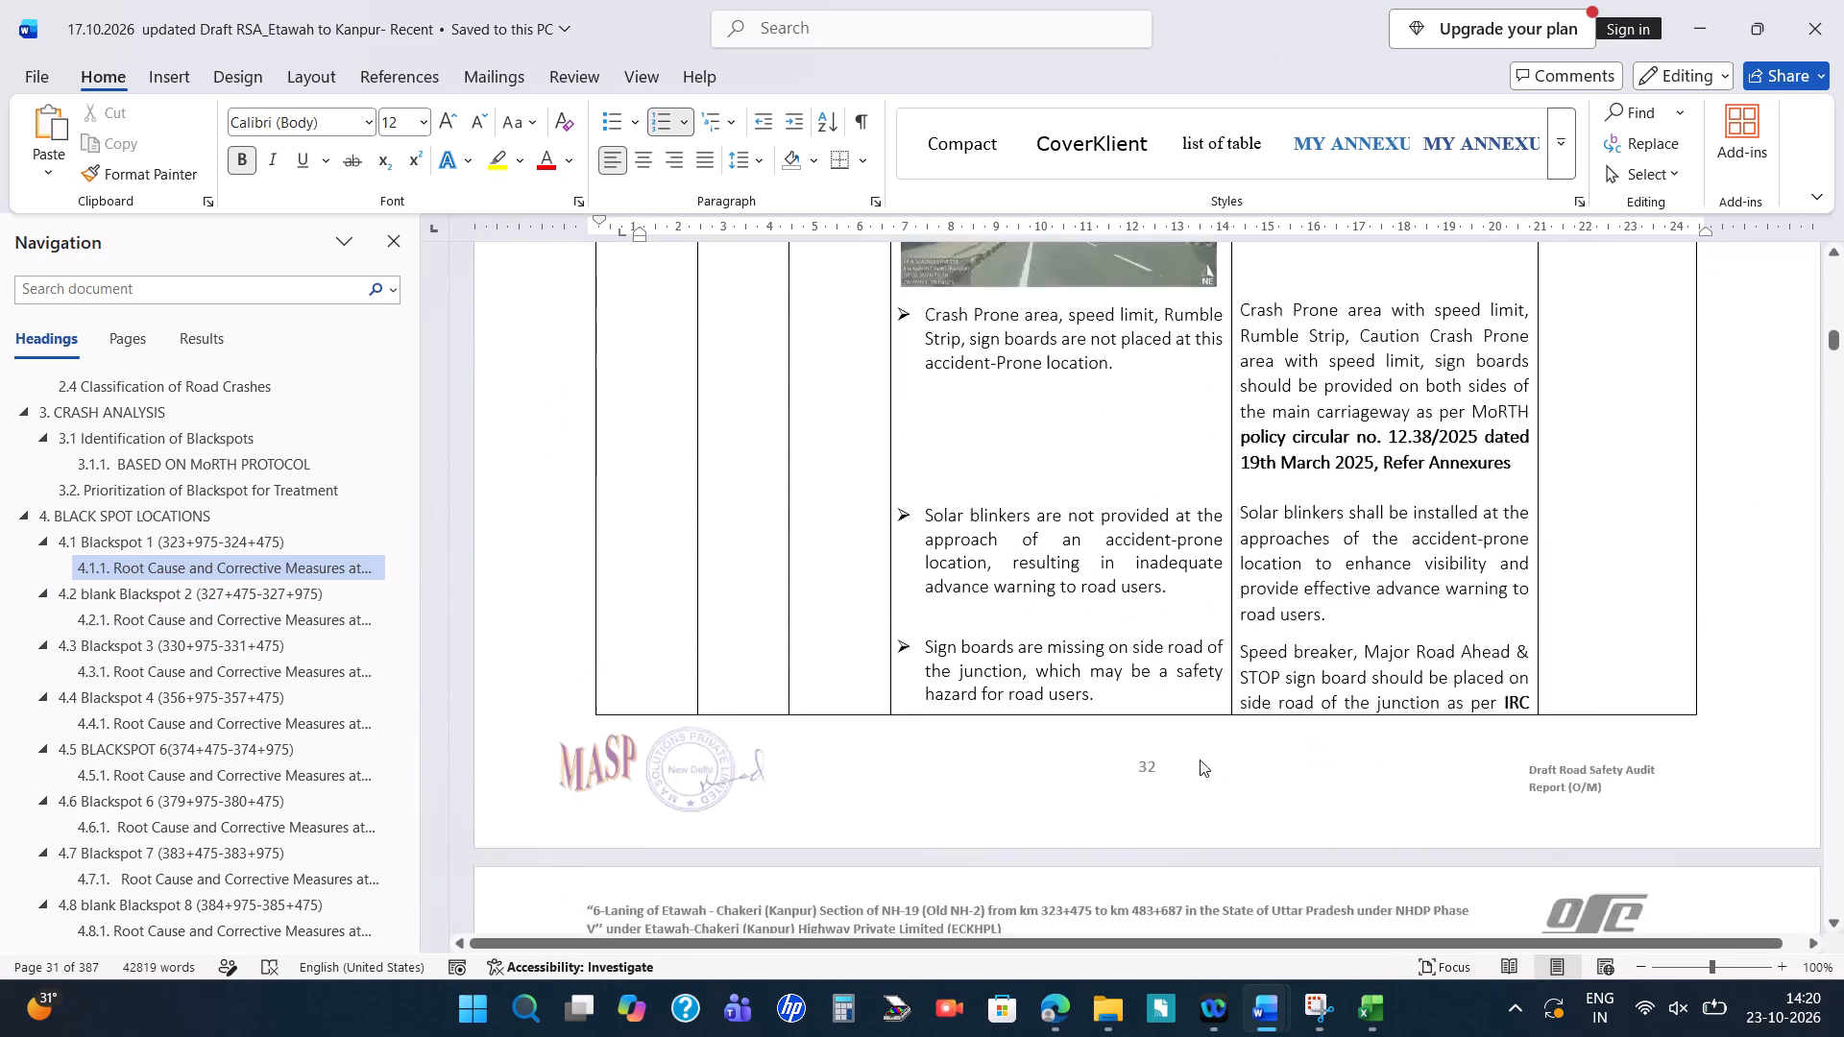
scroll(1200, 760, down, 19)
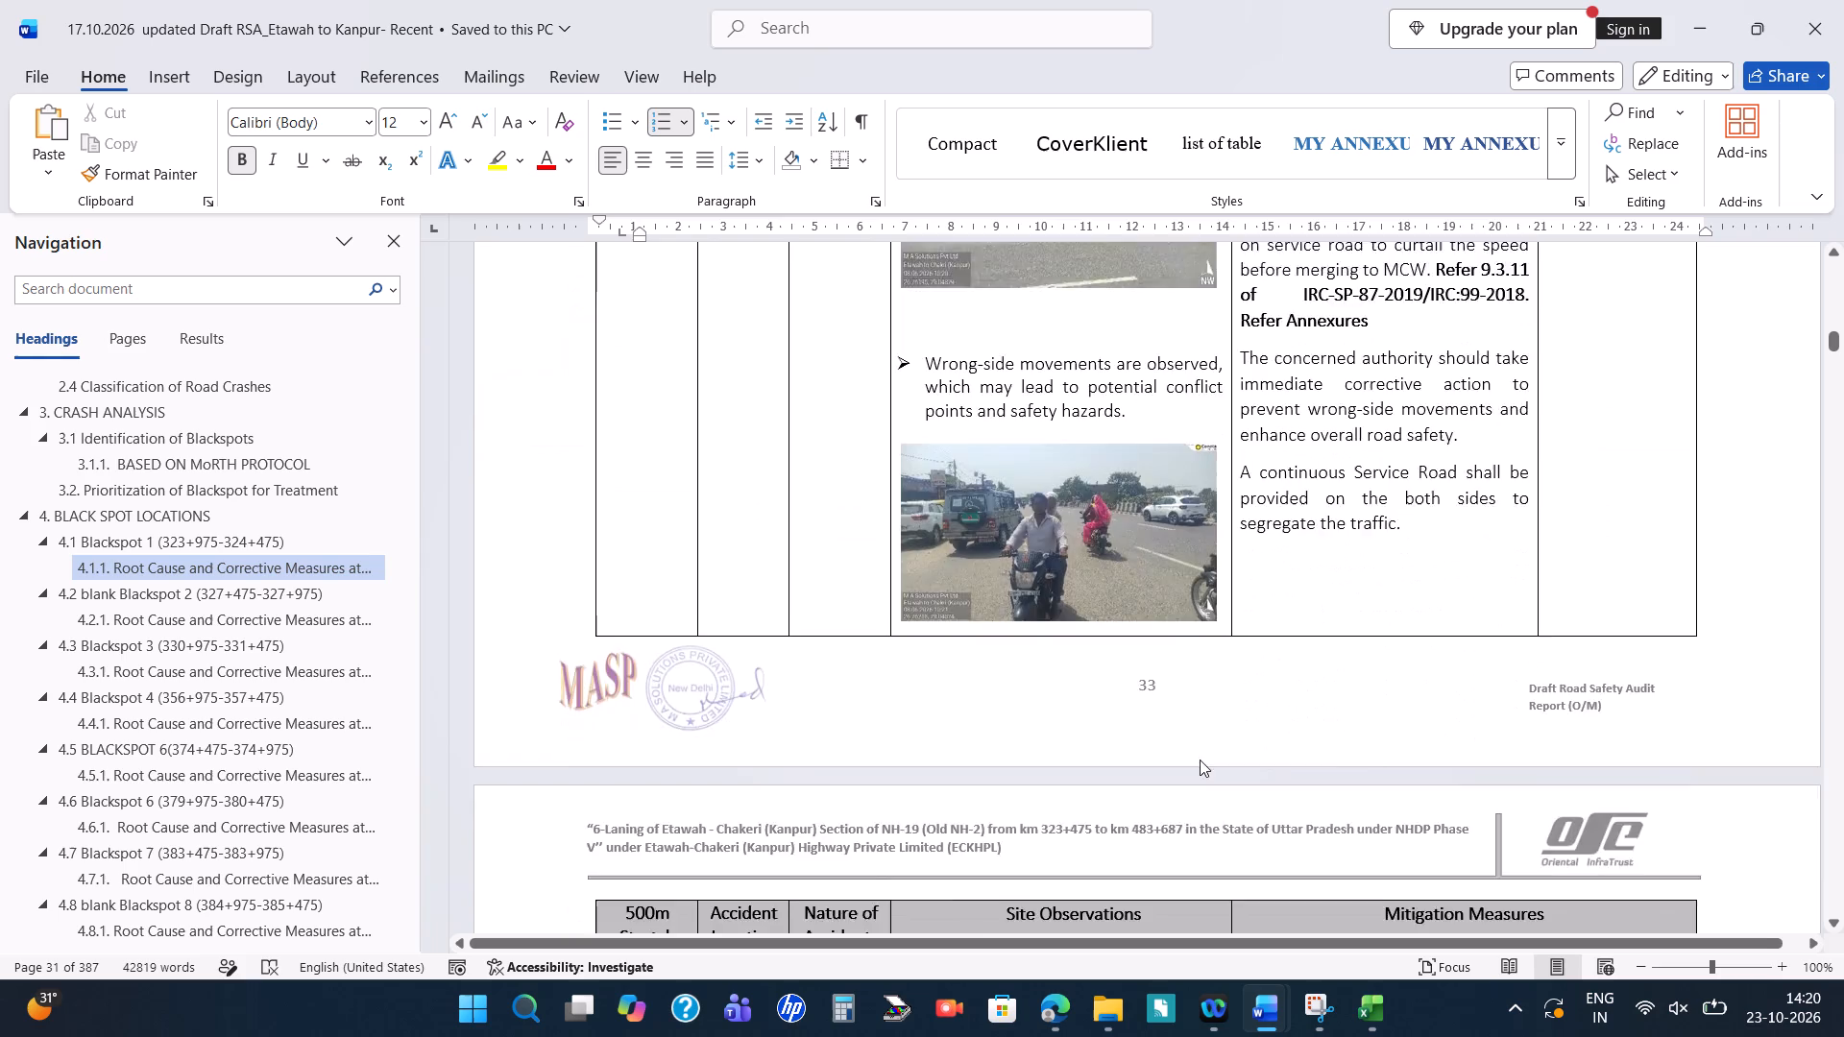
scroll(1200, 760, down, 20)
scroll(1200, 760, down, 6)
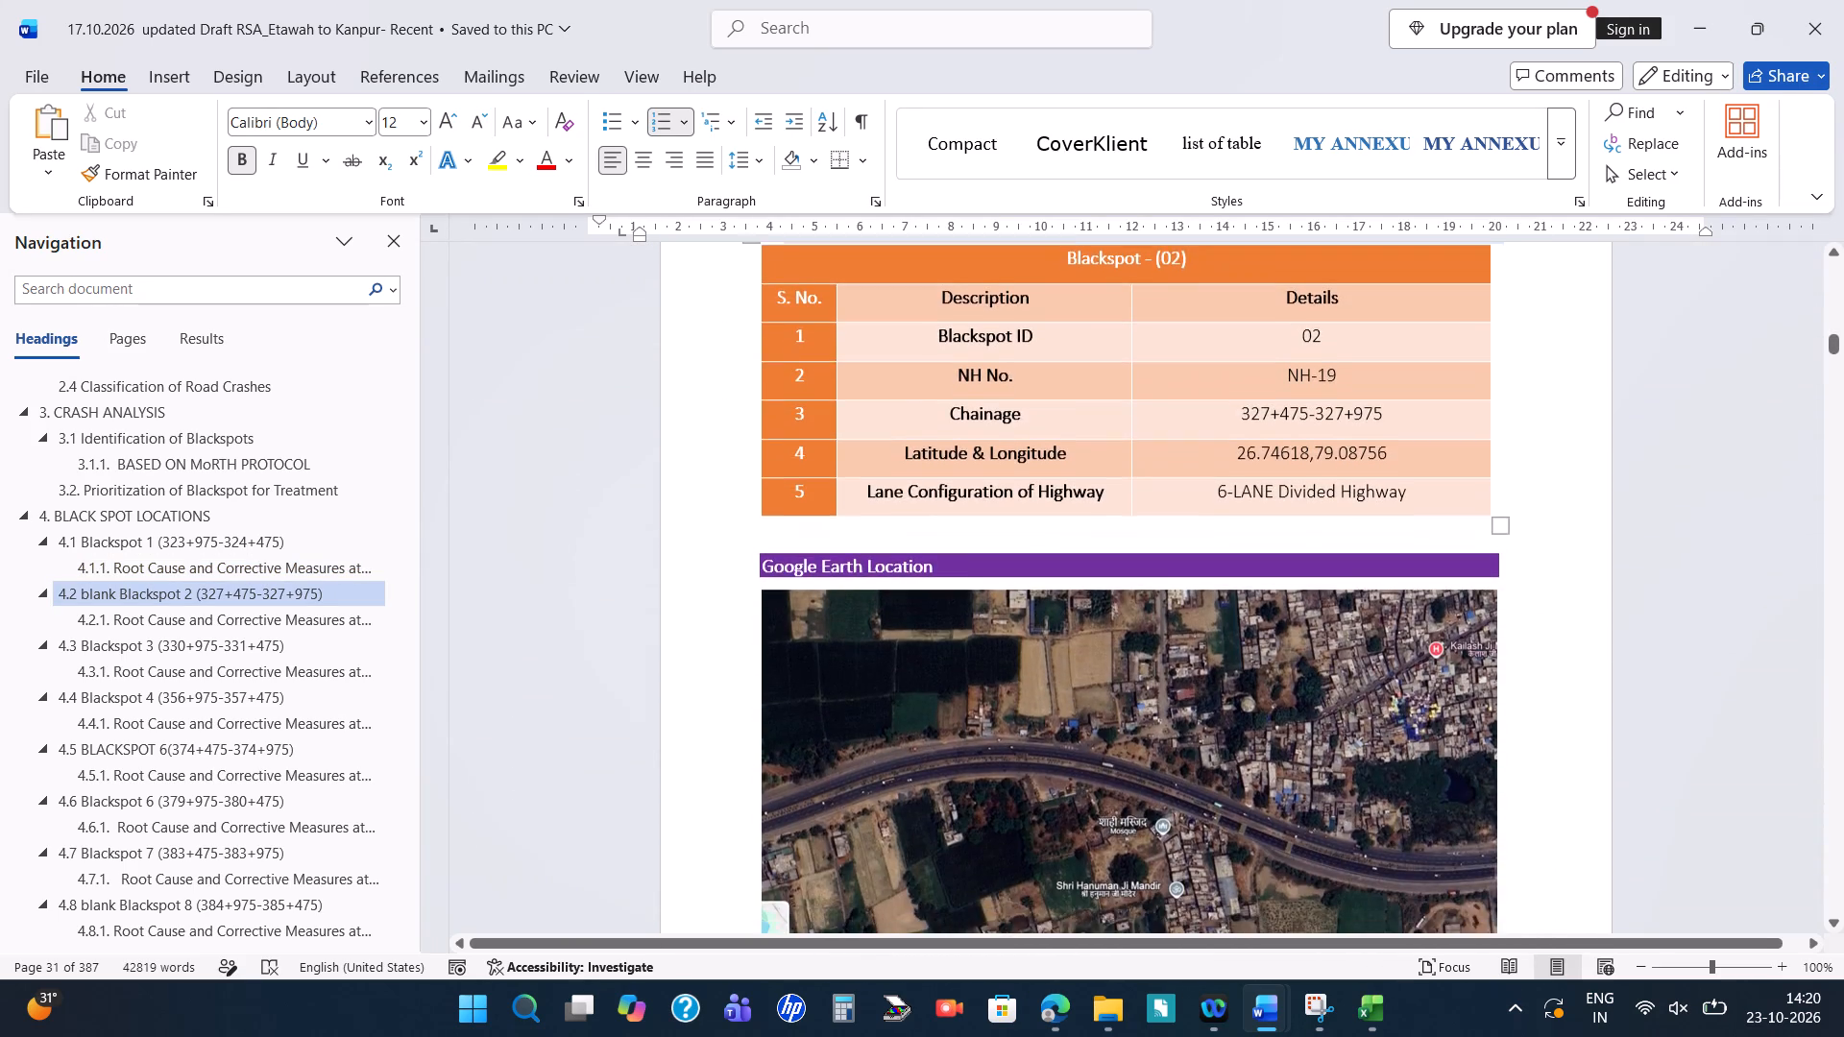
scroll(1200, 760, up, 4)
click(194, 572)
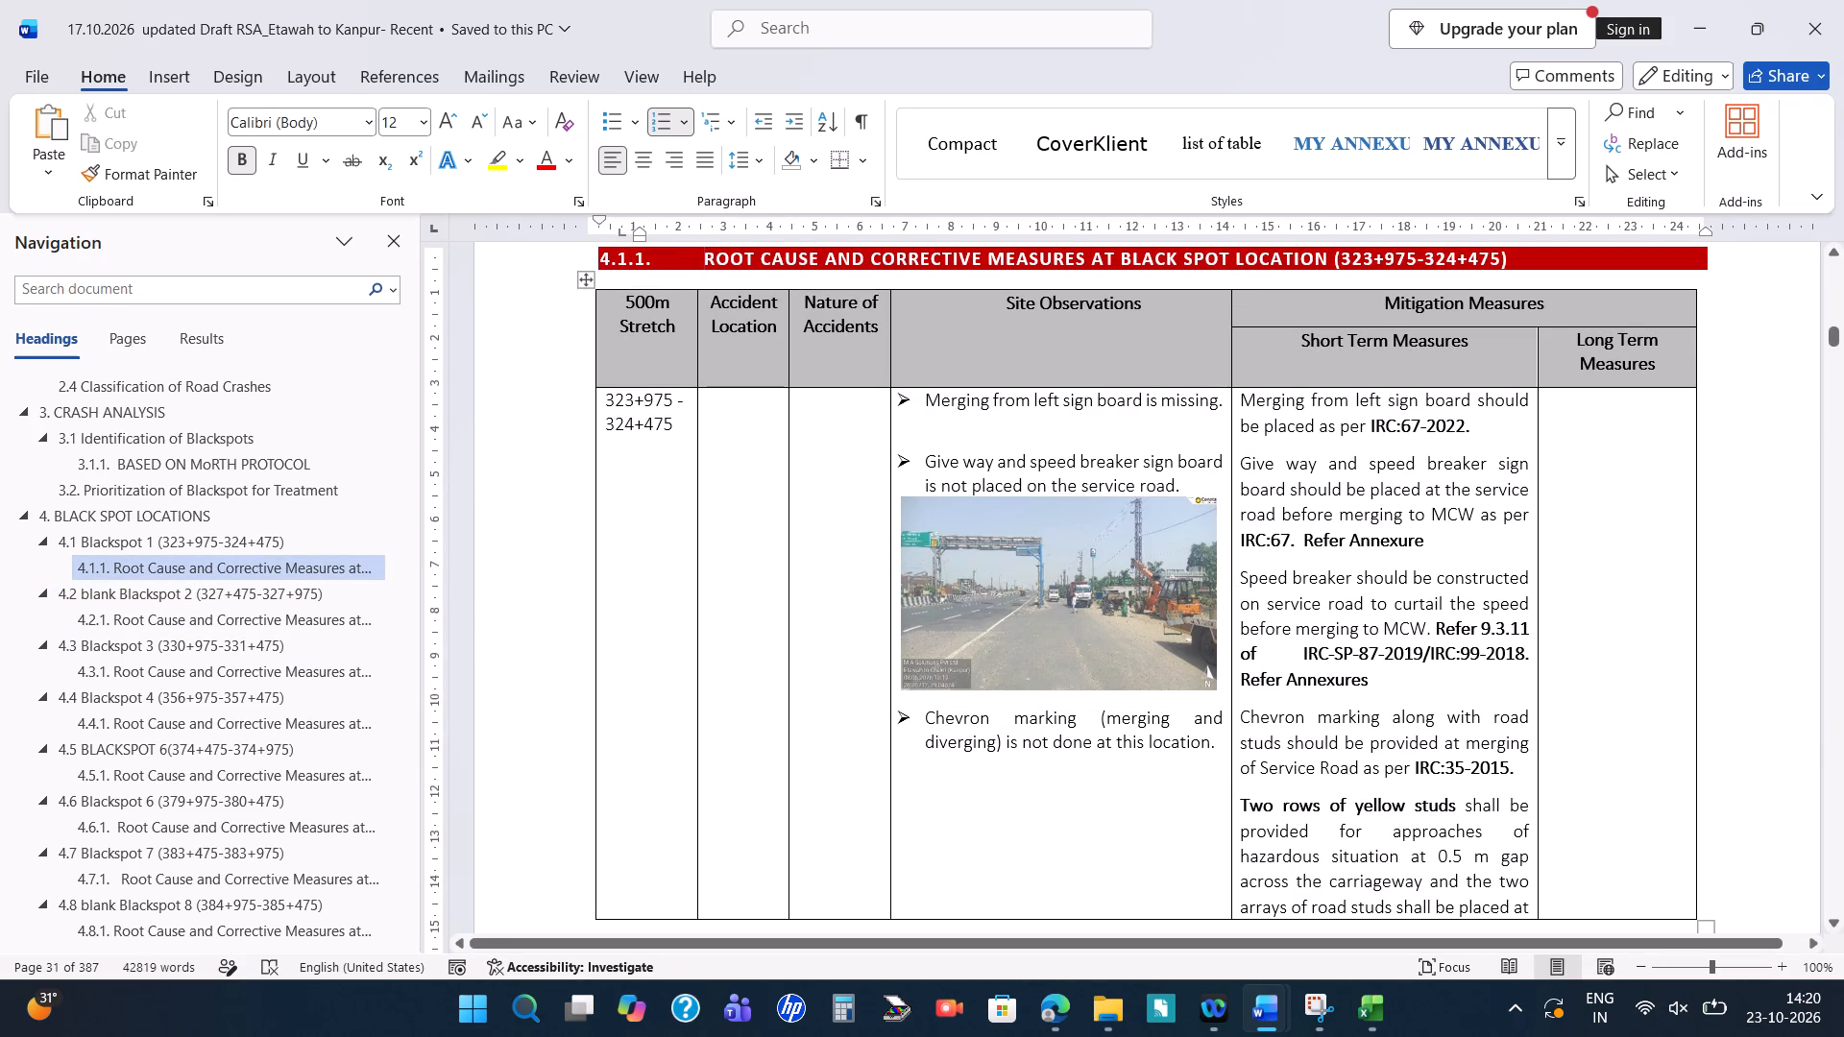
Switch back to the Excel SAR Calculation sheet and review the whole quantity table.
key(alt+Tab)
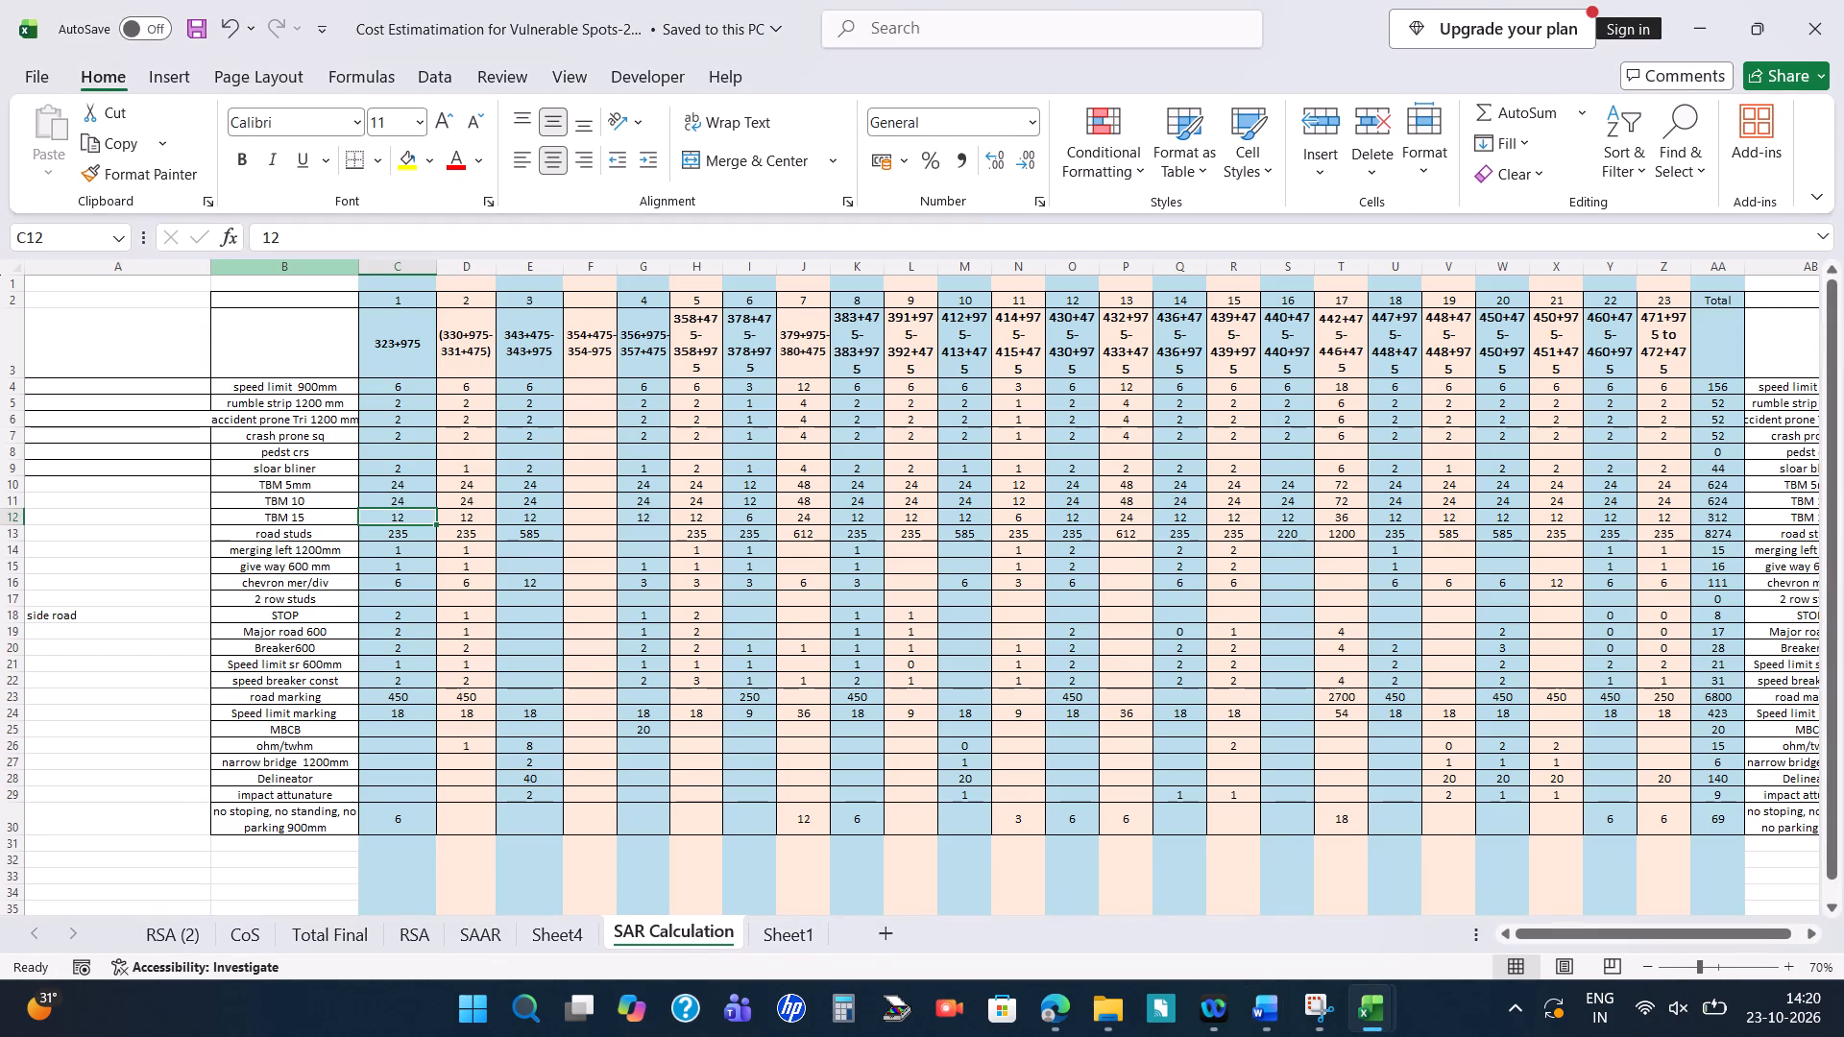
ctrl+scroll(643, 549, down, 1)
scroll(643, 549, up, 4)
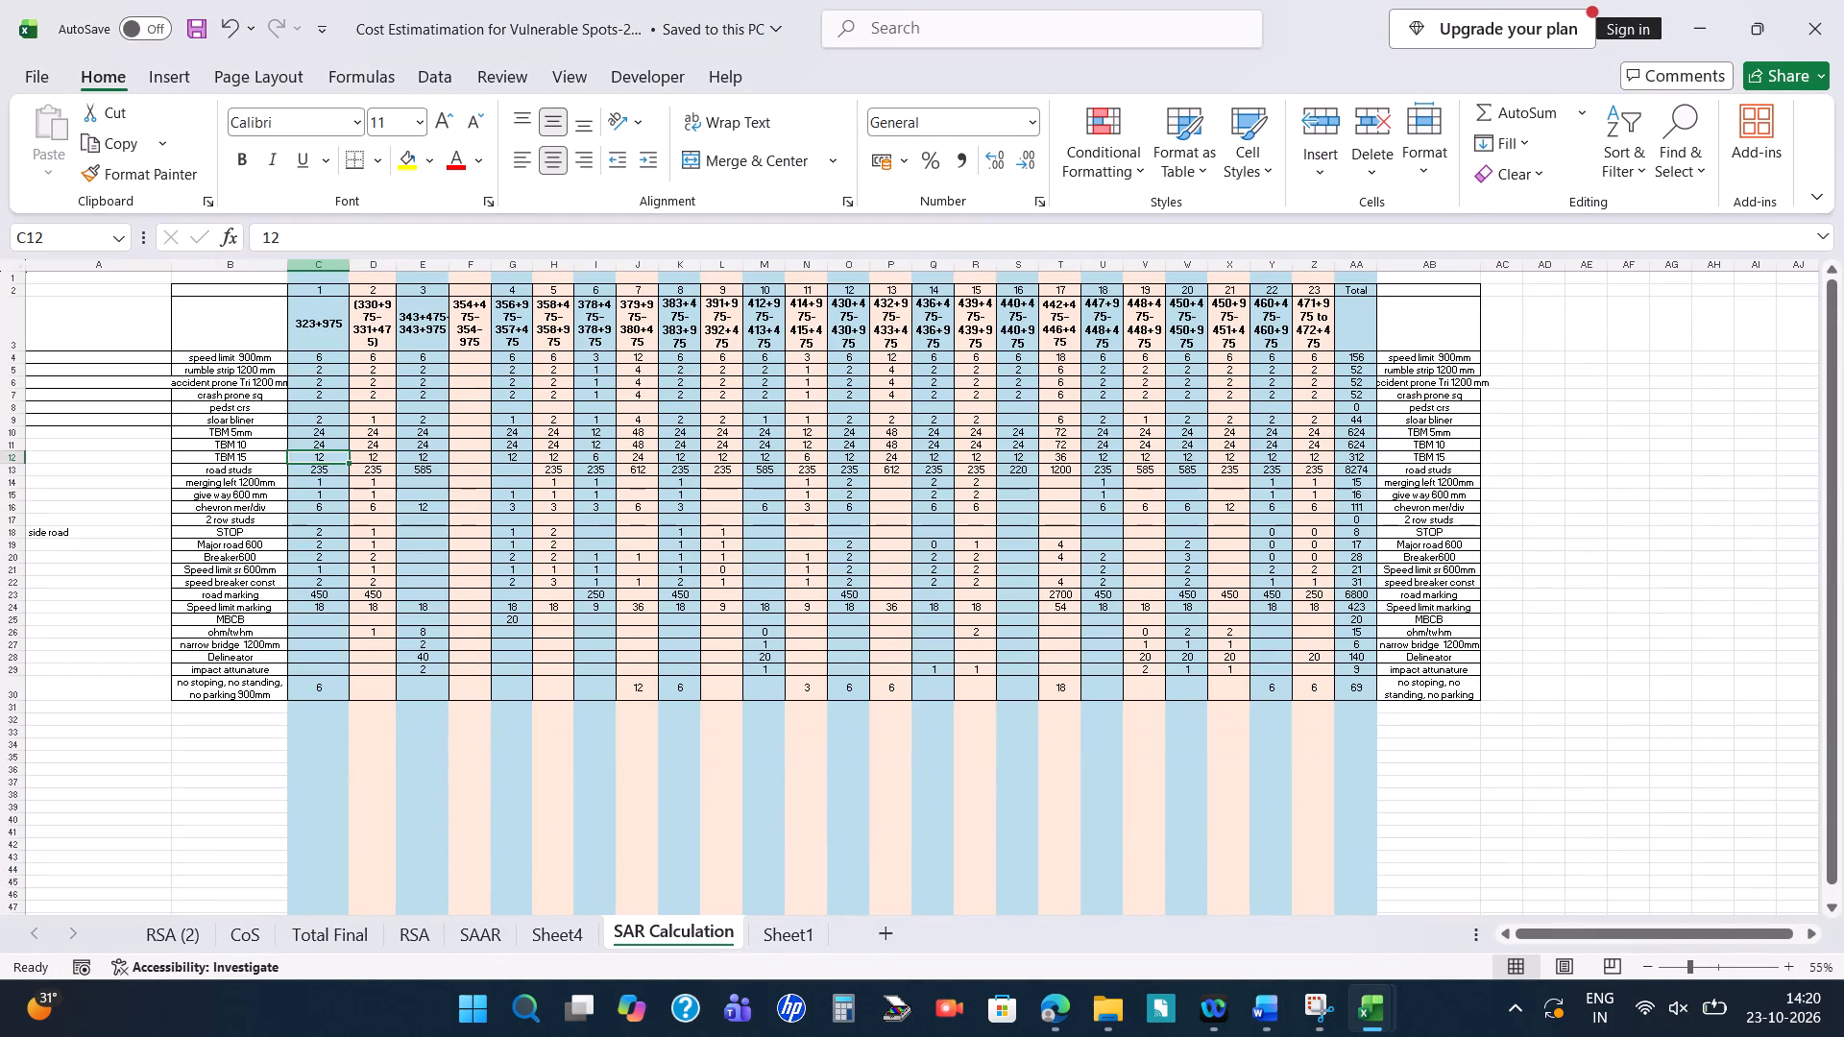
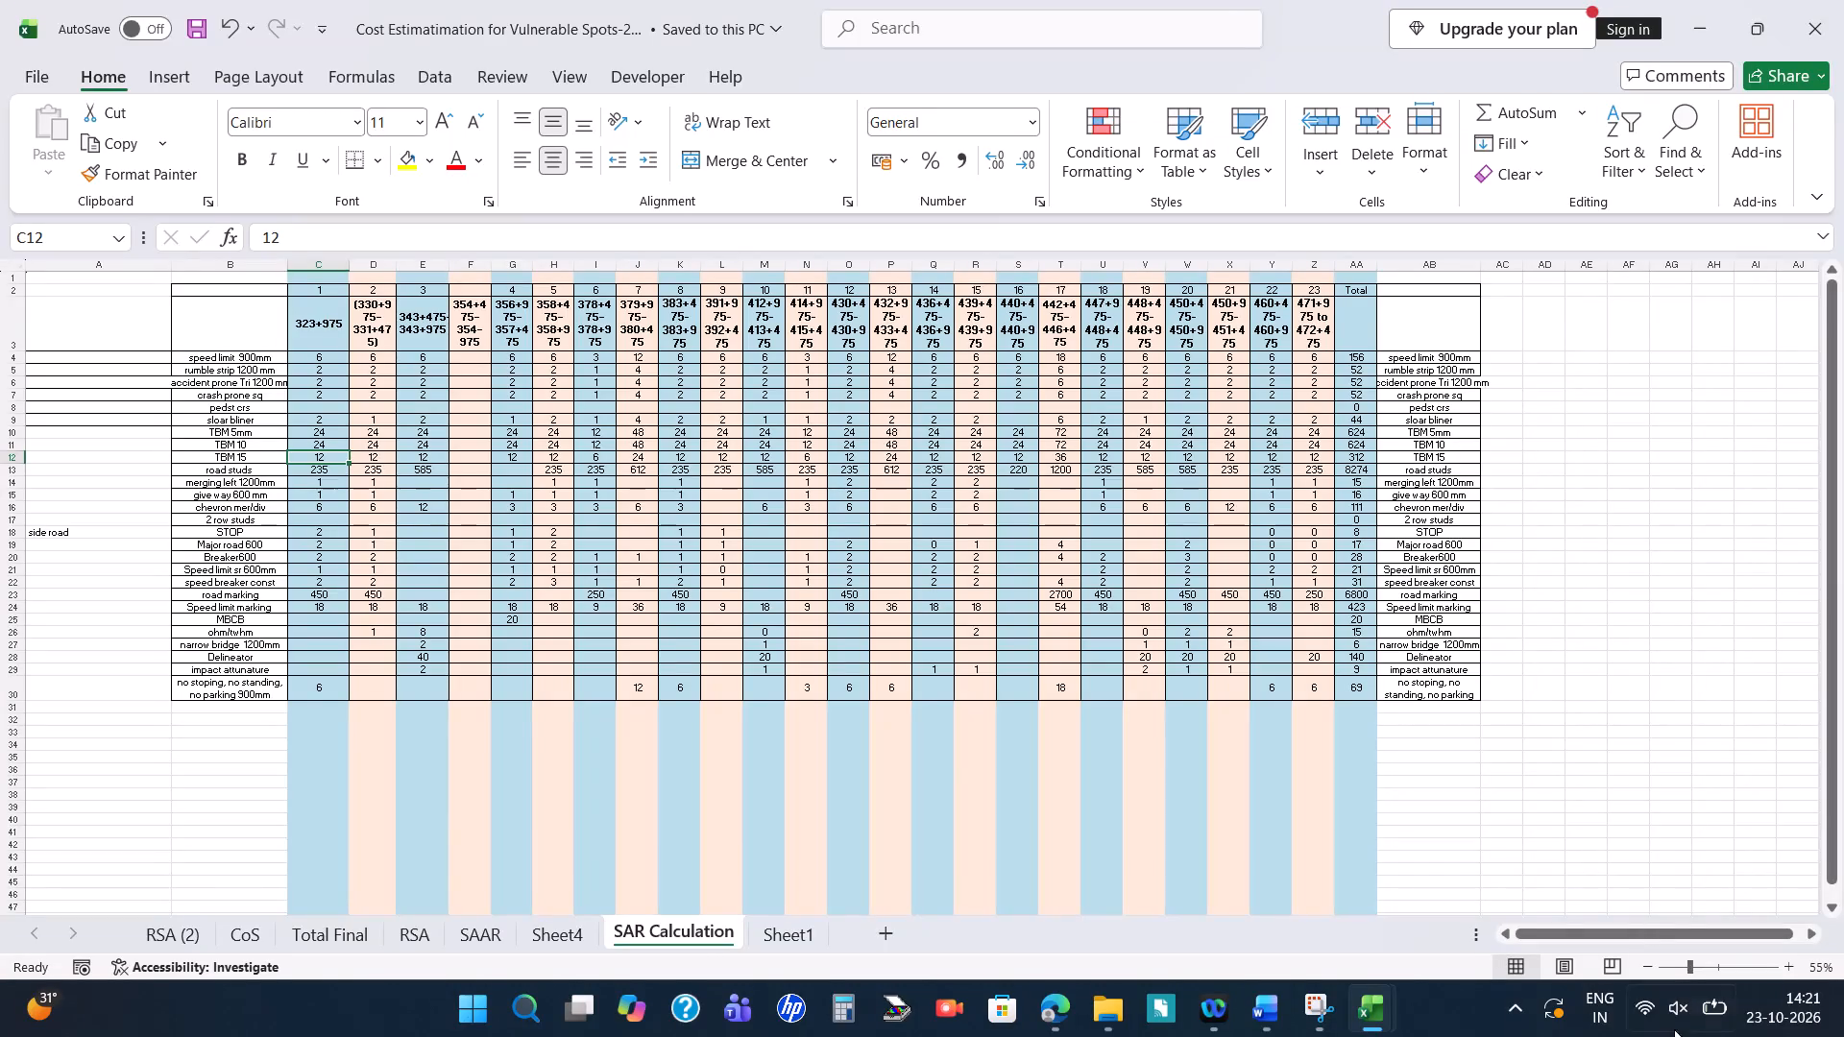
Turn on Bluetooth in the Windows quick settings and connect the OnePlus Nord Buds 2r earbuds.
click(1662, 1036)
click(1656, 1028)
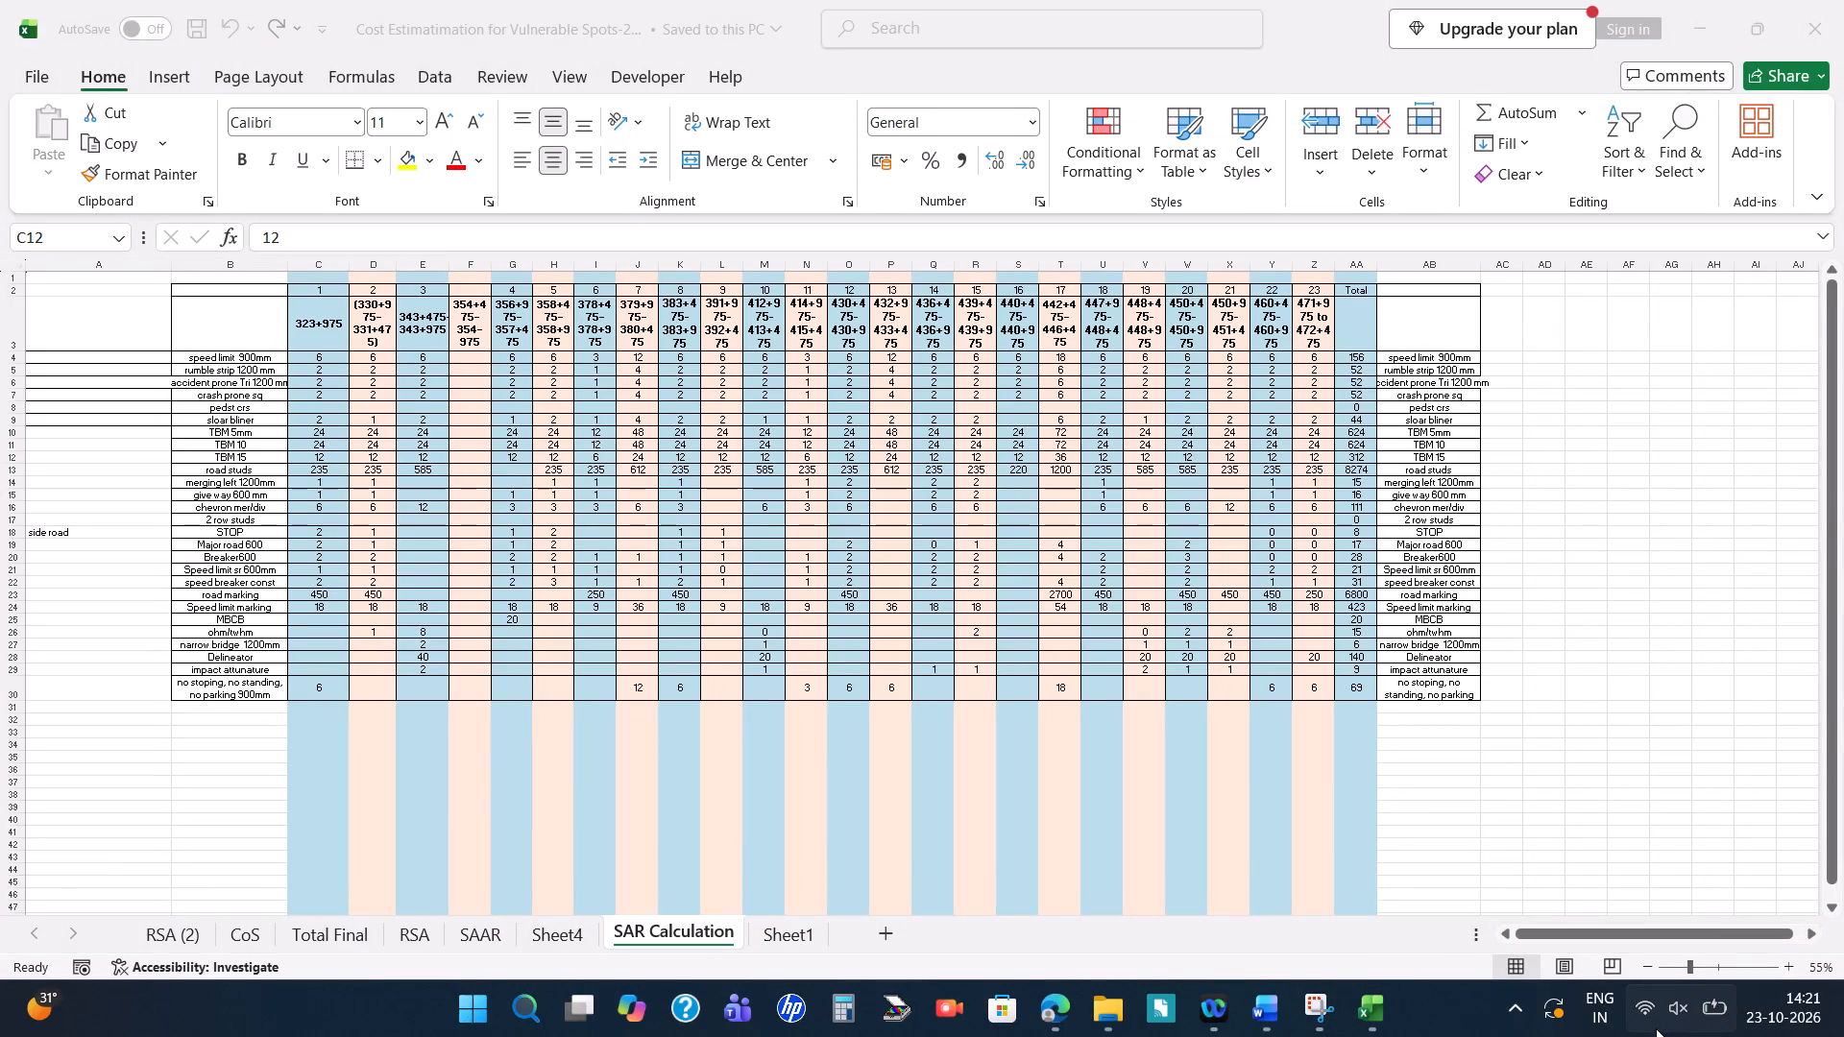
click(1608, 562)
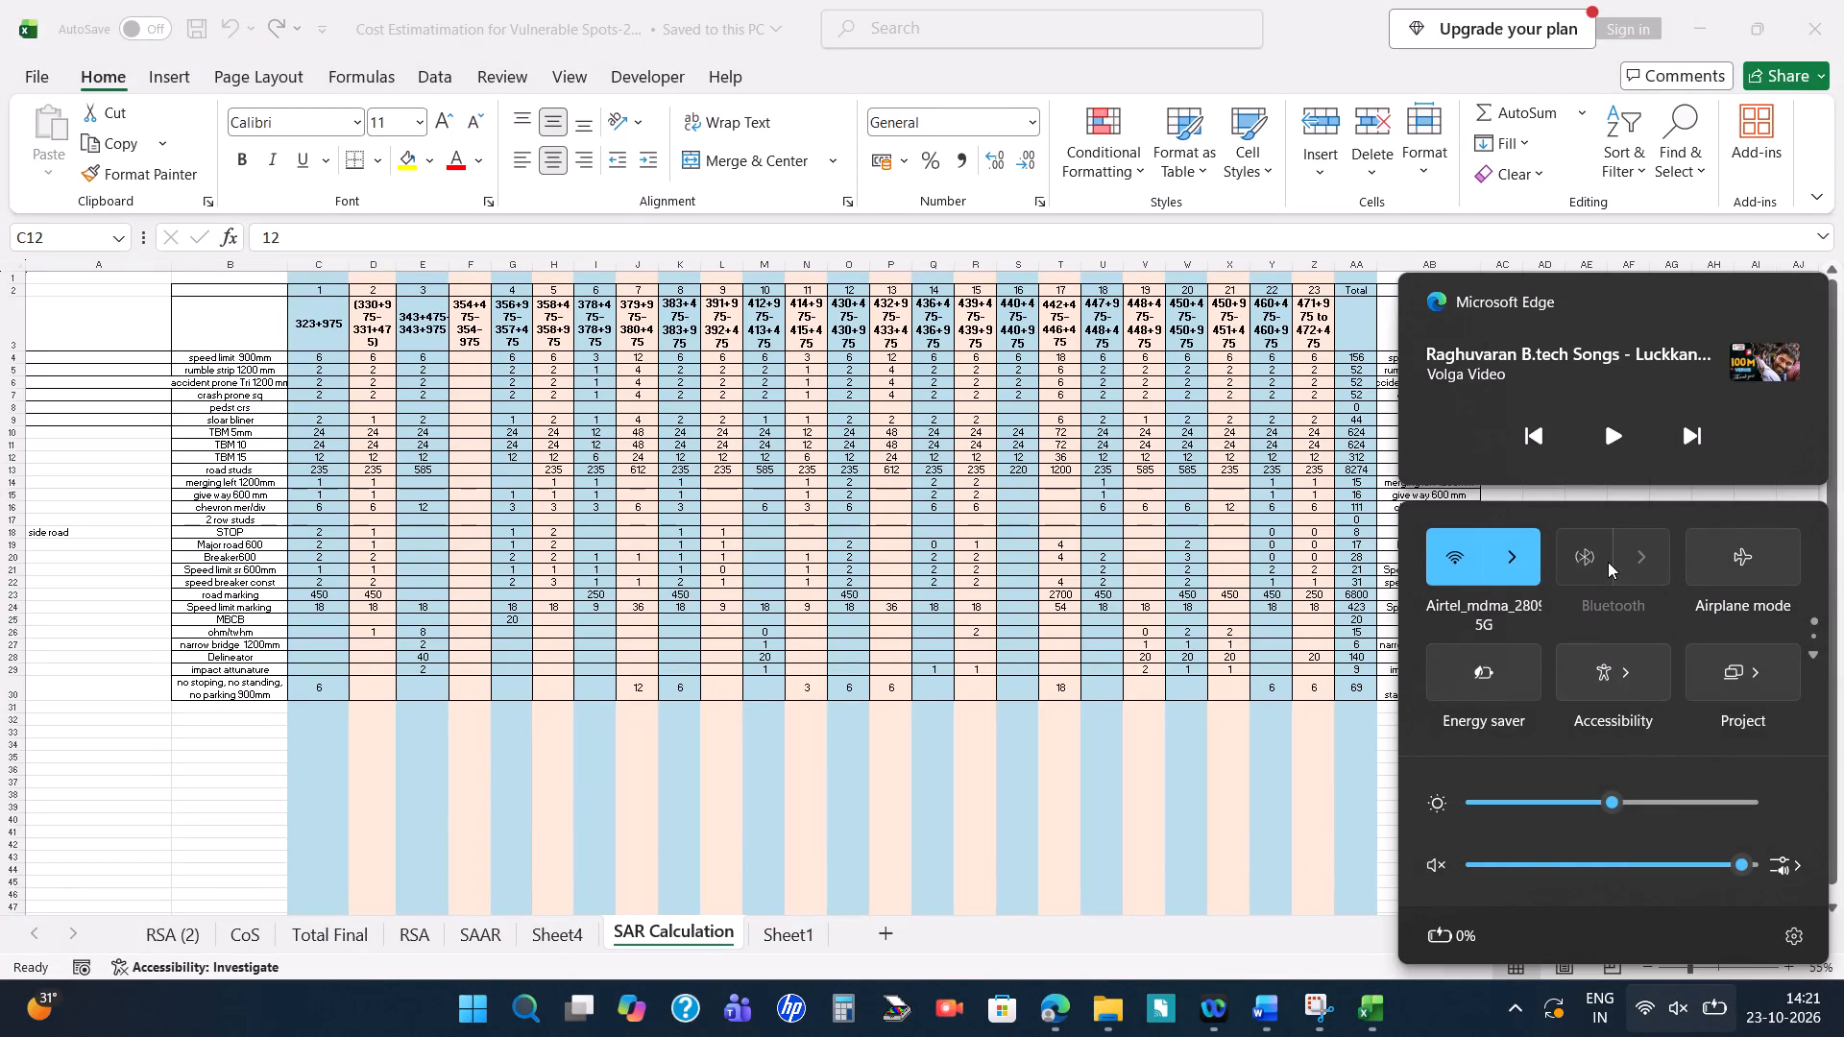
click(1659, 567)
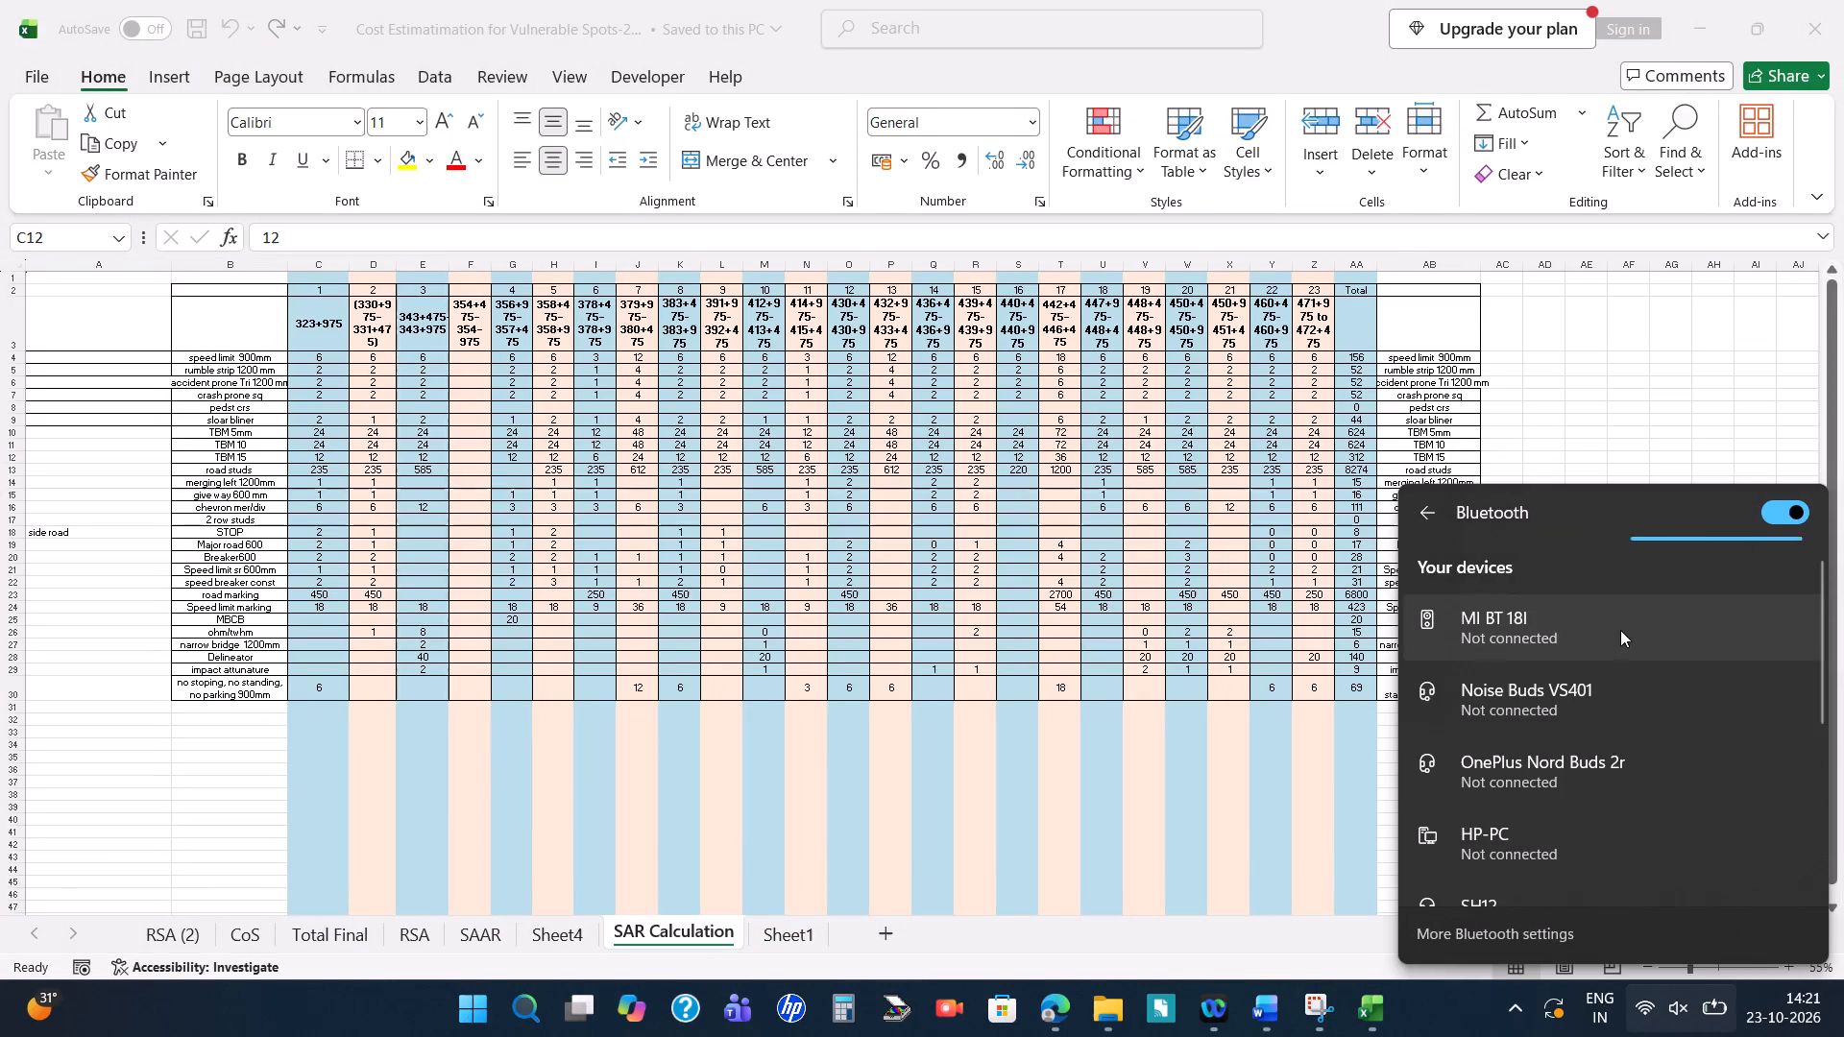
click(1564, 744)
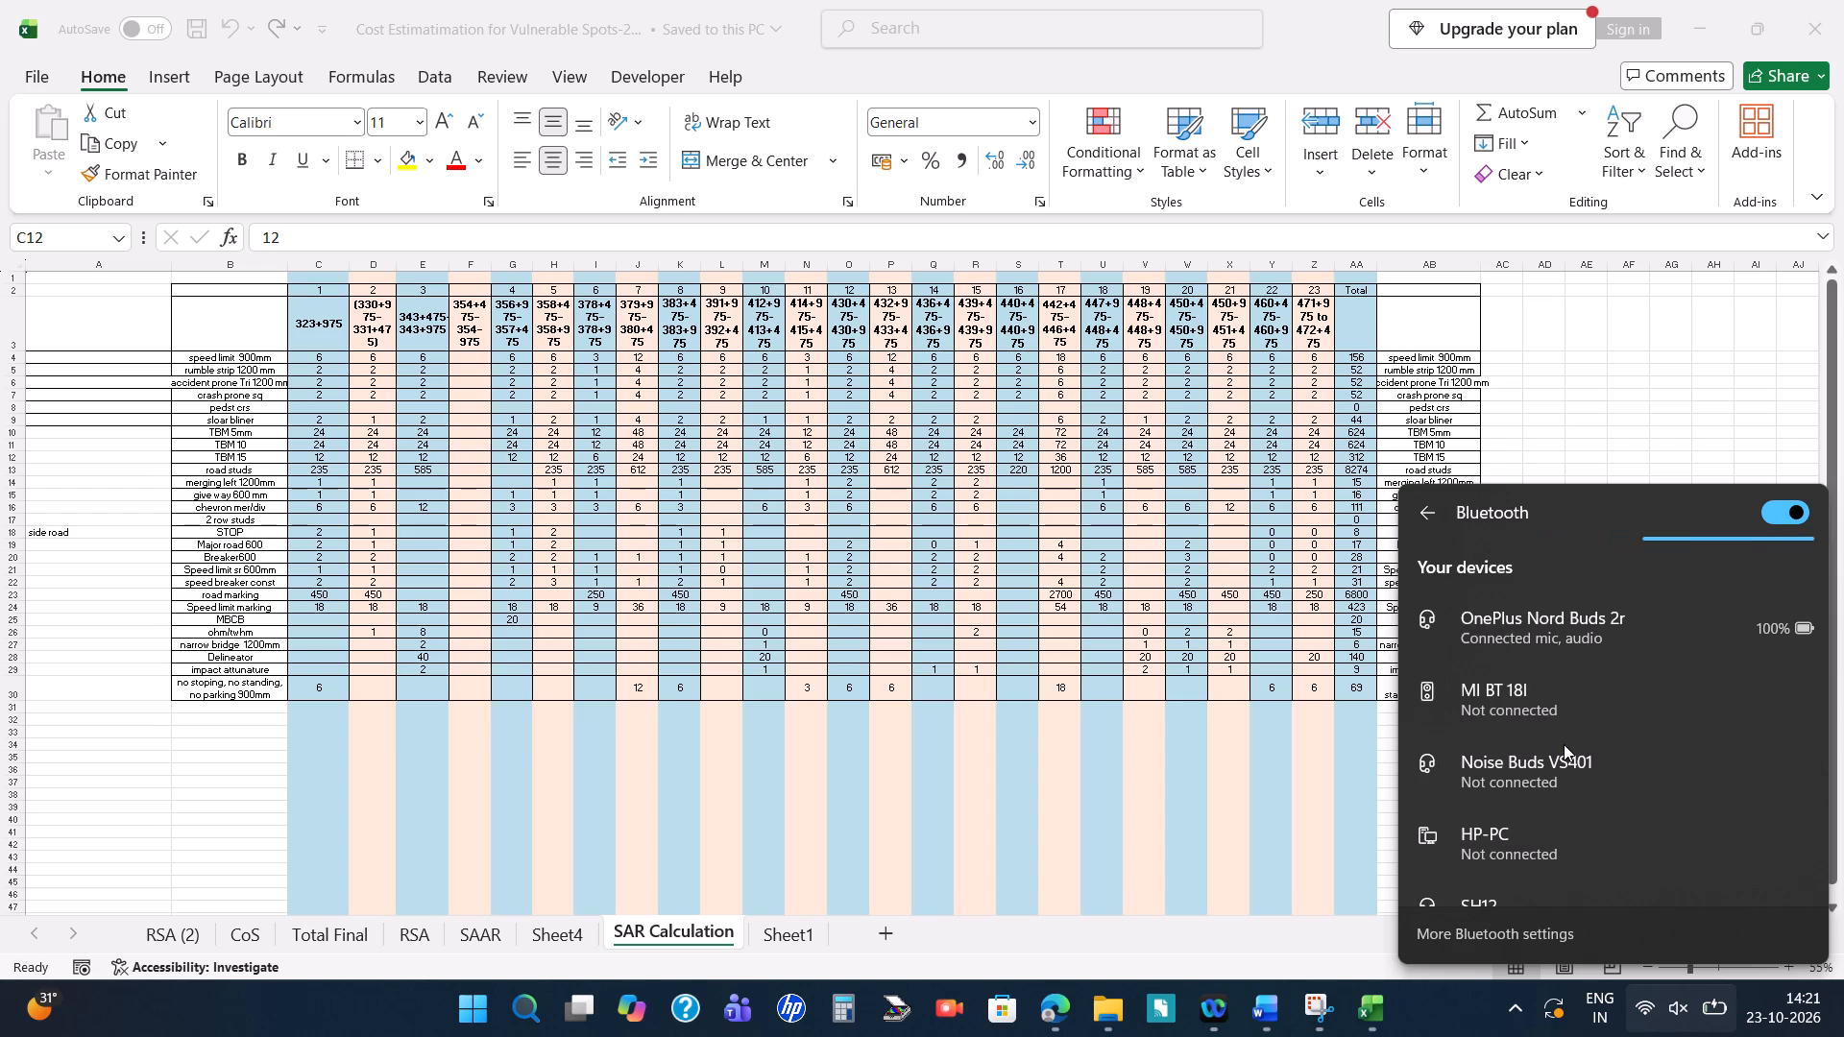
click(1692, 1025)
click(1692, 1025)
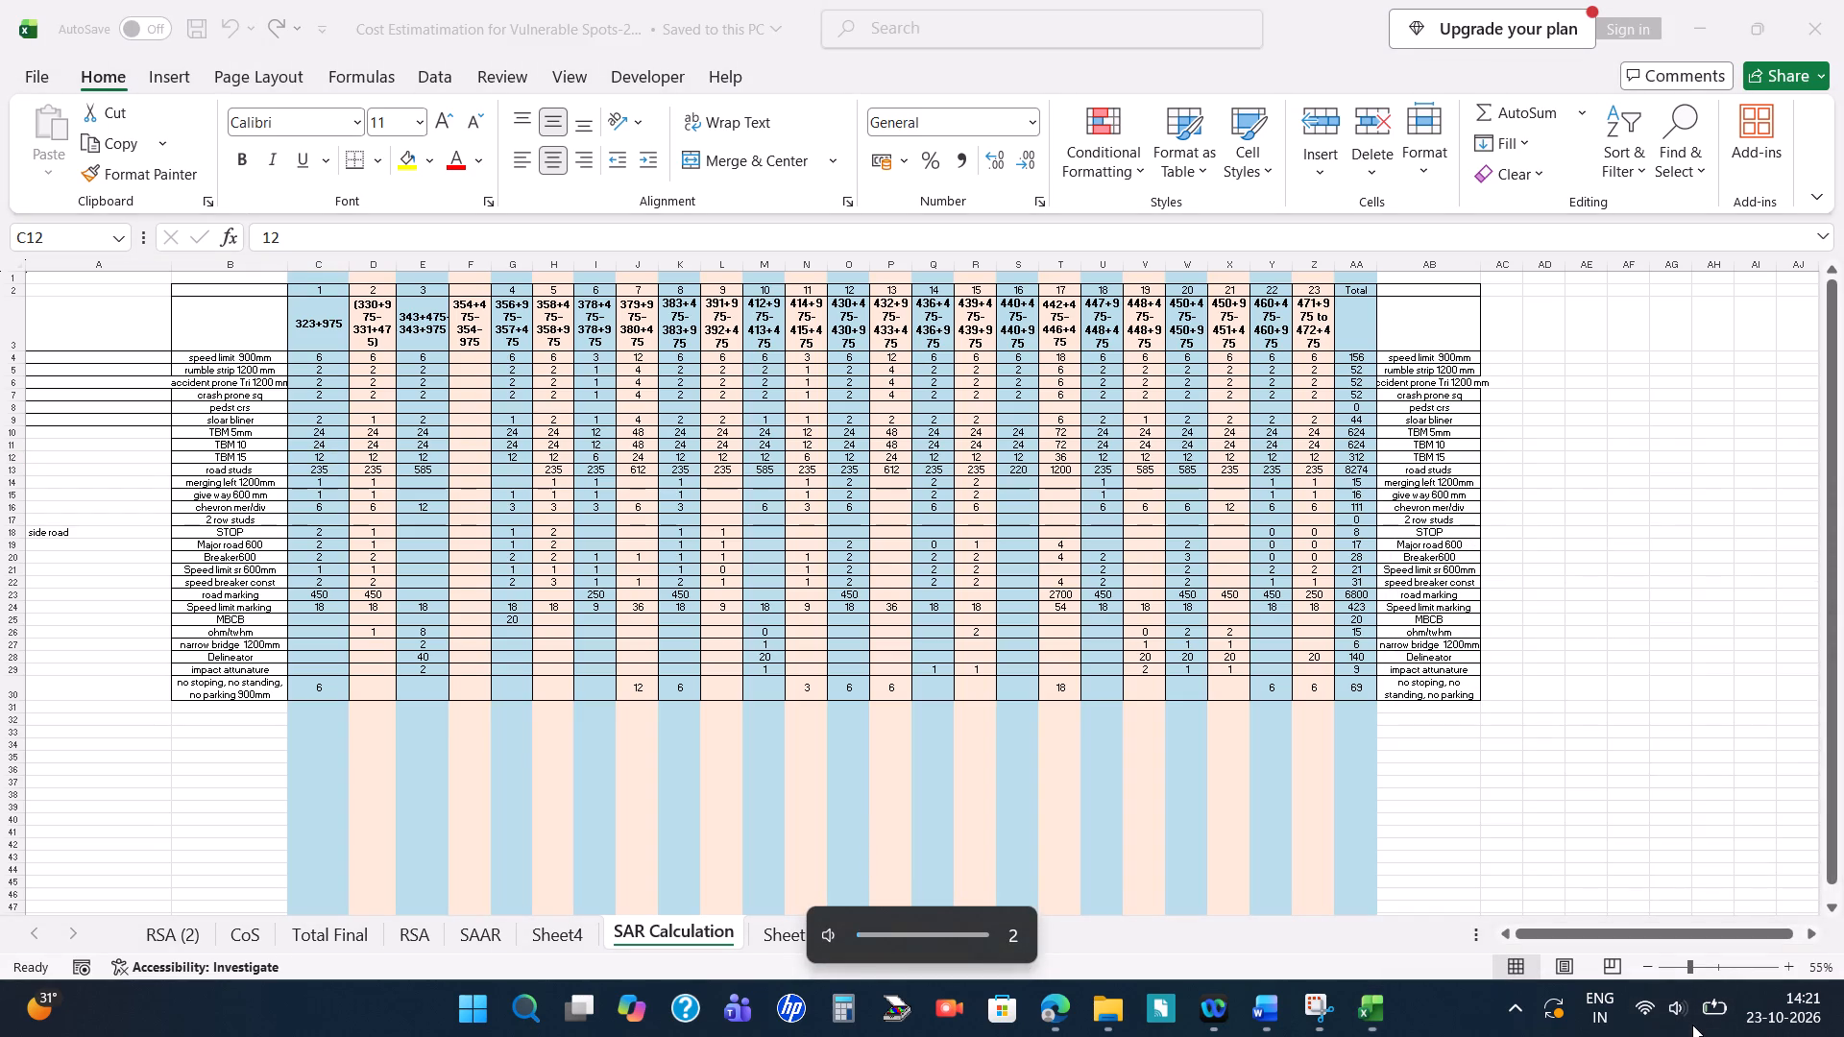
Resume the paused Raghuvaran B.tech song and switch to its YouTube page in Microsoft Edge, leaving it playing.
click(1655, 1036)
click(1623, 435)
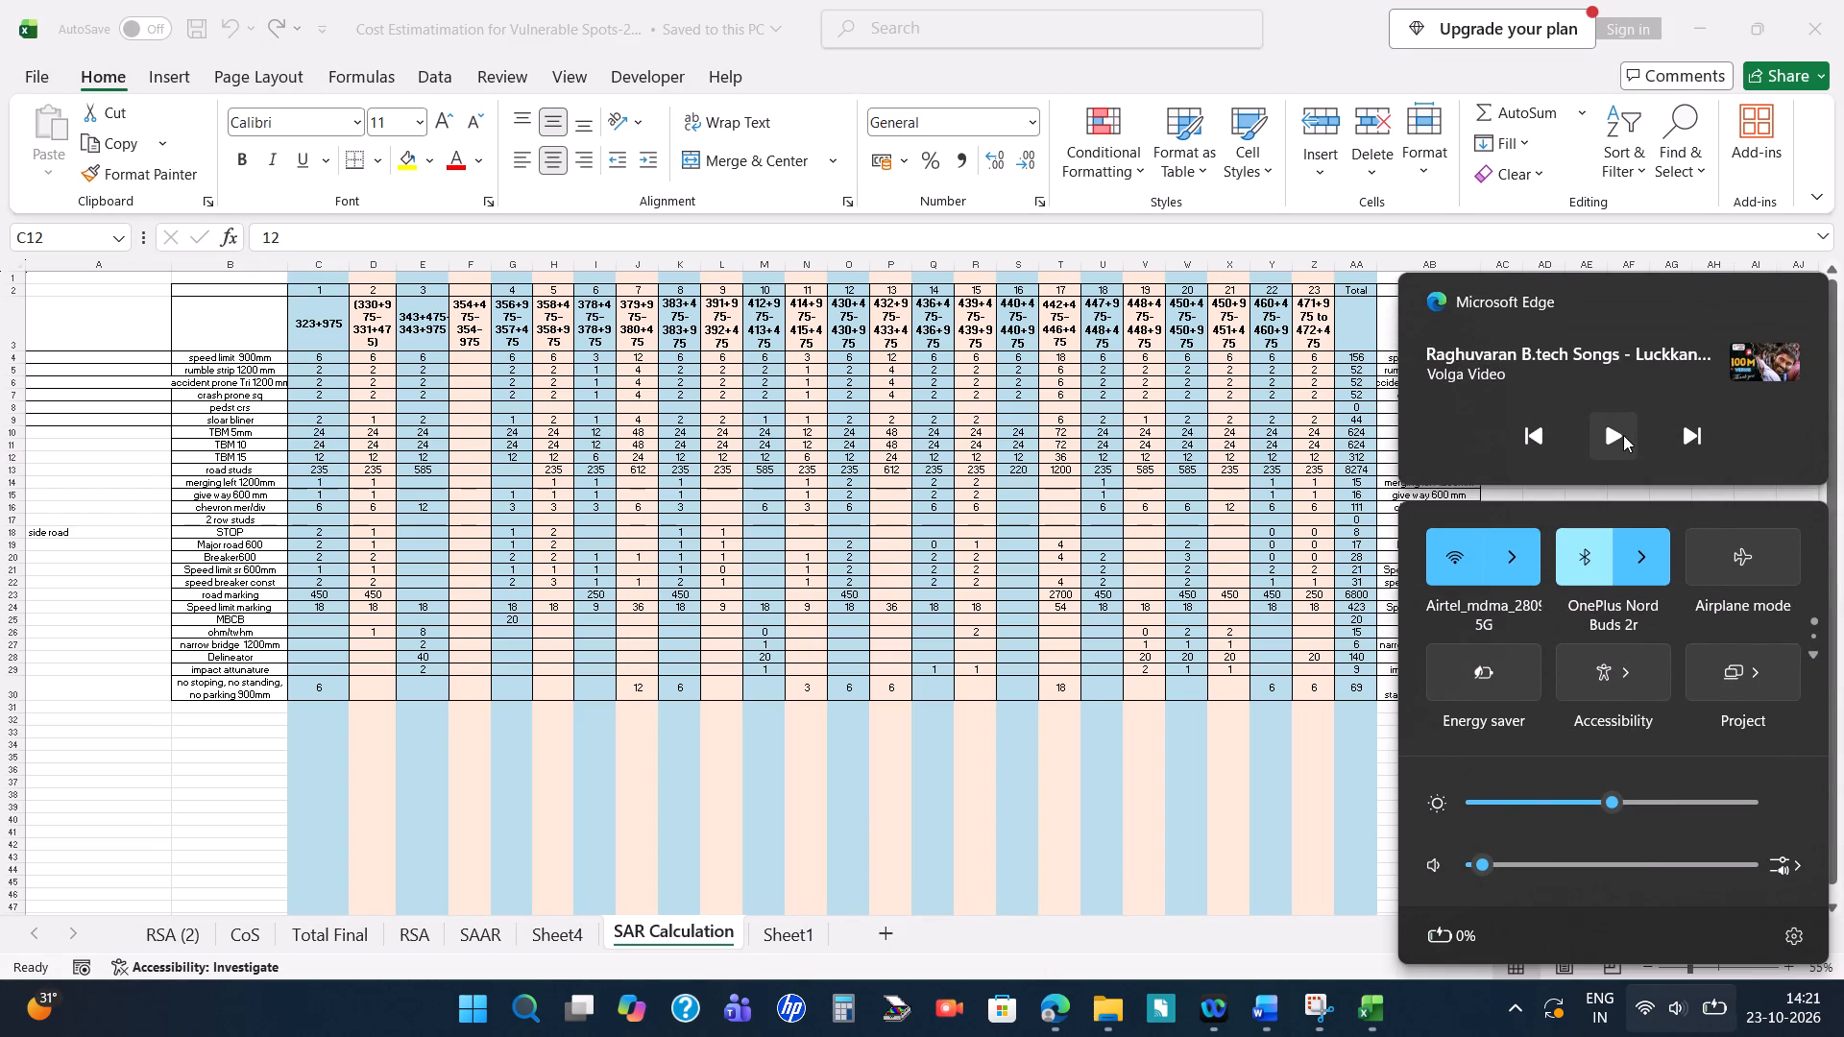
click(1623, 435)
click(1351, 7)
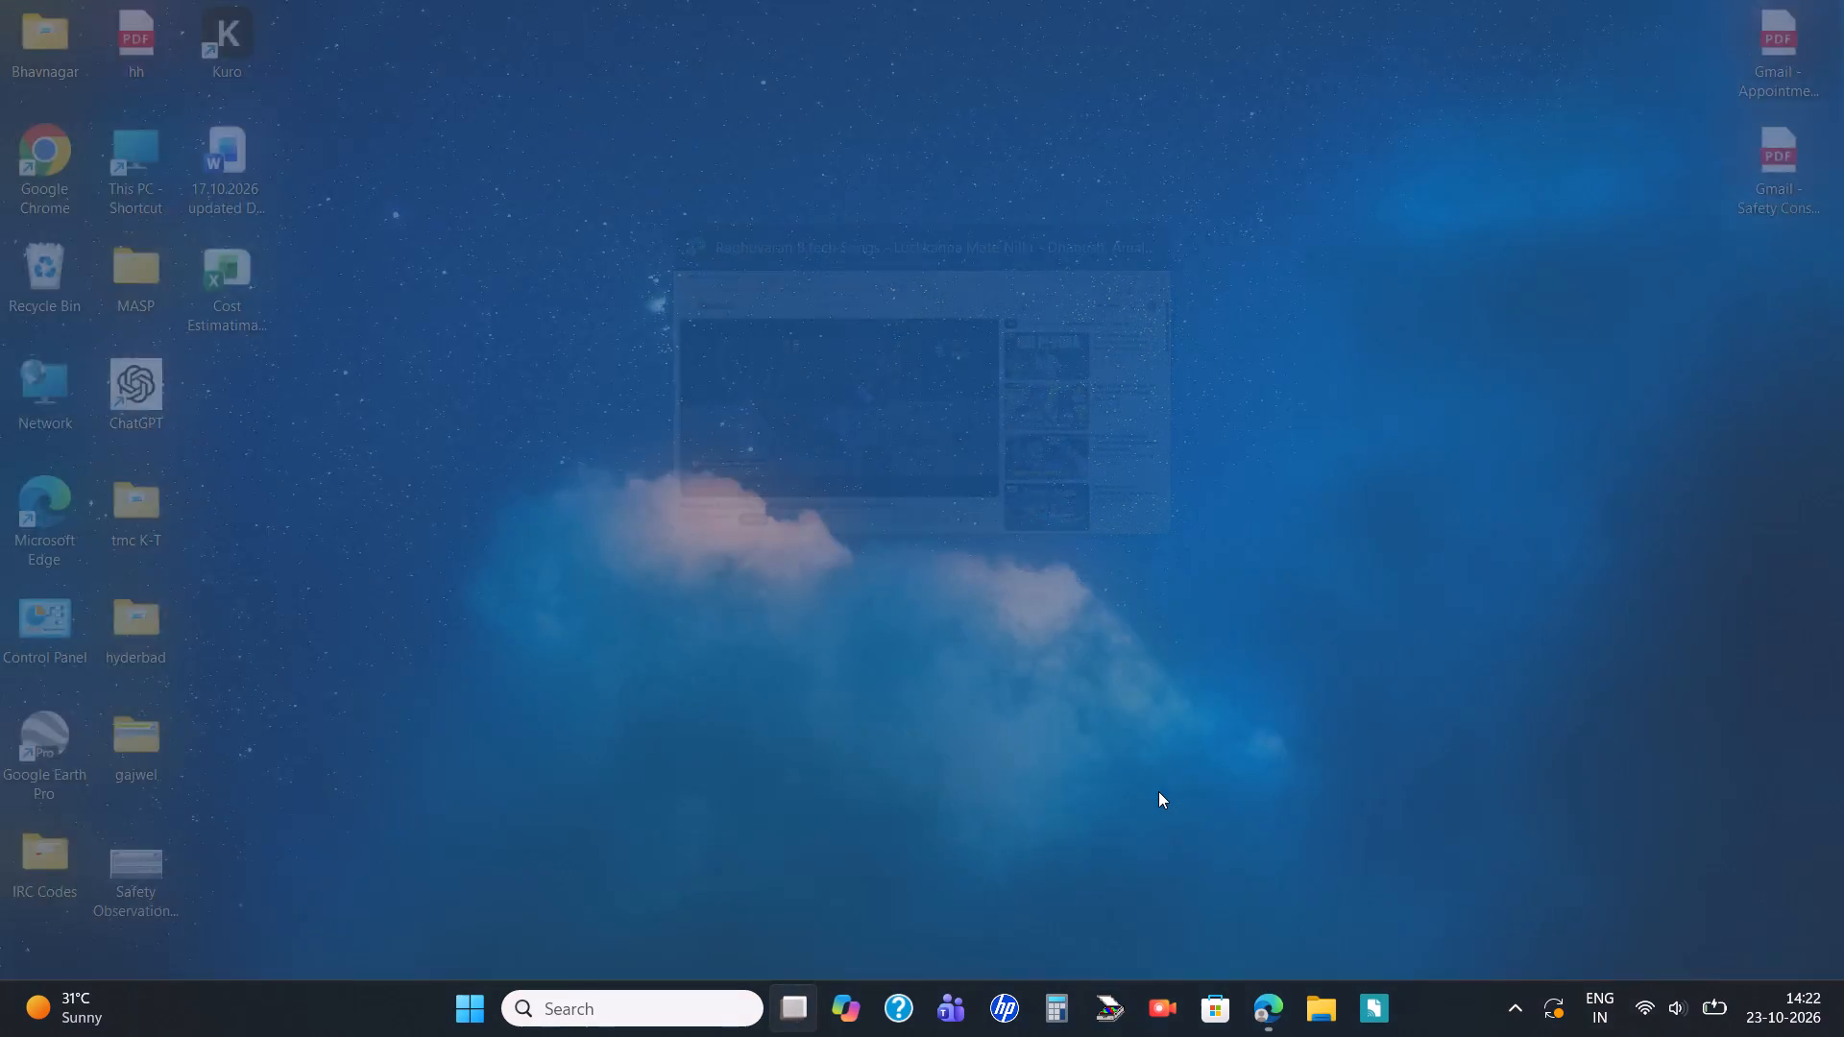
click(946, 419)
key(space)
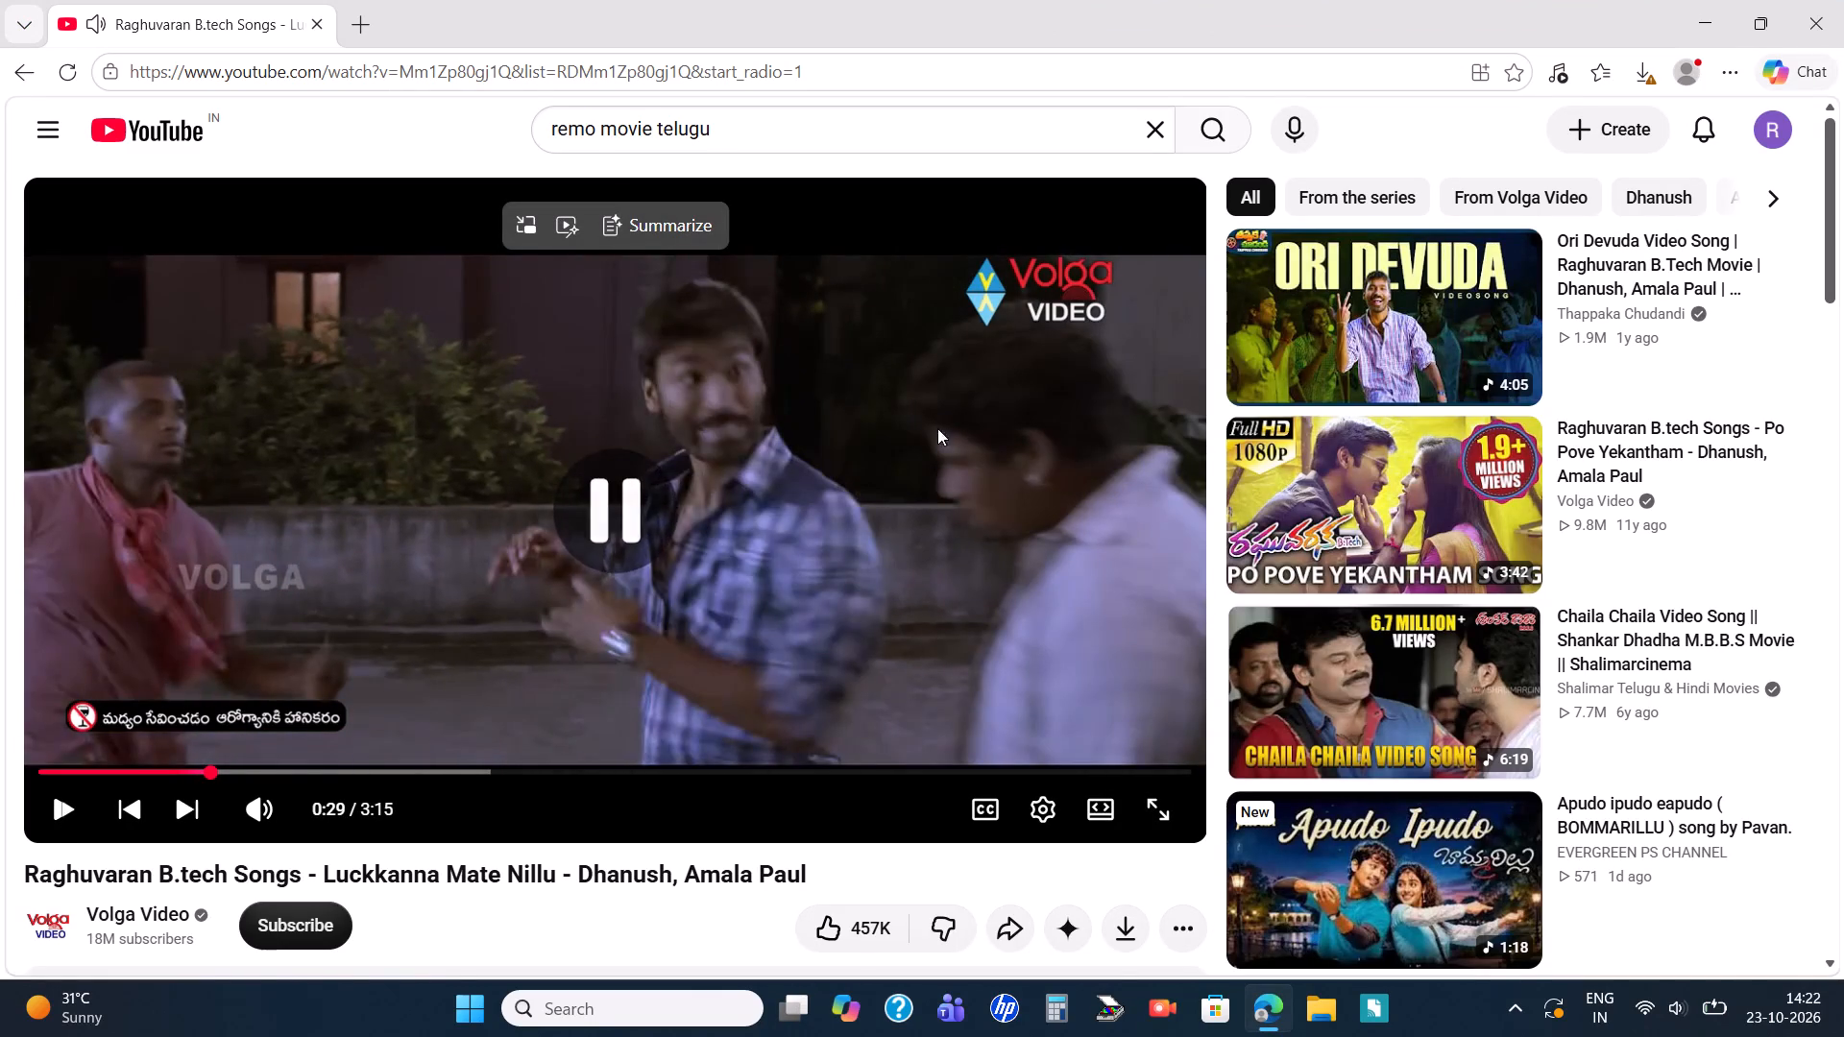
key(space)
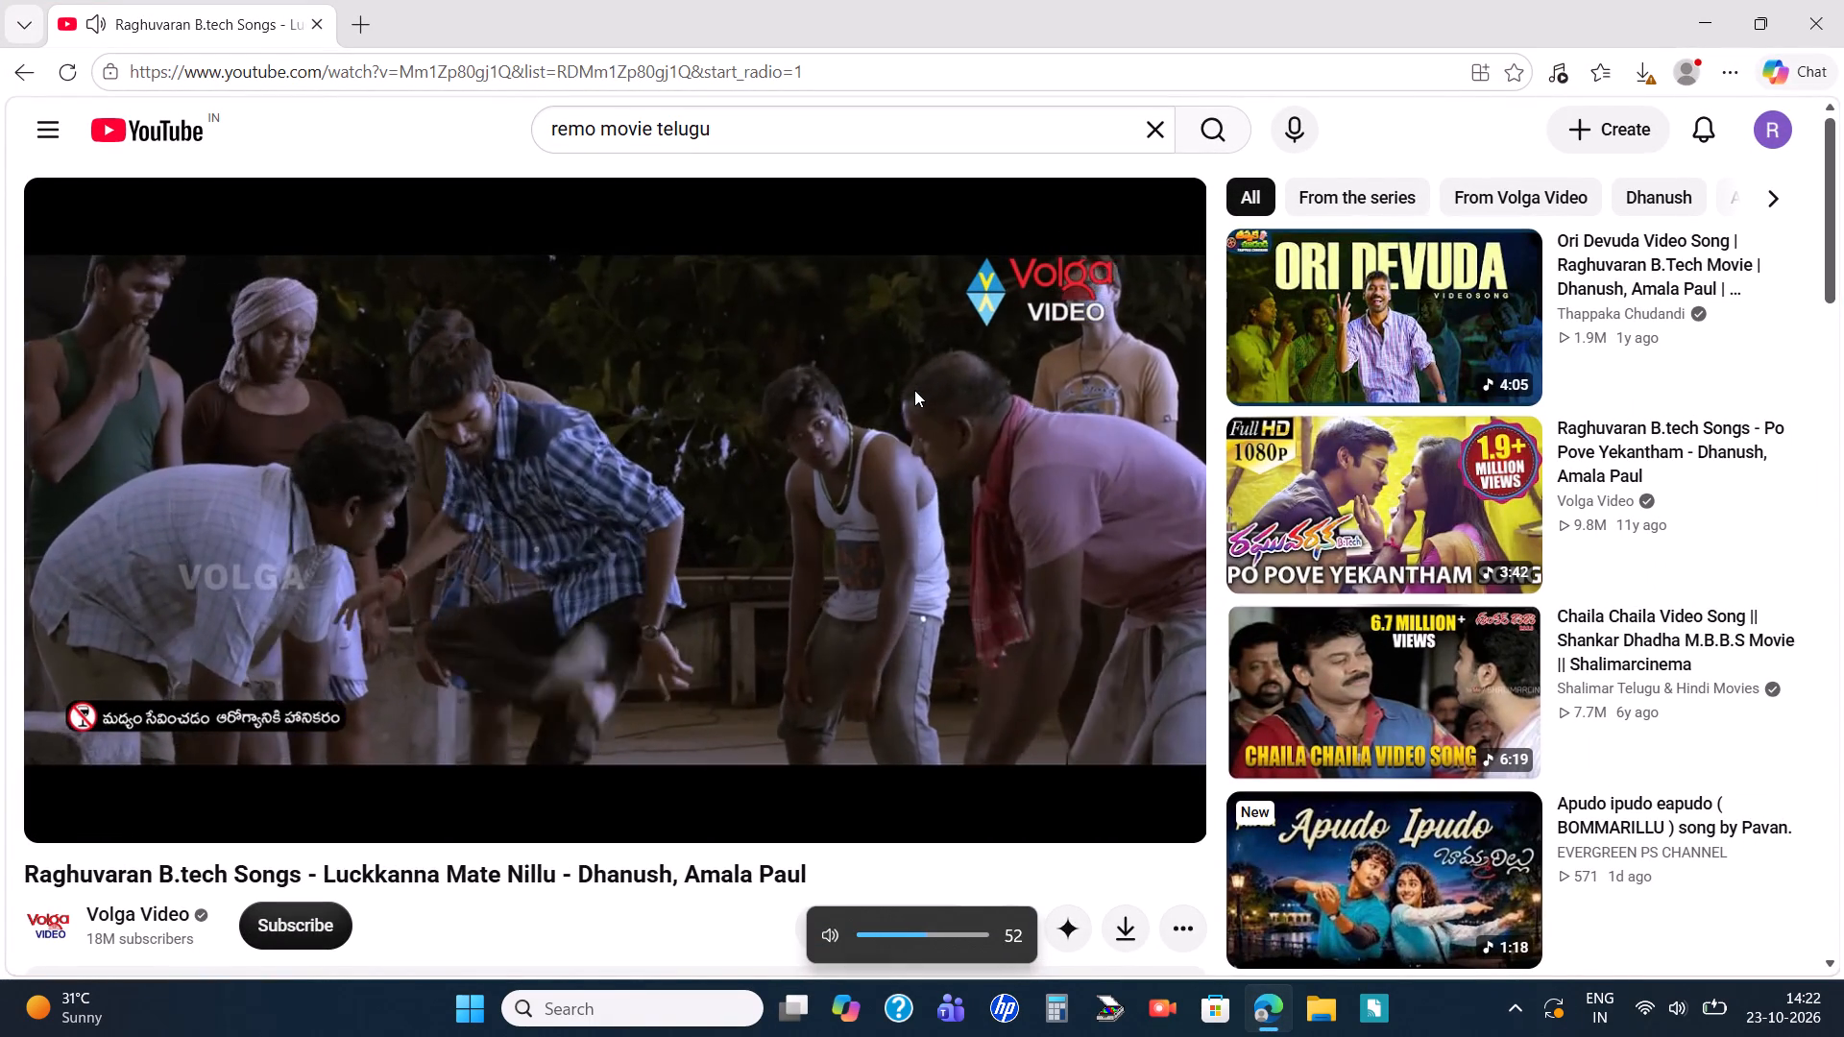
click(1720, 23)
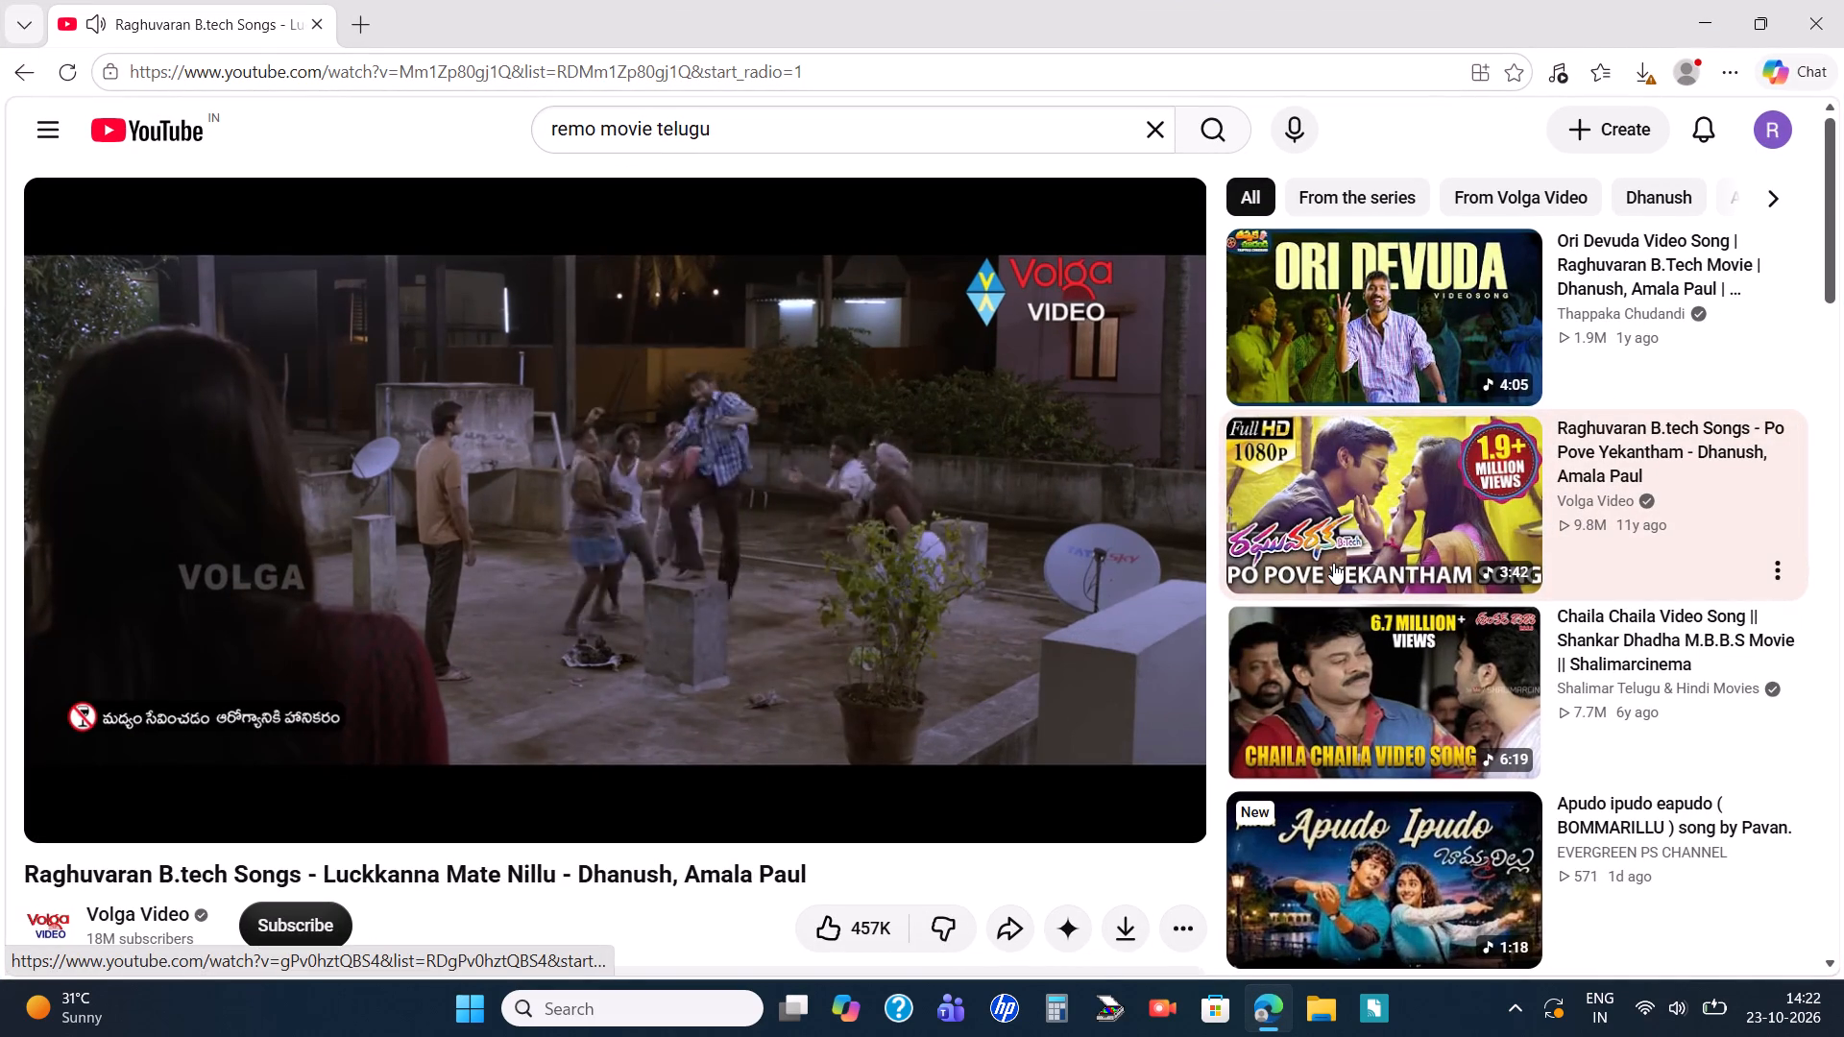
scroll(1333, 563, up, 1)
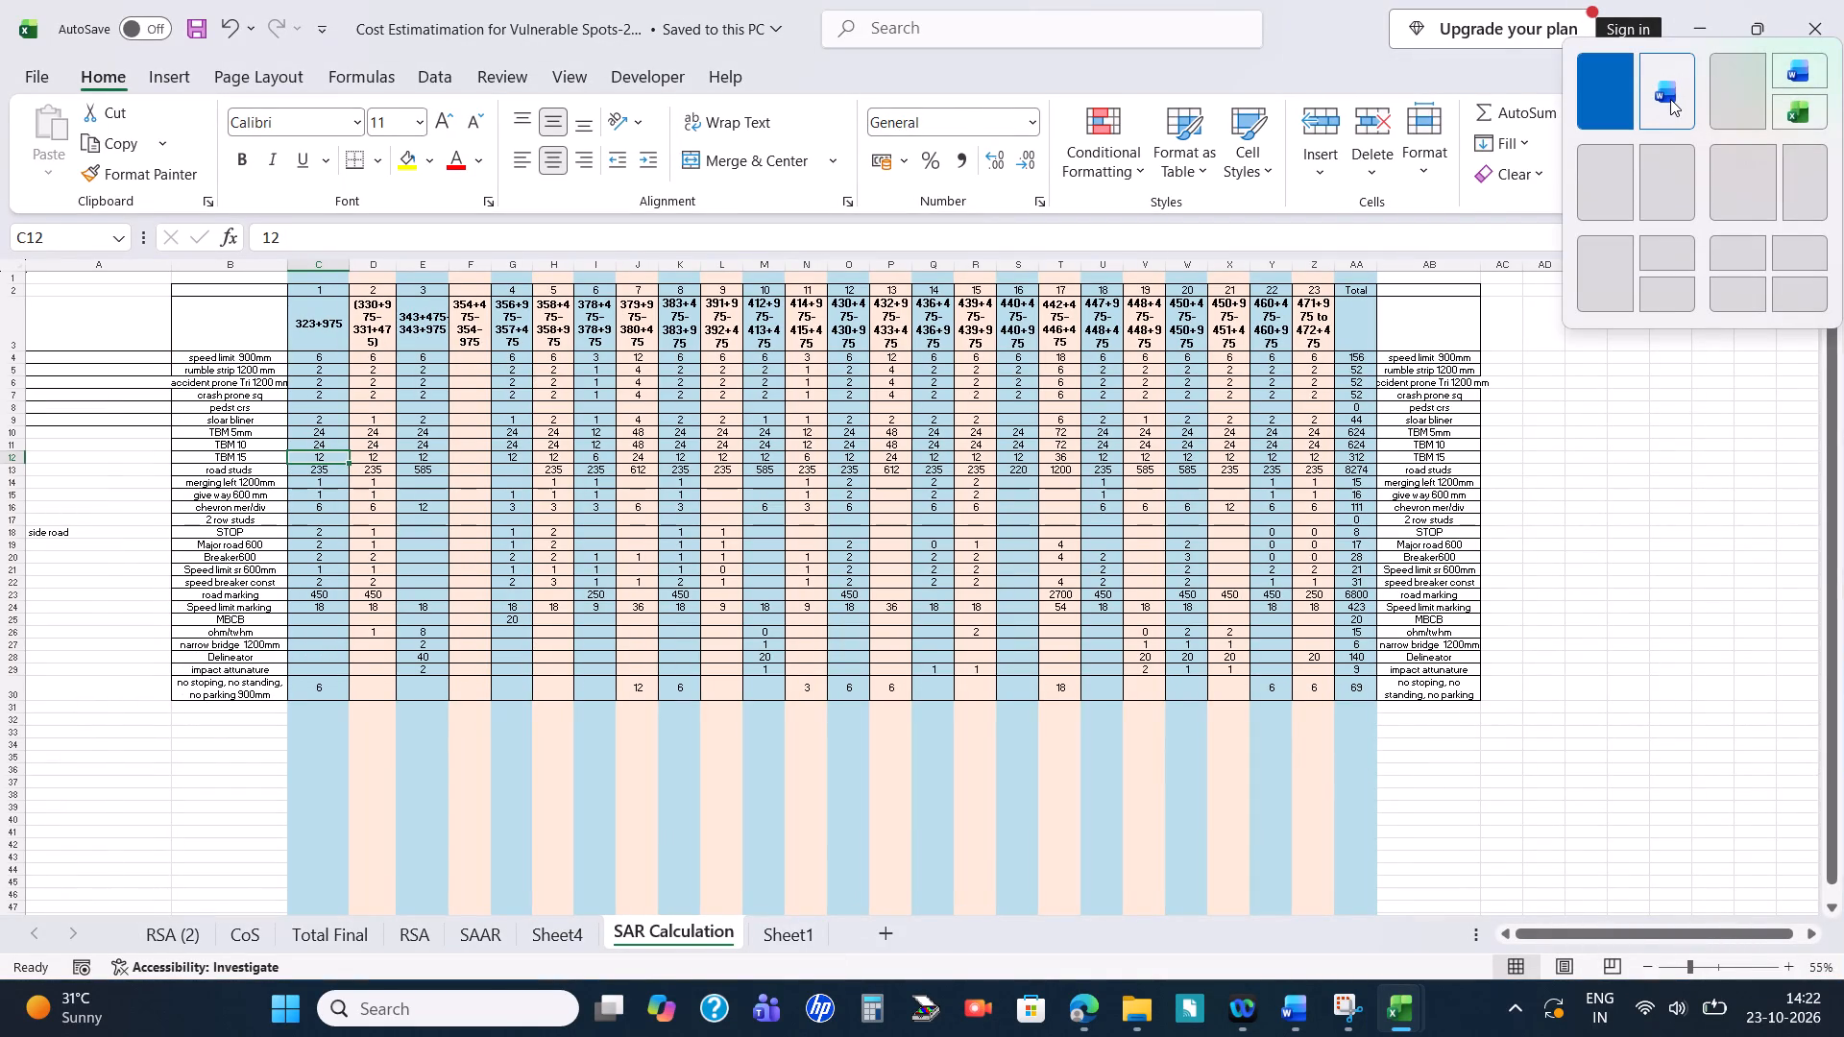
Place the SAR Calculation sheet and the Word report side by side, hide the report's heading navigation, and bring section 4.1.1's table into view.
click(1670, 99)
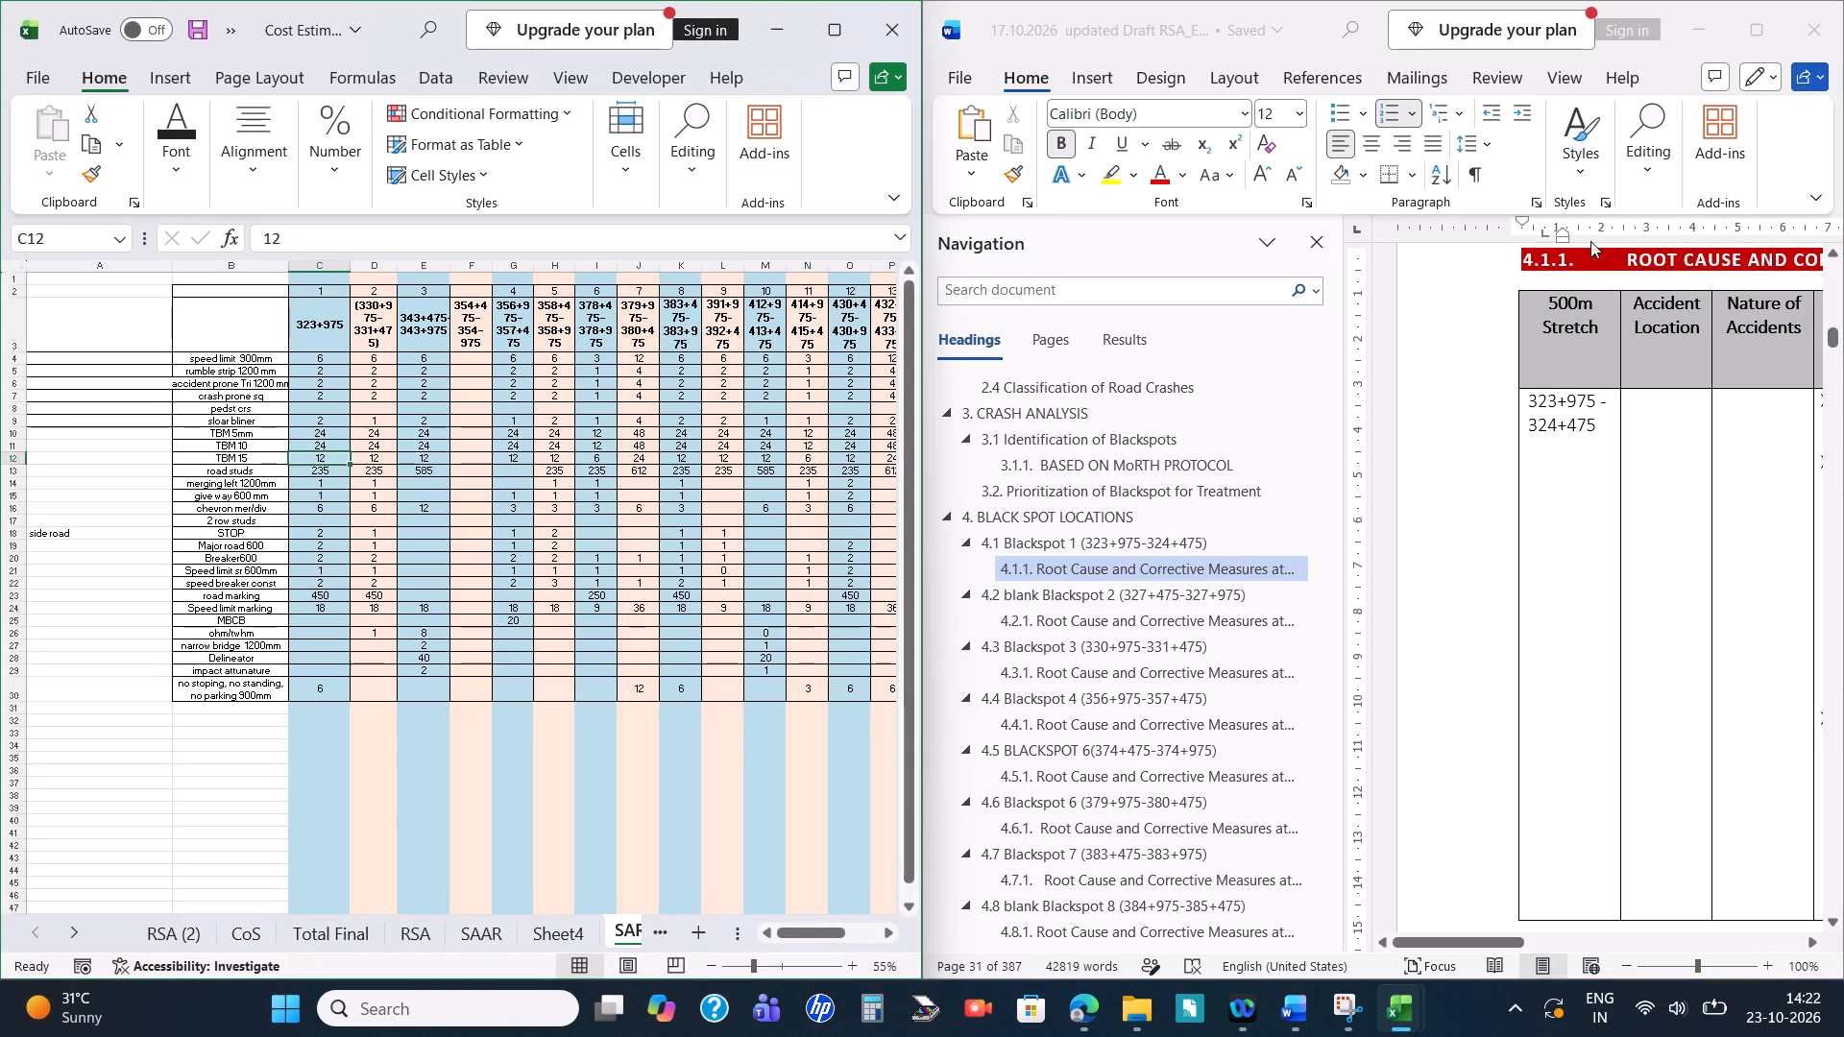
scroll(1586, 542, left, 2)
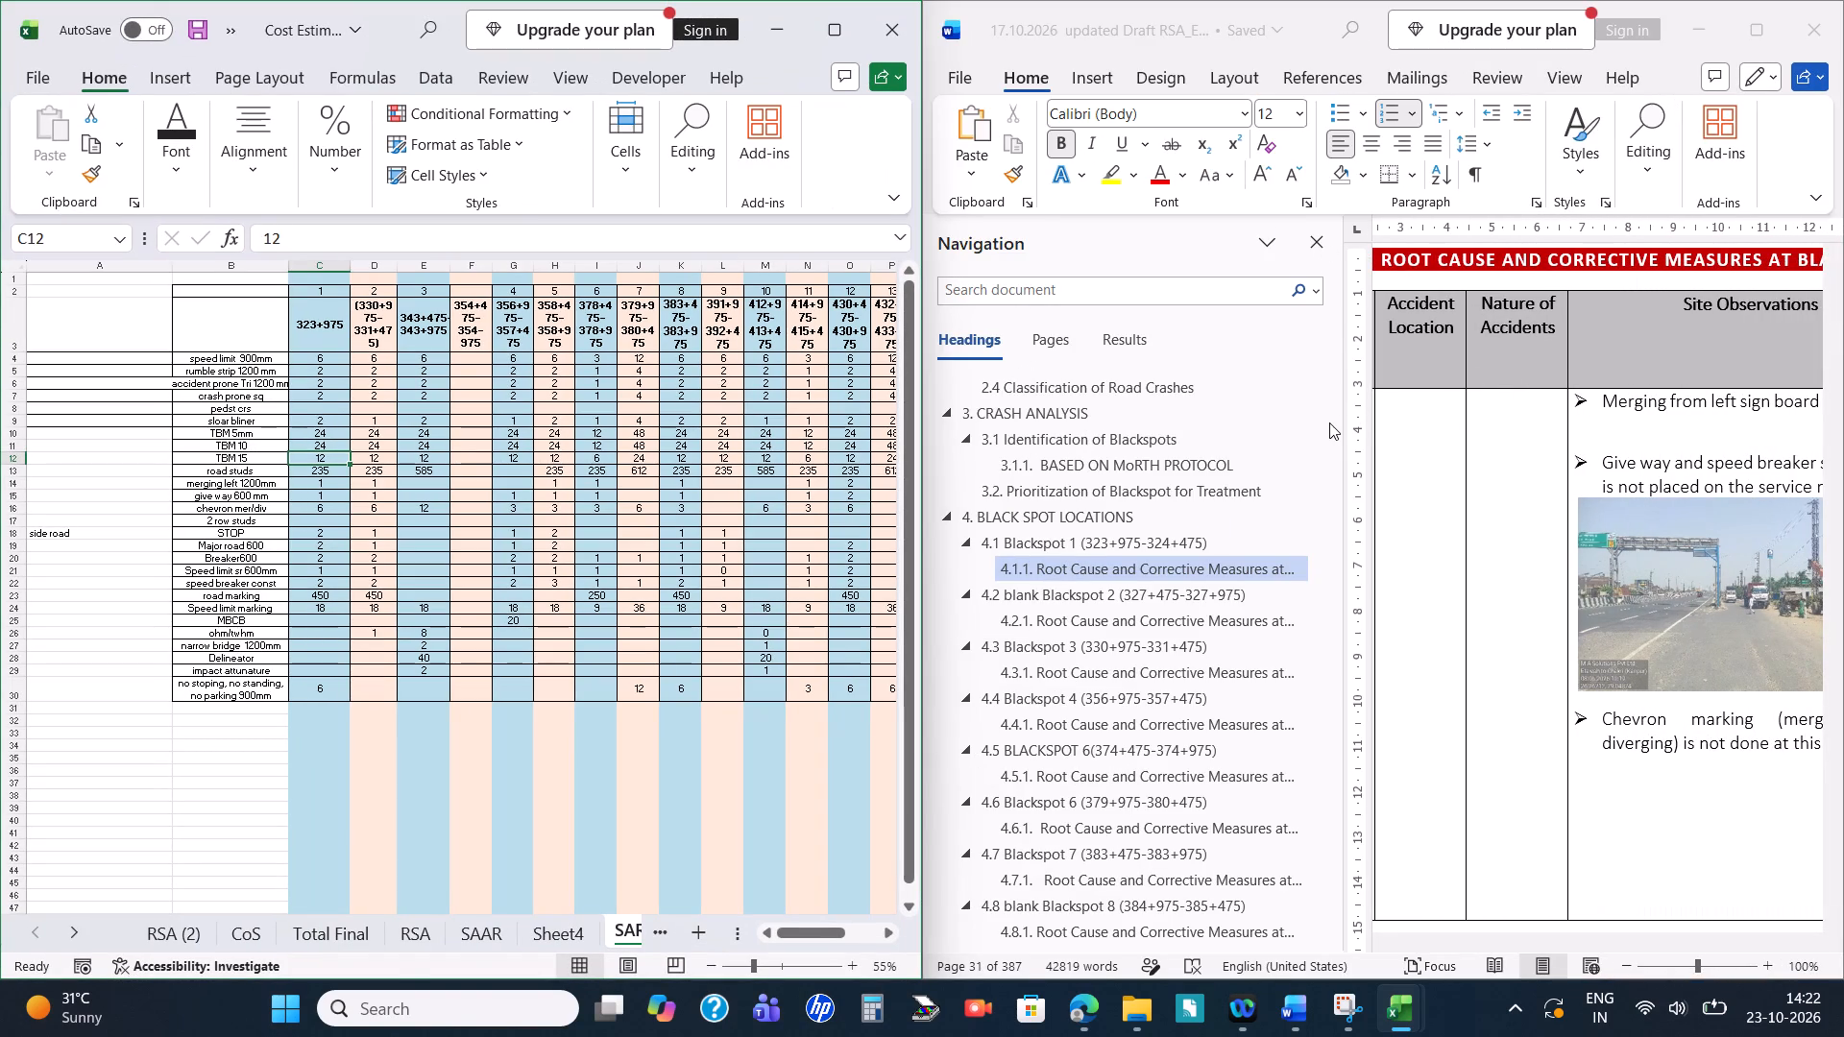
click(1315, 235)
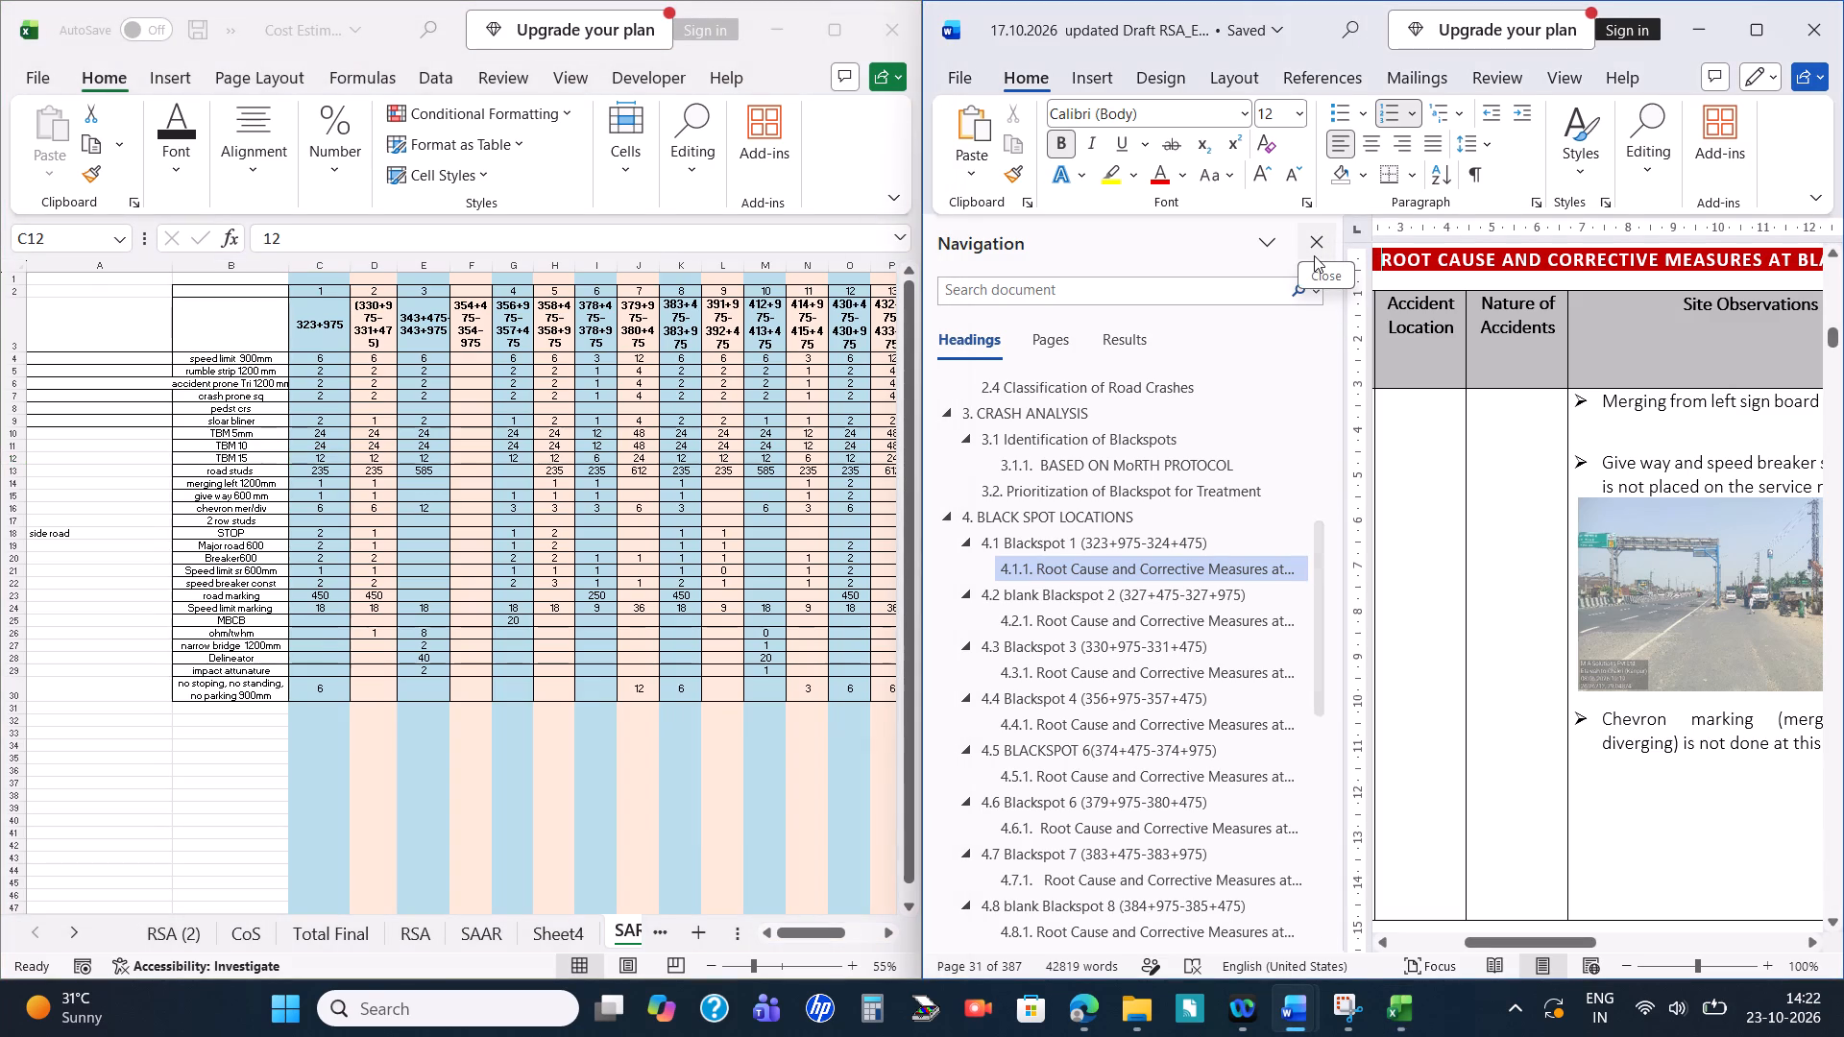
click(1314, 255)
scroll(1397, 637, right, 1)
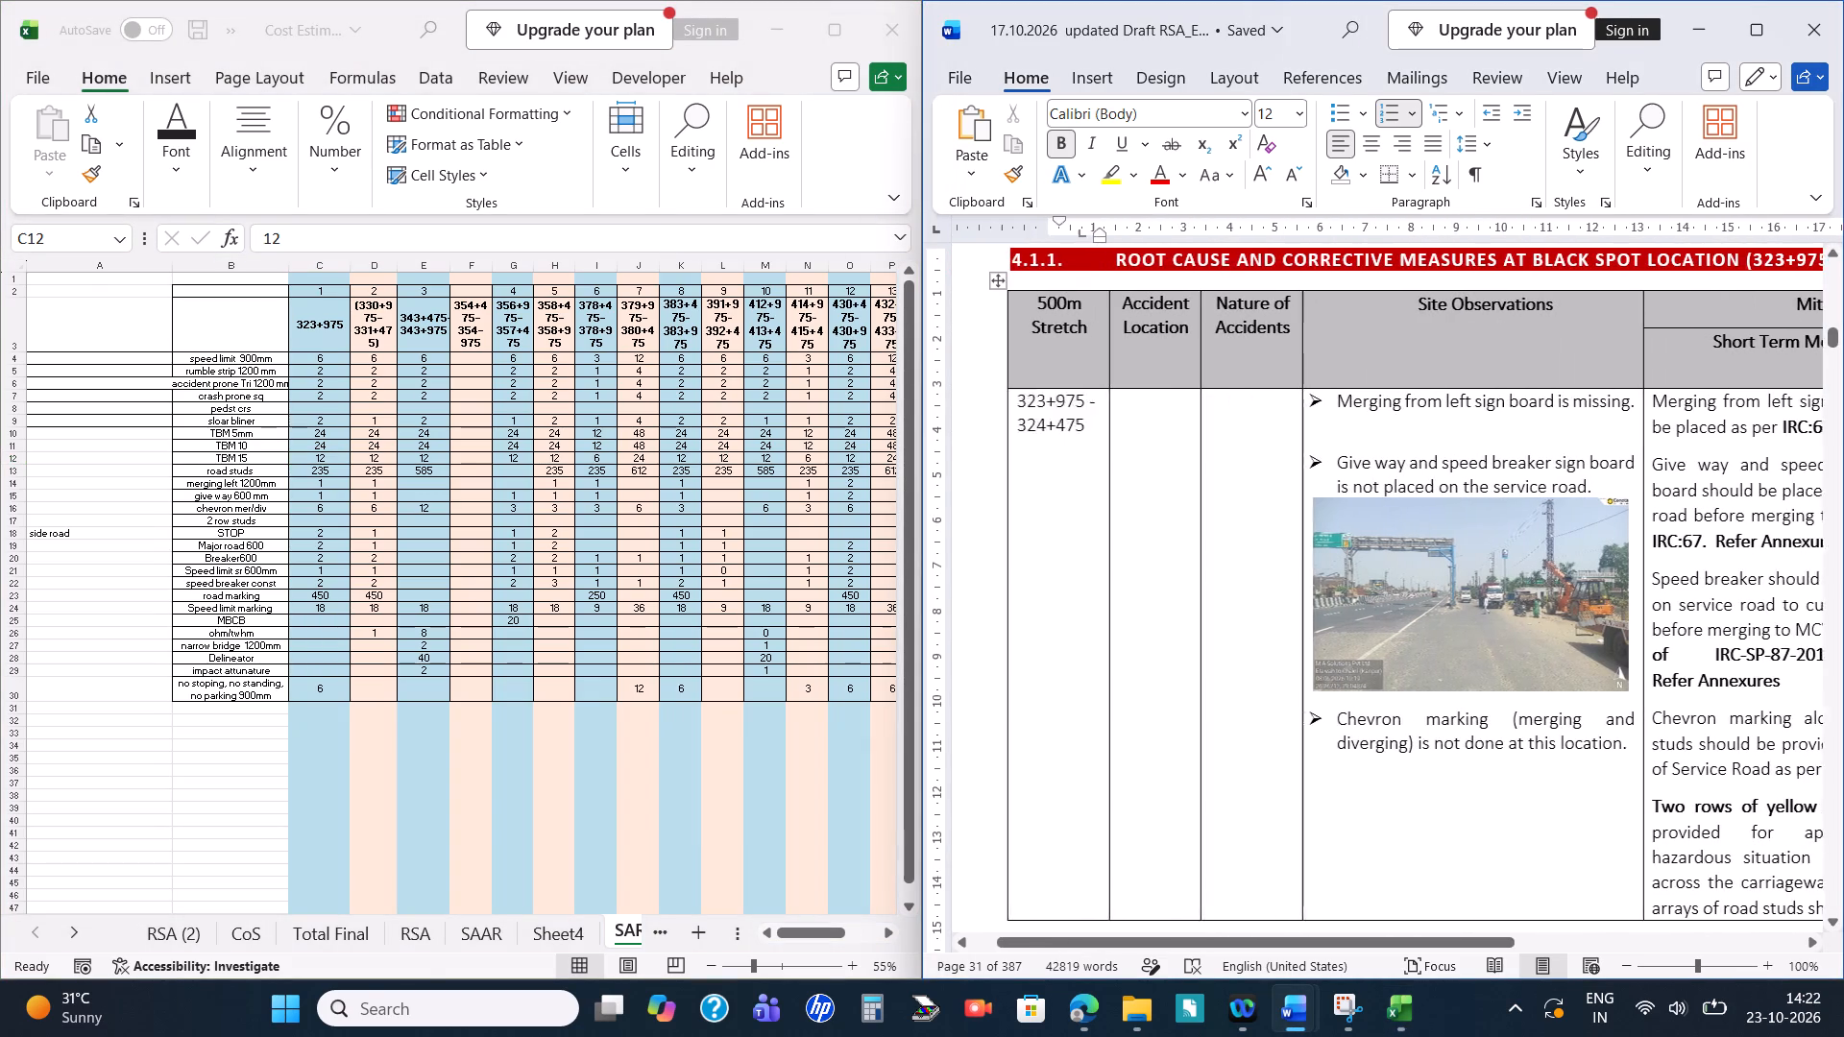
scroll(1397, 637, right, 2)
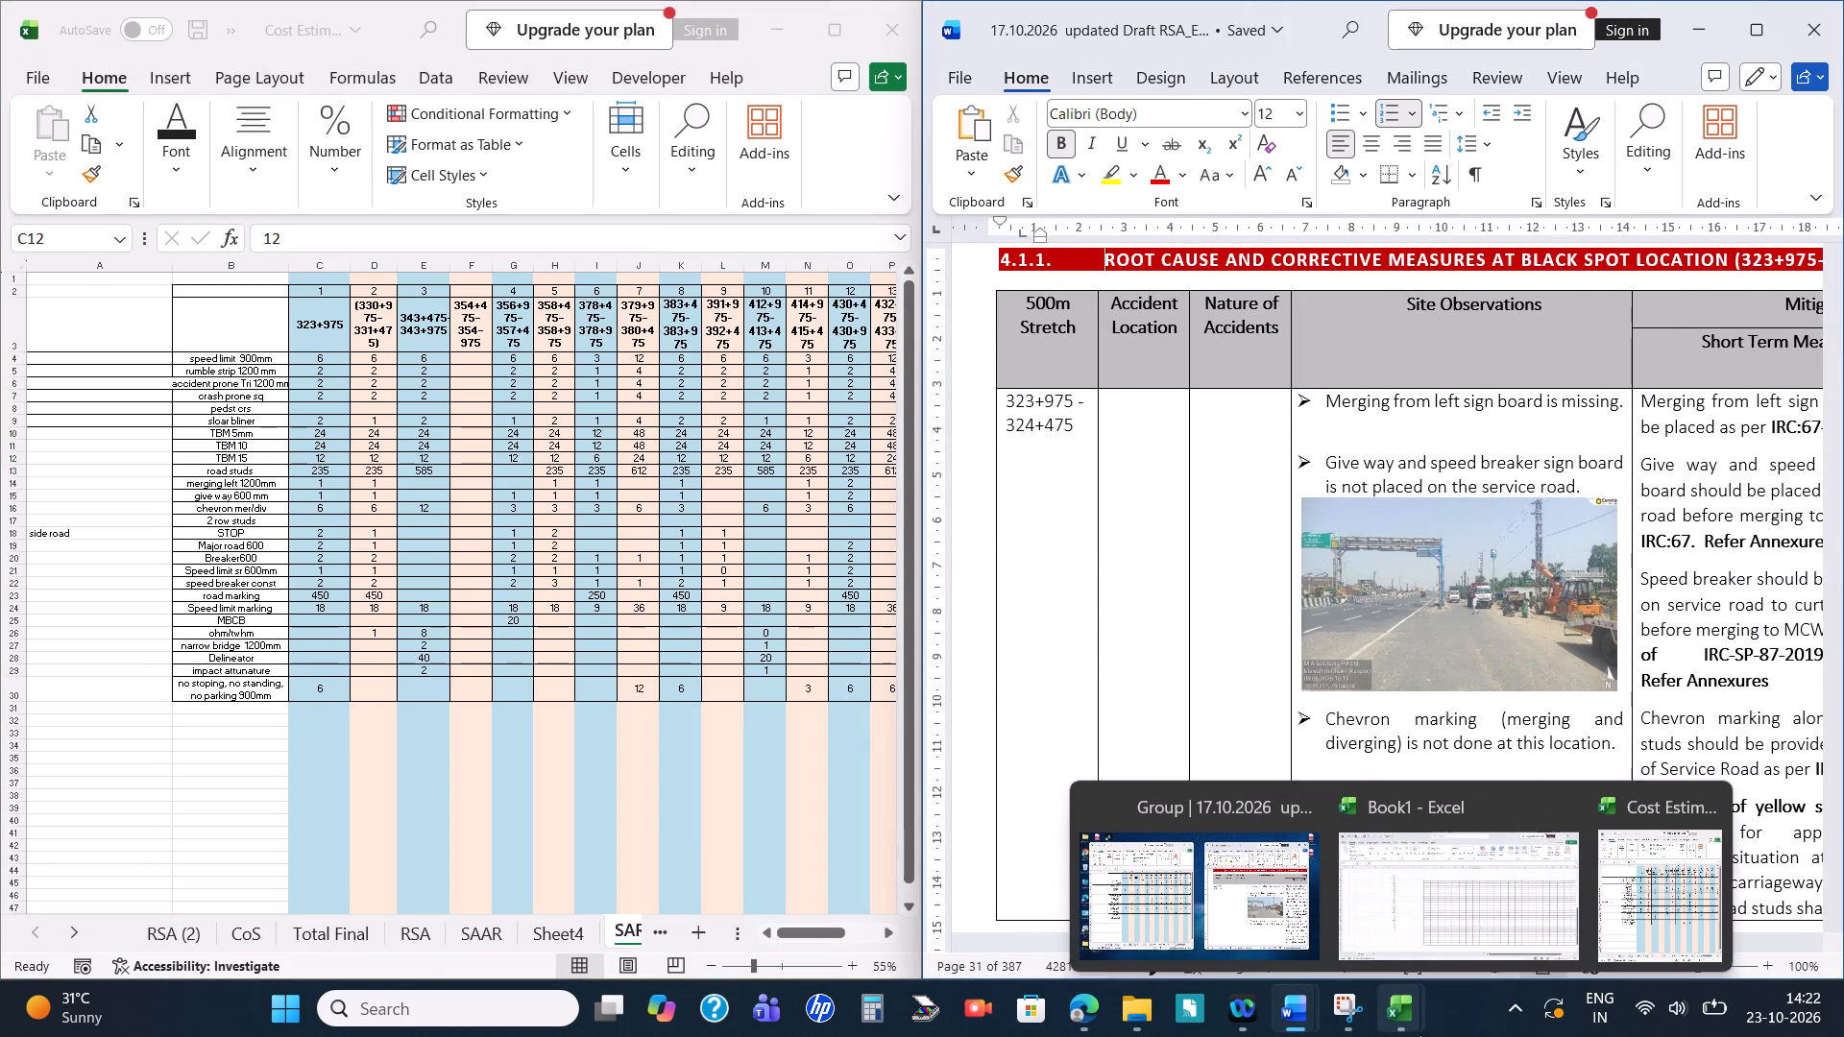
Switch to the Book1 workbook and copy its Item names from Speed Breaker down to Speed Limit Marking.
click(1514, 888)
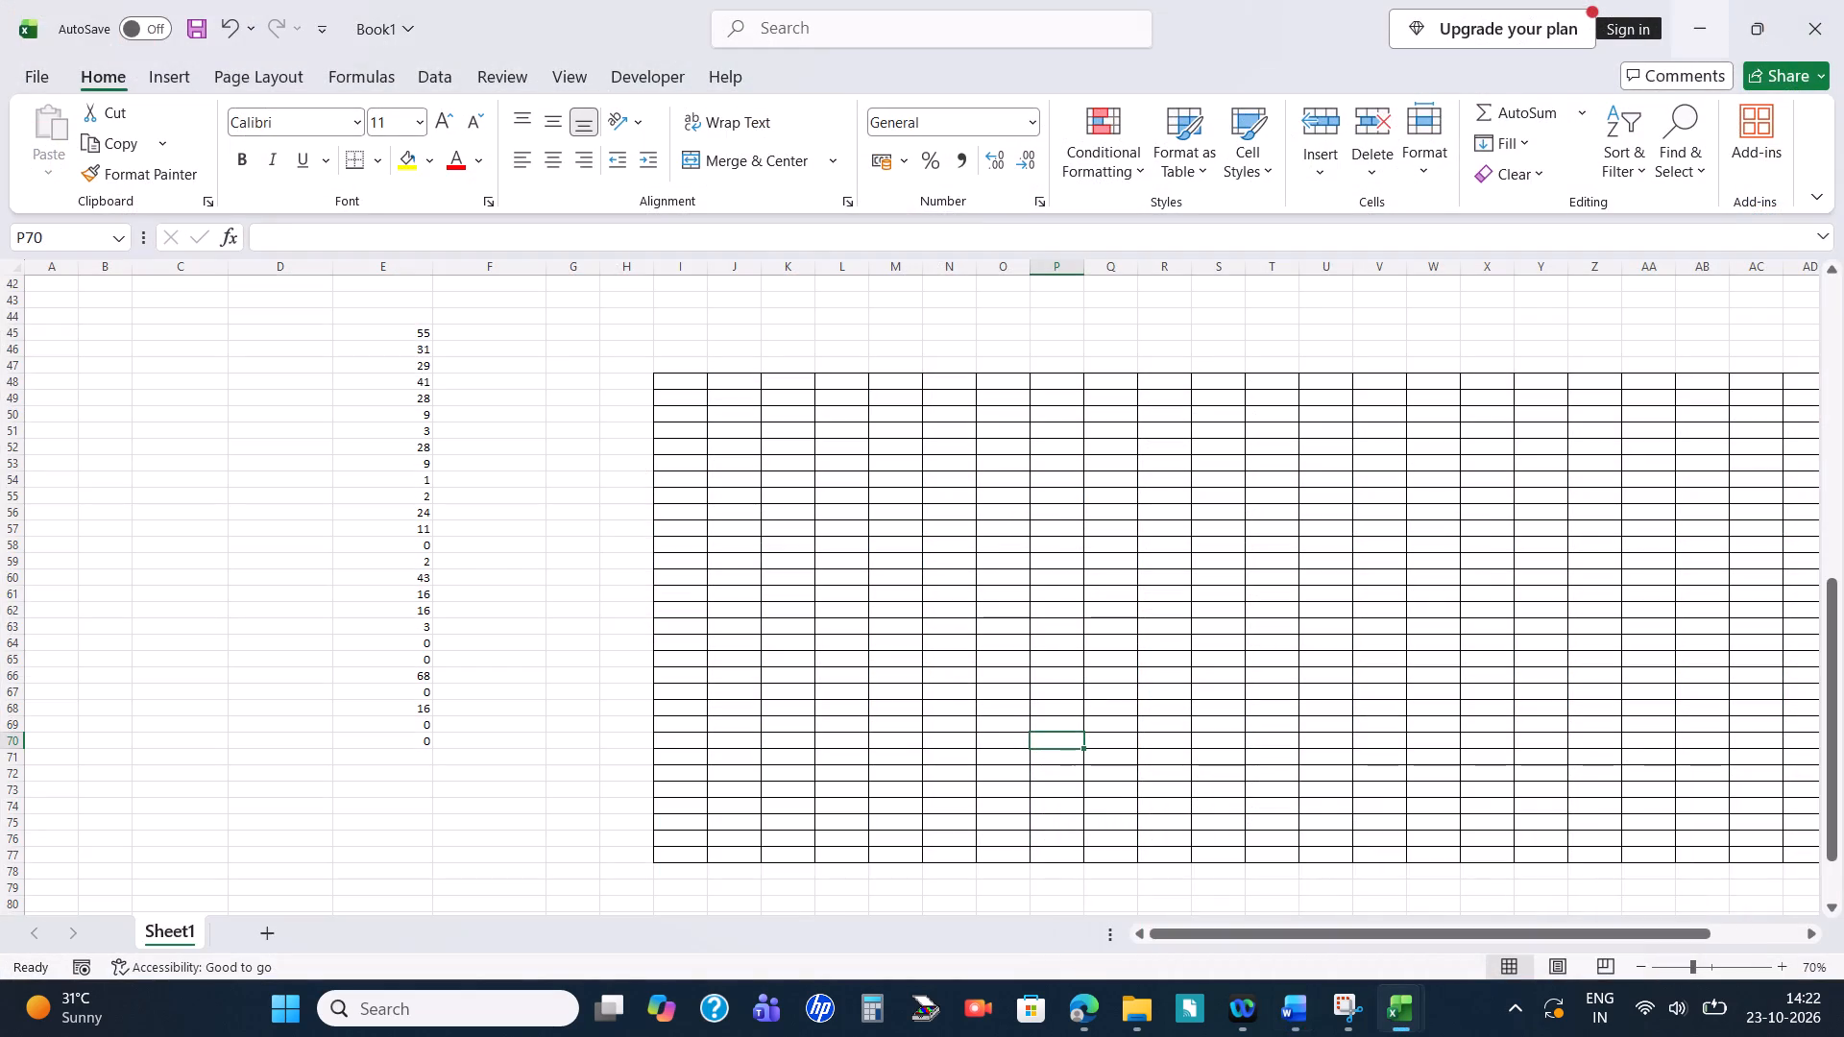
scroll(1250, 745, up, 7)
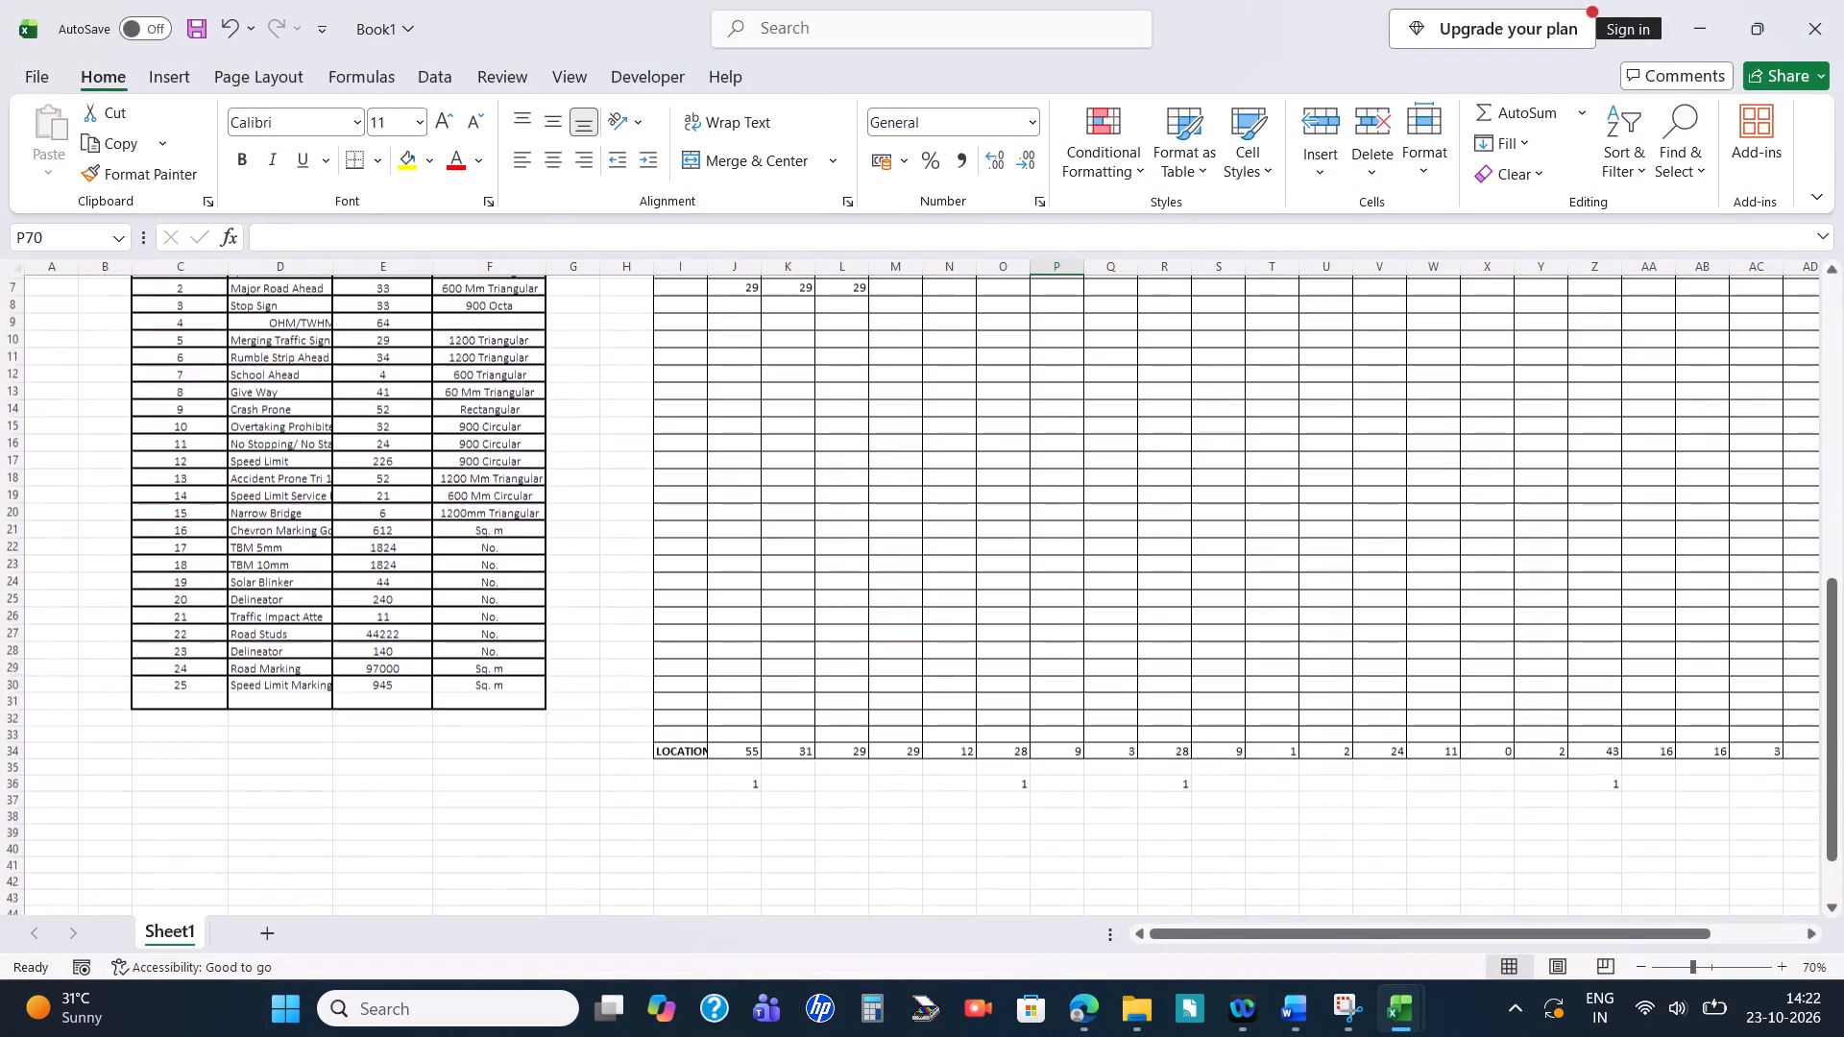
scroll(1250, 745, up, 1)
scroll(655, 499, up, 2)
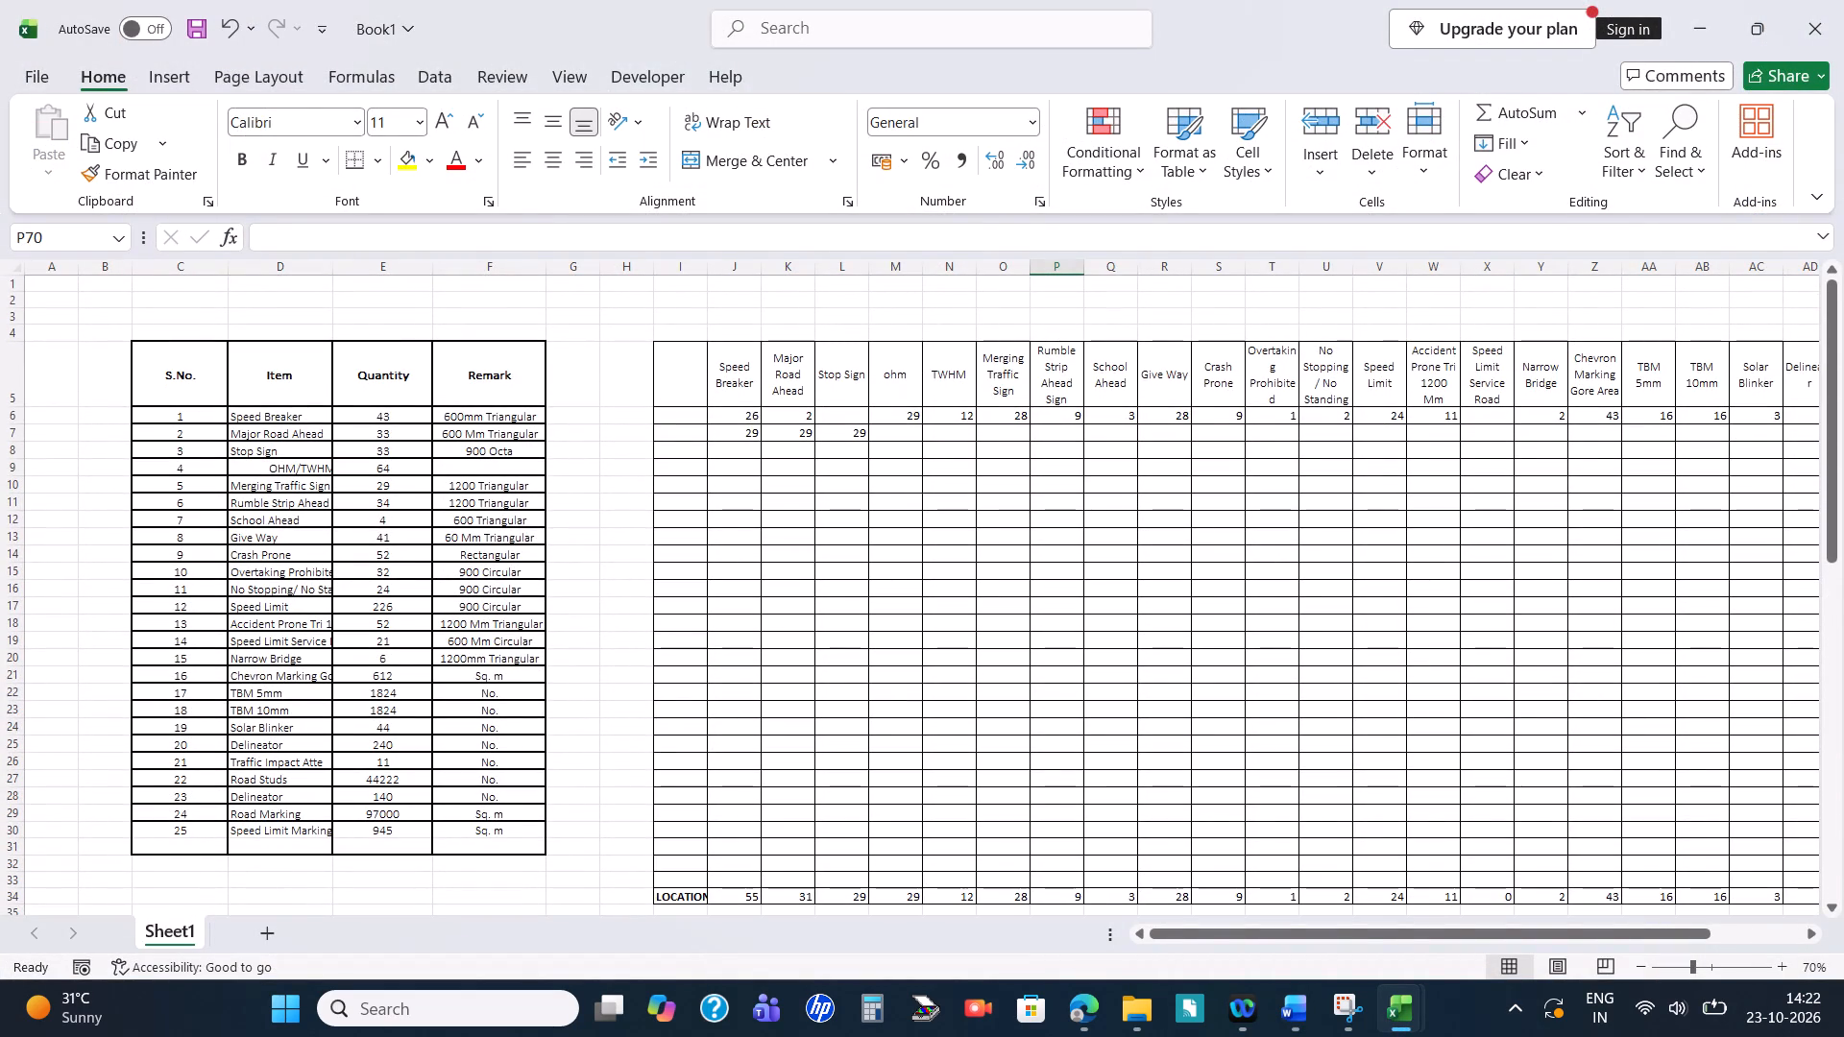
click(232, 416)
key(ctrl+shift+Down)
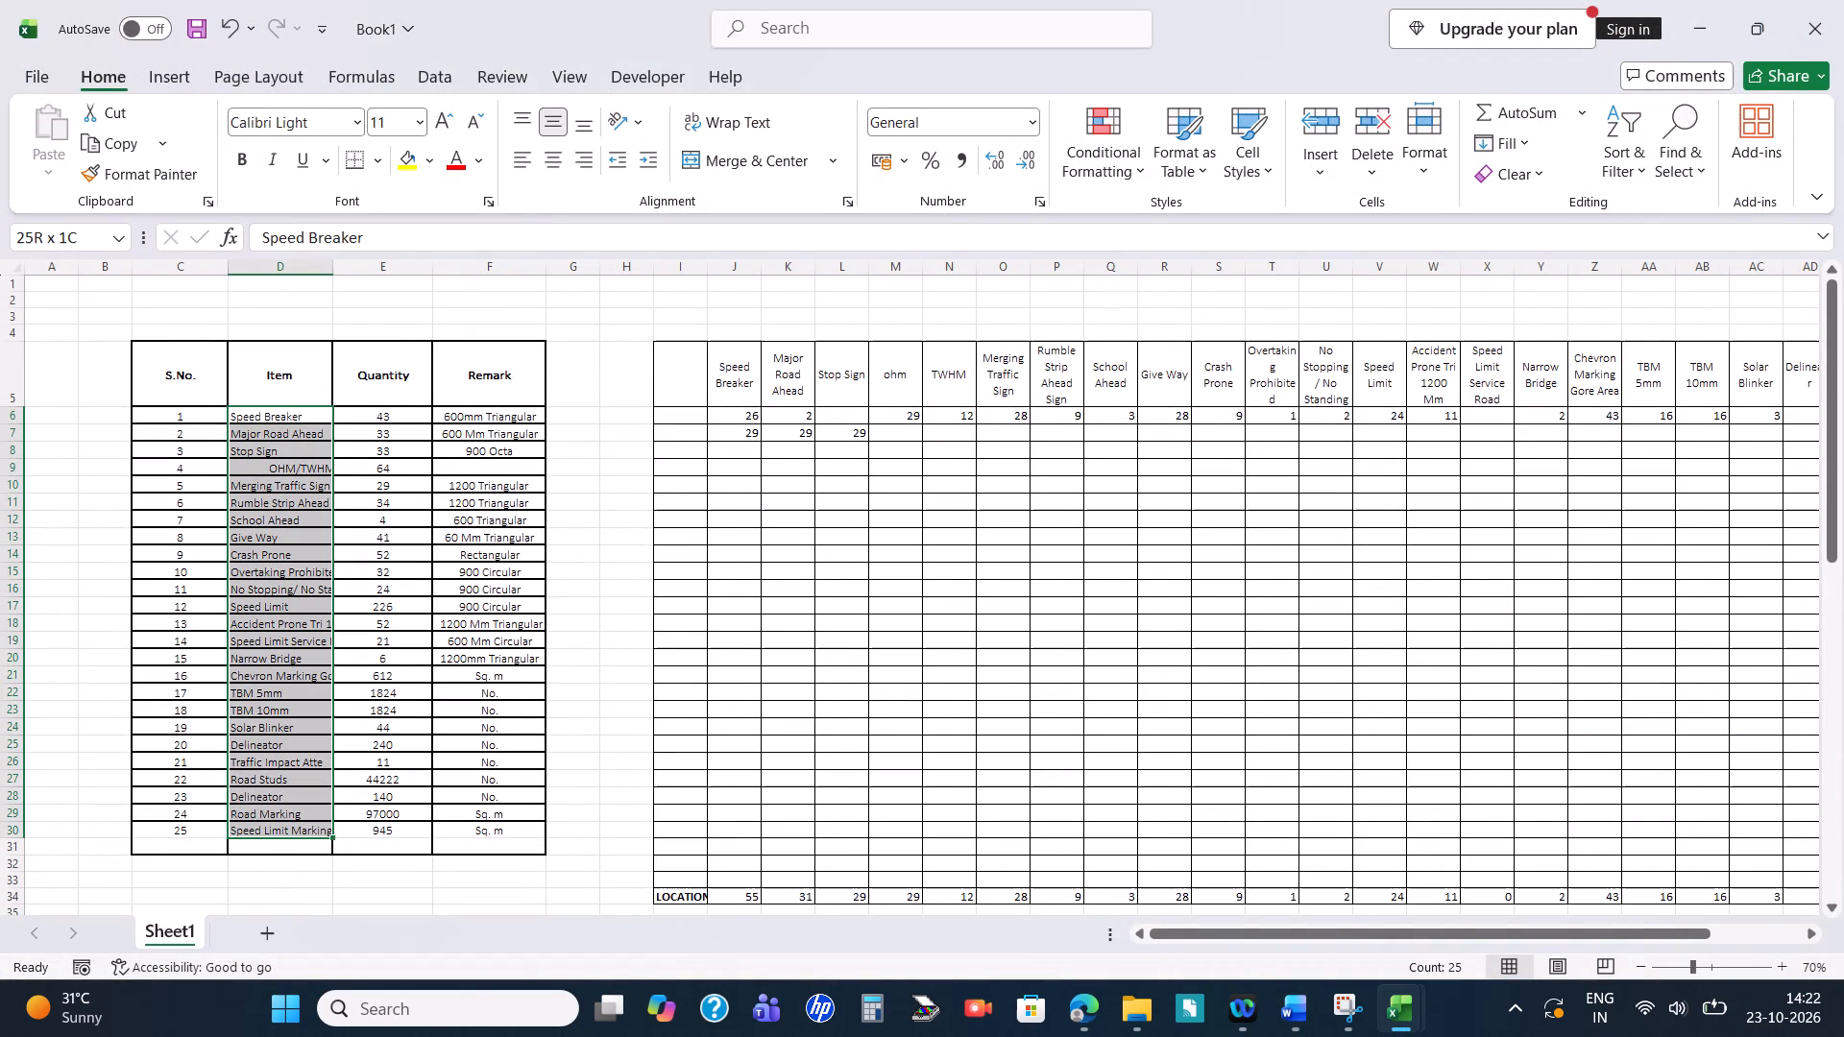
key(ctrl+c)
Return to the cost estimation workbook at full size and clear the item labels in B4:B30 of the SAR Calculation sheet.
key(alt+Tab)
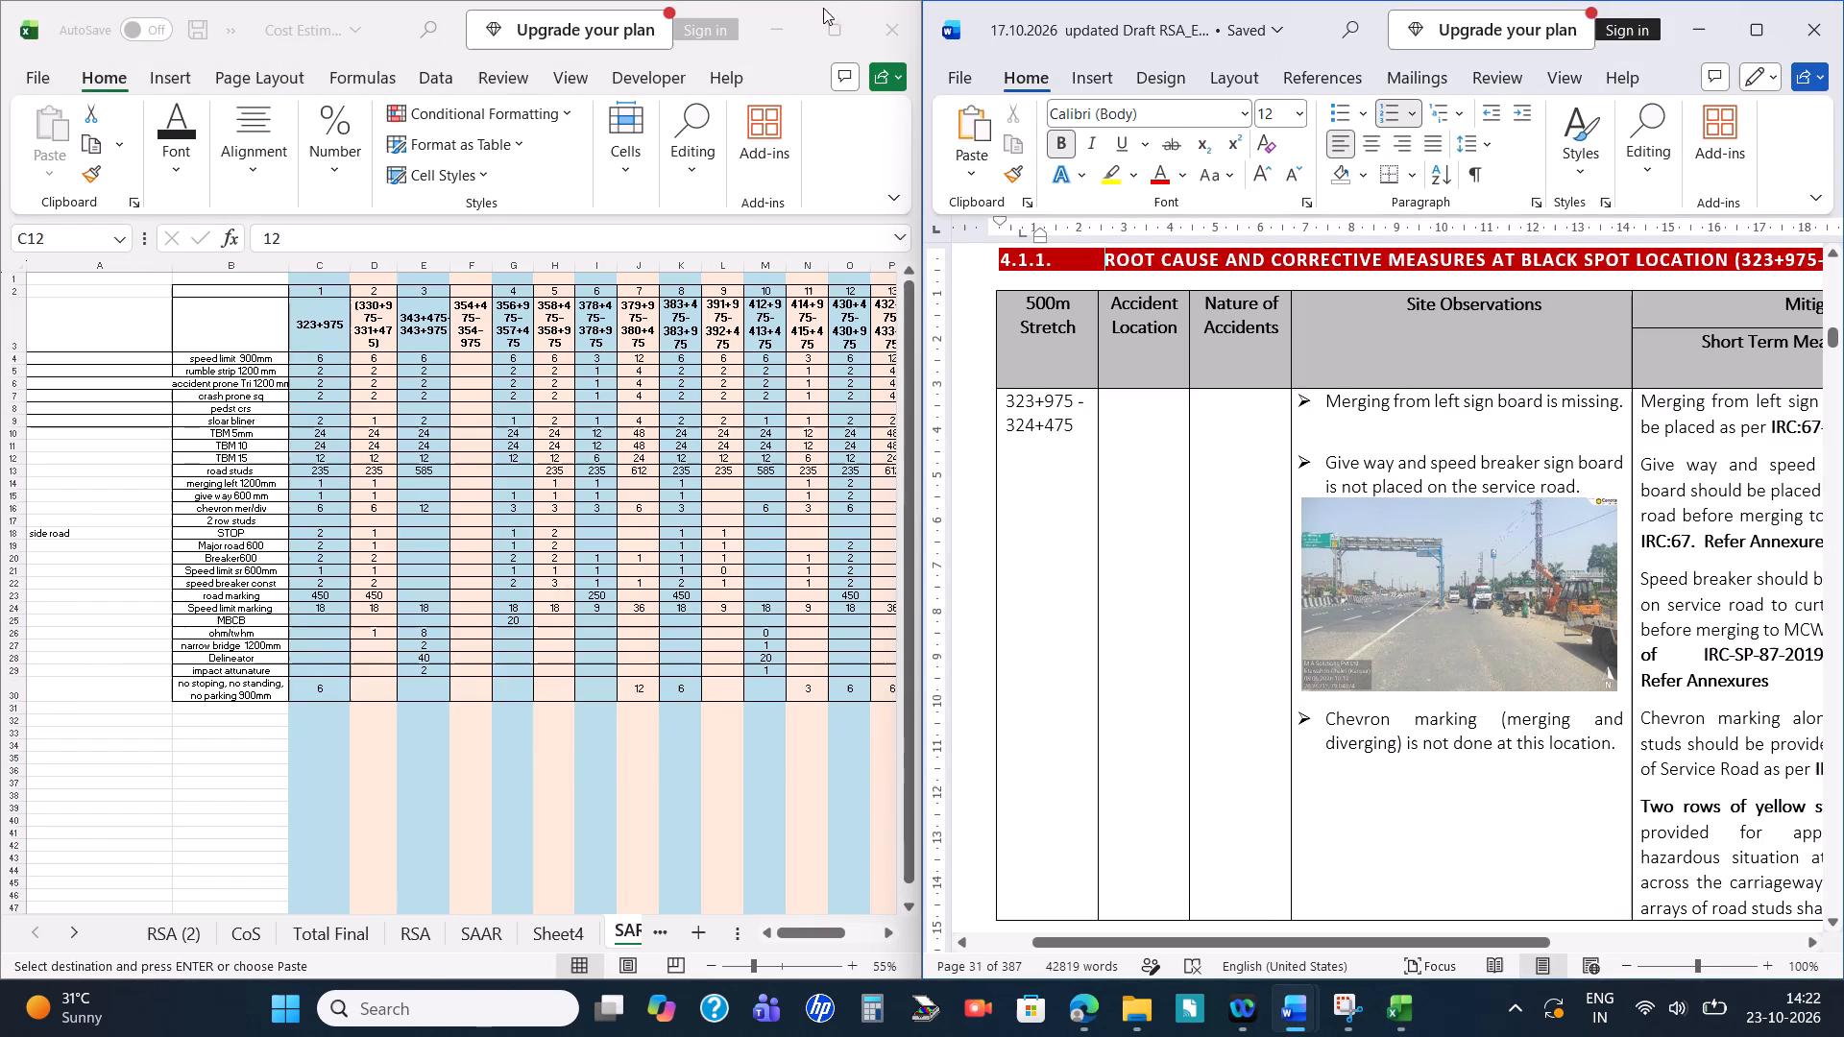
click(847, 21)
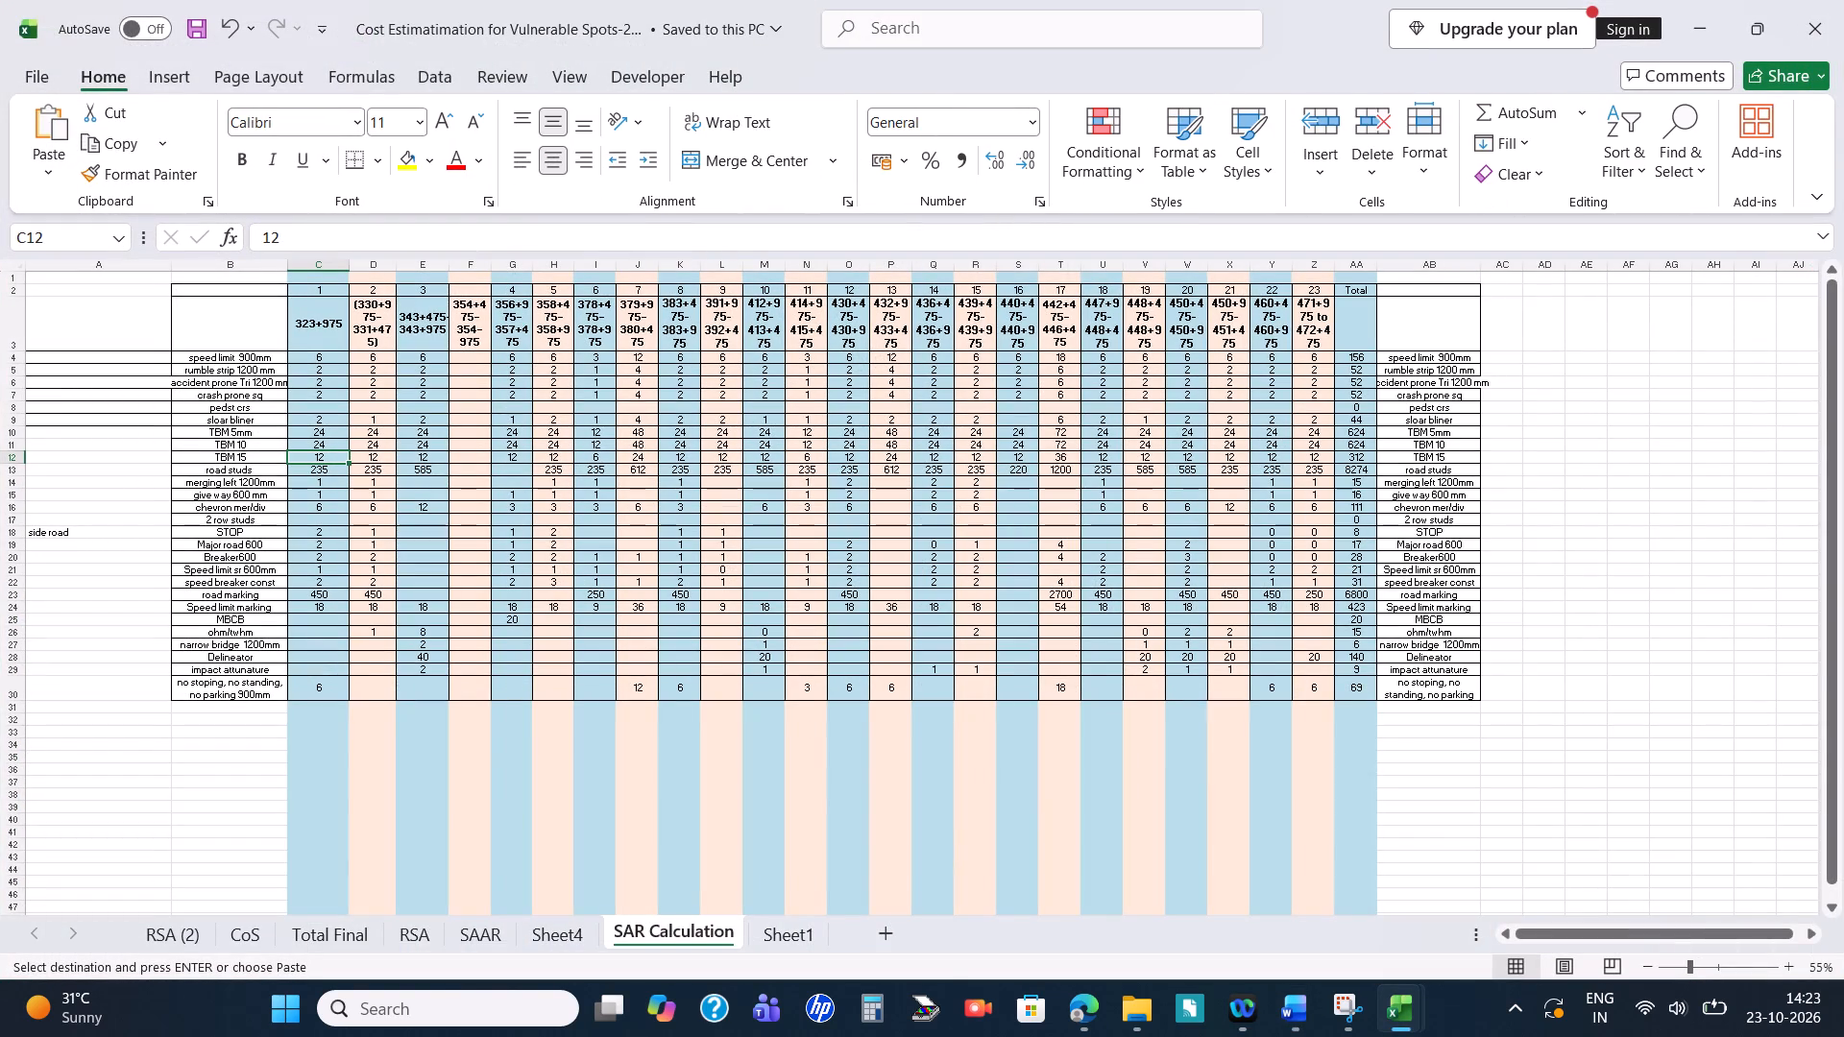
click(257, 363)
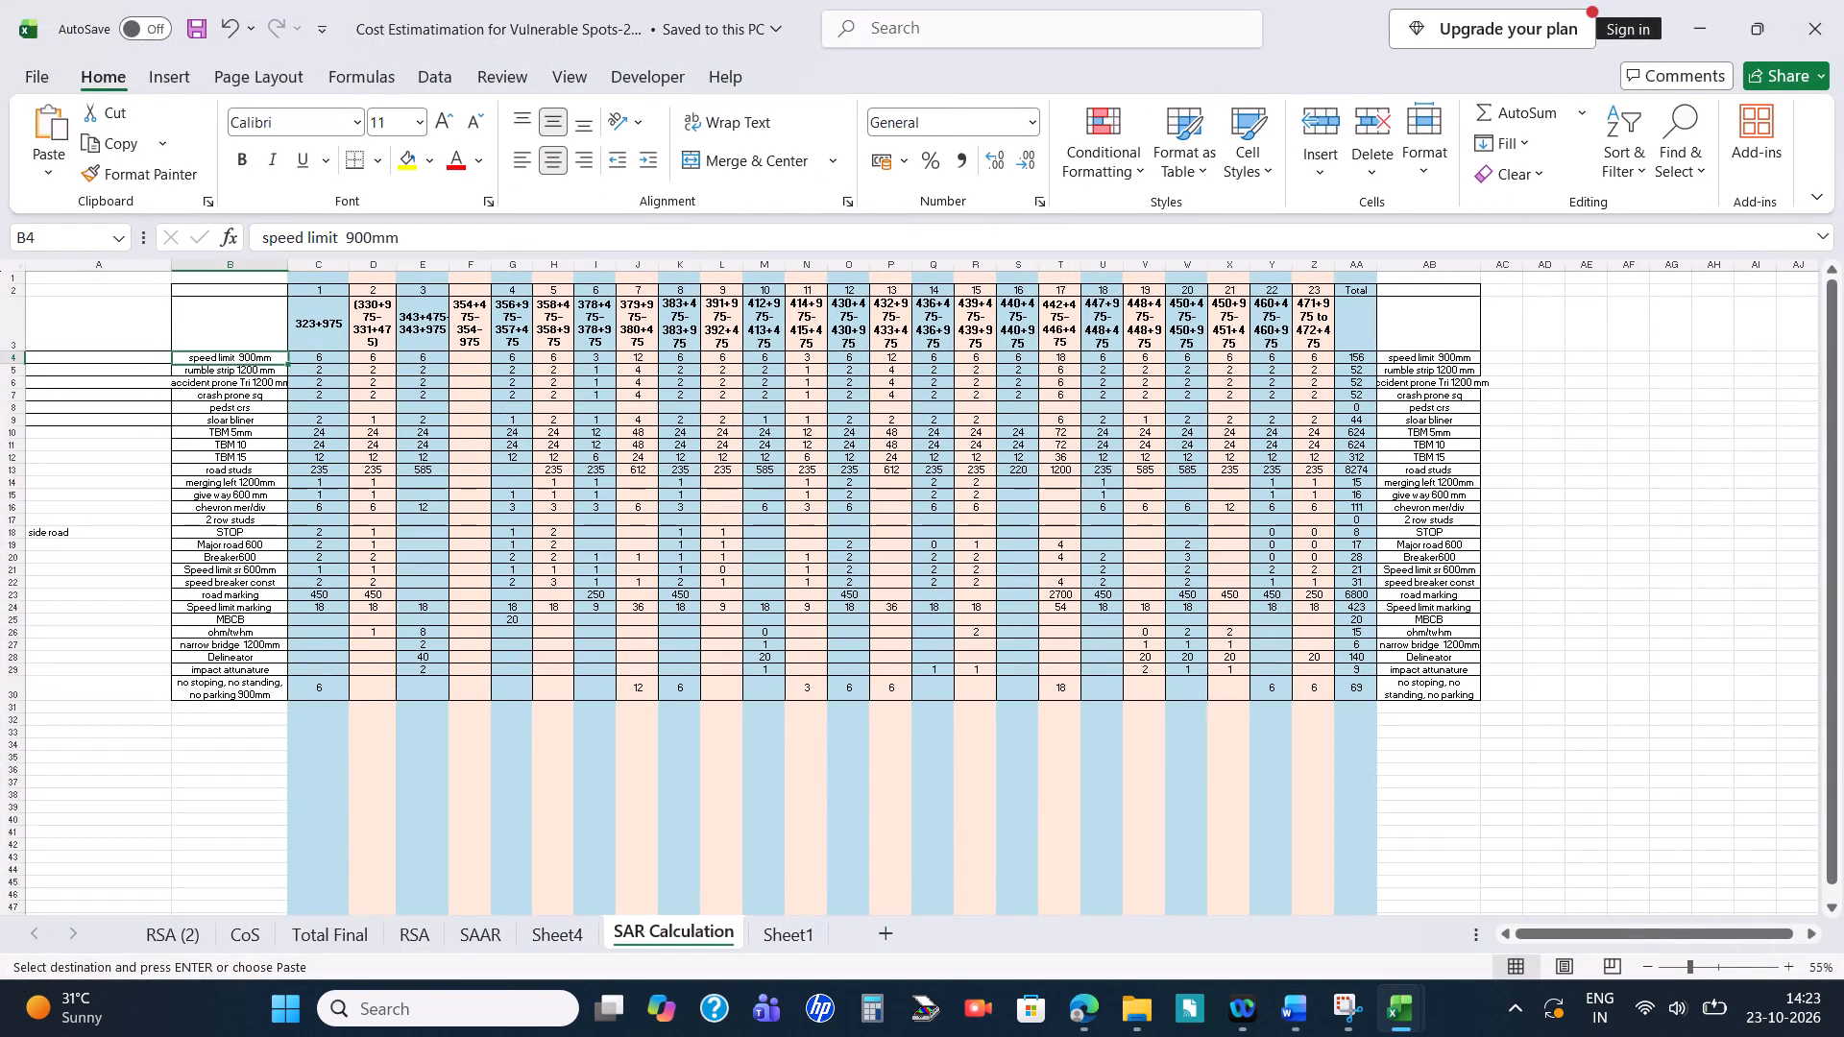
drag(254, 358, 234, 698)
key(Delete)
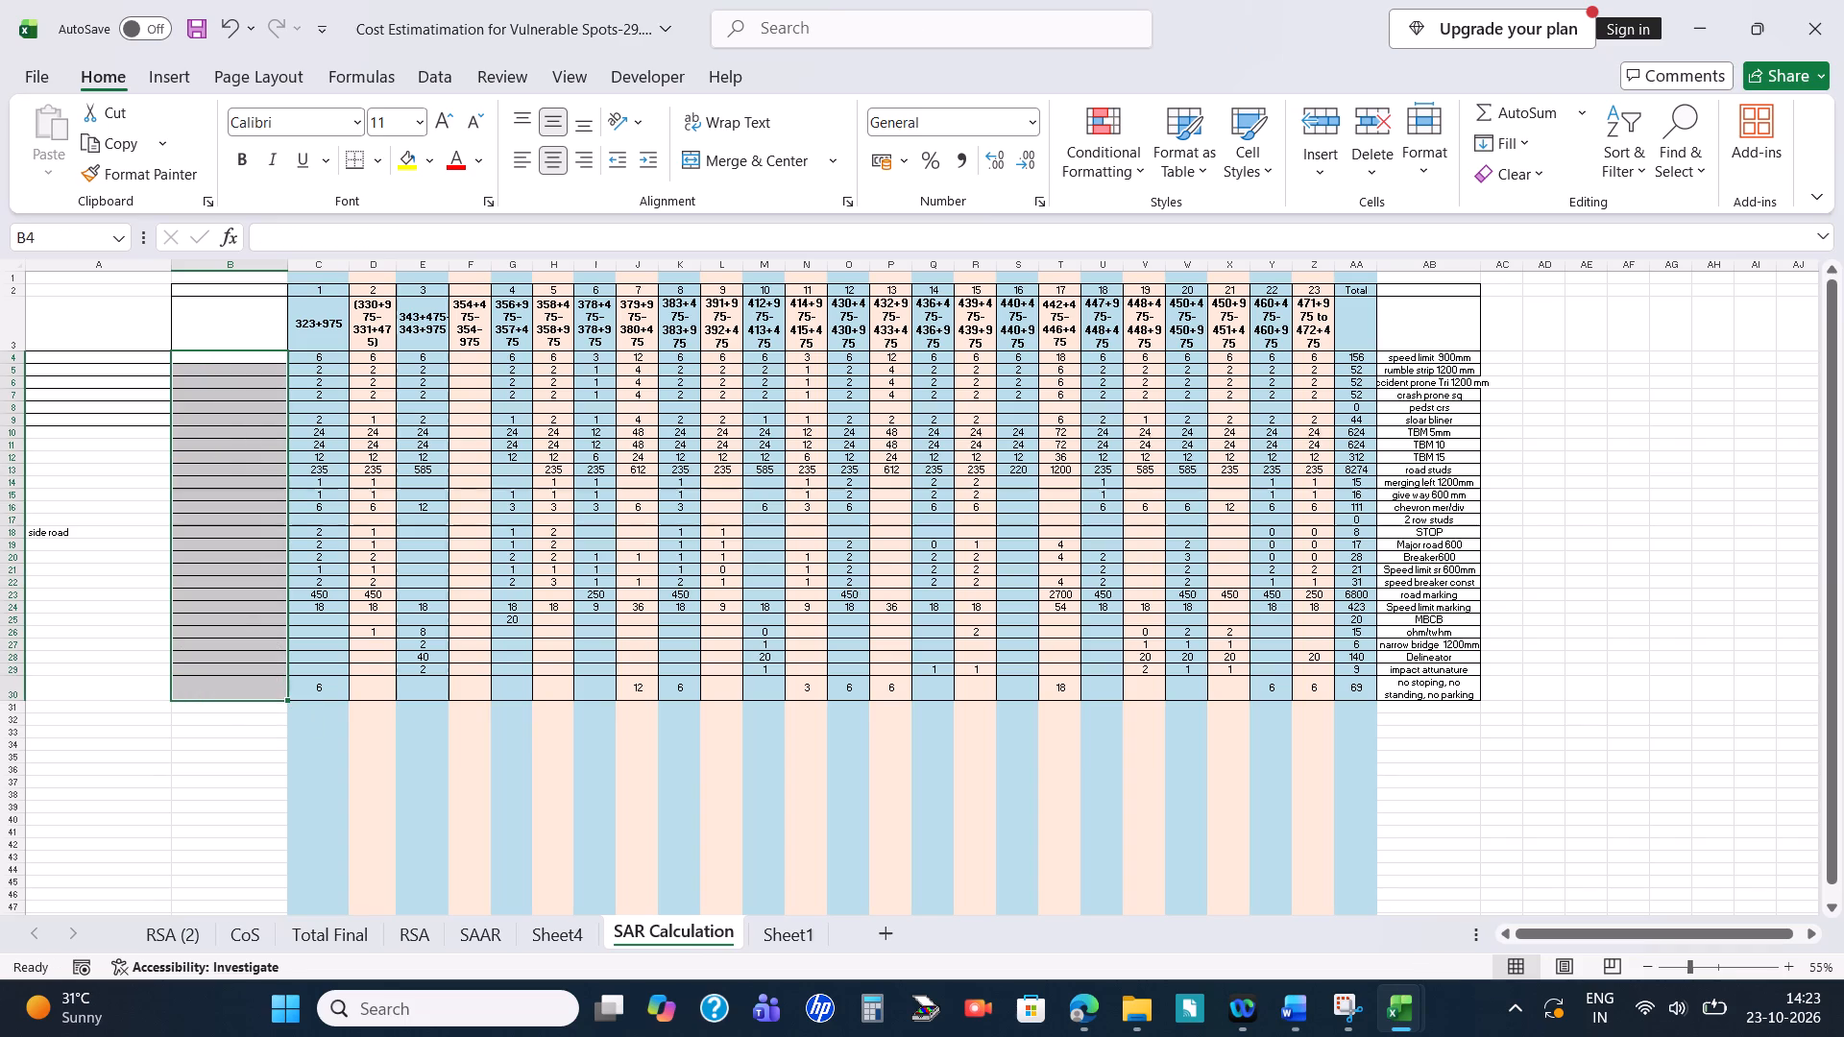
Copy the Book1 item names again and paste them into column B of the SAR Calculation sheet, starting at B4.
right_click(231, 361)
click(198, 351)
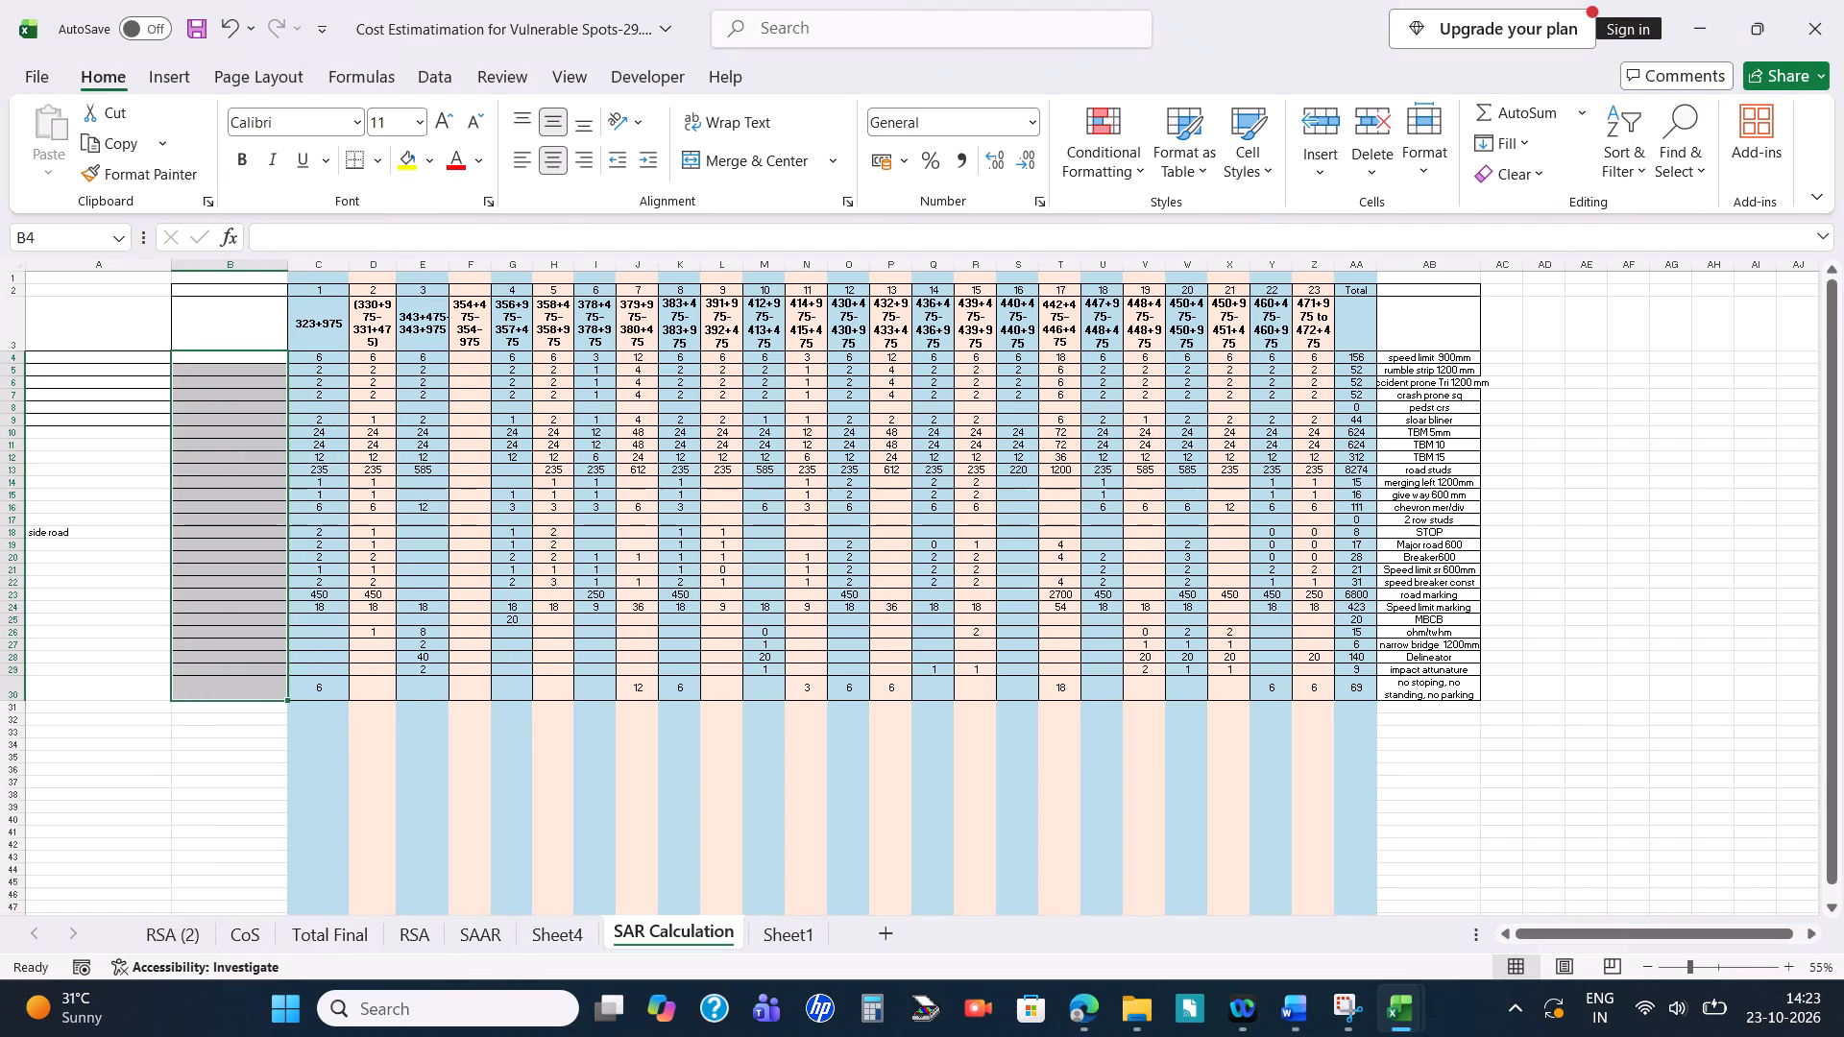
click(203, 355)
right_click(203, 355)
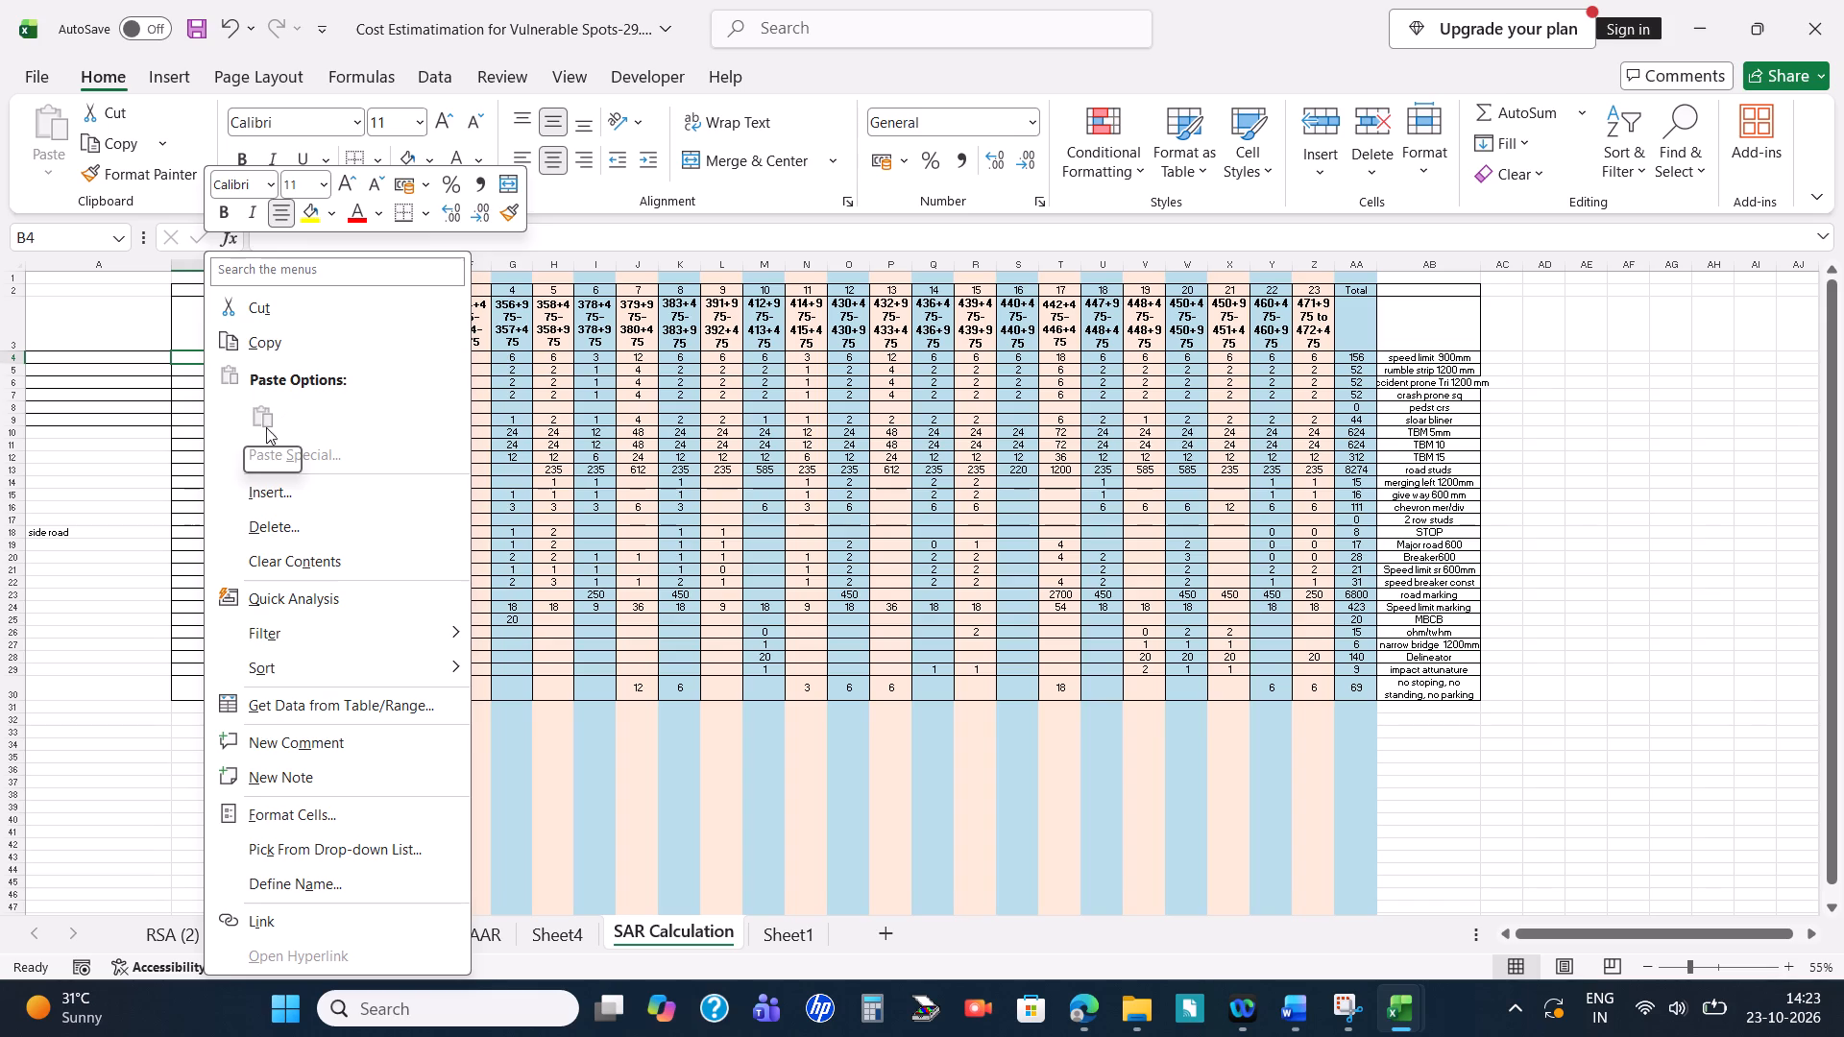
key(alt+Tab)
key(alt+Tab)
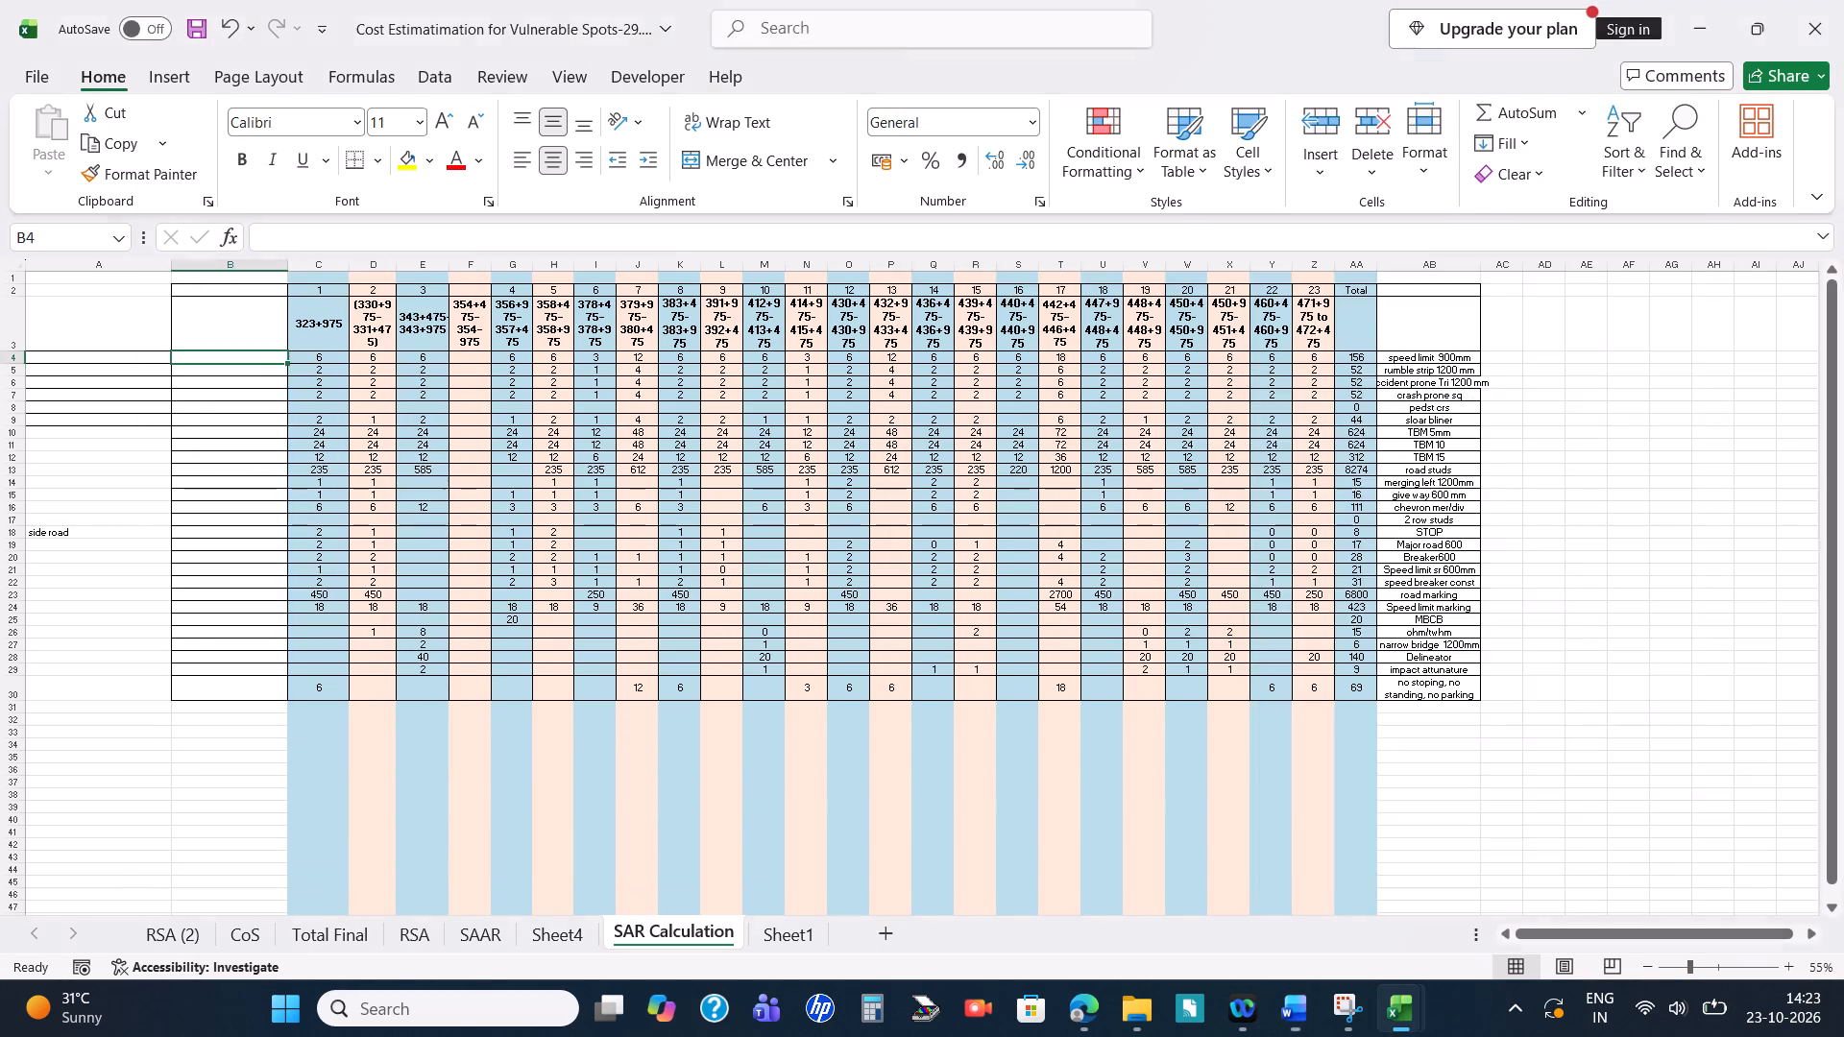
key(alt+Tab)
key(alt+Tab)
key(ctrl+c)
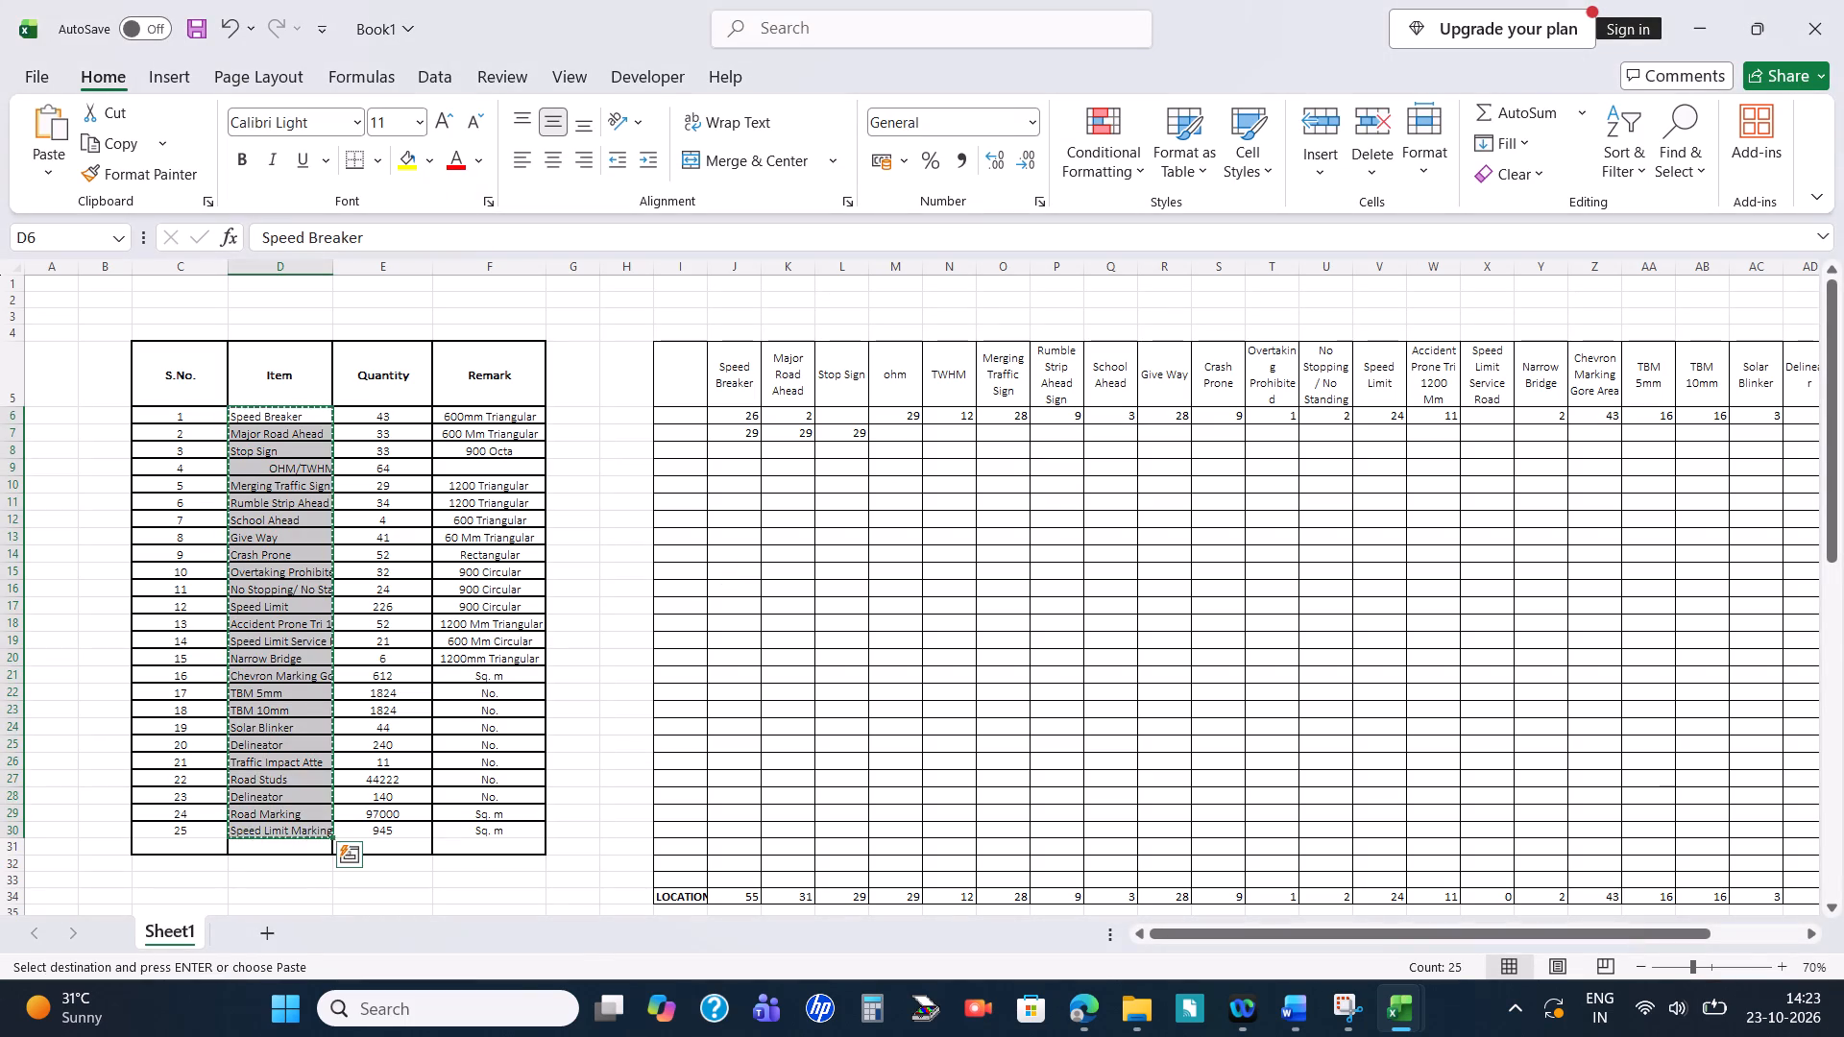
key(alt+Tab)
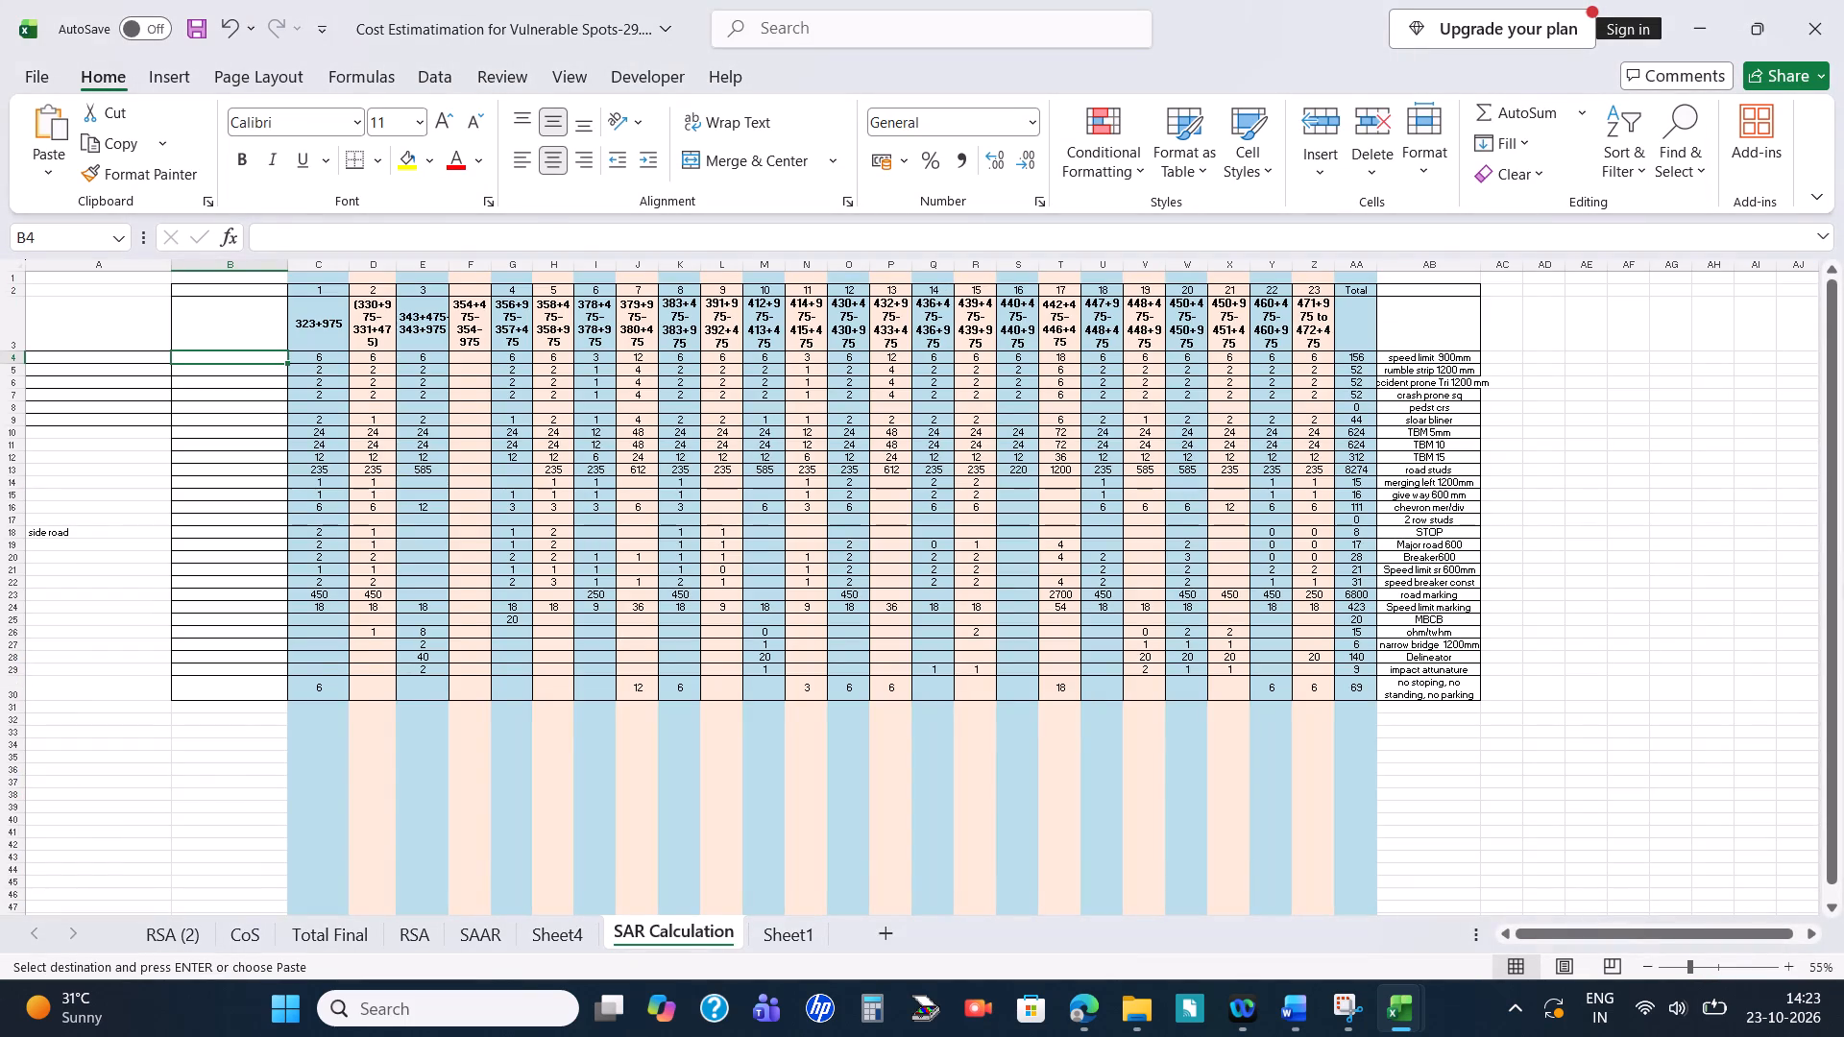
right_click(230, 358)
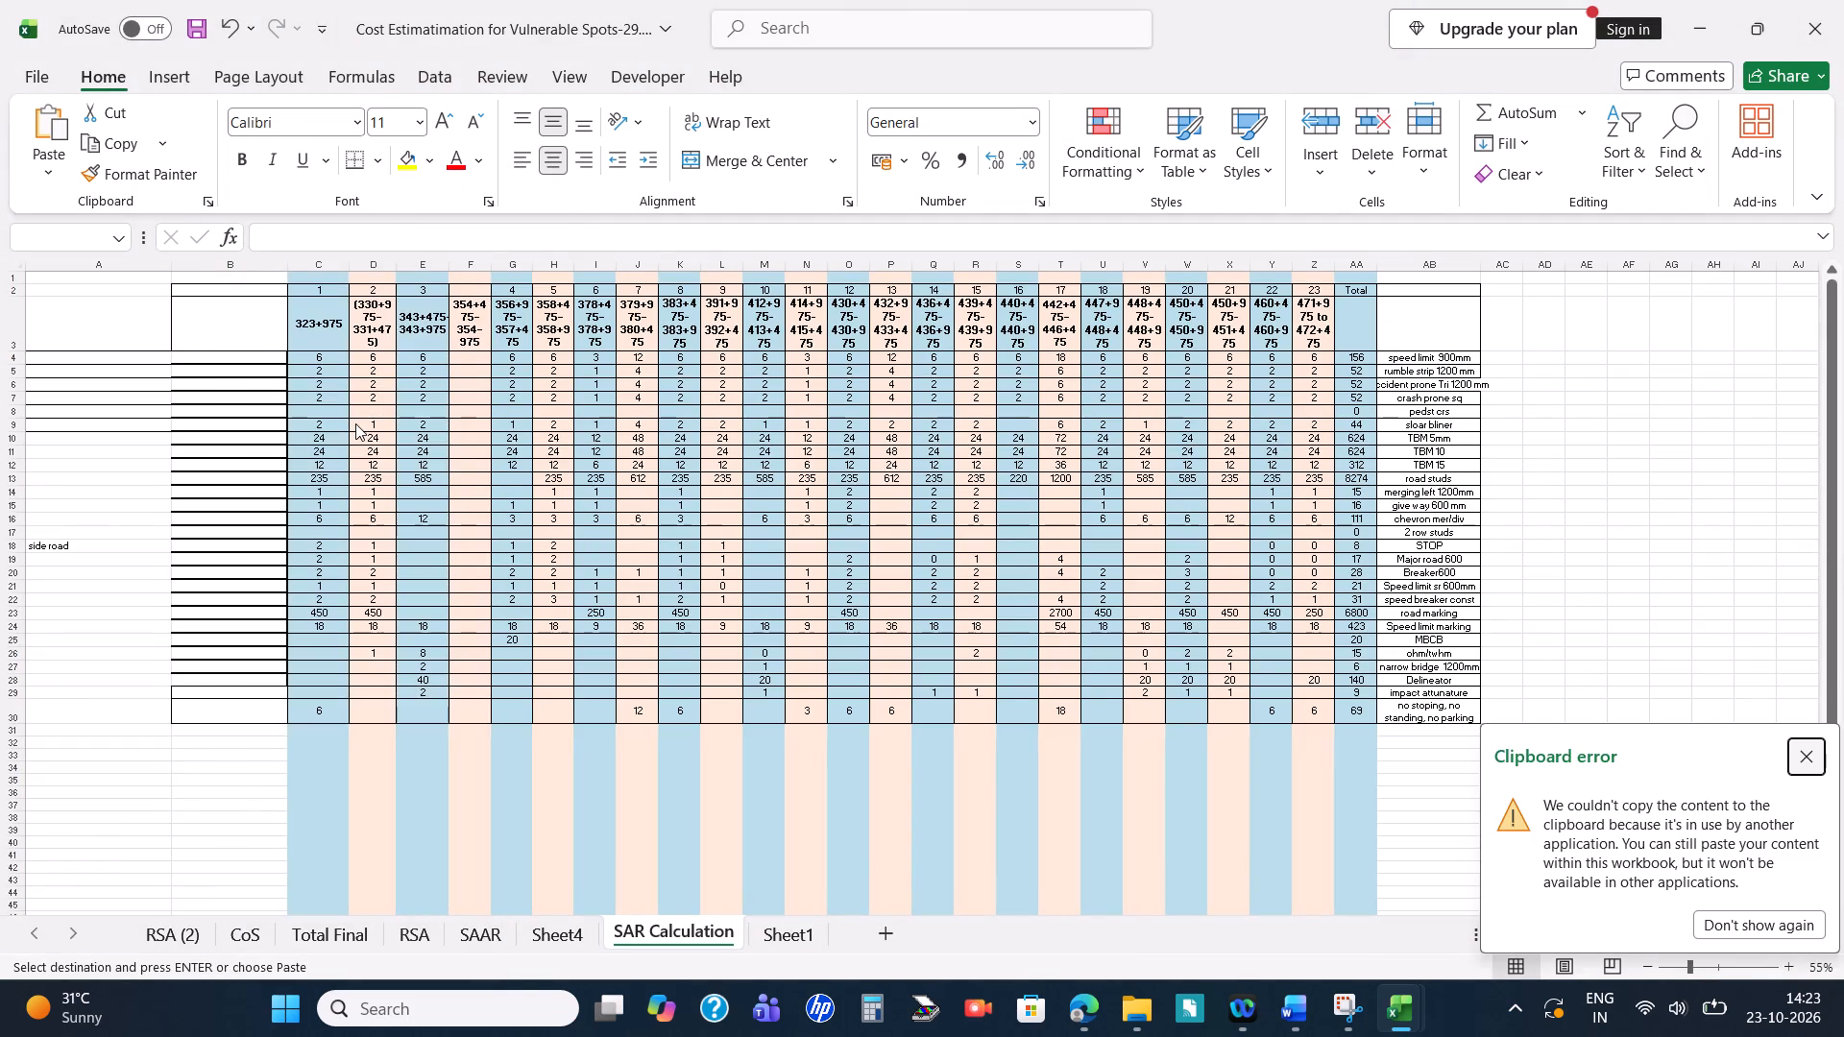
right_click(221, 357)
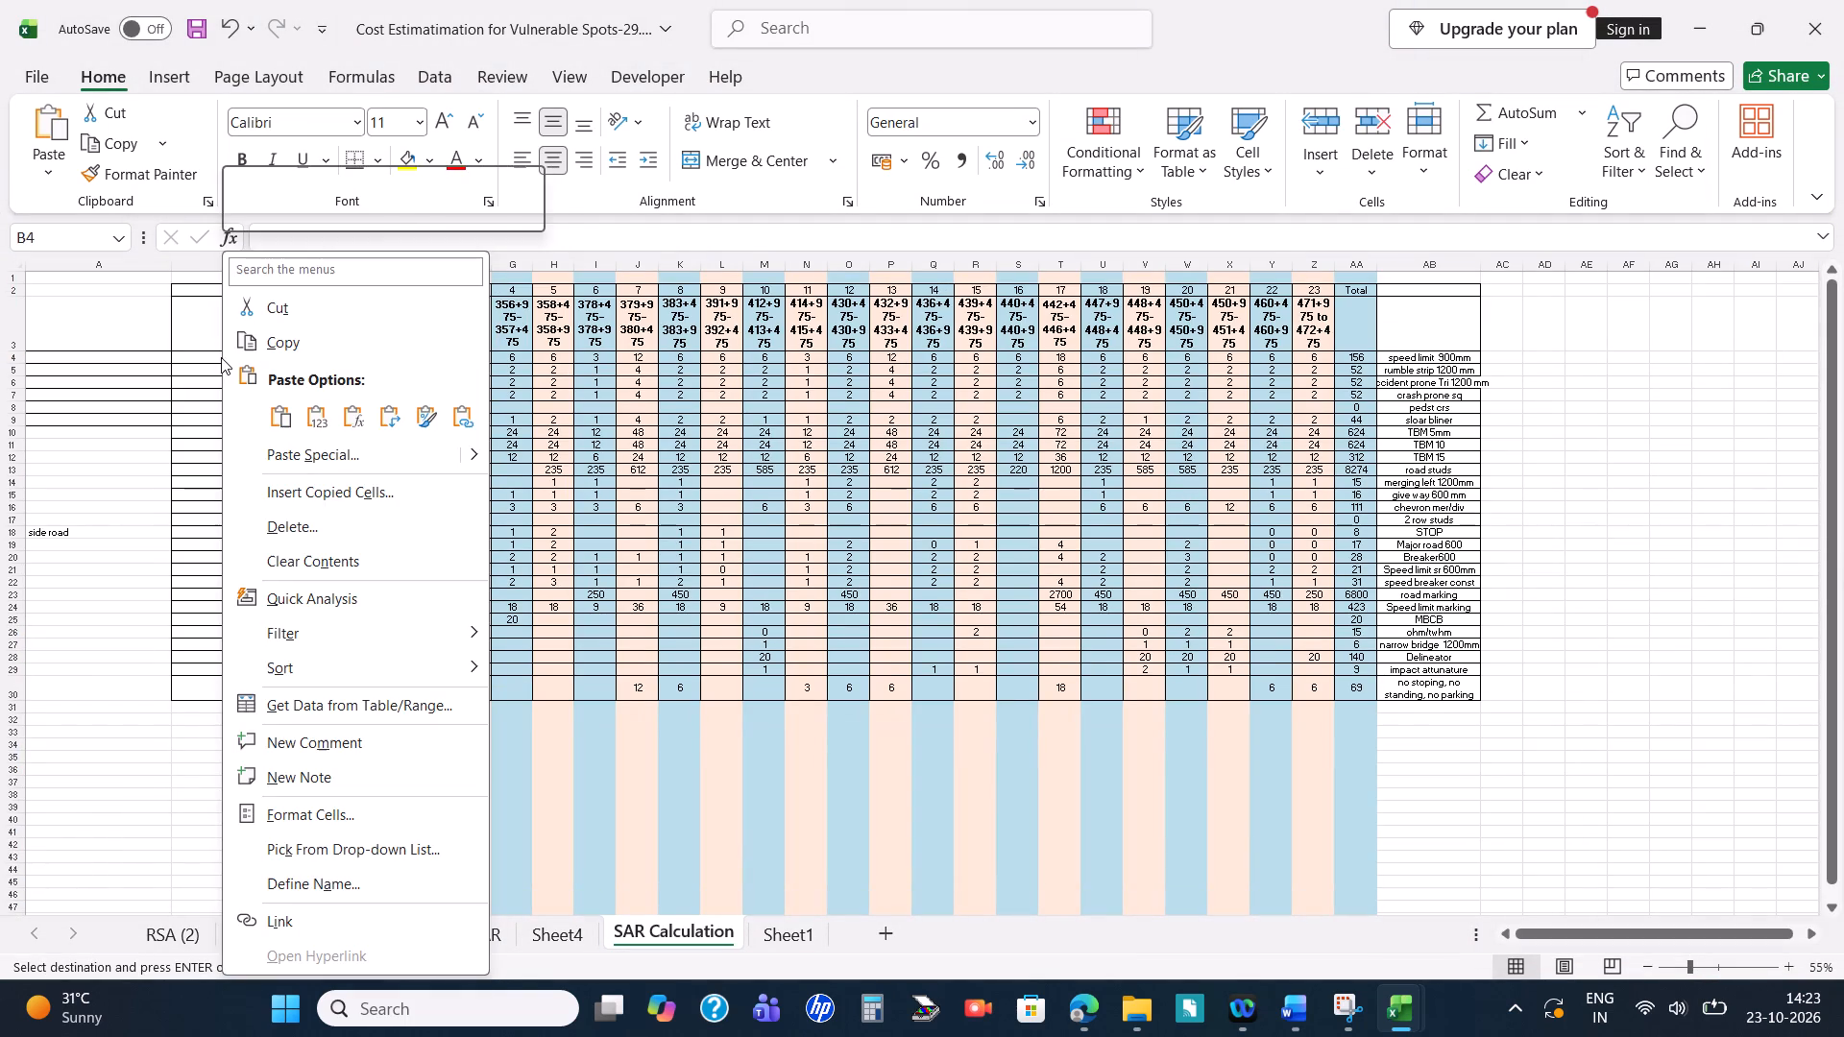
click(291, 404)
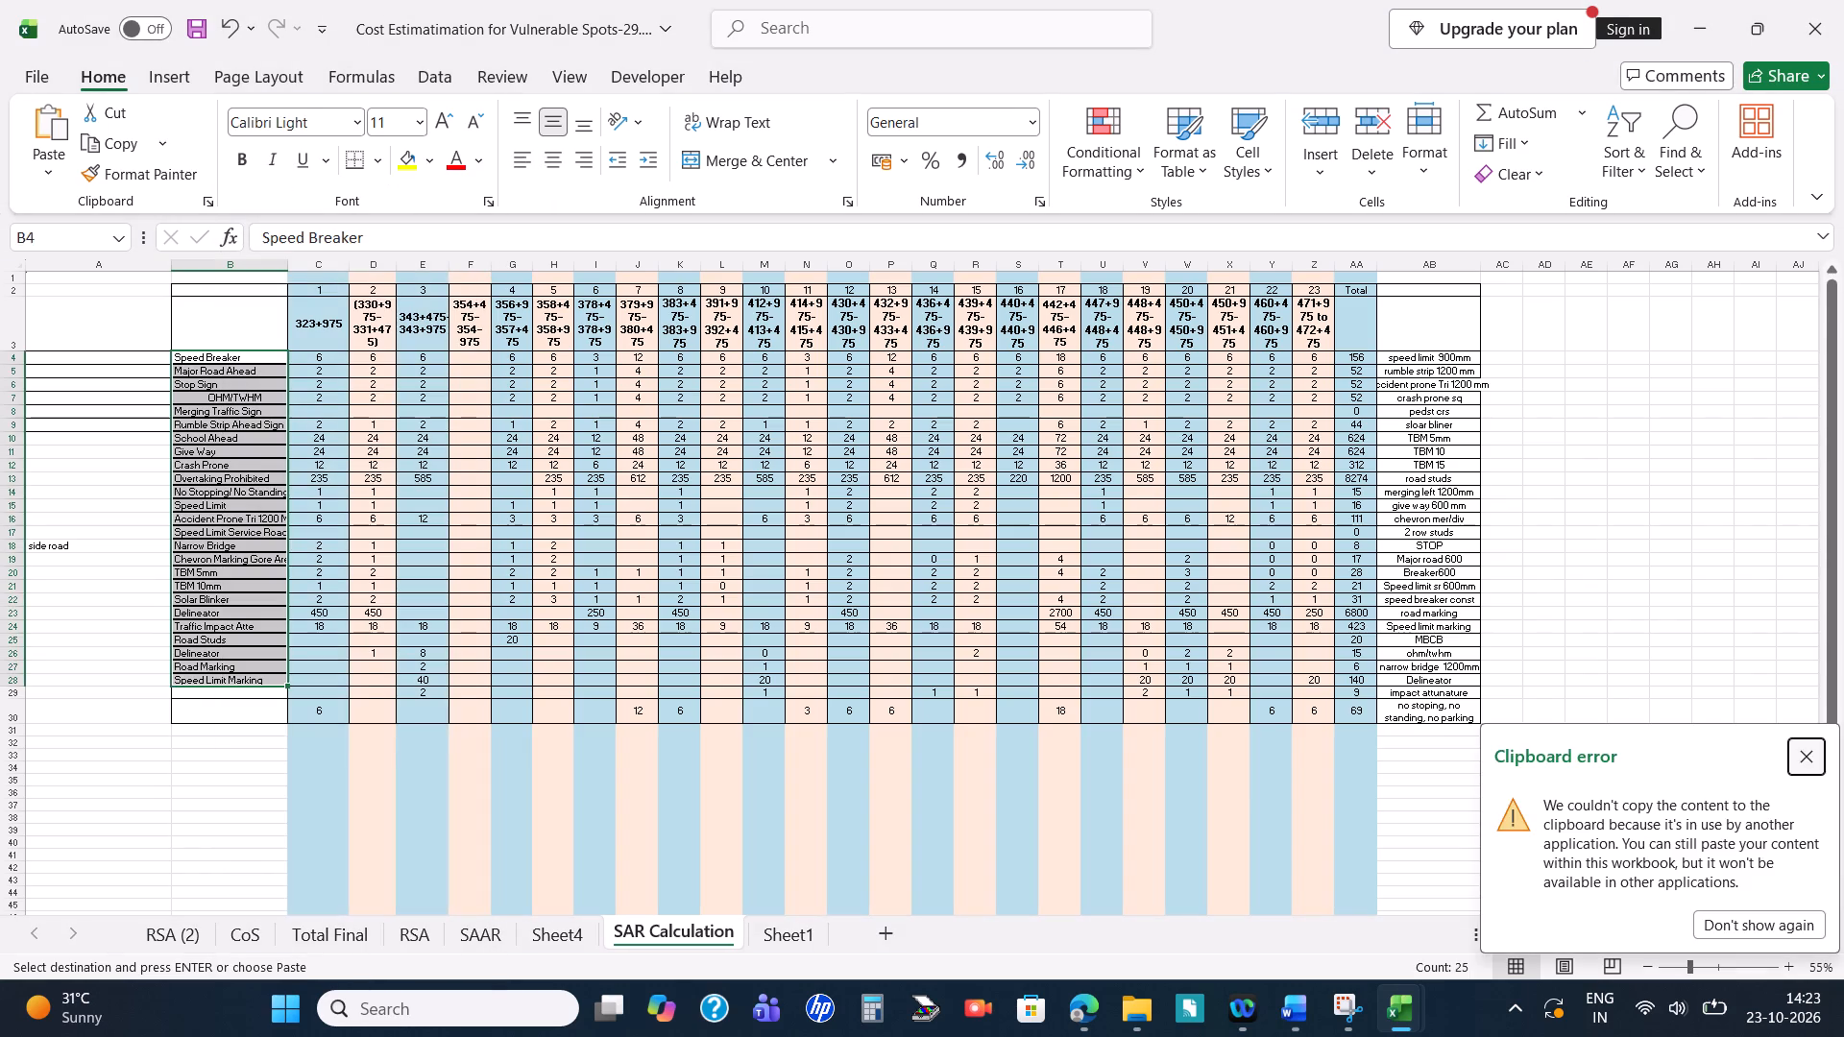
click(182, 759)
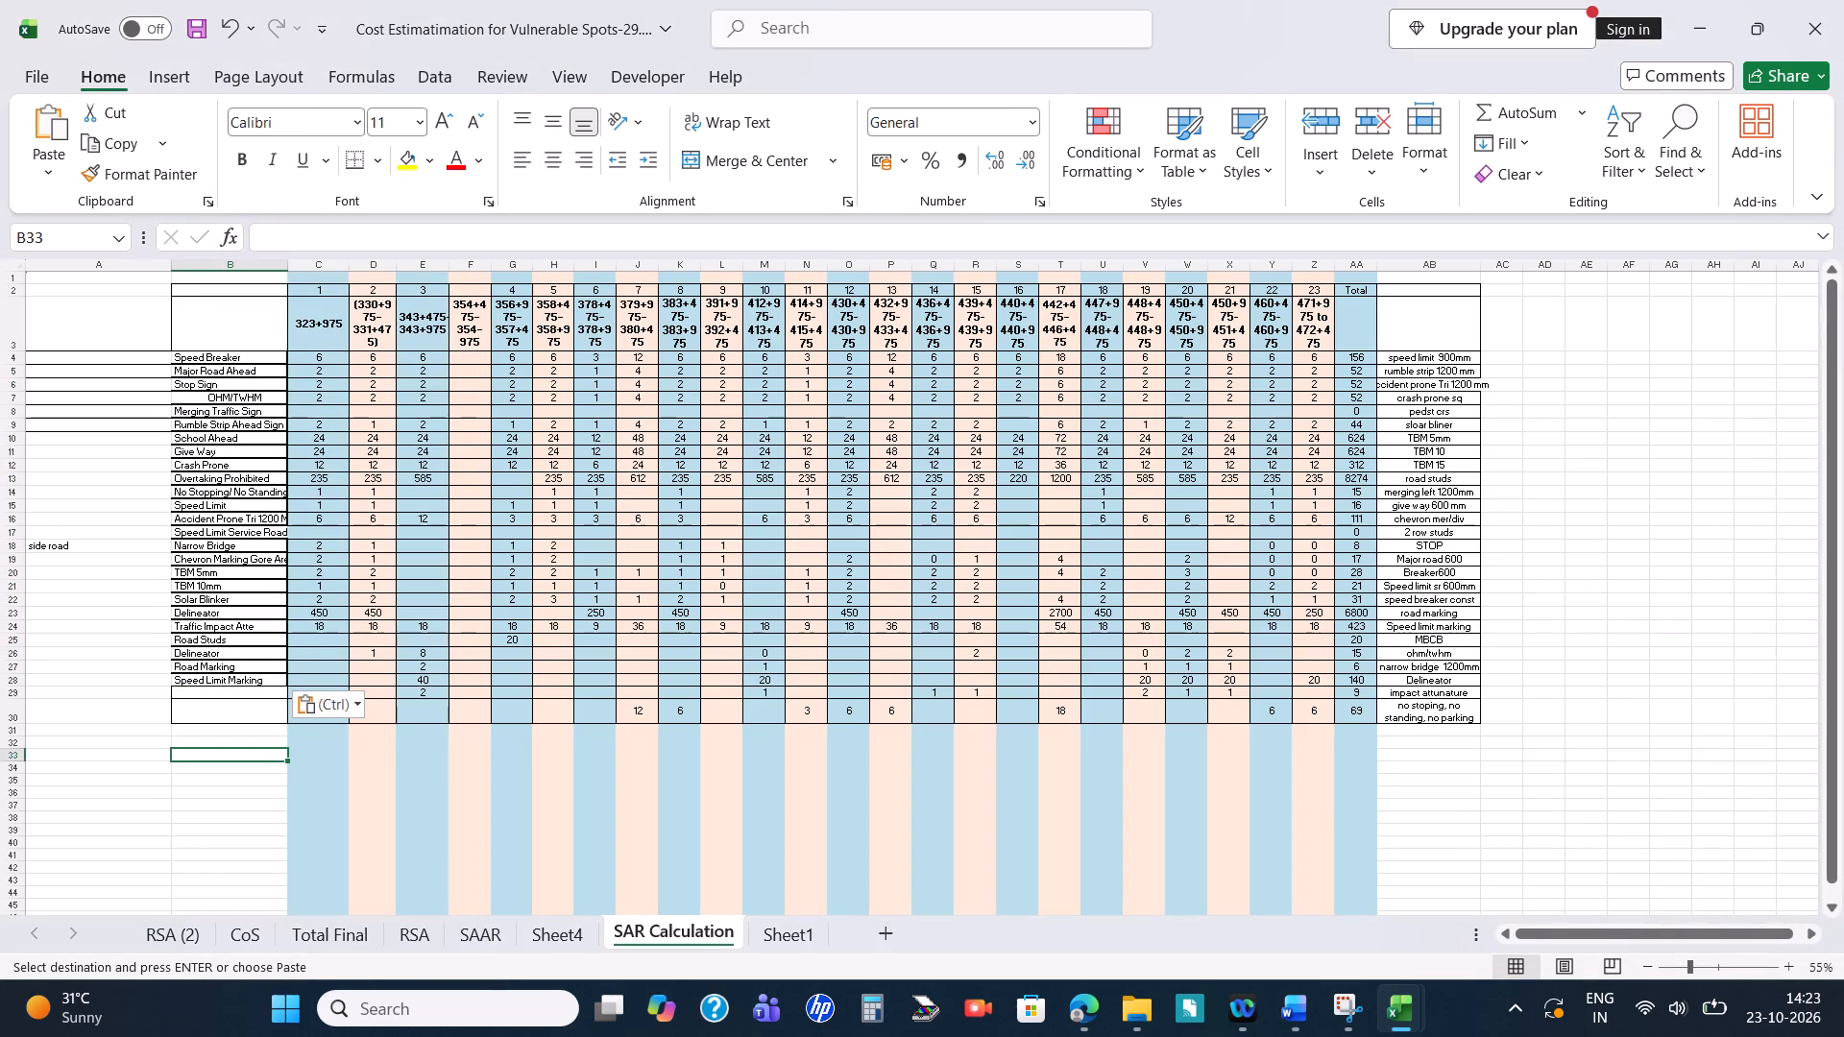
Clear the item labels in AB4:AB30, beside the Total column.
drag(1454, 360, 1427, 716)
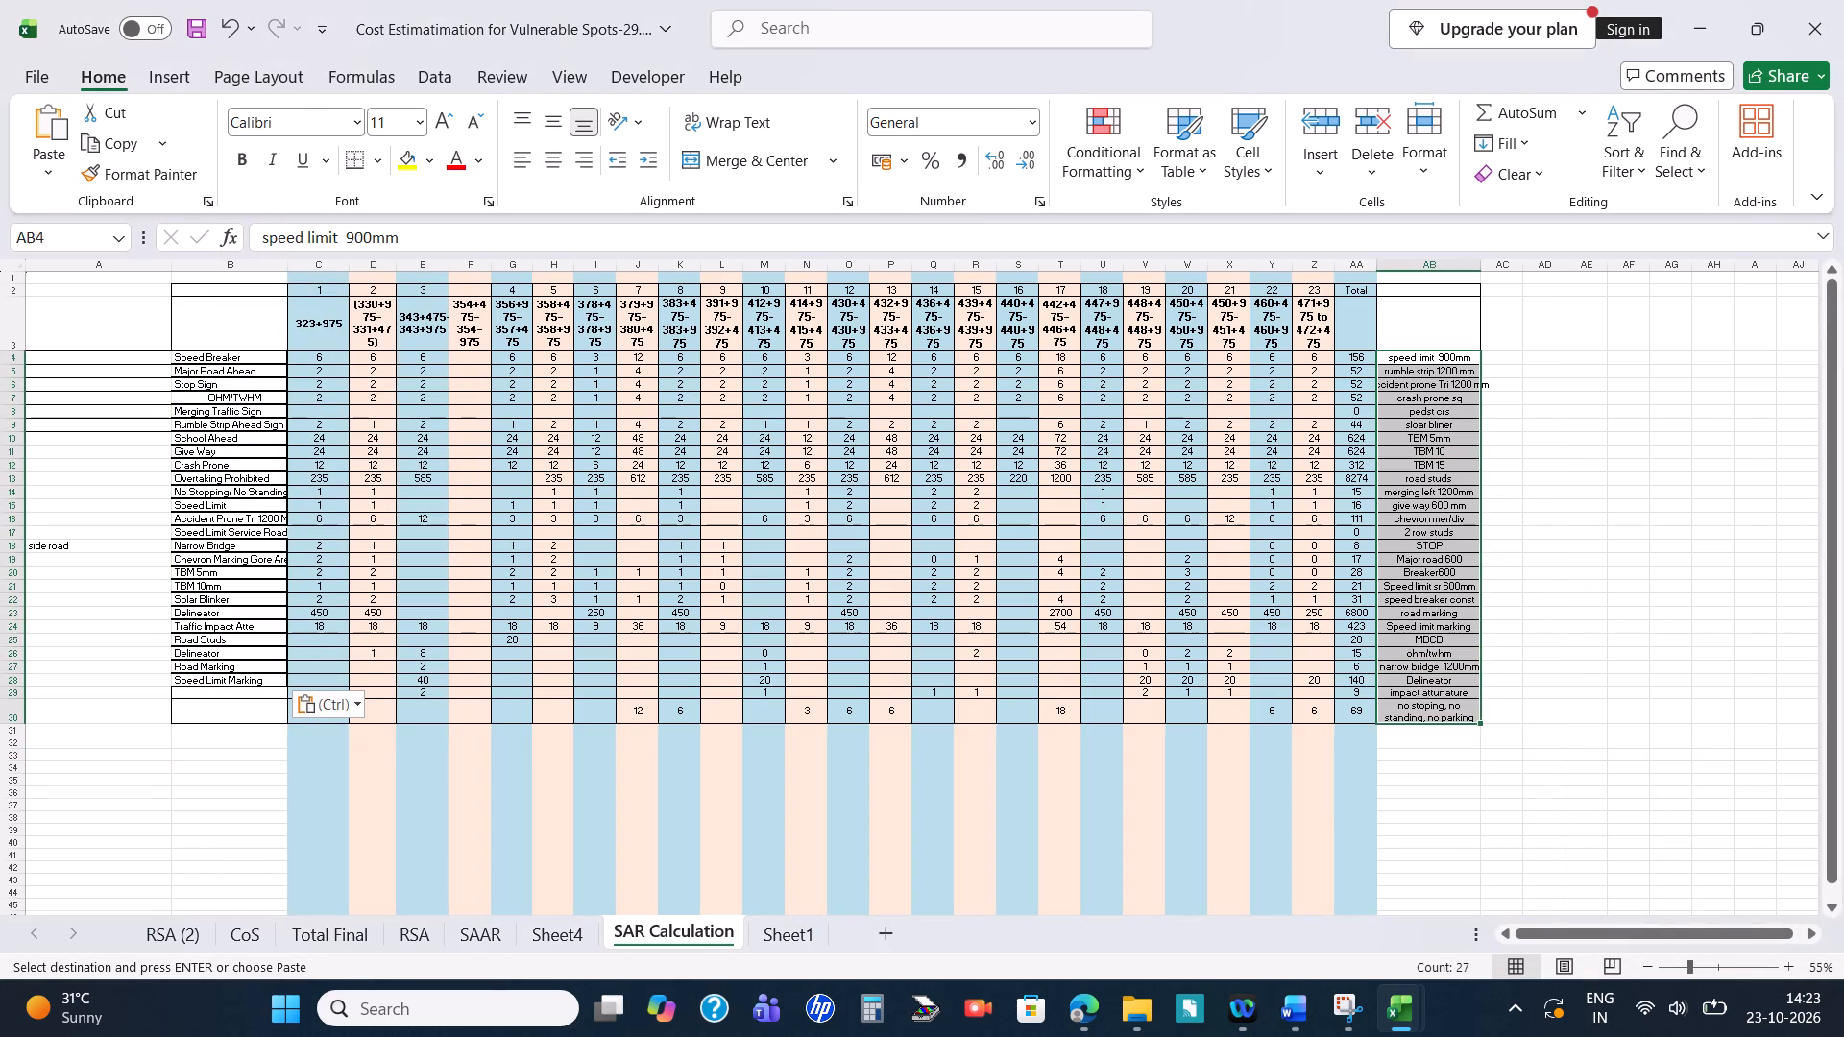
key(Delete)
Copy the item names in B4:B28 and paste them into column AB beside the totals, starting at AB4.
right_click(1448, 363)
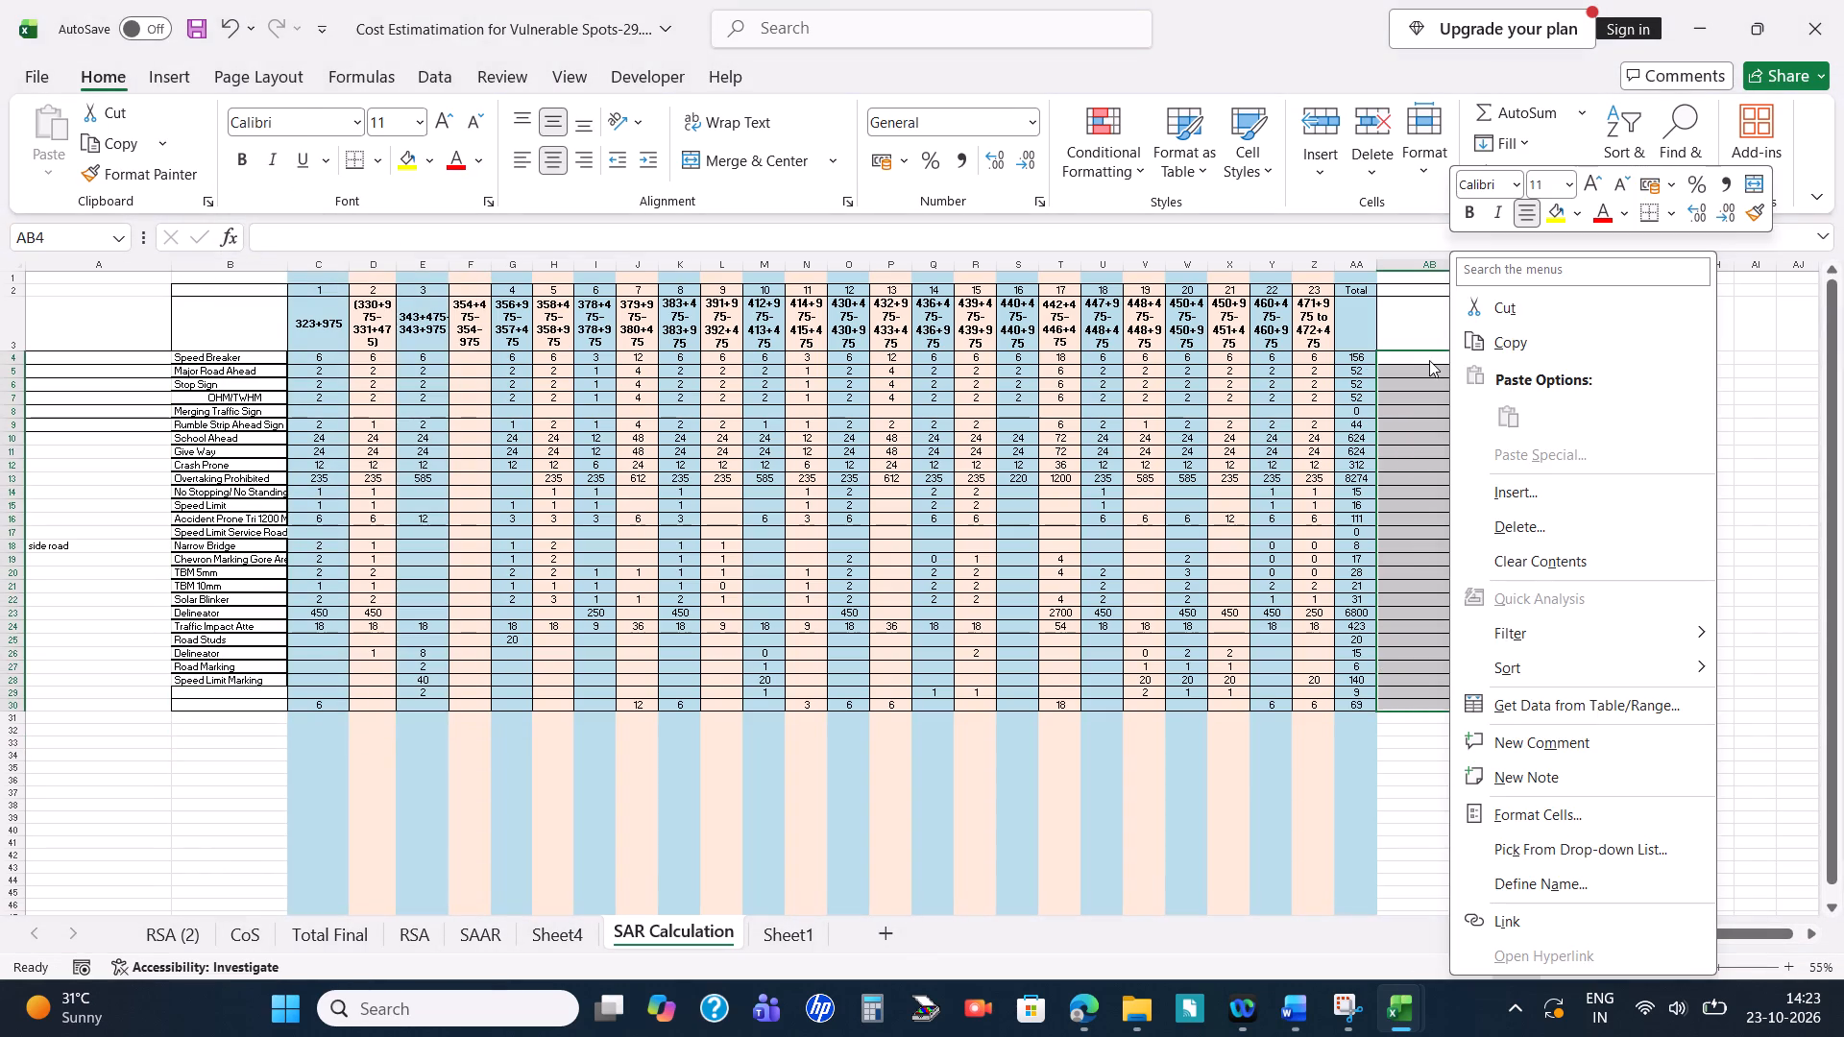
double_click(1417, 358)
right_click(1417, 358)
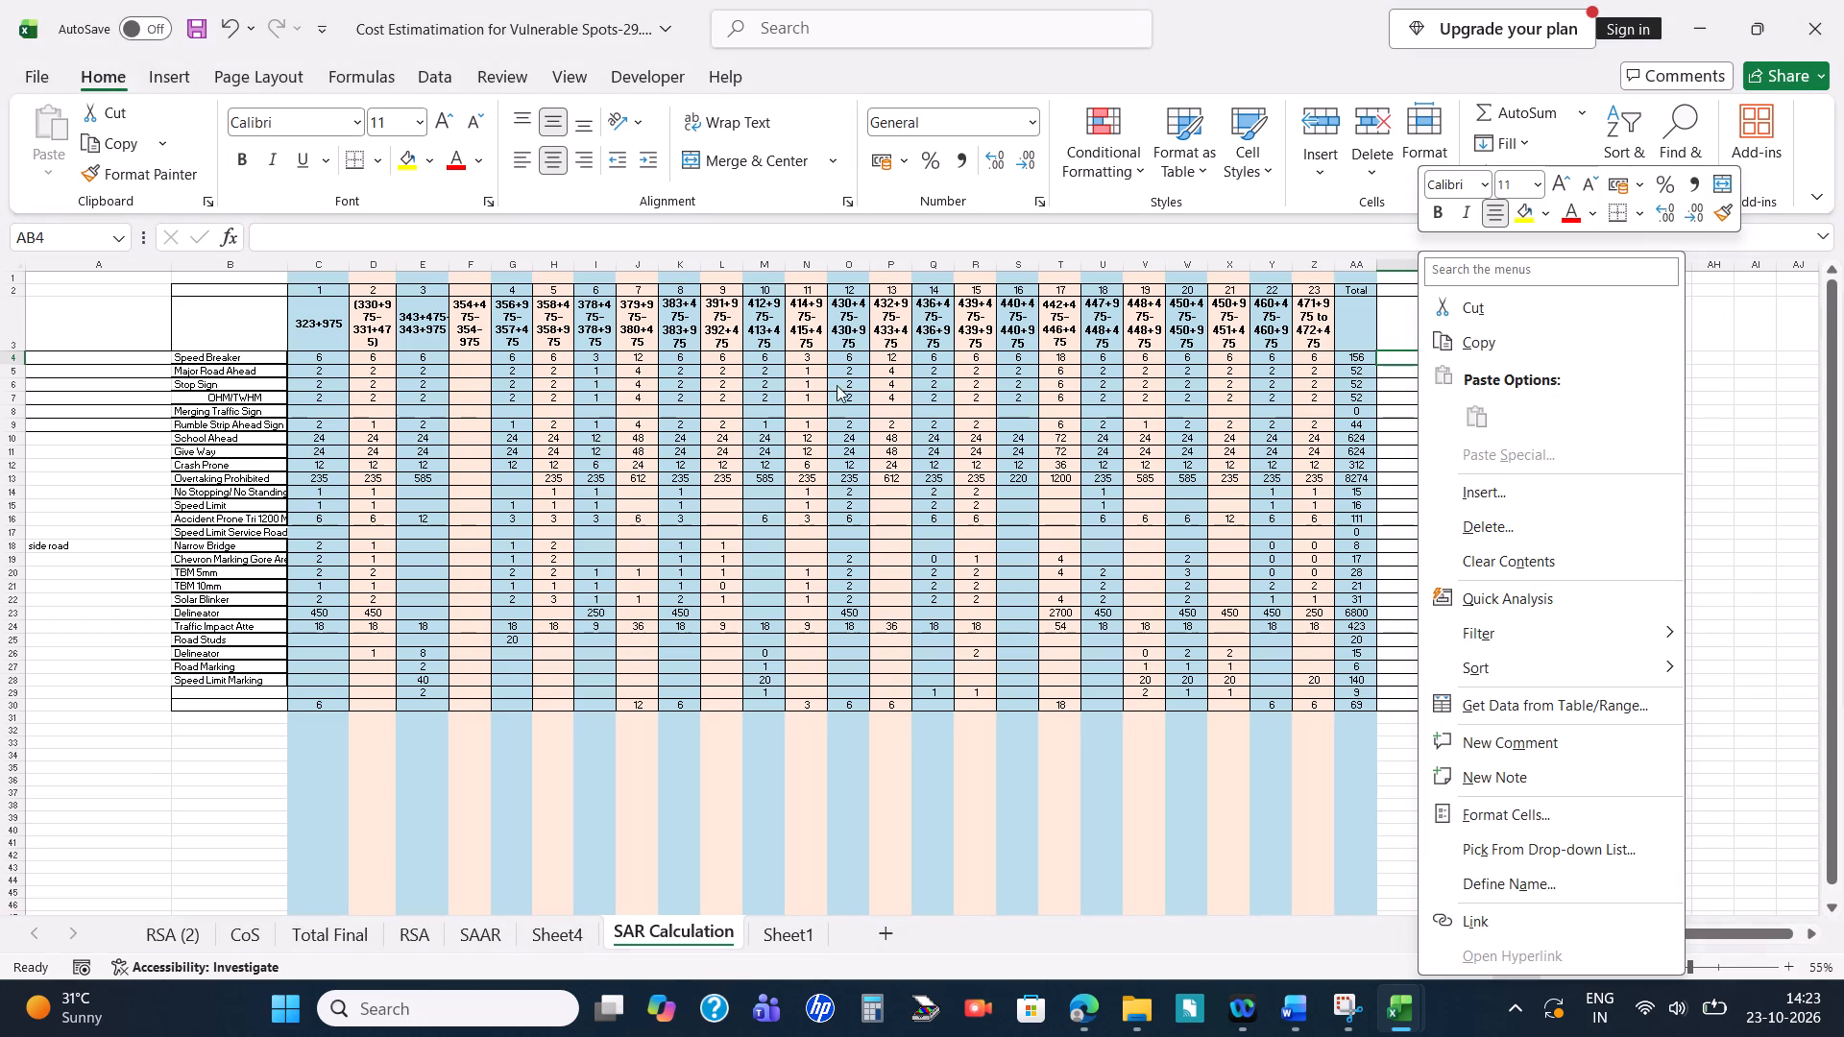
drag(210, 358, 214, 414)
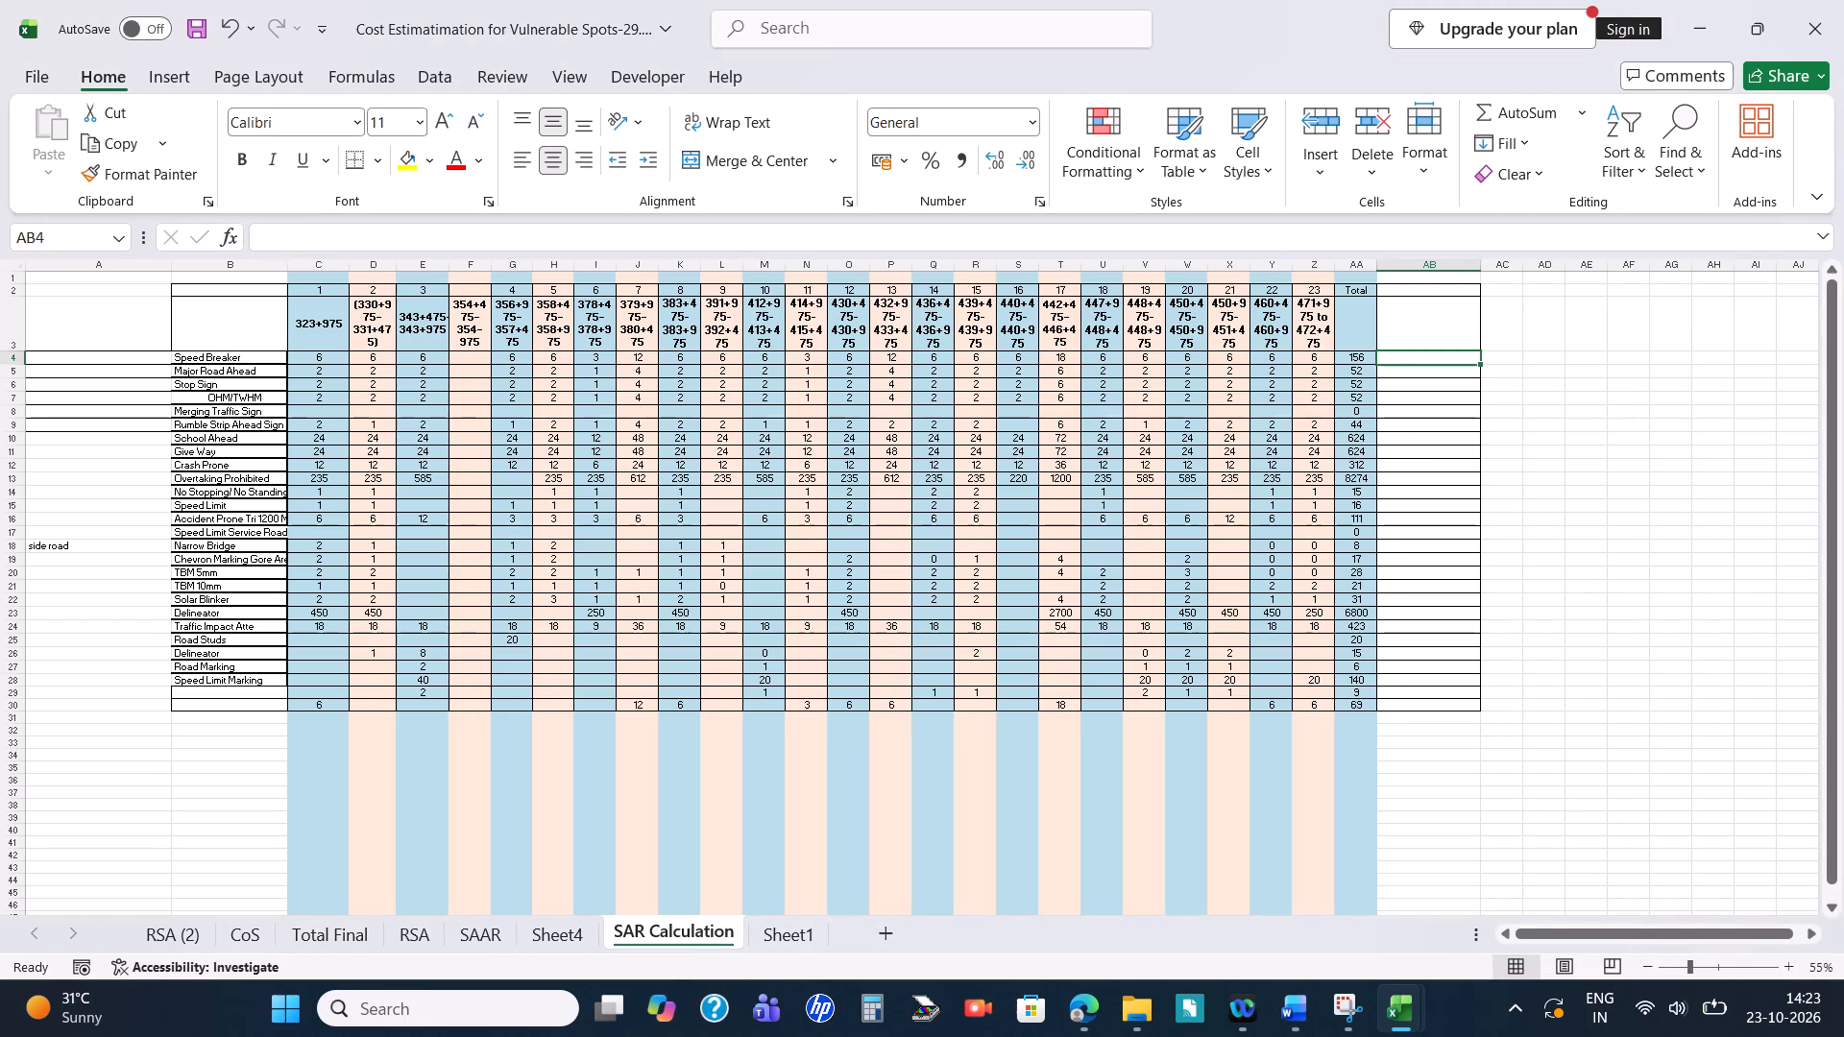
drag(238, 362, 234, 676)
key(ctrl+c)
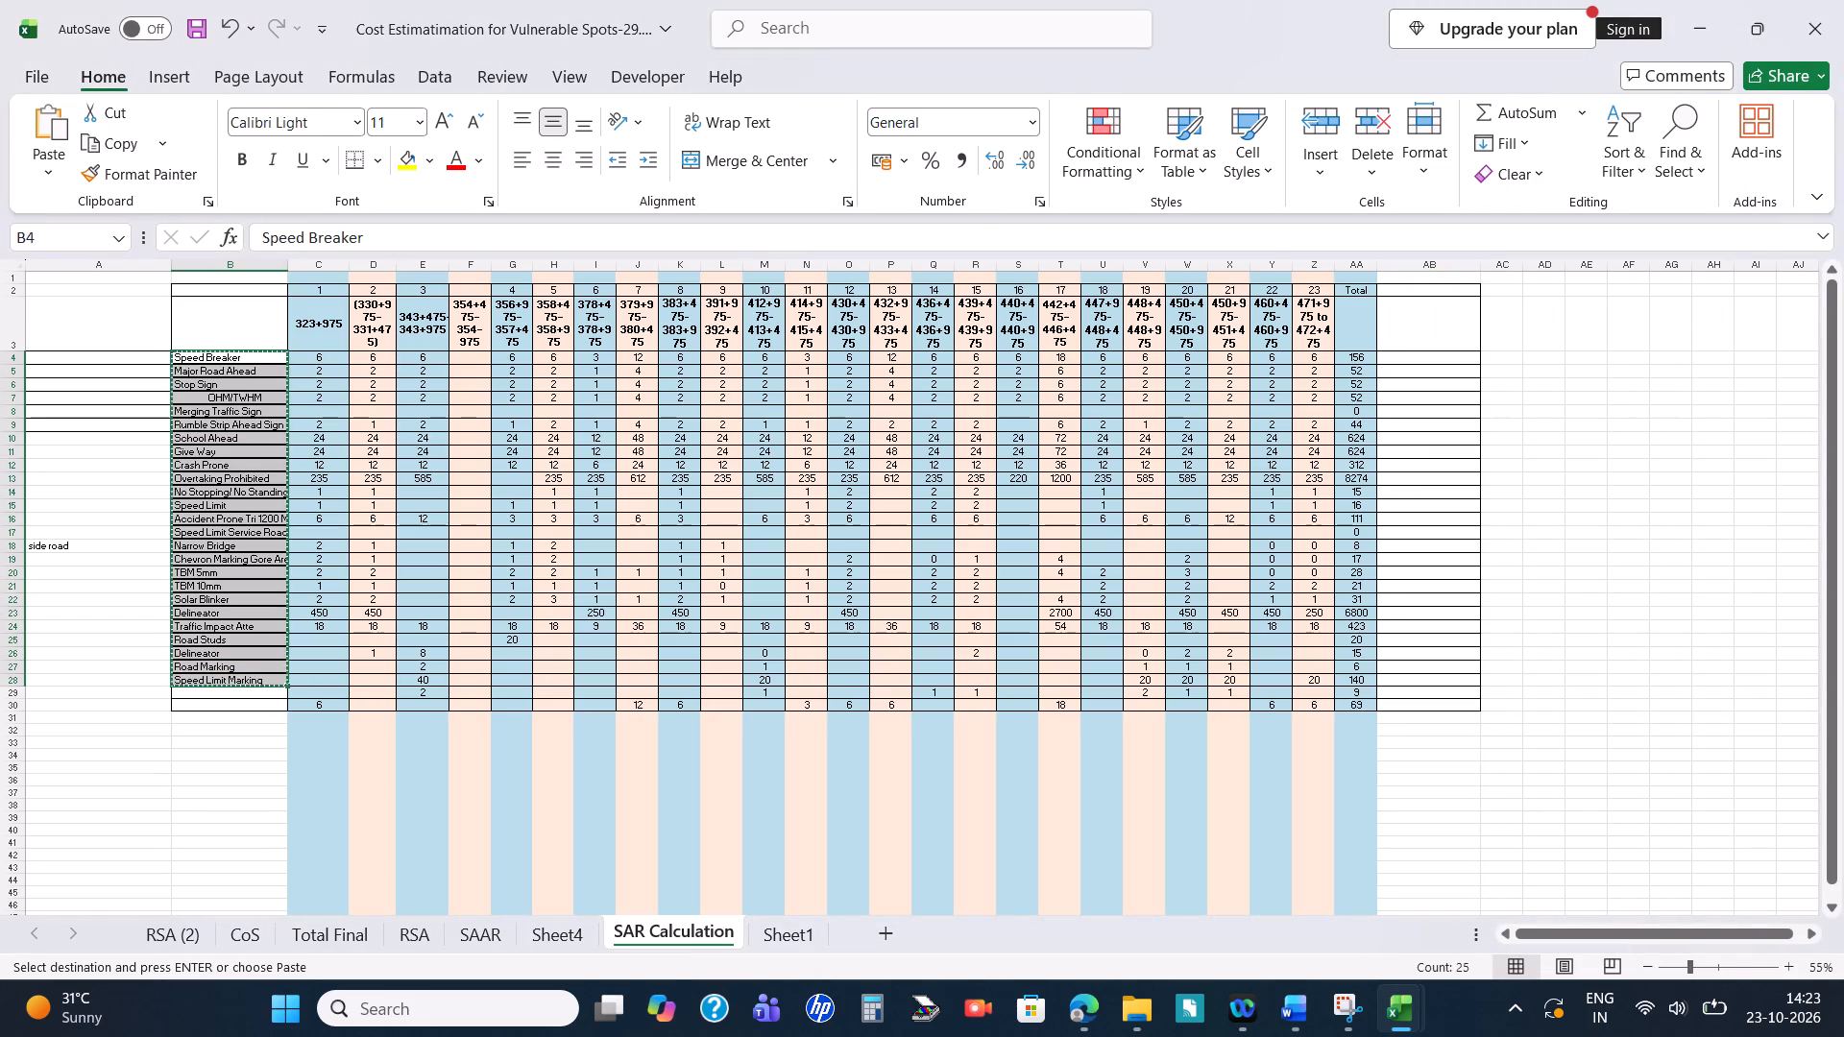
click(1425, 368)
click(1429, 356)
right_click(1429, 356)
click(1460, 400)
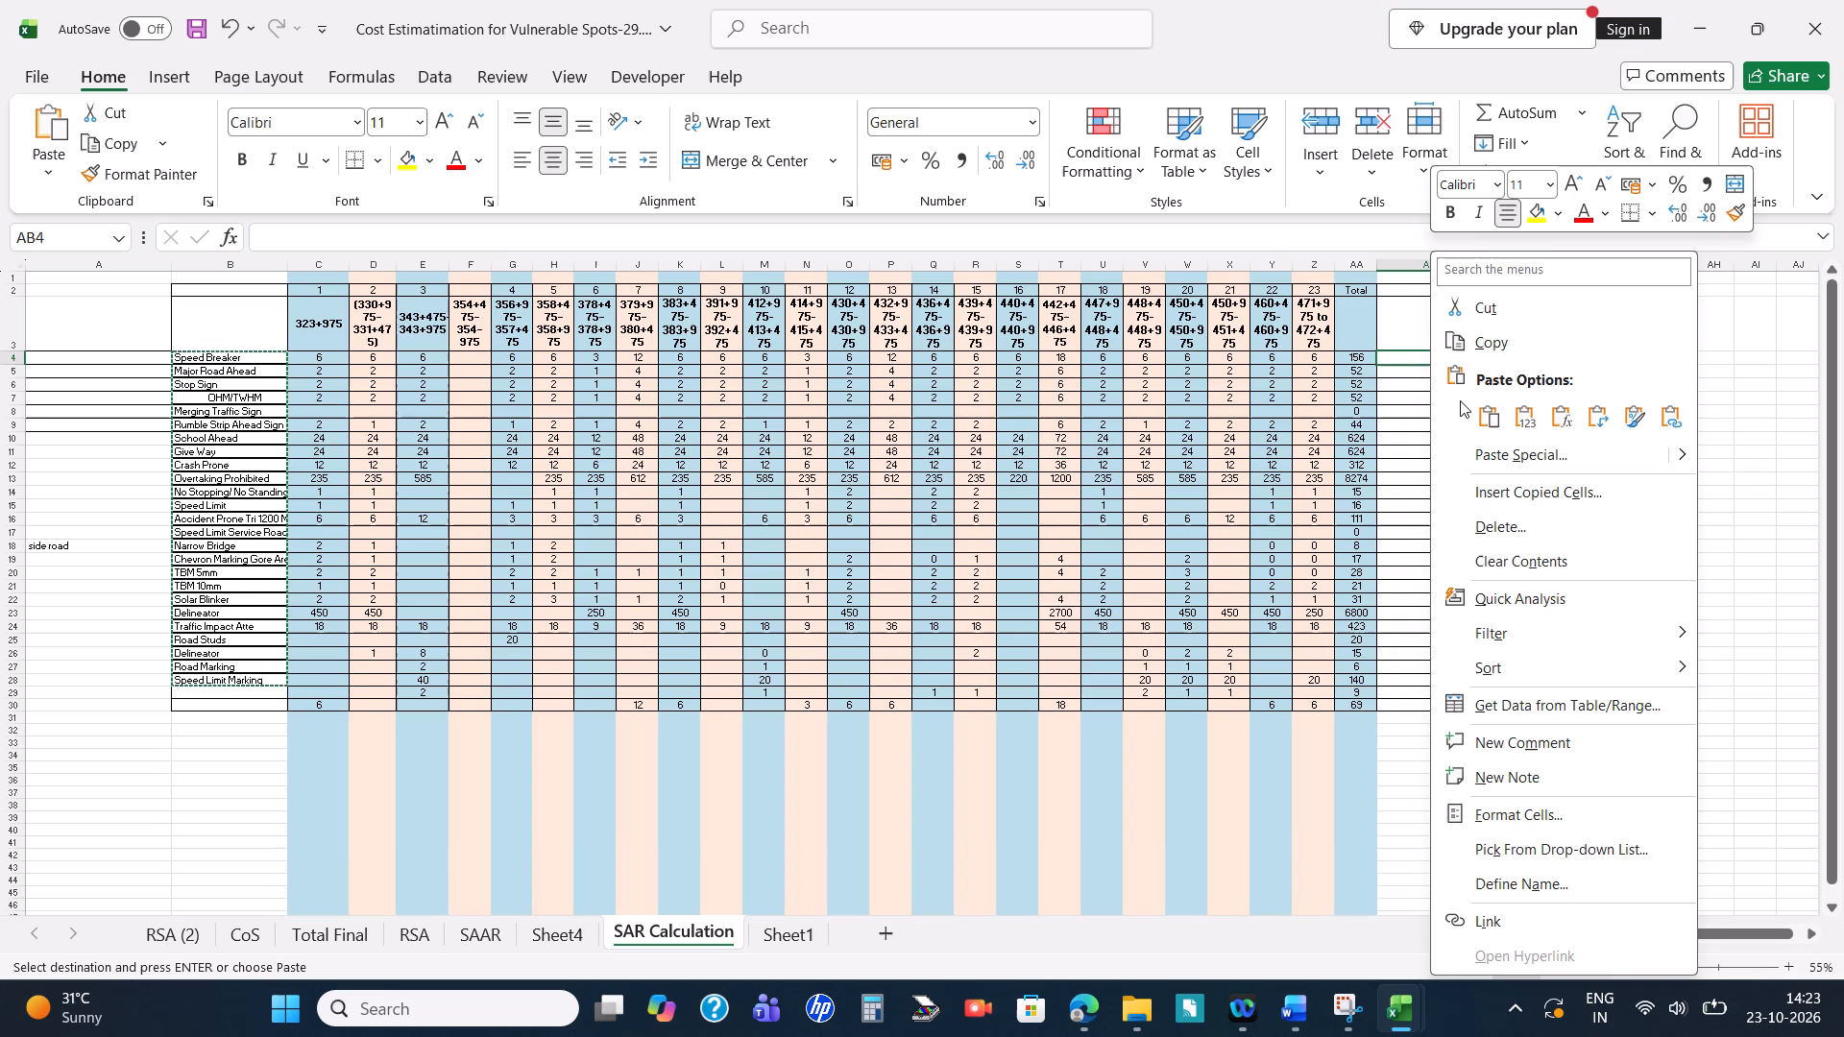
click(1490, 415)
click(1594, 527)
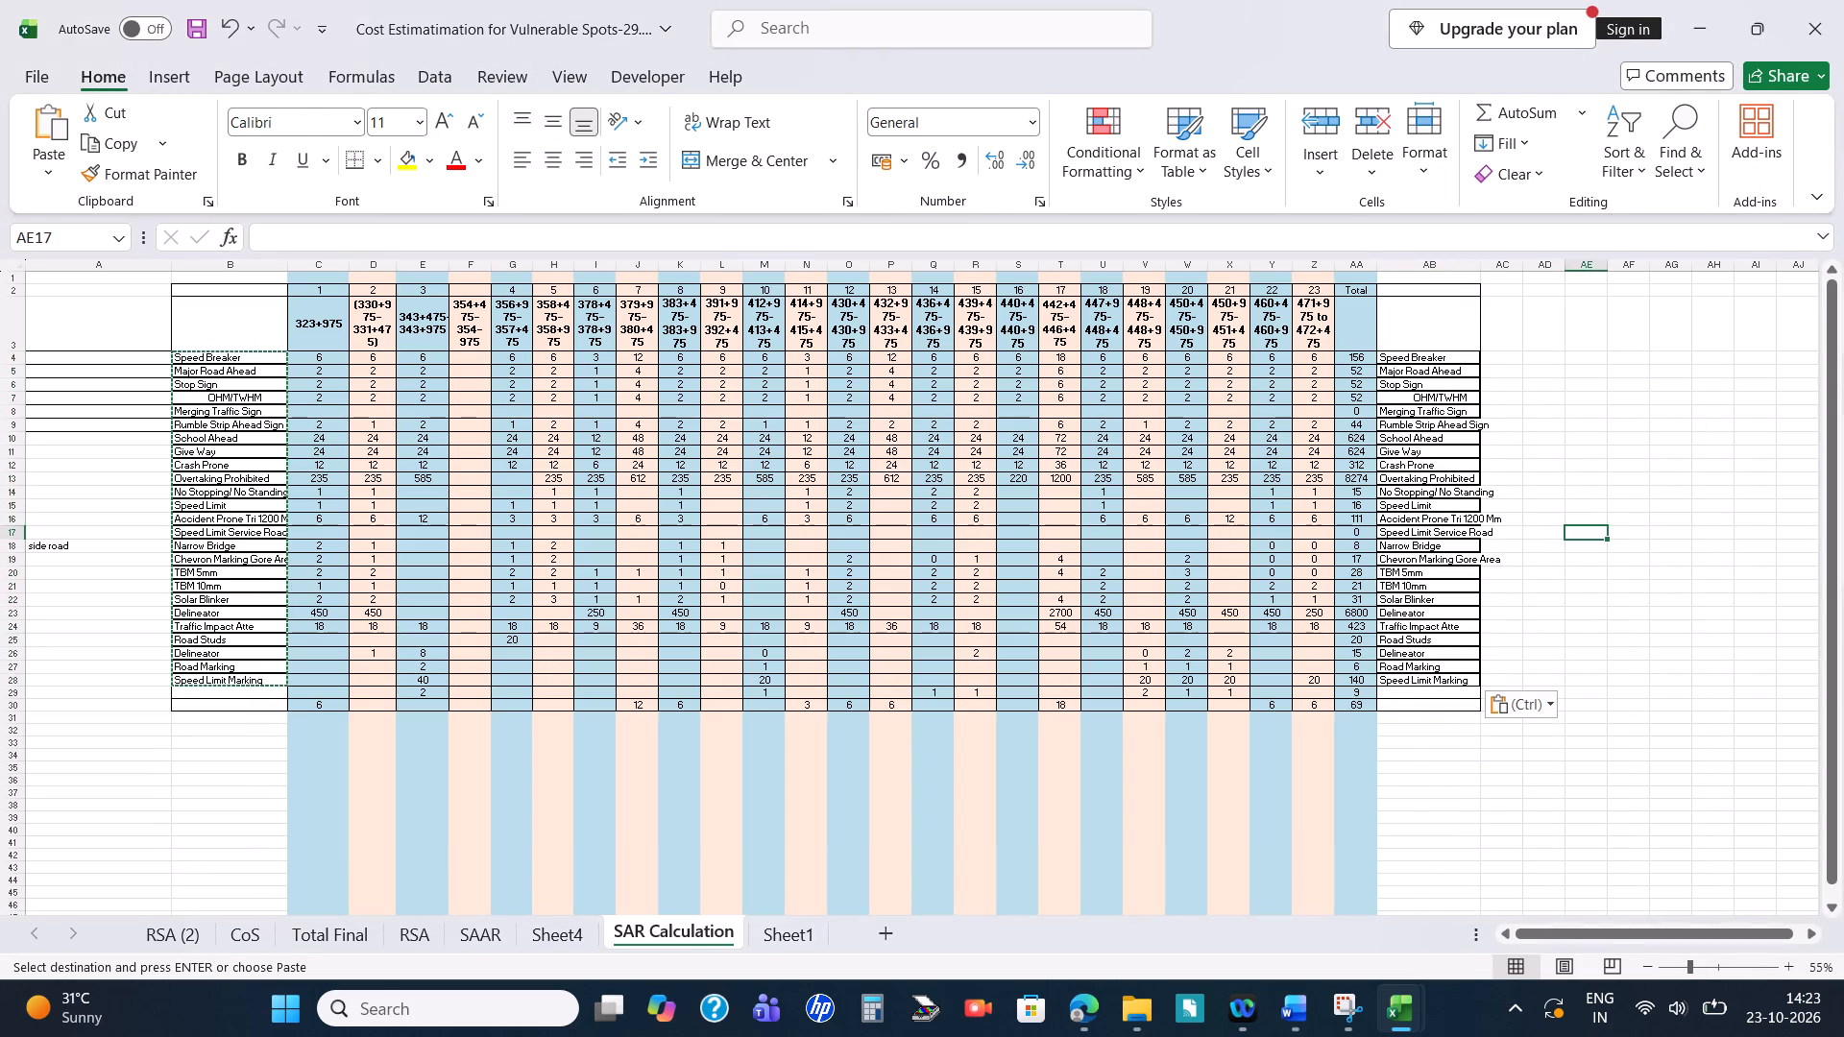
Clear all blackspot quantities in C4:Z30 of the SAR Calculation sheet, keeping the chainage headings and Total column.
drag(329, 359, 1286, 557)
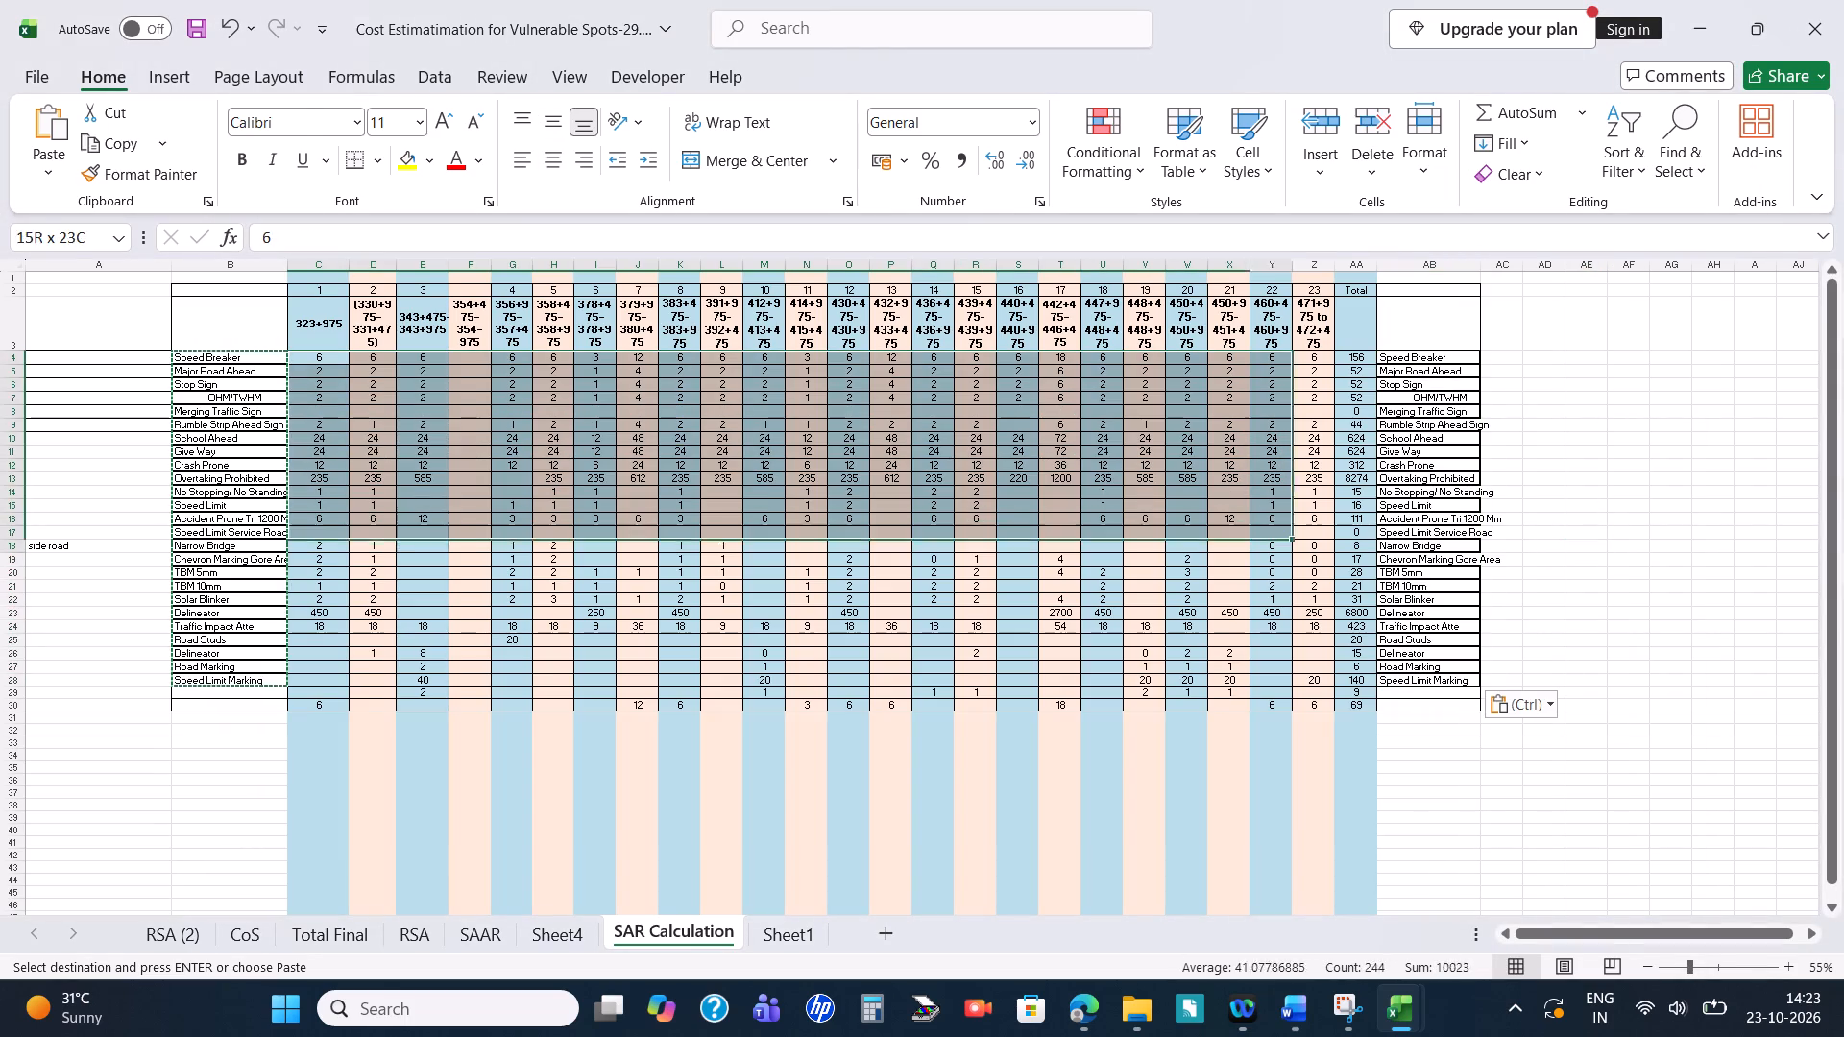
drag(1286, 557, 1324, 698)
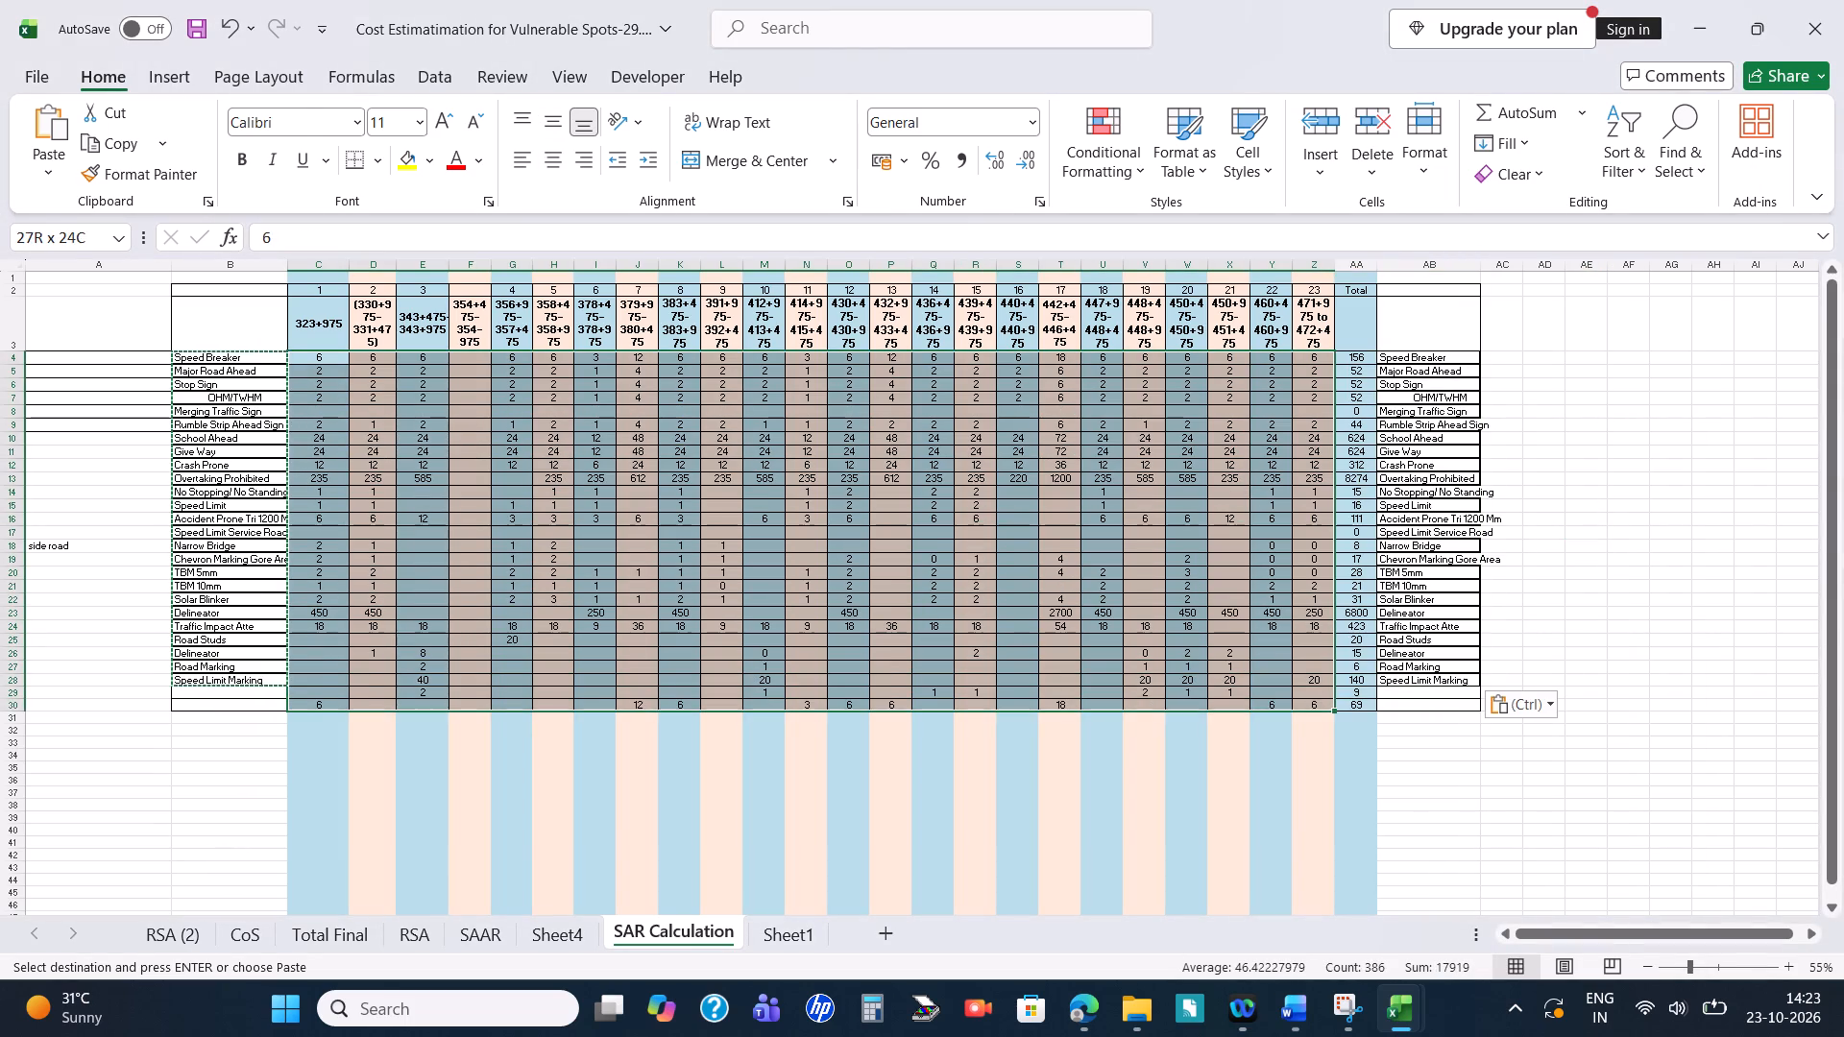
drag(1324, 698, 1324, 710)
key(Delete)
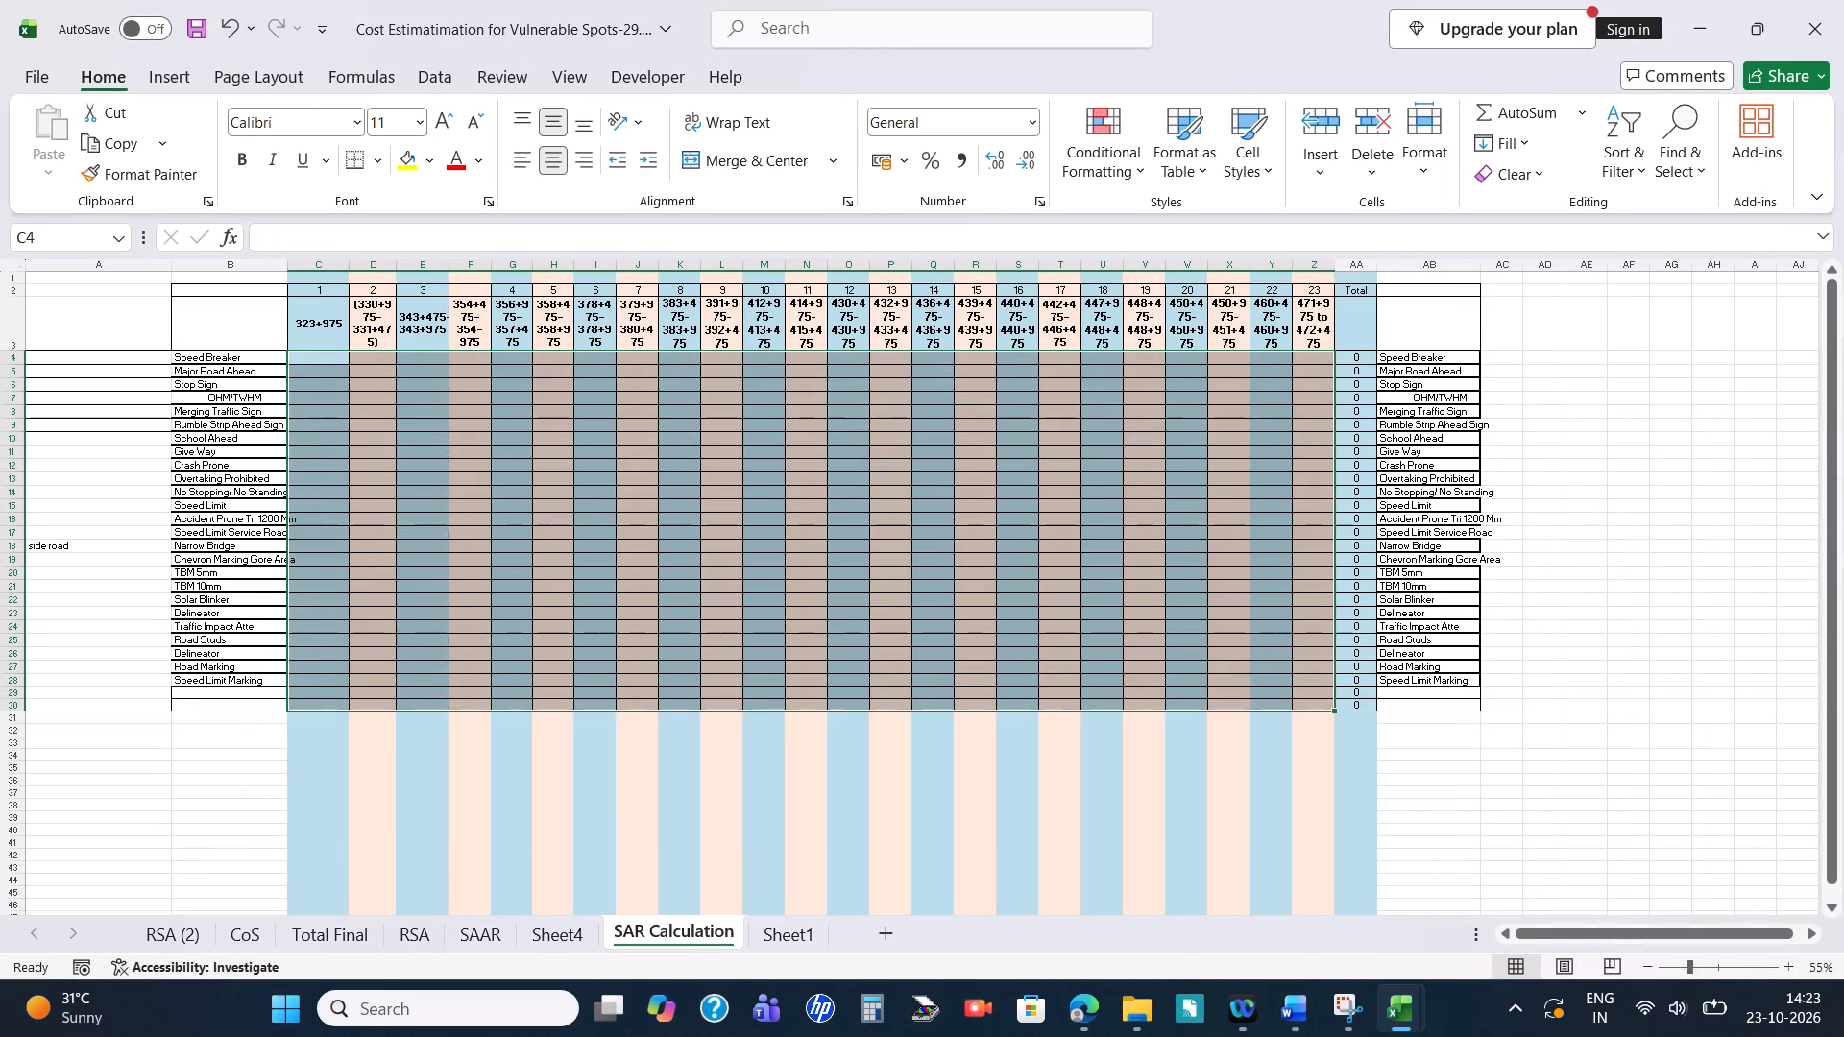
With chainage headings C3:Z3 selected, switch to the draft RSA report in Word, clear its document search, and review the section 4 blackspot headings.
drag(319, 328, 786, 314)
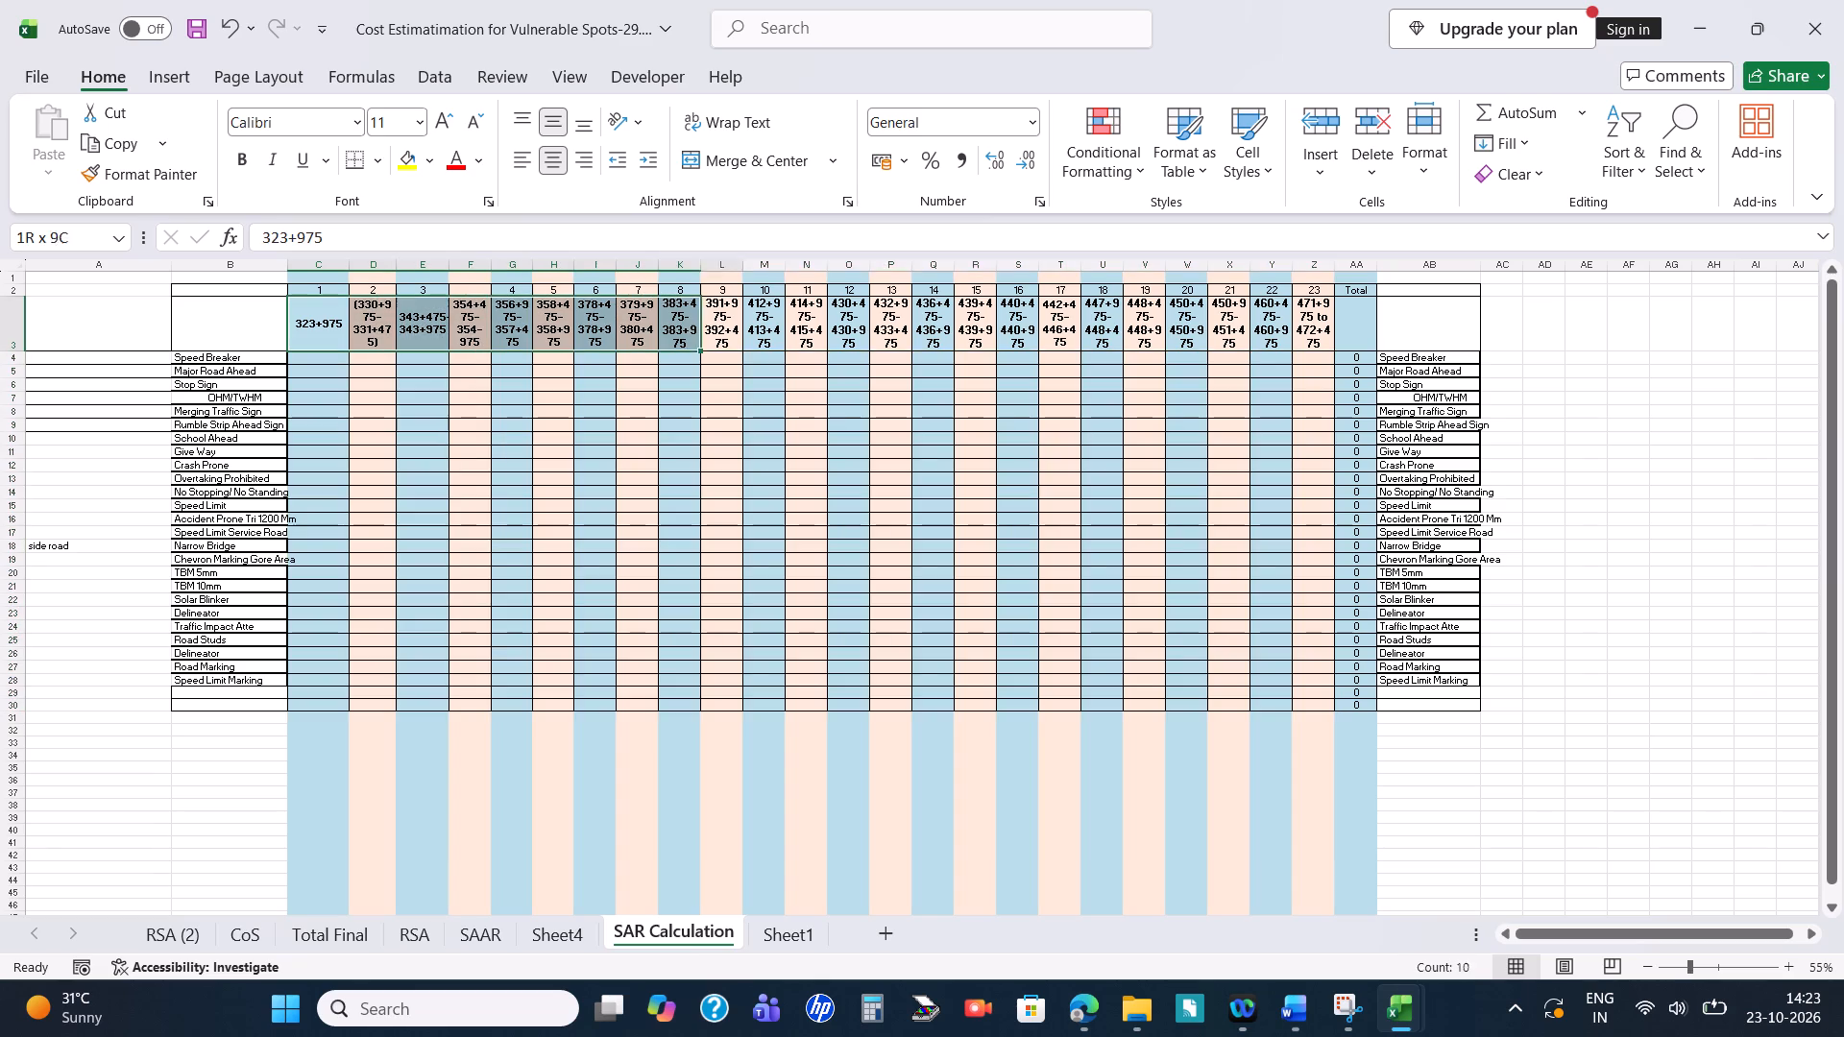
drag(786, 314, 1302, 309)
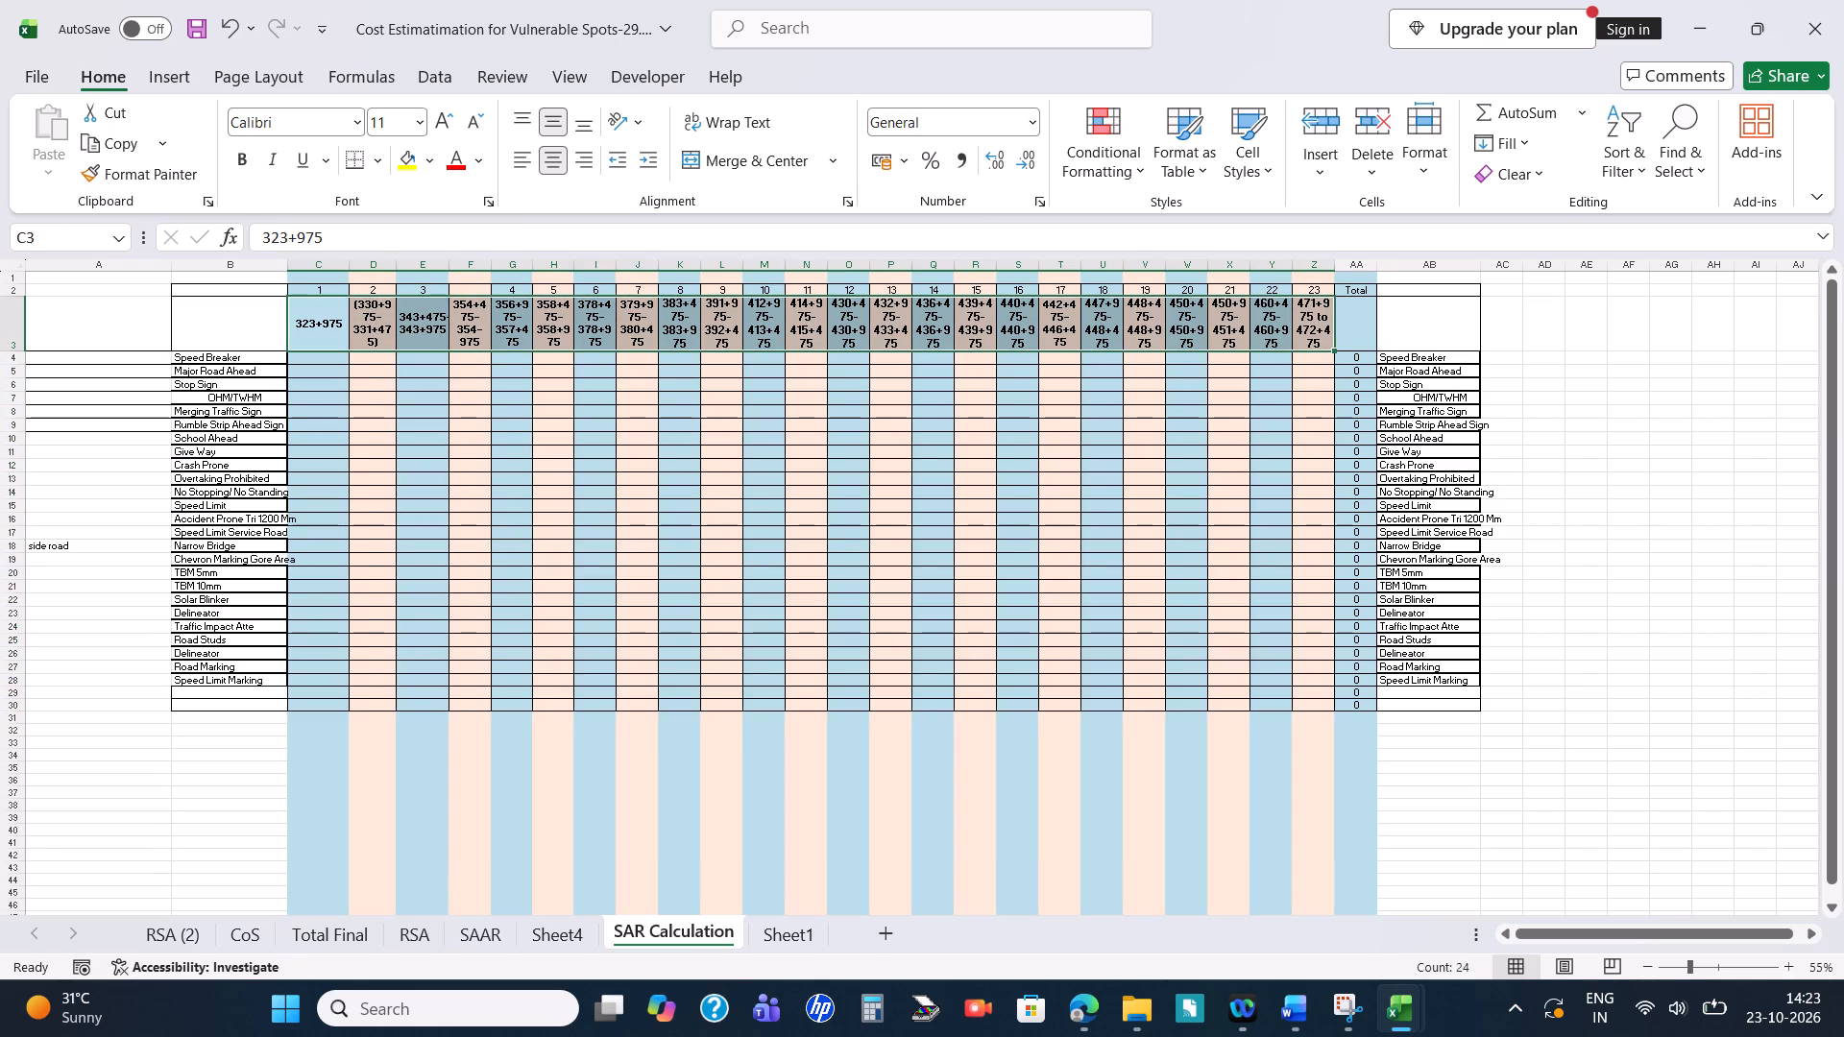
key(alt+Tab)
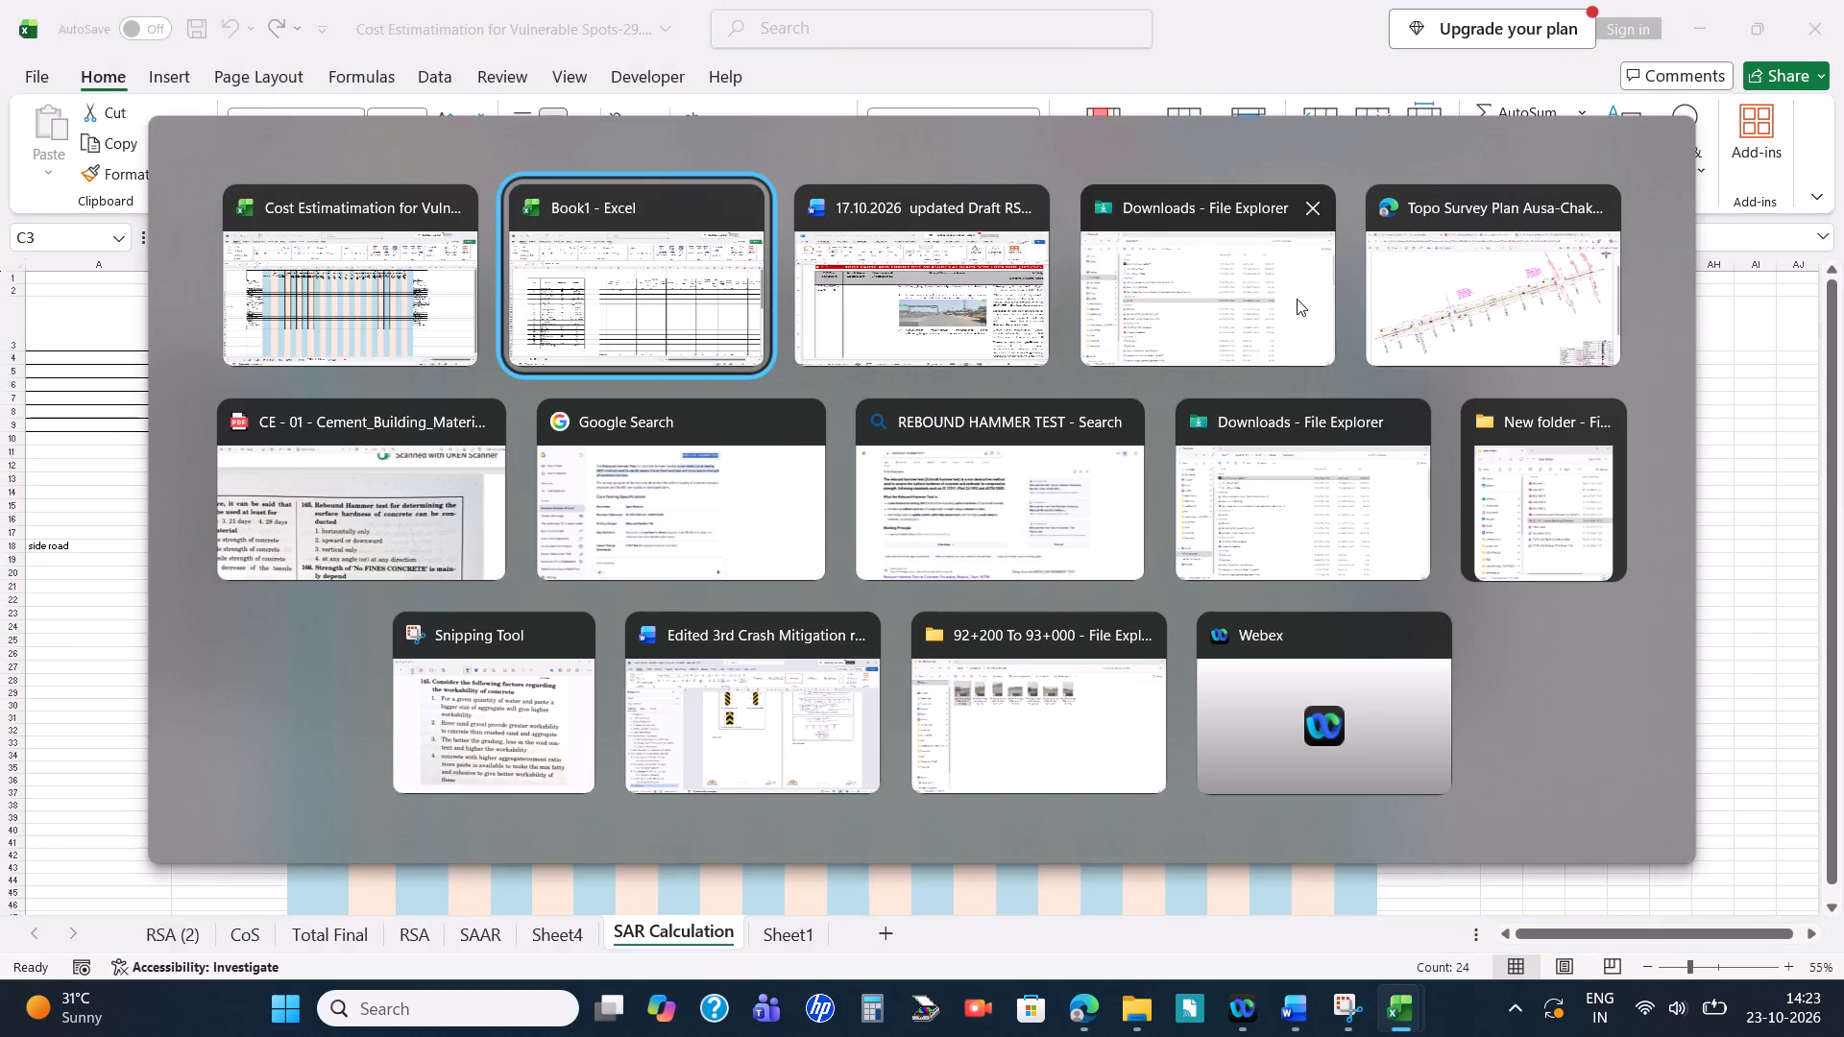
key(alt+Tab)
key(alt+Tab)
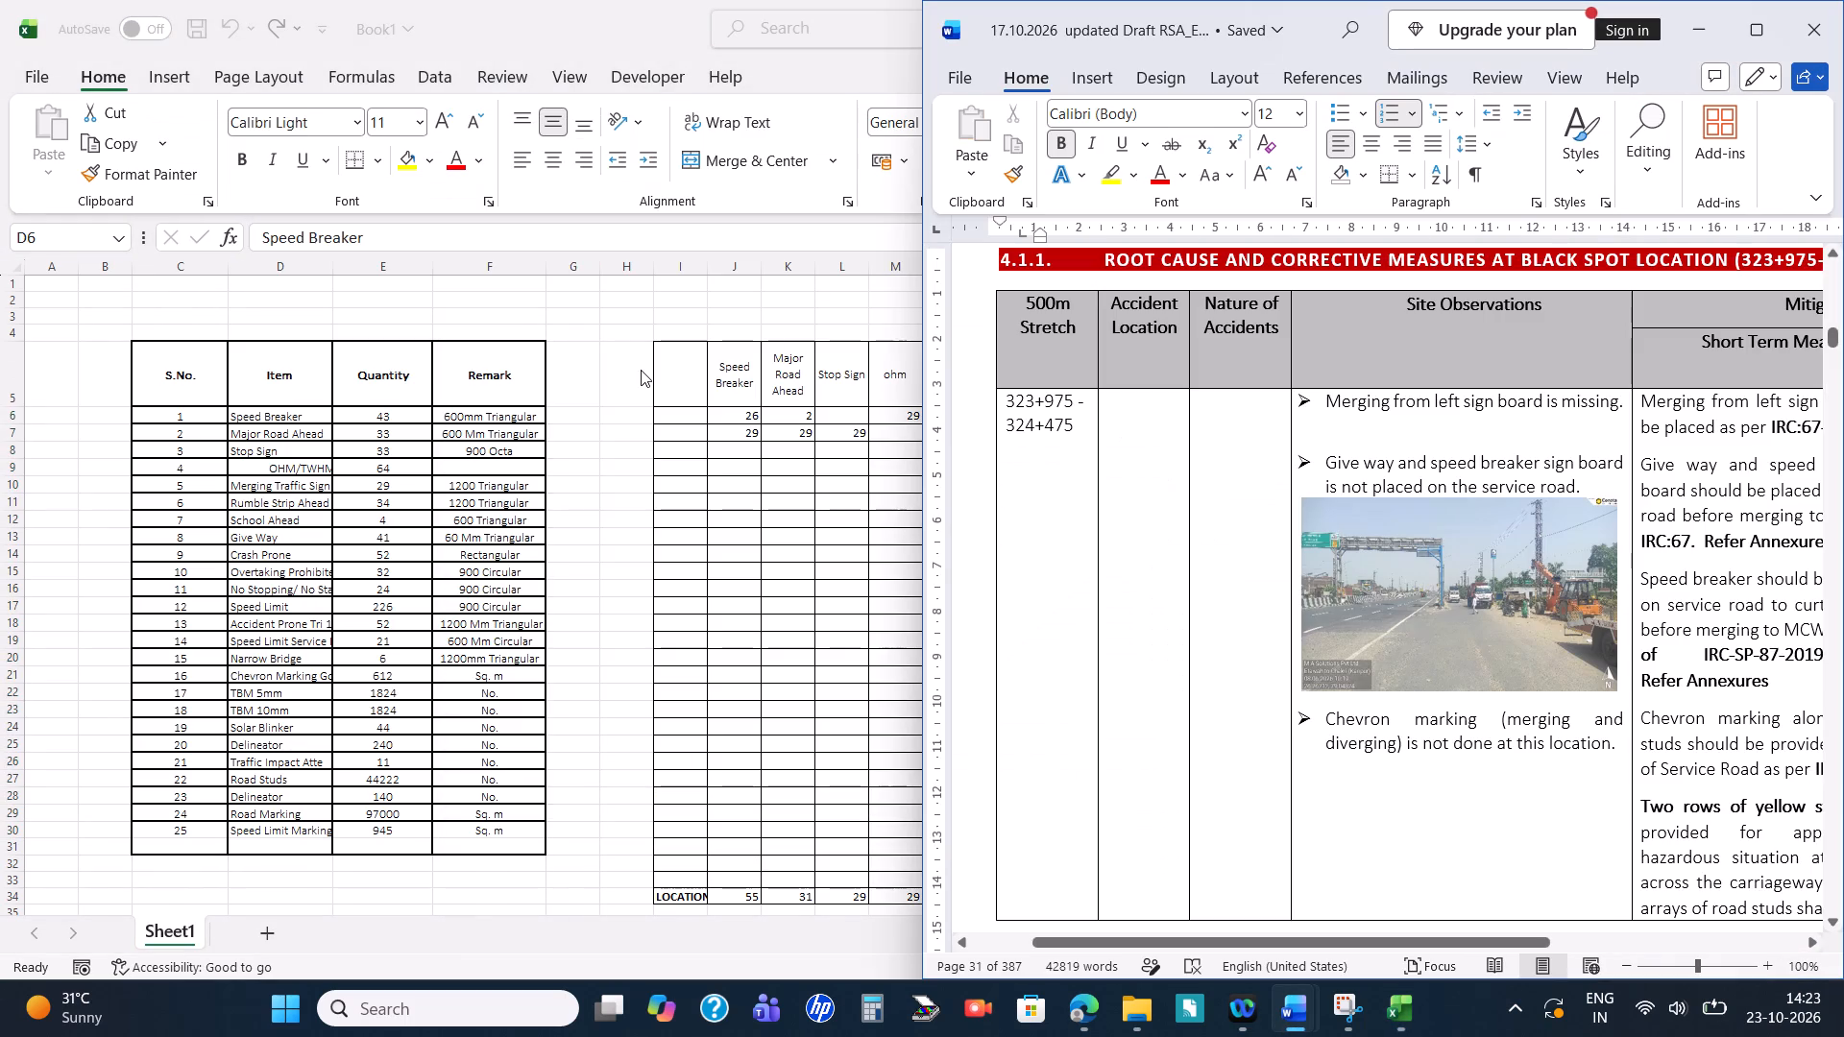
click(1736, 33)
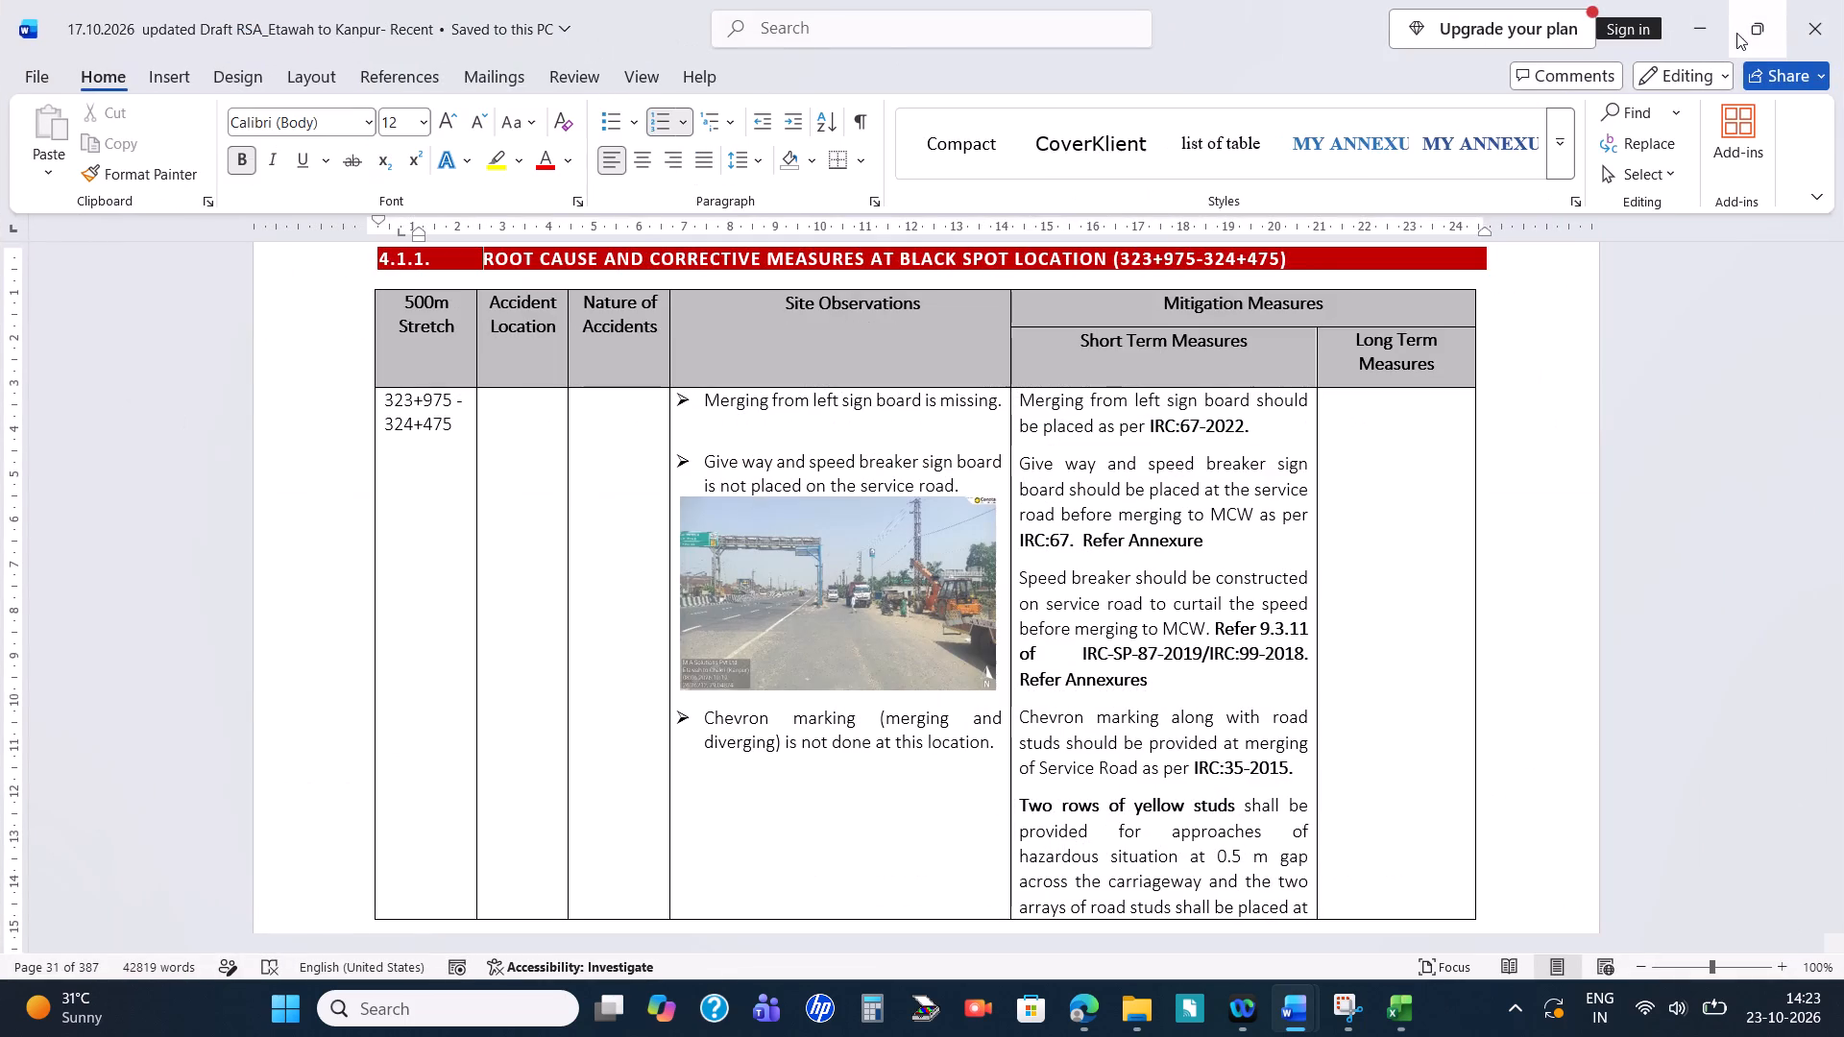
key(ctrl+f)
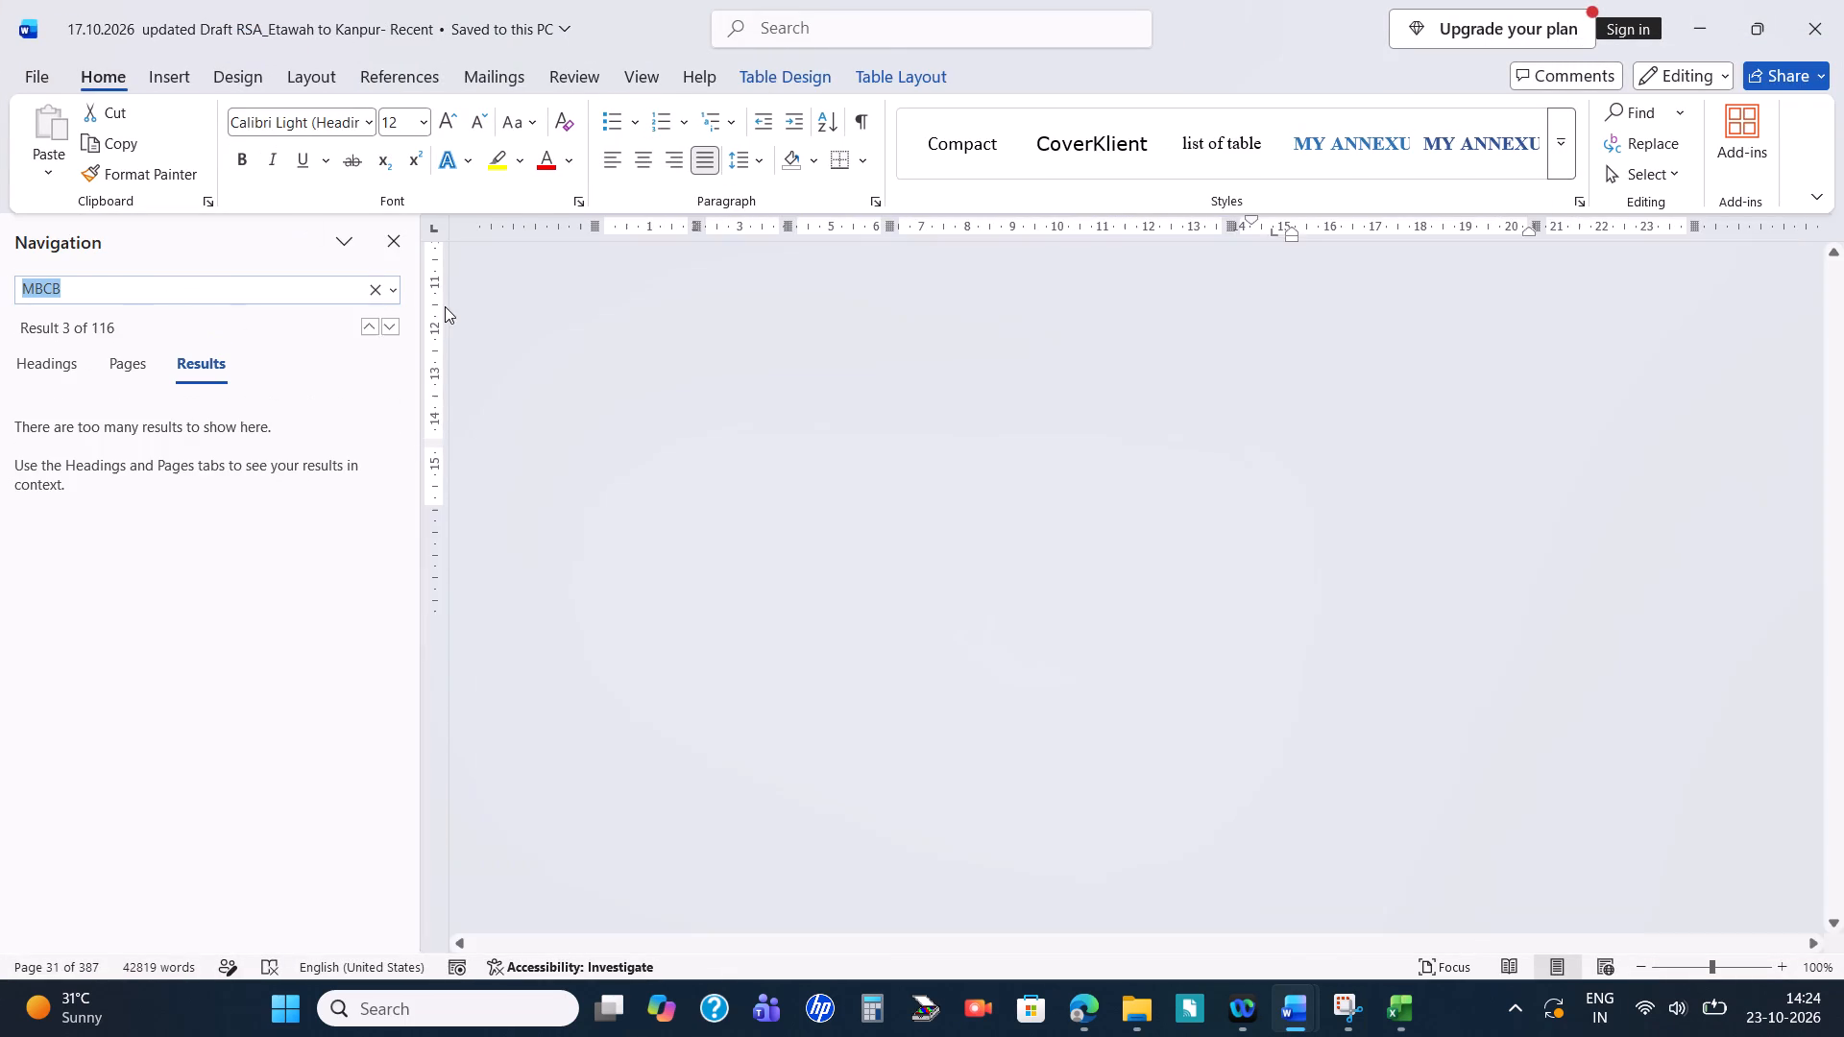
click(369, 293)
click(51, 335)
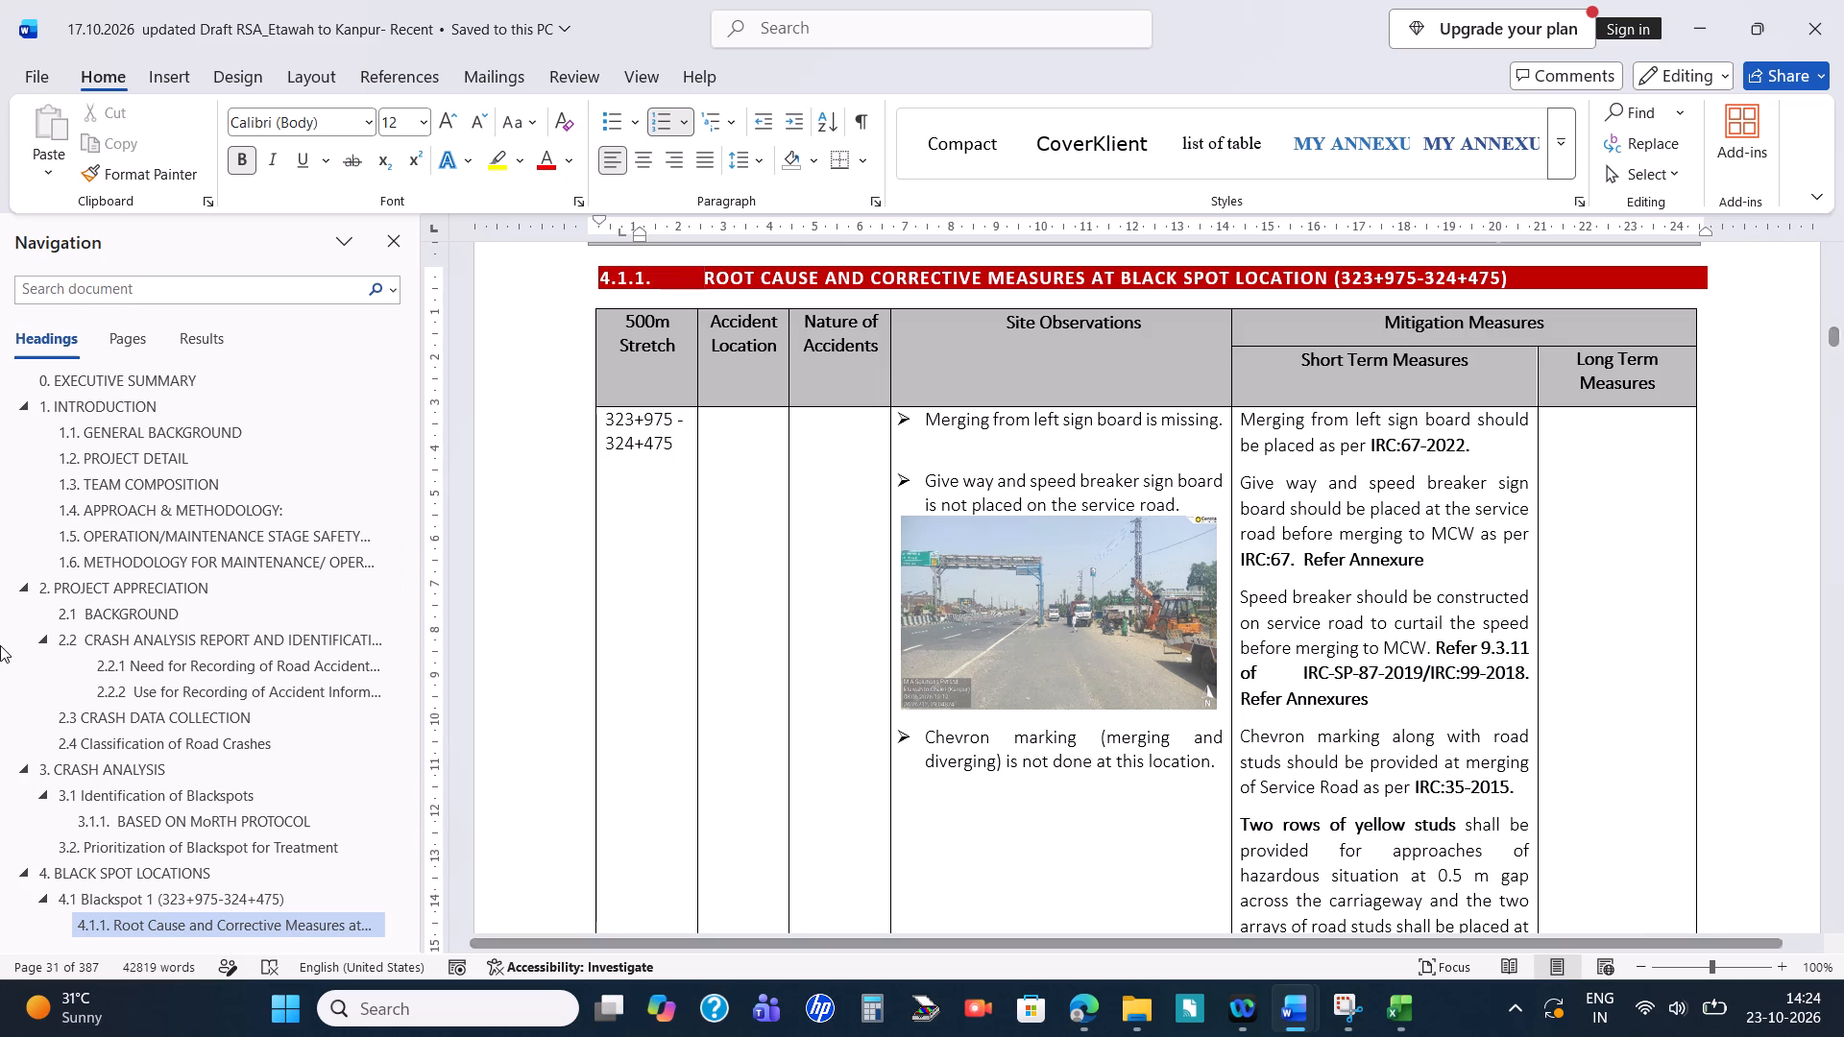
scroll(193, 800, down, 4)
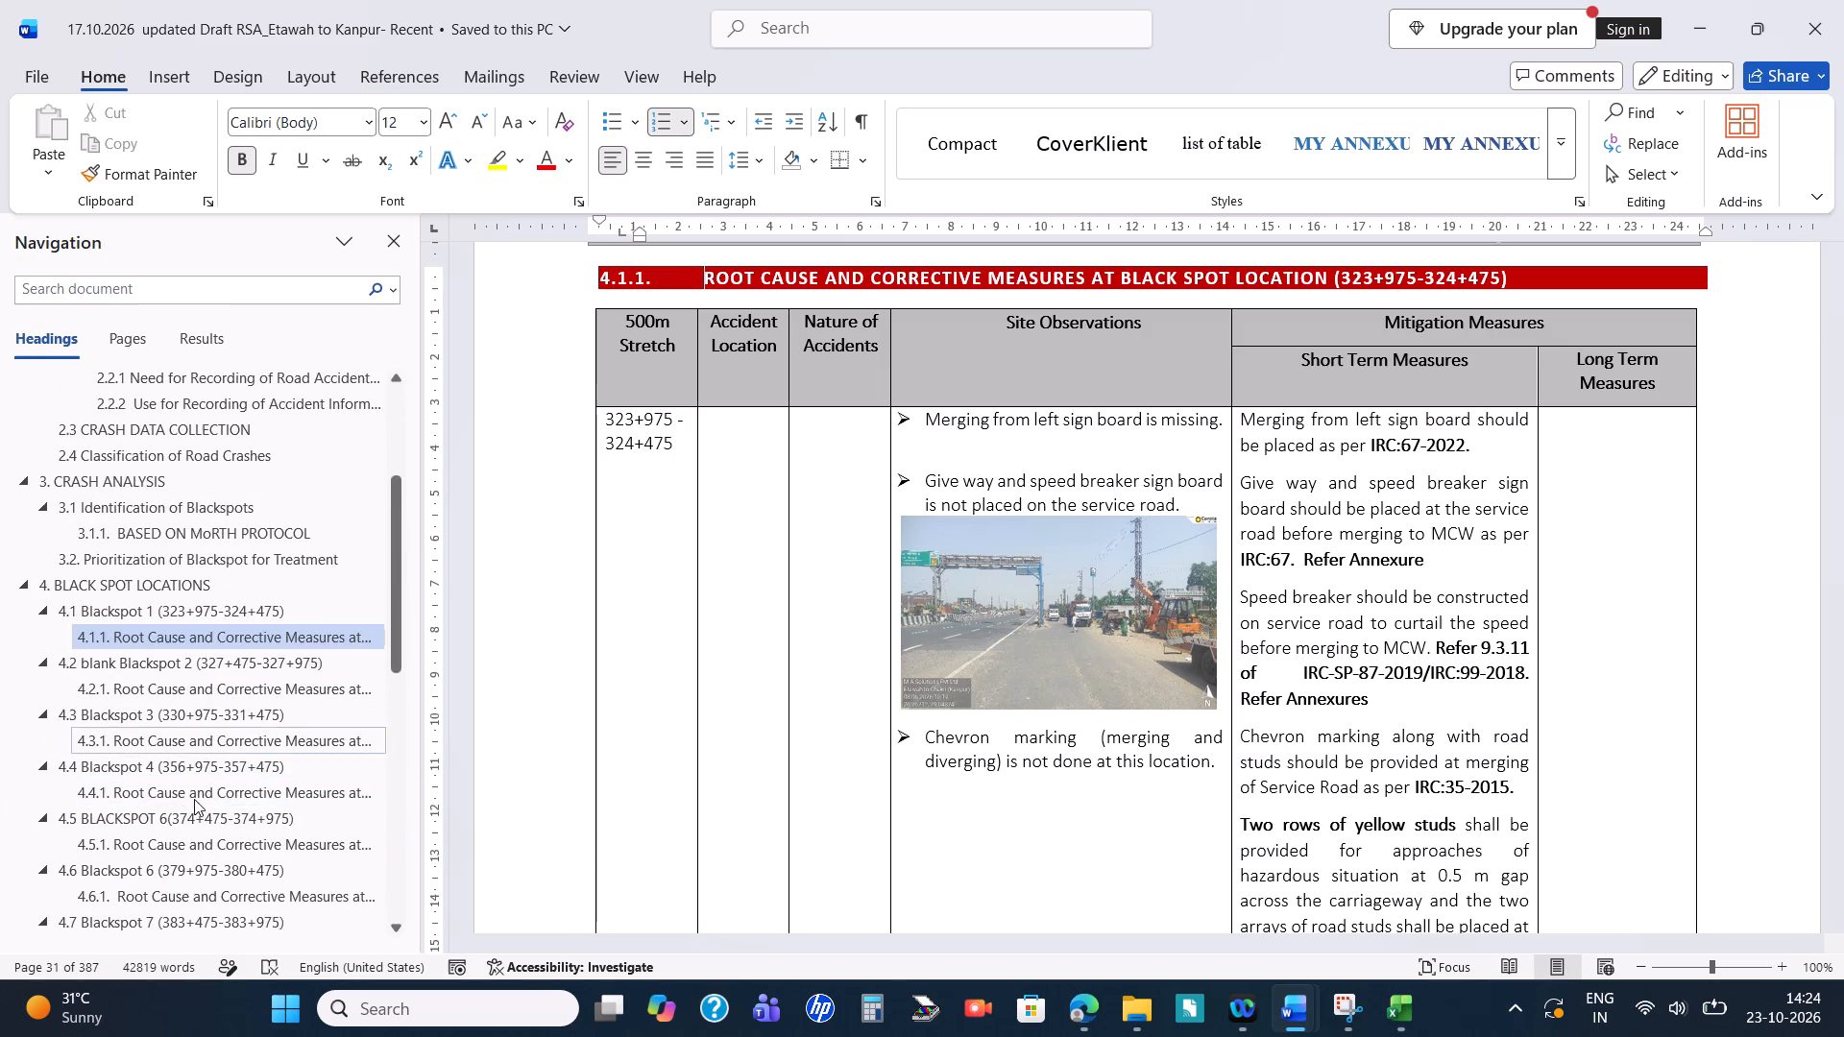
scroll(194, 799, down, 13)
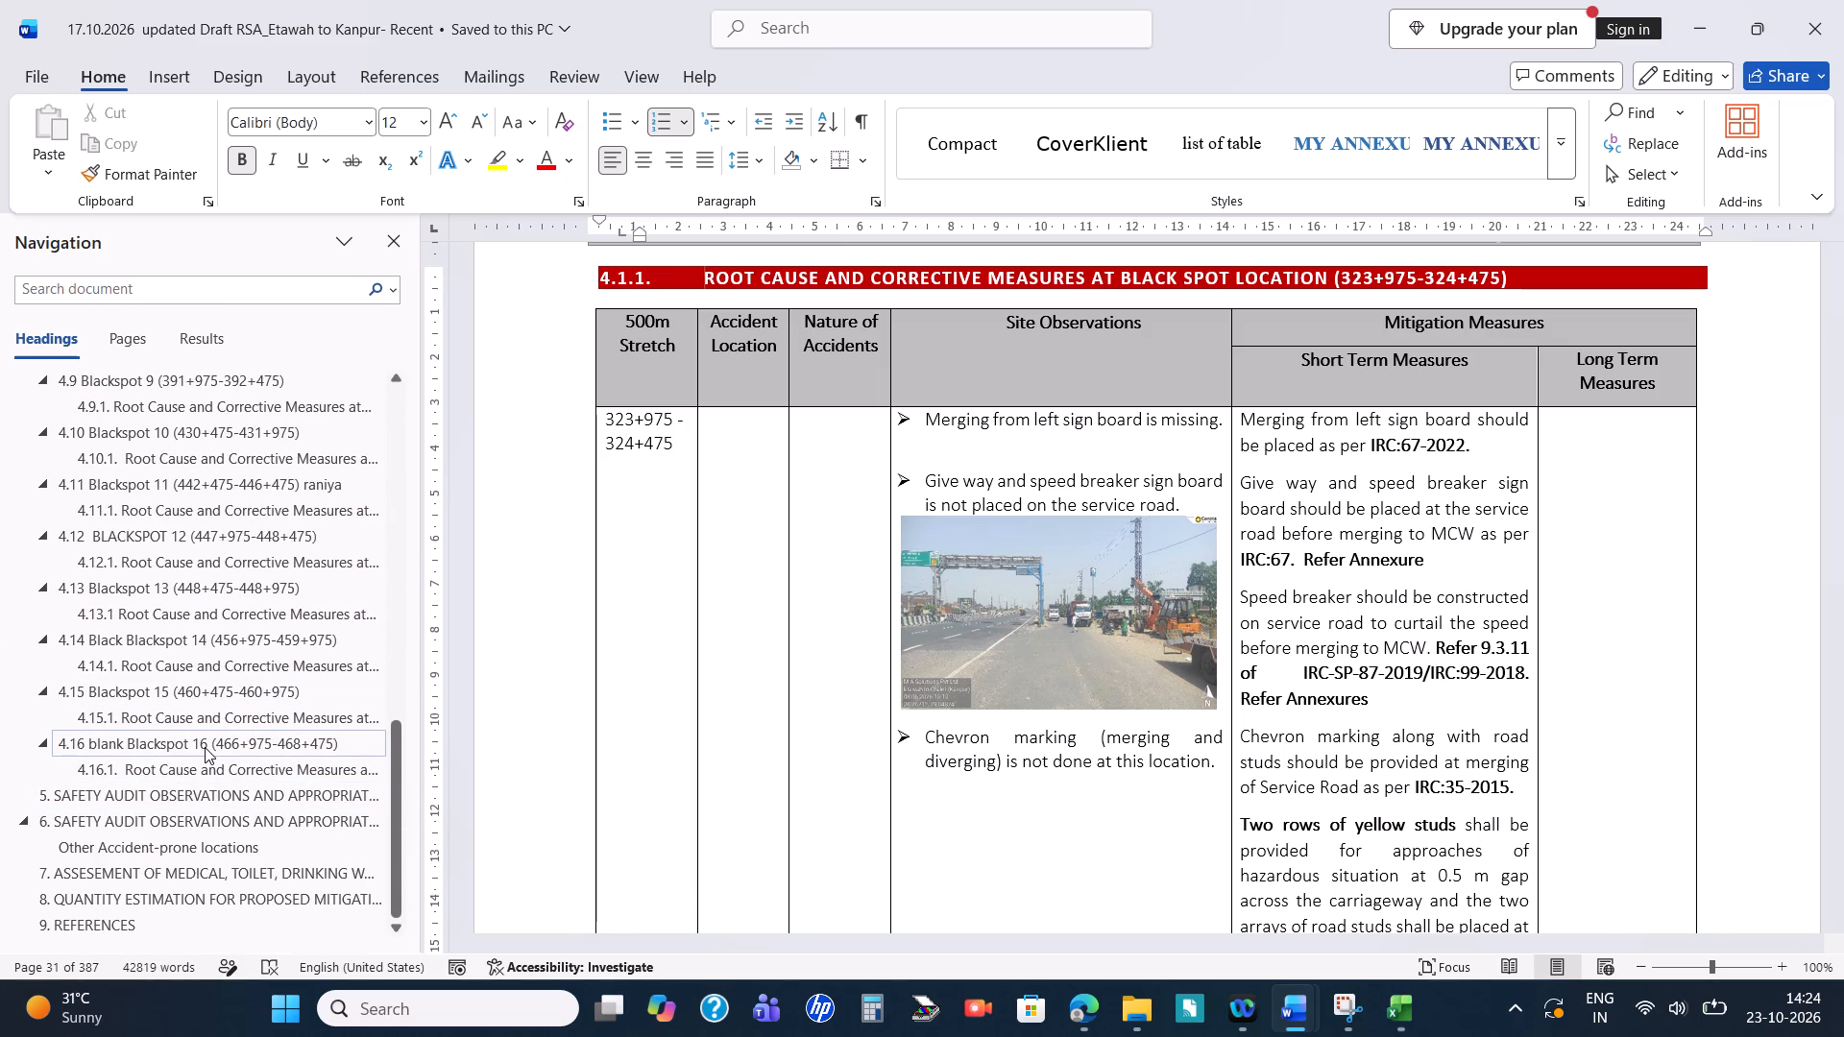
Switch back to the cost estimation workbook and clear the selected chainage headings in C3:Z3 of the SAR Calculation sheet.
key(alt+Tab)
key(alt+Tab)
key(alt+Tab)
key(alt+Tab)
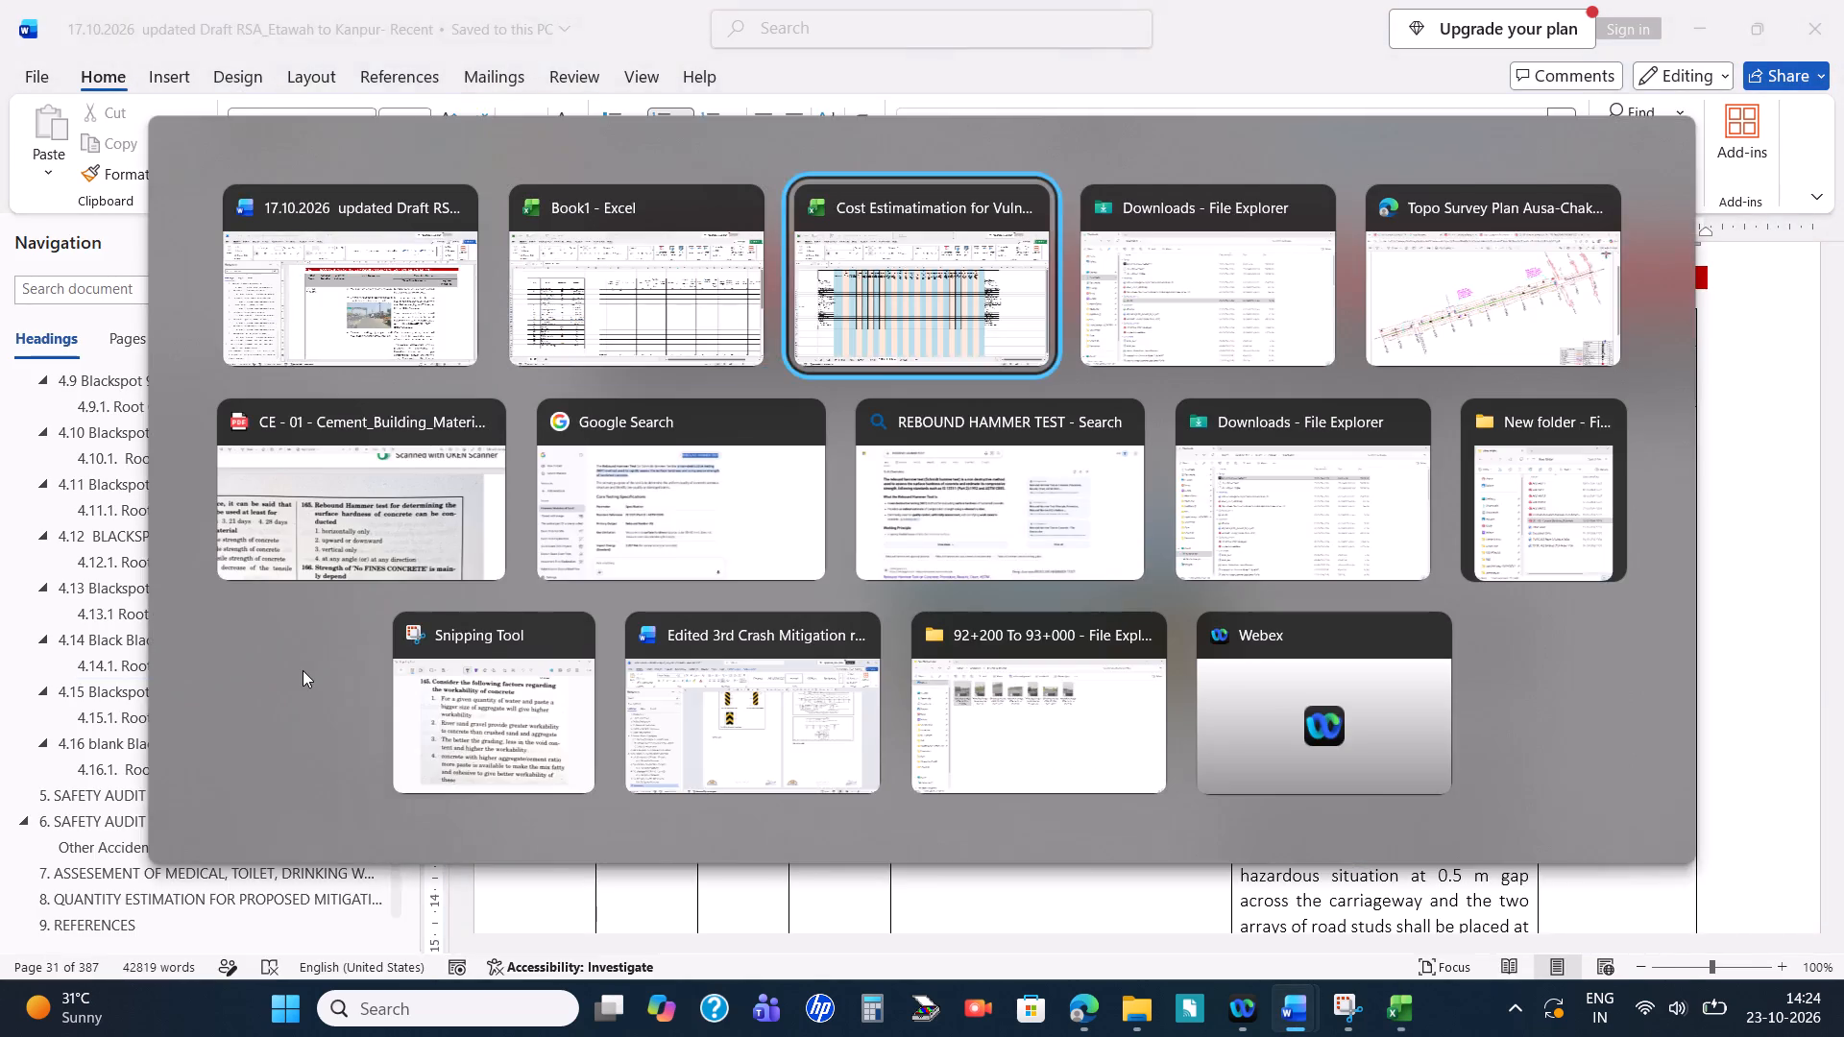
scroll(660, 552, up, 3)
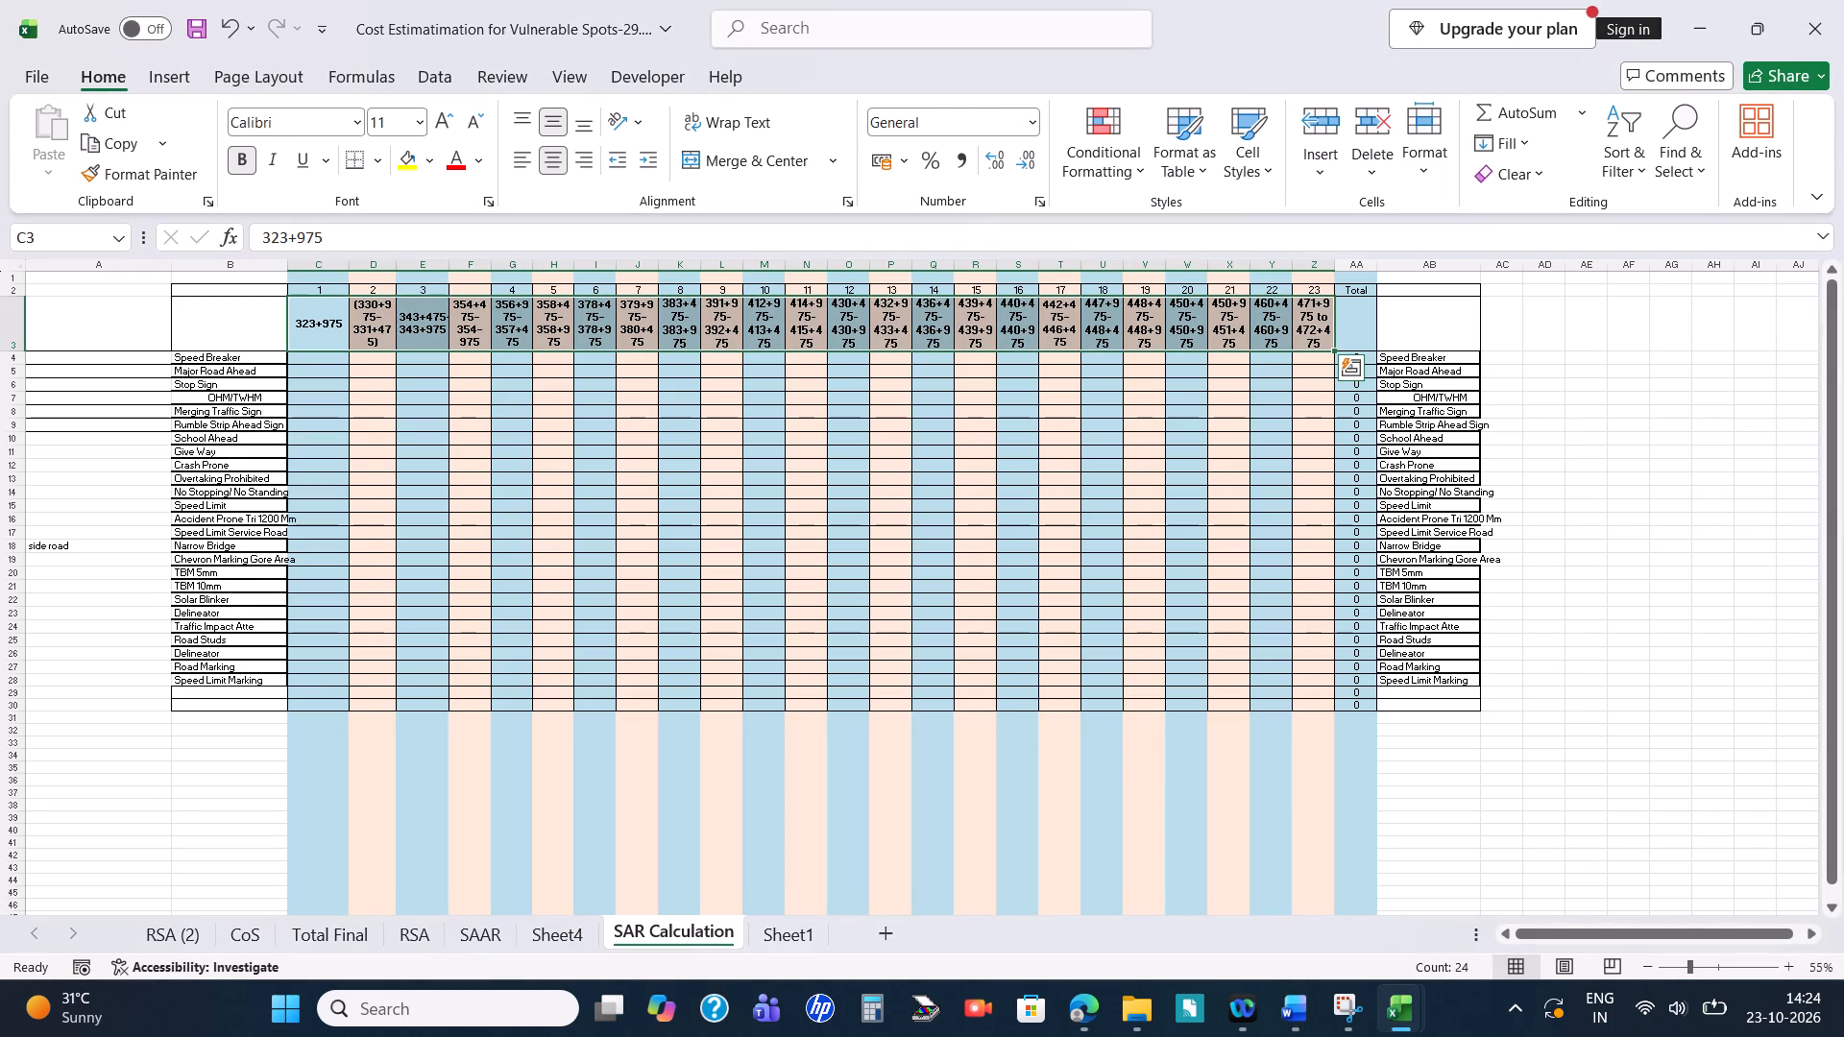
key(Delete)
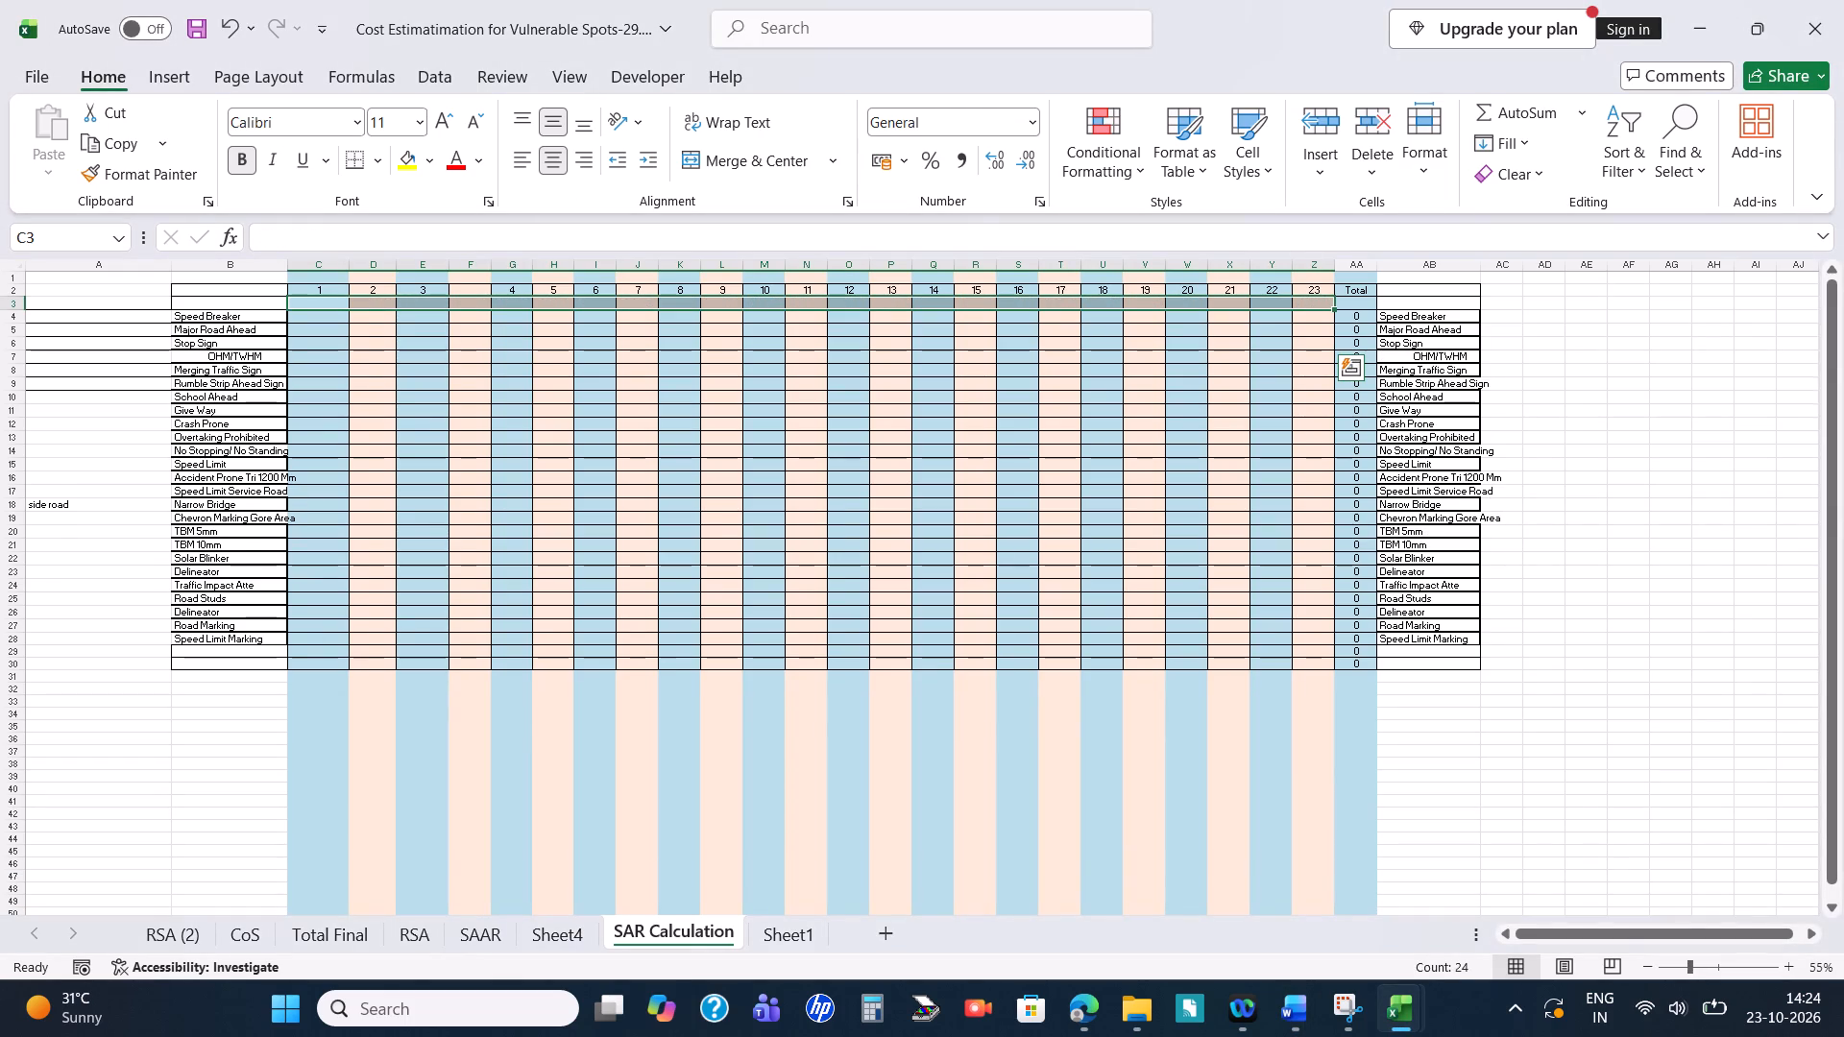
click(313, 297)
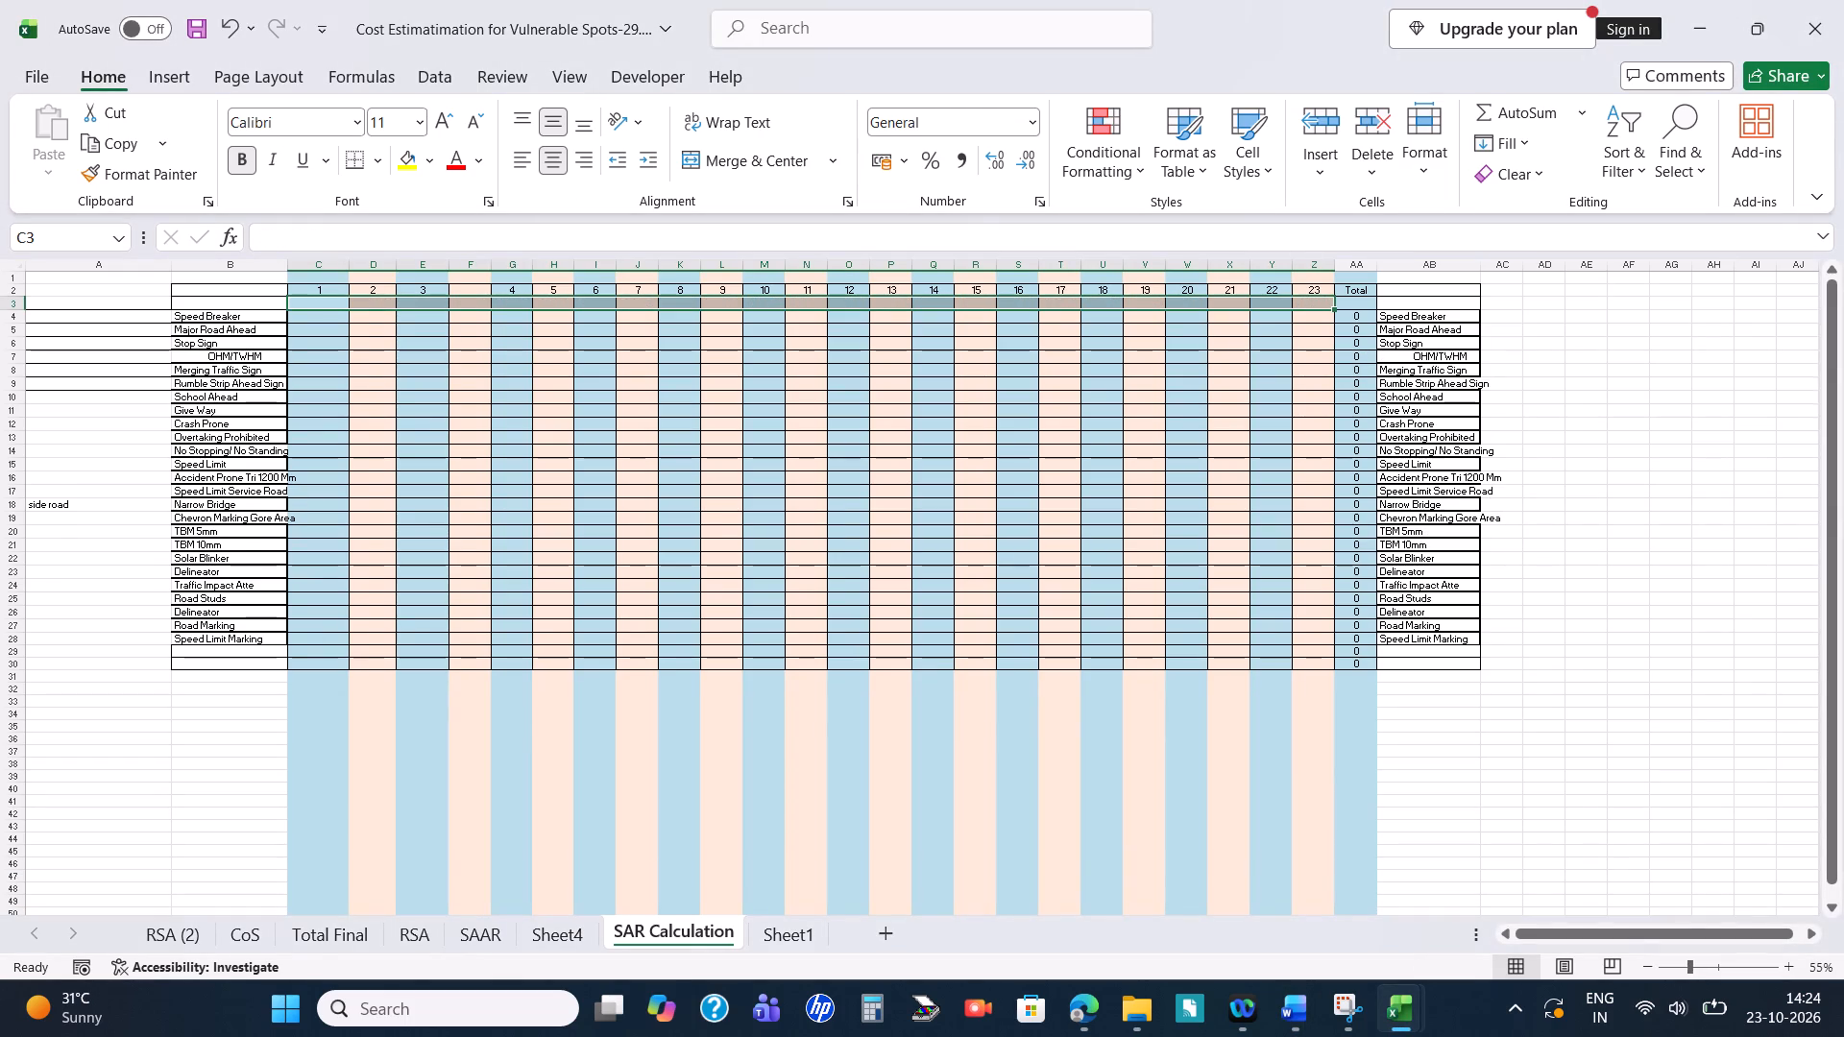
scroll(812, 458, down, 10)
scroll(812, 459, up, 11)
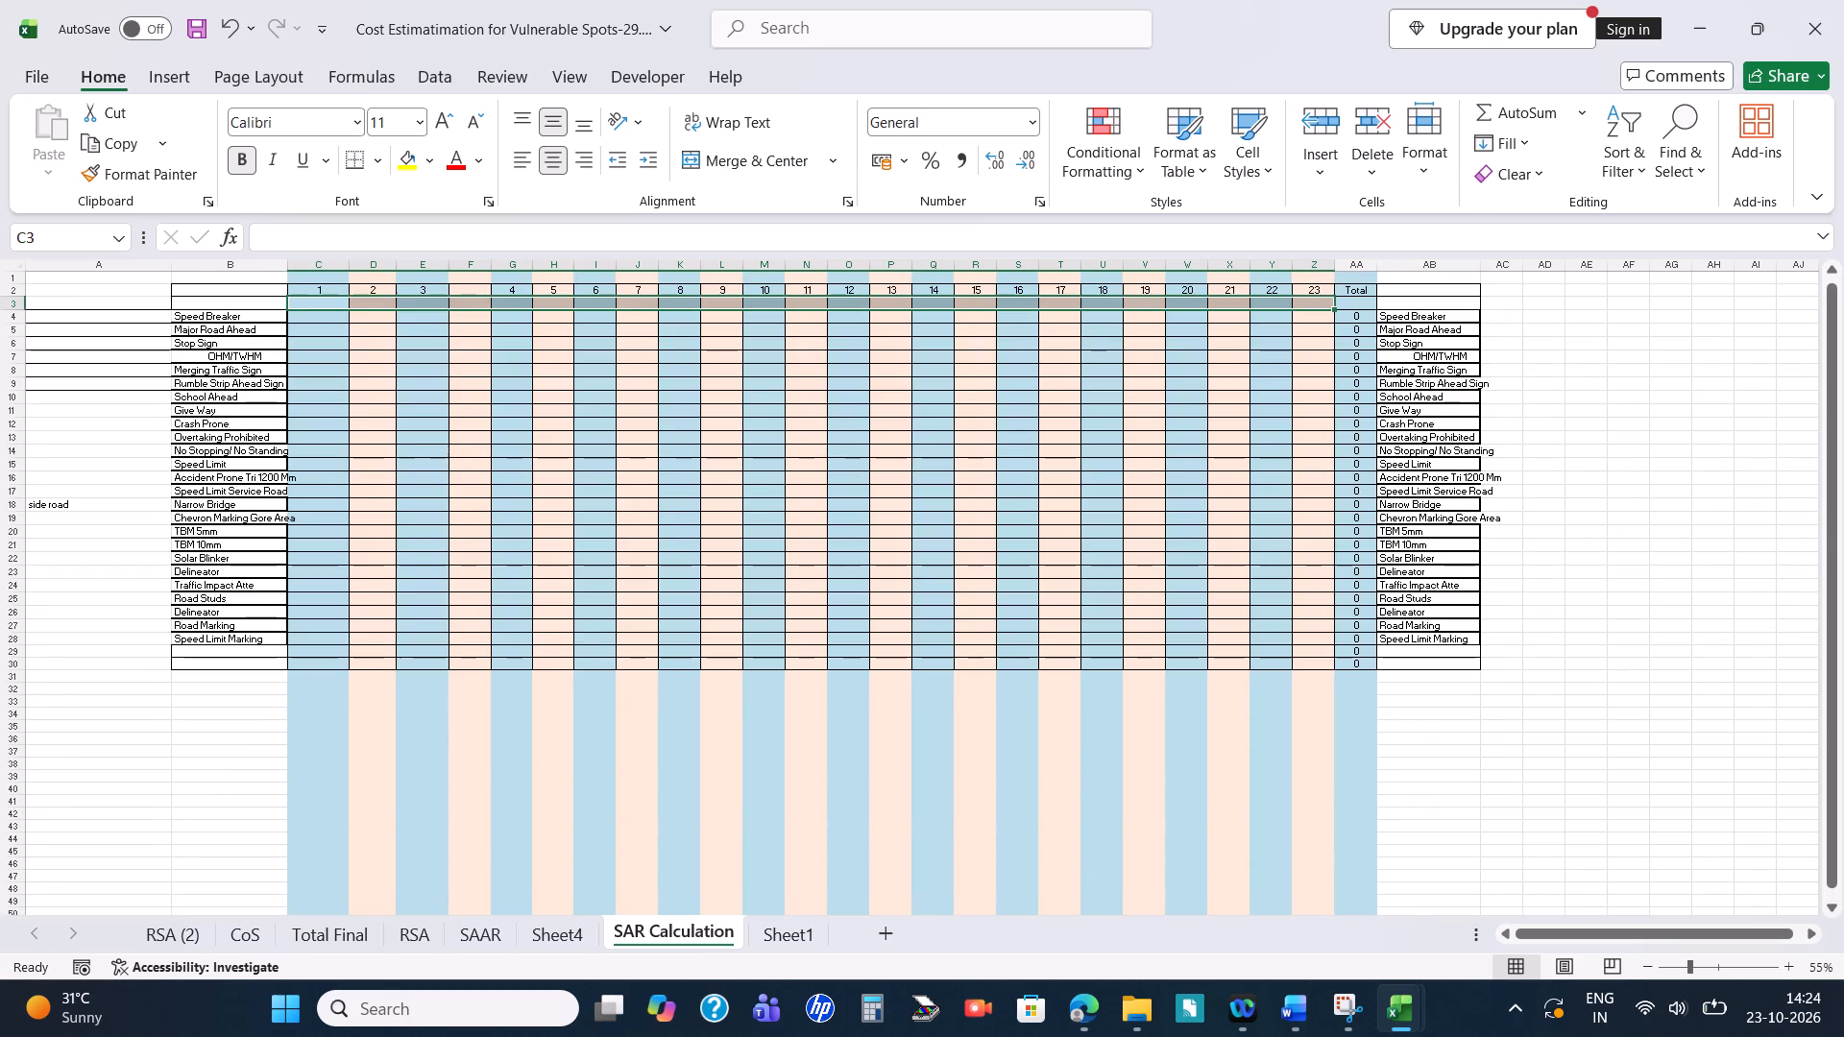
scroll(801, 460, up, 4)
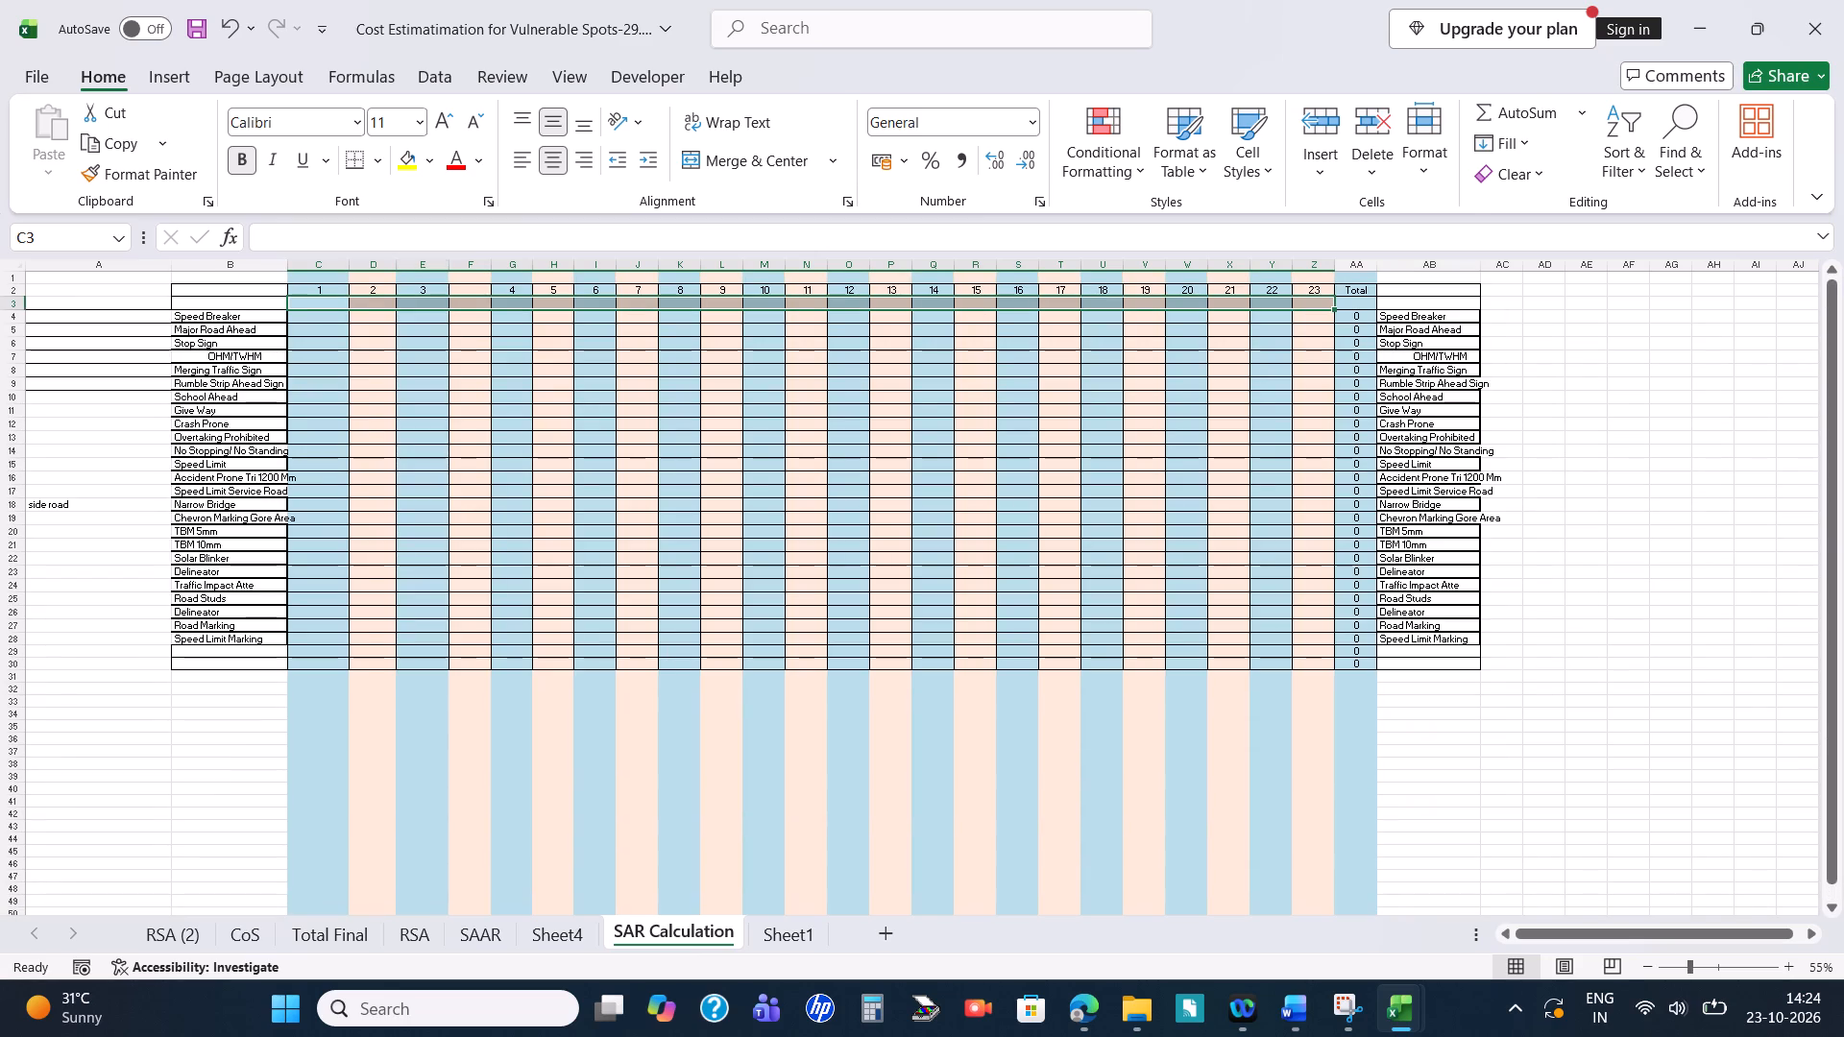
Delete the columns for blackspots 17 to 23, so that blackspot 16 sits directly before the Total column.
click(1063, 269)
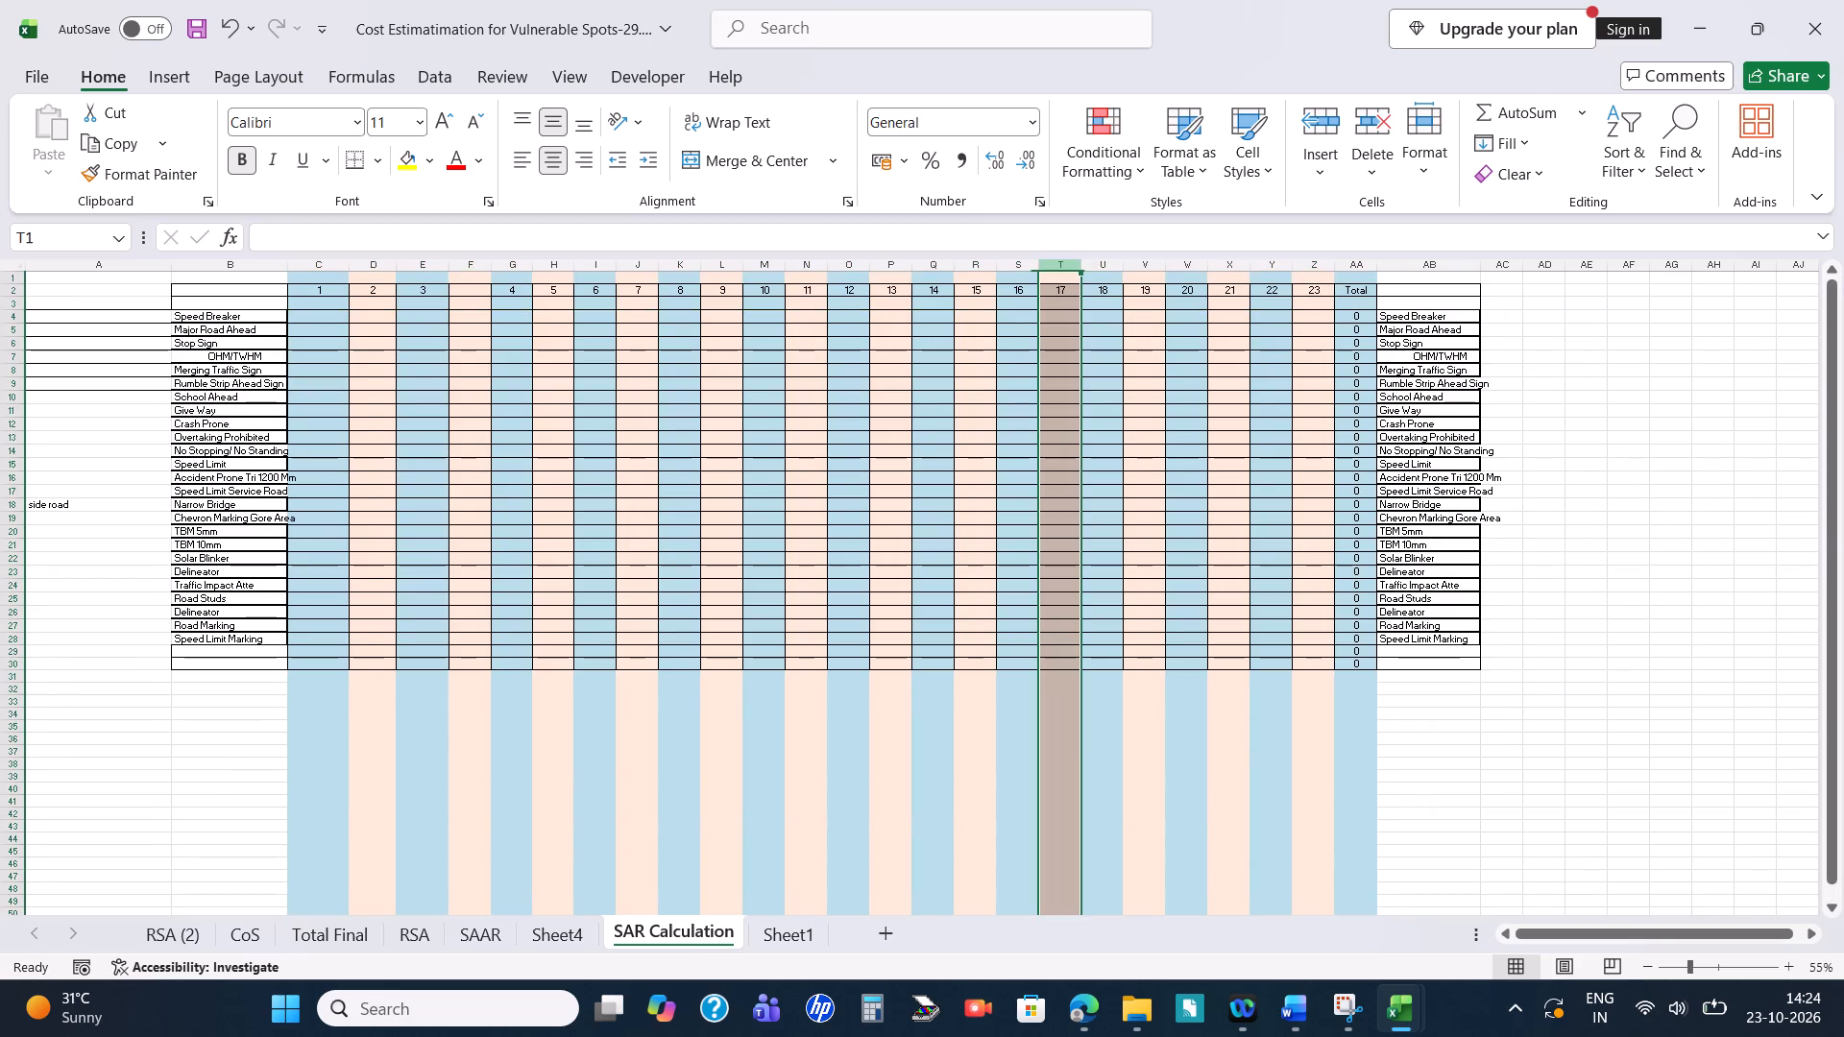
right_click(1063, 269)
click(1143, 538)
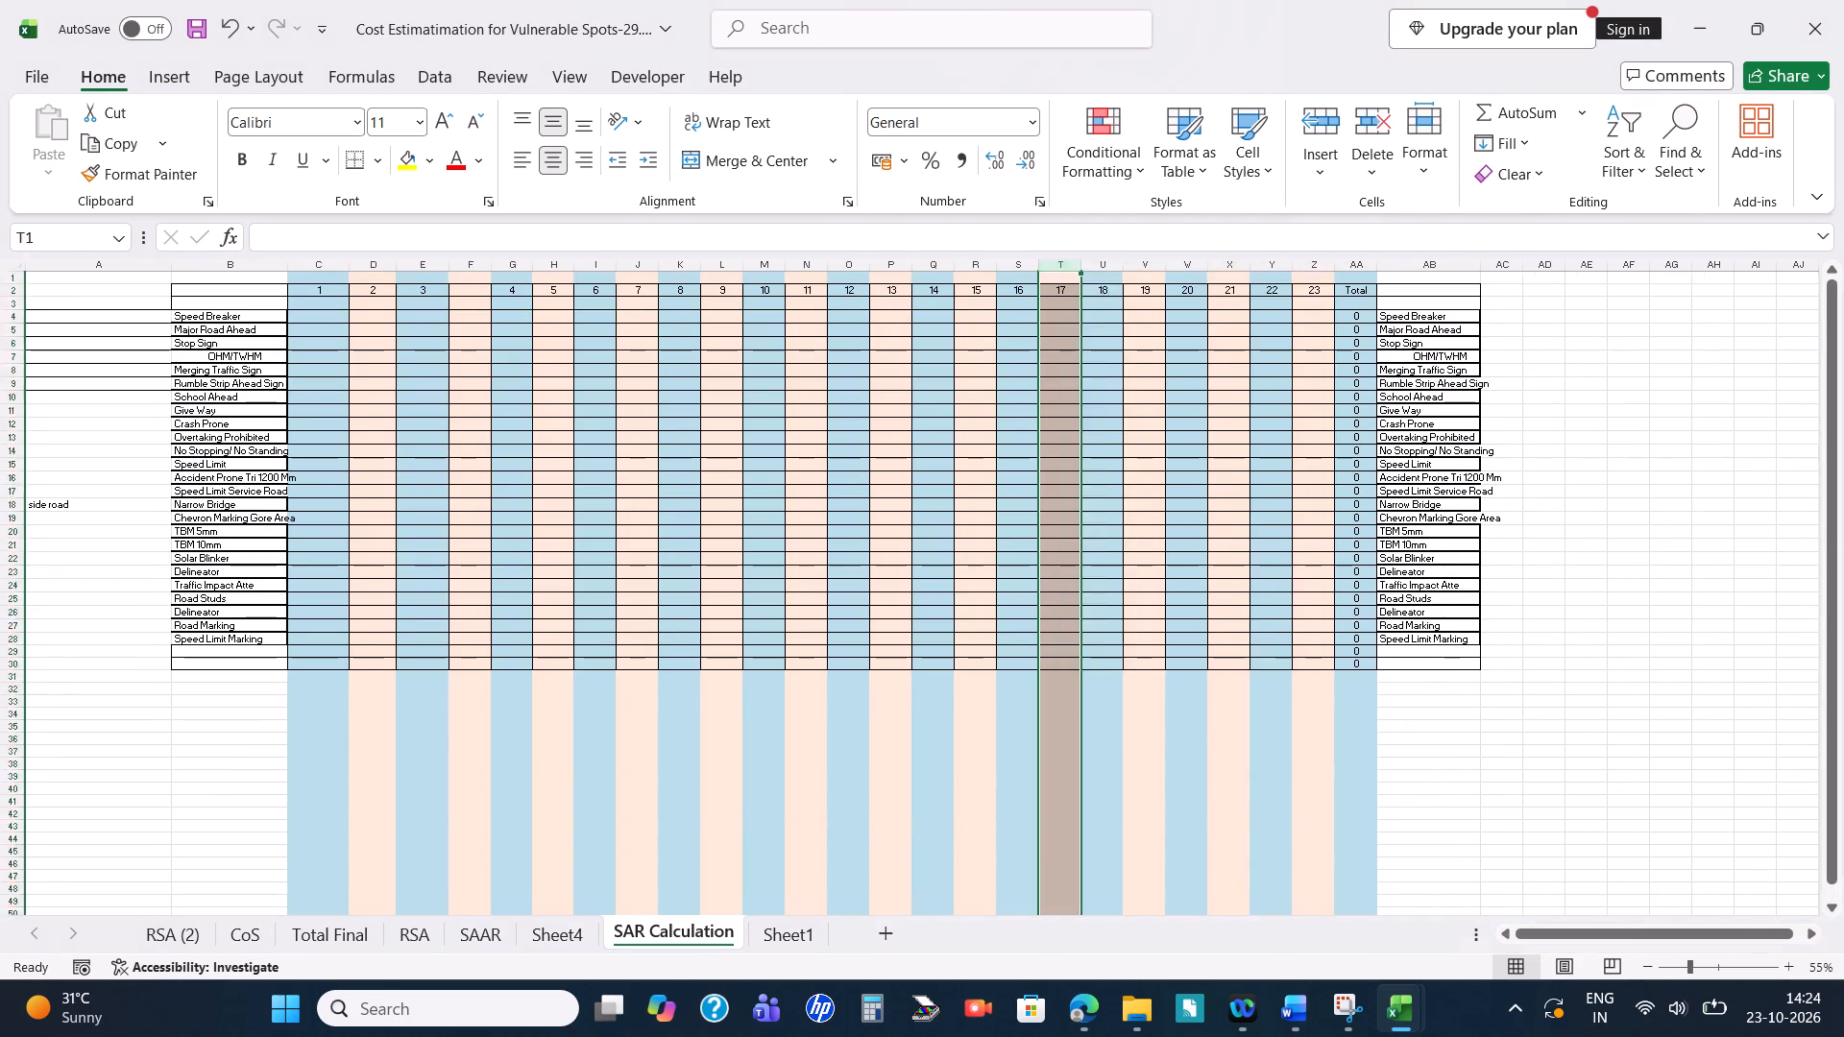
drag(1069, 266, 1298, 260)
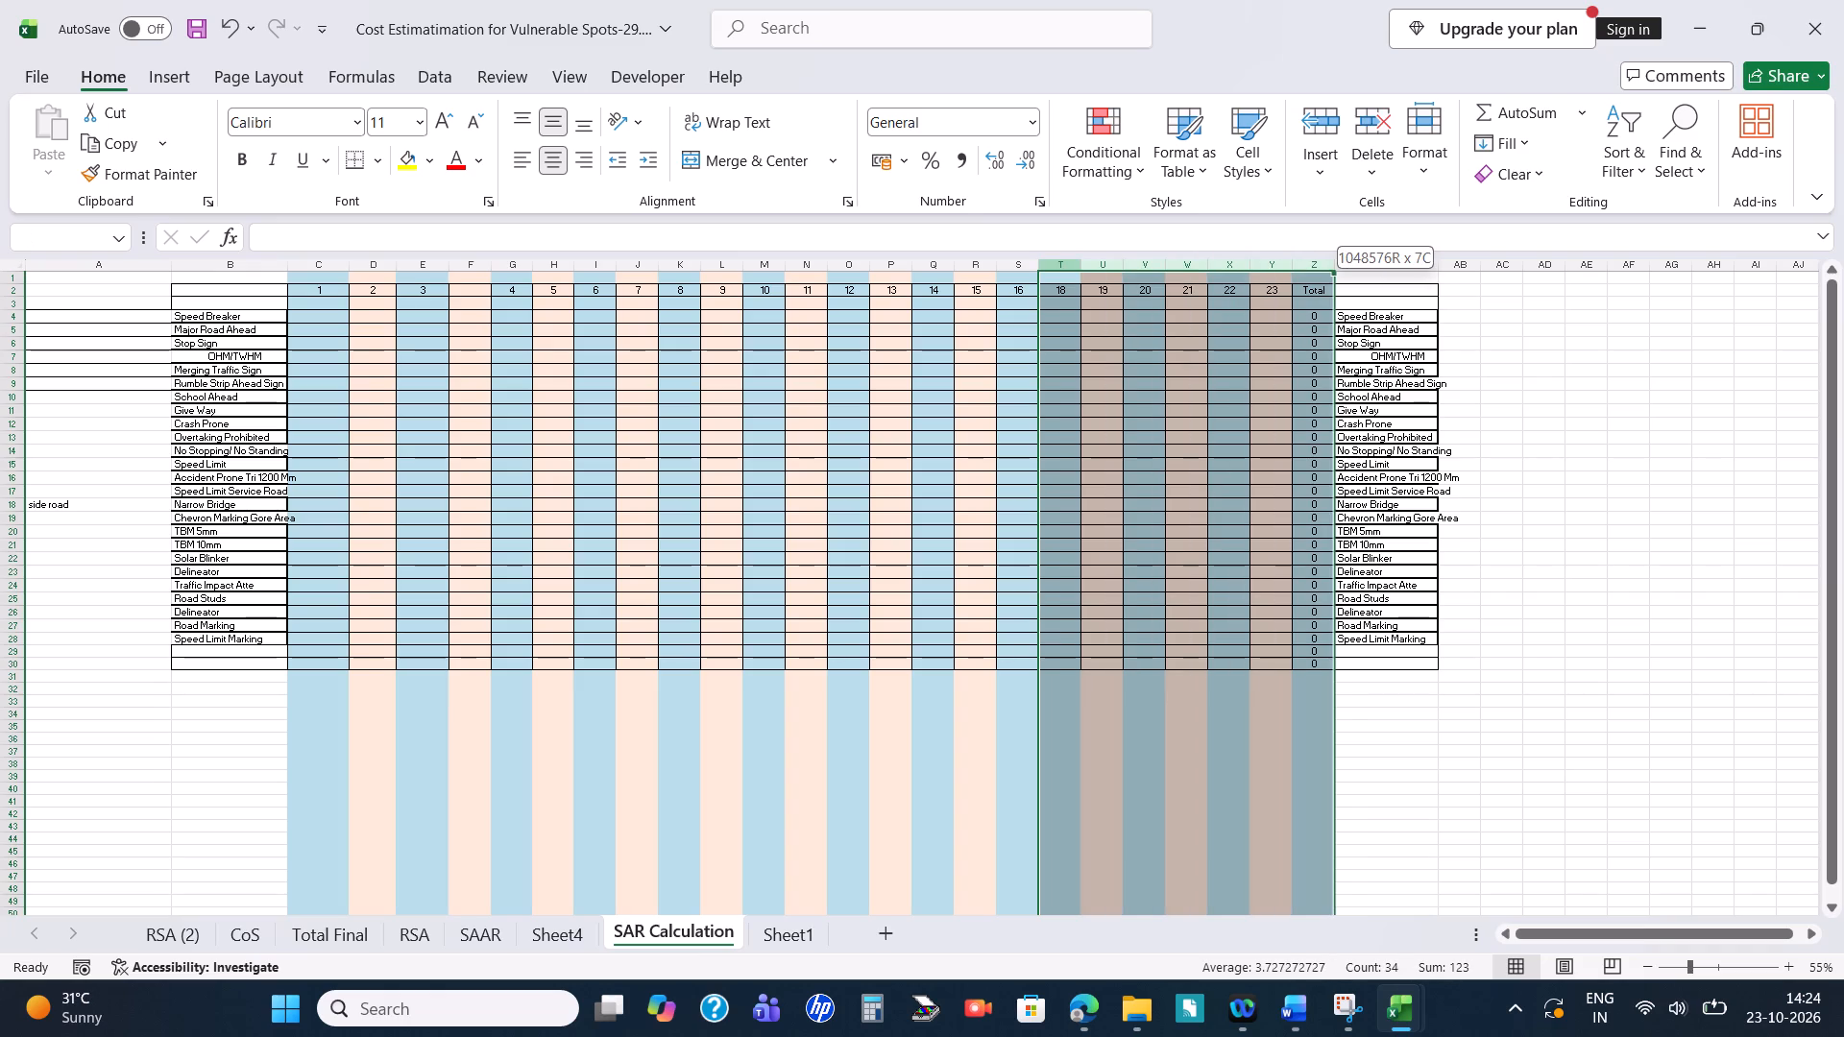
drag(1298, 260, 1281, 271)
right_click(1265, 271)
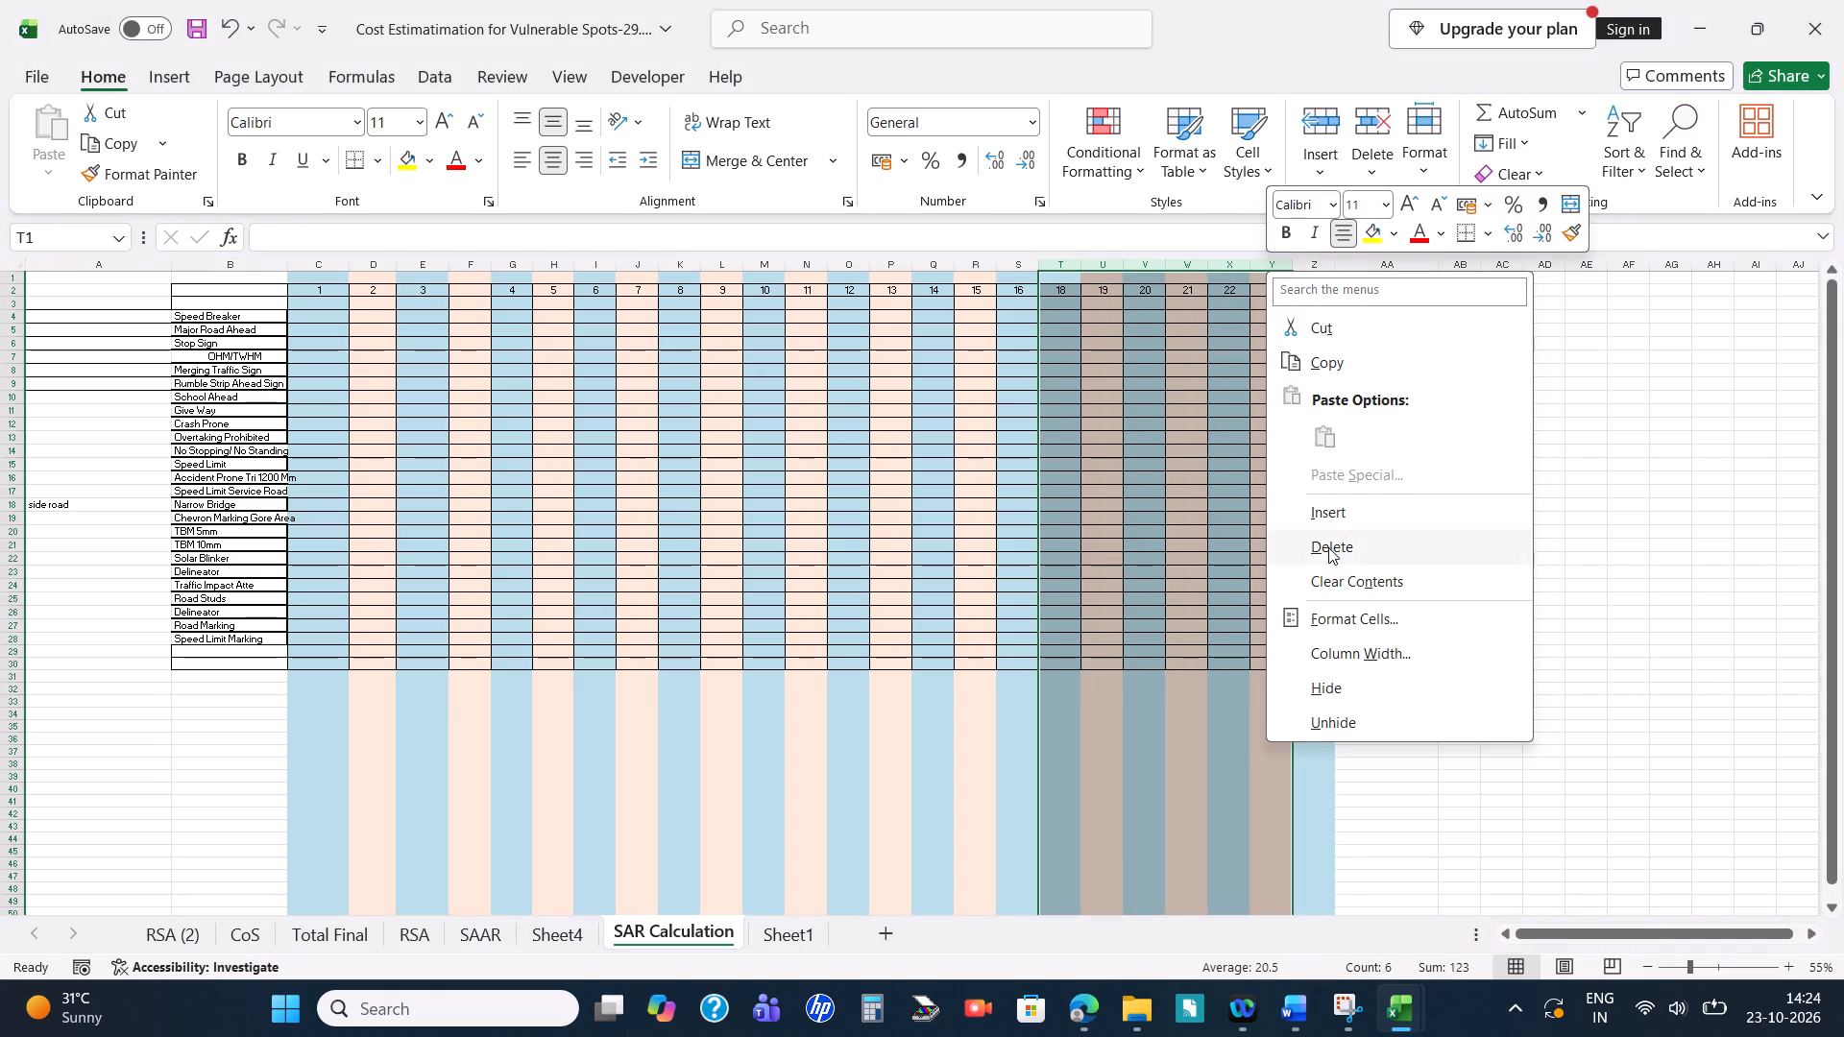
click(1328, 547)
click(1546, 447)
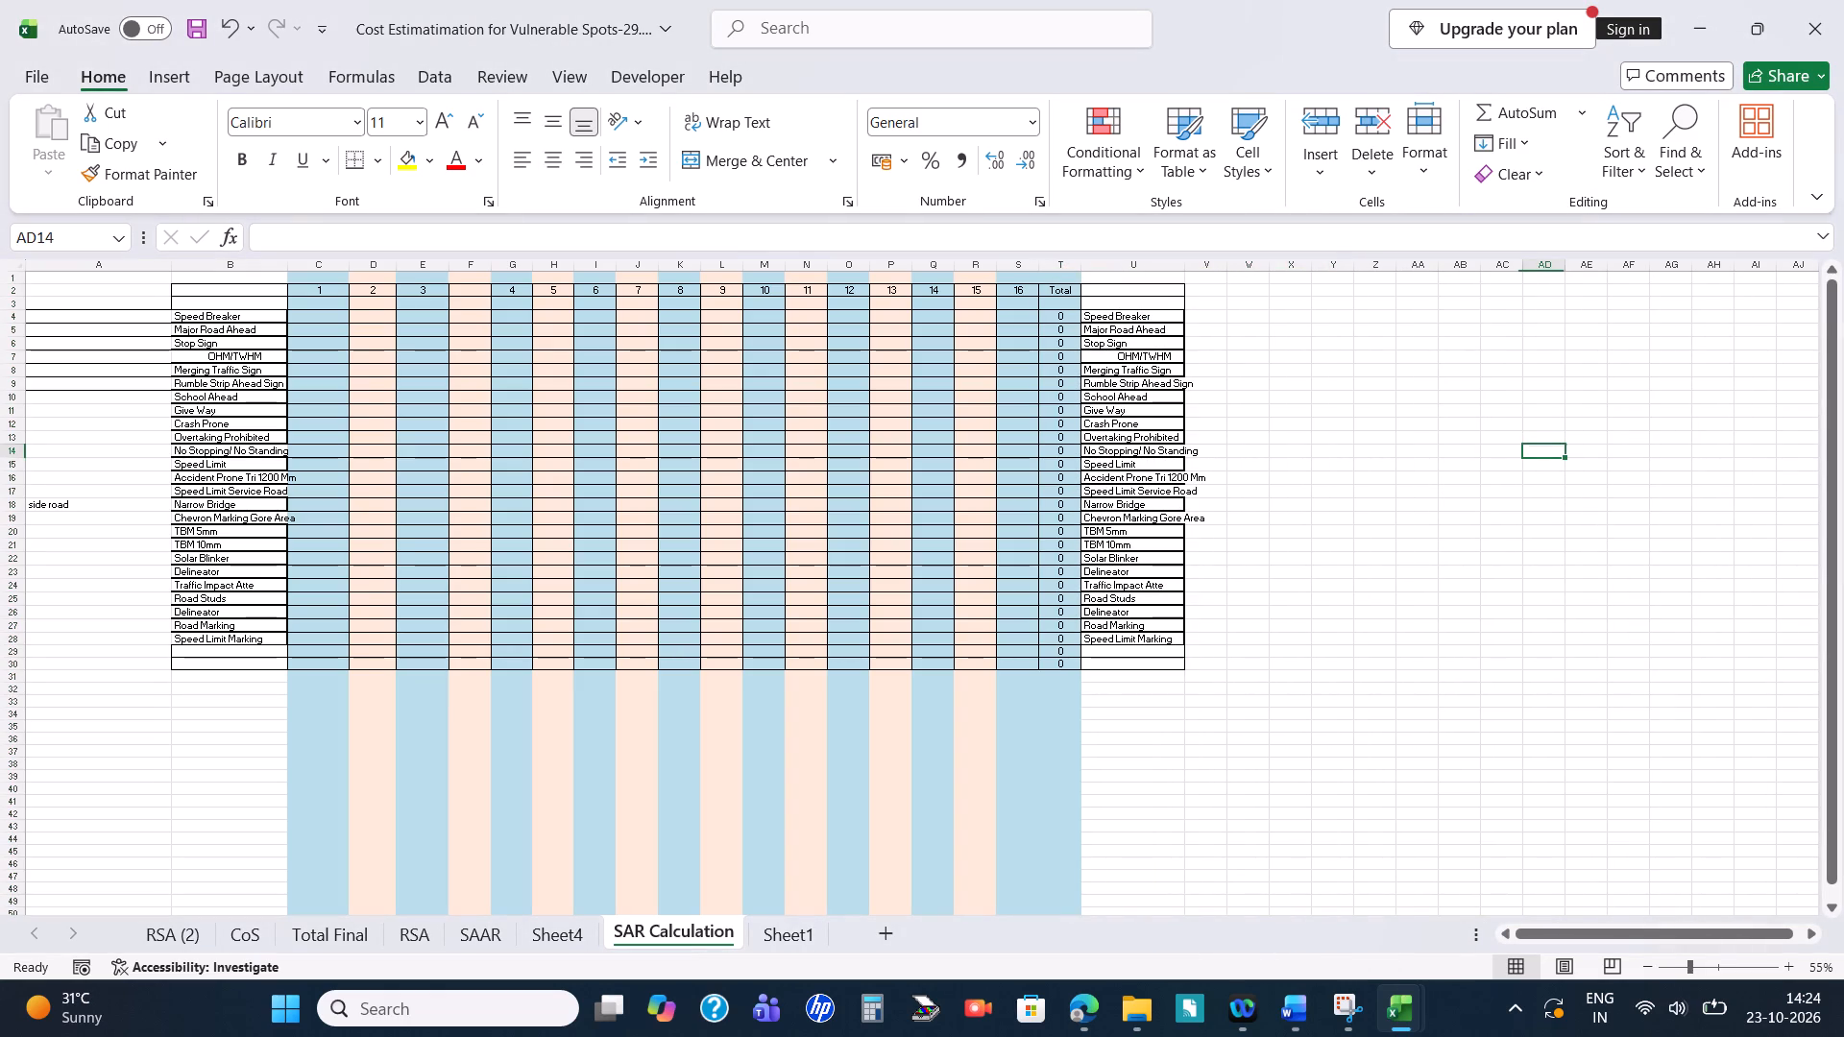
Apply All Borders to the whole quantity table in B1:U30.
drag(220, 283, 1058, 349)
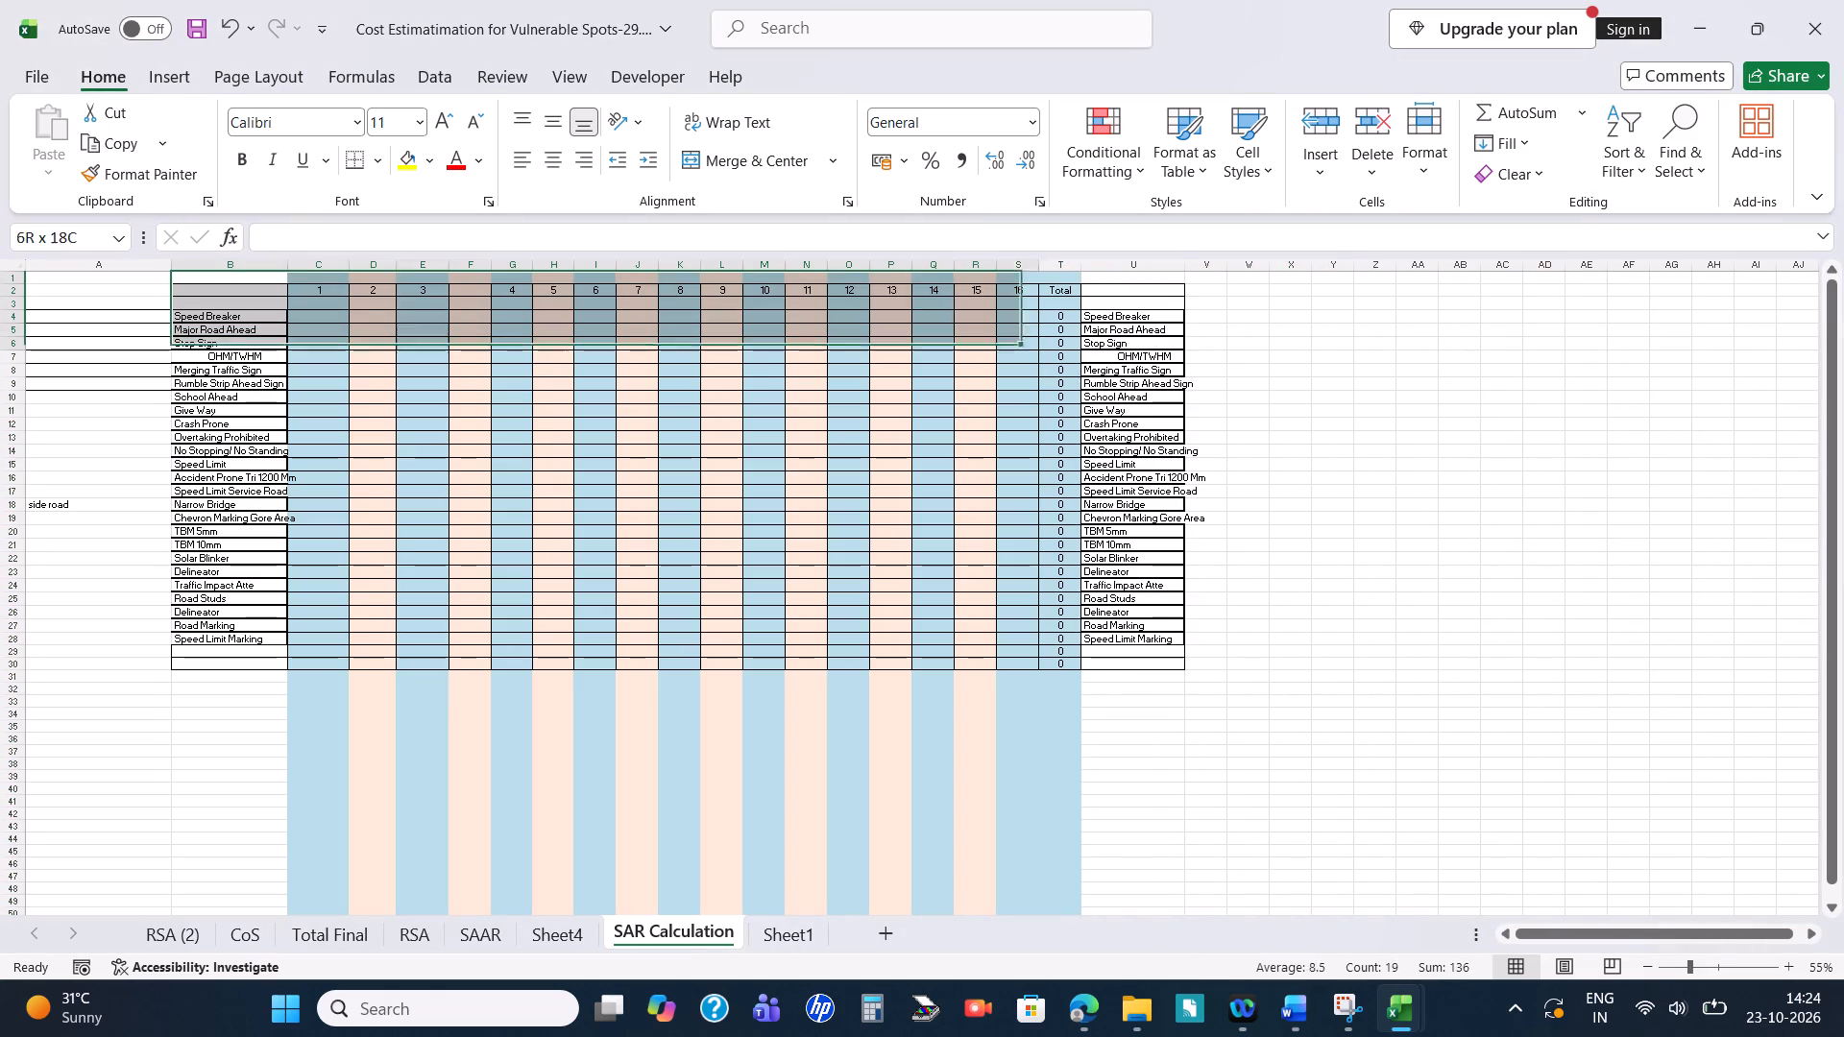
drag(1058, 349, 1152, 666)
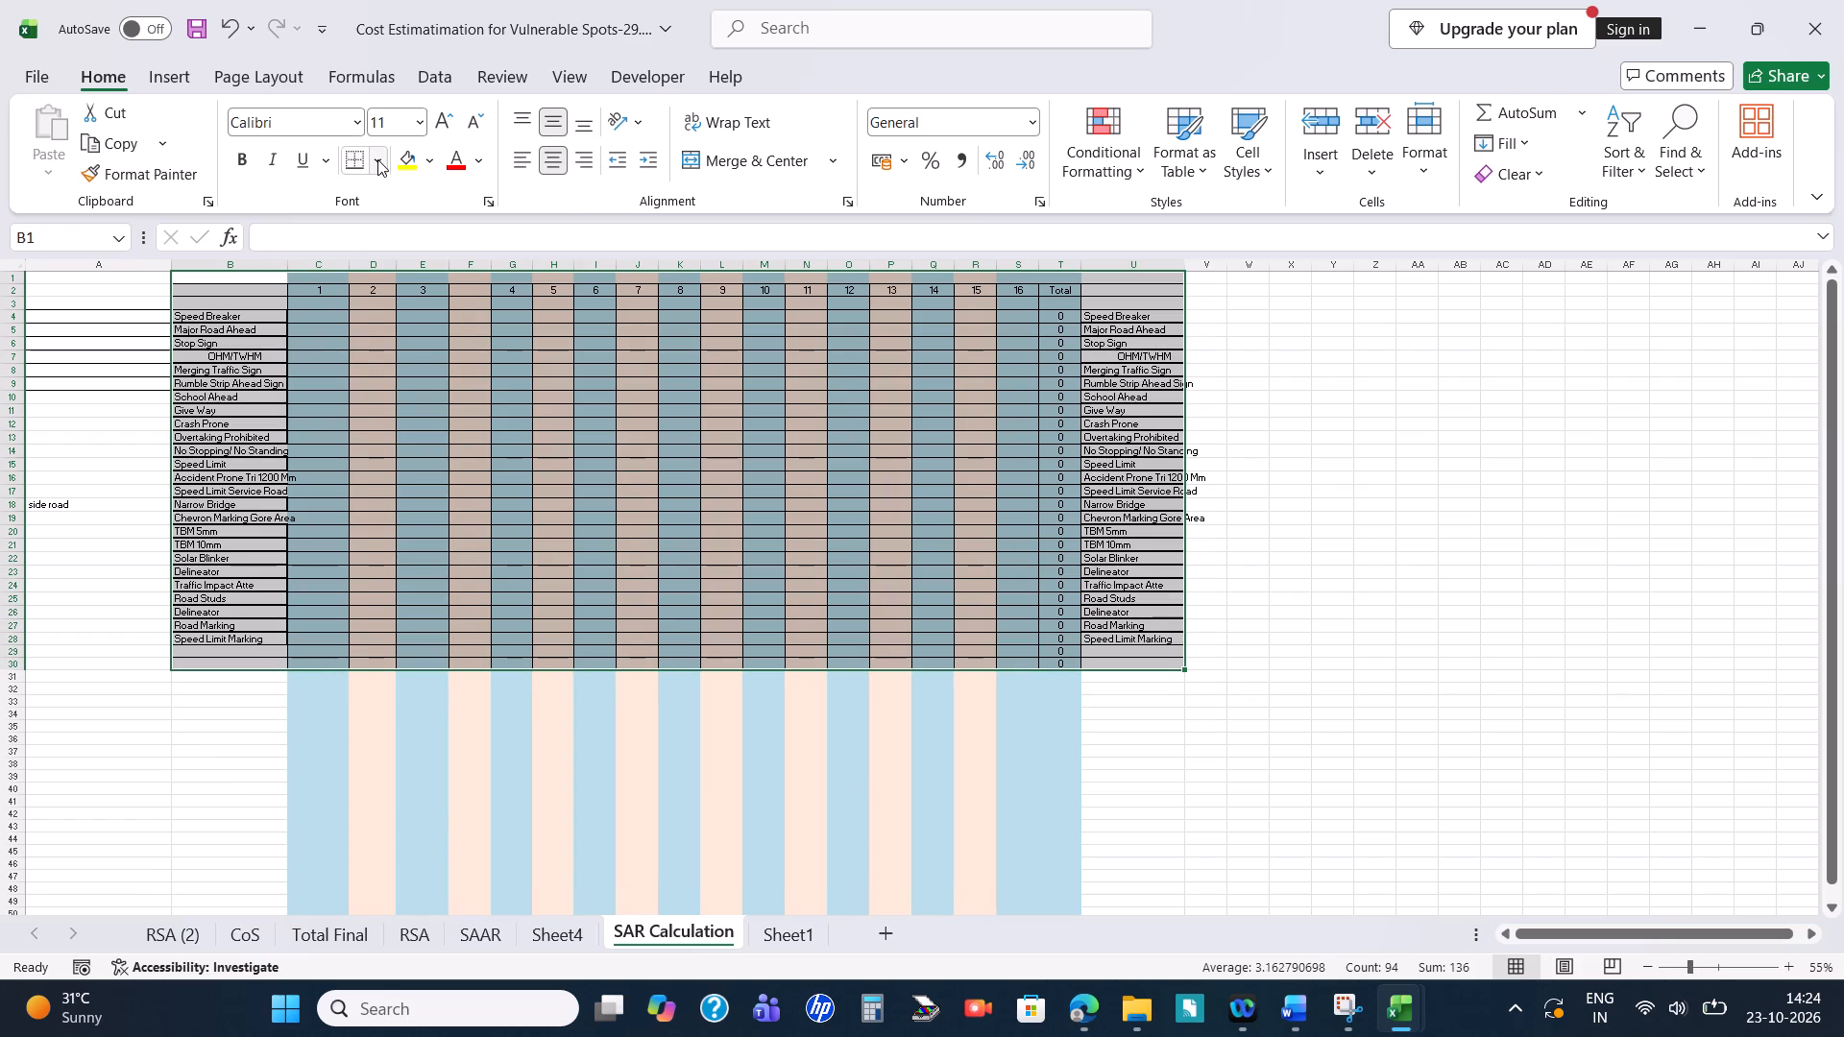
click(377, 159)
click(412, 407)
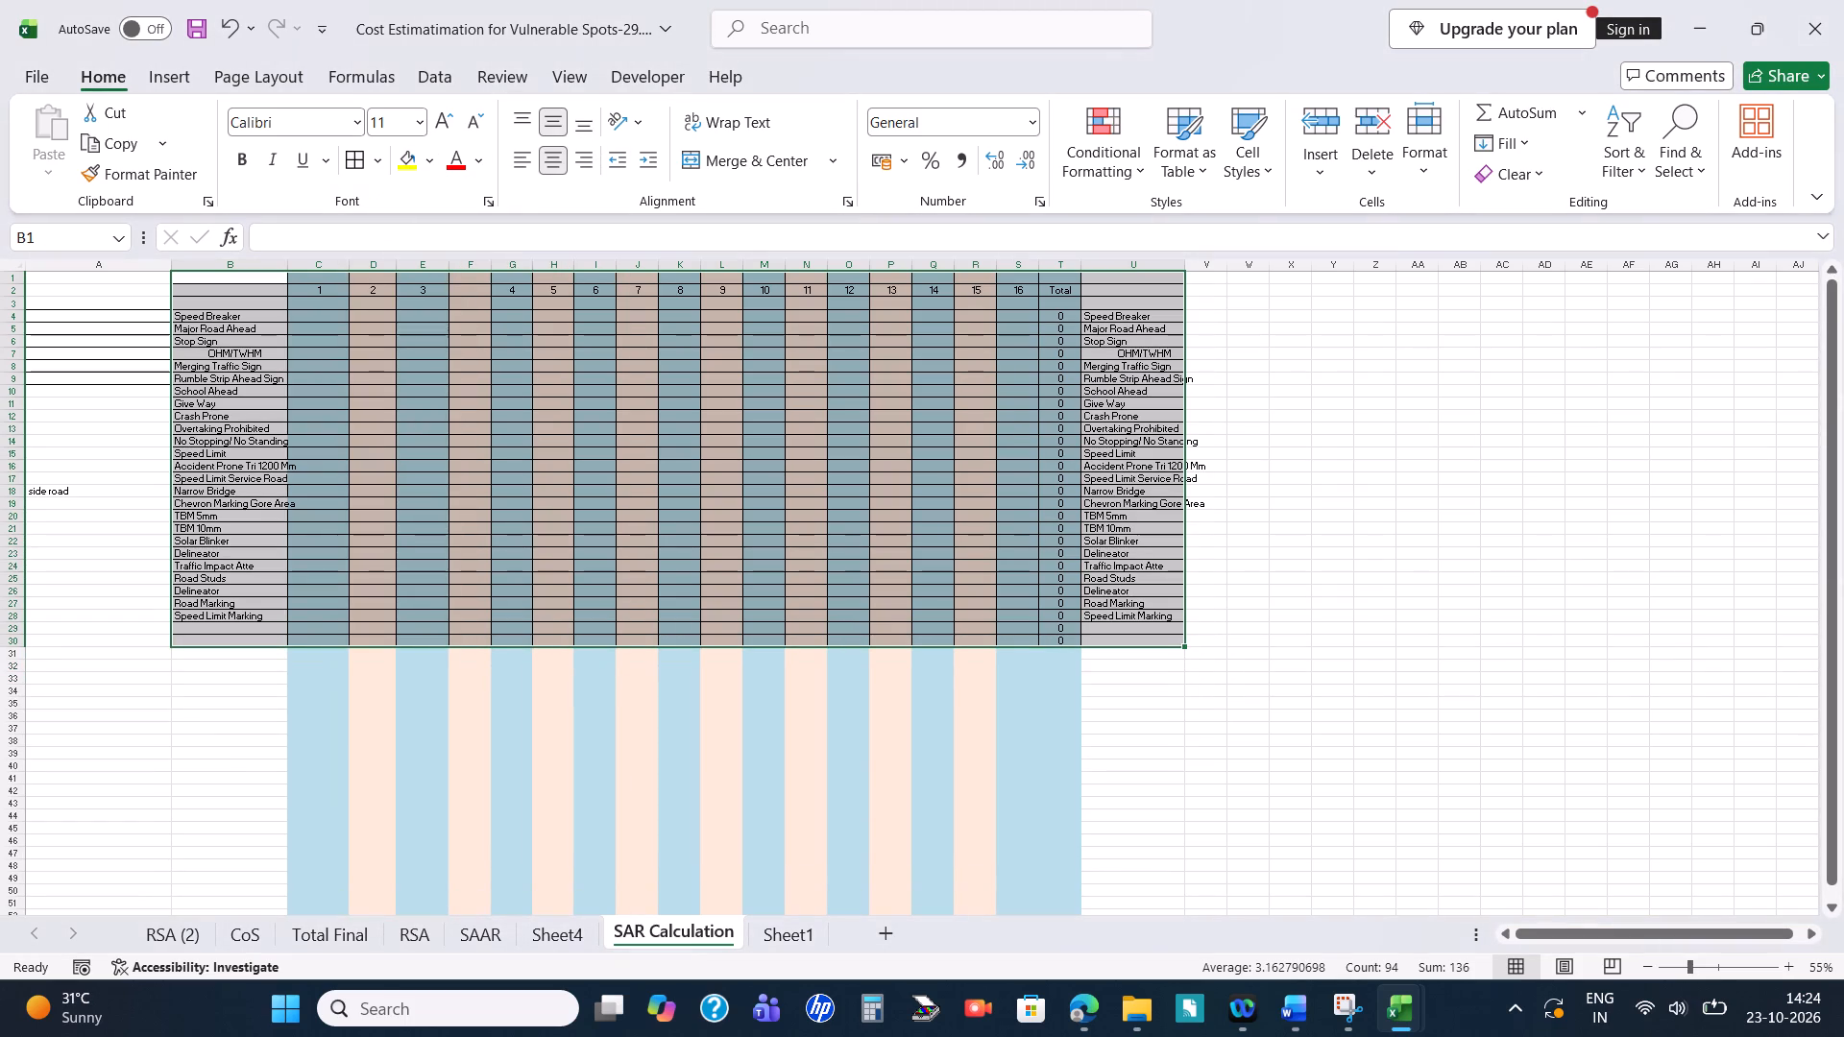
click(1549, 356)
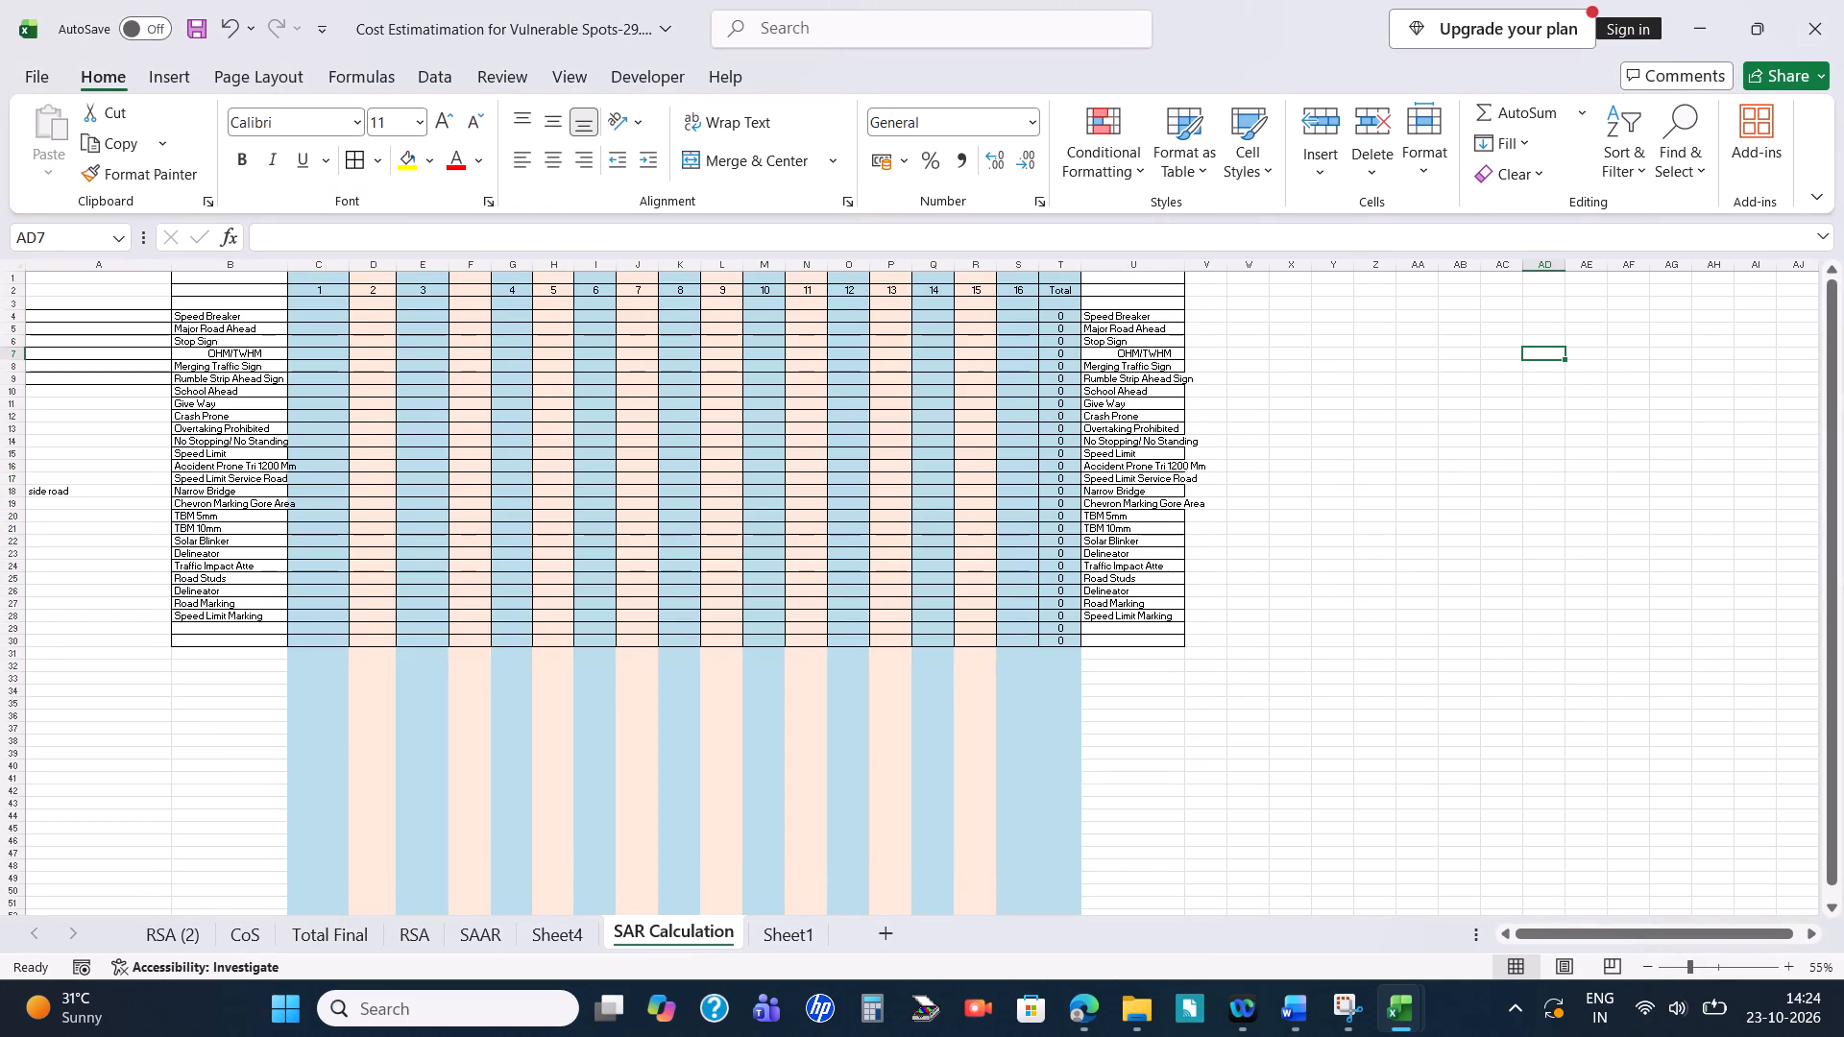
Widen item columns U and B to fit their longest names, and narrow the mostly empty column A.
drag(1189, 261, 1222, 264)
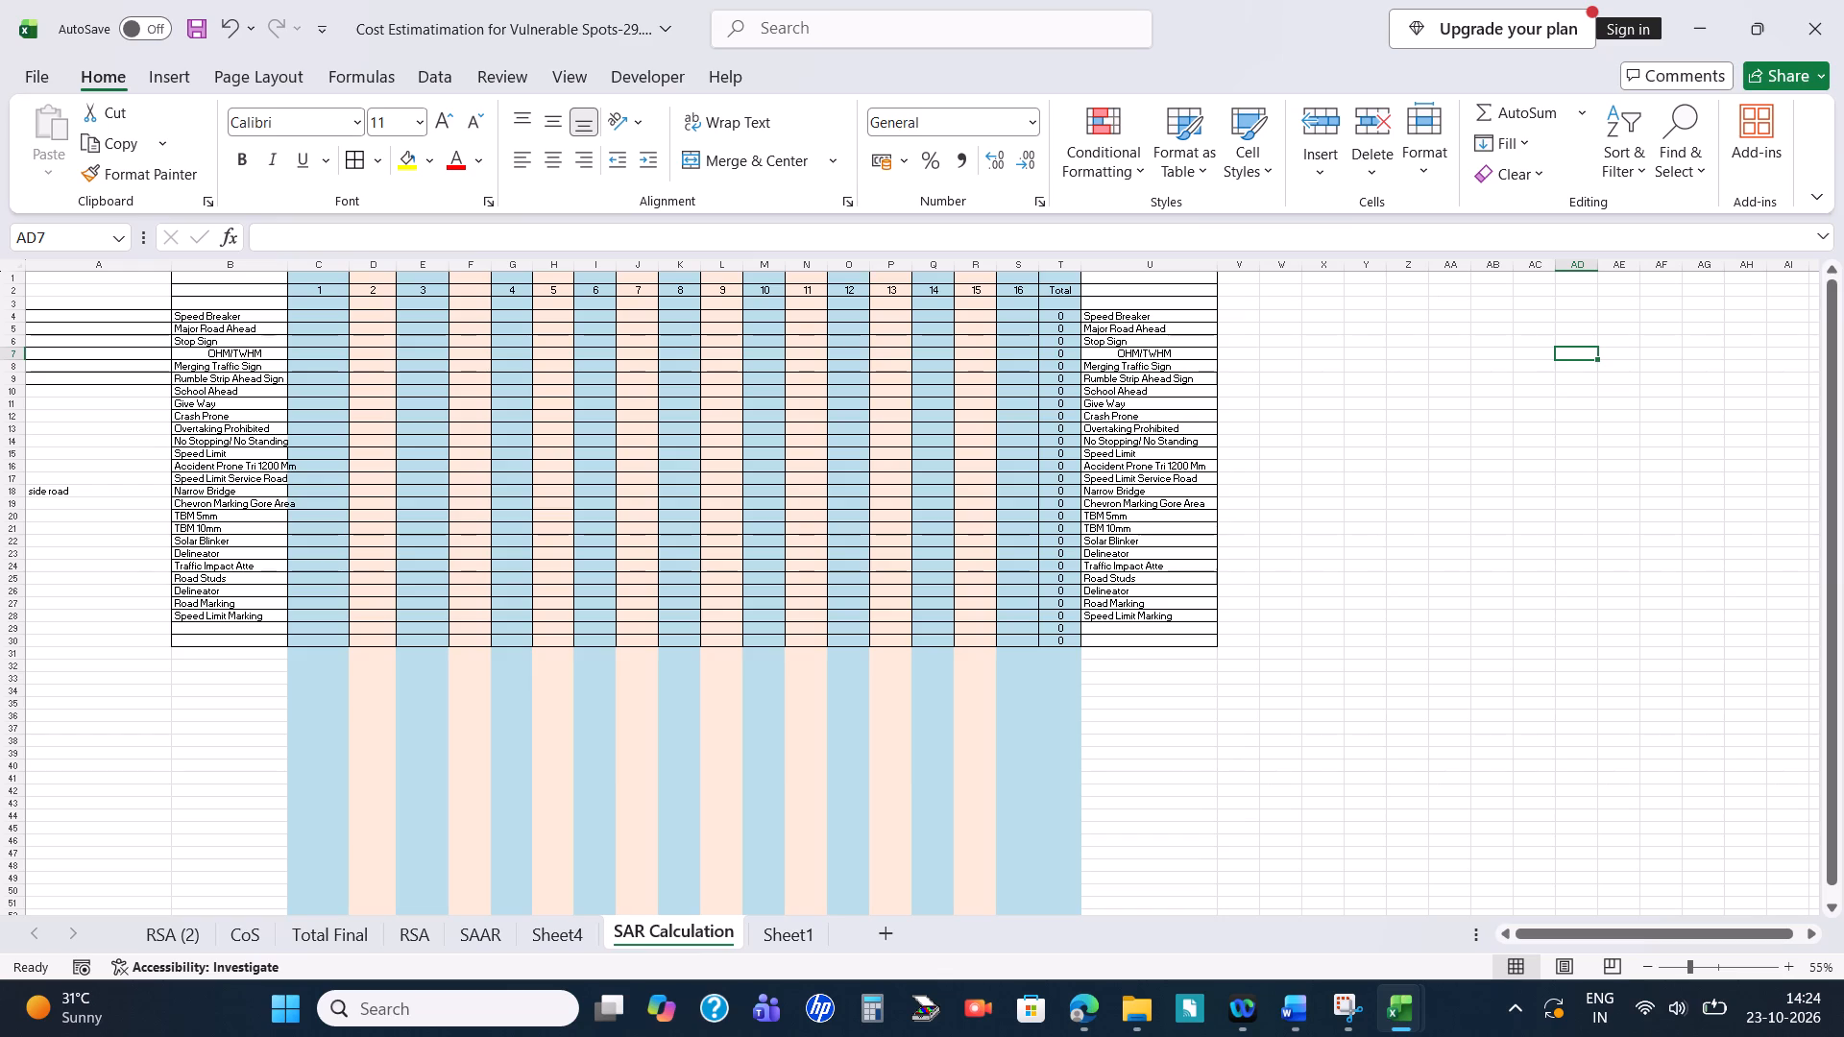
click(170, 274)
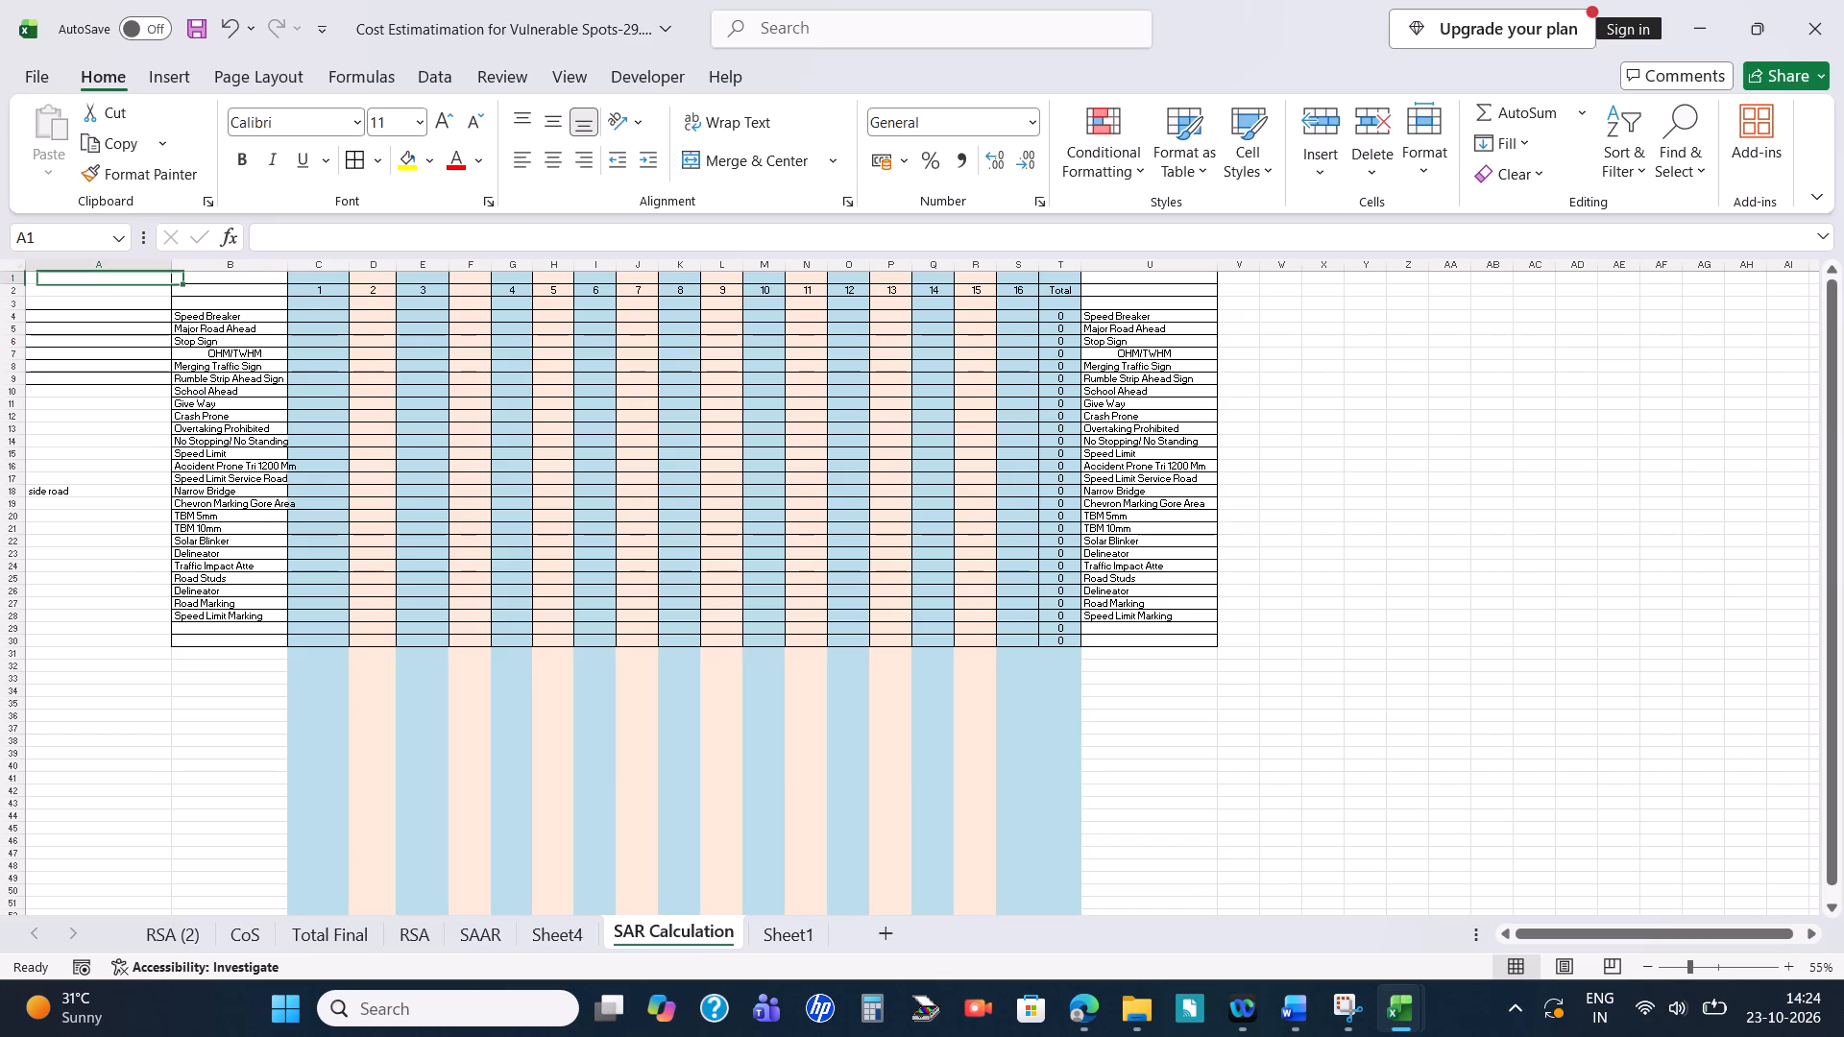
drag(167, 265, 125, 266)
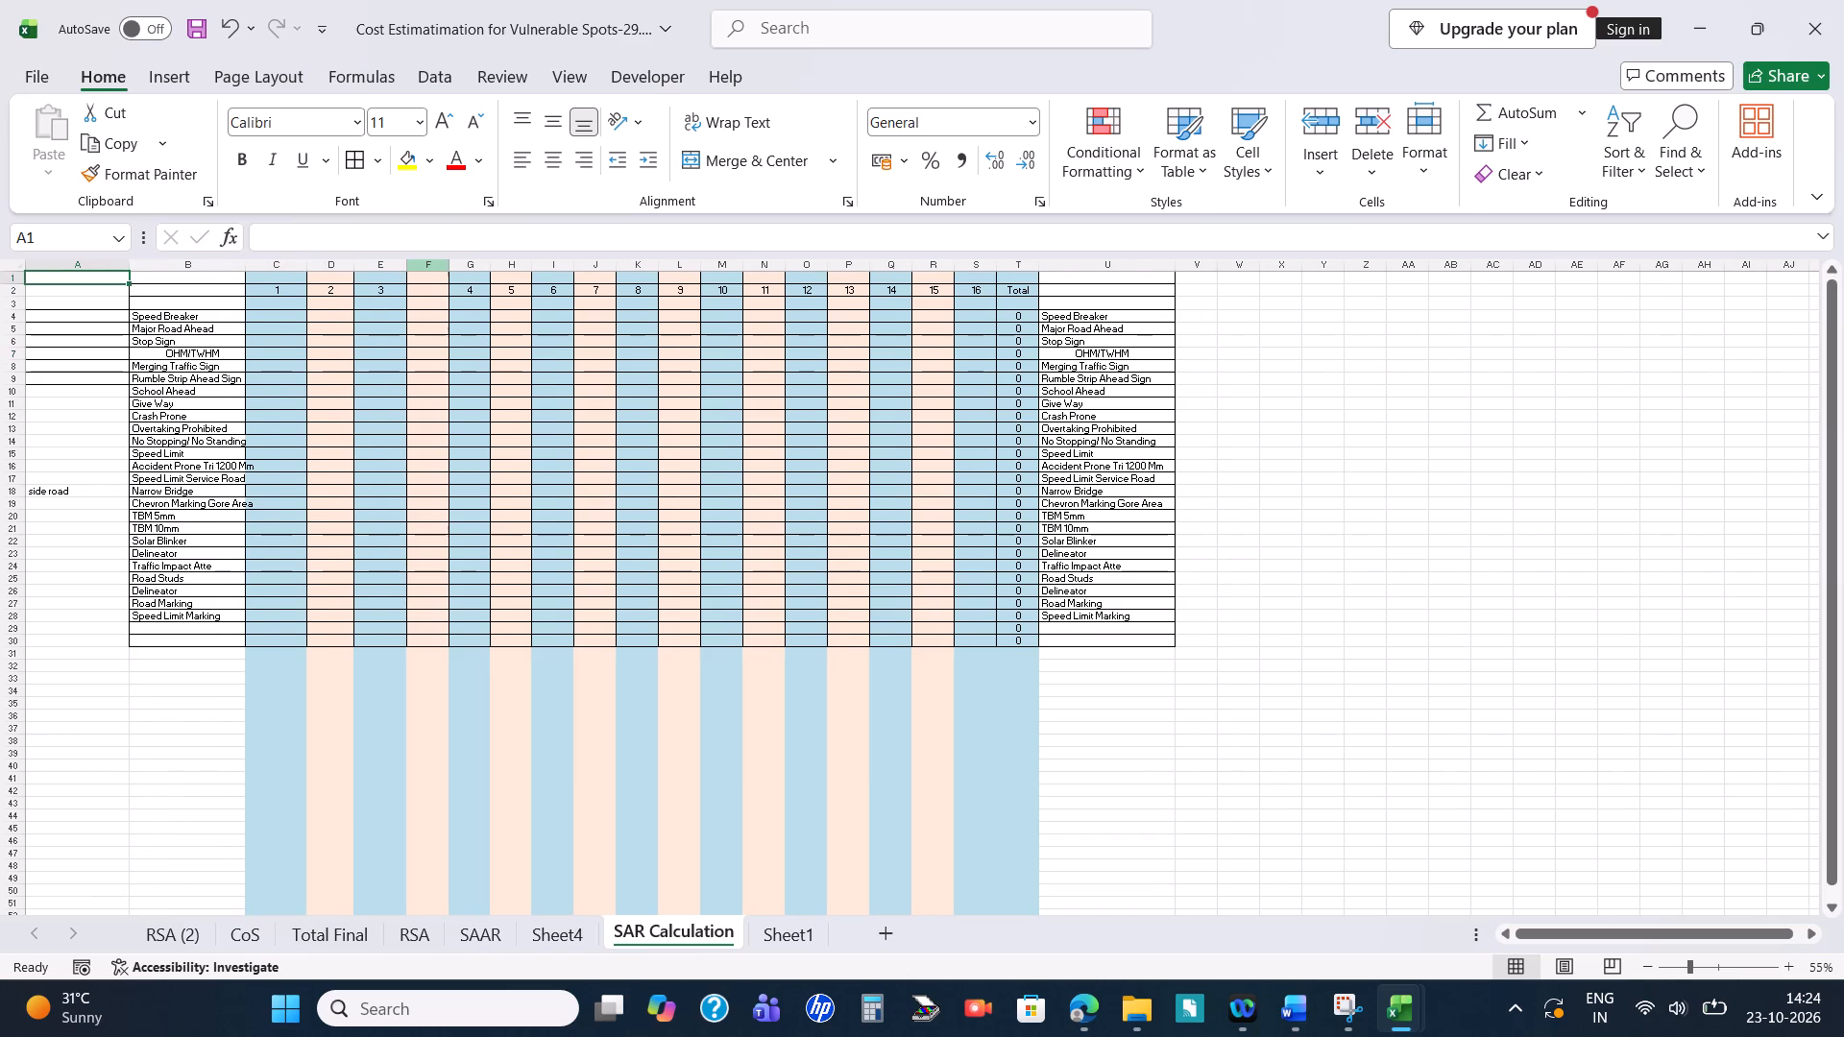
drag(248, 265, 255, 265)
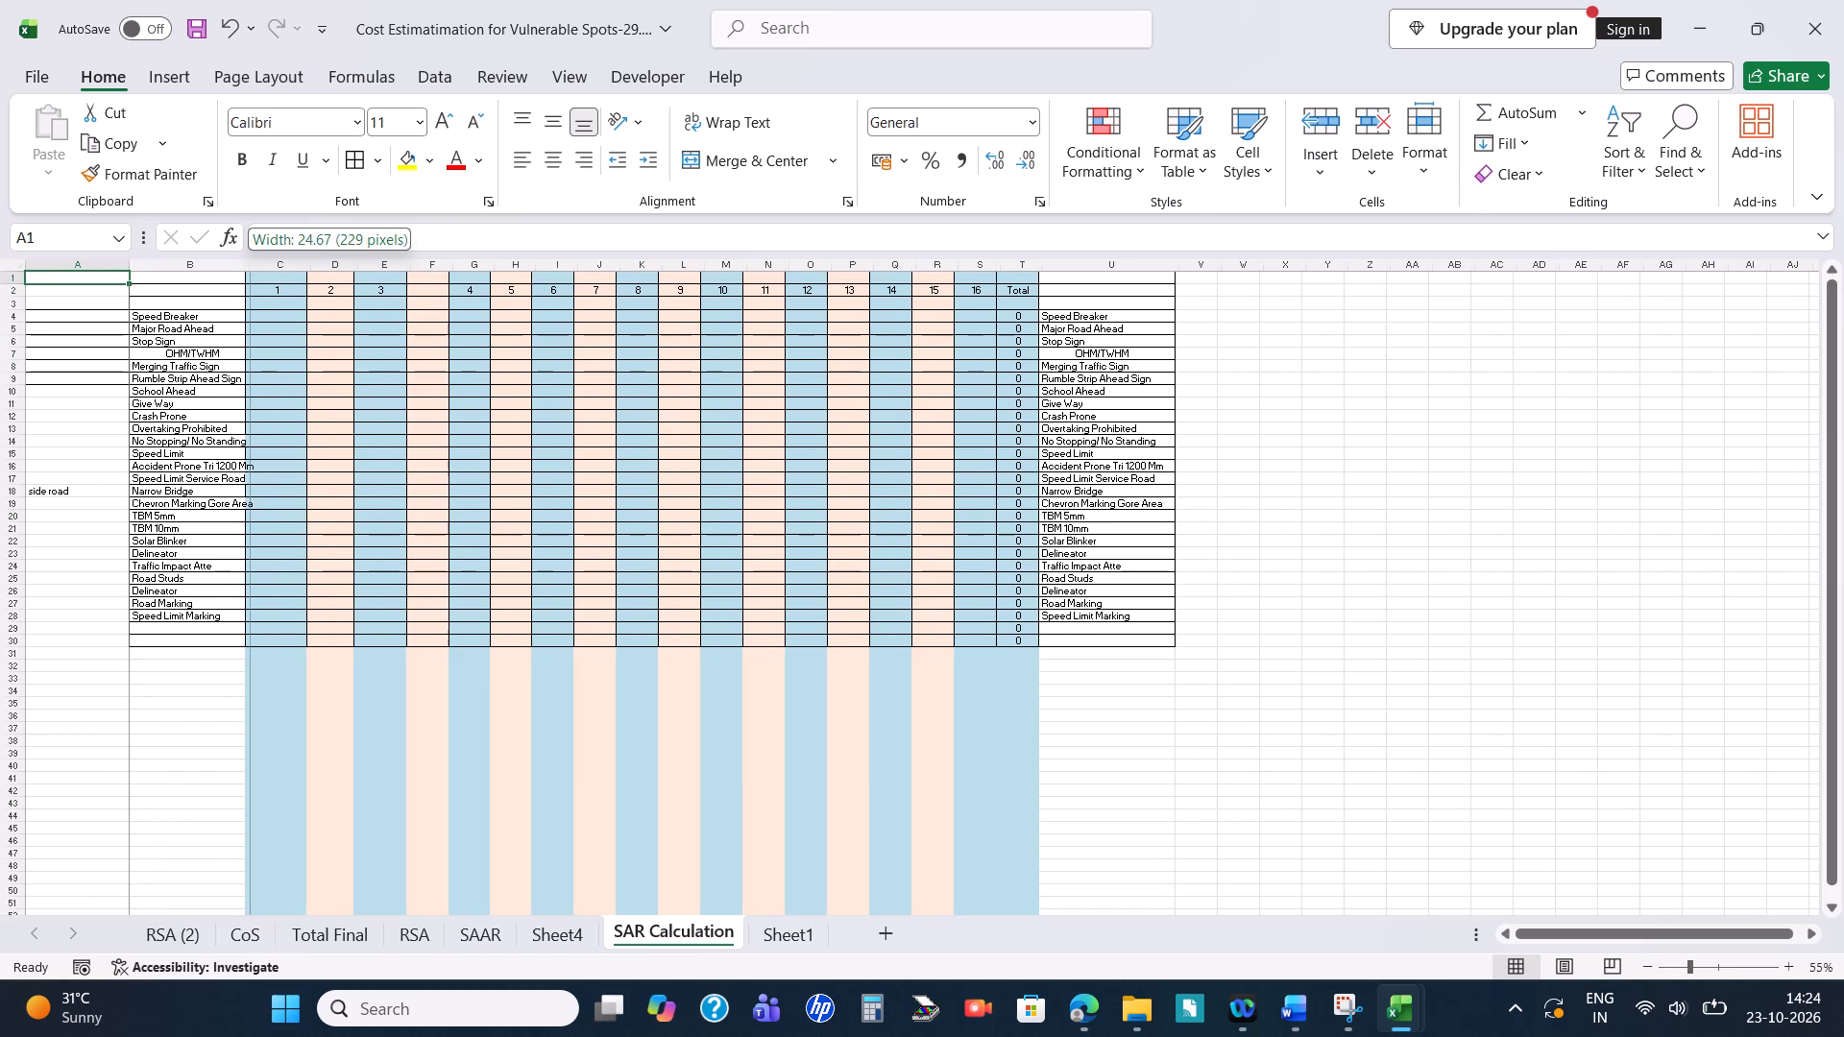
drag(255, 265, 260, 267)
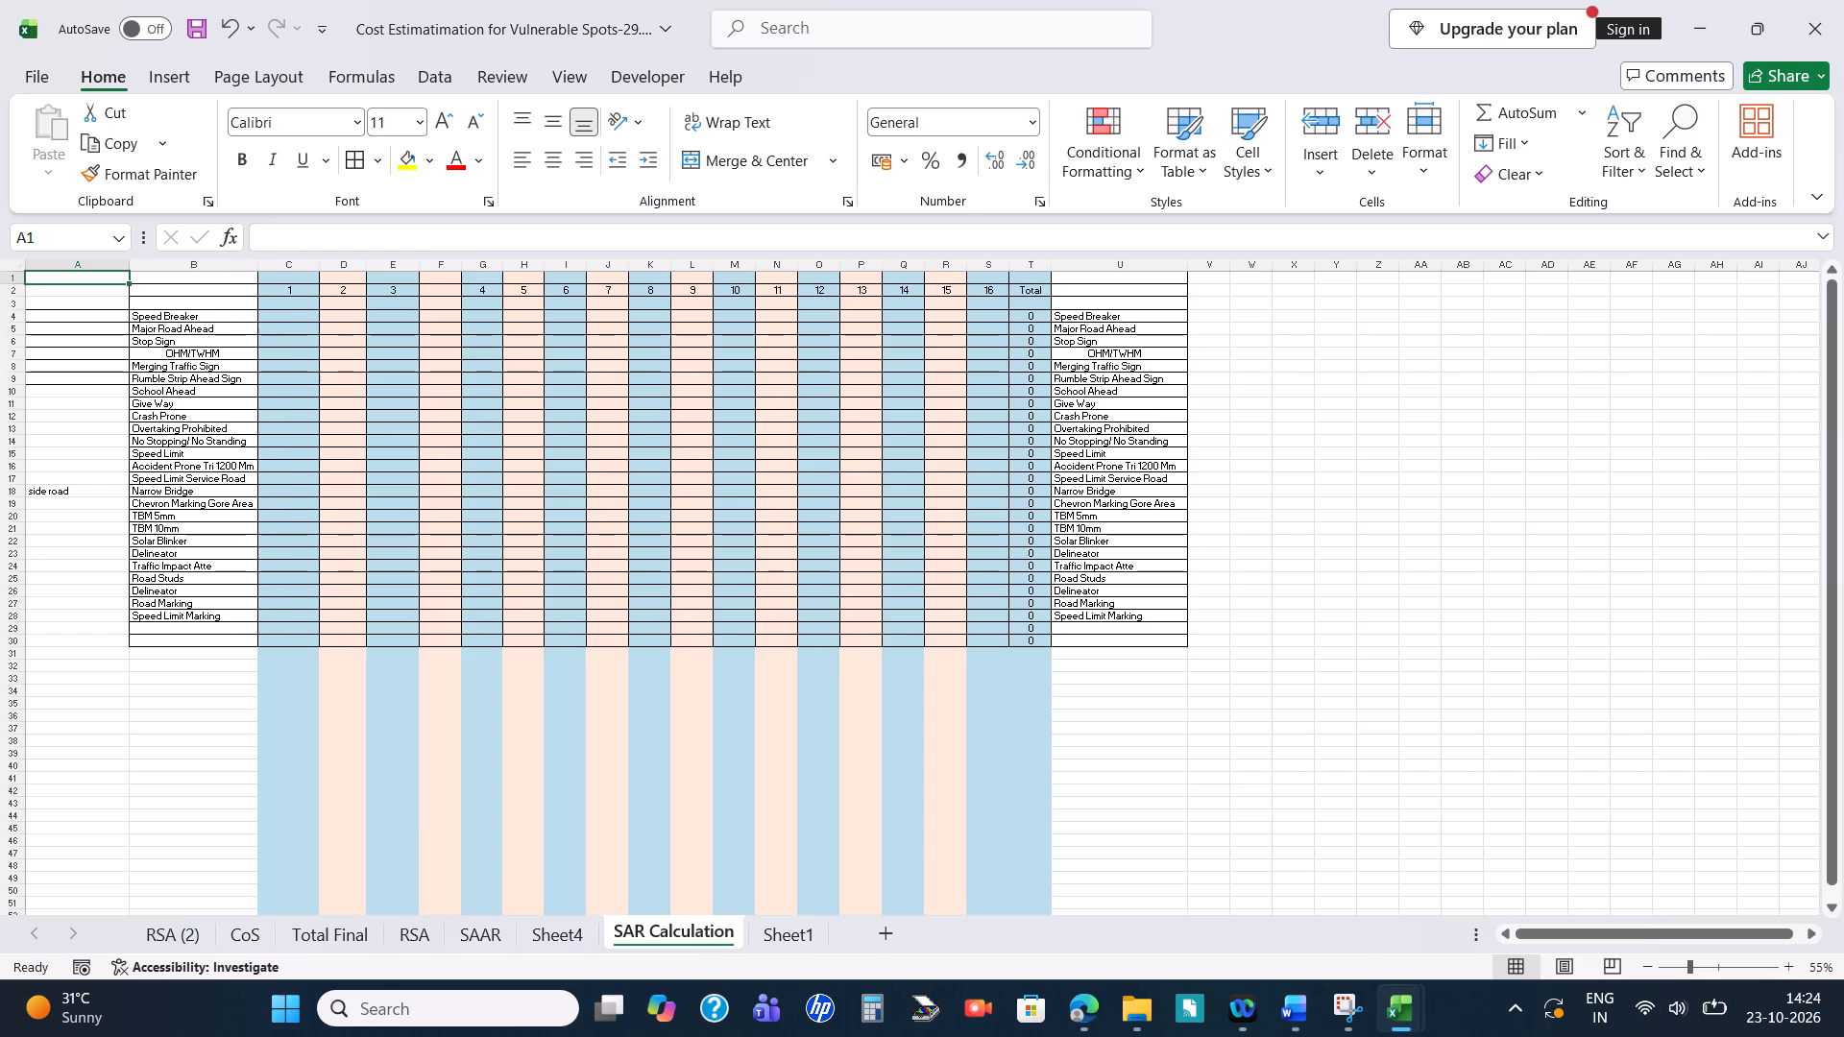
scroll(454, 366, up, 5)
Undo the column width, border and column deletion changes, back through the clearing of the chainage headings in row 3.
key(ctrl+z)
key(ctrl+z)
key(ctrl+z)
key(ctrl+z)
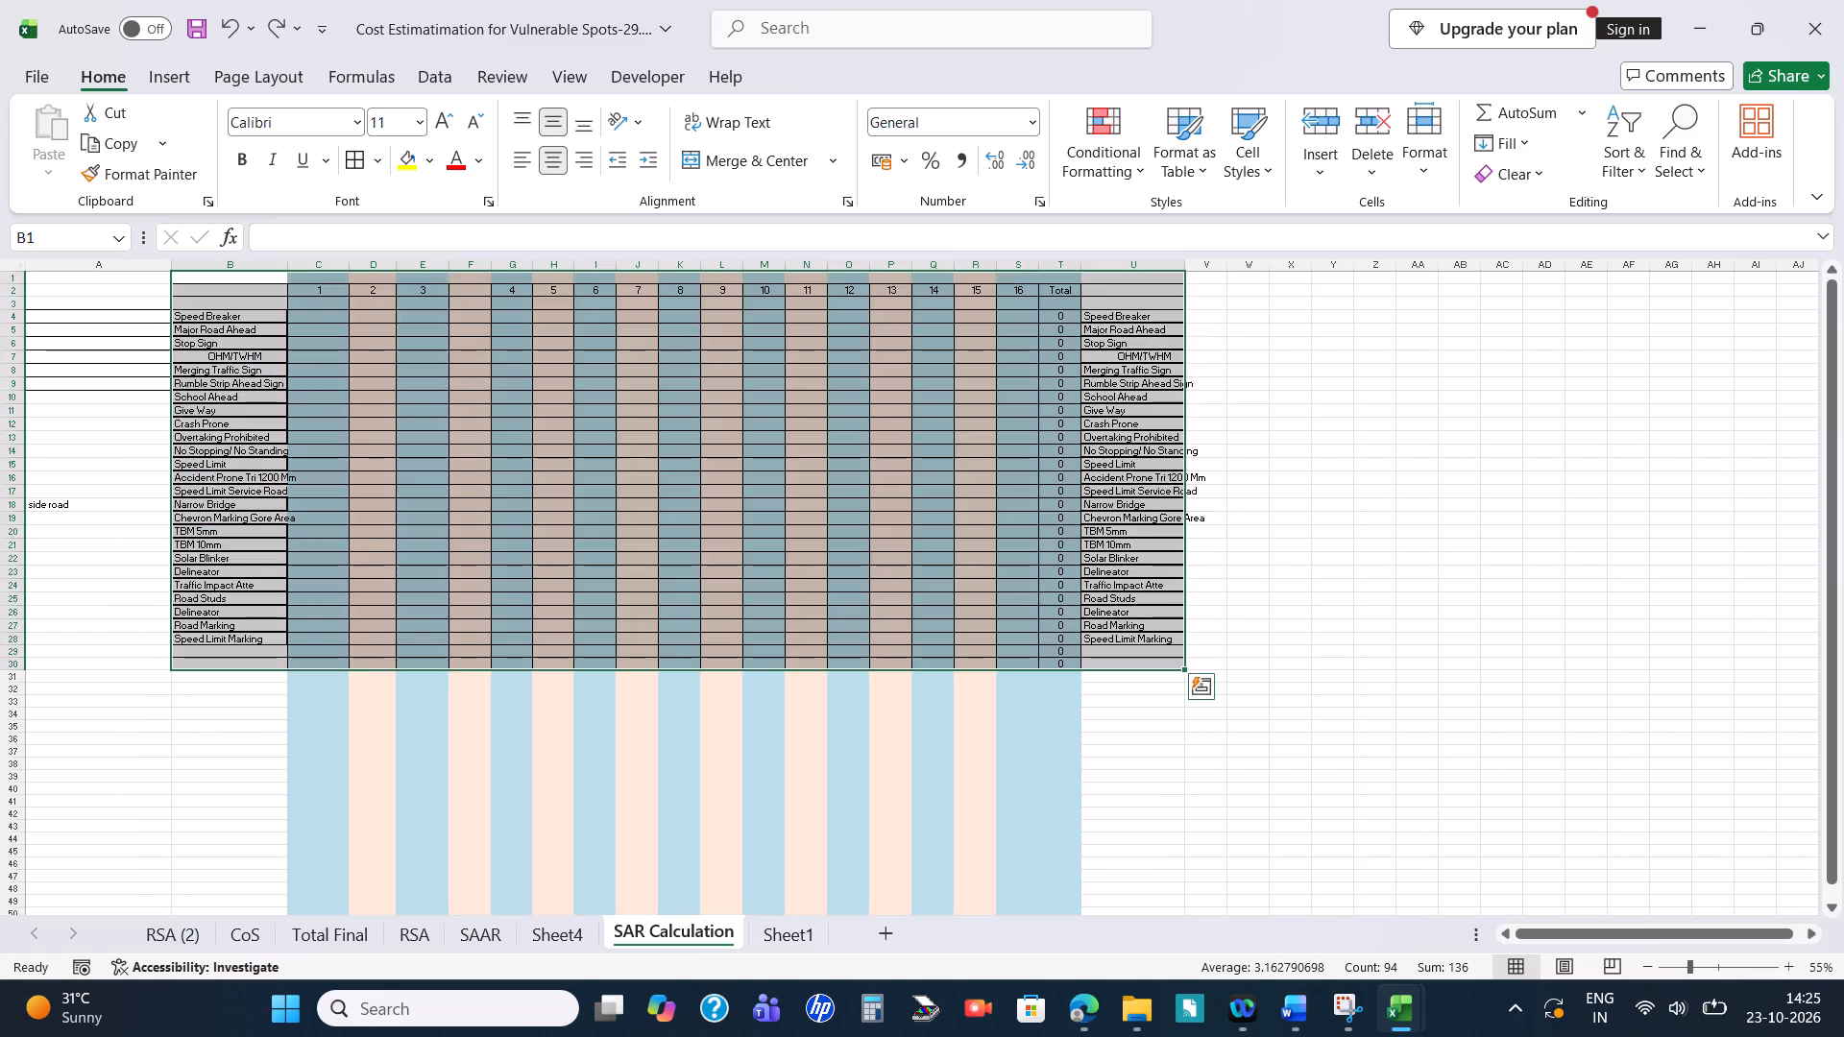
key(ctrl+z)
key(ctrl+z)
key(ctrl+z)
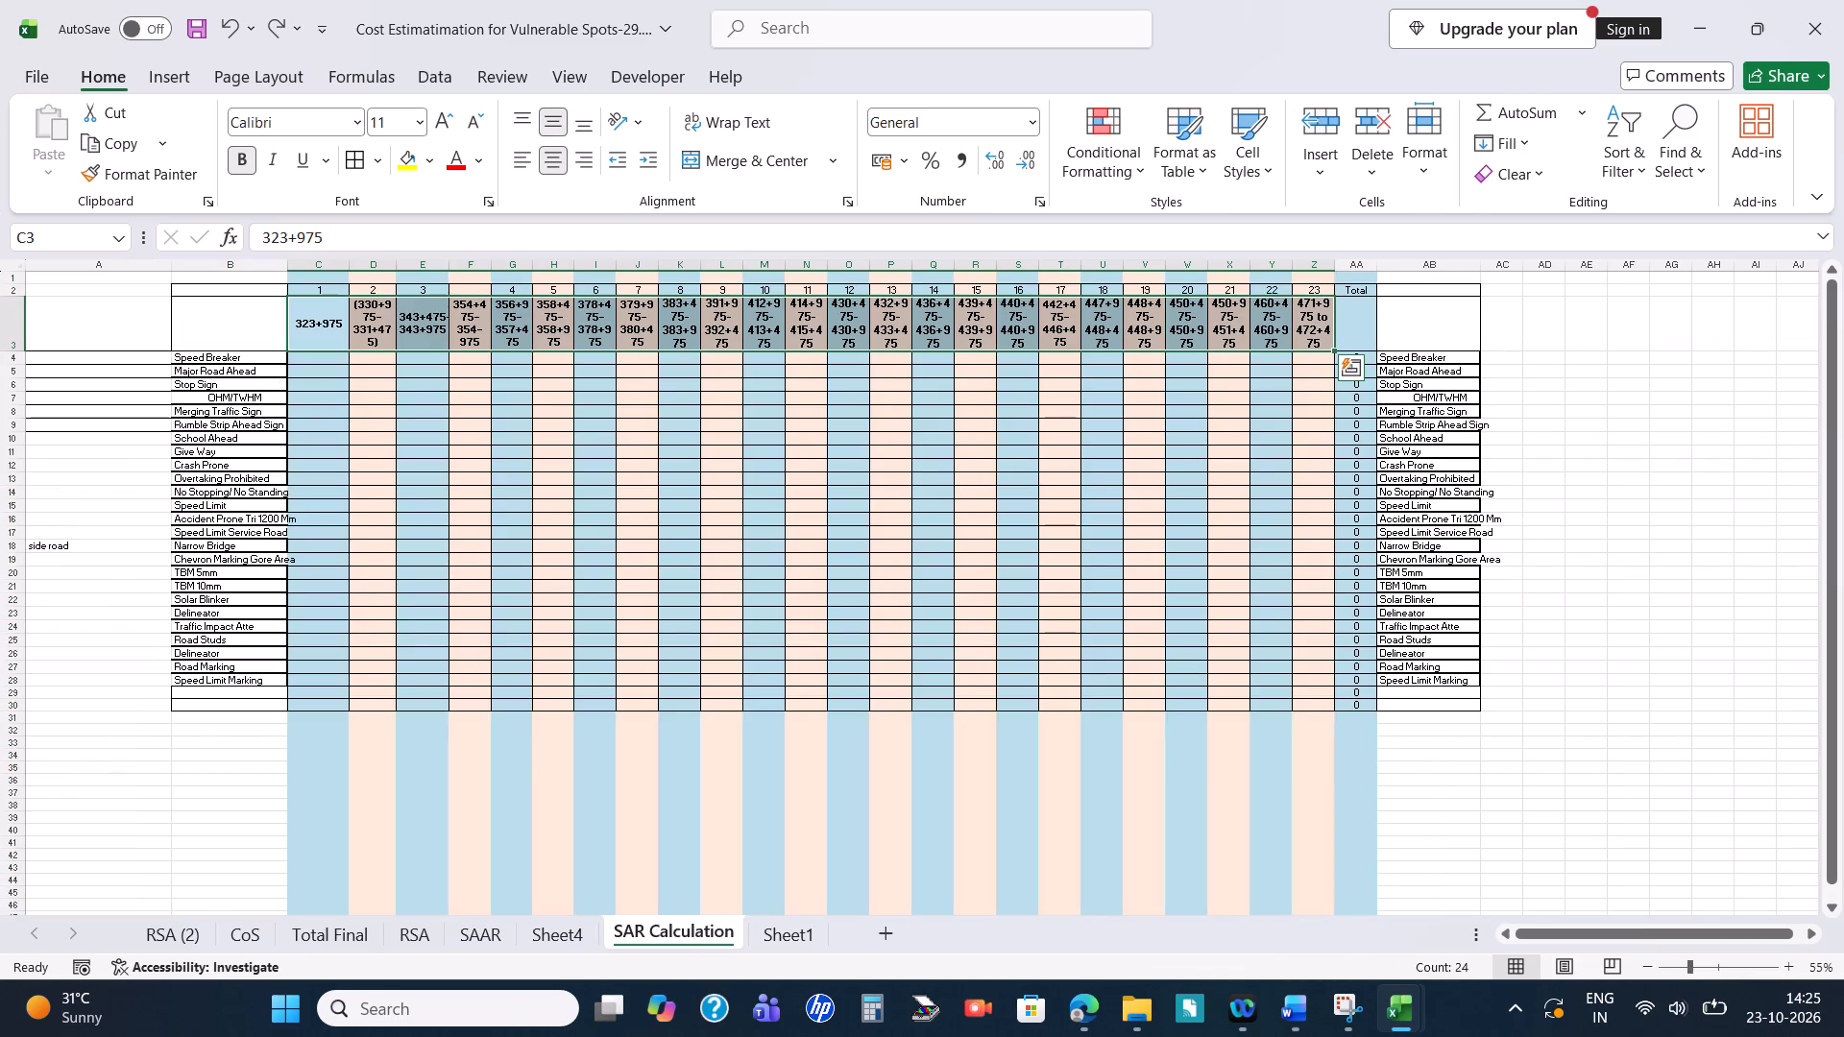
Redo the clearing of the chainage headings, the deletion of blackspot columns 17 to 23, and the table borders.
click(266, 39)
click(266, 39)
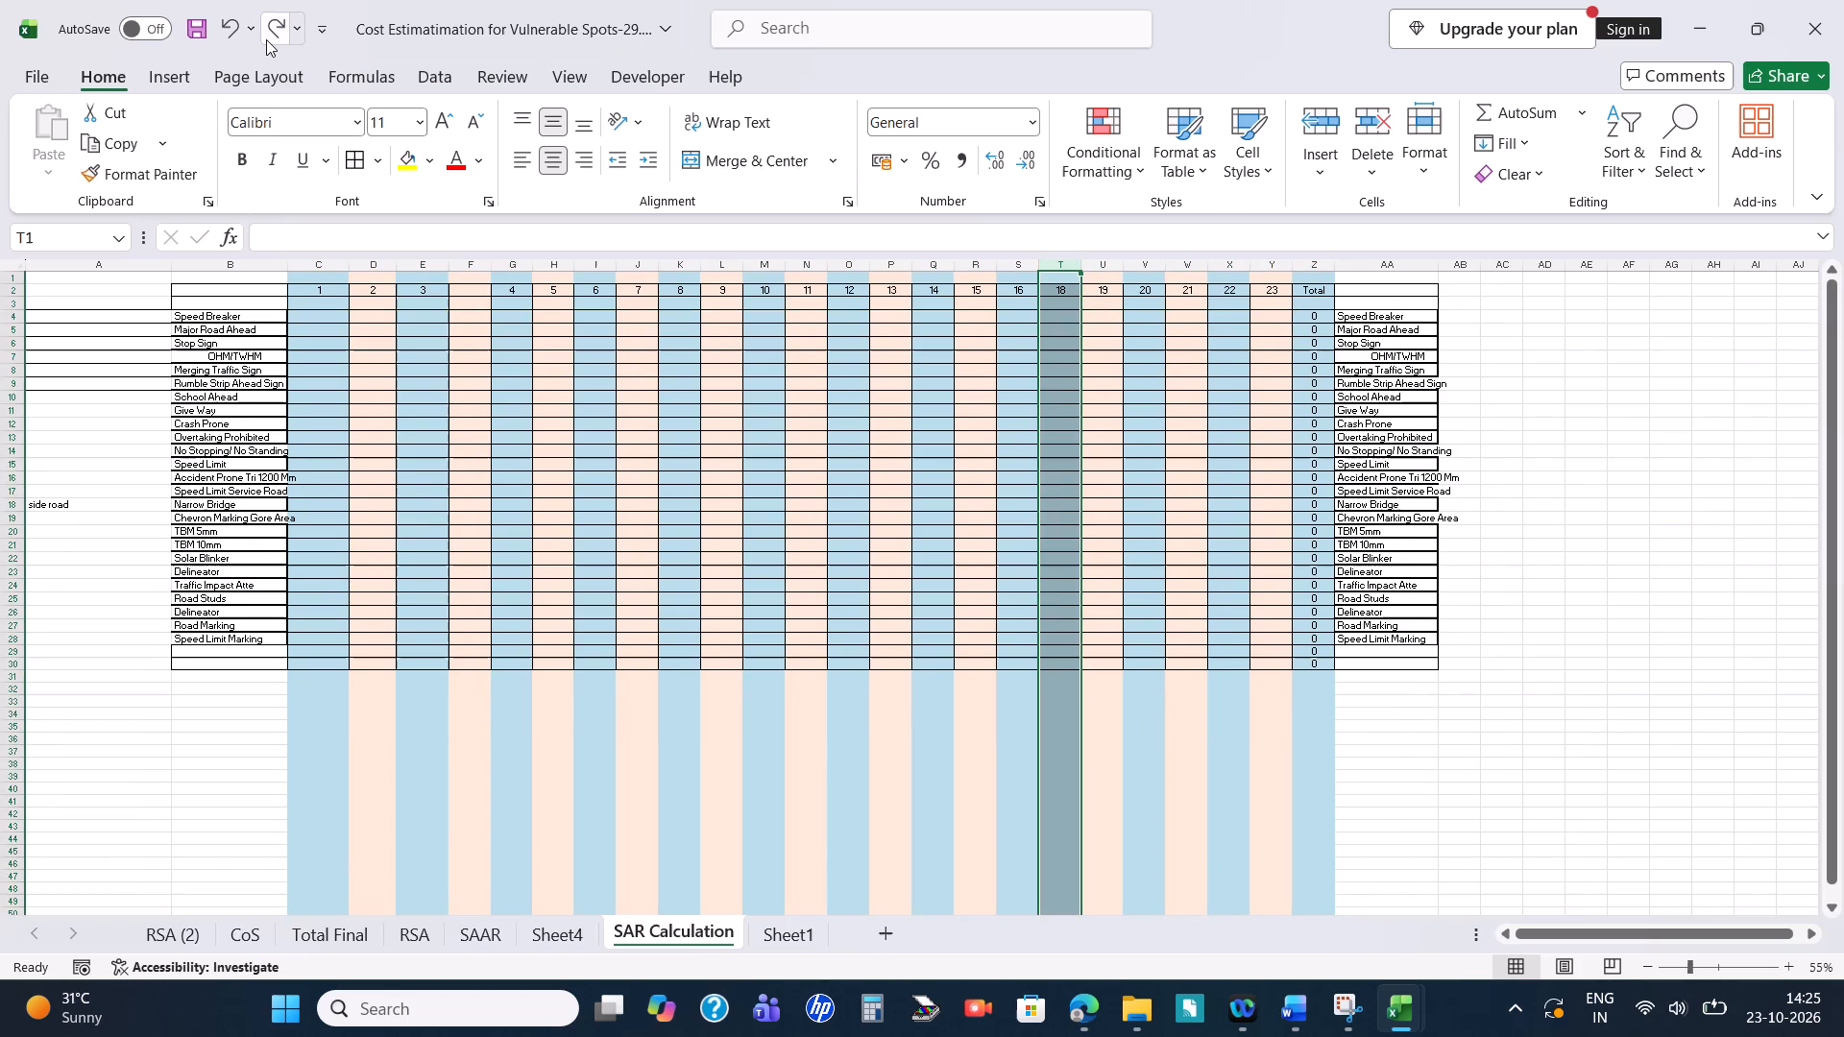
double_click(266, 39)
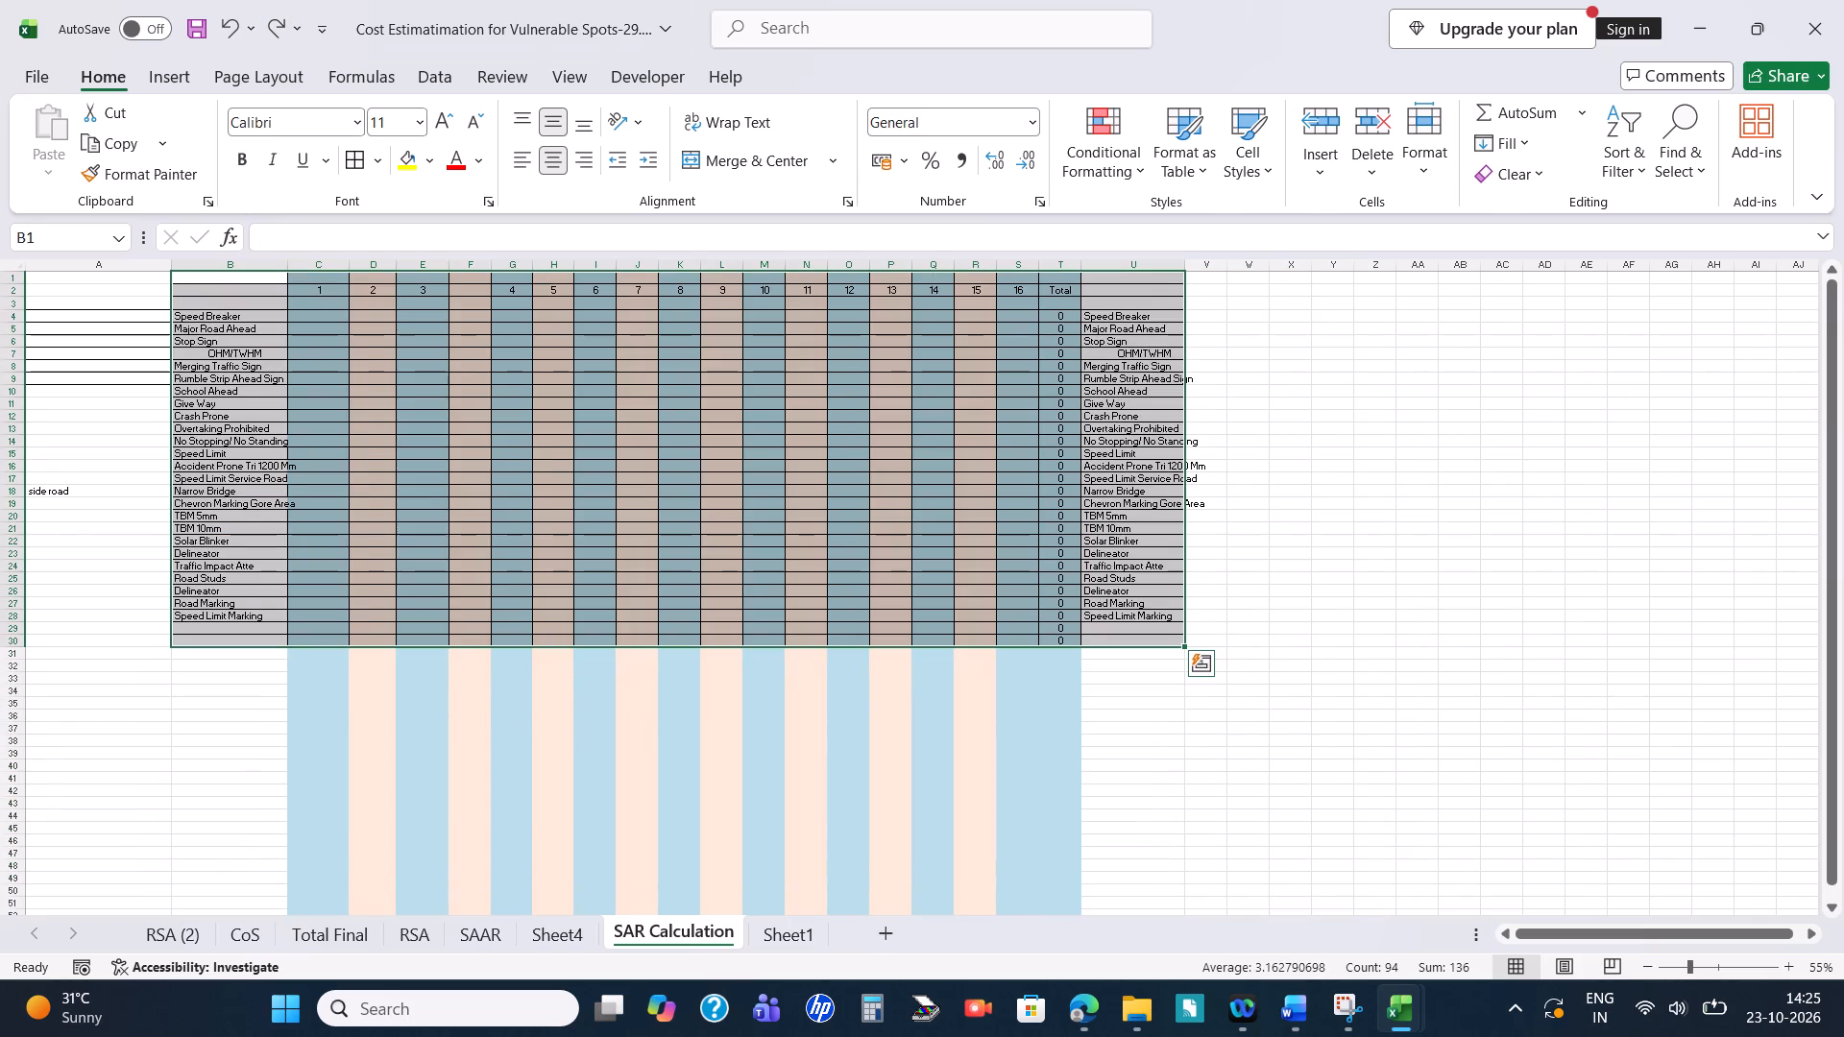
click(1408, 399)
Copy blackspot 1's stretch, 323+975 -324+475, from report section 4.1.1 into C3 of SAR Calculation, centred with wrapped text.
click(315, 303)
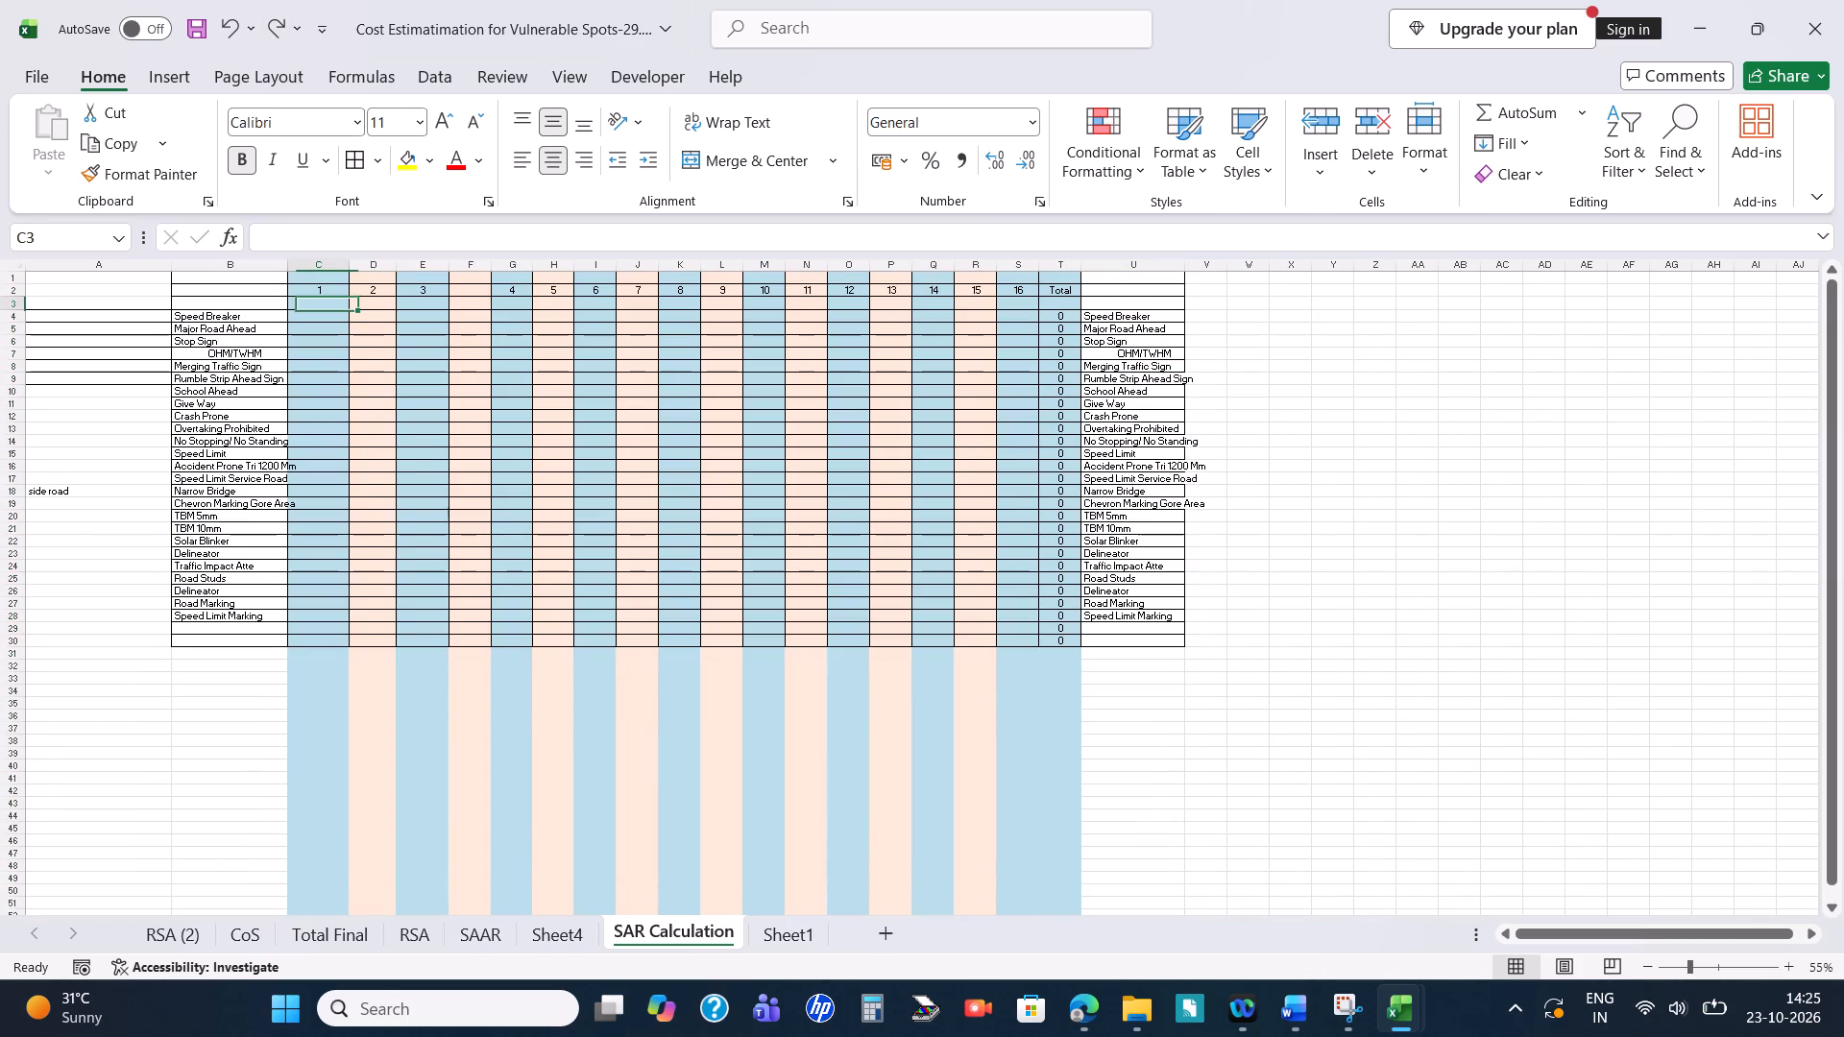
key(alt+Tab)
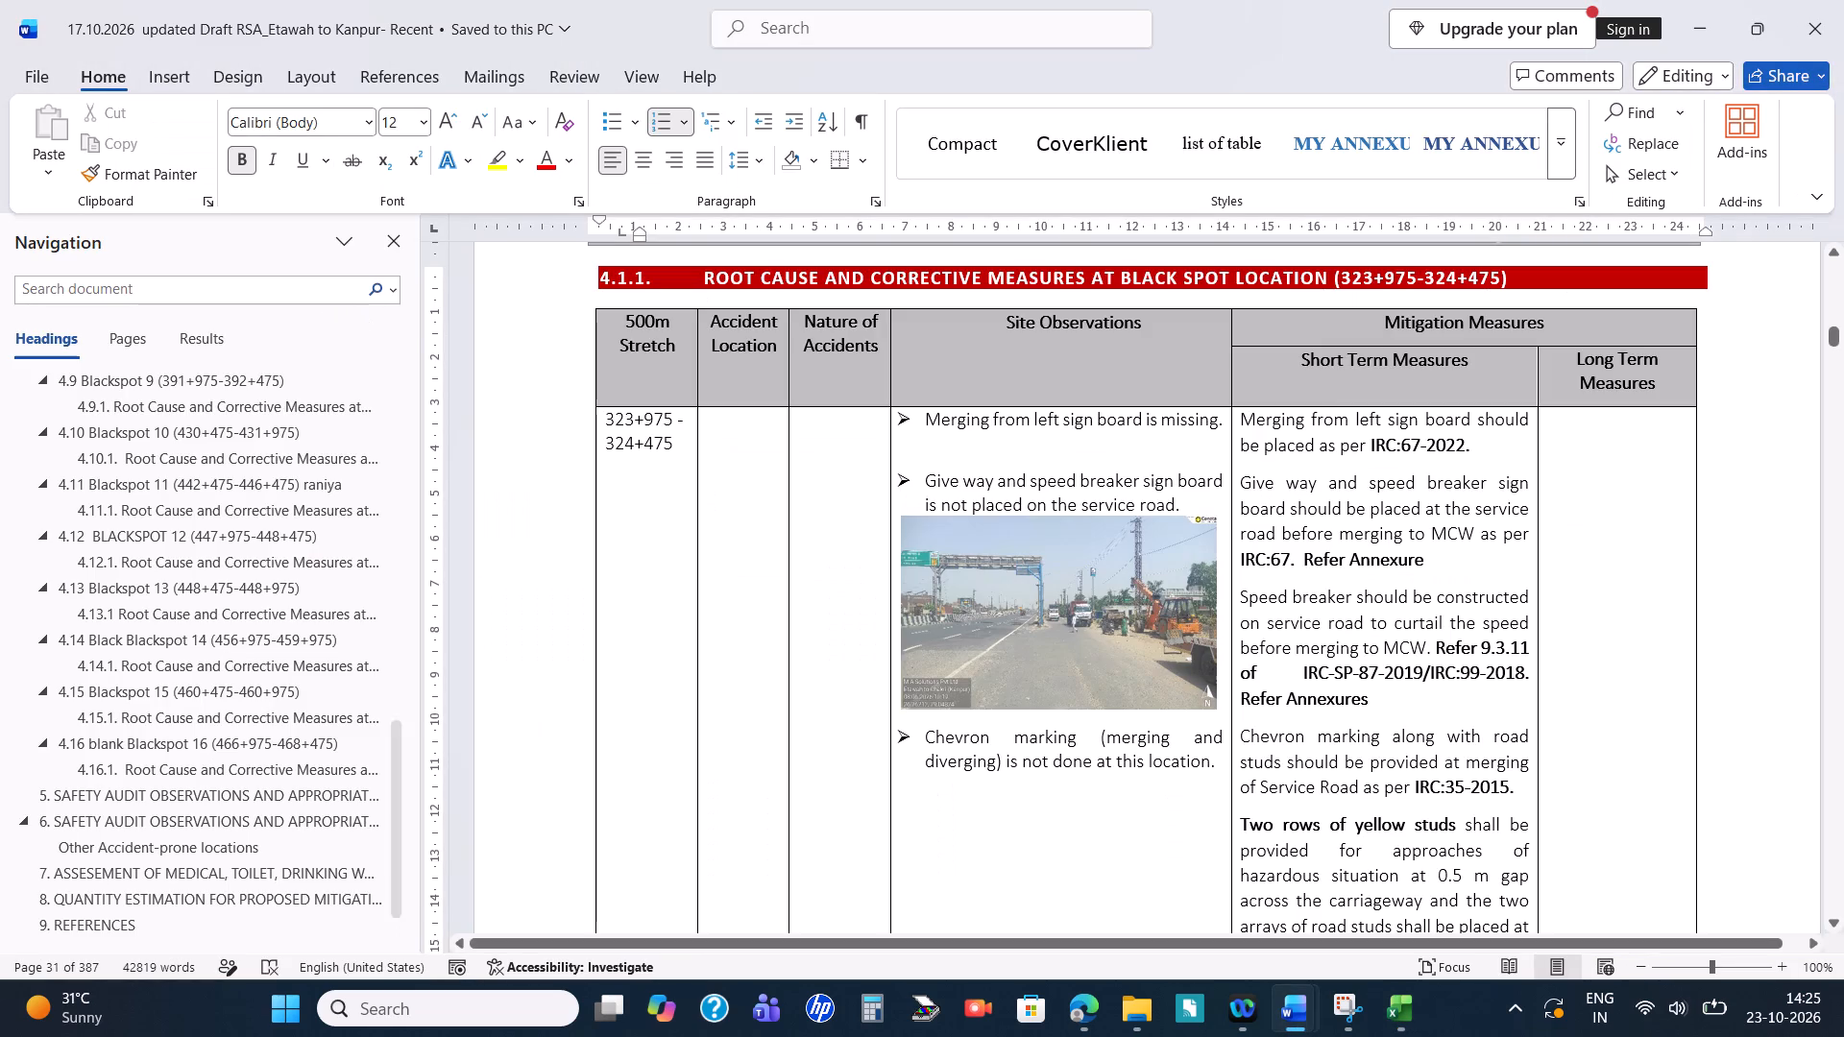
drag(677, 443, 633, 425)
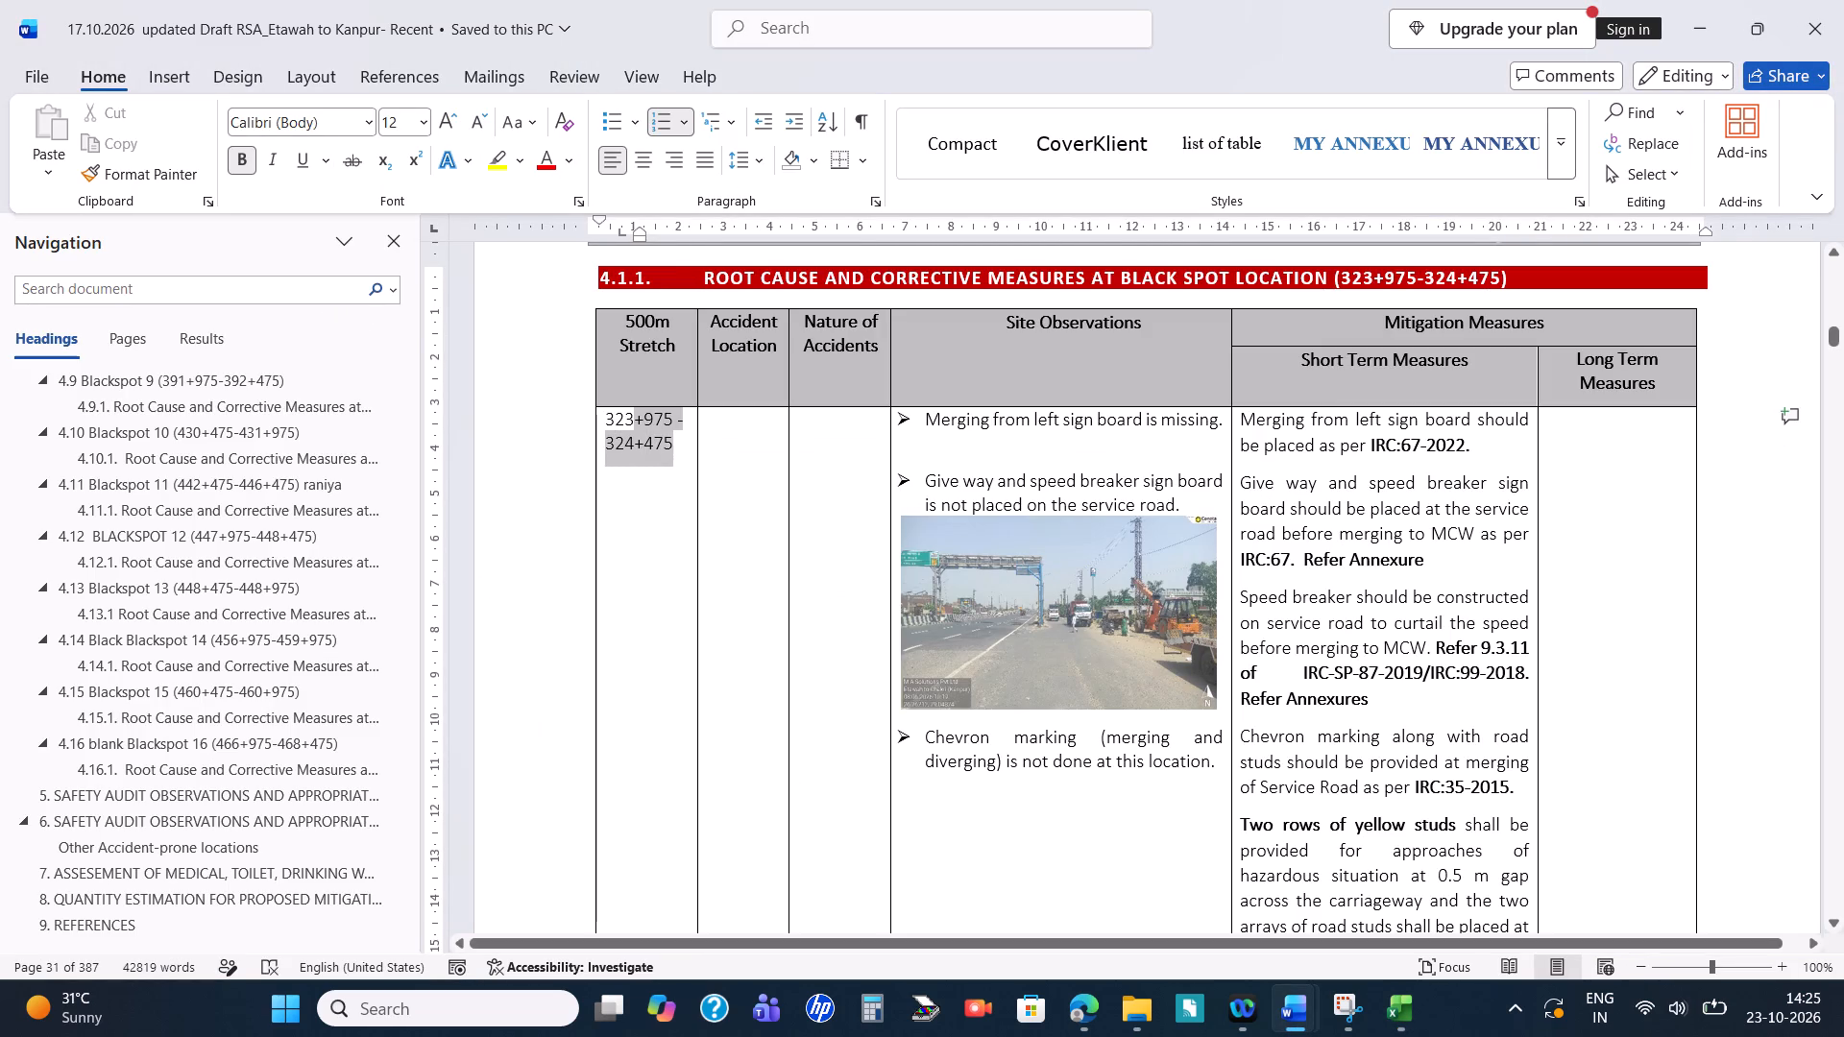
drag(633, 425, 615, 418)
key(ctrl+c)
key(alt+Tab)
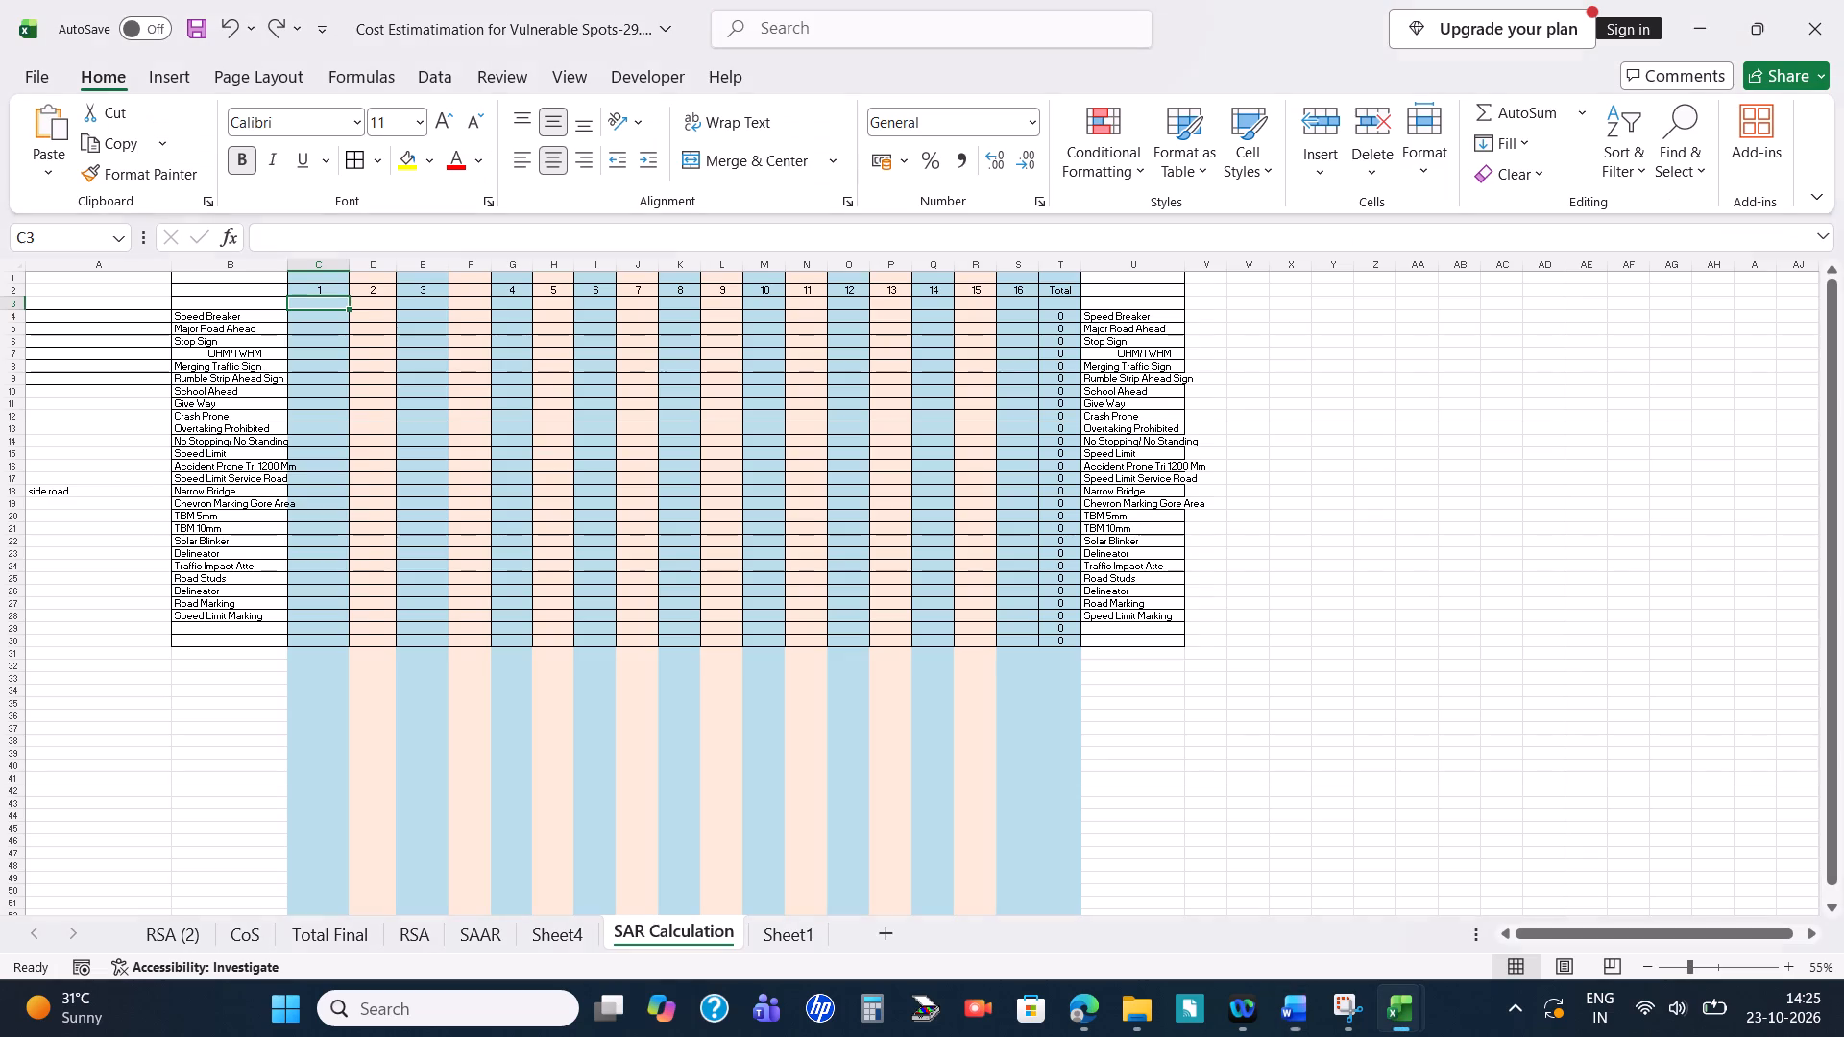
click(334, 301)
key(ctrl+v)
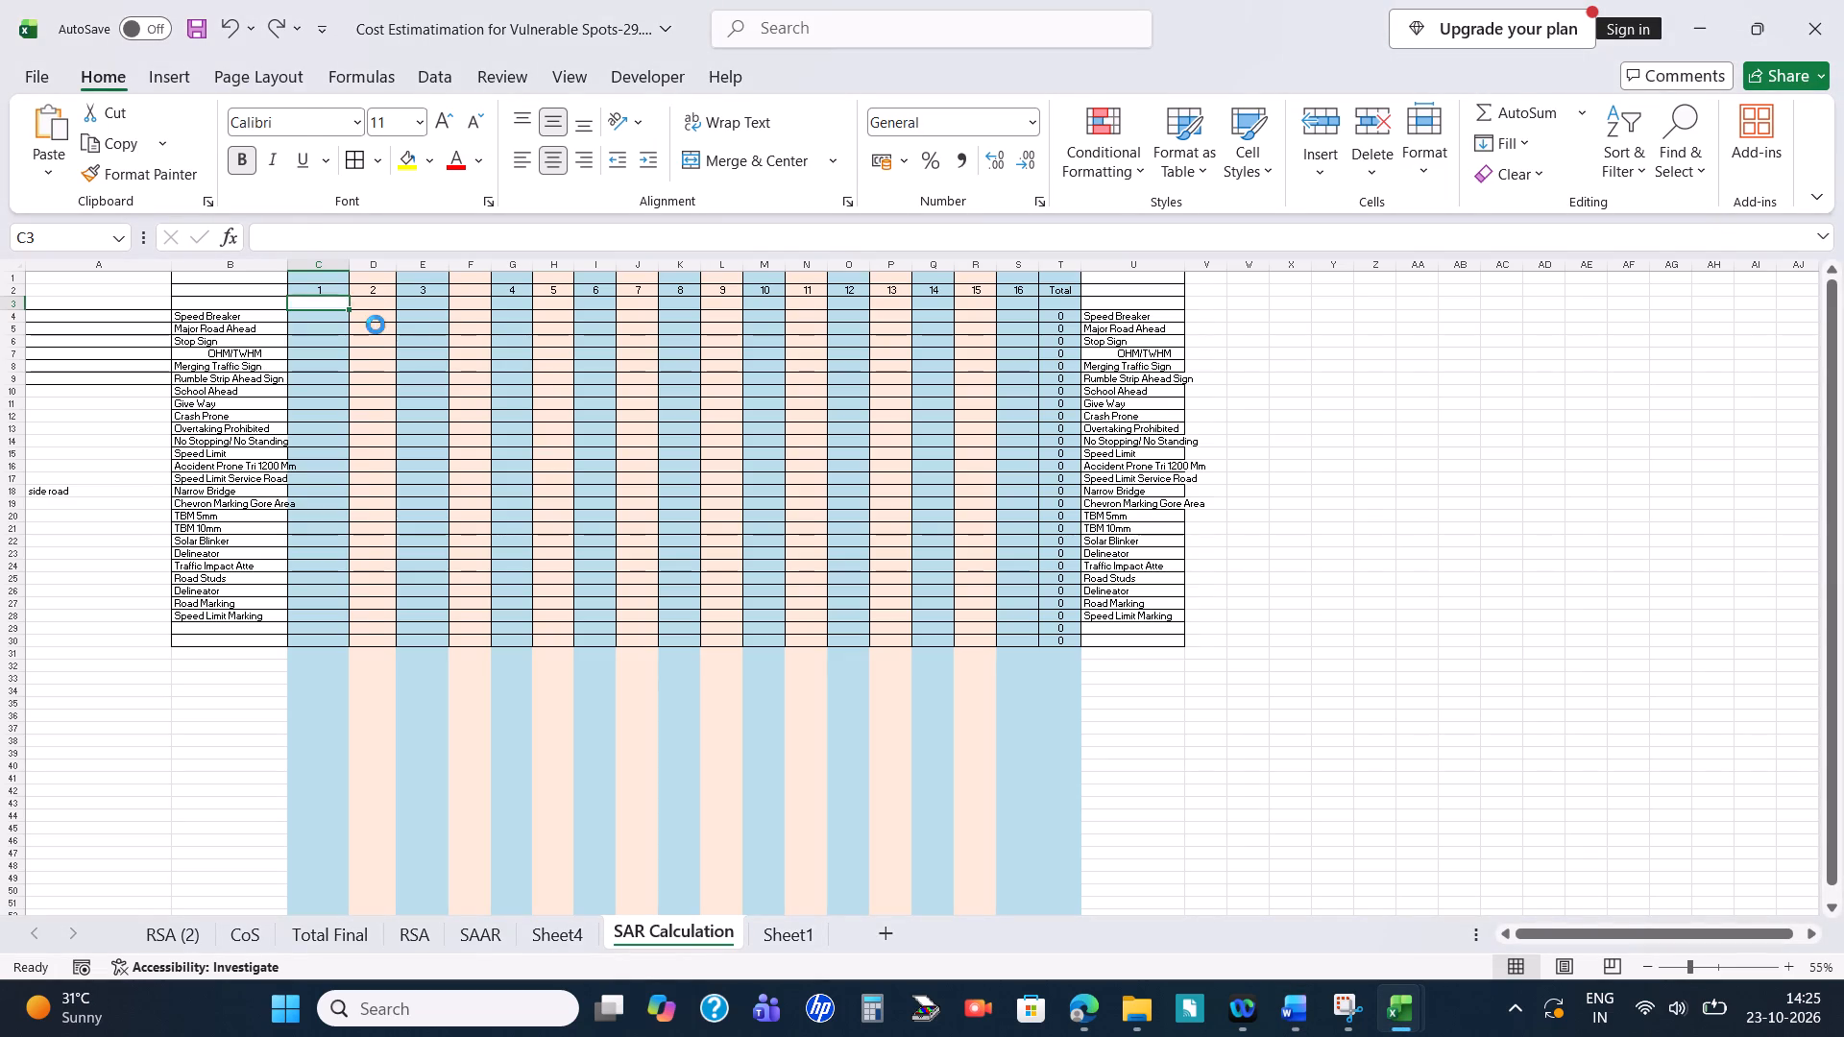
click(714, 150)
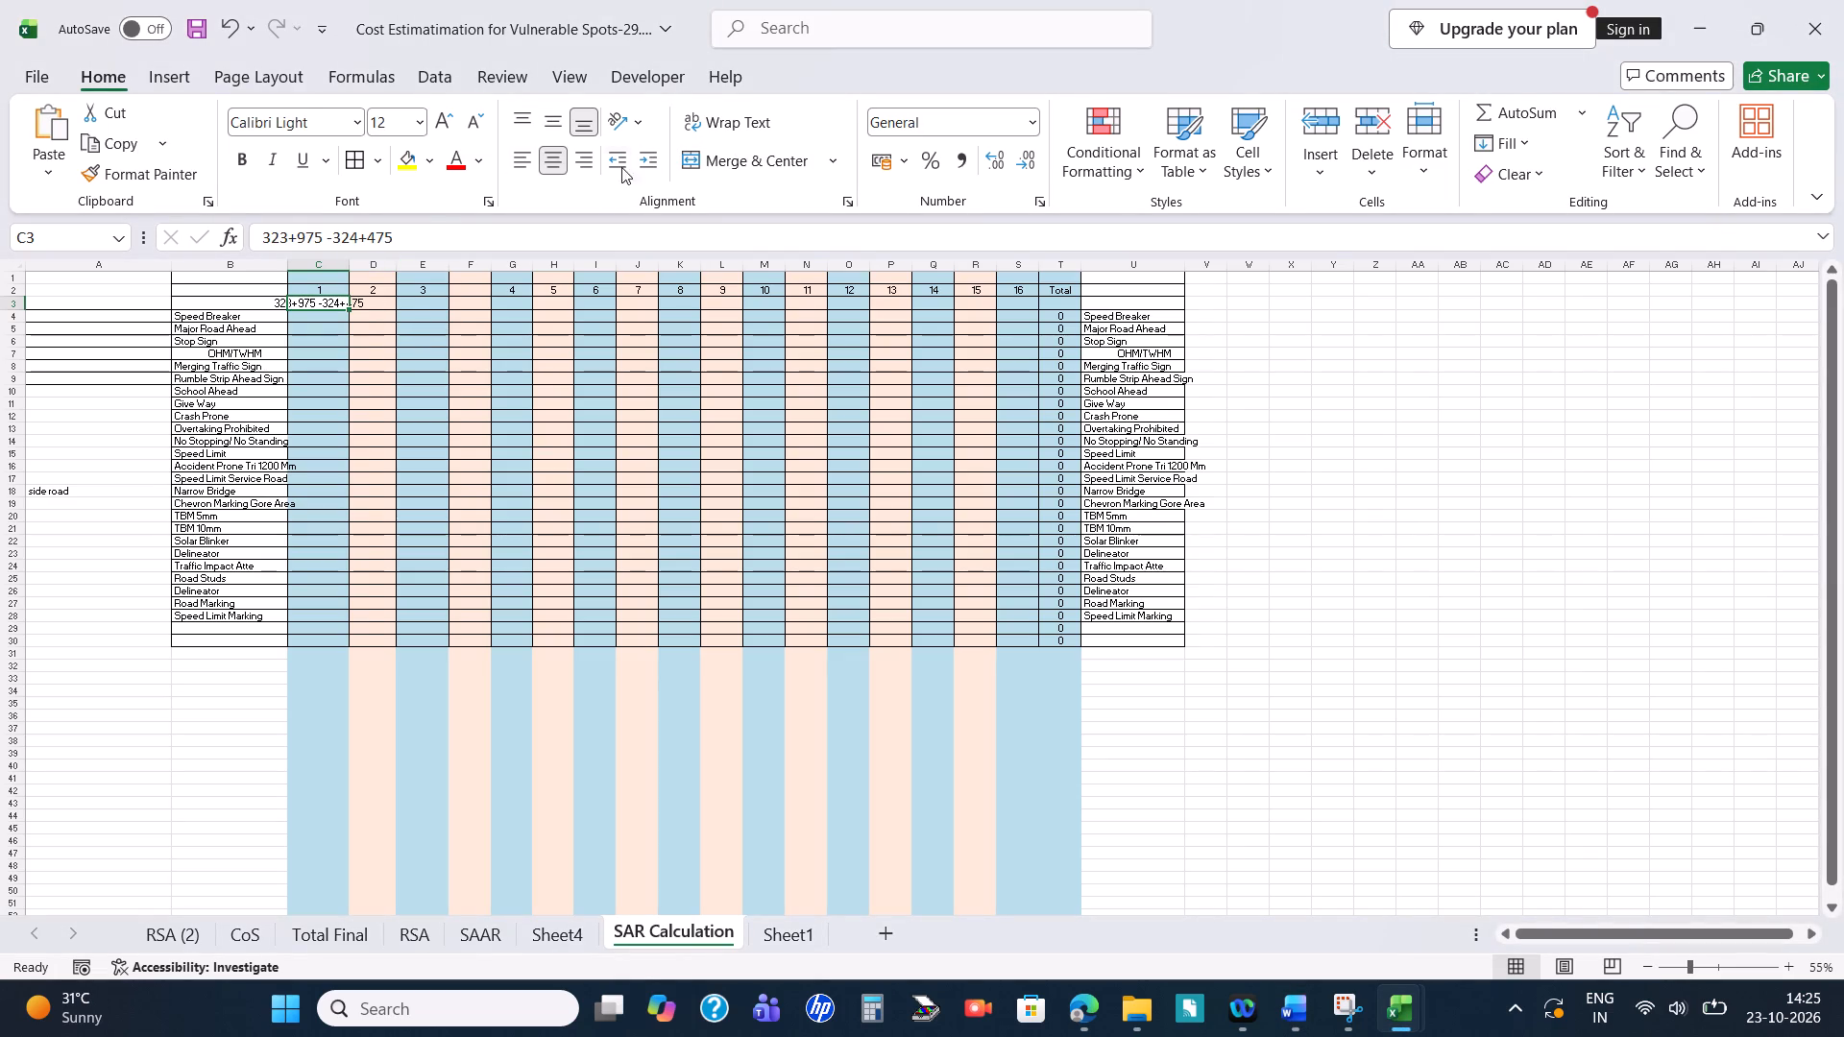
click(703, 125)
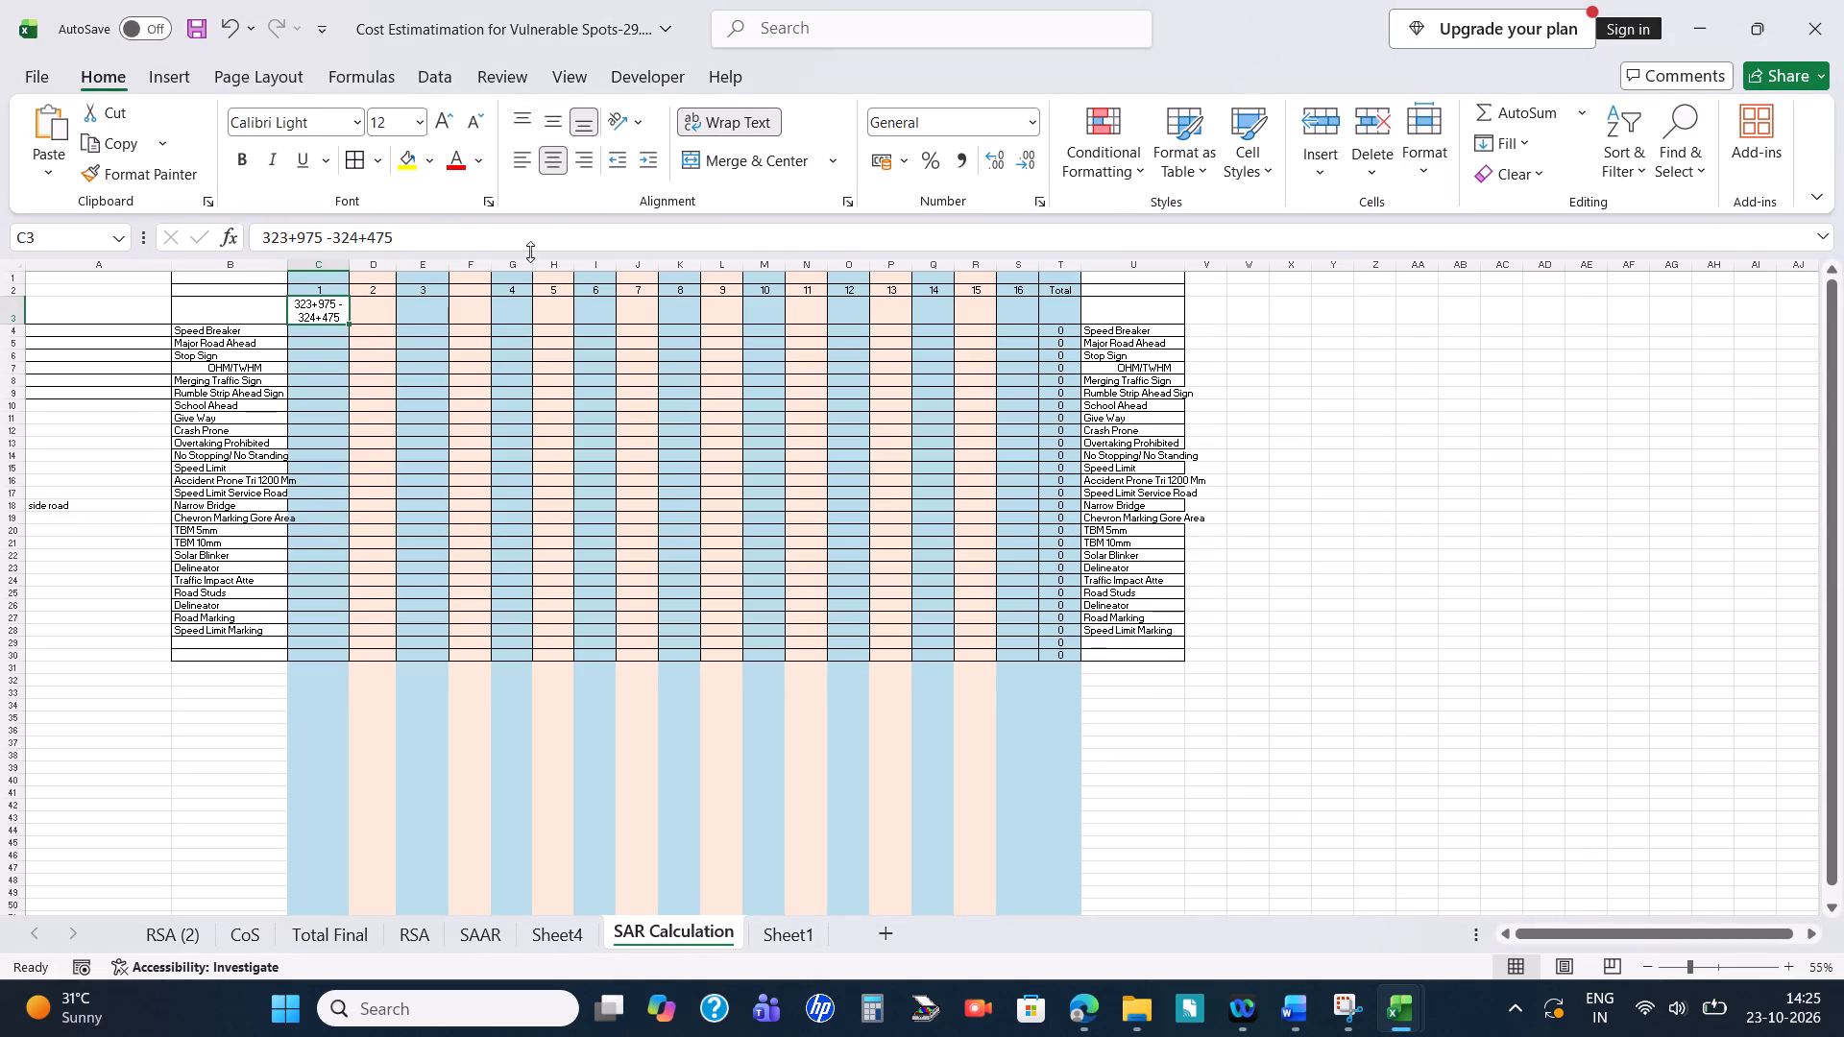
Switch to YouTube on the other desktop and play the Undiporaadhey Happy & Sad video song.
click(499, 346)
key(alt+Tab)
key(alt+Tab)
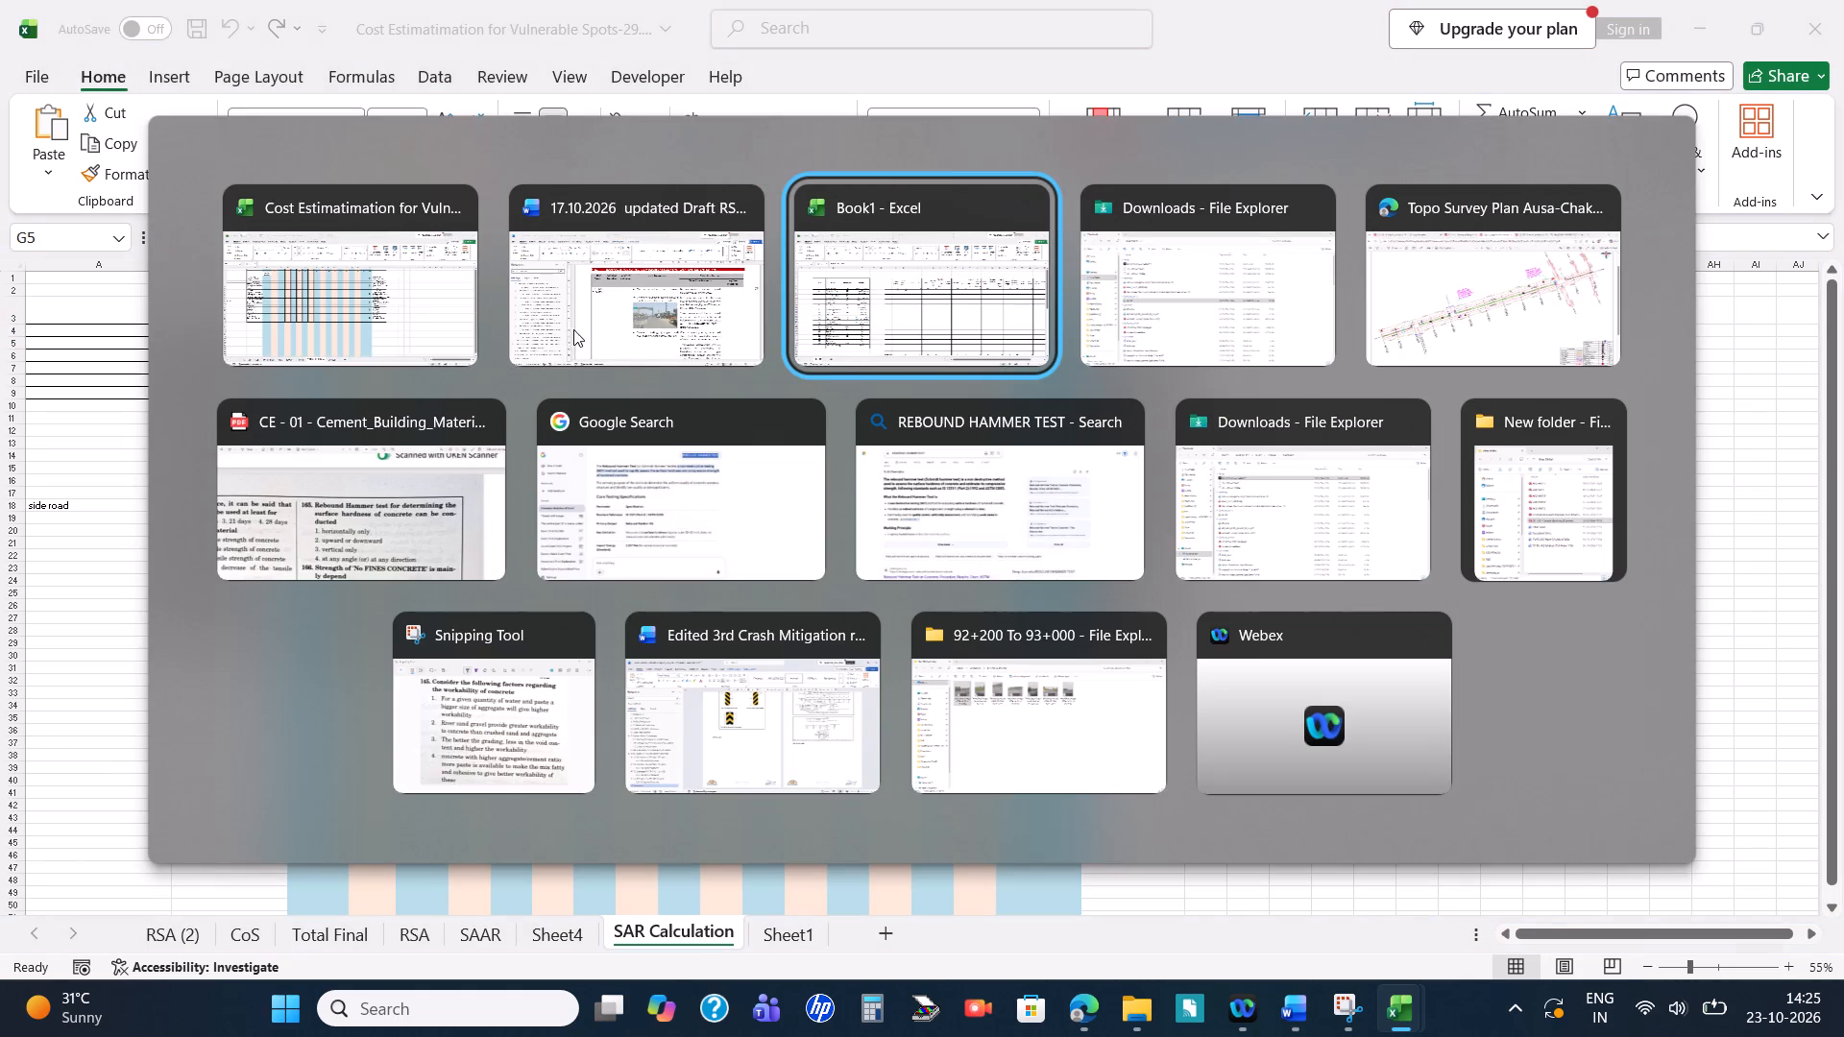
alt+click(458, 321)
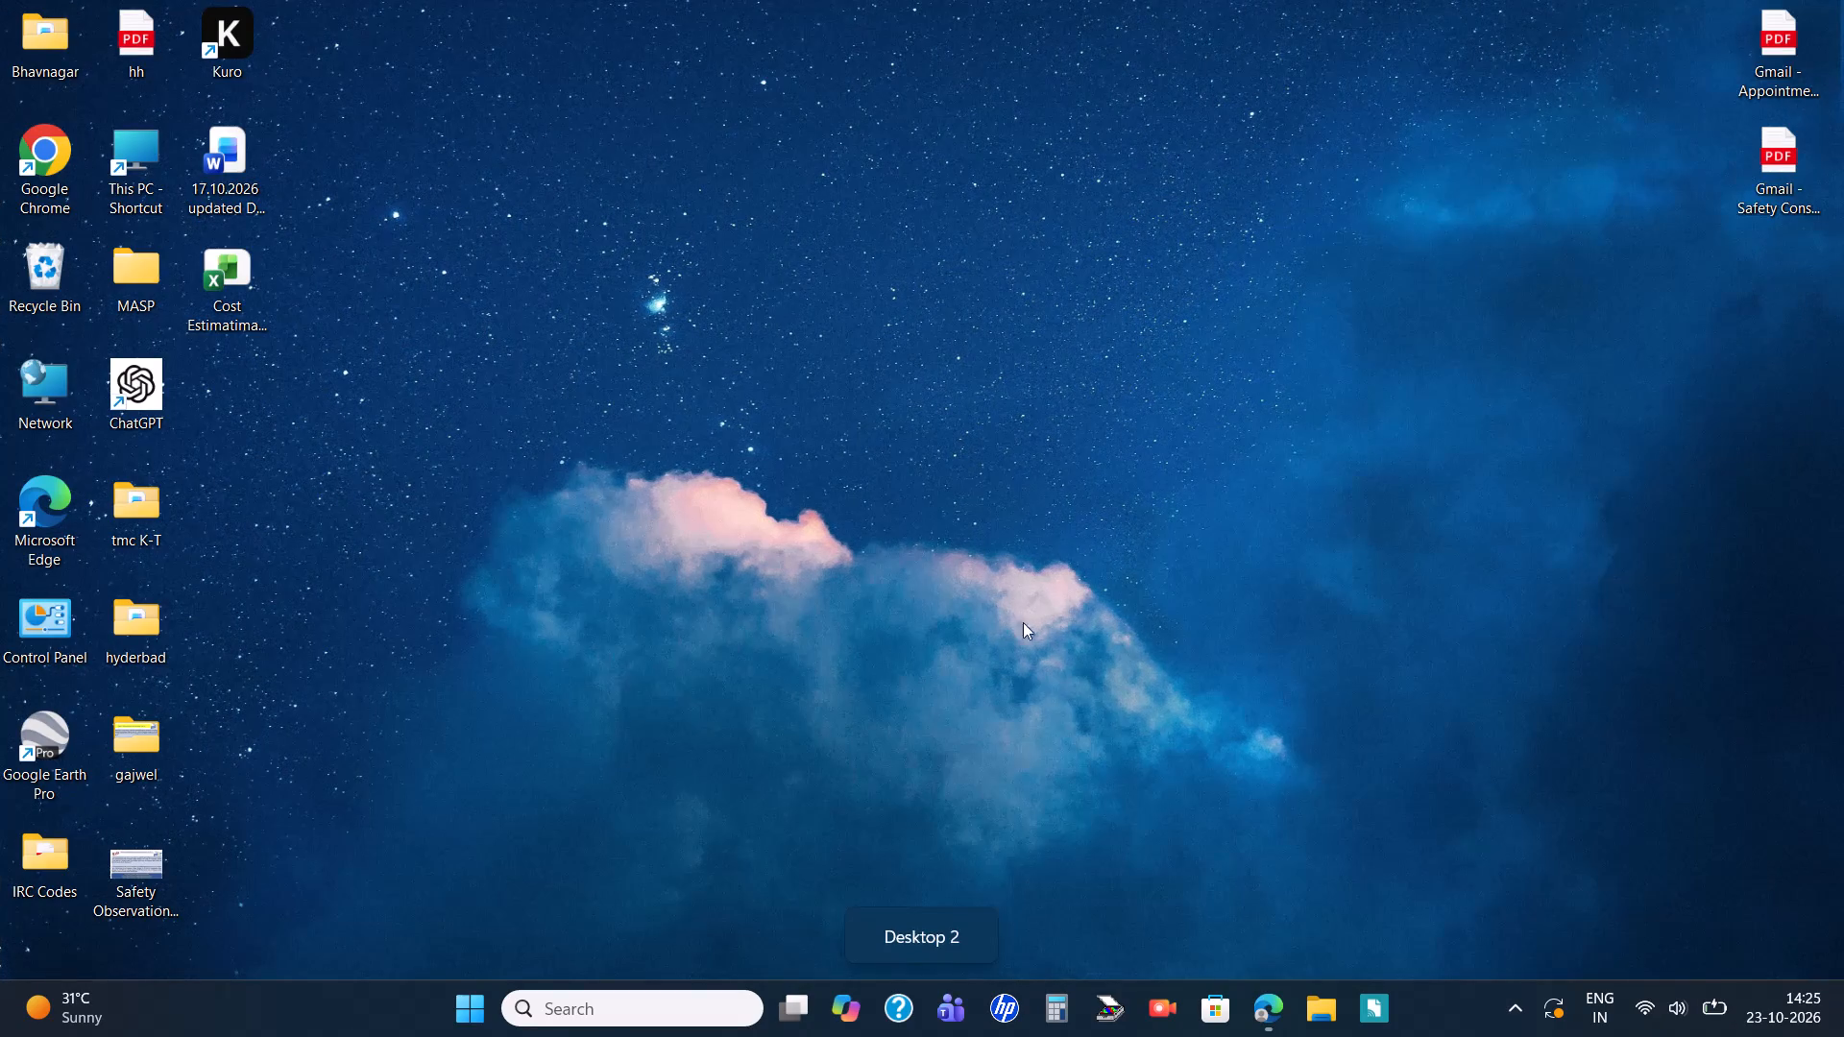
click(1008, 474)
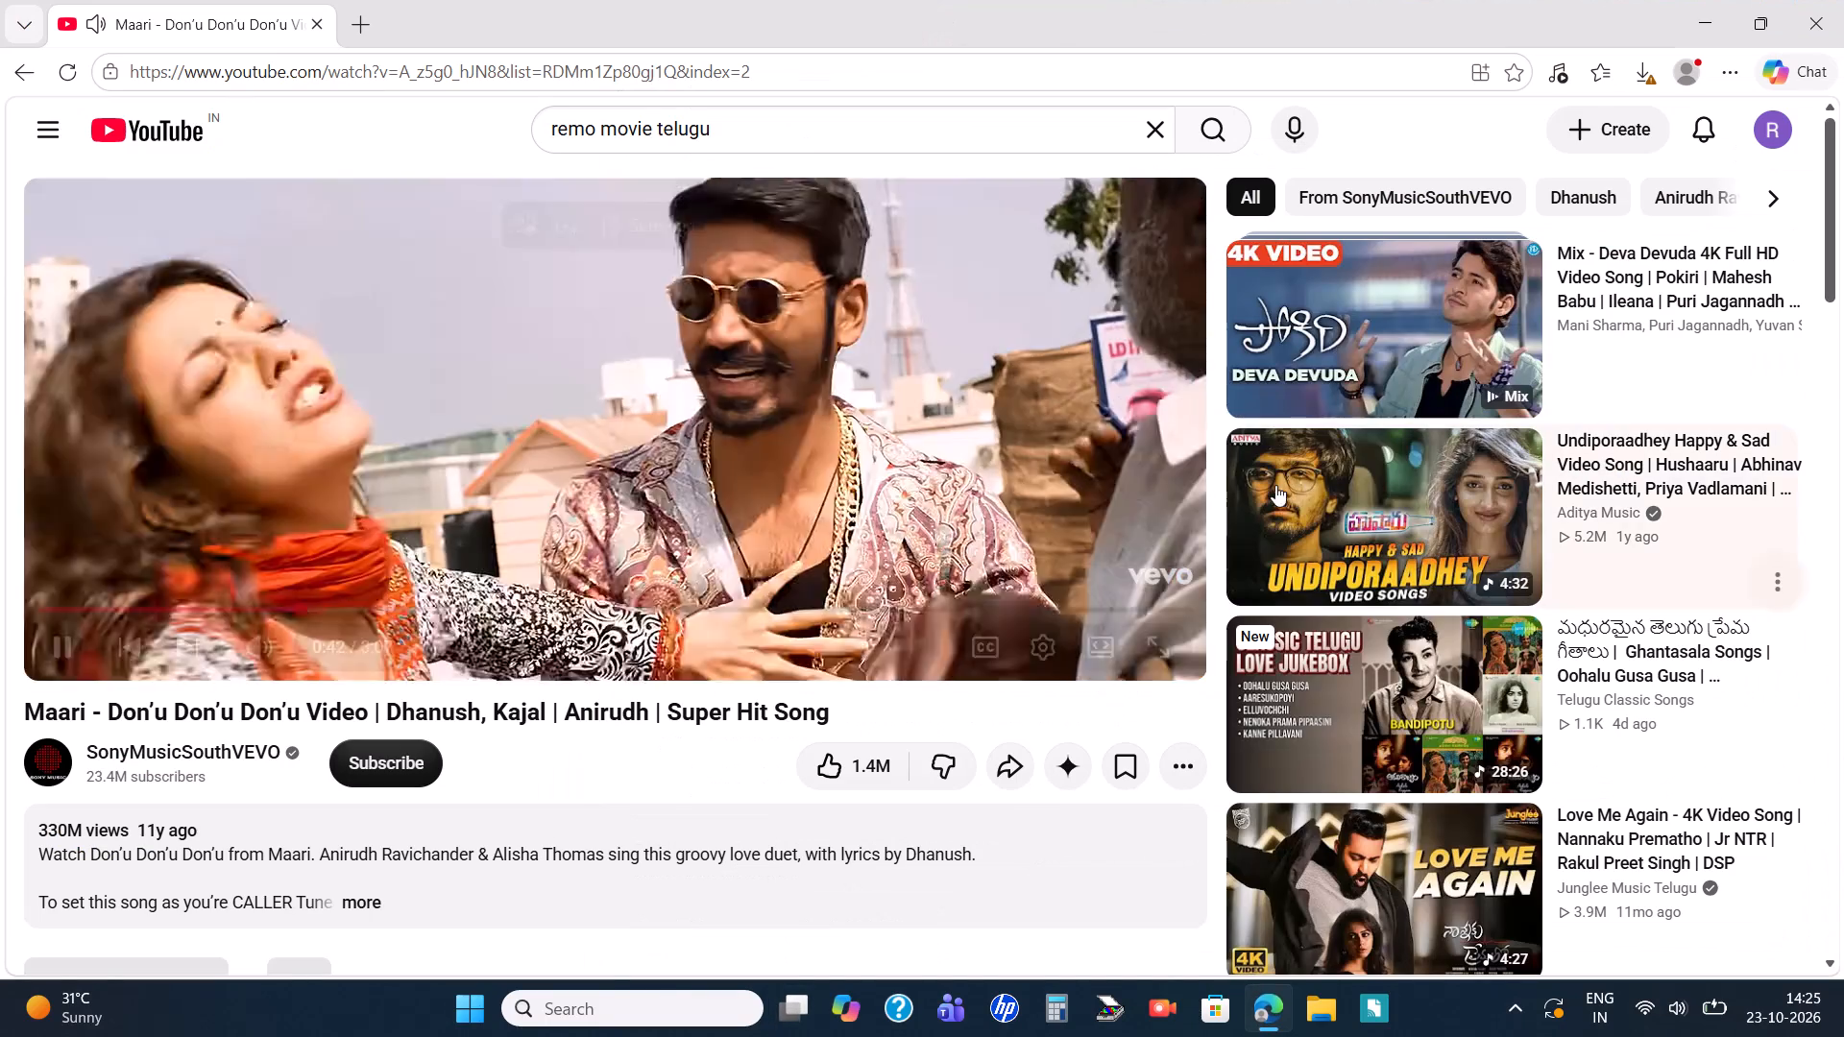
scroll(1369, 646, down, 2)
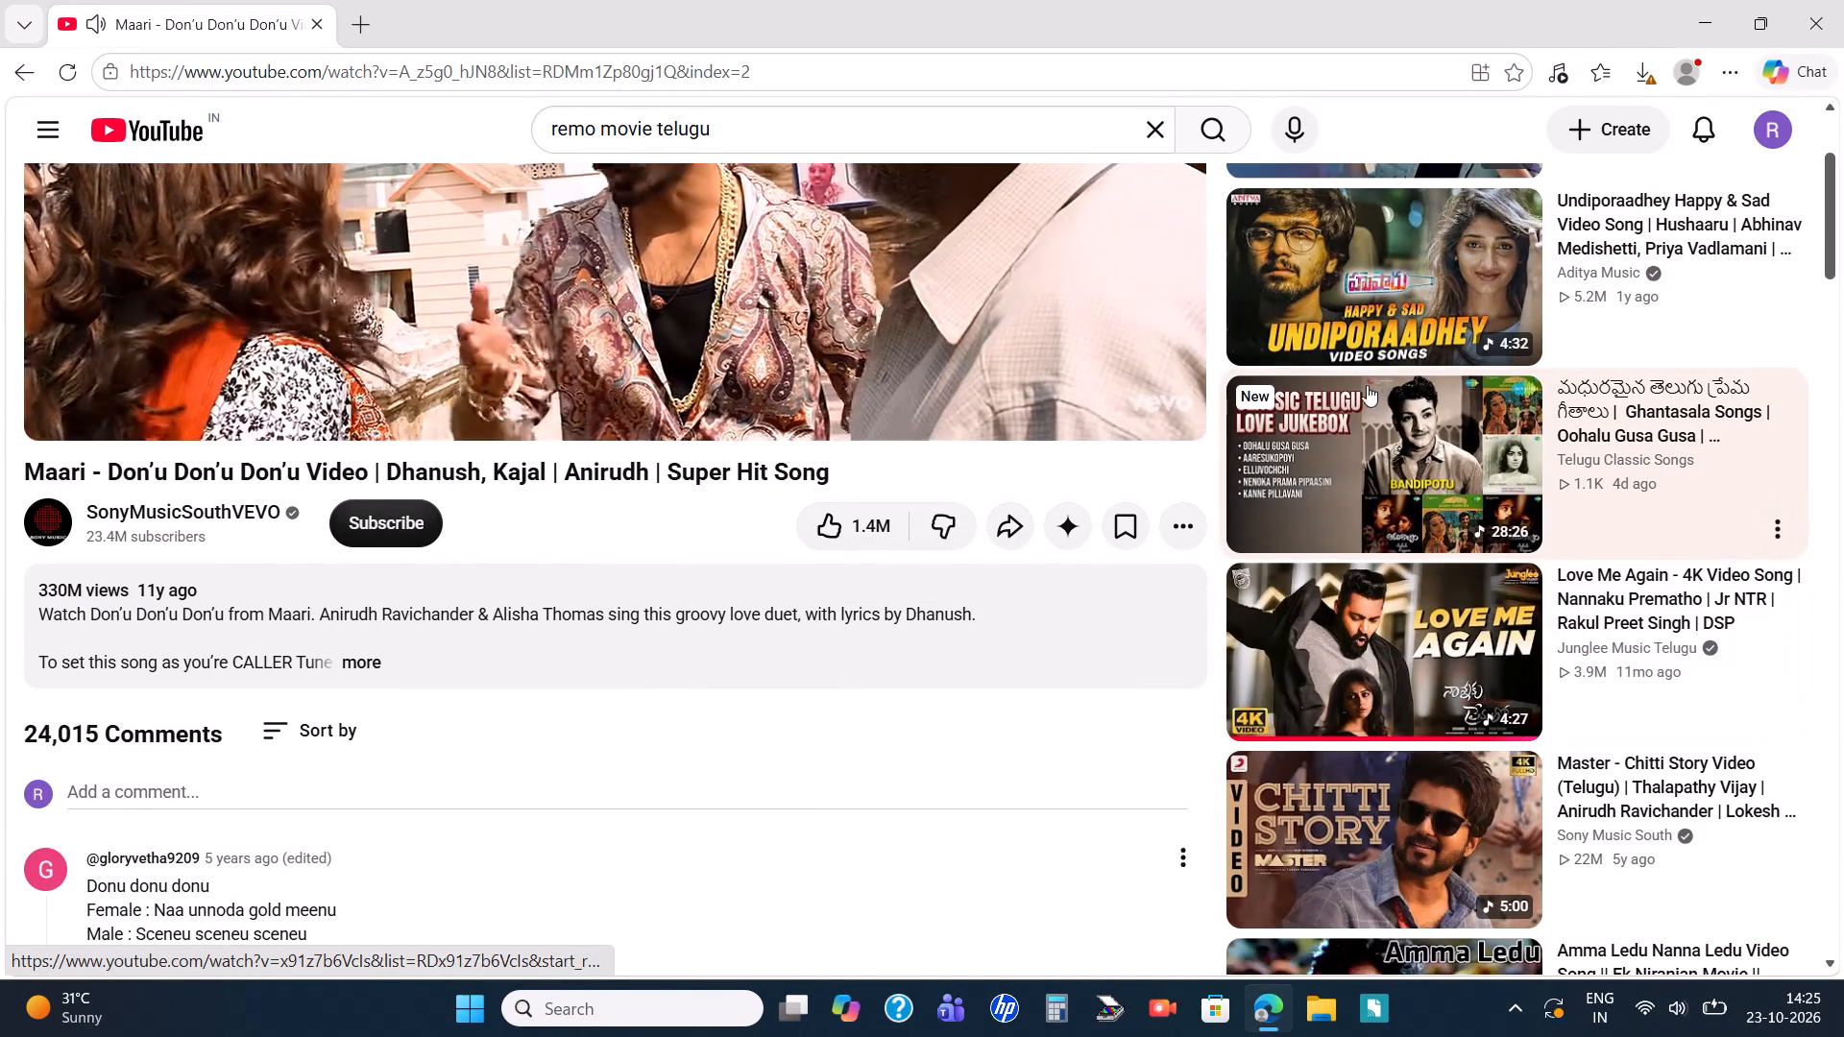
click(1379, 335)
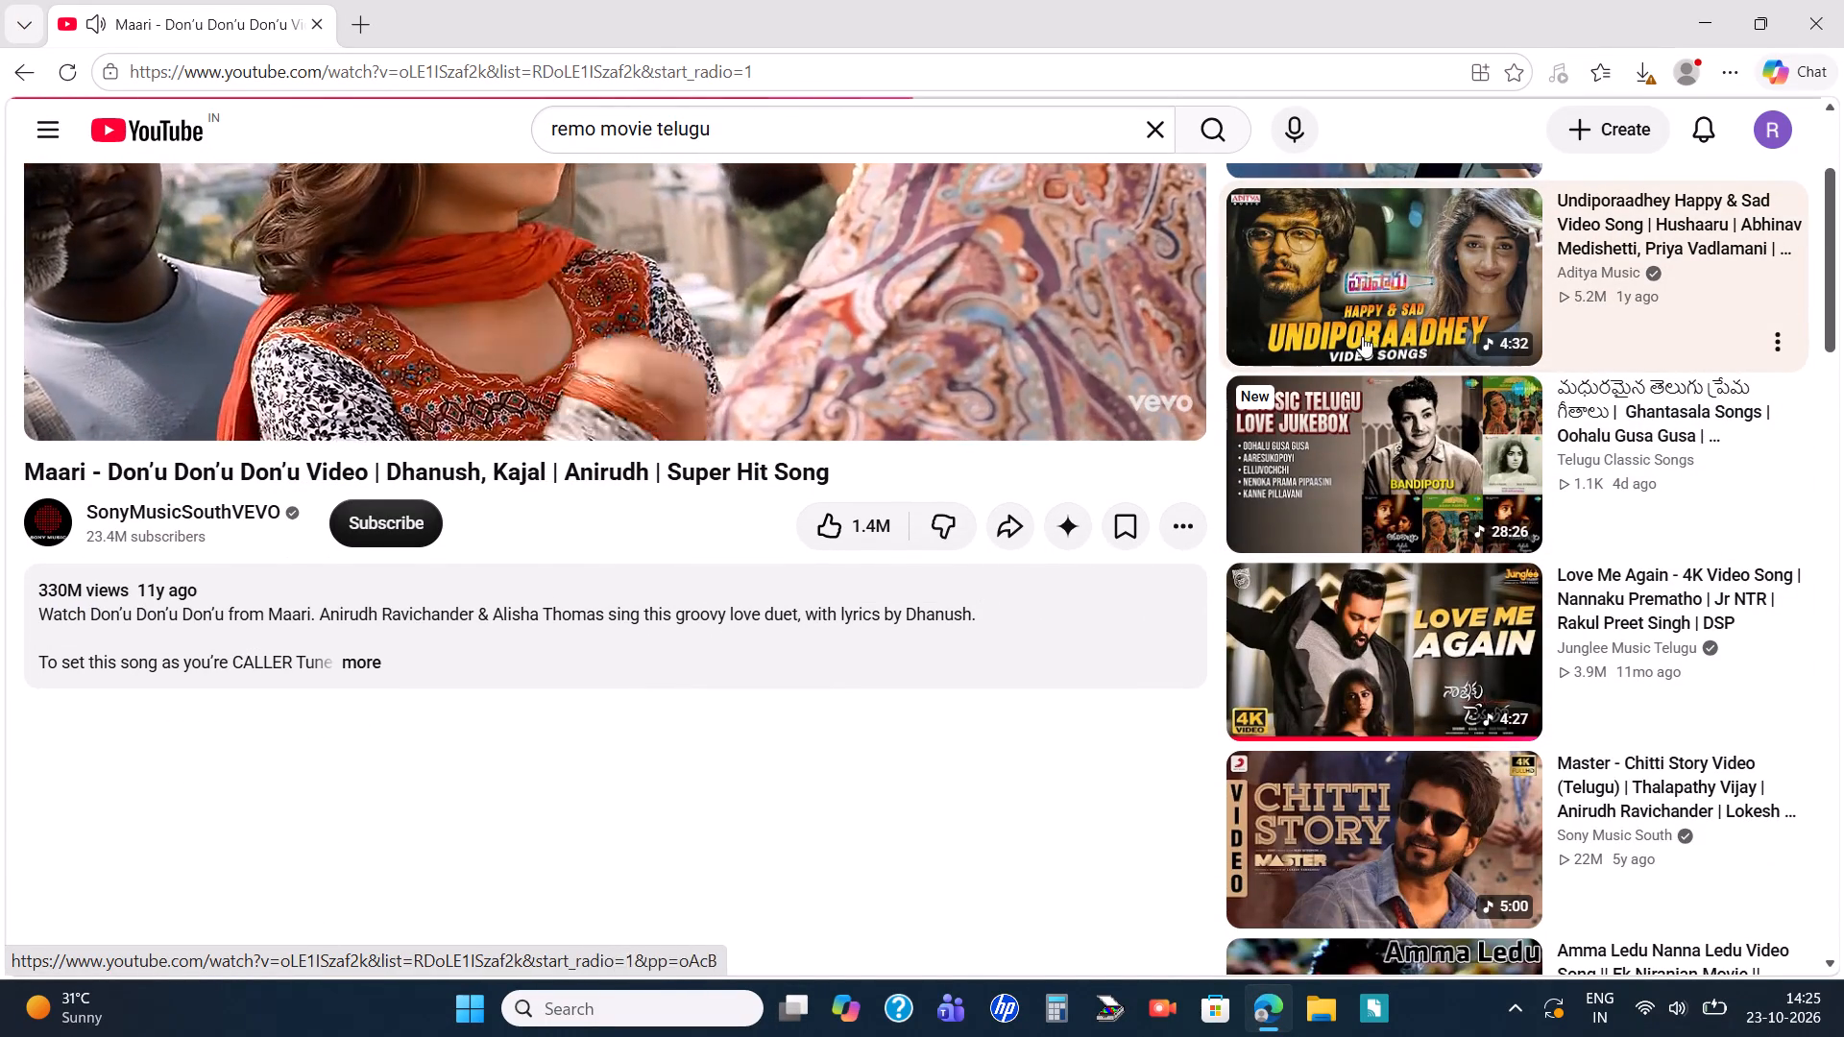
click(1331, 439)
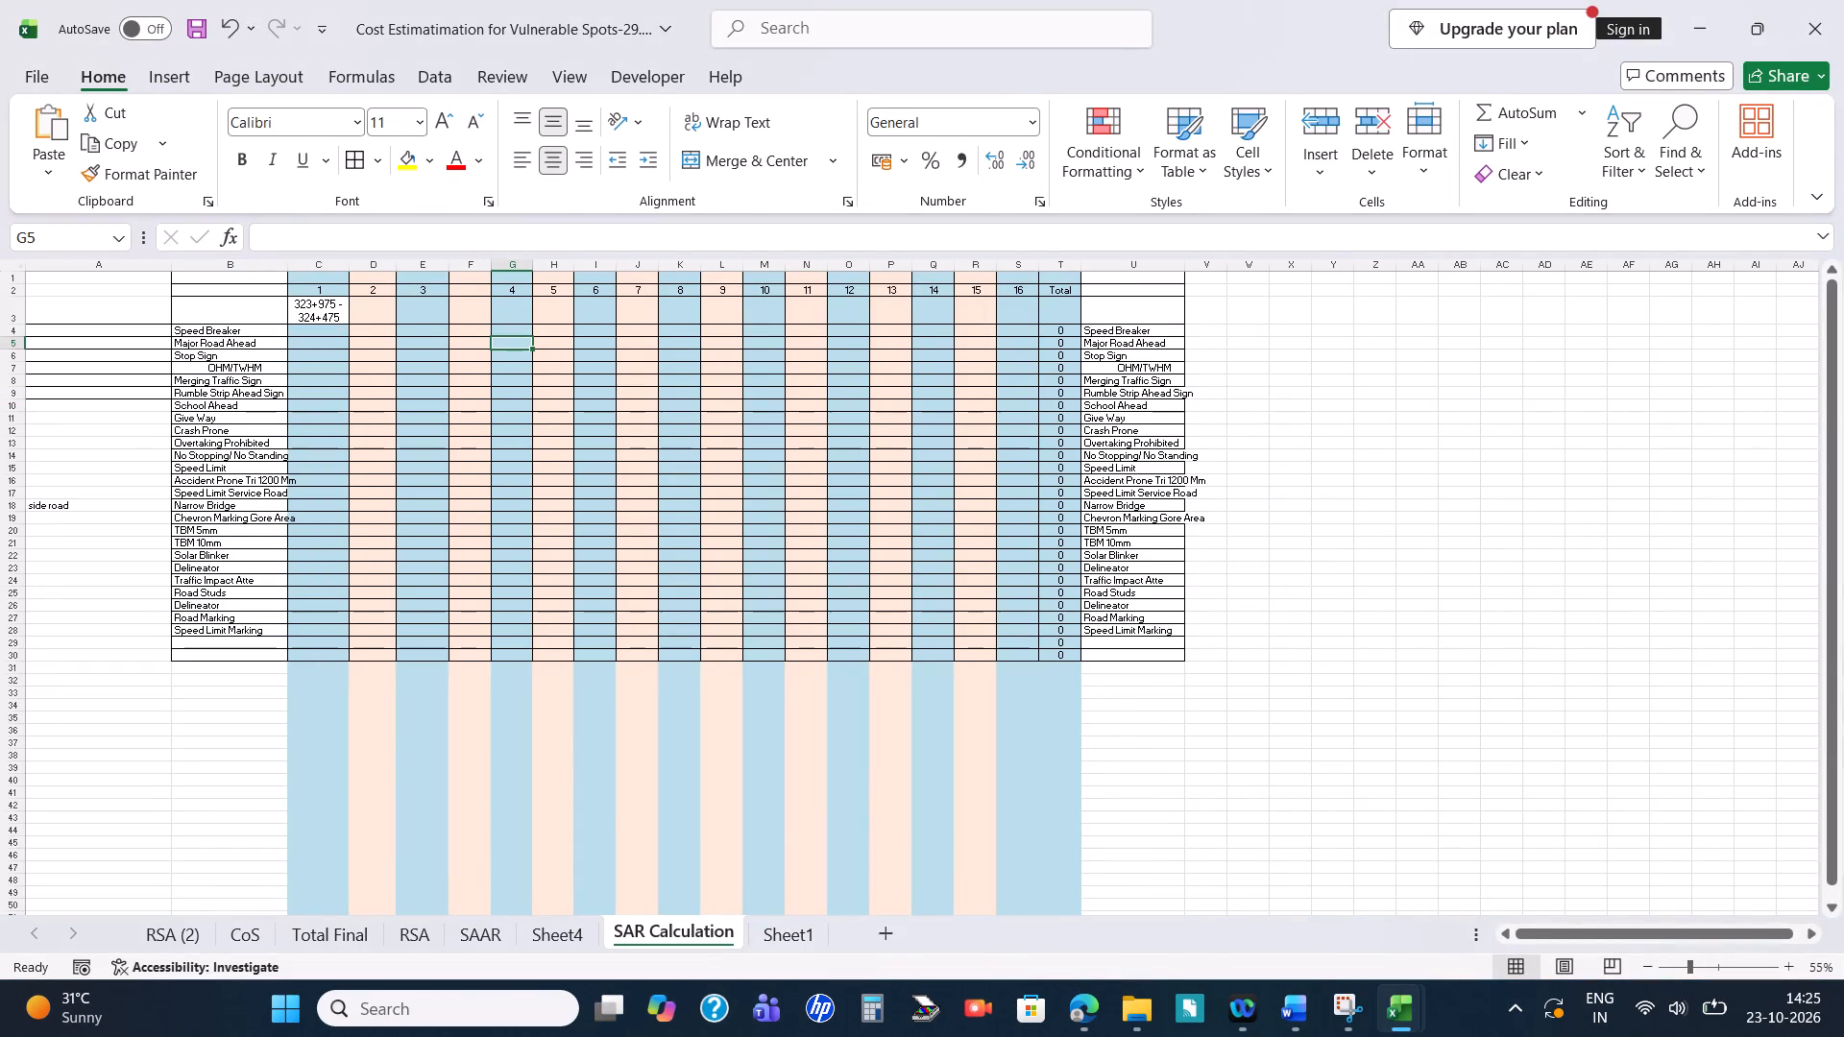
Copy blackspot 2's stretch, 327+475-327+975, from report section 4.2.1 in Word into D3 of SAR Calculation and wrap its text.
key(alt+Tab)
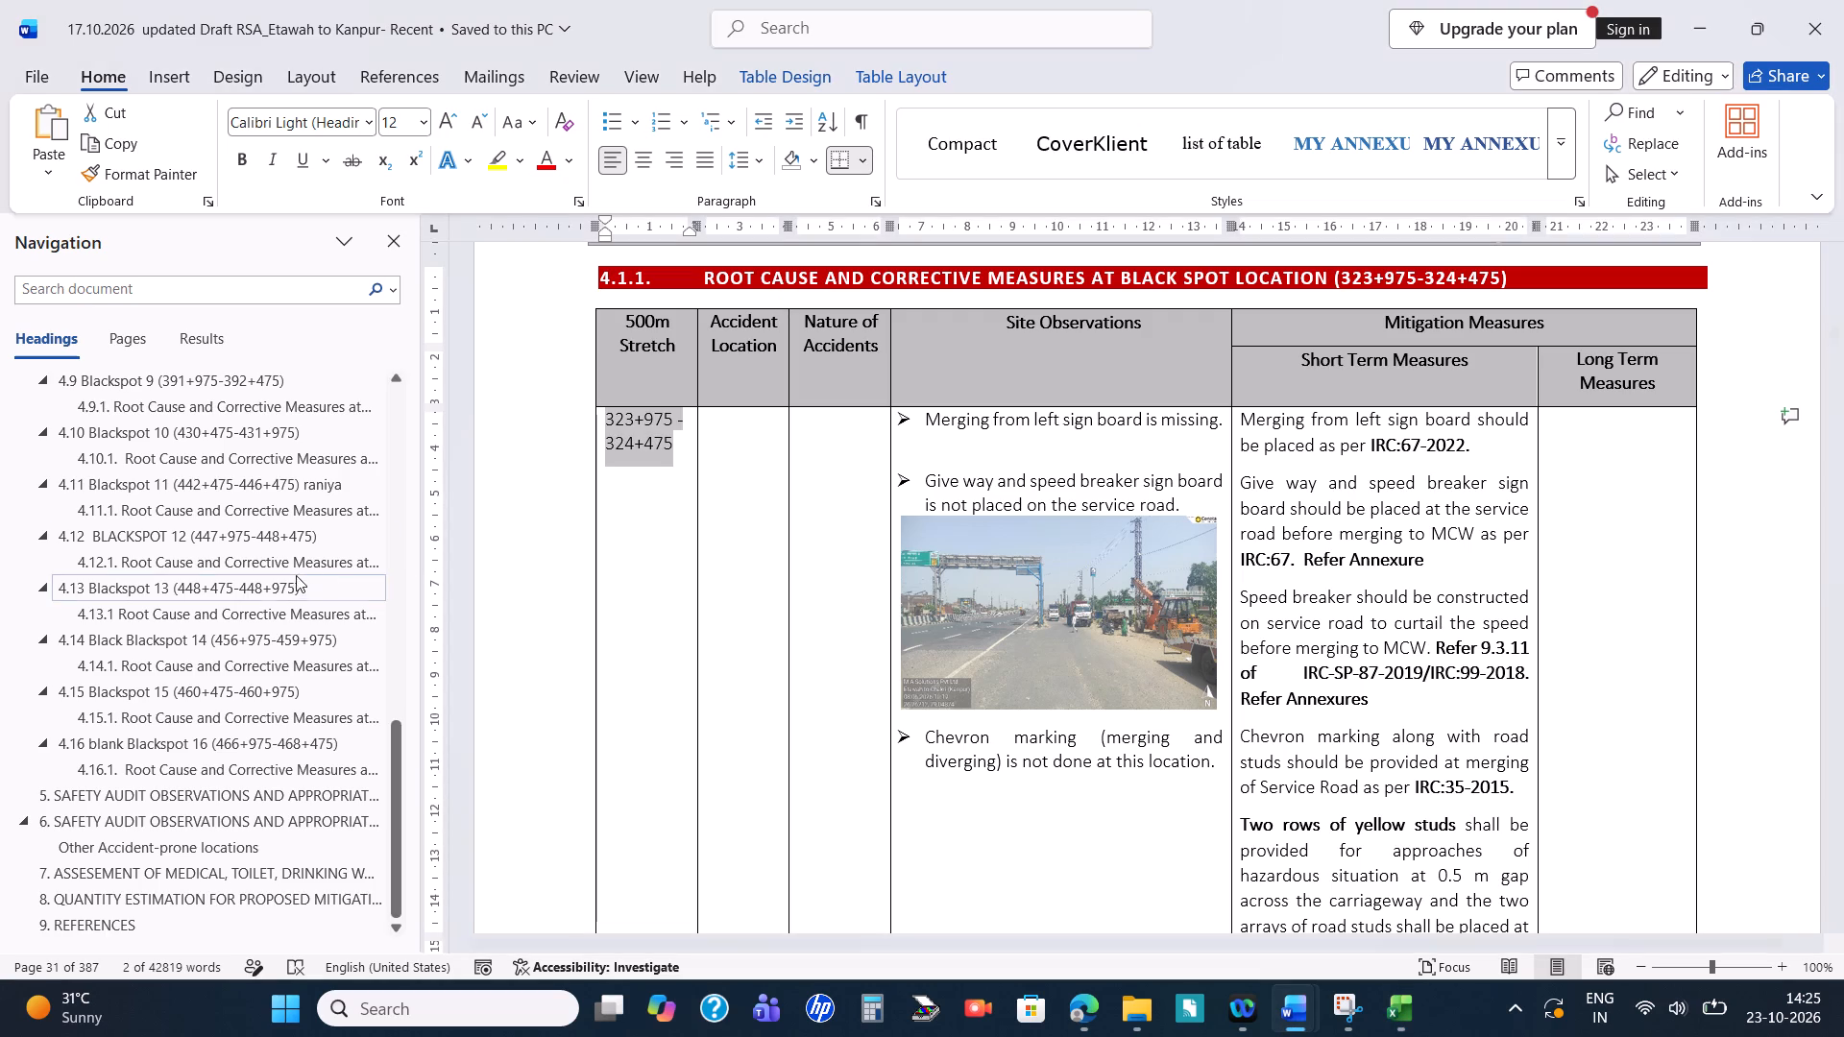
scroll(231, 452, up, 8)
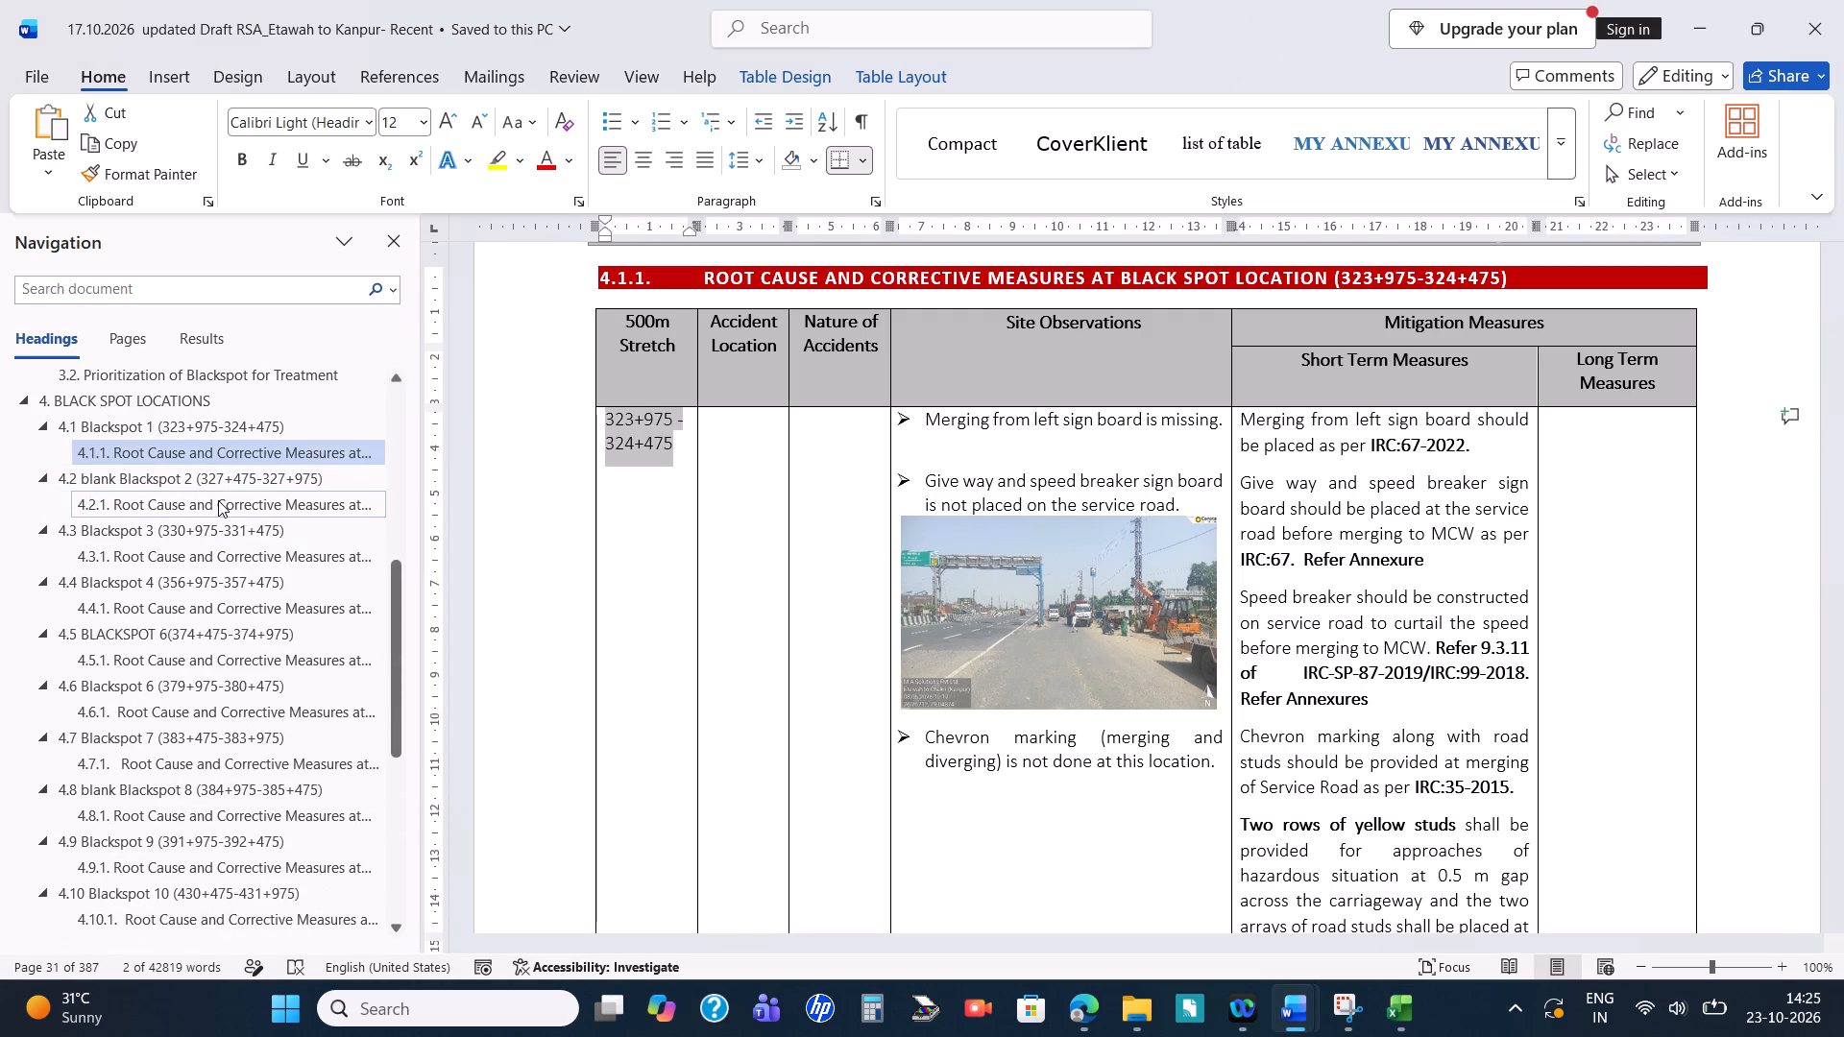
click(218, 500)
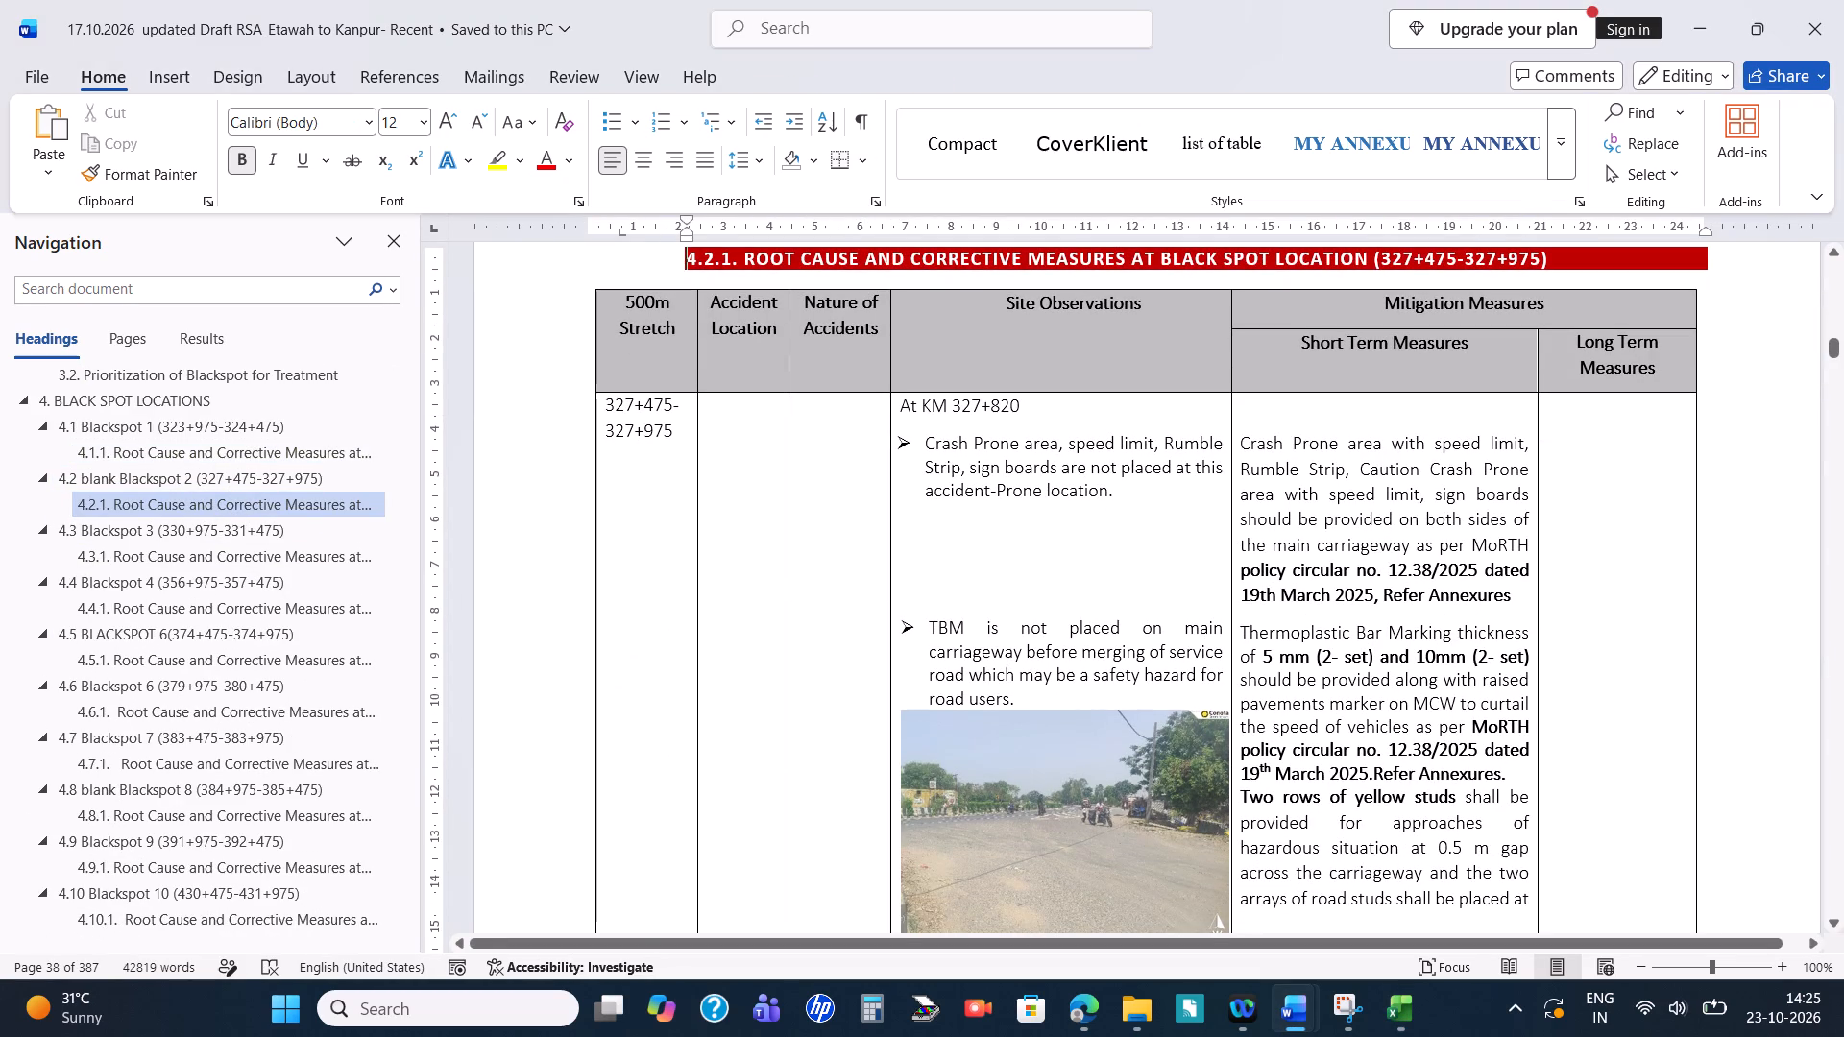
drag(672, 428, 605, 411)
key(ctrl+c)
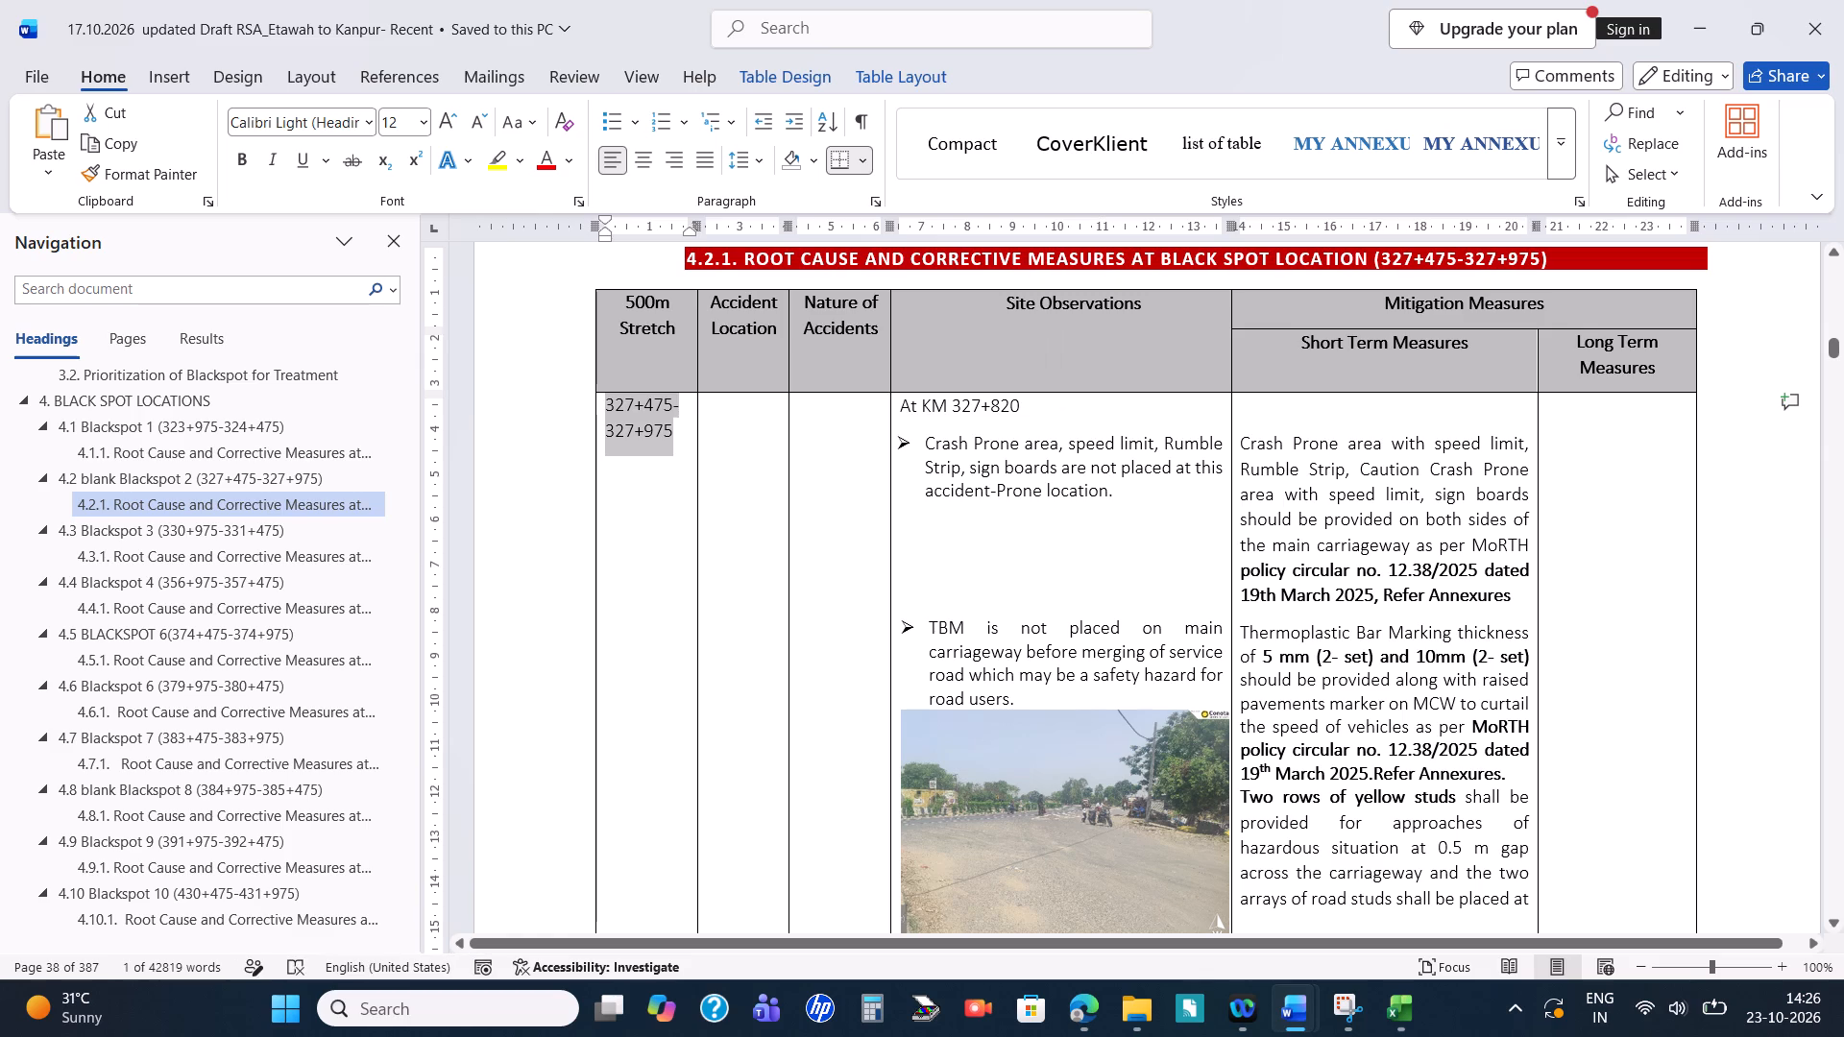
key(alt+Tab)
click(377, 302)
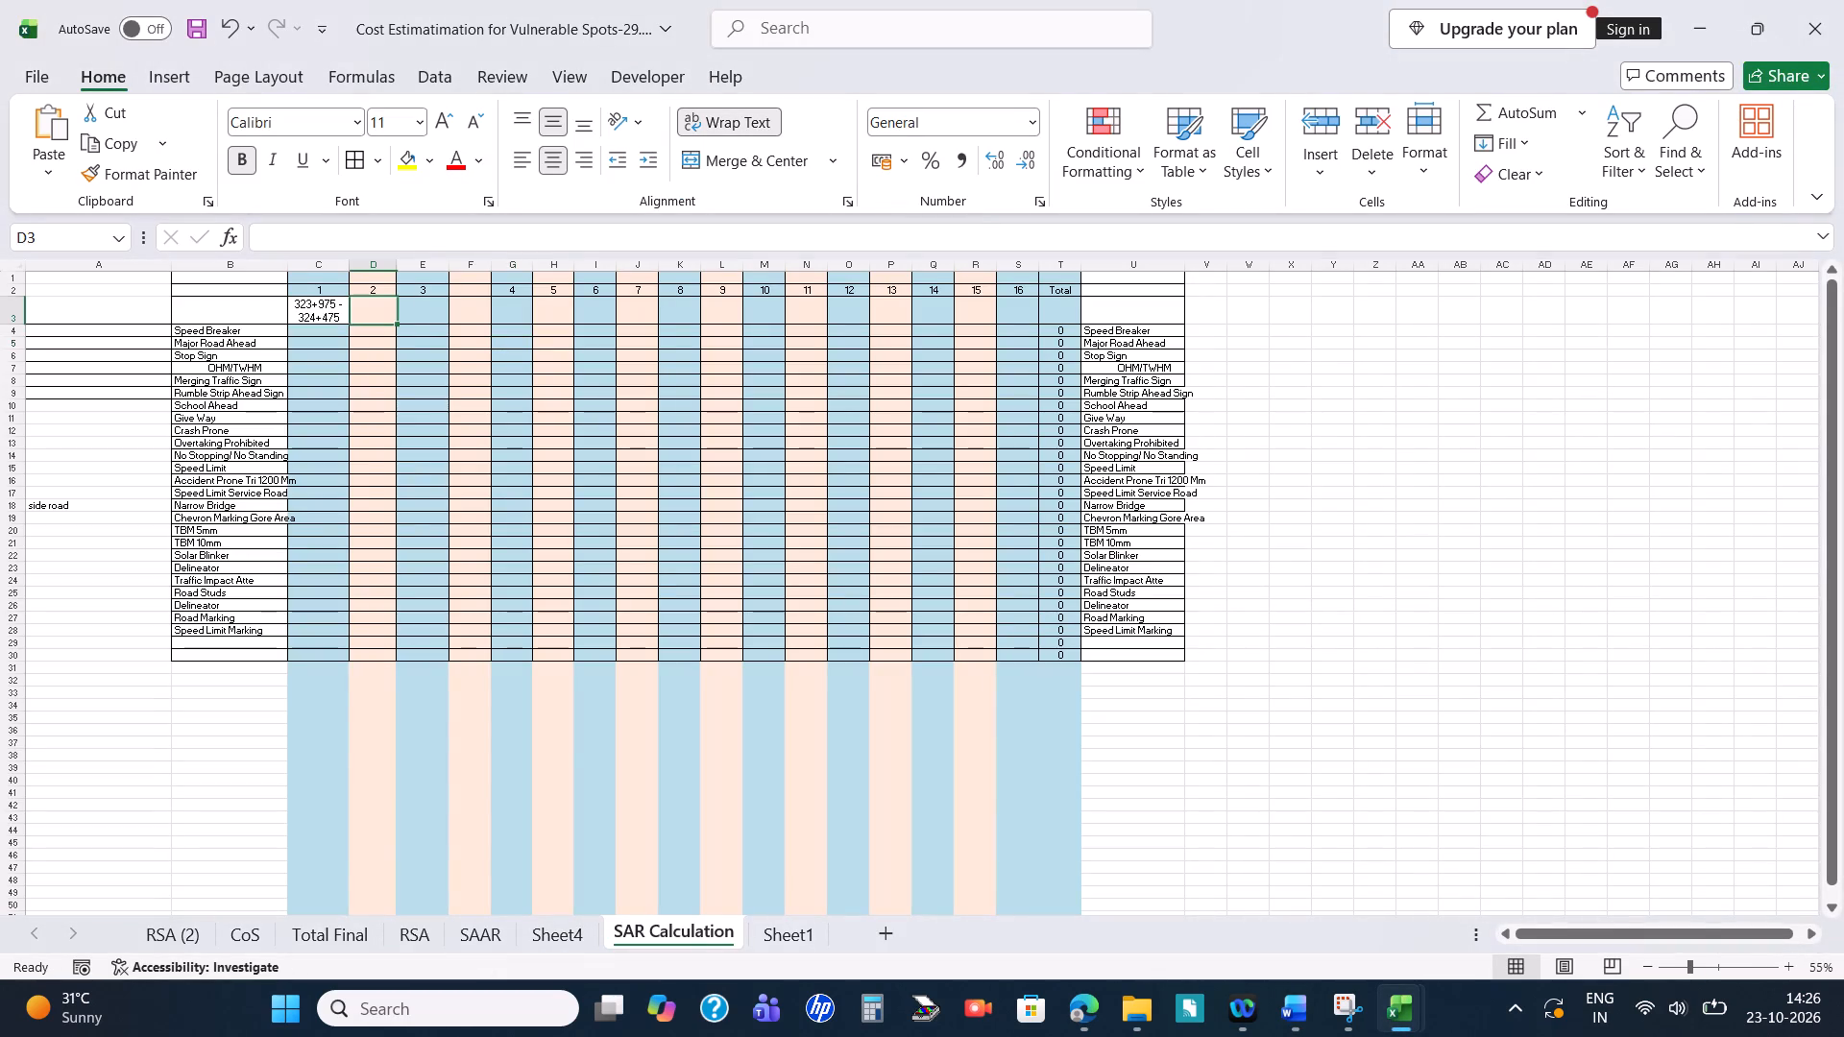
key(ctrl+v)
click(710, 114)
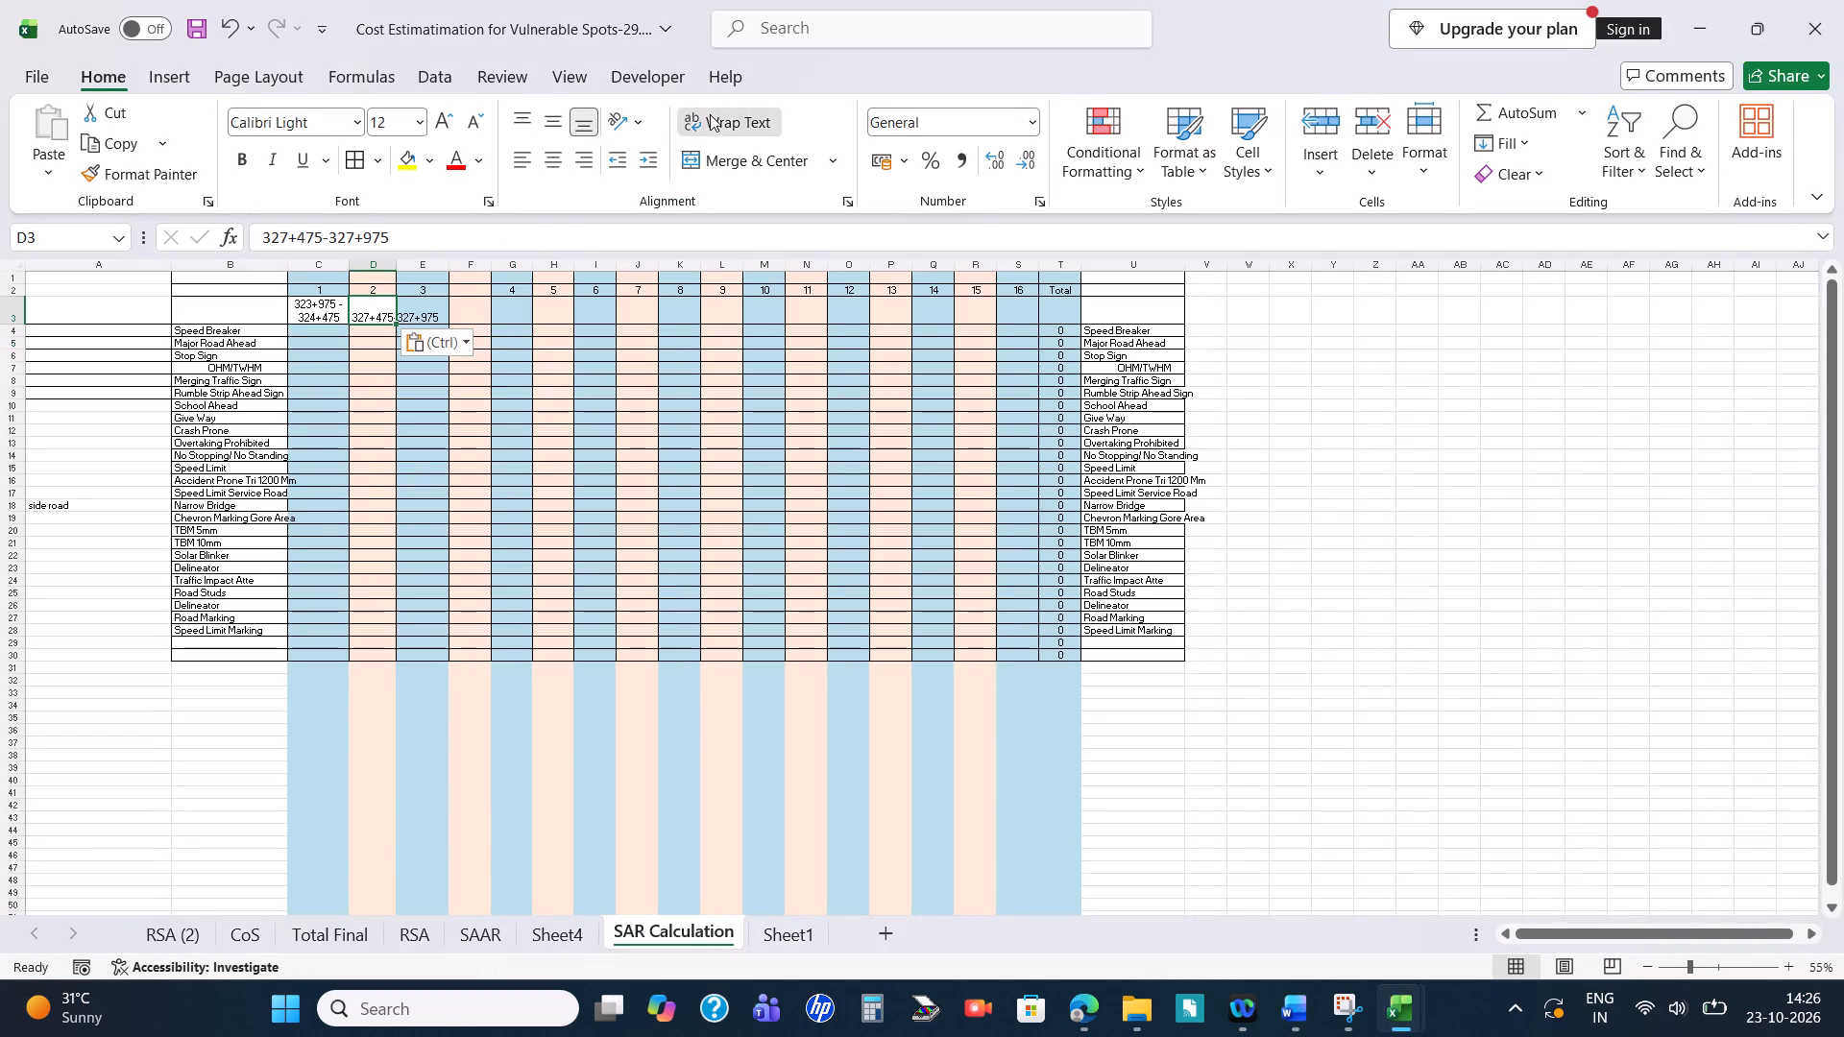
Turn on text wrapping for the remaining empty chainage cells in row 3, E3 to S3.
drag(427, 311, 1001, 305)
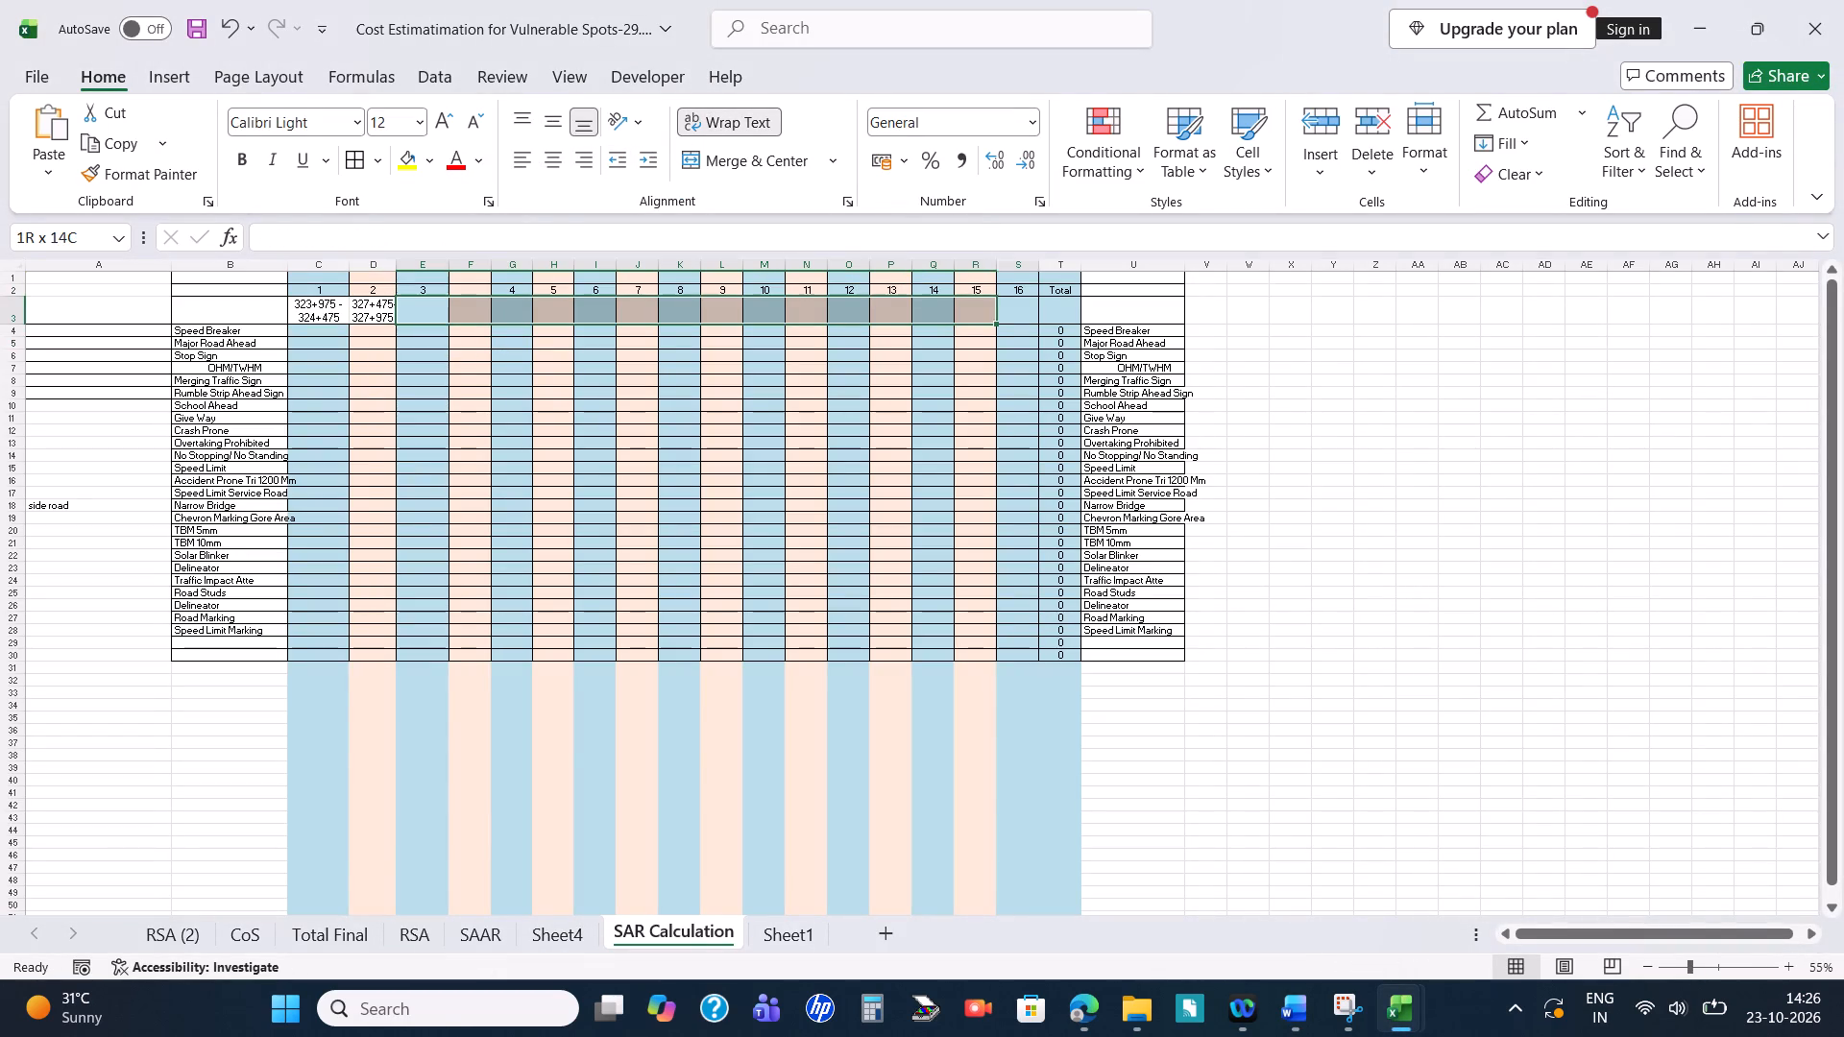
drag(1001, 305, 1016, 309)
click(733, 127)
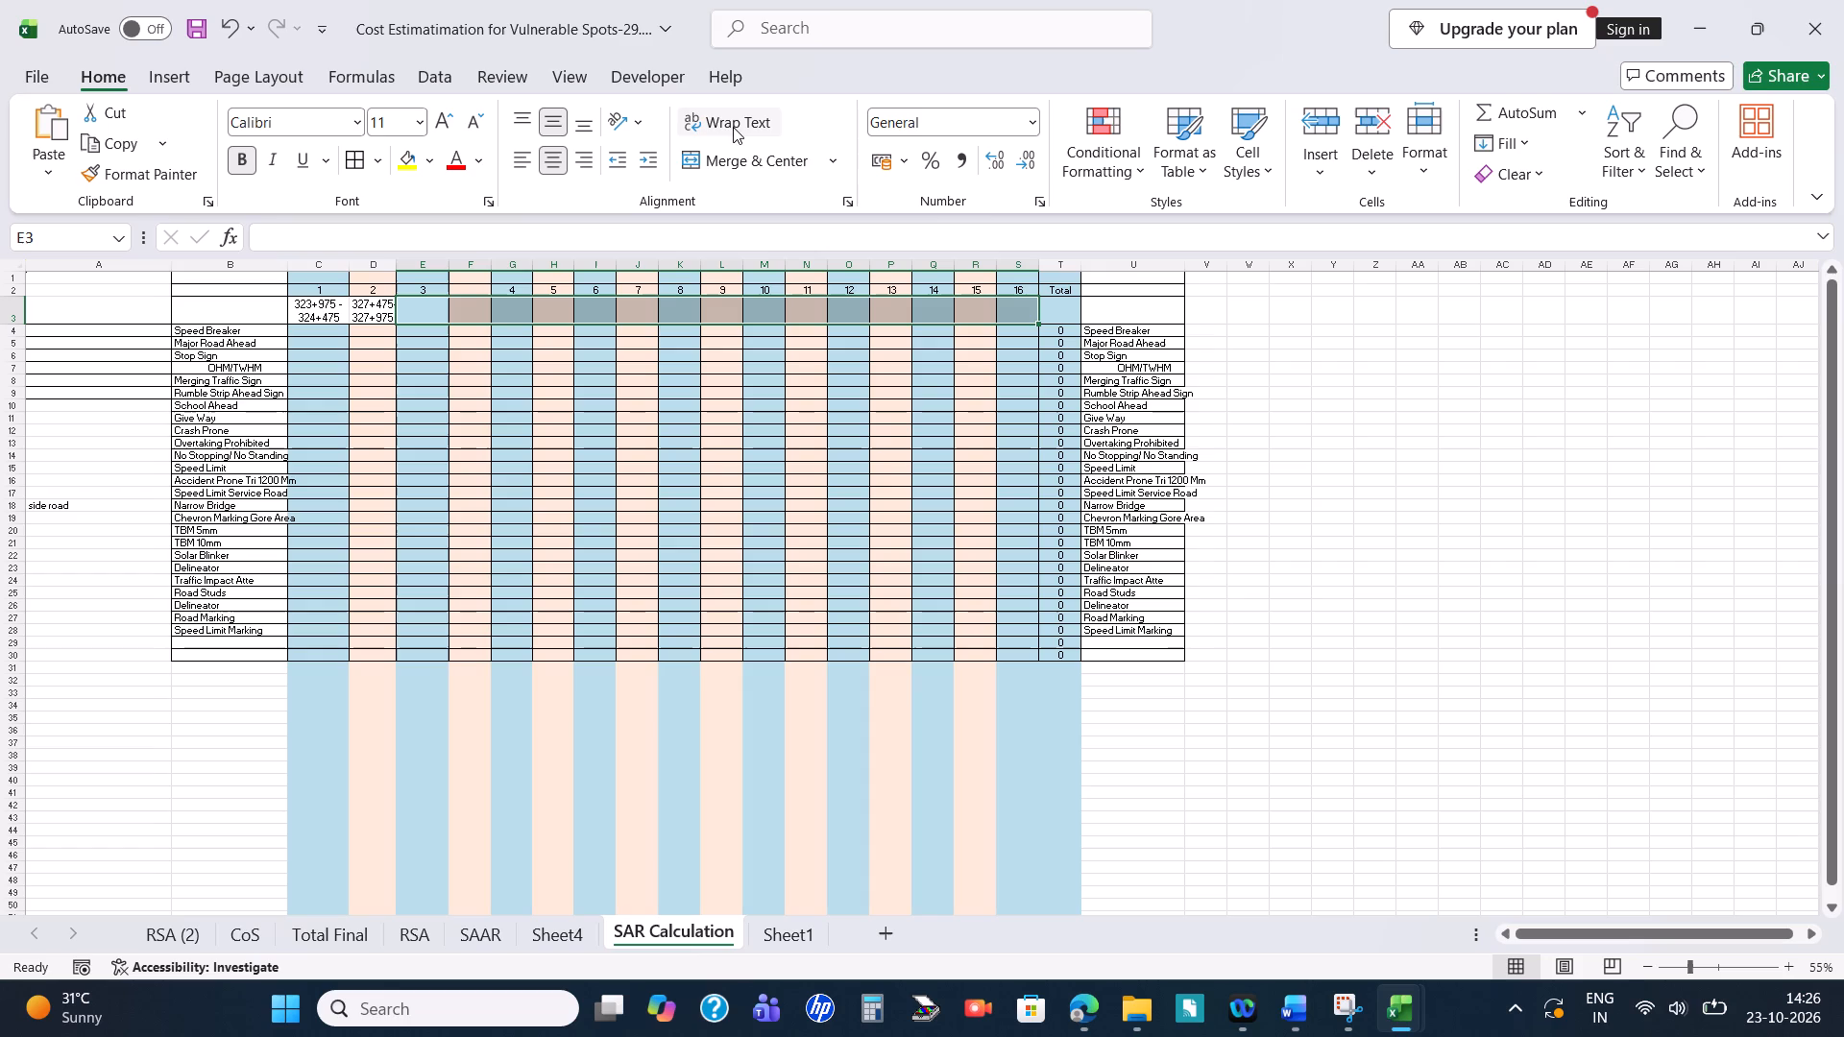
click(740, 119)
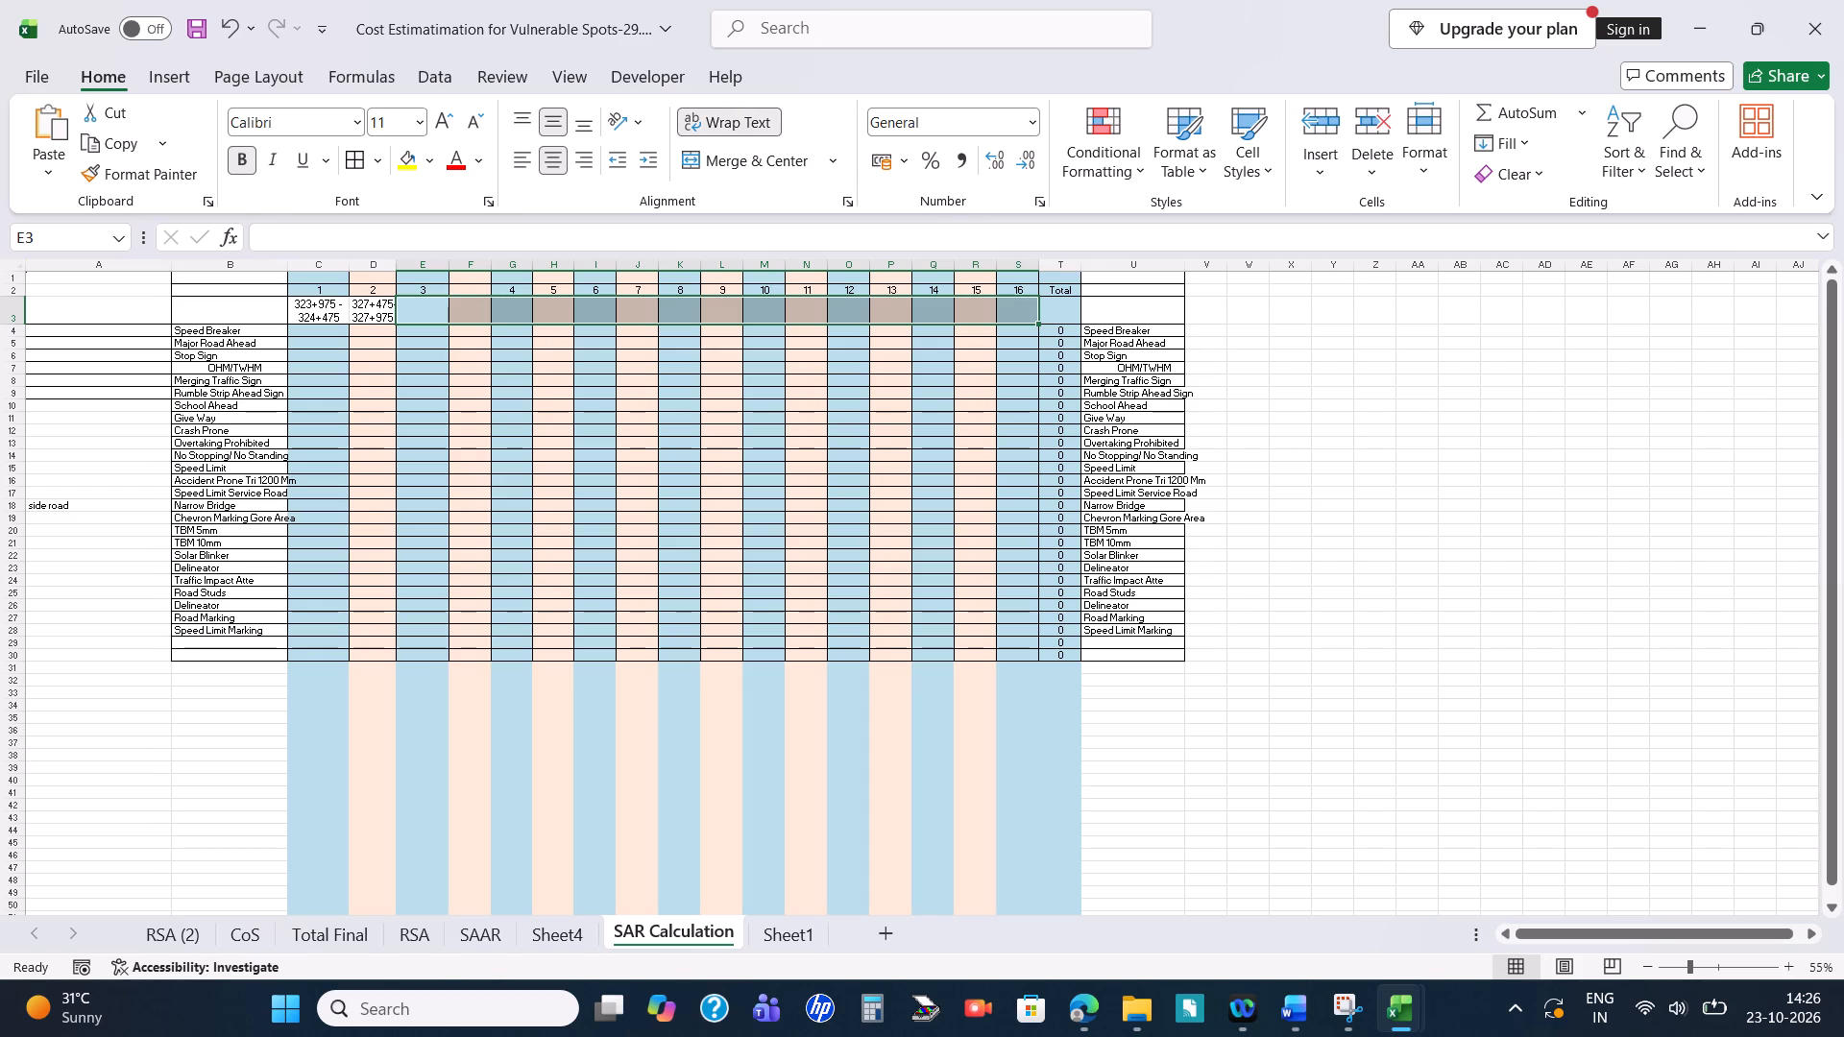
Copy blackspot 3's stretch, 330+975 - 331+475, from report section 4.3.1 in Word into E3 of SAR Calculation and wrap its text.
key(alt+Tab)
key(alt+Tab)
key(alt+Tab)
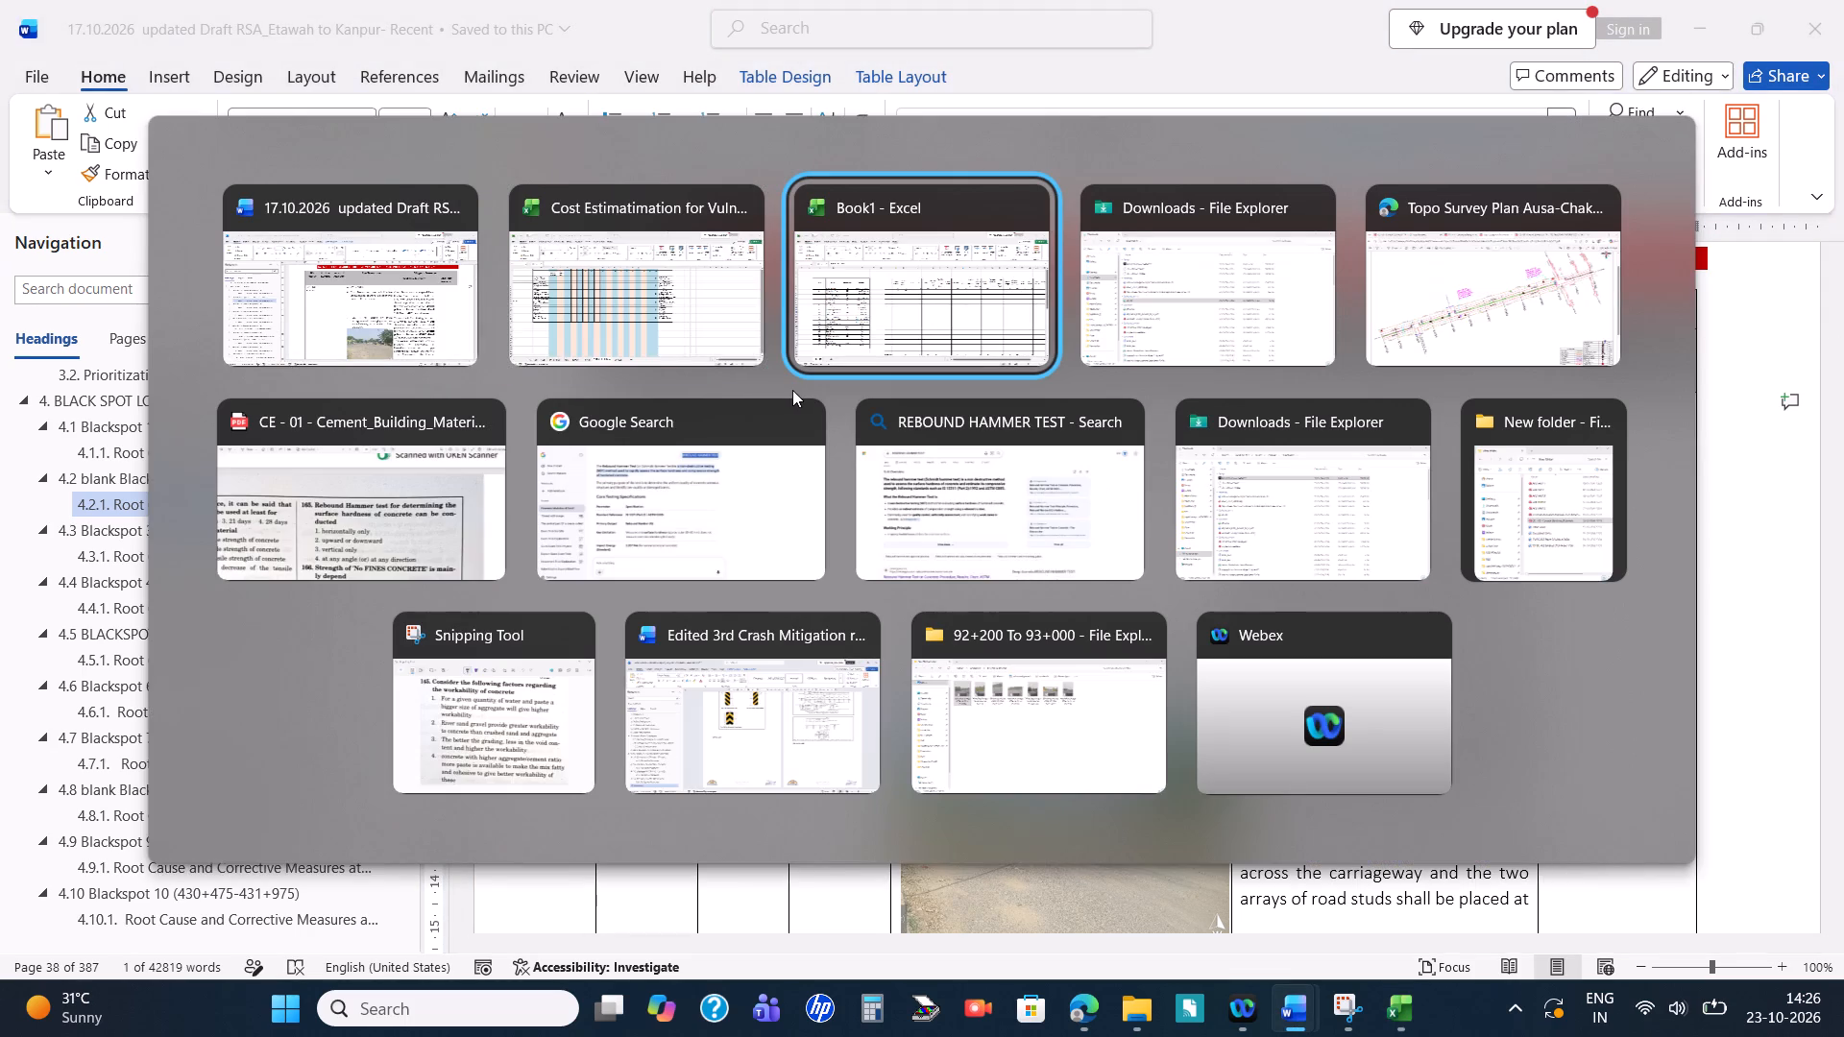
alt+click(641, 307)
key(alt+Tab)
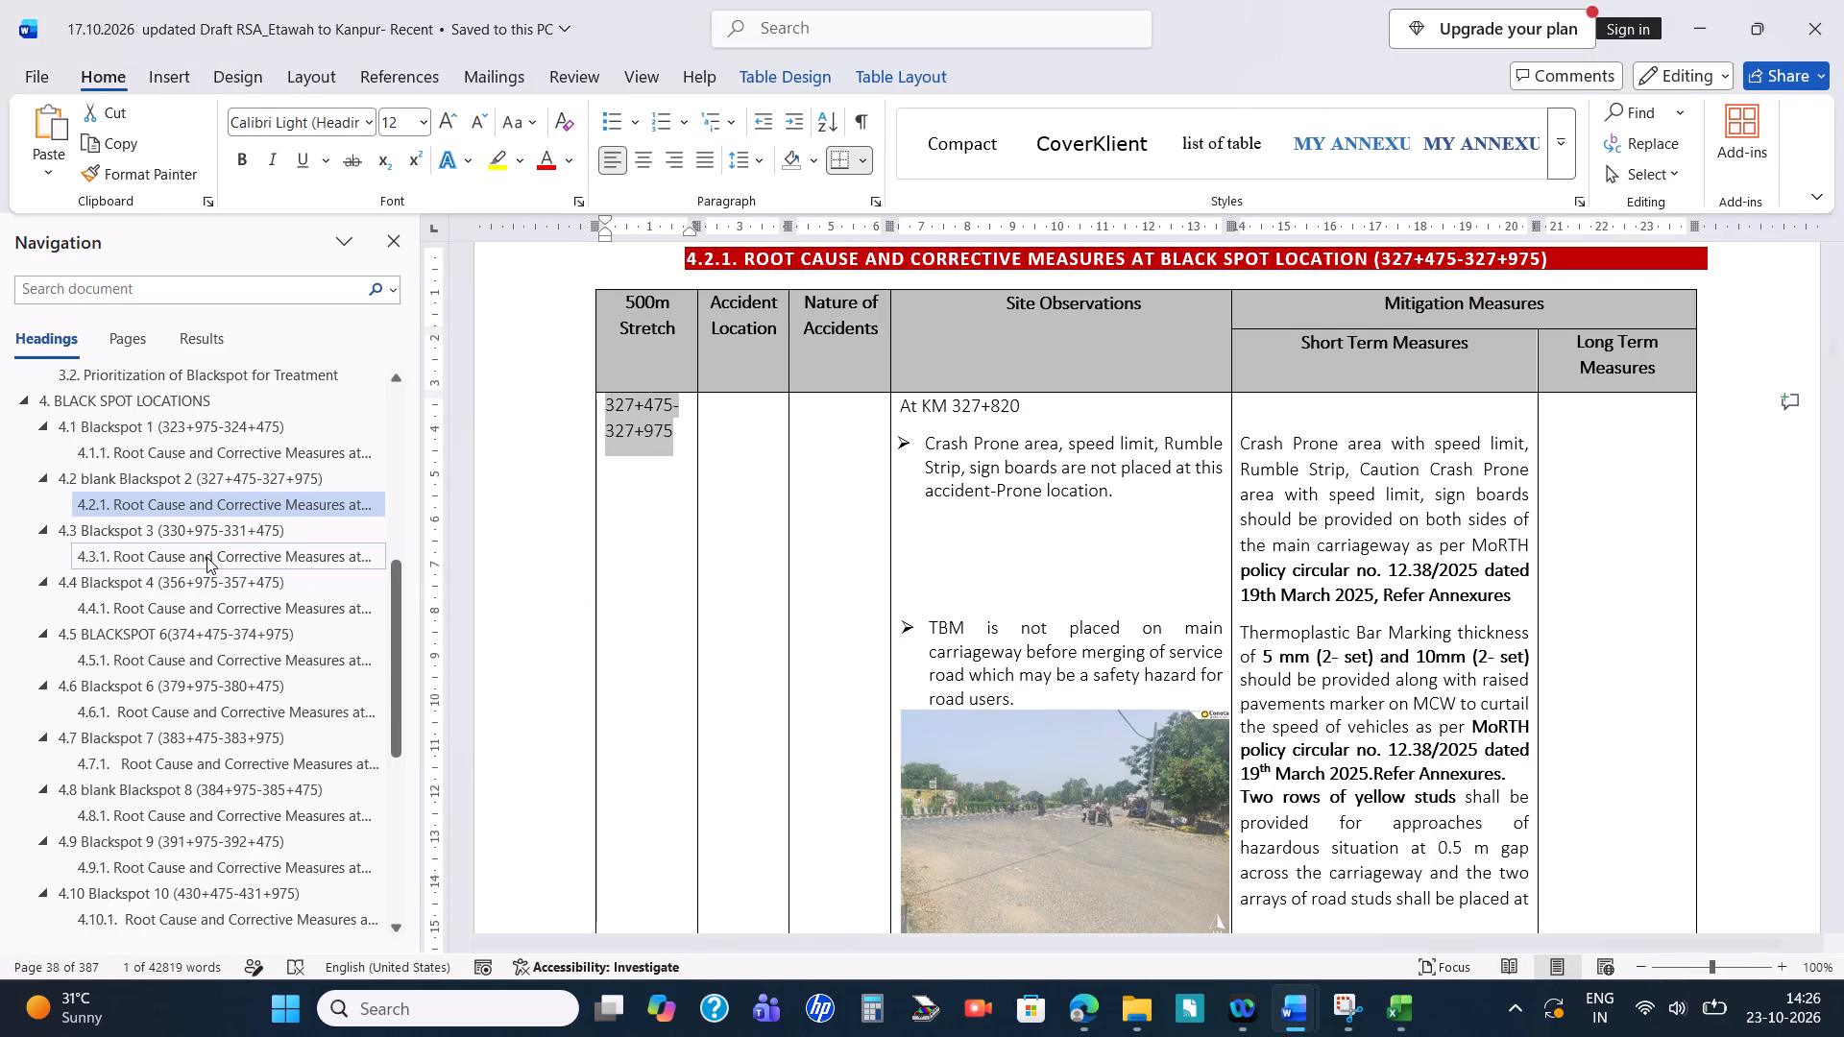
click(206, 557)
drag(680, 421, 642, 407)
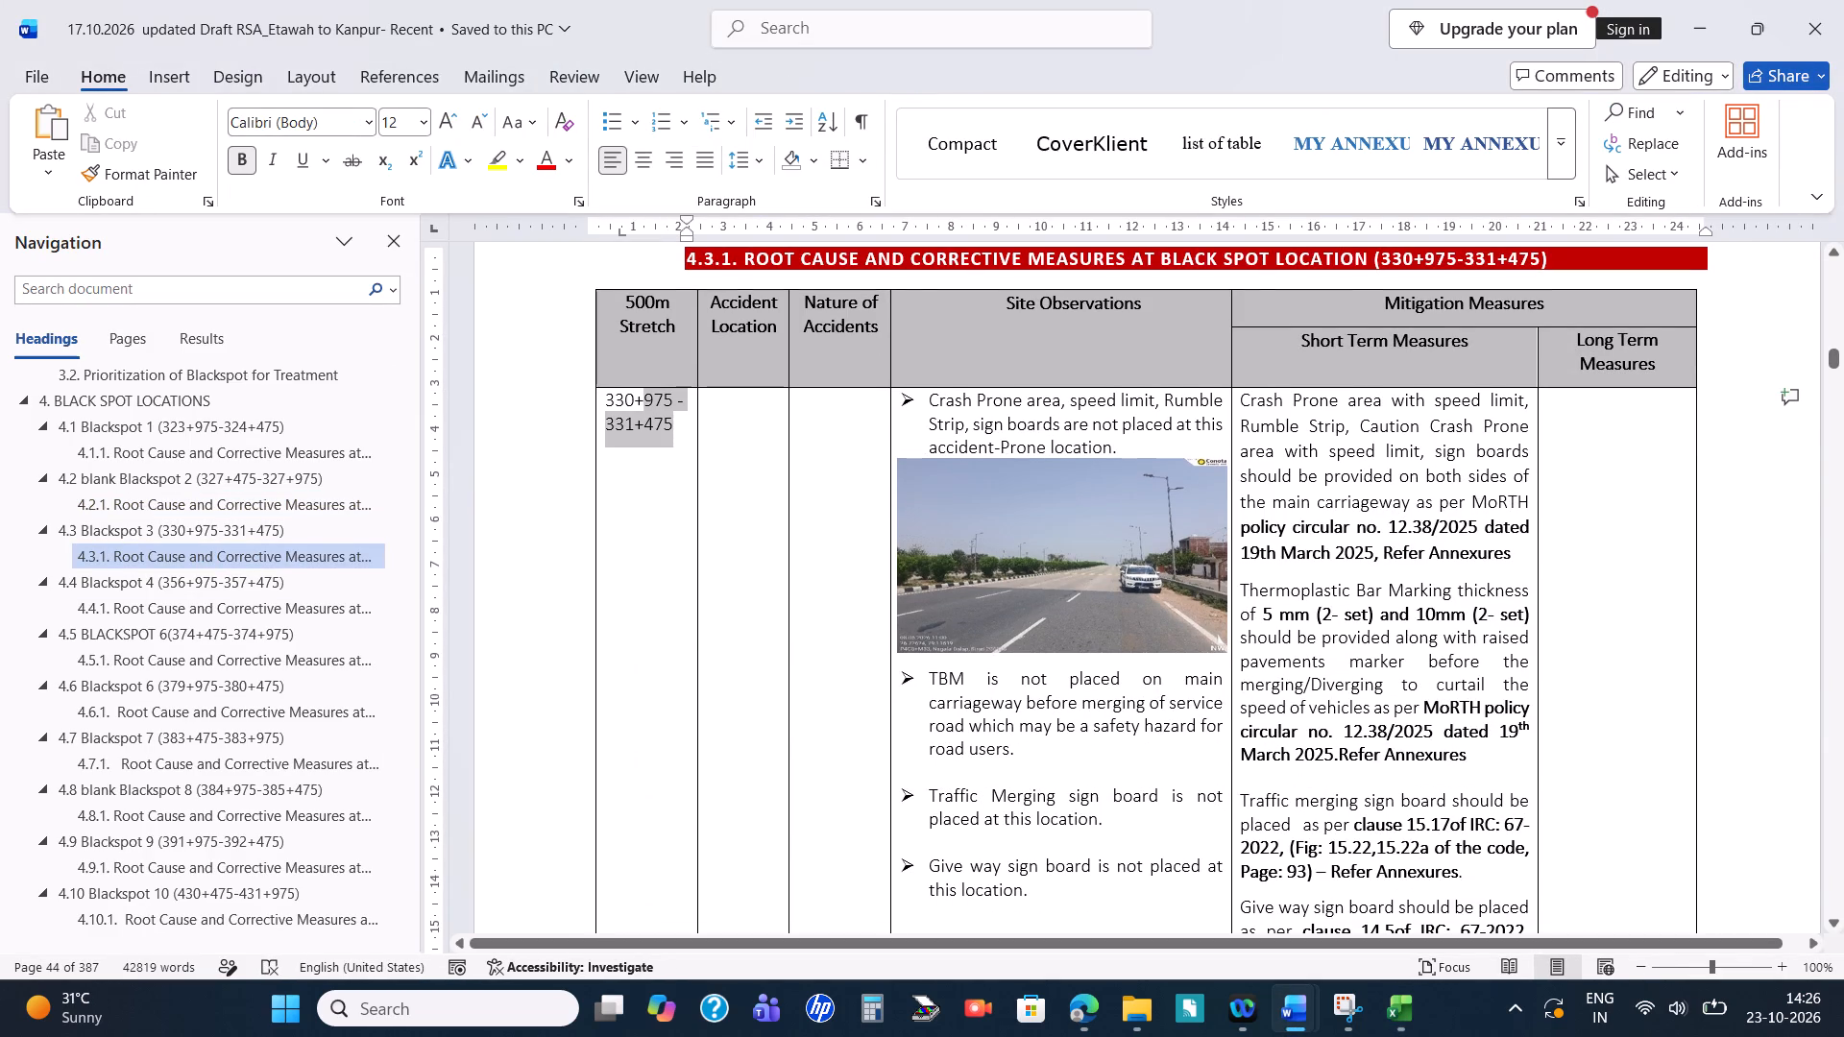
drag(642, 407, 615, 399)
key(ctrl+c)
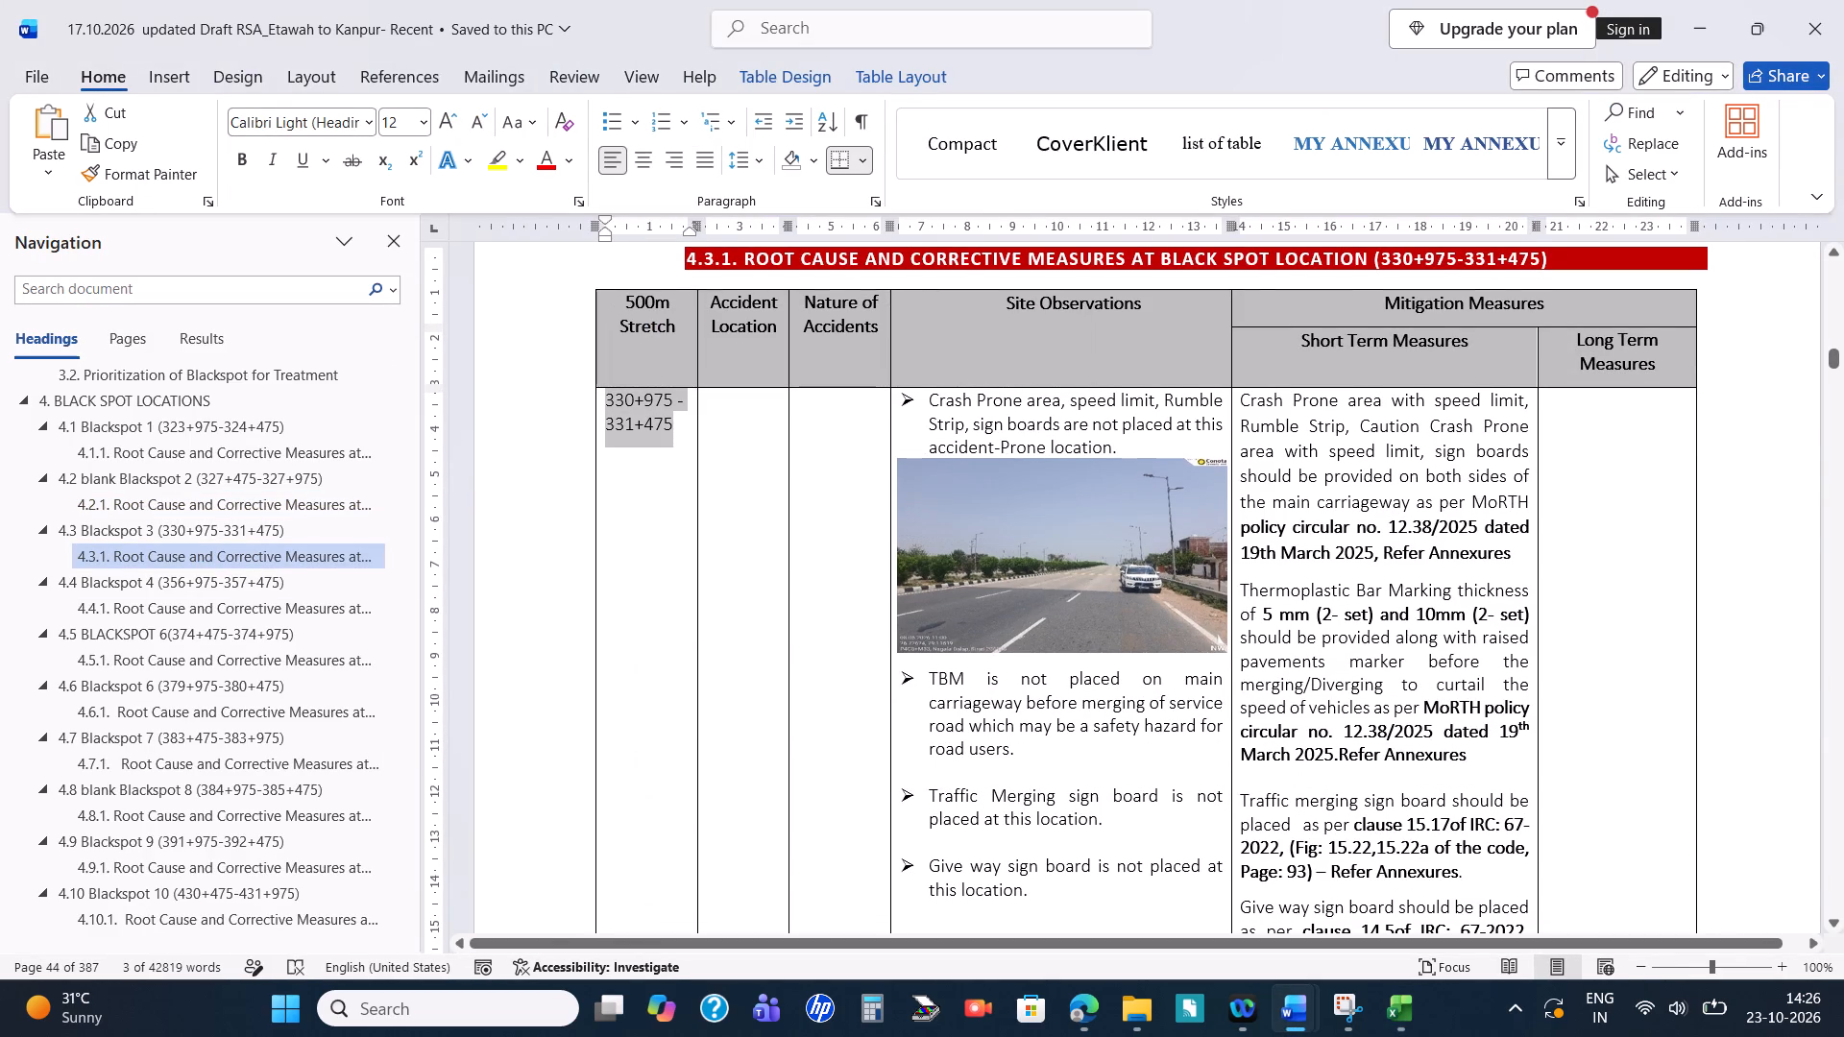
key(alt+Tab)
click(415, 318)
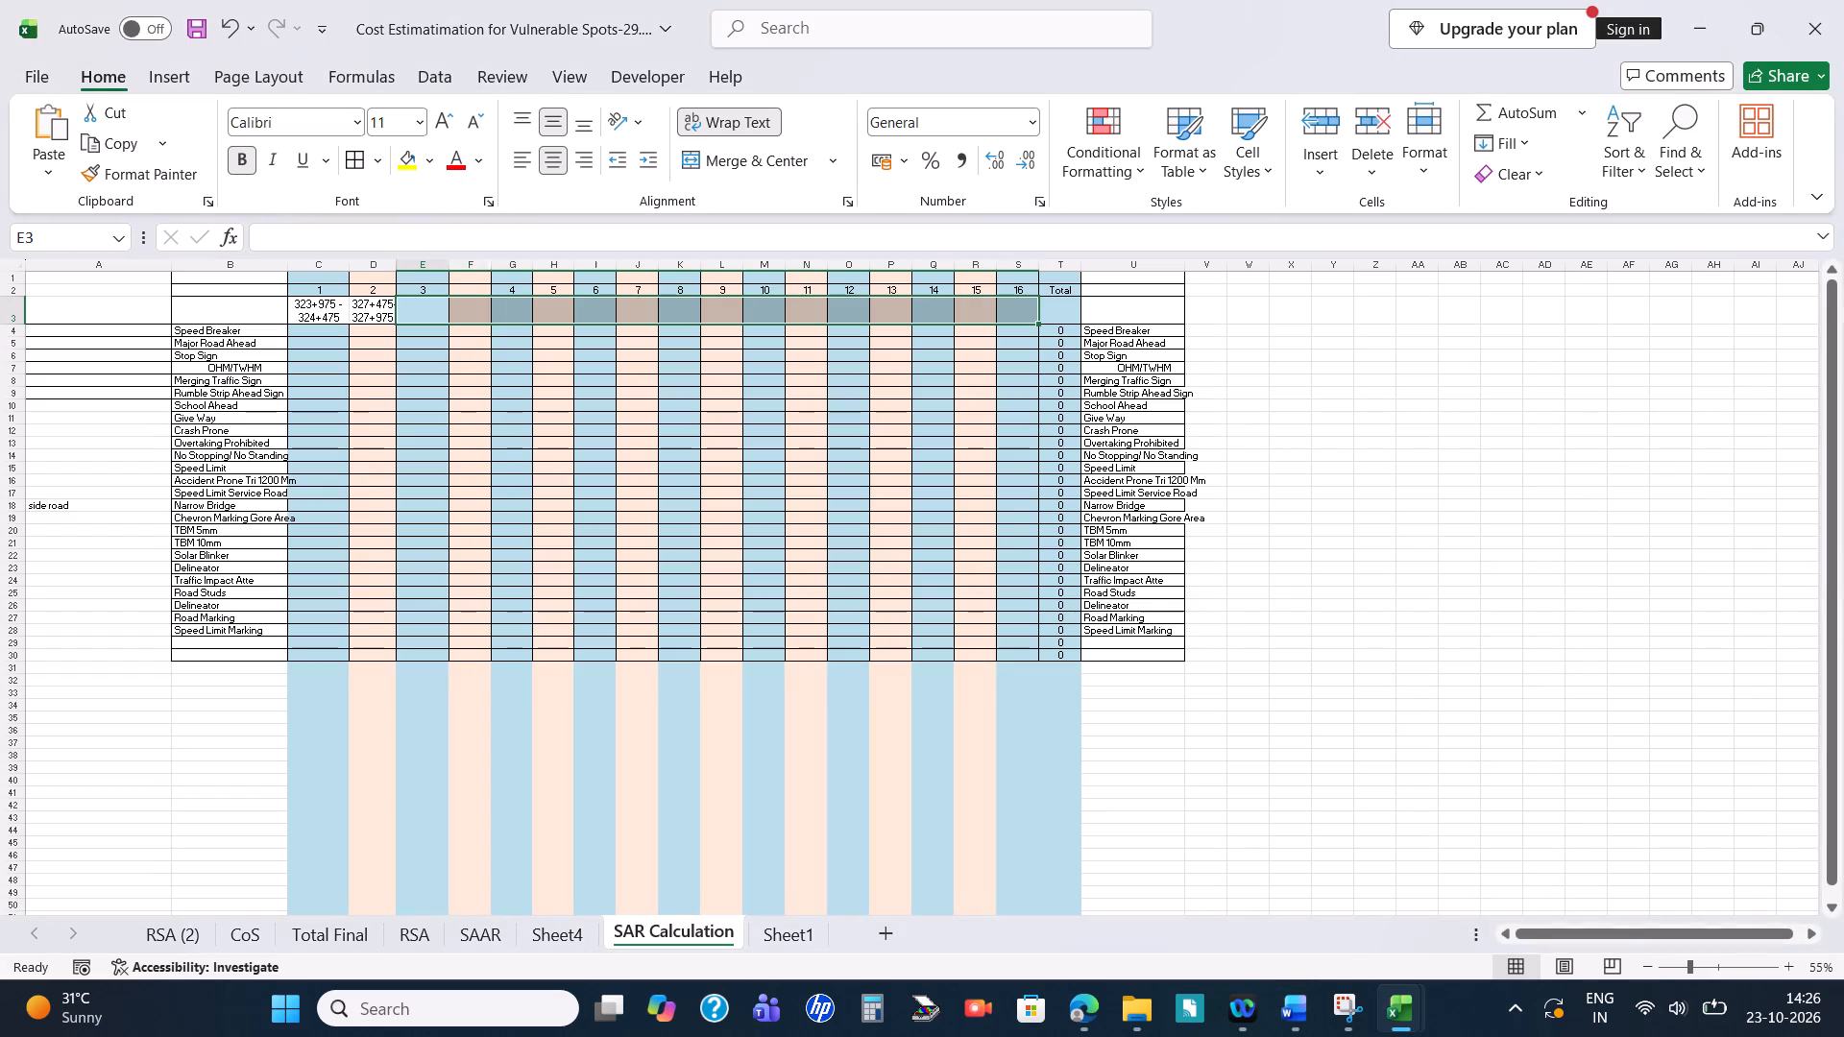
key(ctrl+v)
key(alt+Tab)
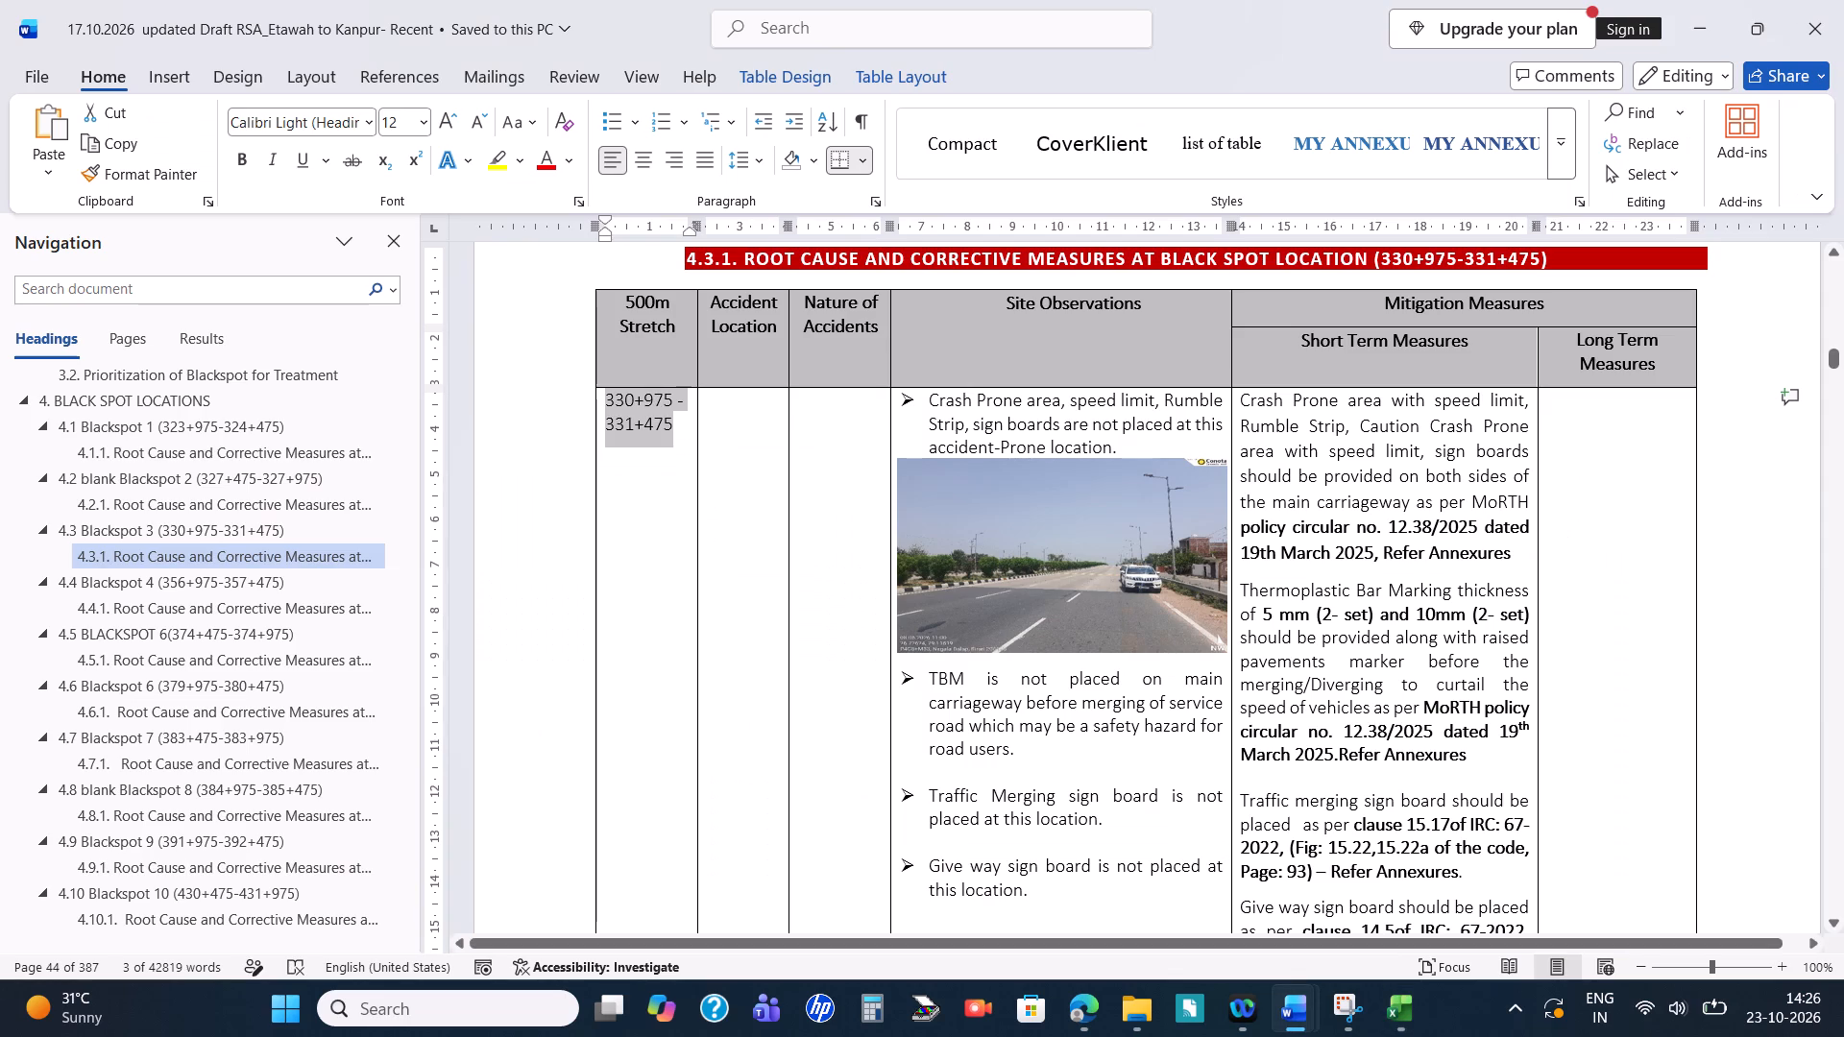
key(alt+Tab)
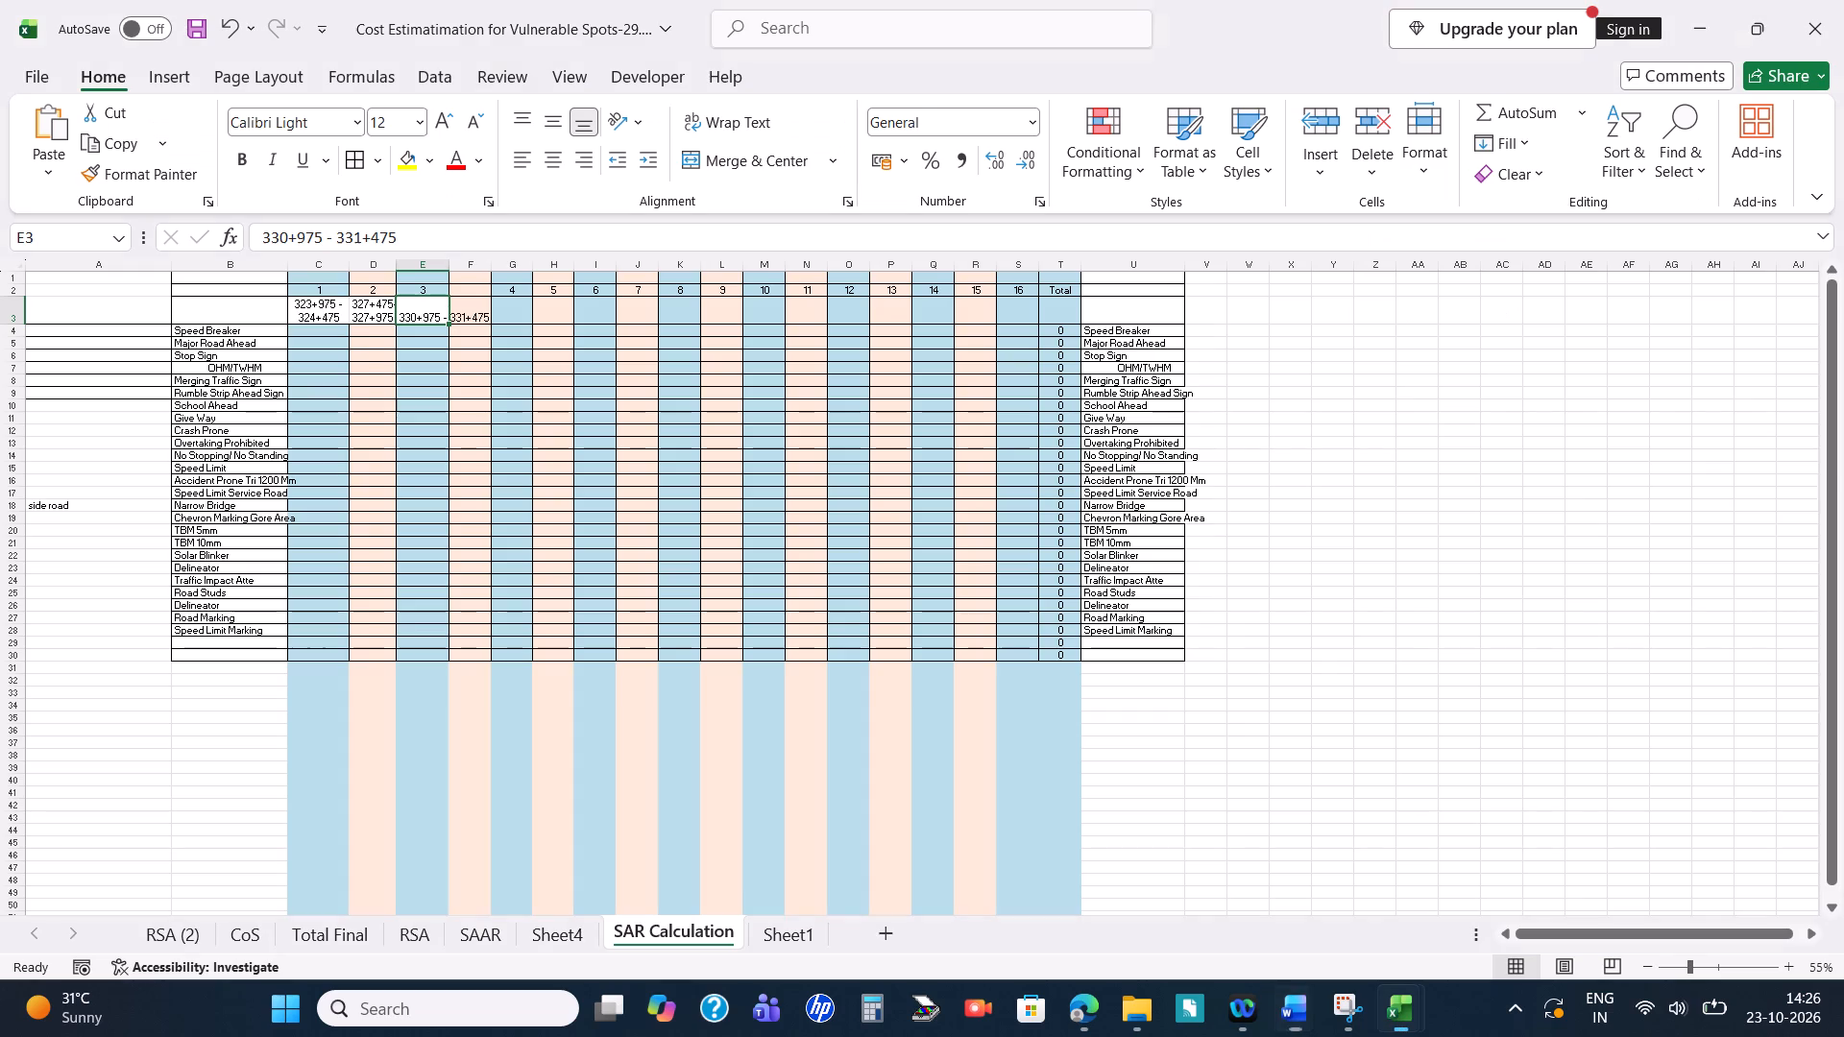
click(726, 109)
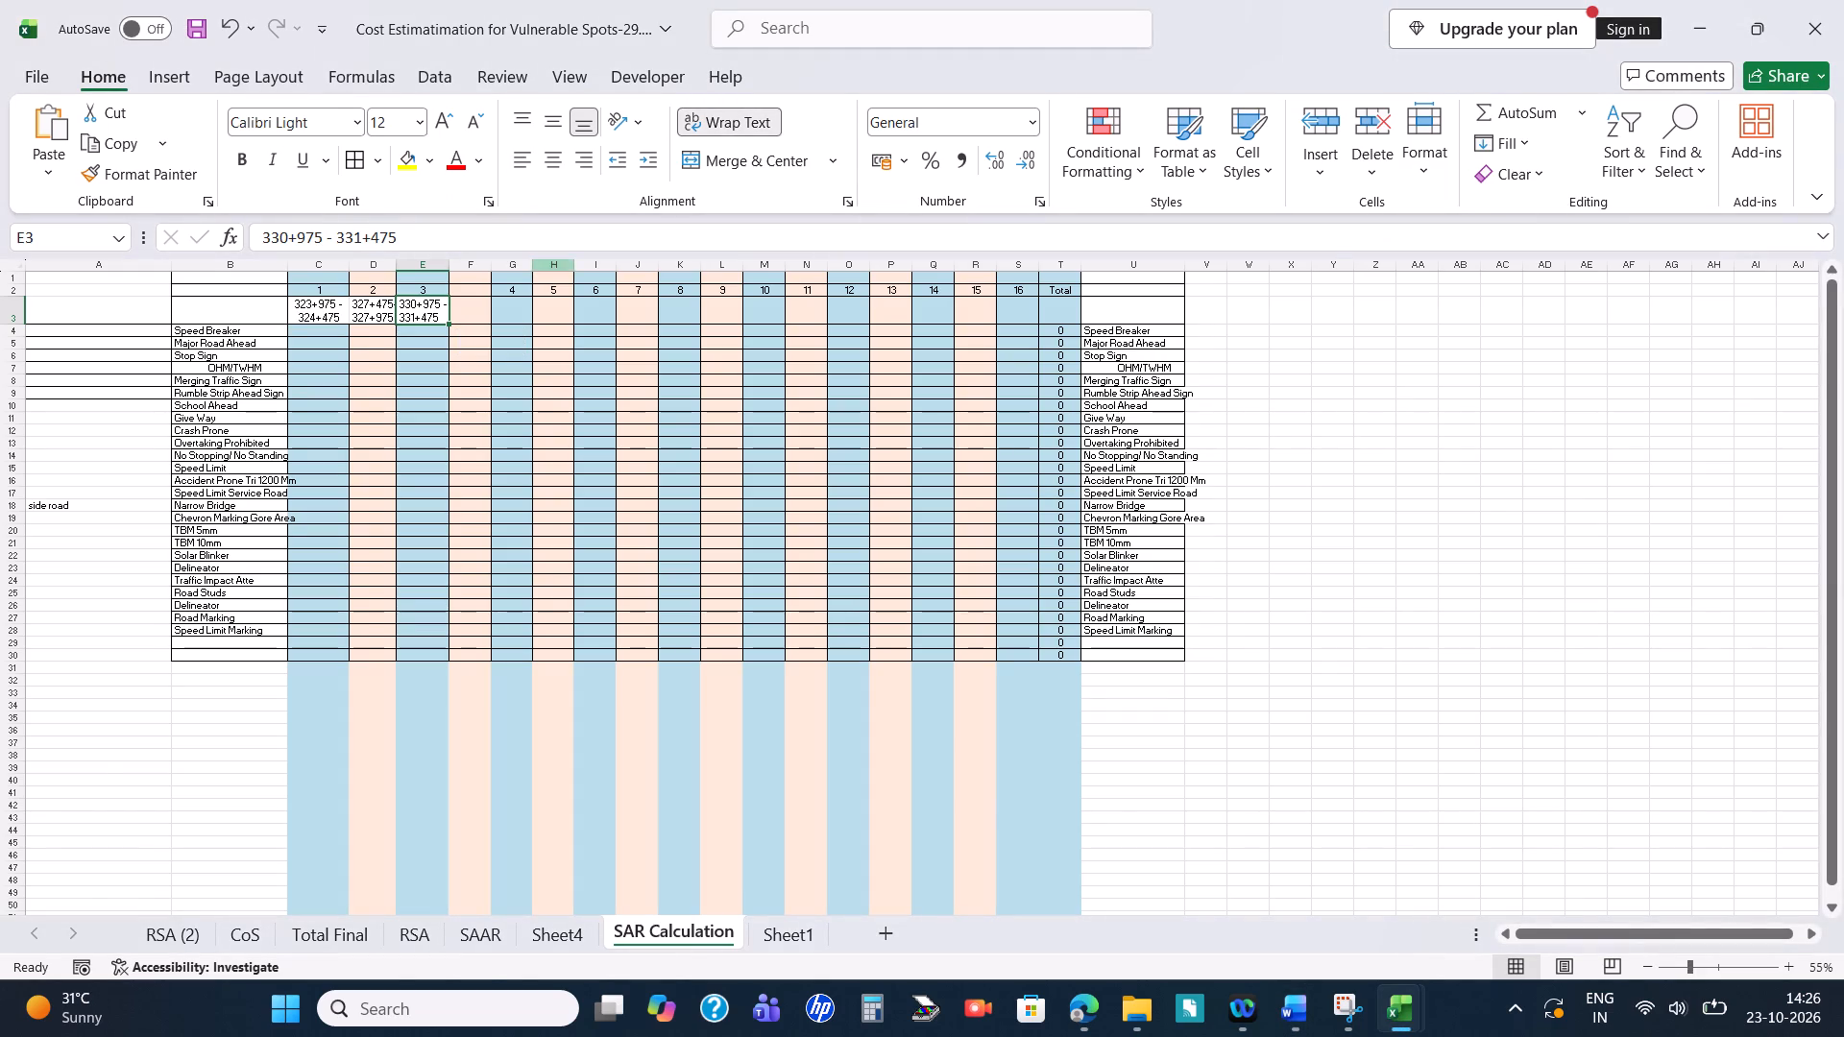
Copy blackspot 4's stretch, 356+975 to 357+475, from report section 4.4.1 in Word into G3 of SAR Calculation.
key(alt+Tab)
click(176, 602)
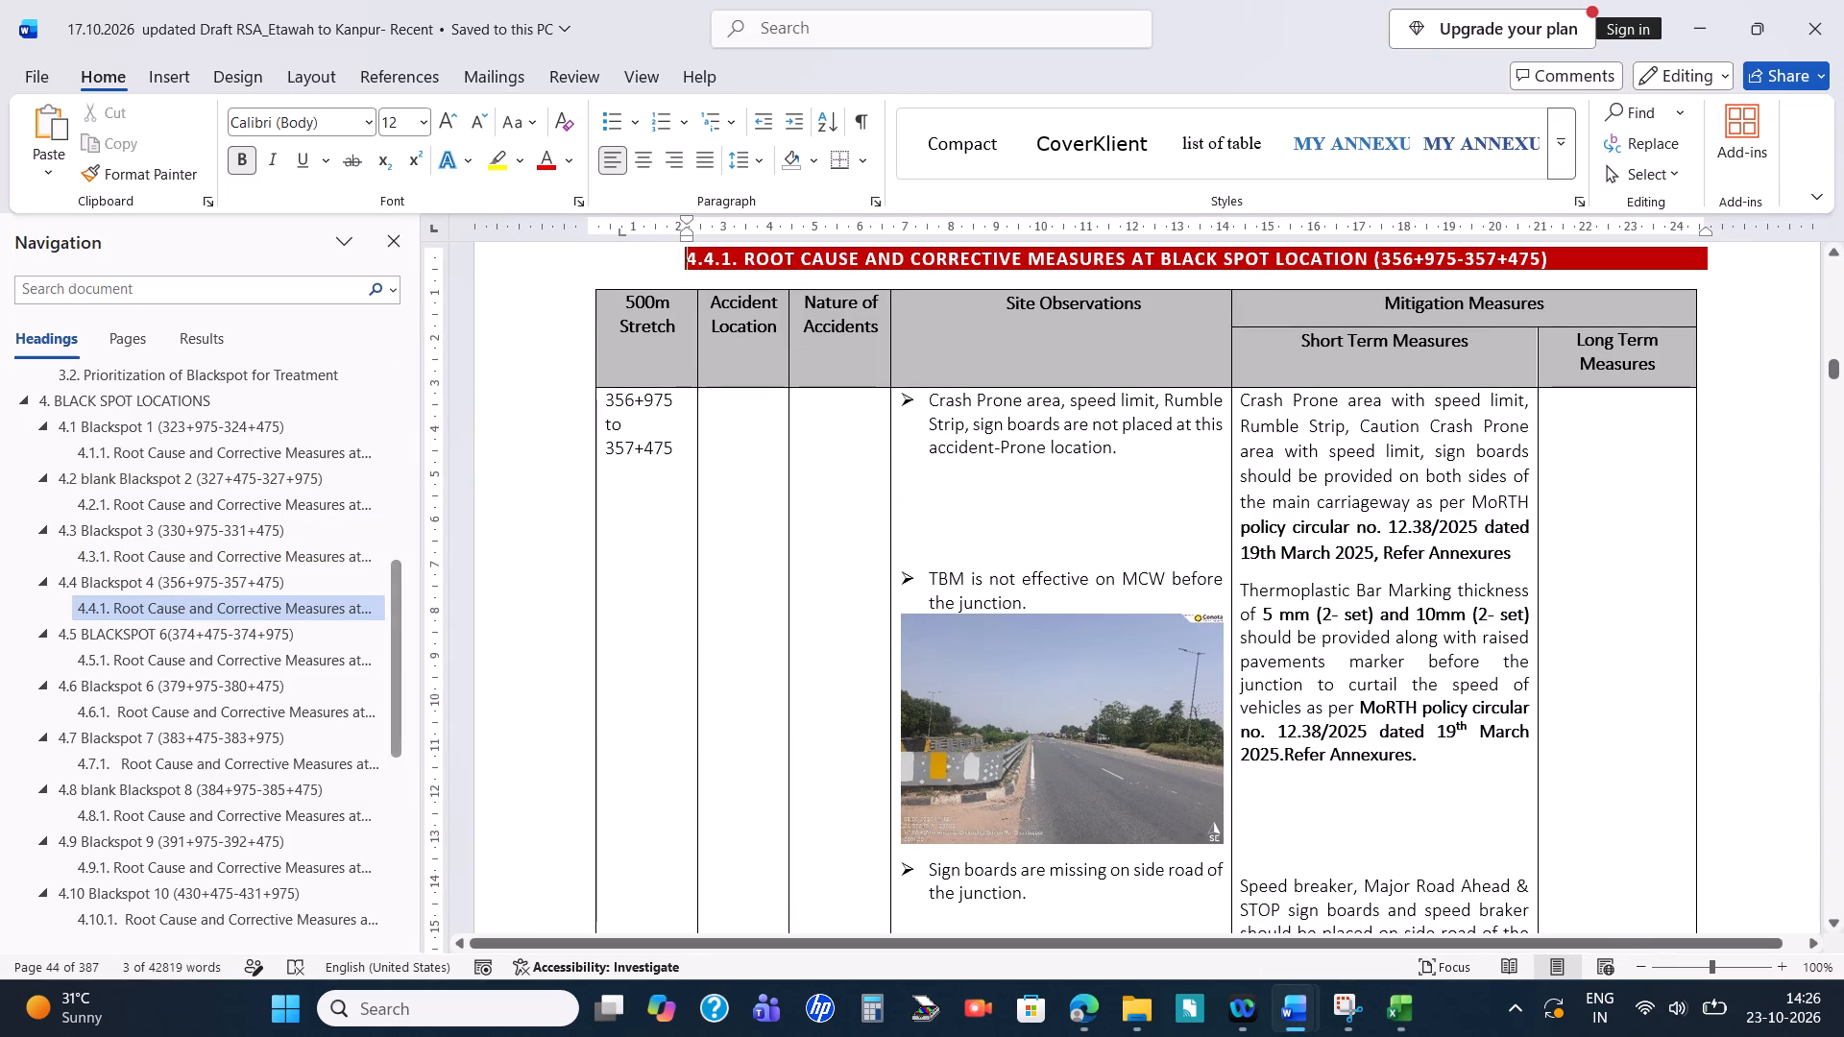
drag(688, 454, 635, 398)
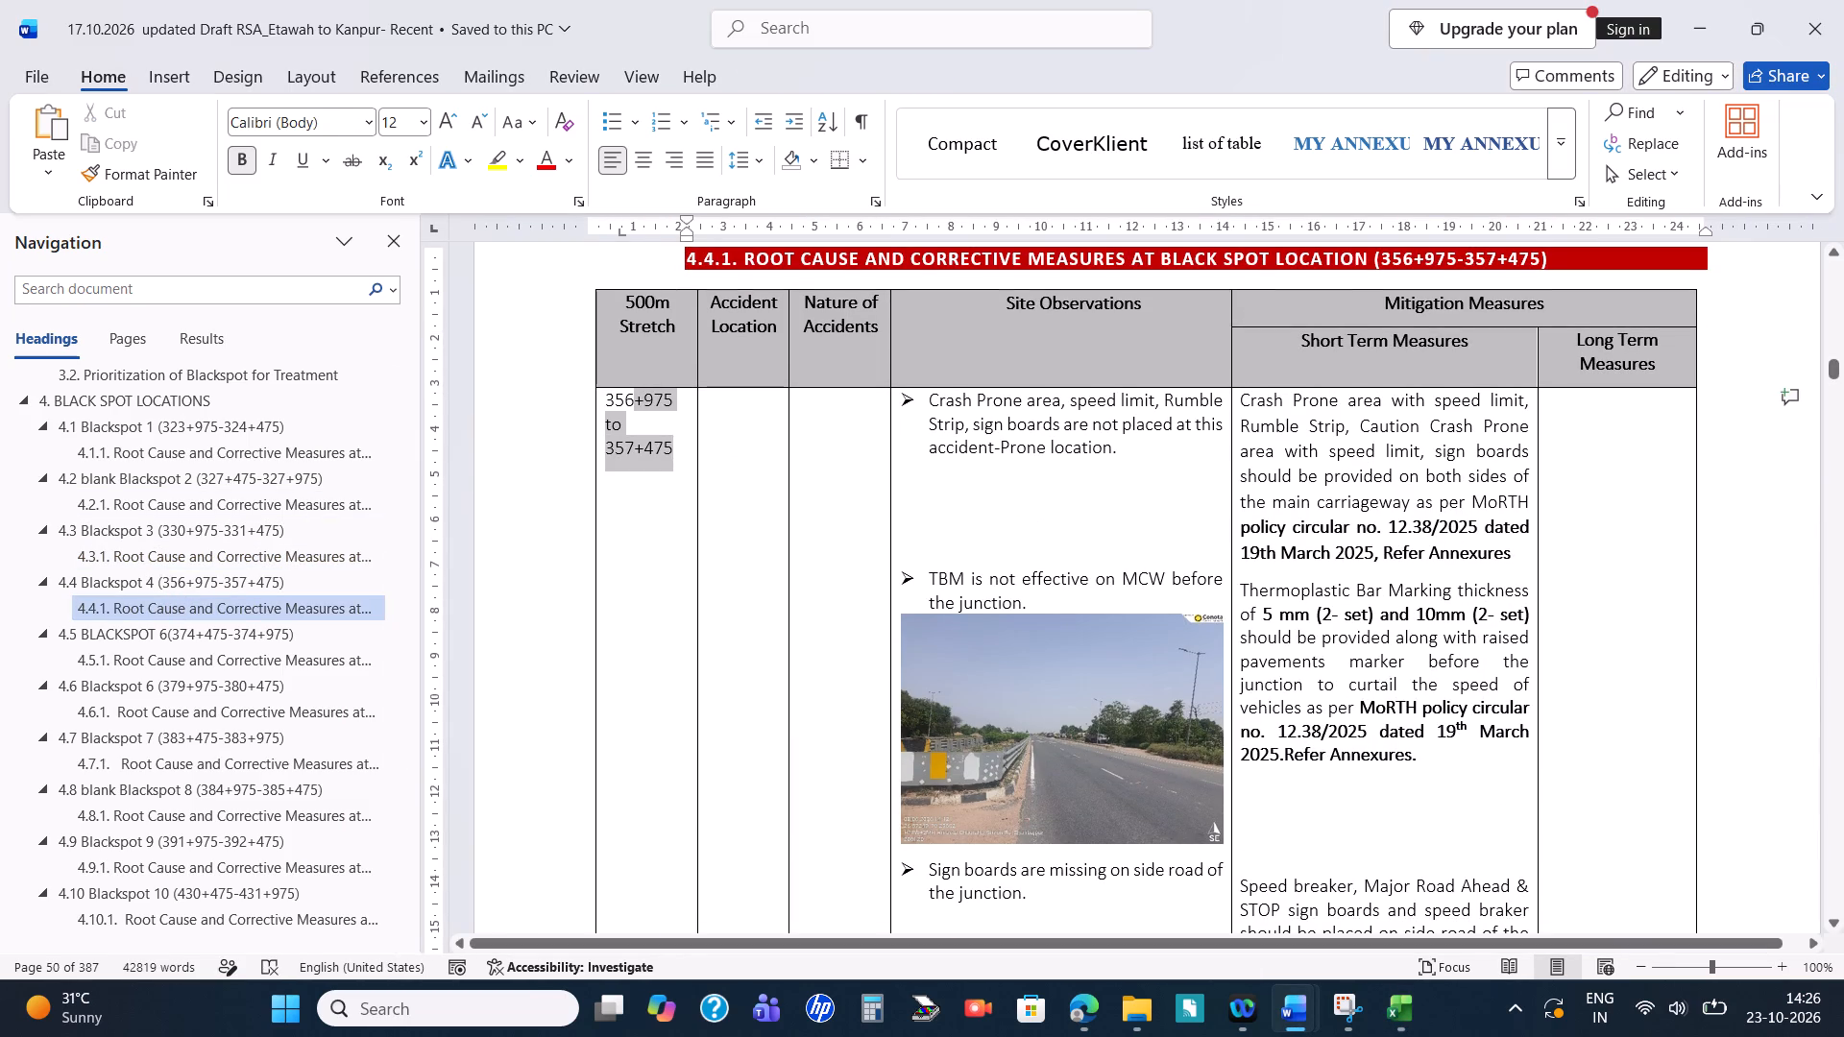
drag(635, 398, 626, 400)
key(ctrl+c)
key(alt+Tab)
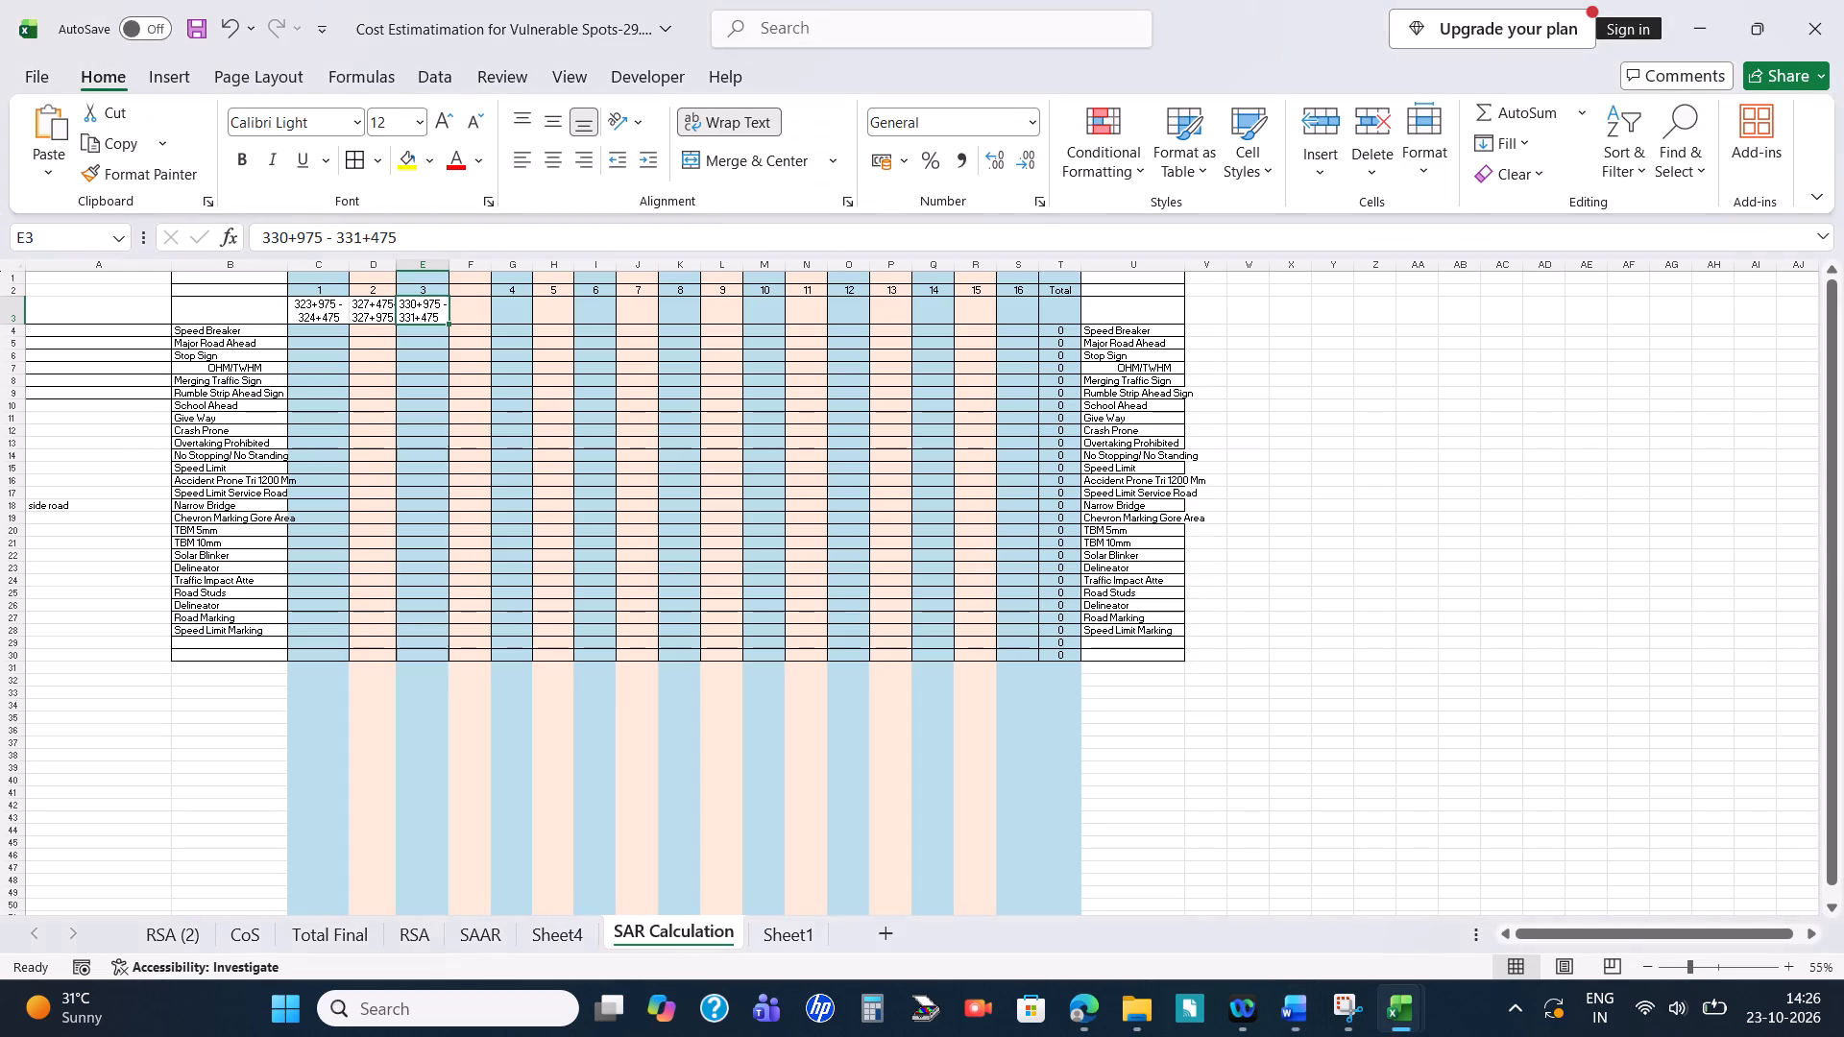
scroll(517, 350, up, 3)
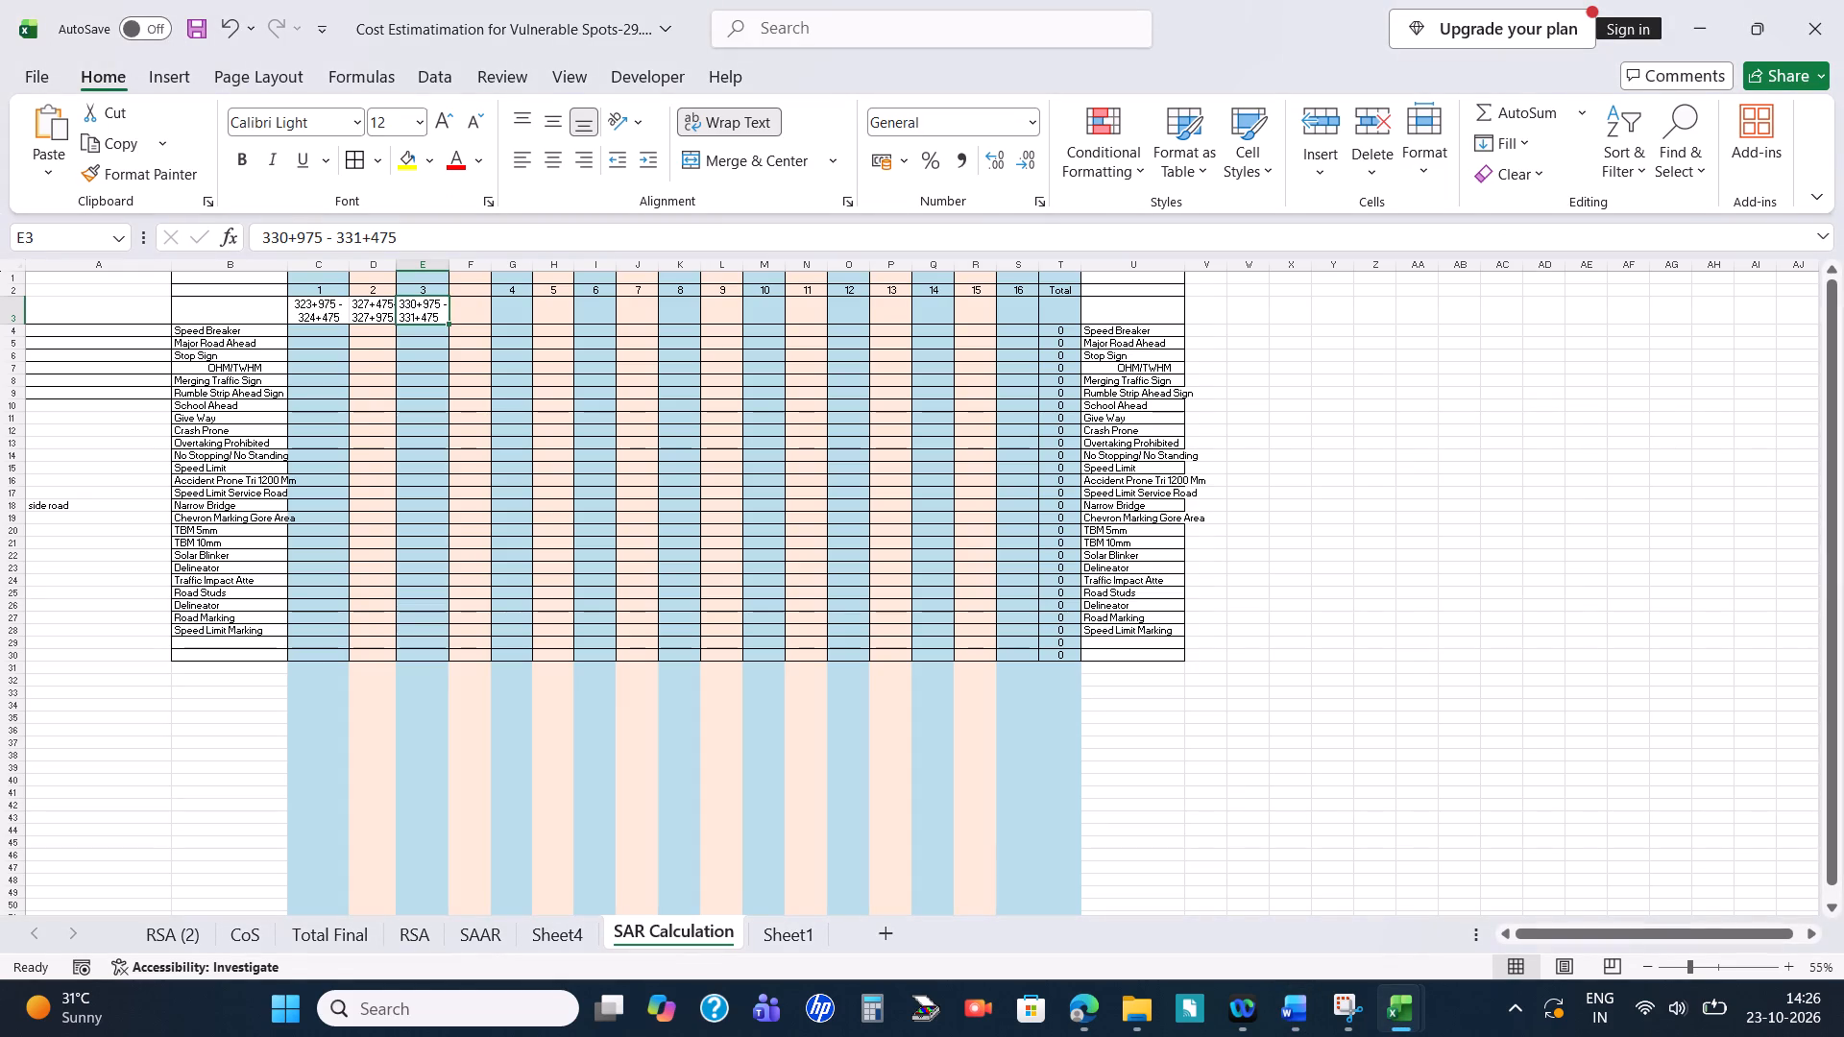
click(508, 318)
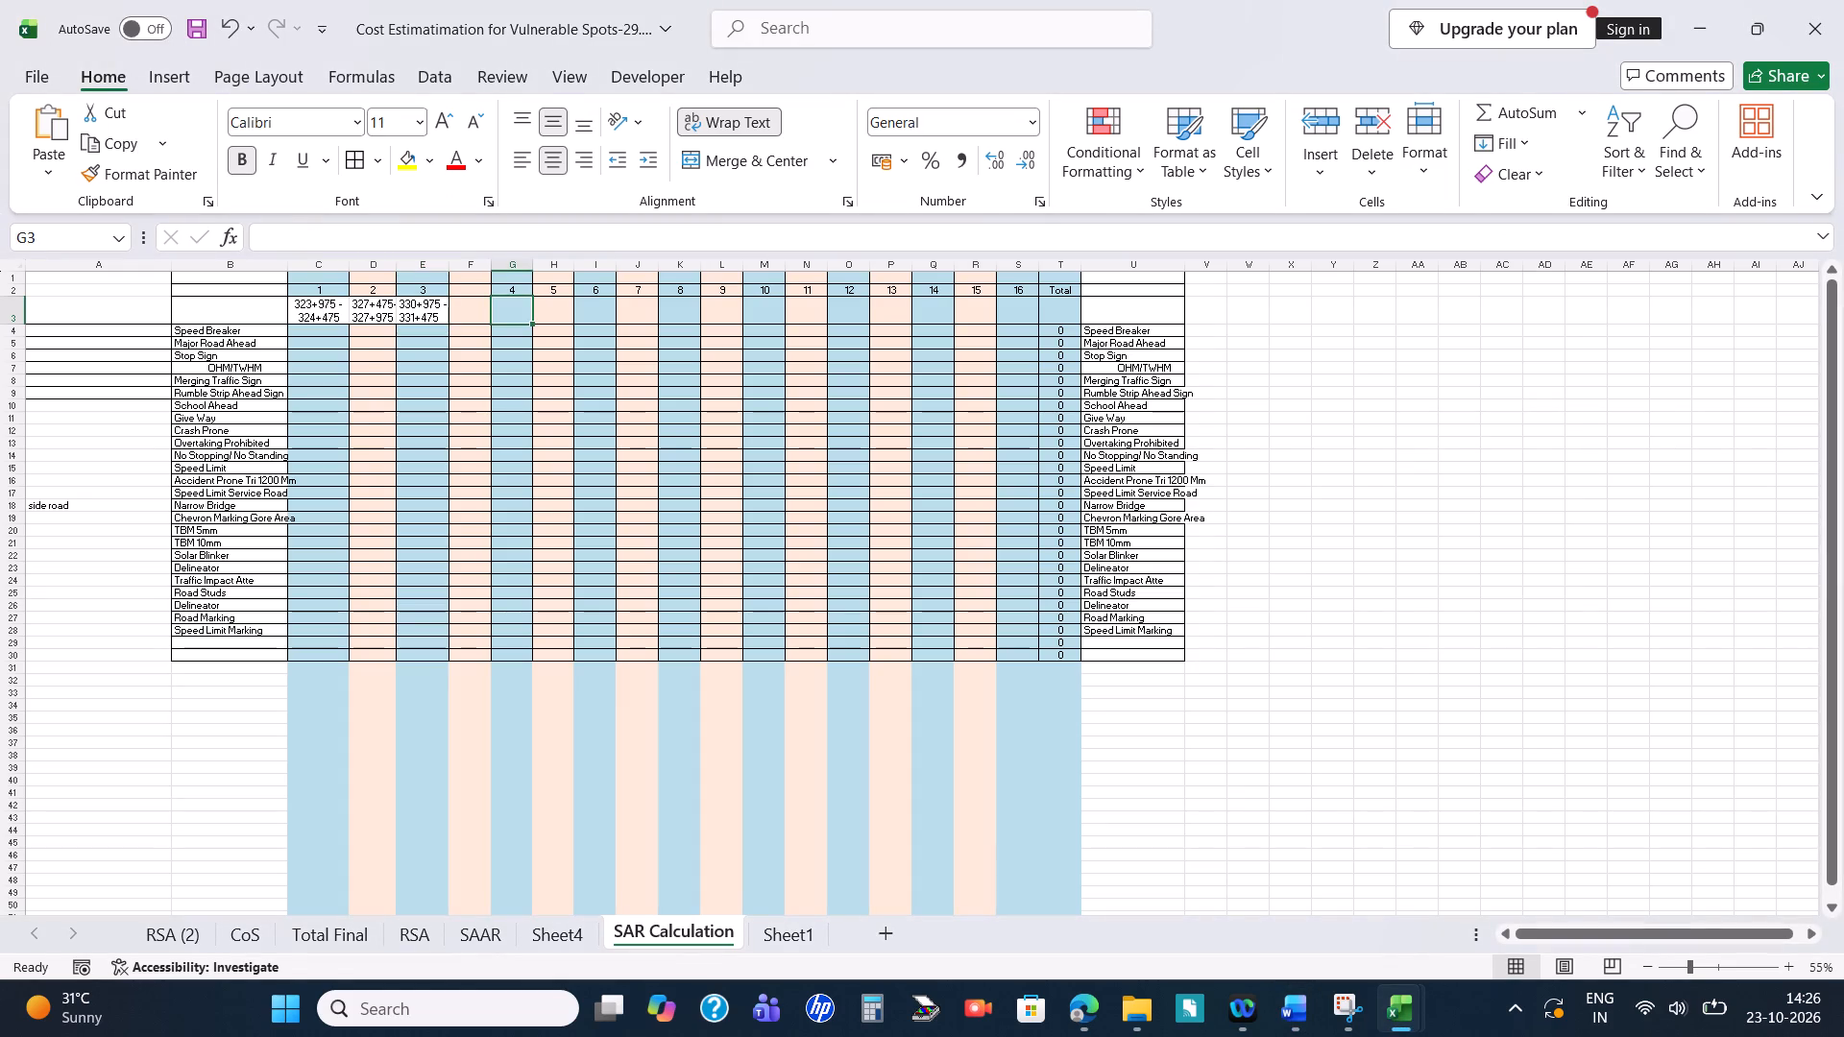
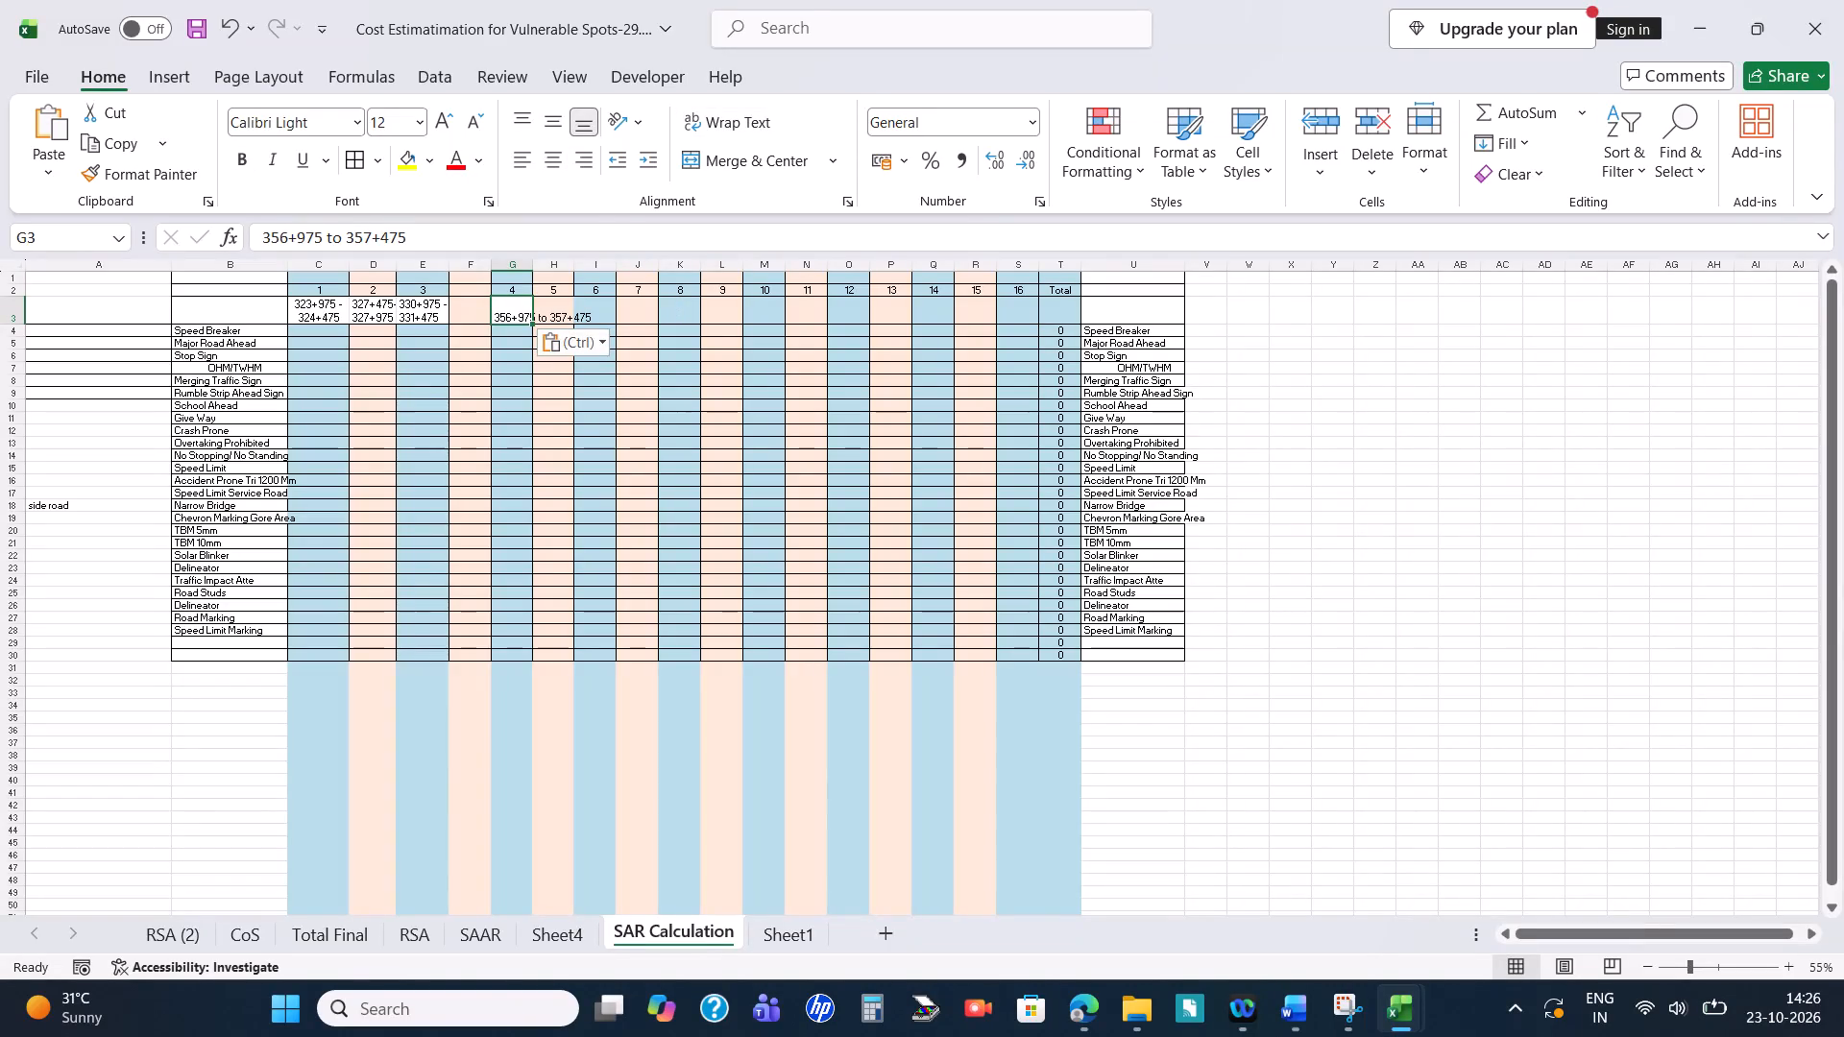
Turn on text wrapping for blackspot 4's chainage in G3.
scroll(531, 367, up, 3)
click(736, 131)
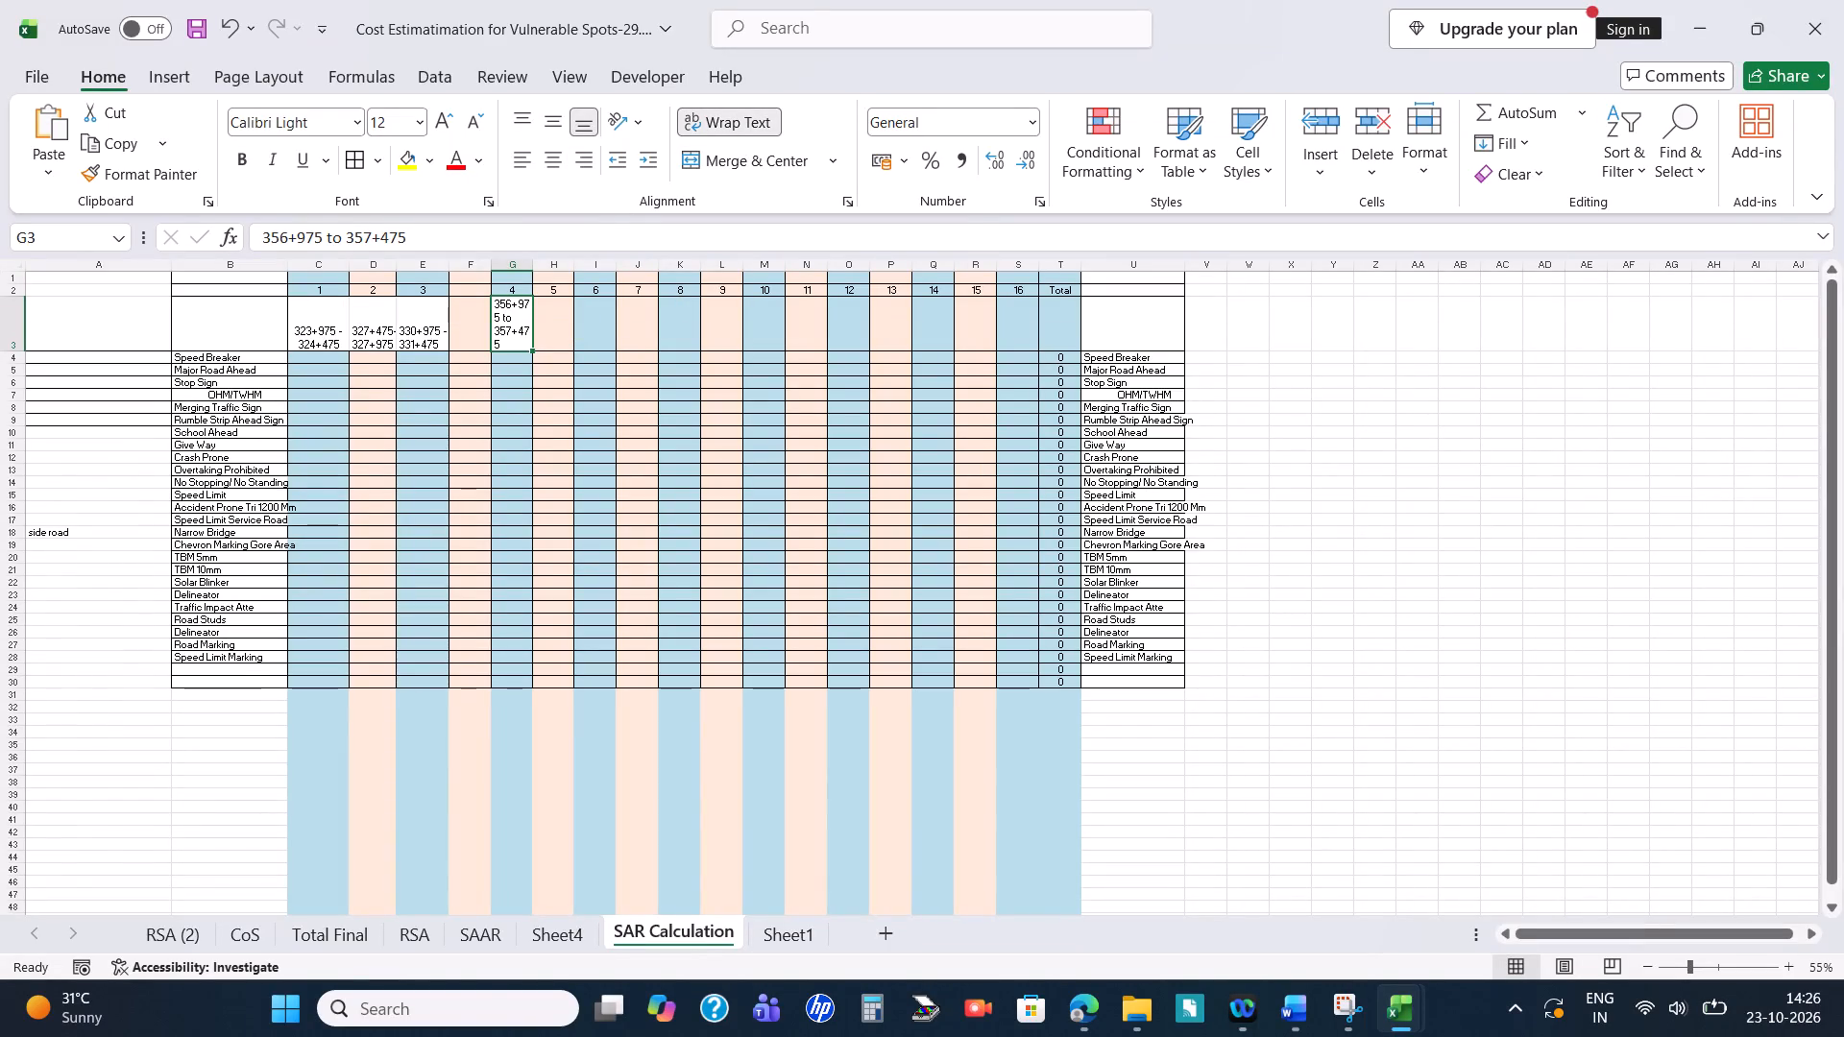
Delete the empty, unnumbered column F between blackspots 3 and 4.
click(483, 268)
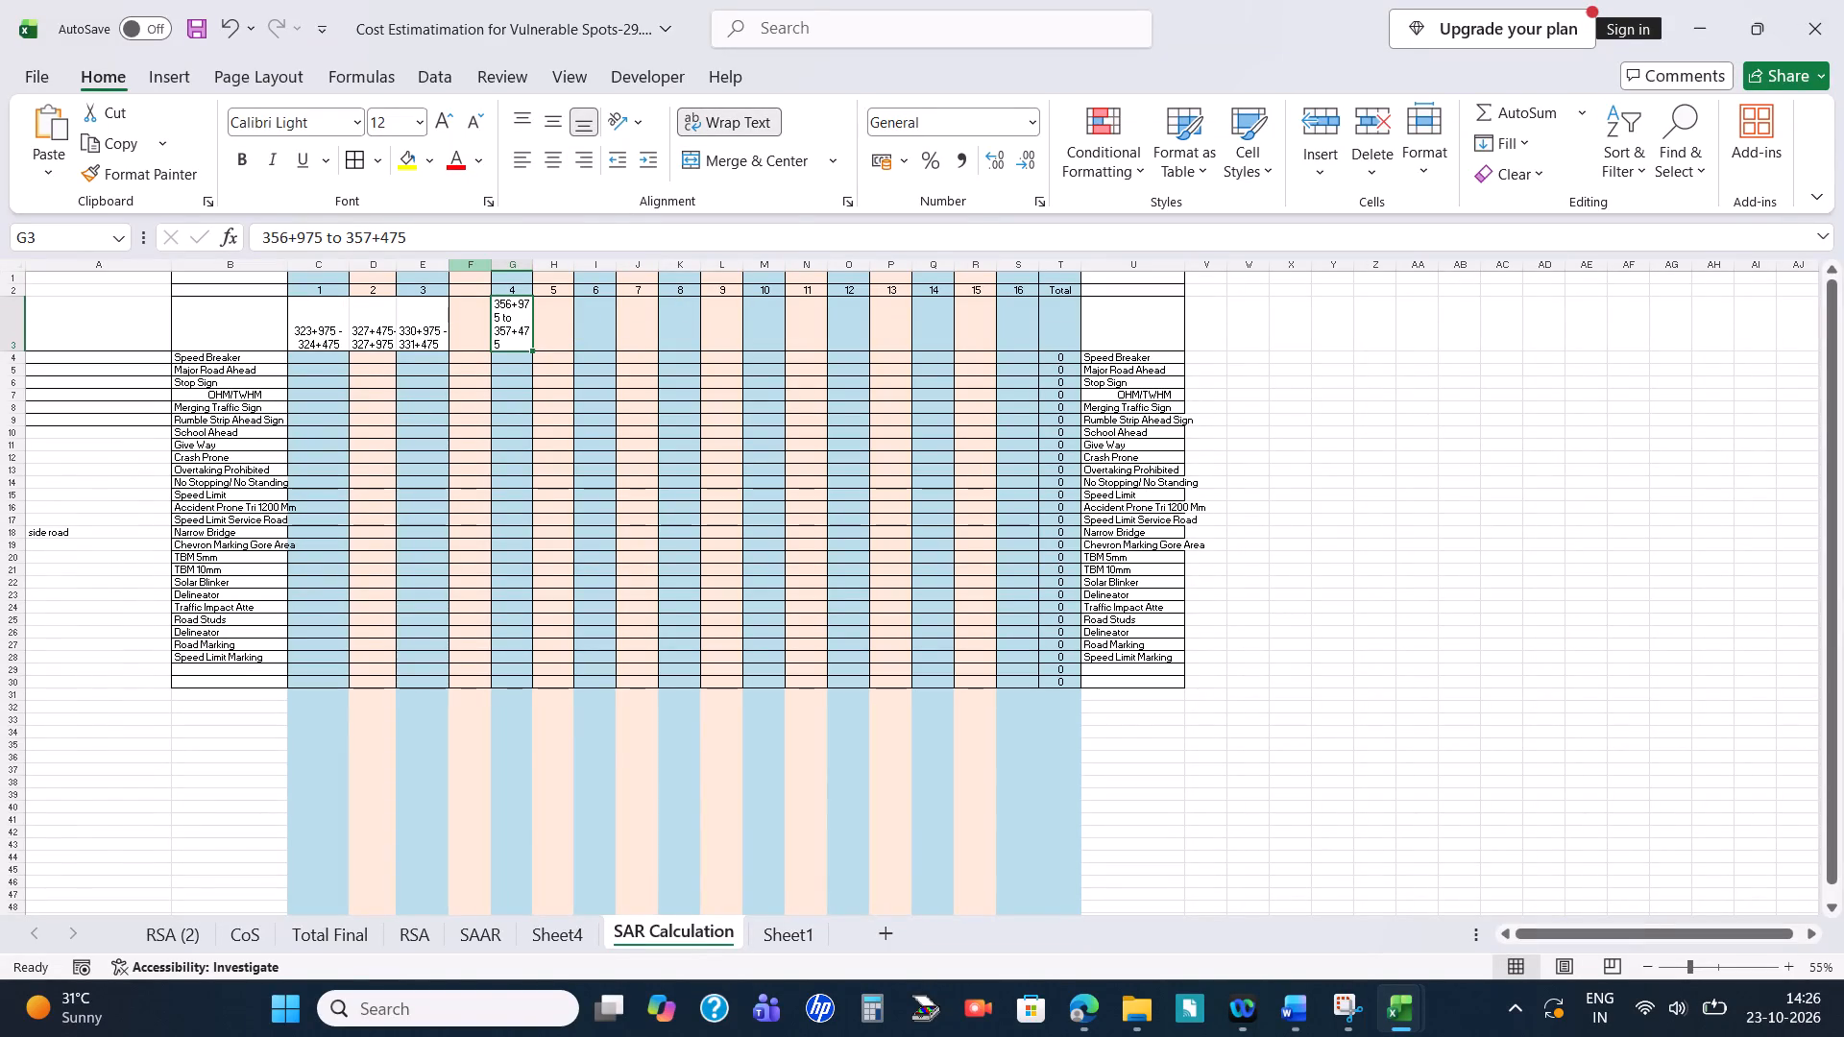
click(473, 268)
right_click(473, 268)
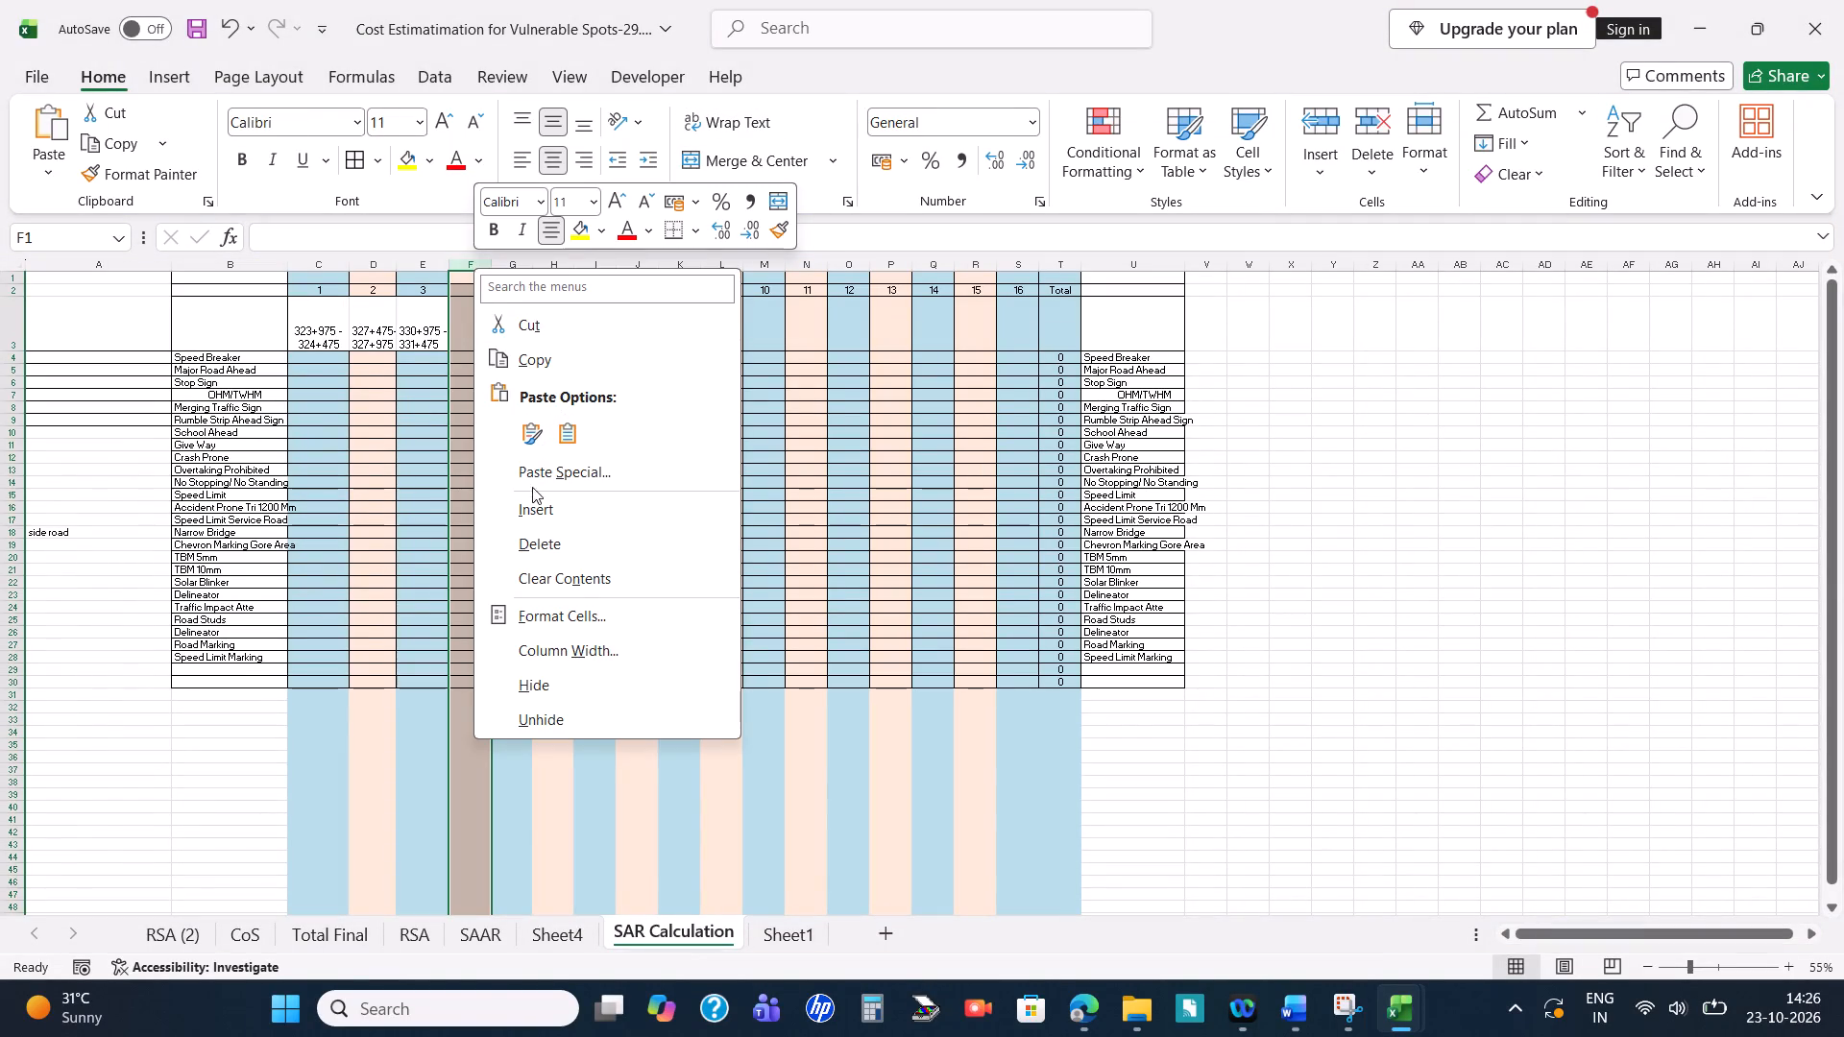
click(537, 529)
Copy blackspot 5's stretch, 374+475+374+975, from report section 4.5.1 in Word into G3 of SAR Calculation and wrap its text.
key(alt+Tab)
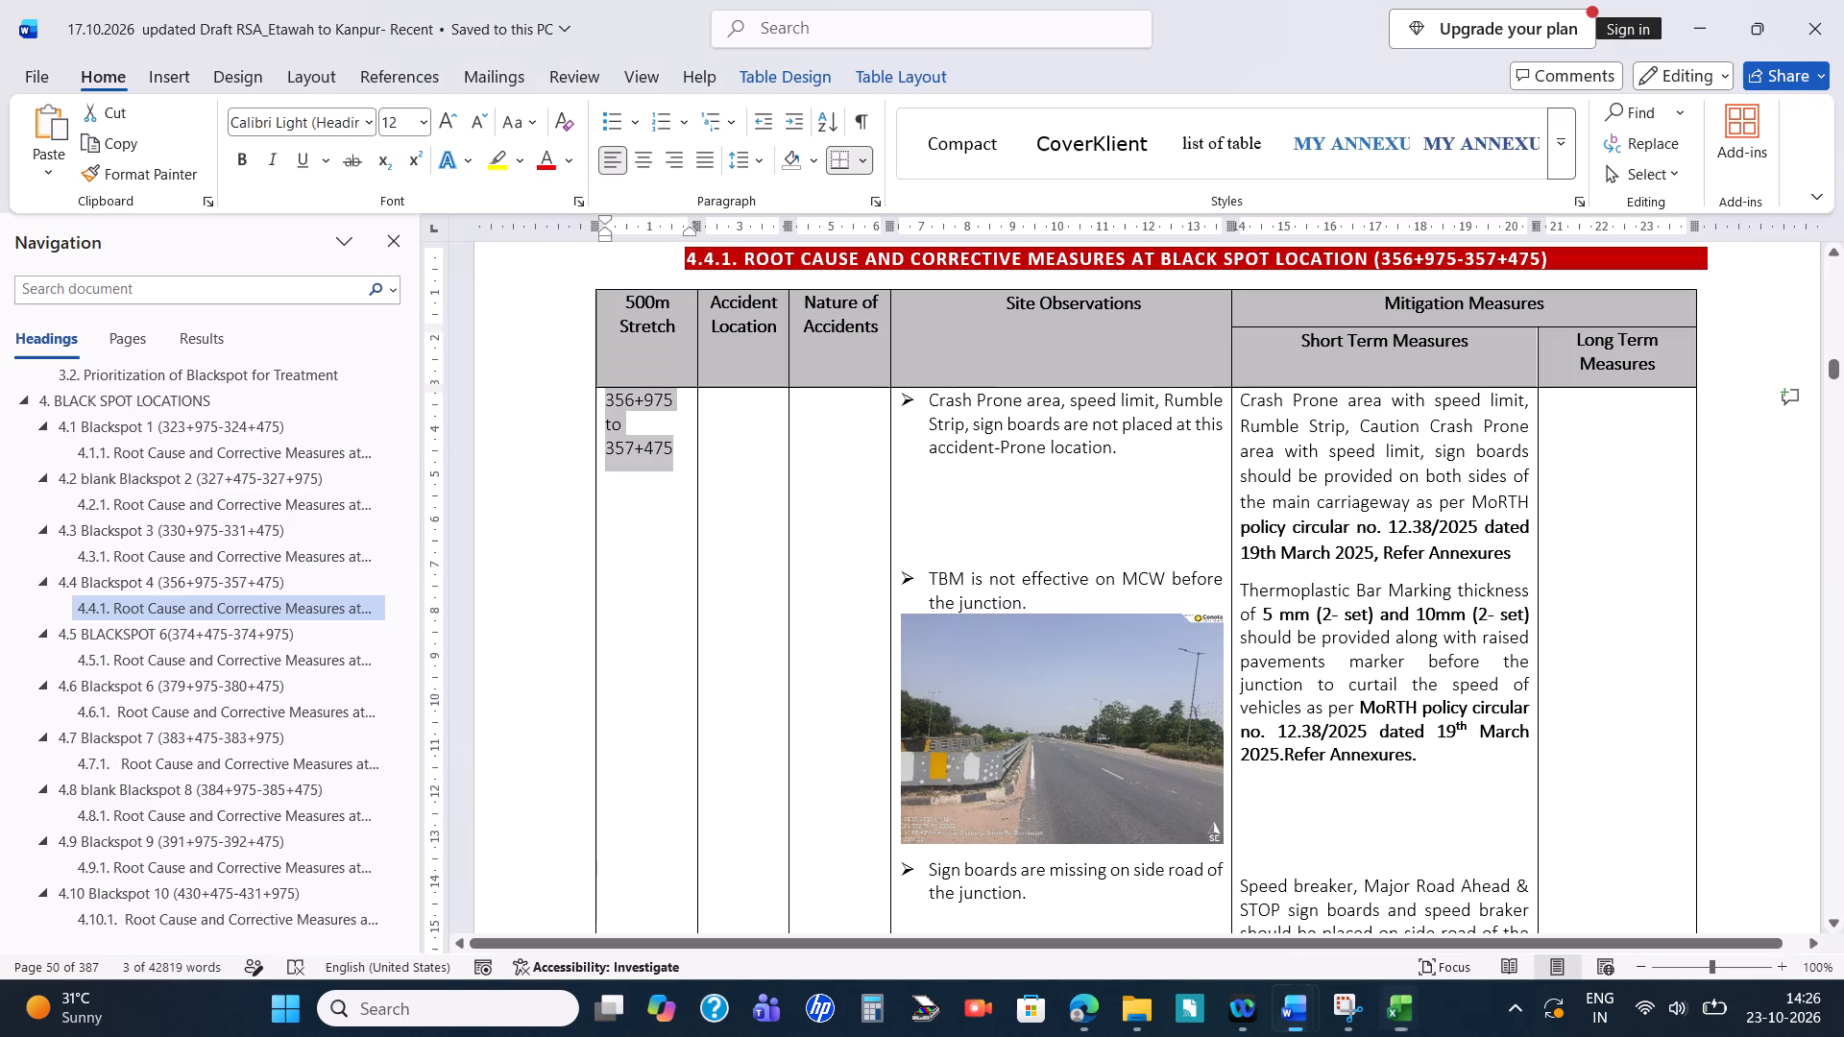
click(120, 657)
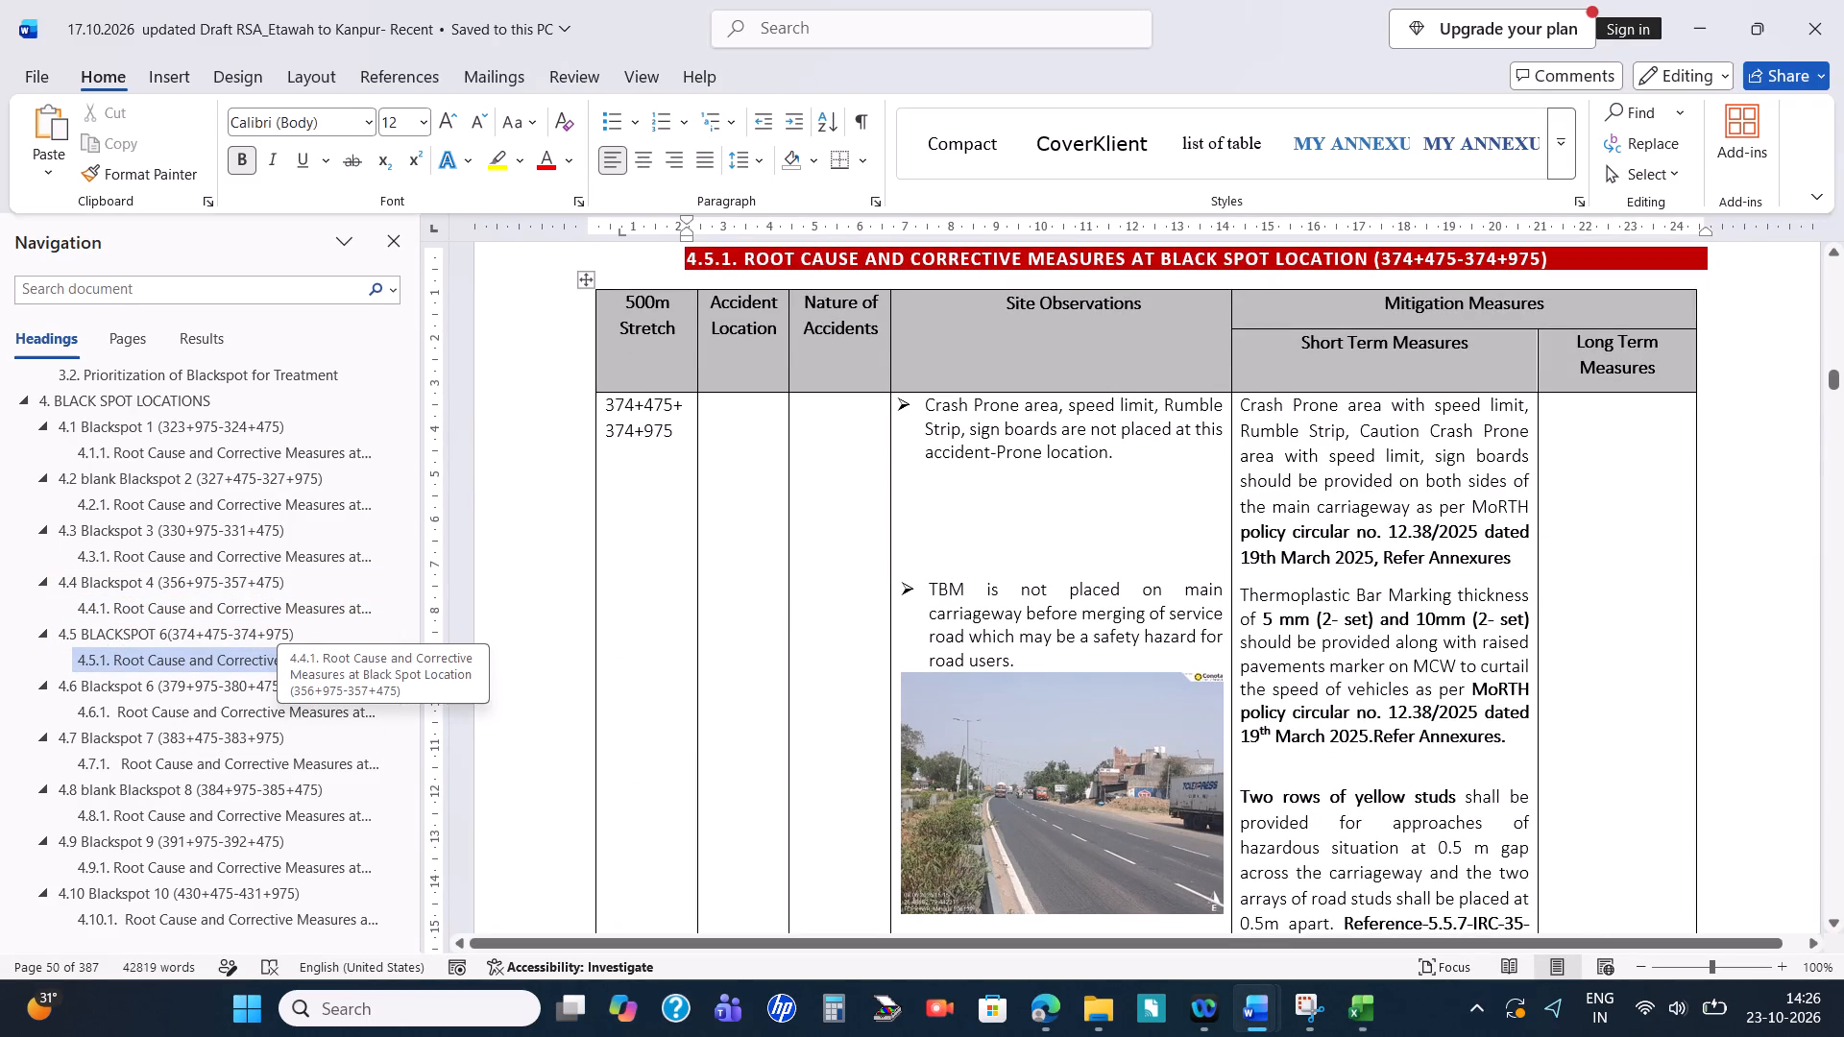
drag(681, 434, 609, 404)
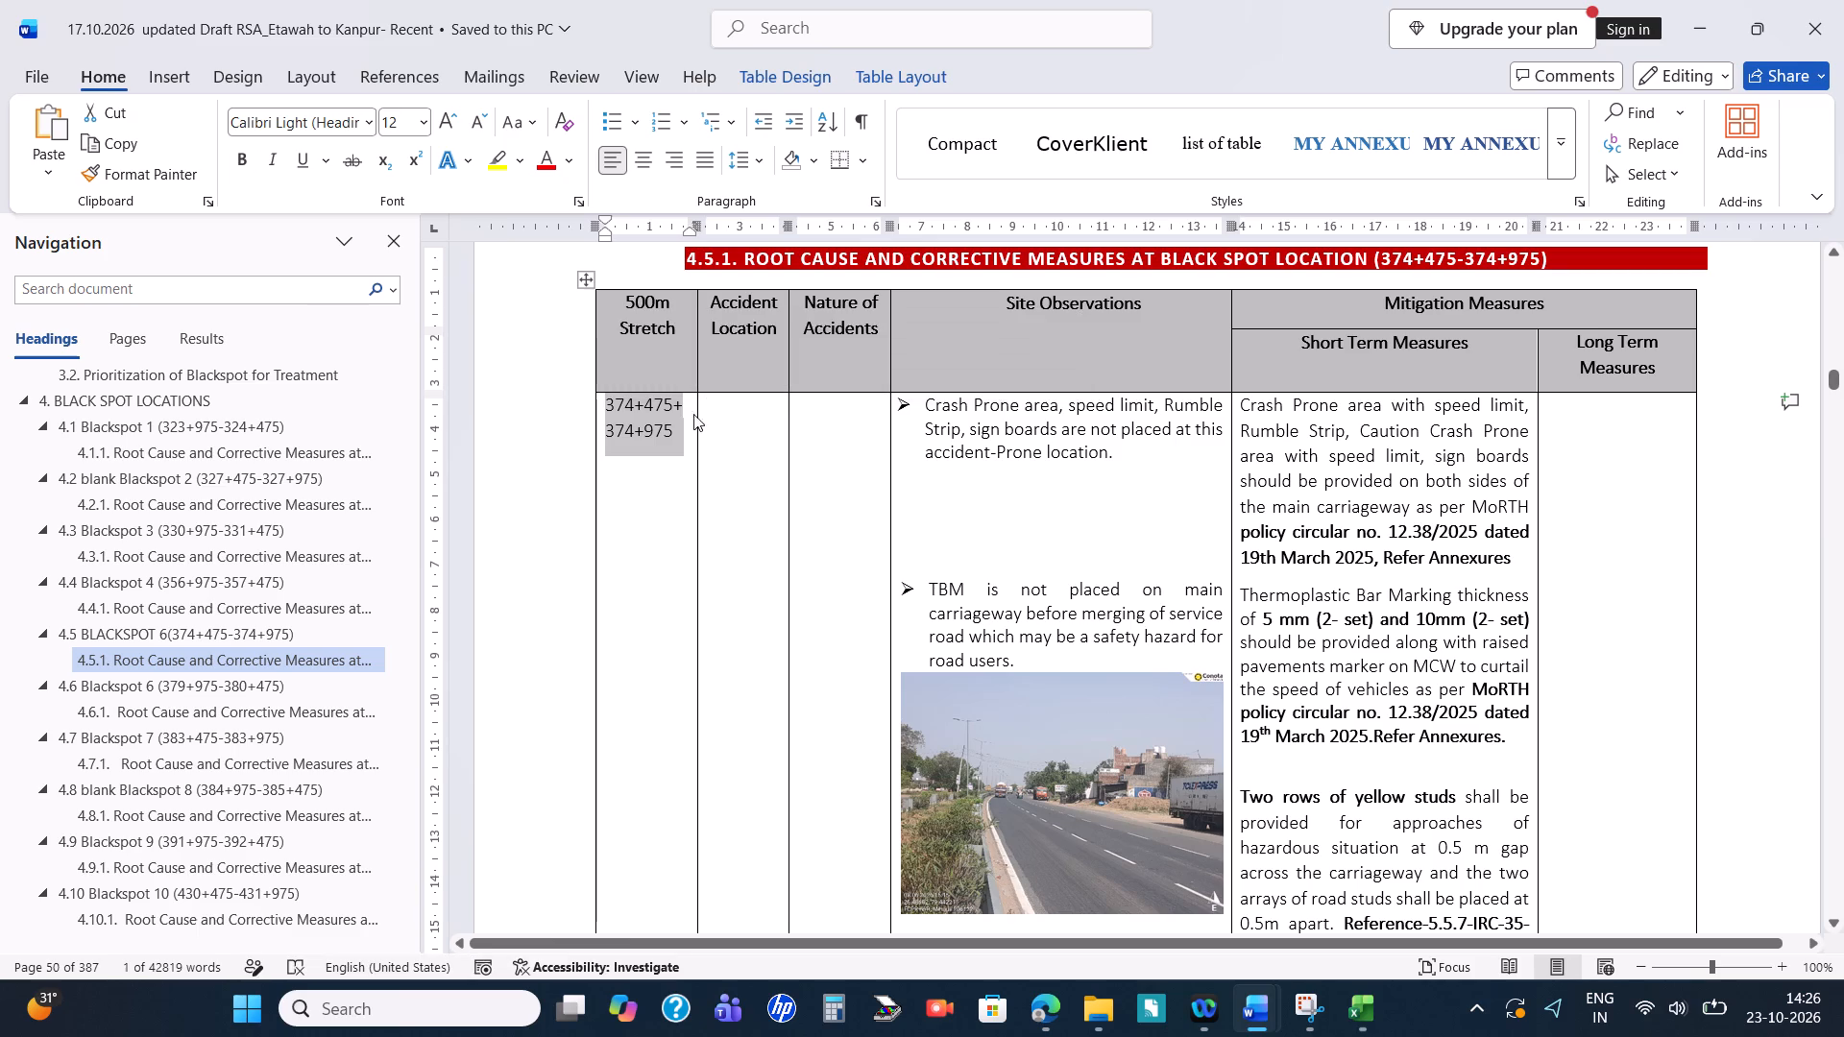
key(ctrl+c)
key(alt+Tab)
click(510, 308)
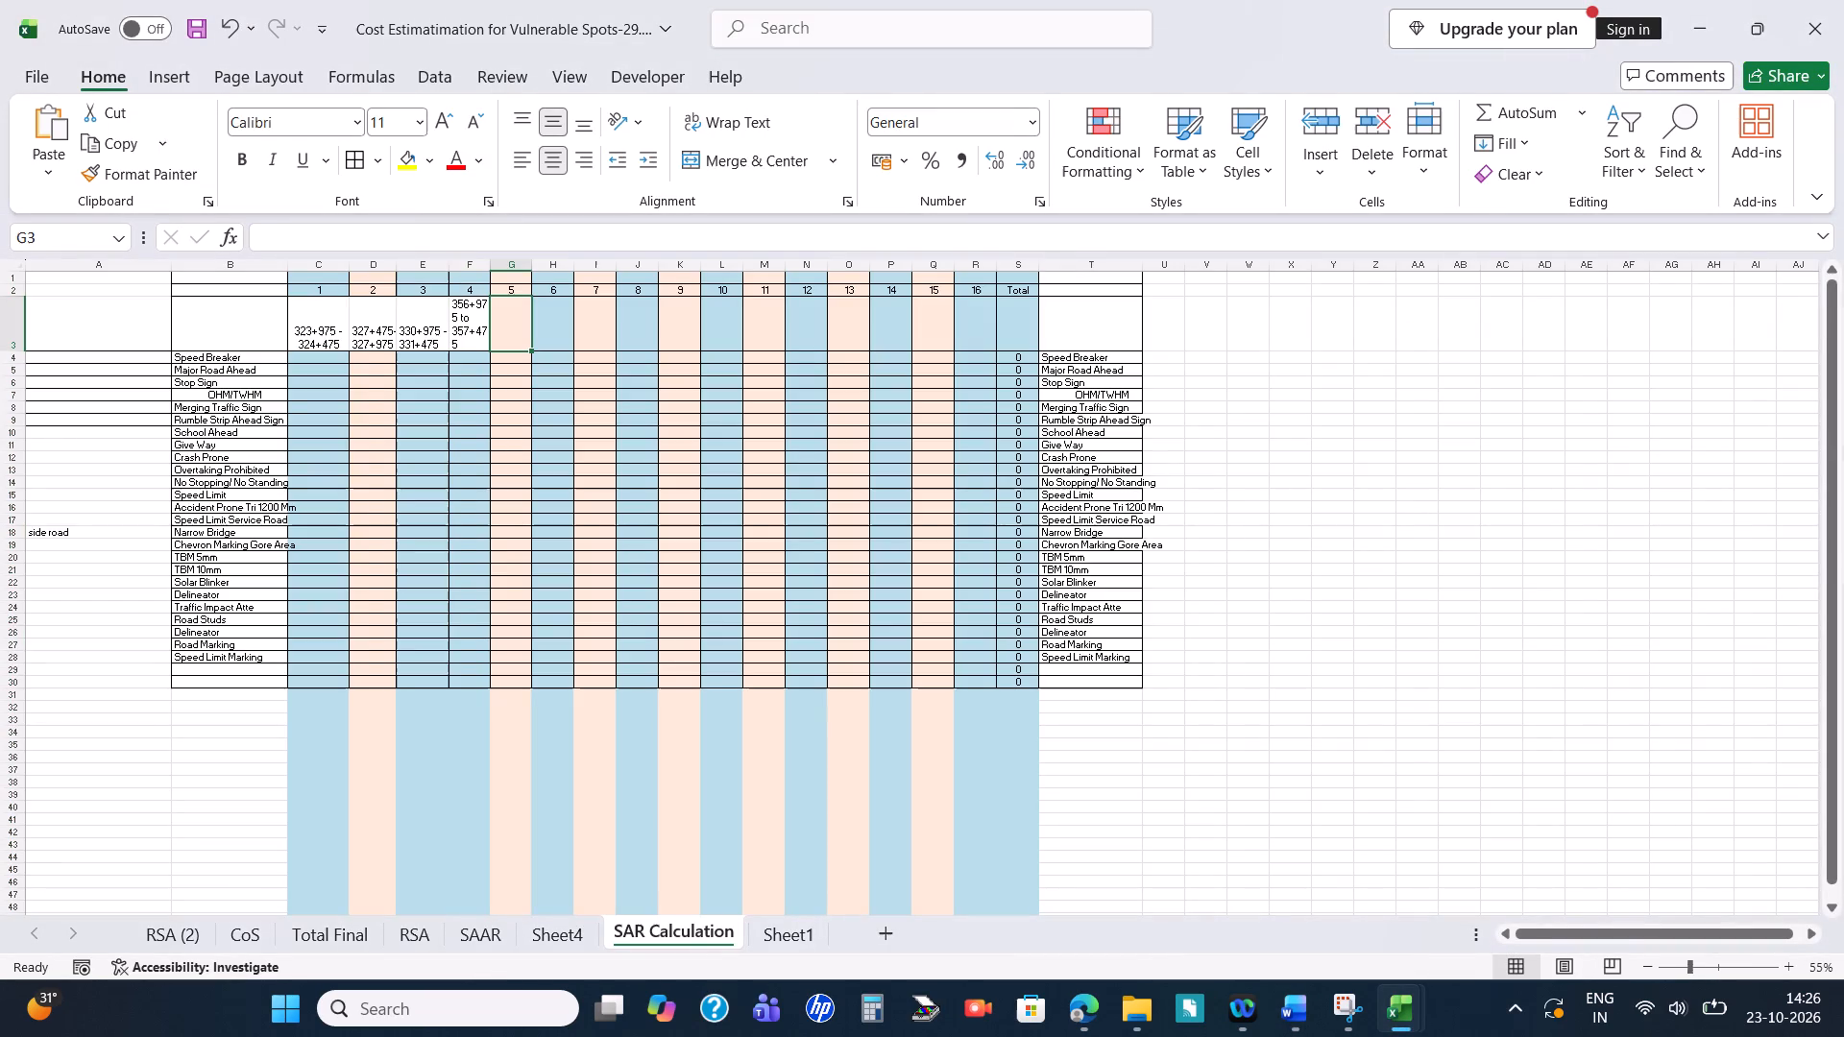
key(ctrl+v)
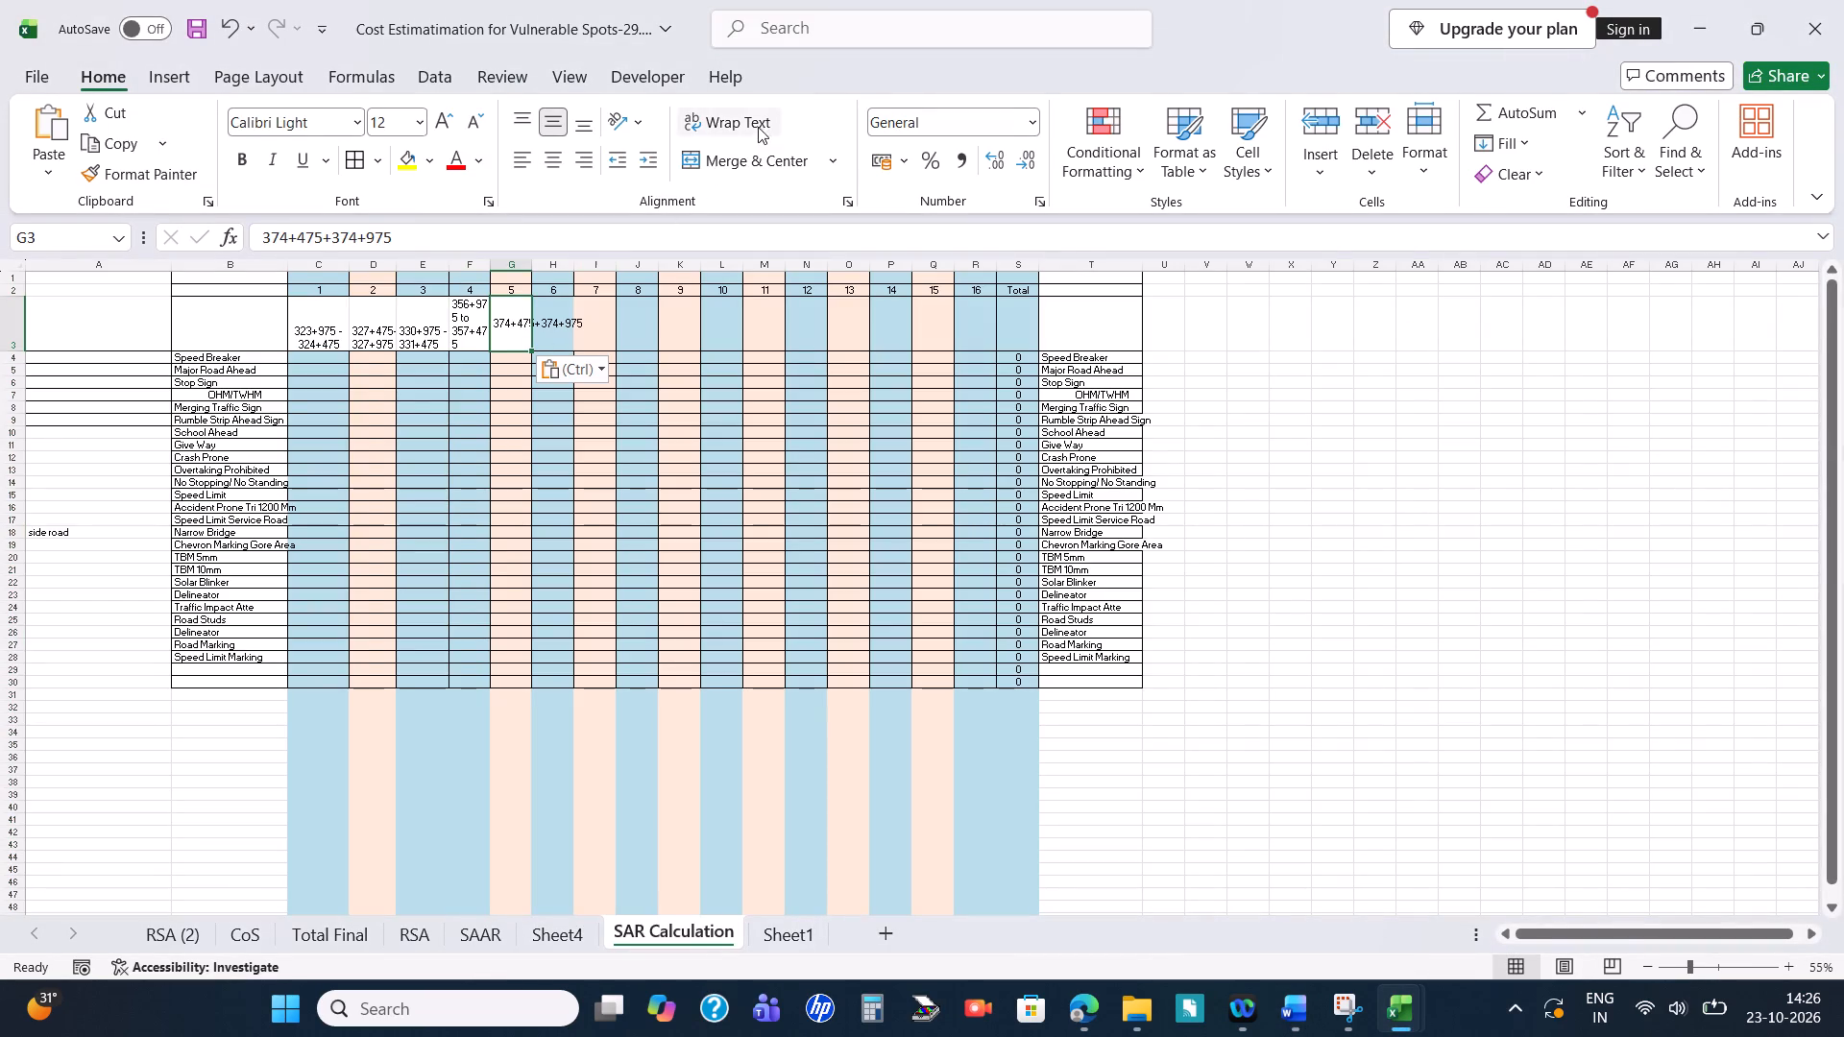
click(754, 116)
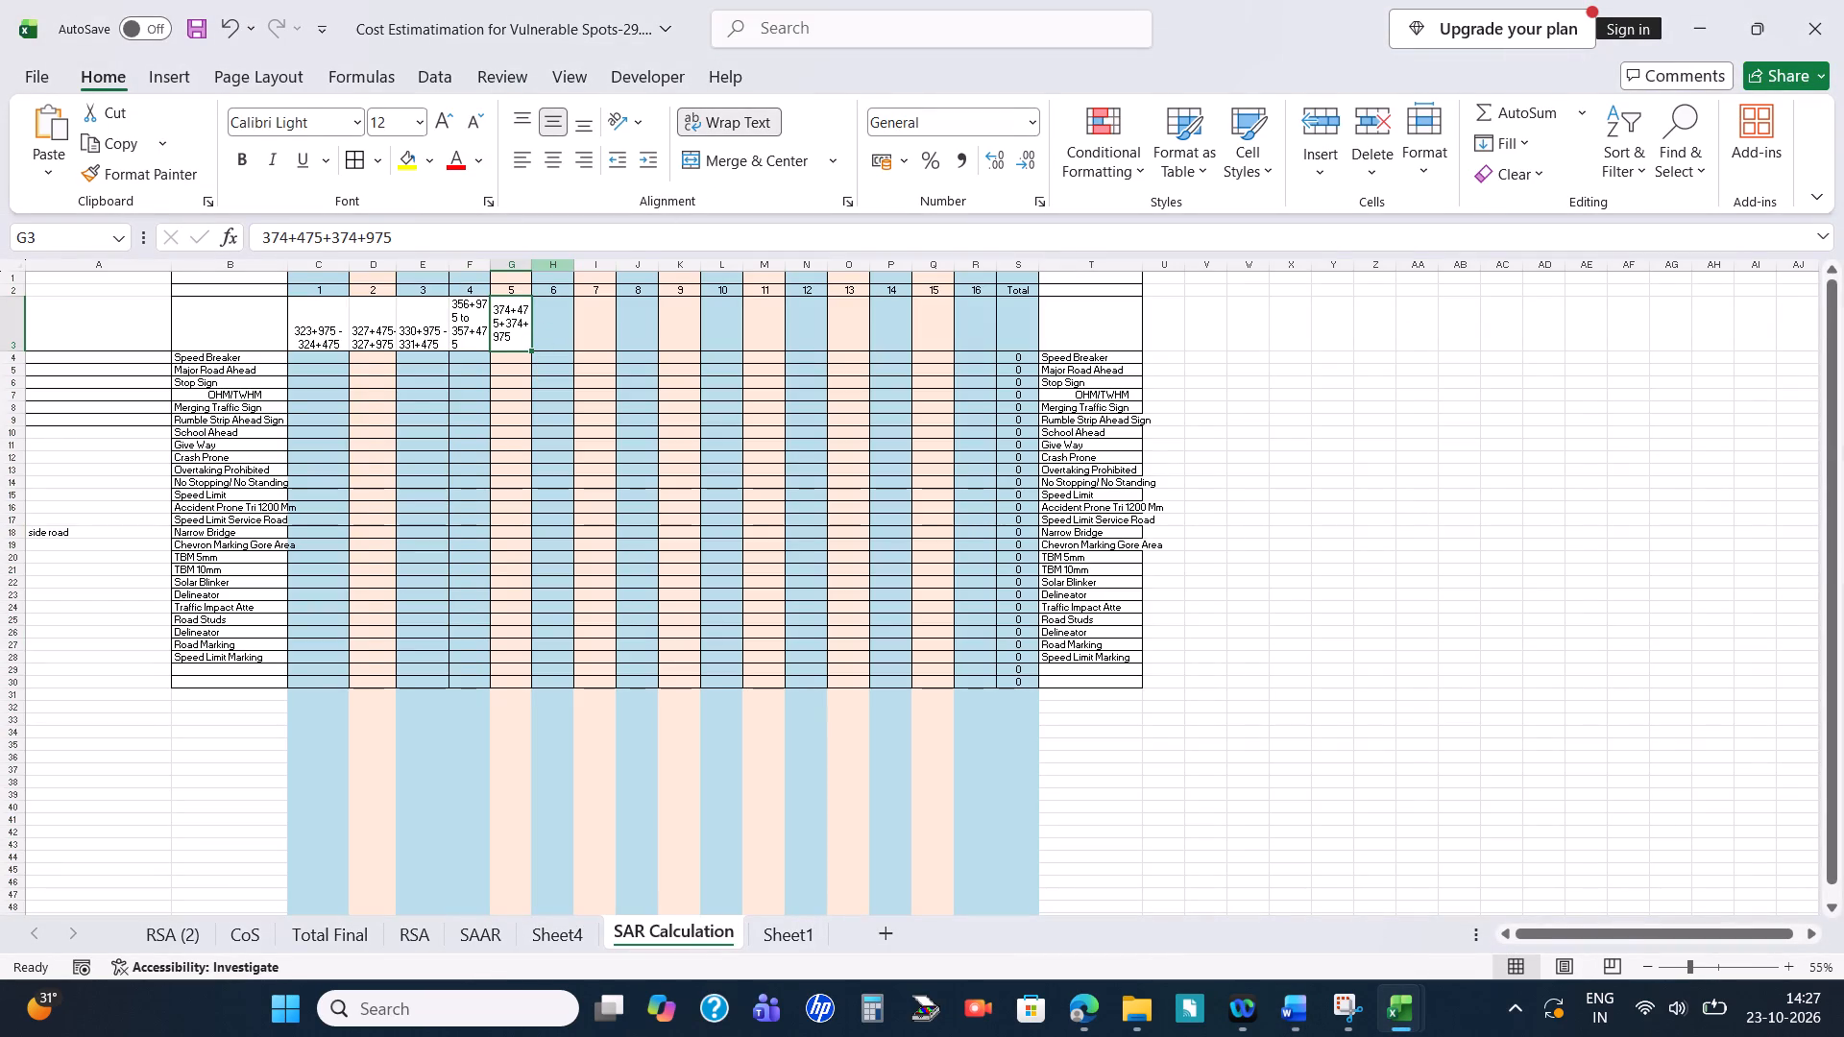
Widen column F slightly and rewrite blackspot 4's chainage in F3 with a dash, as 356+975 - 357+475.
drag(493, 260, 508, 267)
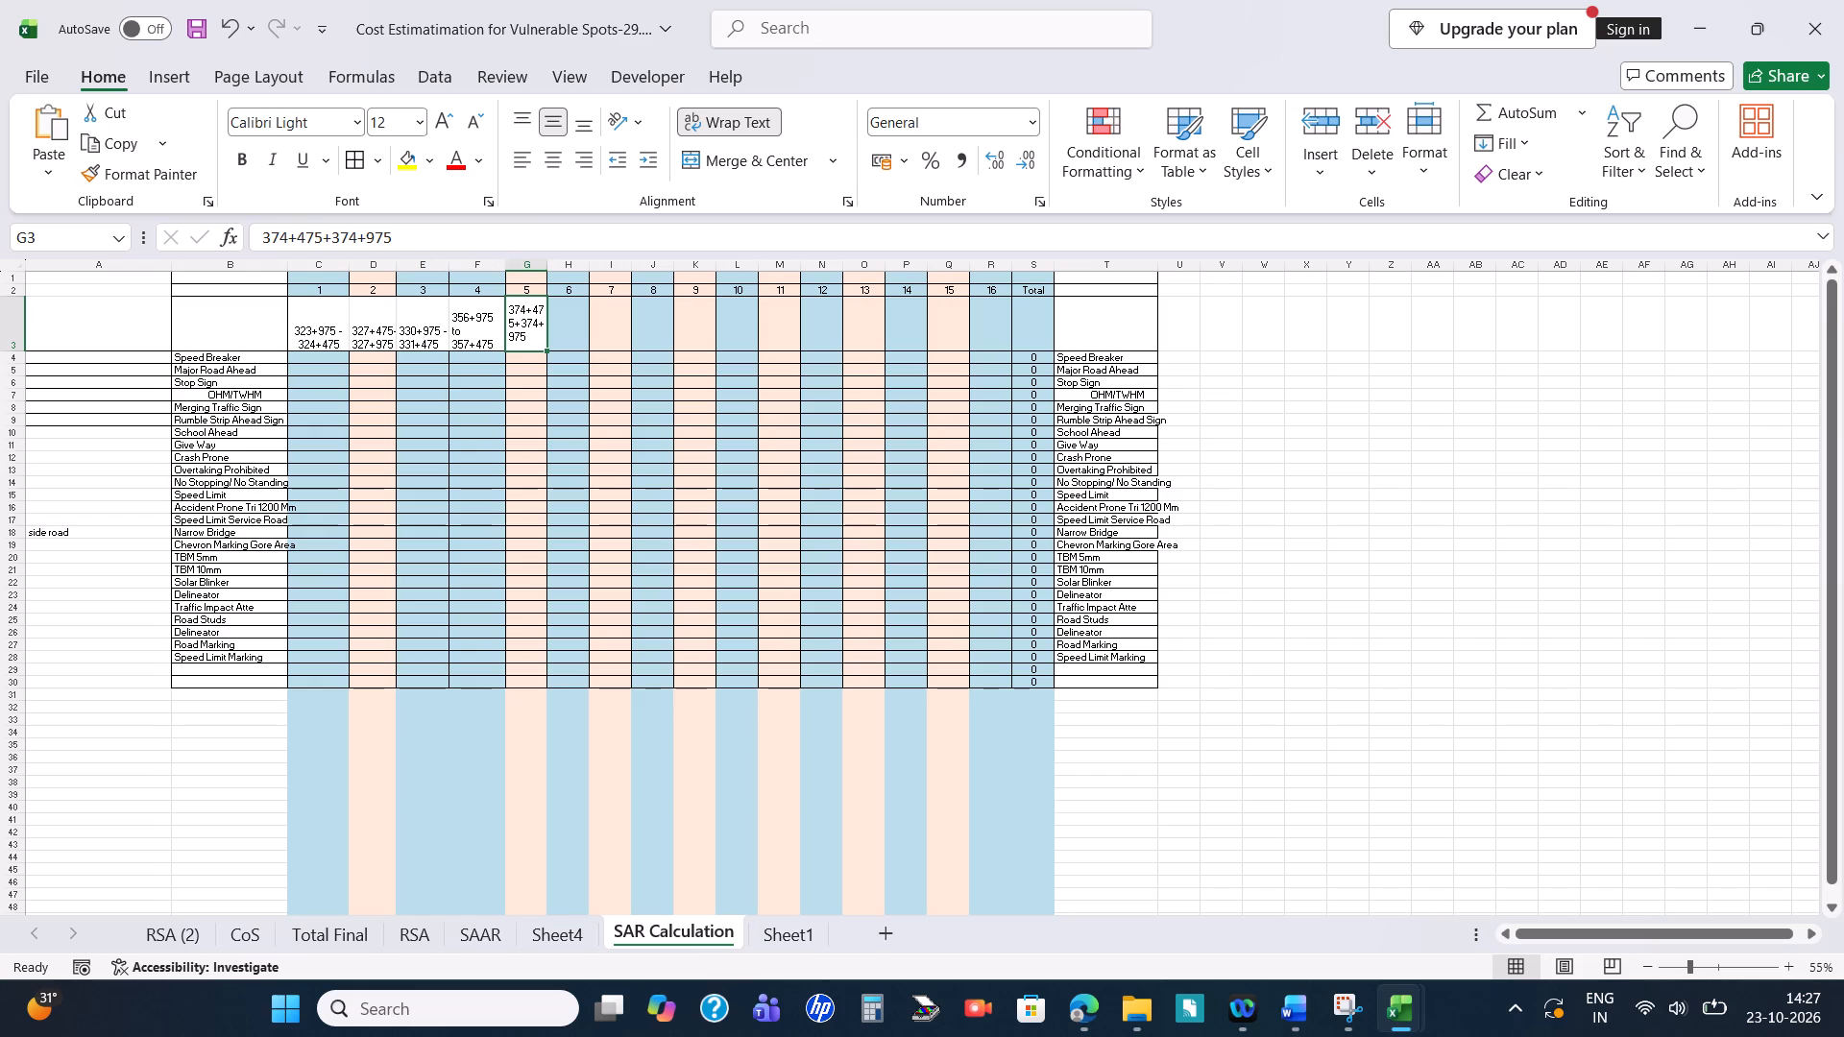
click(473, 328)
click(340, 248)
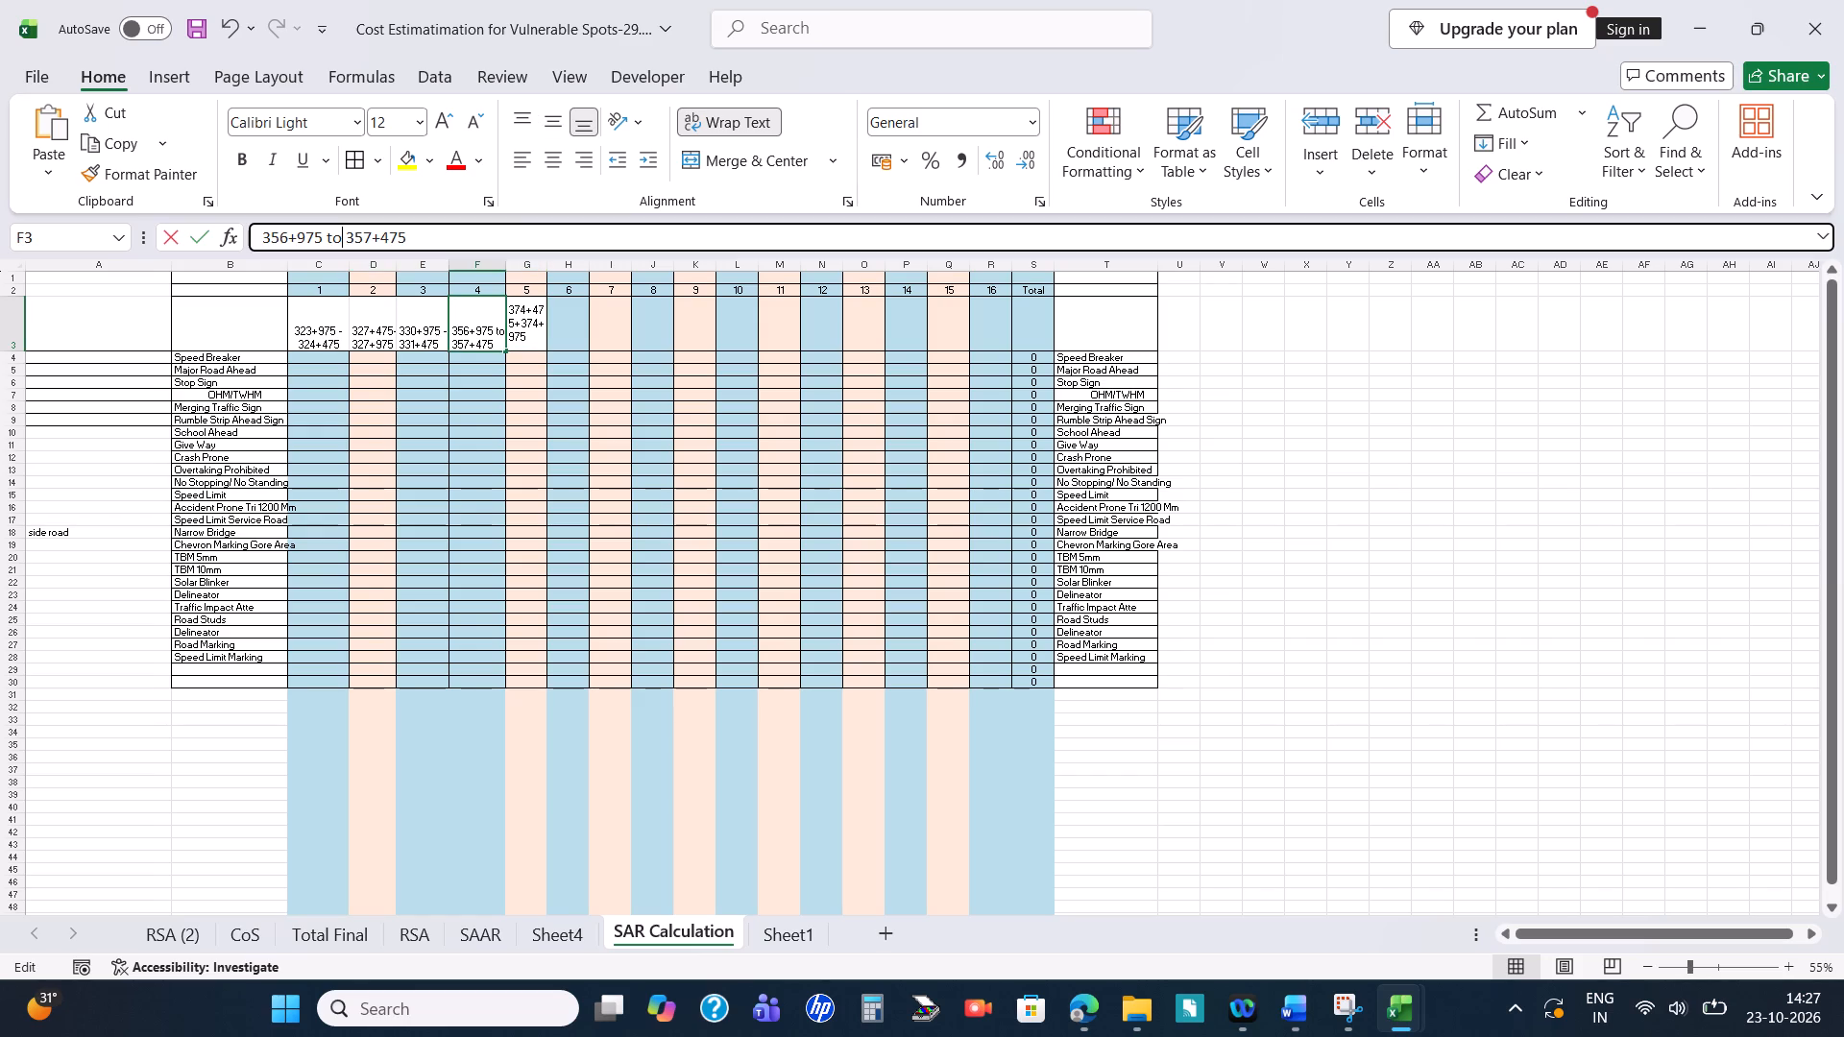
key(BackSpace)
key(BackSpace)
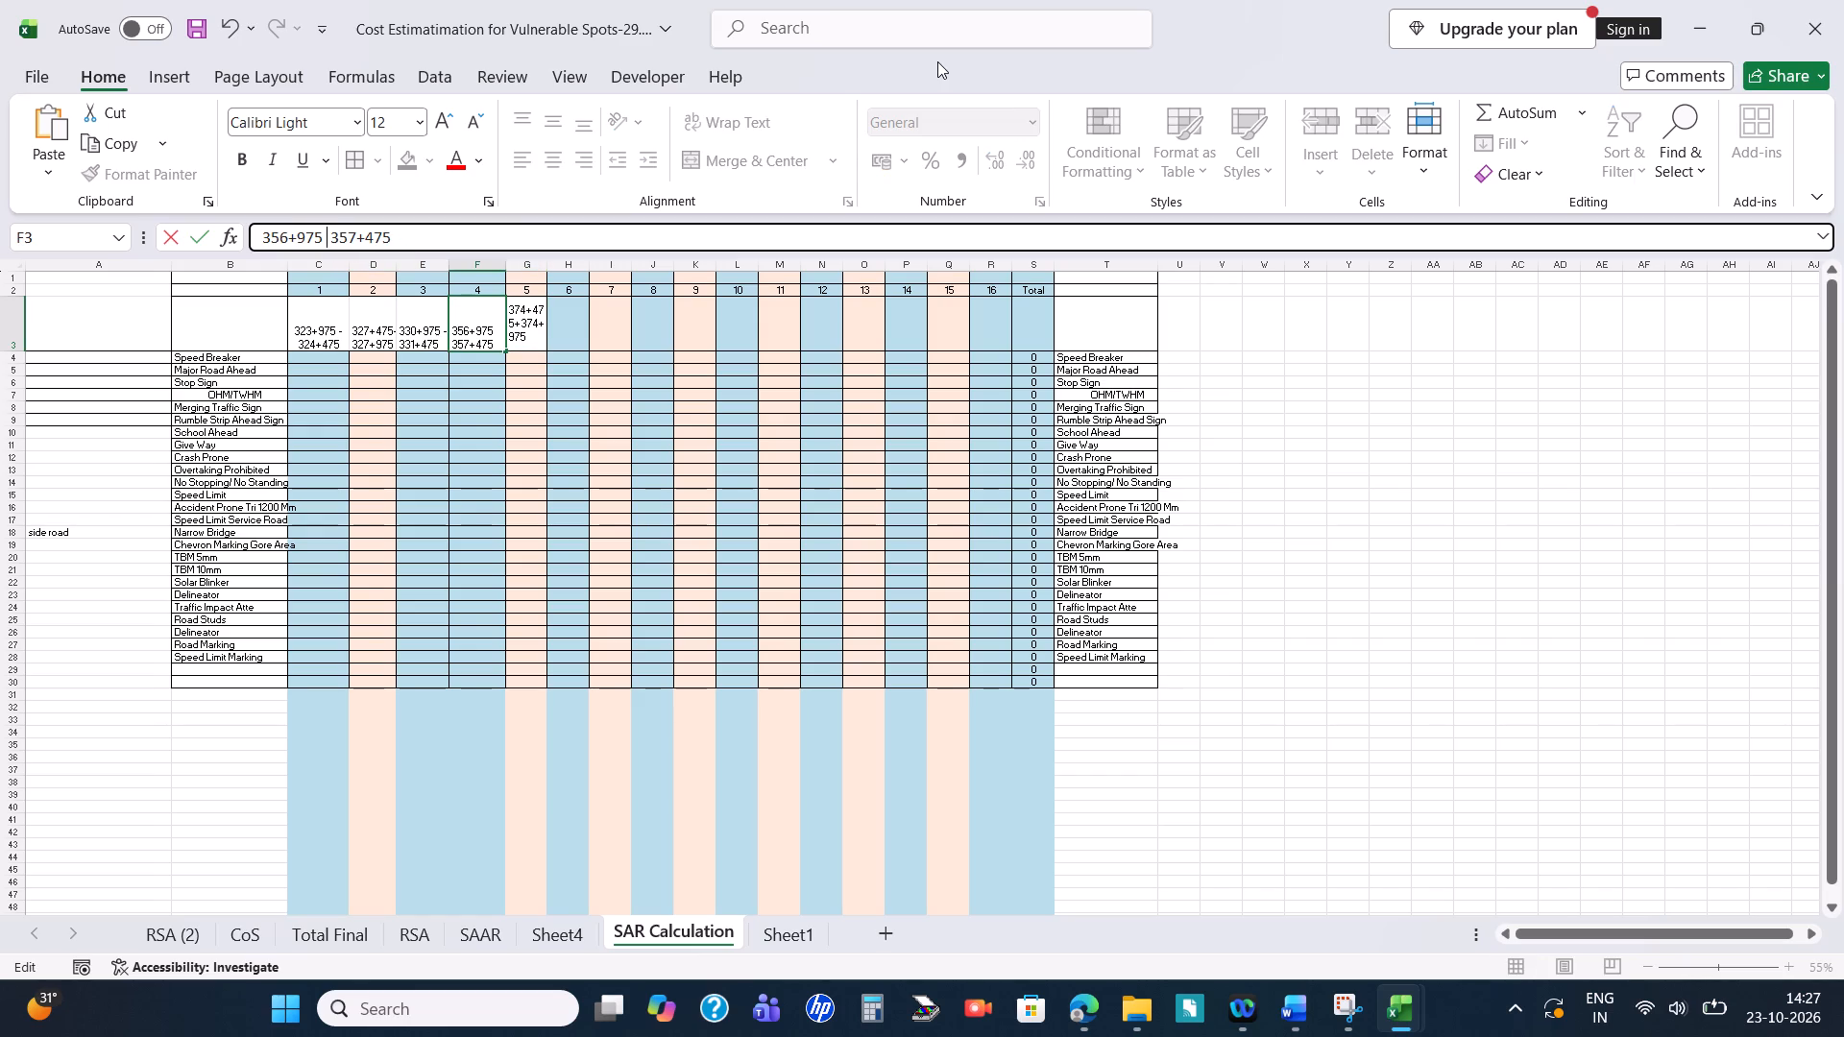
key(minus)
key(Return)
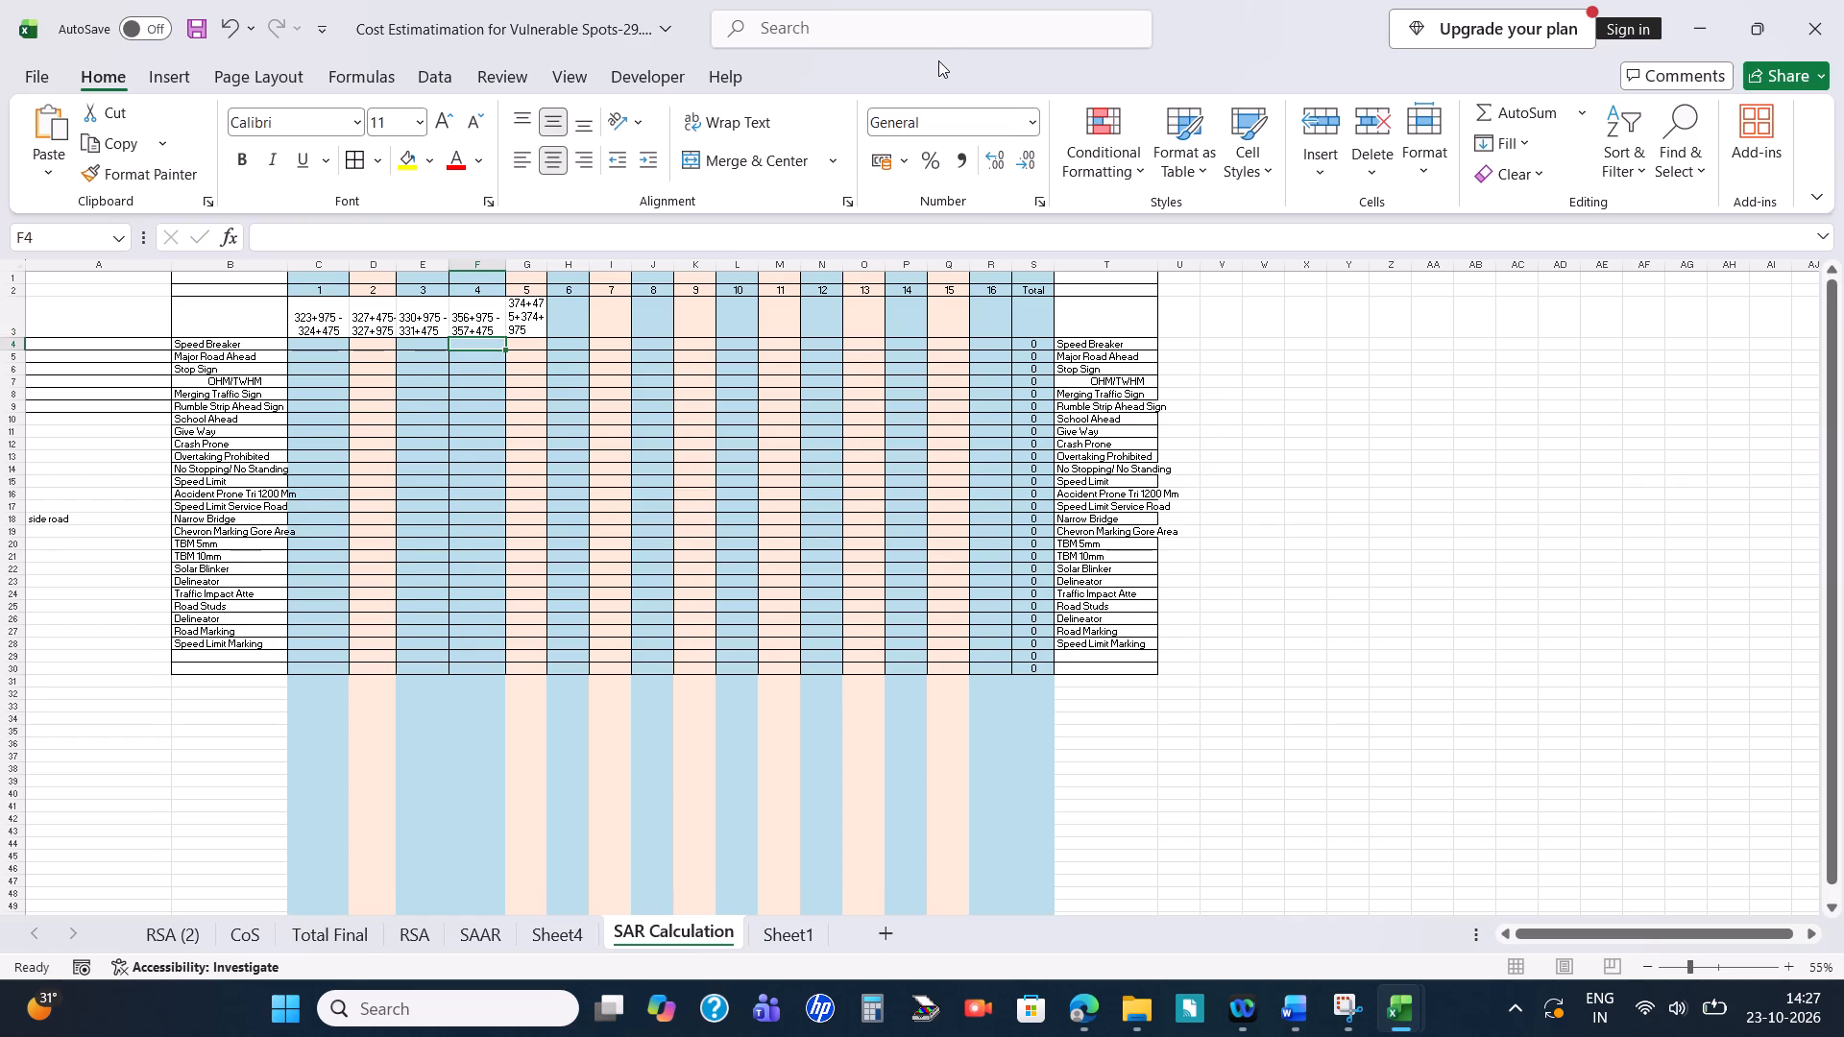
Rewrite blackspot 5's chainage in G3 with a spaced dash, as 374+475 - 374+975.
click(532, 324)
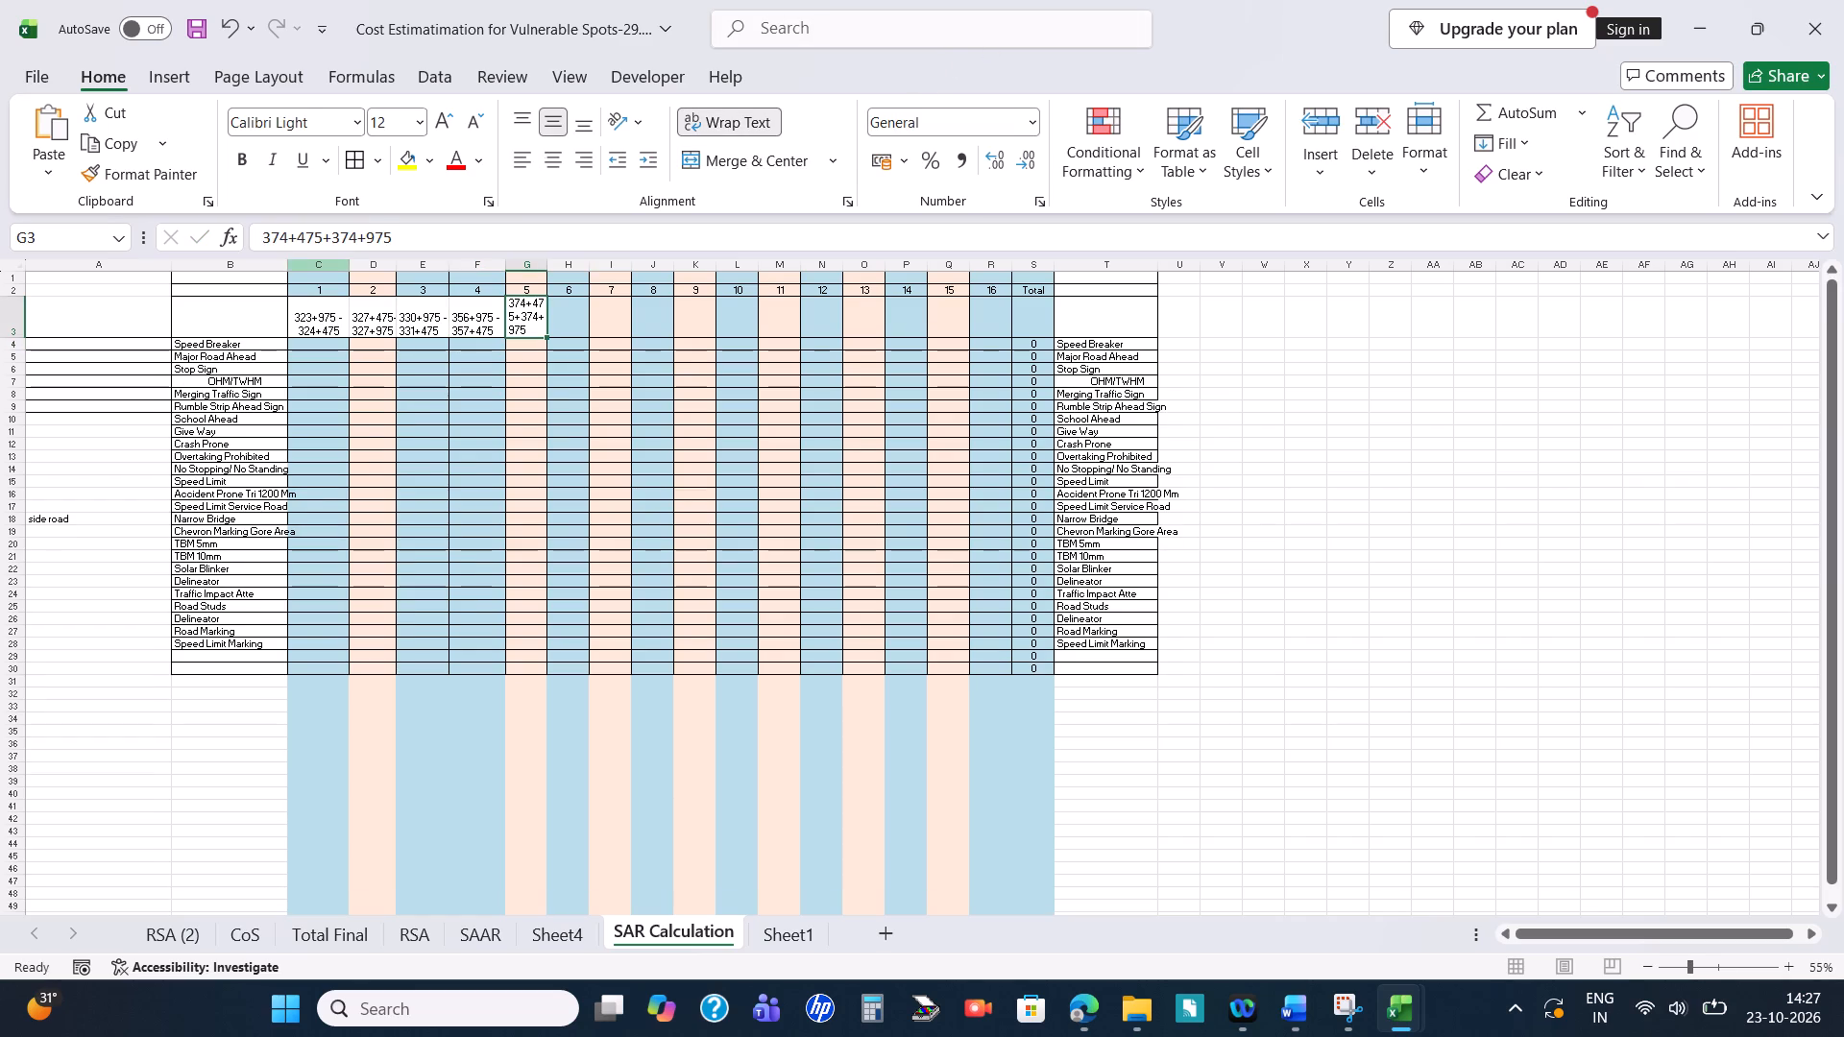
click(328, 234)
key(BackSpace)
text(-)
key(space)
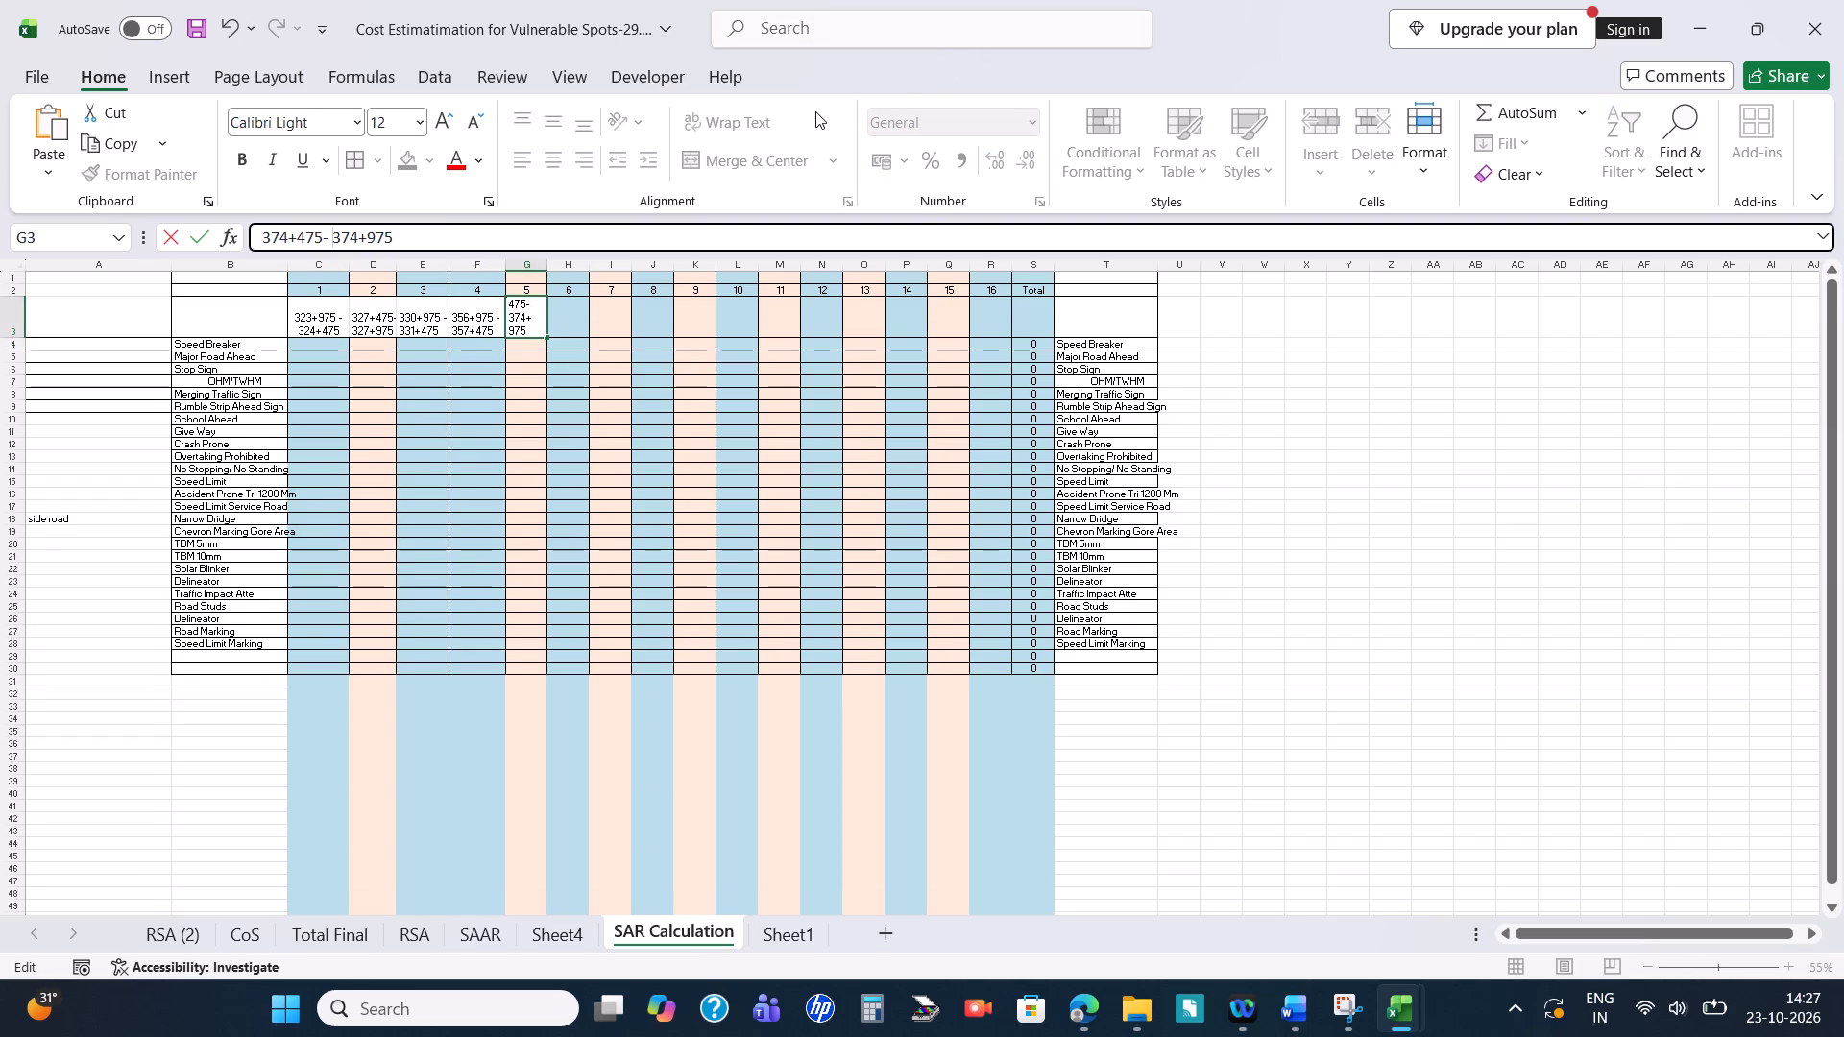
key(Left)
key(Left)
key(space)
key(Return)
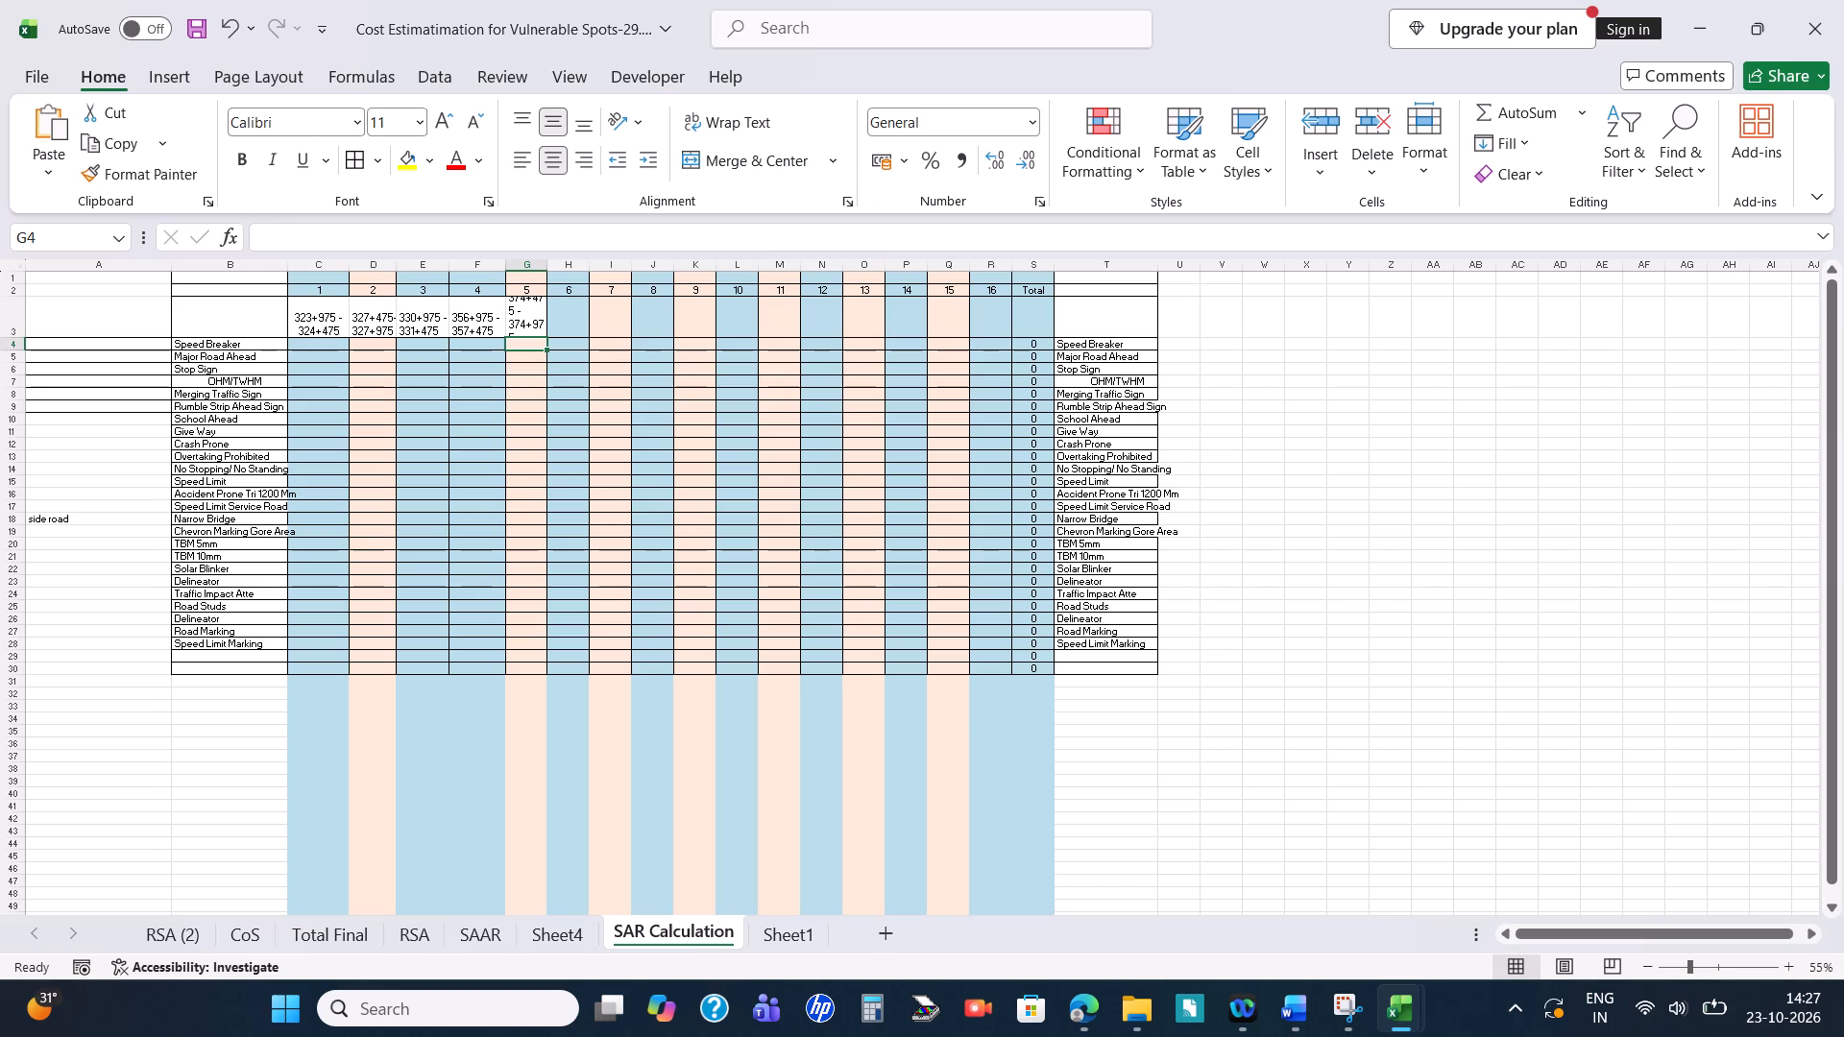
Left-align and bottom-align the chainage in G3, and widen column G so it fits on two lines.
click(519, 317)
click(546, 132)
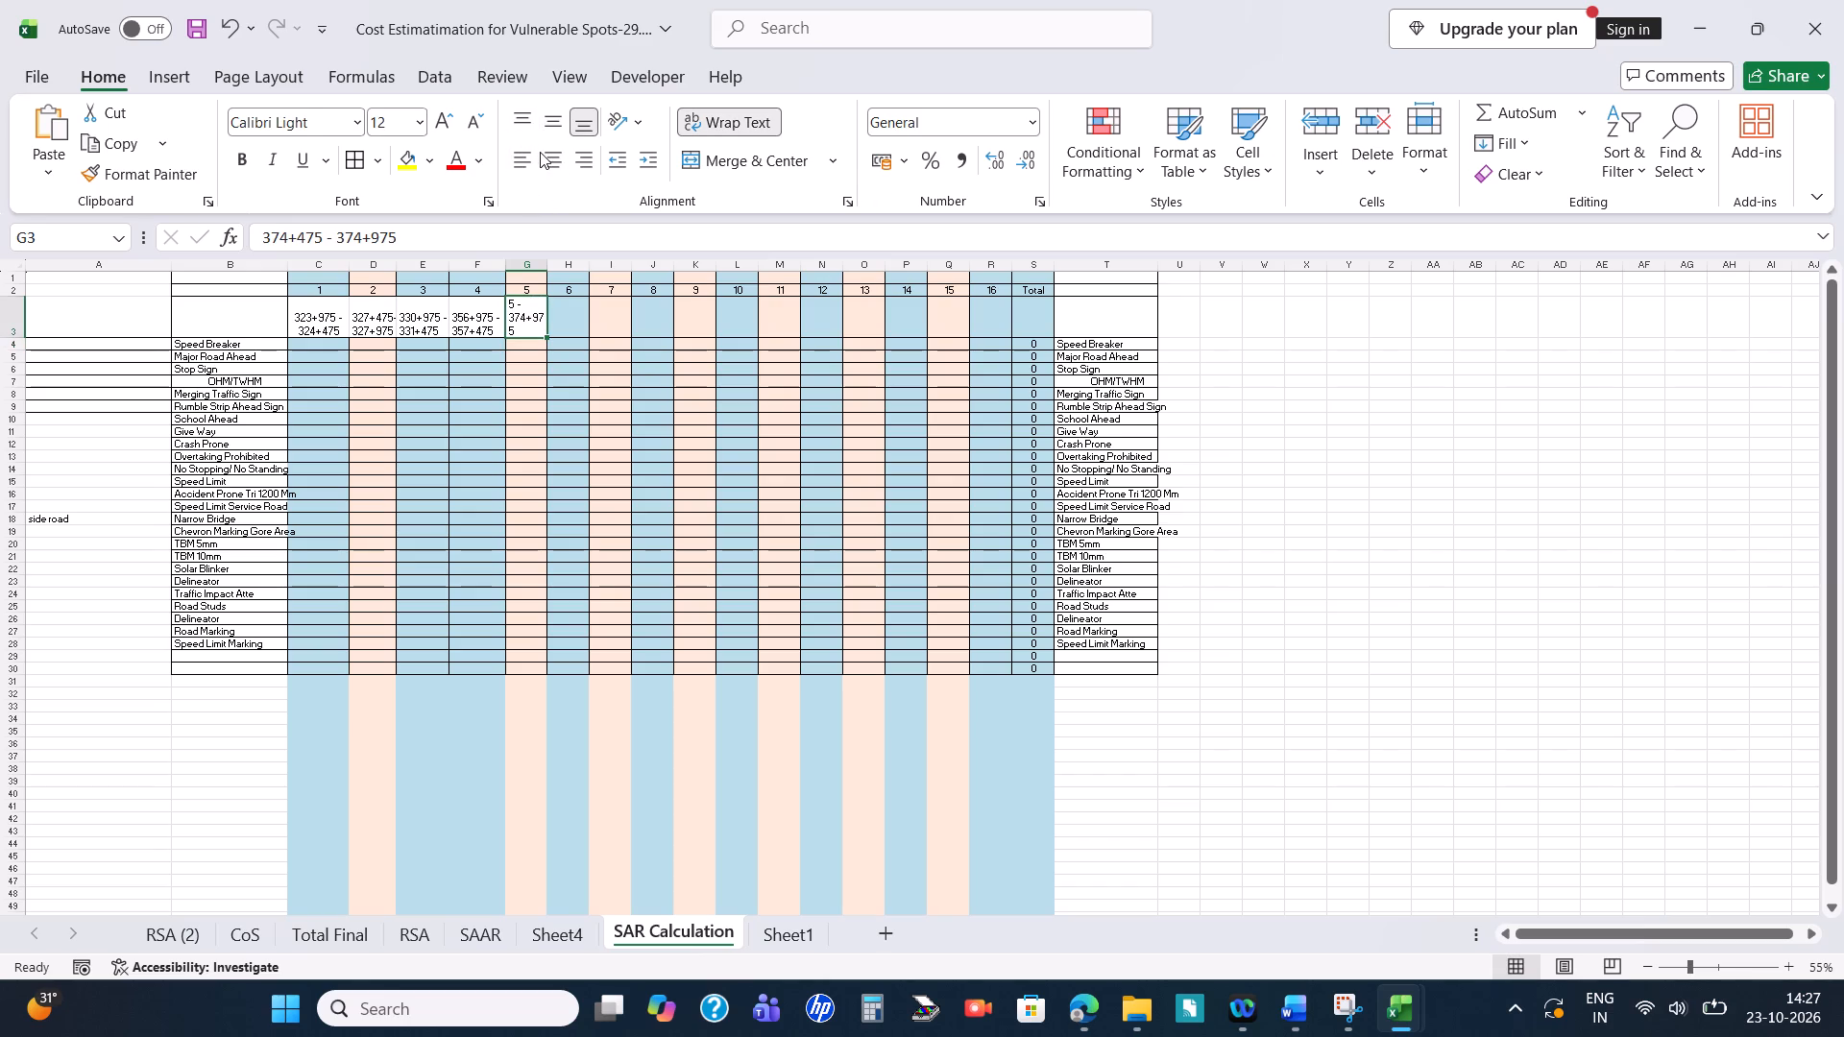
click(540, 152)
click(525, 156)
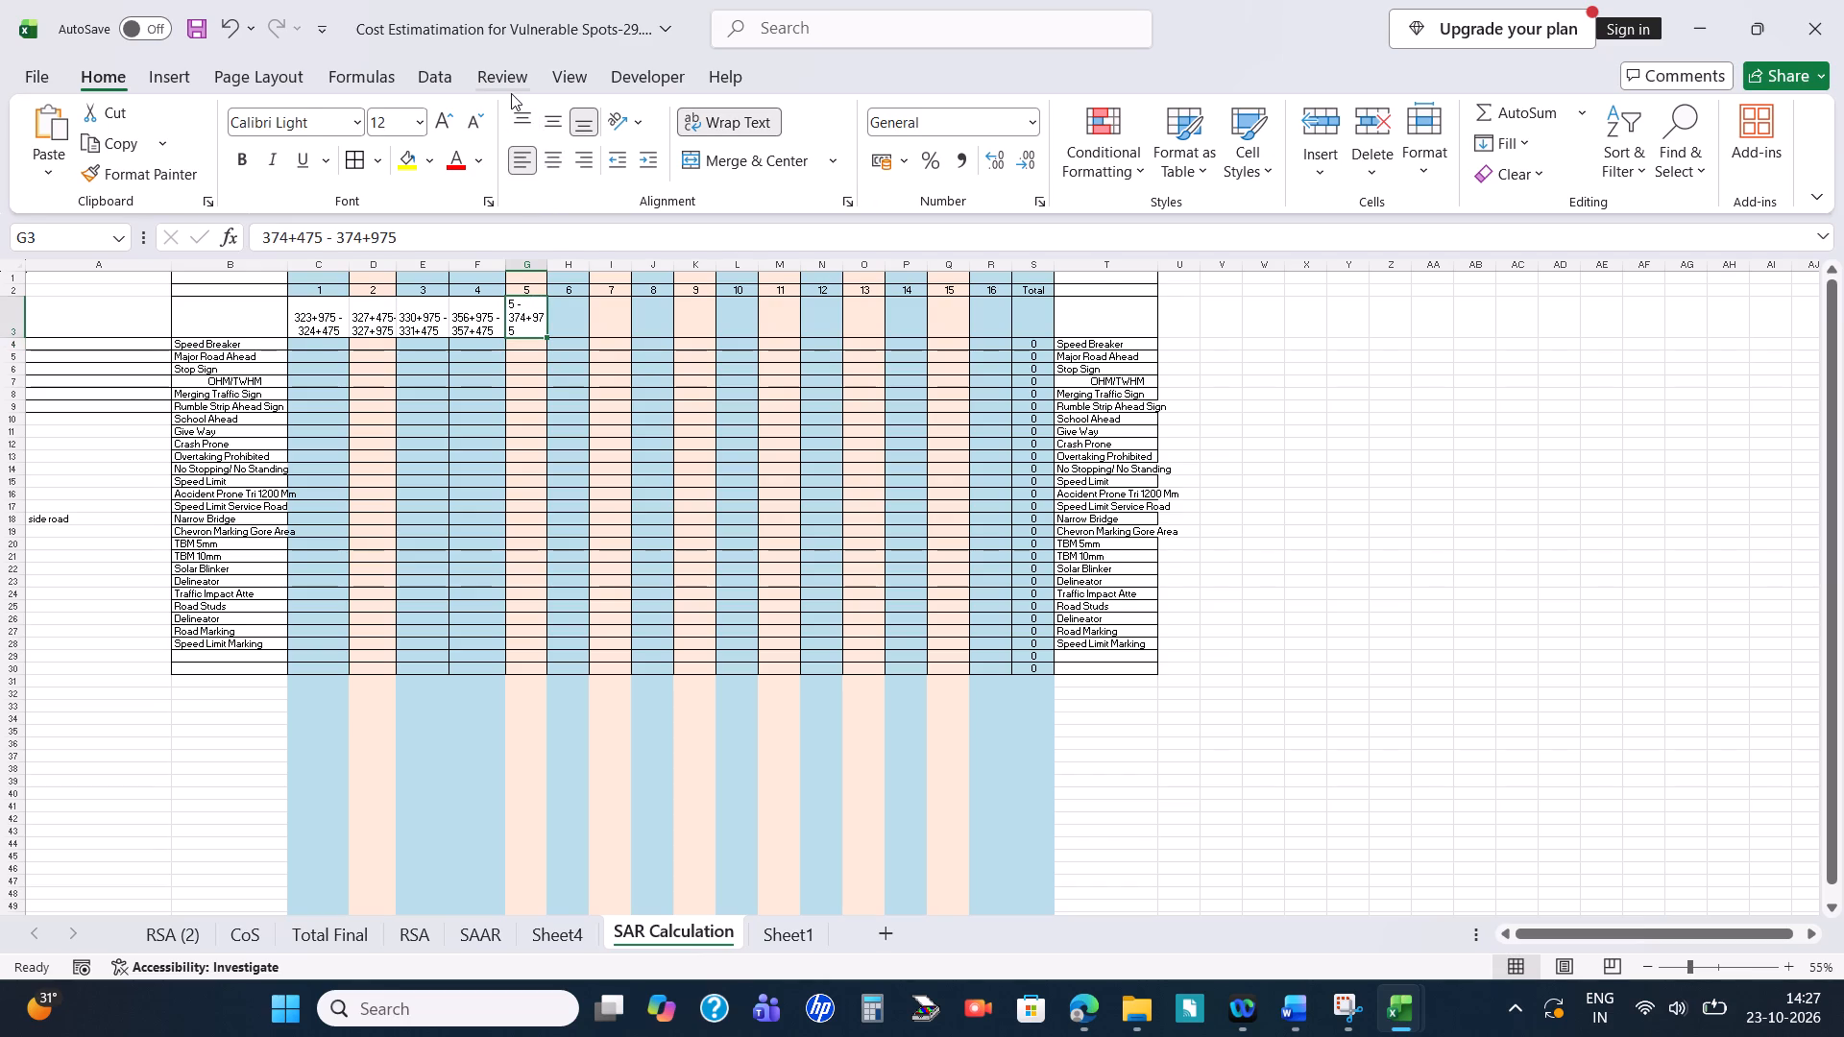
click(511, 93)
click(121, 81)
click(517, 121)
click(547, 120)
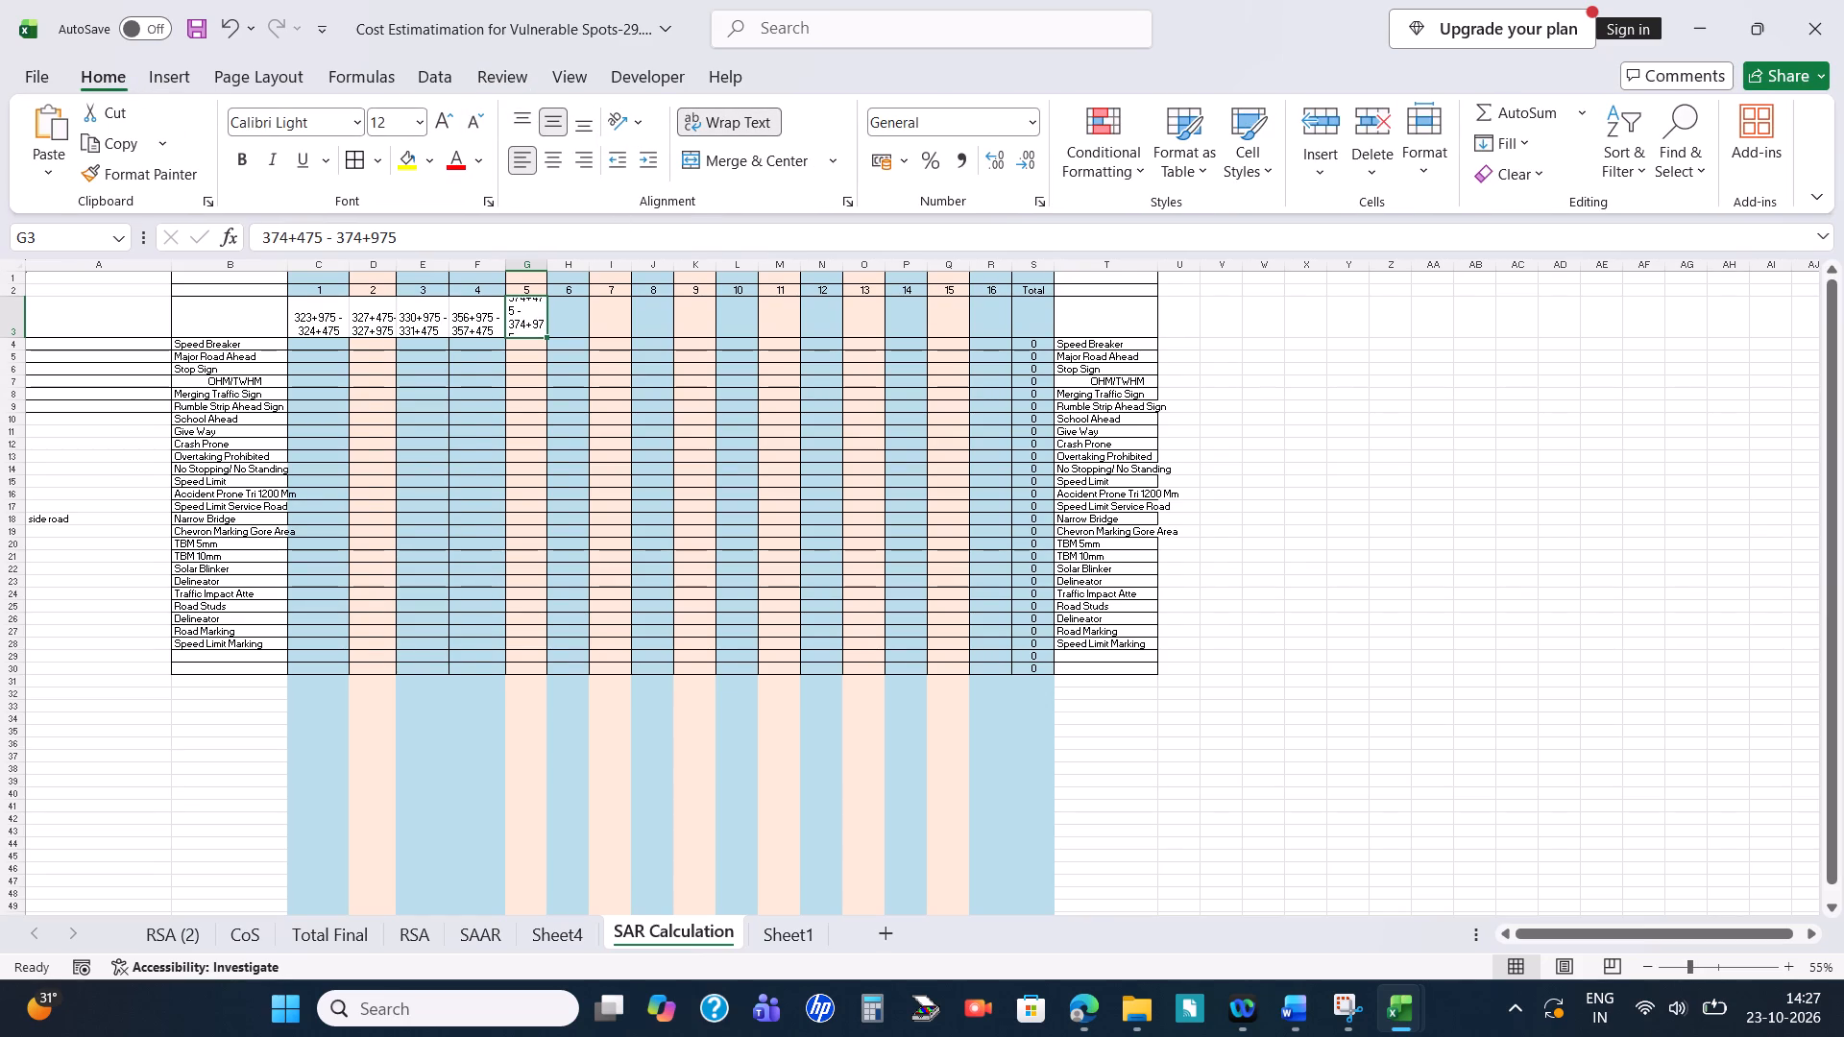
drag(546, 264, 560, 260)
click(606, 312)
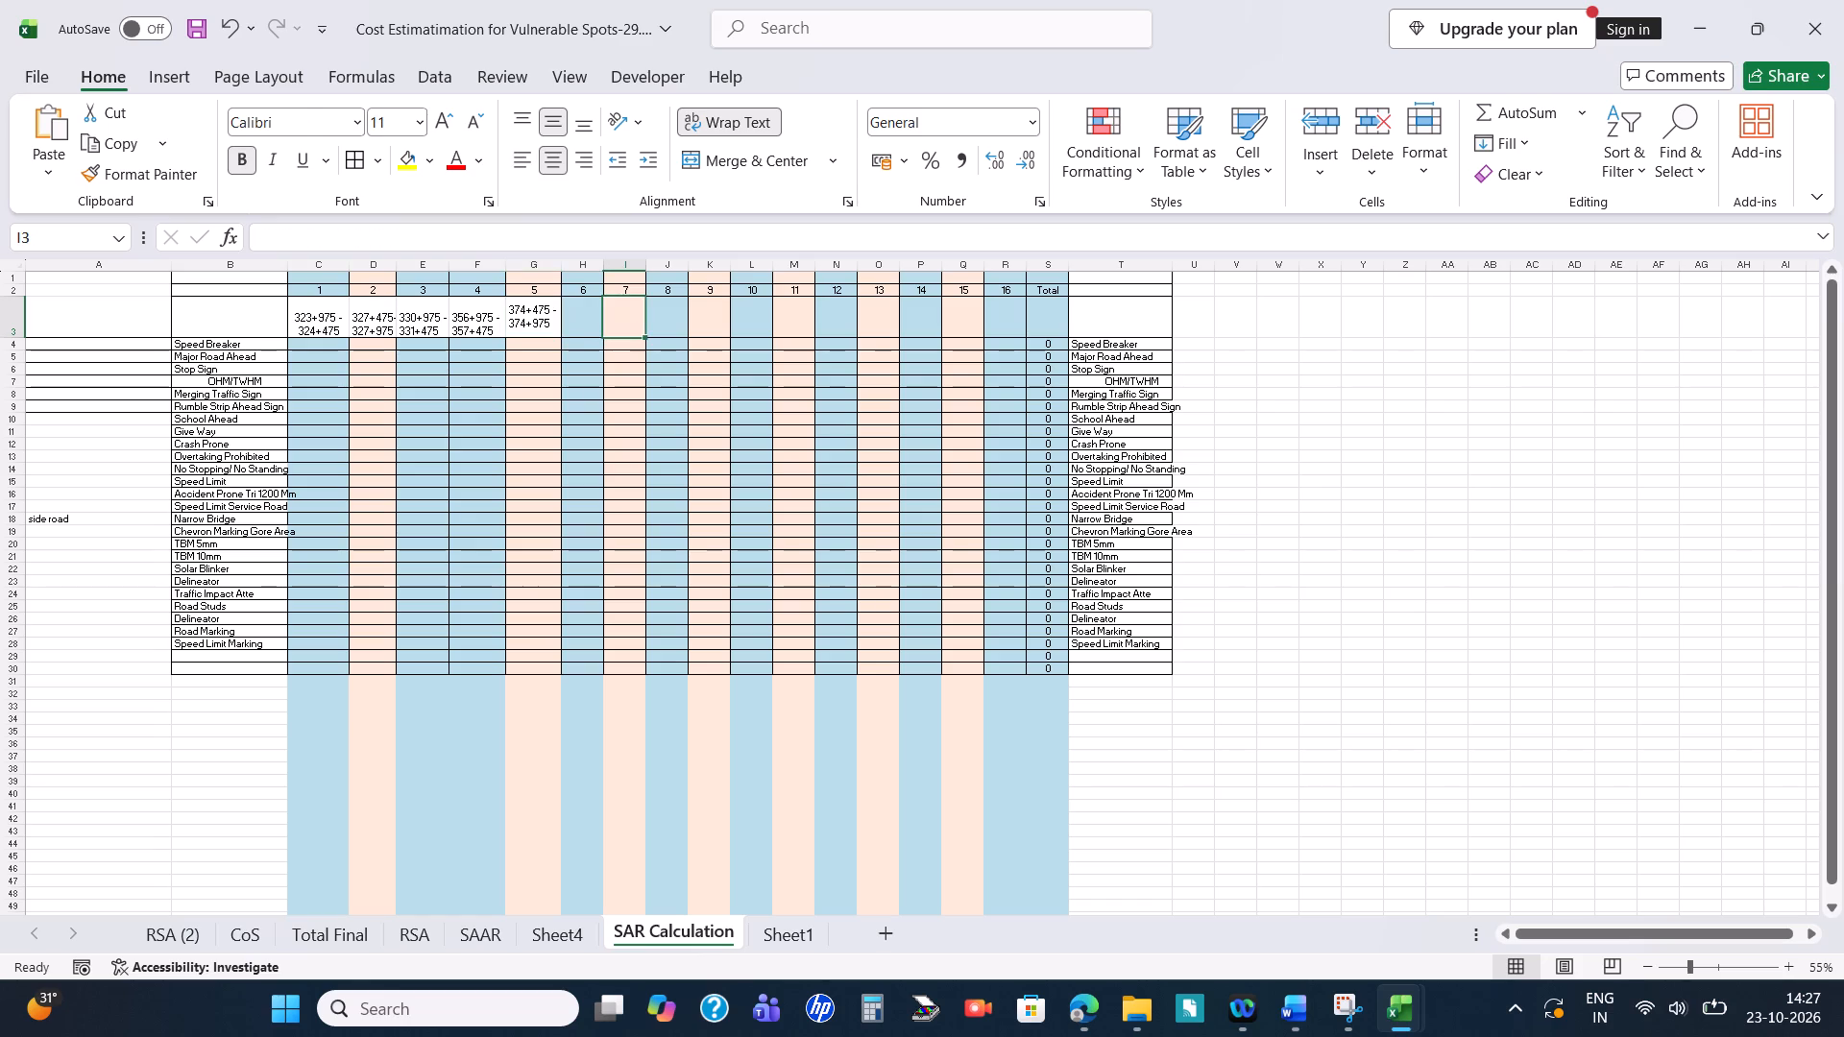
click(552, 317)
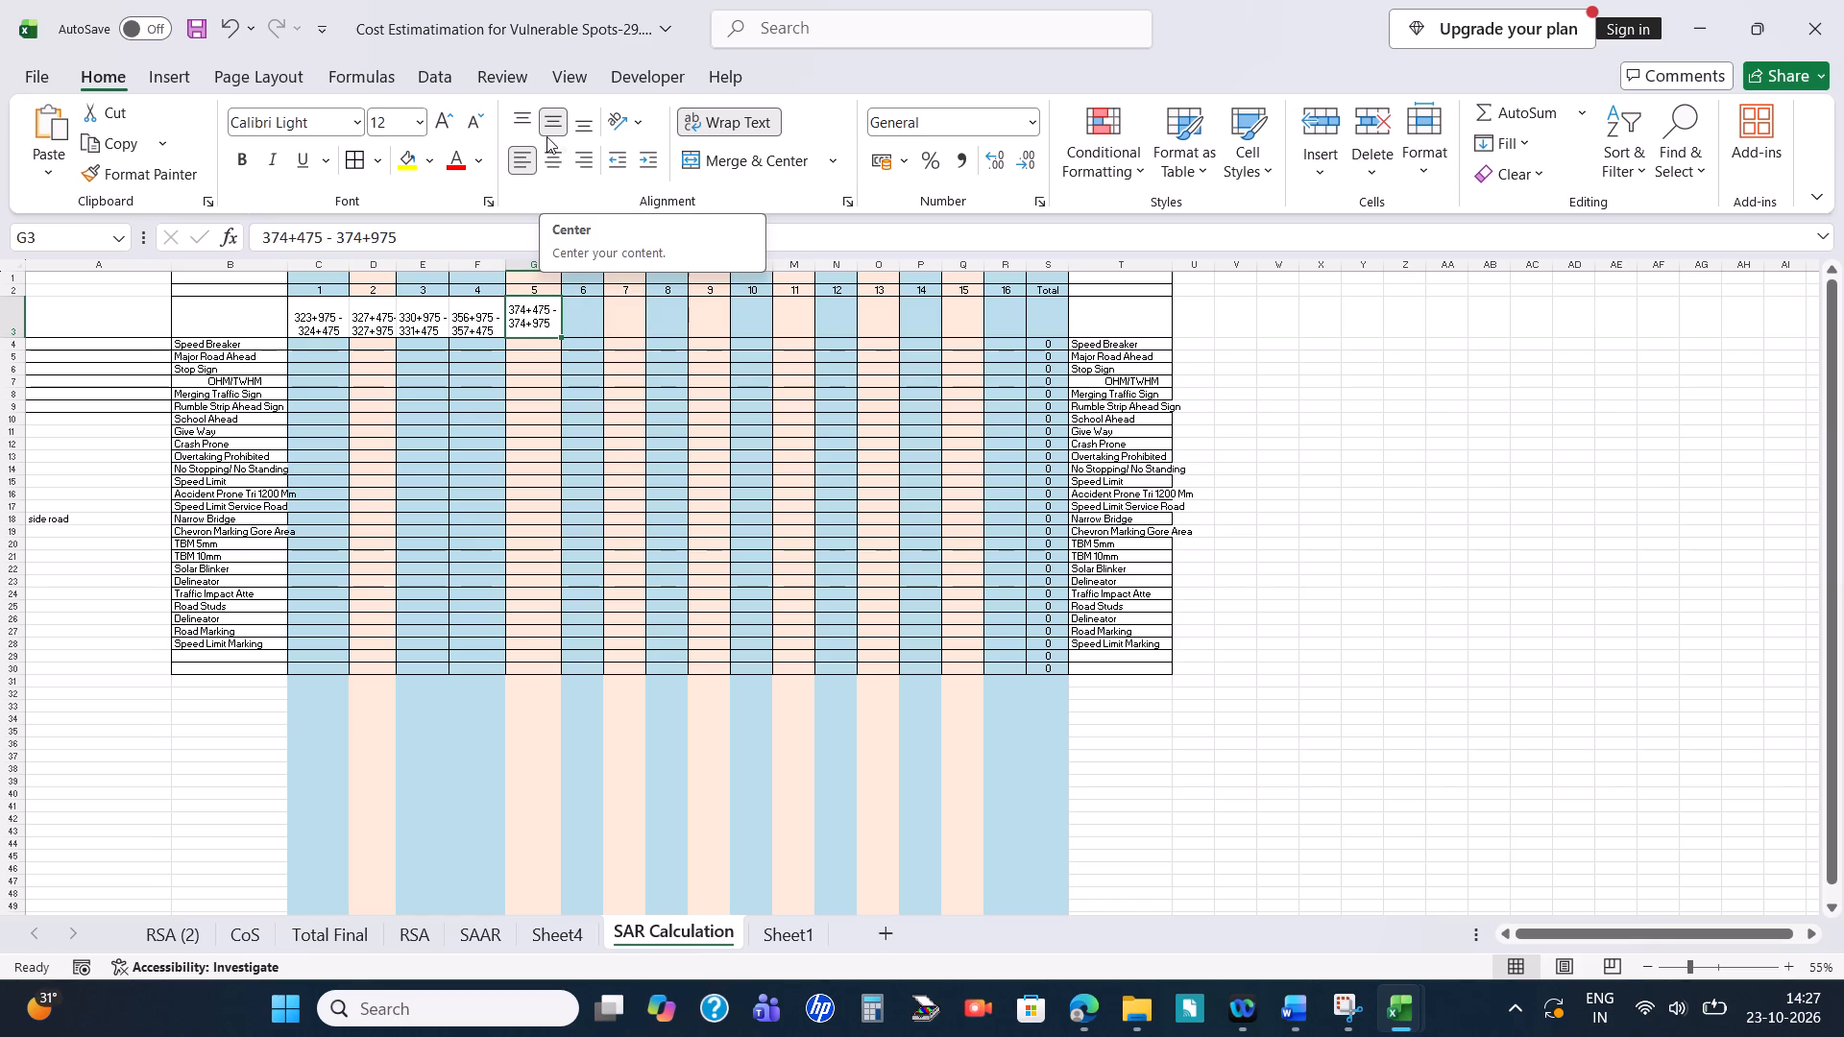
click(576, 121)
Copy blackspot 6's stretch, 379+975 to 380+475, from report section 4.6.1 in Word into H3 of SAR Calculation.
click(592, 321)
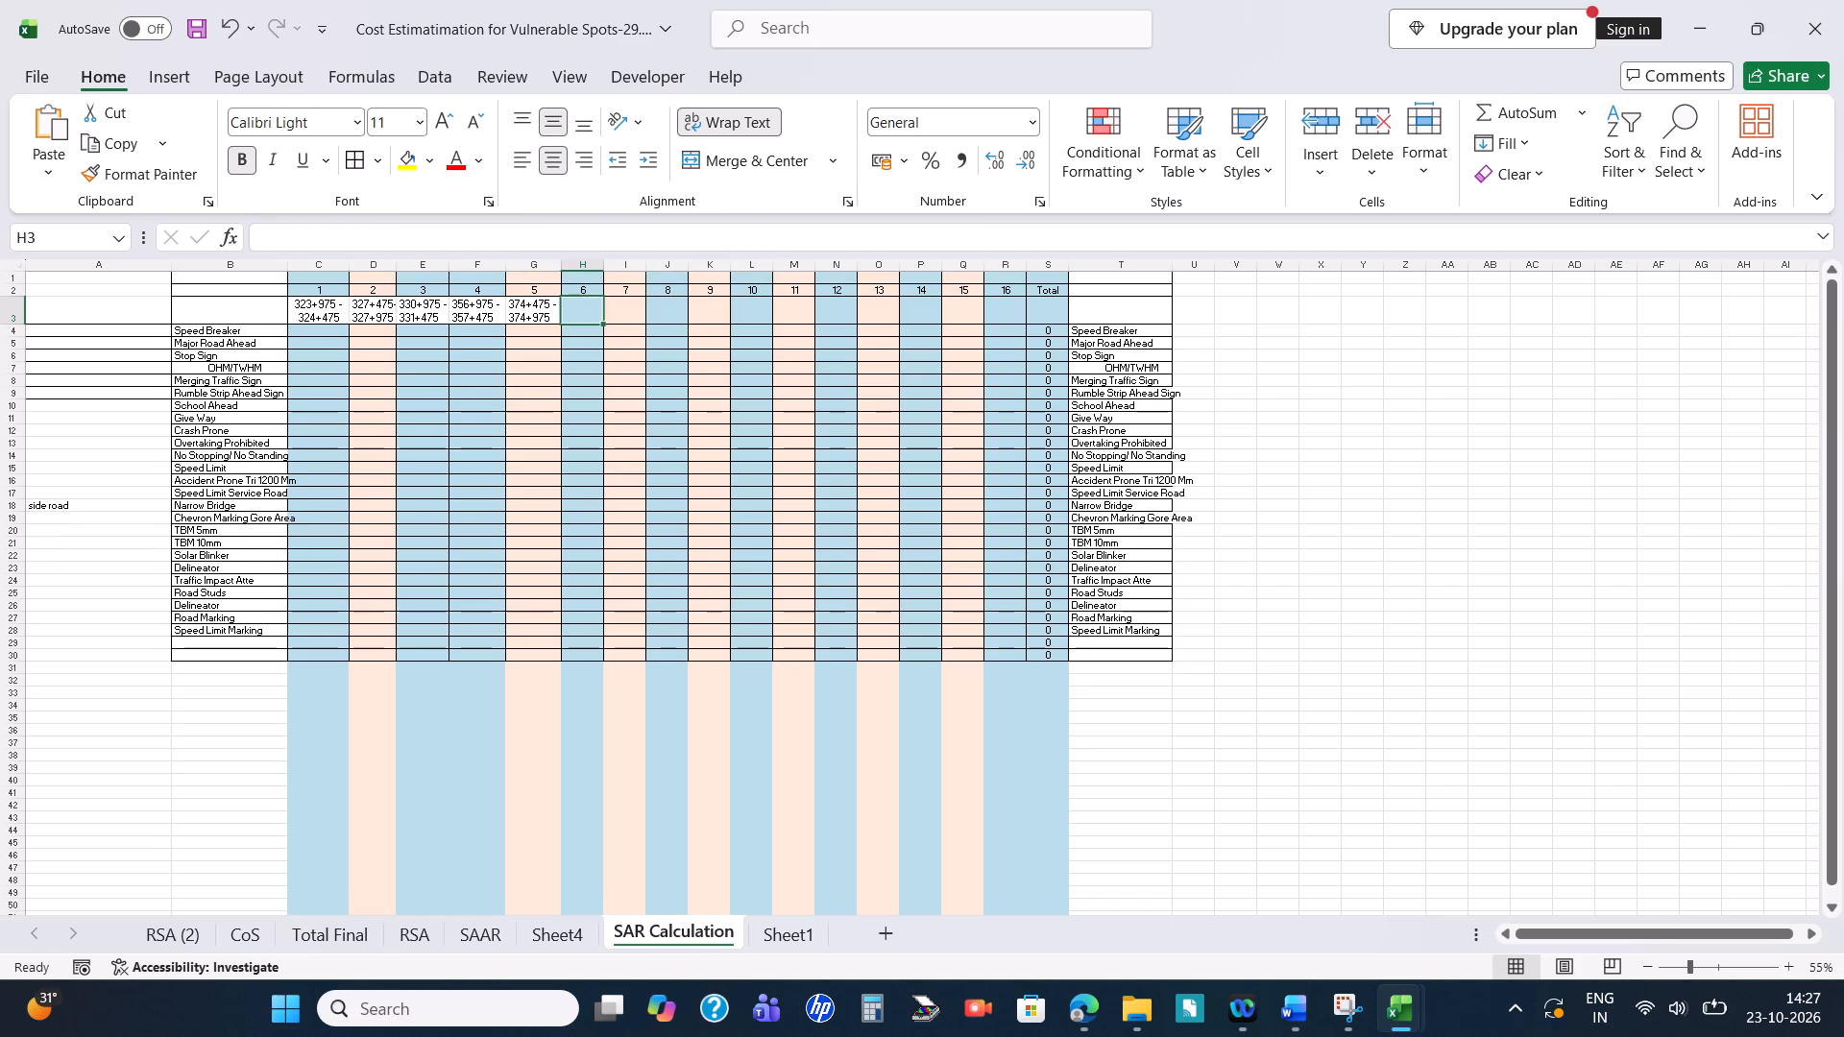
key(alt+Tab)
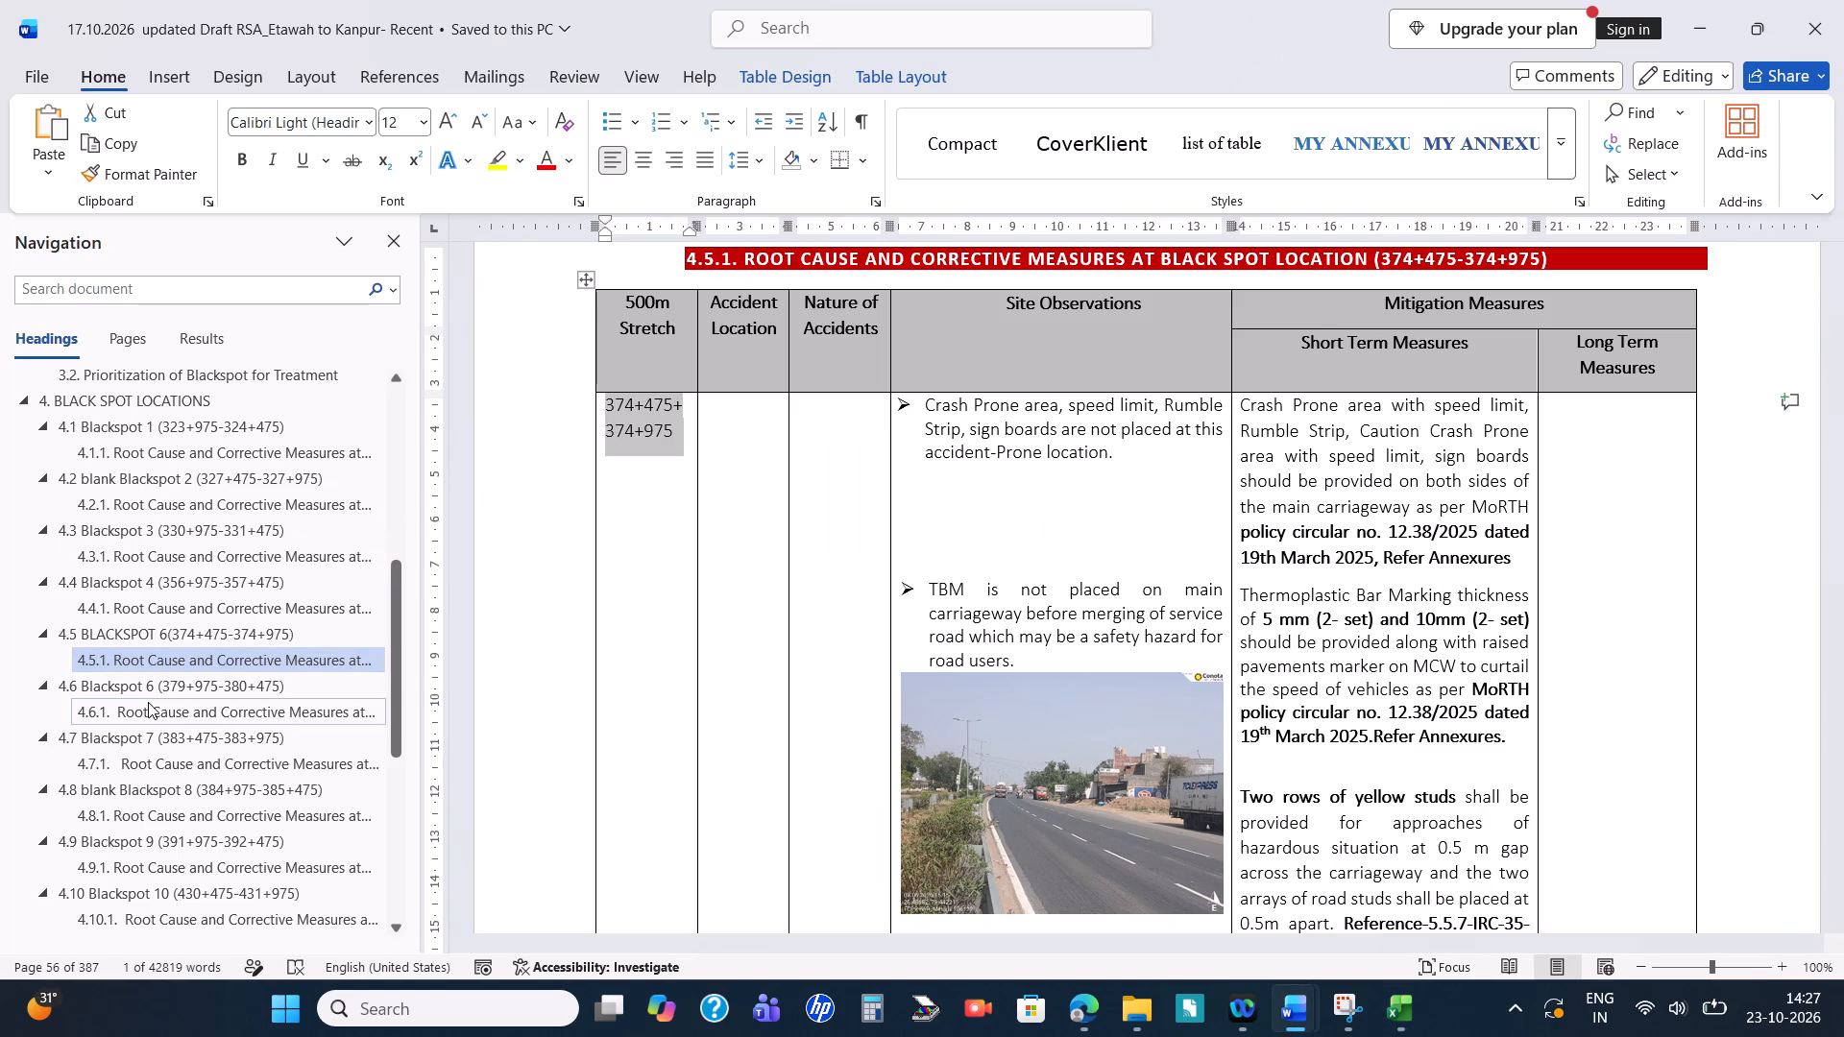
click(148, 702)
drag(672, 412, 619, 386)
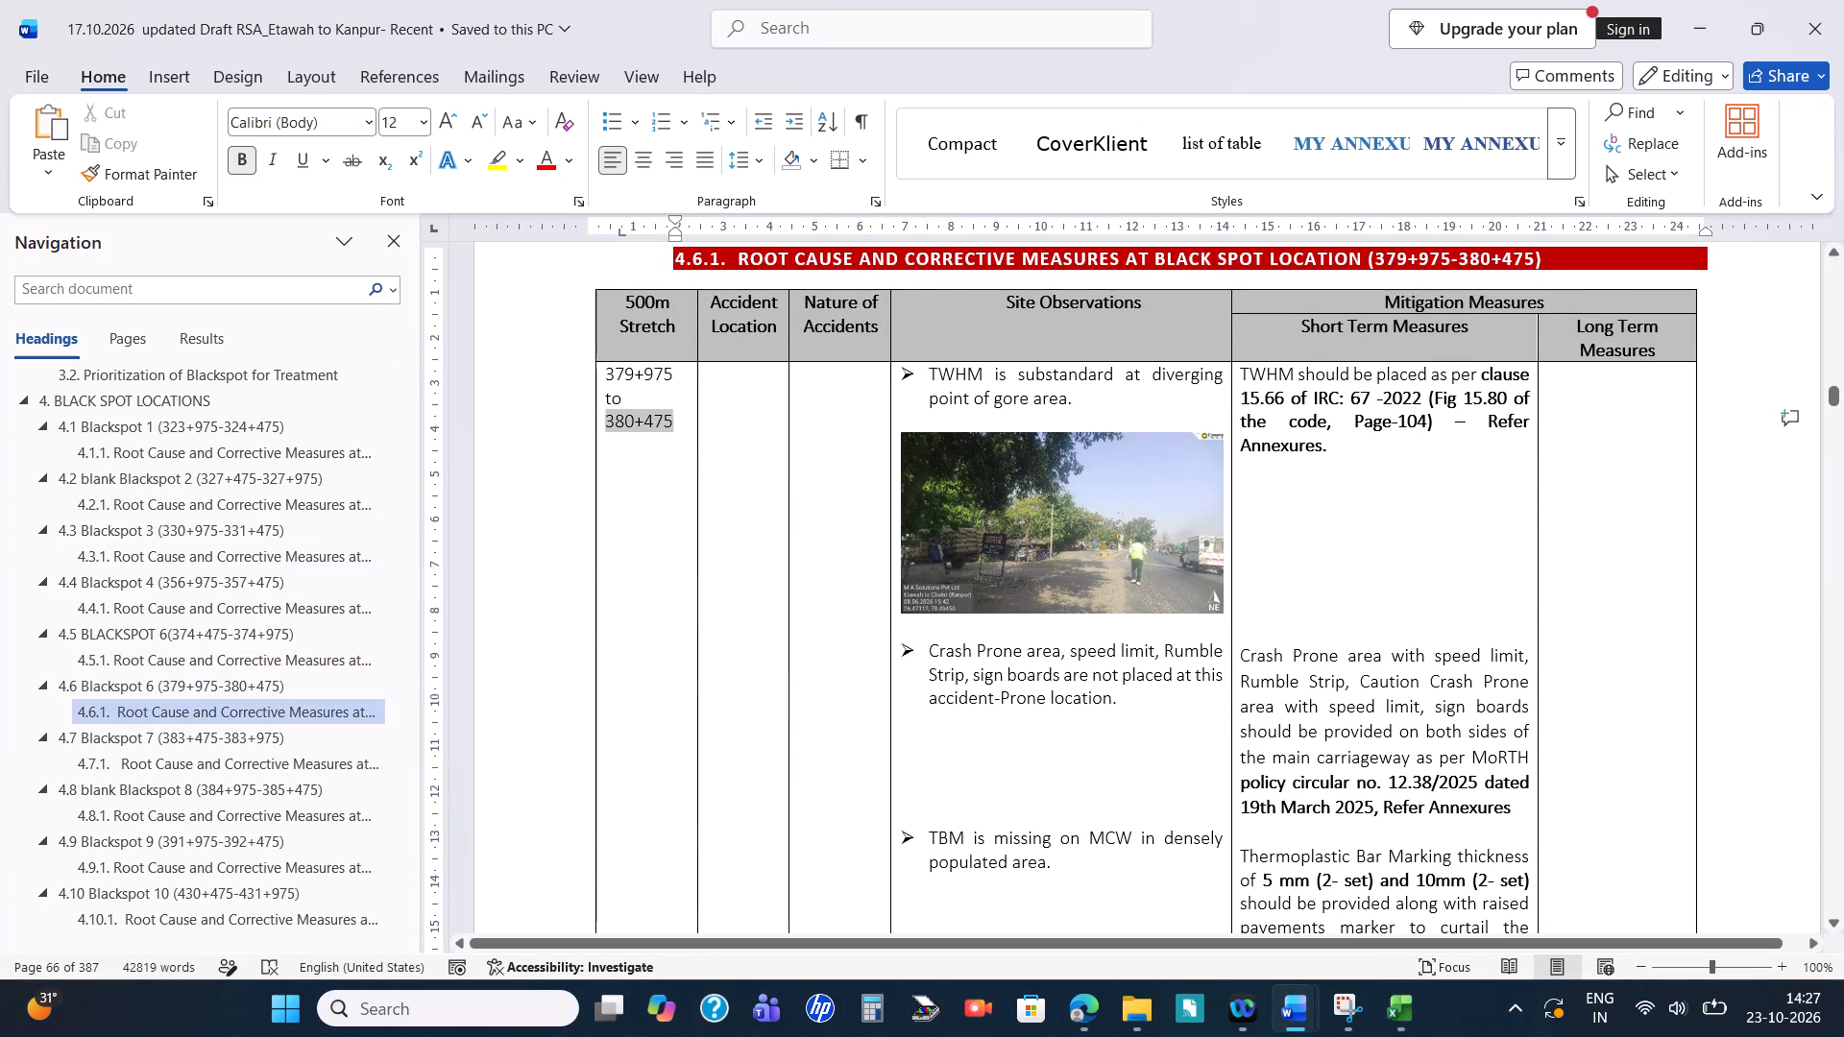
drag(619, 386, 613, 376)
key(ctrl+c)
key(alt+Tab)
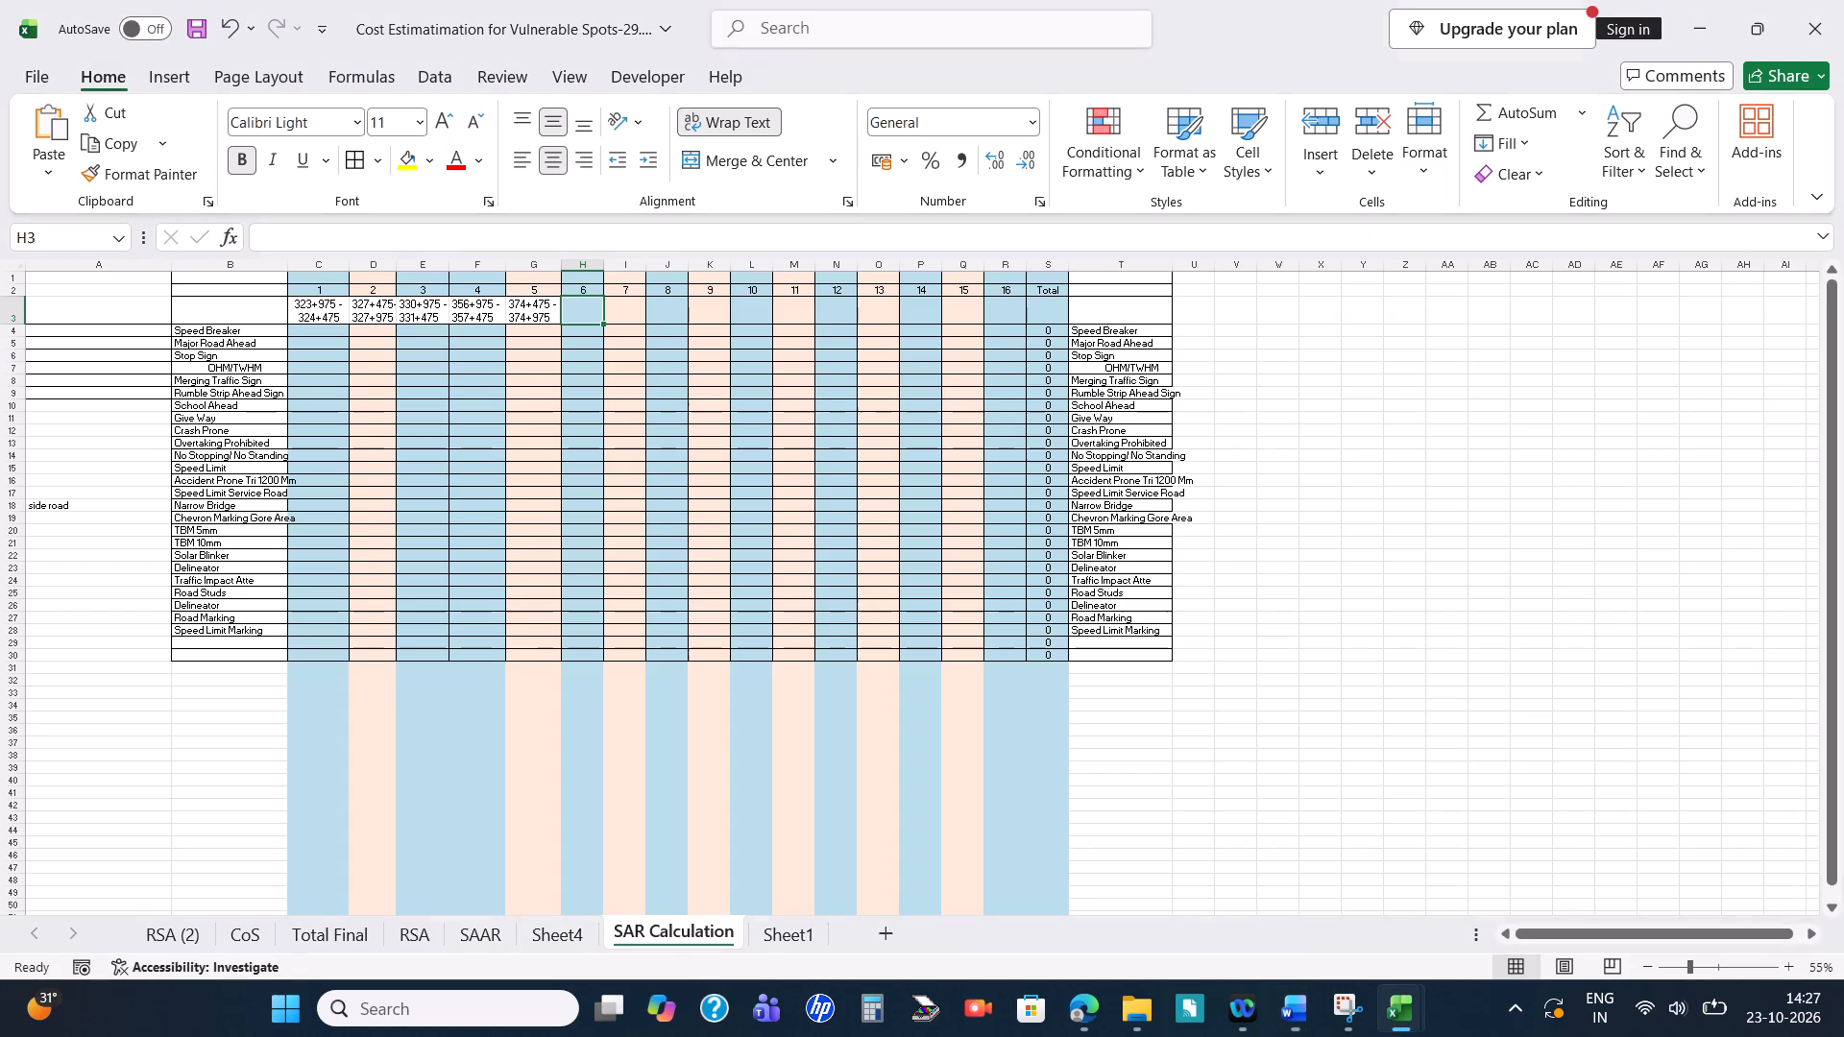
click(571, 308)
key(ctrl+v)
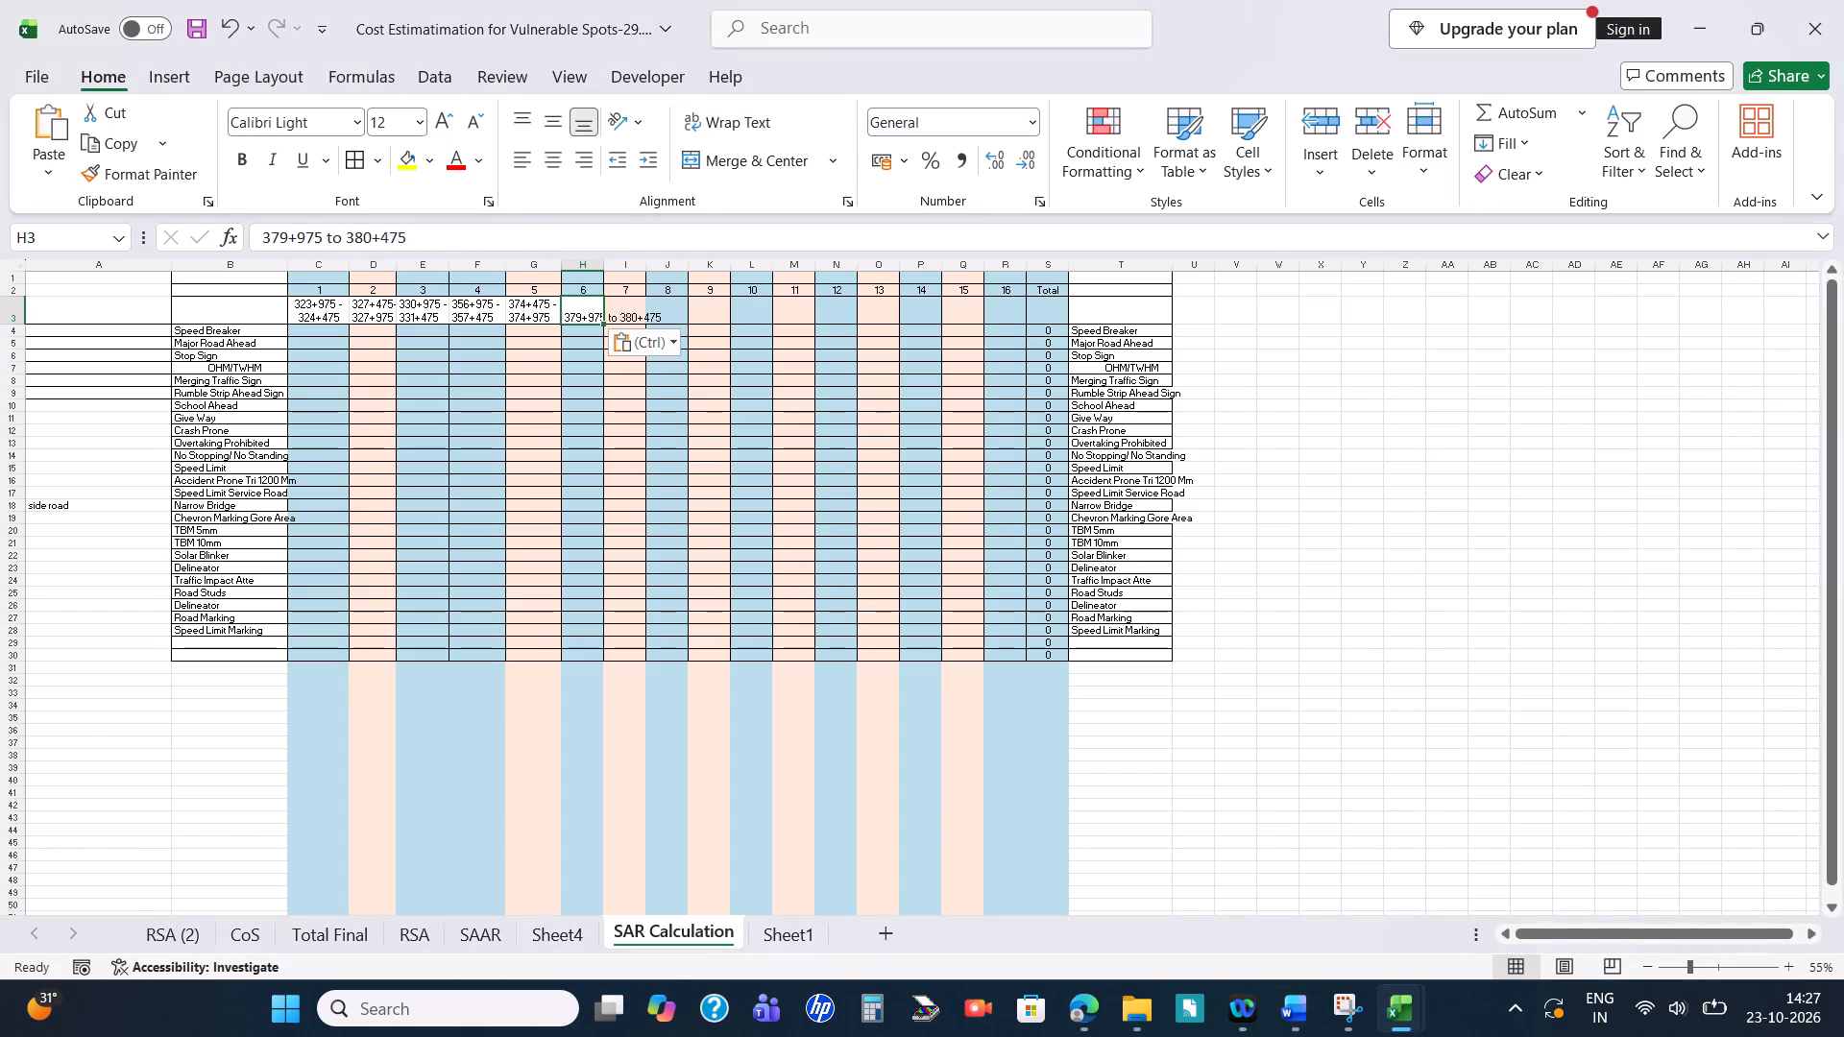
Correct the blackspot number in heading 4.5 of the Word report so it reads BLACKSPOT 5 (374+475-374+975).
key(alt+Tab)
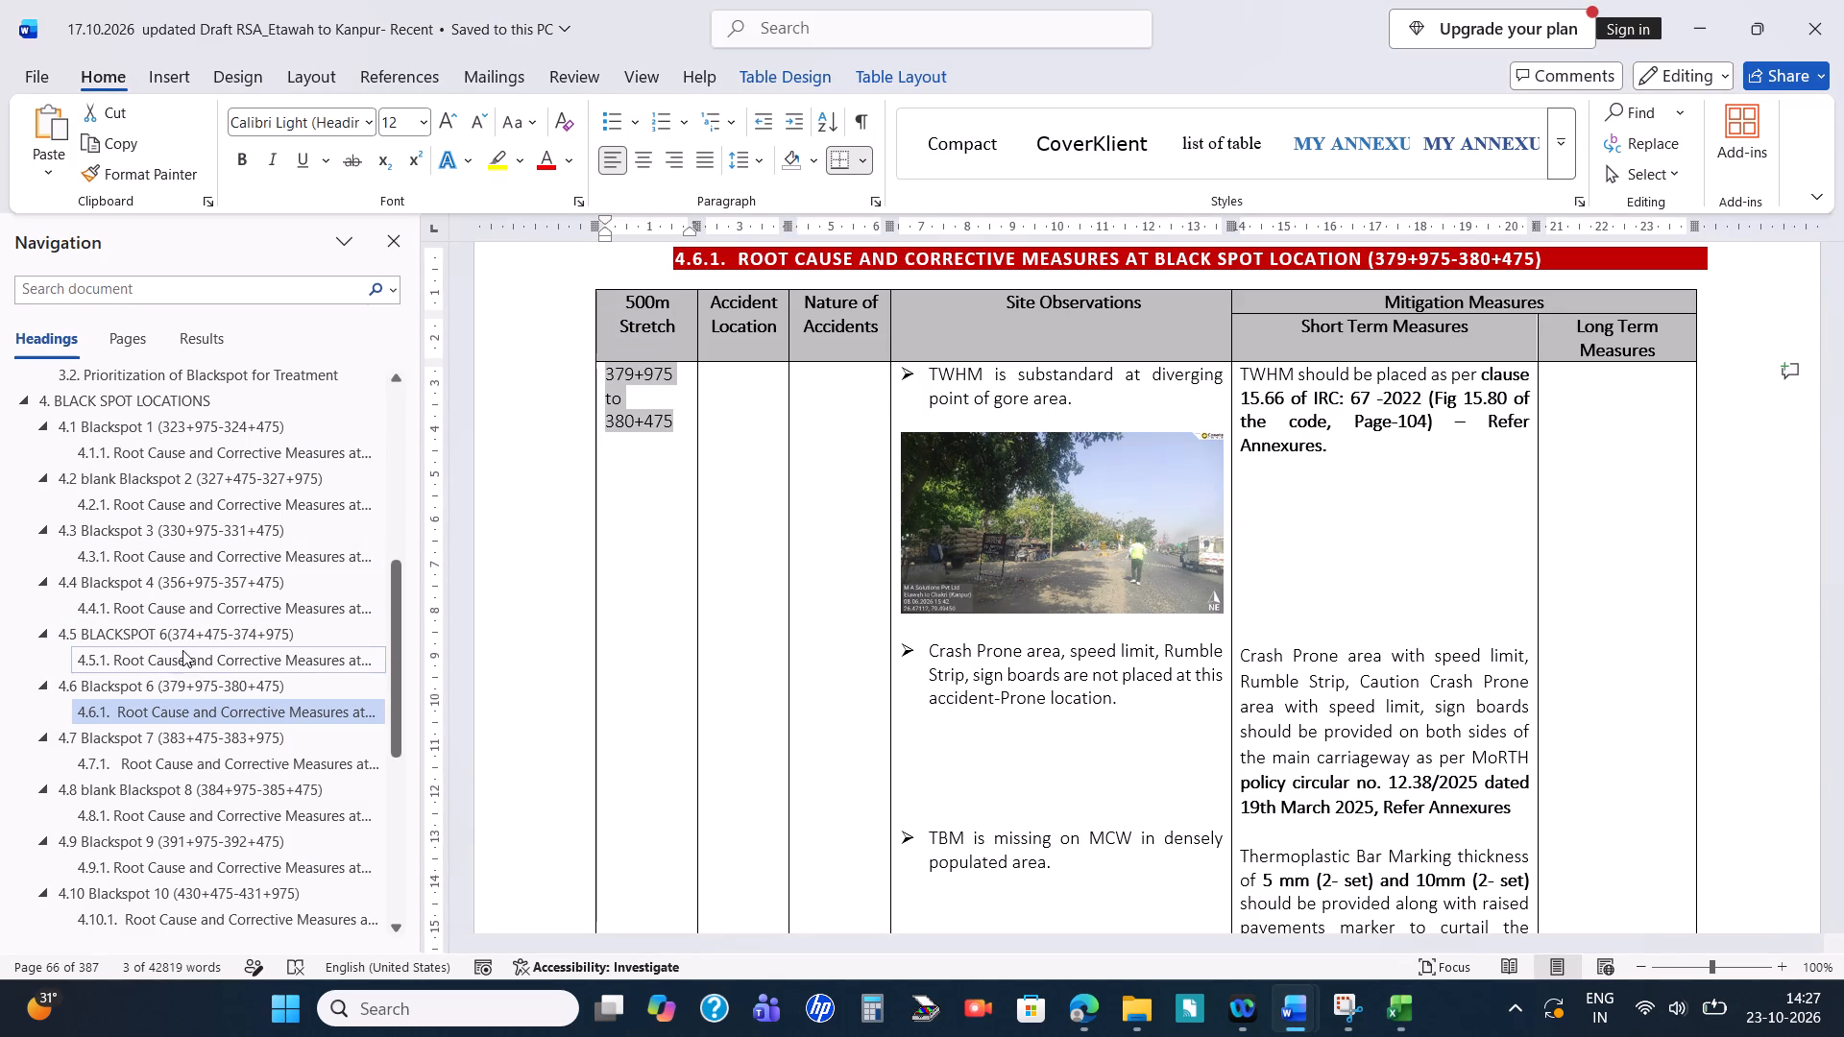
click(194, 639)
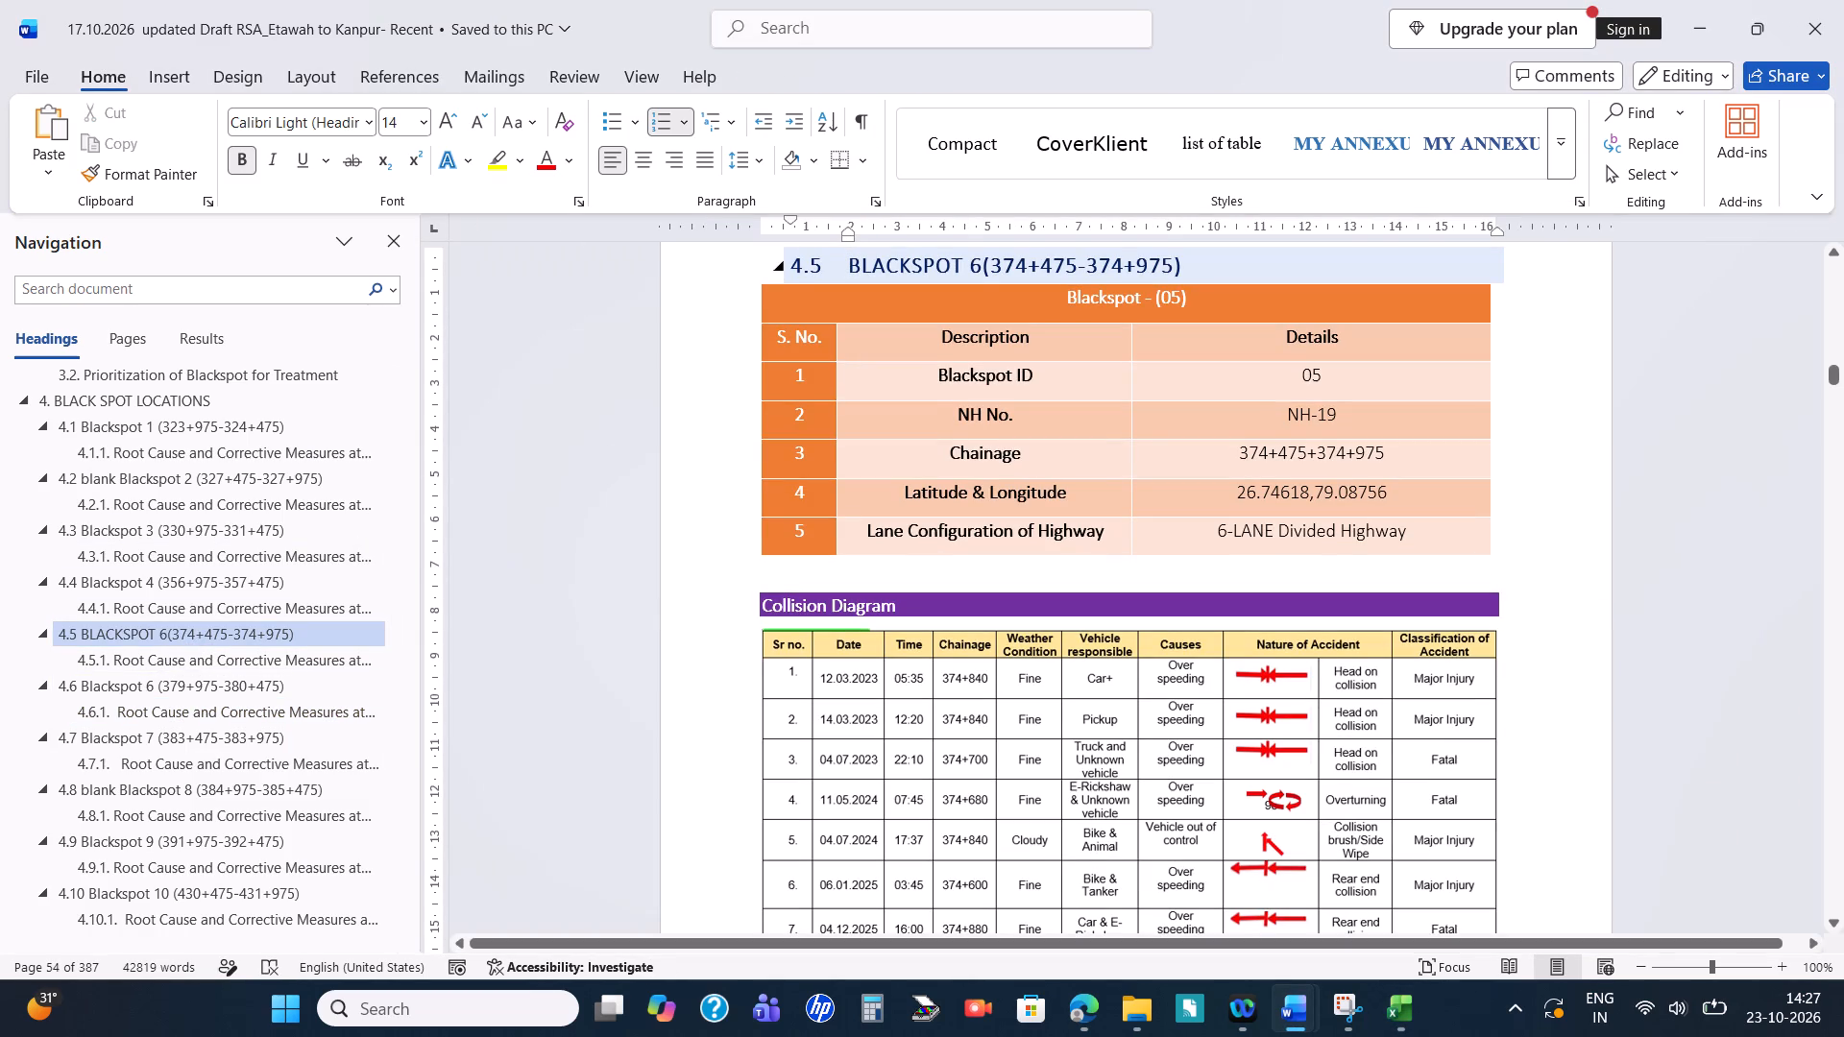
click(984, 260)
key(BackSpace)
key(5)
key(Return)
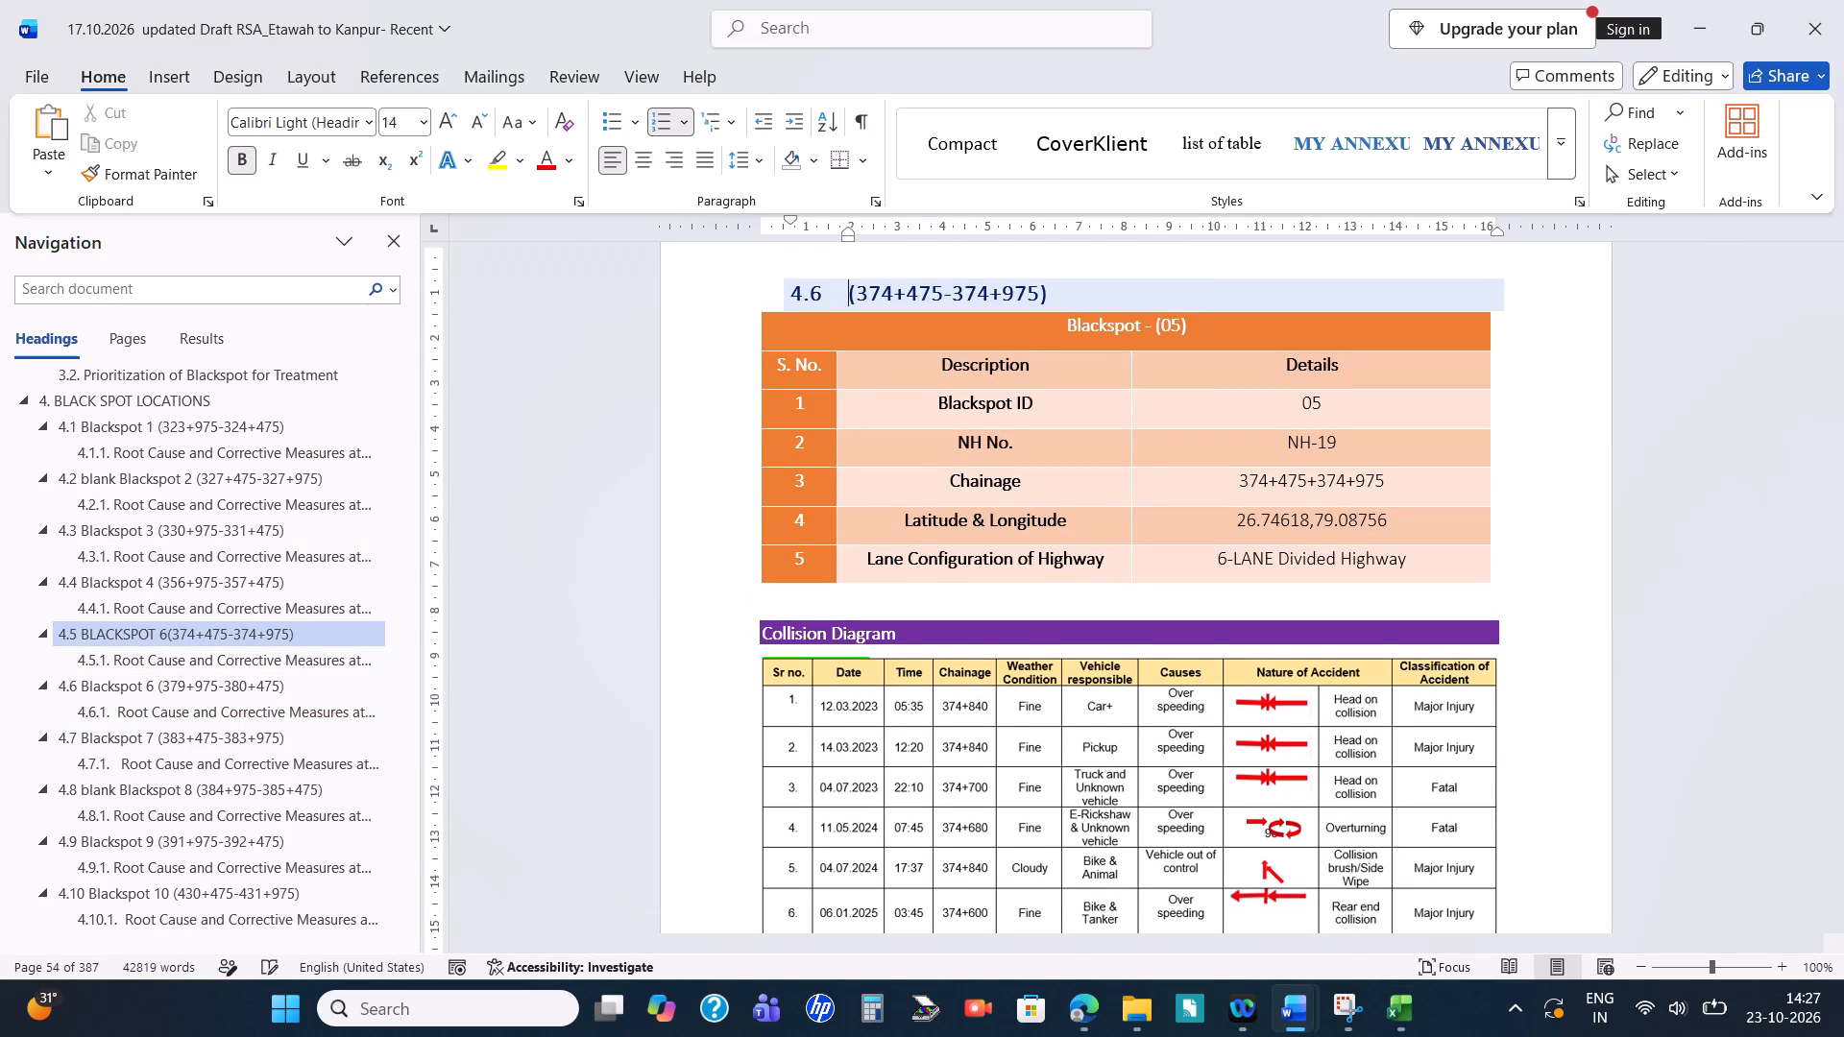
key(ctrl+z)
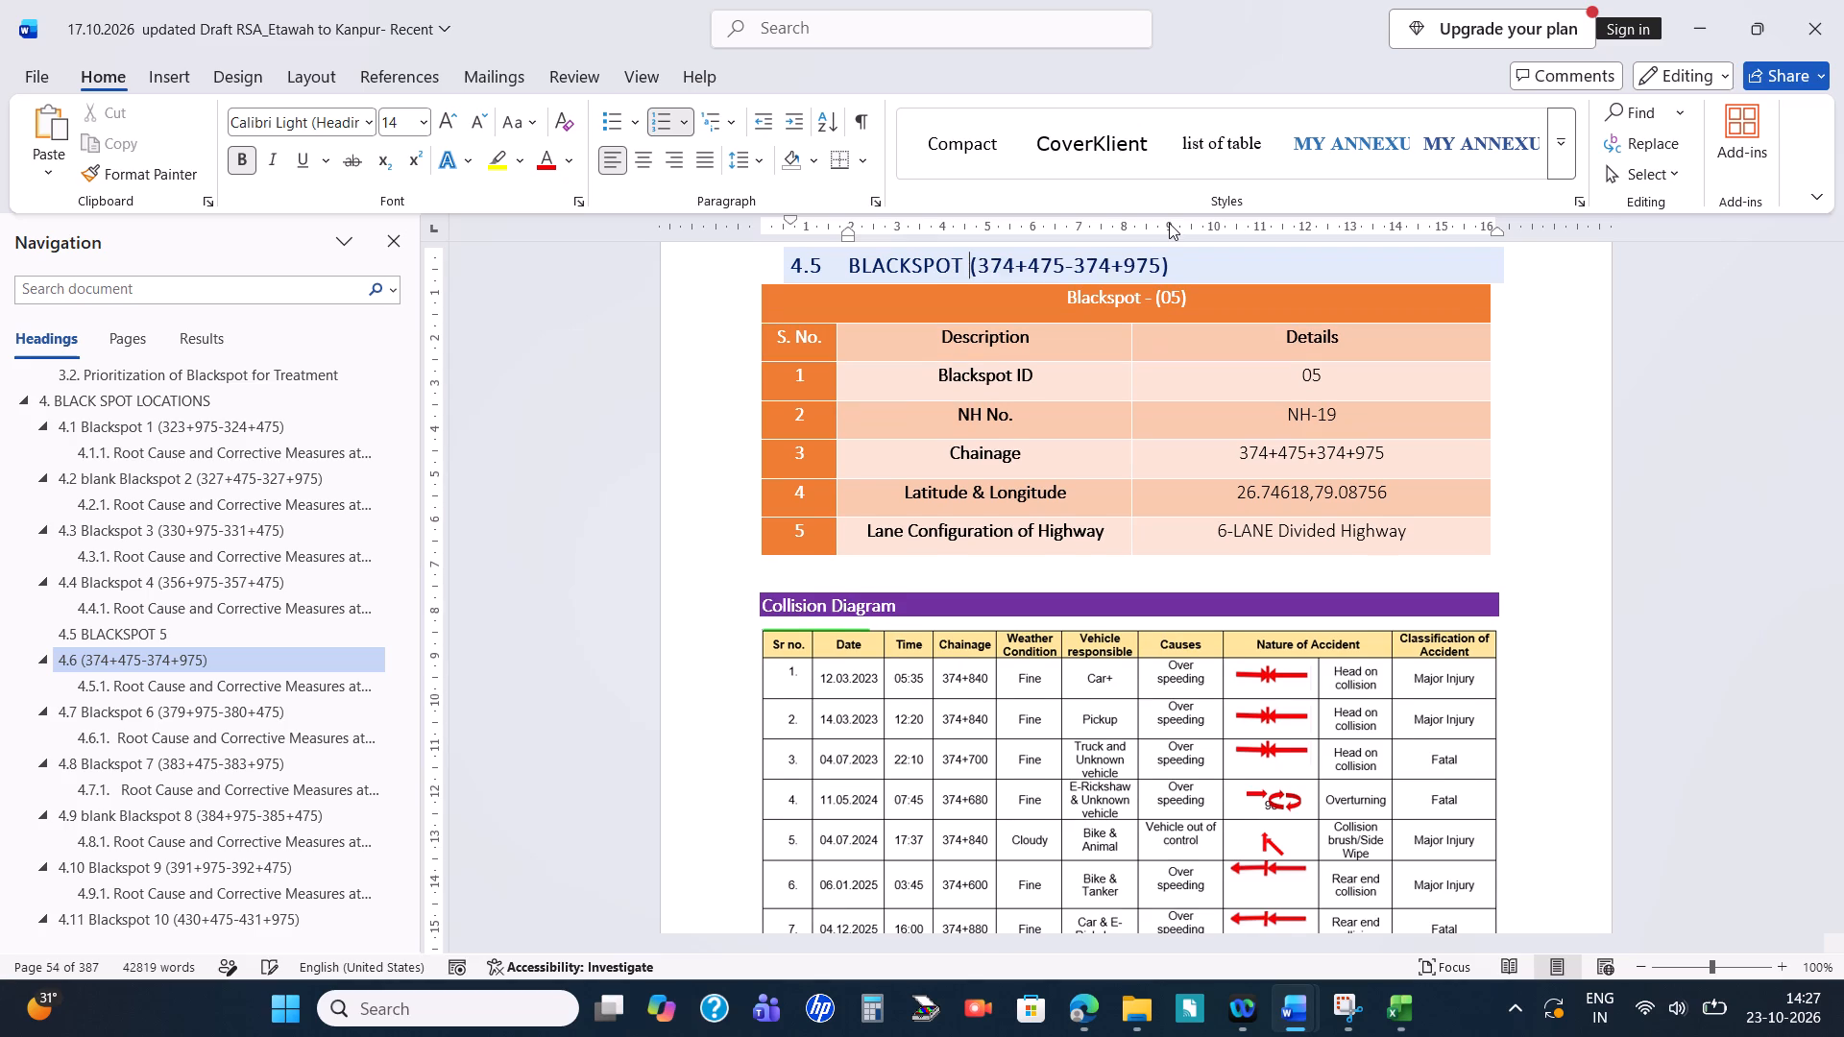
click(175, 689)
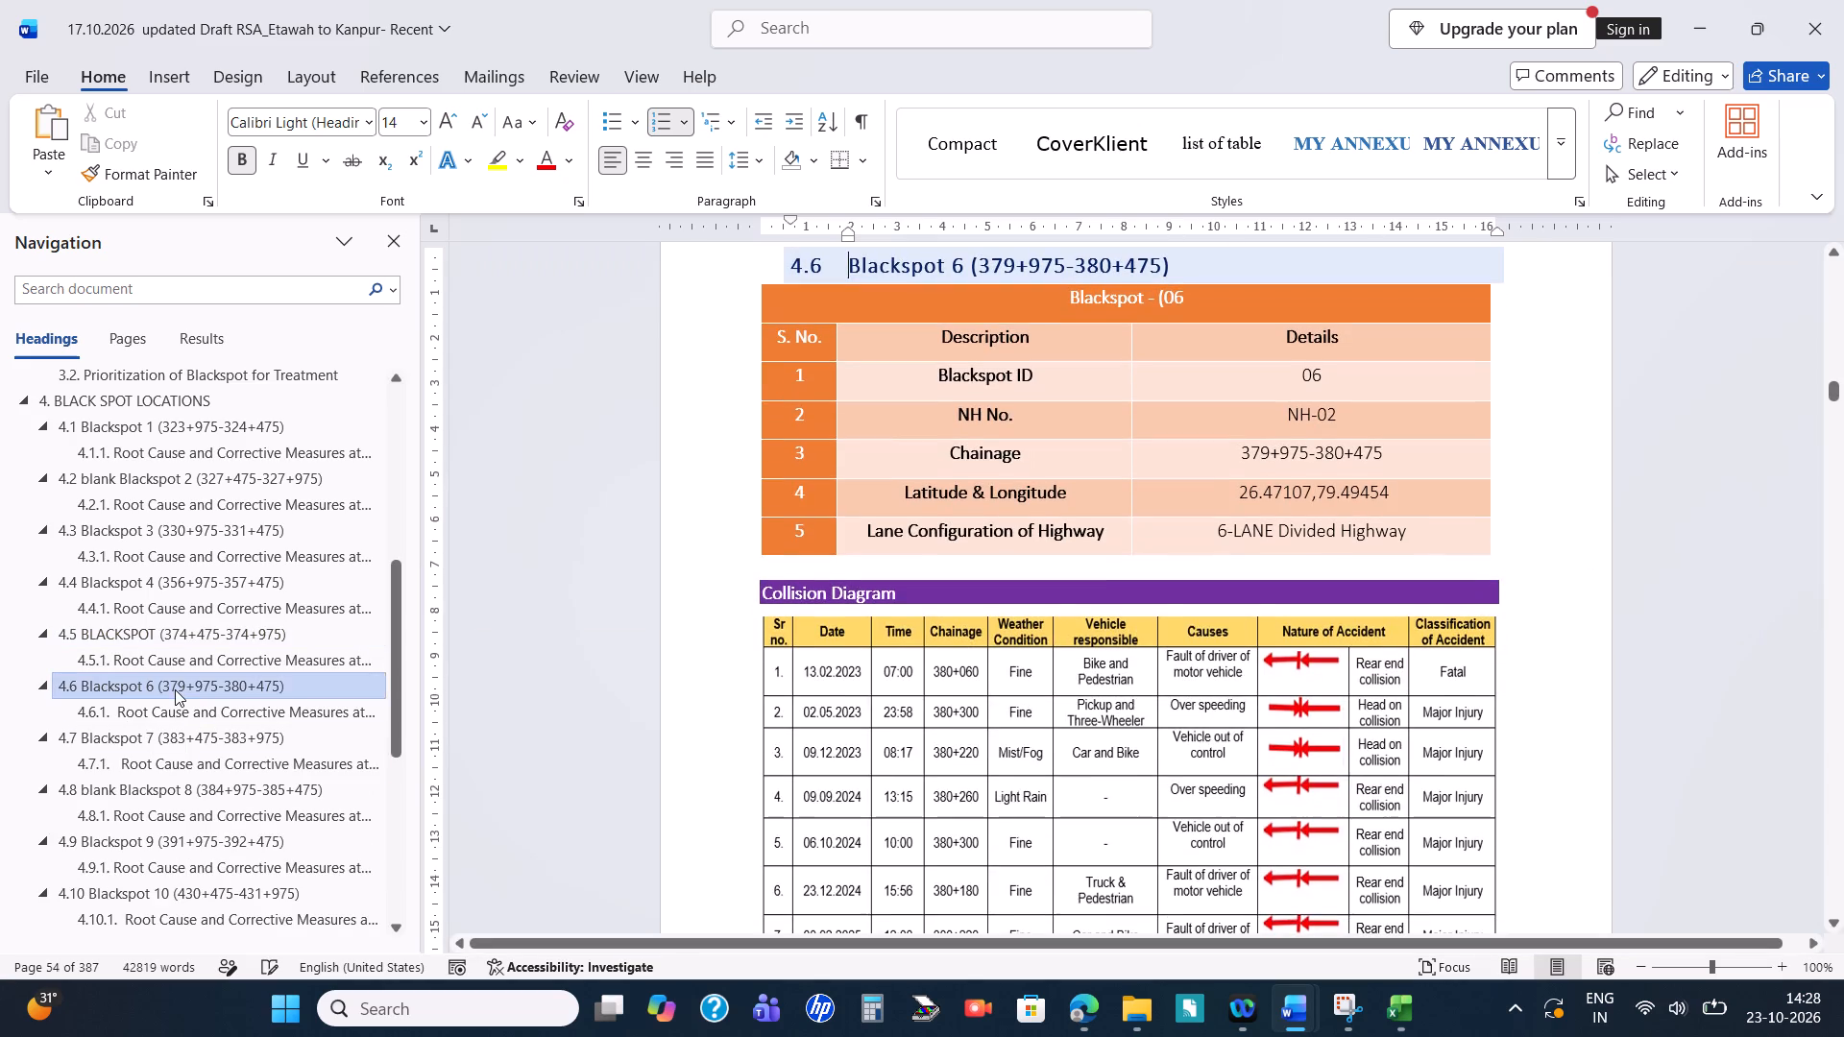
click(168, 642)
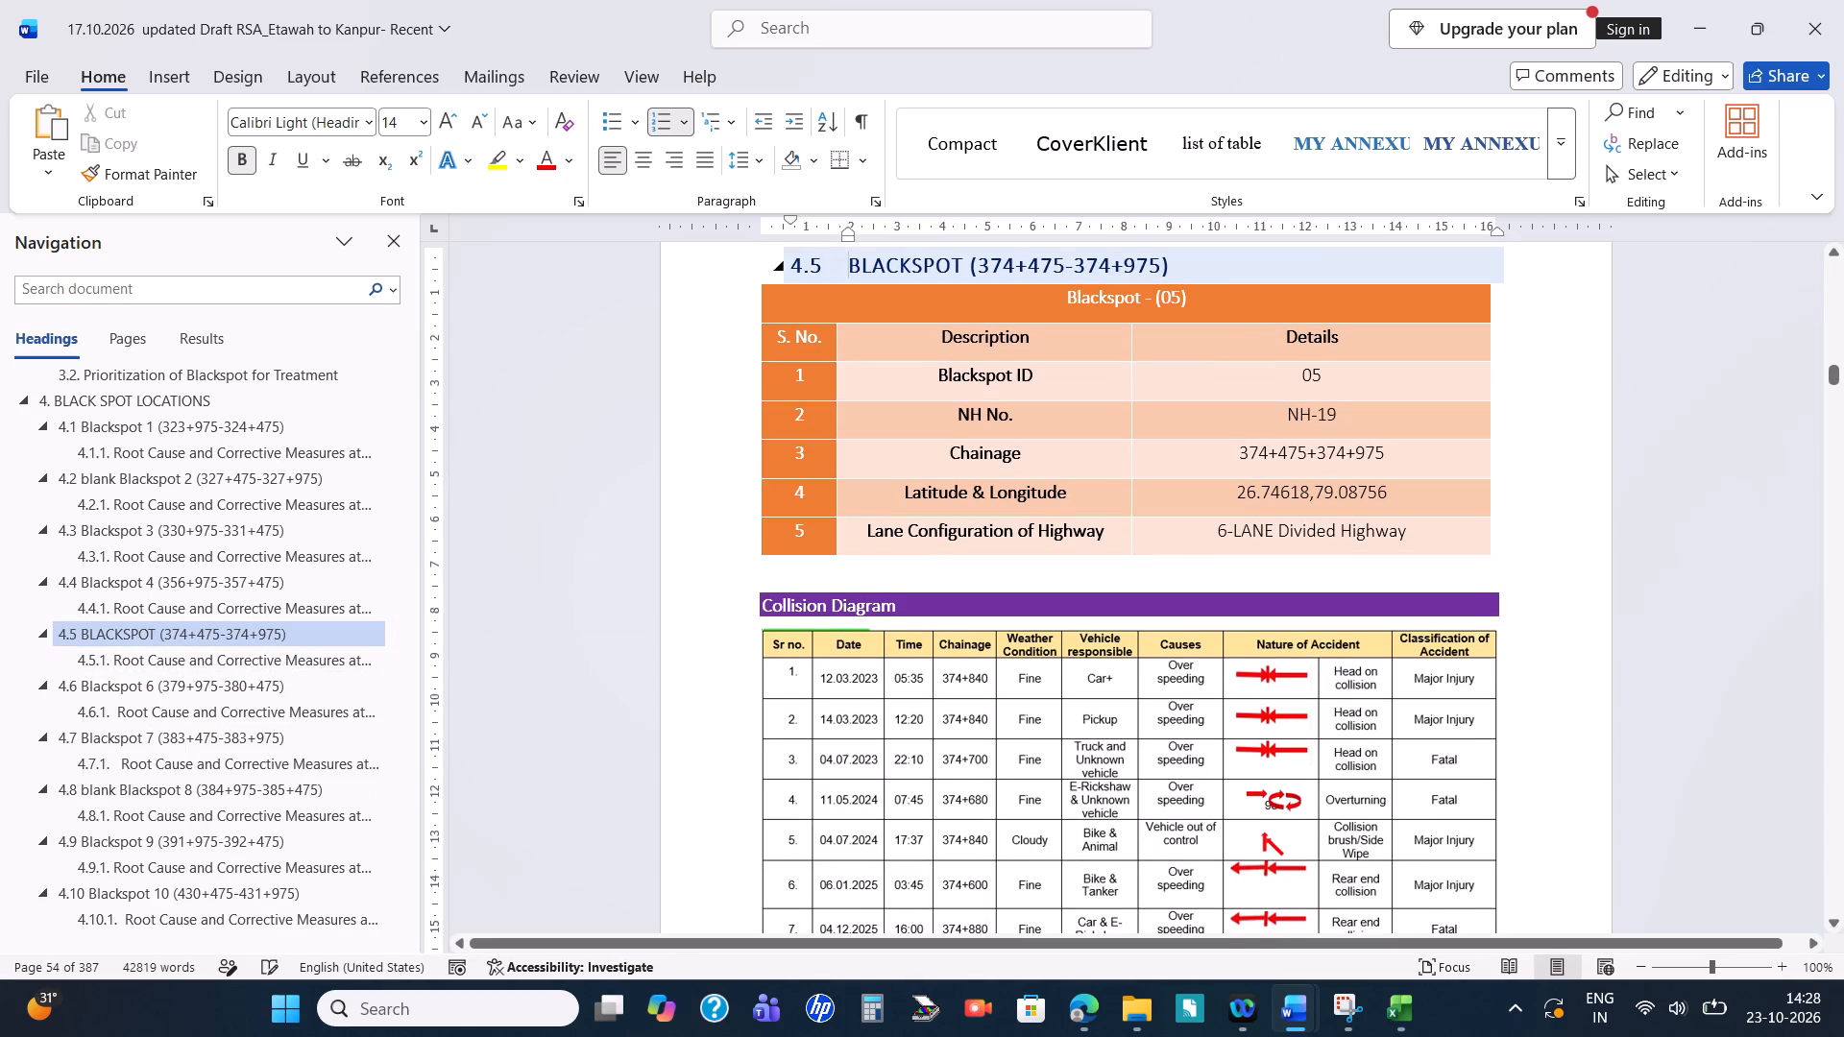
click(965, 261)
key(space)
text(5)
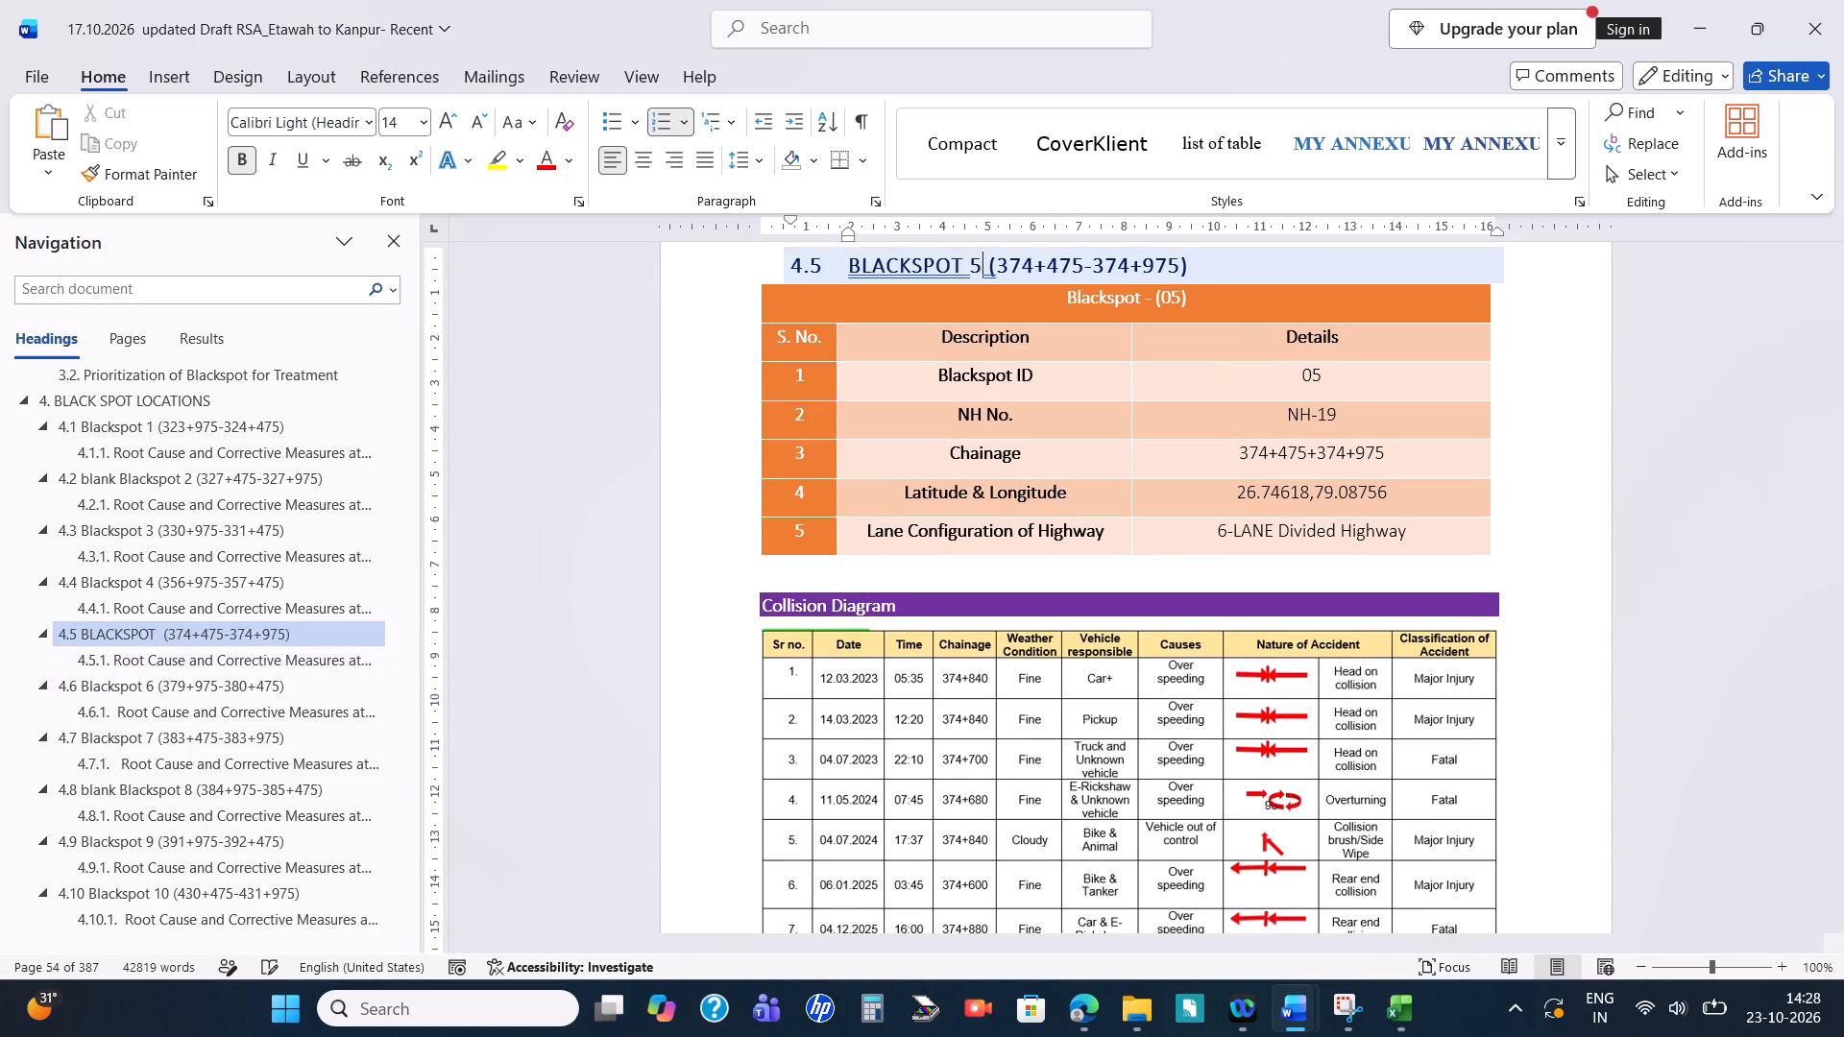
click(265, 676)
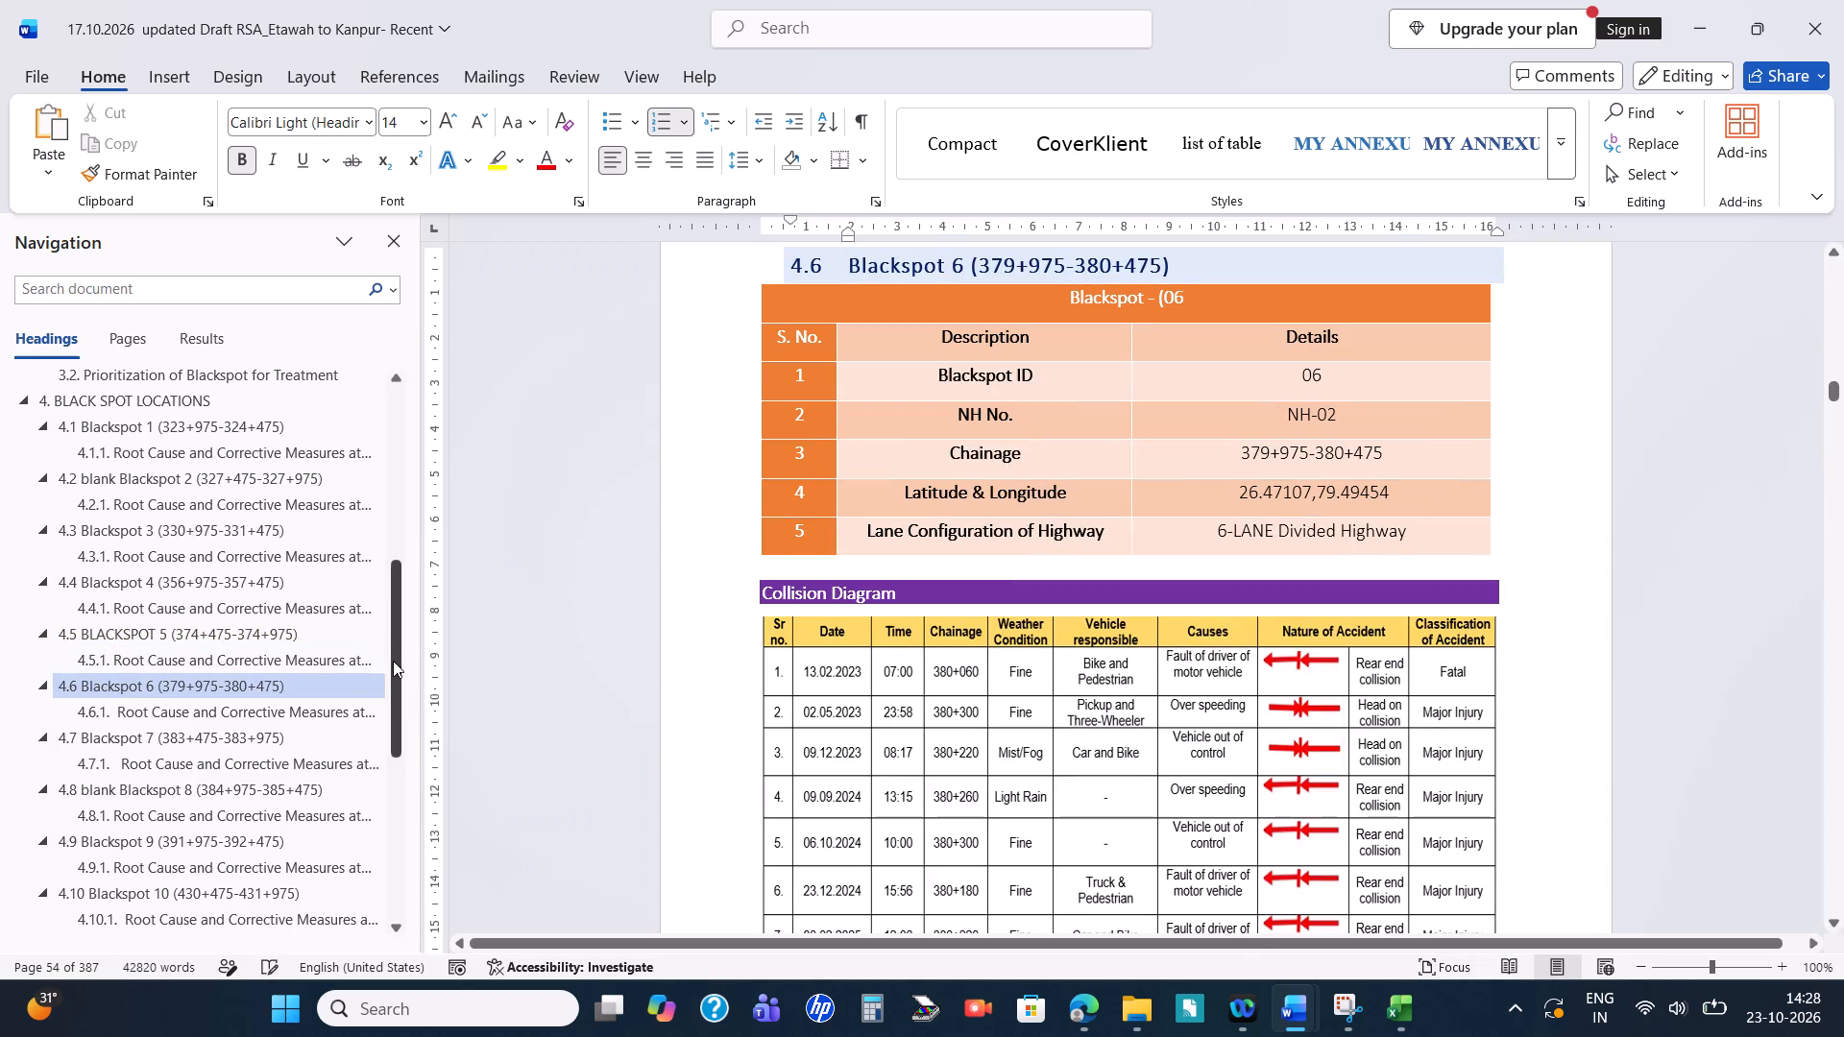
Save the draft report in Word and the cost estimation workbook in Excel.
key(ctrl+s)
key(alt+Tab)
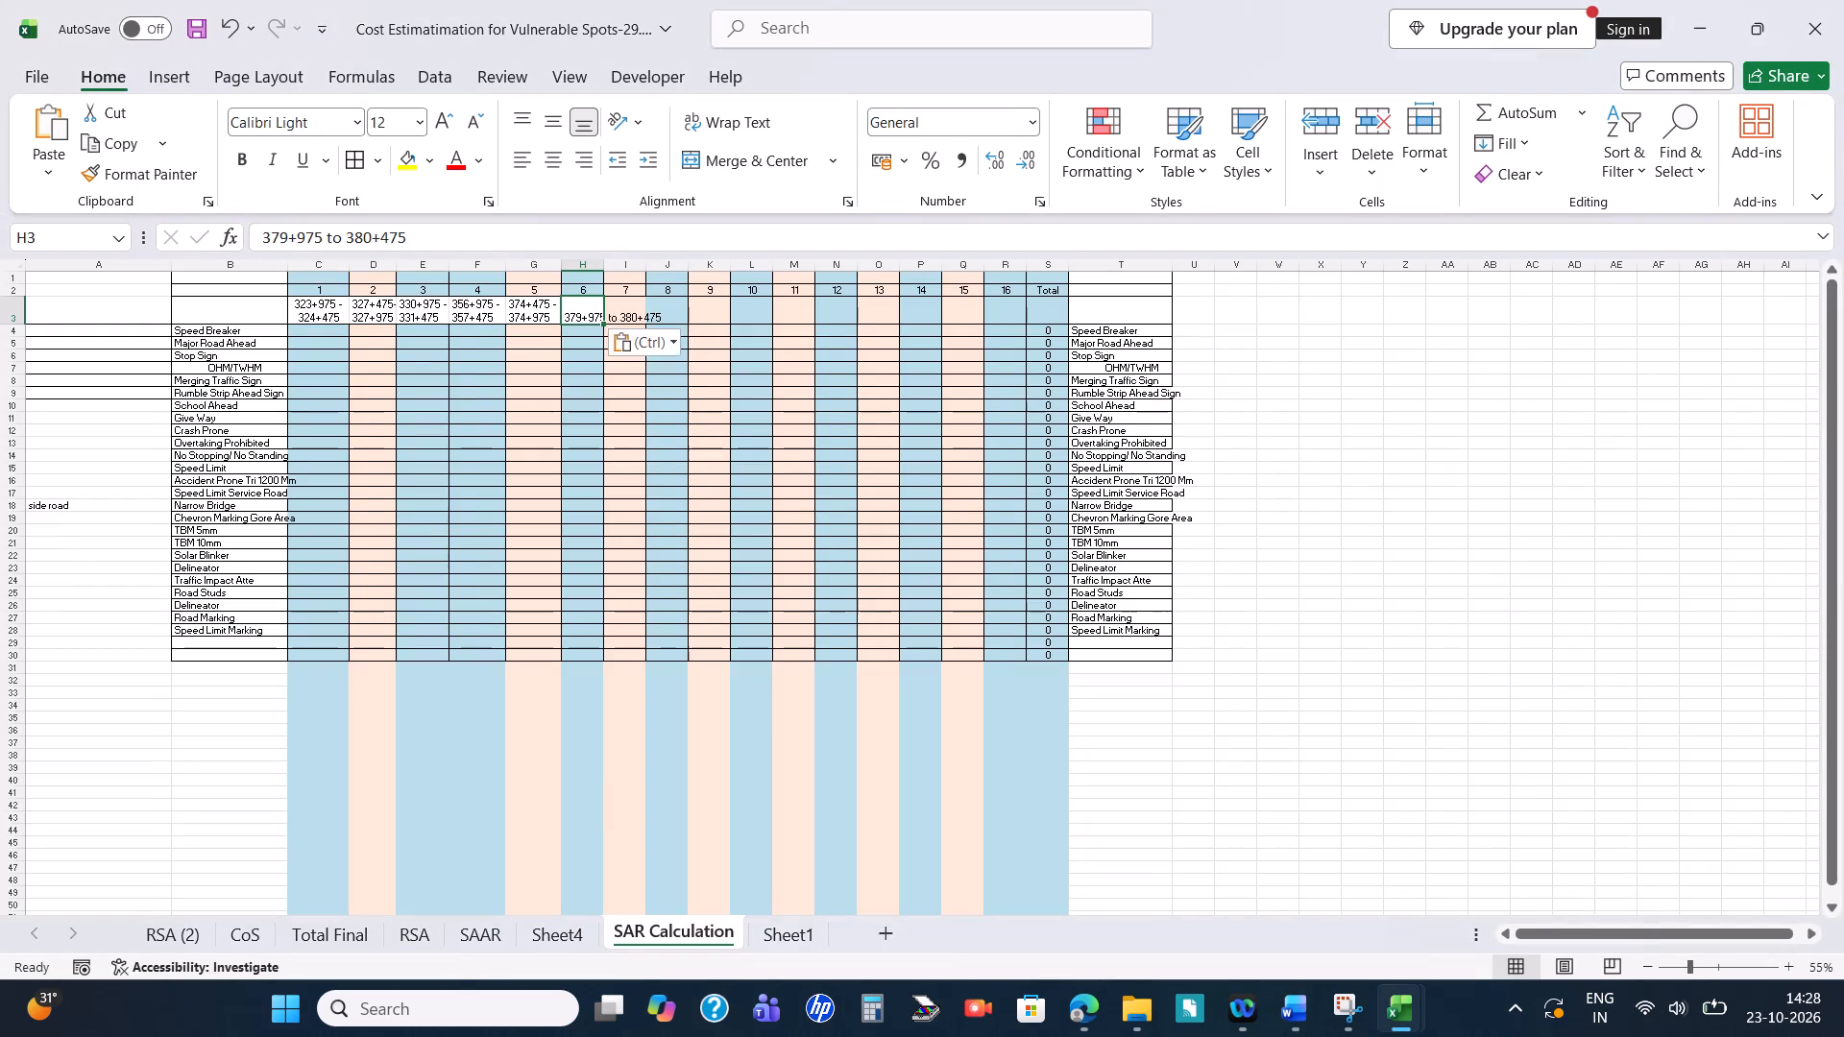
key(ctrl+s)
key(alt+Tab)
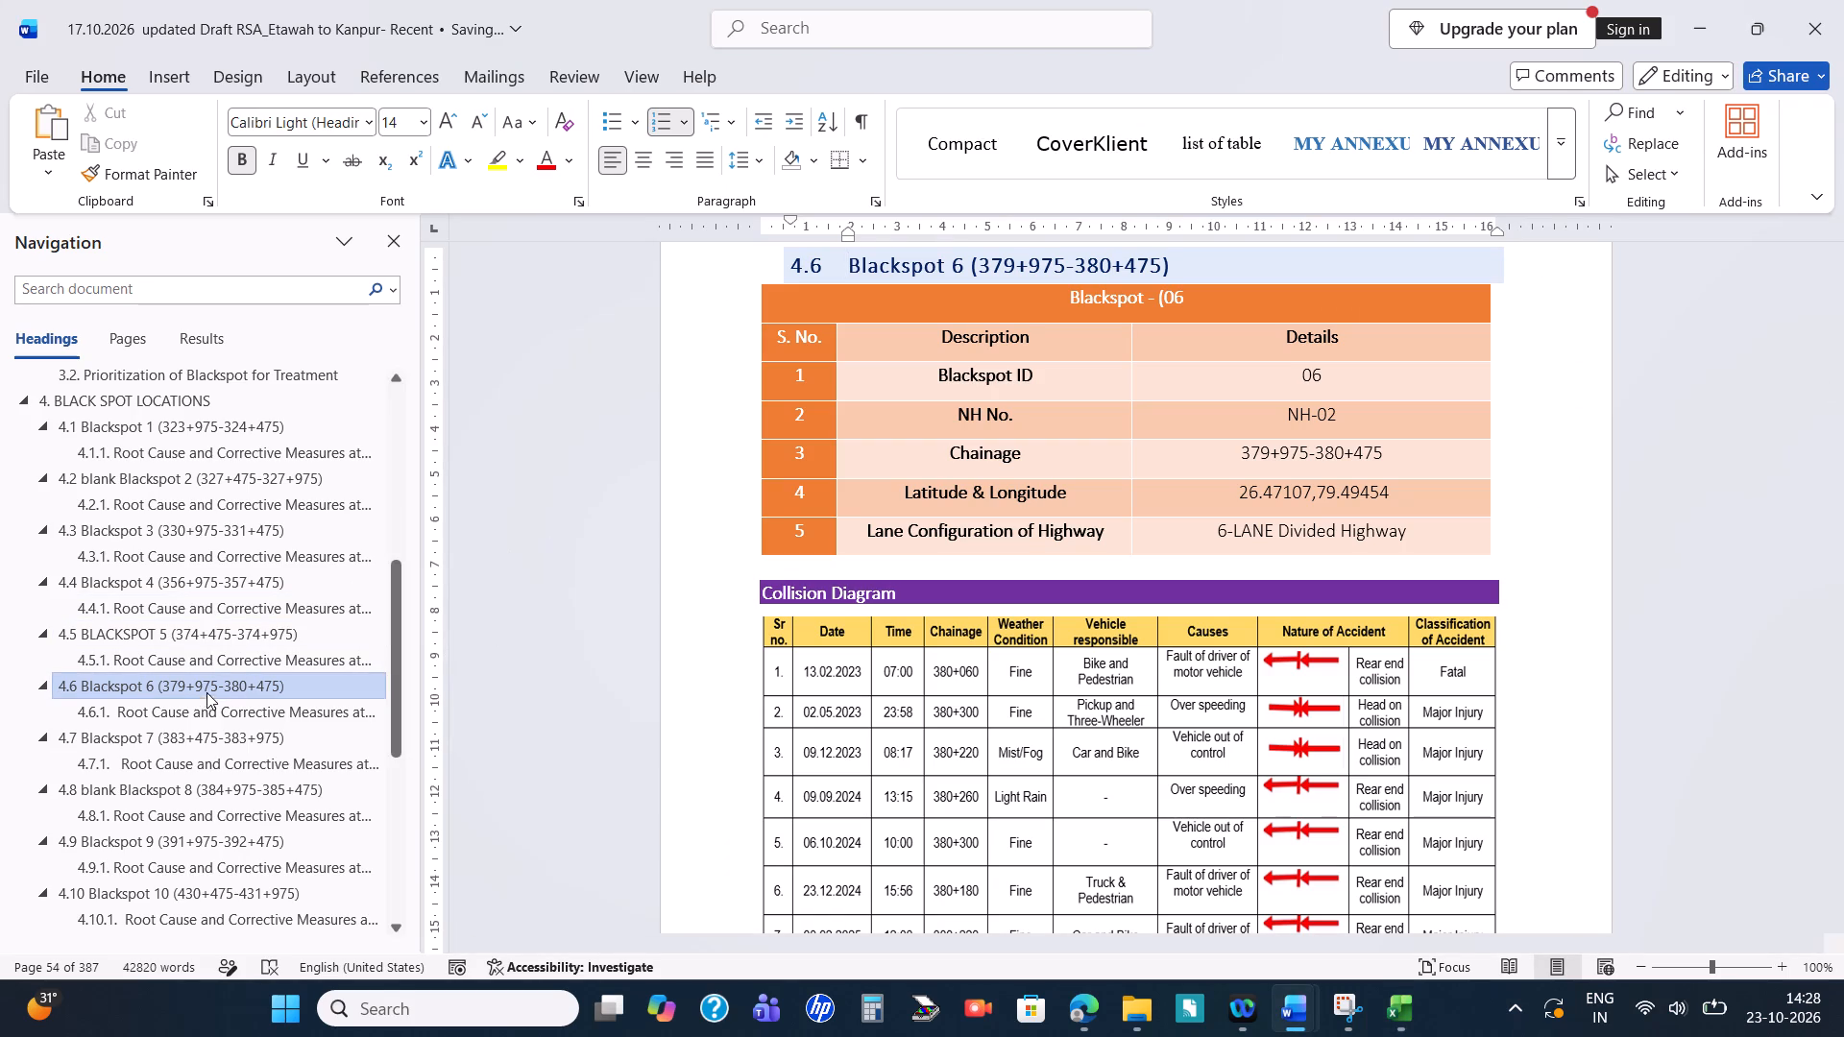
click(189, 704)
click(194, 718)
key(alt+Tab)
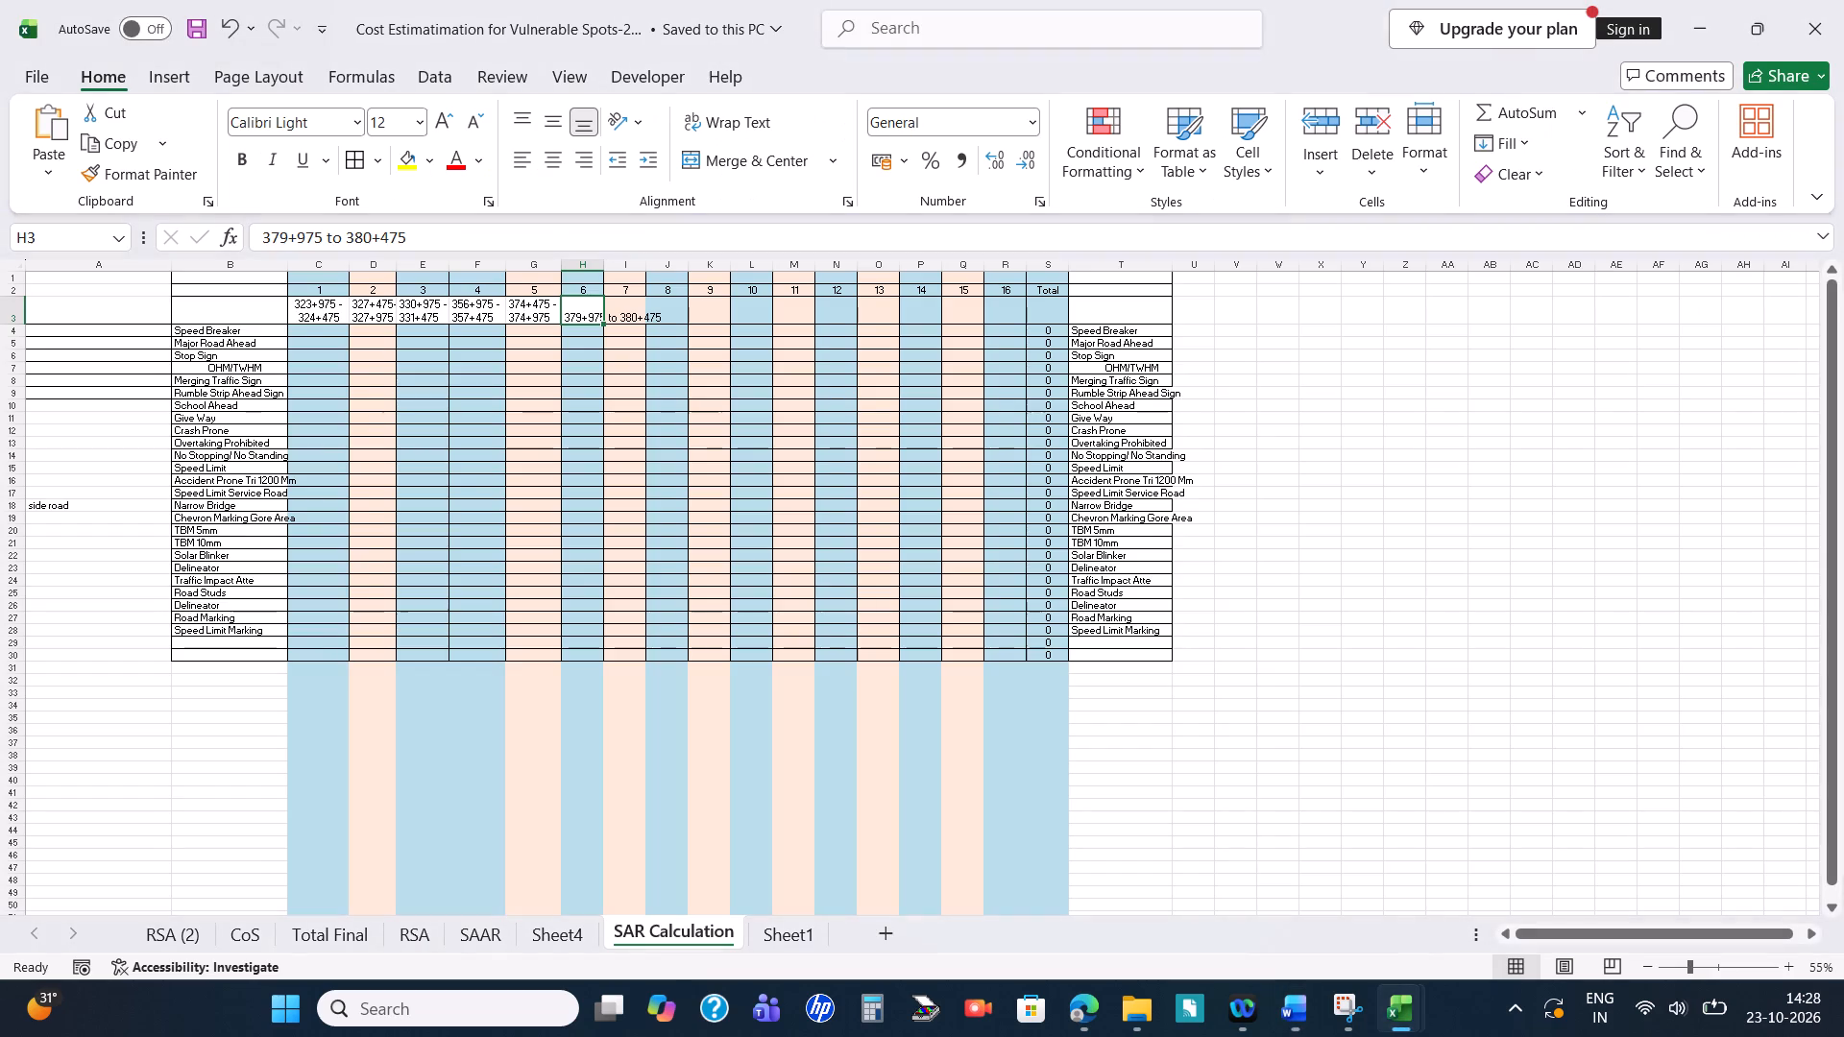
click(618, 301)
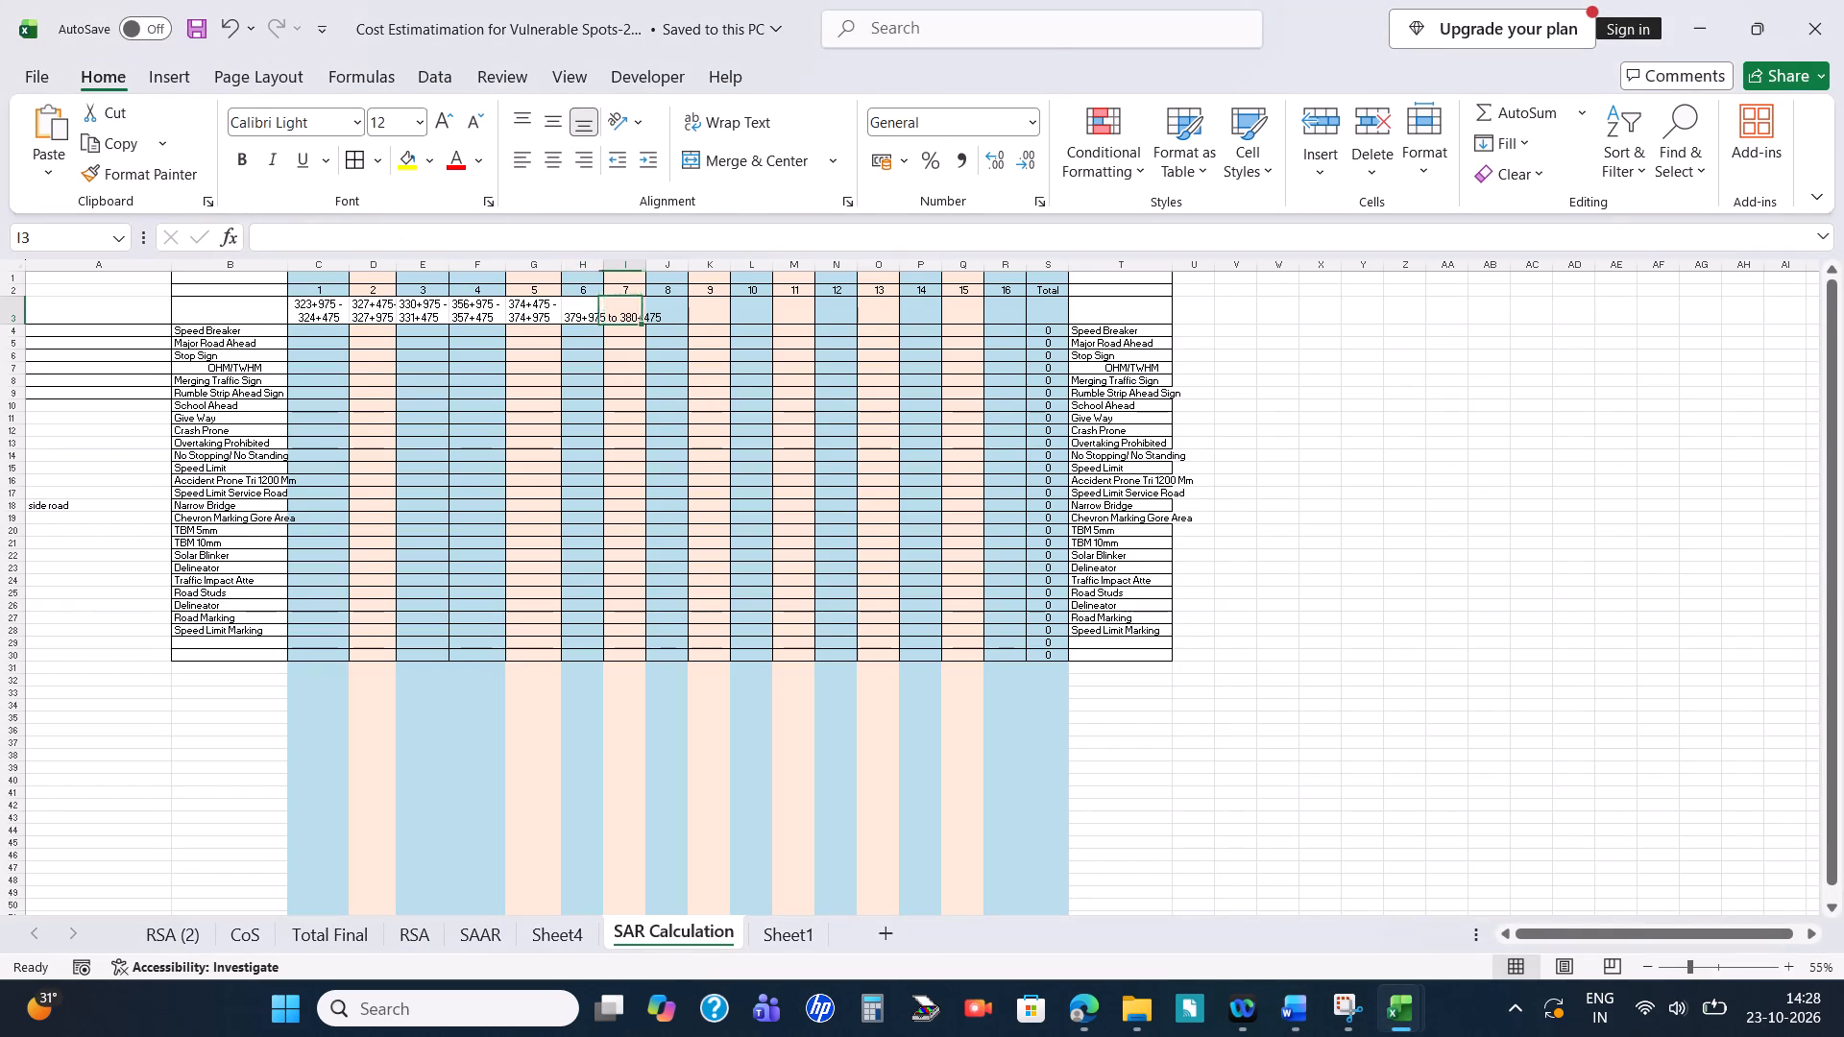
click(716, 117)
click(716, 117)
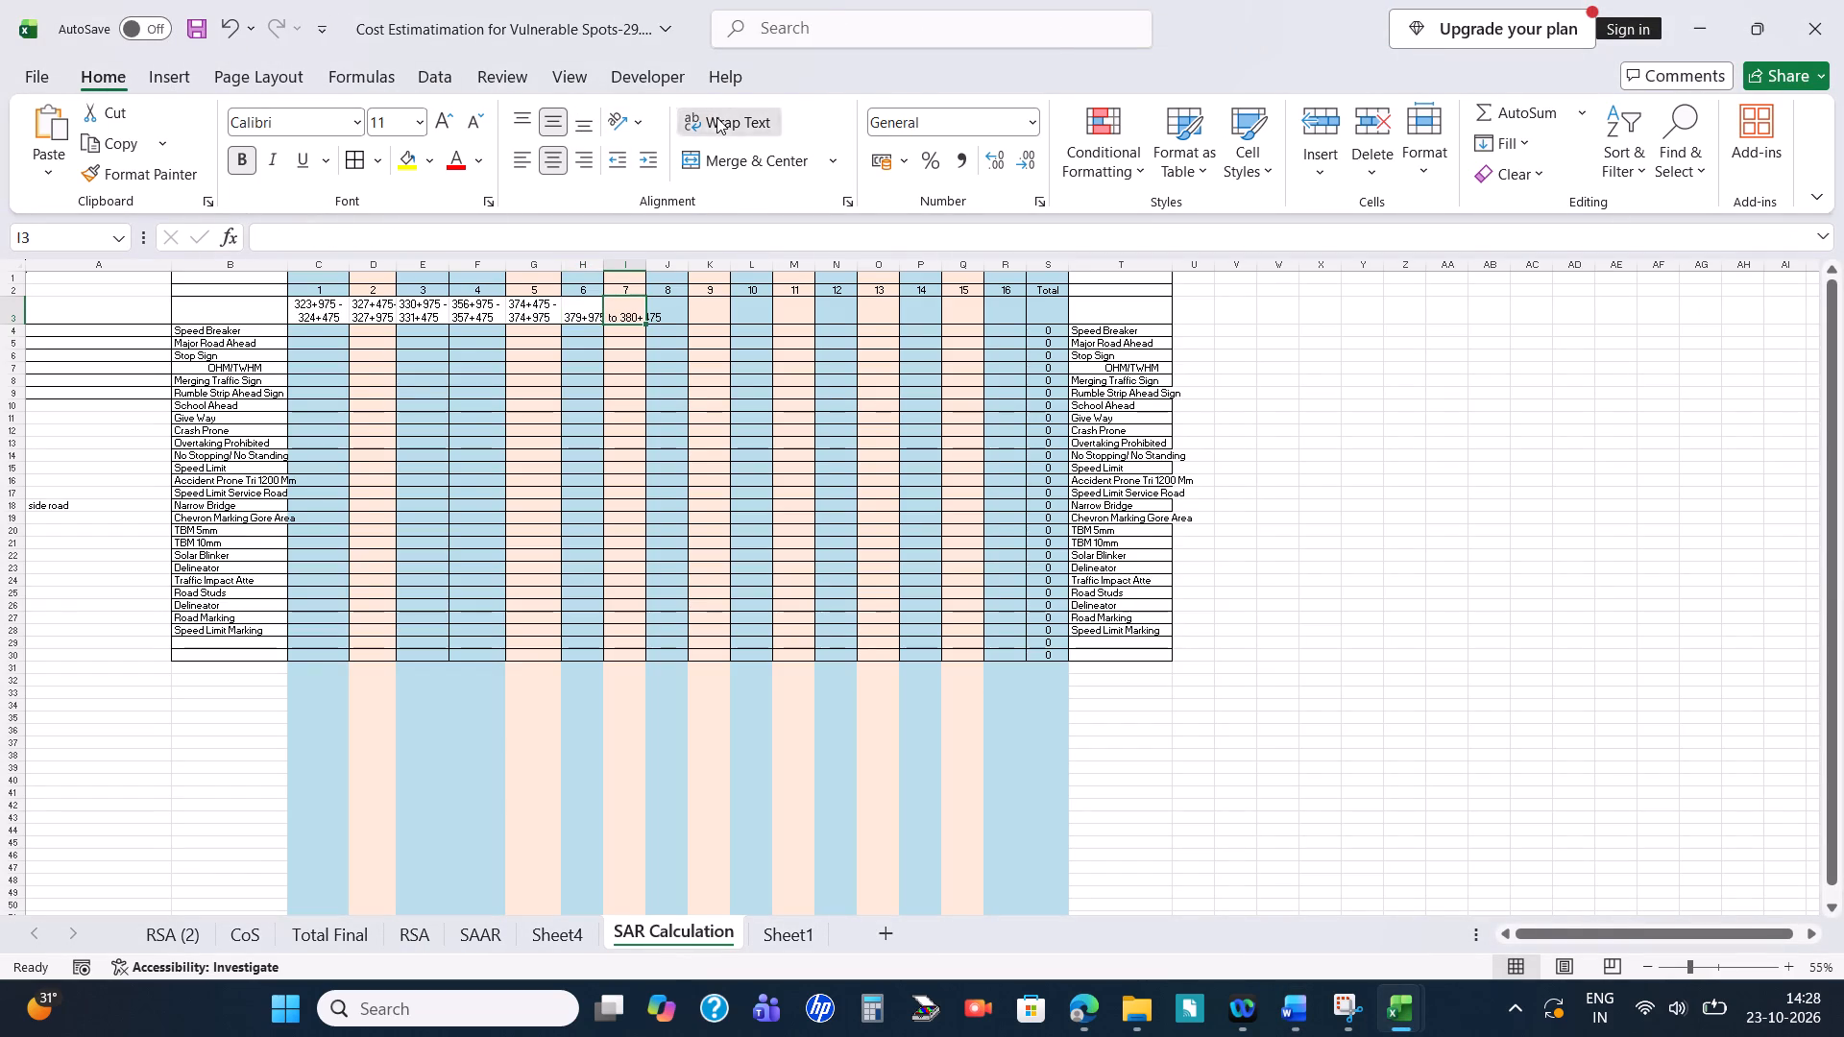
Wrap the text in H3 of SAR Calculation and rewrite blackspot 6's chainage with a dash, as 379+975 - 380+475.
click(581, 311)
click(705, 121)
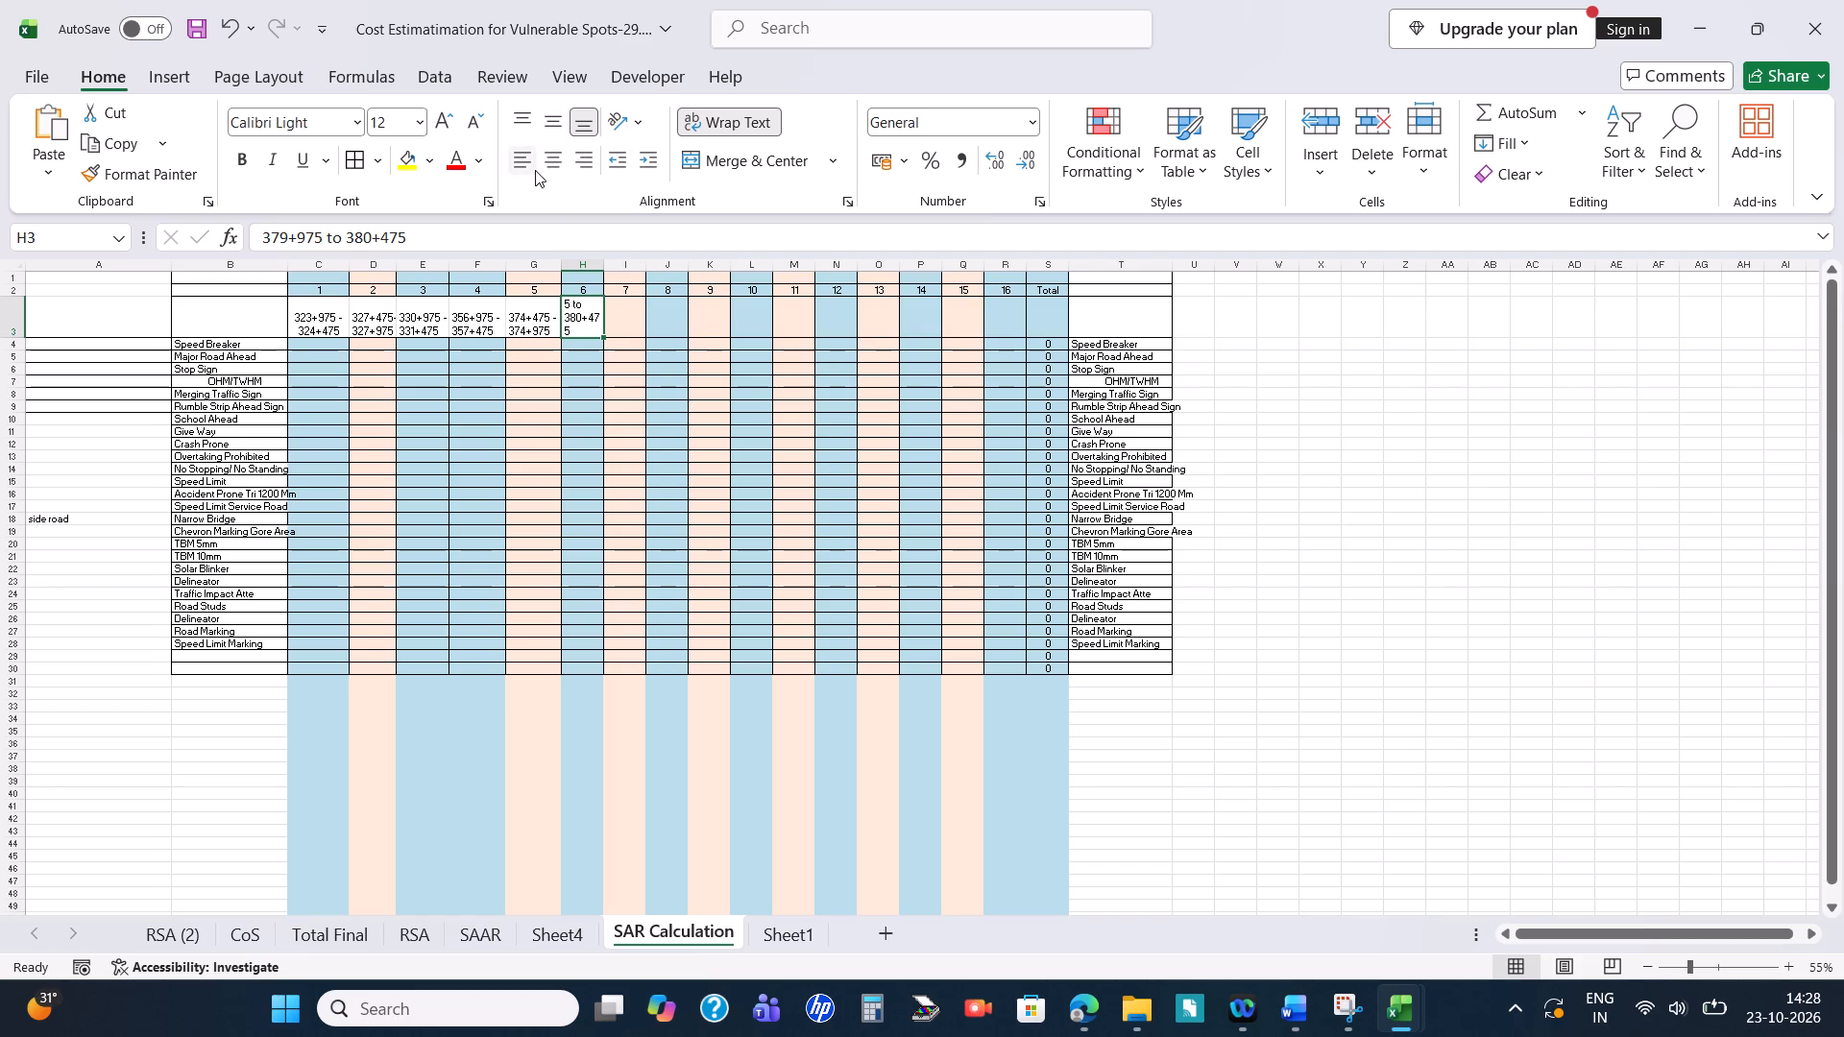
click(581, 316)
click(342, 243)
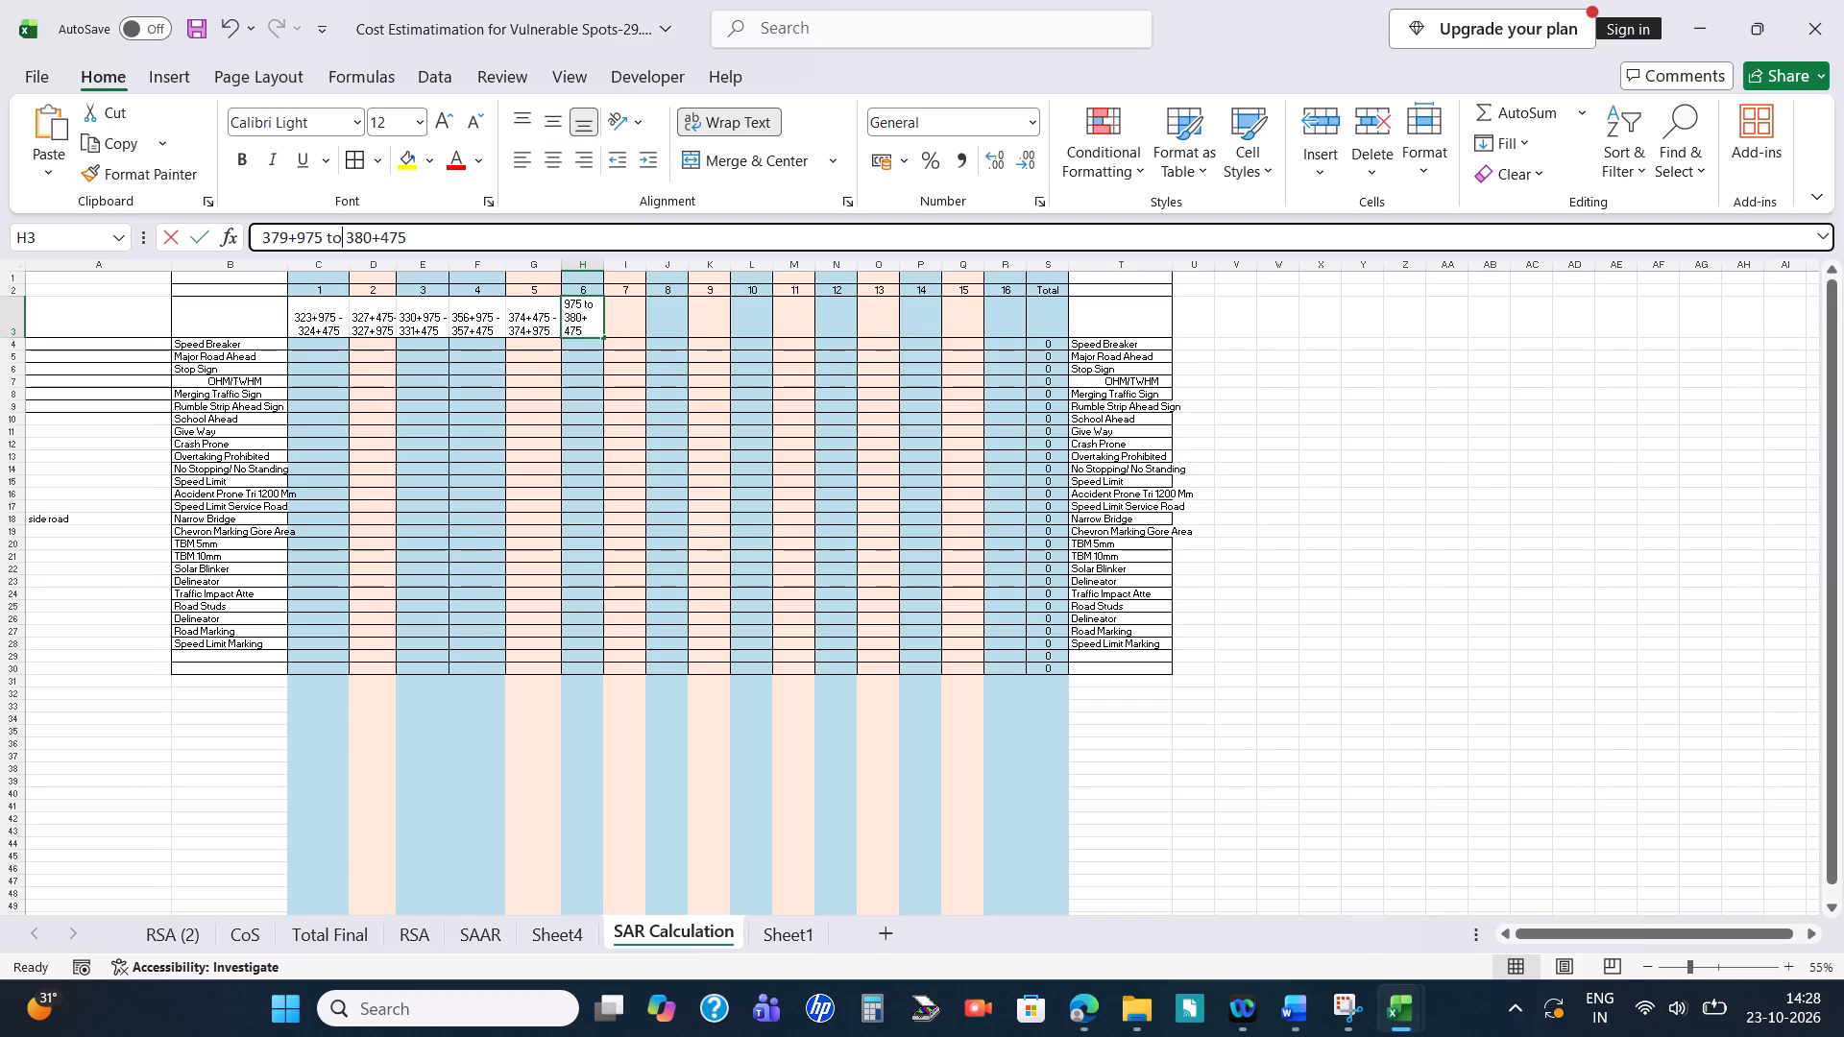
key(BackSpace)
key(BackSpace)
key(minus)
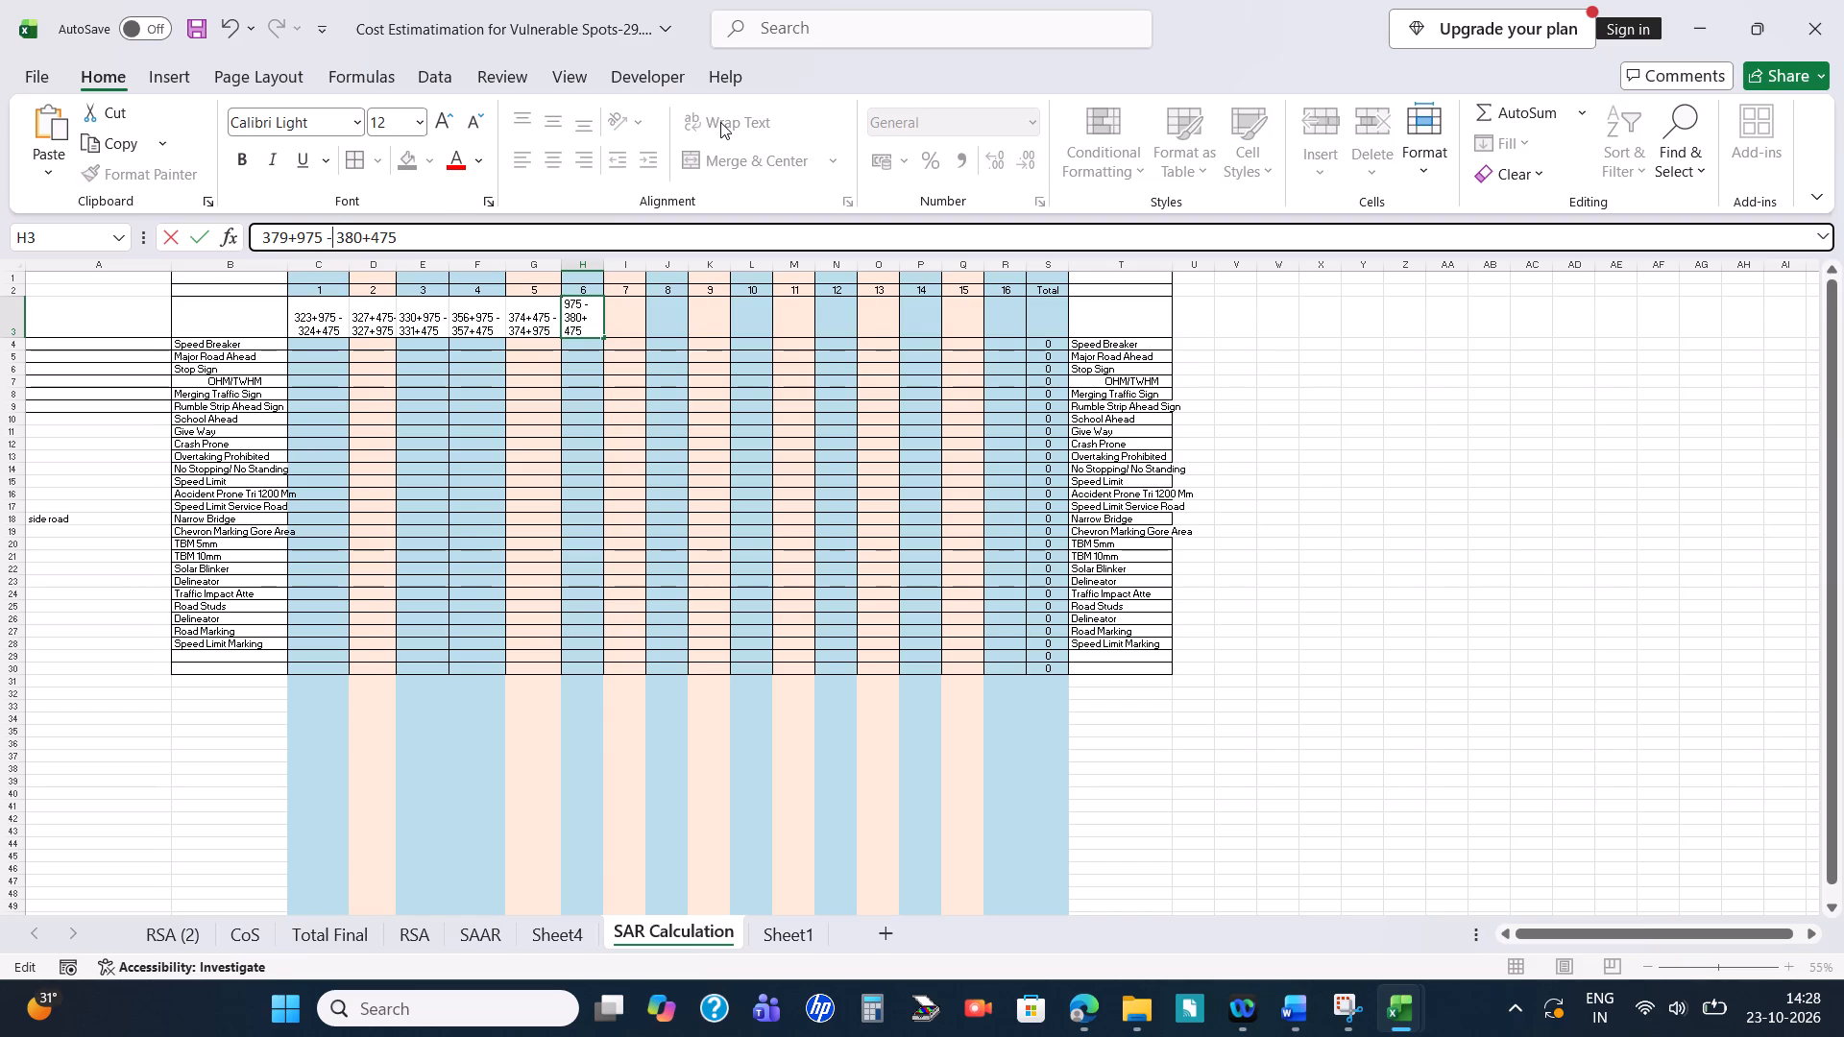
key(Return)
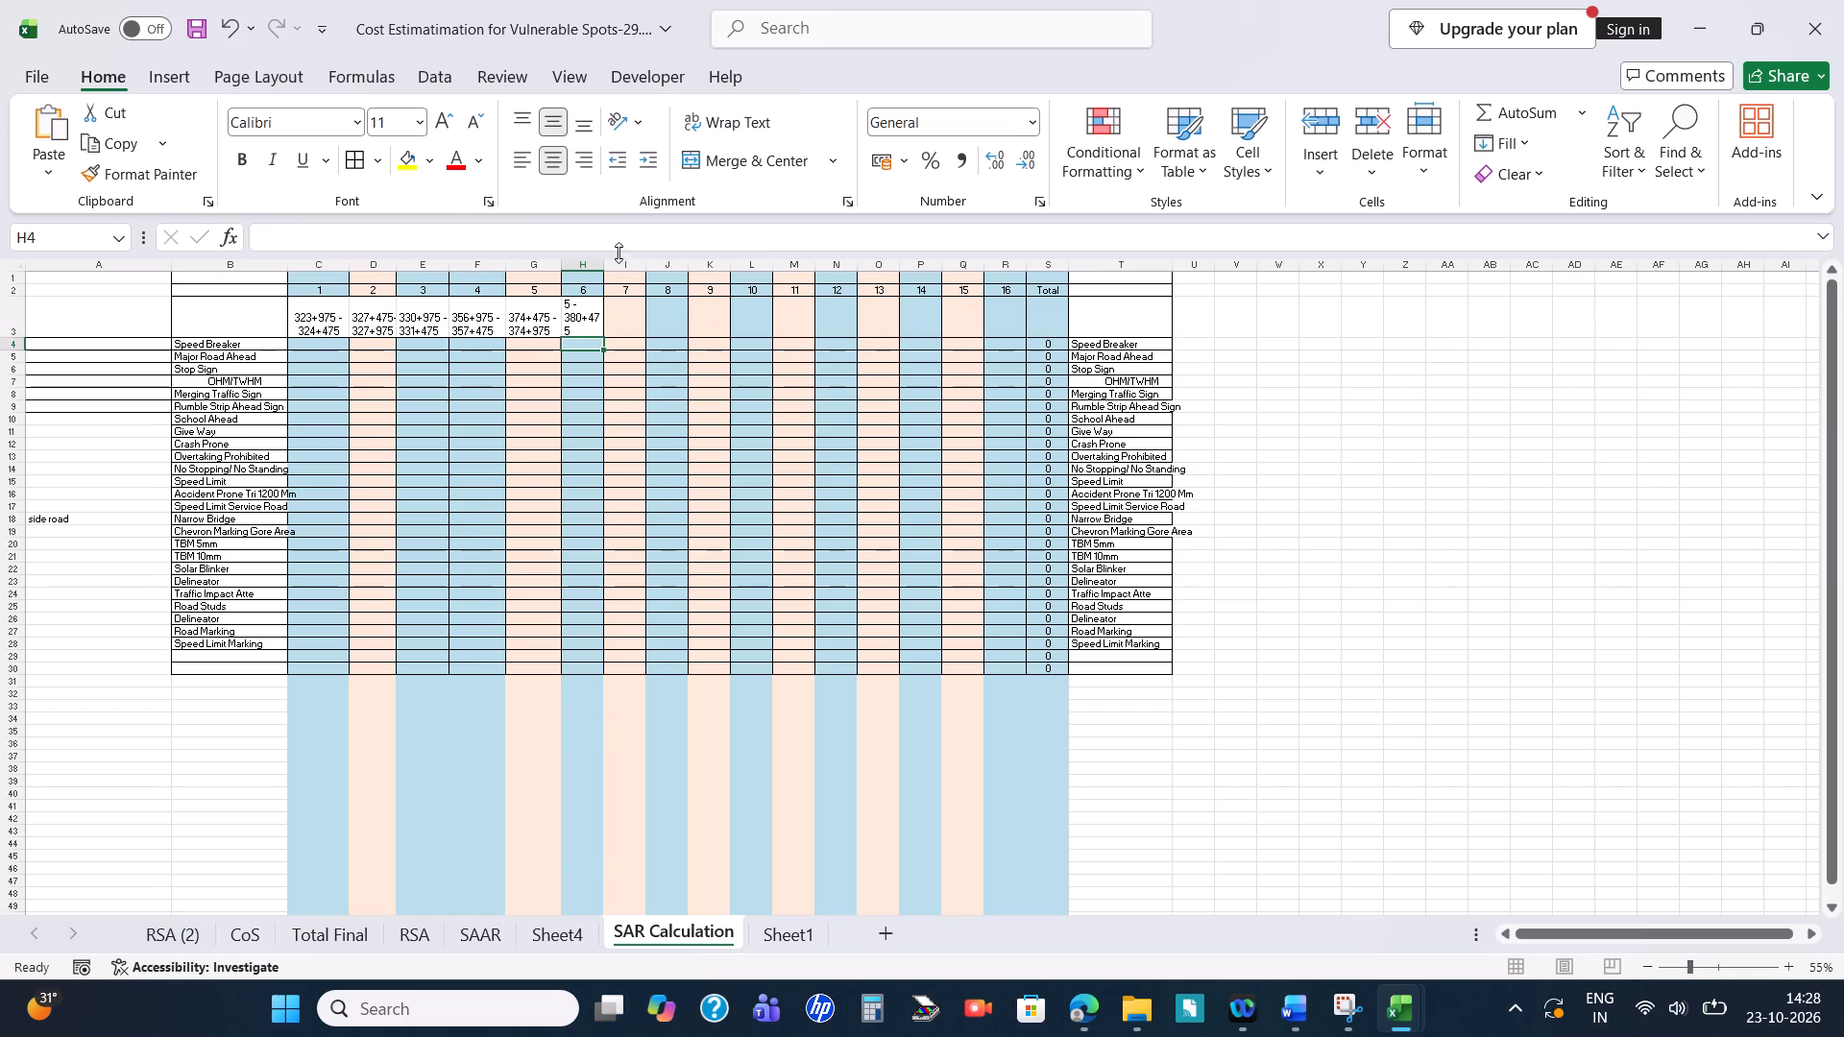
Widen column H to about 9.78 so blackspot 6's chainage fits on two lines.
click(587, 310)
click(603, 259)
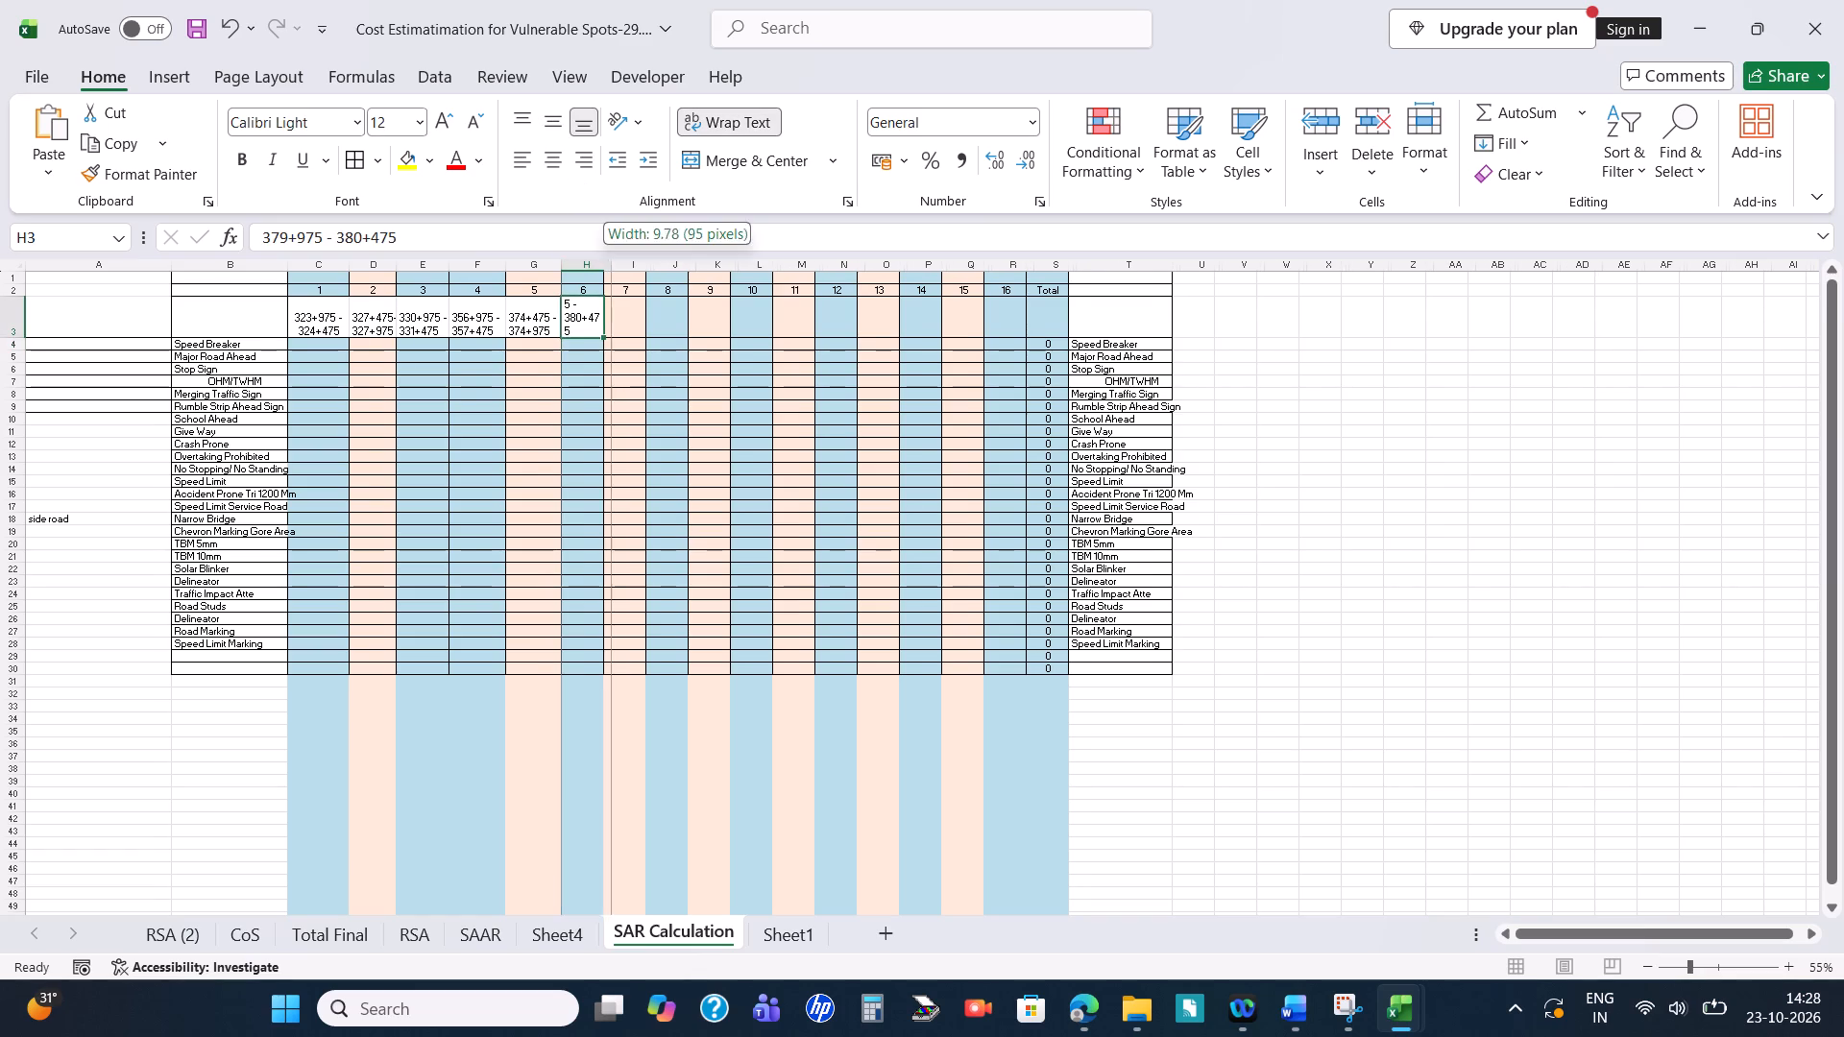
Copy blackspot 7's stretch from report section 4.7.1 in Word into I3 and rewrite it with a dash, as 383+475 - 383+975.
click(631, 307)
key(alt+Tab)
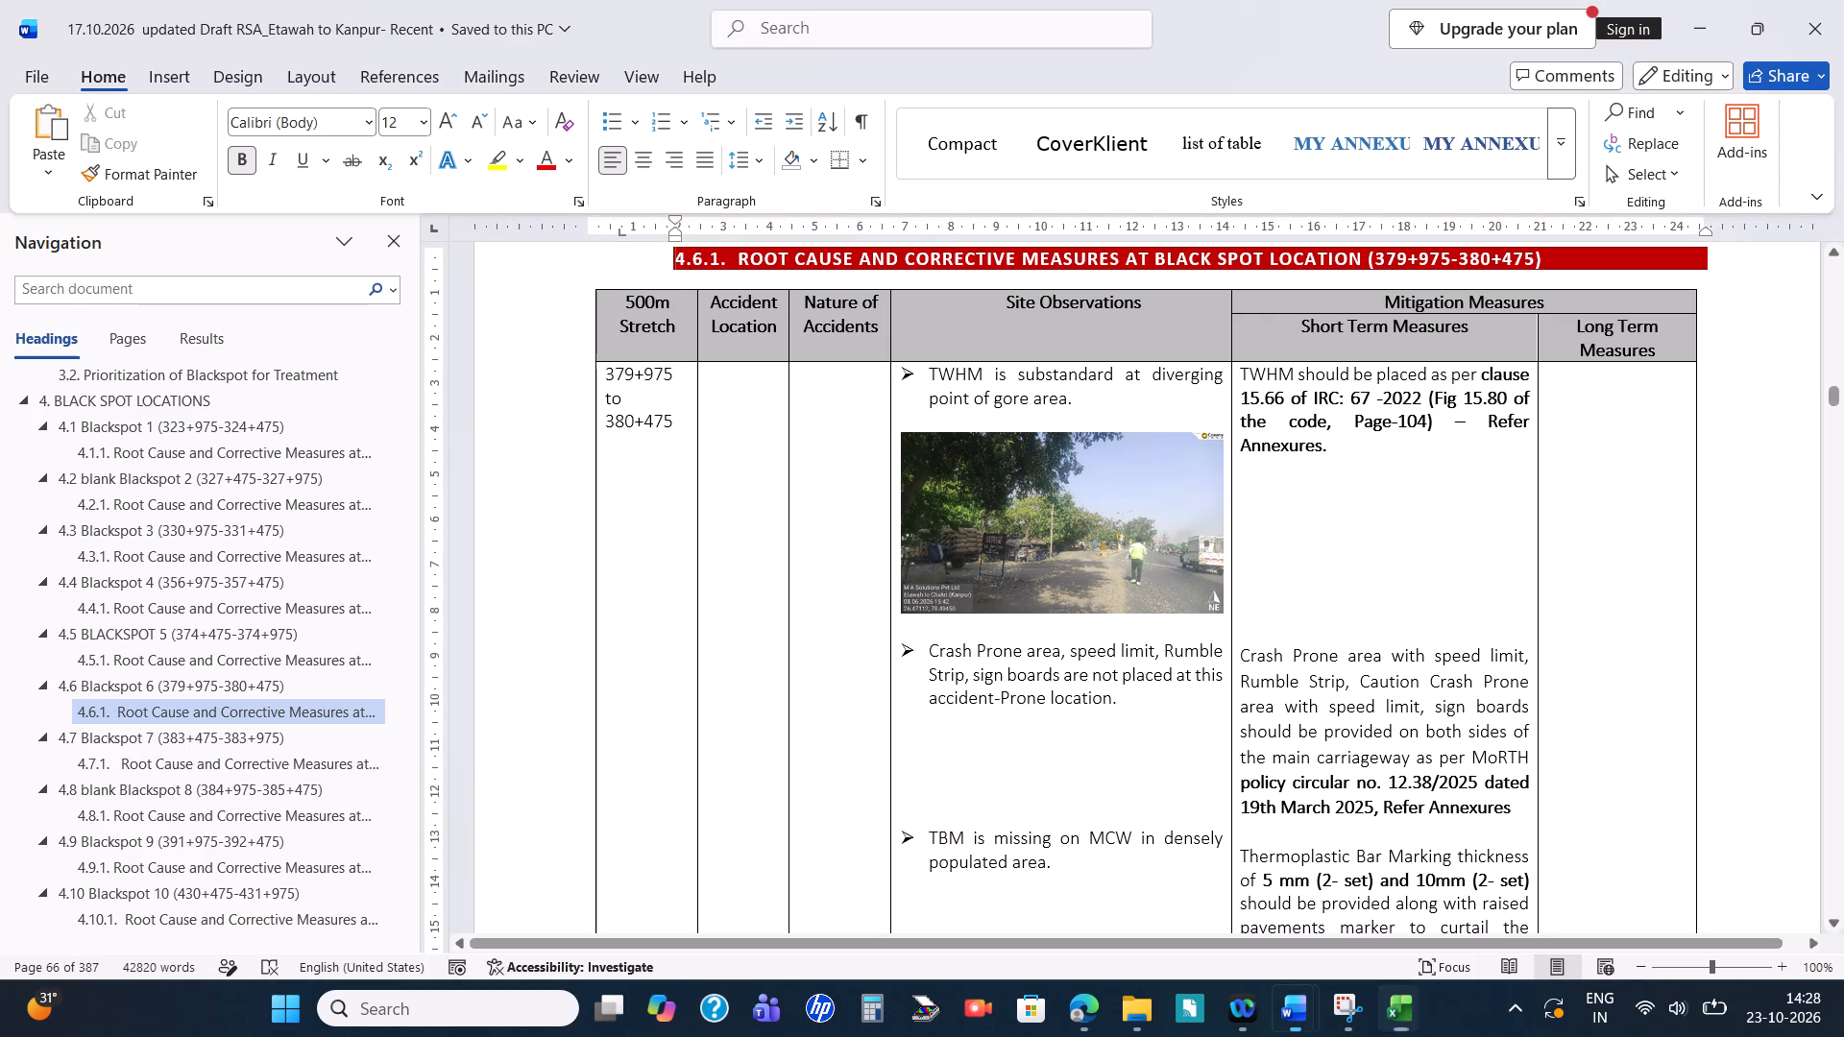
click(155, 767)
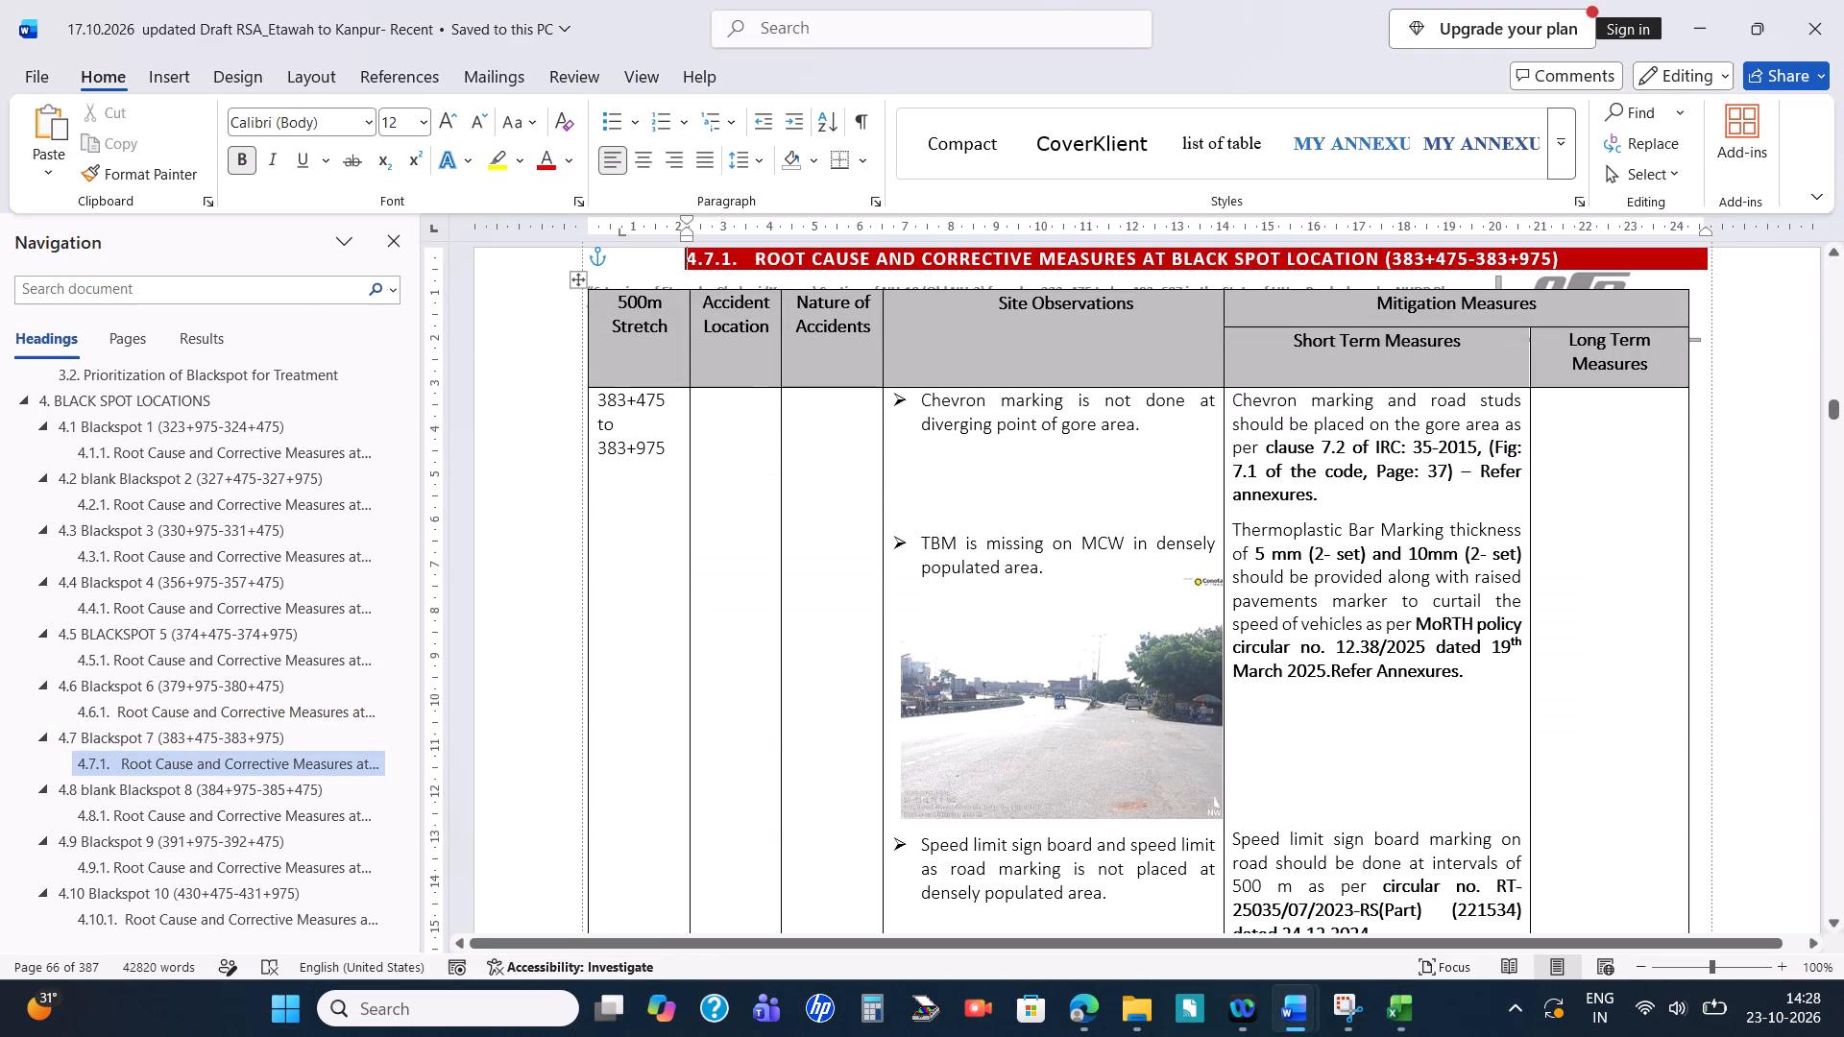
drag(666, 457, 603, 399)
key(ctrl+c)
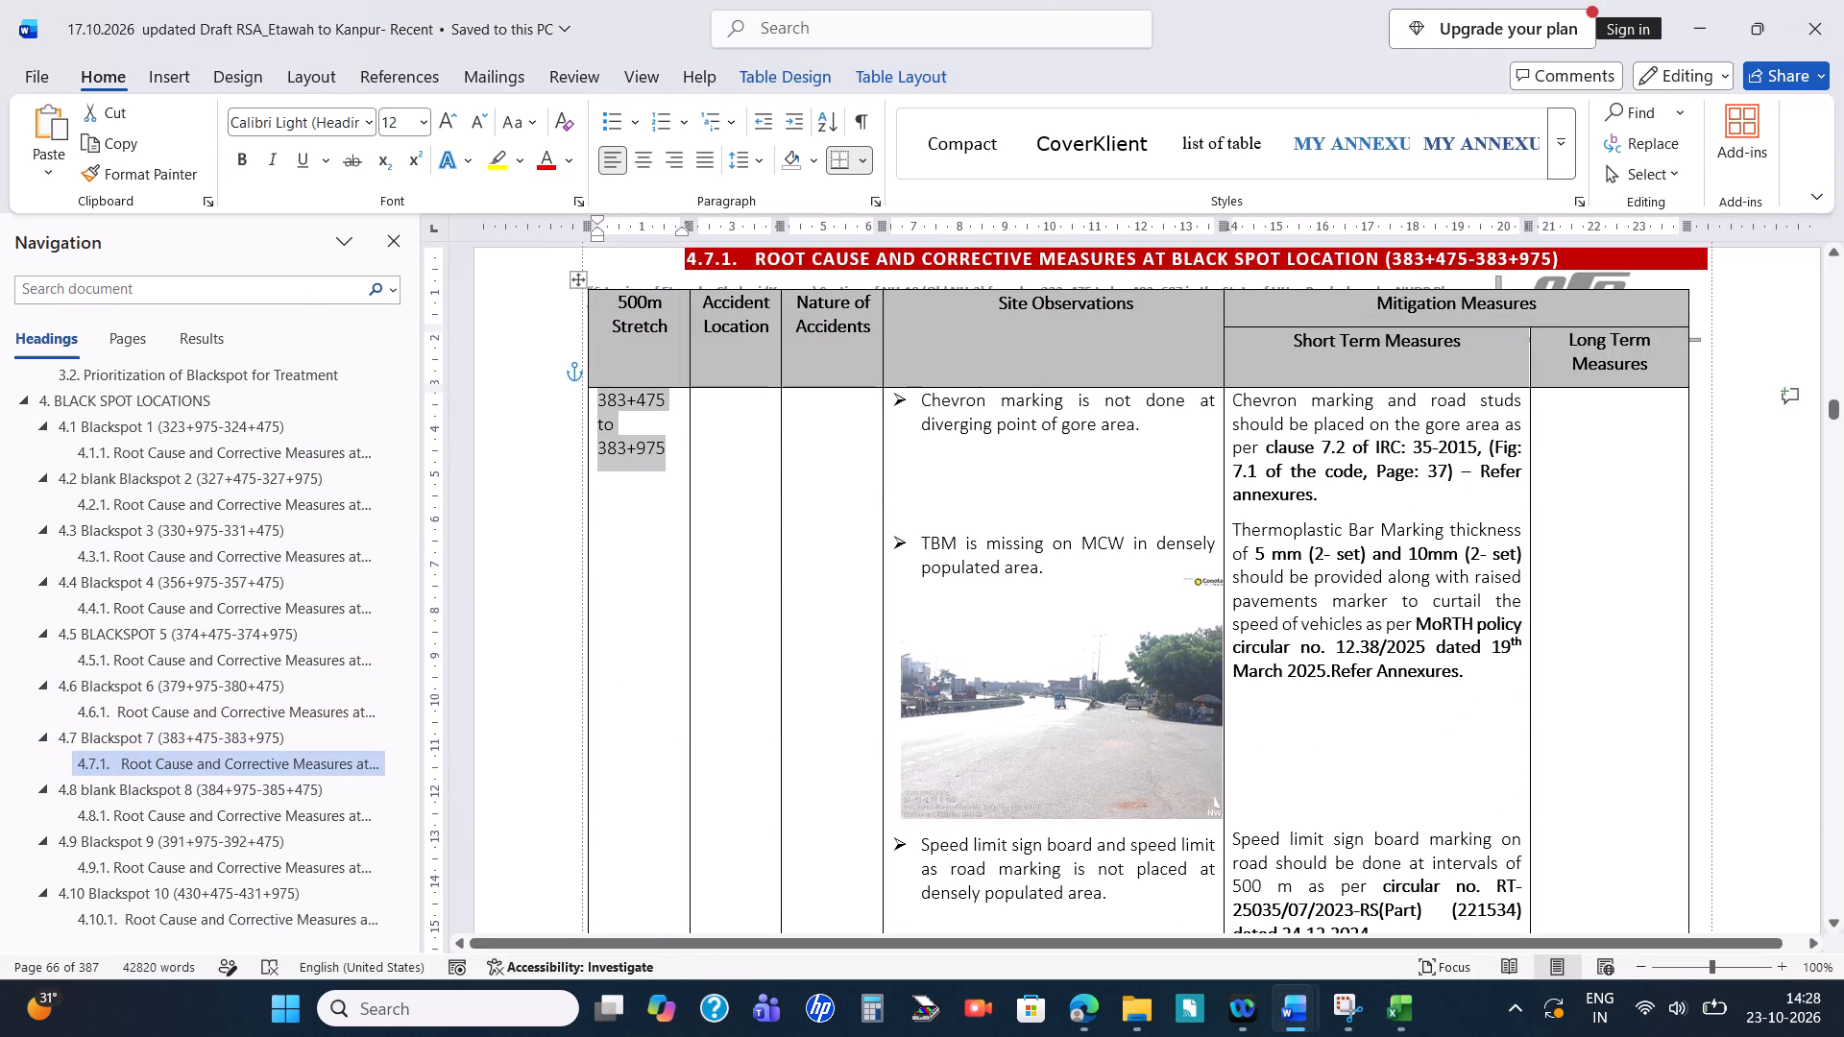
key(alt+Tab)
click(646, 326)
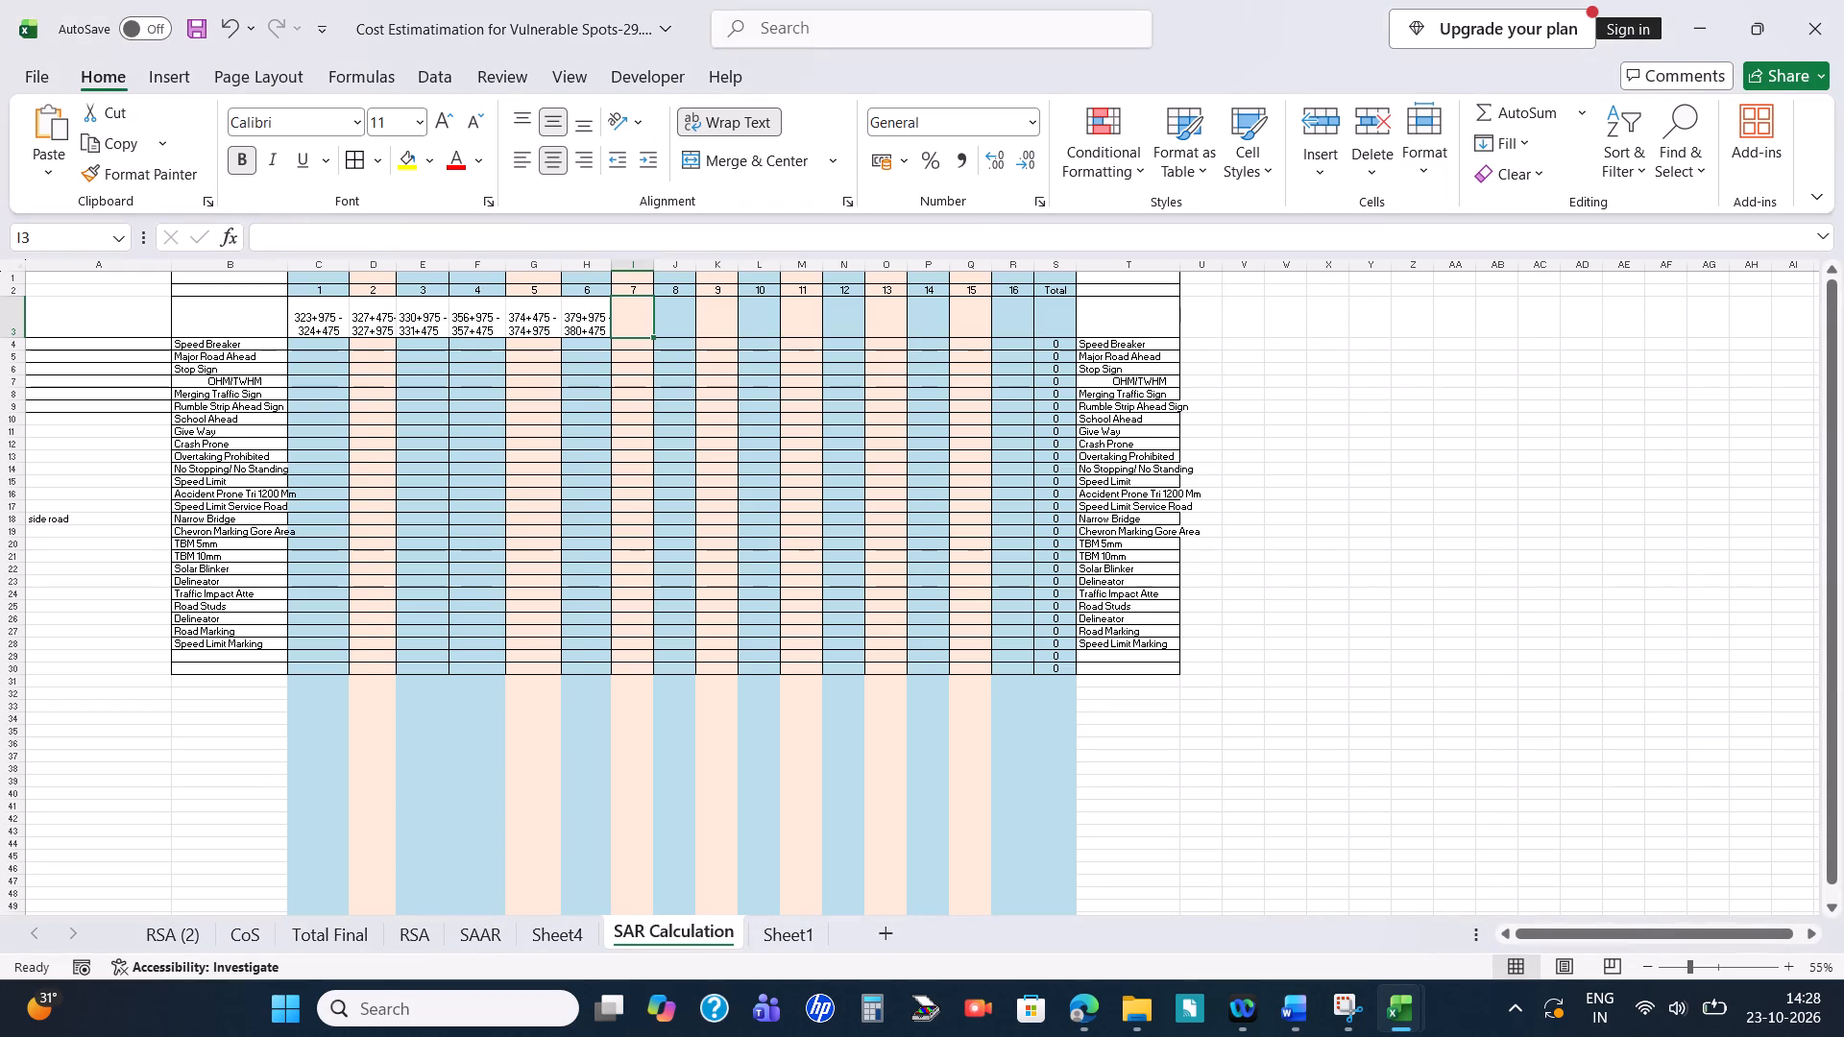
key(ctrl+v)
double_click(339, 239)
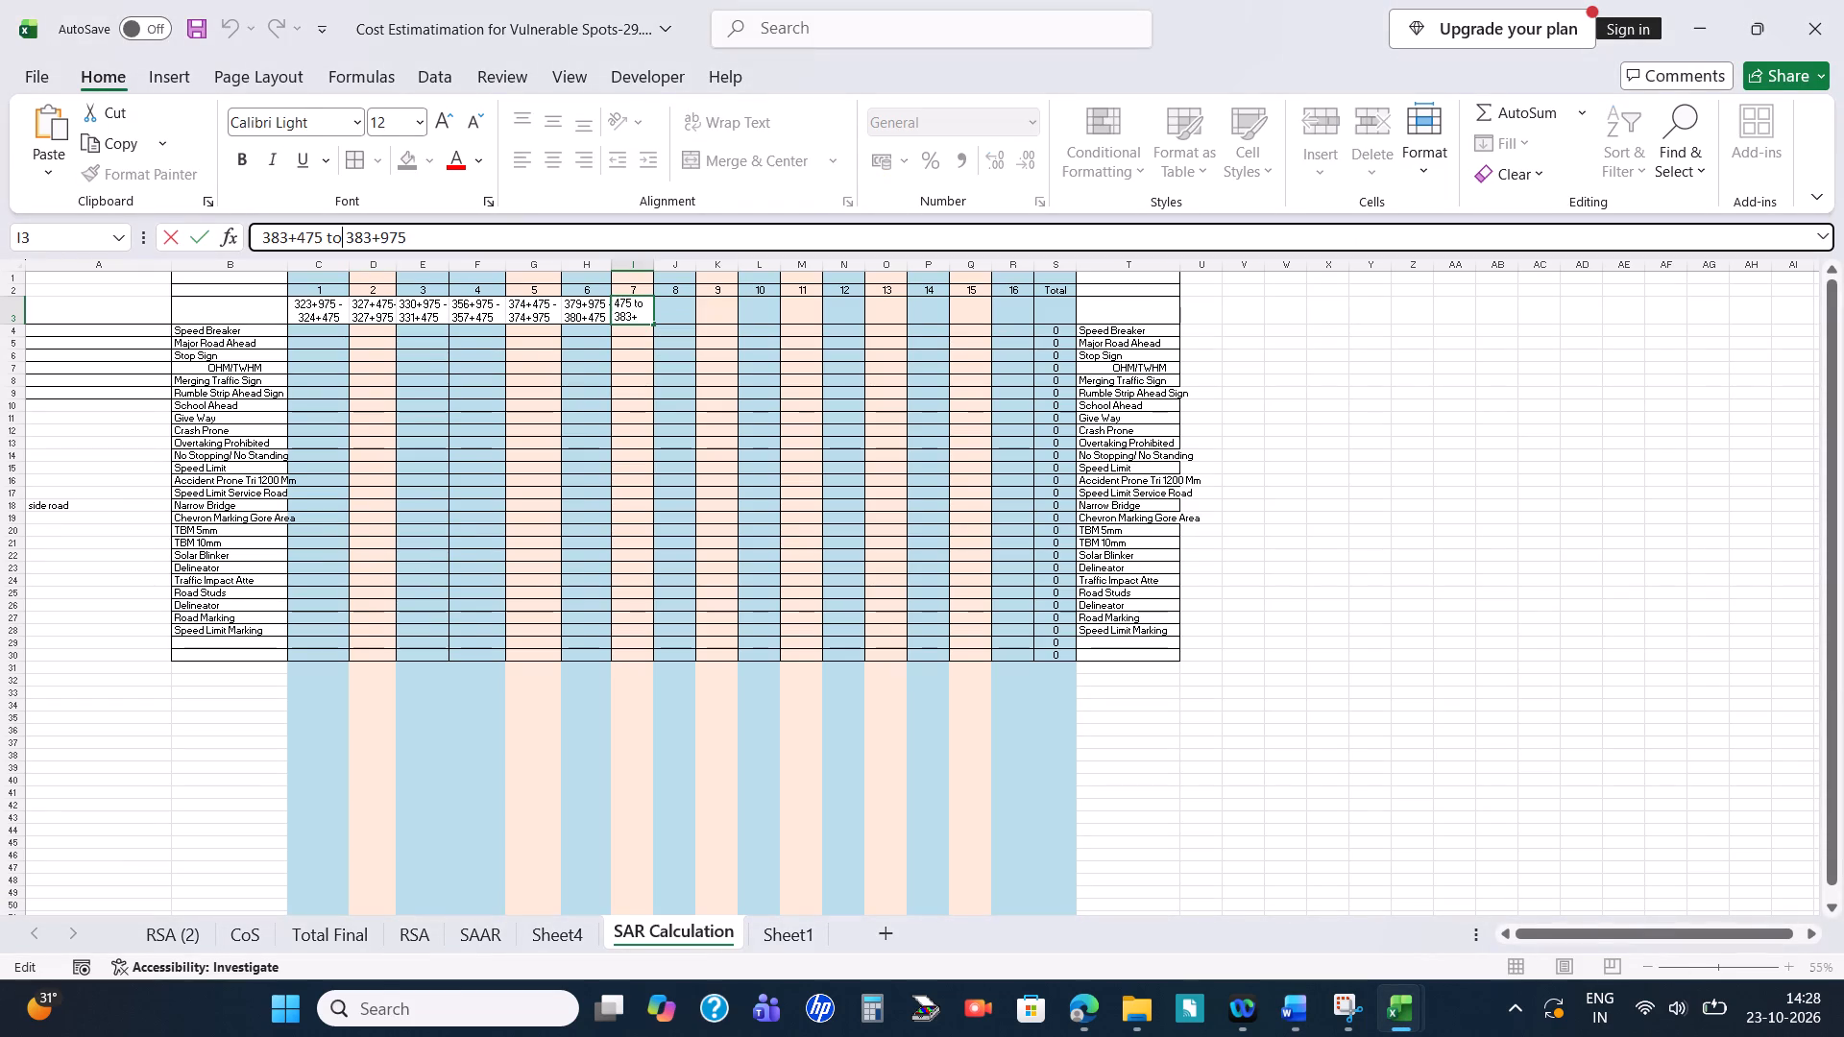
key(BackSpace)
key(minus)
key(Return)
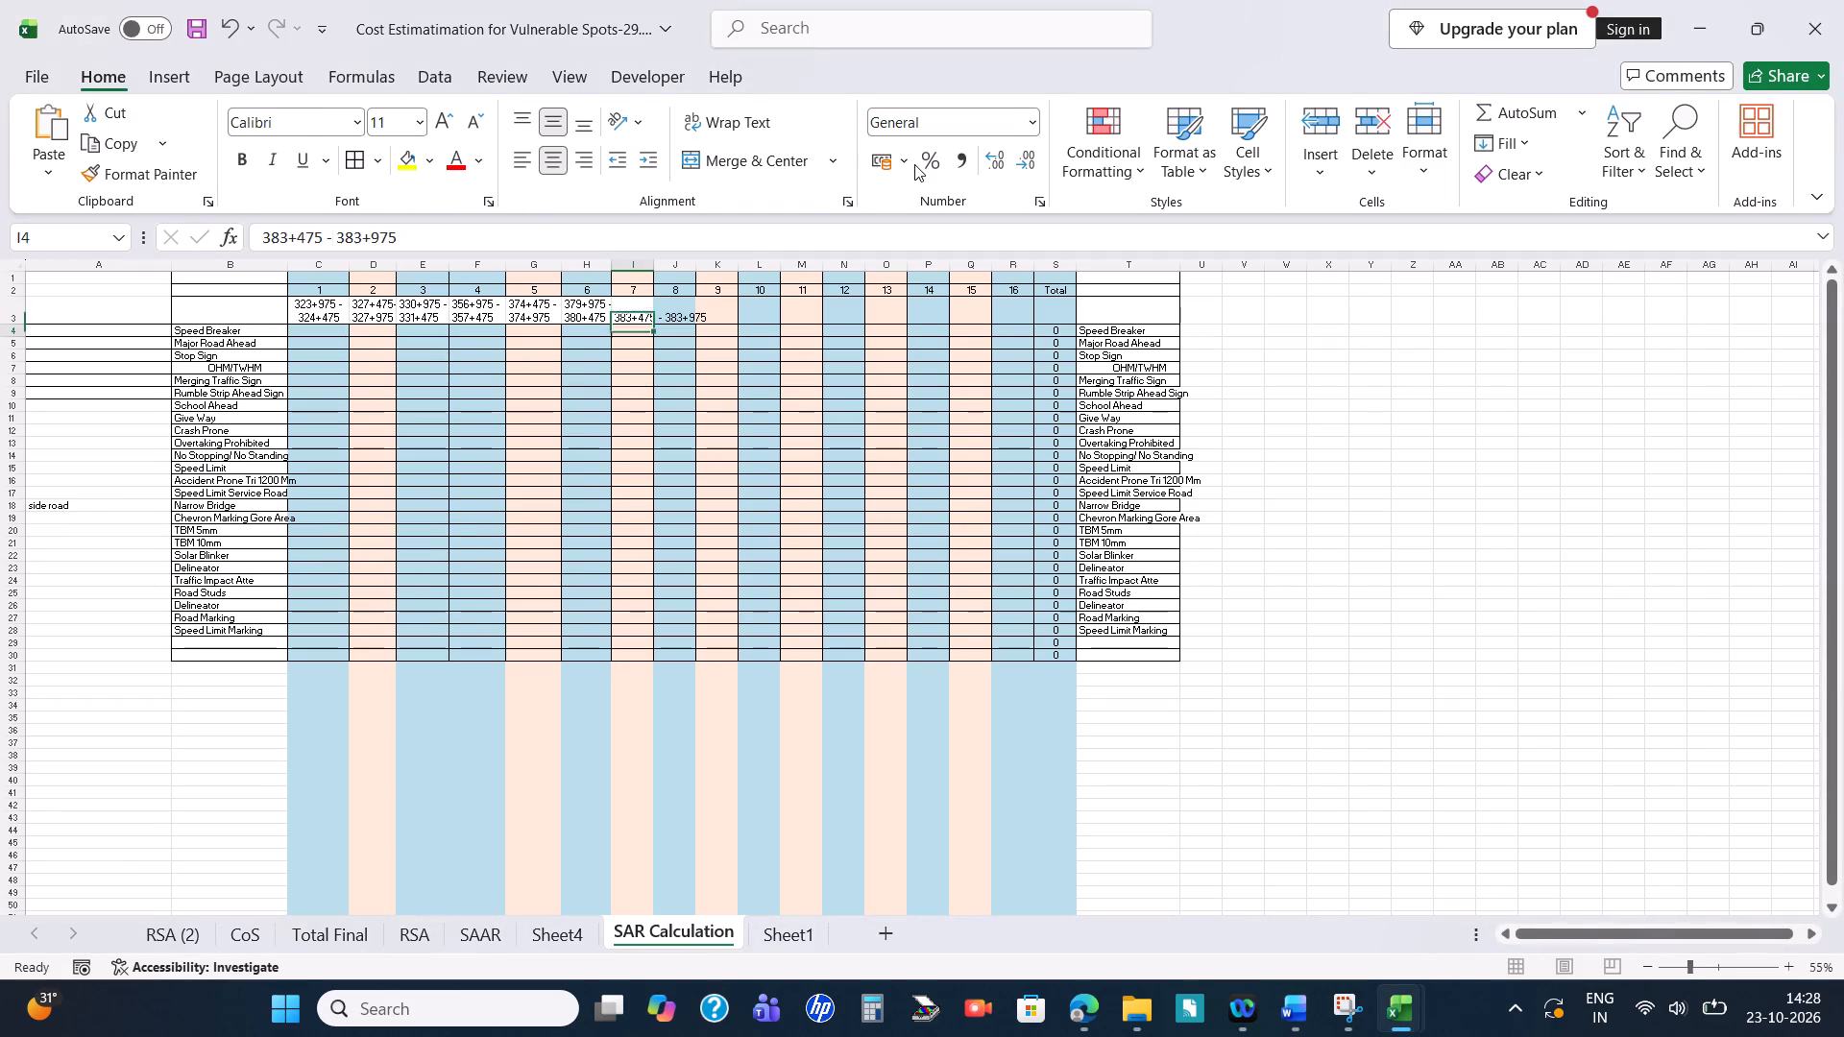
Wrap the text in I3 and widen column I slightly so blackspot 7's chainage fits on two lines.
click(645, 312)
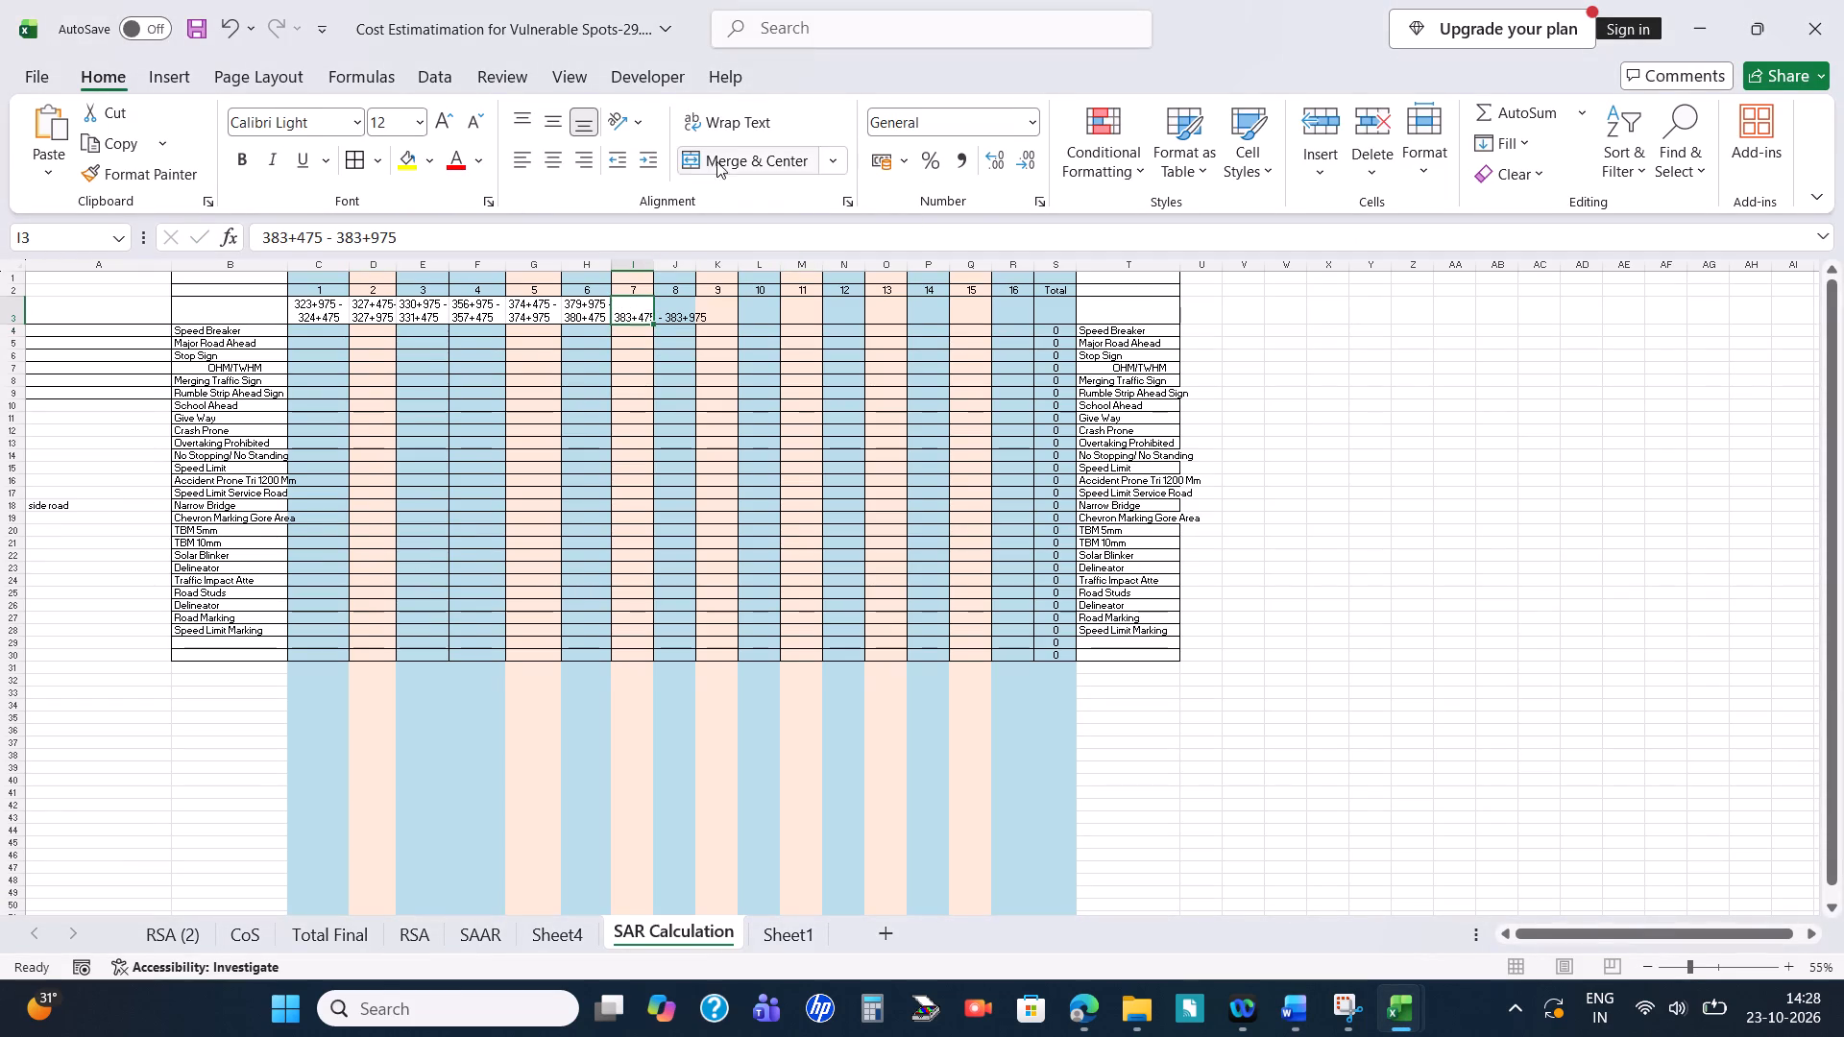
click(719, 121)
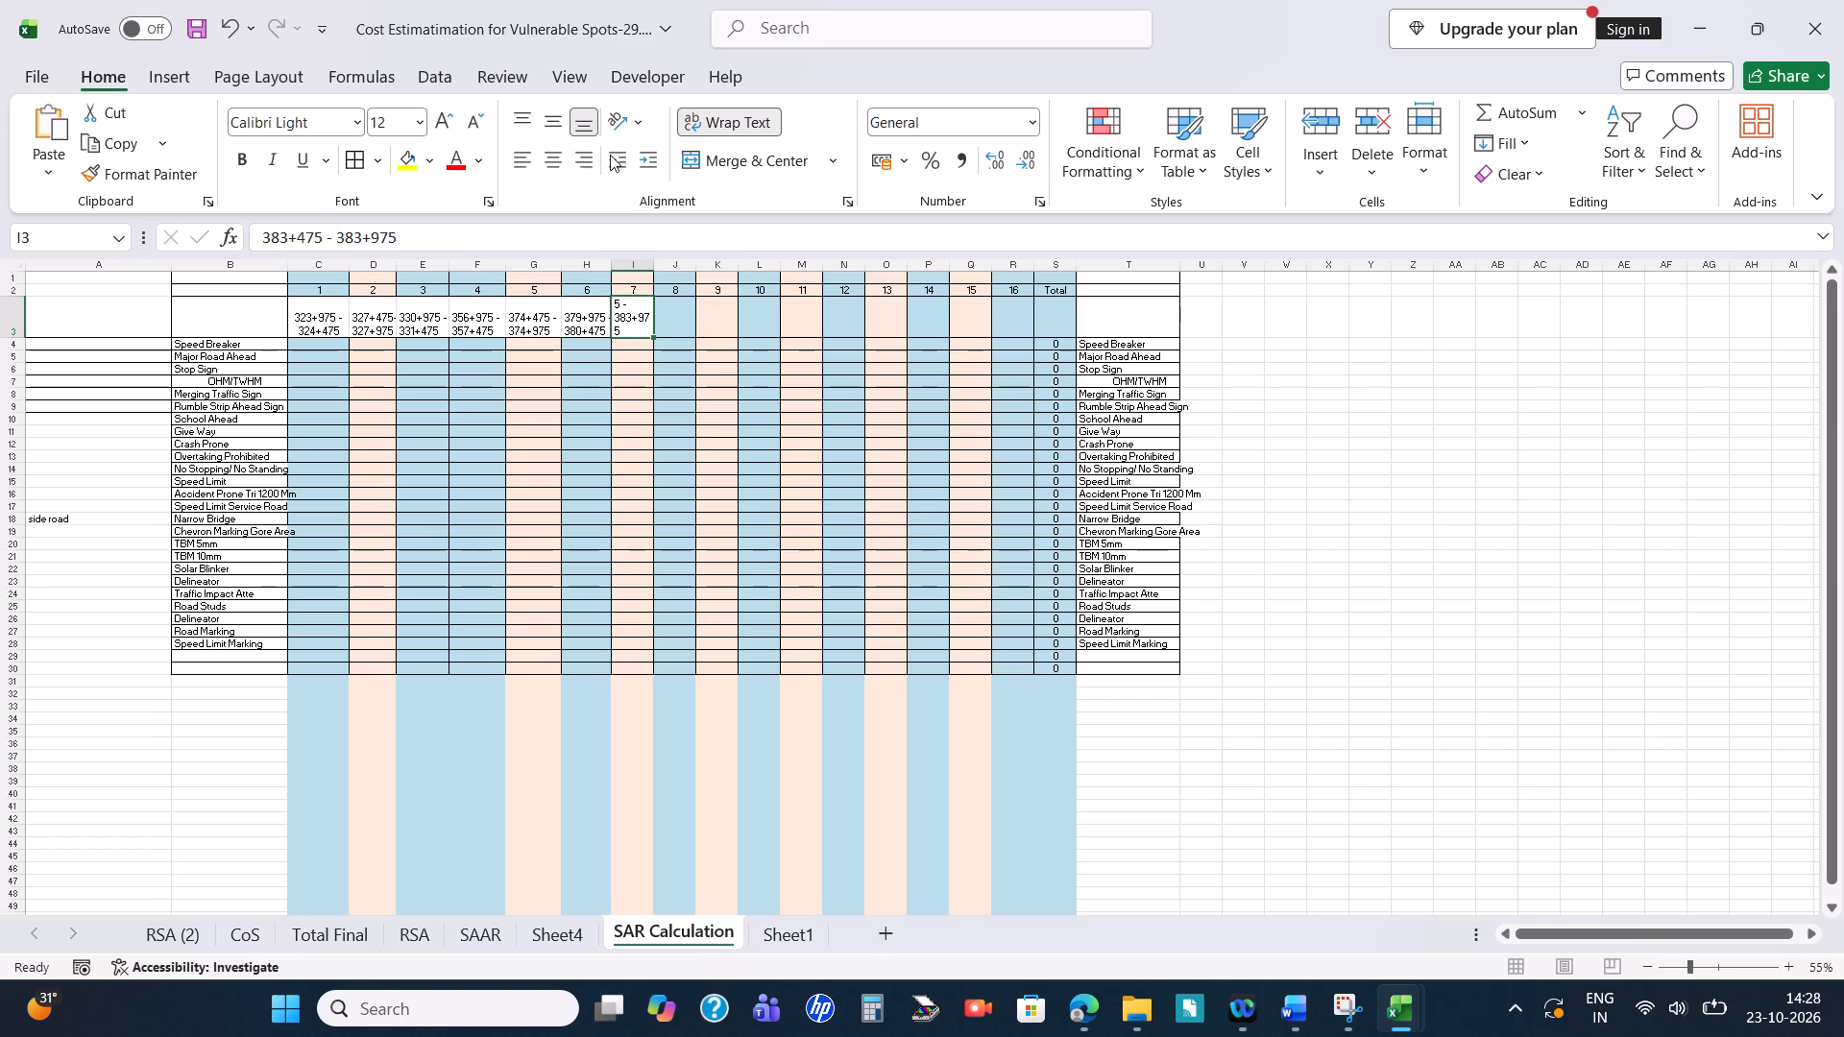
click(655, 266)
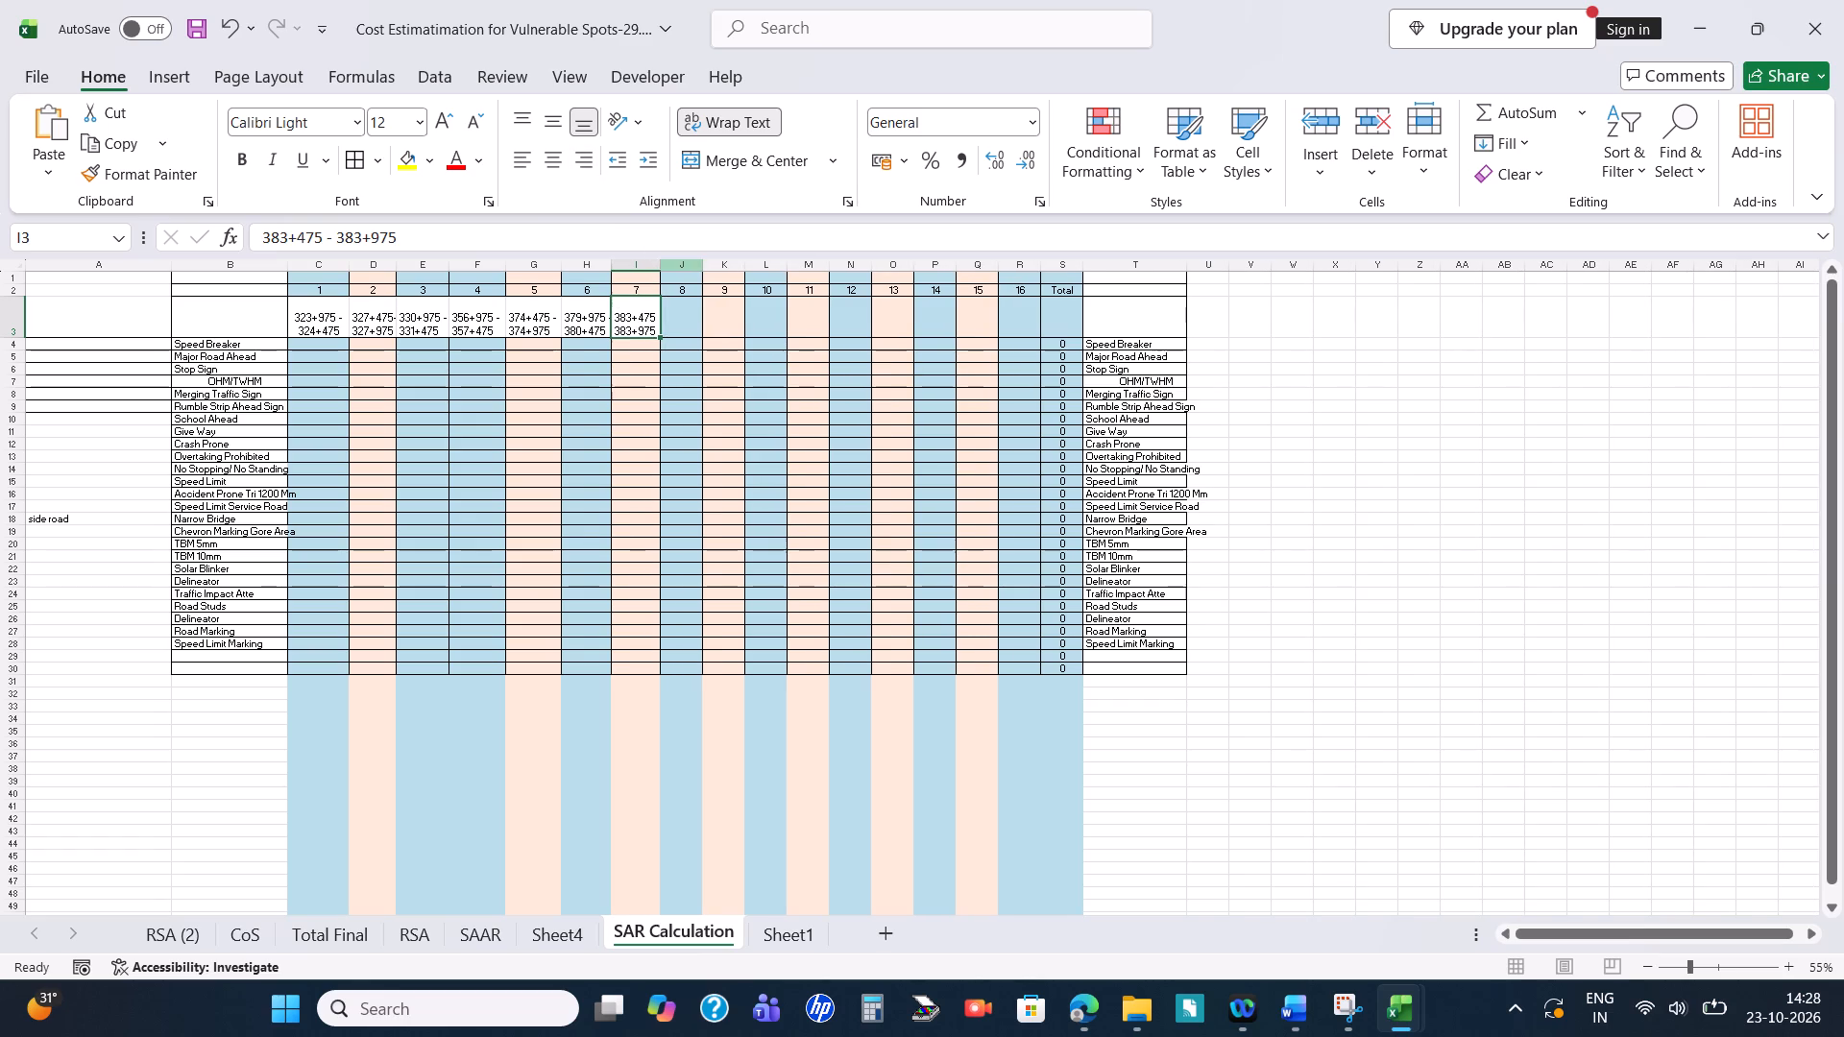
Copy blackspot 8's stretch, 384+975-385+475, from report section 4.8.1 in Word into J3 of SAR Calculation.
click(719, 308)
click(664, 314)
key(alt+Tab)
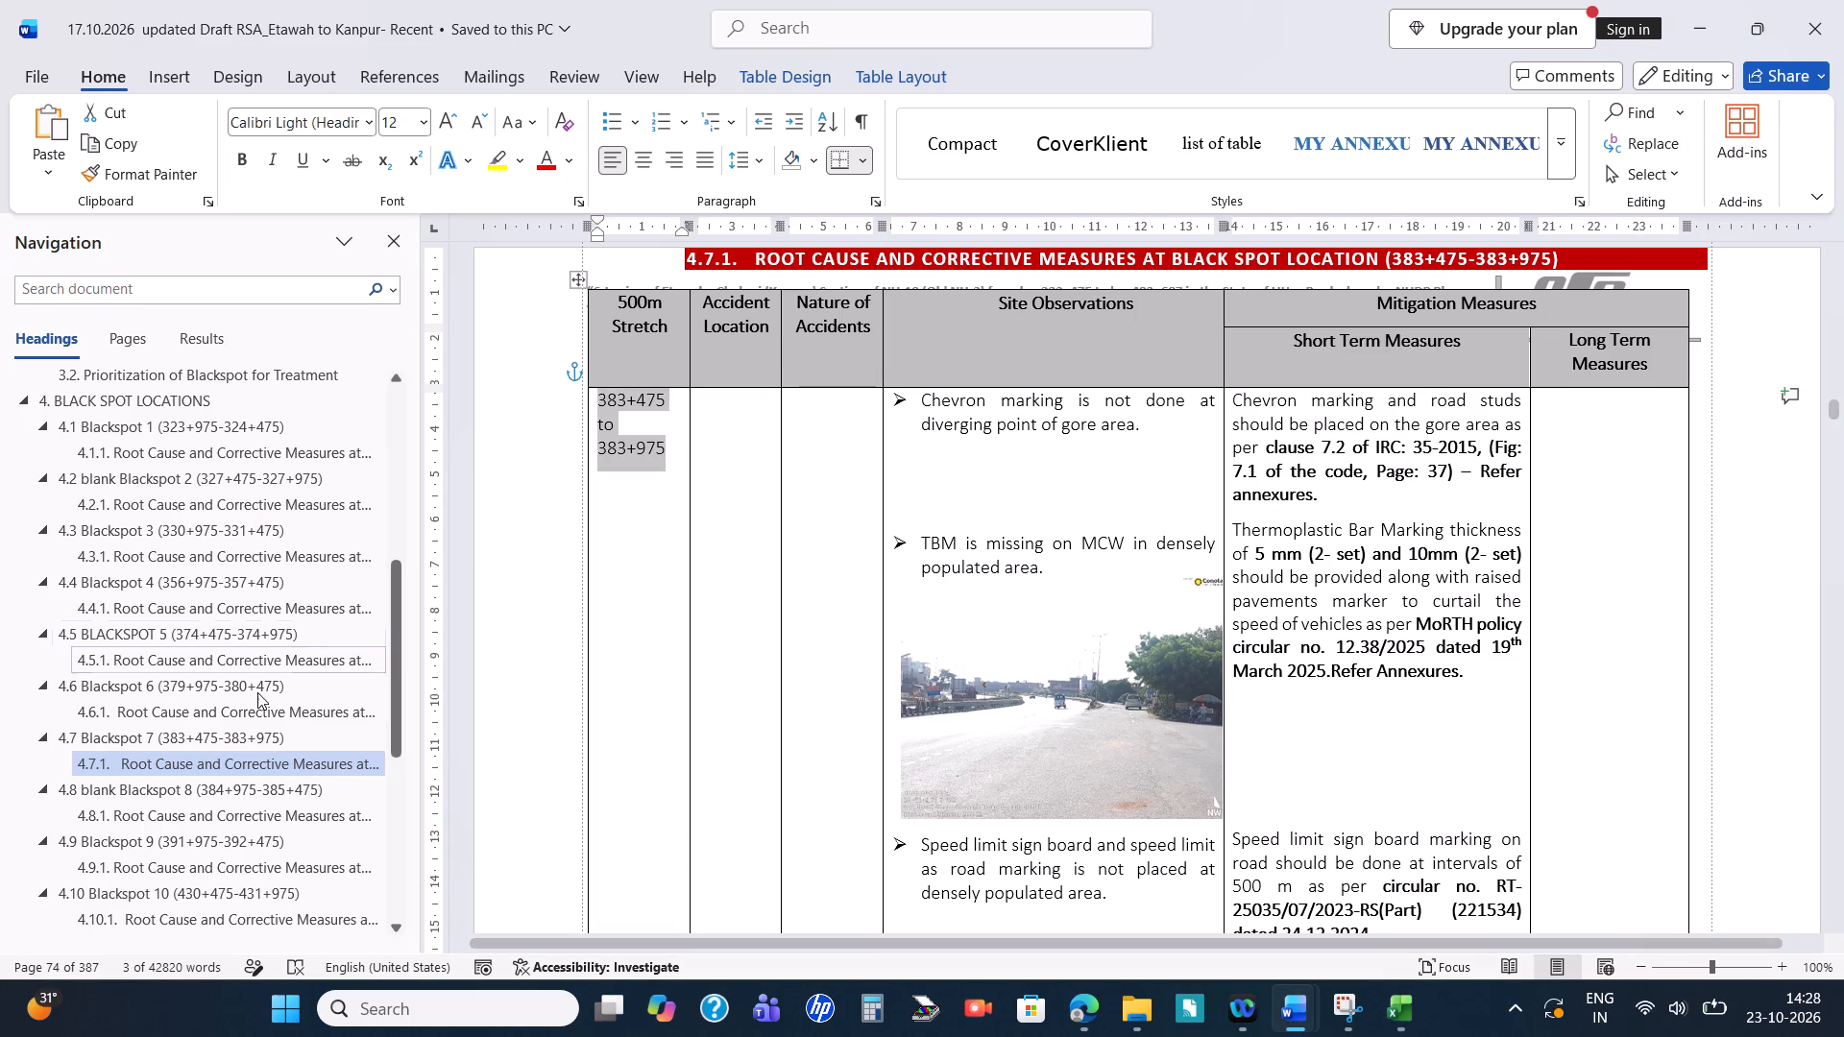
click(173, 815)
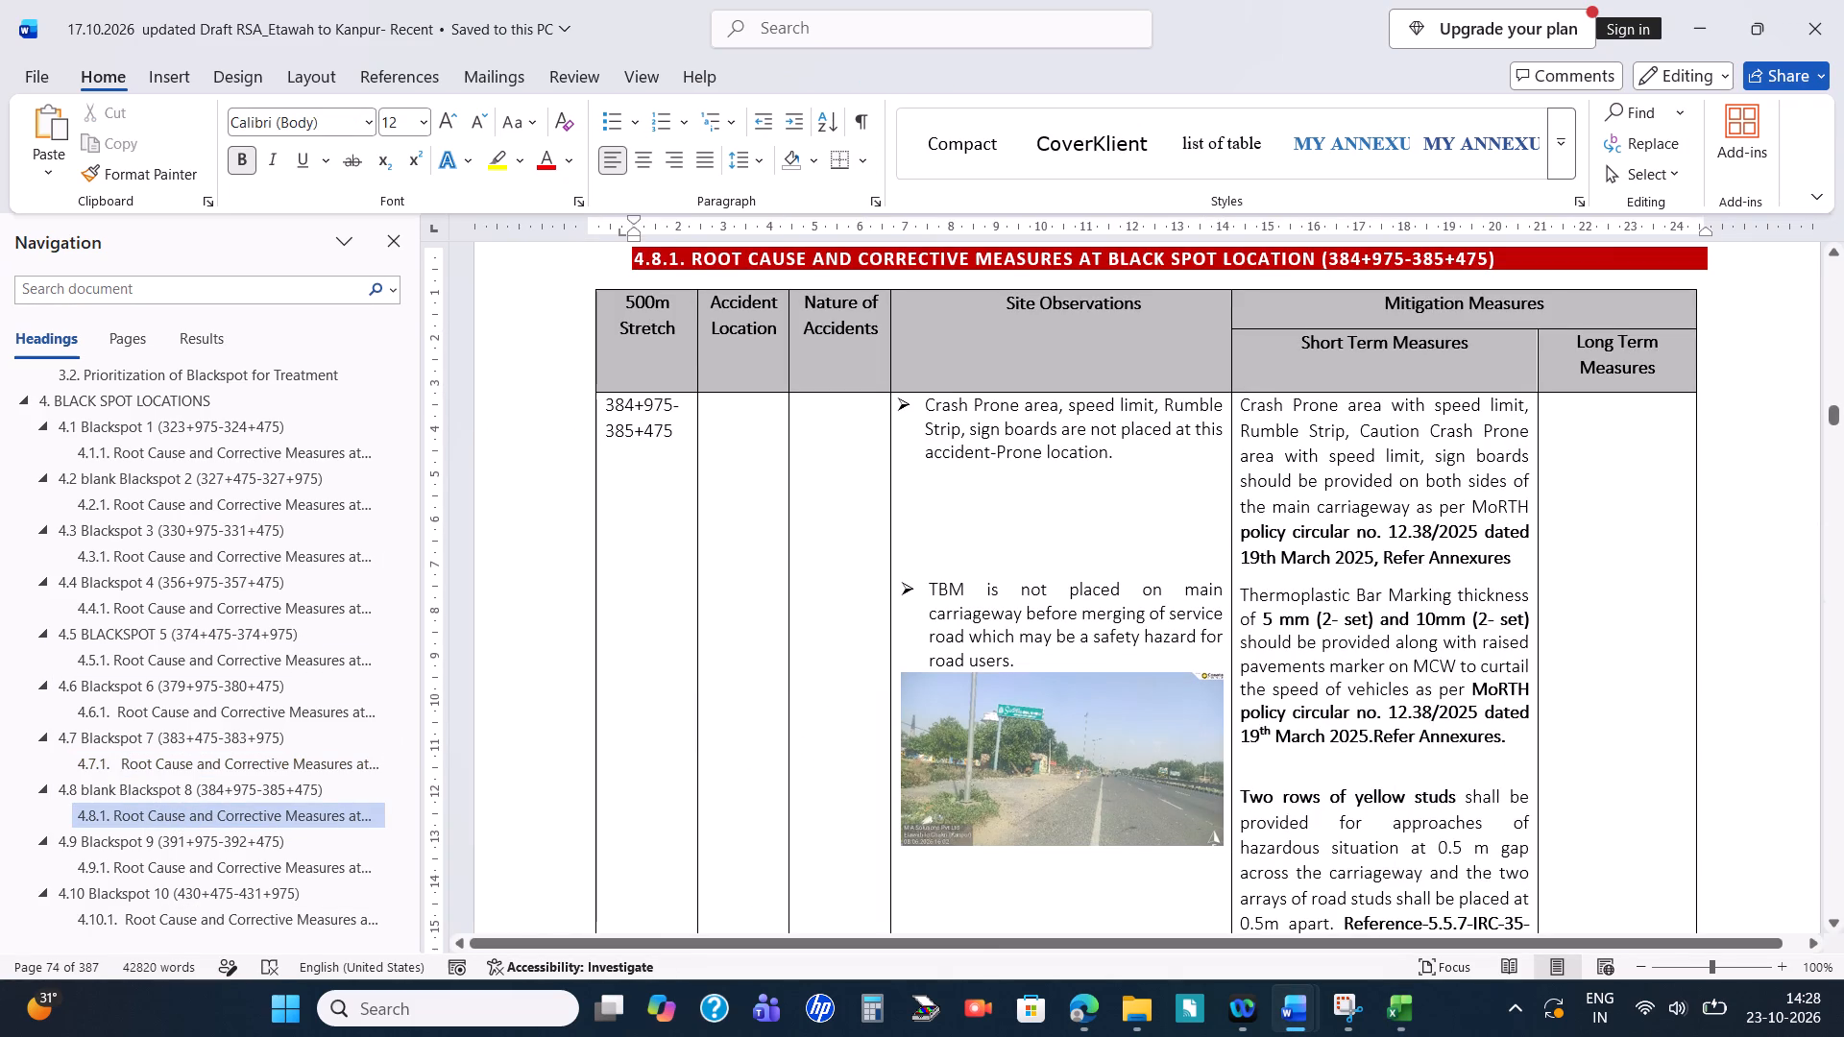
drag(675, 424, 617, 408)
key(ctrl+c)
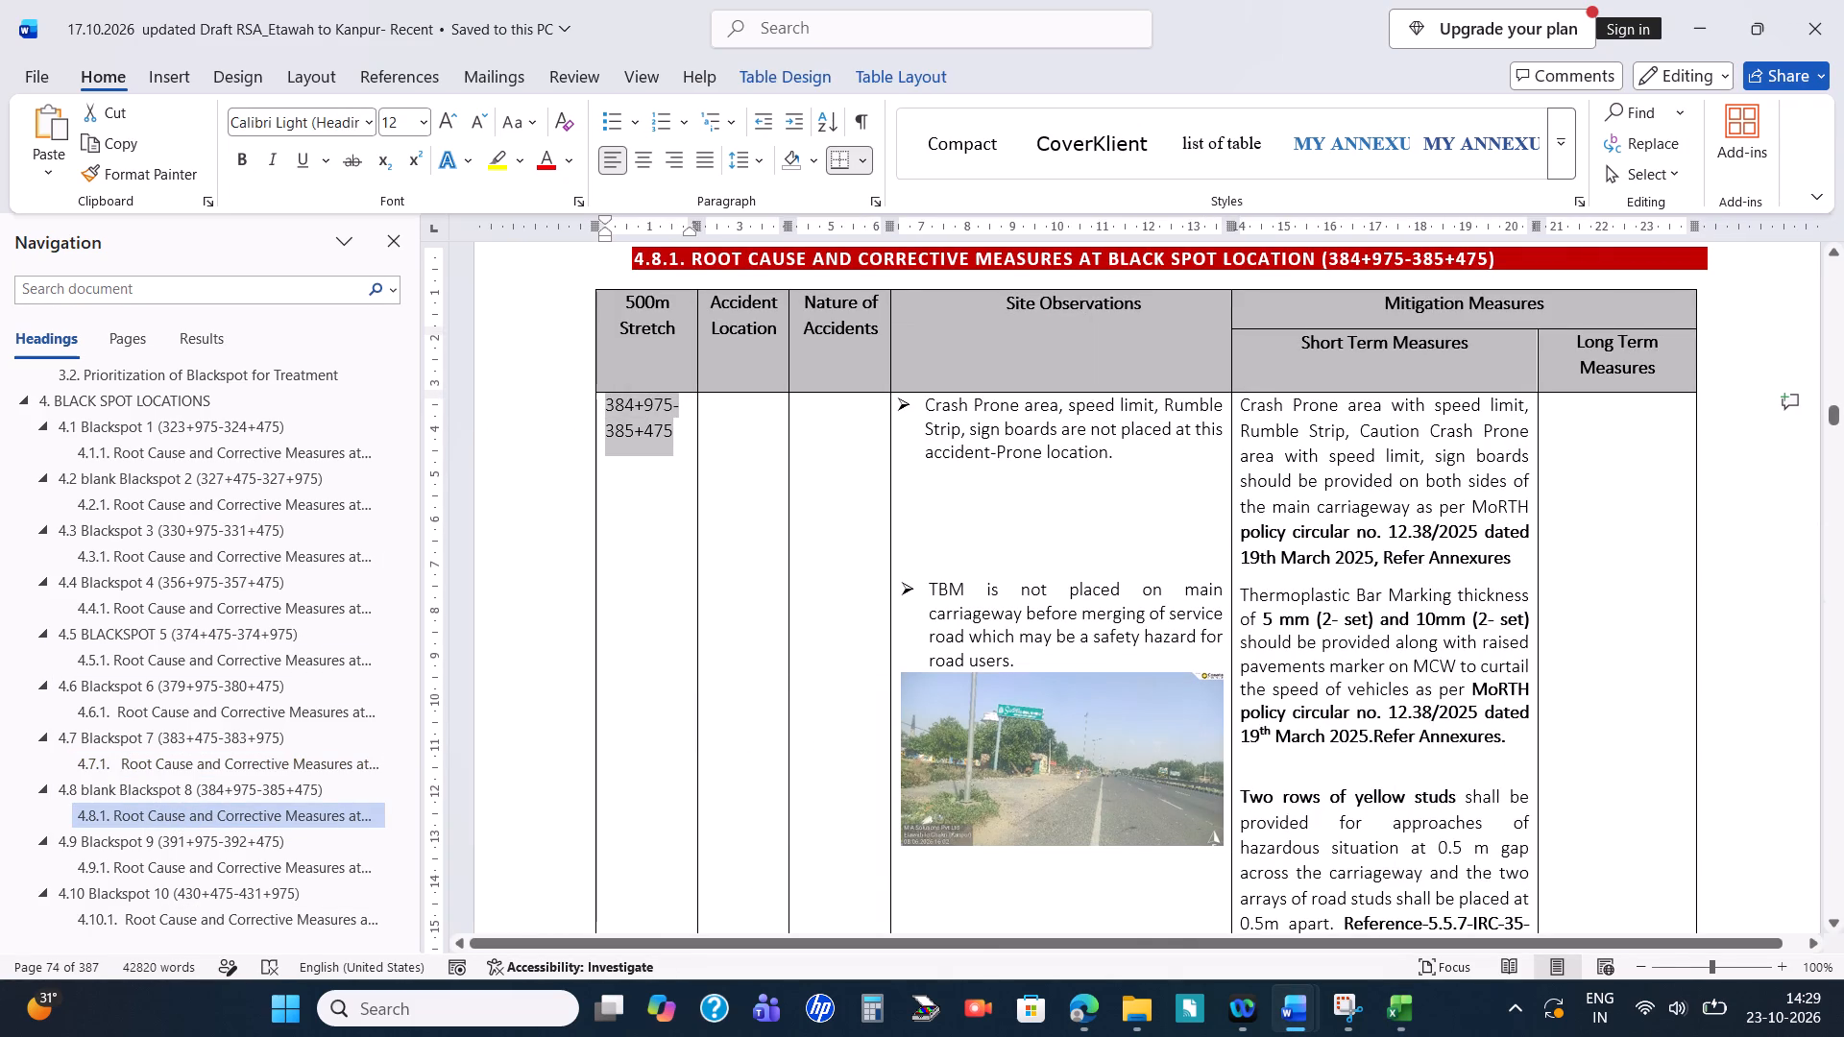
key(alt+Tab)
click(689, 326)
key(ctrl+v)
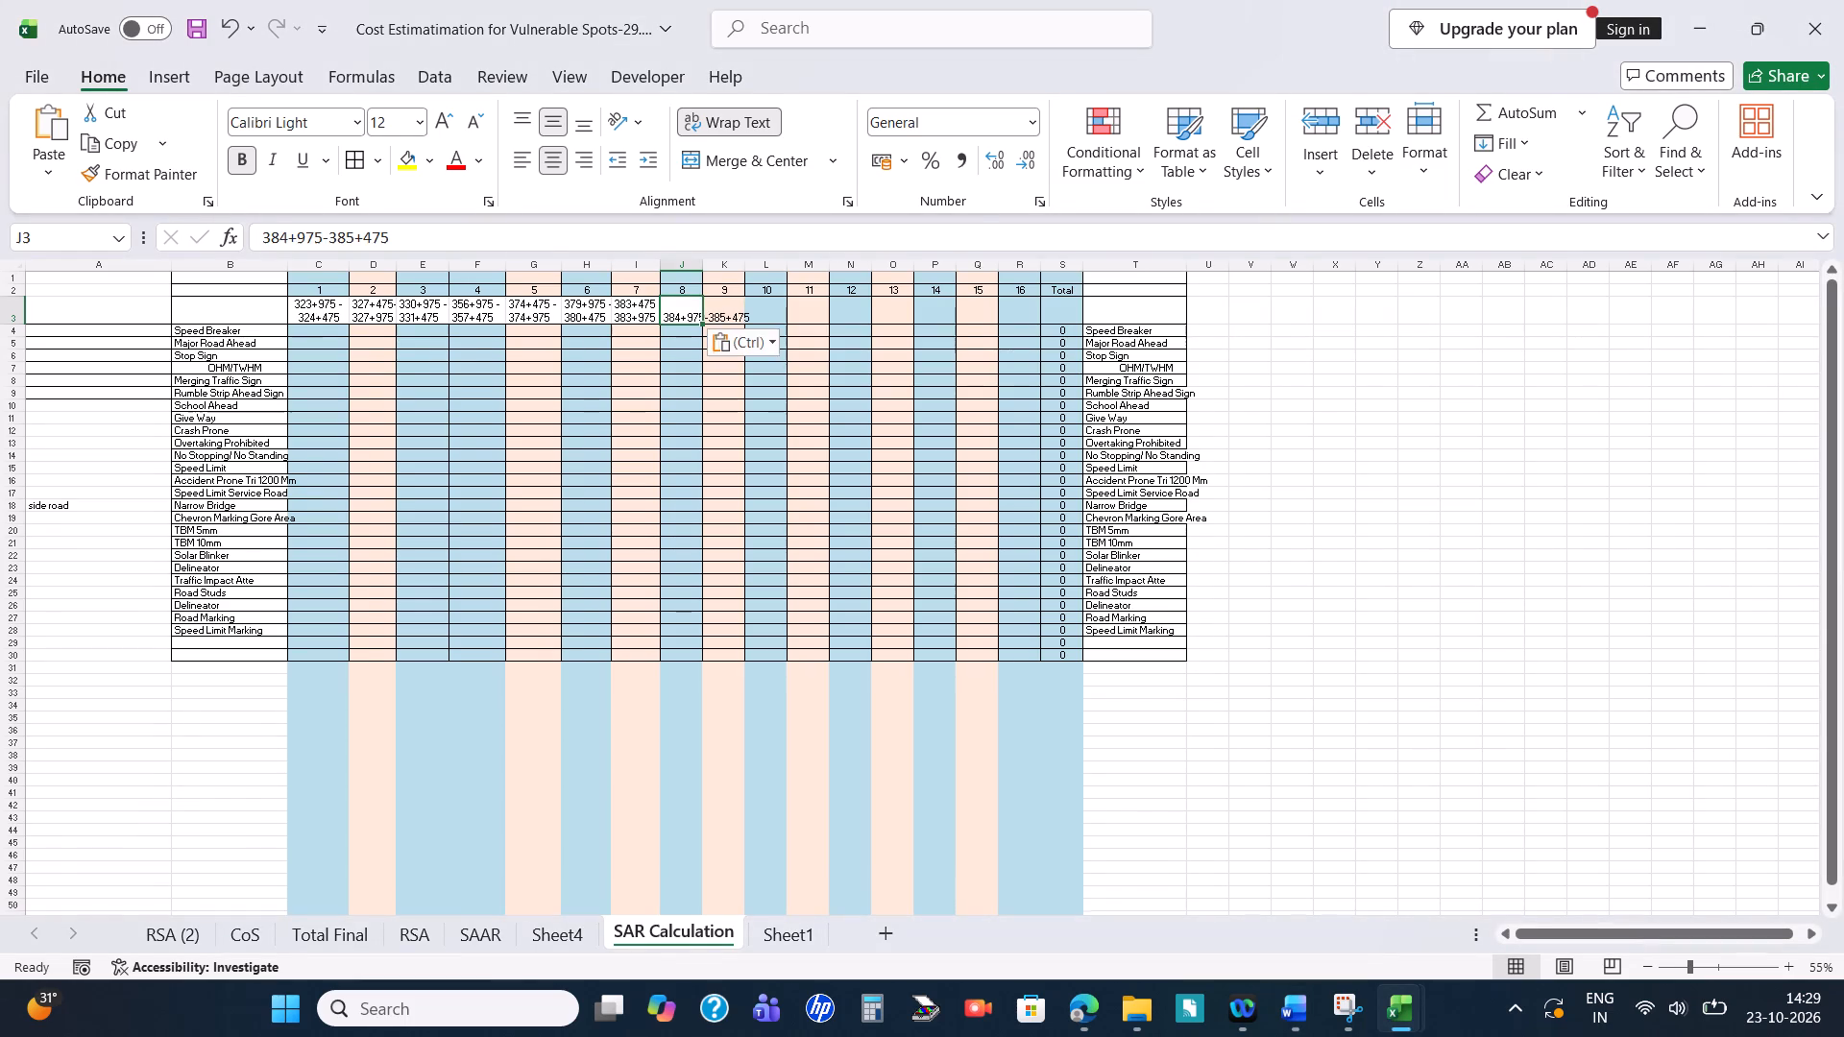
Wrap the text in J3 and space out the dash in blackspot 8's chainage, as 384+975 - 385+475.
click(712, 125)
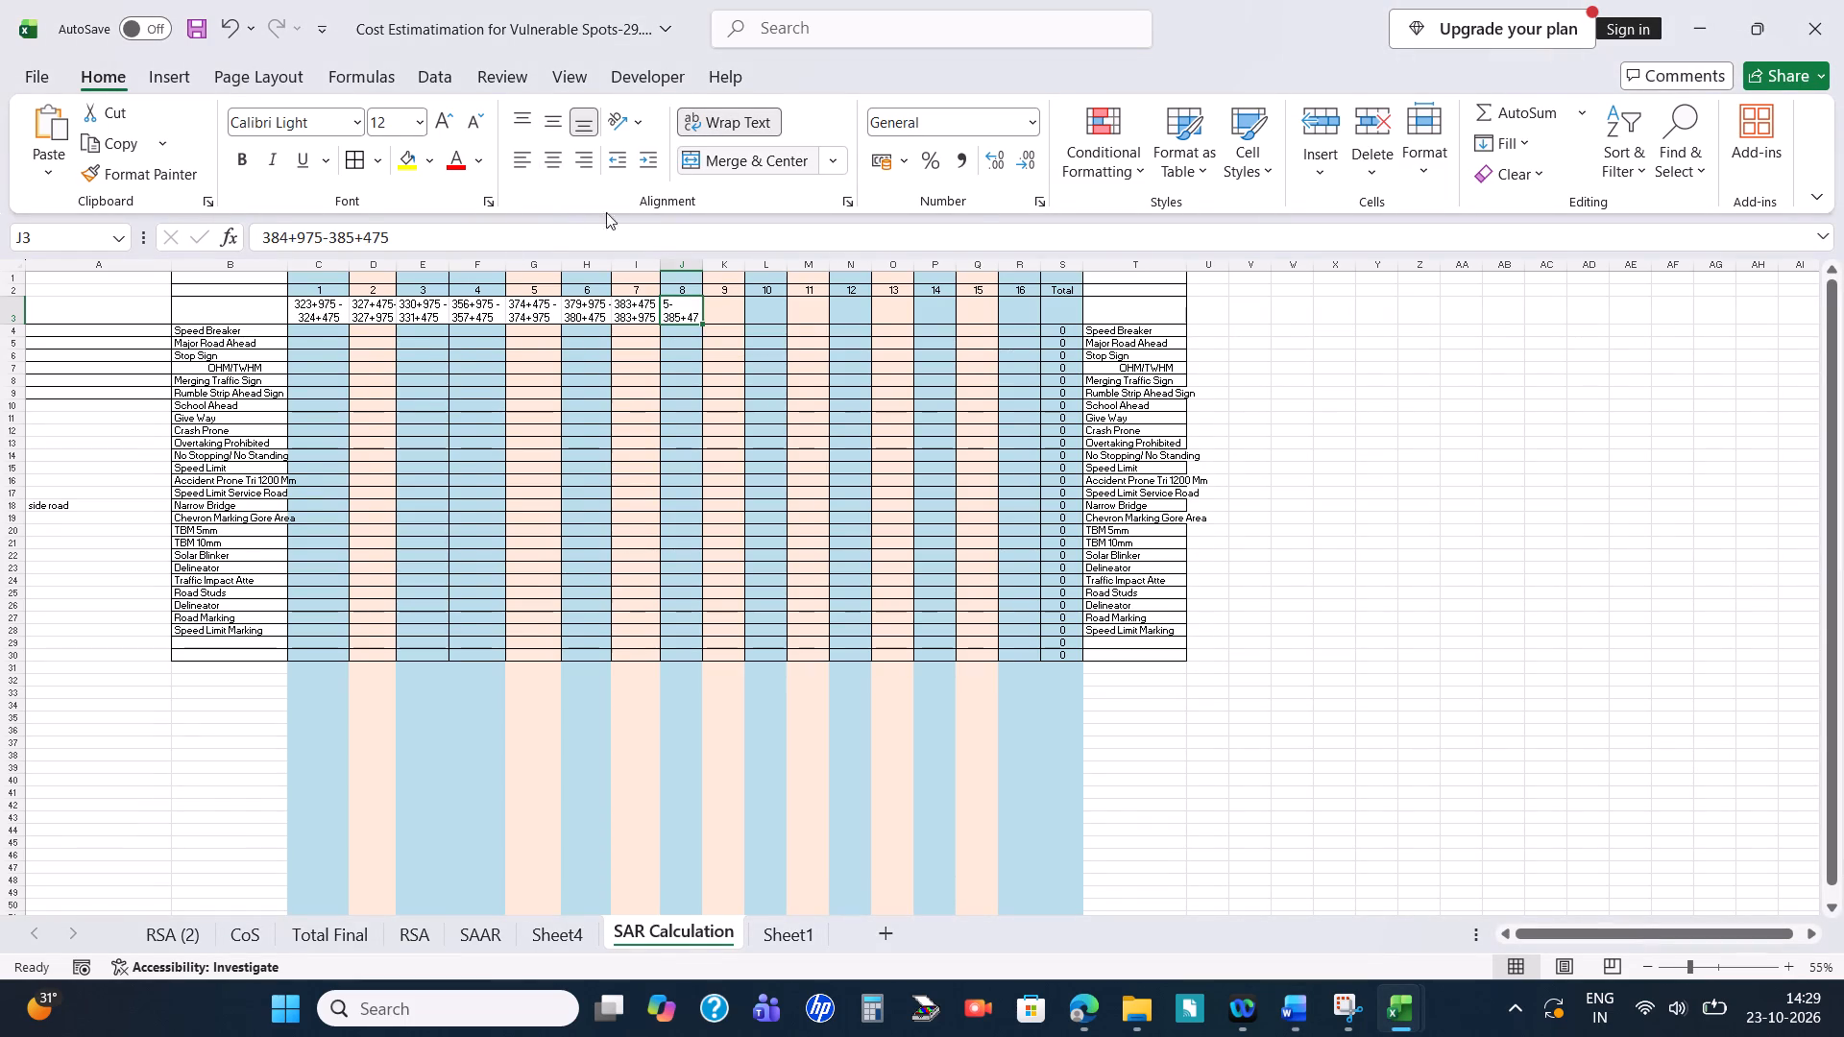
click(331, 238)
key(space)
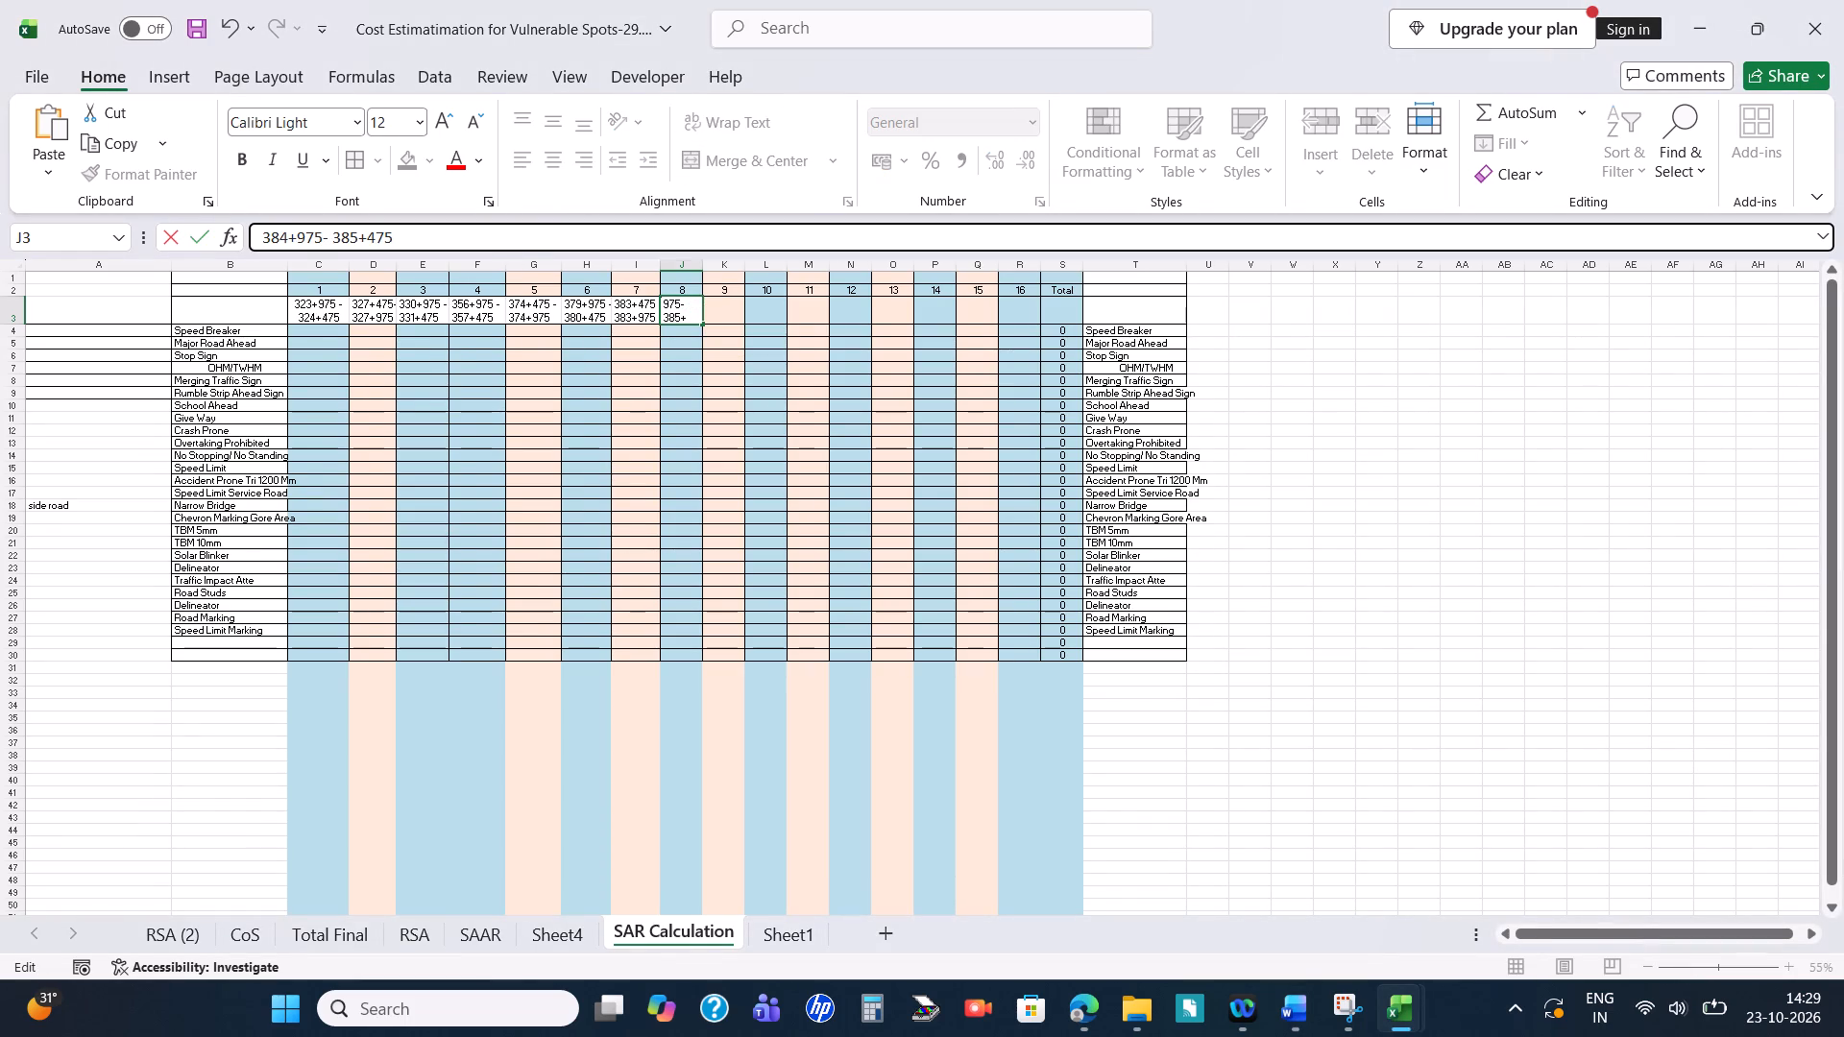
key(Left)
key(Left)
key(space)
key(Return)
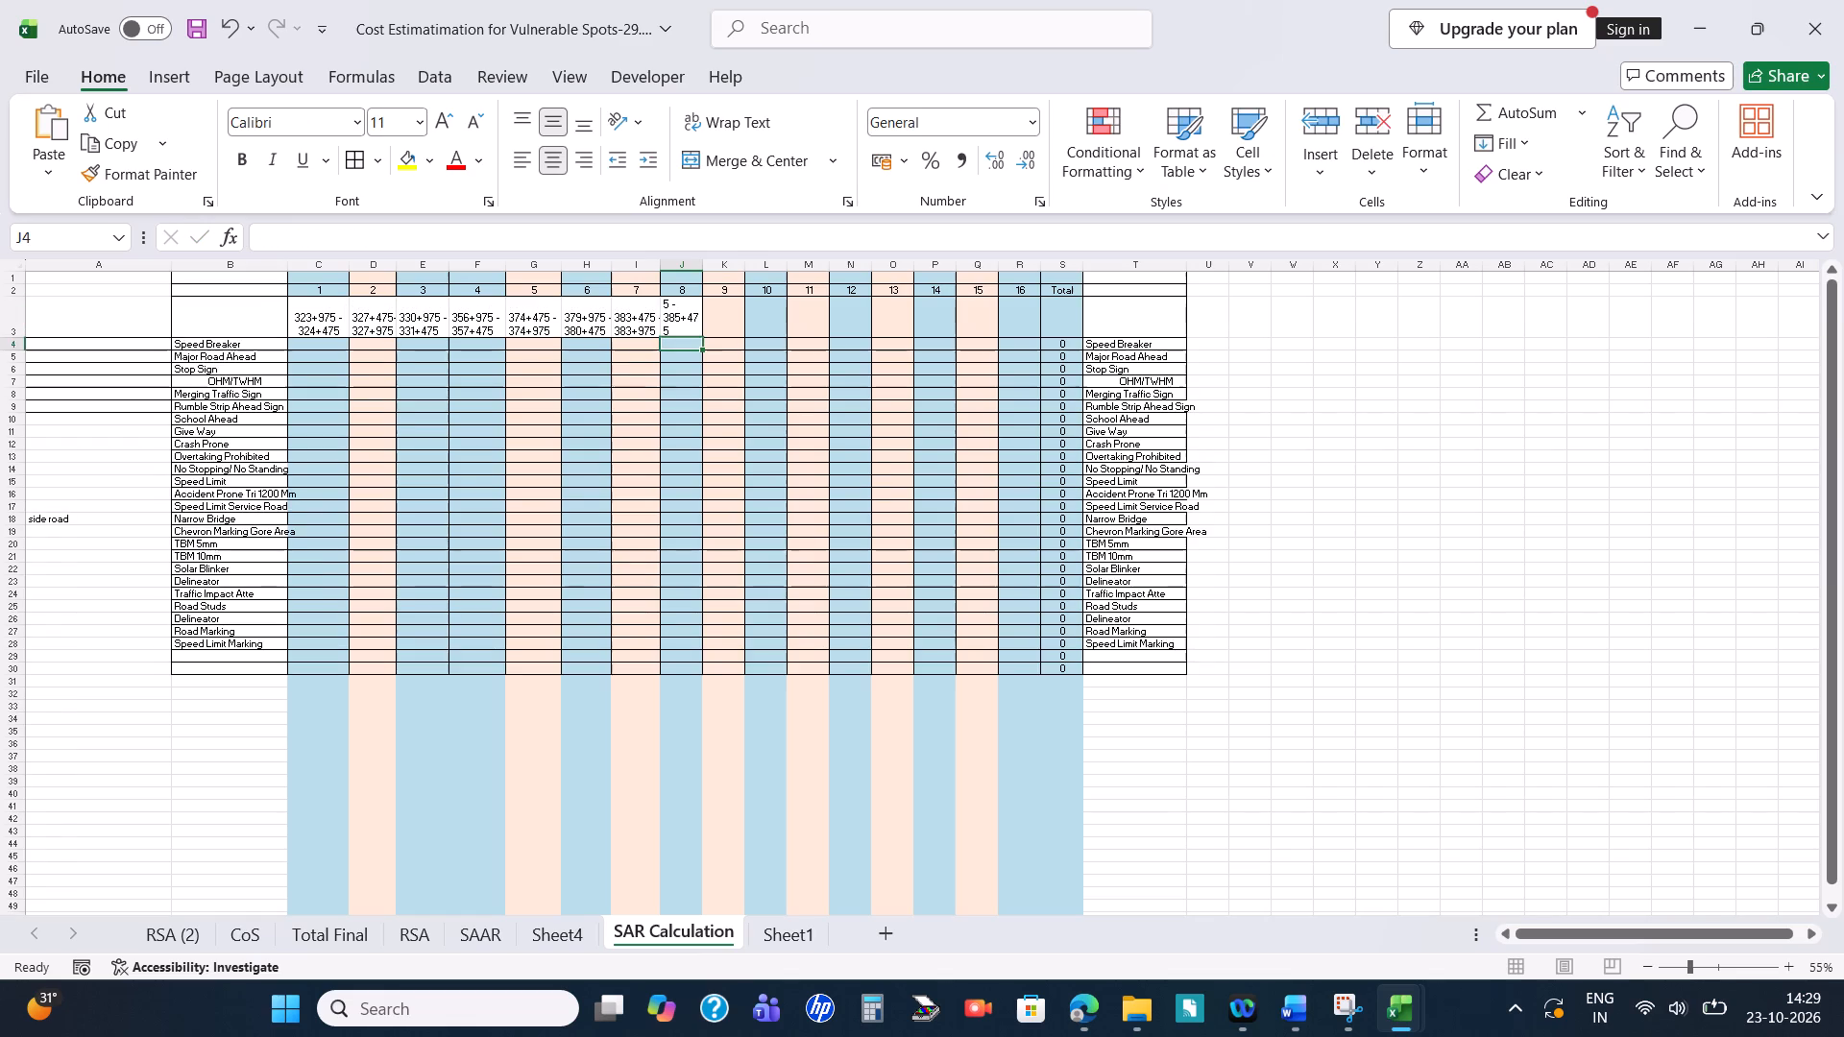
Widen columns J to R of SAR Calculation, for blackspots 8 to 16, so each chainage fits on two lines.
drag(701, 267, 717, 261)
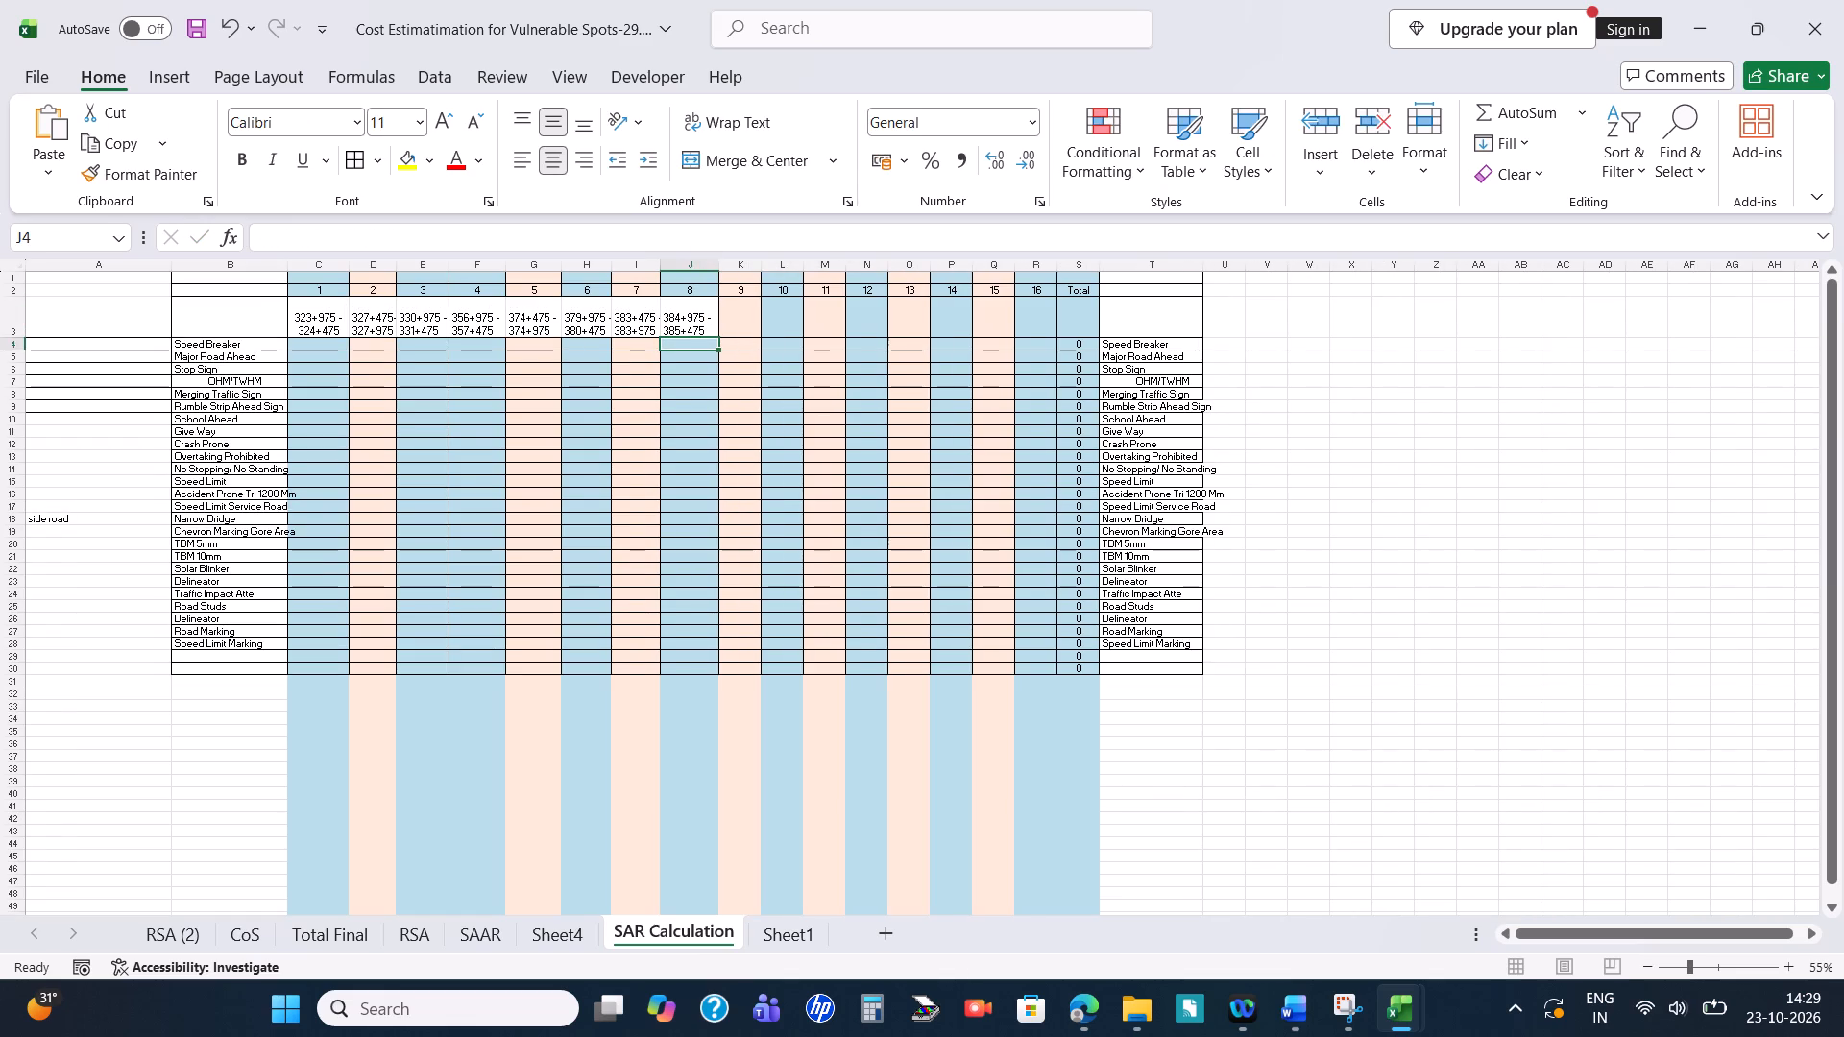
drag(763, 264, 778, 258)
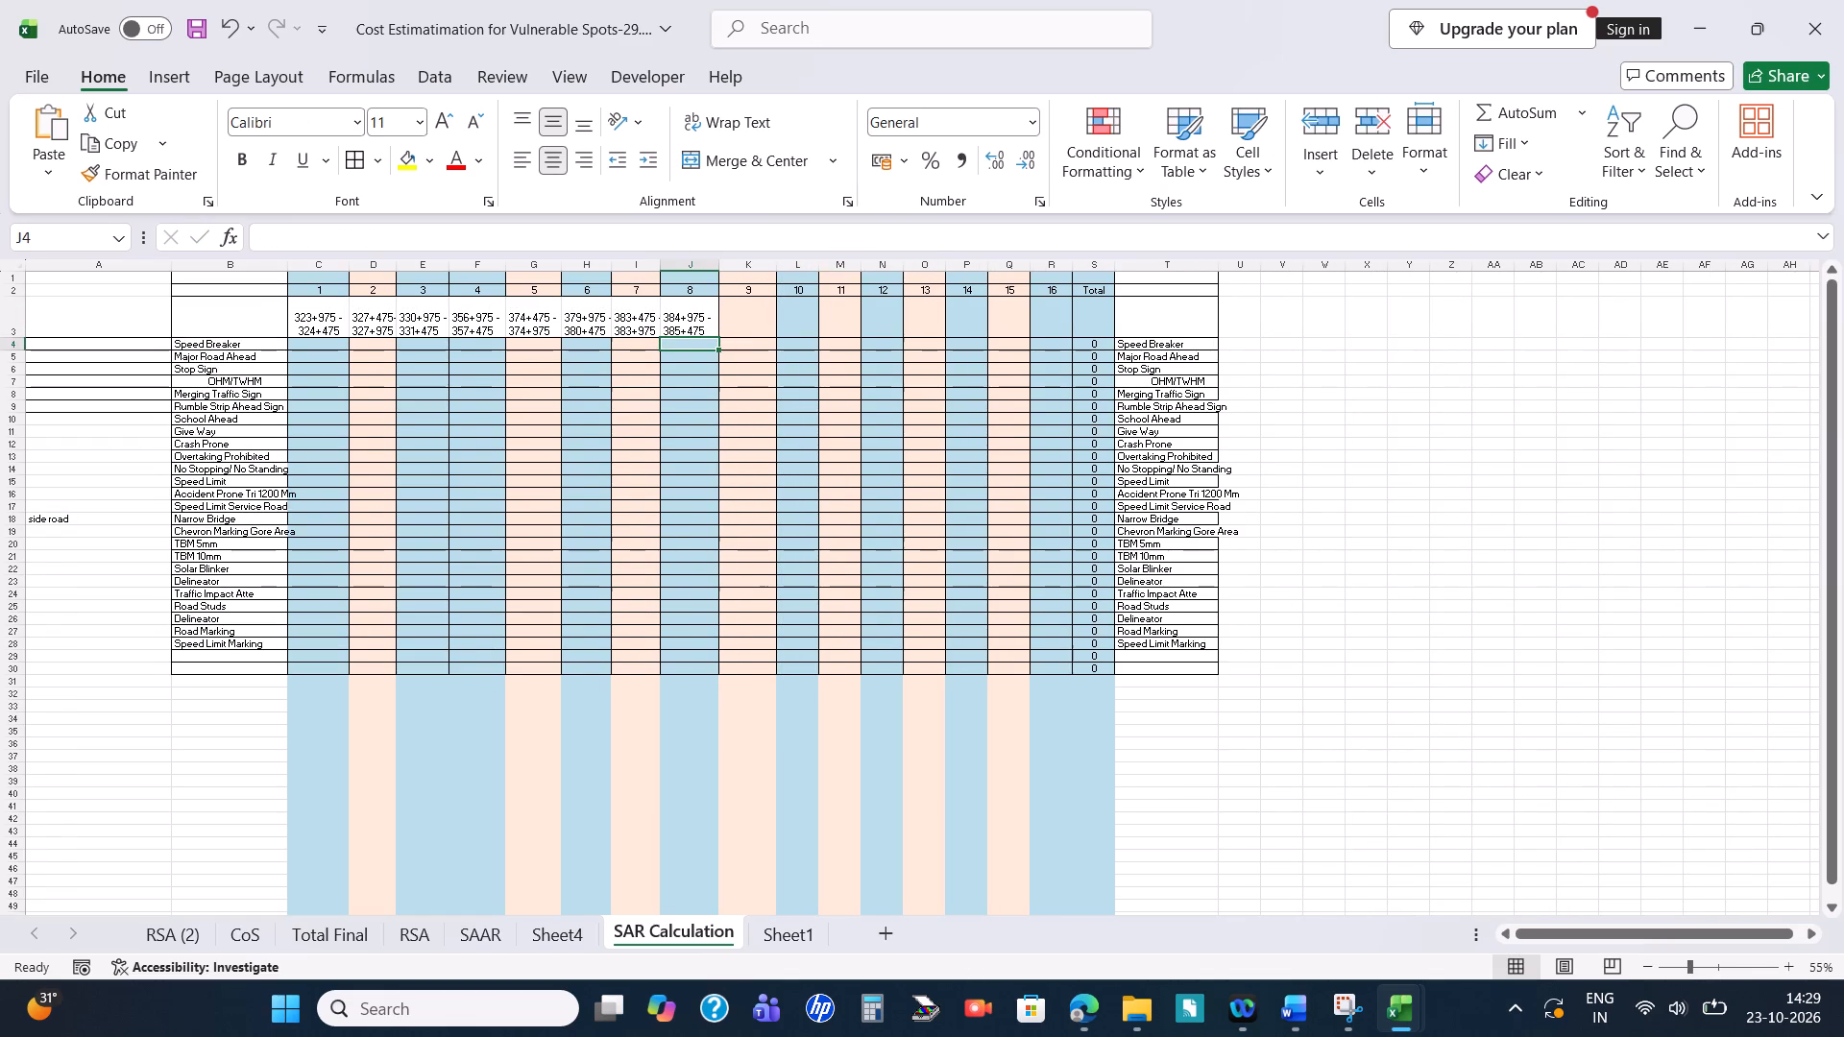
drag(814, 263, 827, 261)
drag(879, 264, 890, 260)
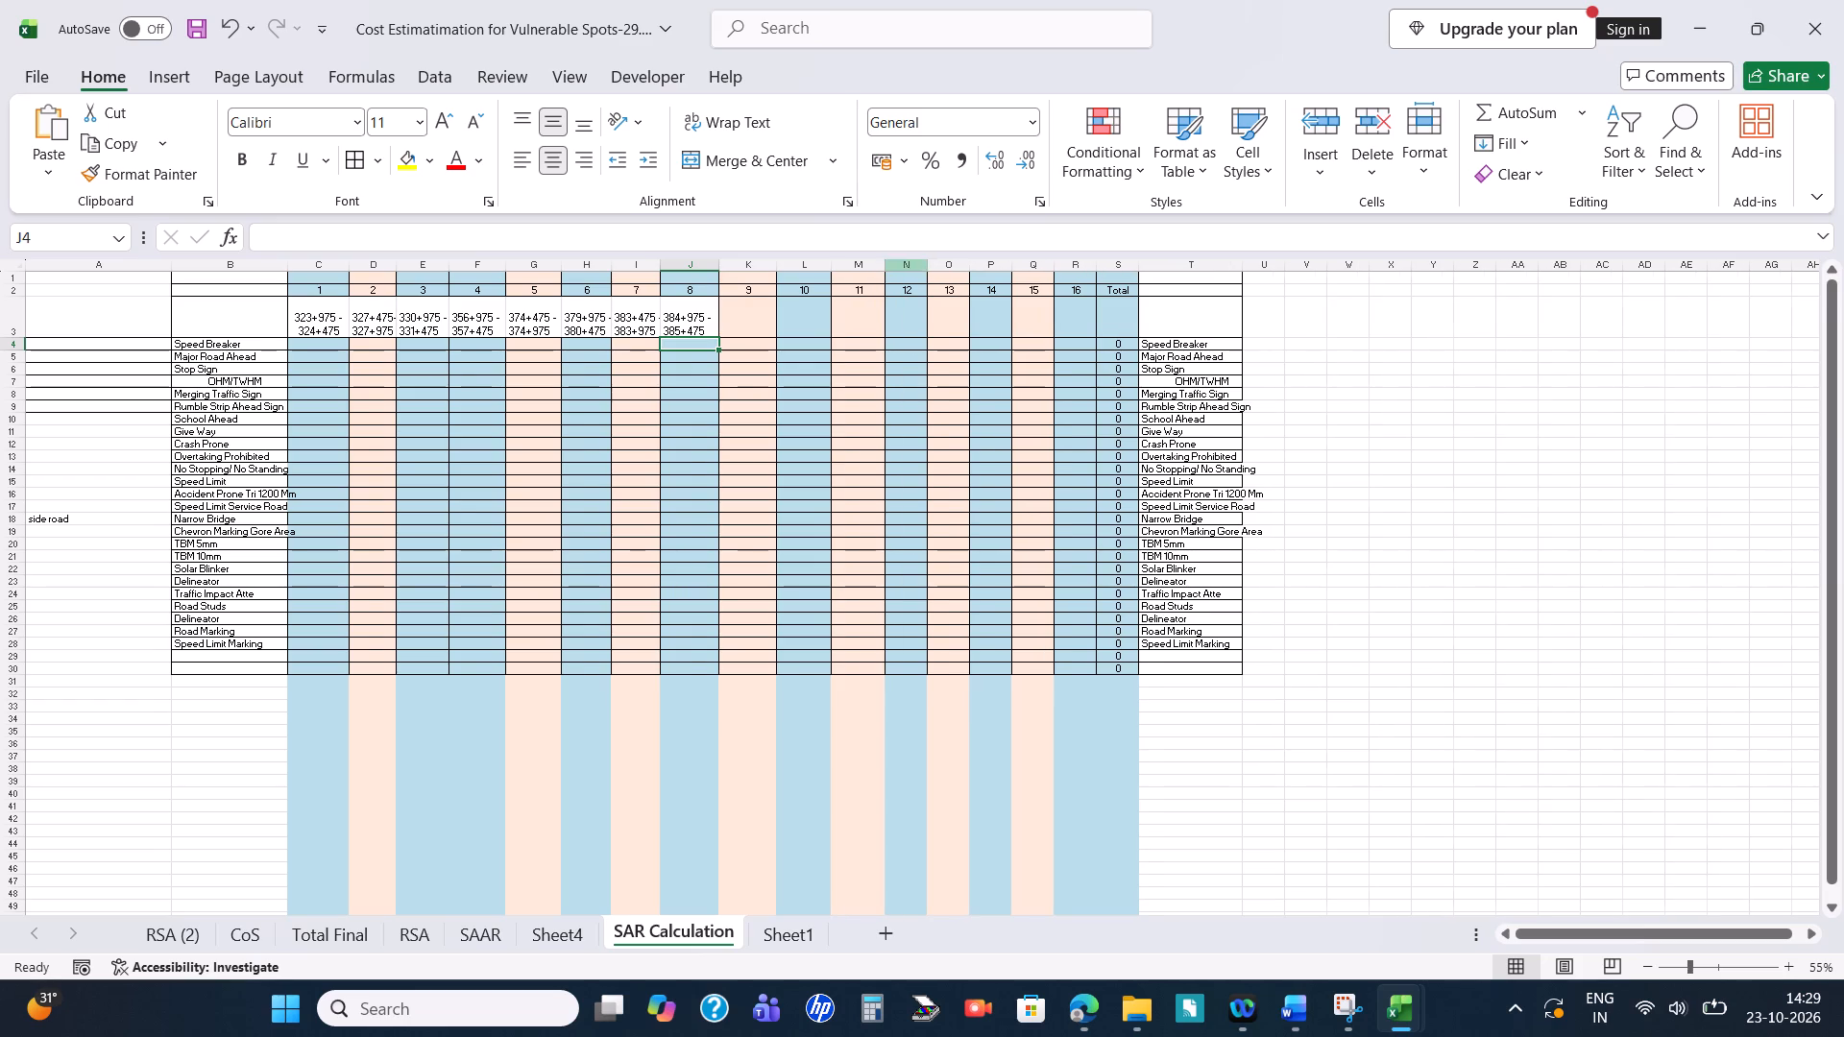
drag(922, 268, 942, 261)
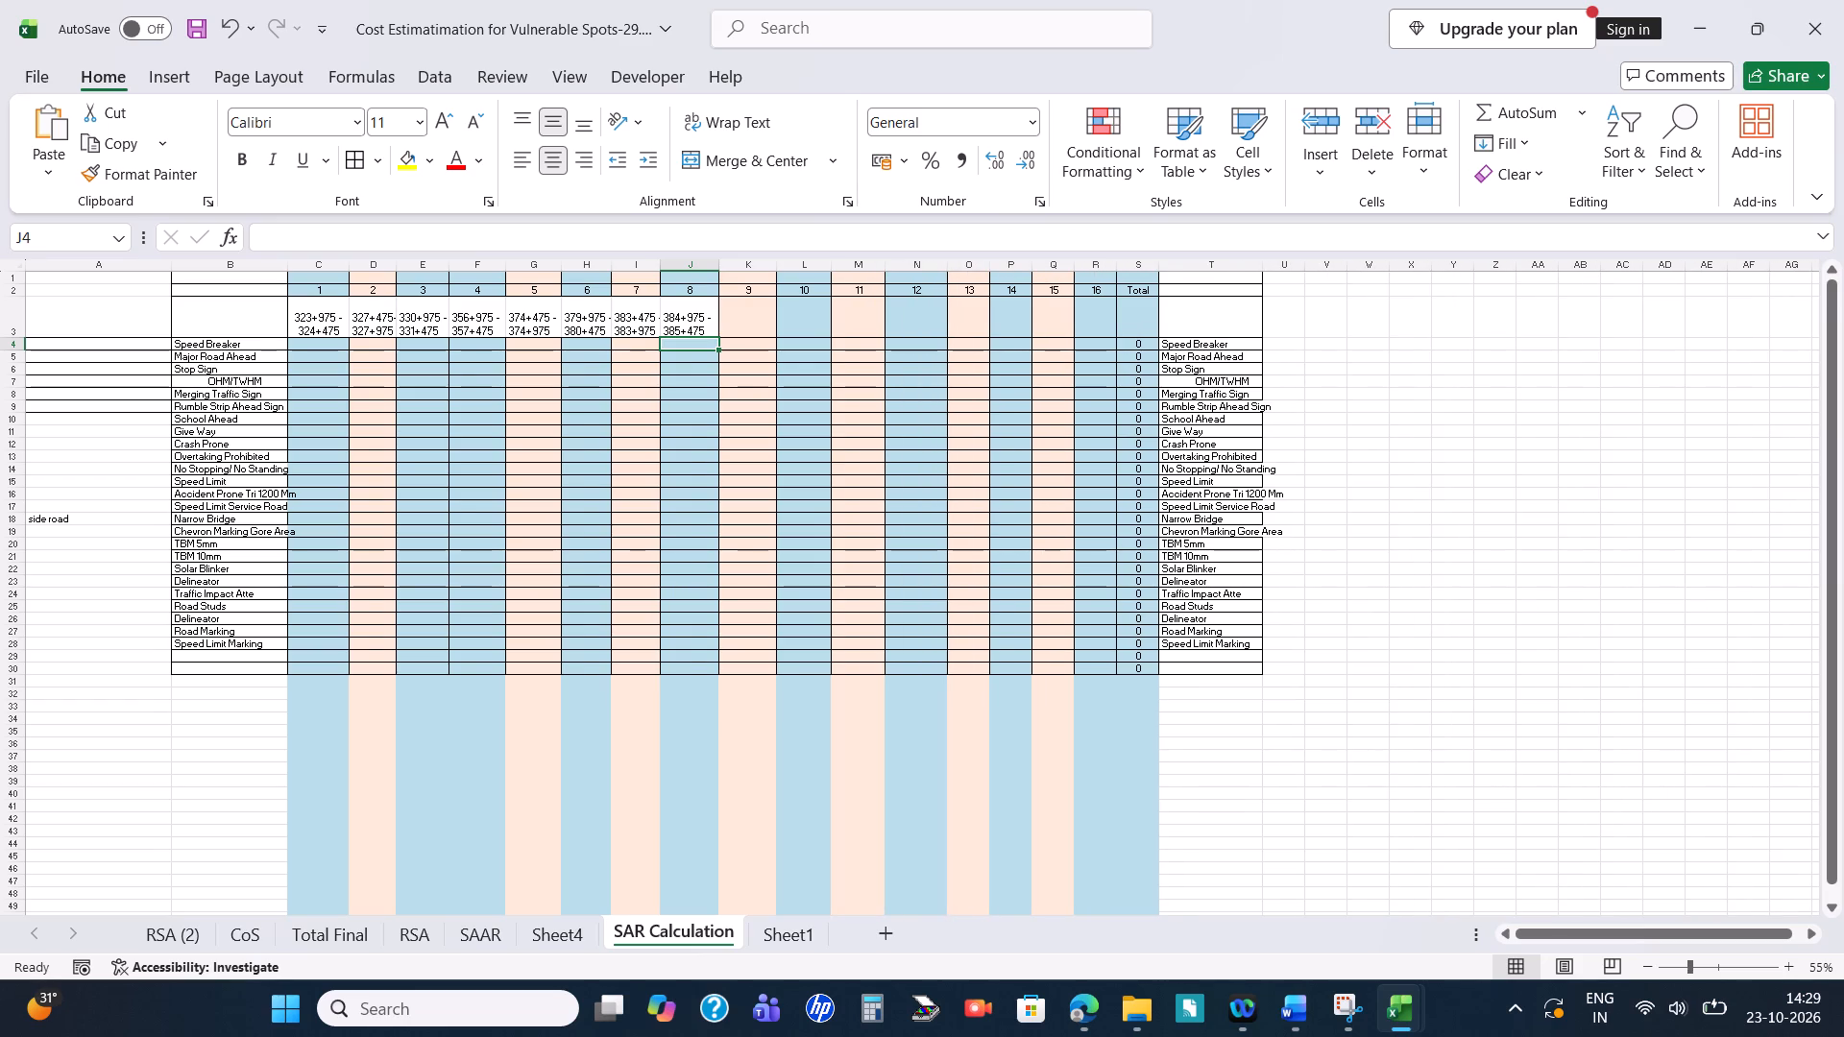
drag(991, 262, 1014, 257)
drag(1057, 263, 1070, 261)
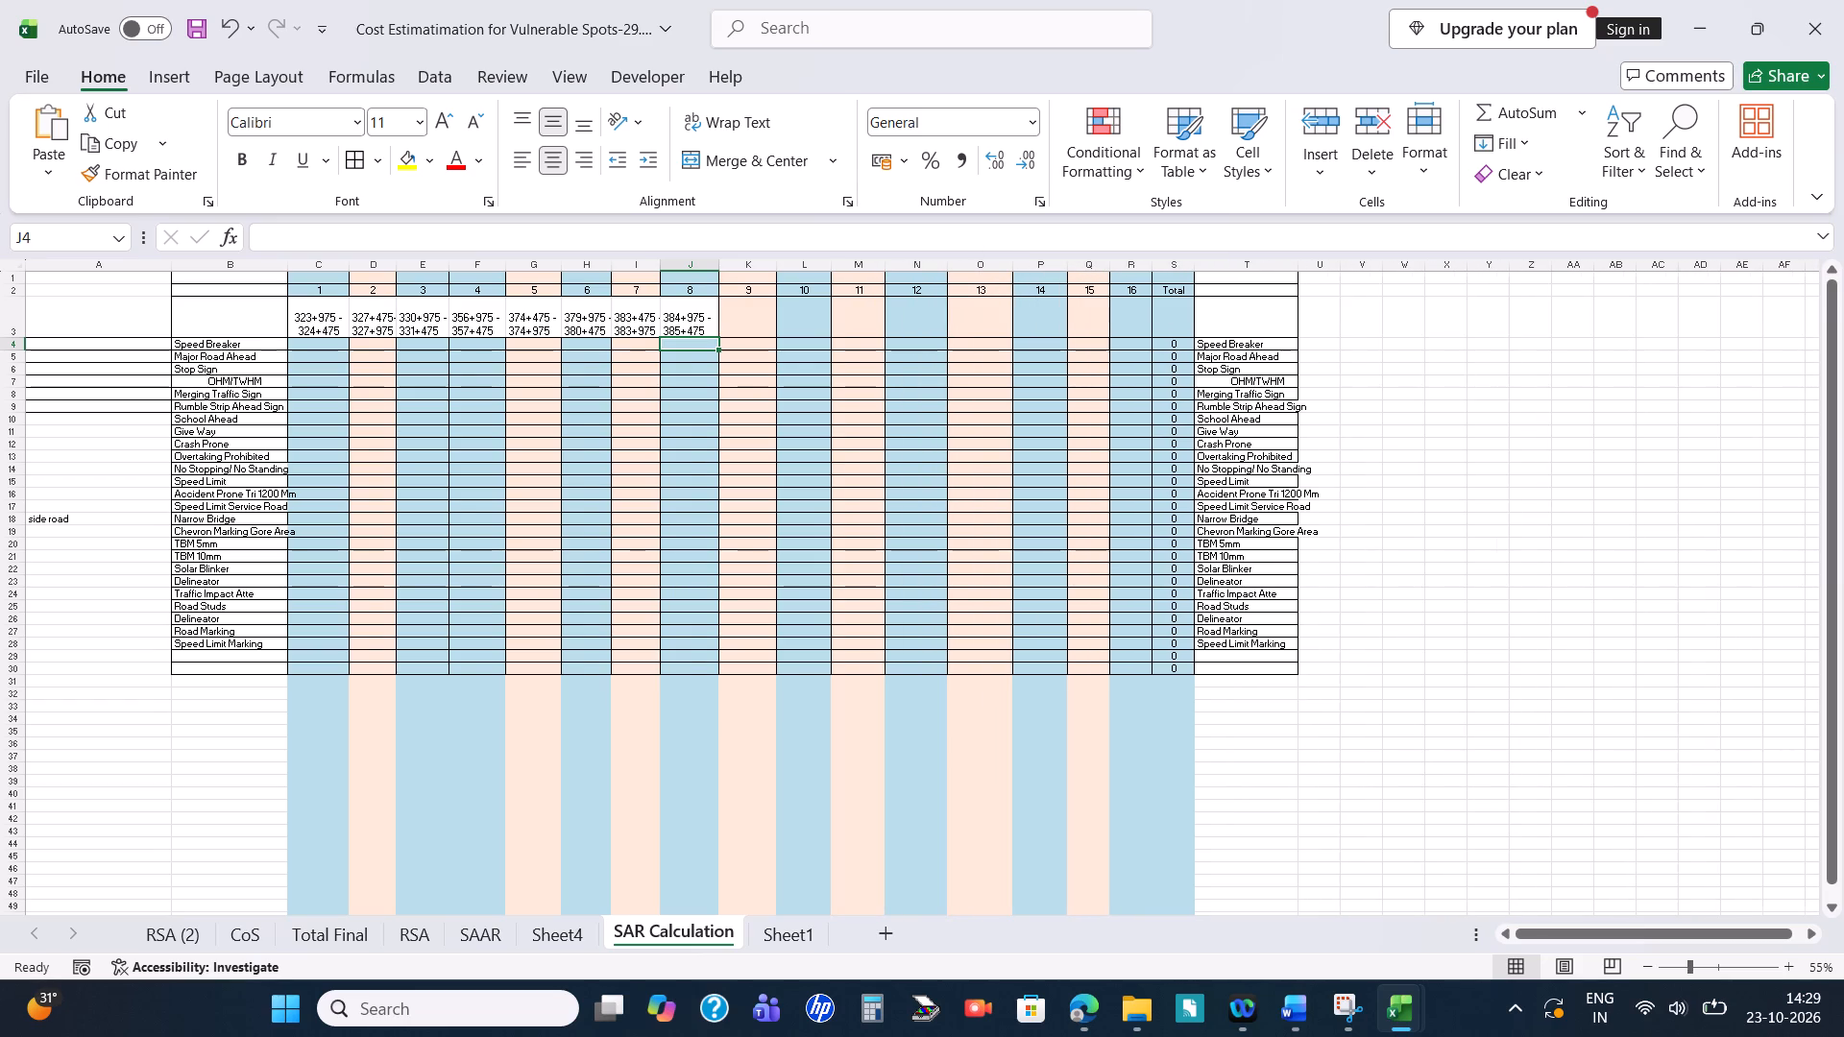
drag(1108, 267, 1133, 259)
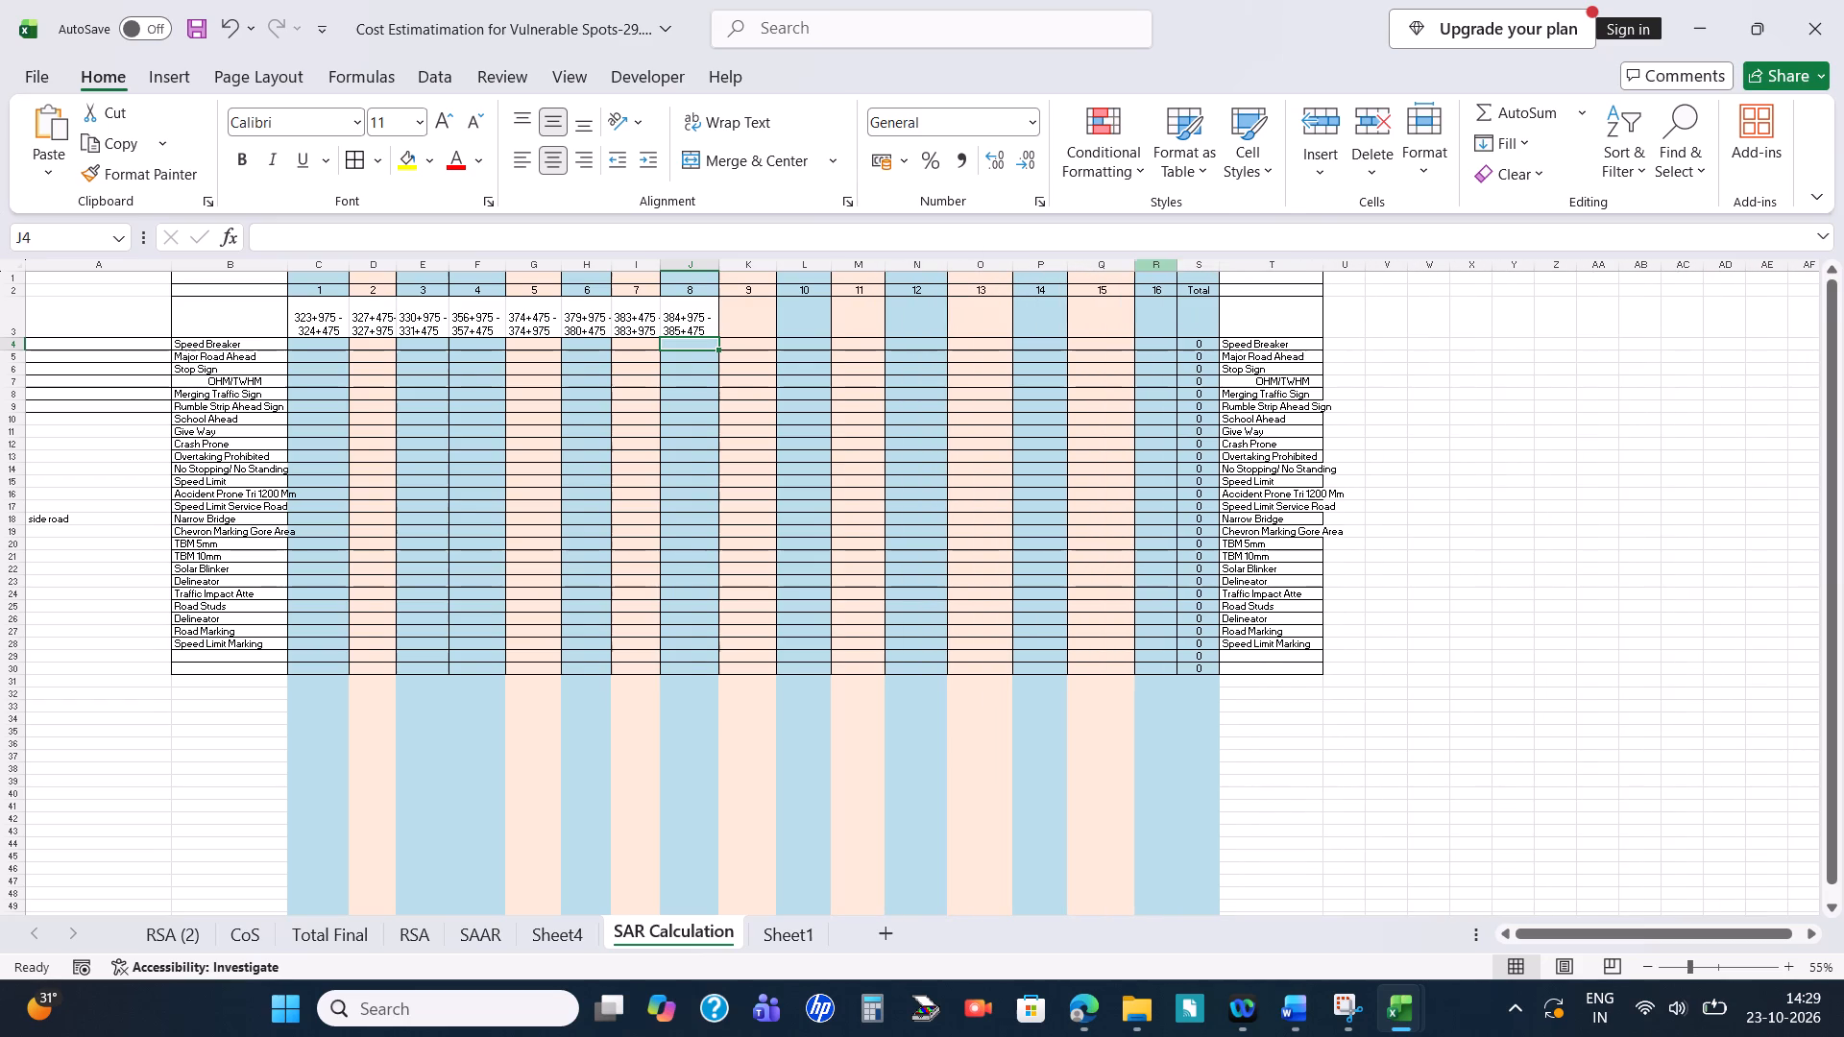
drag(1175, 266, 1199, 252)
Copy blackspot 9's stretch, 391+975 to 392+475, from report section 4.9.1 in Word into K3 of SAR Calculation.
key(alt+Tab)
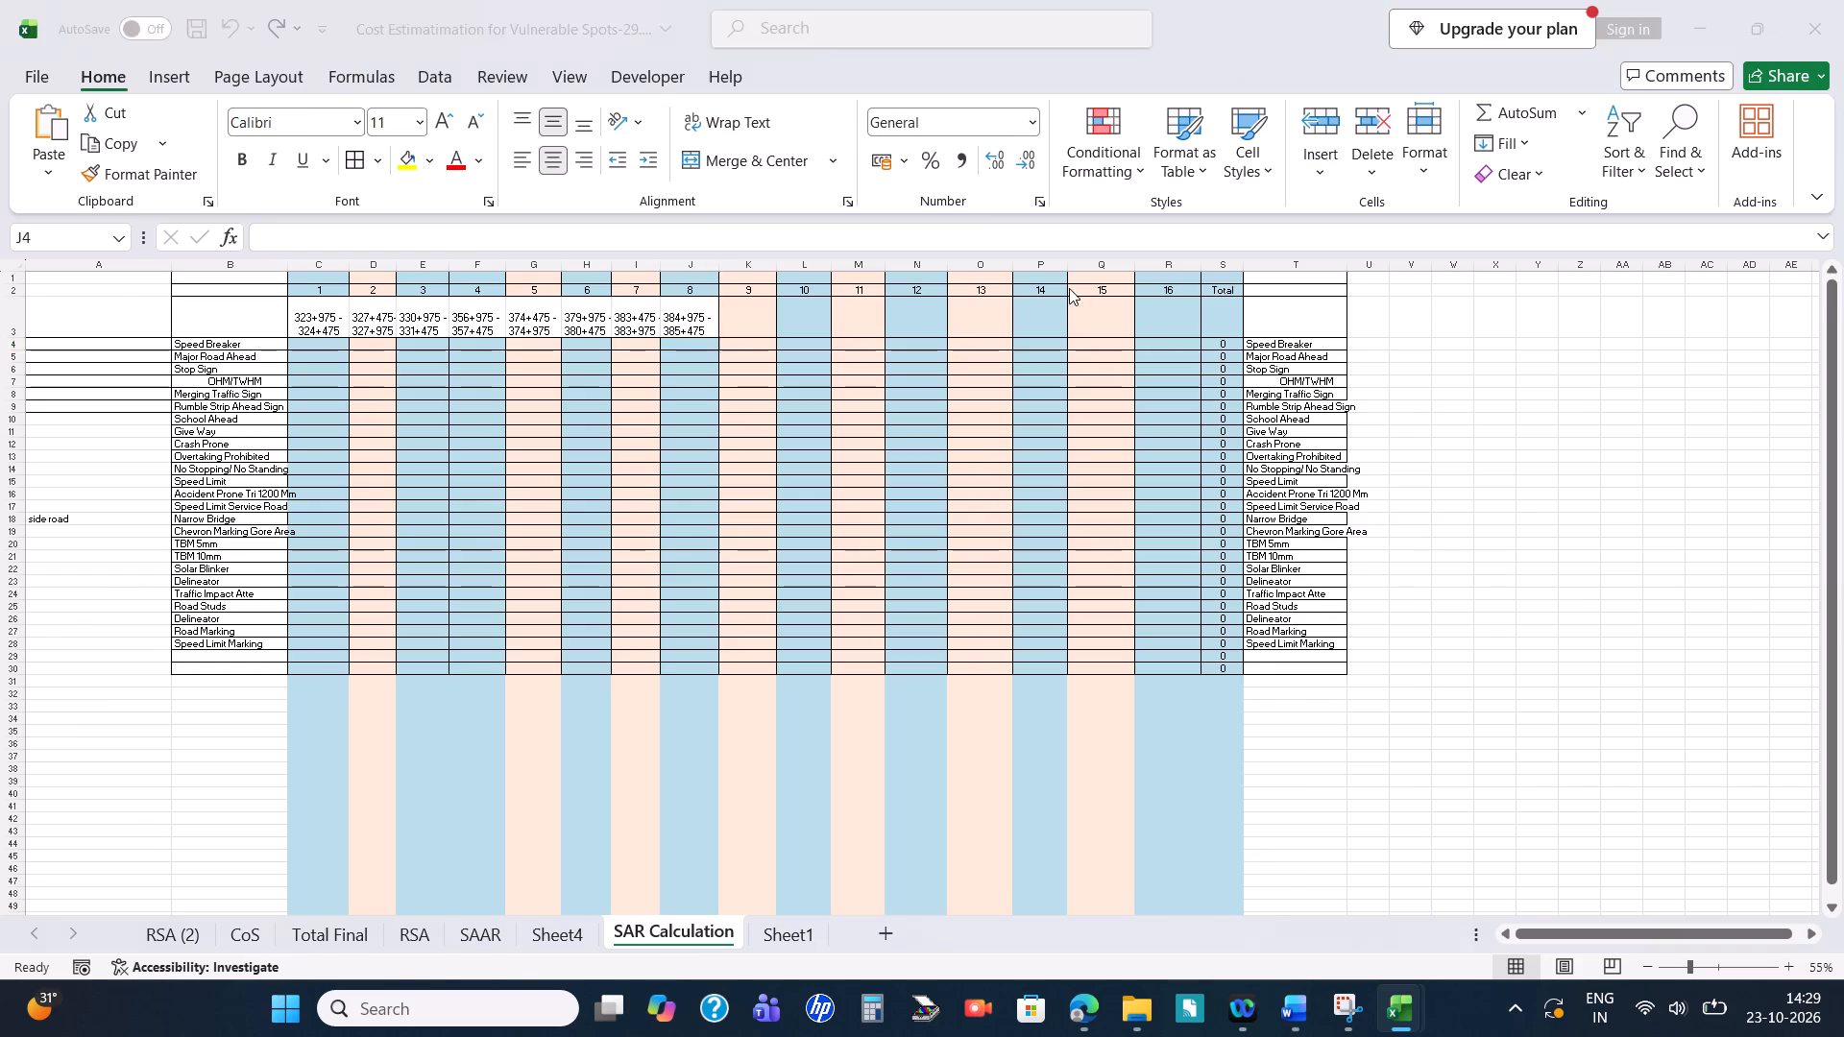
scroll(158, 635, down, 3)
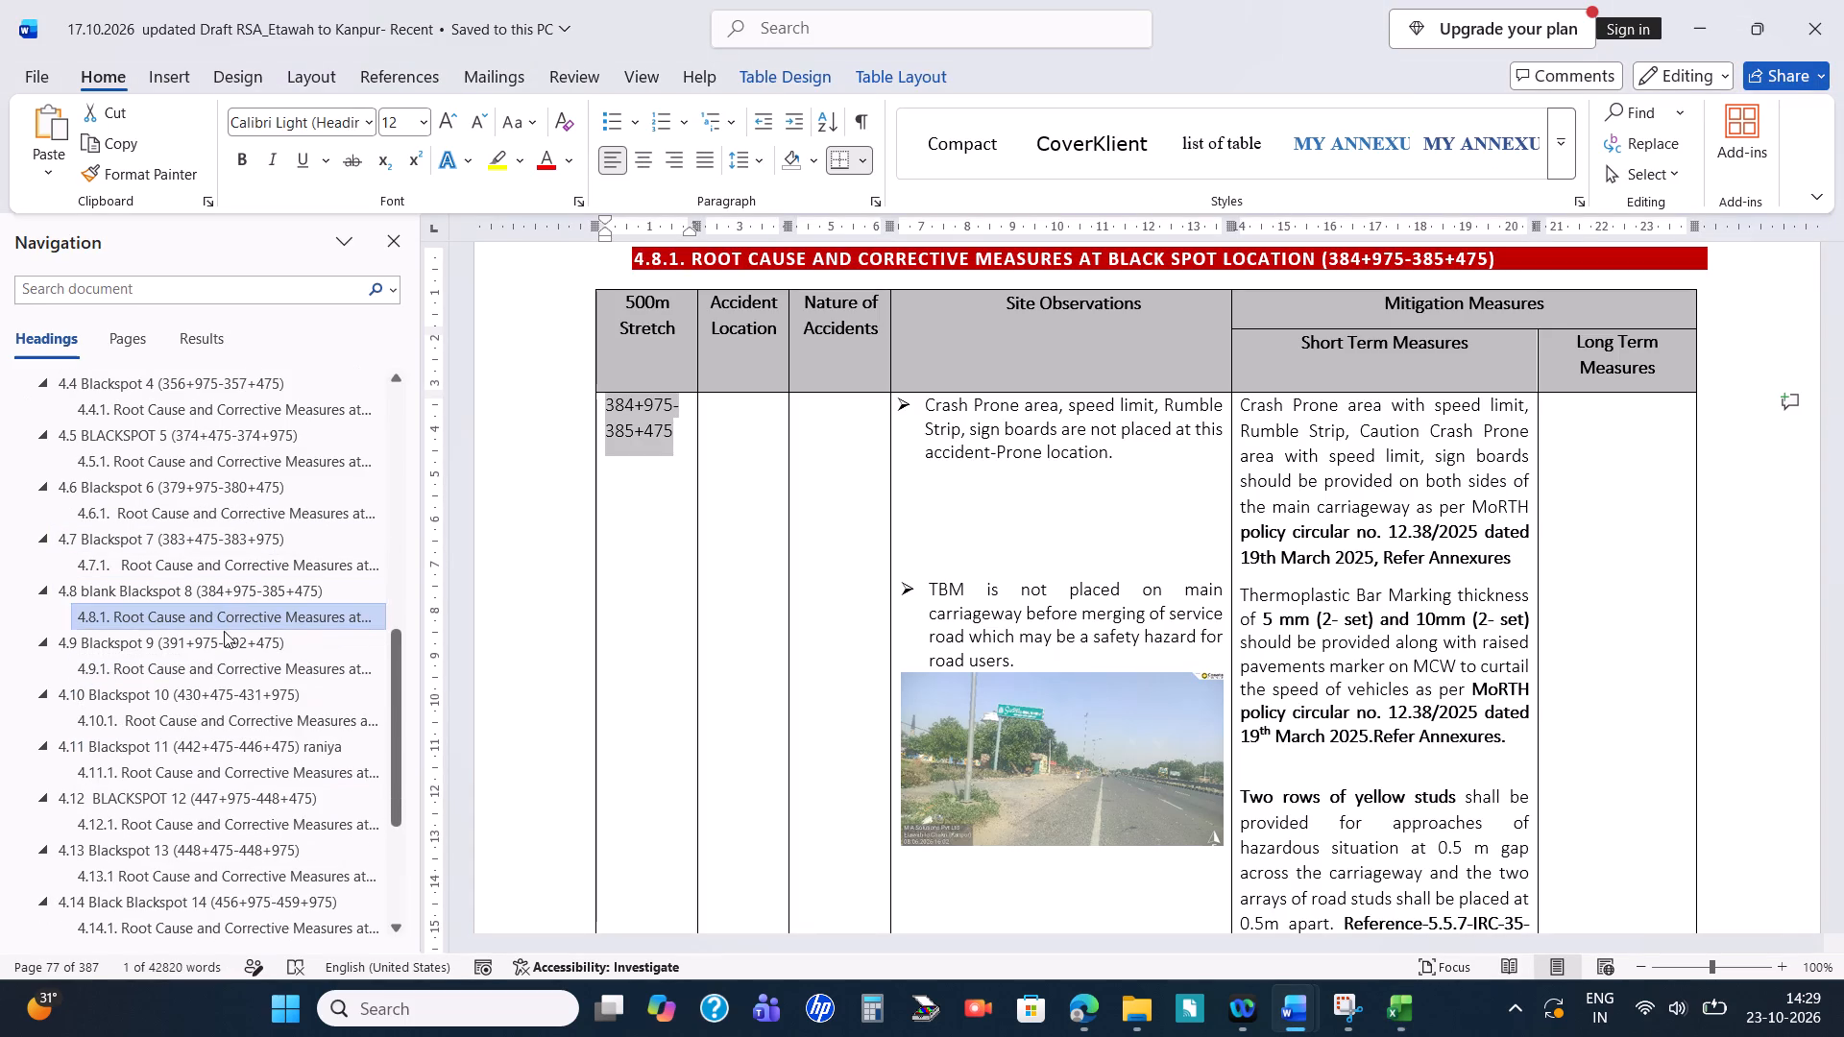
click(211, 670)
drag(675, 449, 607, 398)
key(ctrl+c)
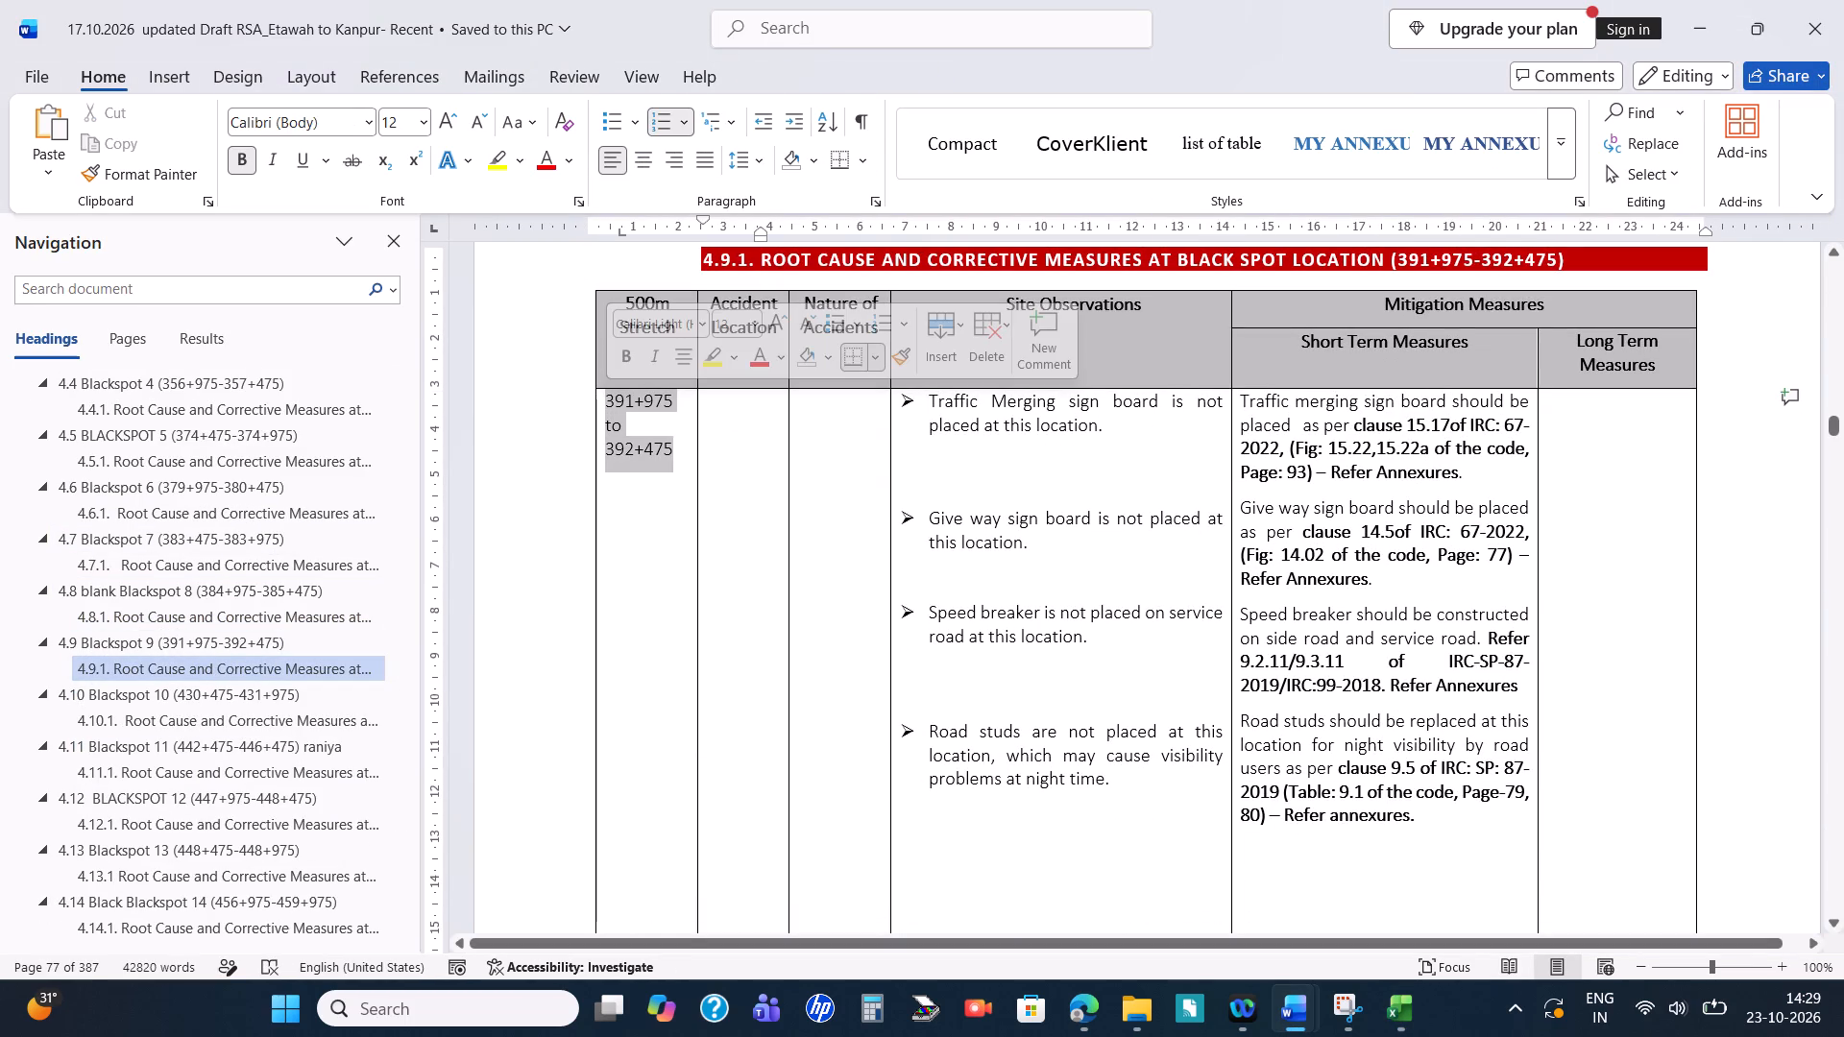
key(alt+Tab)
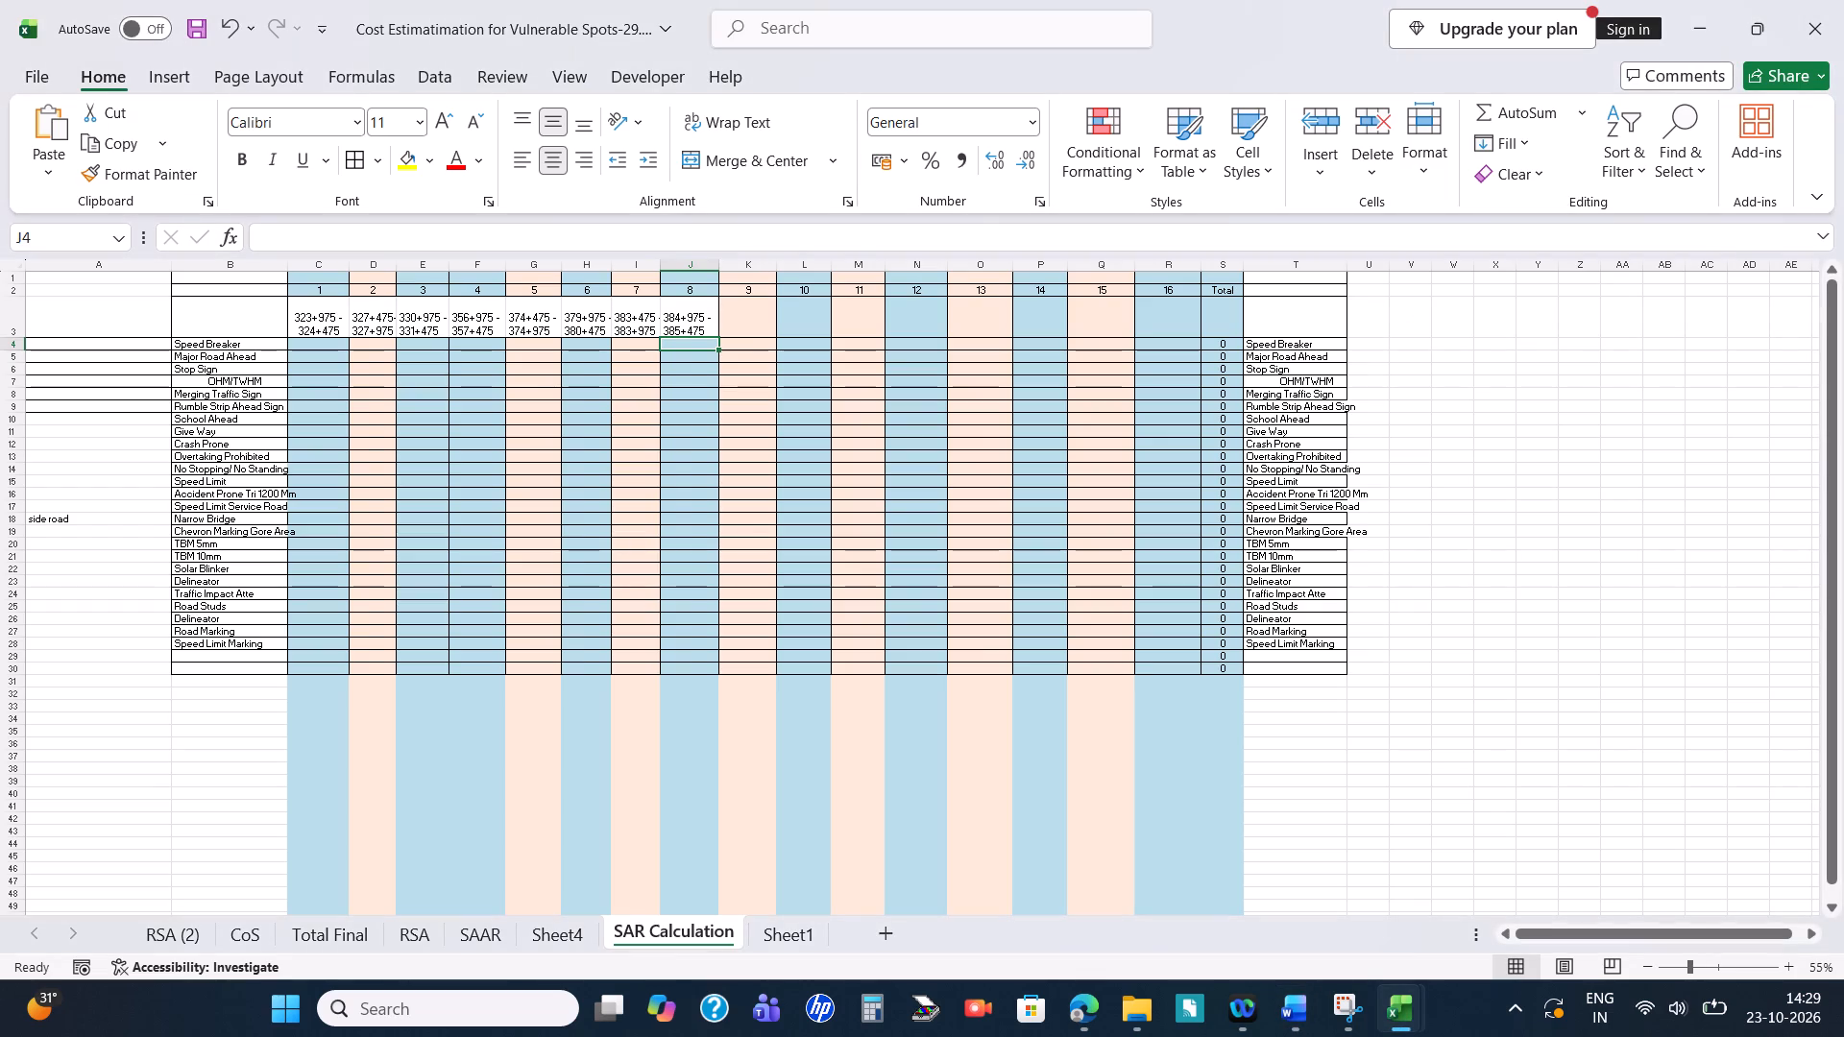
key(Up)
key(Right)
key(ctrl+v)
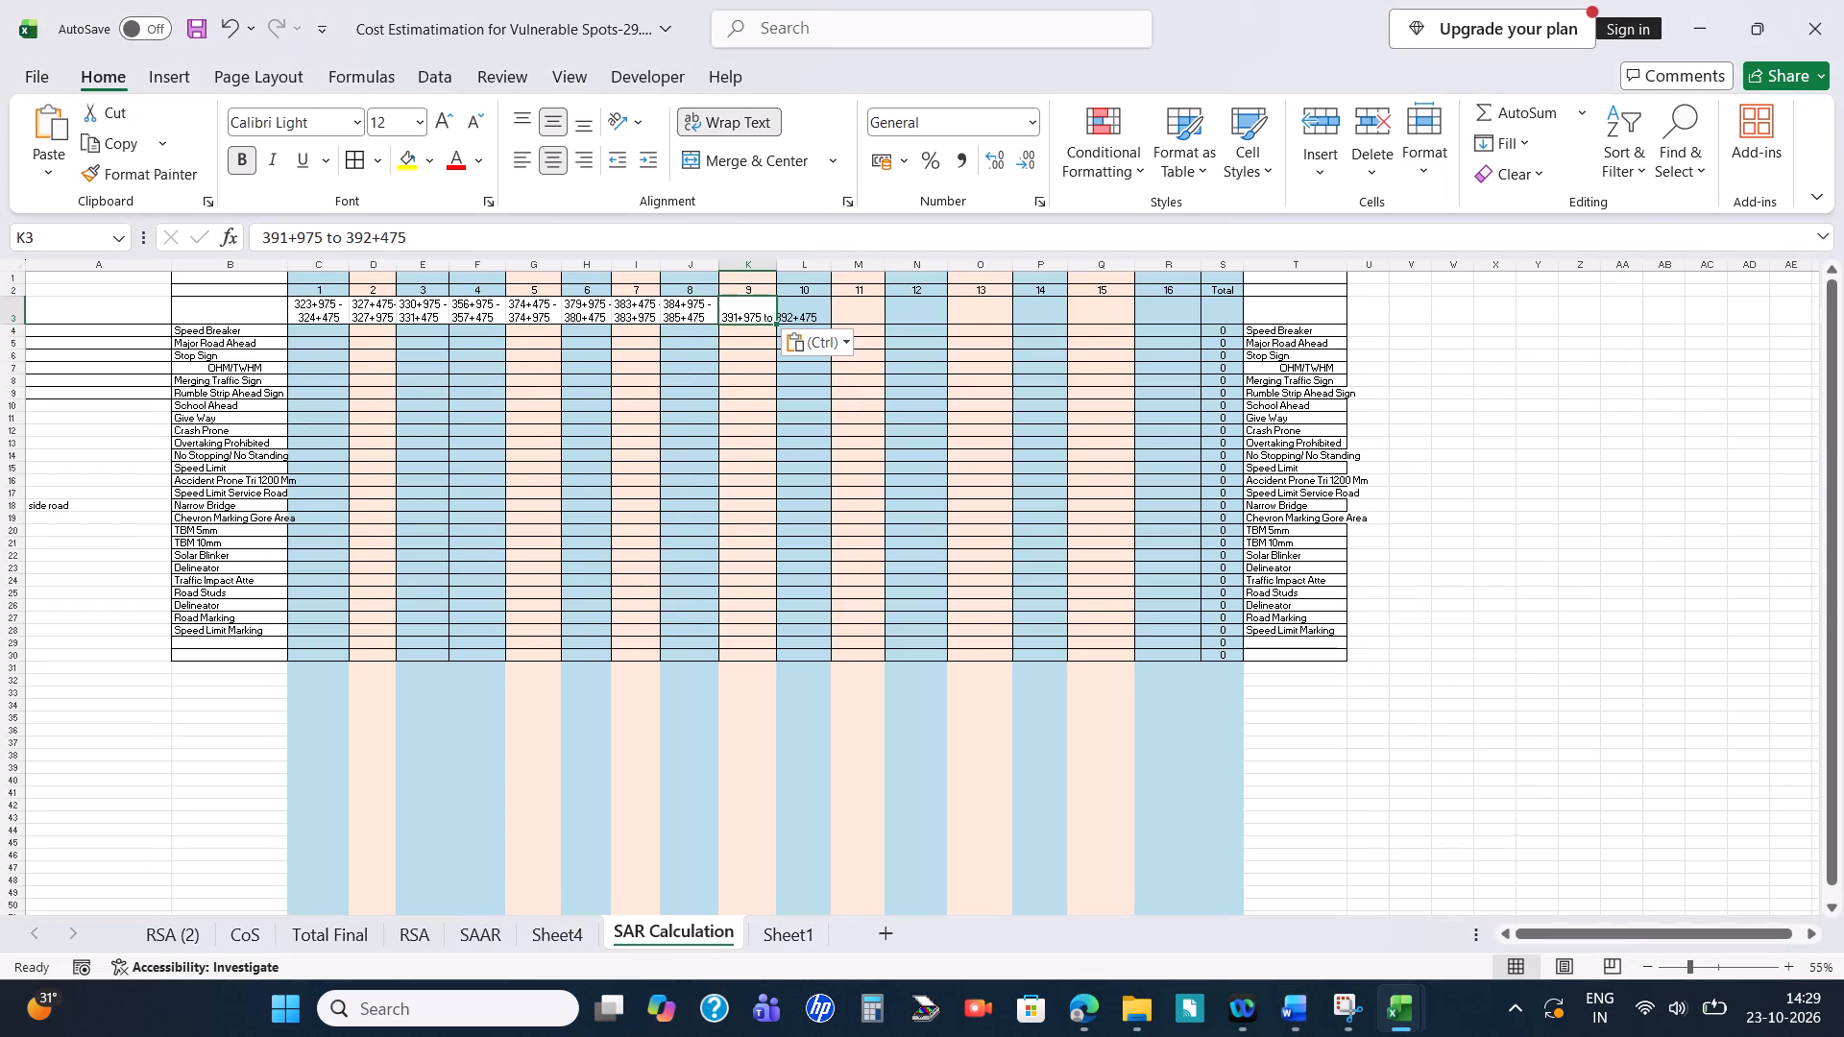
Wrap the text in K3 and replace the word "to" with a dash, as 391+975 - 392+475.
click(716, 102)
click(716, 112)
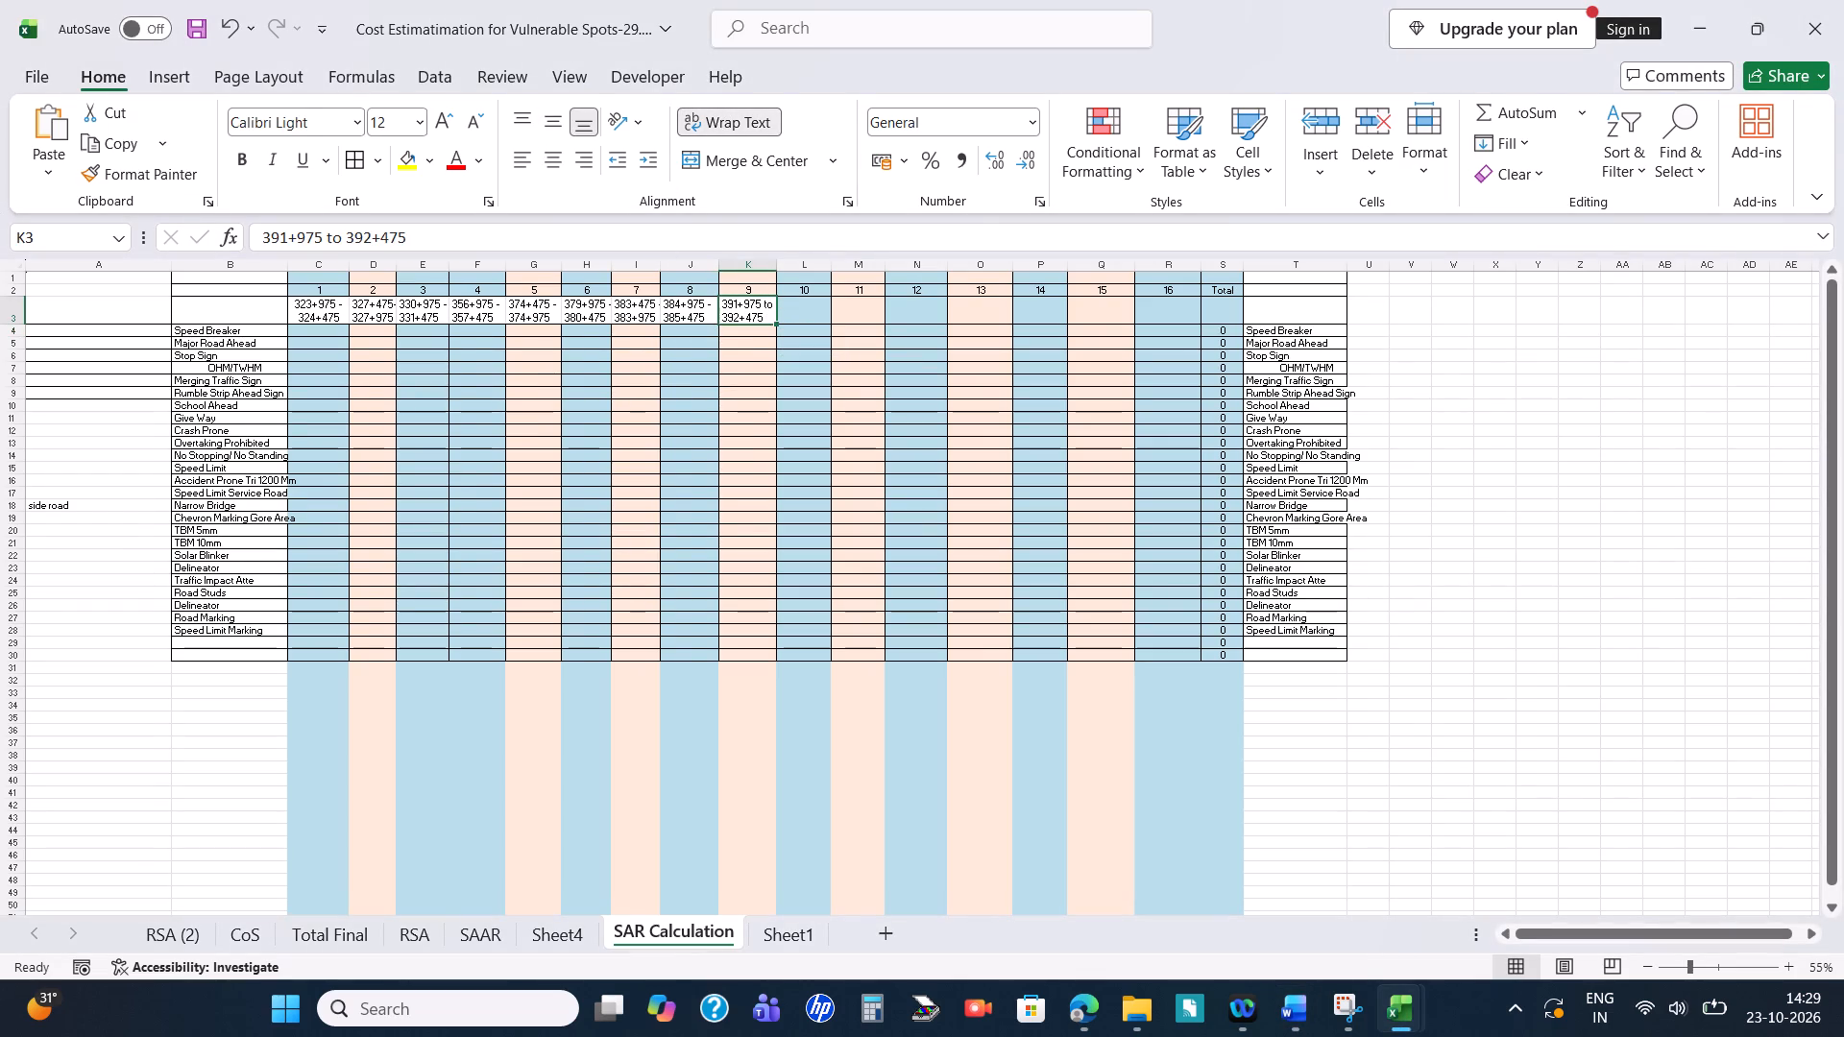
double_click(341, 235)
key(BackSpace)
key(minus)
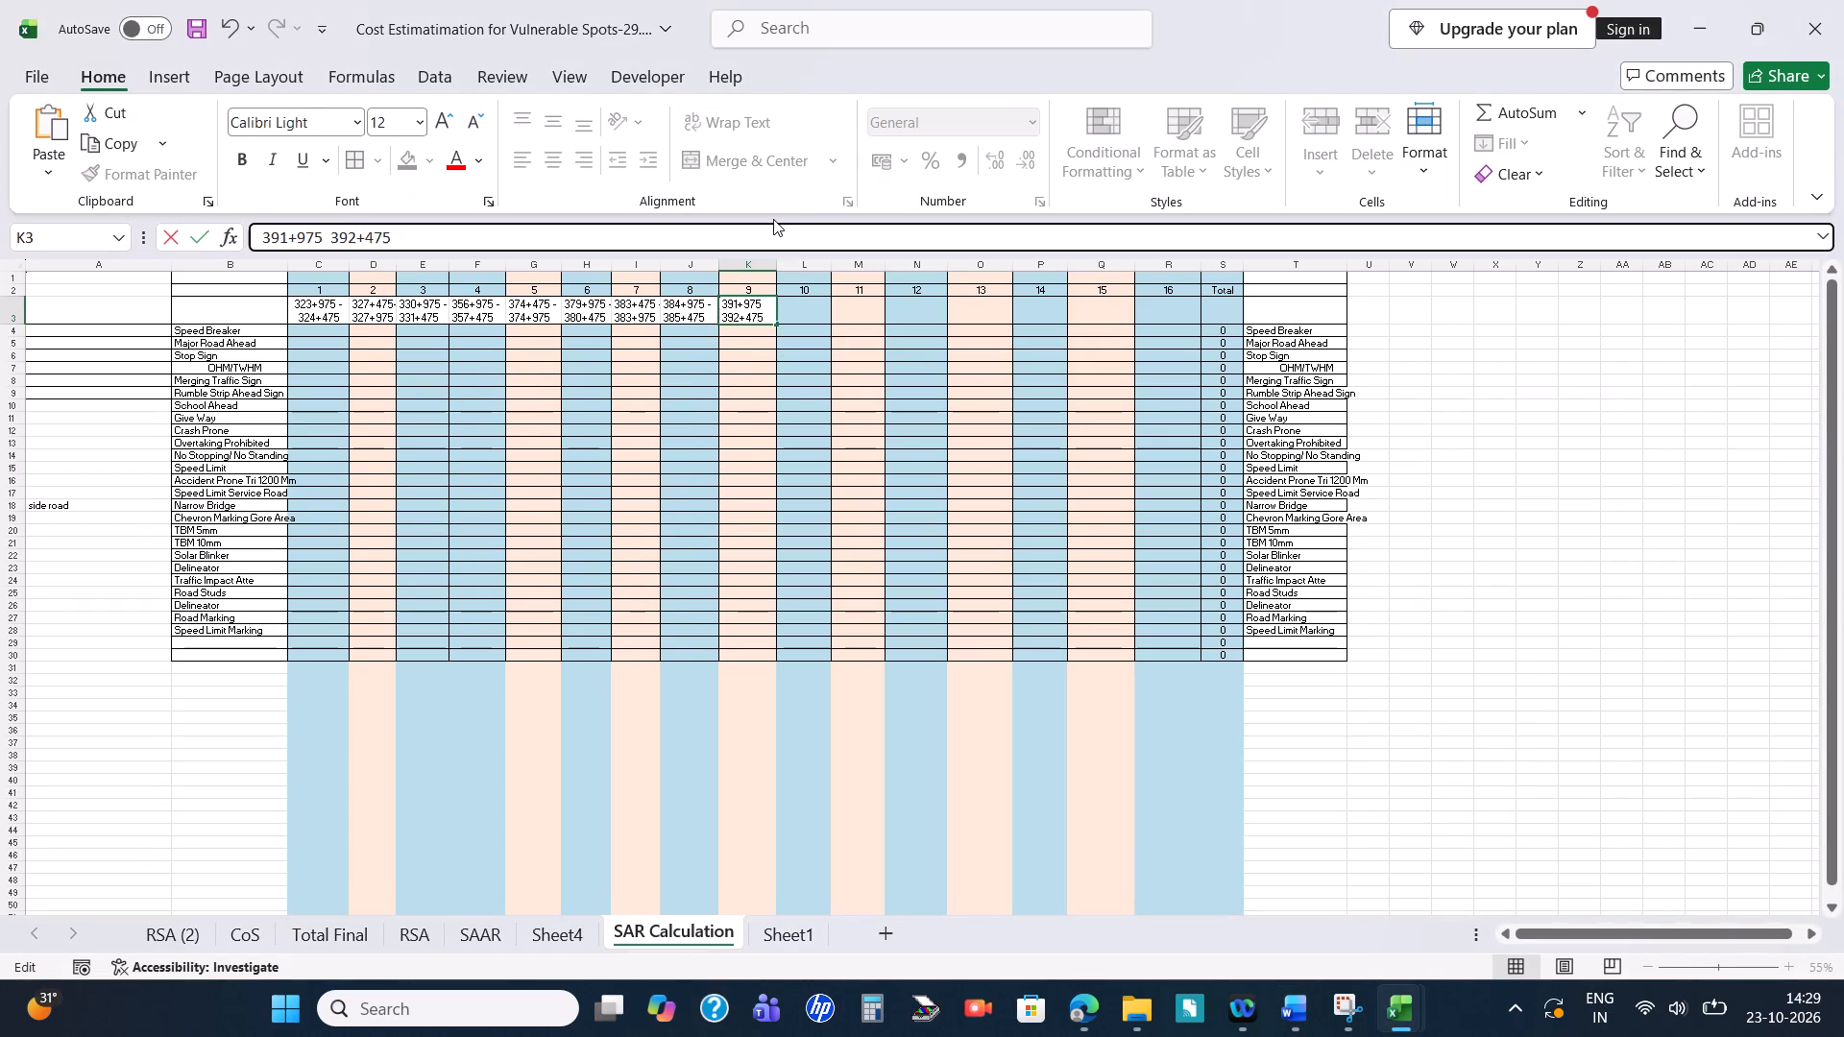
key(Return)
Copy blackspot 10's stretch, 430+475 – 431+975, from report section 4.10.1 in Word into L3 and wrap its text.
key(Up)
key(Right)
key(alt+Tab)
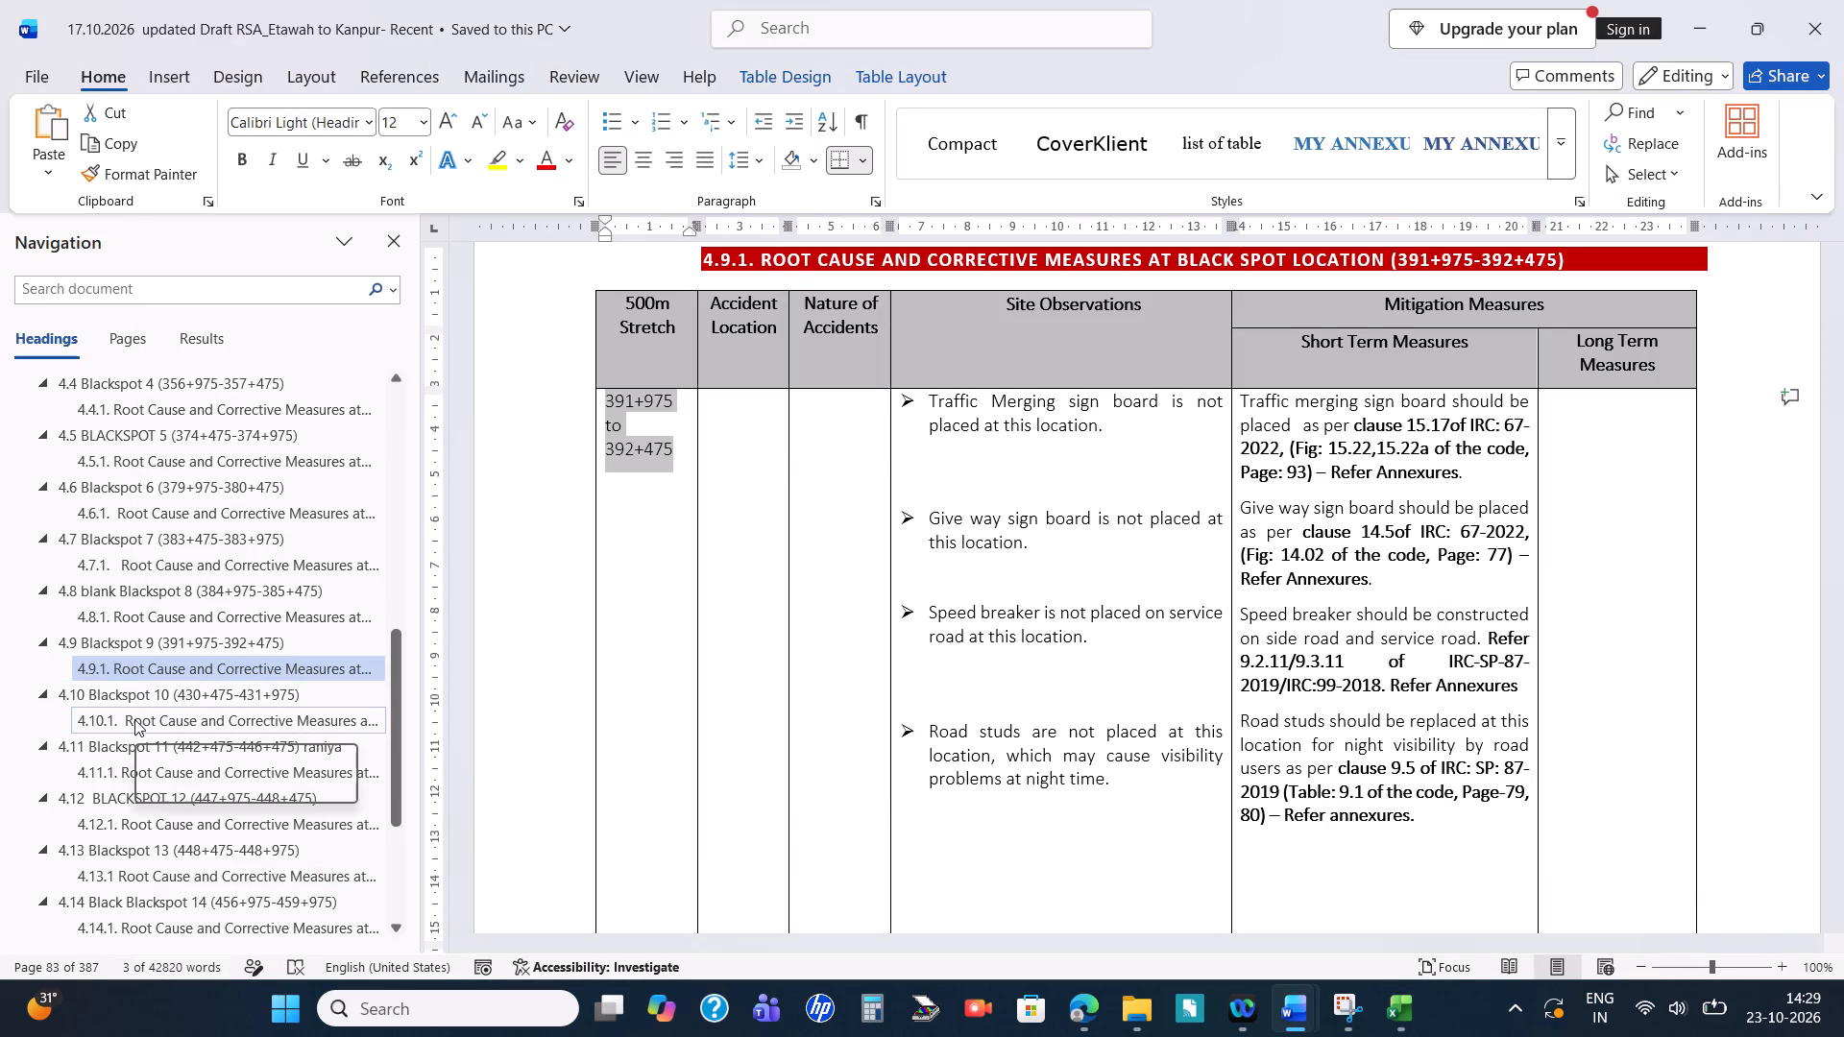
click(143, 721)
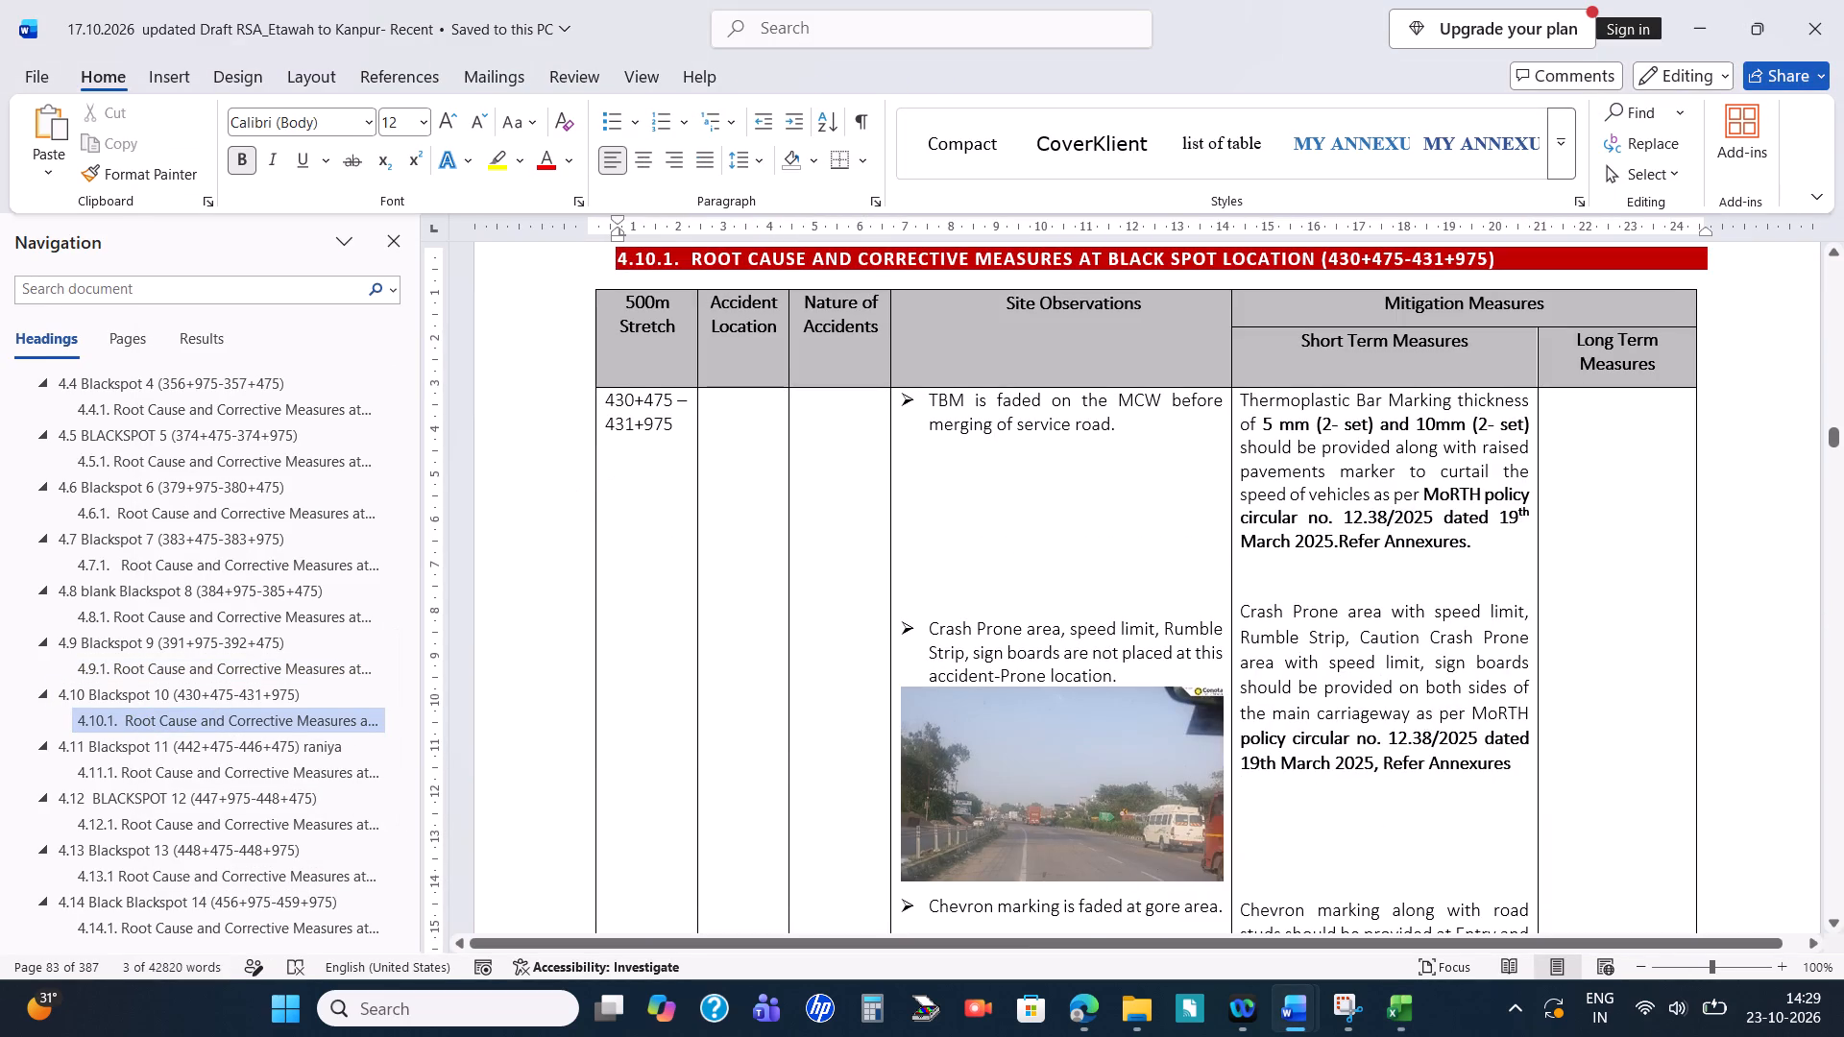
drag(671, 425, 611, 404)
key(ctrl+c)
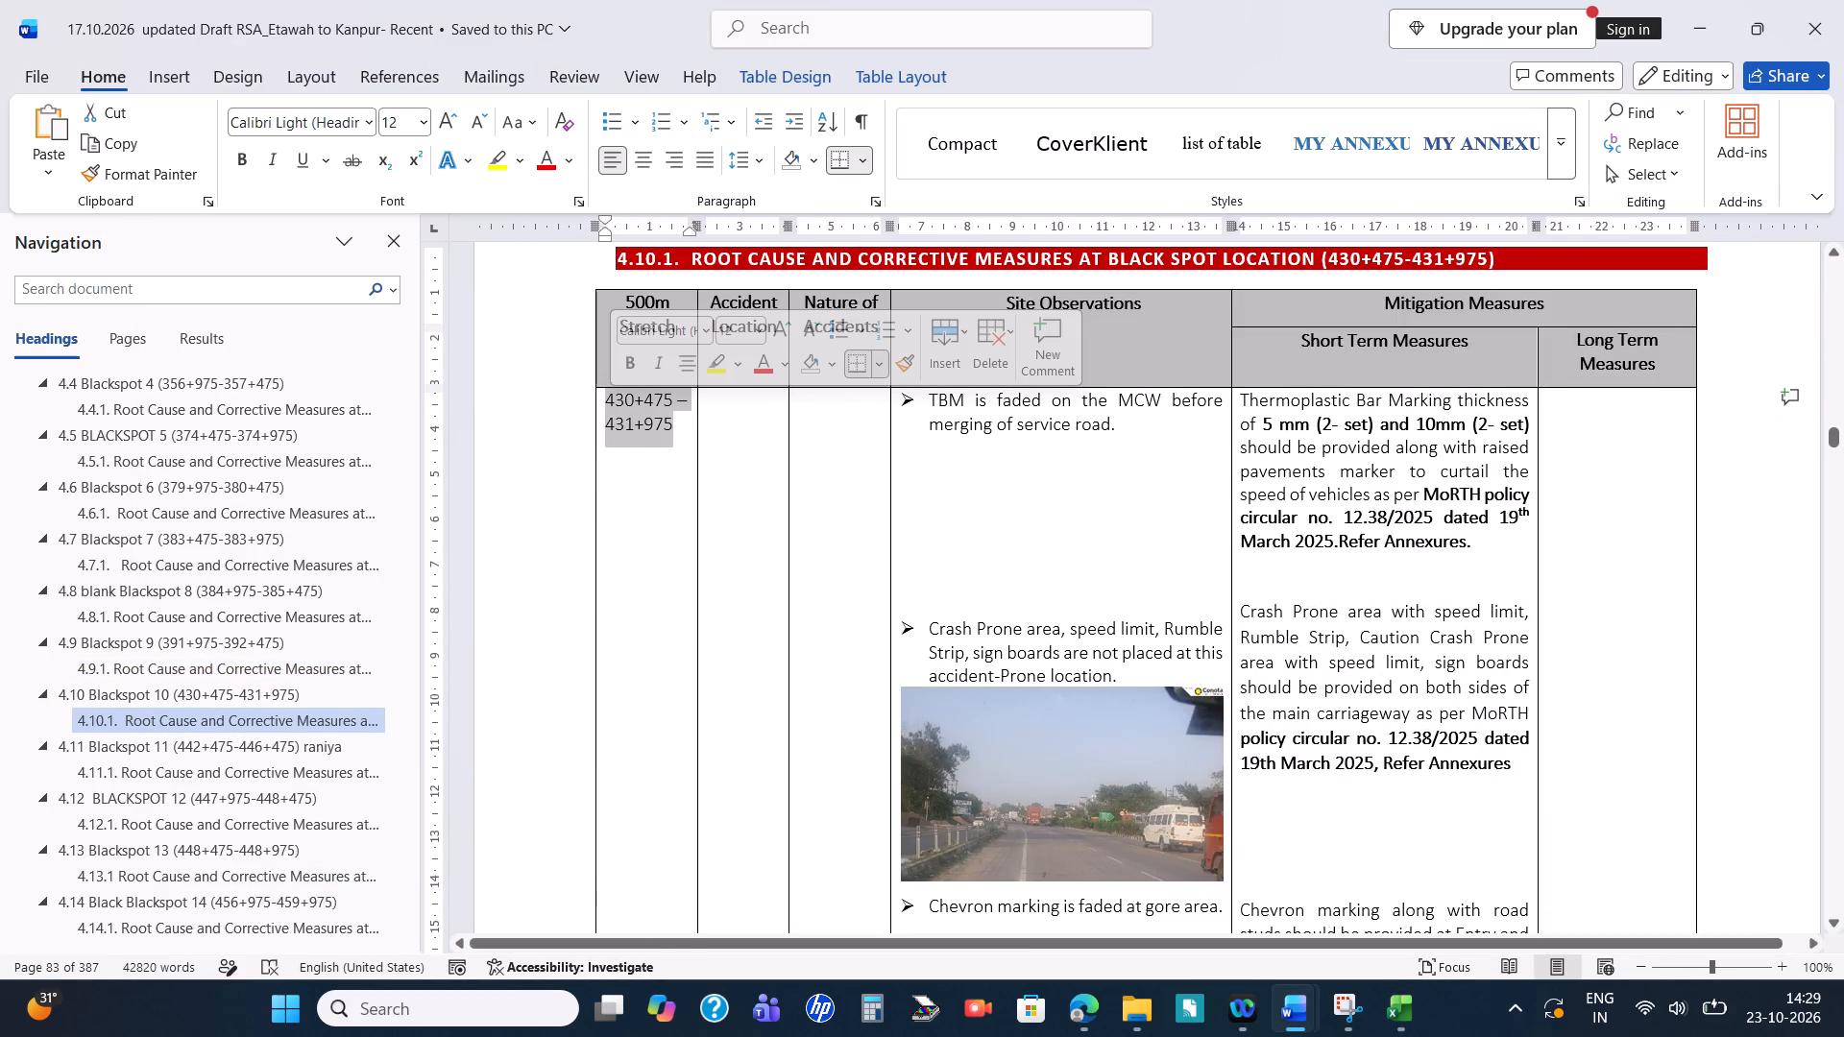
key(alt+Tab)
click(793, 315)
key(ctrl+v)
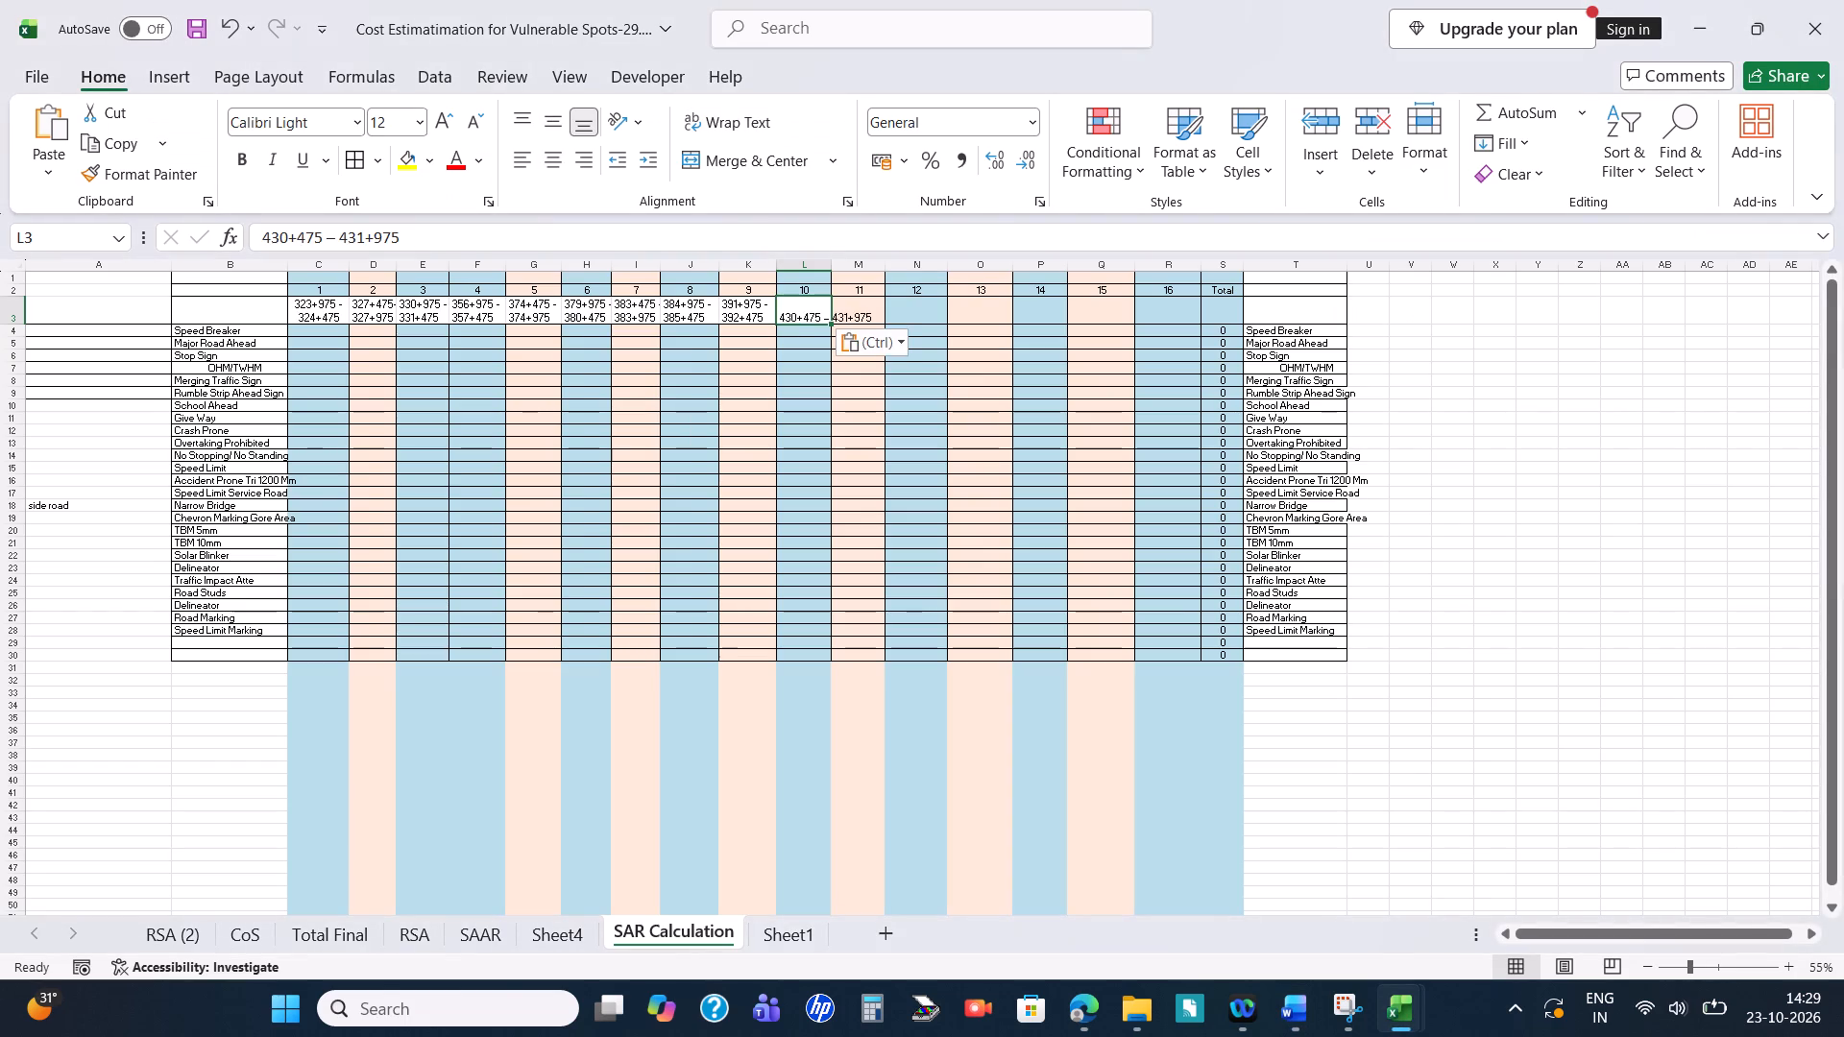
click(731, 114)
Copy blackspot 11's stretch, 442+475 – 446+475, without the word Raniya, from report section 4.11.1 in Word into M3.
click(854, 313)
key(alt+Tab)
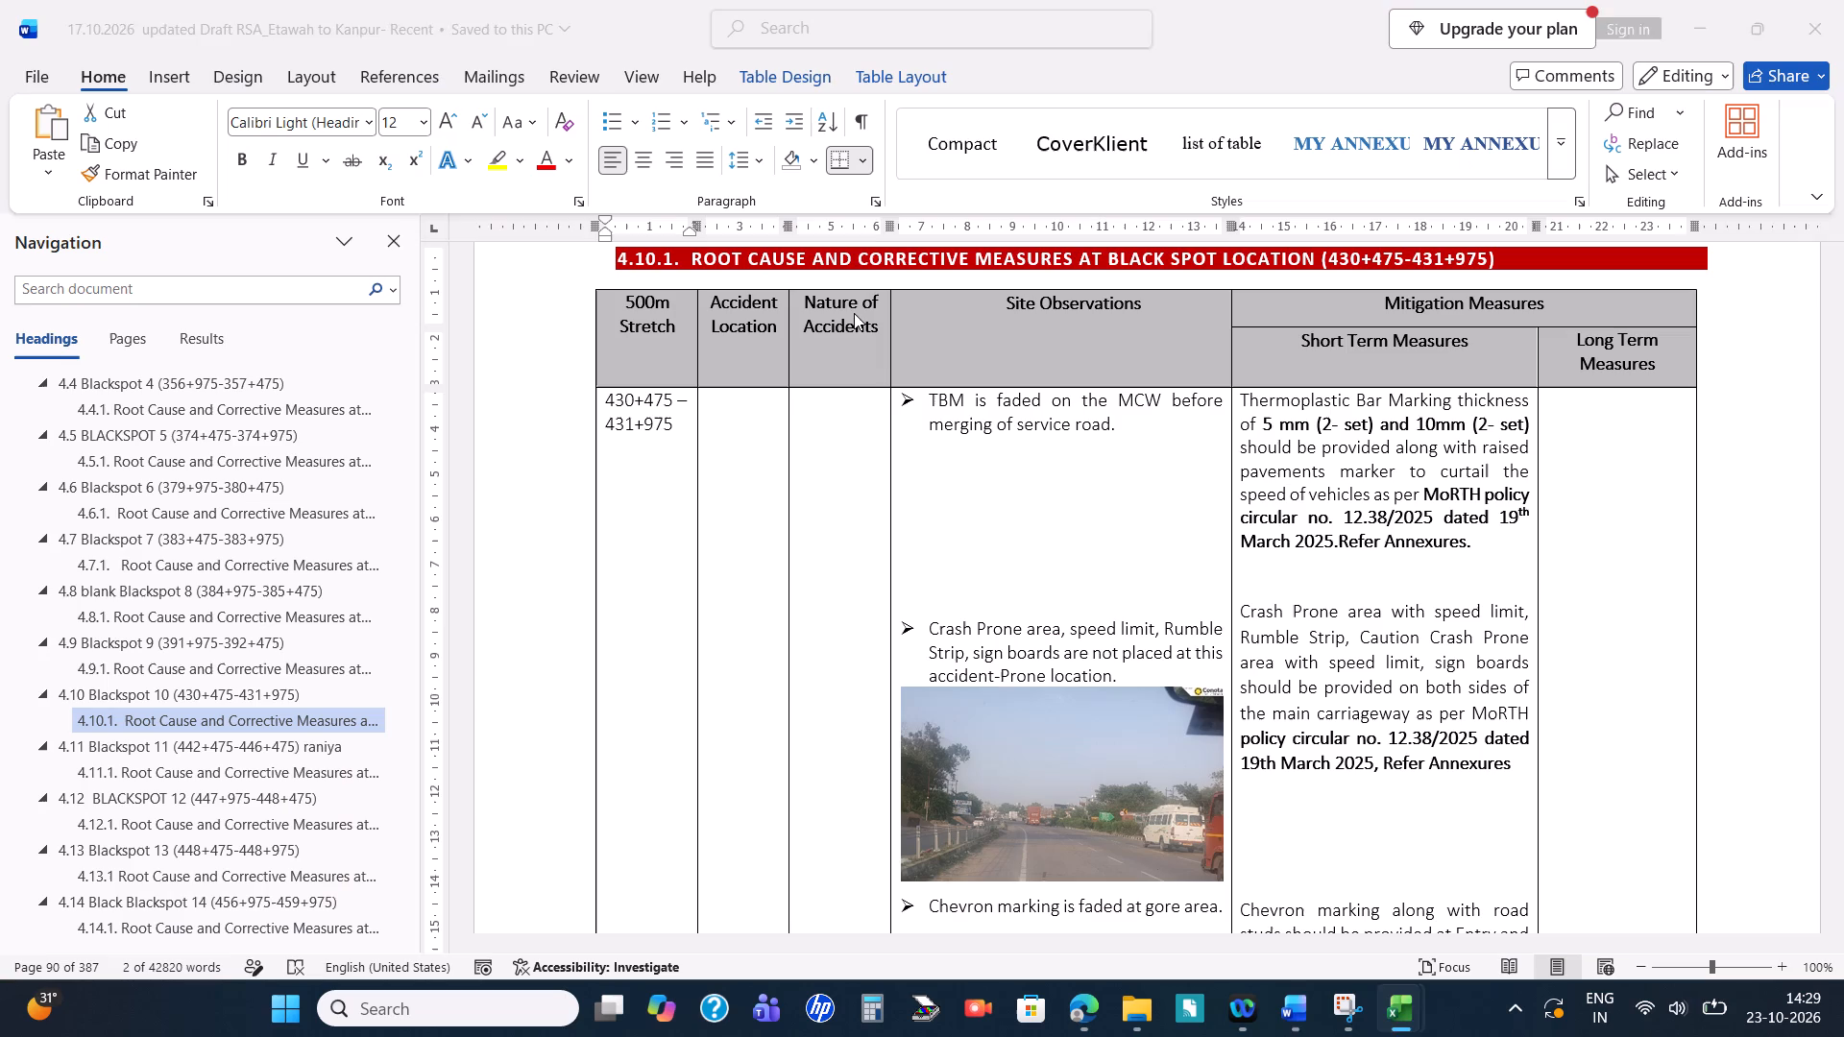
click(222, 768)
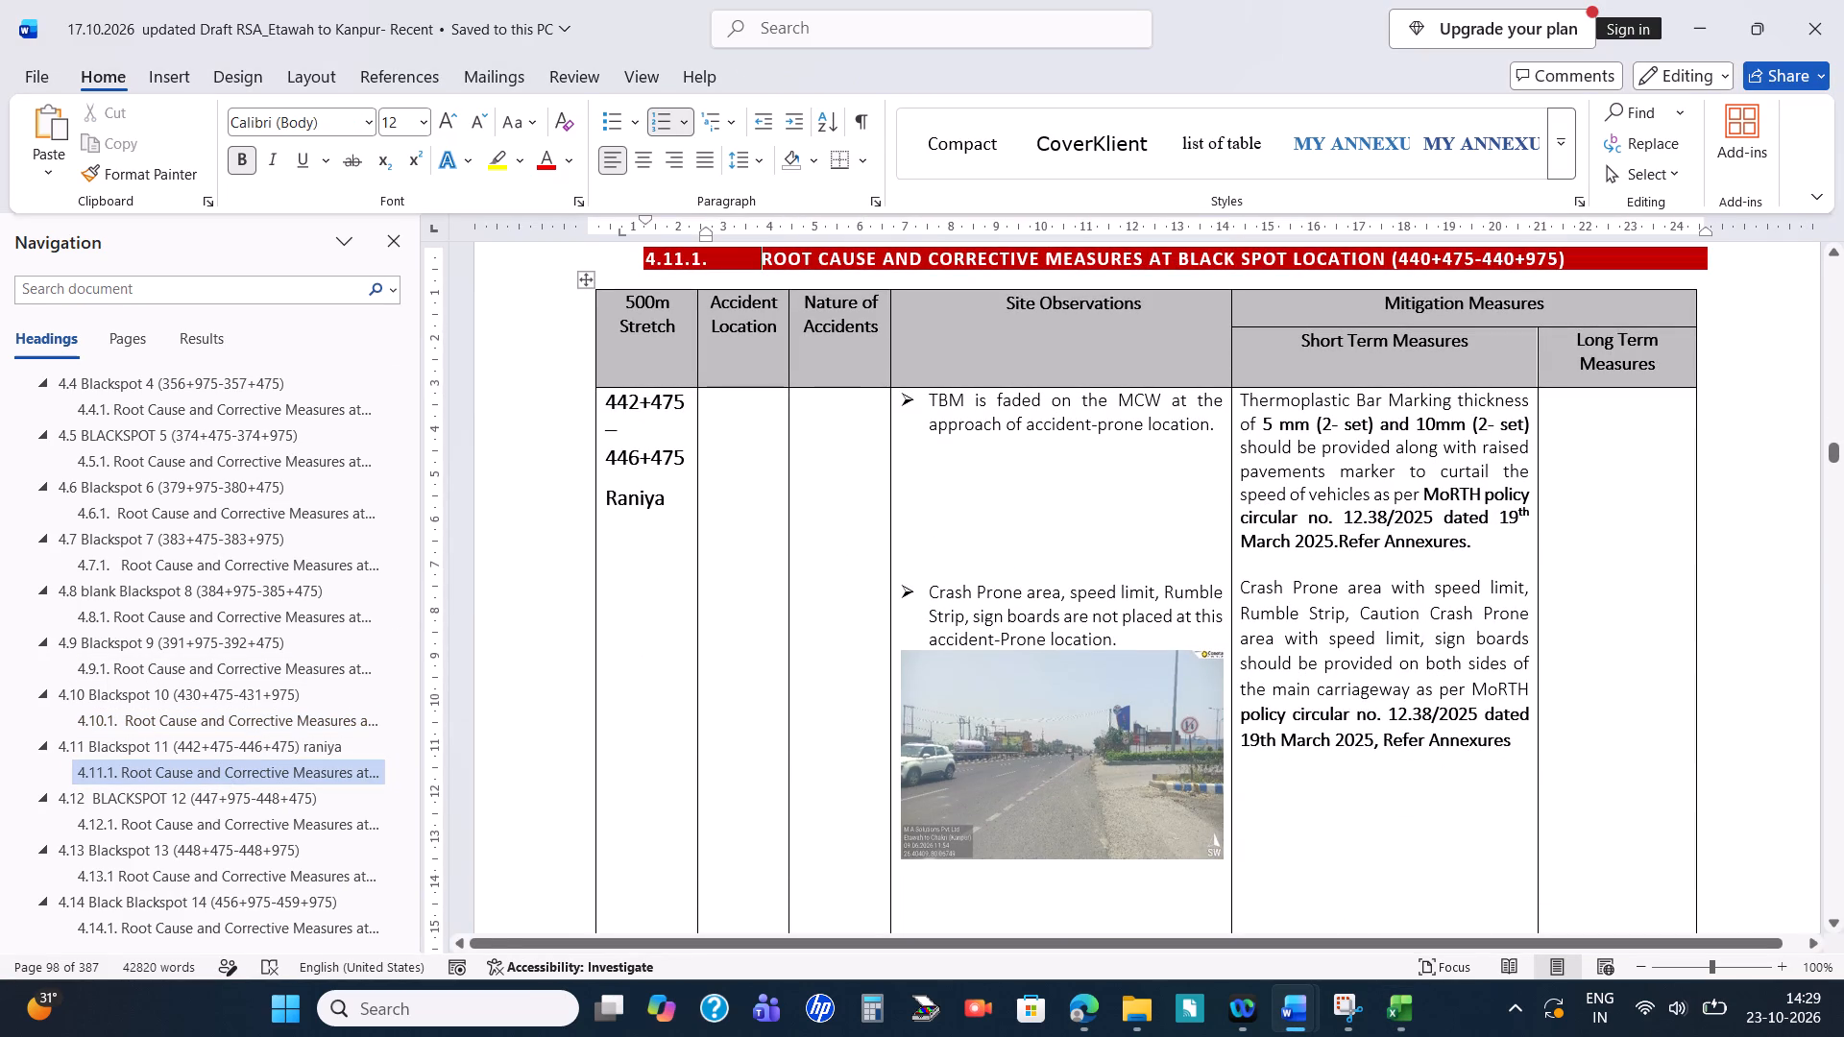
drag(682, 463, 603, 406)
key(ctrl+c)
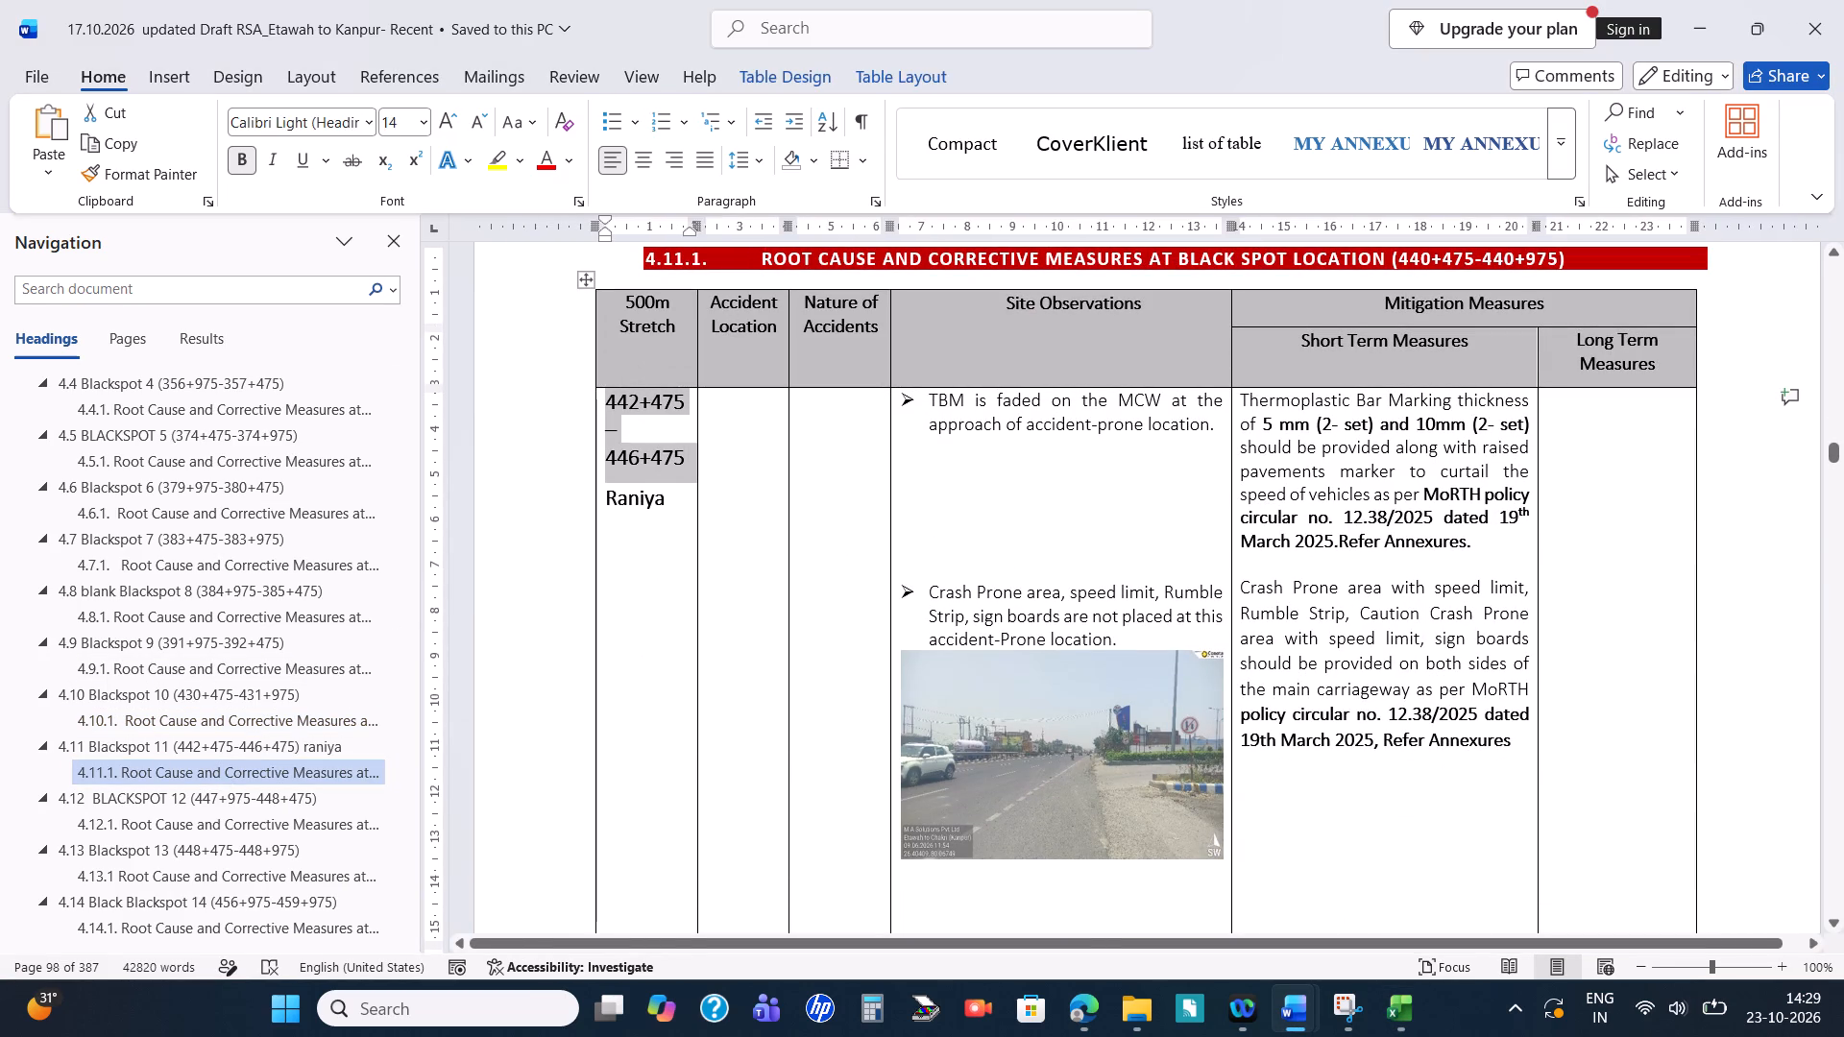
key(alt+Tab)
click(843, 309)
key(ctrl+v)
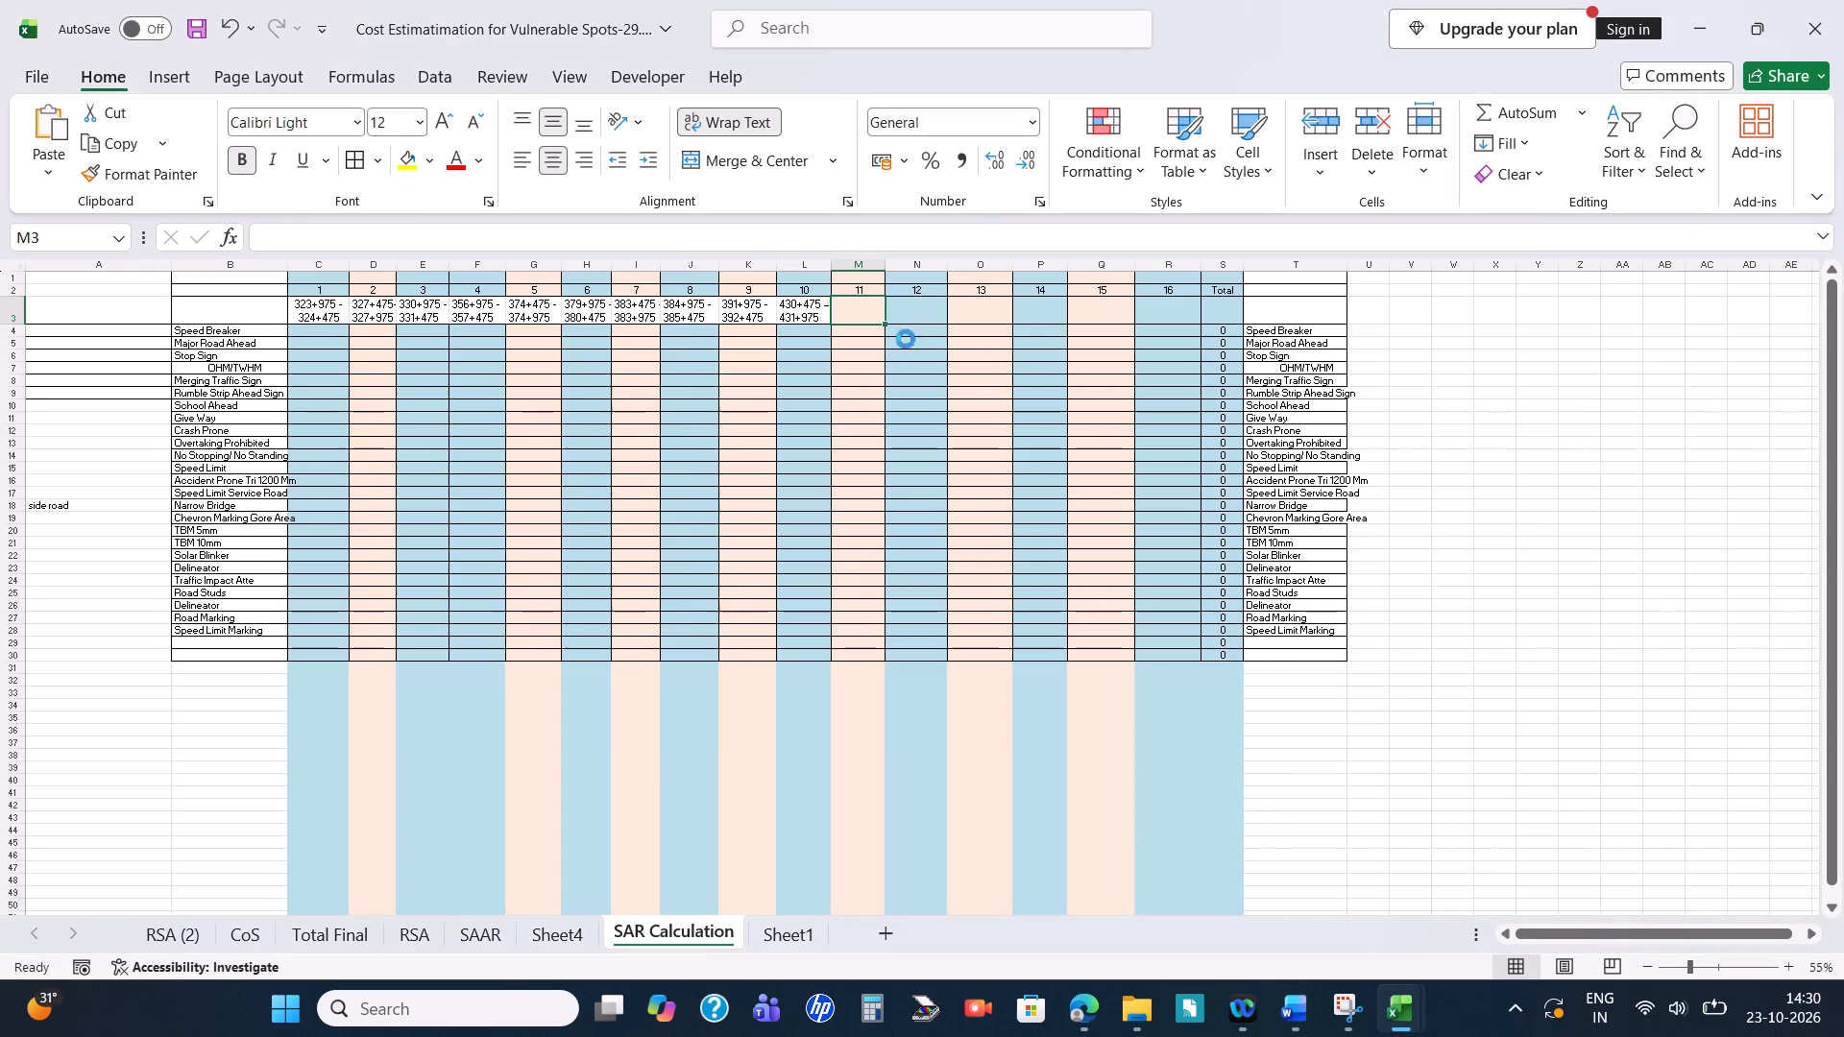
Match M3 to the other chainage cells: wrapped text, no bold, font size 12 and bottom alignment.
click(710, 117)
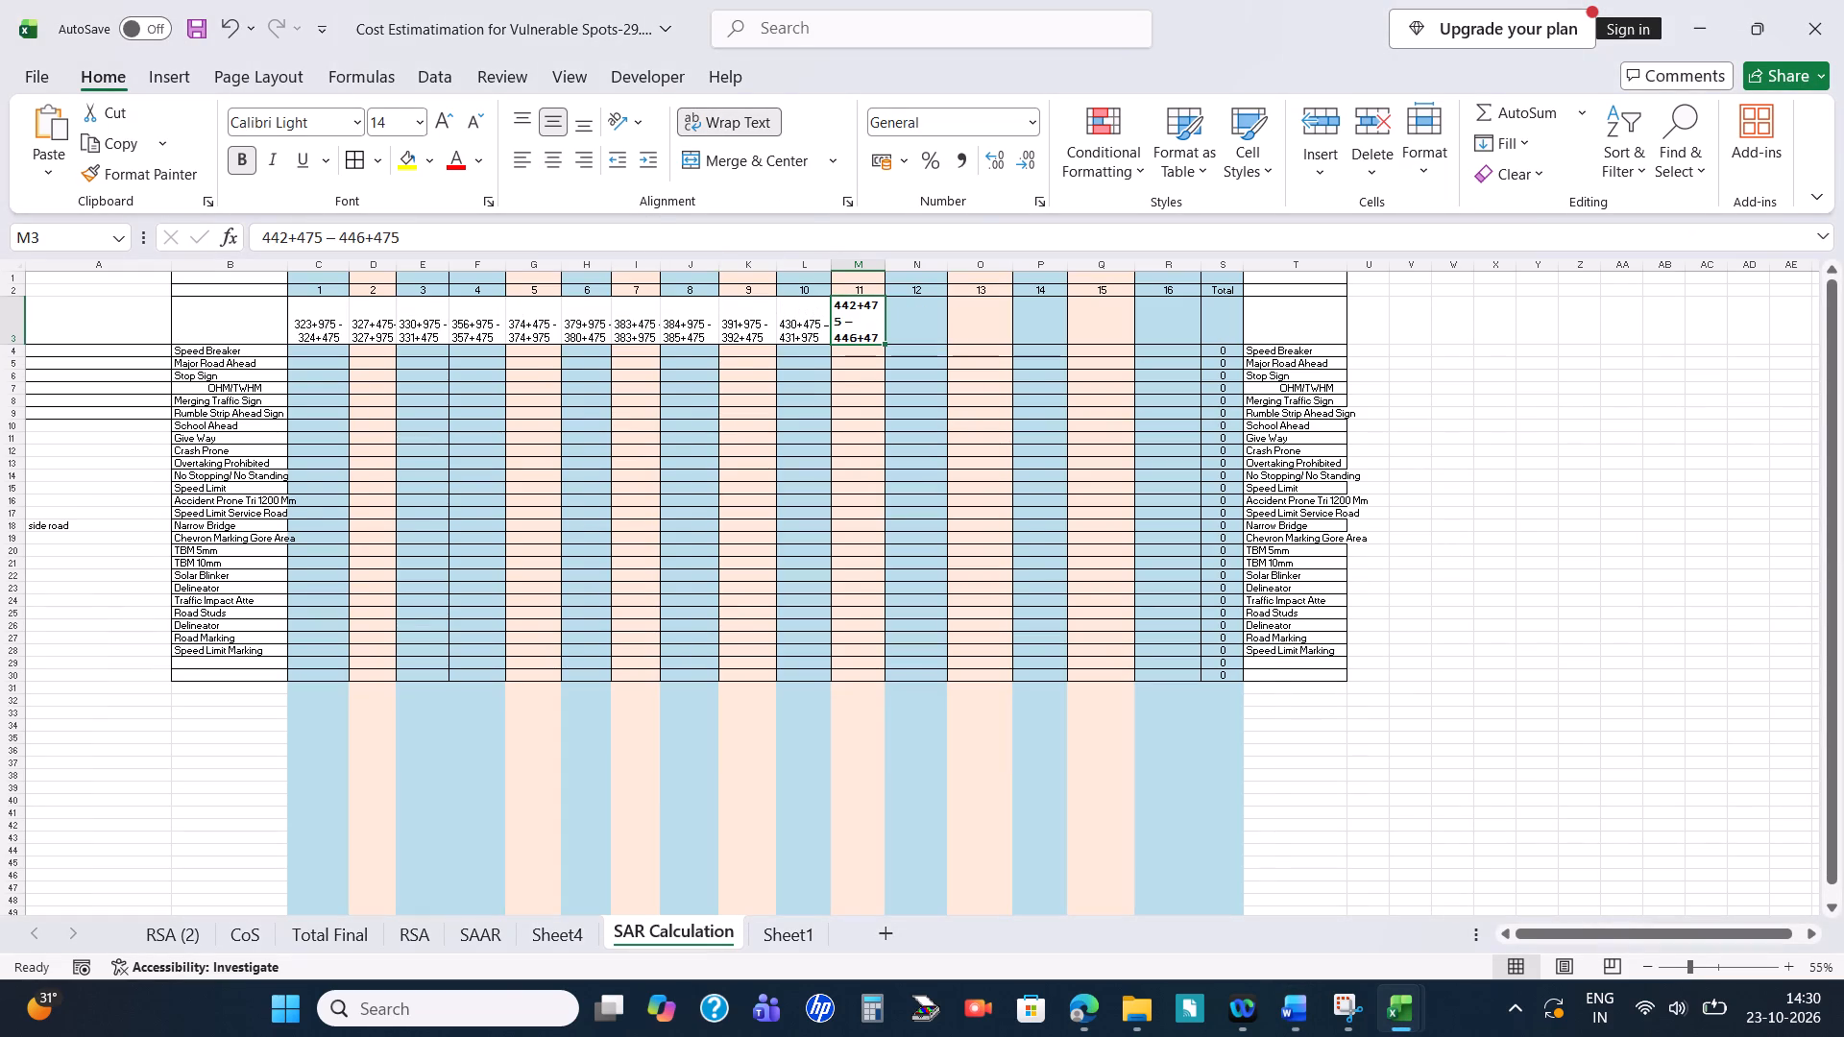
click(247, 168)
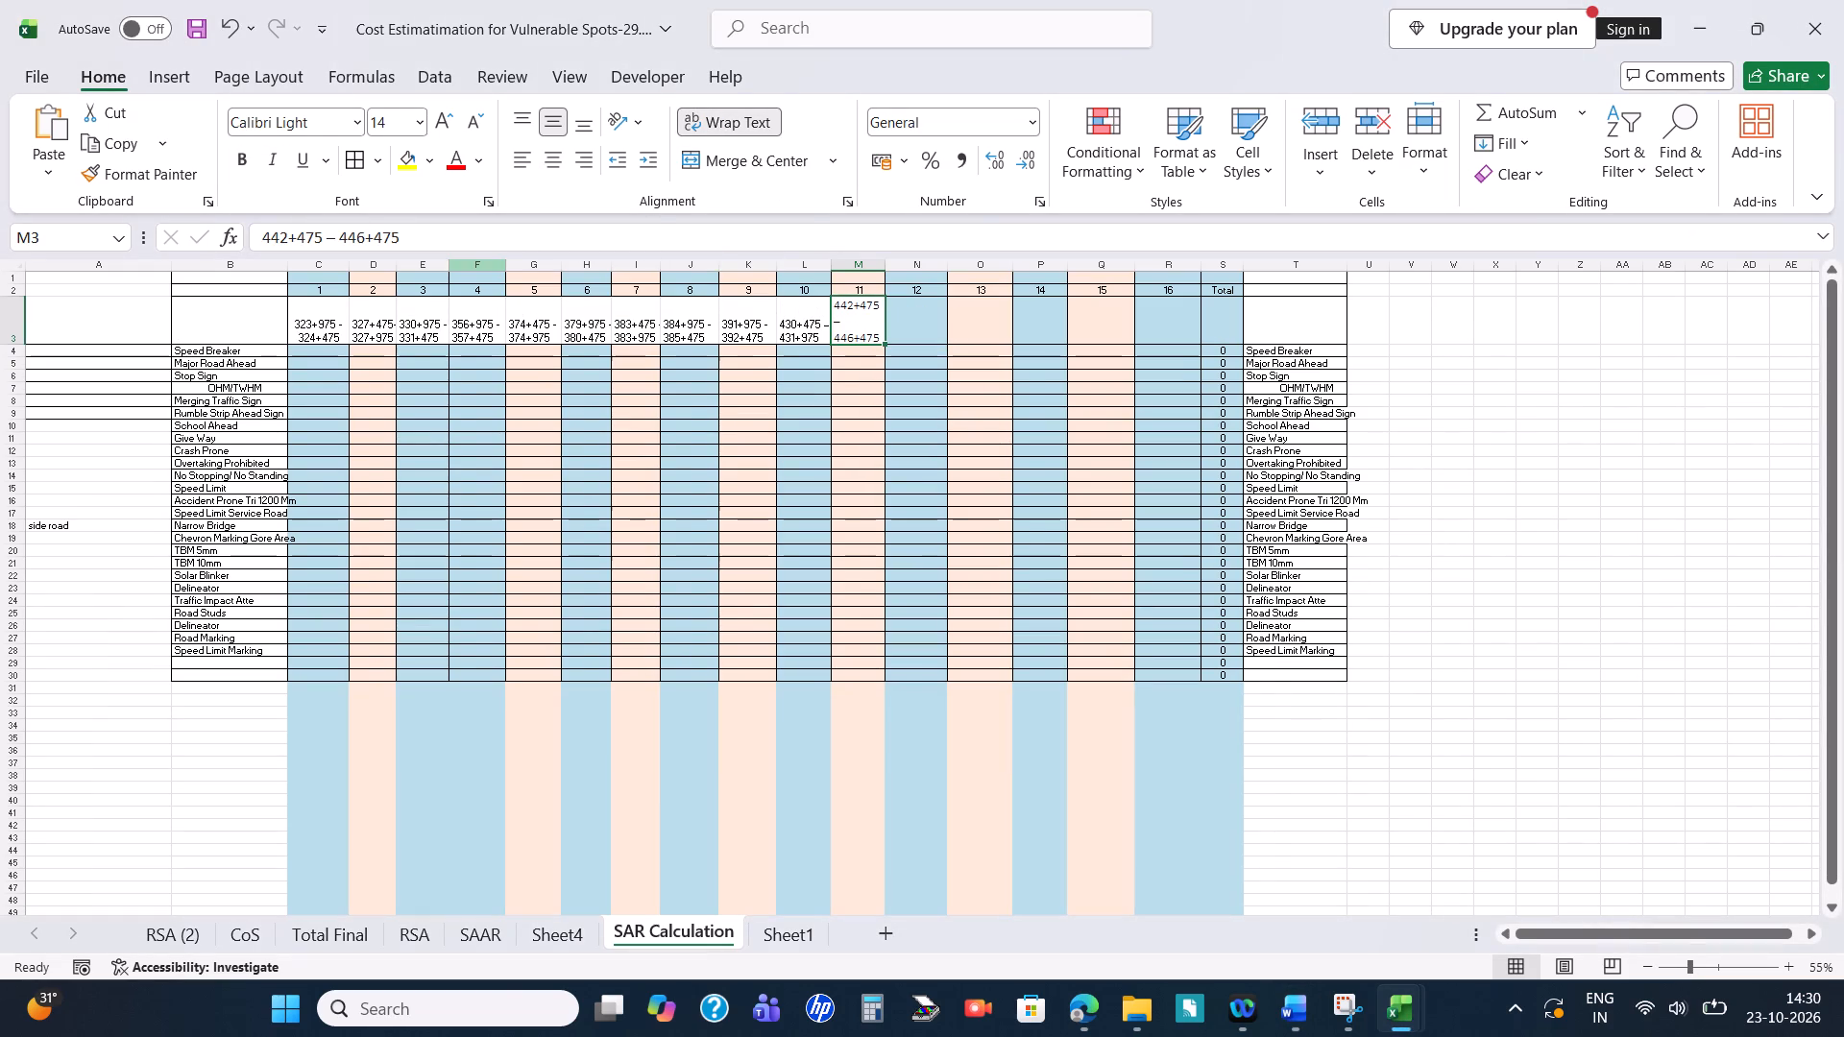
click(837, 316)
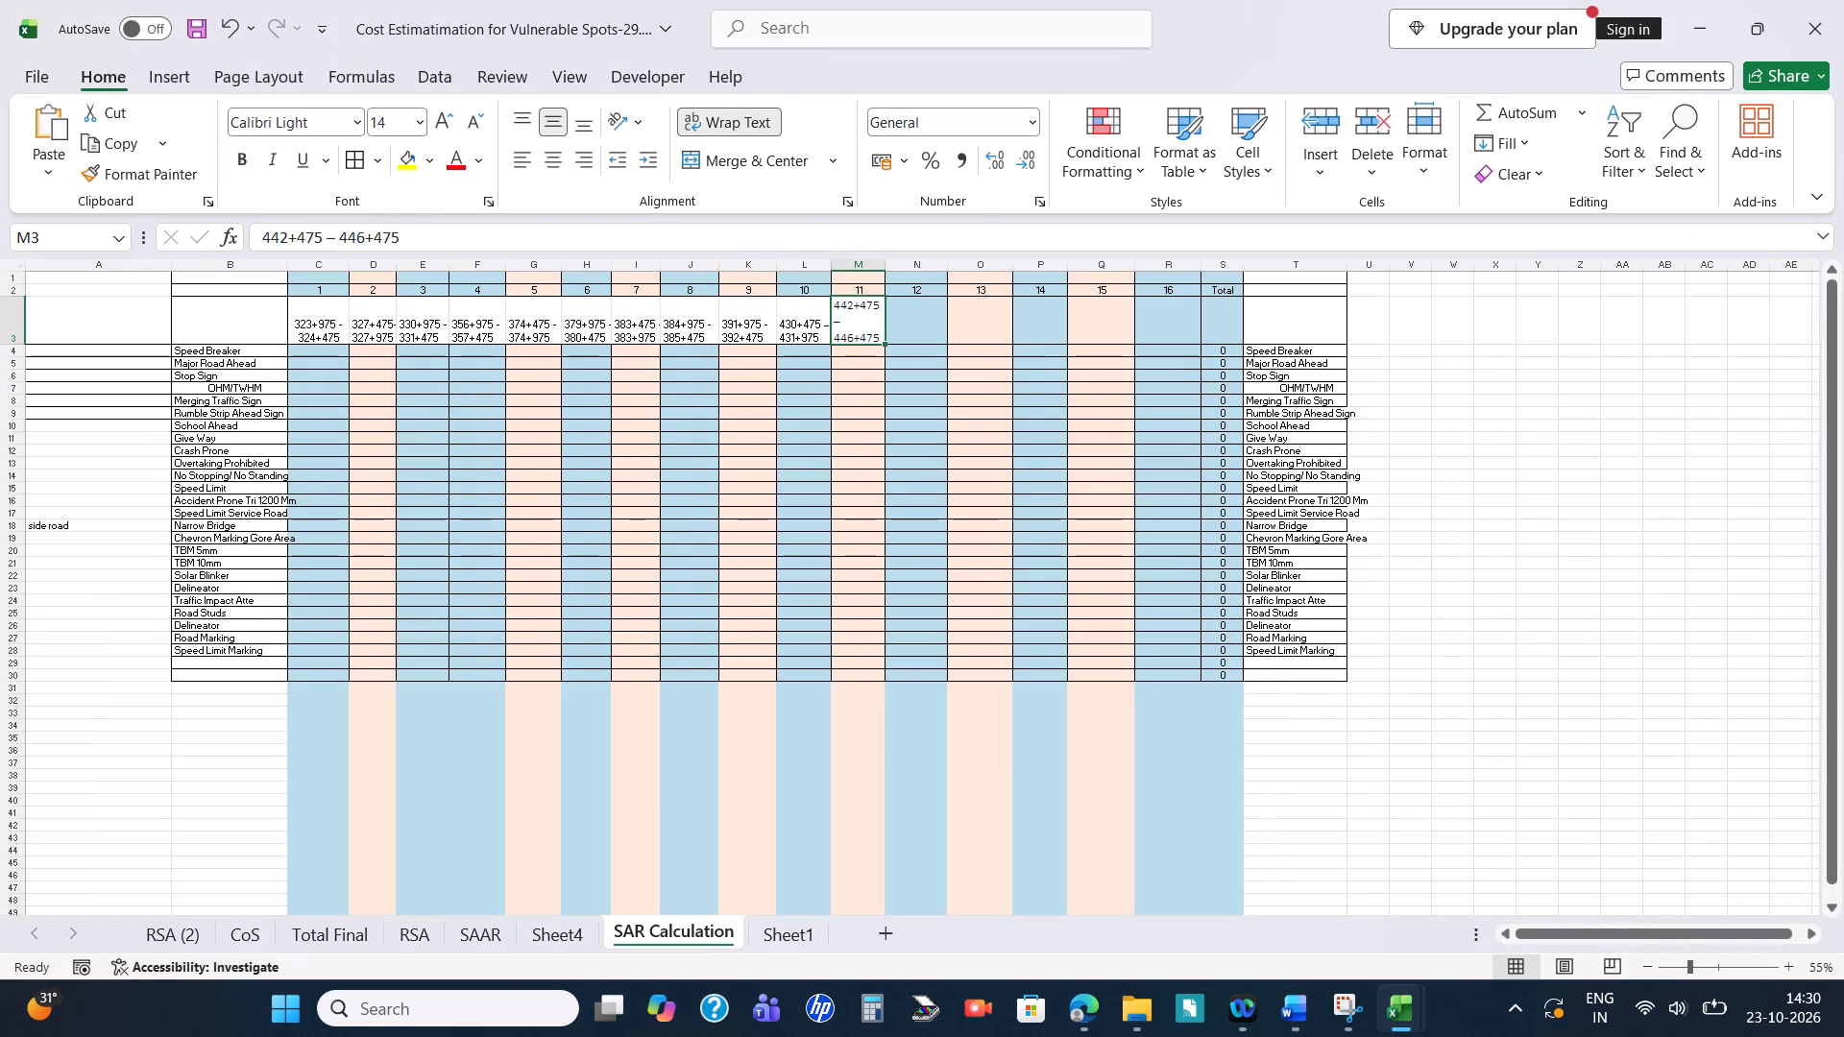
click(532, 324)
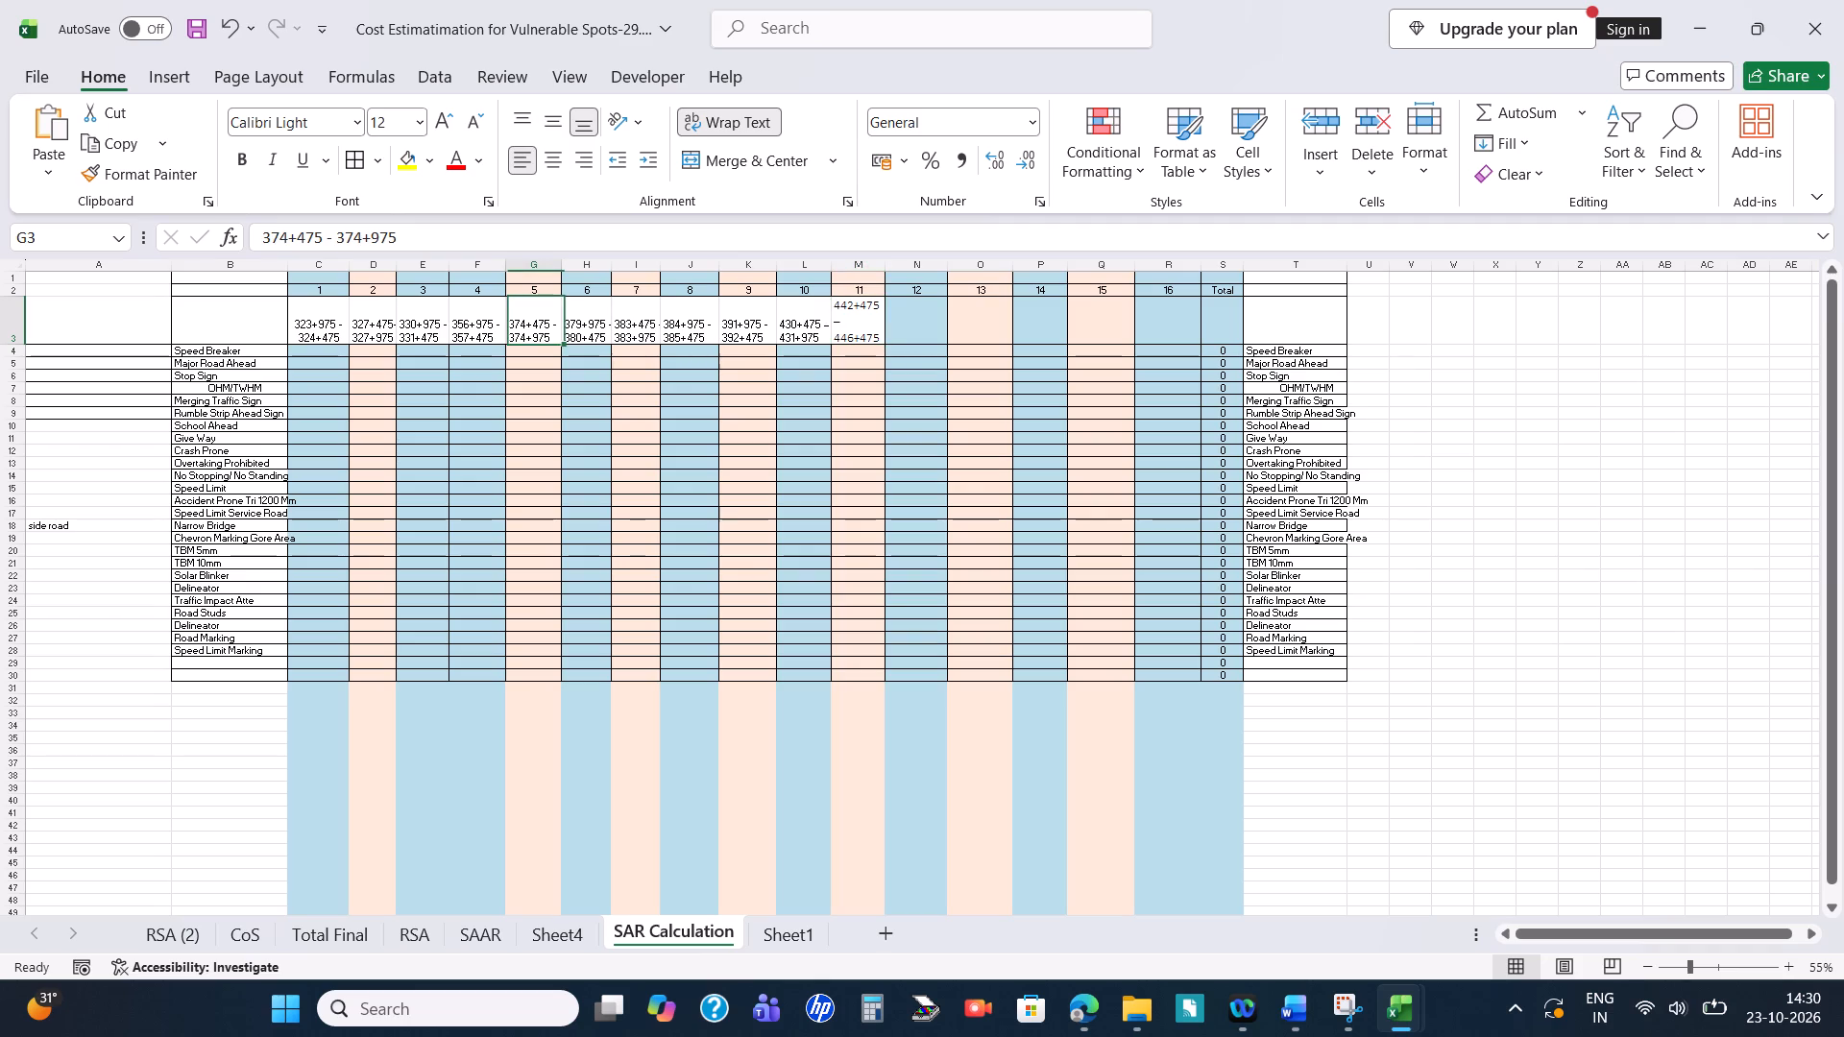
click(850, 332)
click(468, 127)
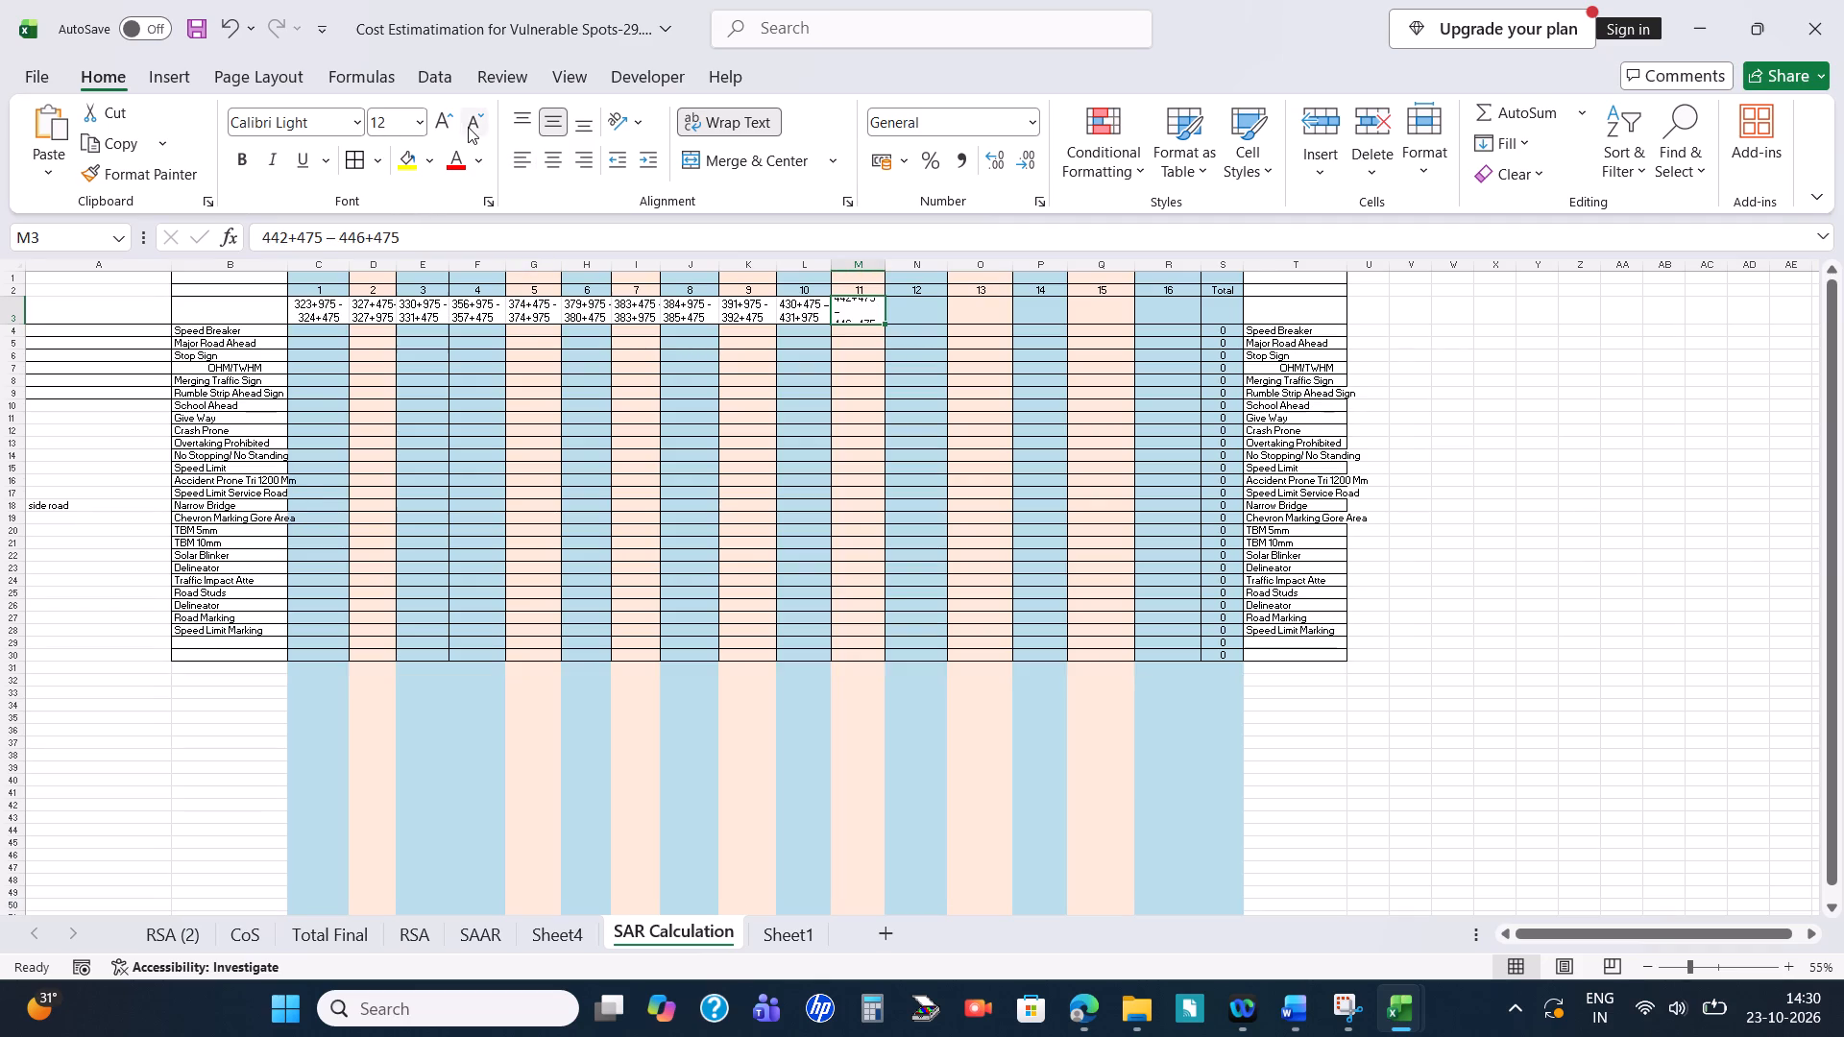
click(576, 125)
click(839, 312)
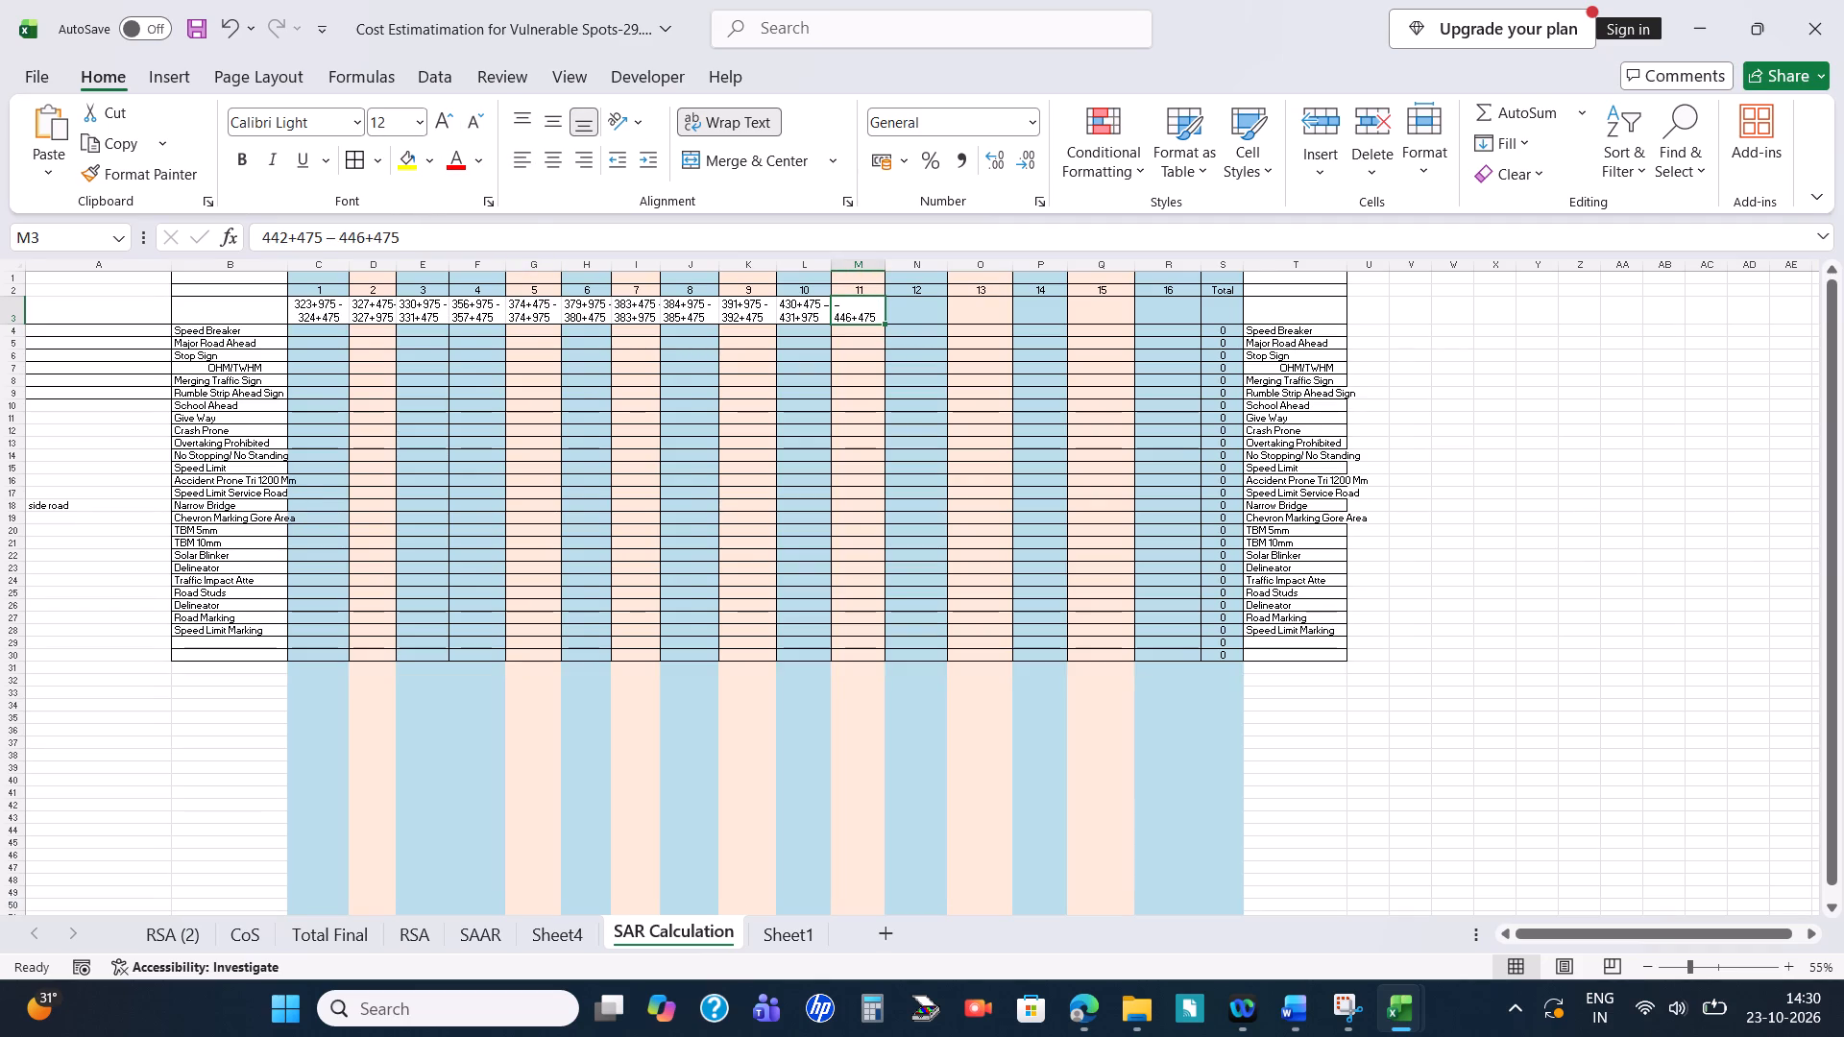
Replace the long dash in M3 with a short hyphen, as 442+475 - 446+475.
click(333, 238)
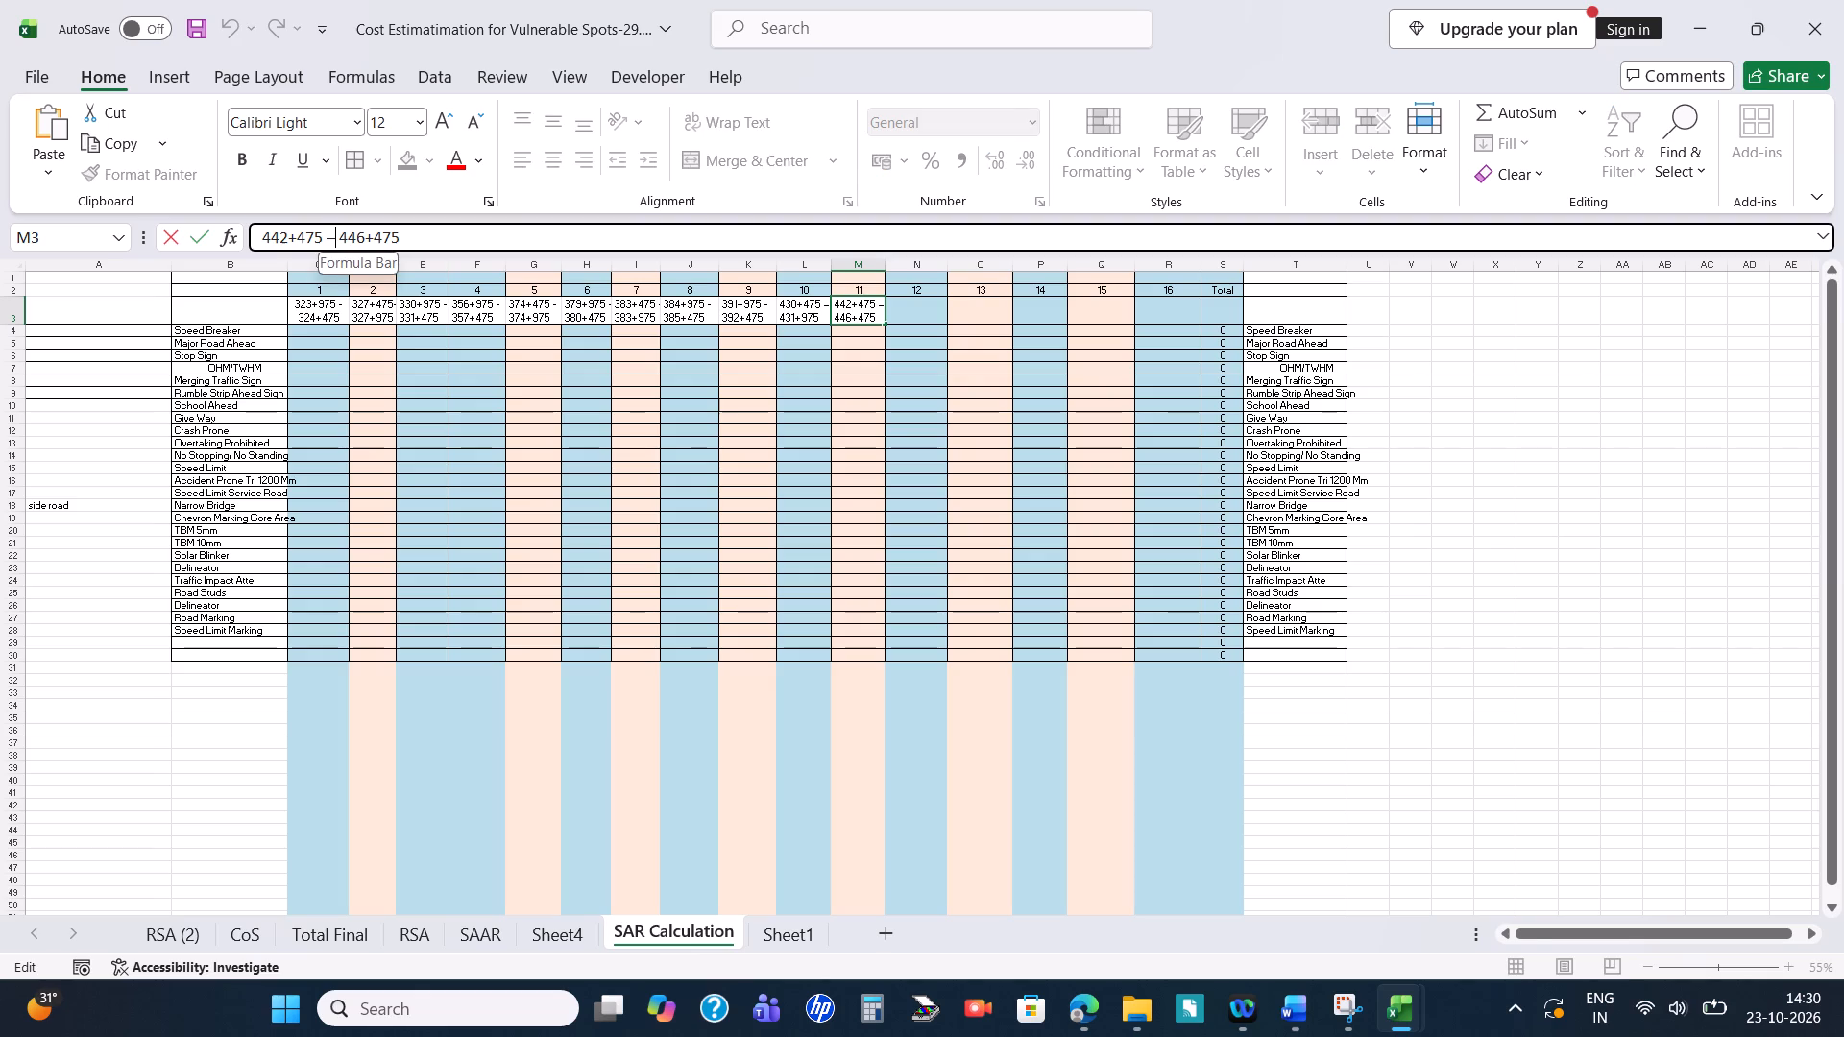
key(BackSpace)
key(minus)
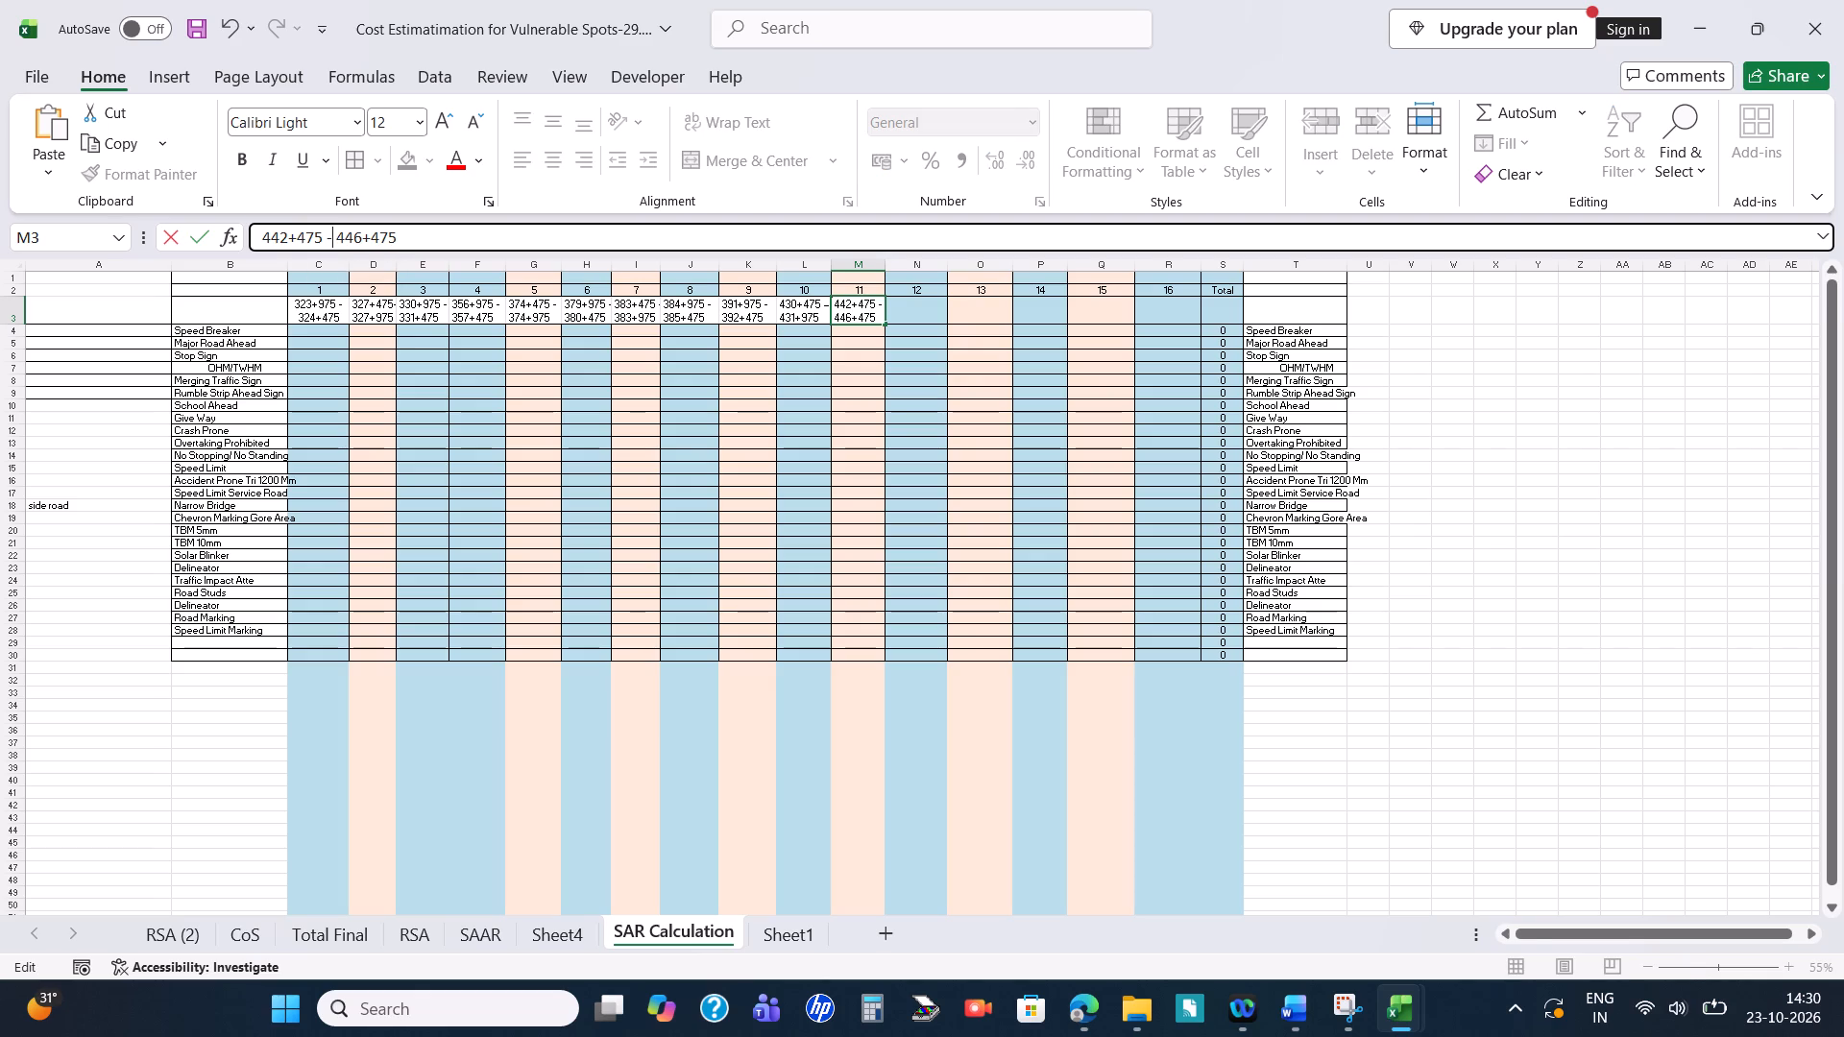
key(Return)
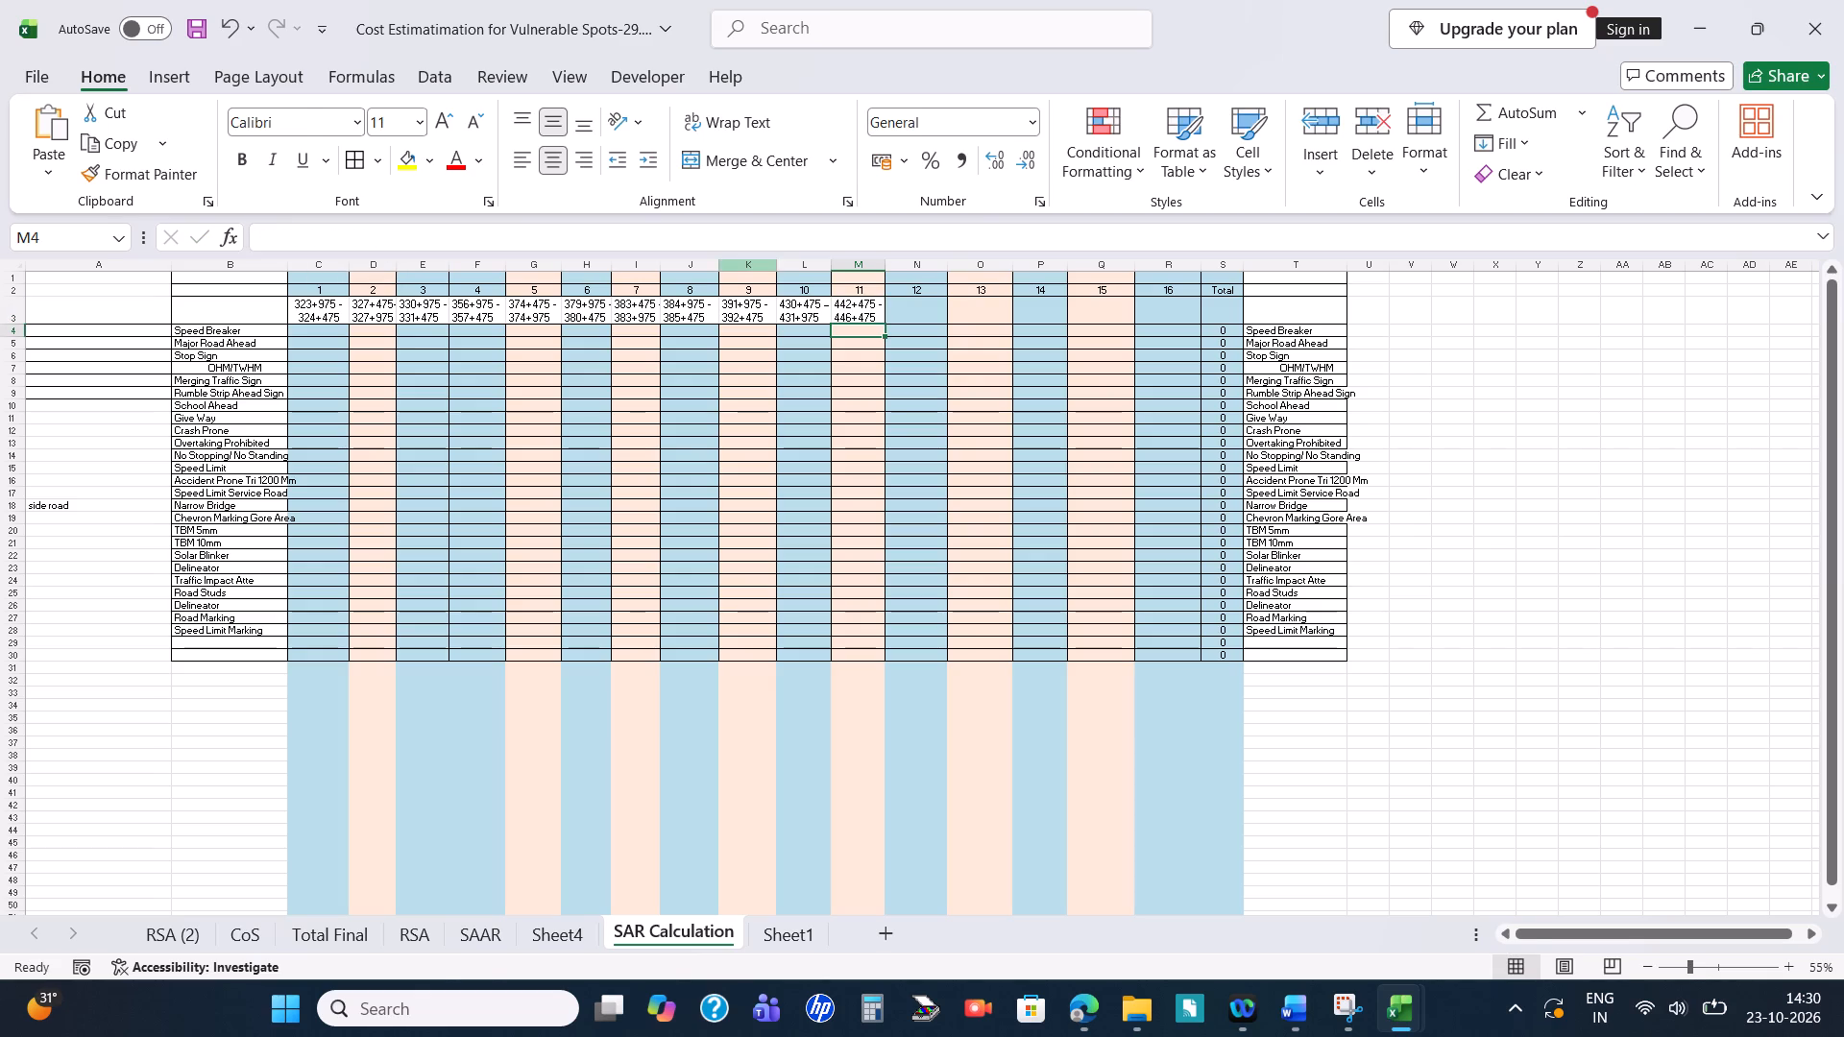
Copy blackspot 12's stretch, 447+975 to 448+475, from report section 4.12.1 in Word into N3 and wrap its text.
click(887, 307)
key(alt+Tab)
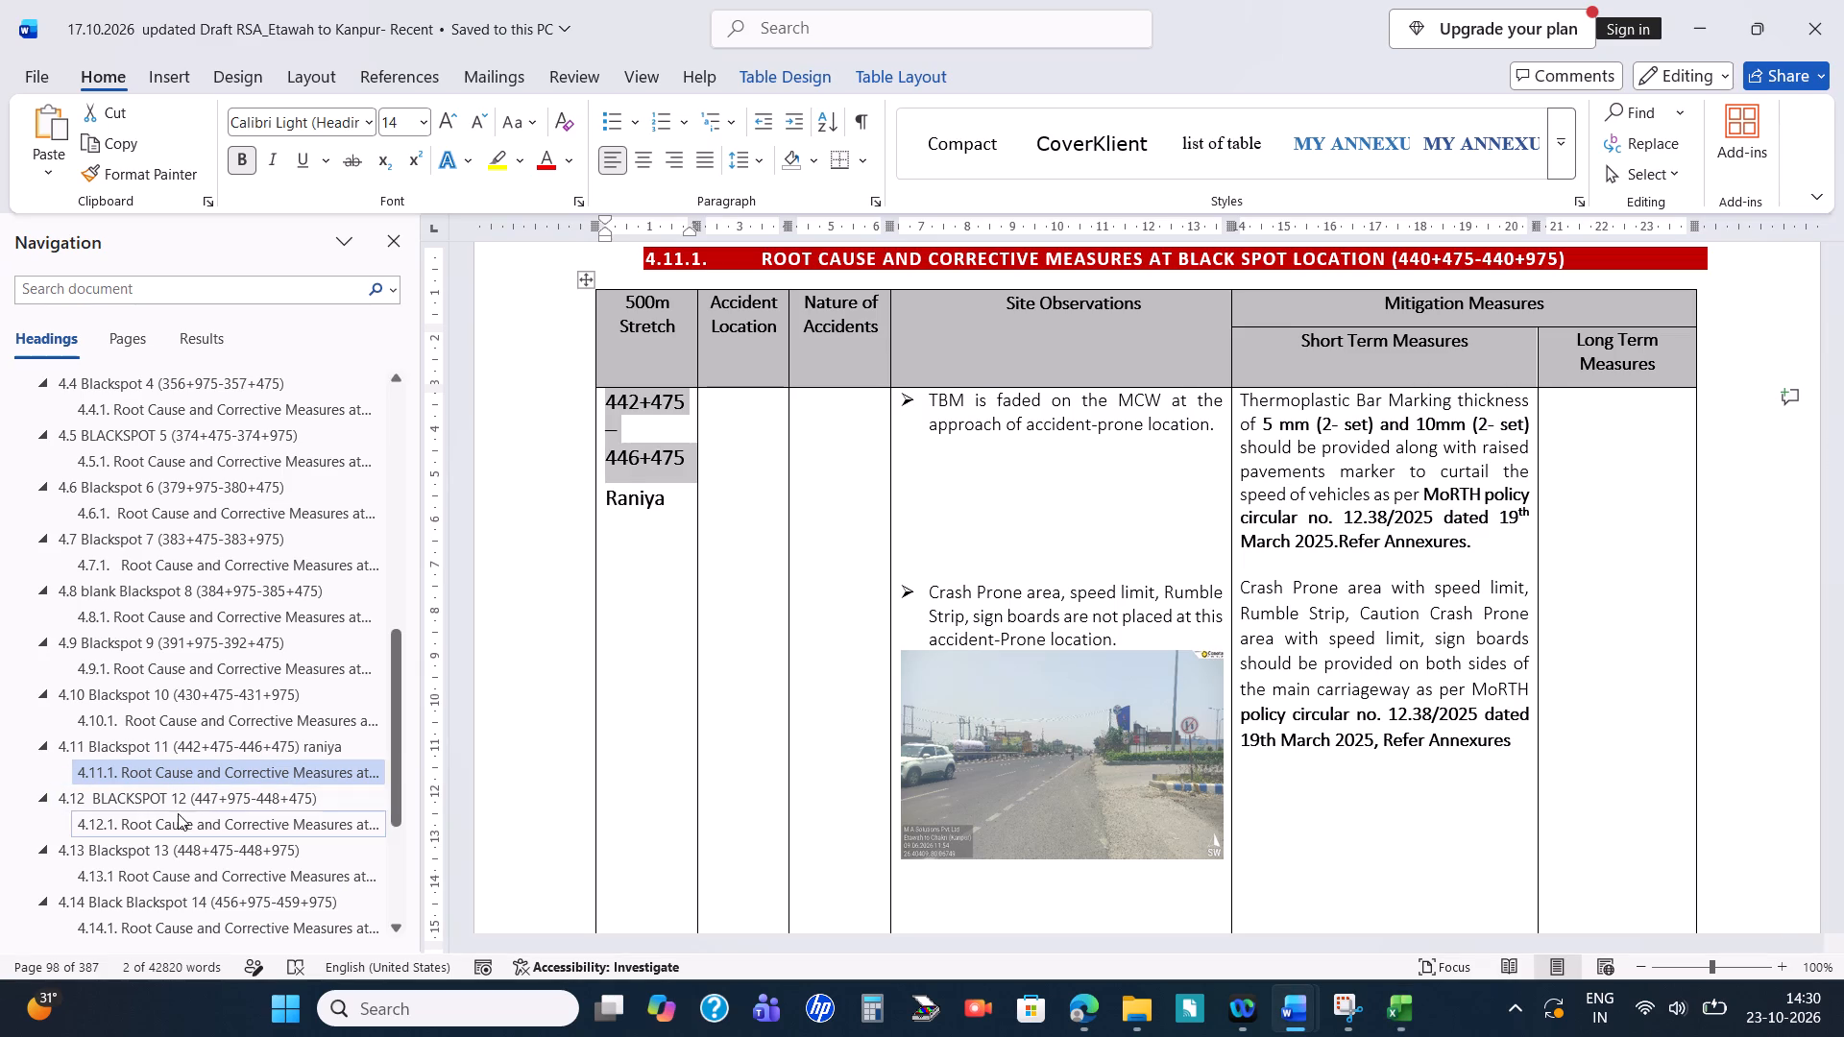
click(170, 822)
drag(674, 444, 648, 434)
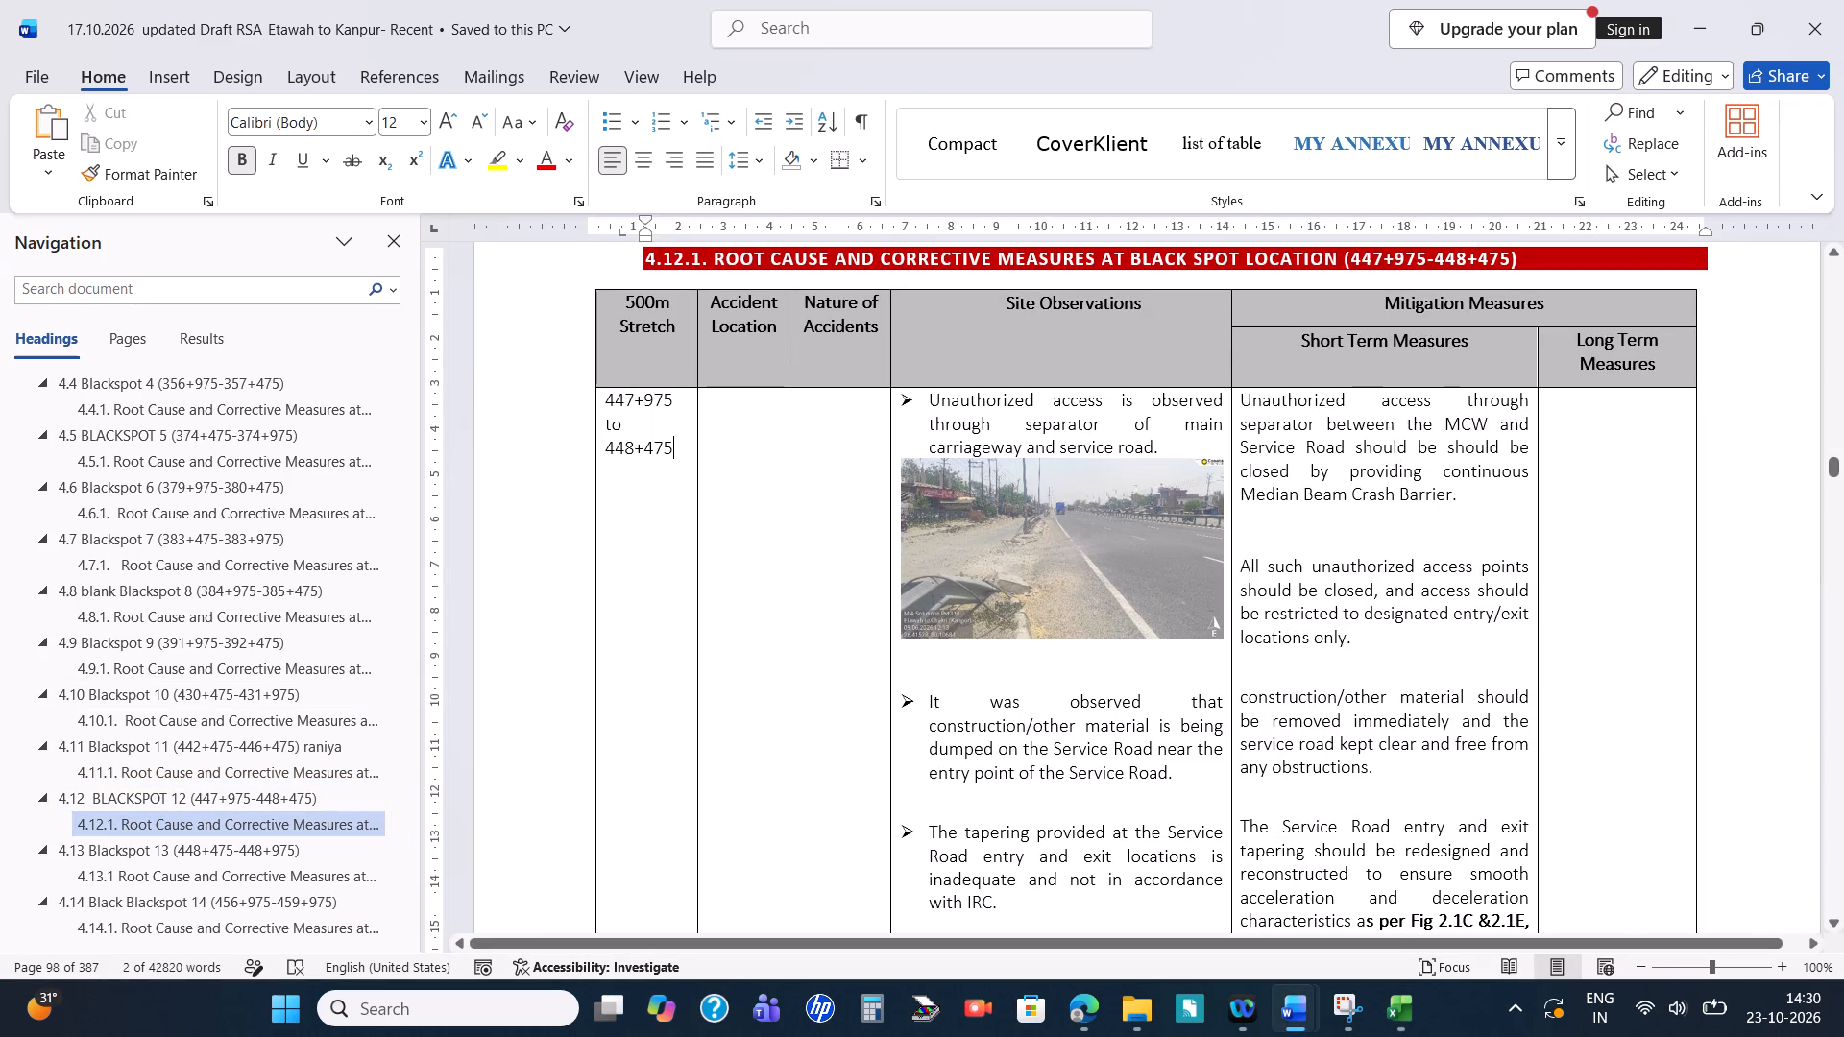
drag(648, 434, 608, 399)
key(ctrl+c)
key(alt+Tab)
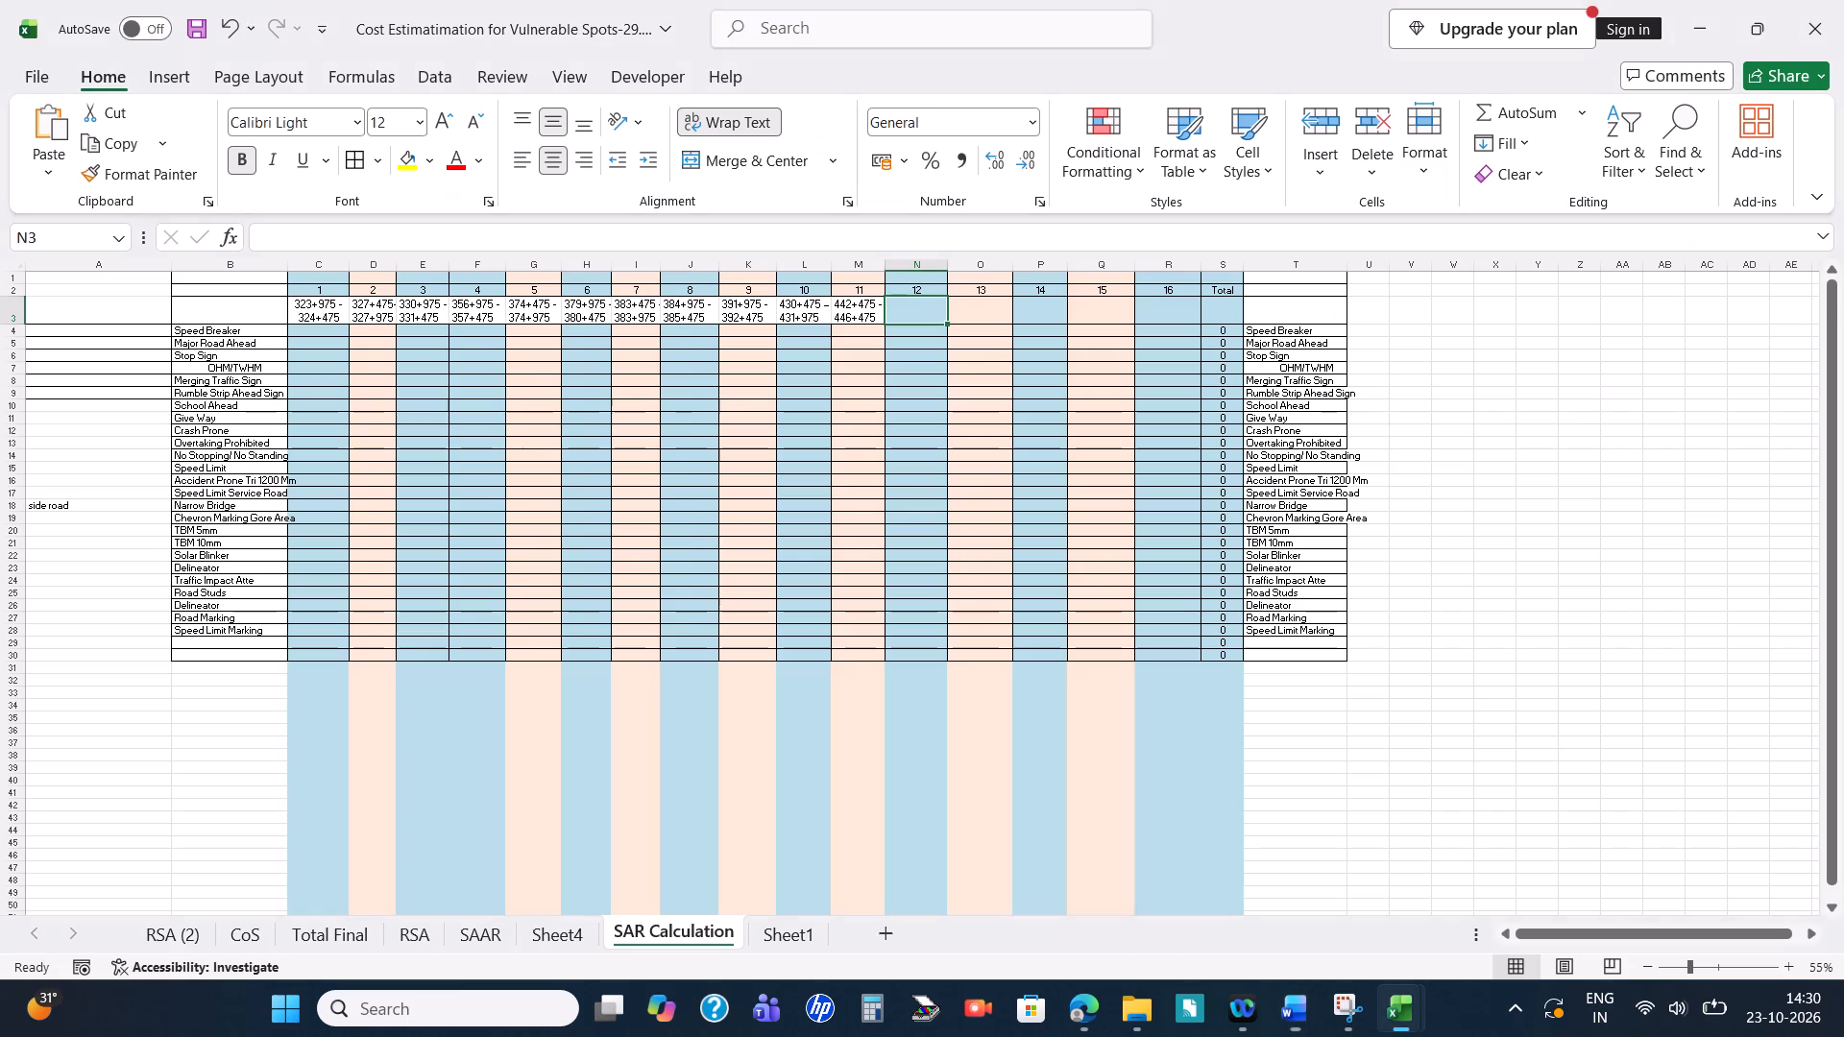
key(ctrl+v)
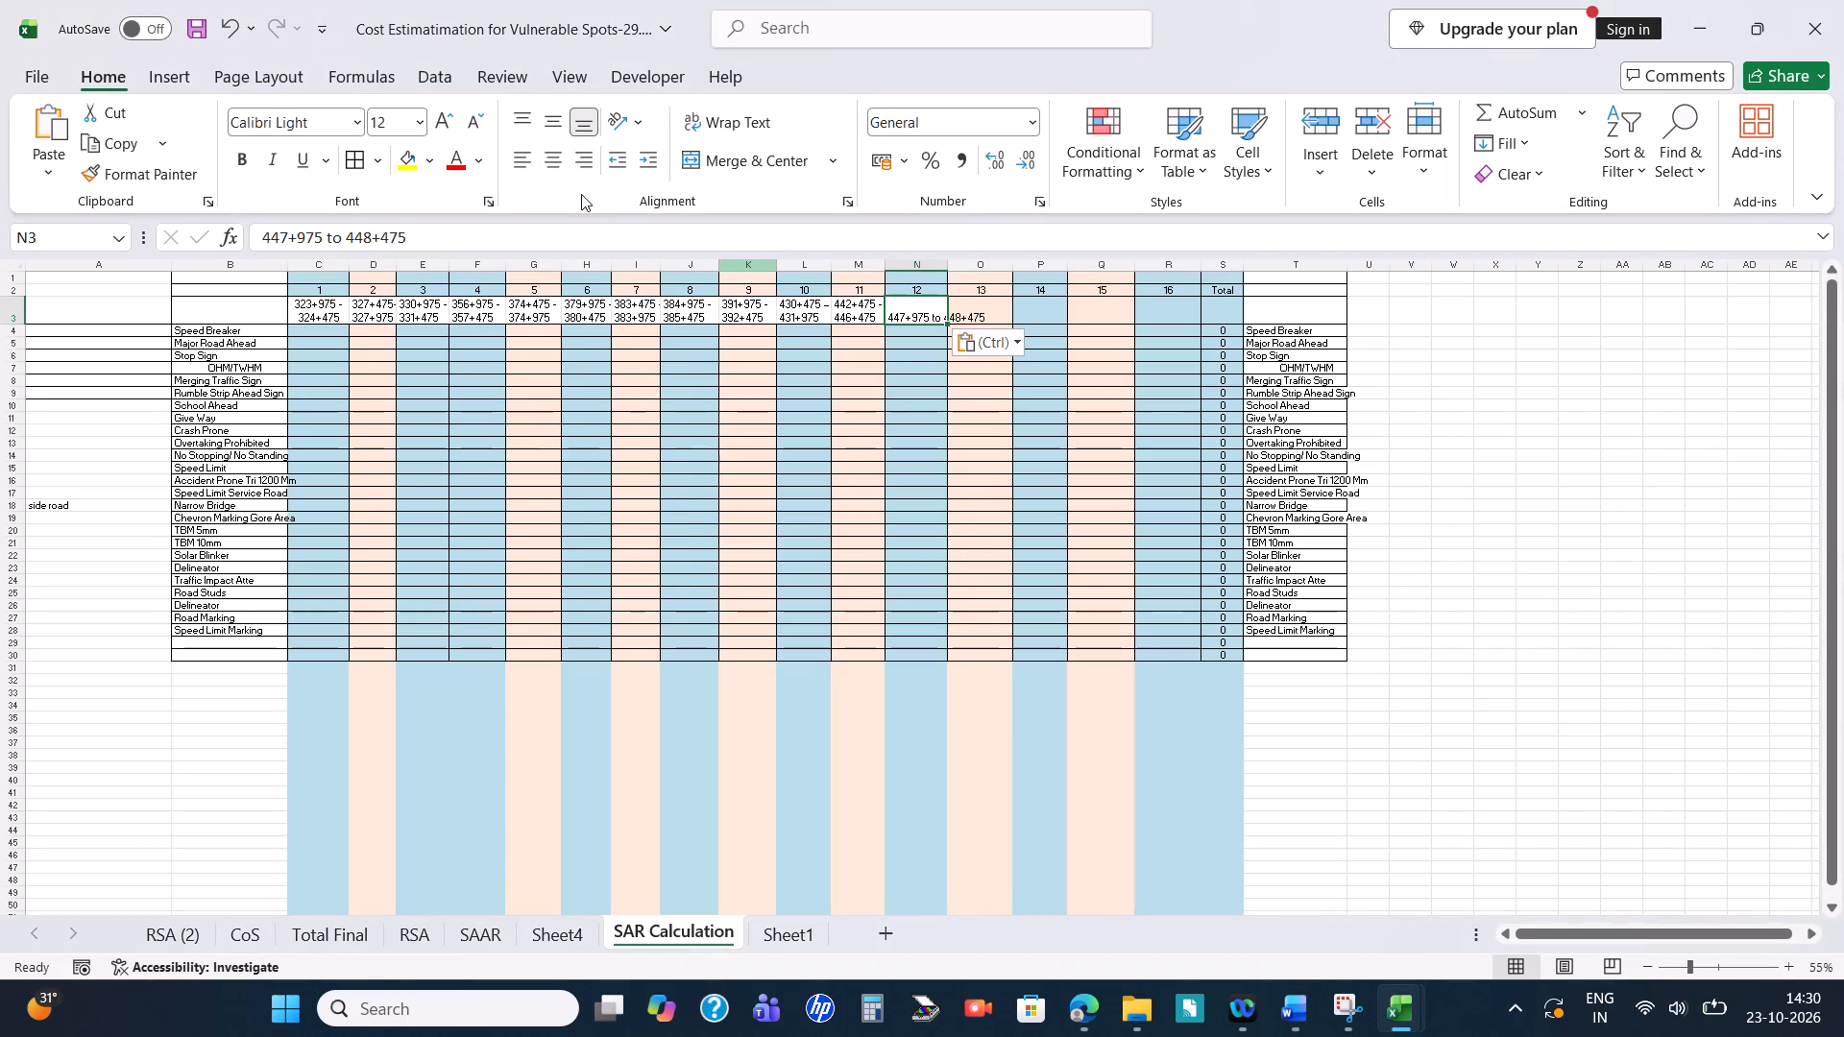
click(715, 108)
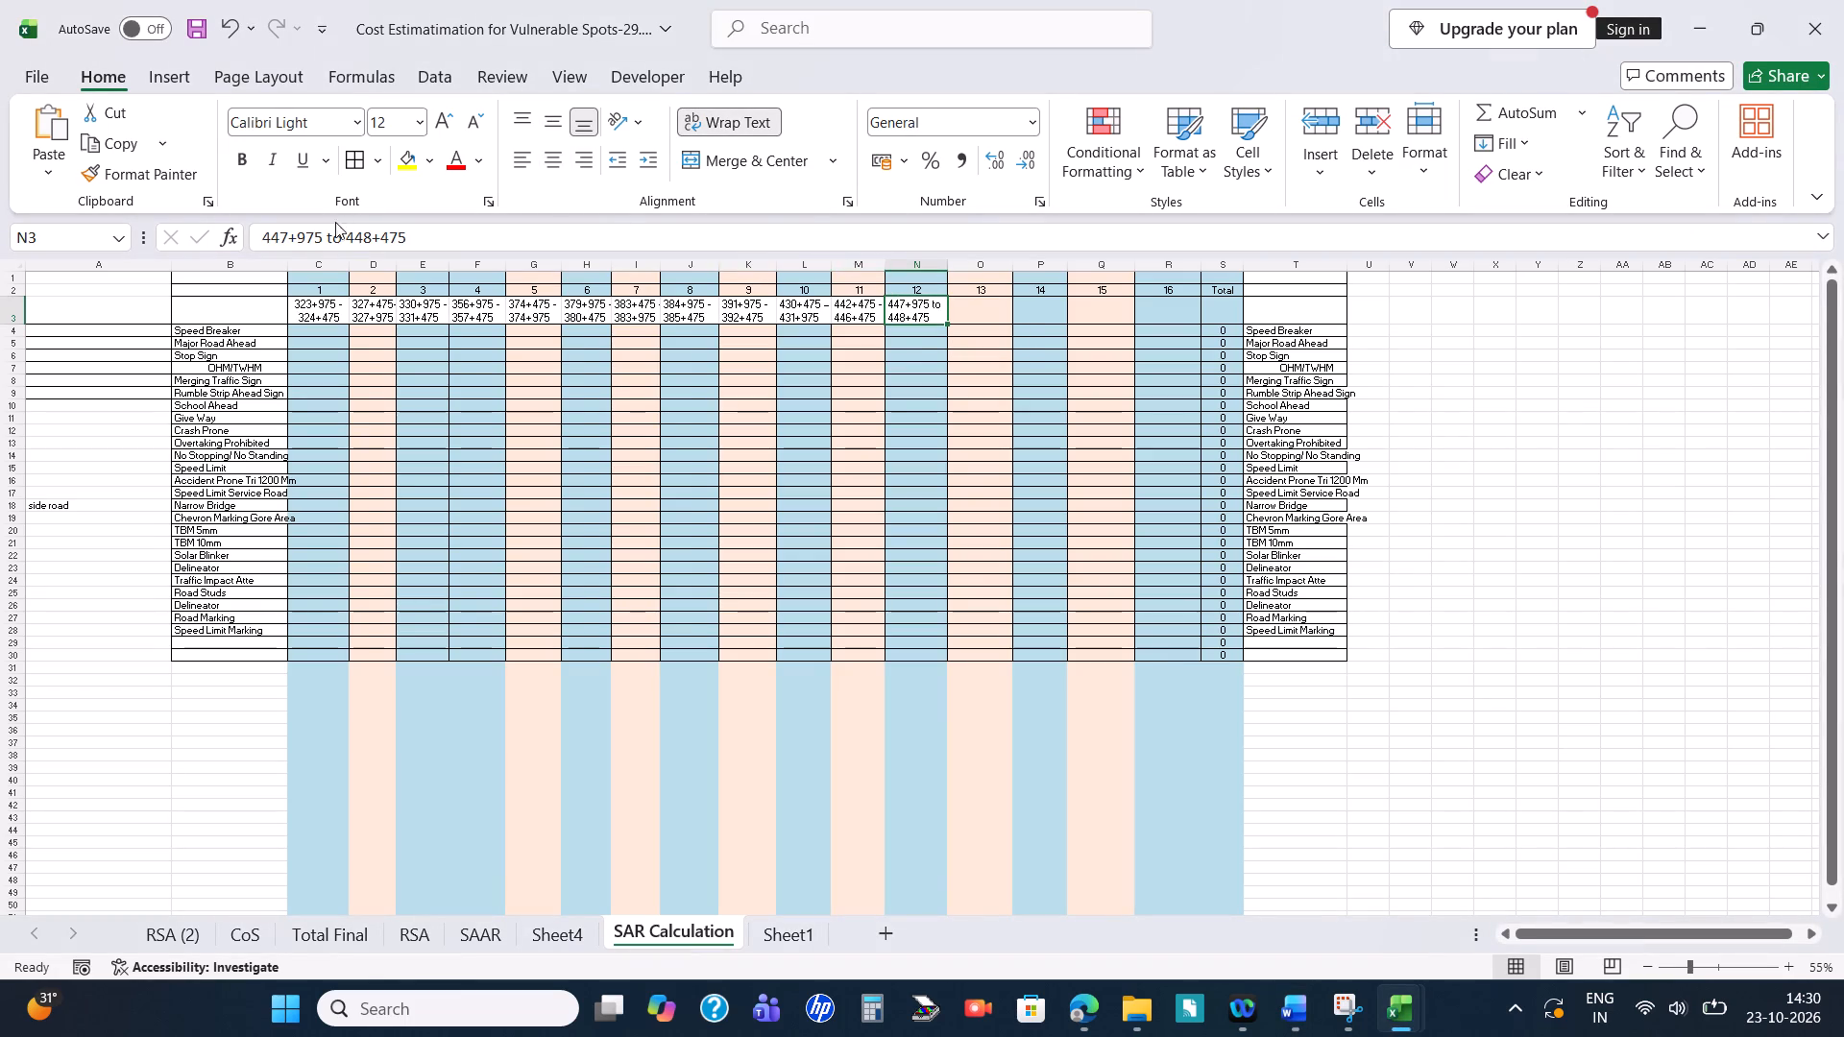
Replace the word "to" in N3 with a hyphen, as 447+975 - 448+475.
double_click(340, 231)
key(BackSpace)
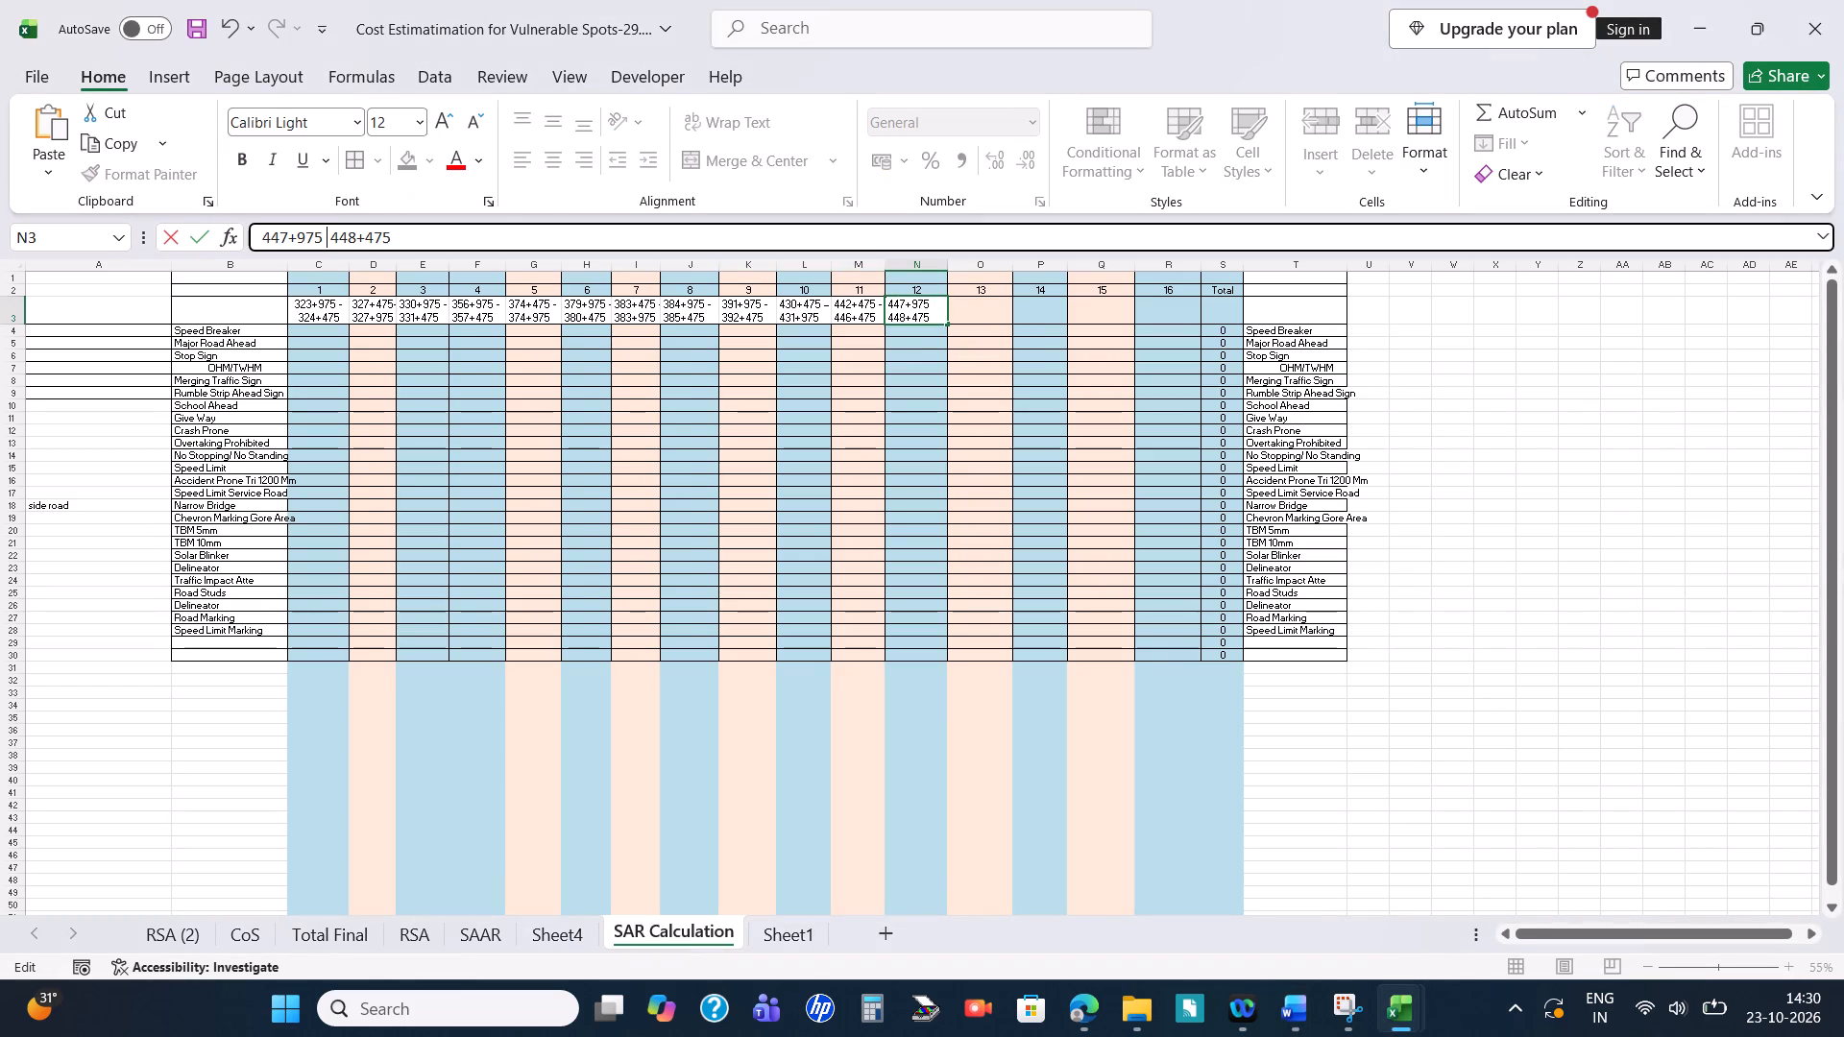
key(minus)
key(Right)
key(Return)
Copy blackspot 13's stretch, 448+475 to 448+975, from report section 4.13.1 in Word into O3.
key(Up)
key(Right)
key(alt+Tab)
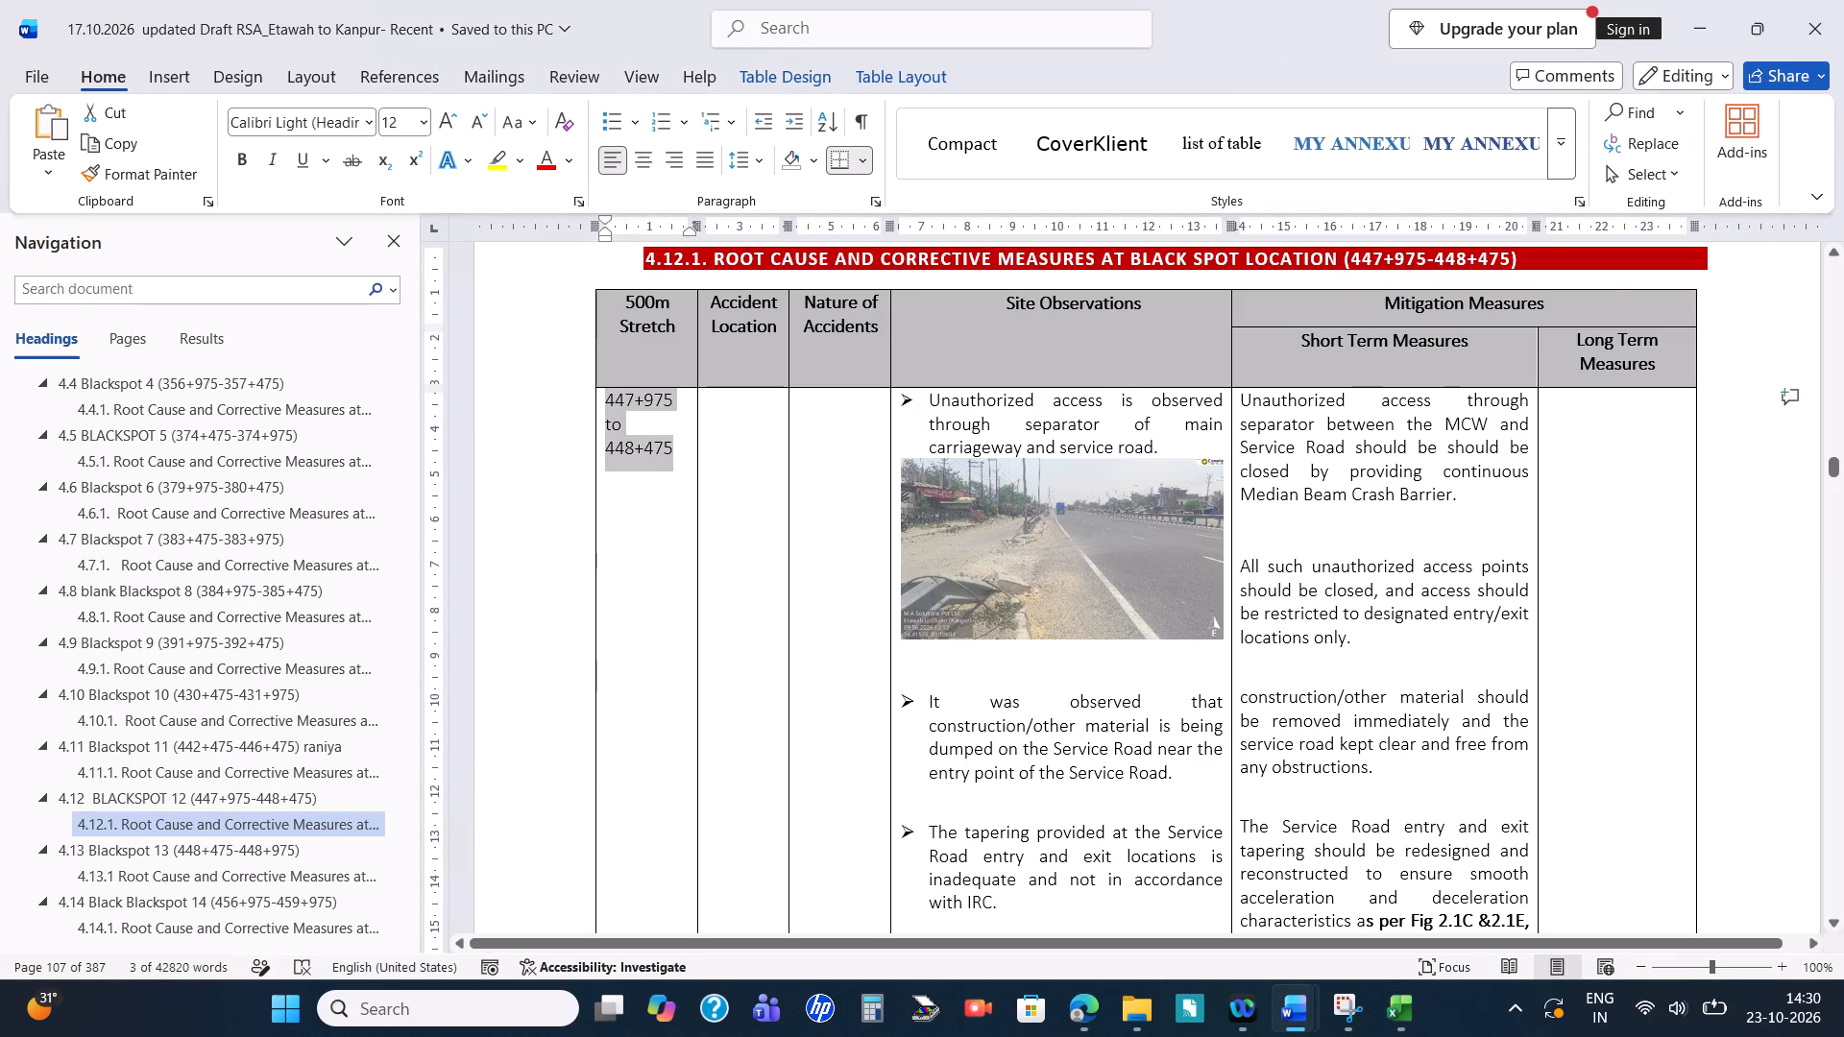
scroll(1101, 651, down, 5)
click(158, 871)
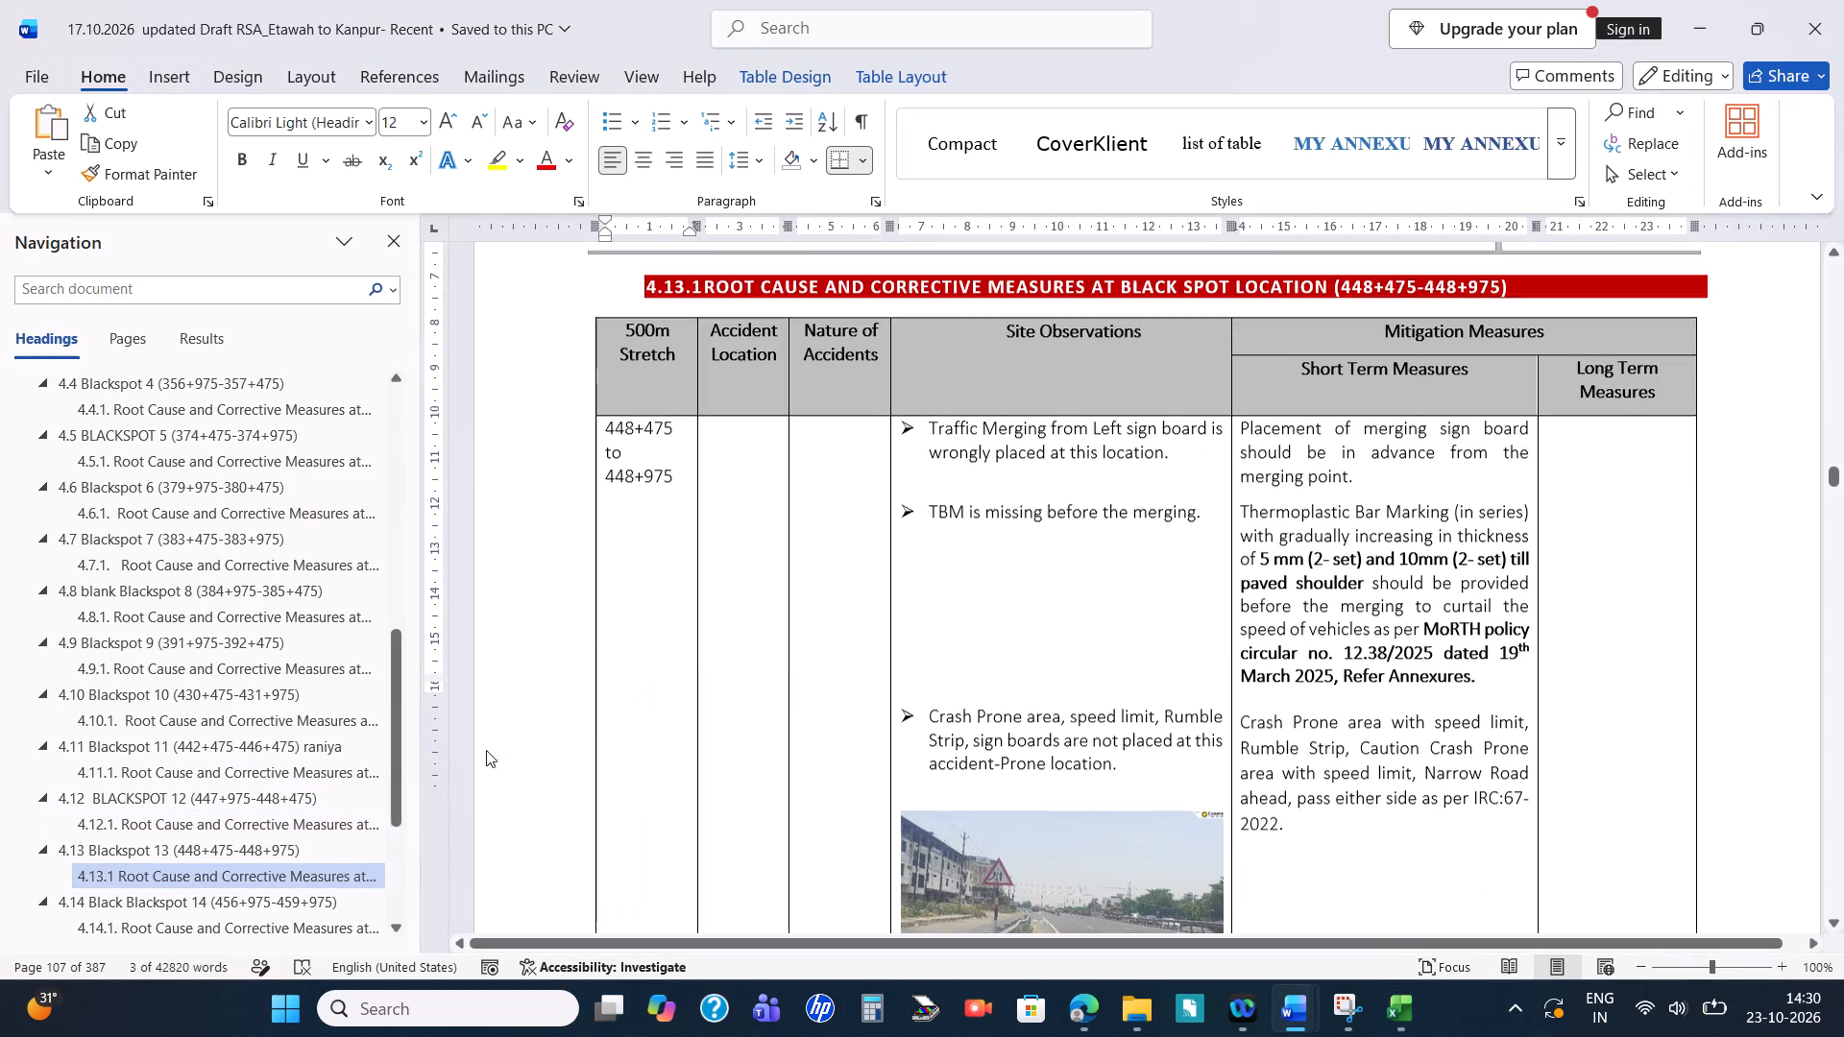
drag(673, 453, 617, 413)
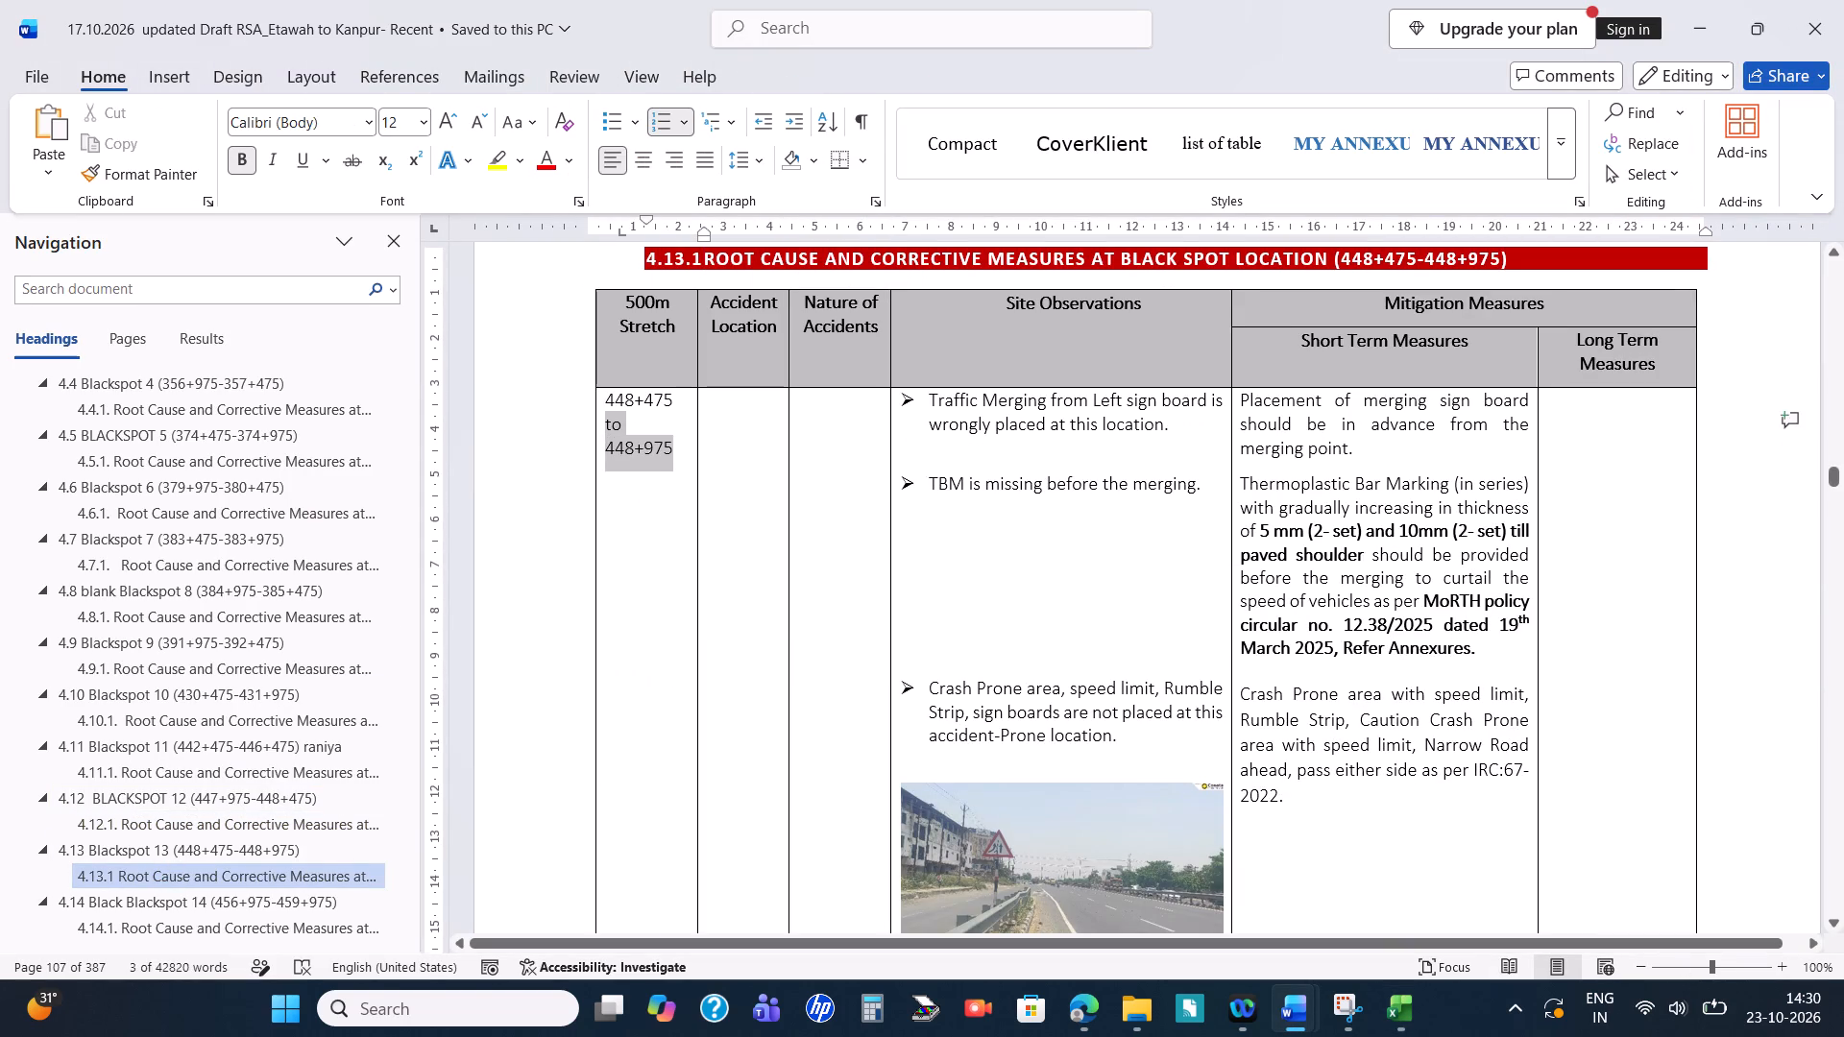
drag(617, 413, 615, 409)
key(ctrl+c)
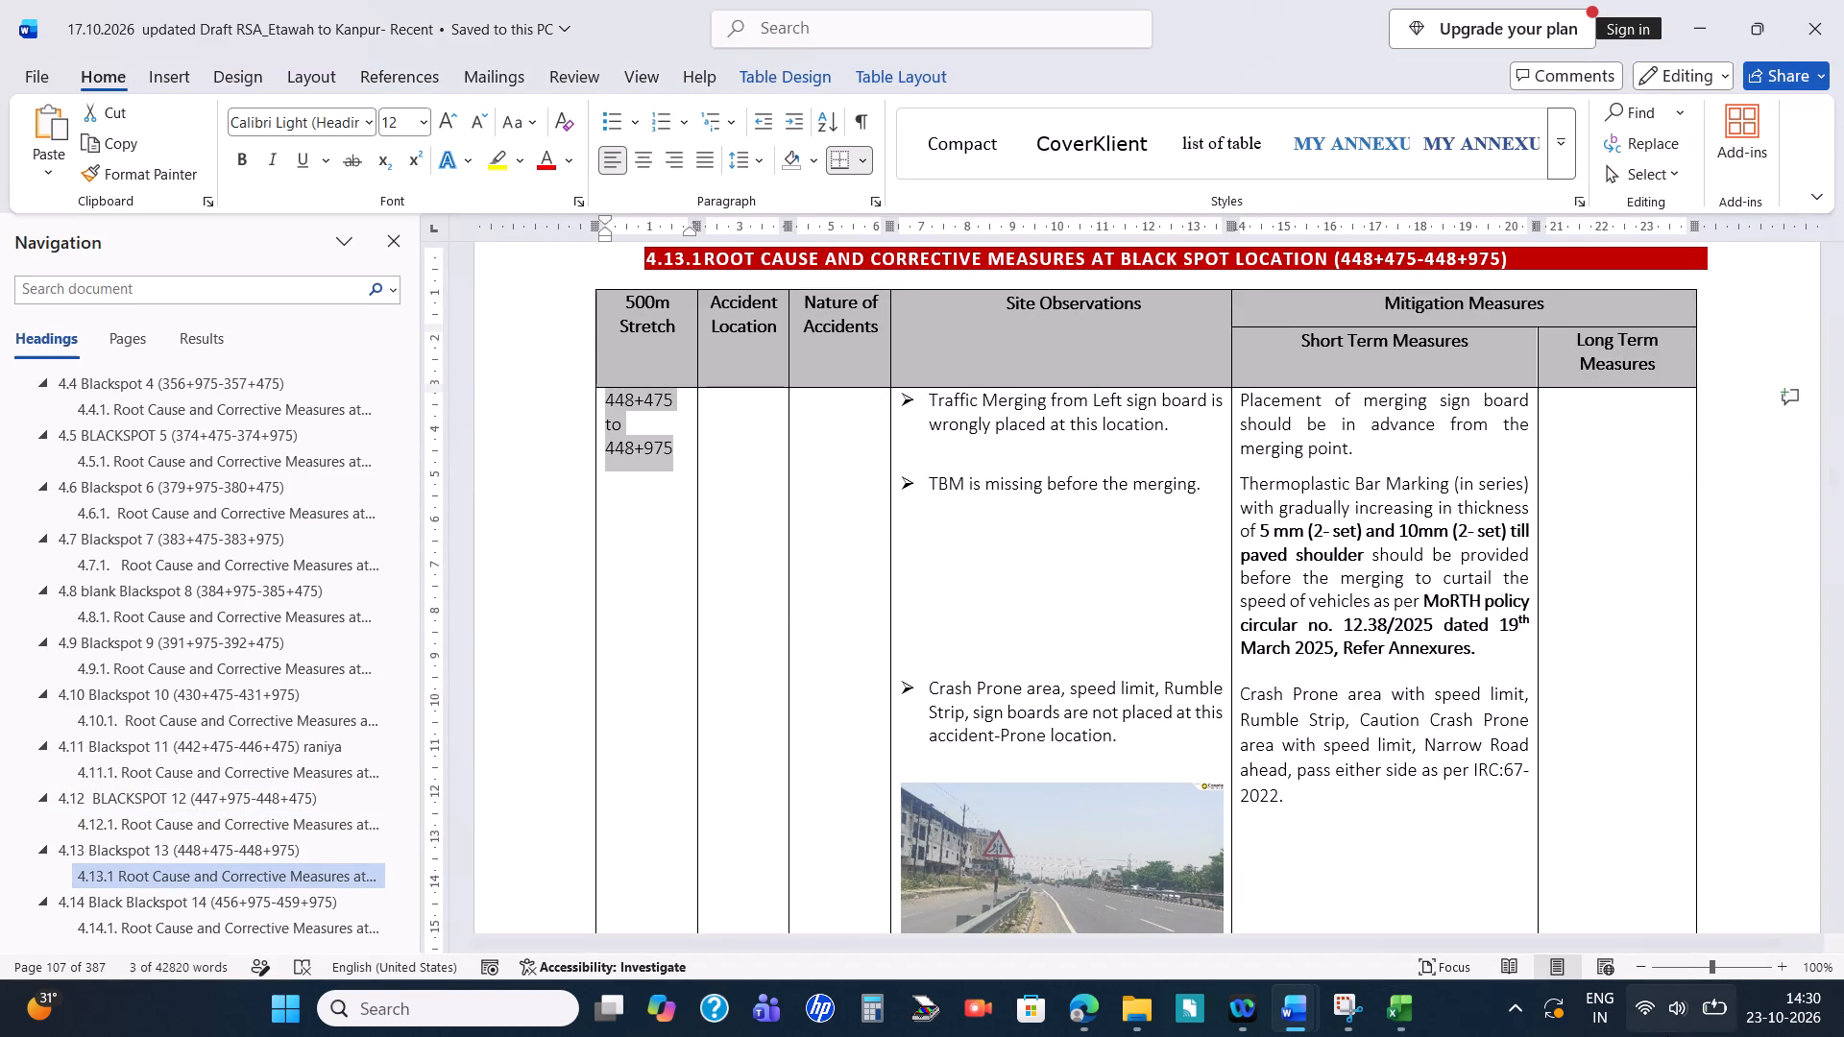
click(1667, 1036)
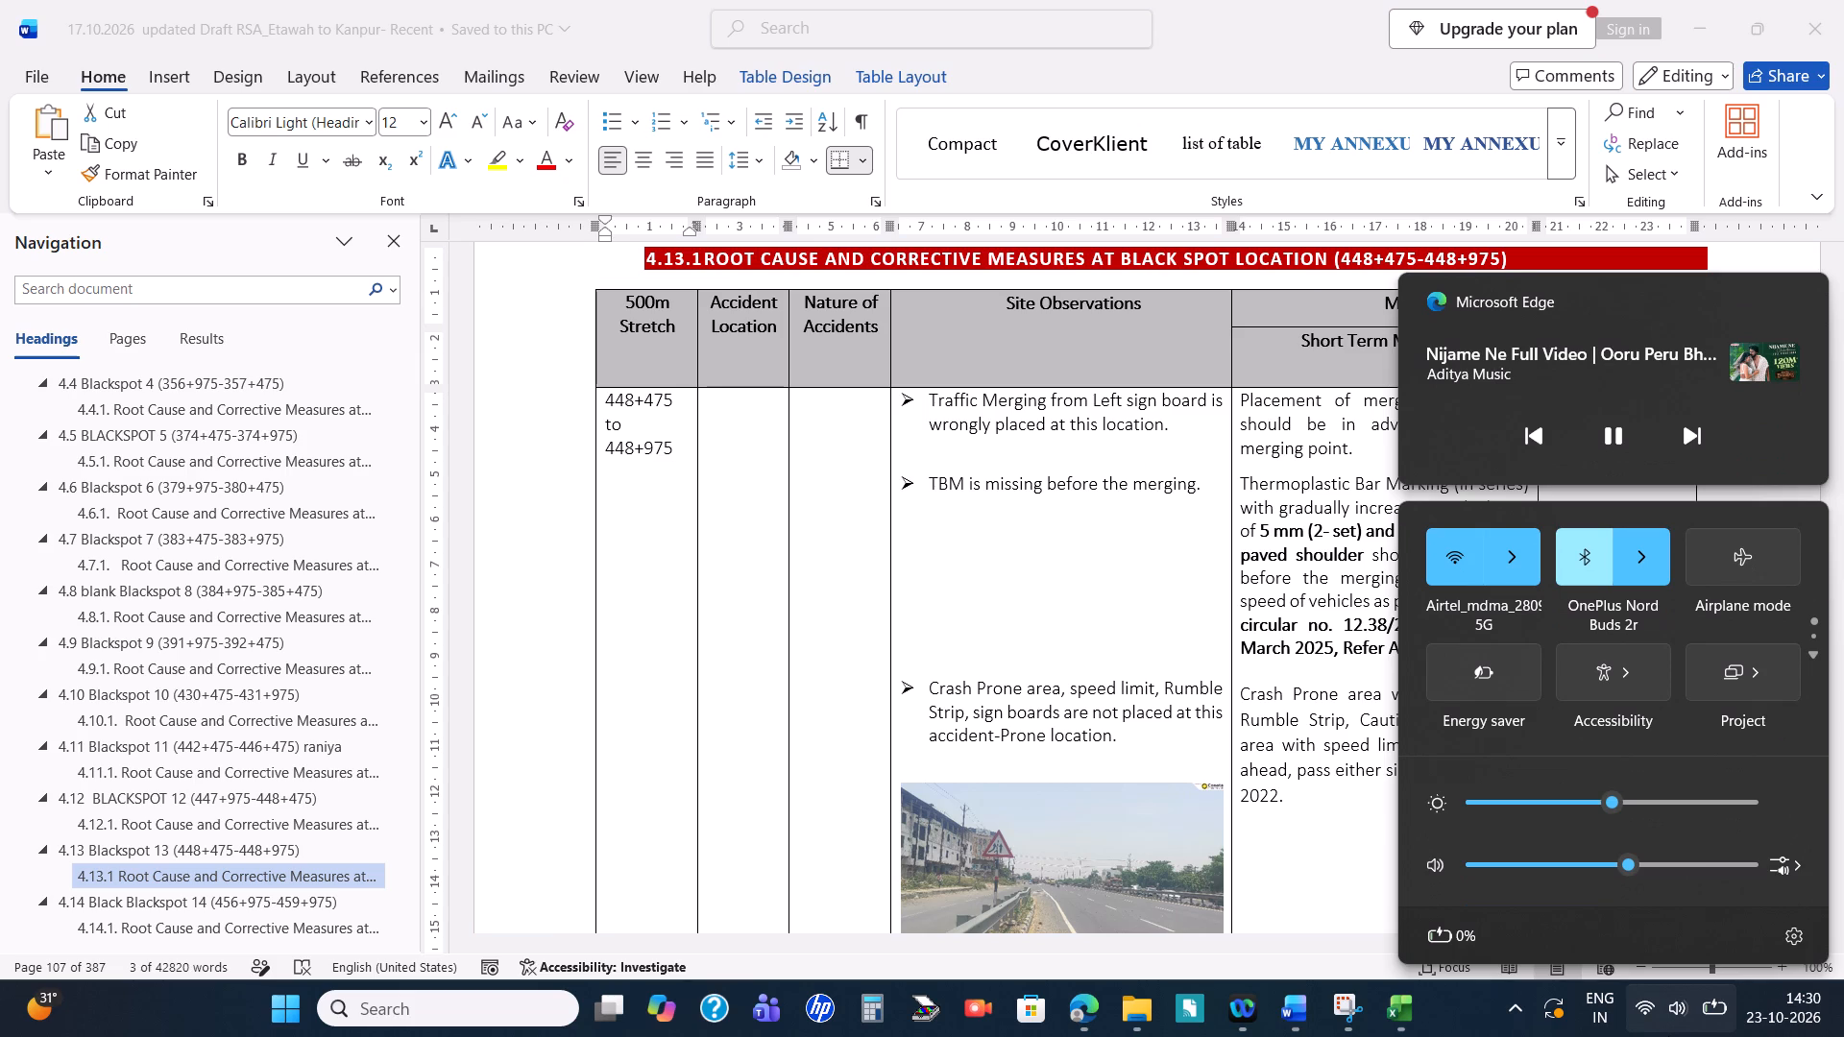
click(1668, 1036)
key(alt+Tab)
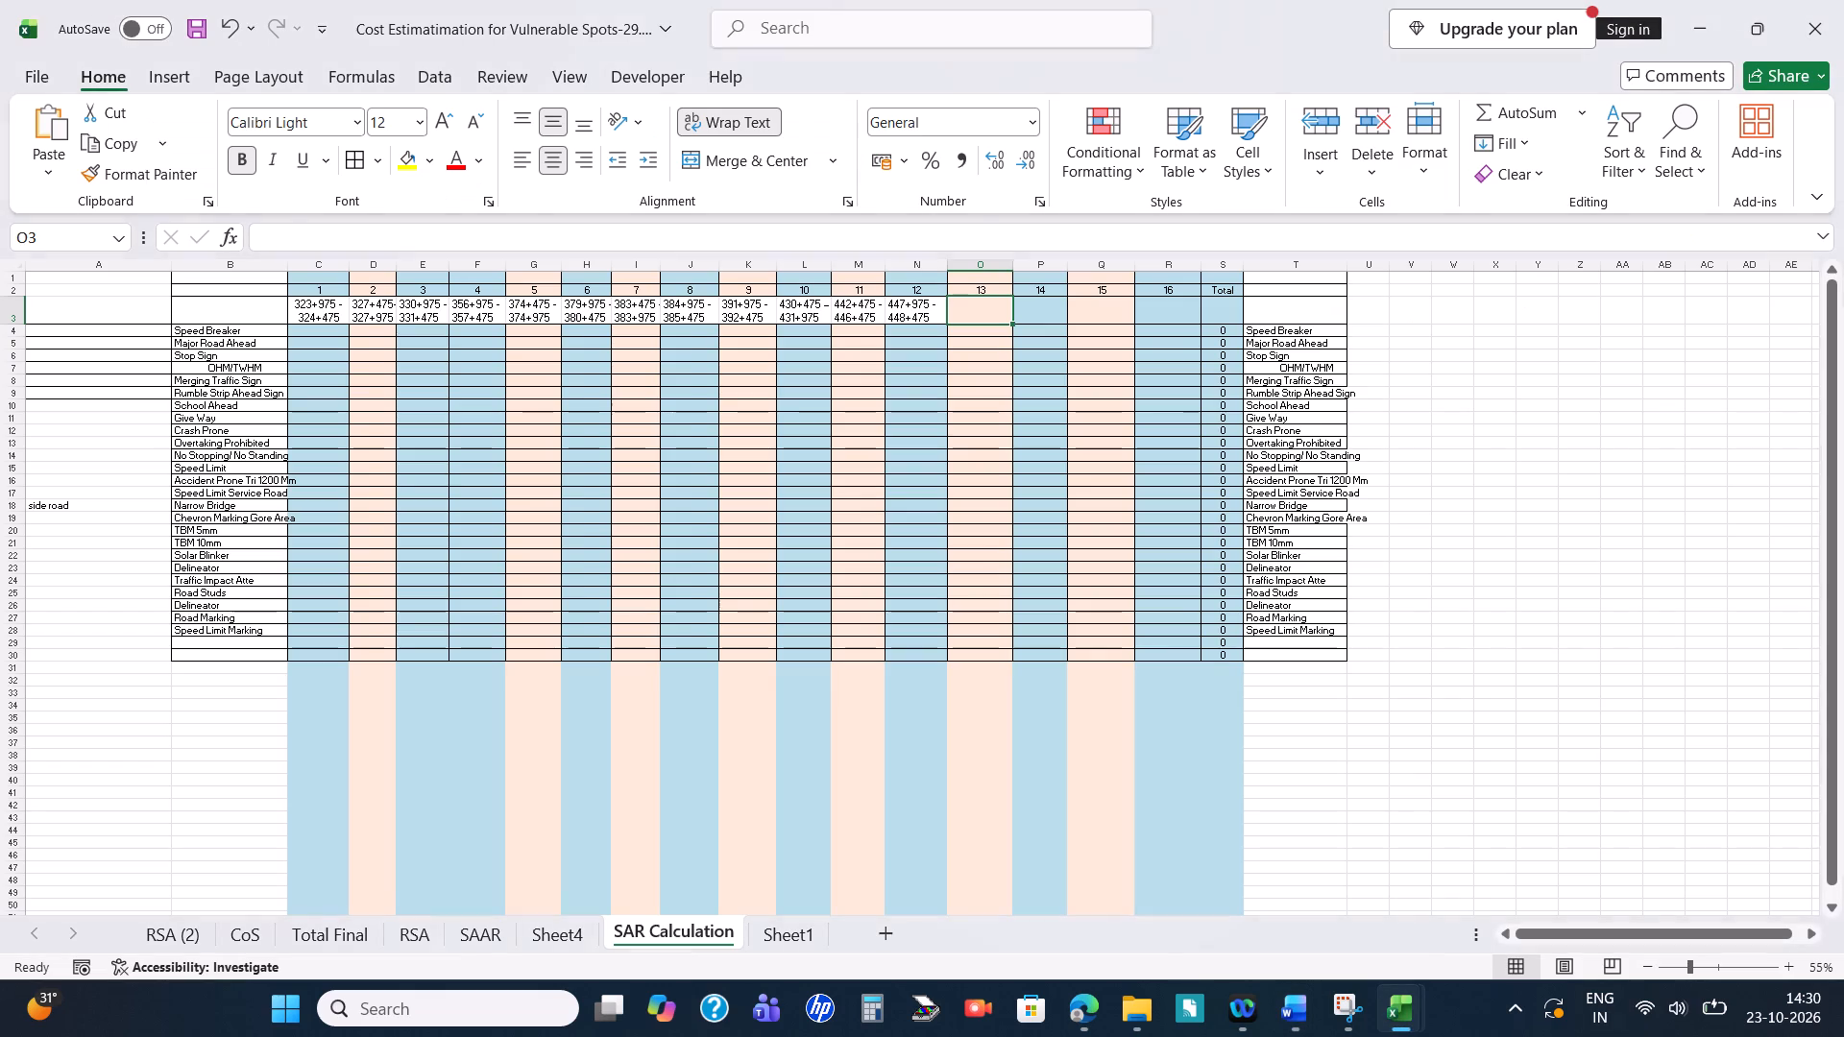
key(ctrl+v)
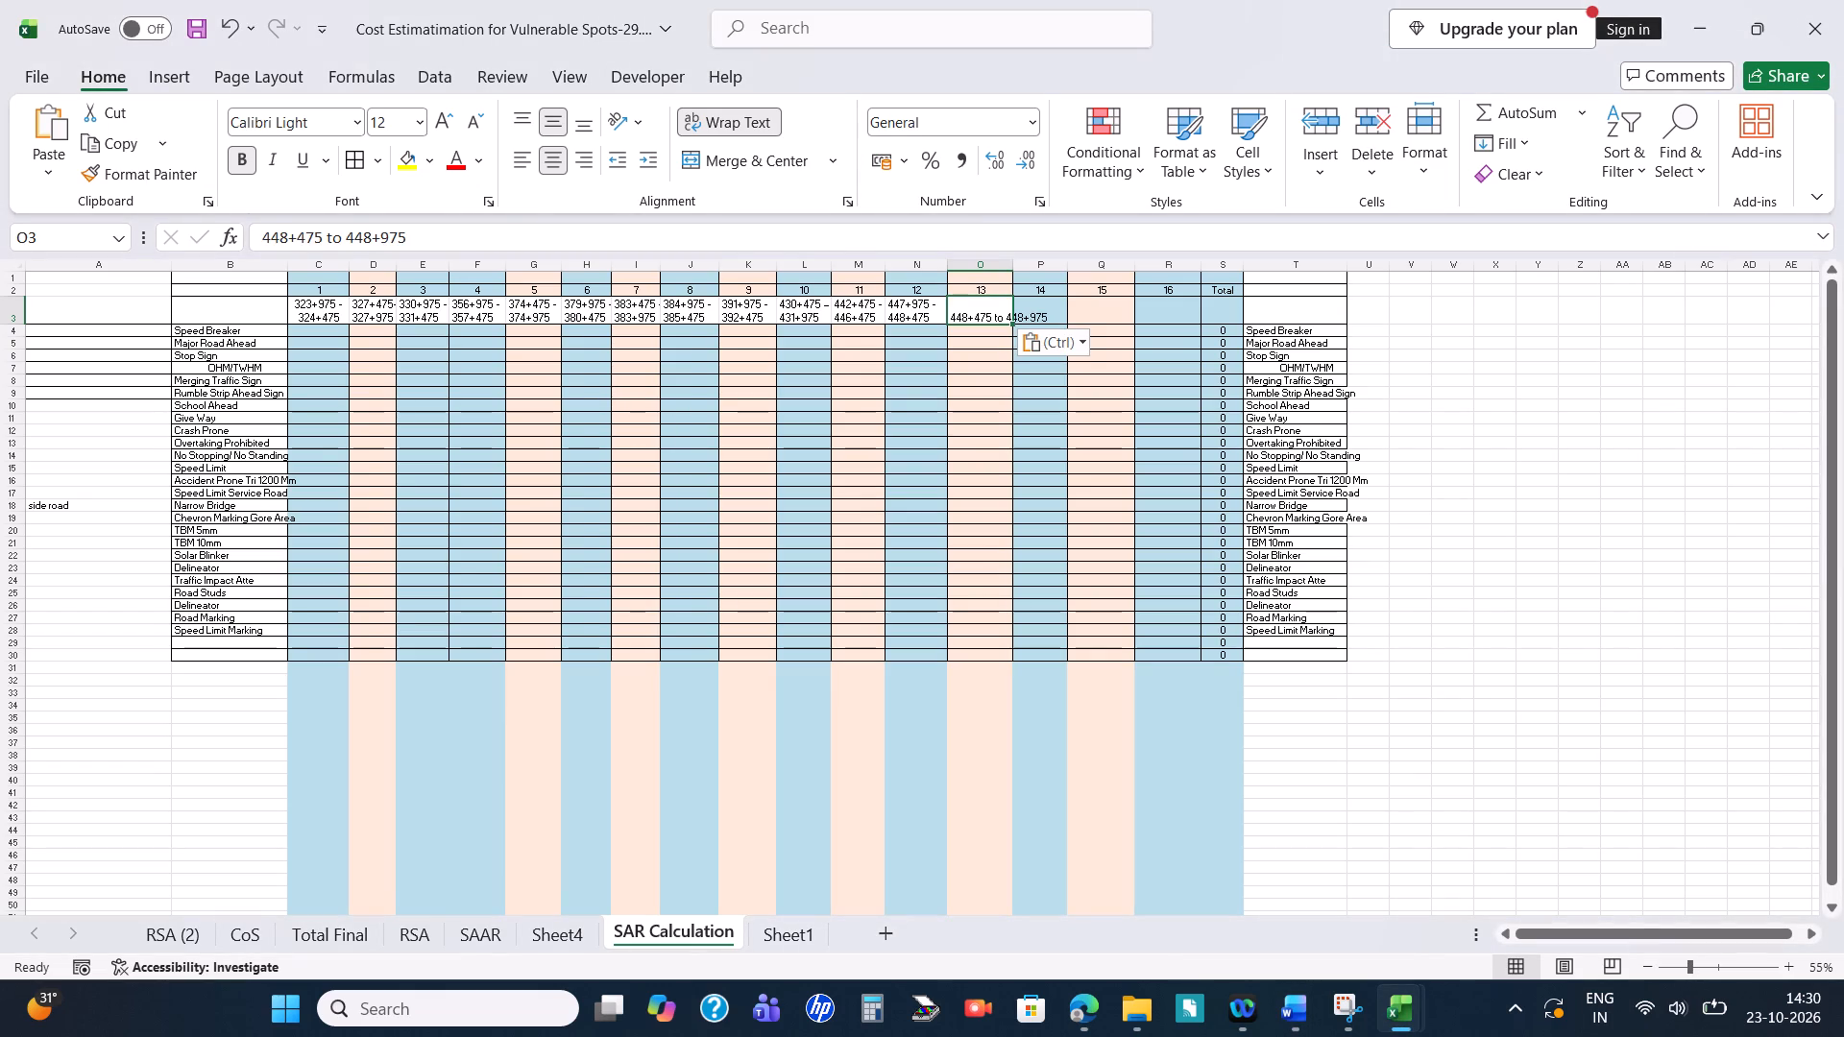
Replace the word "to" in O3 with a hyphen, as 448+475 - 448+975, and wrap the cell's text.
double_click(334, 242)
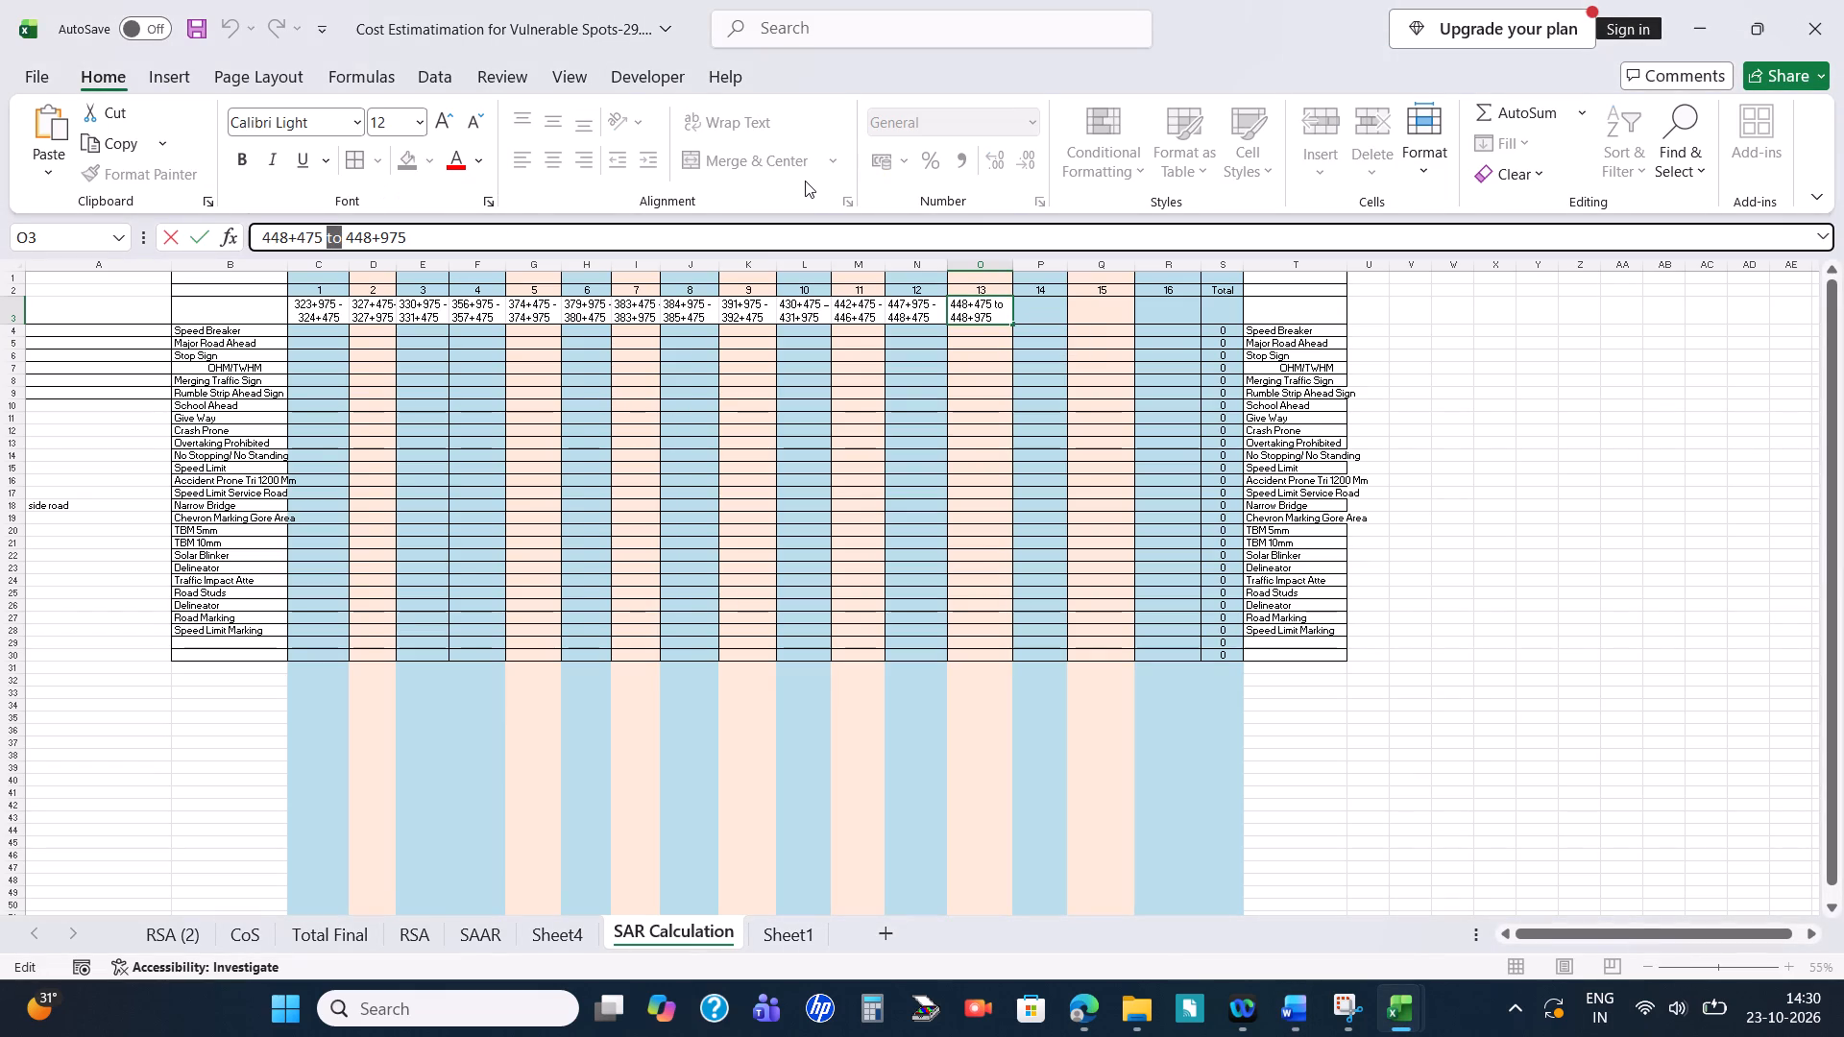
key(BackSpace)
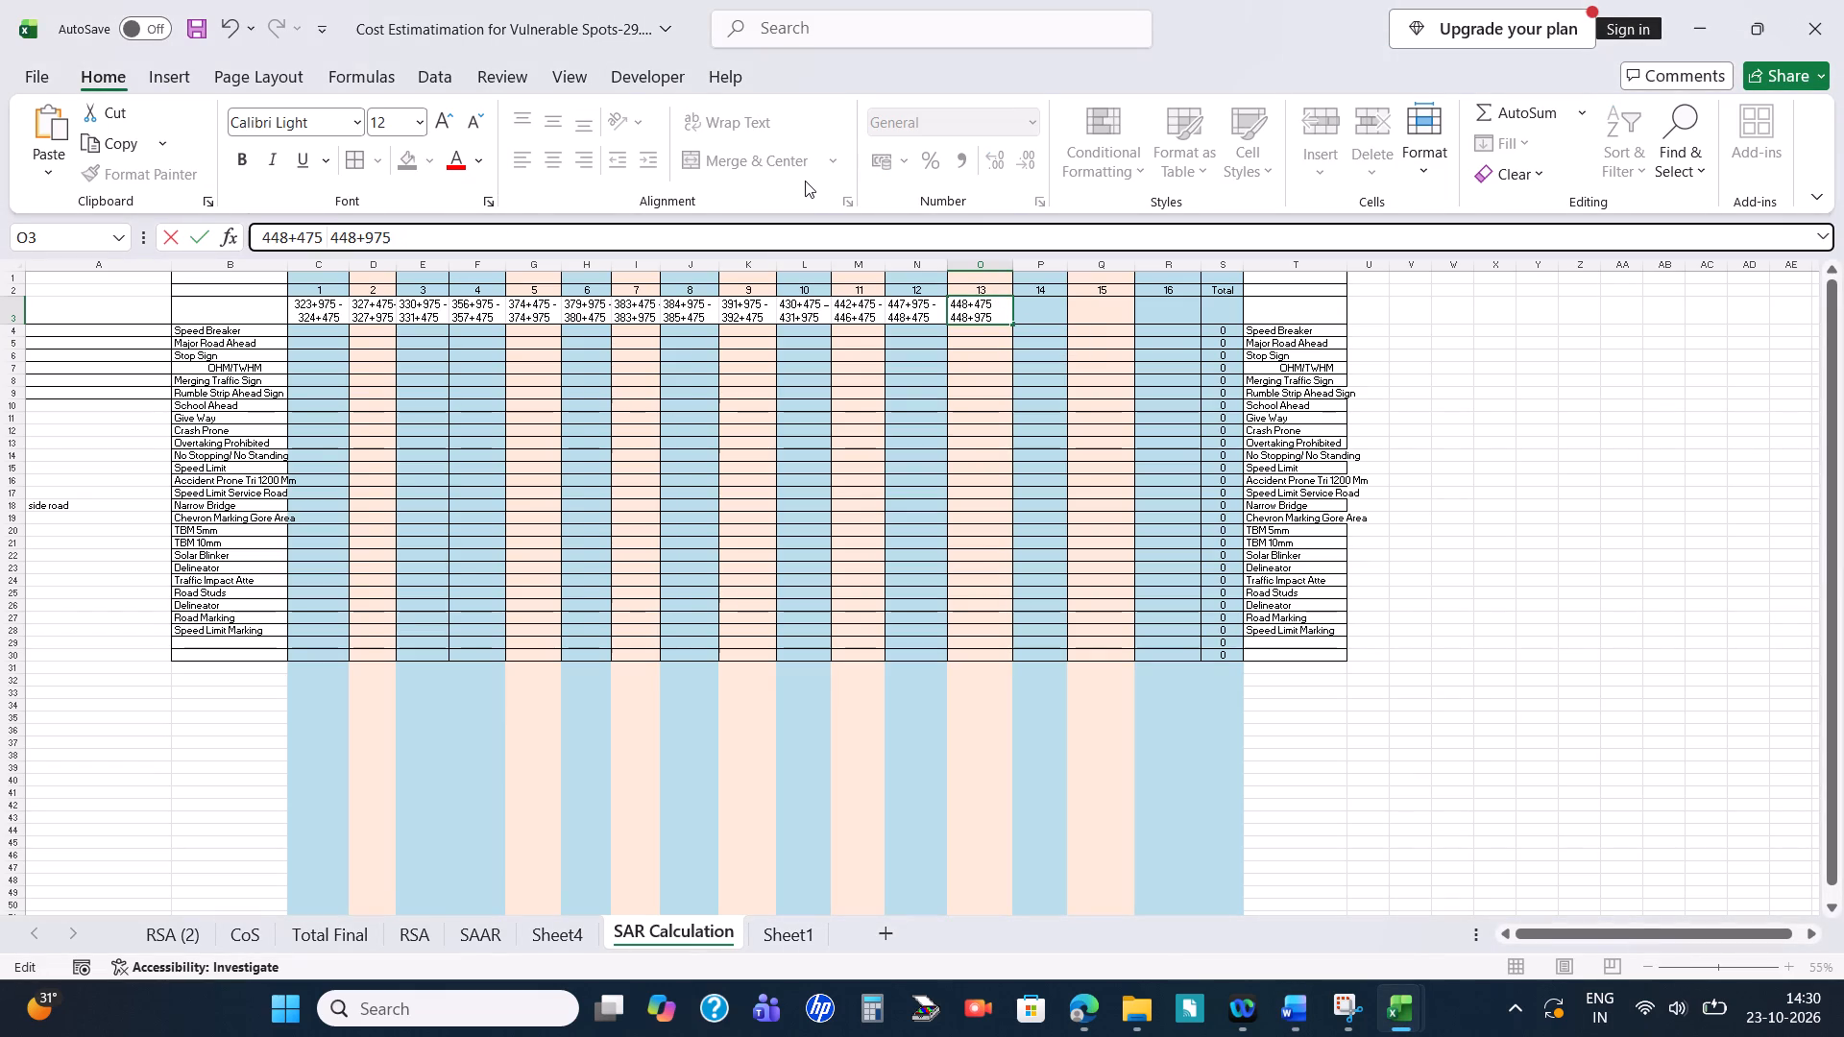
key(minus)
key(Return)
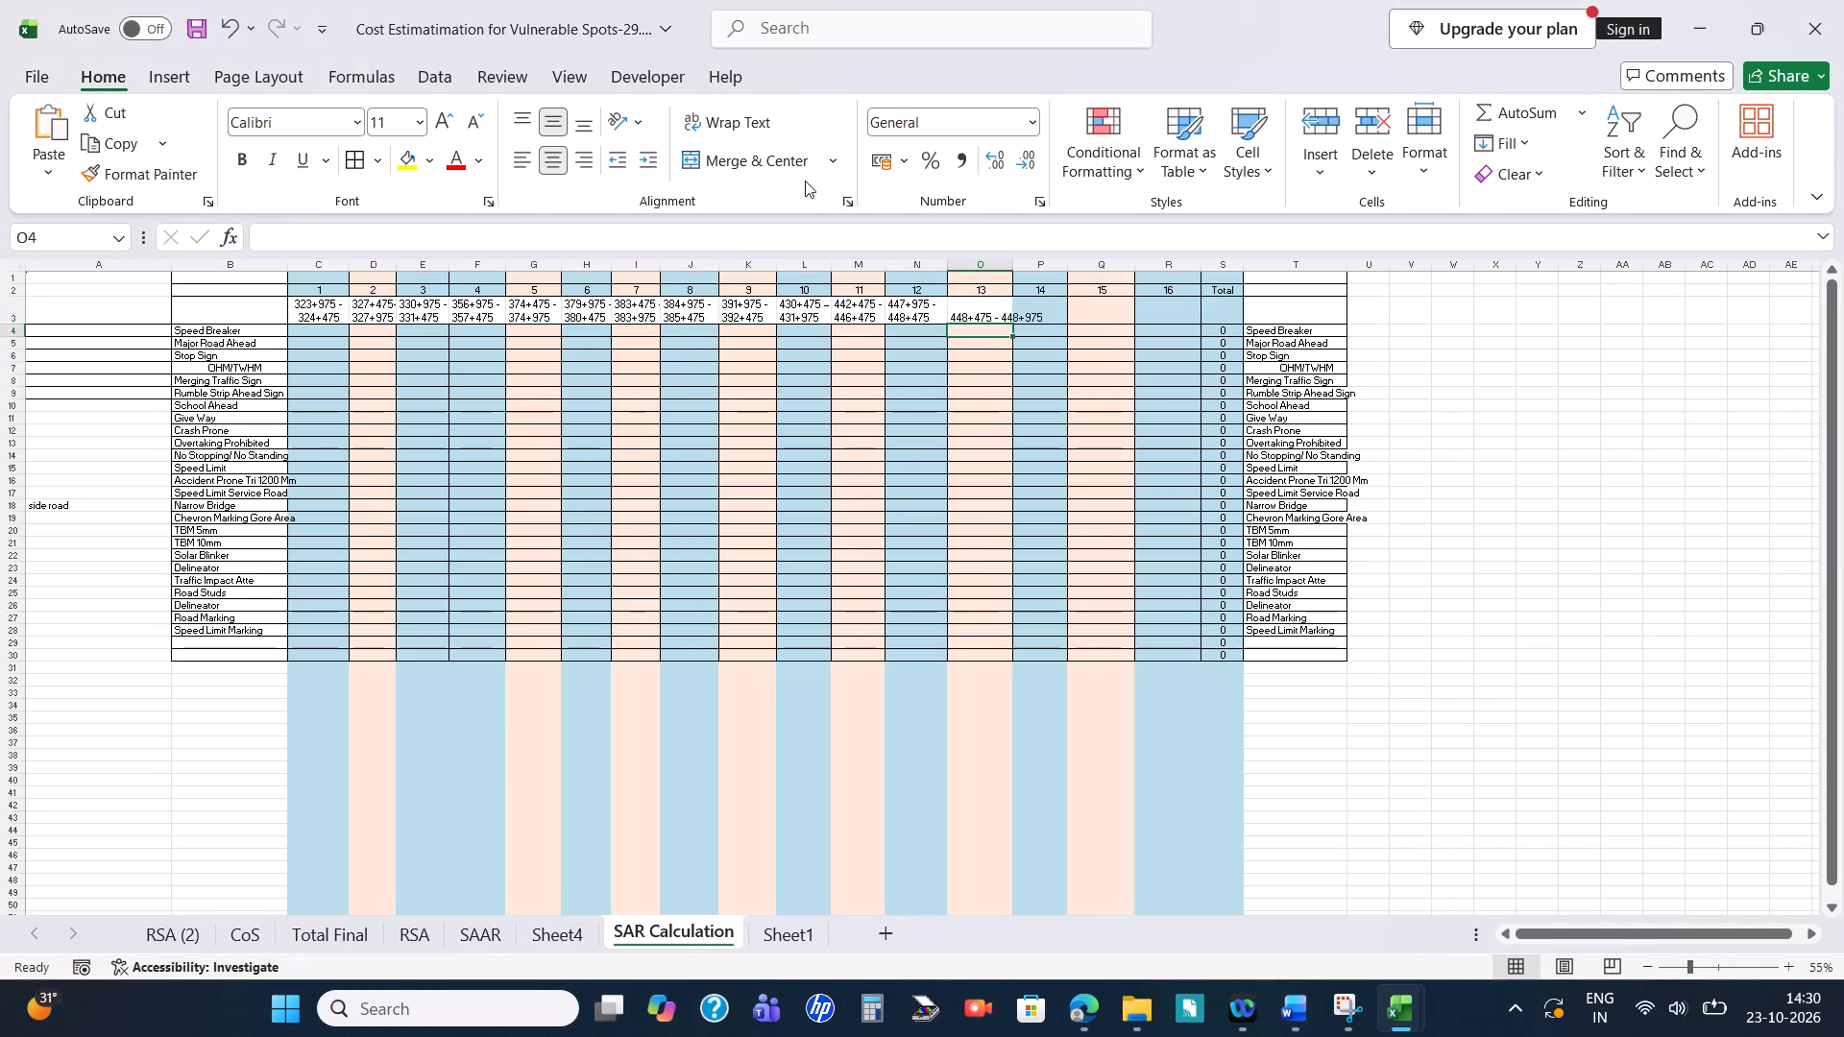
key(Down)
key(Up)
click(716, 126)
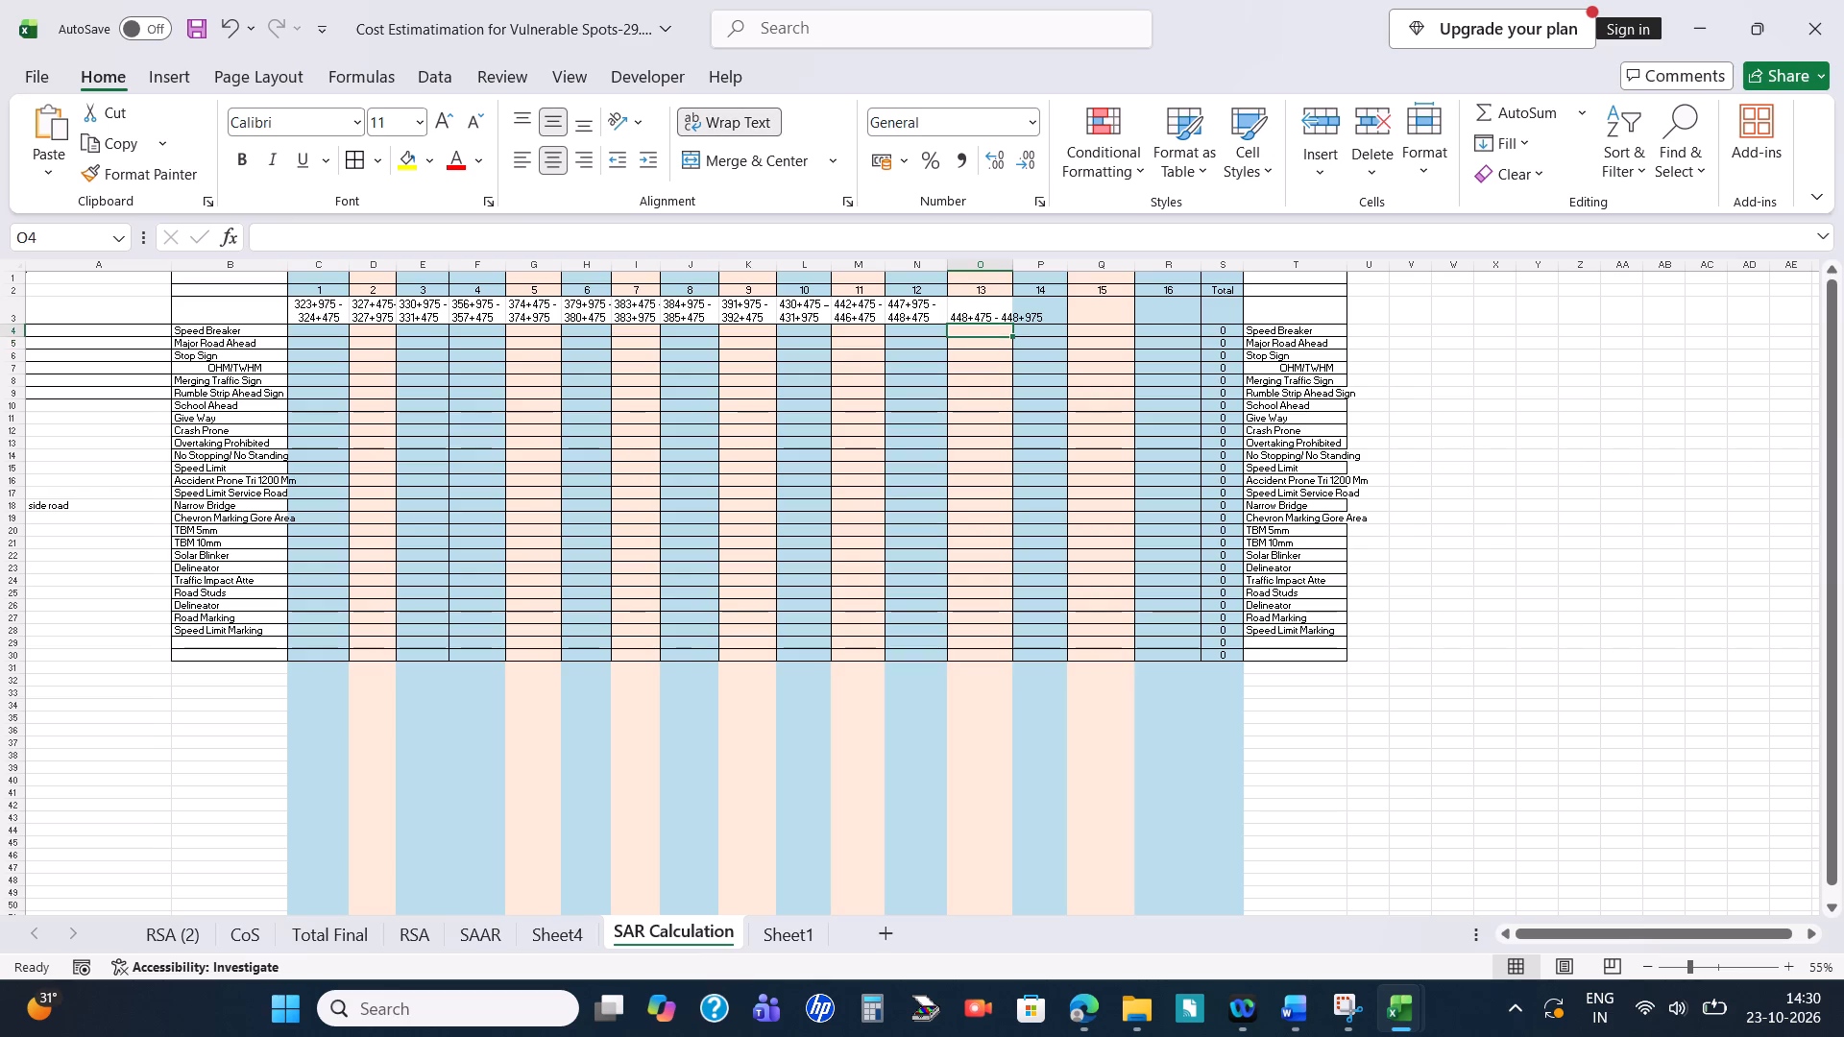
click(1003, 310)
click(758, 127)
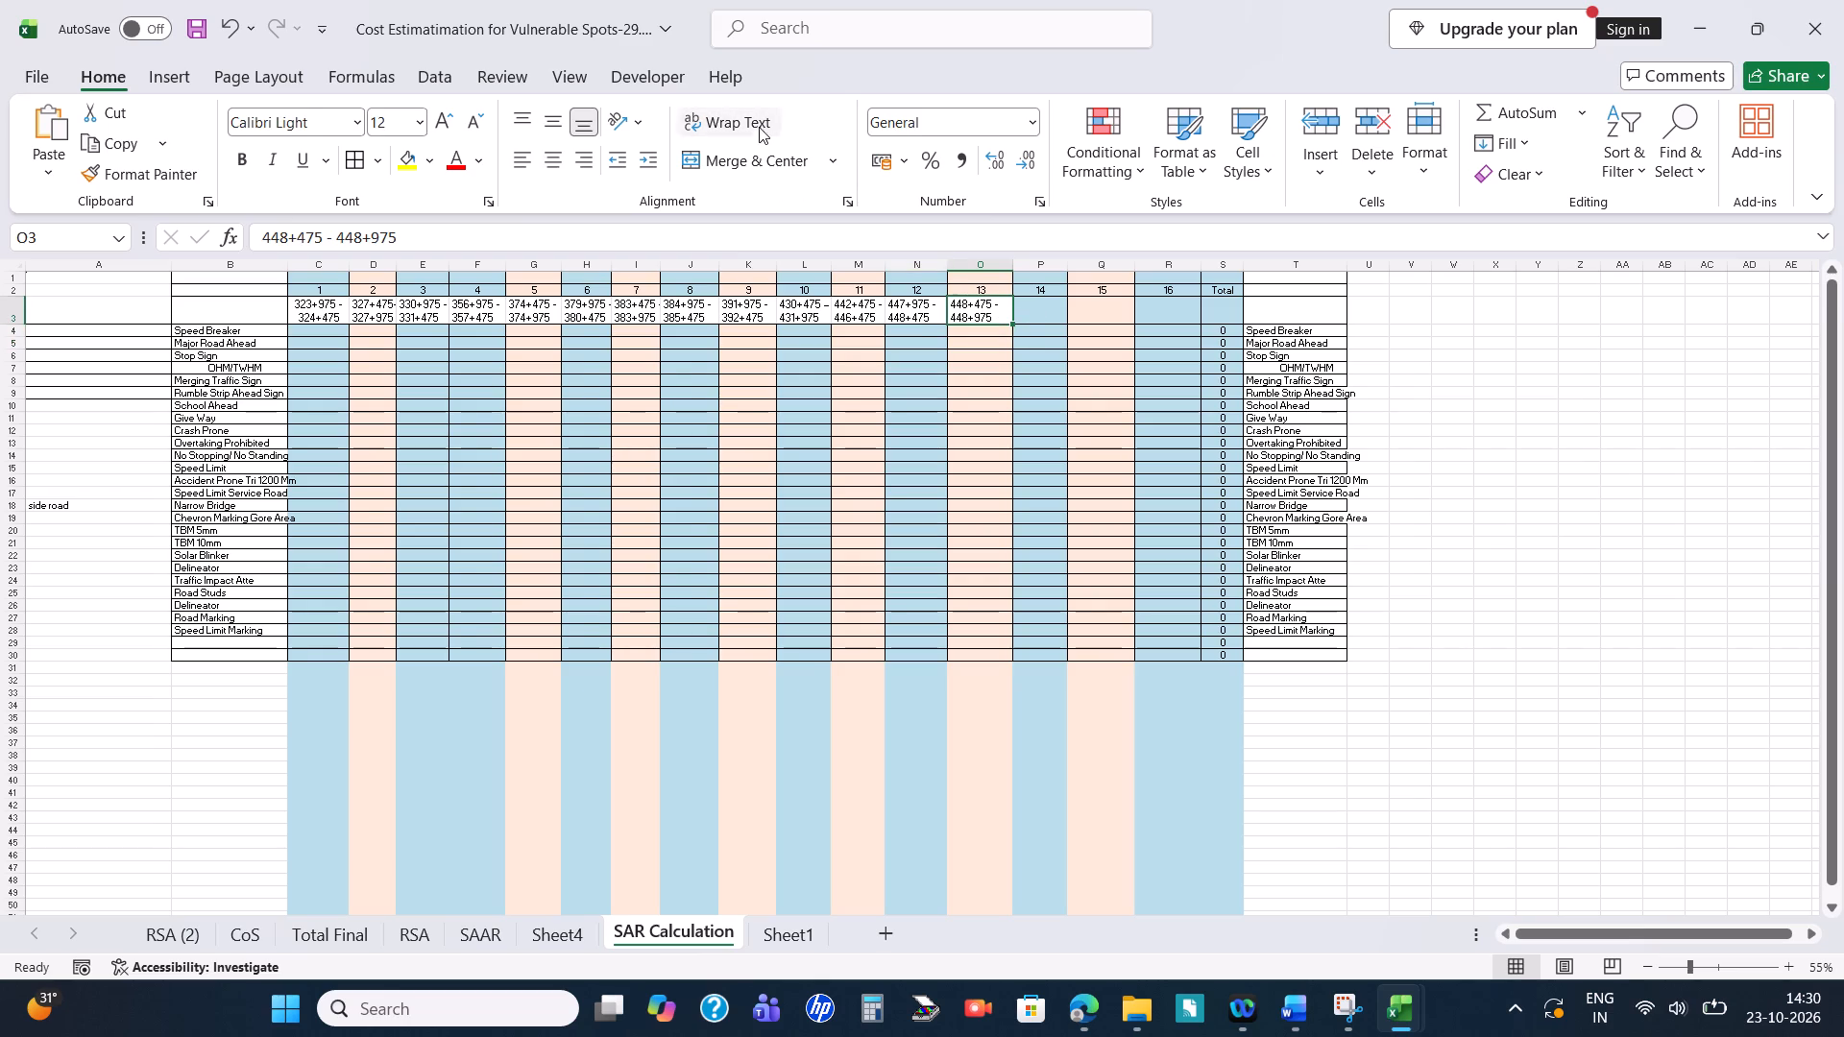
Copy blackspot 14's stretch, 456+975-459+475, from report section 4.14.1 in Word into P3 and wrap its text.
click(1024, 306)
key(alt+Tab)
scroll(751, 559, down, 1)
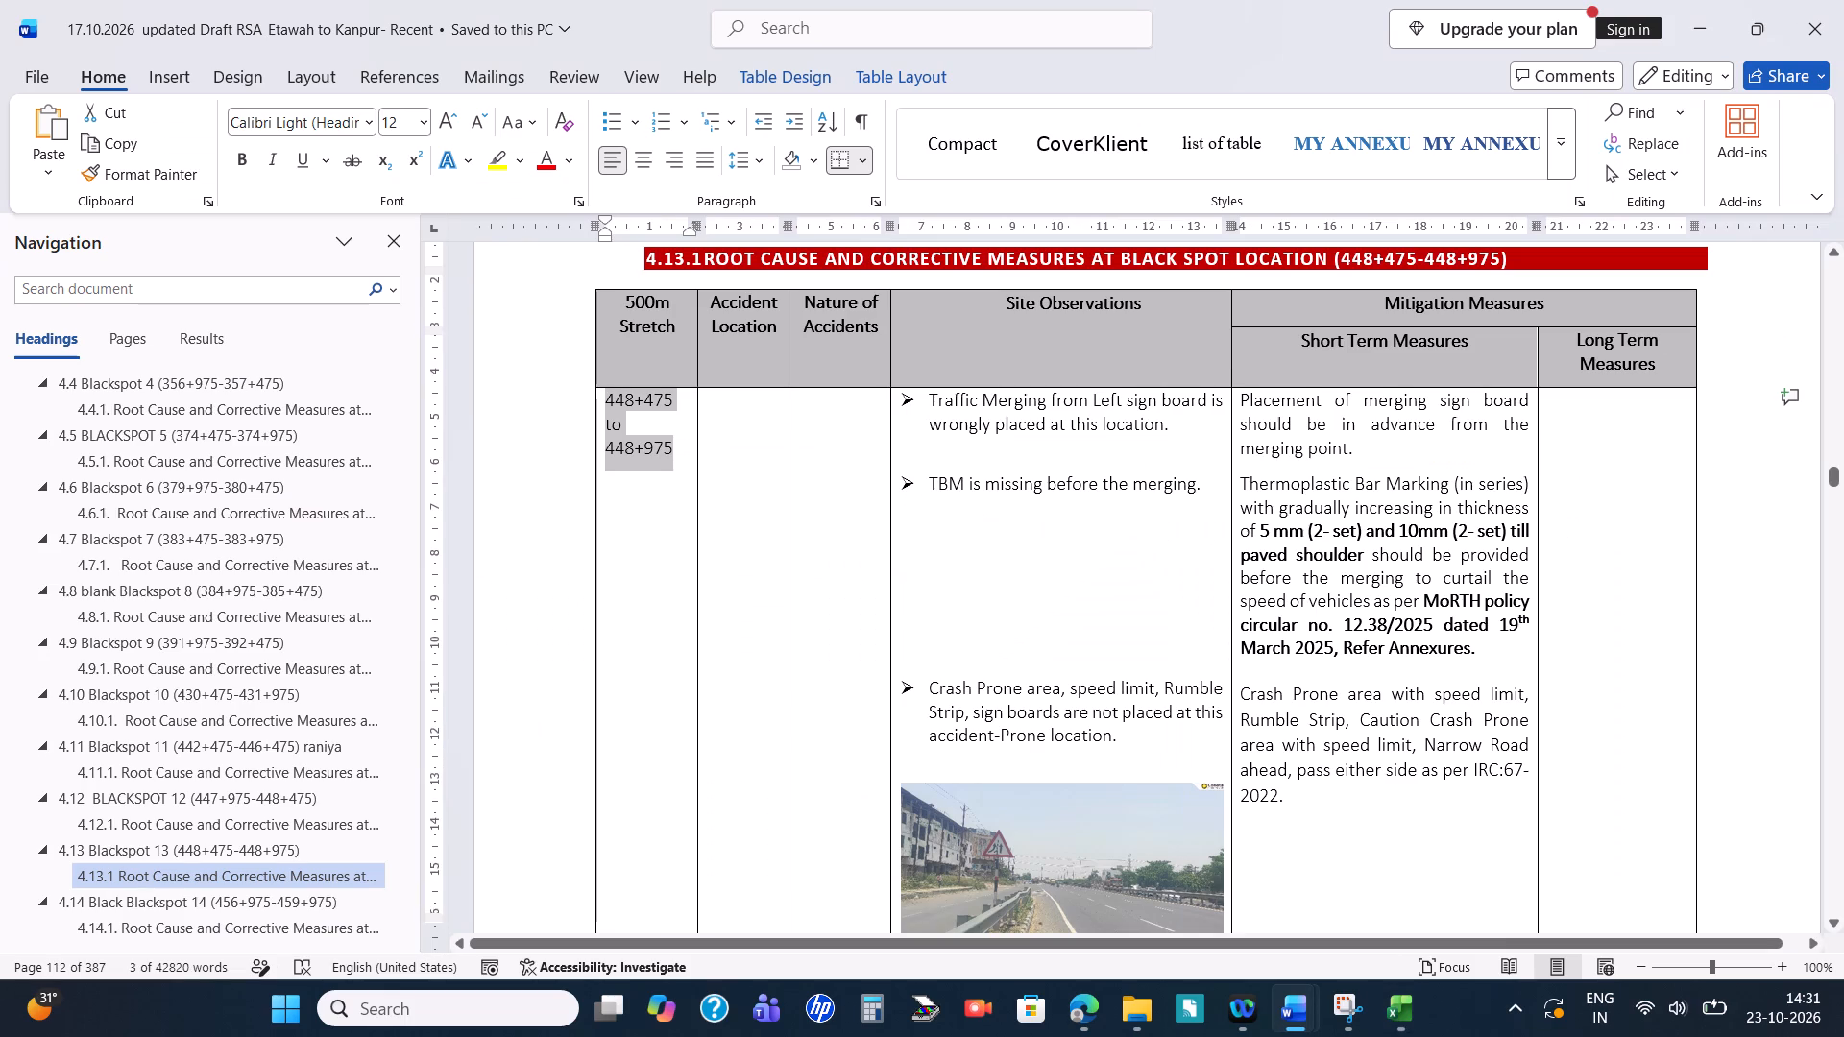
scroll(213, 933, down, 4)
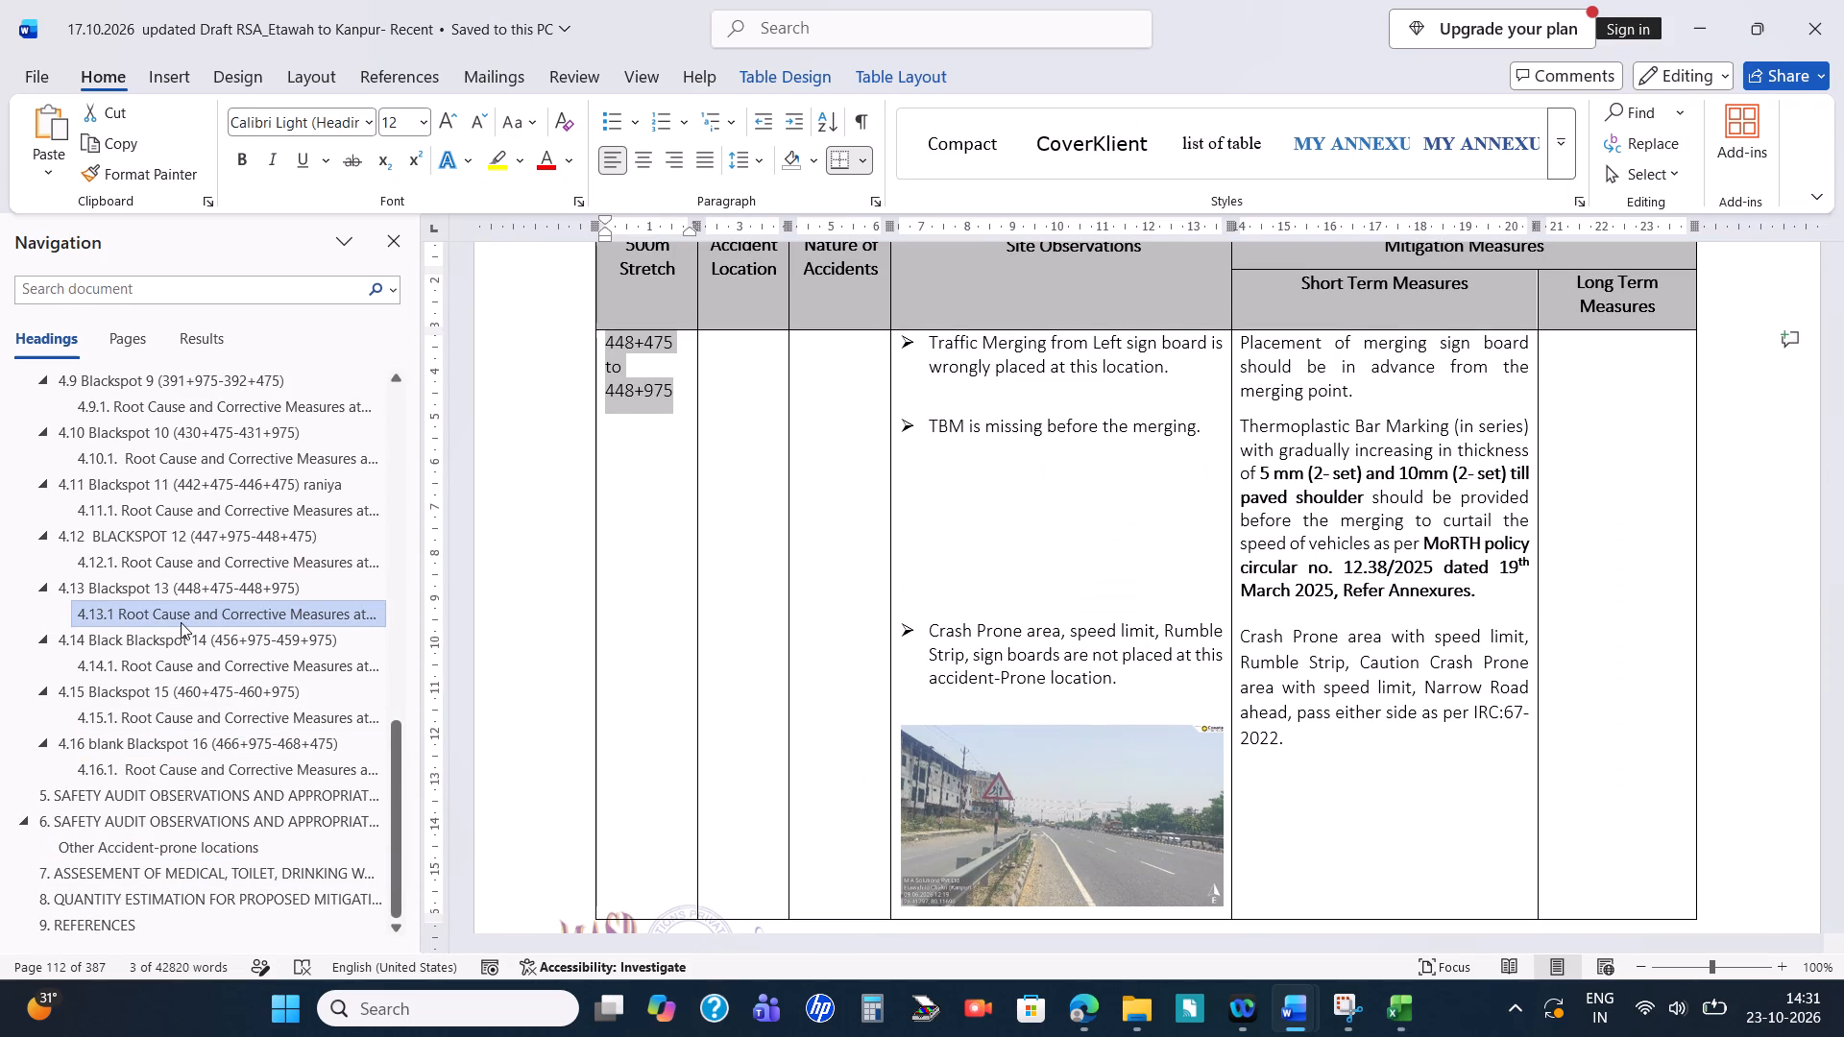
click(172, 667)
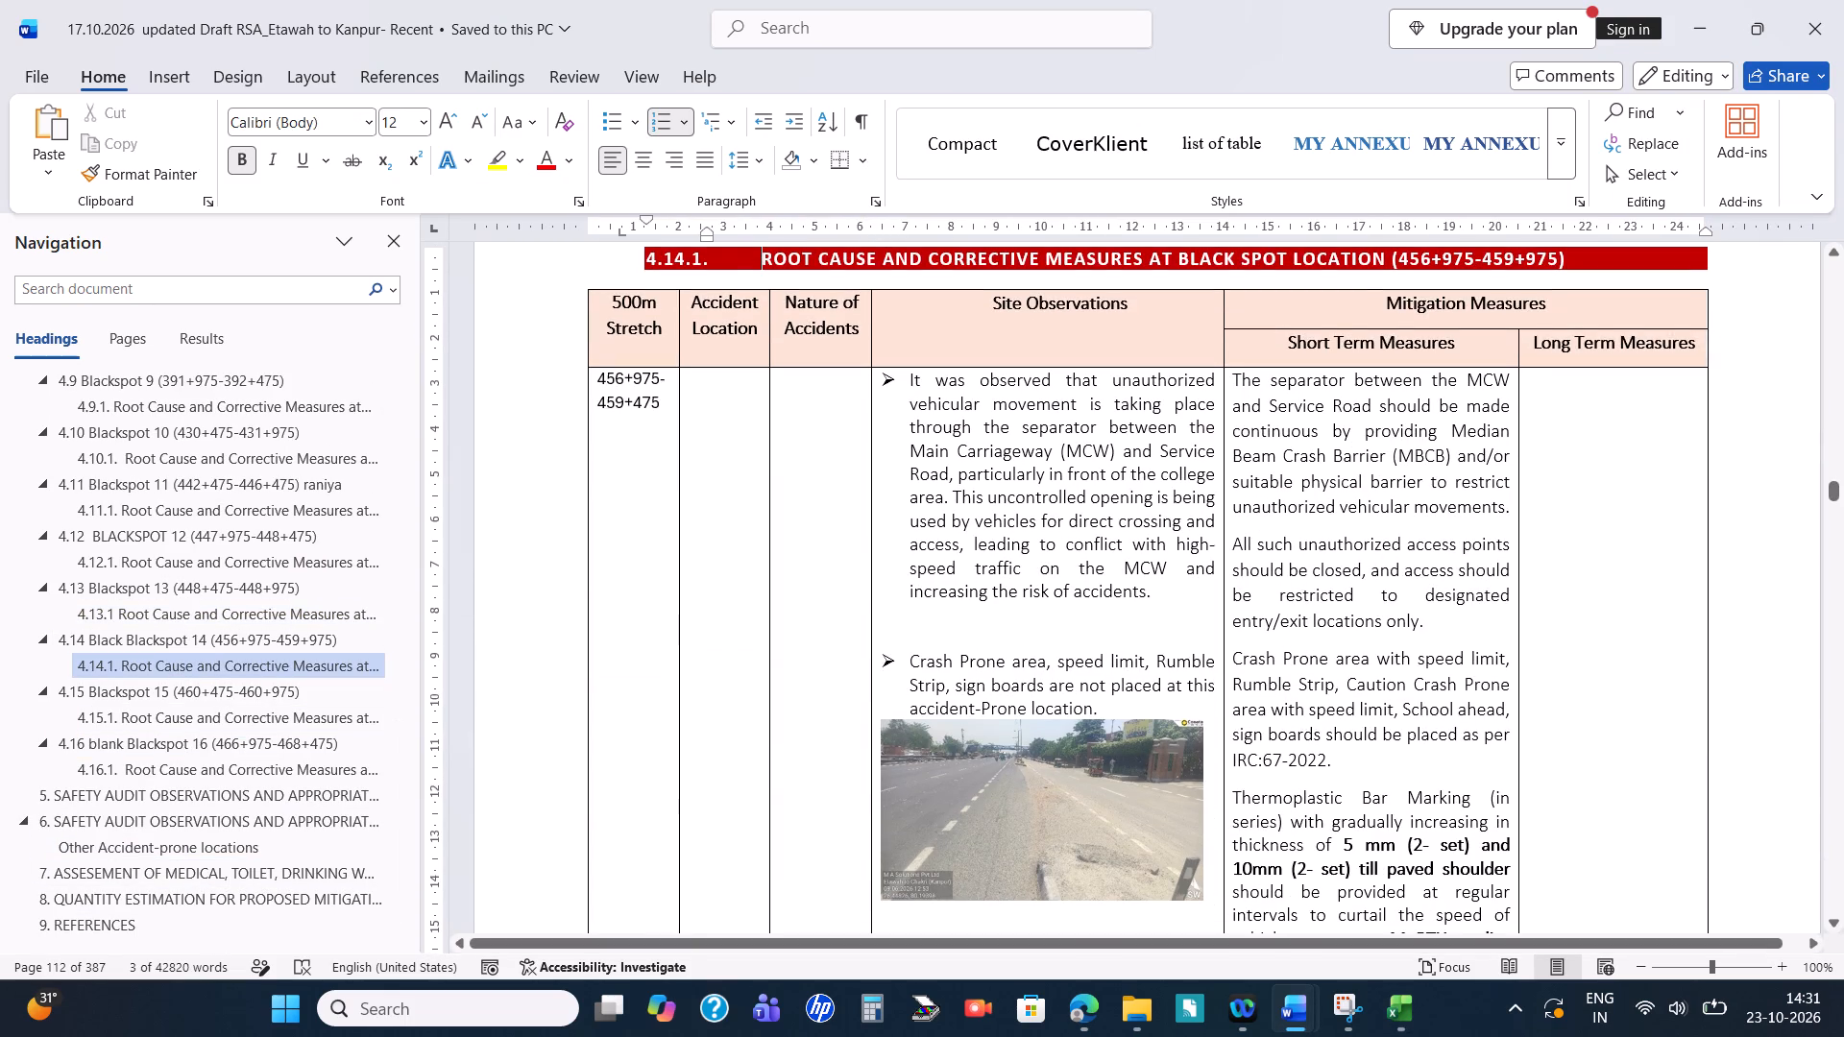
triple_click(604, 374)
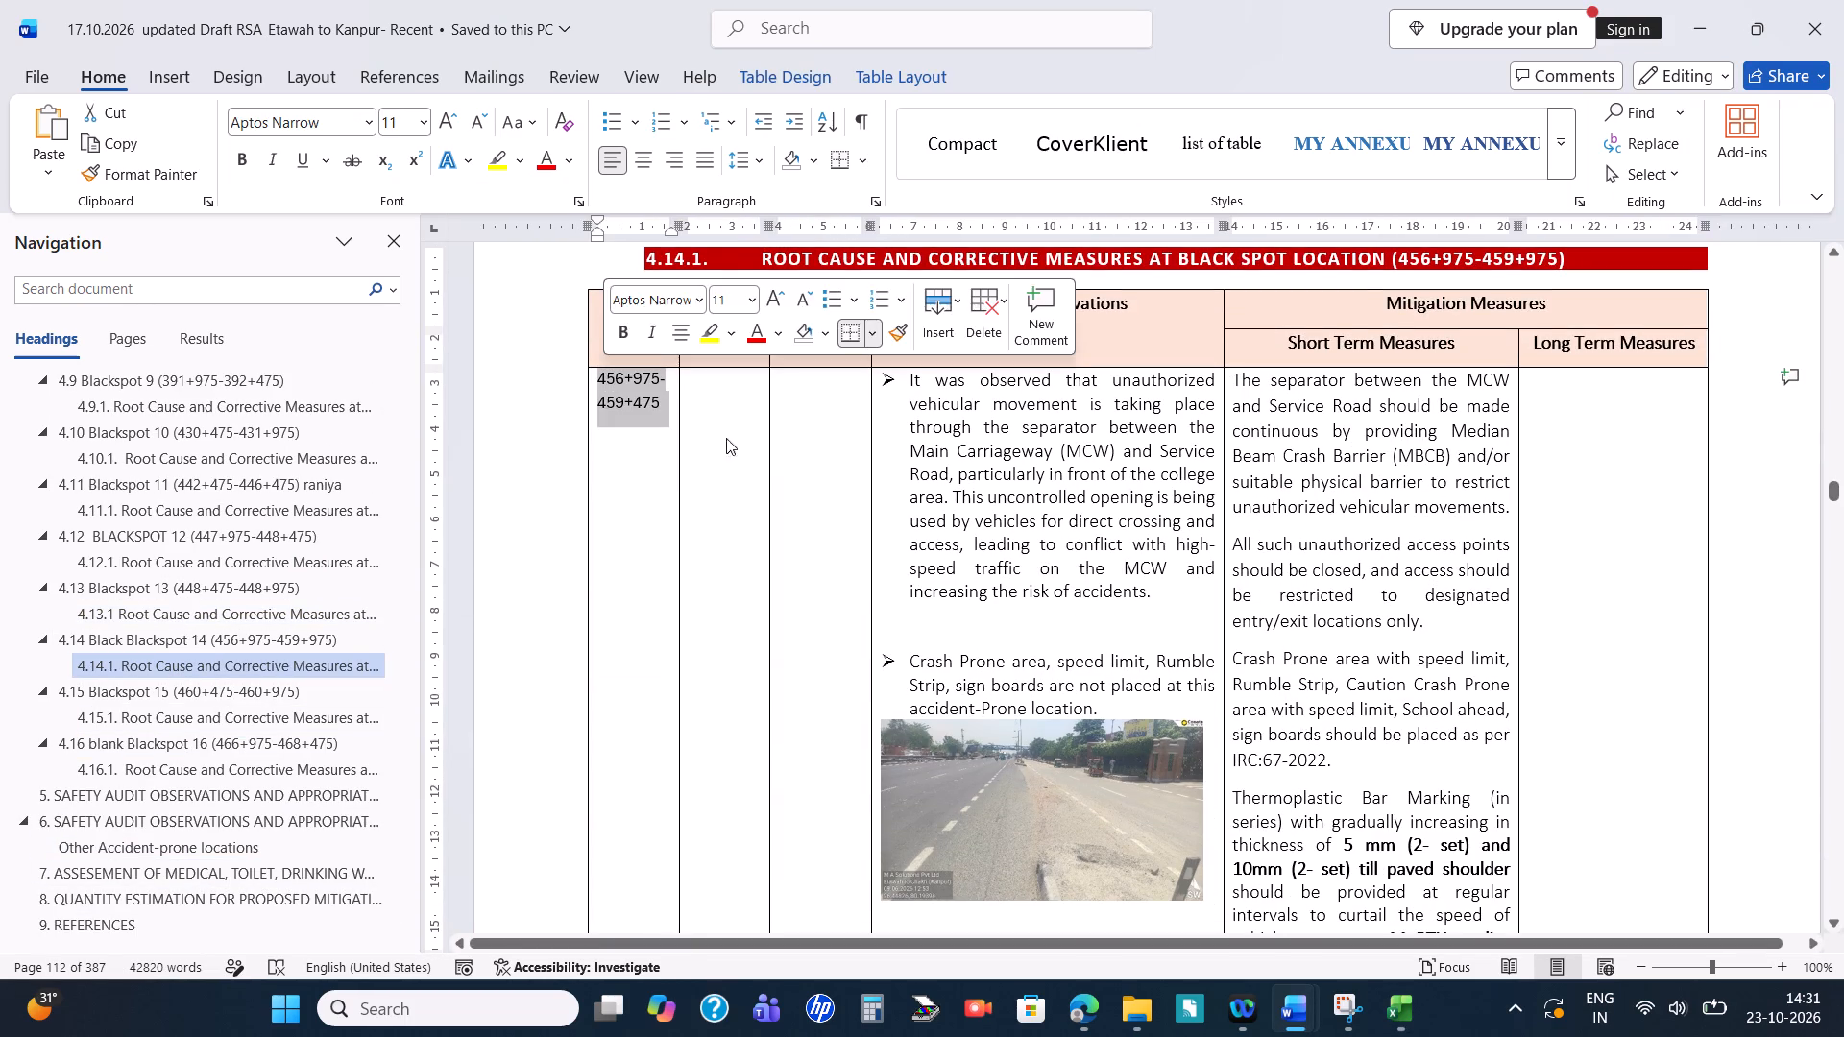
key(ctrl+c)
key(alt+Tab)
click(1029, 315)
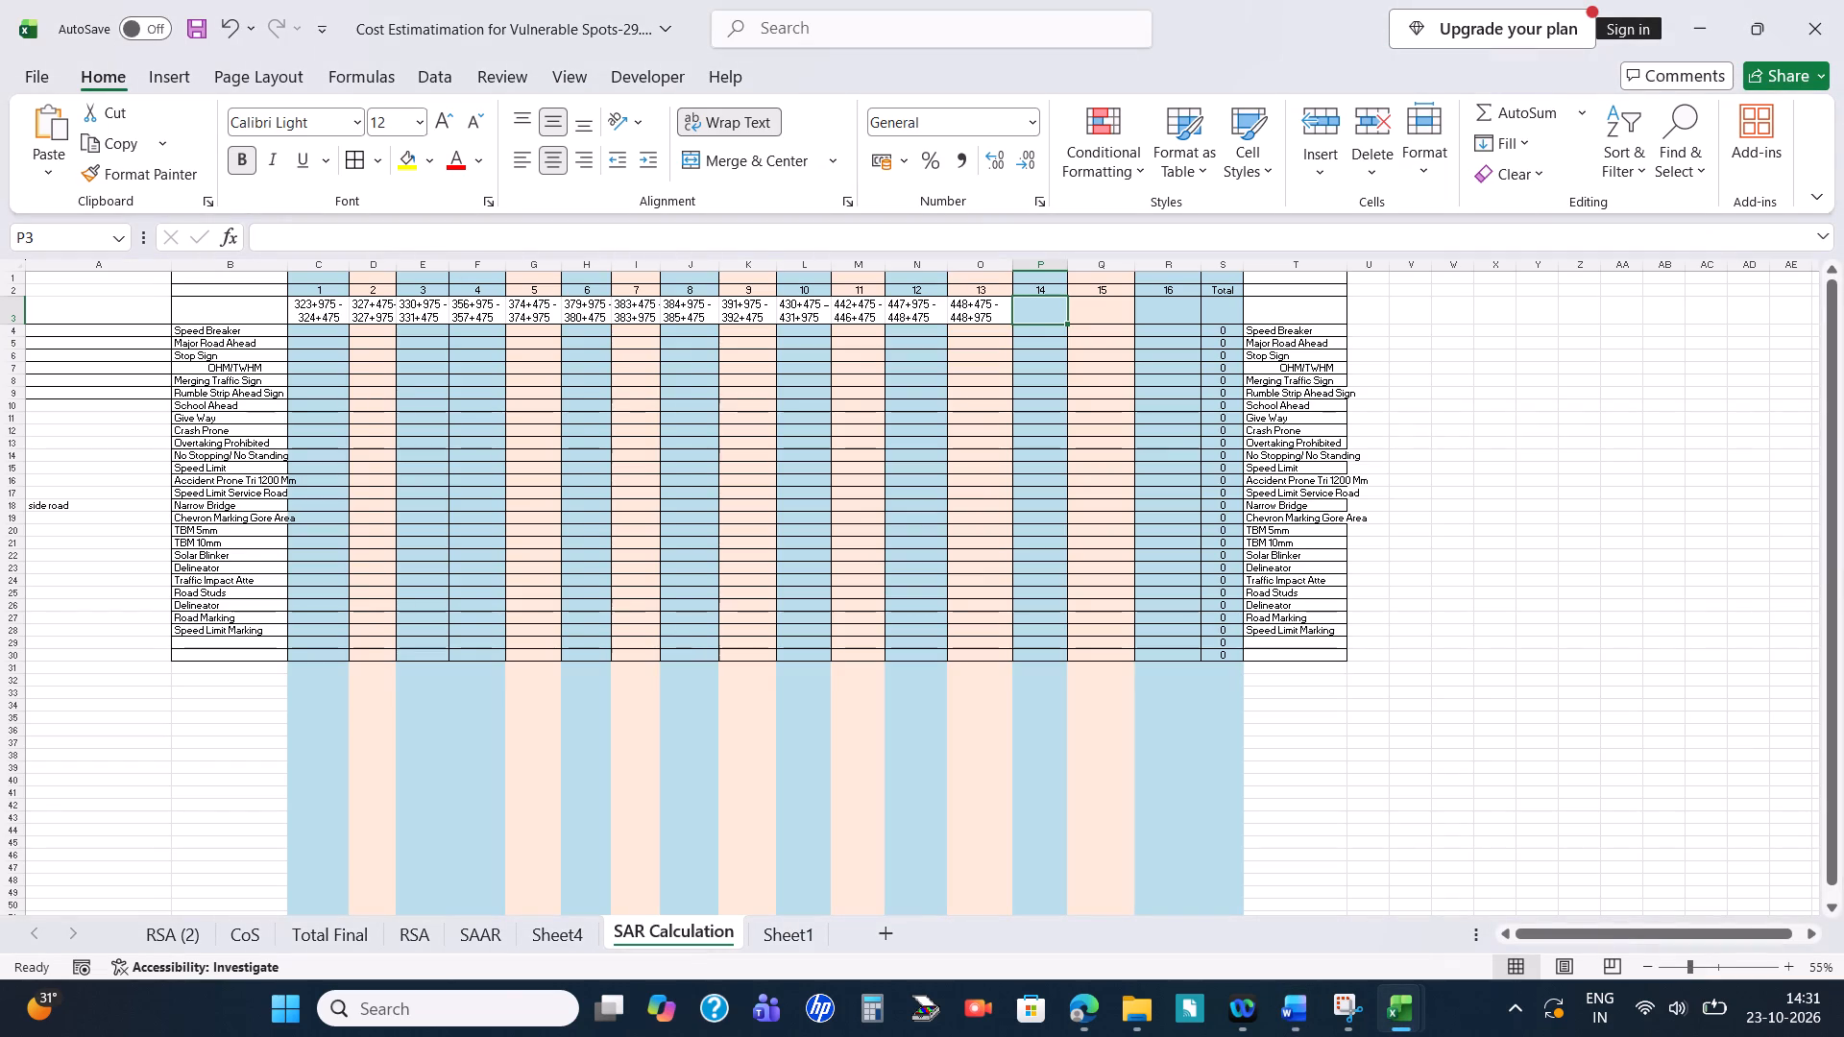
key(ctrl+v)
click(684, 120)
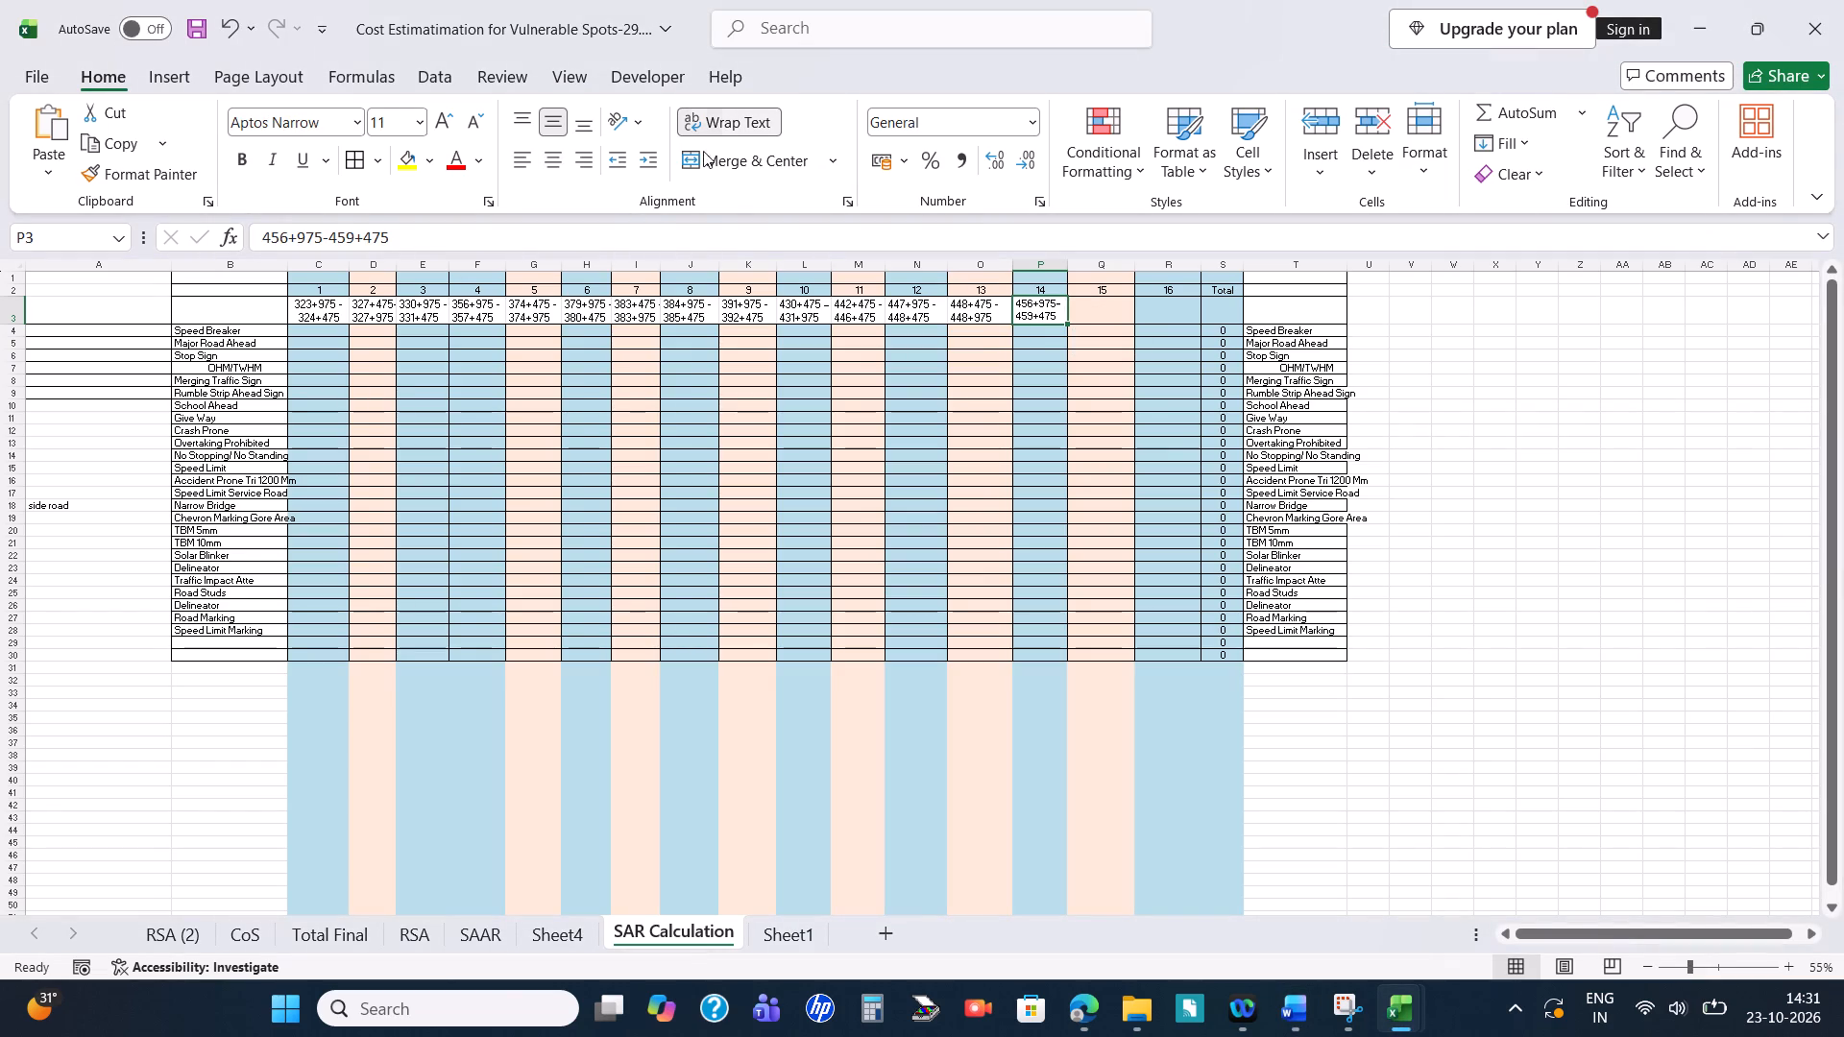
Add a space on each side of the hyphen in P3, as 456+975 - 459+475.
click(319, 236)
key(space)
click(334, 238)
key(space)
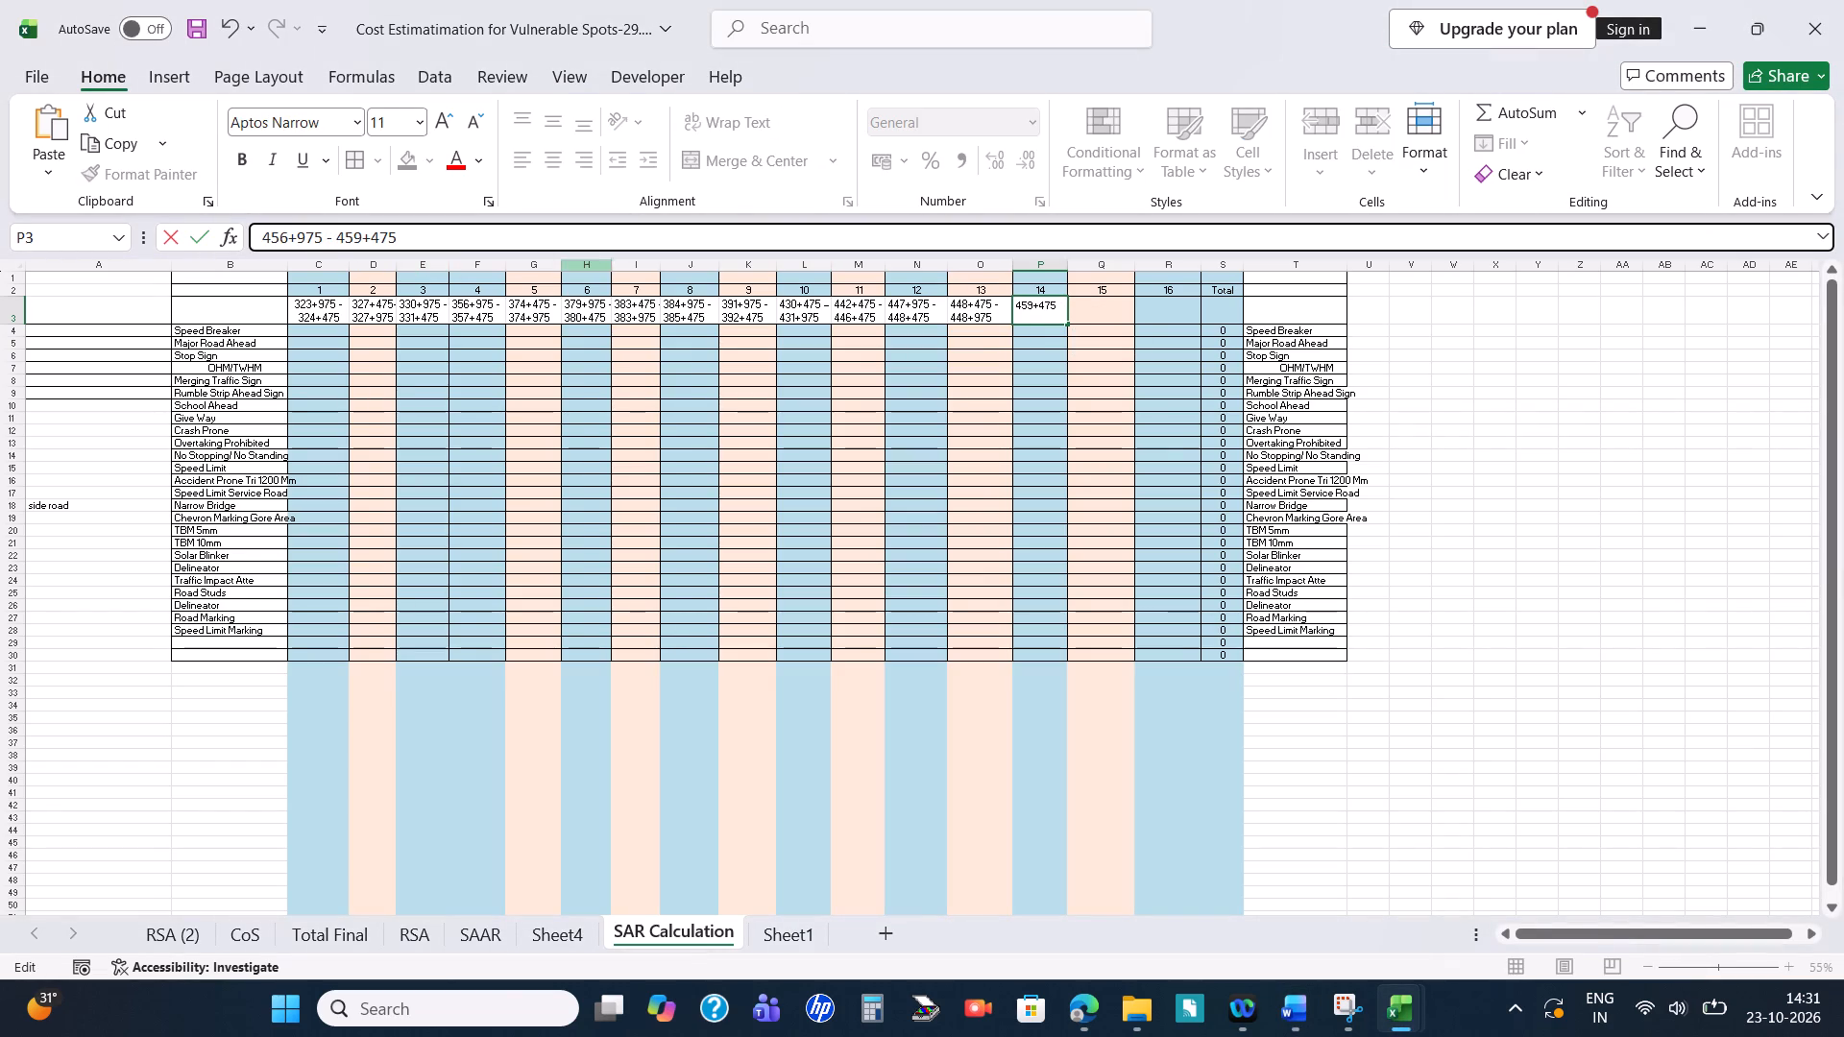
click(1074, 318)
Copy blackspot 15's stretch, 460+475 to 460+975, from report section 4.15.1 in Word into Q3.
key(alt+Tab)
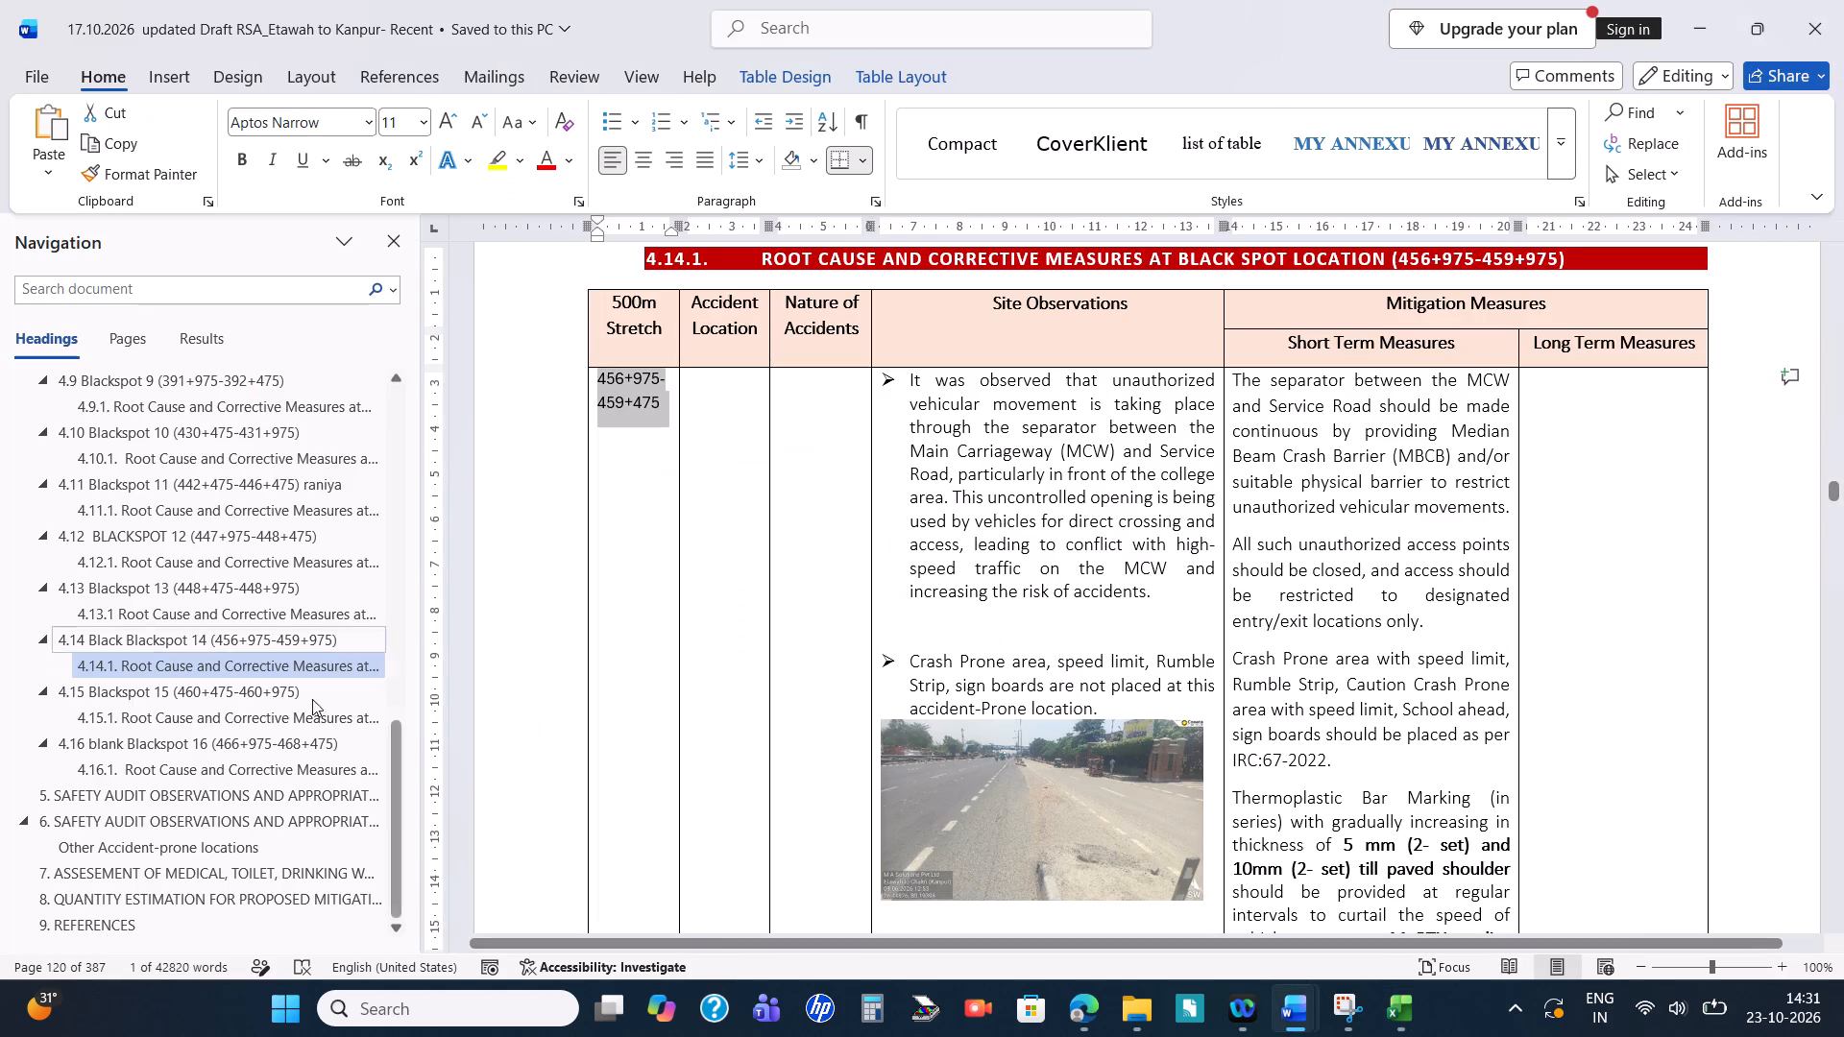
click(169, 723)
triple_click(636, 444)
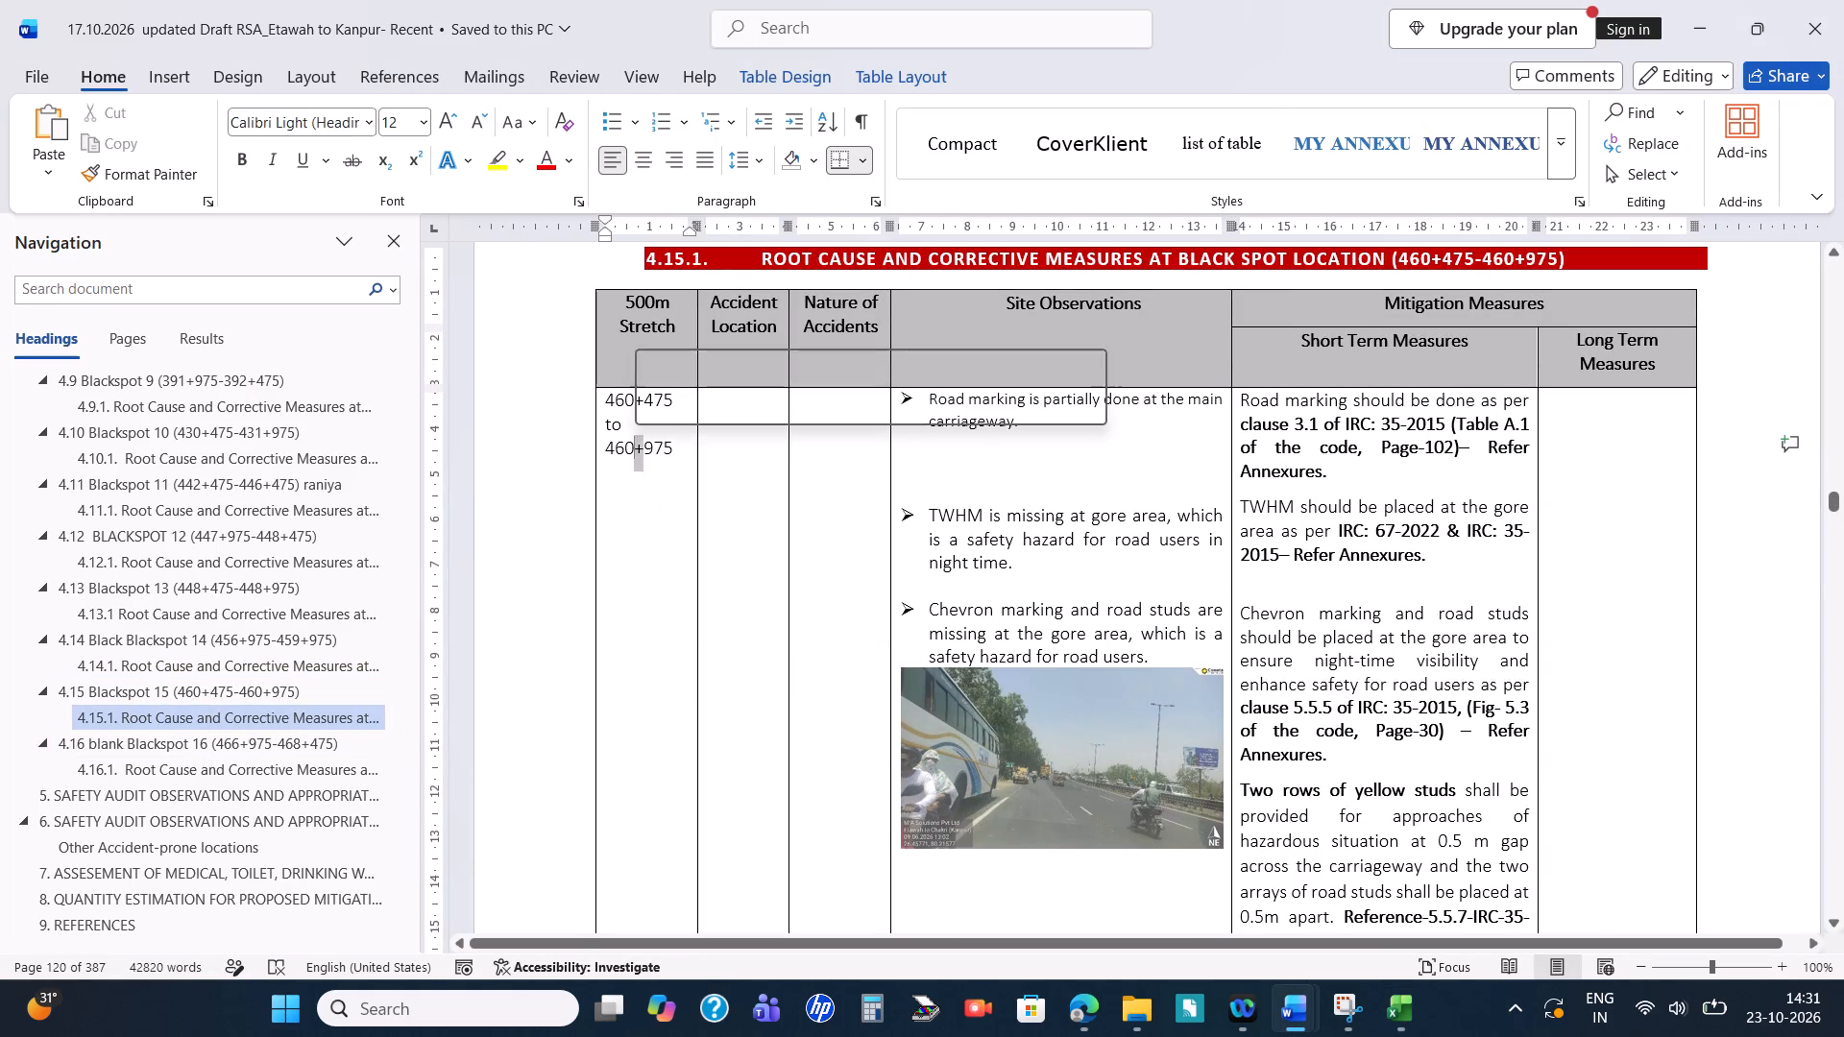
click(636, 444)
click(636, 444)
key(ctrl+c)
key(alt+Tab)
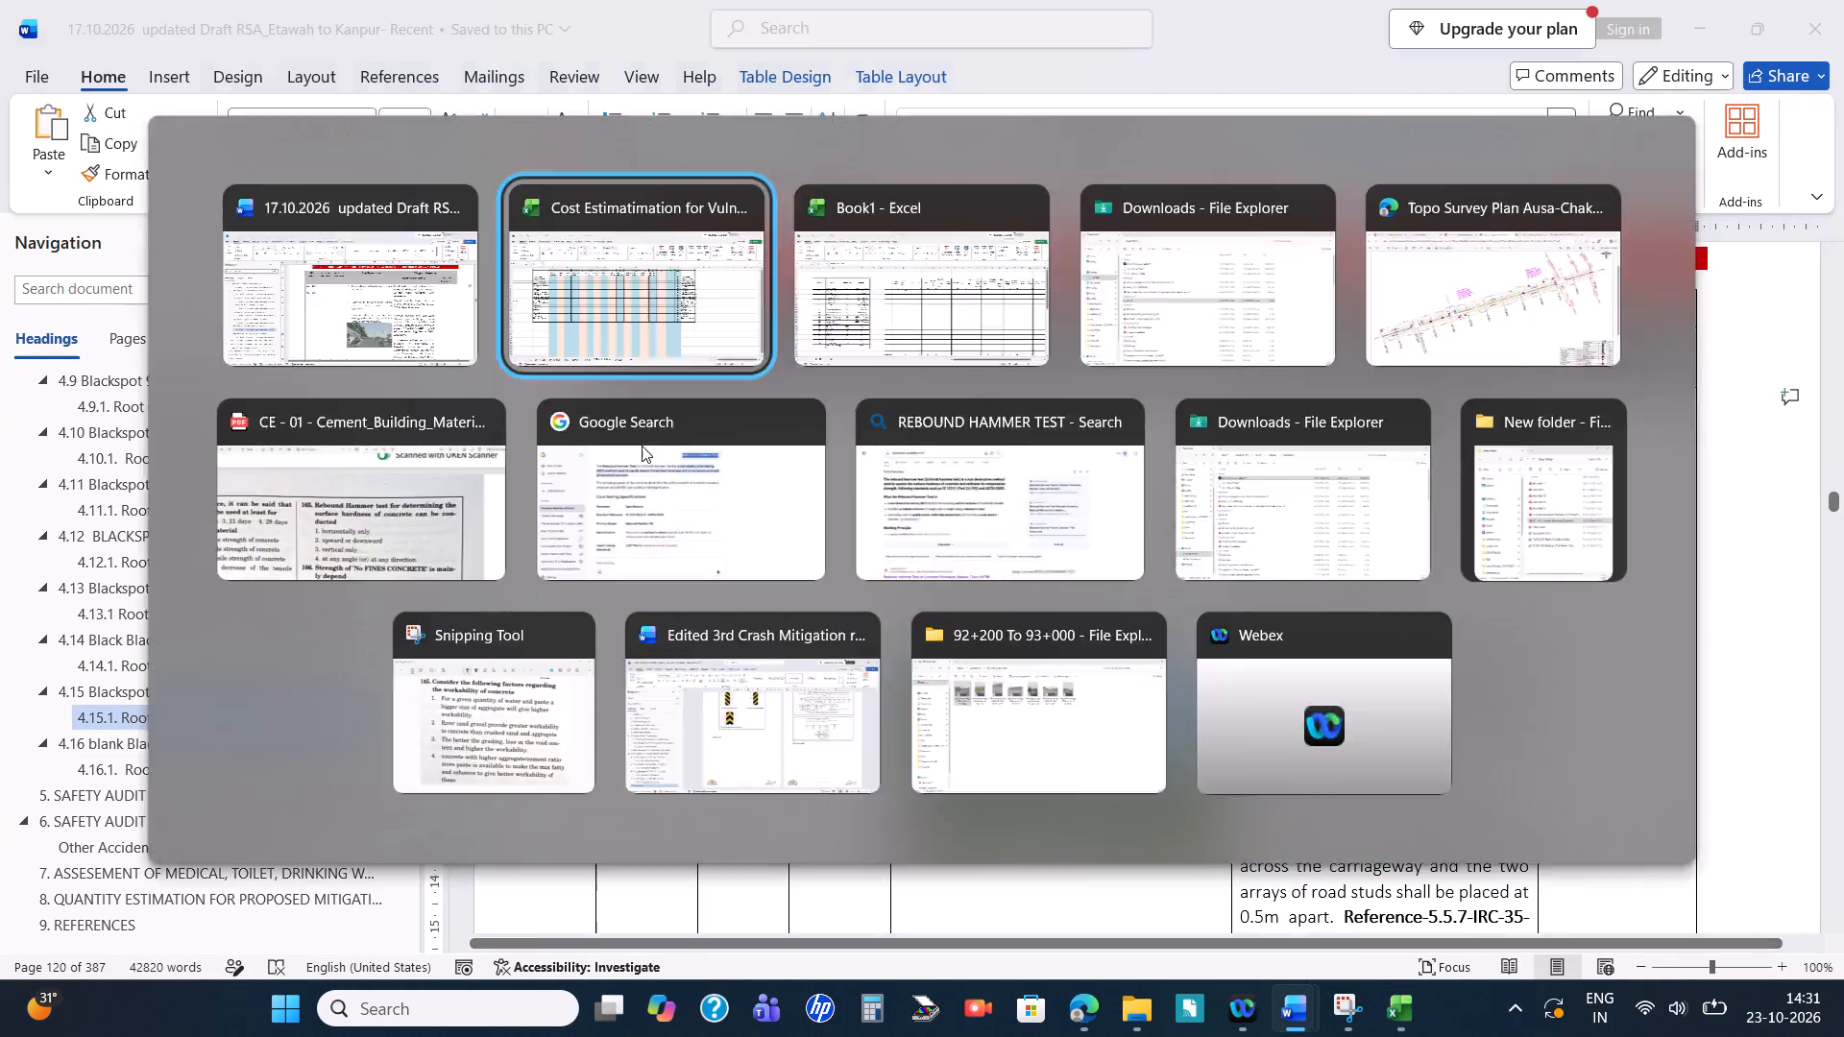
key(ctrl+v)
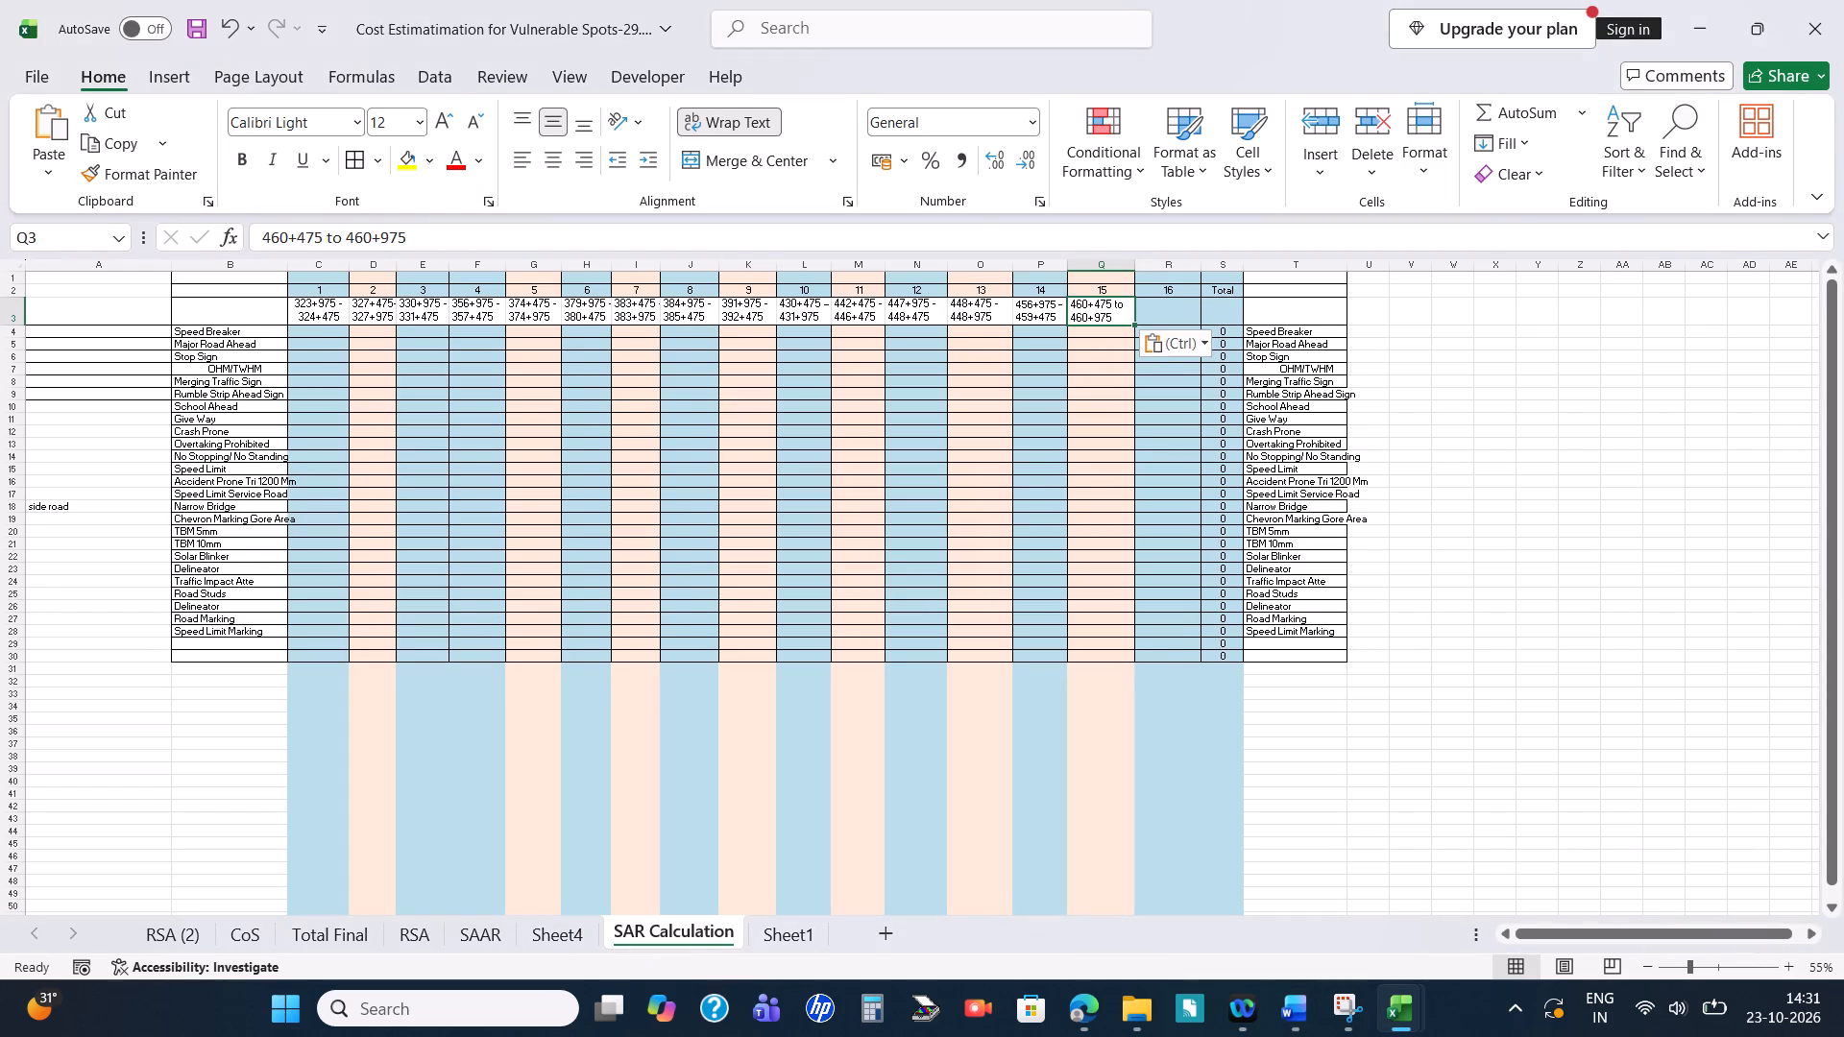
Replace the word "to" in Q3 with a hyphen, as 460+475 - 460+975.
double_click(333, 239)
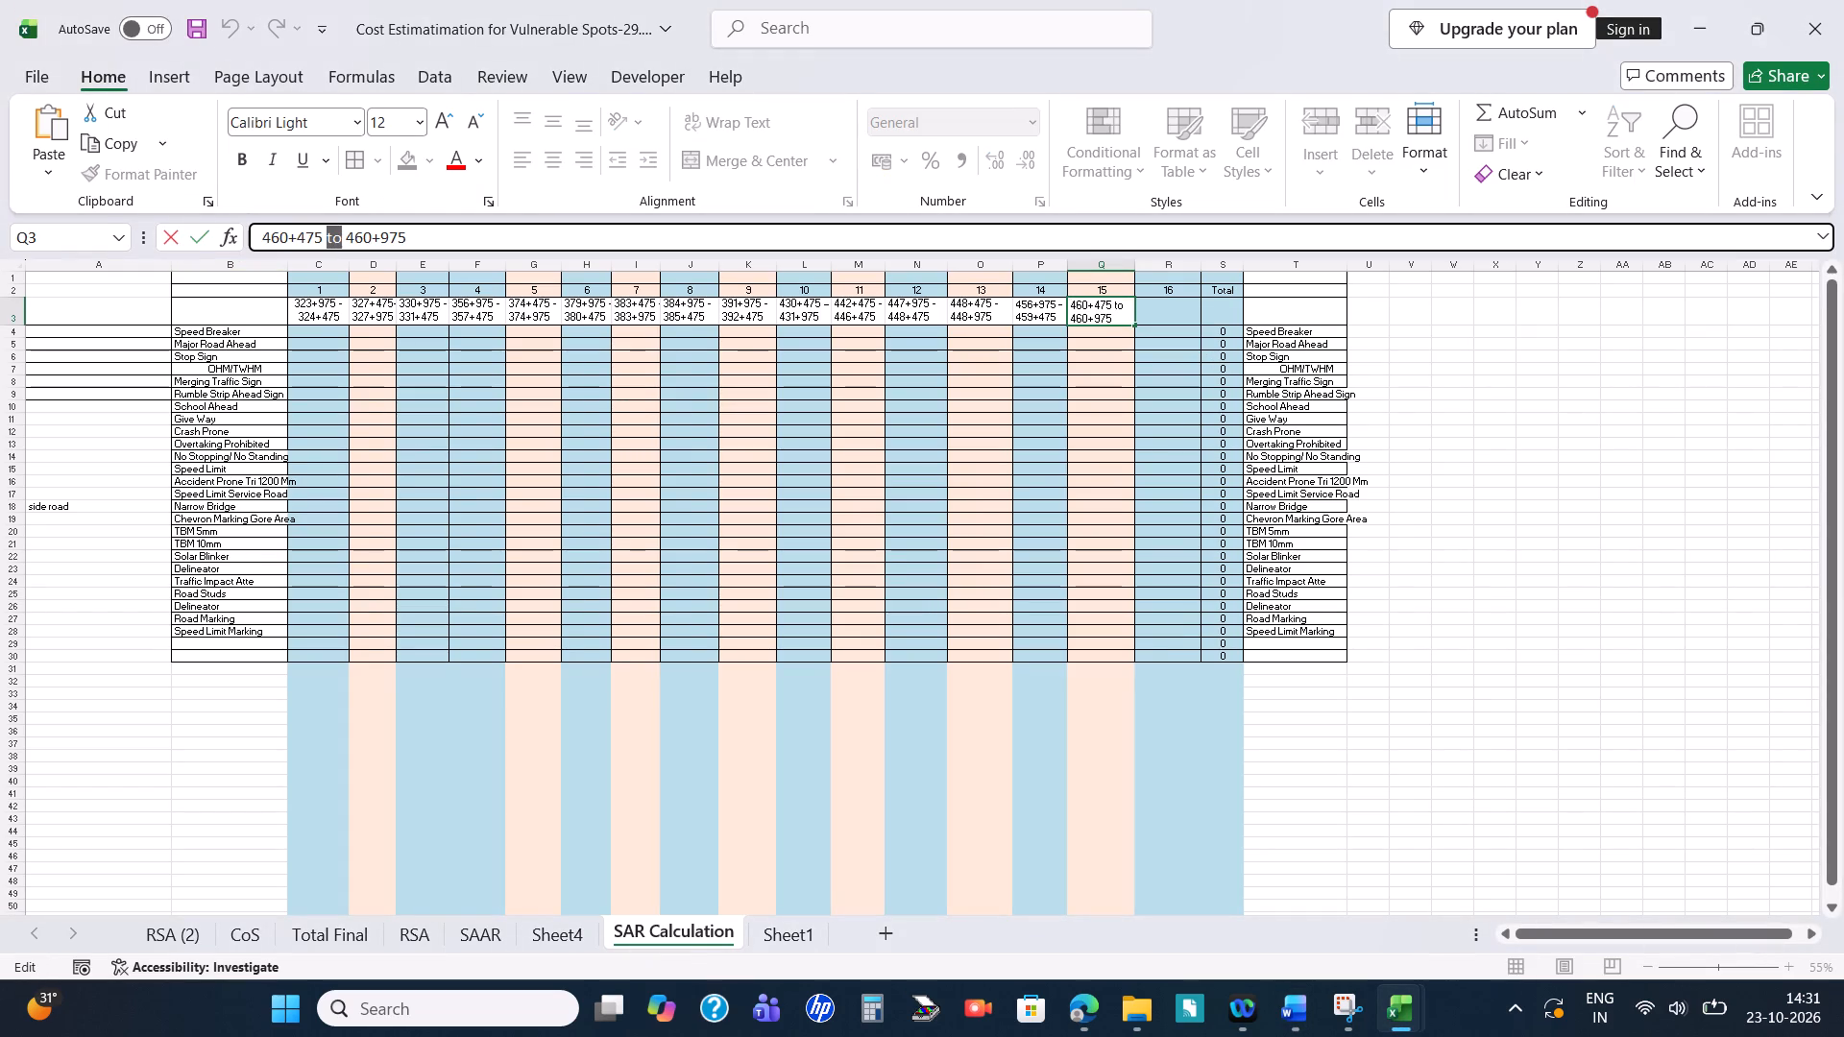
key(minus)
key(Return)
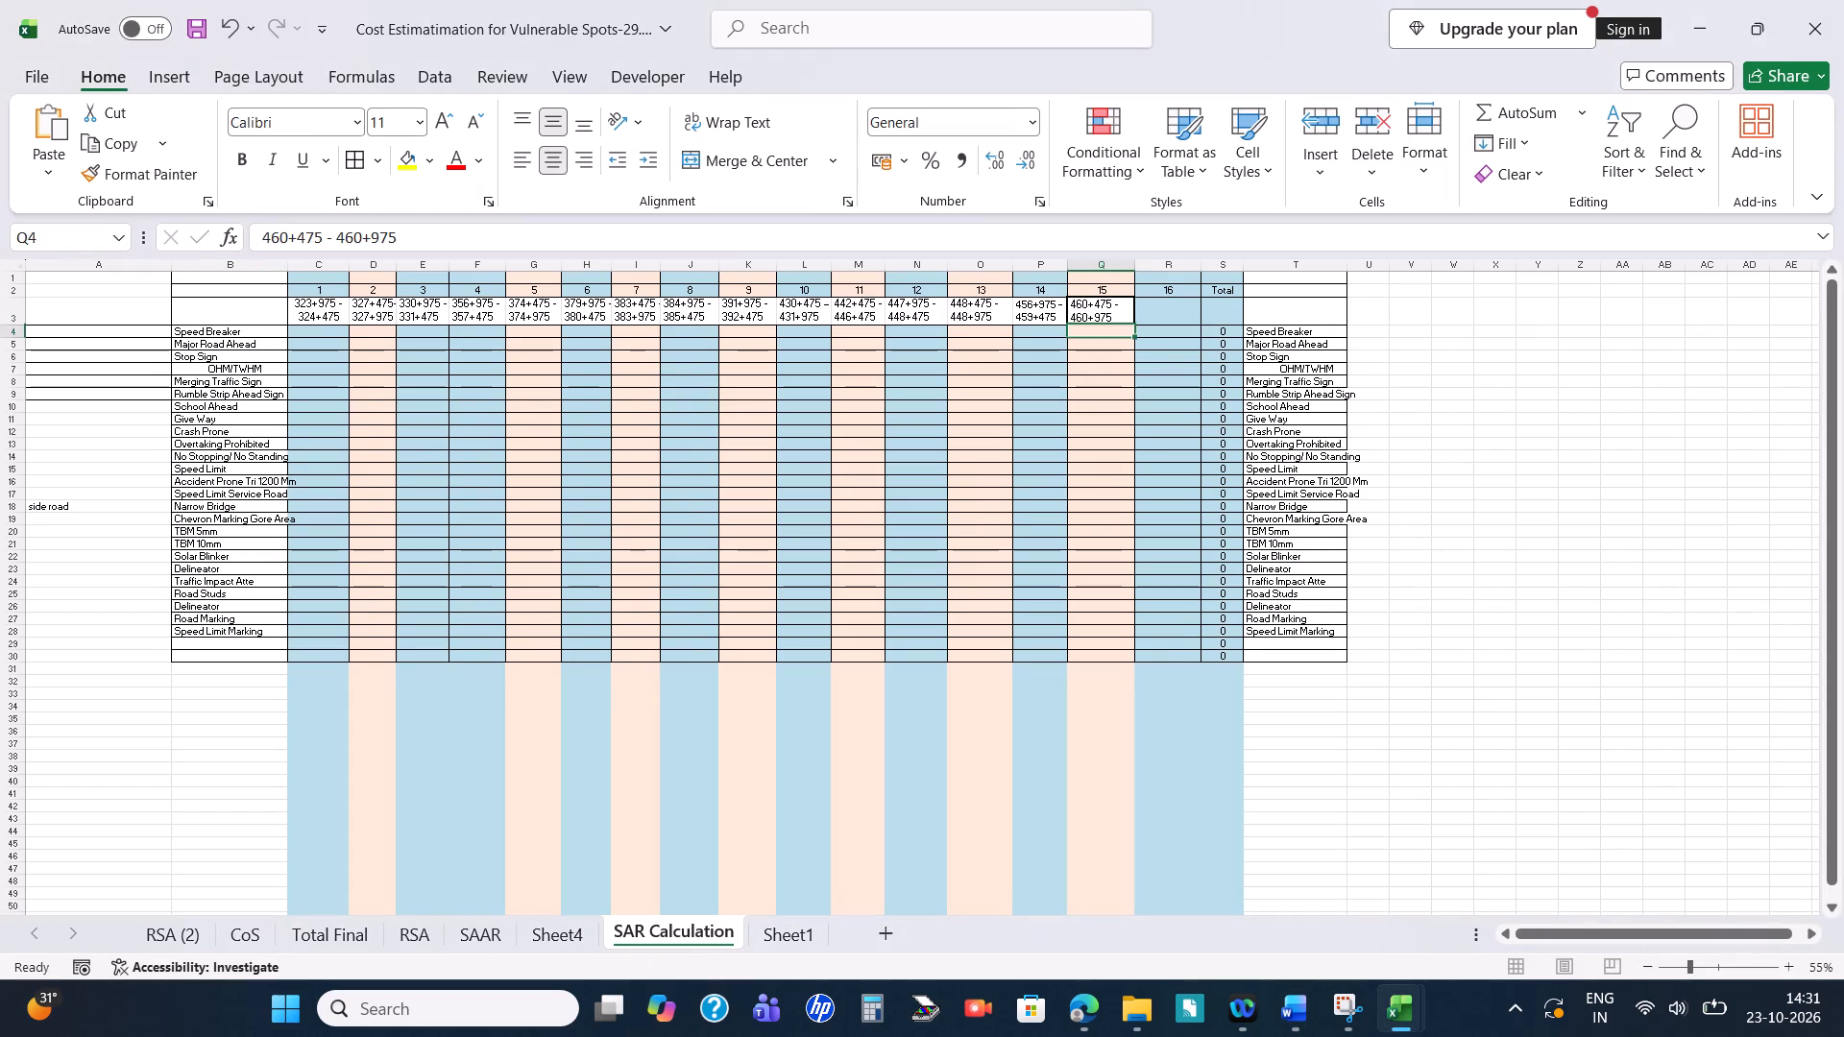
Copy blackspot 16's stretch, 466+975-468+975, from report section 4.16.1 in Word into R3.
key(Up)
key(Right)
key(alt+Tab)
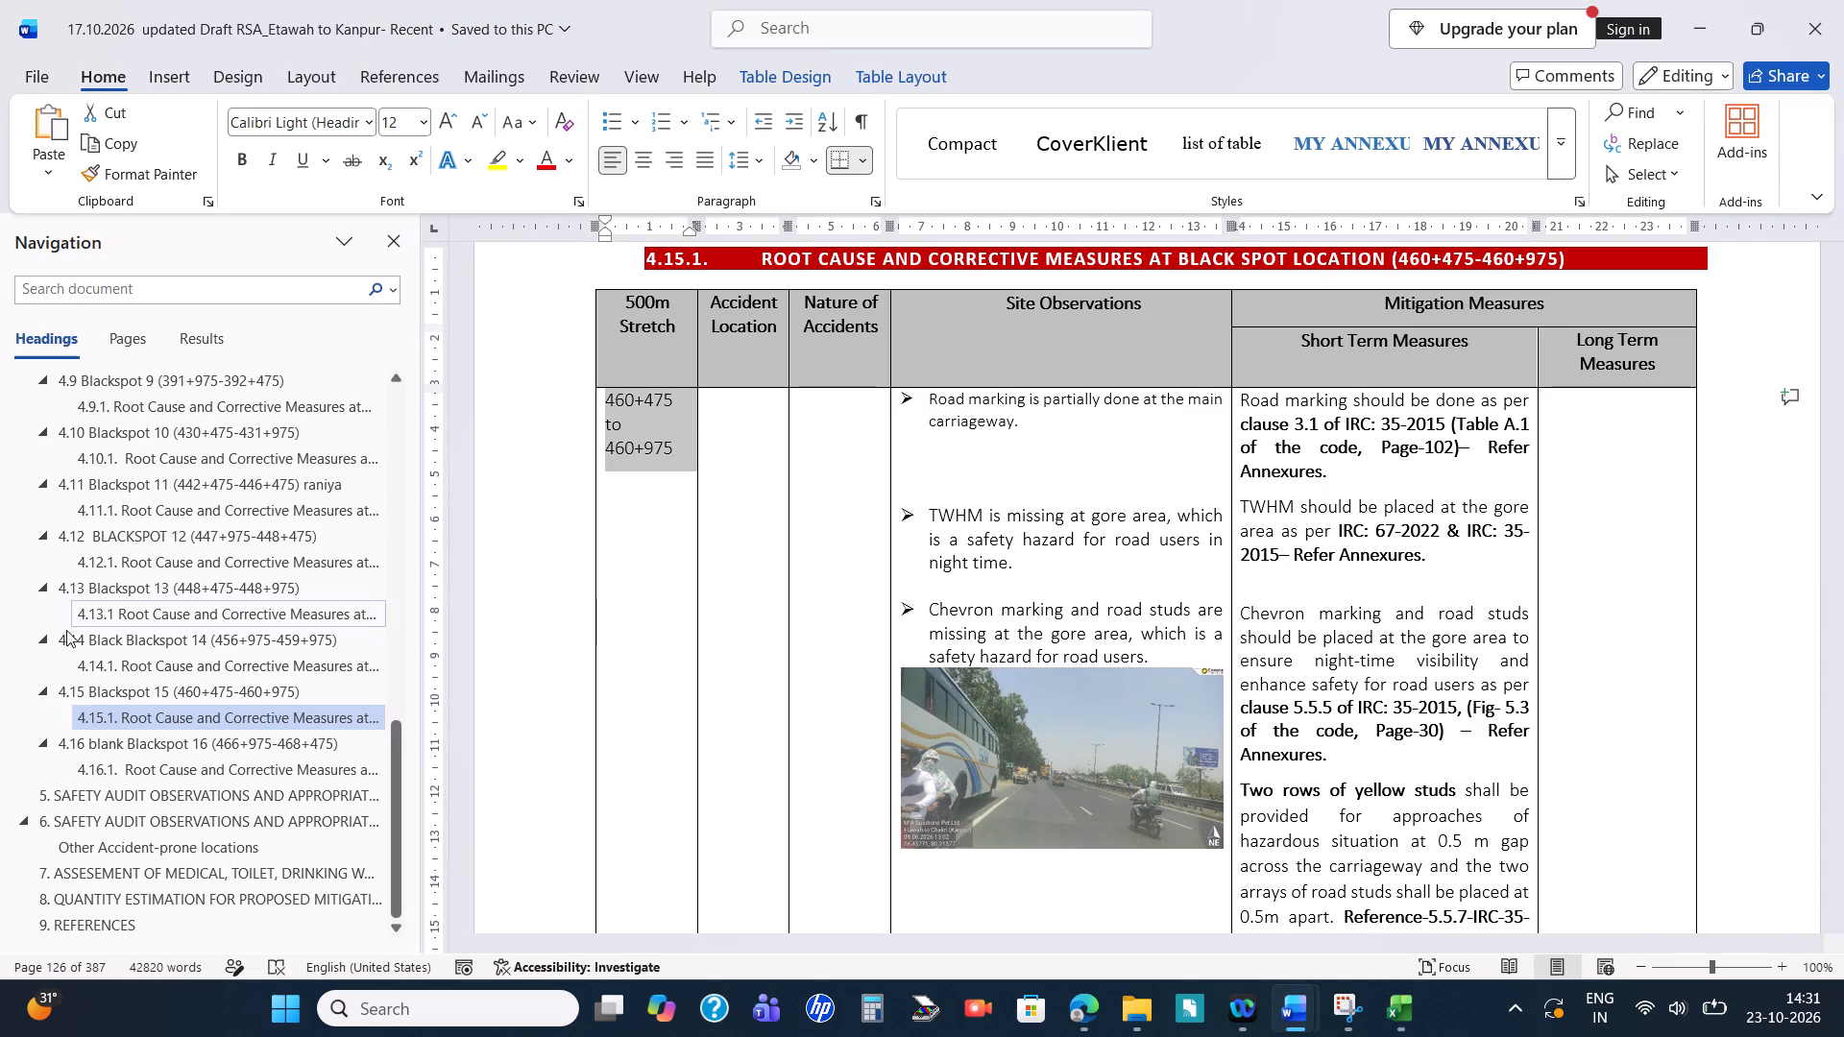
click(161, 776)
triple_click(630, 419)
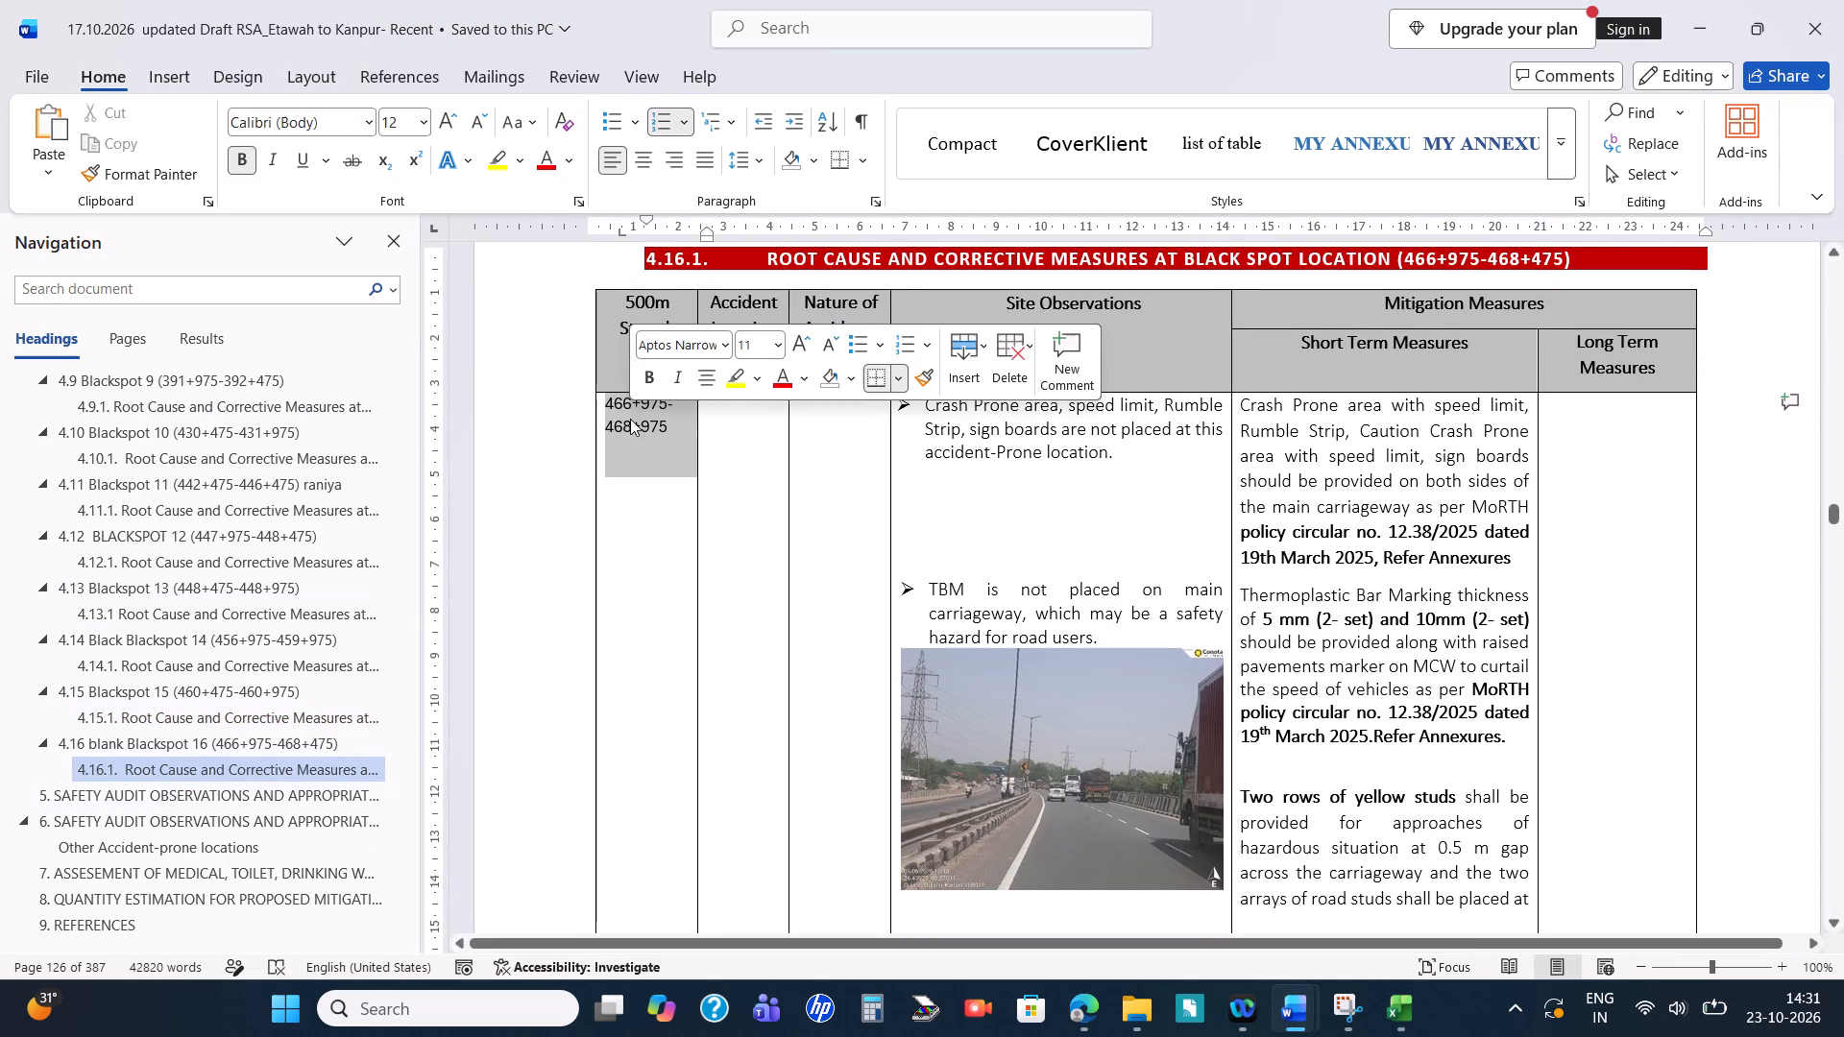
key(ctrl+c)
key(alt+Tab)
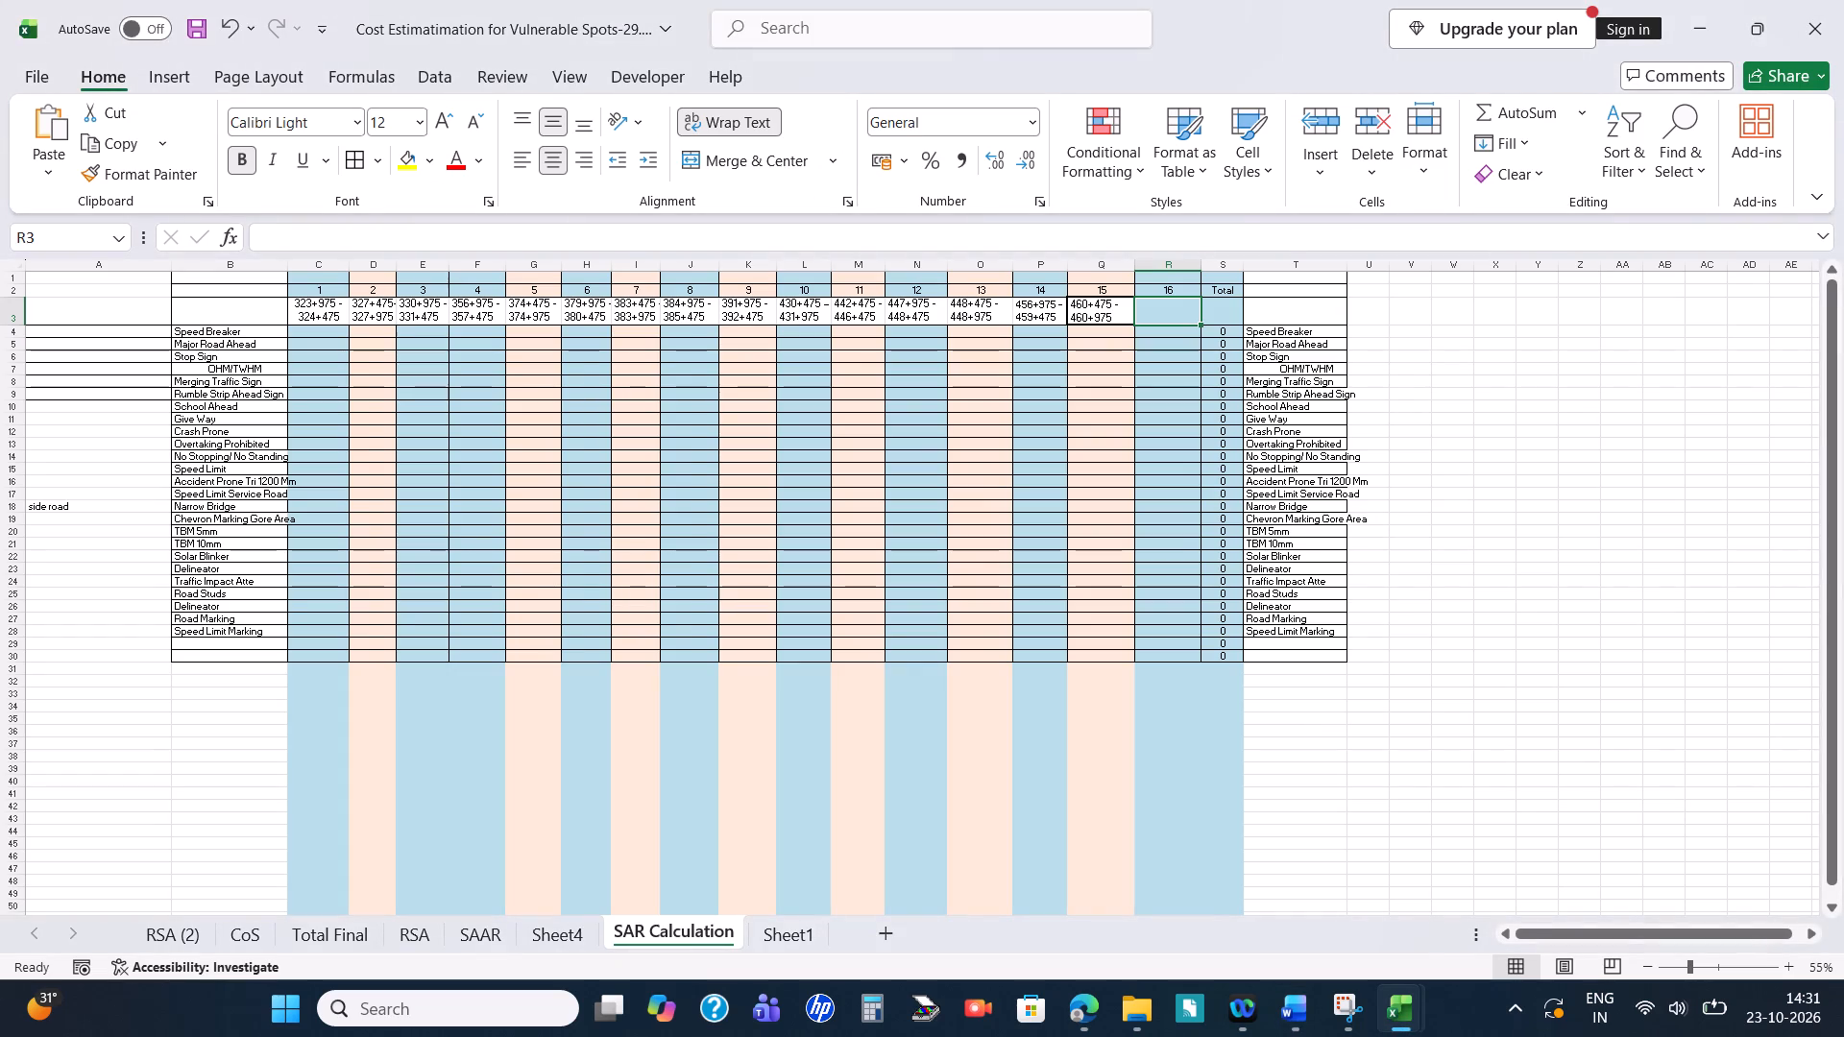
key(ctrl+v)
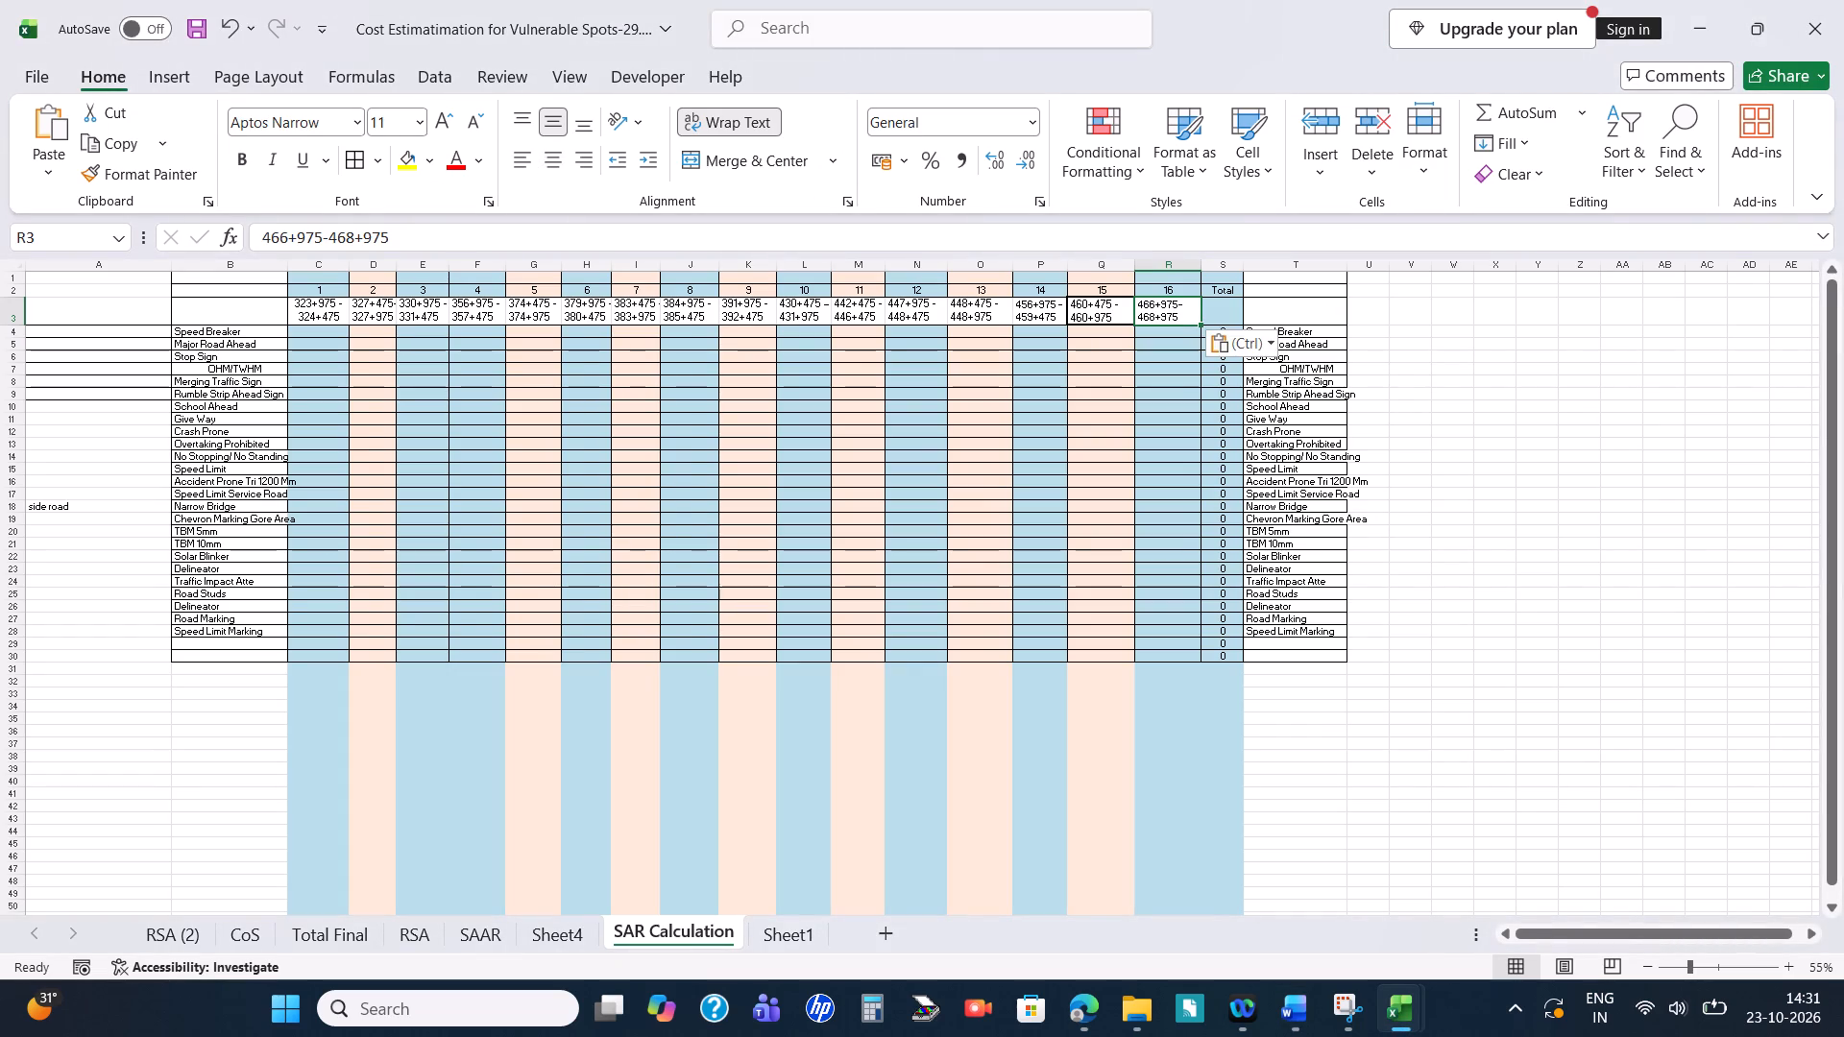
Save the cost estimation workbook.
click(800, 413)
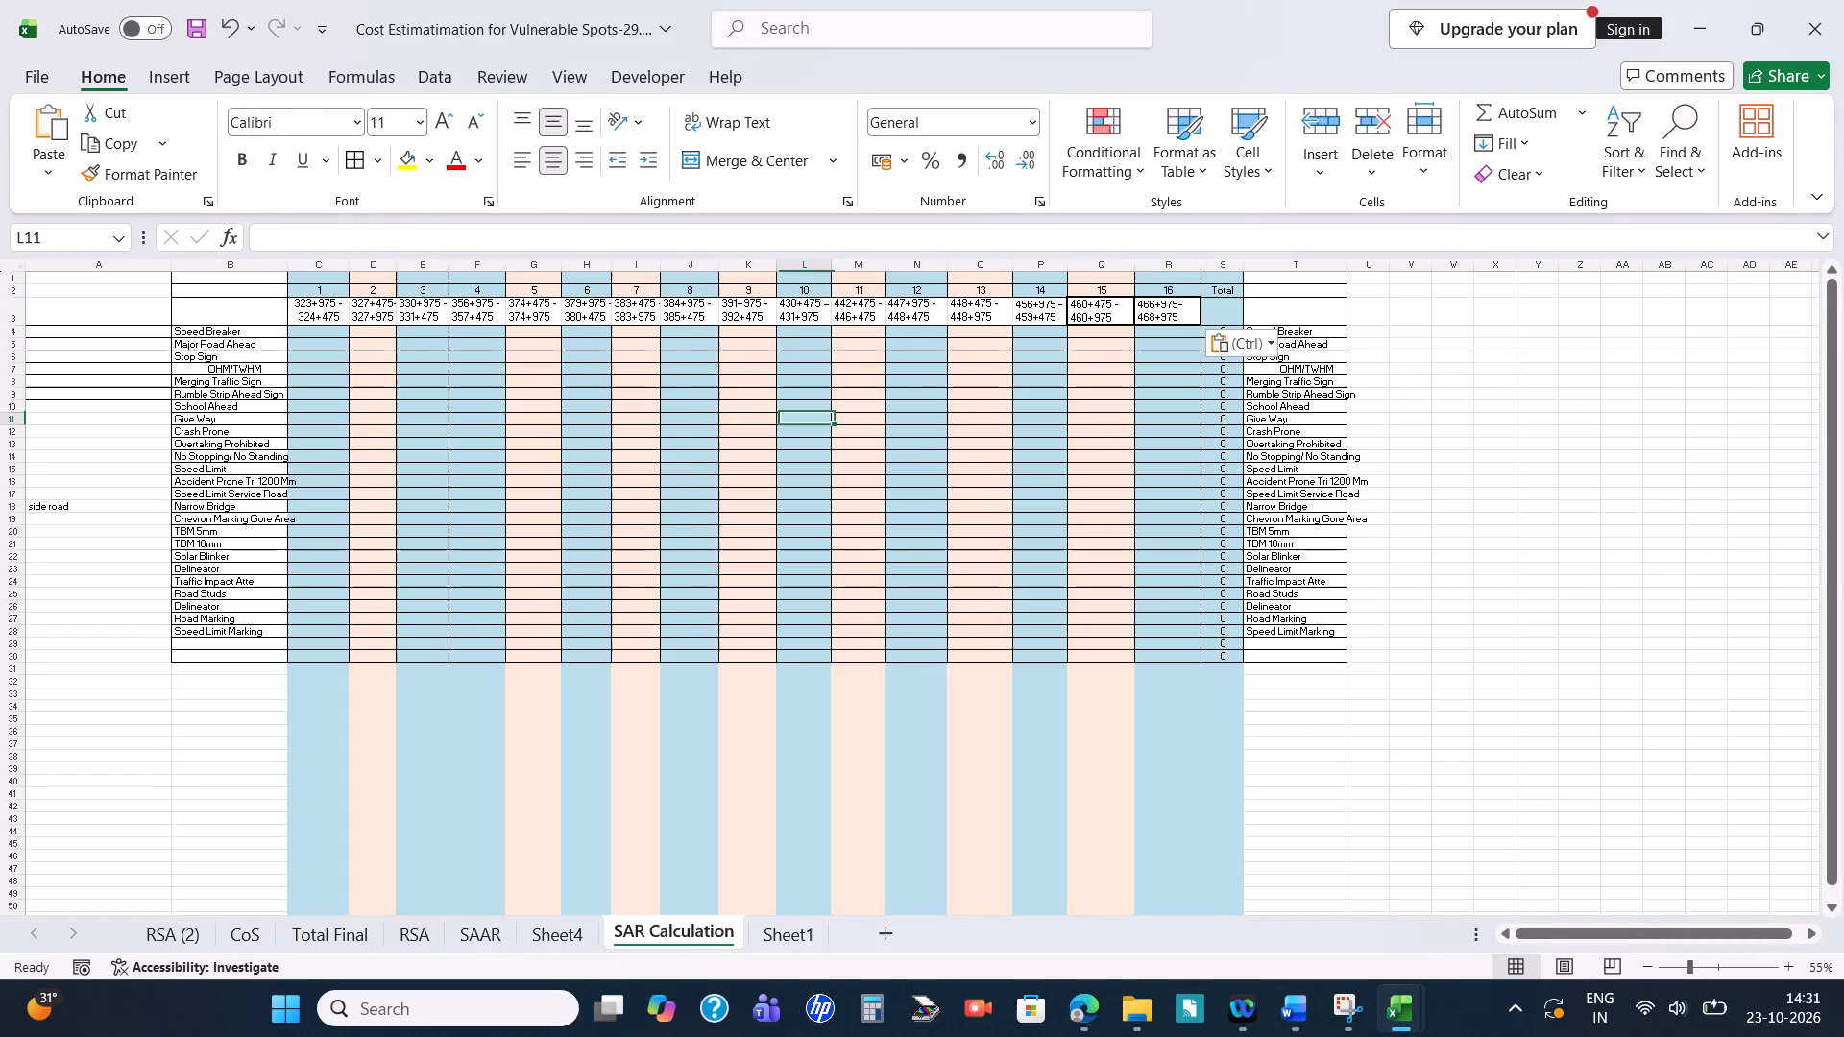
key(ctrl+s)
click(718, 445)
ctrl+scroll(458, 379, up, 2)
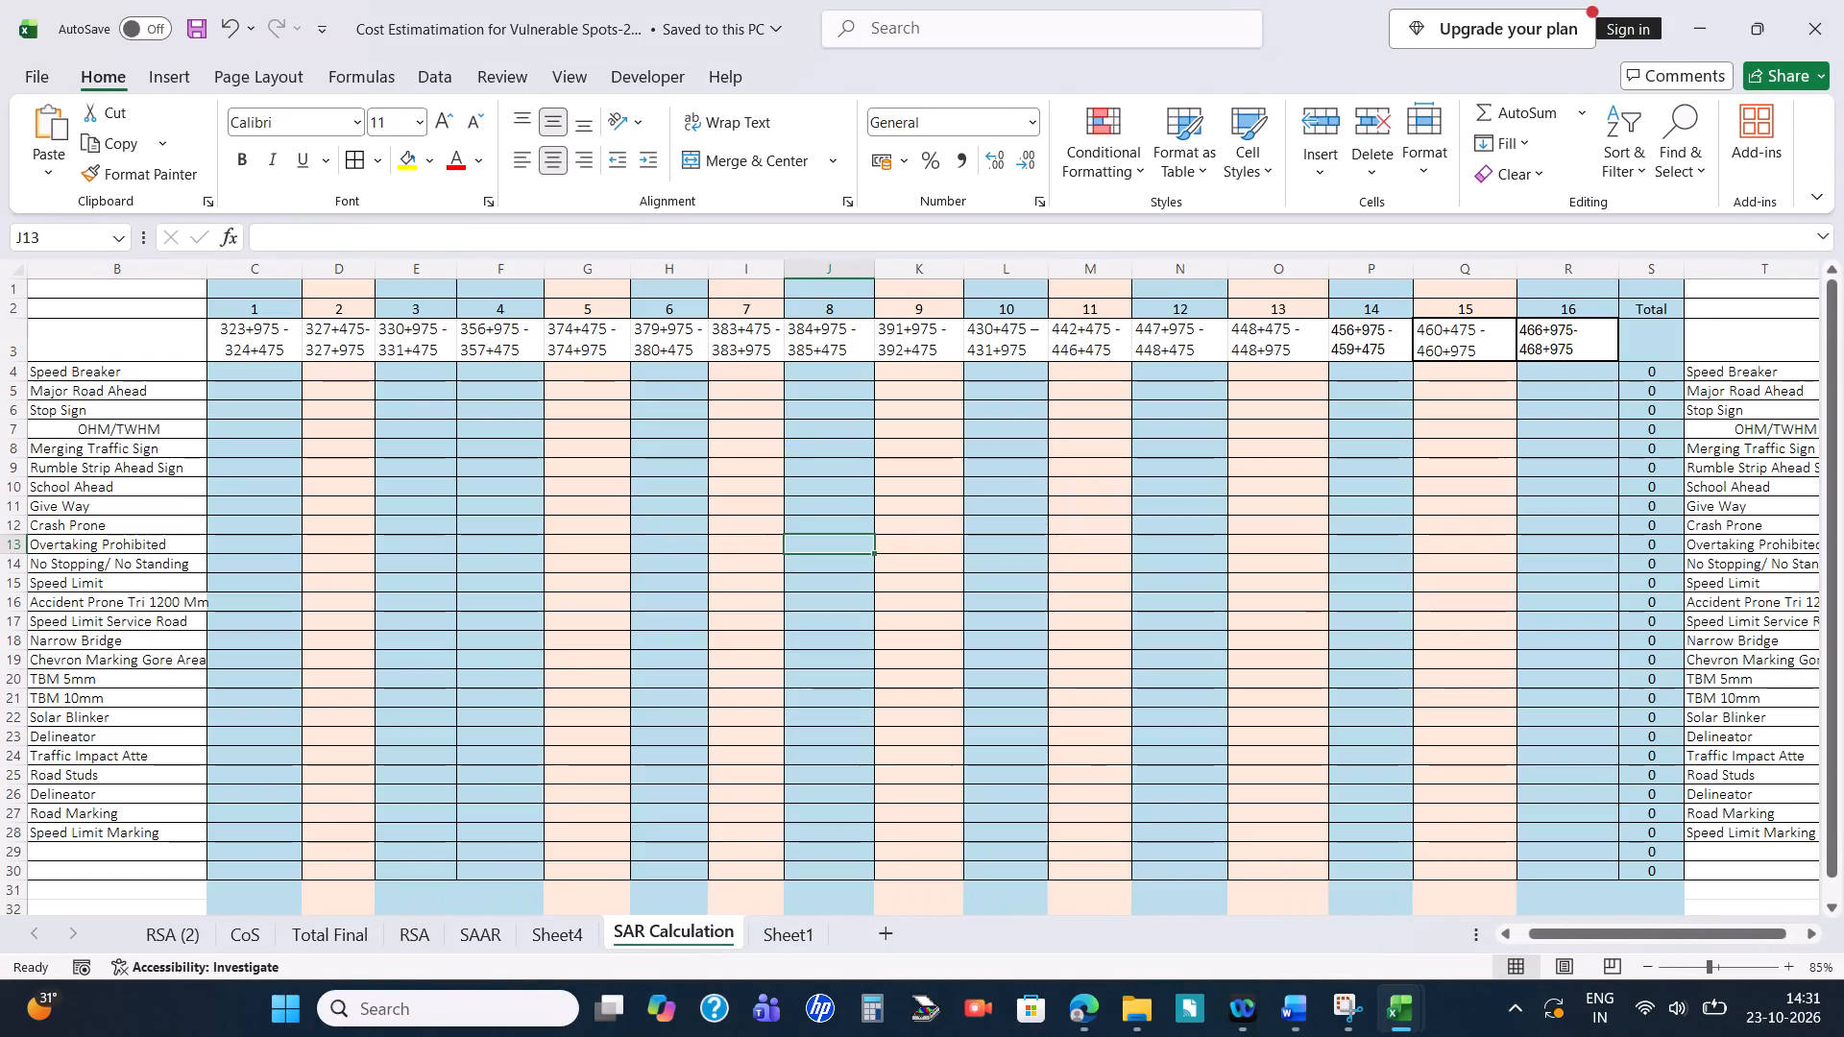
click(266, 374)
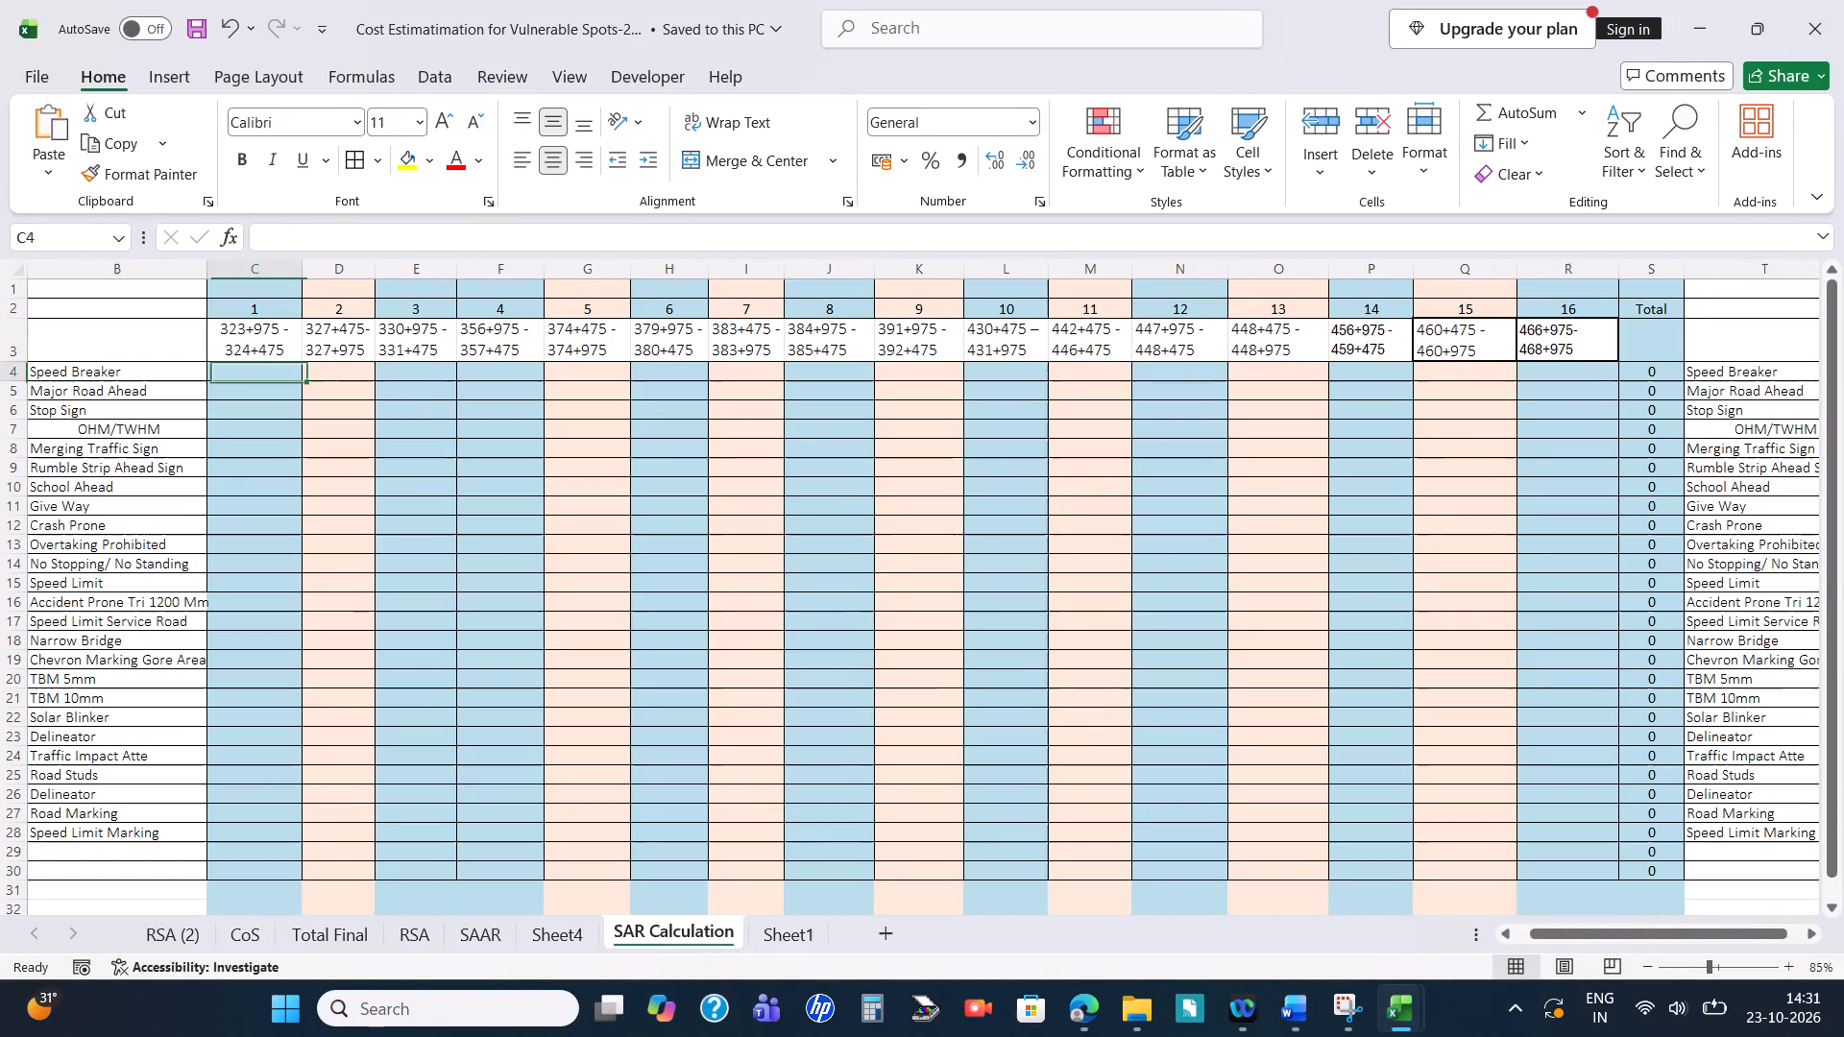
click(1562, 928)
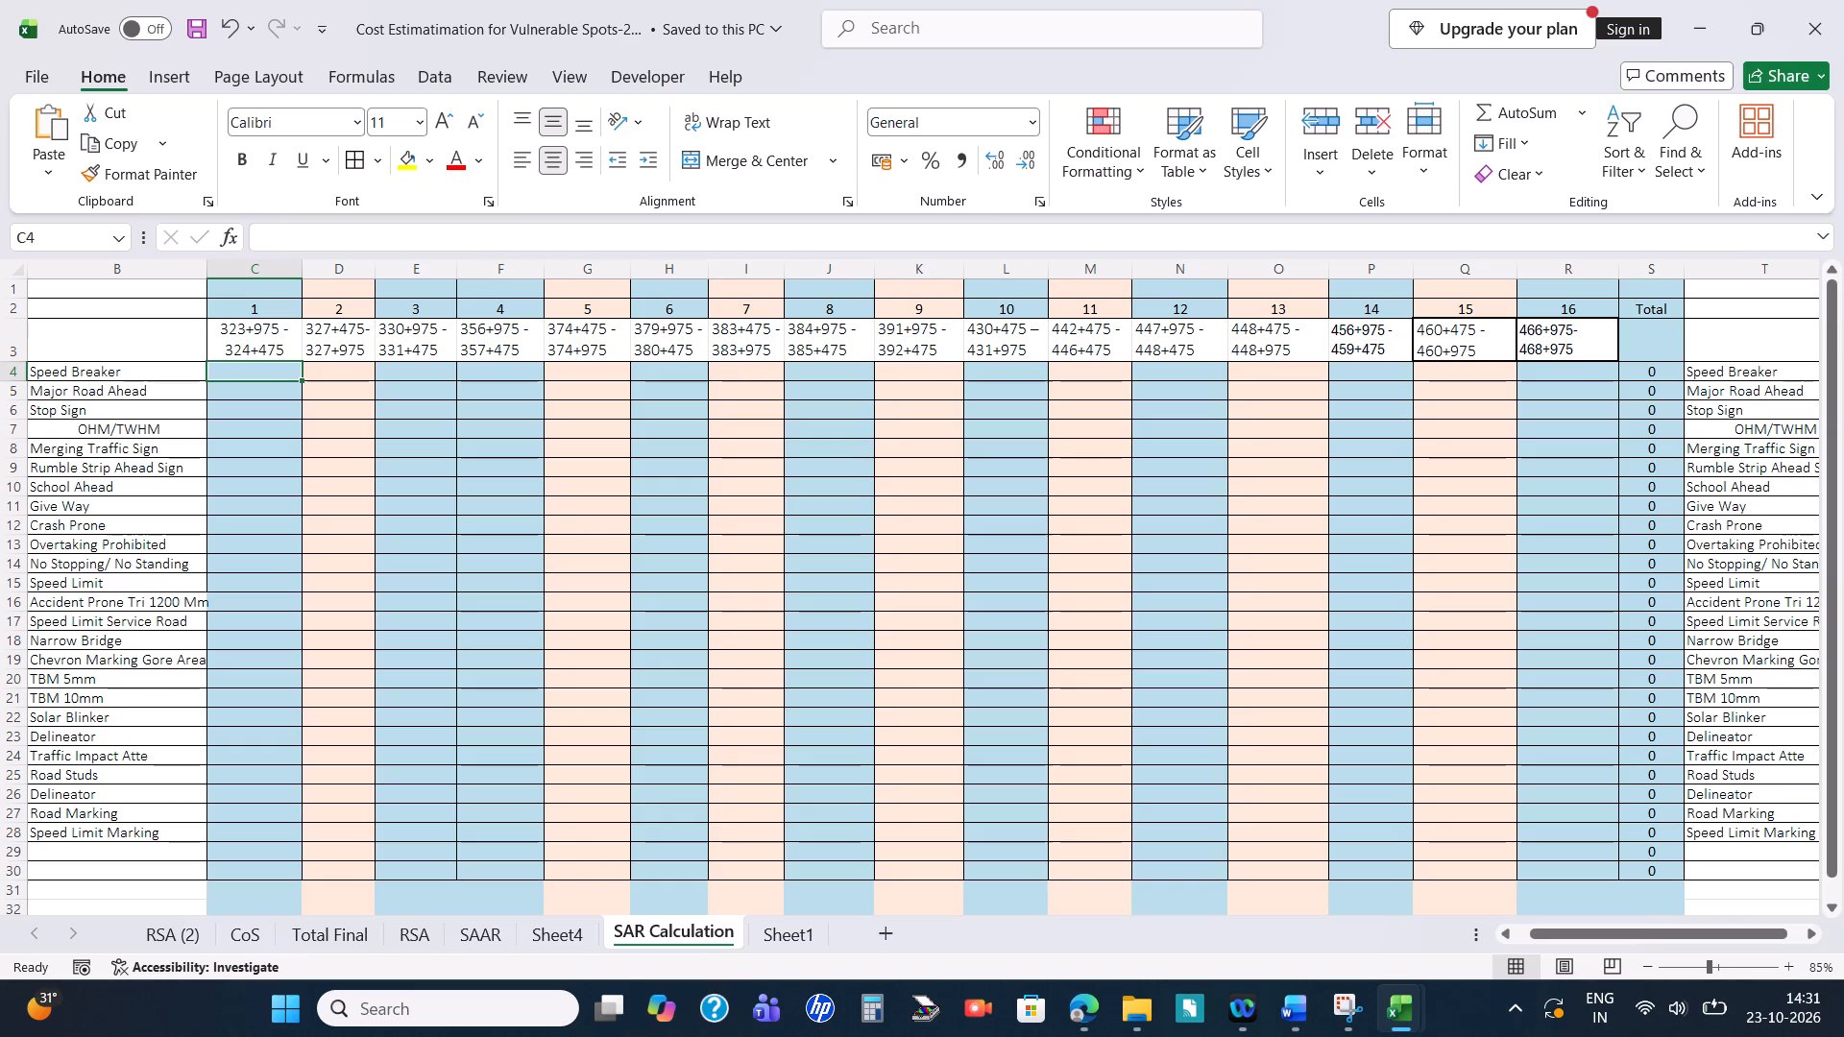
Switch to the draft audit report in Word and go to section 4.1.1, blackspot 1's root cause and corrective measures.
key(alt+Tab)
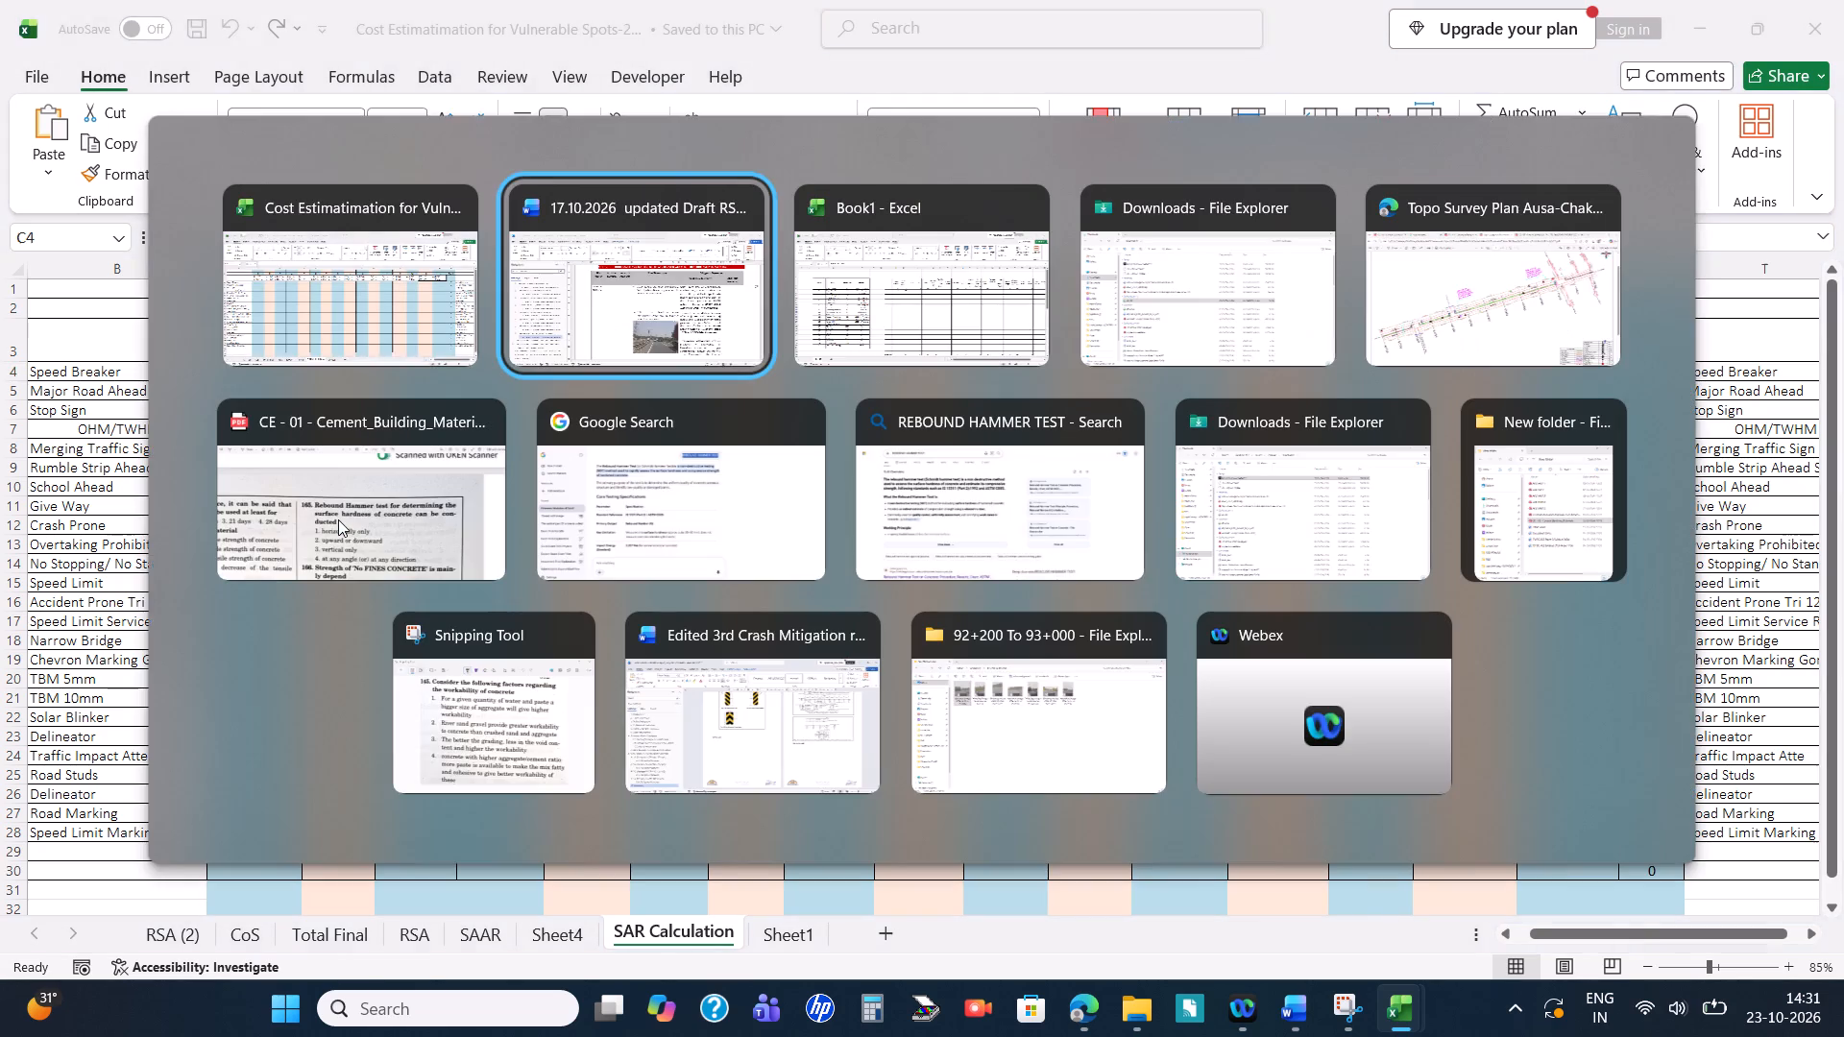
scroll(159, 440, up, 9)
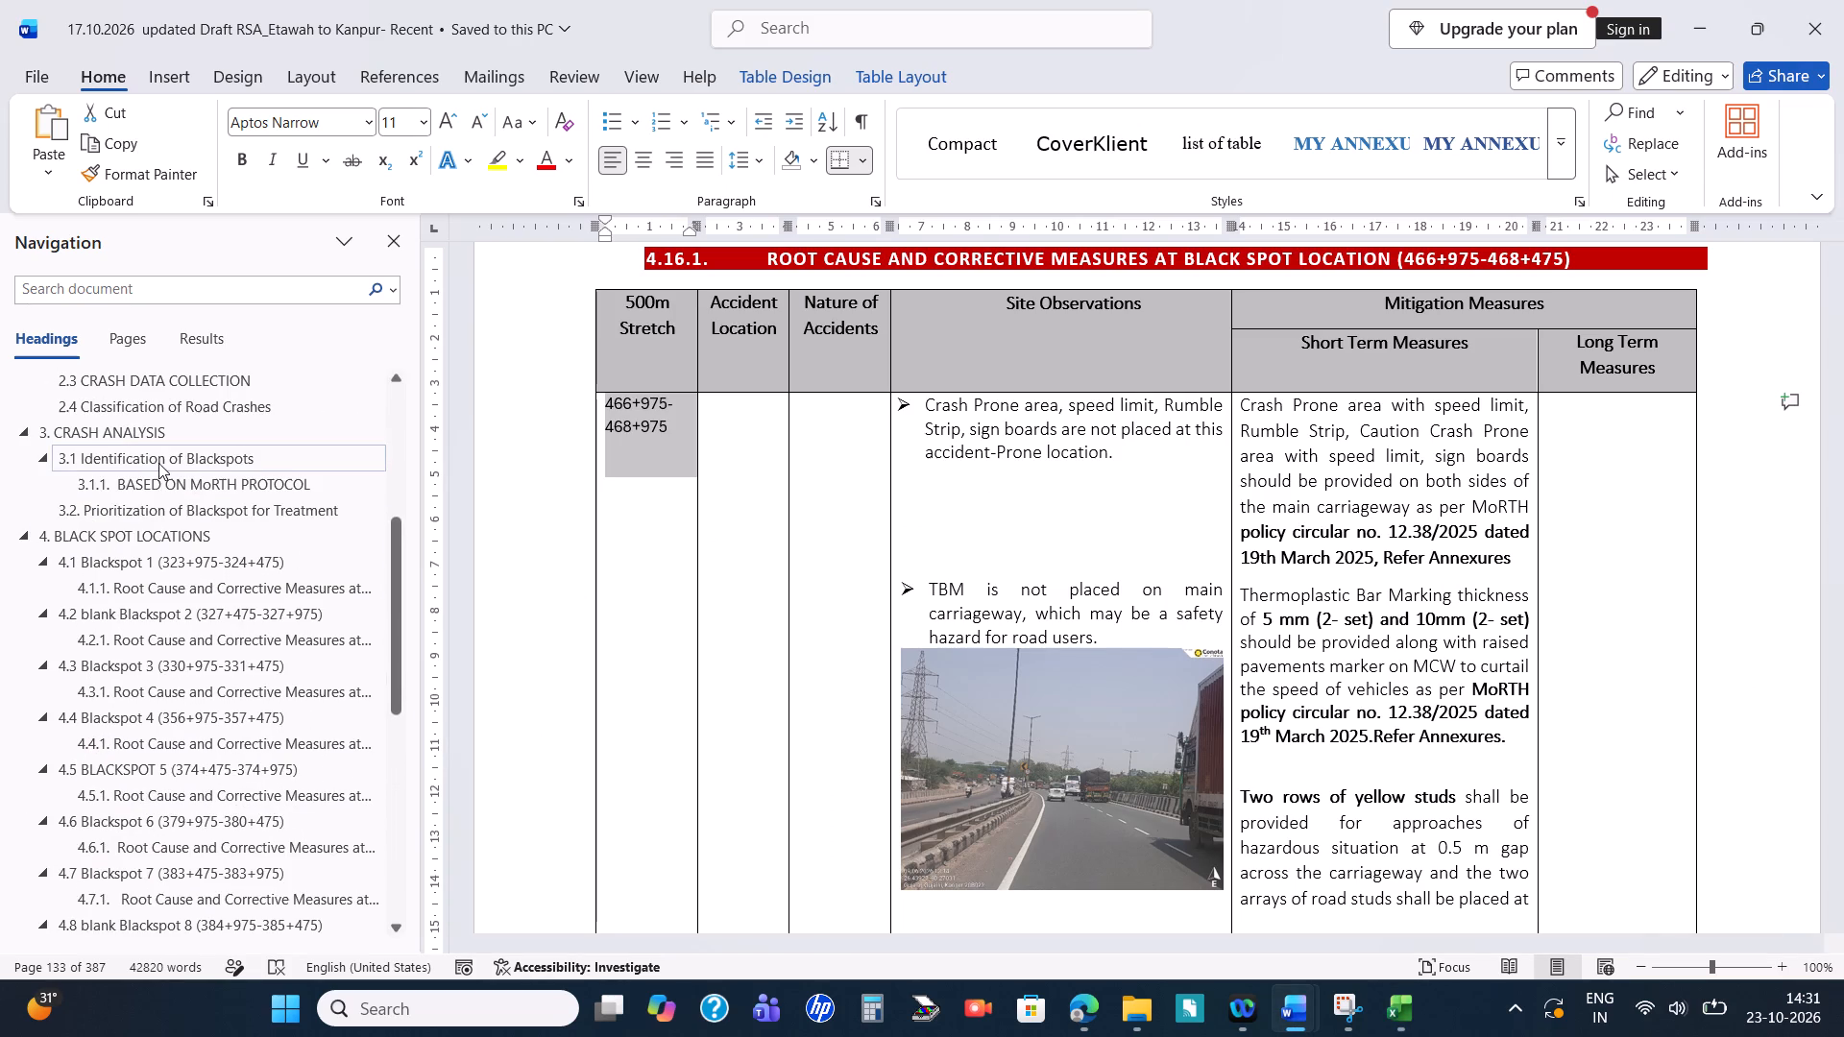
click(154, 581)
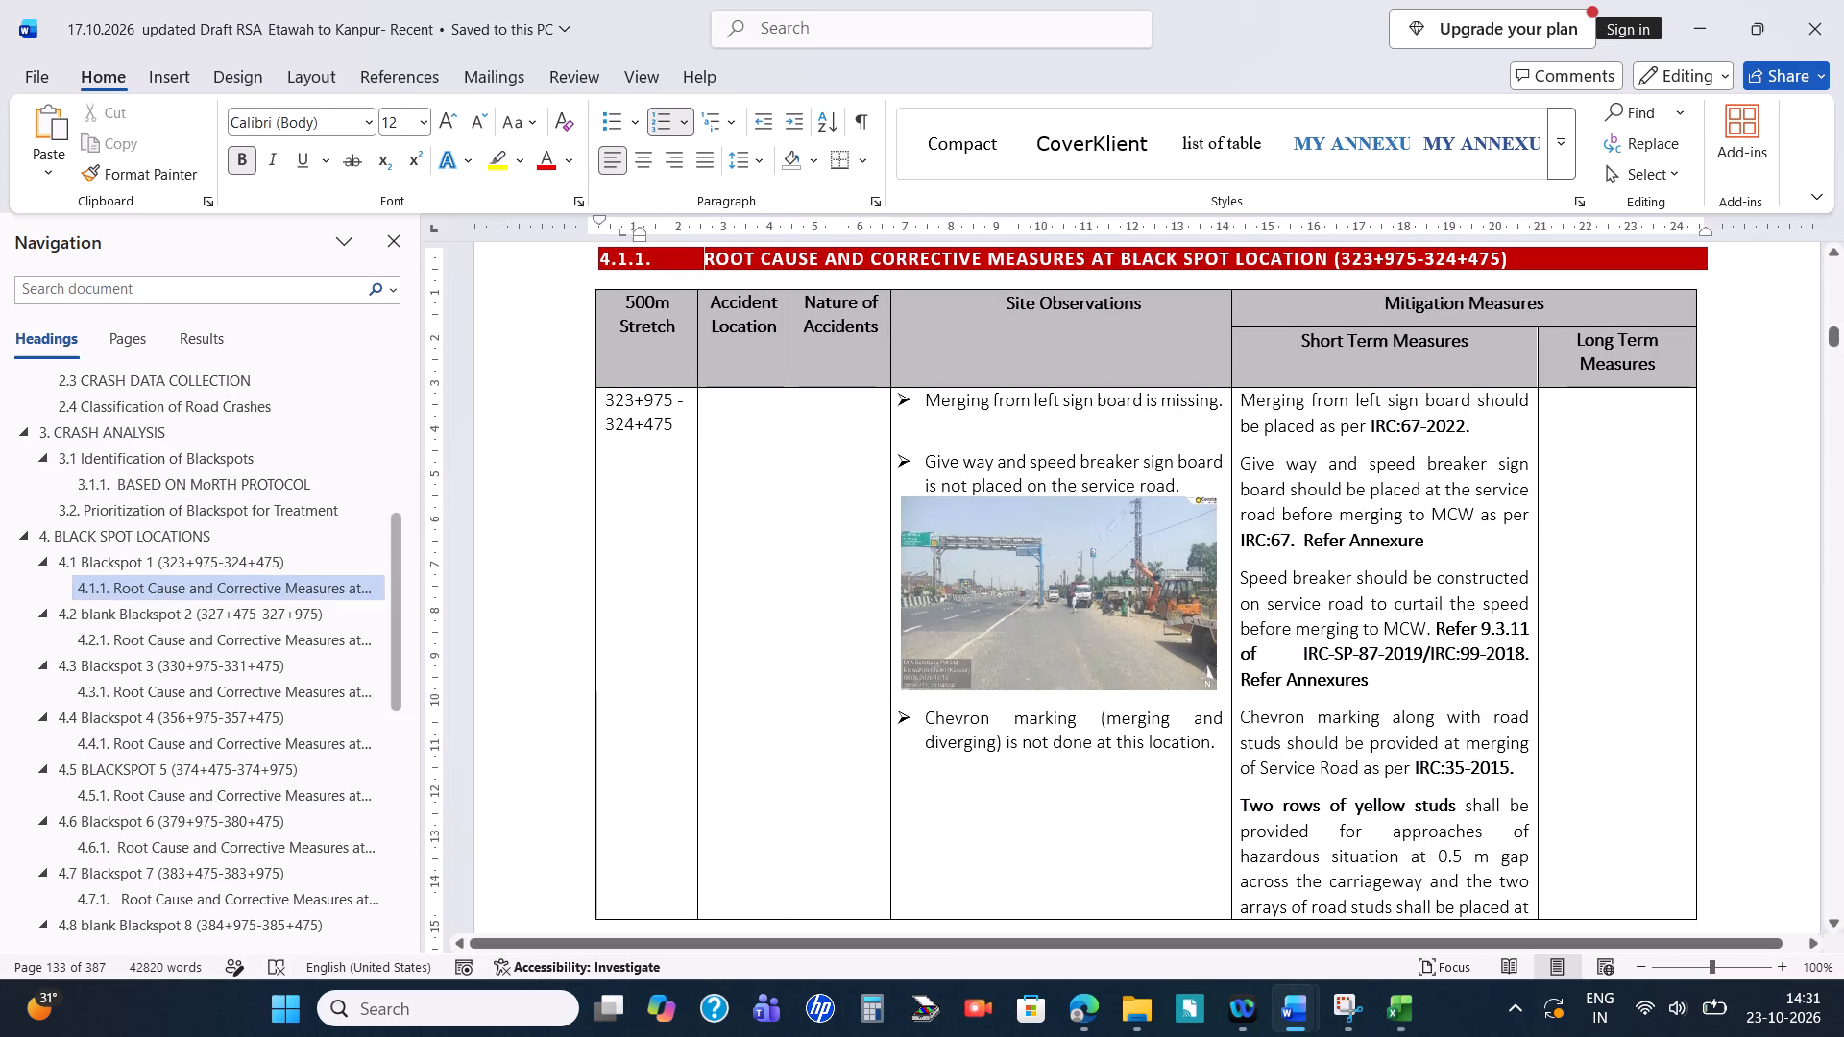
Back in the Excel SAR Calculation sheet, center the item labels in B4:B28 horizontally.
key(alt+Tab)
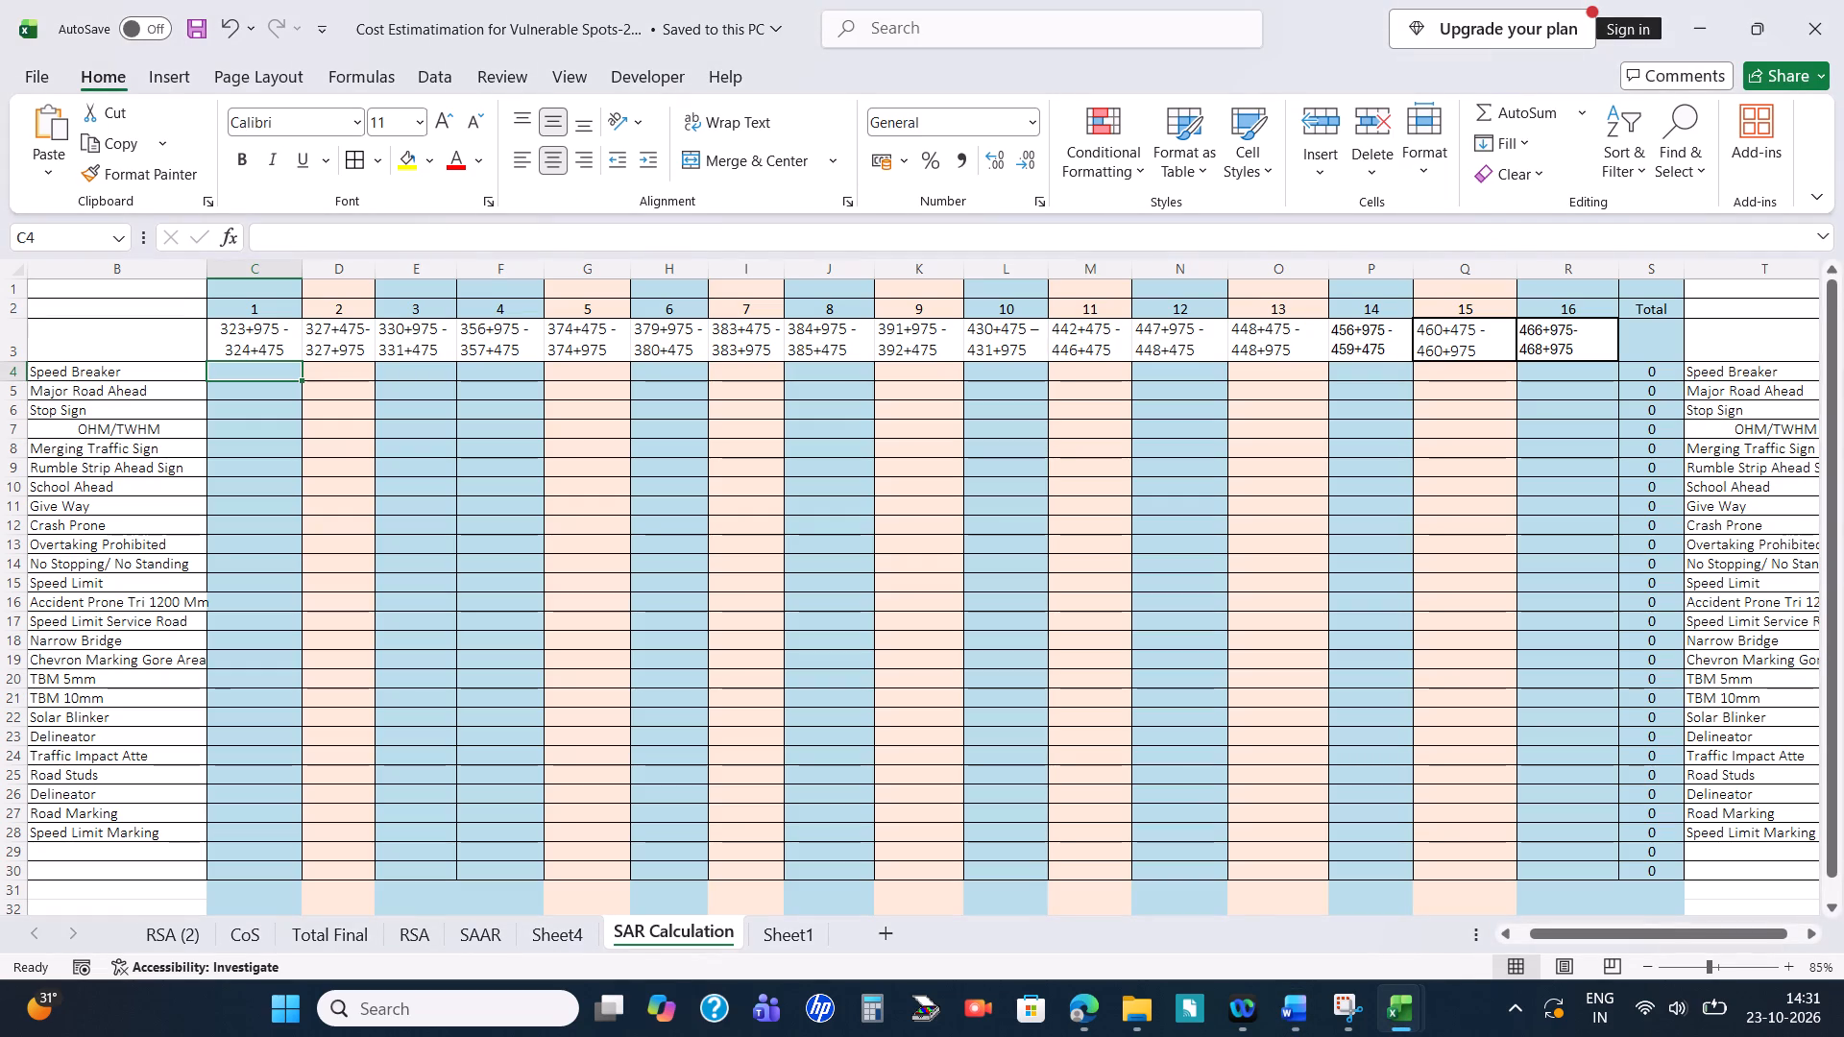
drag(120, 370, 83, 829)
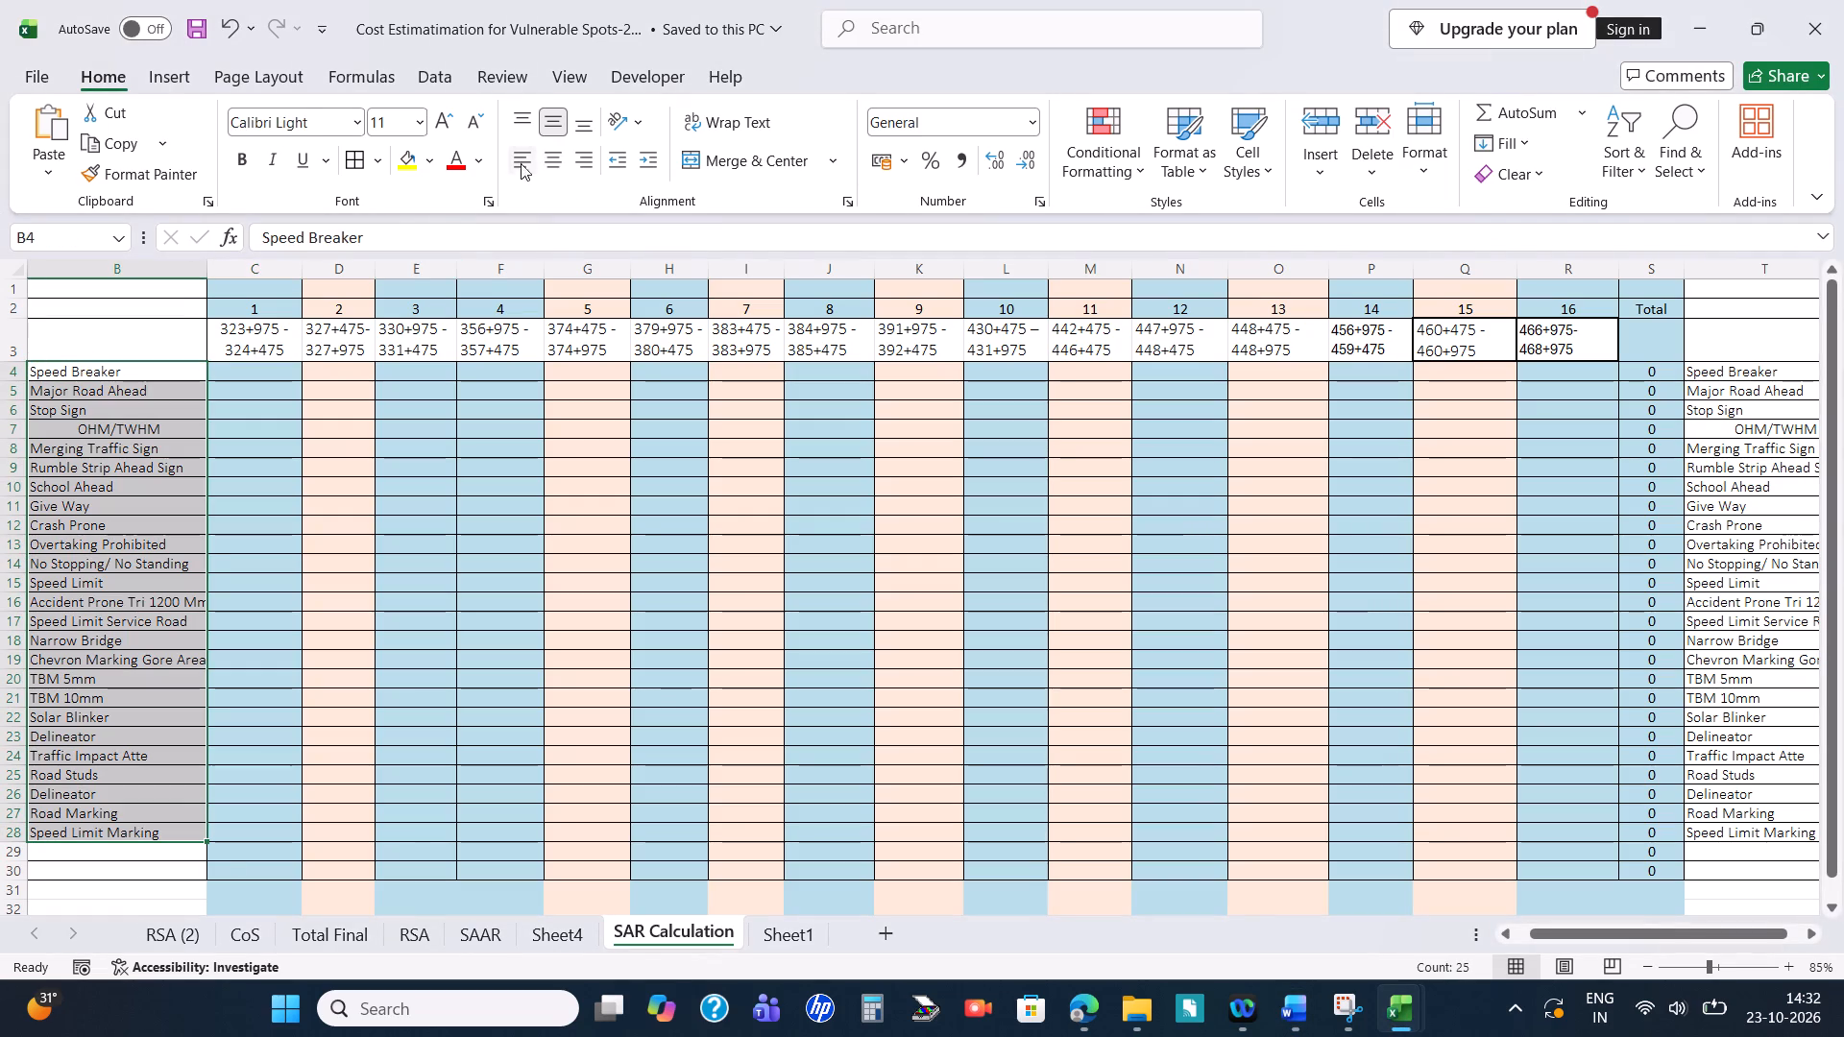
click(593, 161)
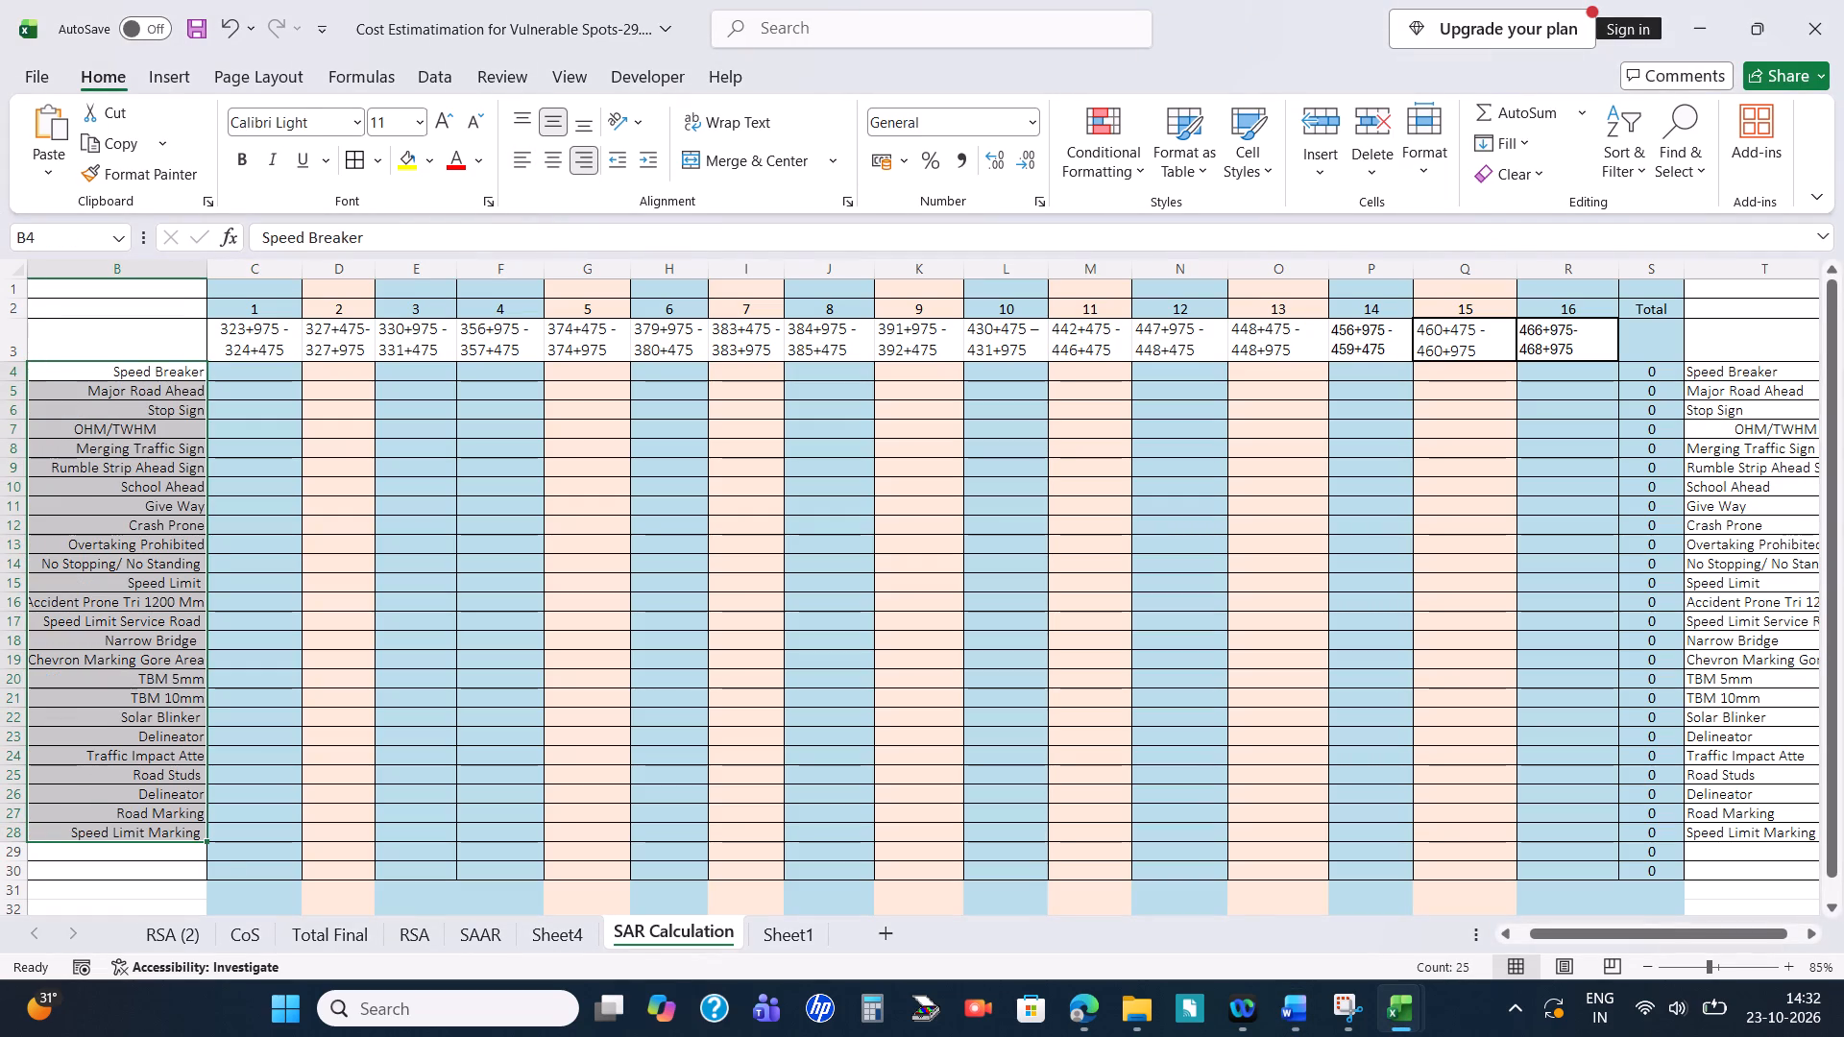
click(559, 151)
click(559, 151)
click(559, 151)
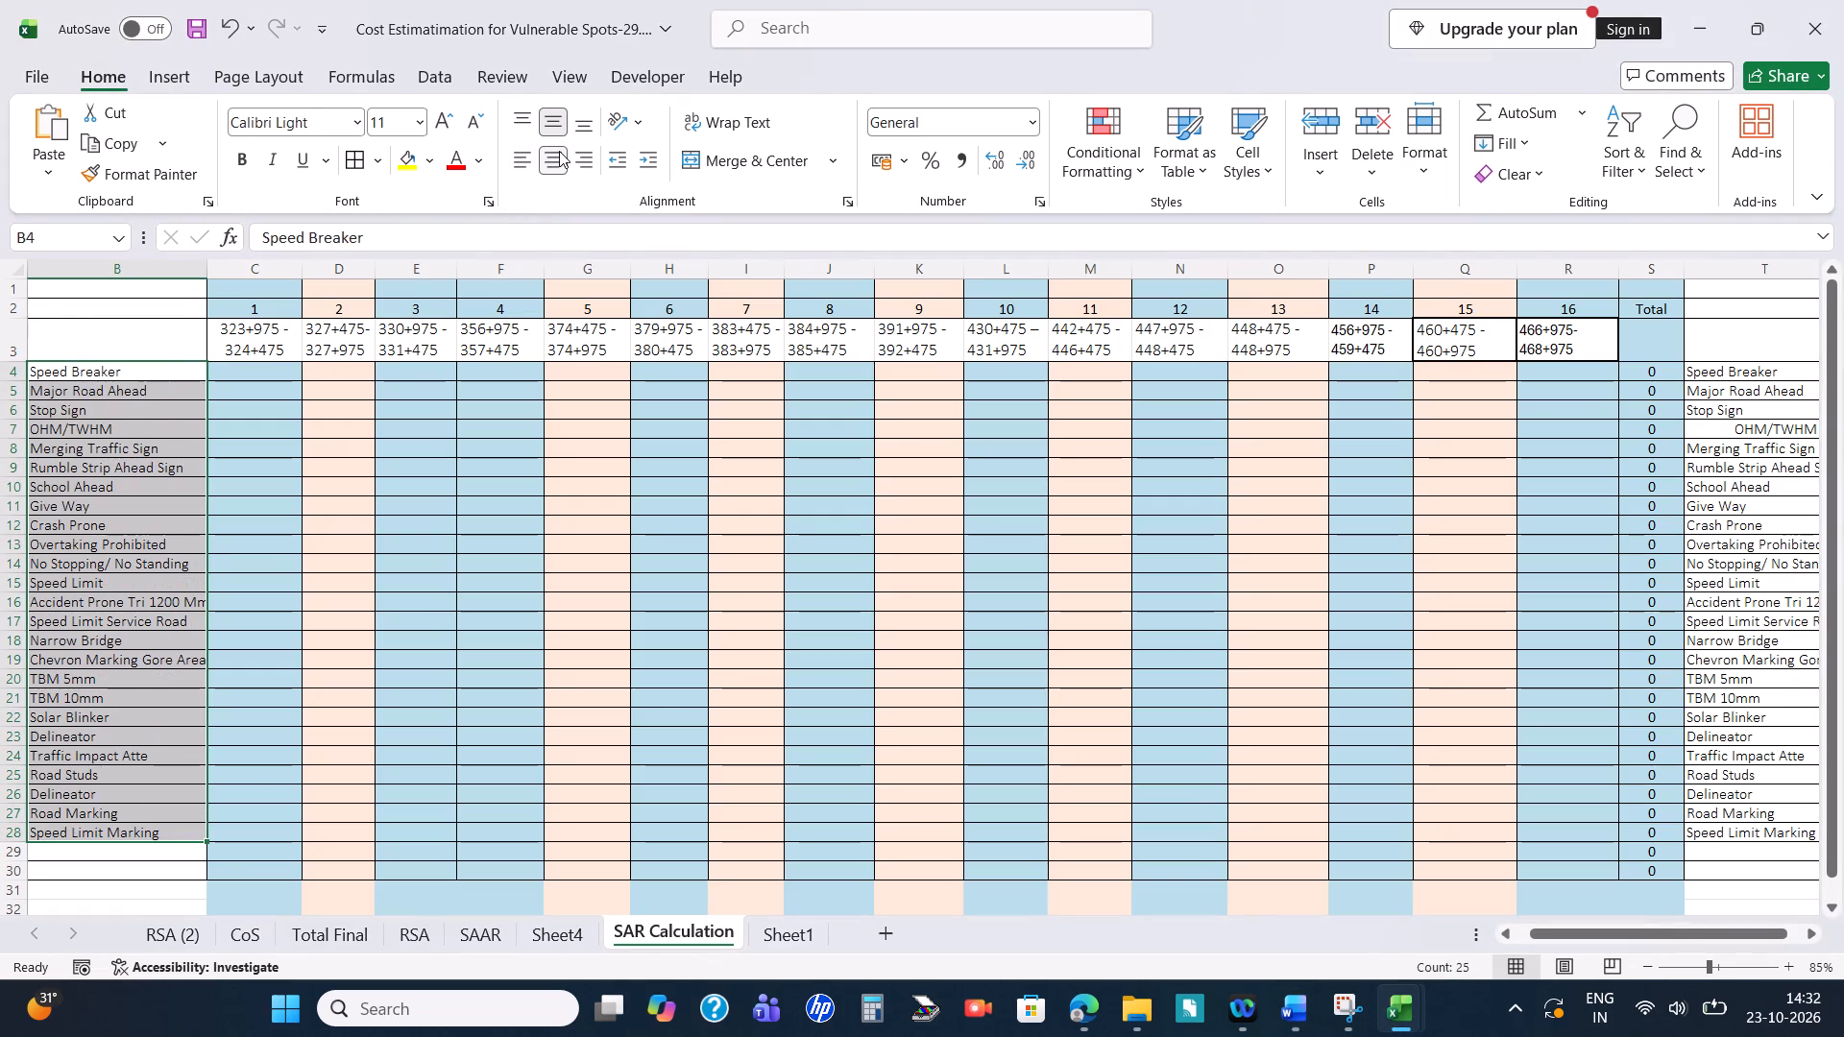
click(380, 544)
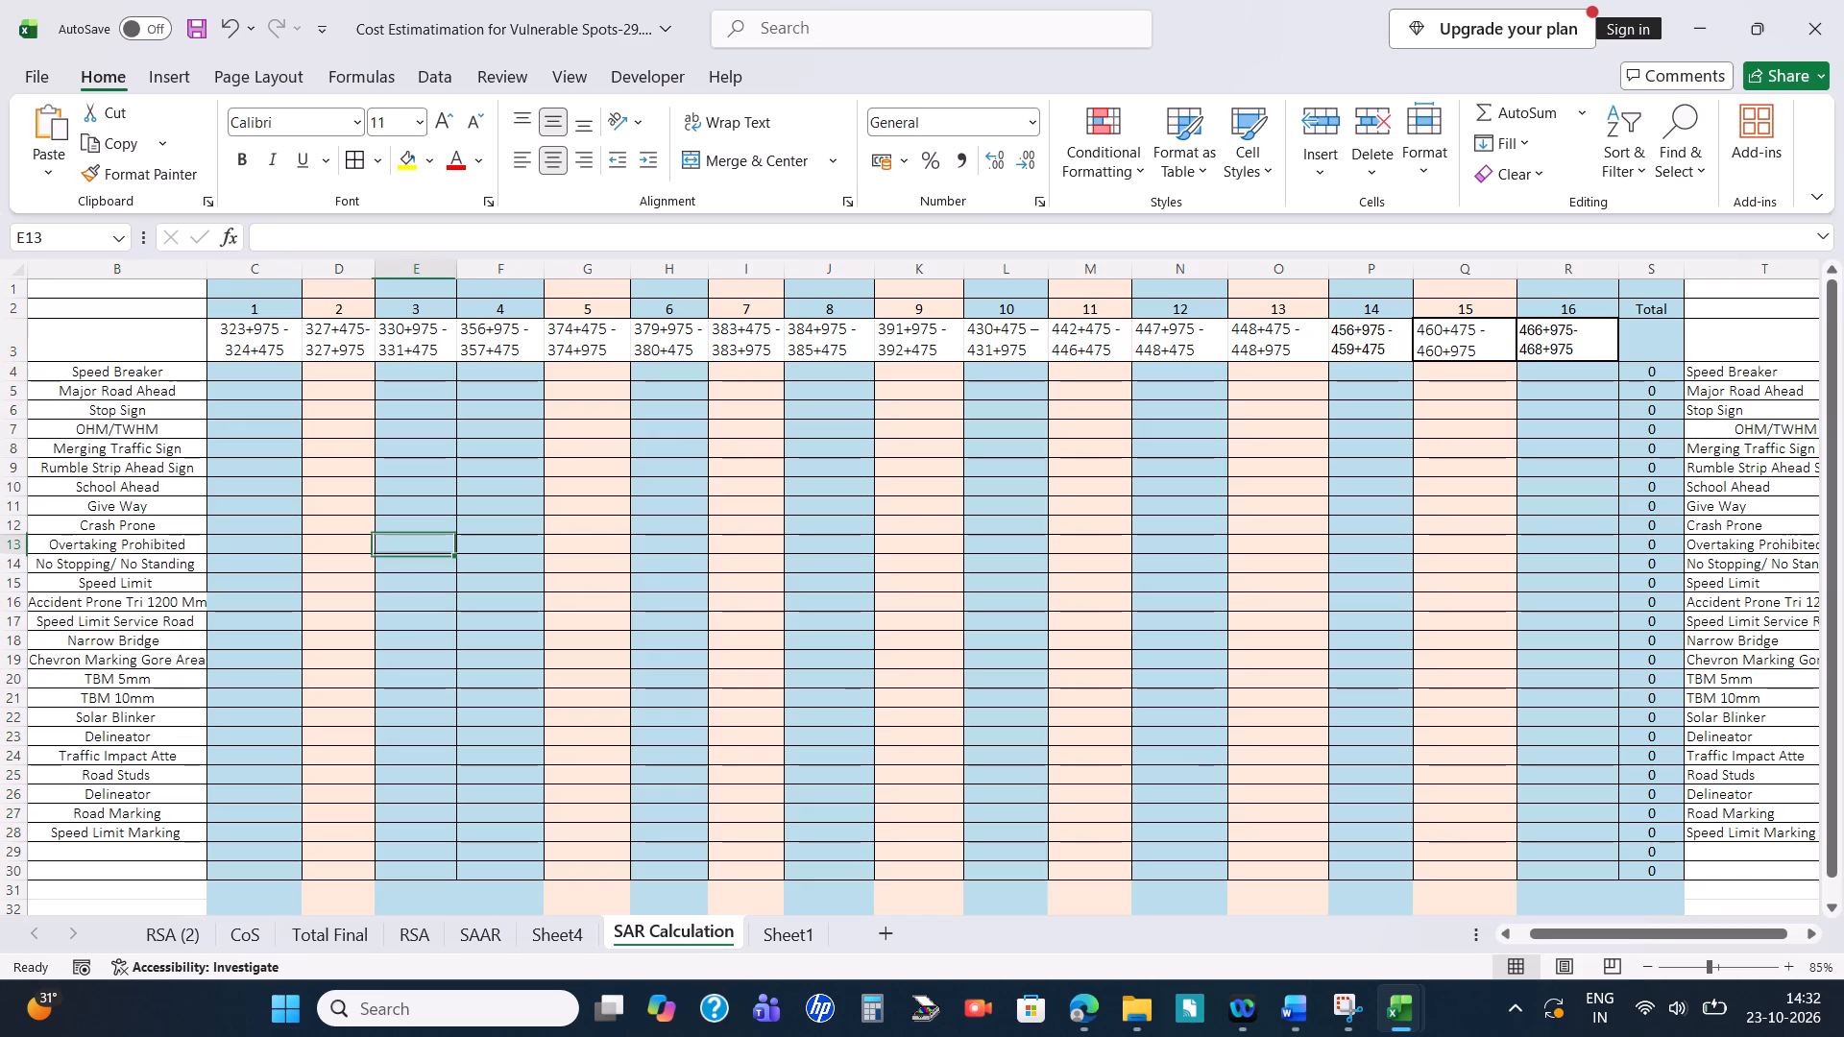
Enter 1 for Merging Traffic Sign (C8) and Give Way (C11) in blackspot 1's column, following the Word report.
click(230, 454)
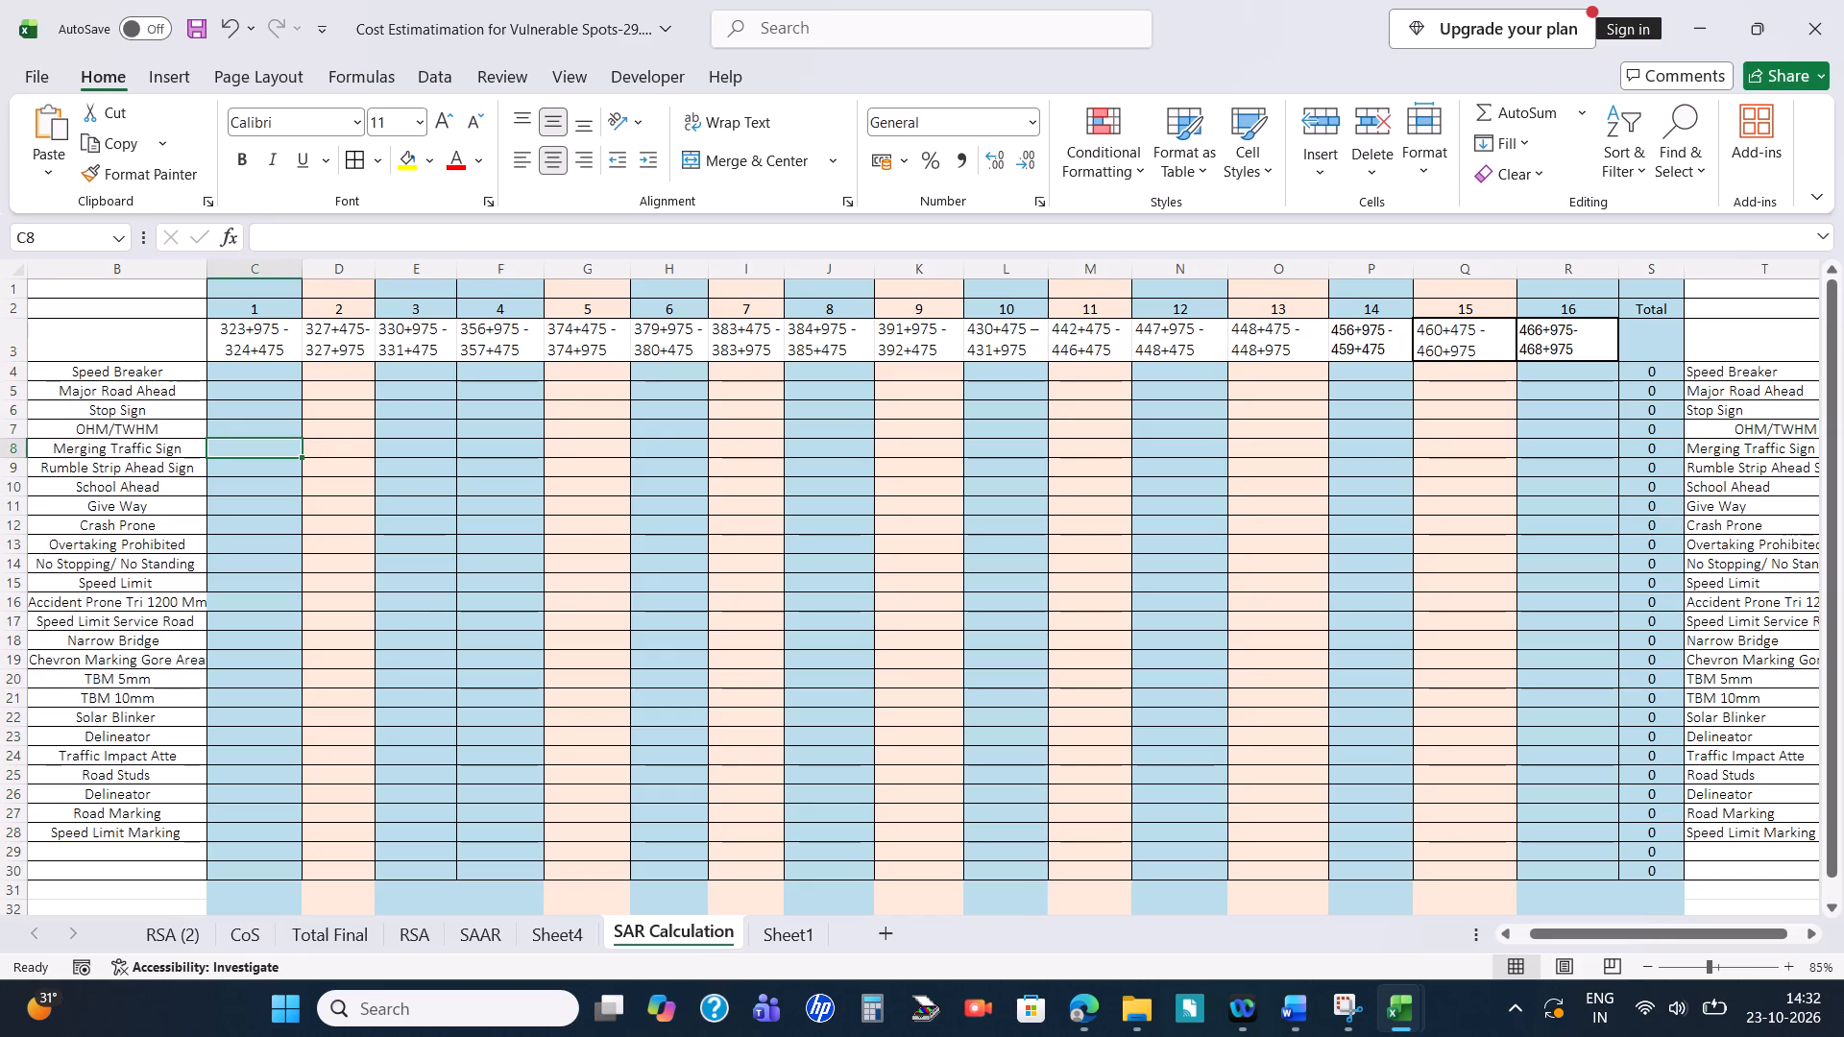
key(1)
key(Return)
key(alt+Tab)
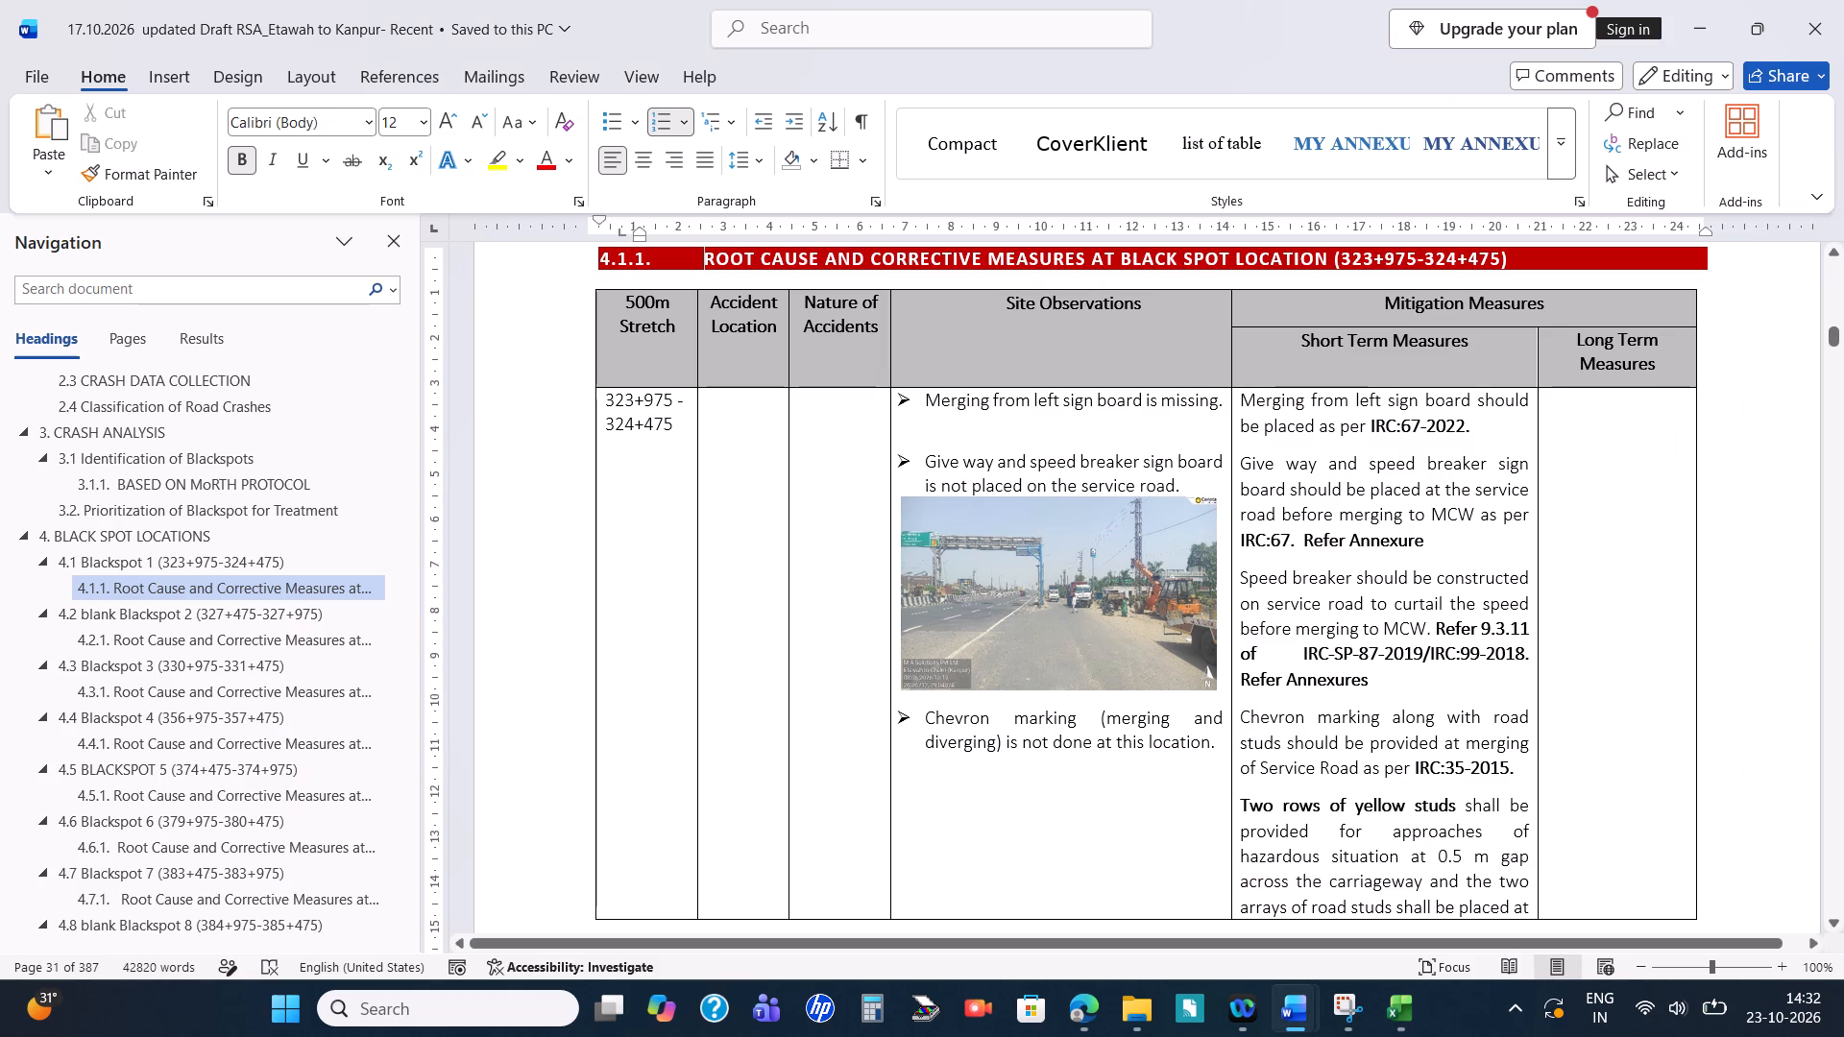
key(alt+Tab)
key(Up)
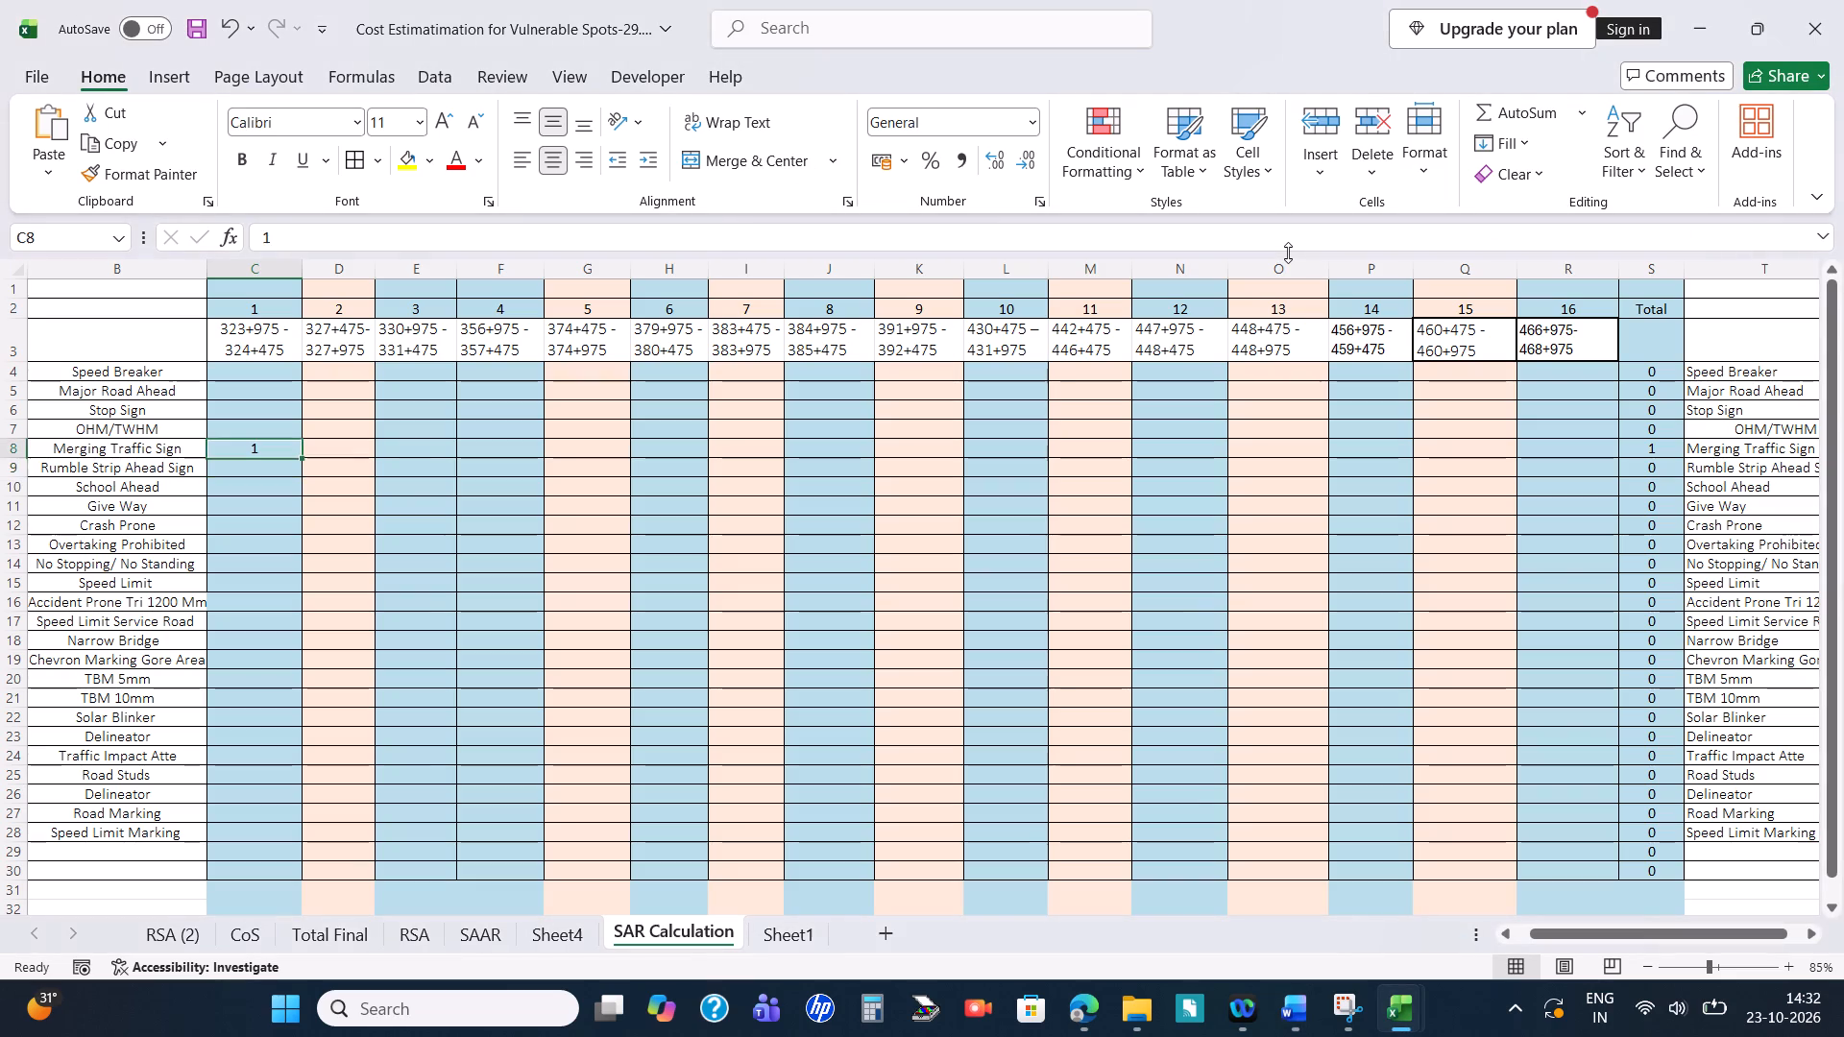
key(Down)
key(Down)
key(Down)
key(1)
key(Up)
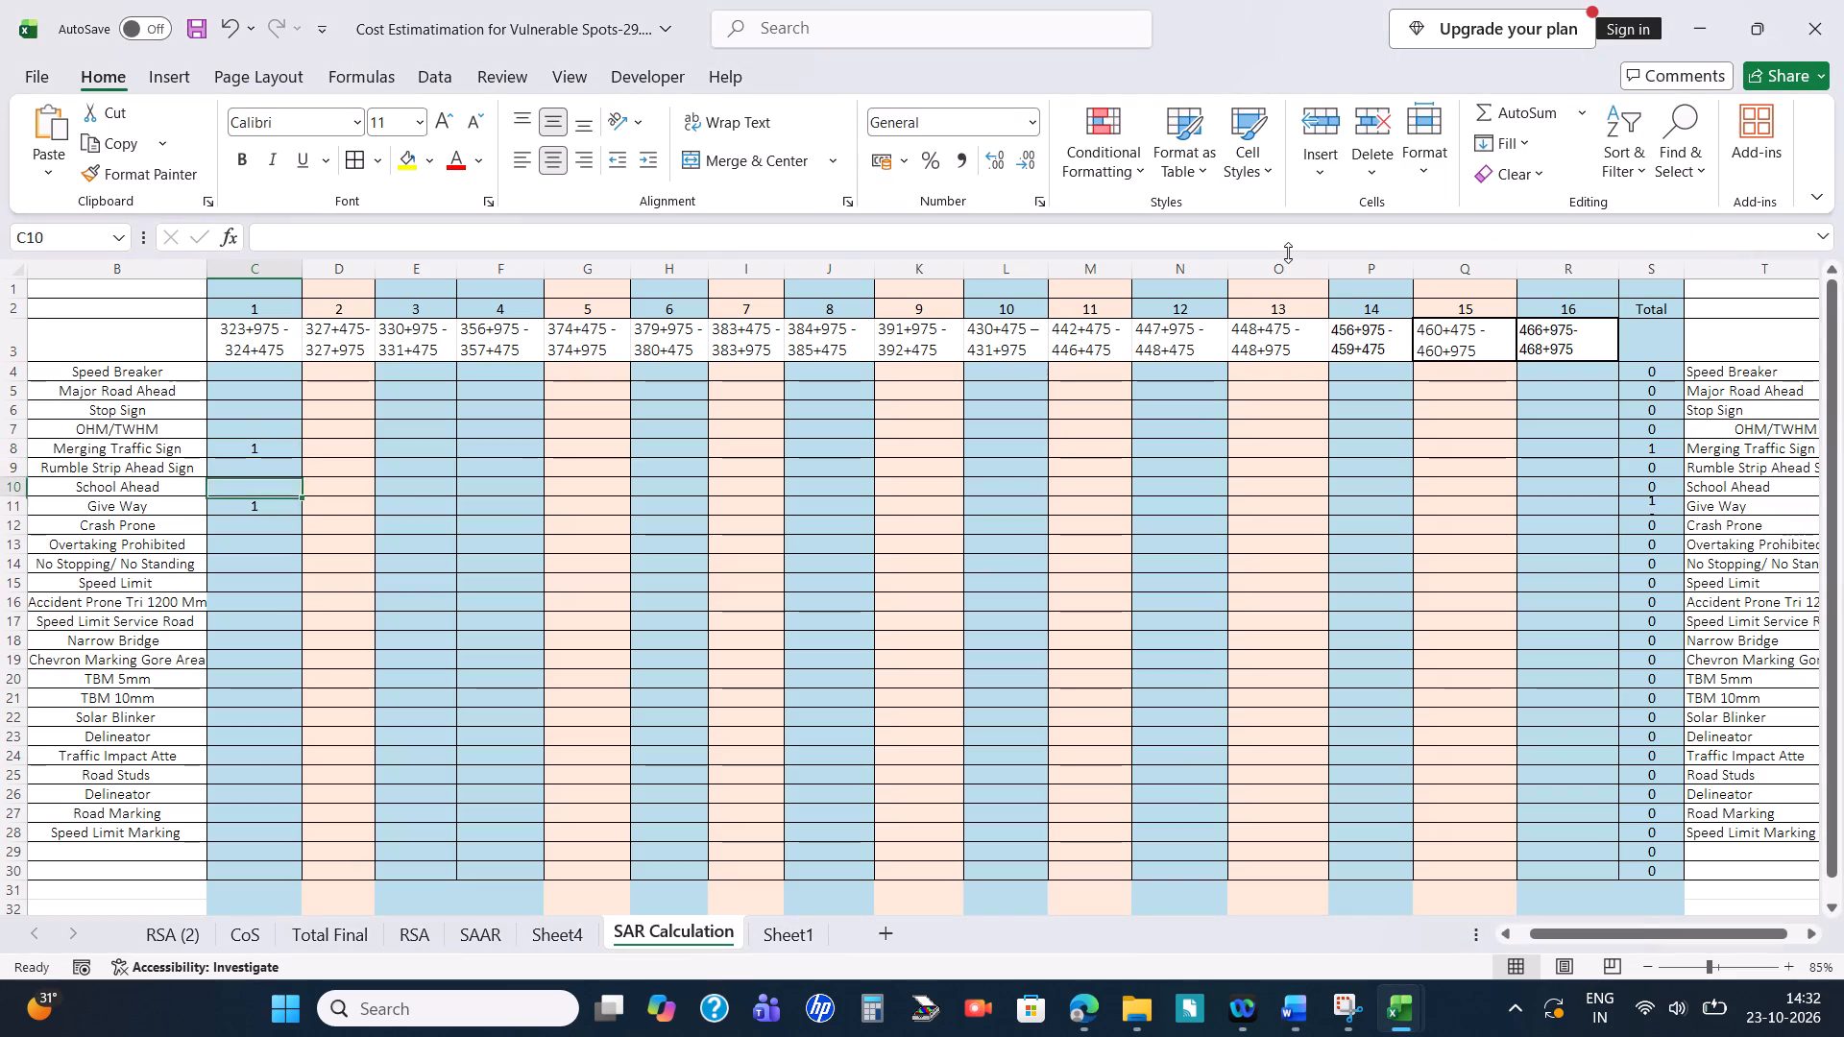
Enter 1 for Speed Breaker in blackspot 1's column, cell C4.
key(Up)
key(Up)
key(Up)
key(Up)
key(Up)
key(Up)
key(1)
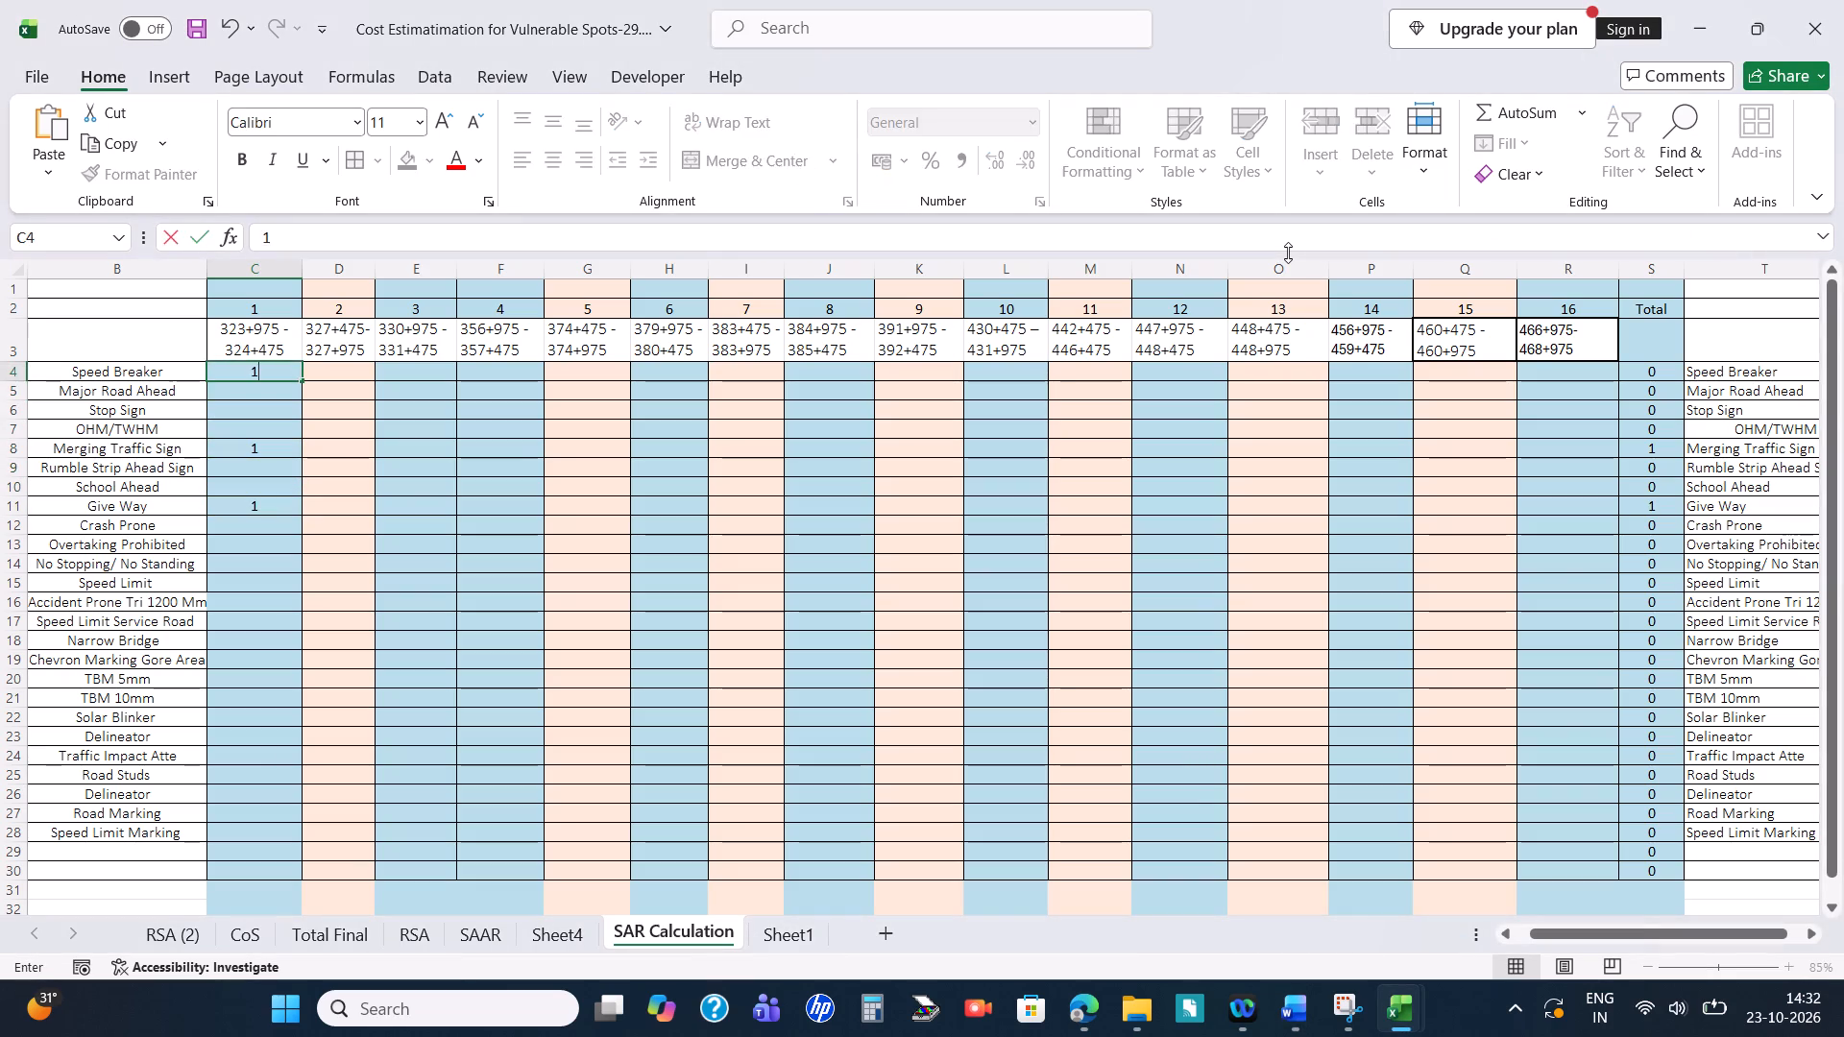
key(Return)
Check section 4.1.1 in Word and enter 1 for Chevron Marking Gore Area in C19 of the Excel sheet.
key(alt+Tab)
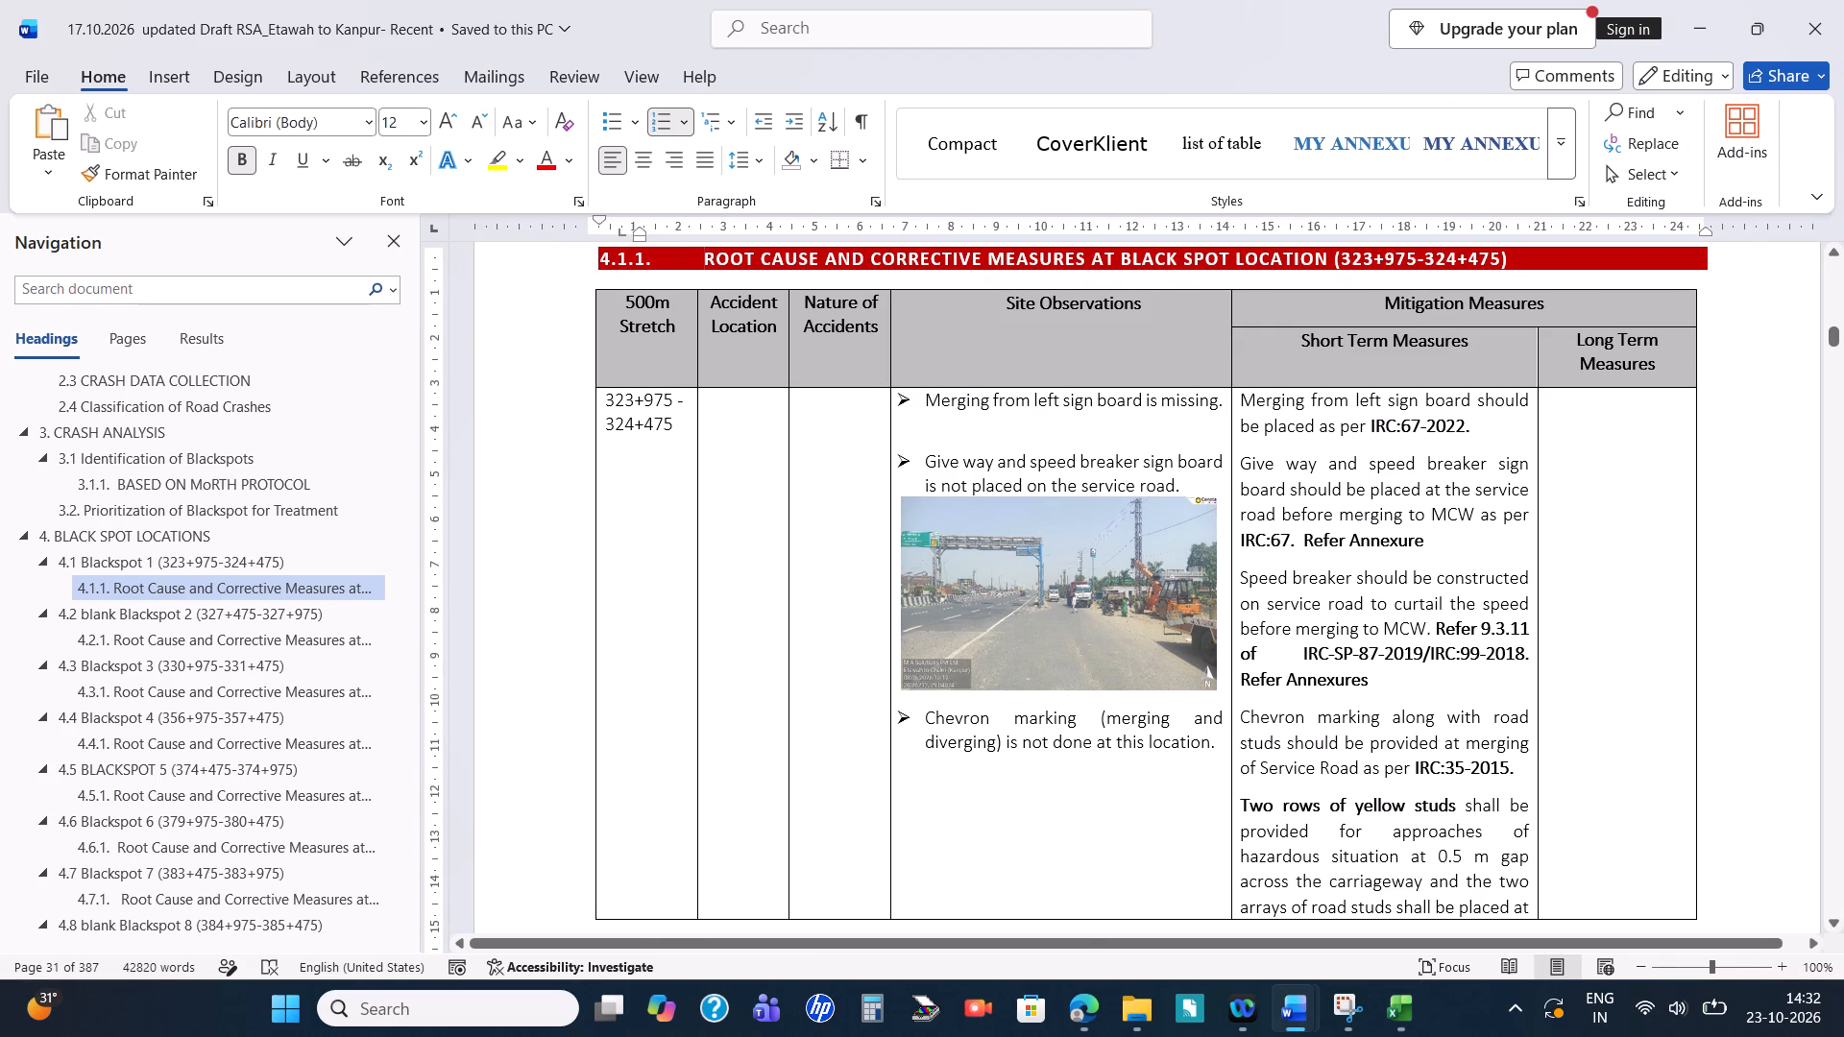
key(alt+Tab)
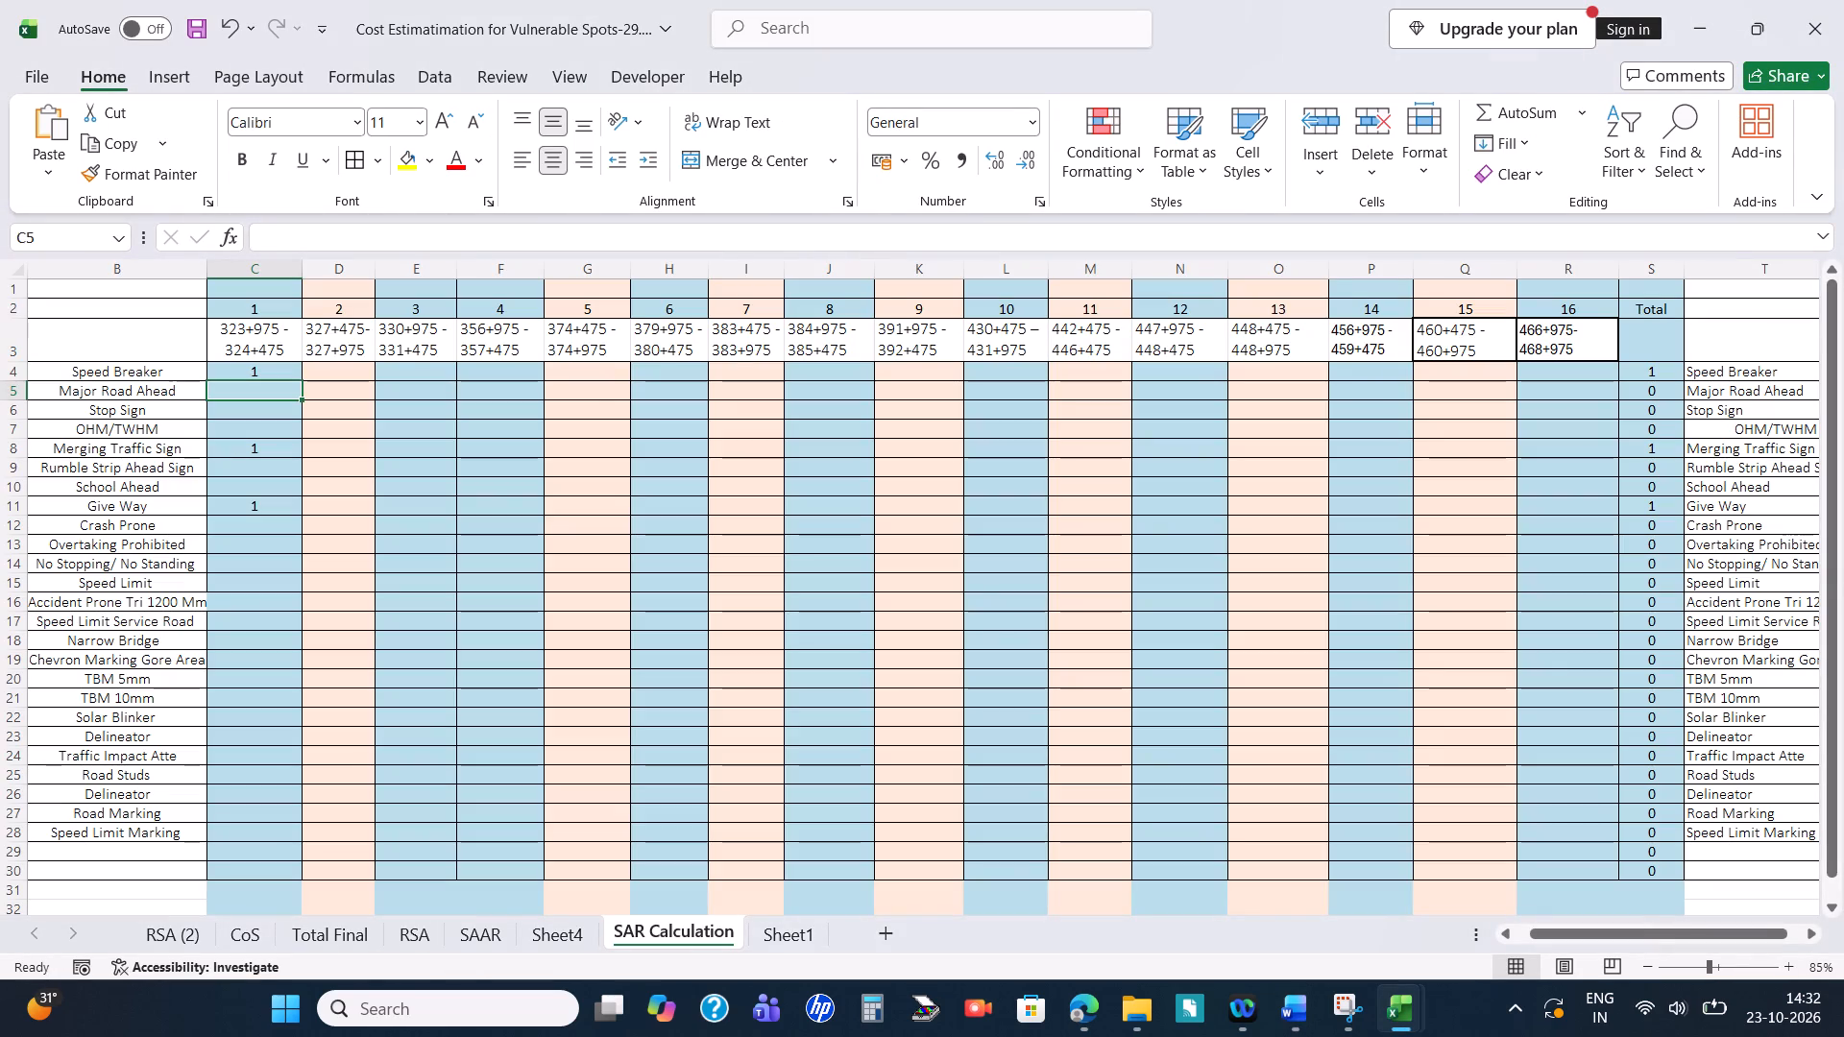
click(255, 664)
key(1)
key(Return)
Read on through blackspot 1's measures in Word and enter 1 for Road Studs in C25 of the Excel sheet.
key(alt+Tab)
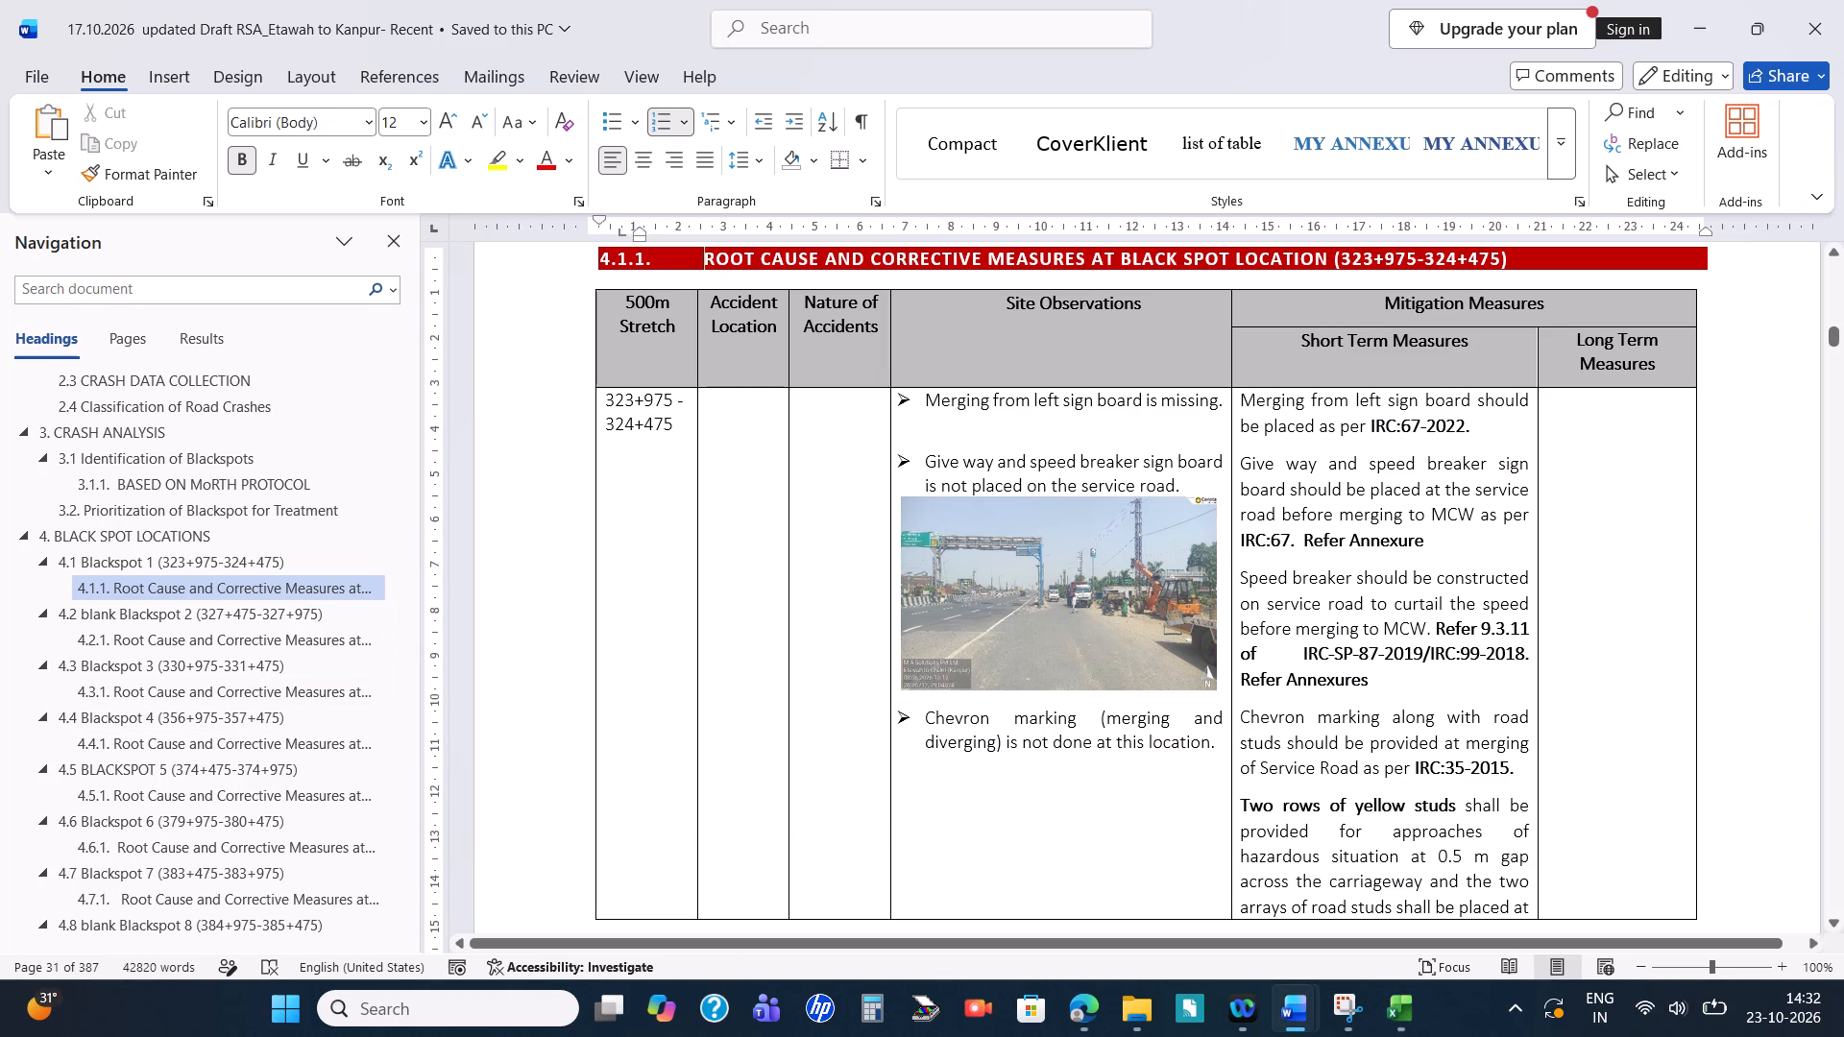
scroll(932, 631, down, 2)
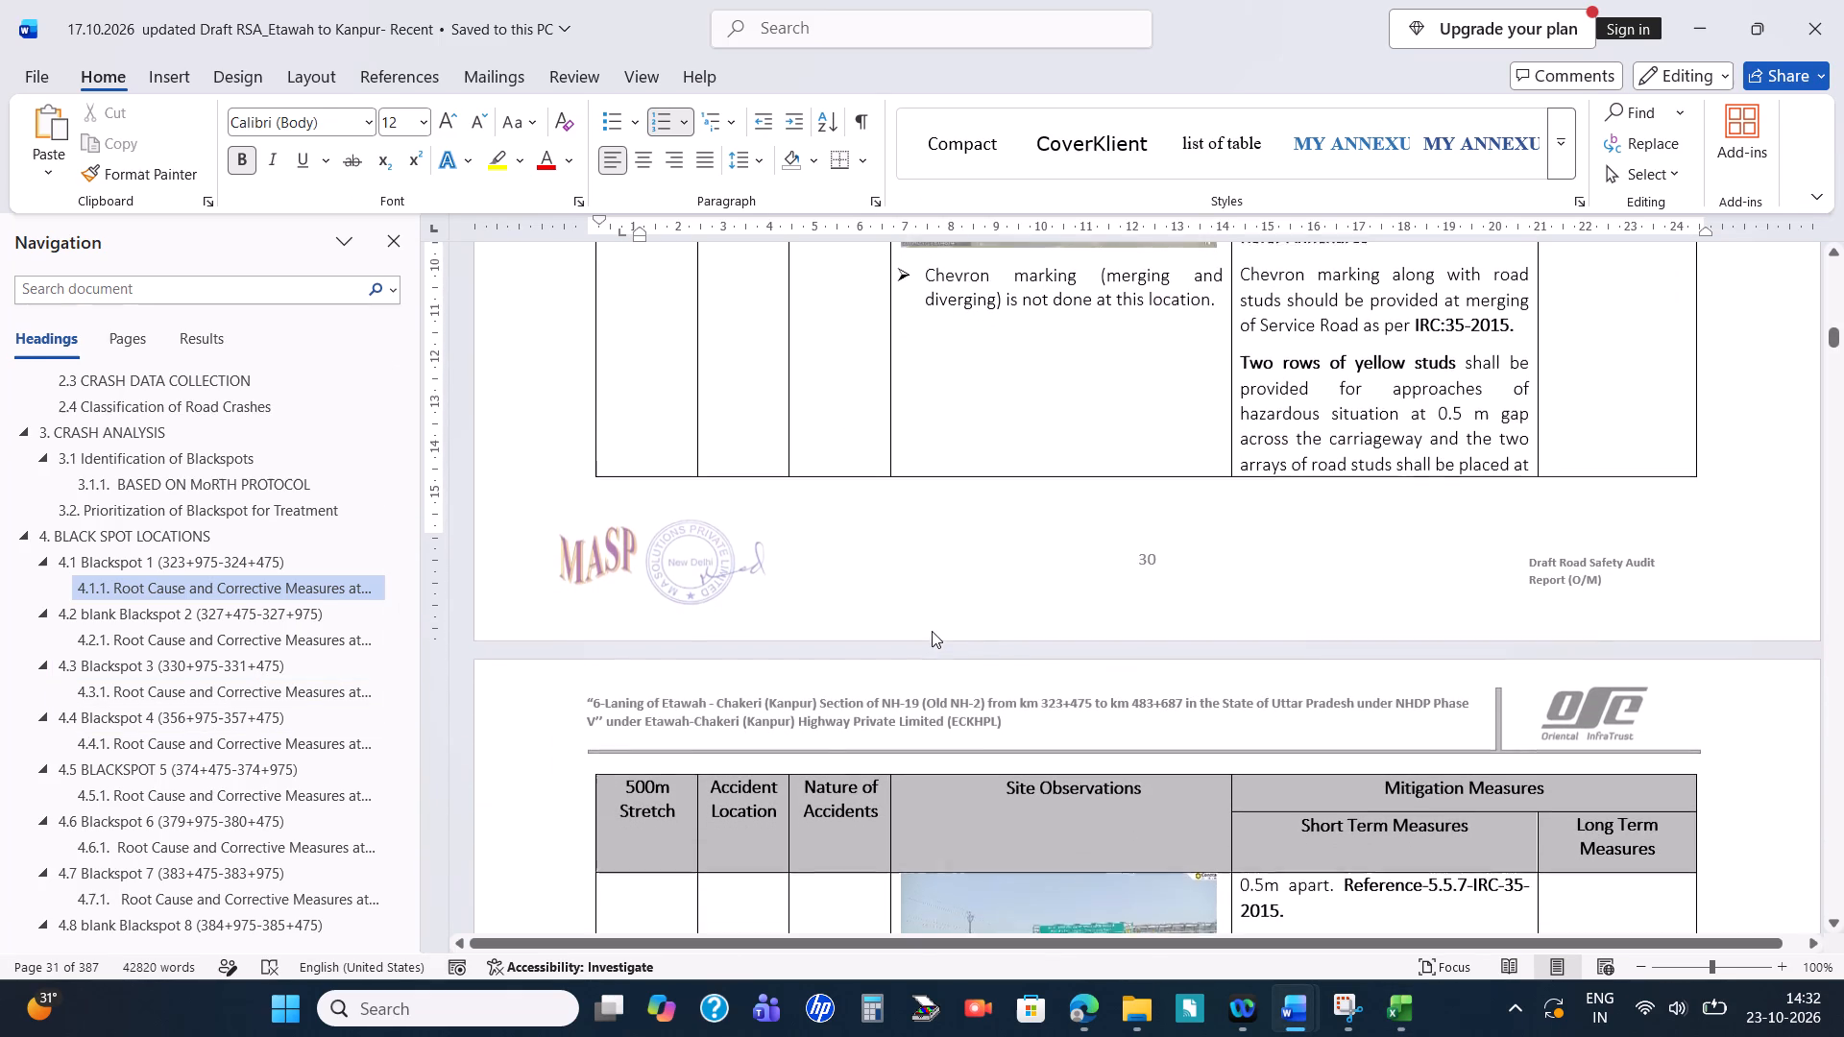
scroll(932, 631, down, 1)
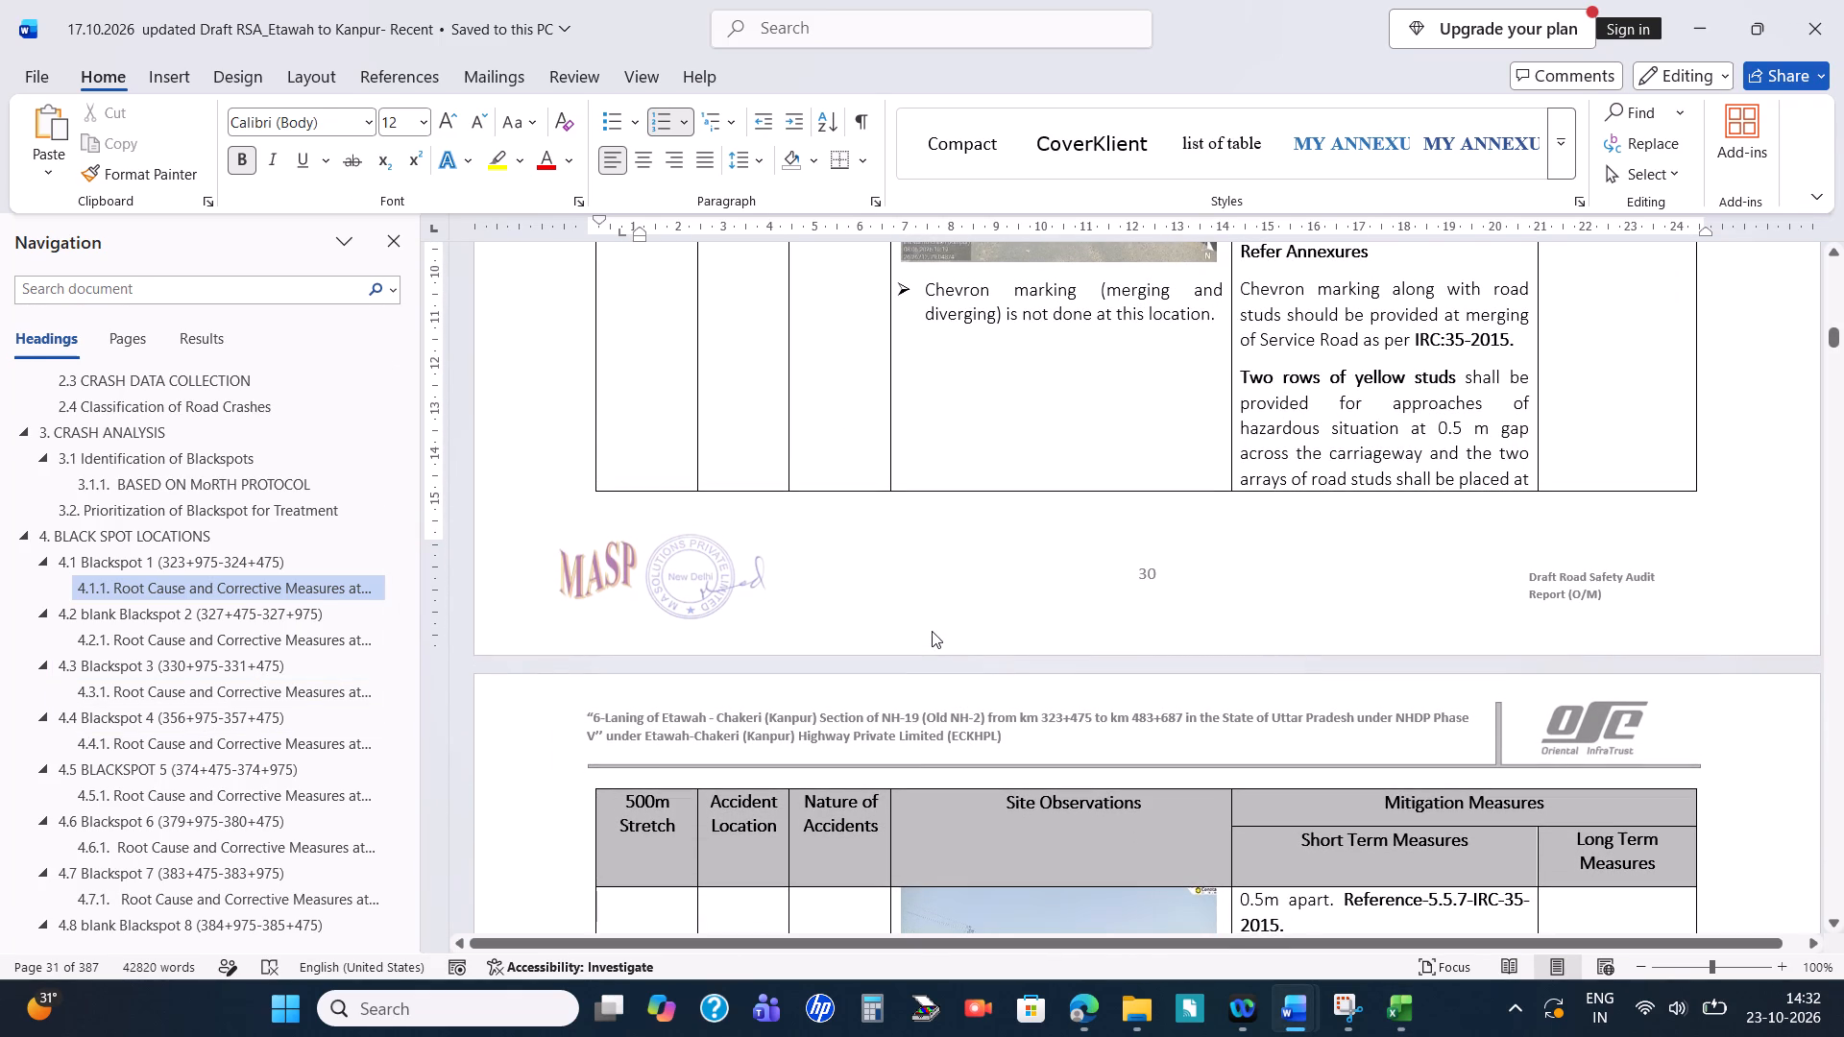
scroll(932, 631, down, 1)
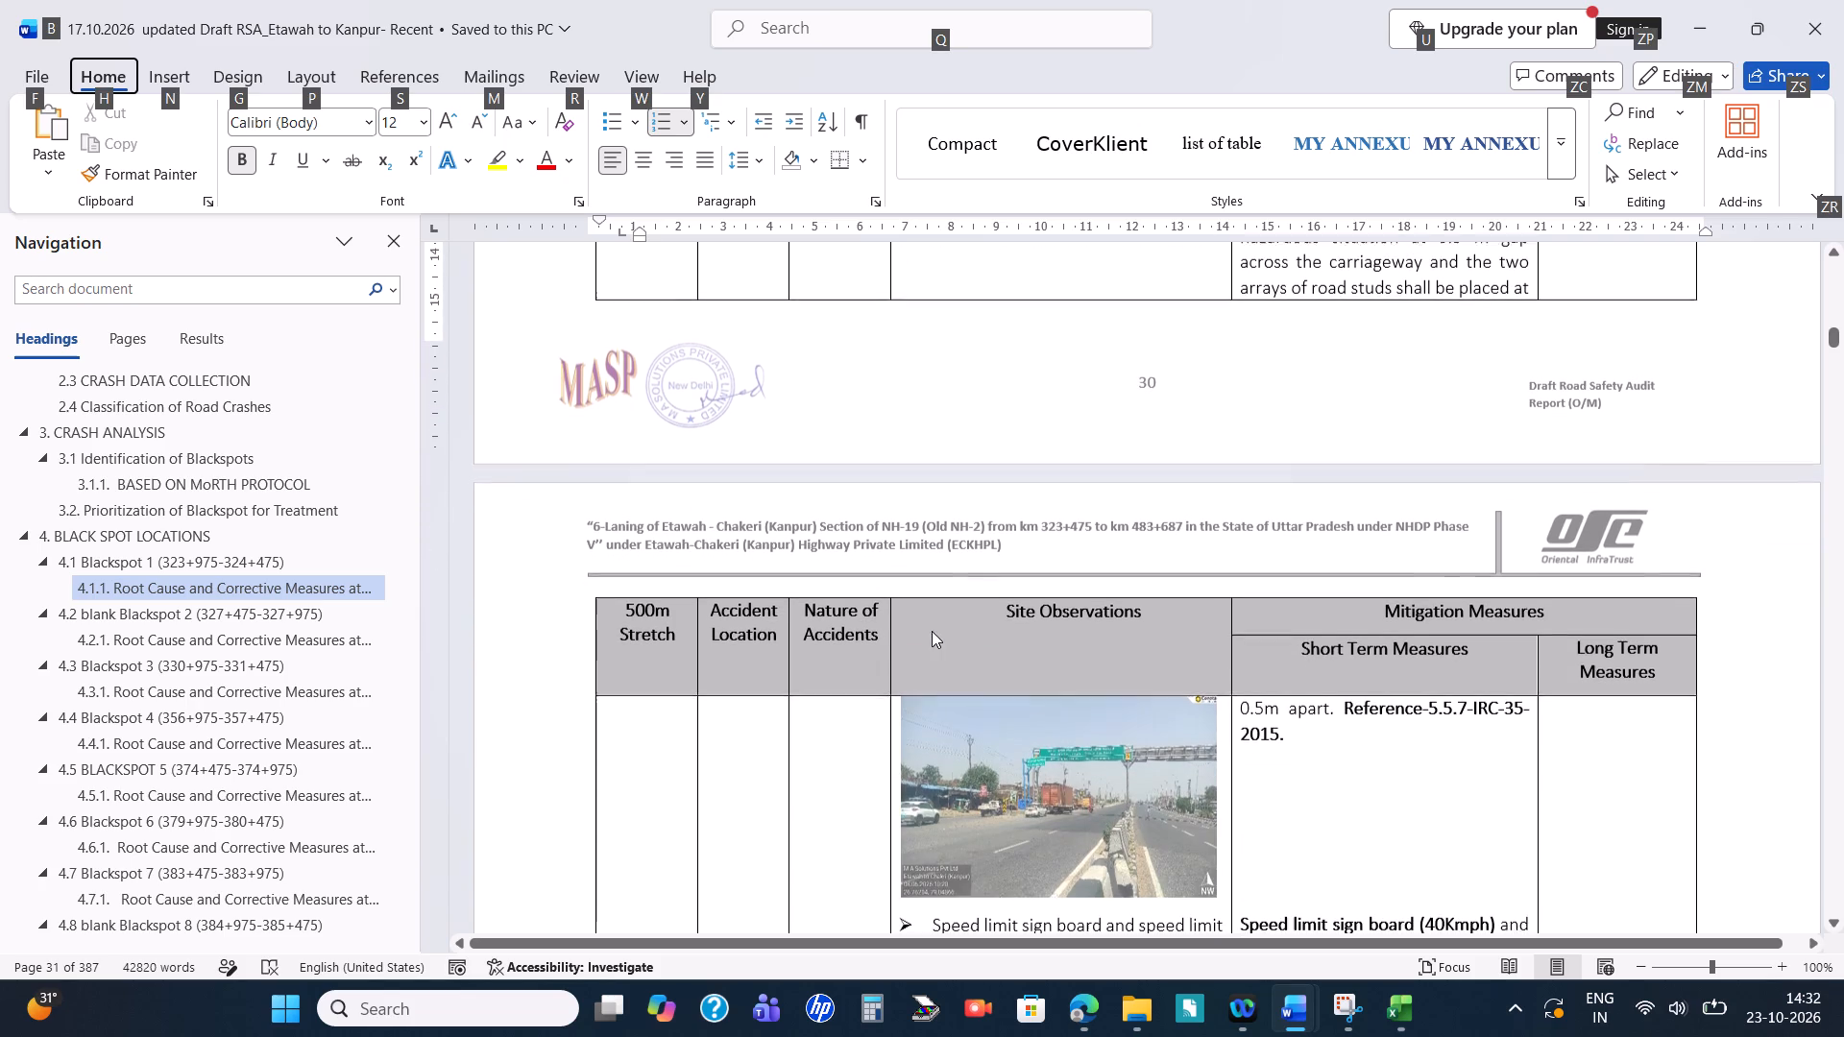
scroll(932, 631, down, 1)
click(932, 631)
key(alt+Tab)
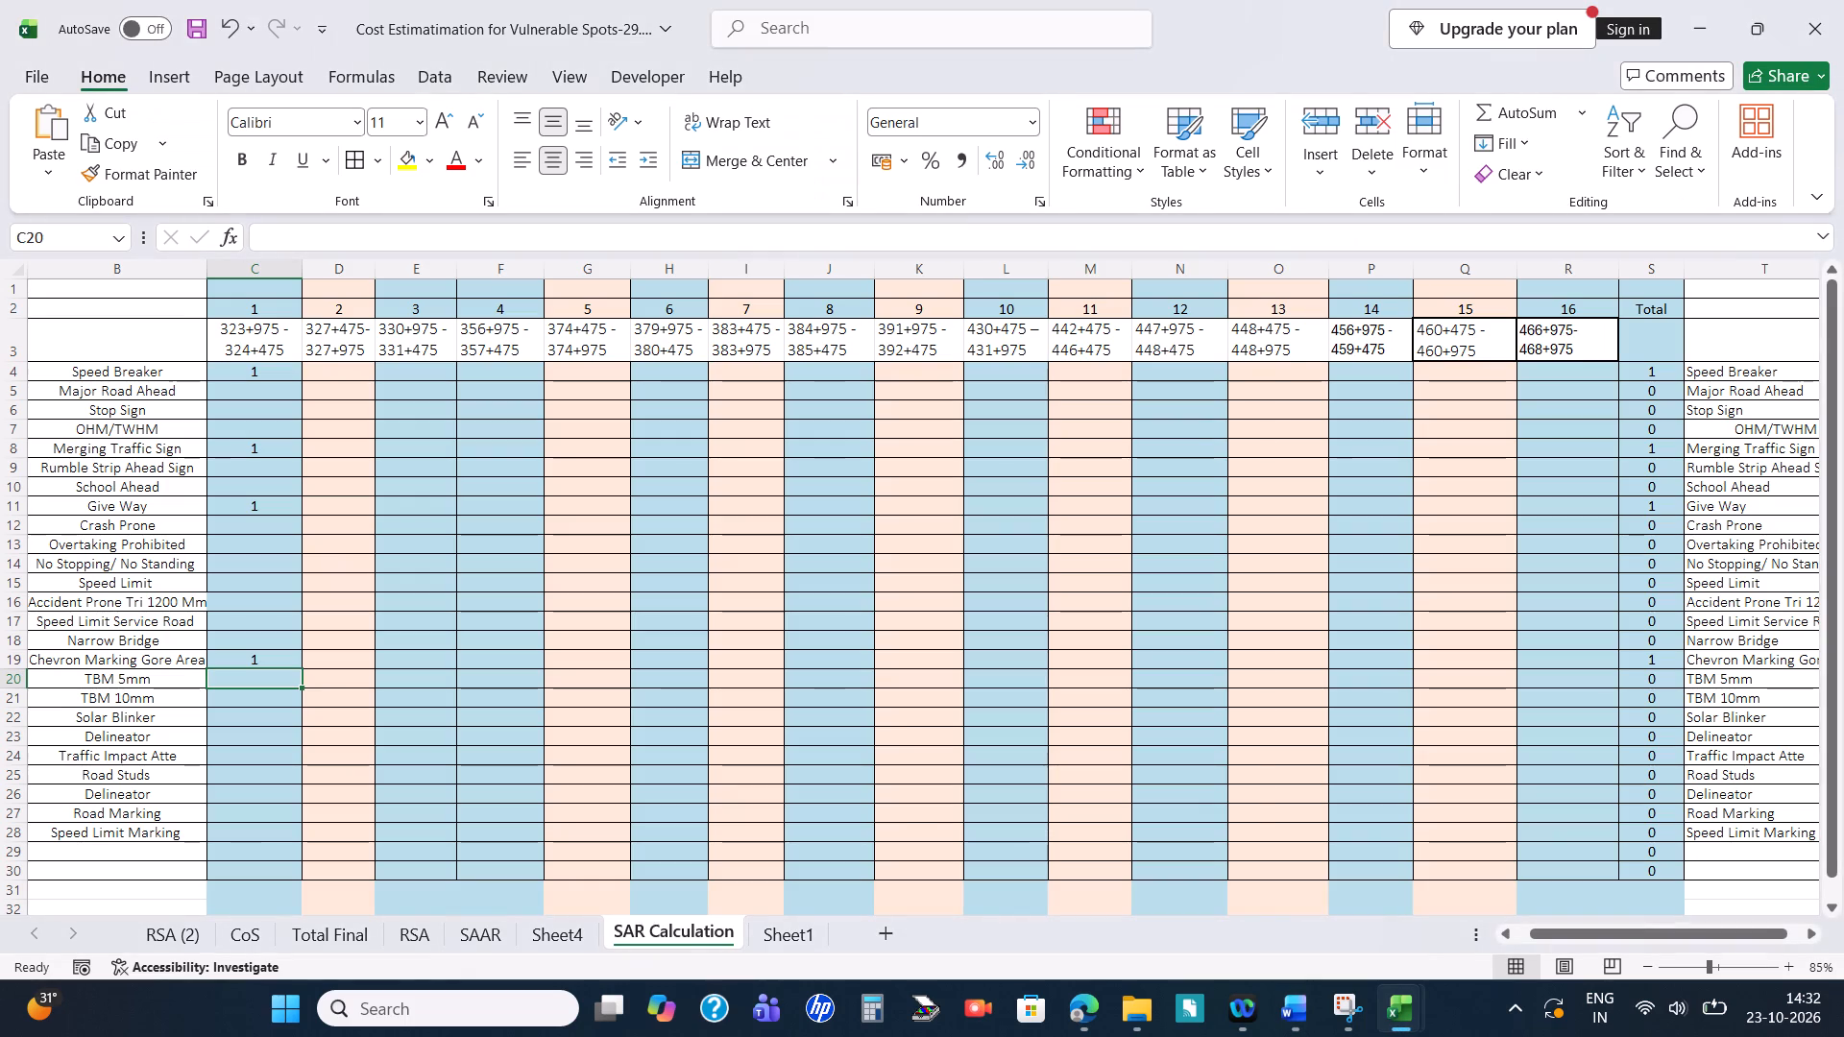
click(238, 774)
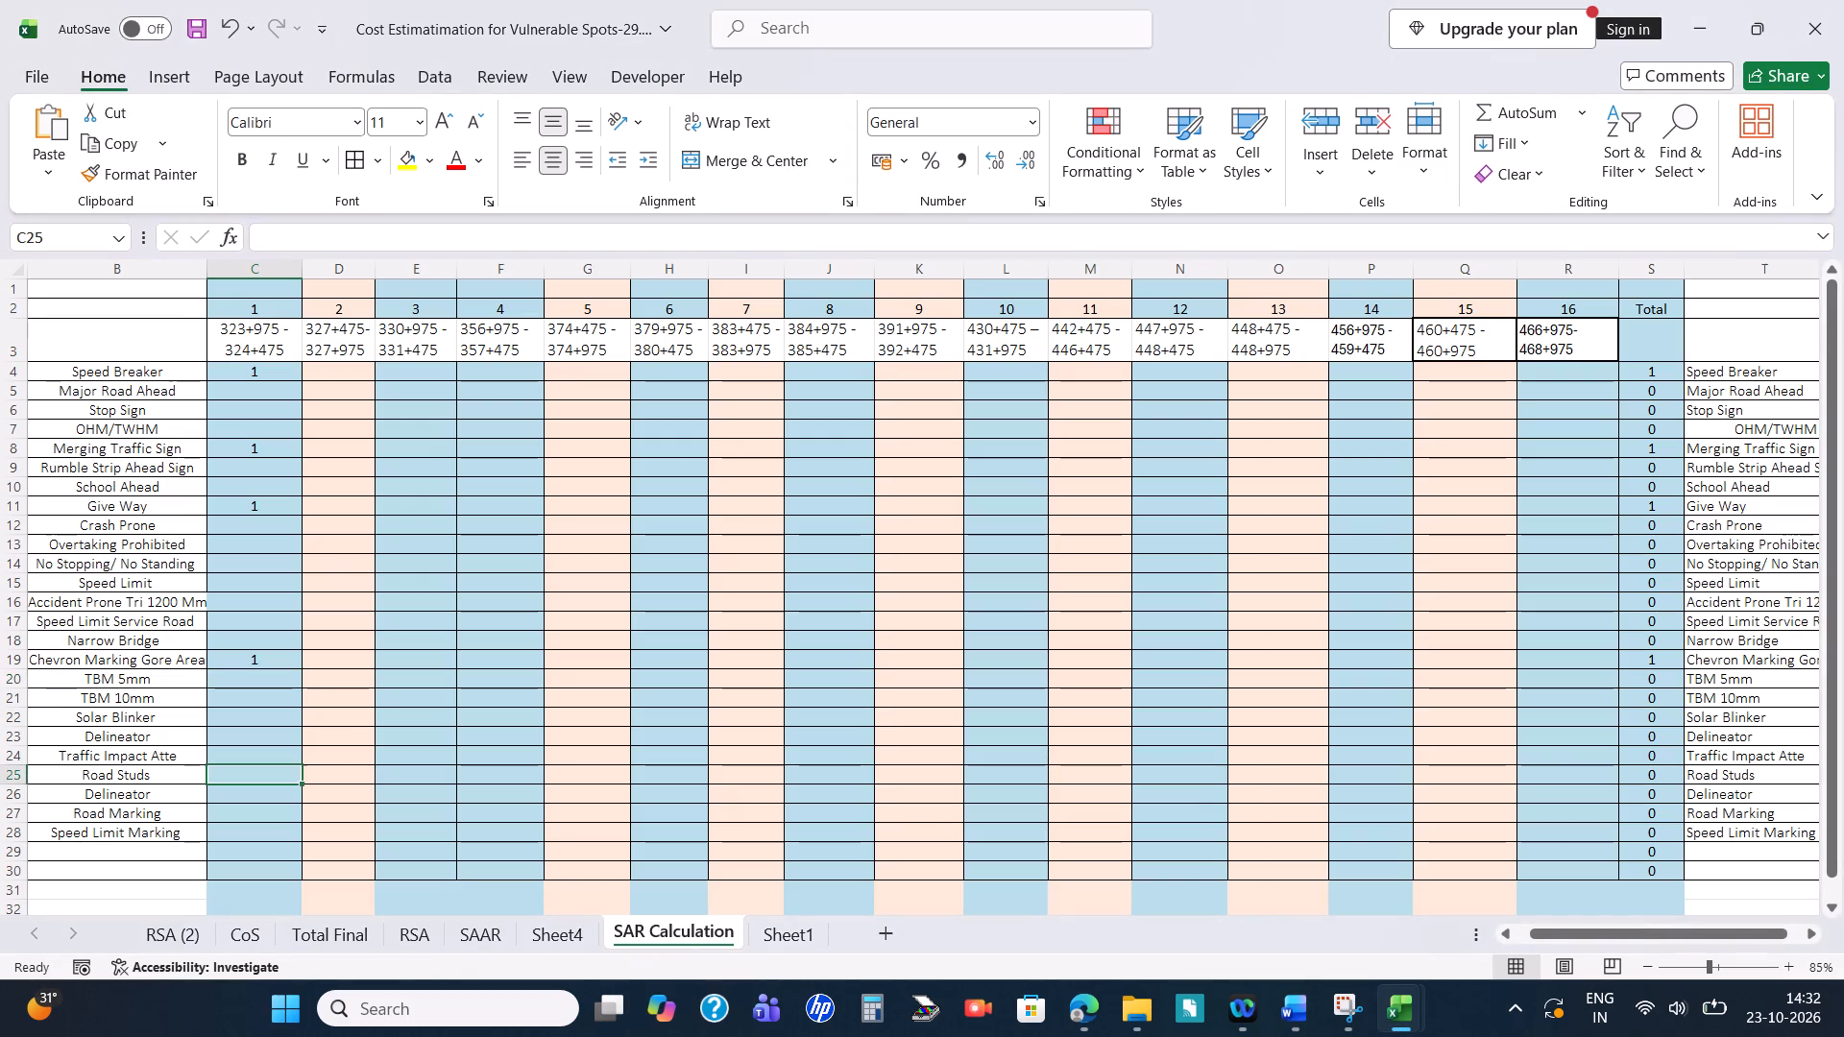
key(1)
key(Return)
Check the next page of blackspot 1's measures in Word and enter 1 for Speed Limit in C15 of the Excel sheet.
key(alt+Tab)
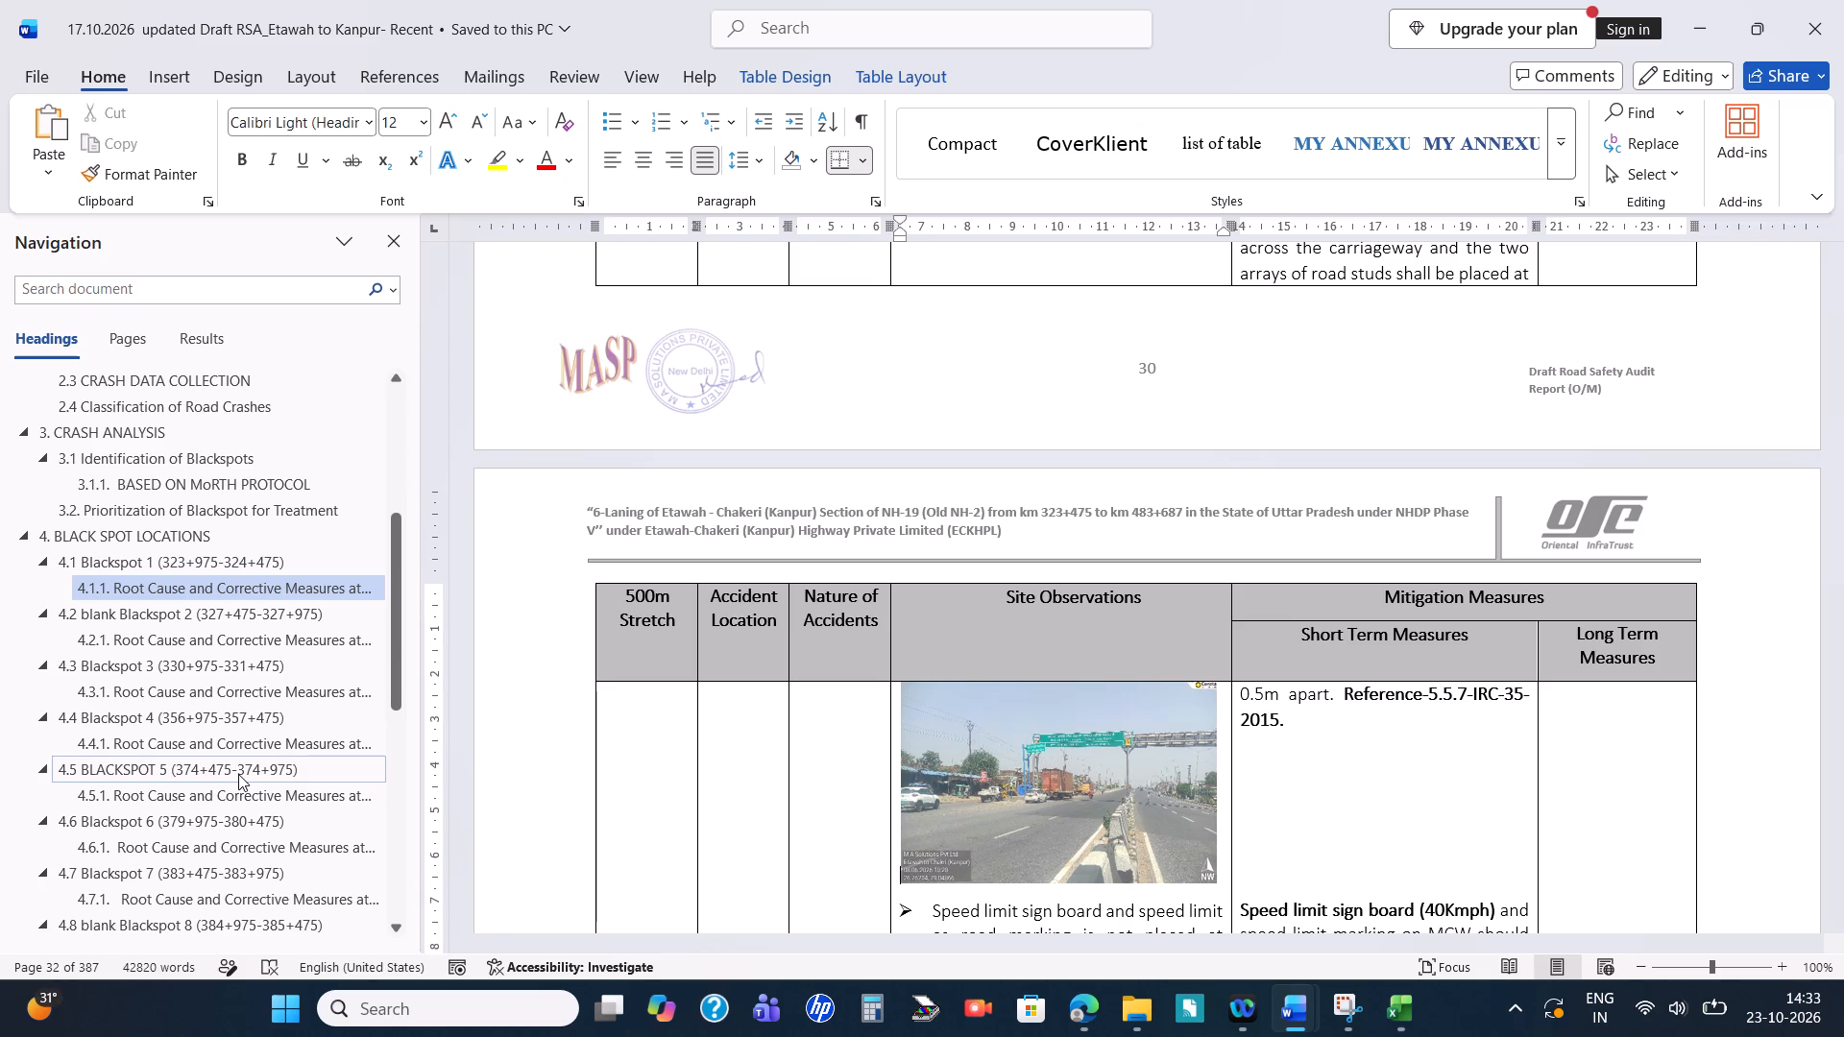
key(alt+Tab)
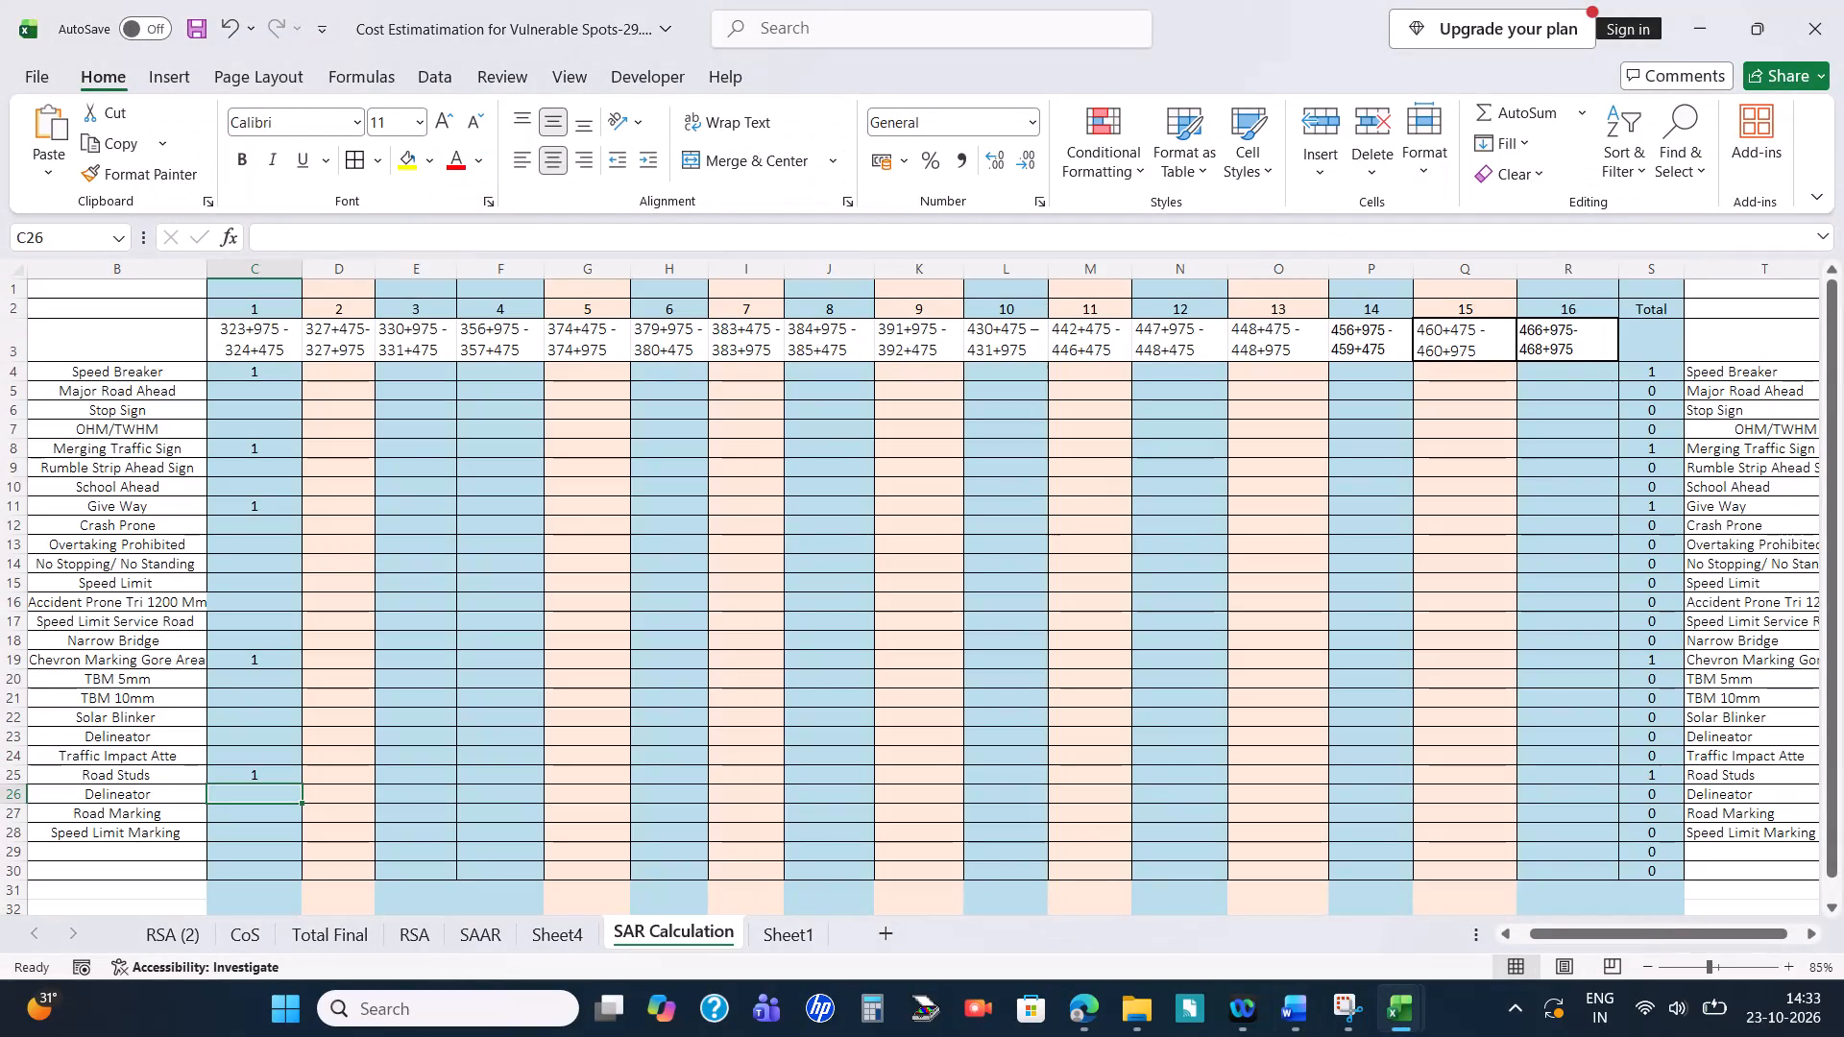
key(alt+Tab)
scroll(734, 710, down, 1)
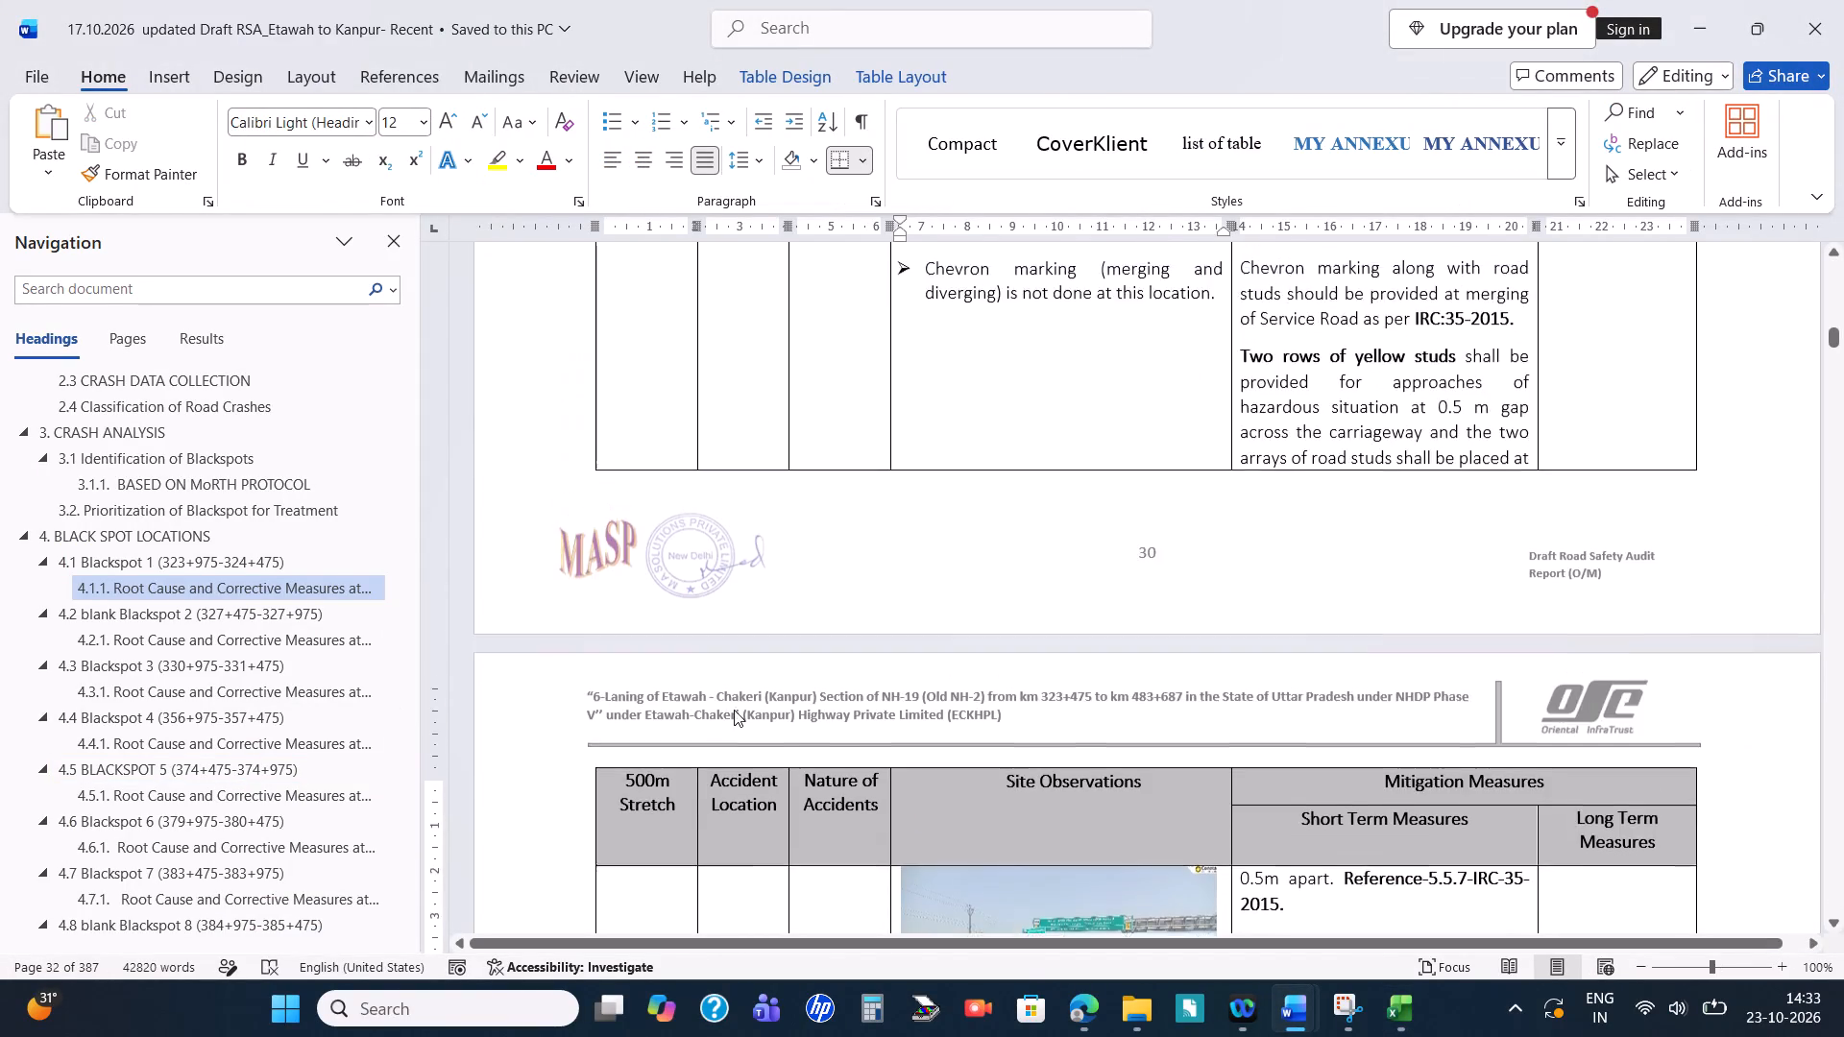
scroll(734, 710, down, 1)
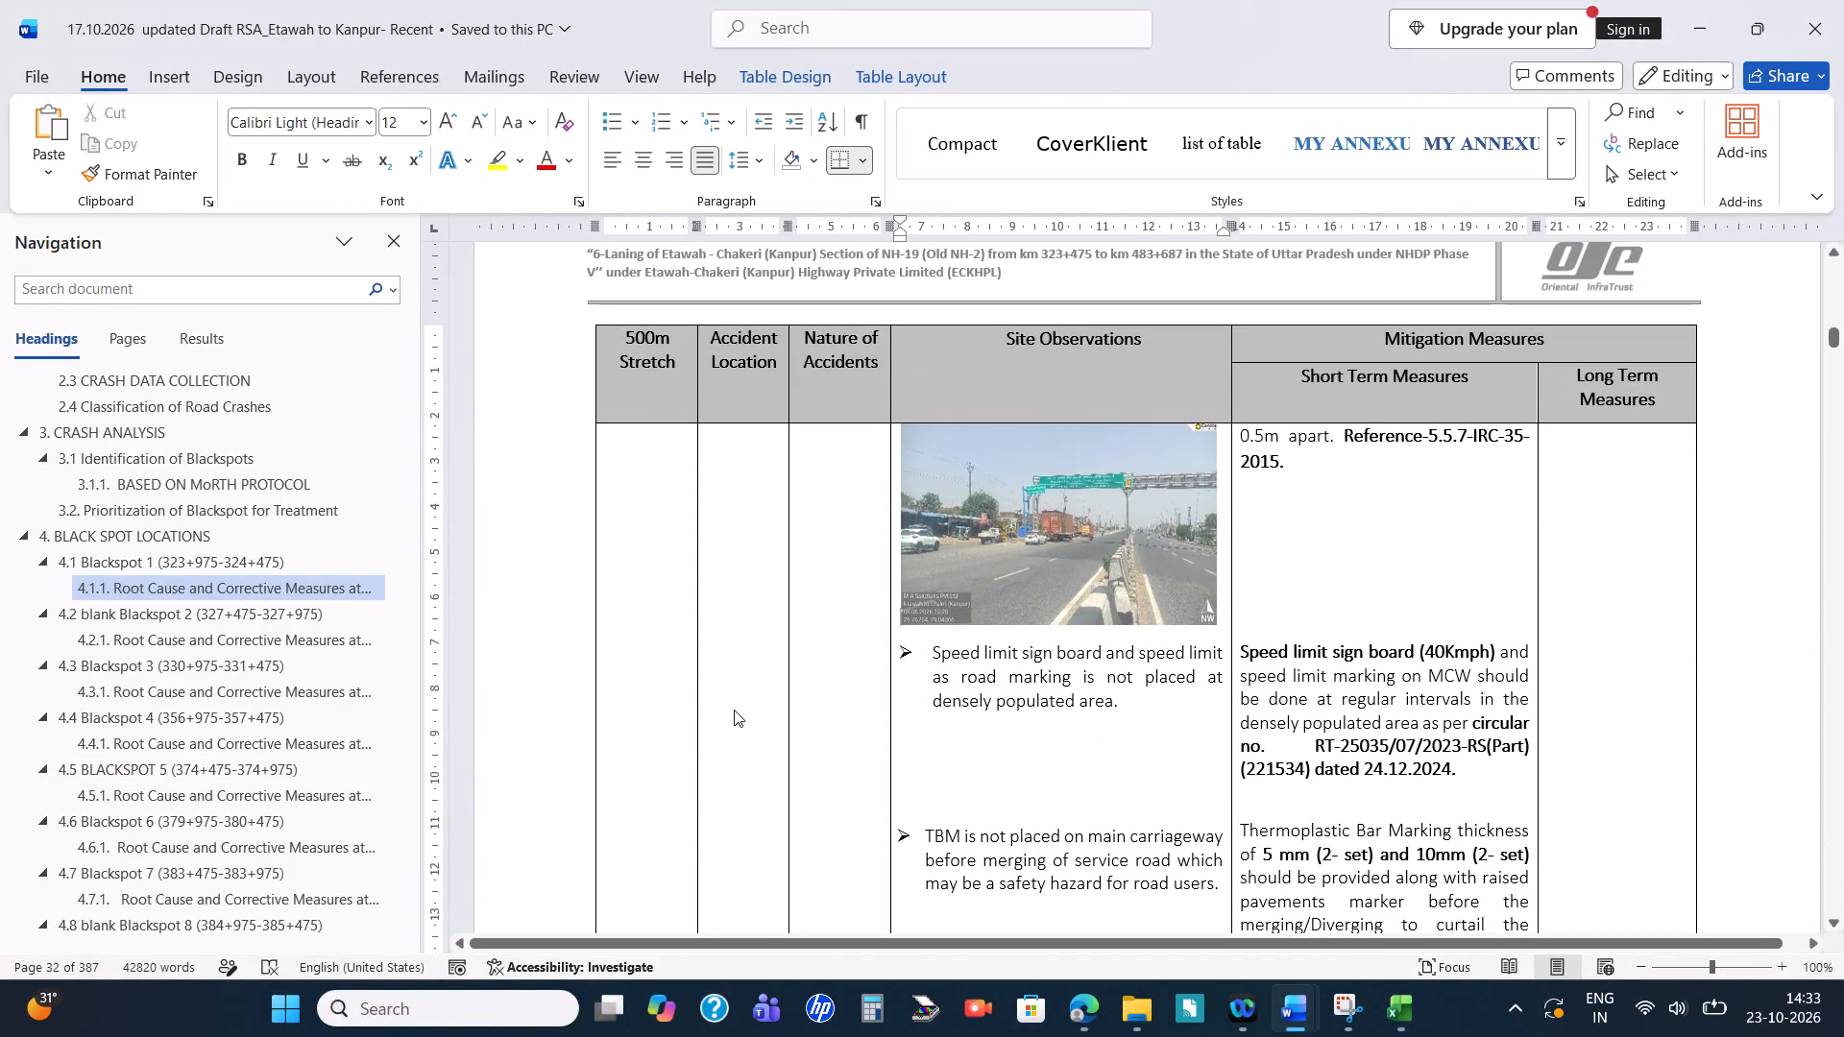
key(alt+Tab)
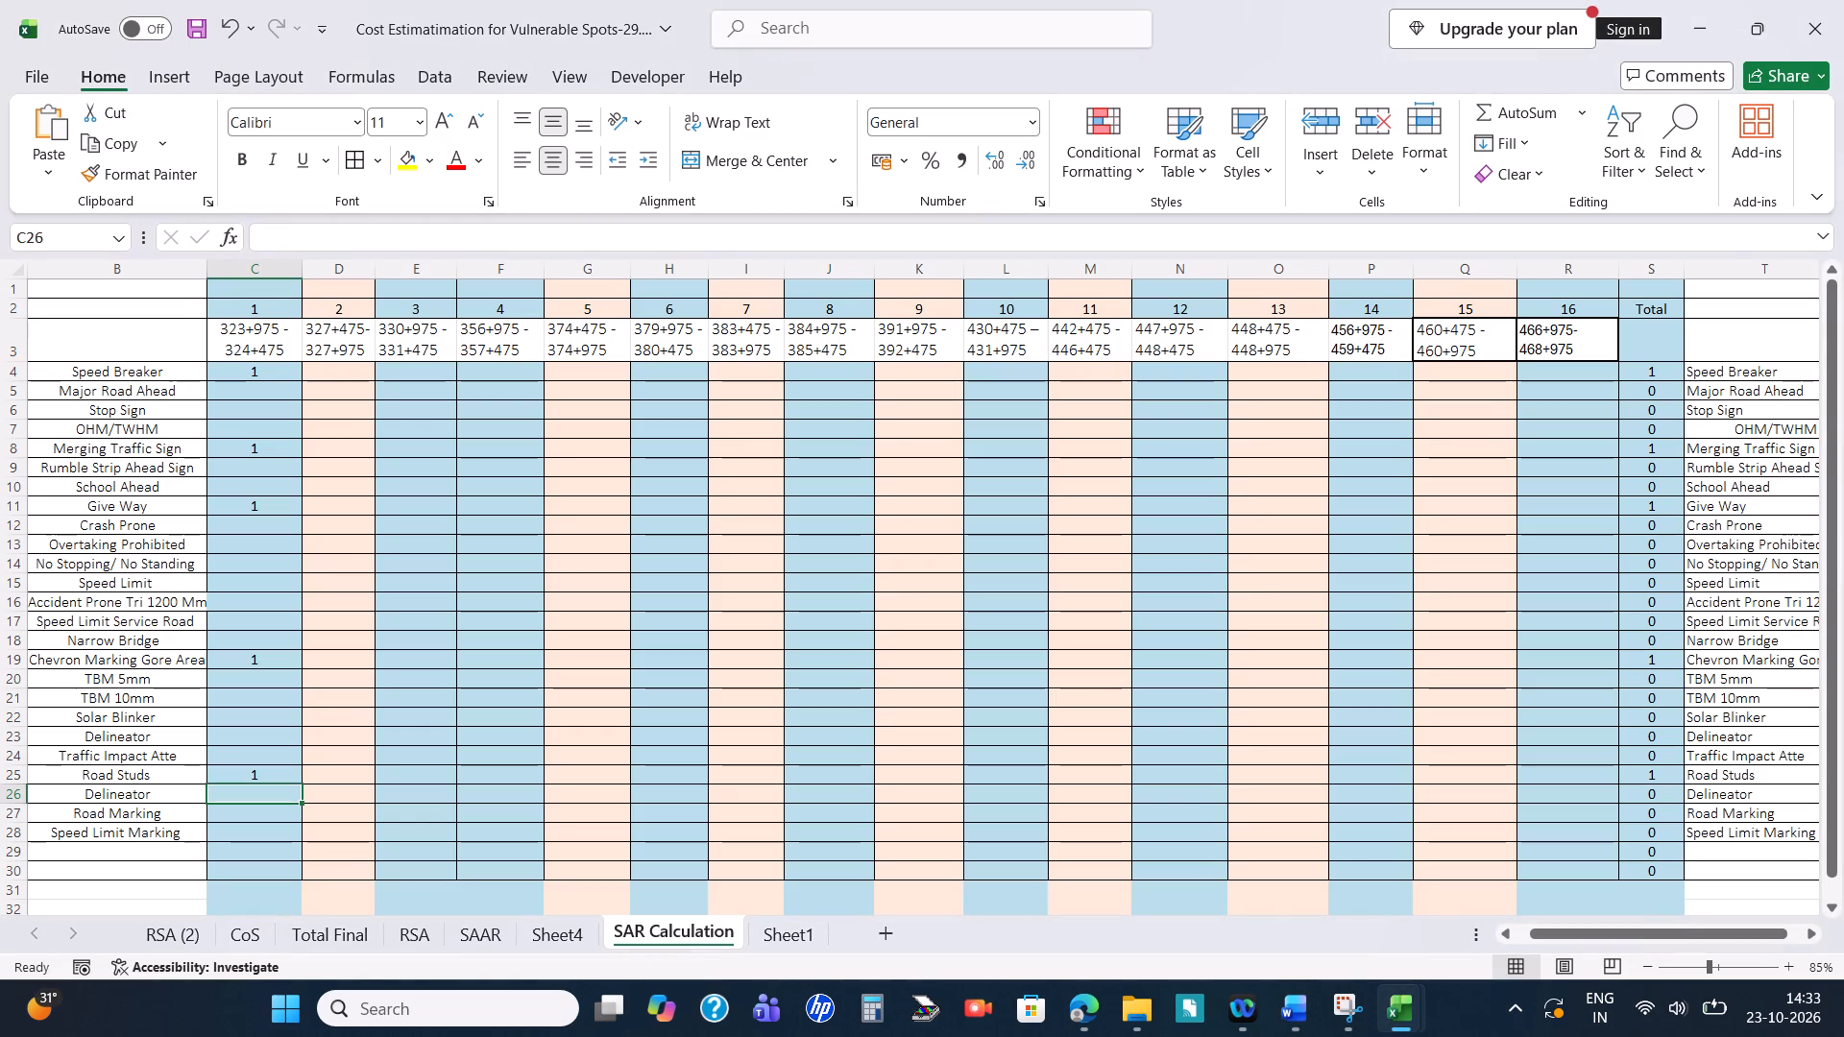
click(227, 579)
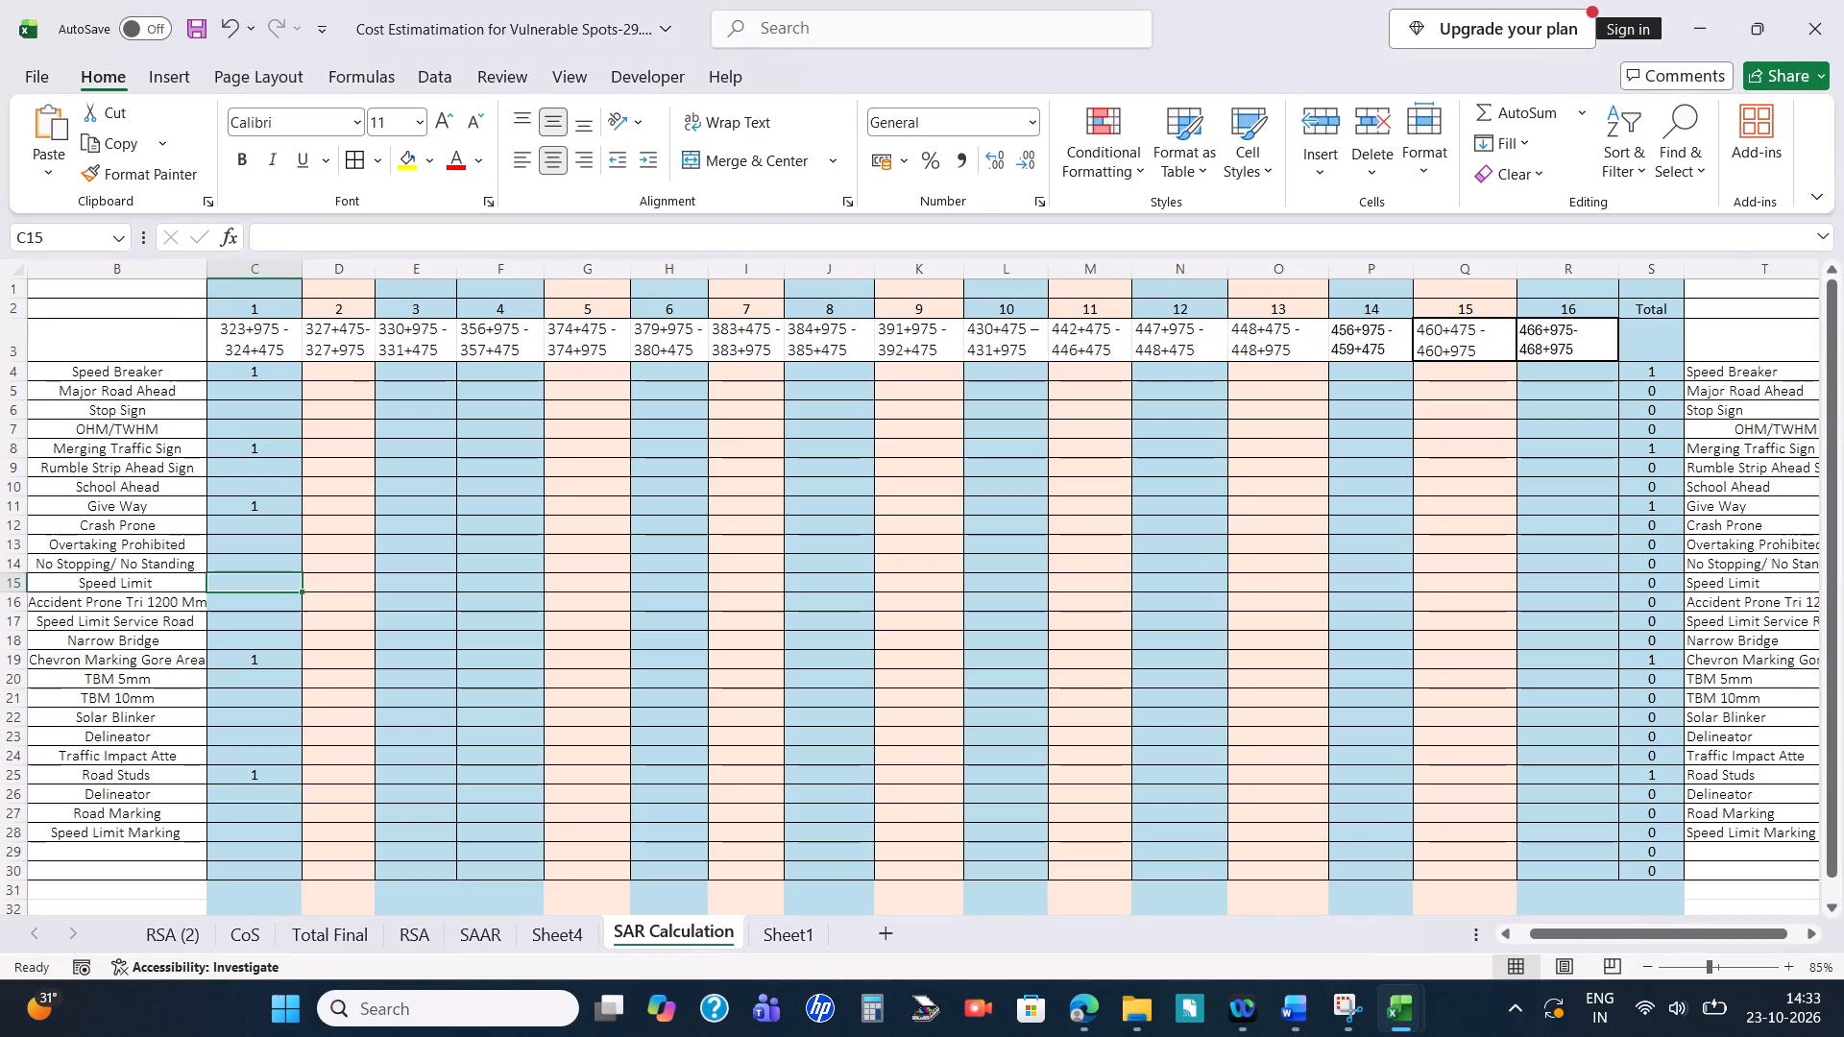
key(1)
key(Return)
Following the report's bar marking measure in Word, enter 1 for TBM 5mm (C20) and TBM 10mm (C21) in Excel.
key(alt+Tab)
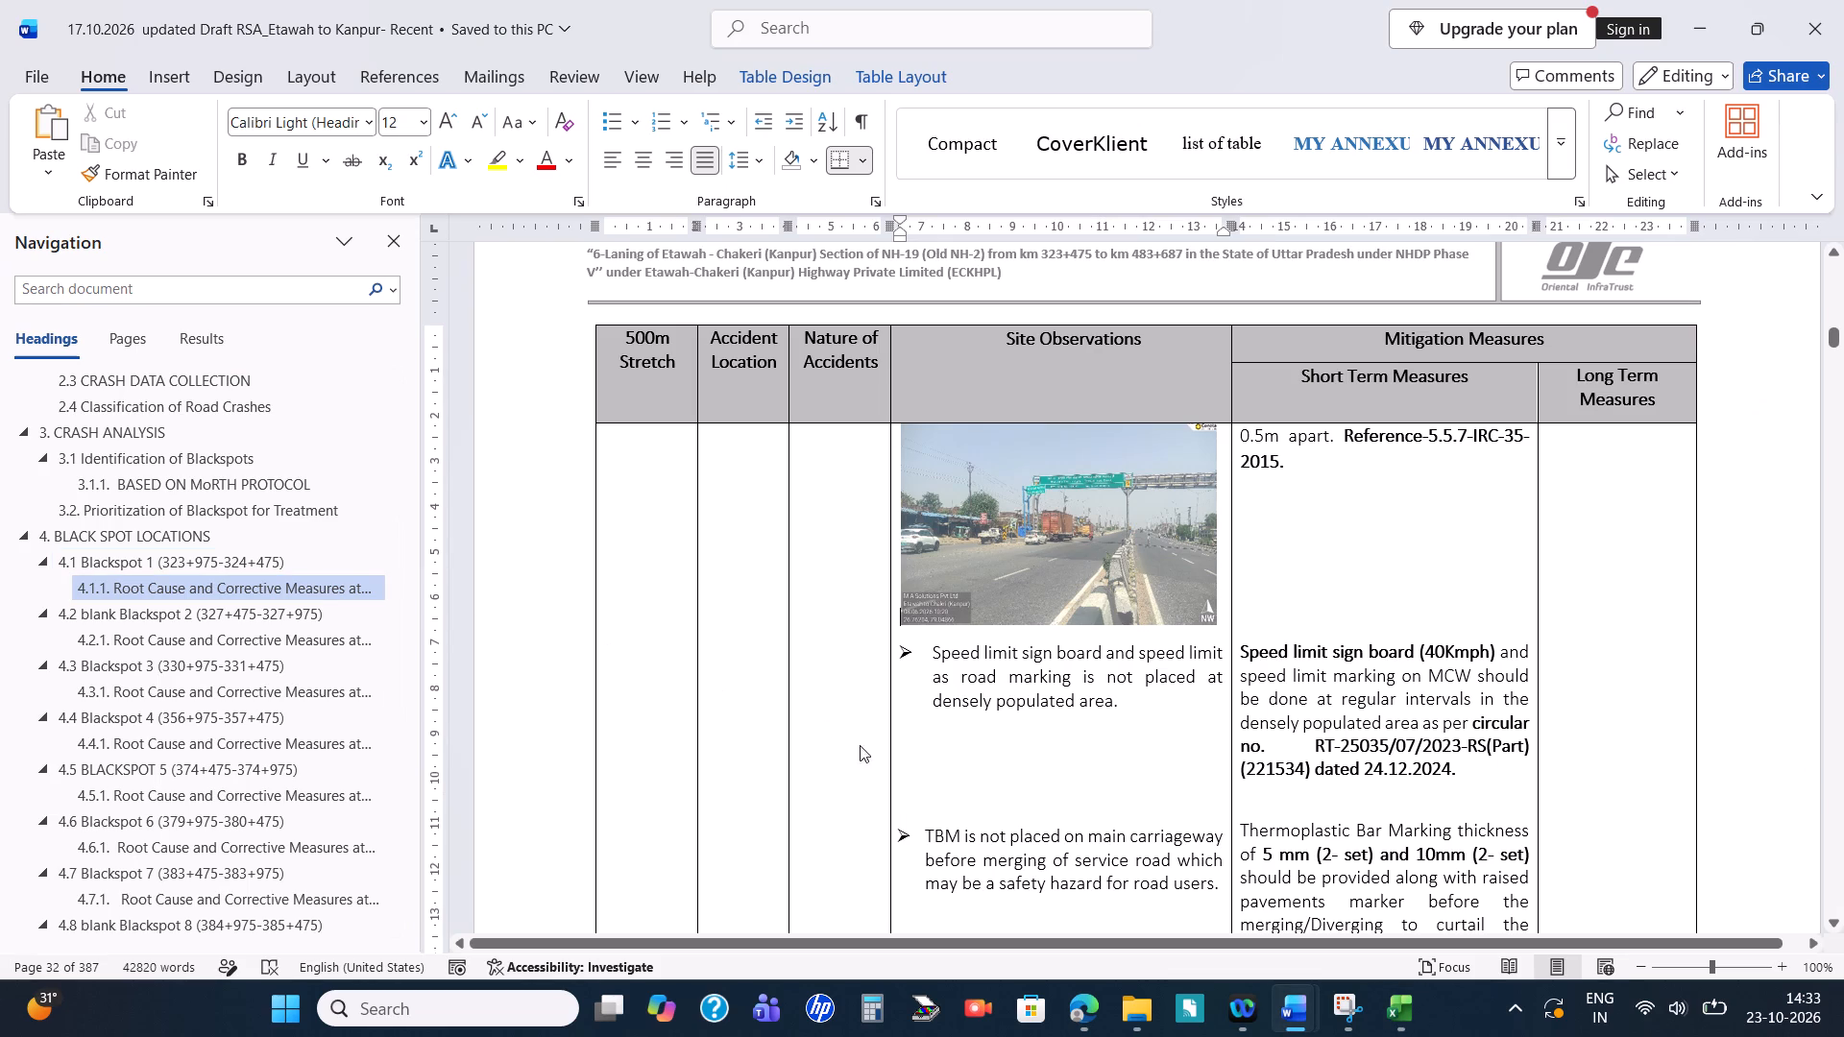
scroll(865, 751, down, 2)
key(alt+Tab)
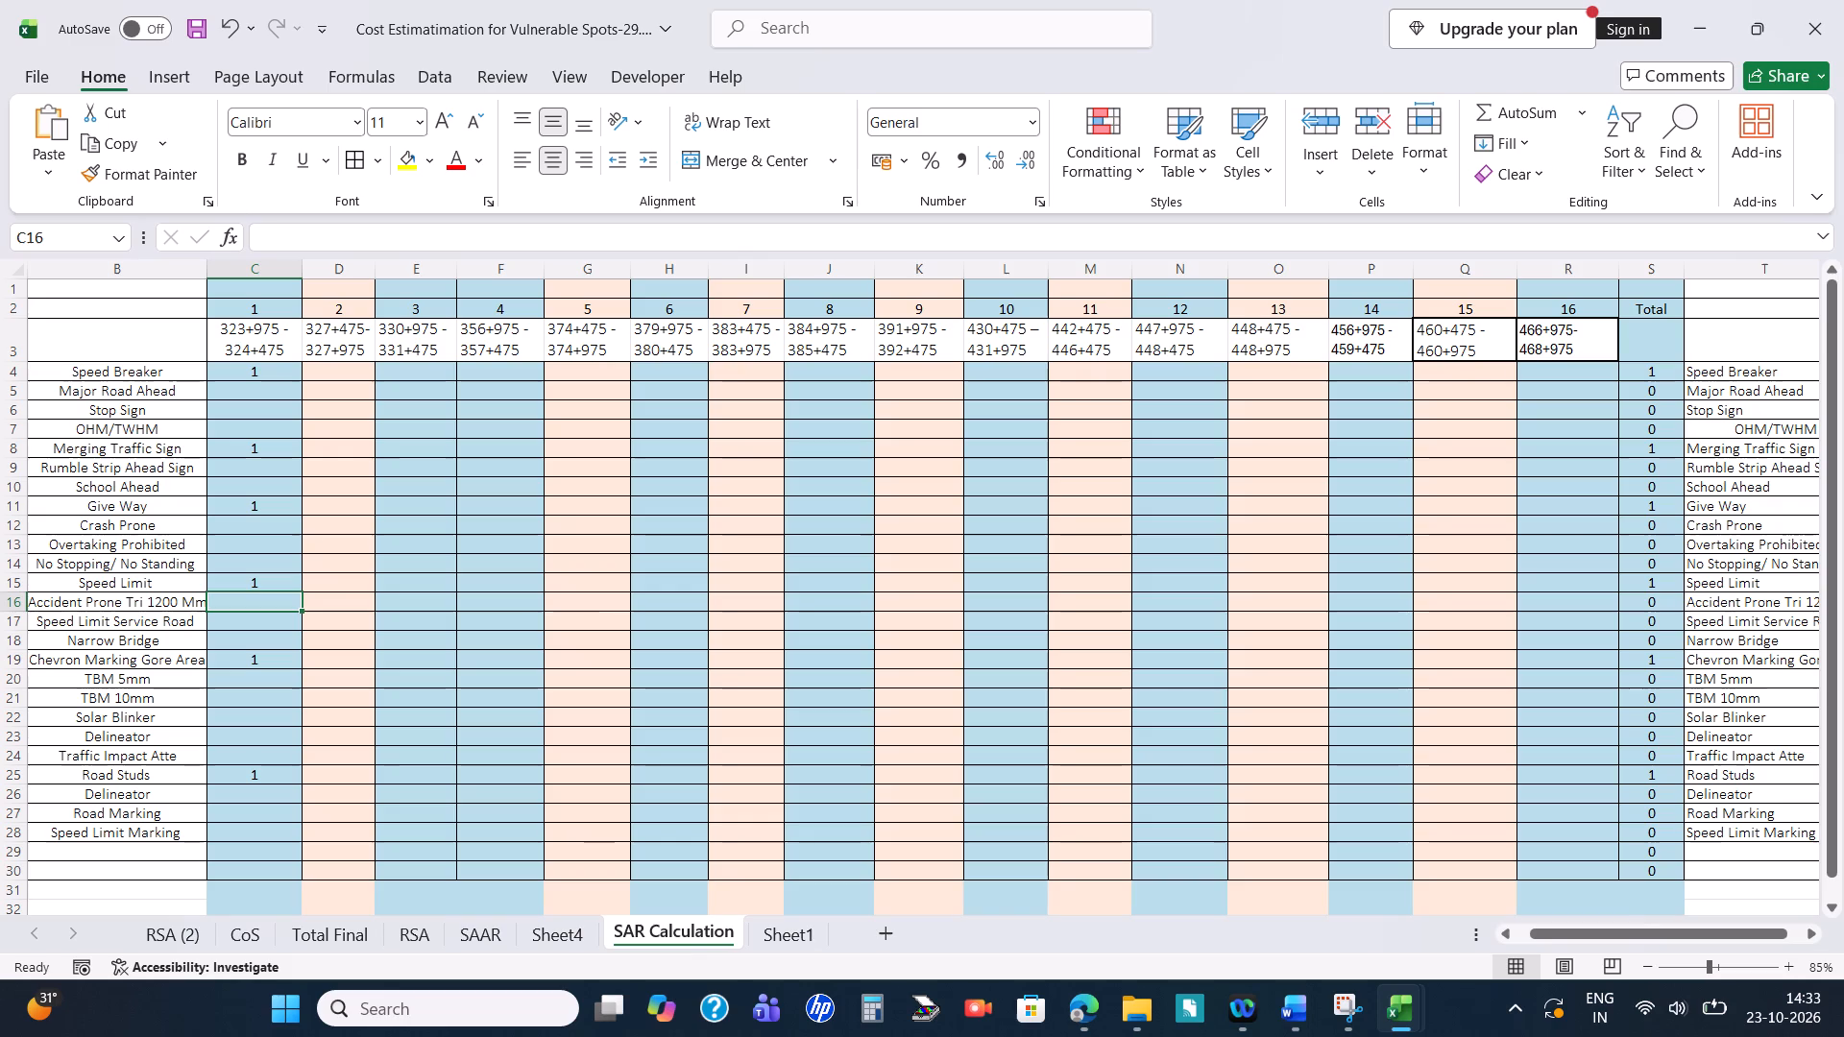
click(265, 682)
key(1)
key(Return)
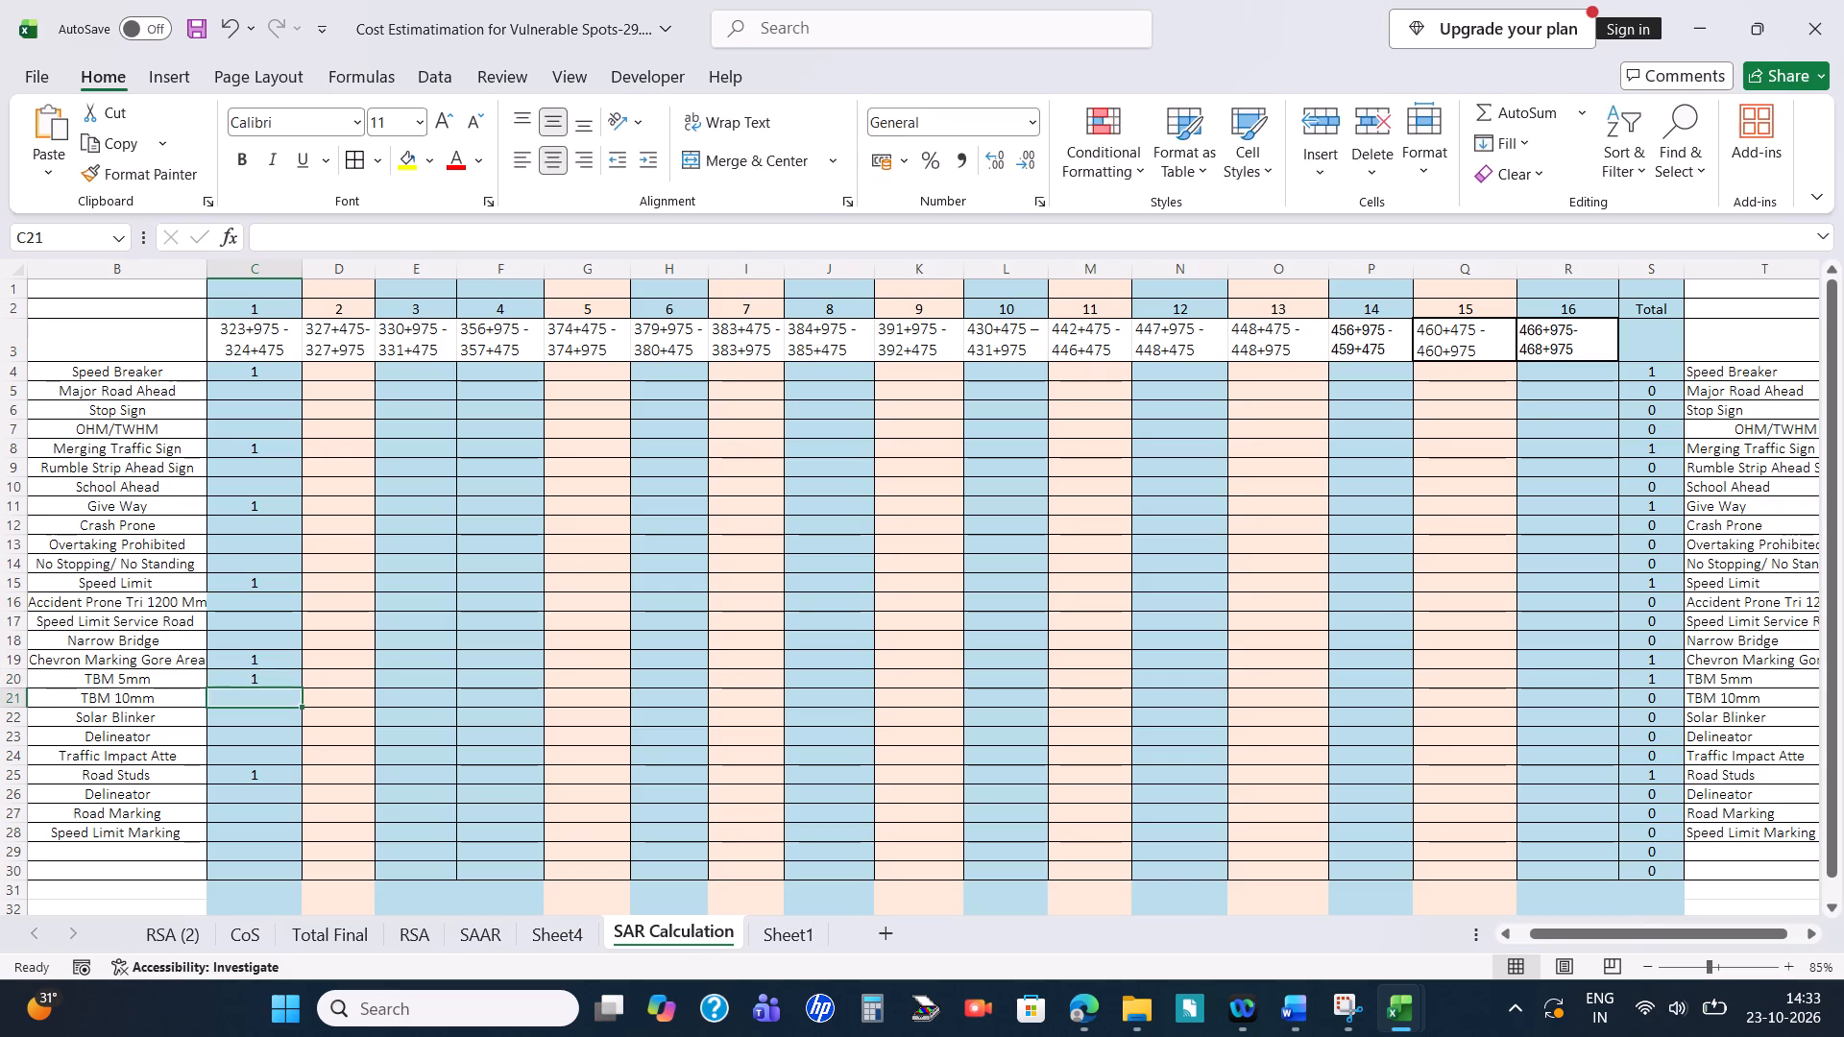
key(1)
key(Return)
Read on to the next page of blackspot 1's measures in Word and enter 1 for Crash Prone in C12 of the Excel sheet.
key(alt+Tab)
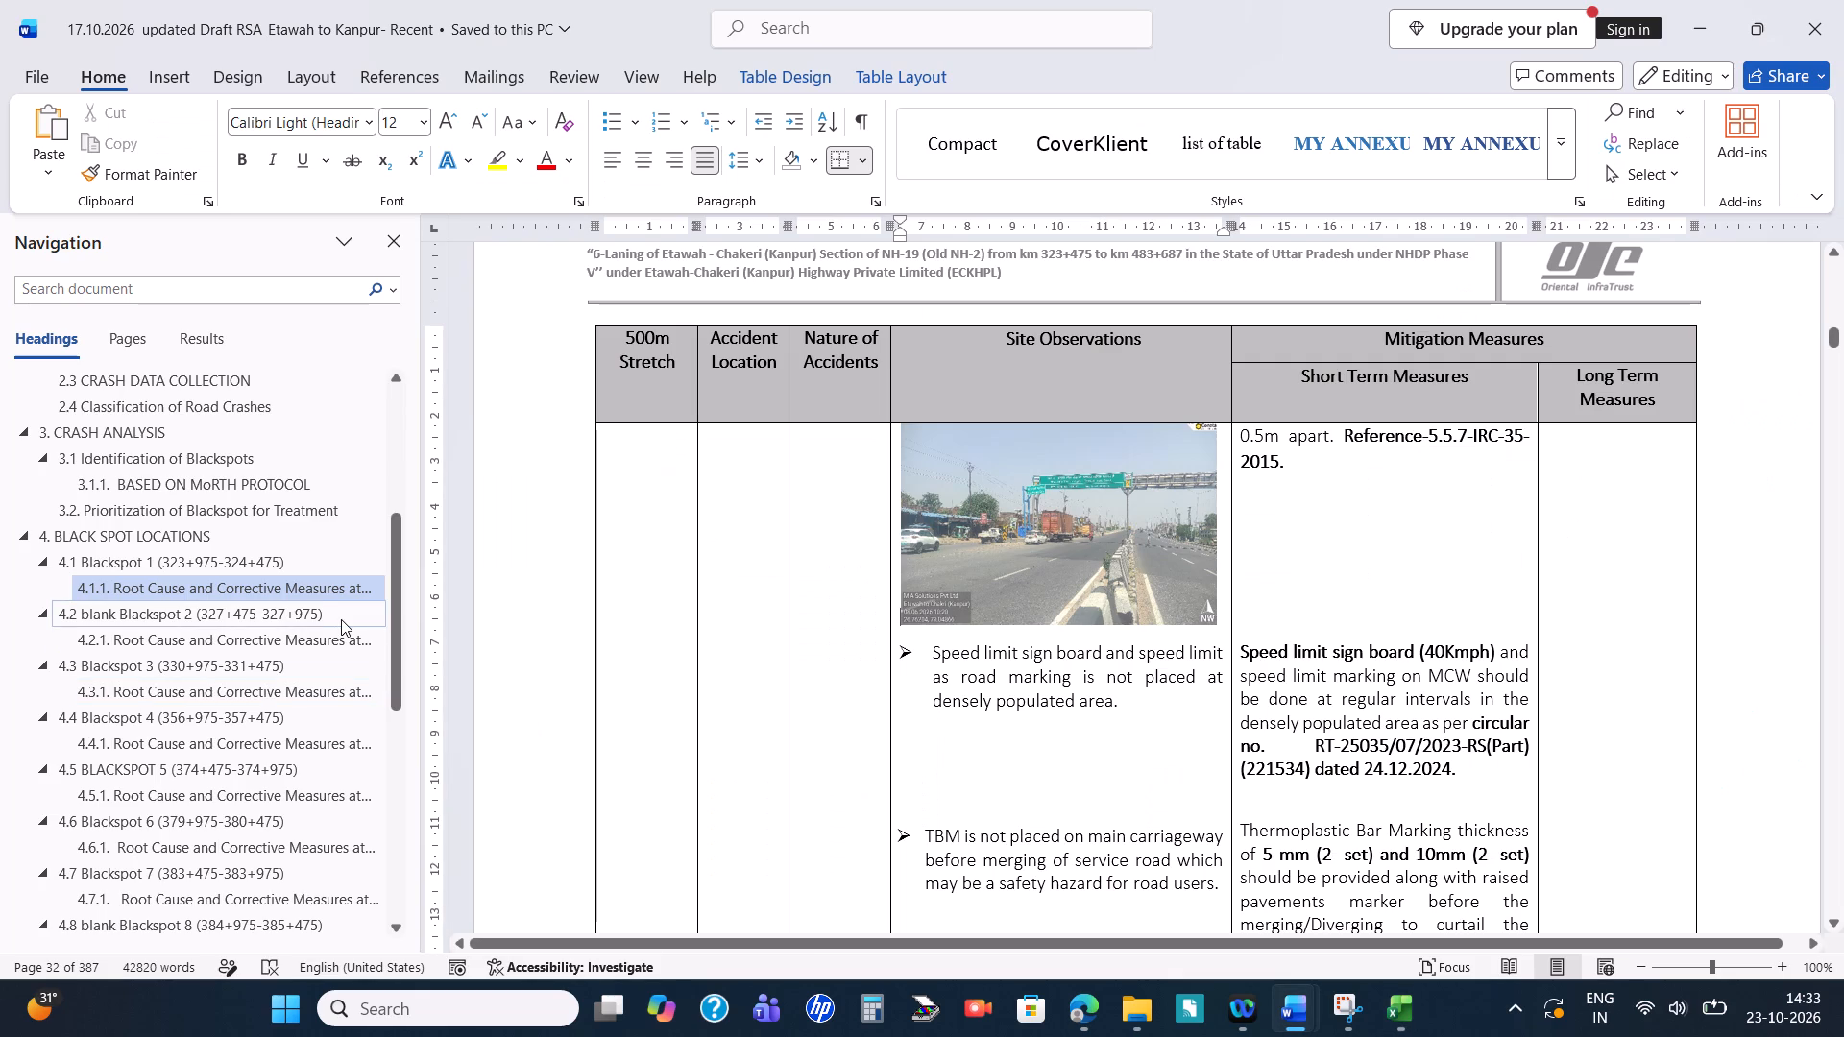
scroll(905, 740, down, 1)
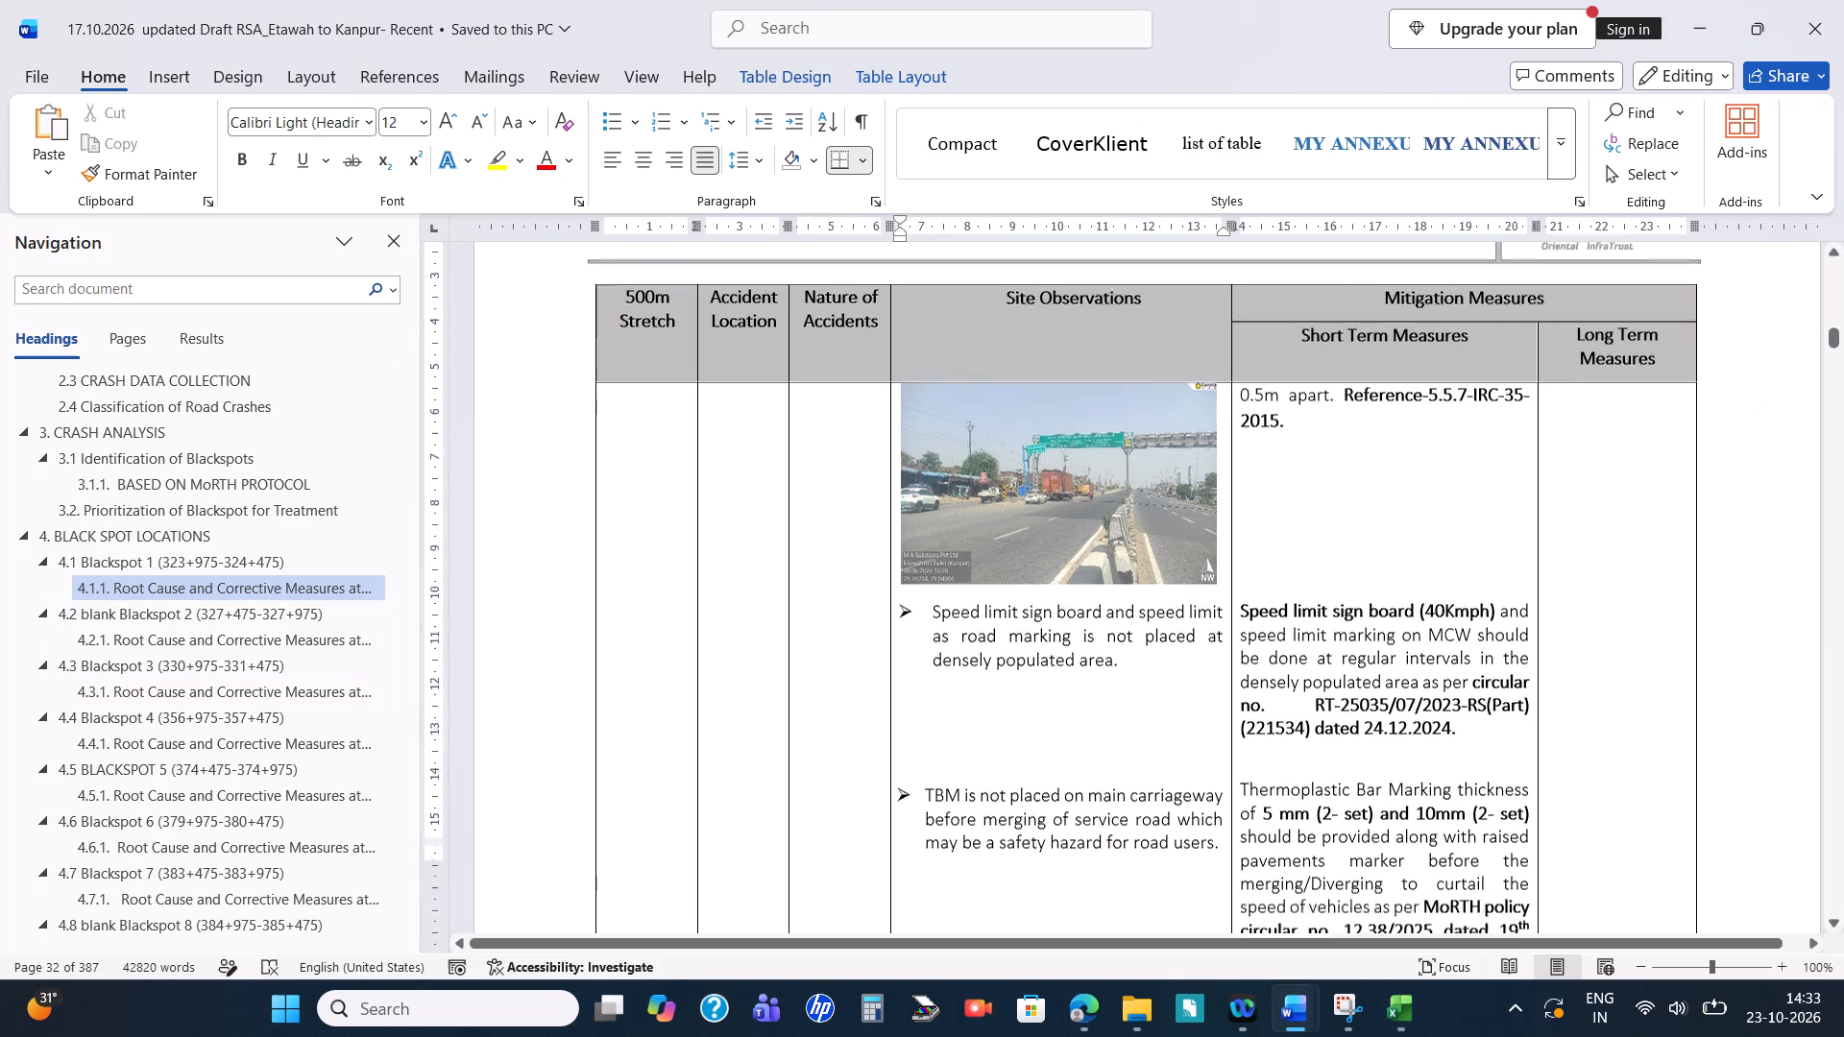
scroll(905, 740, down, 3)
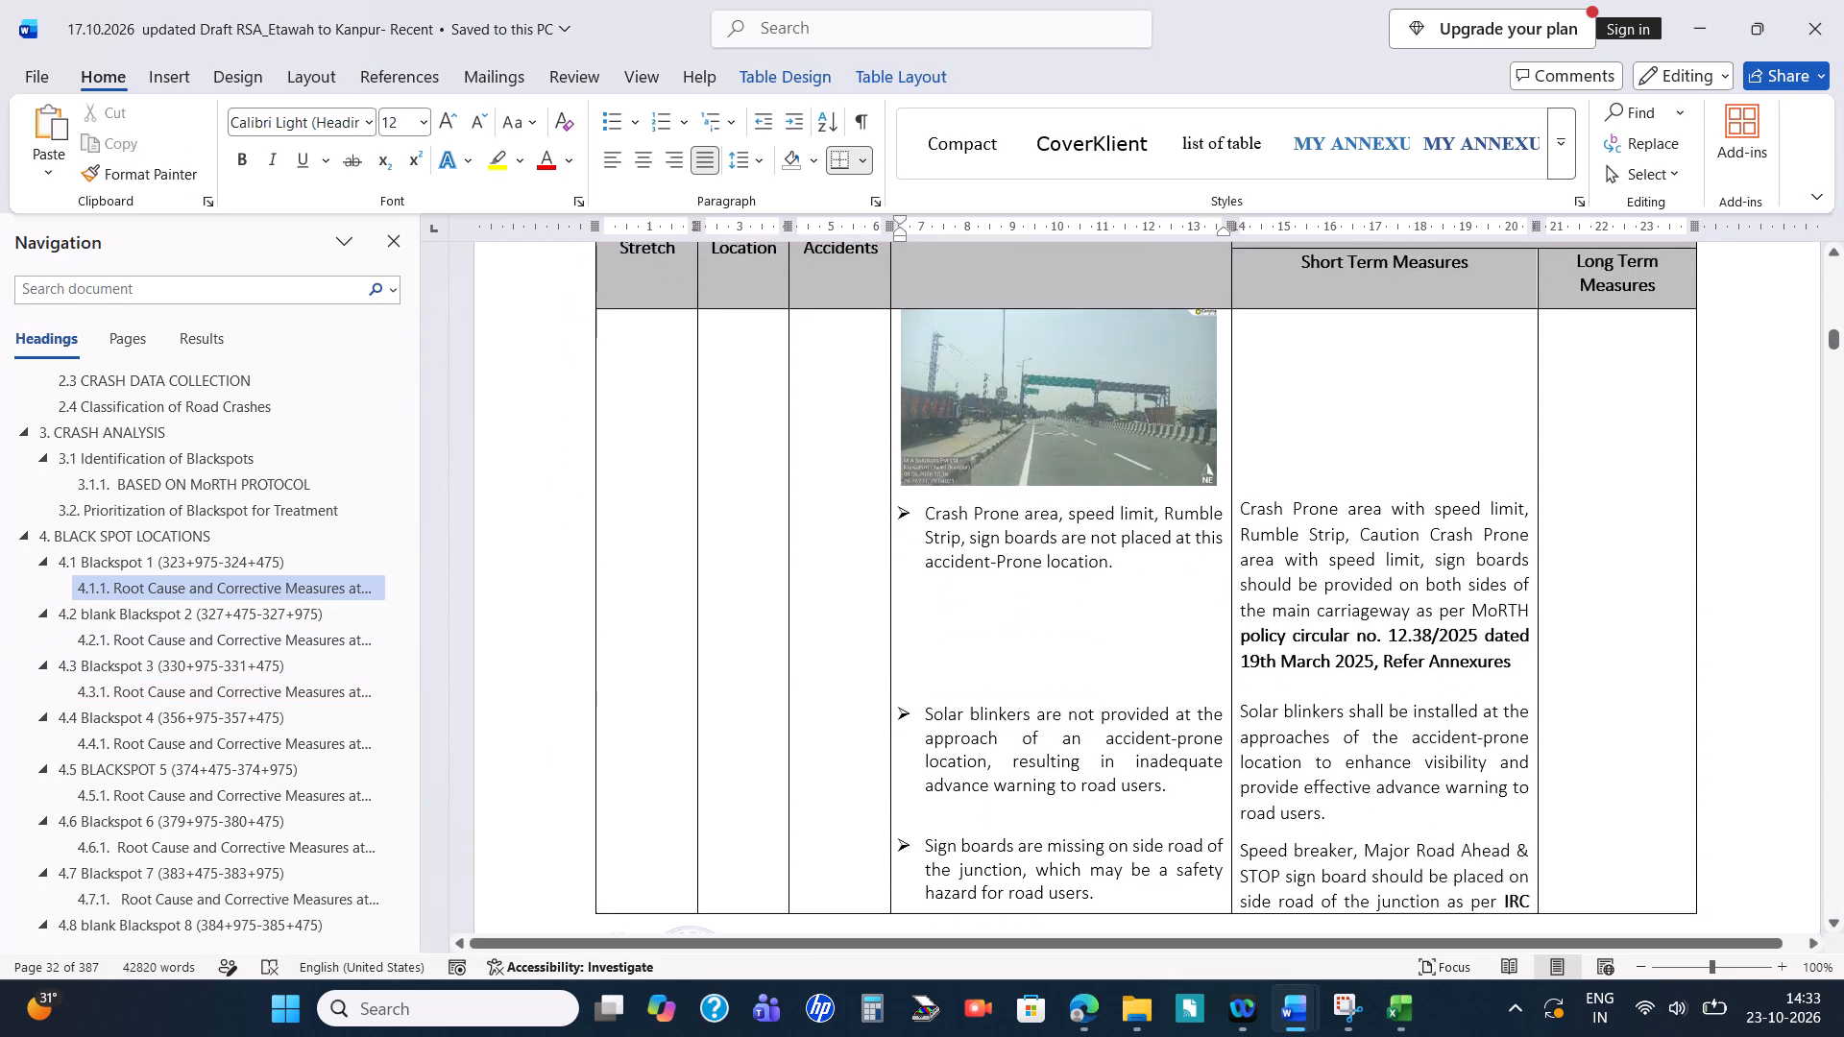
scroll(905, 740, down, 1)
key(alt+Tab)
key(alt+Tab)
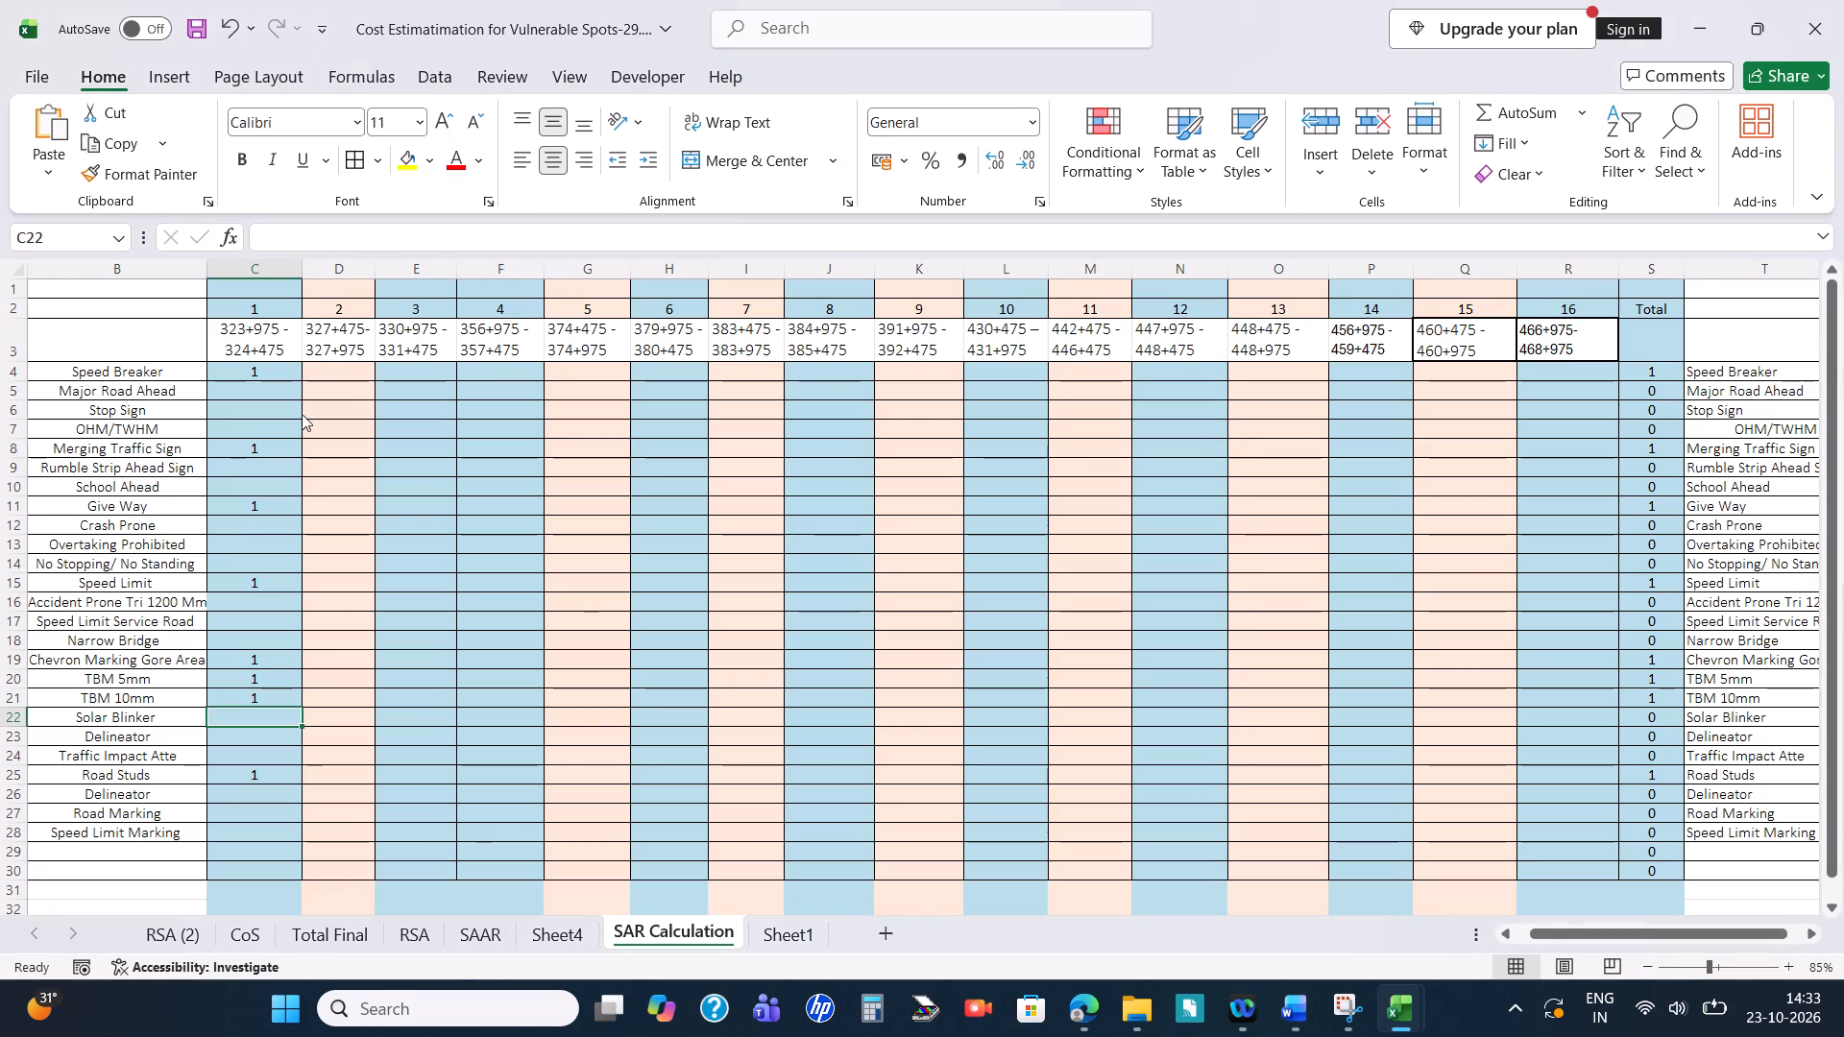
key(alt+Tab)
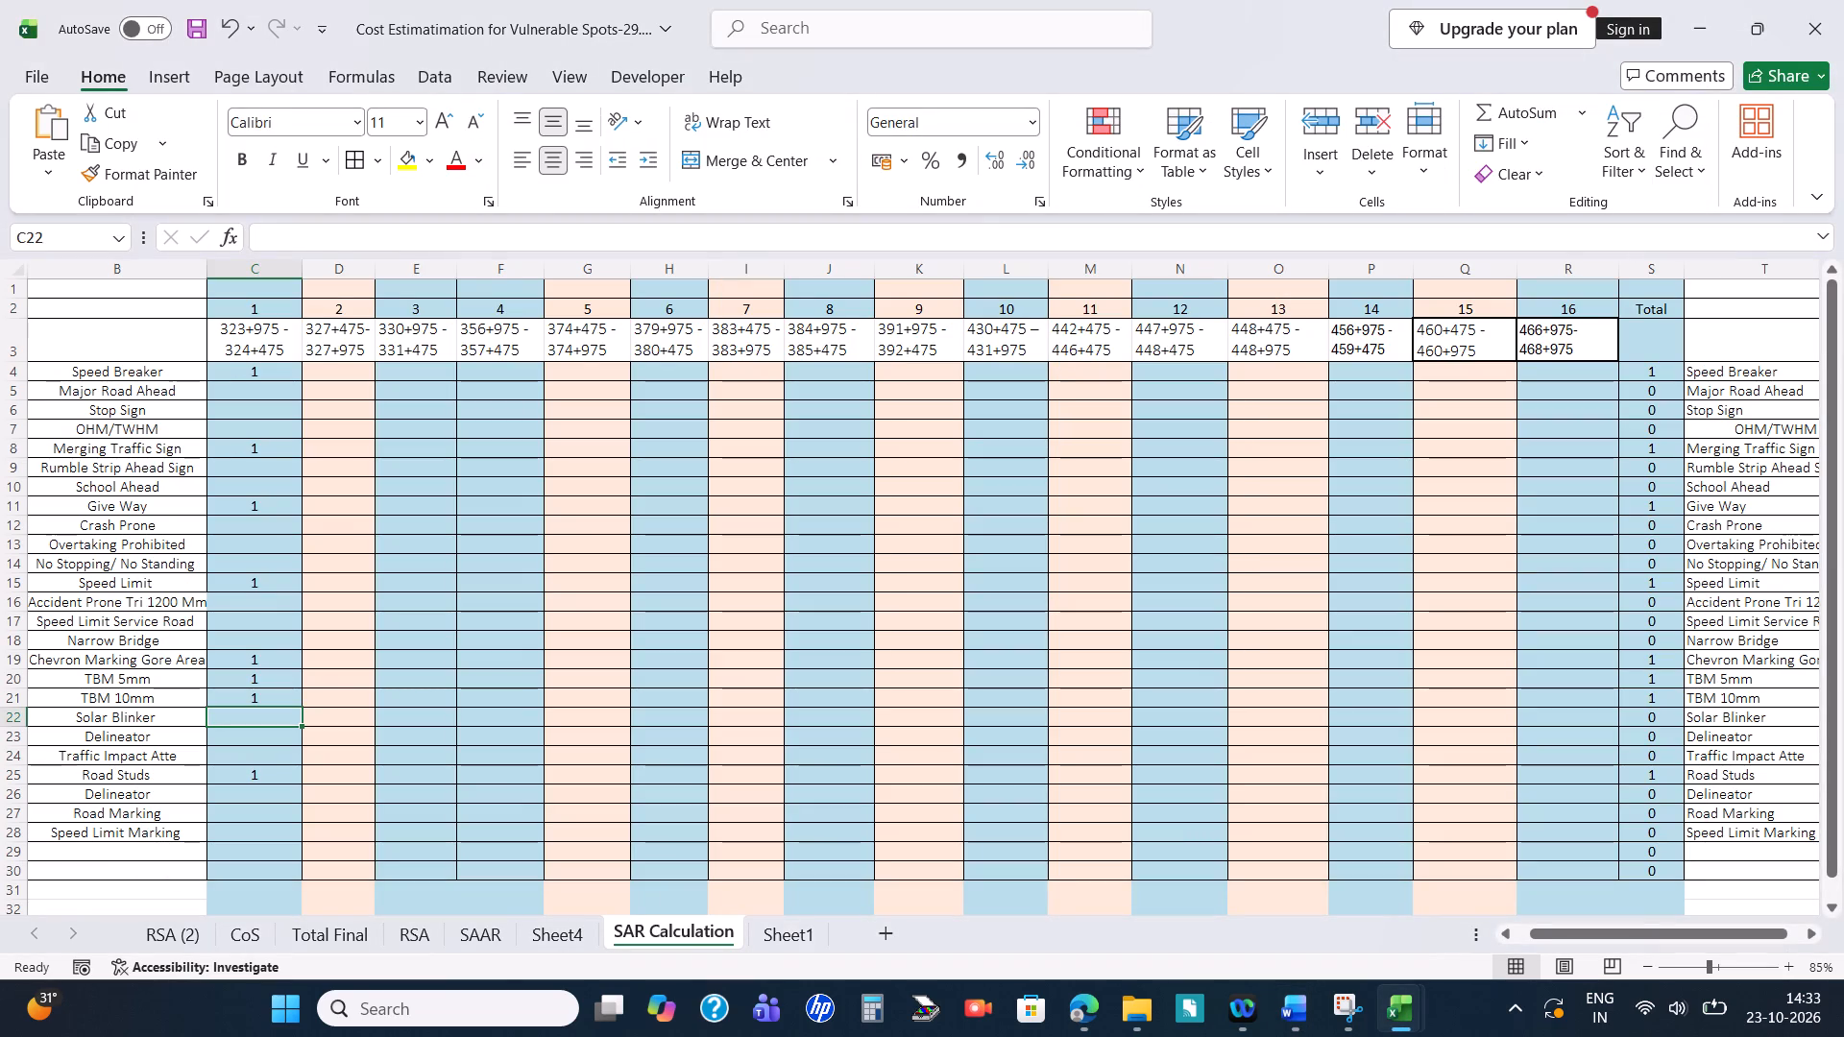
click(228, 523)
key(1)
key(Return)
Following the same crash prone measure in Word, set Speed Limit (C15) to 2 and enter 1 for Rumble Strip Ahead Sign (C9) in Excel.
key(alt+Tab)
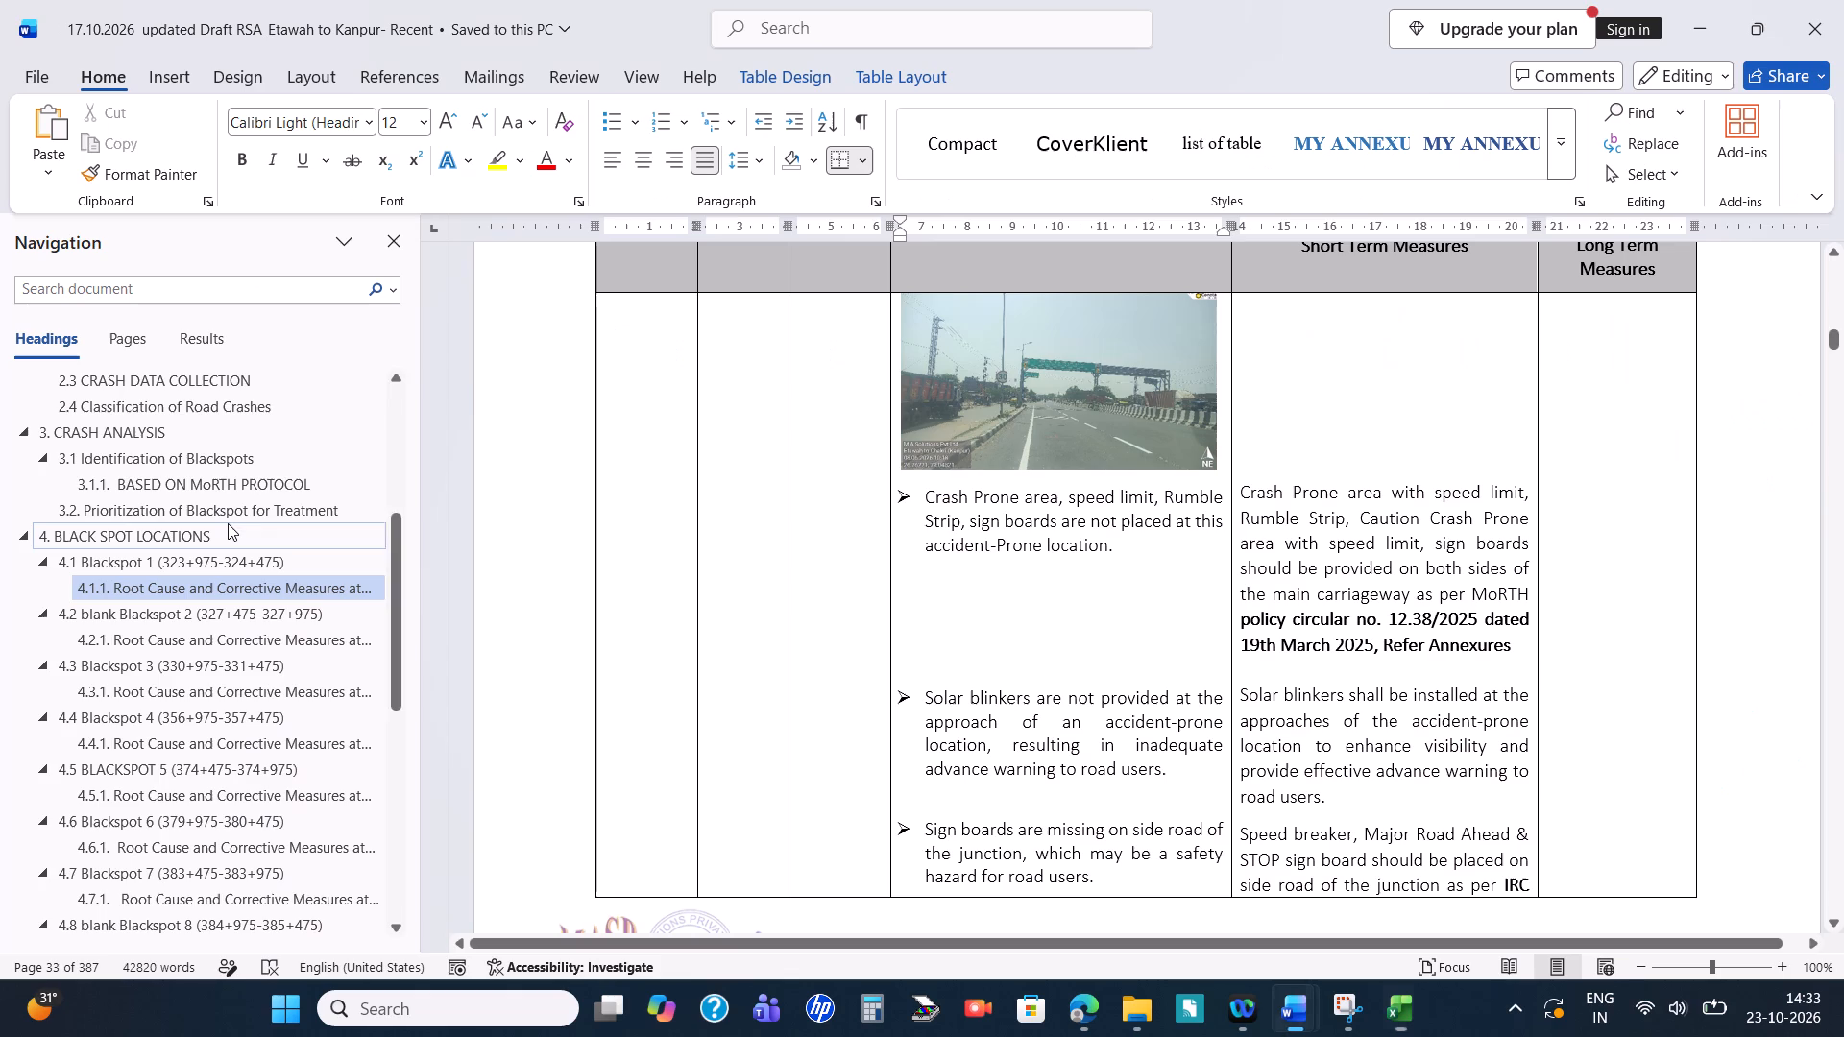
key(alt+Tab)
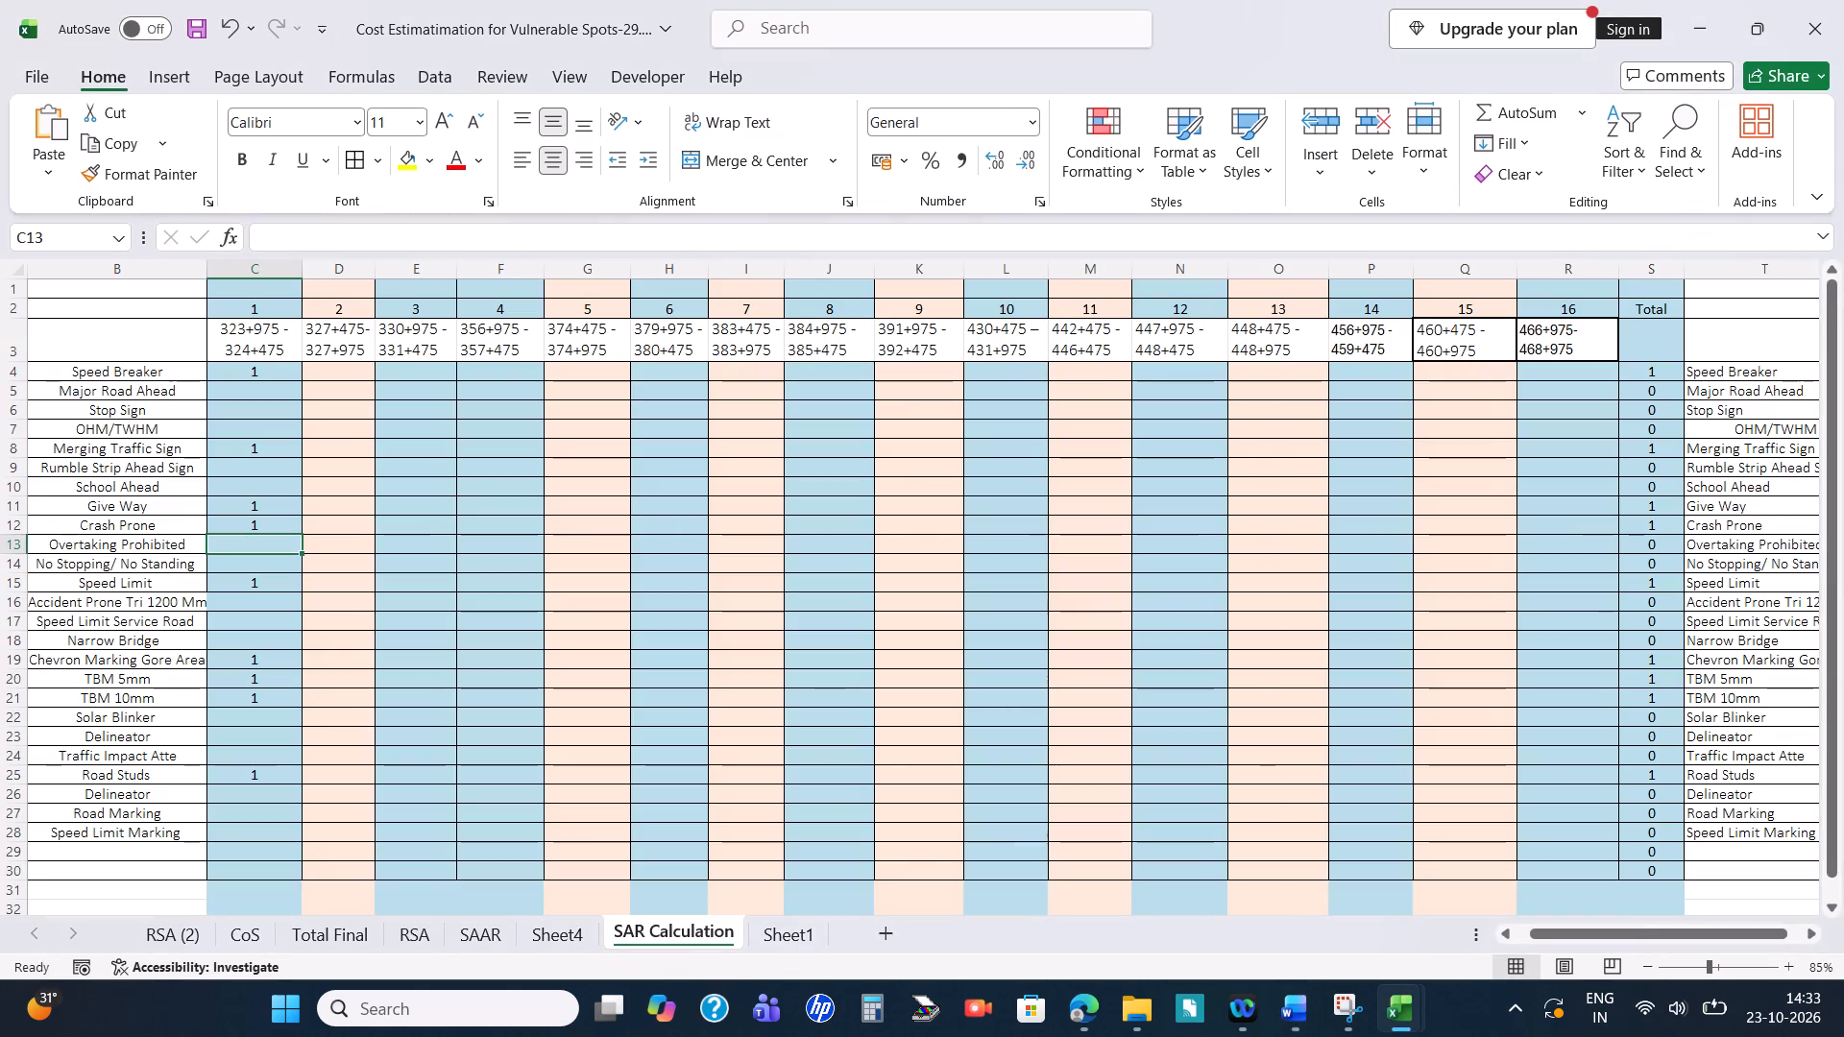
click(255, 580)
key(2)
key(Return)
key(alt+Tab)
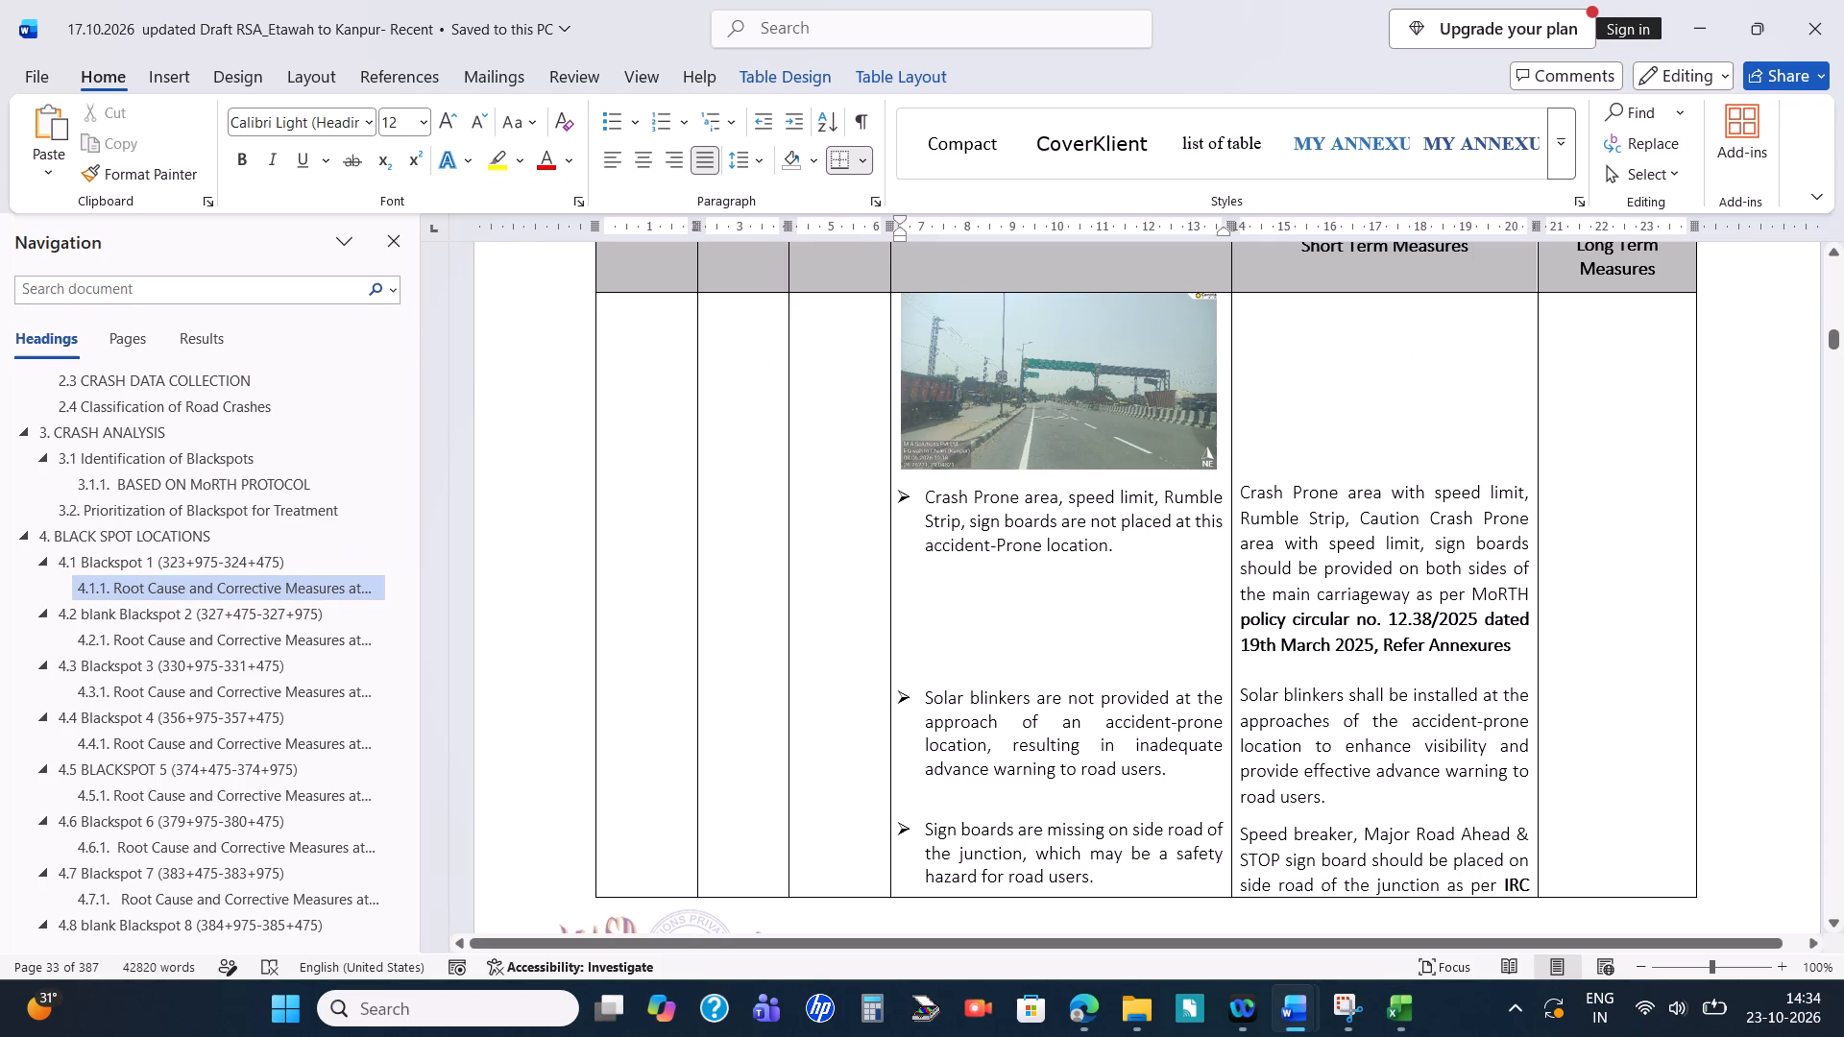
key(alt+Tab)
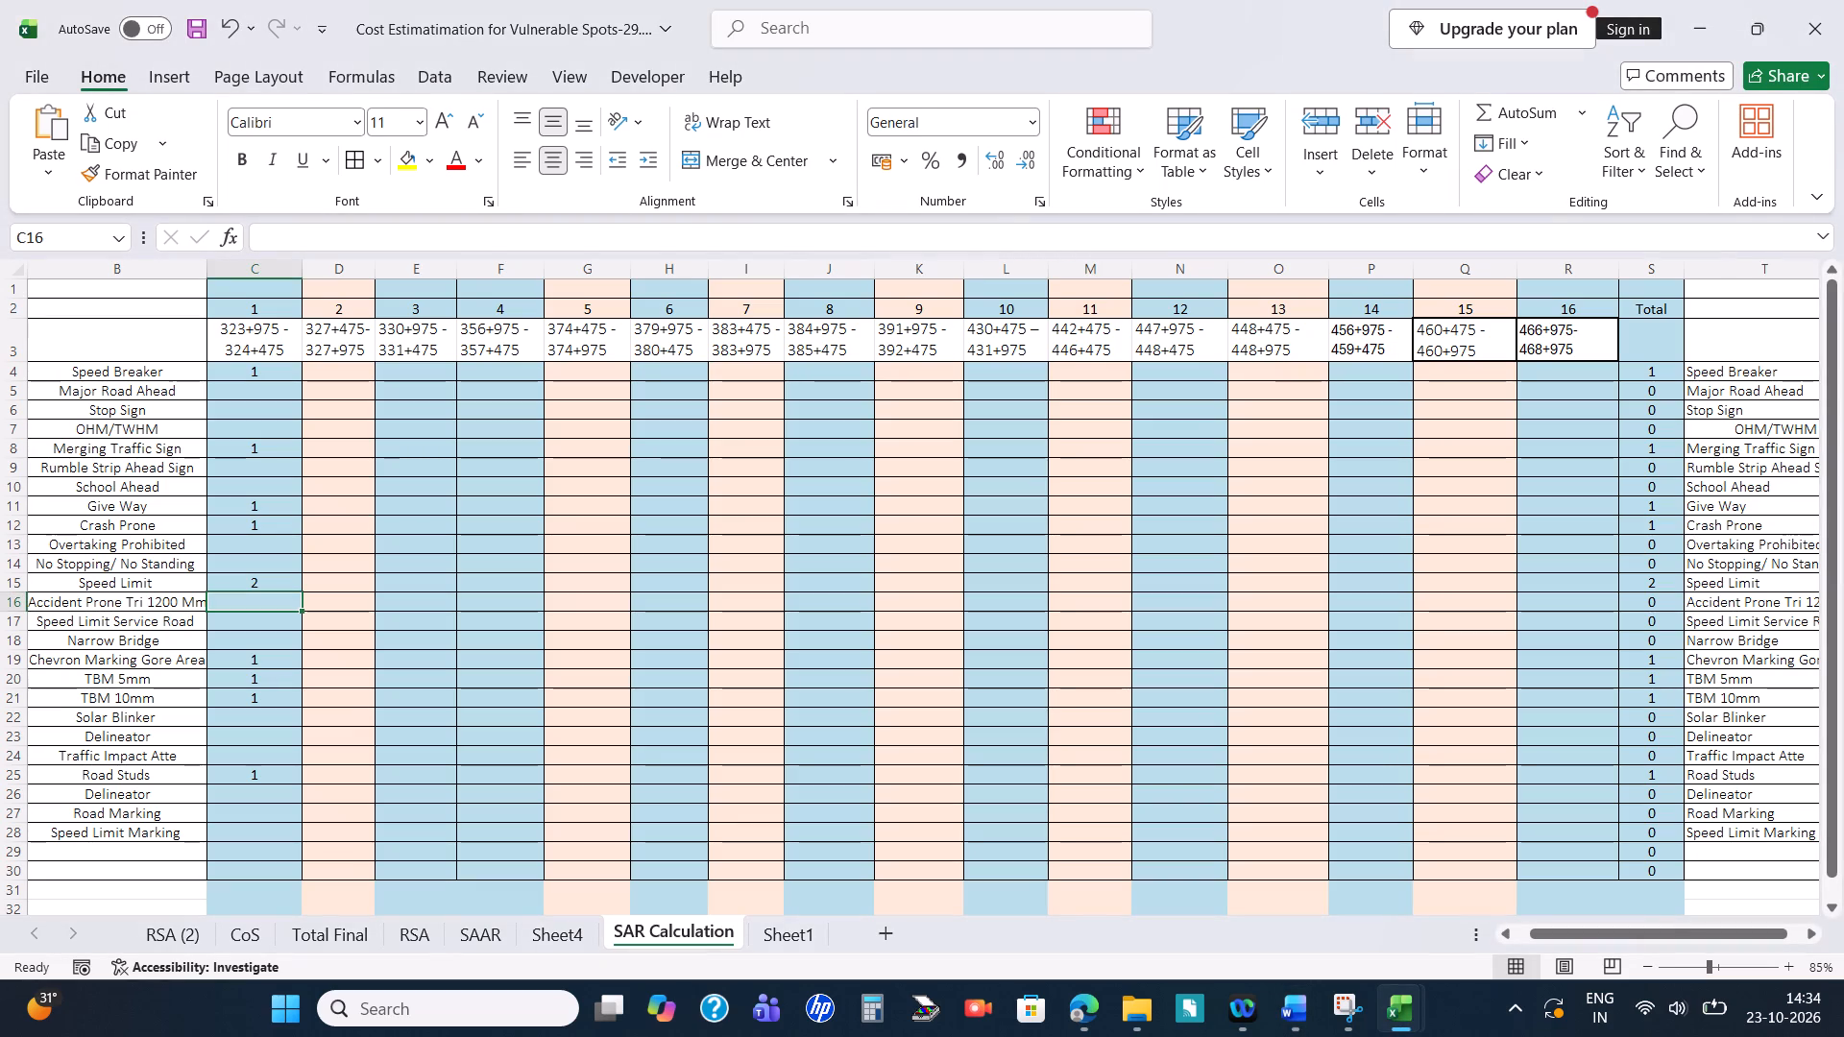
click(230, 463)
key(1)
key(Return)
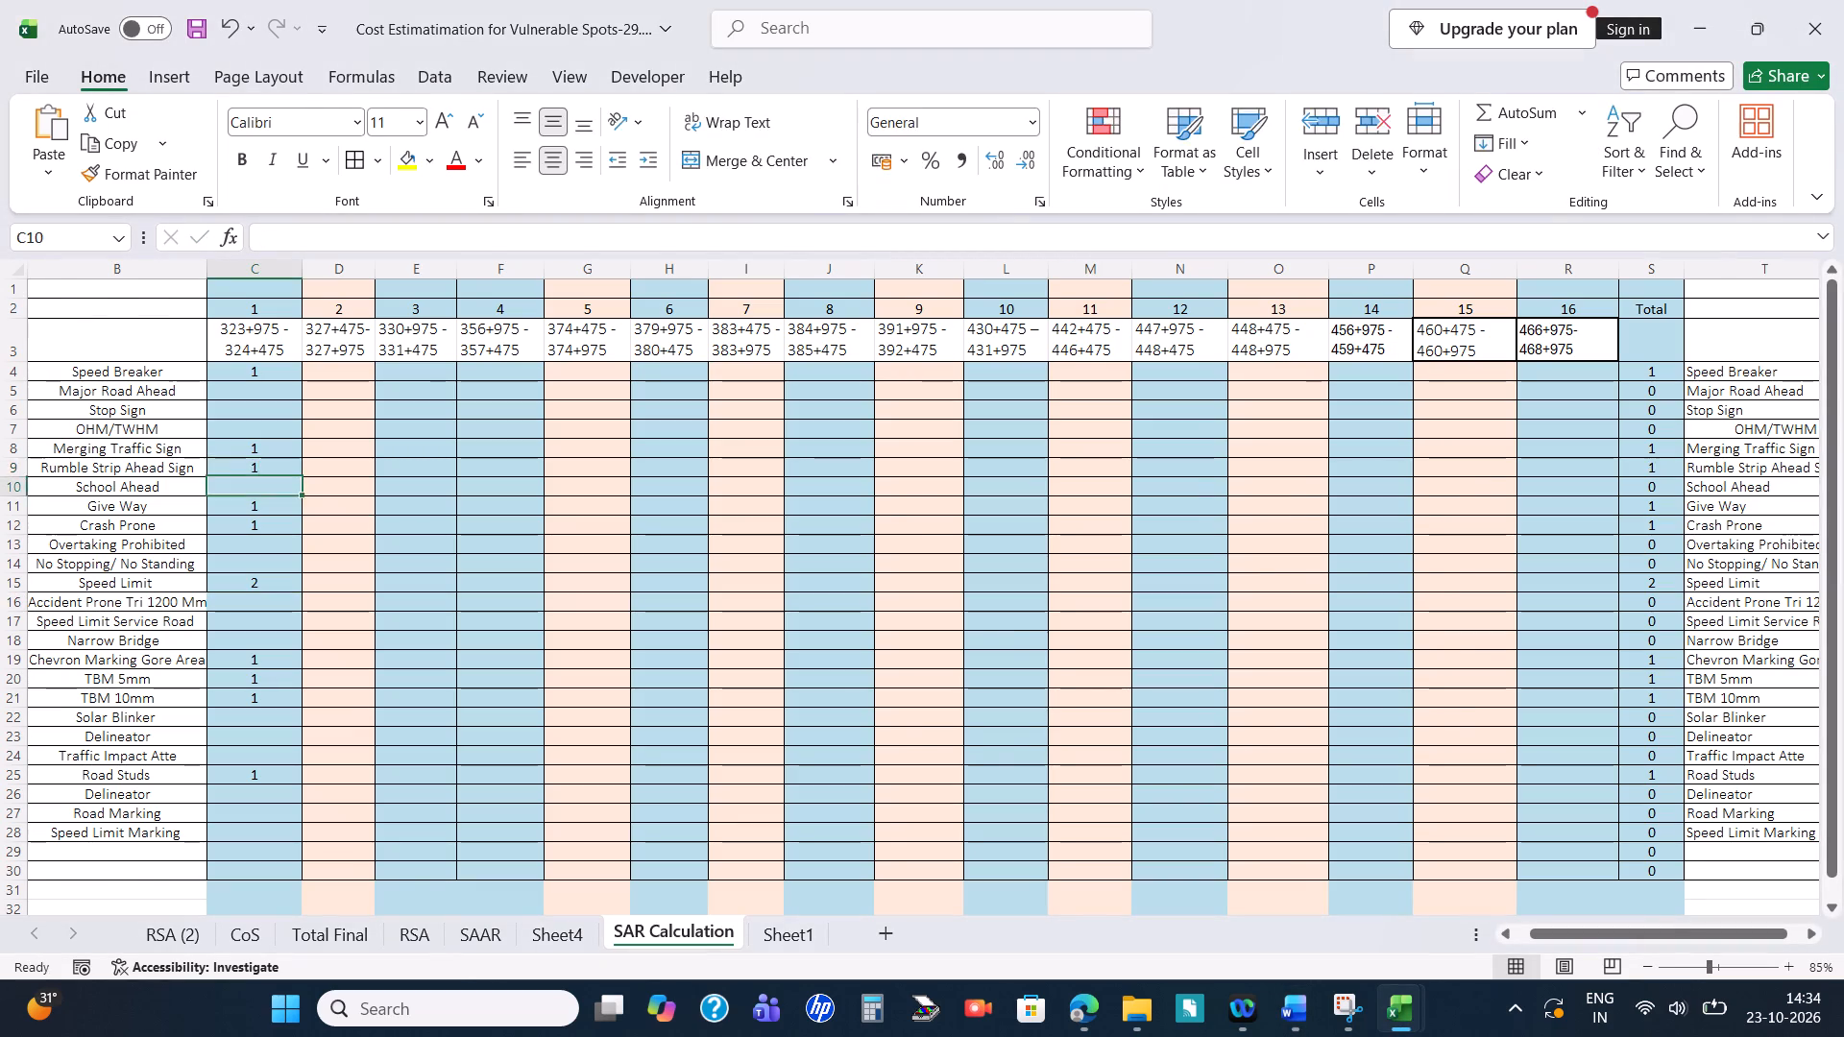
Check the solar blinker measure in Word and enter 1 for Solar Blinker in C22 of the Excel sheet.
key(alt+Tab)
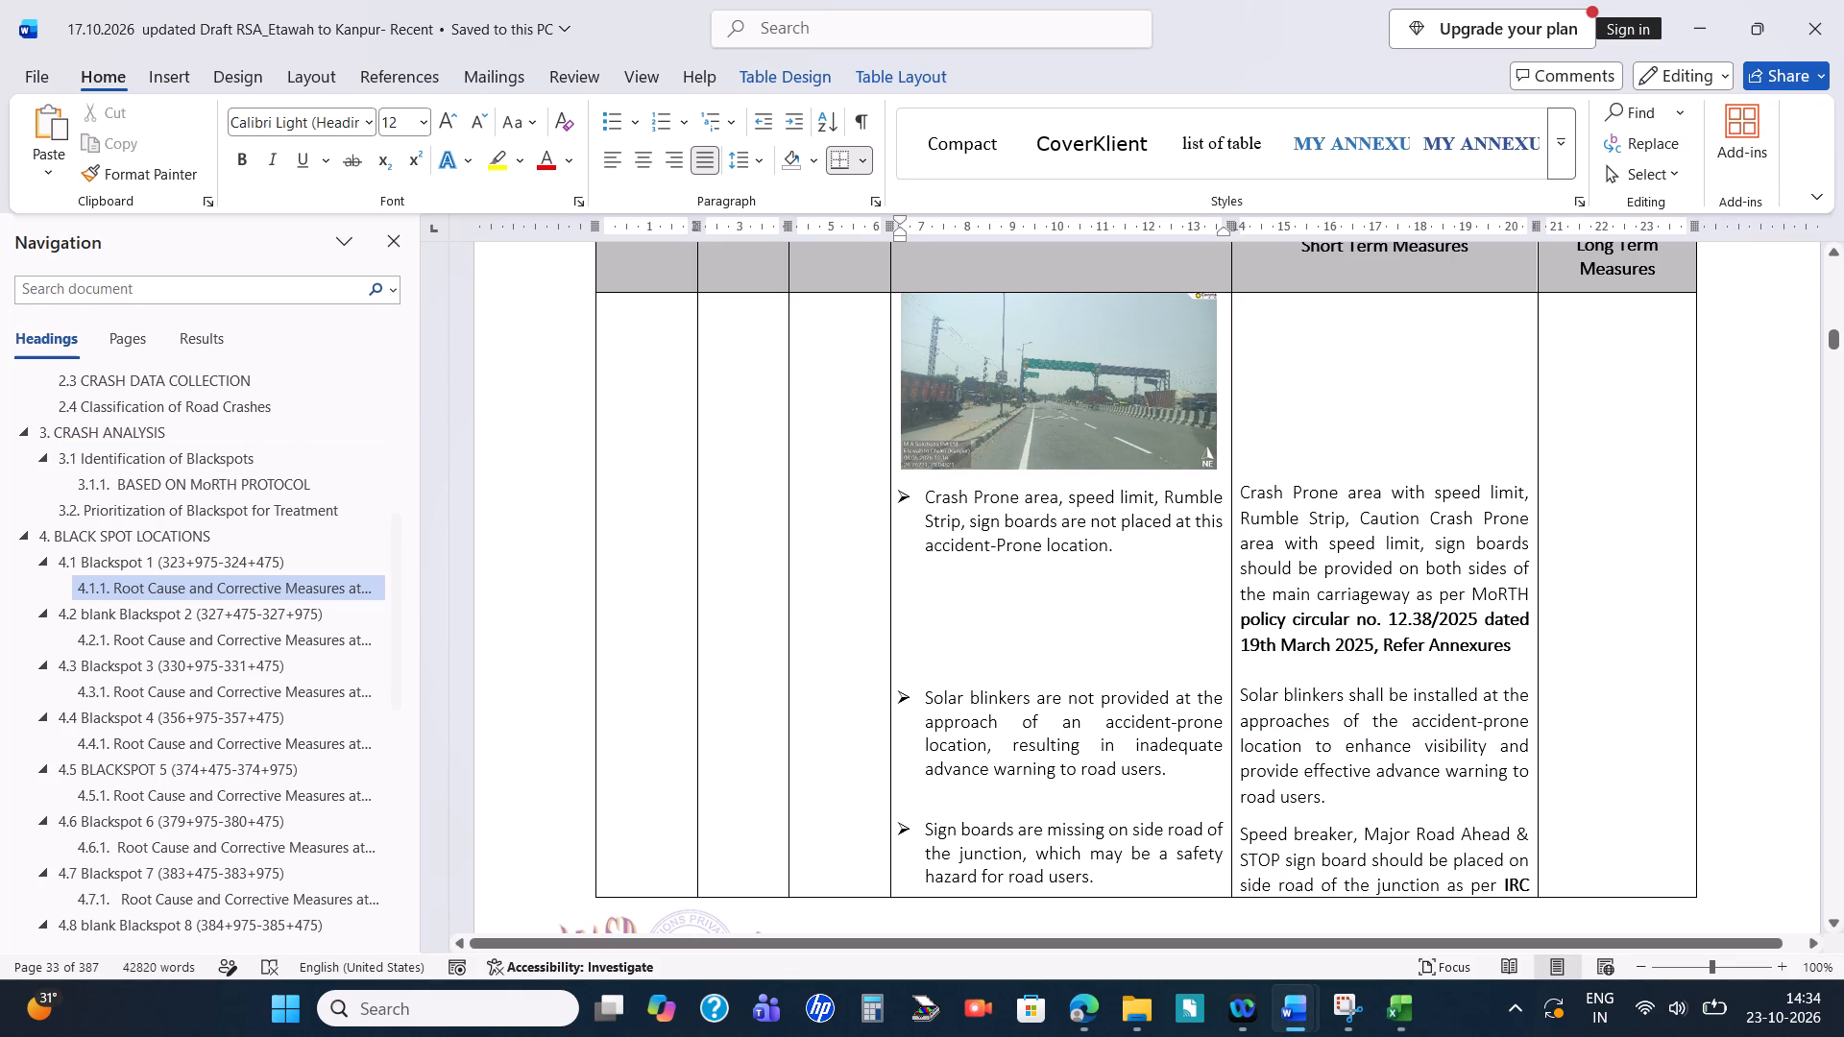
scroll(1428, 590, down, 1)
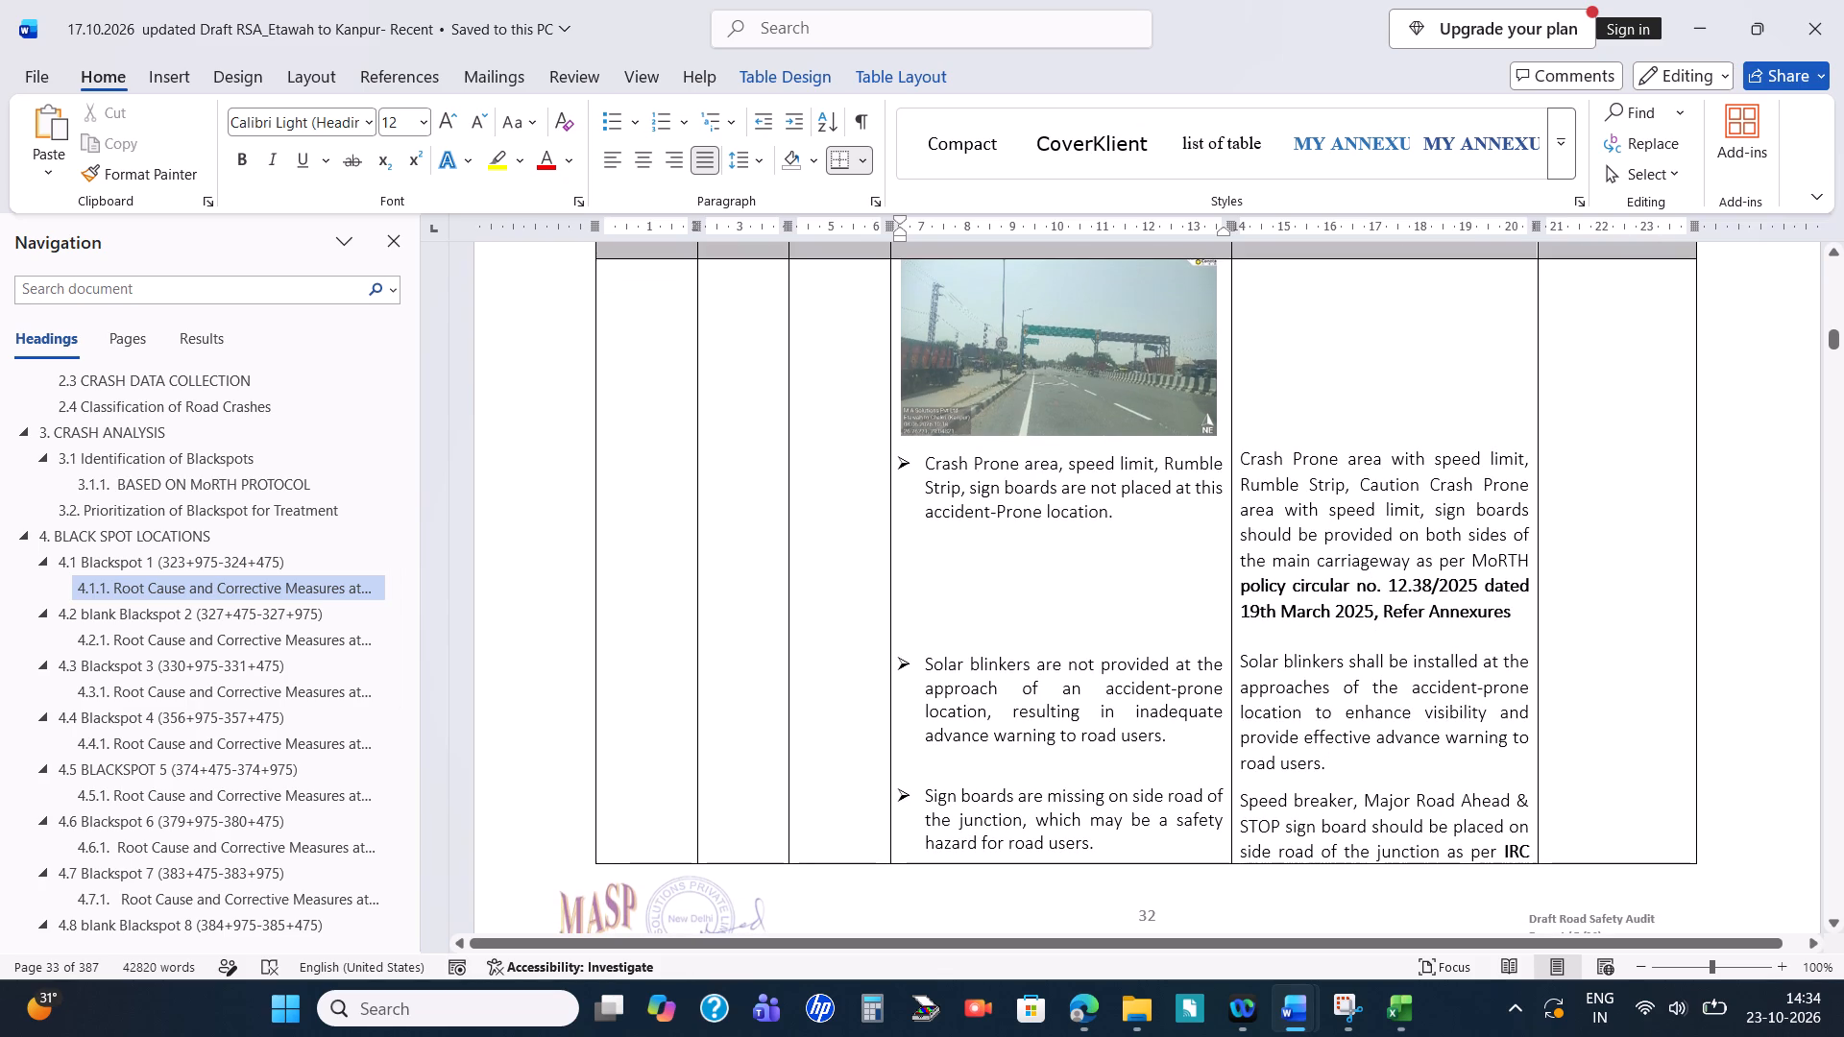
key(alt+Tab)
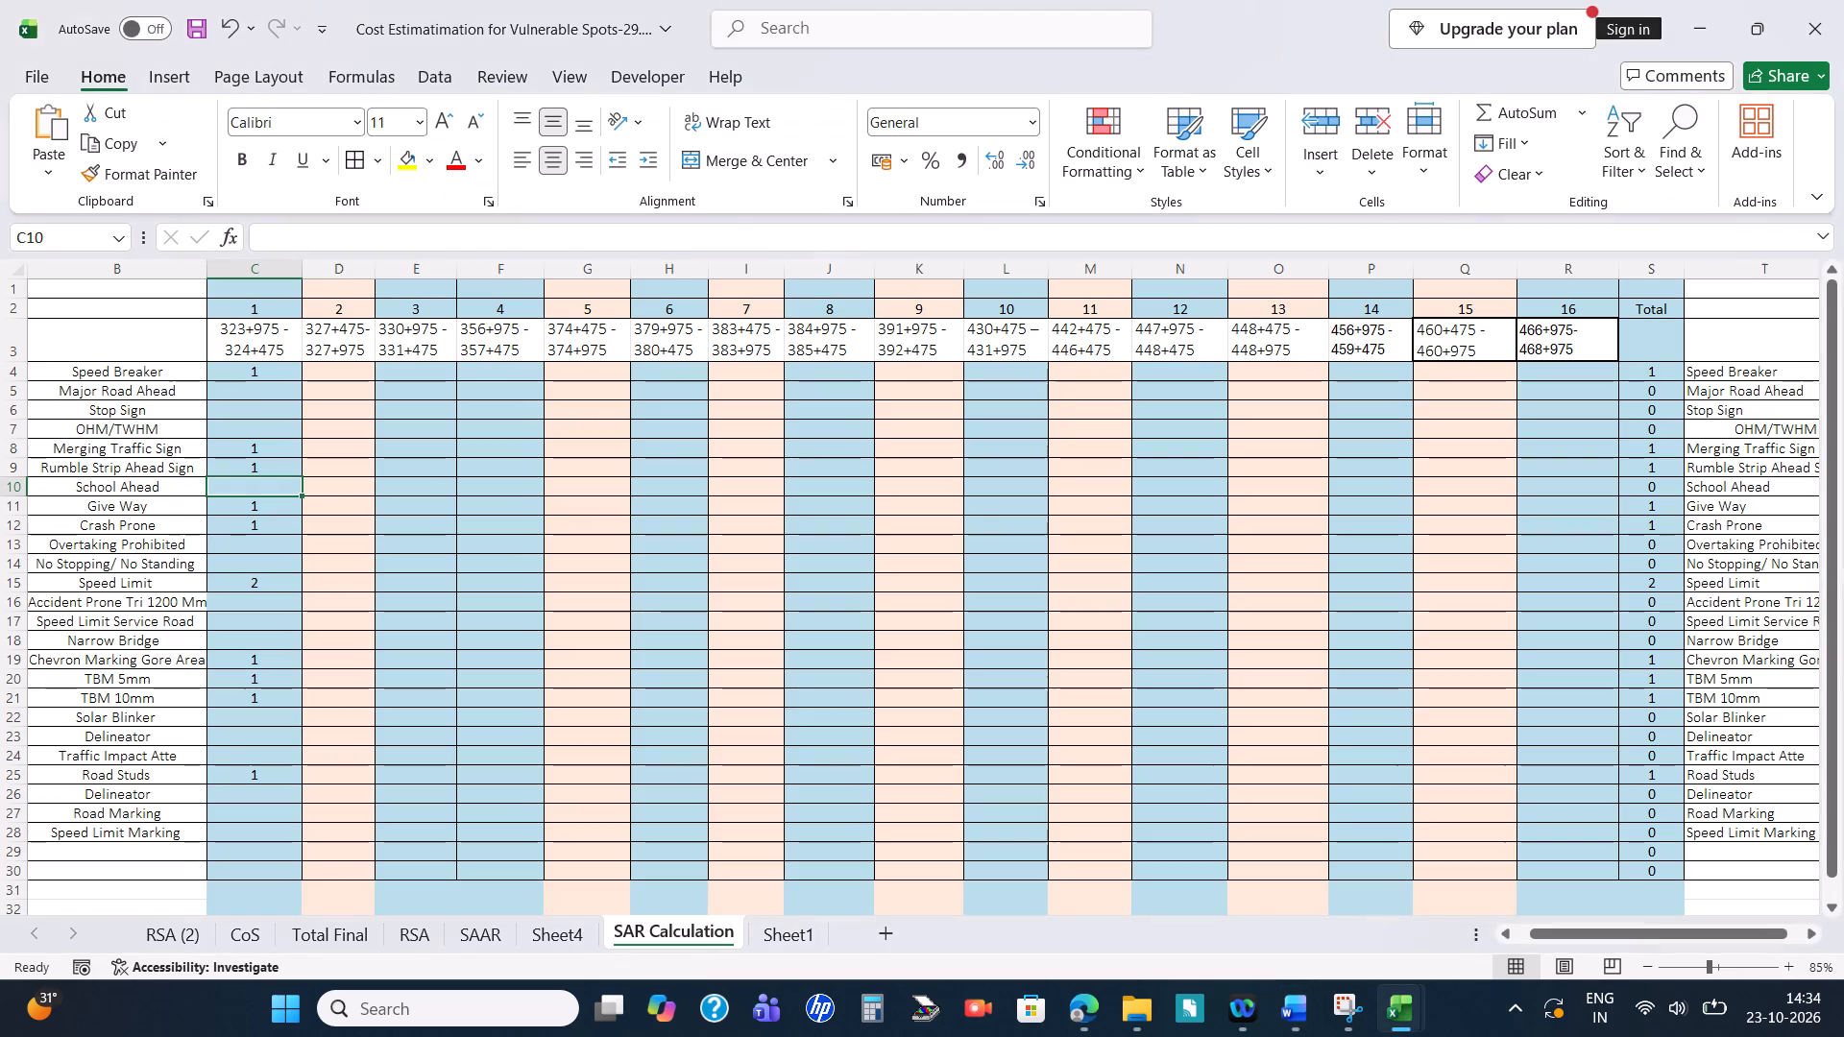
click(254, 726)
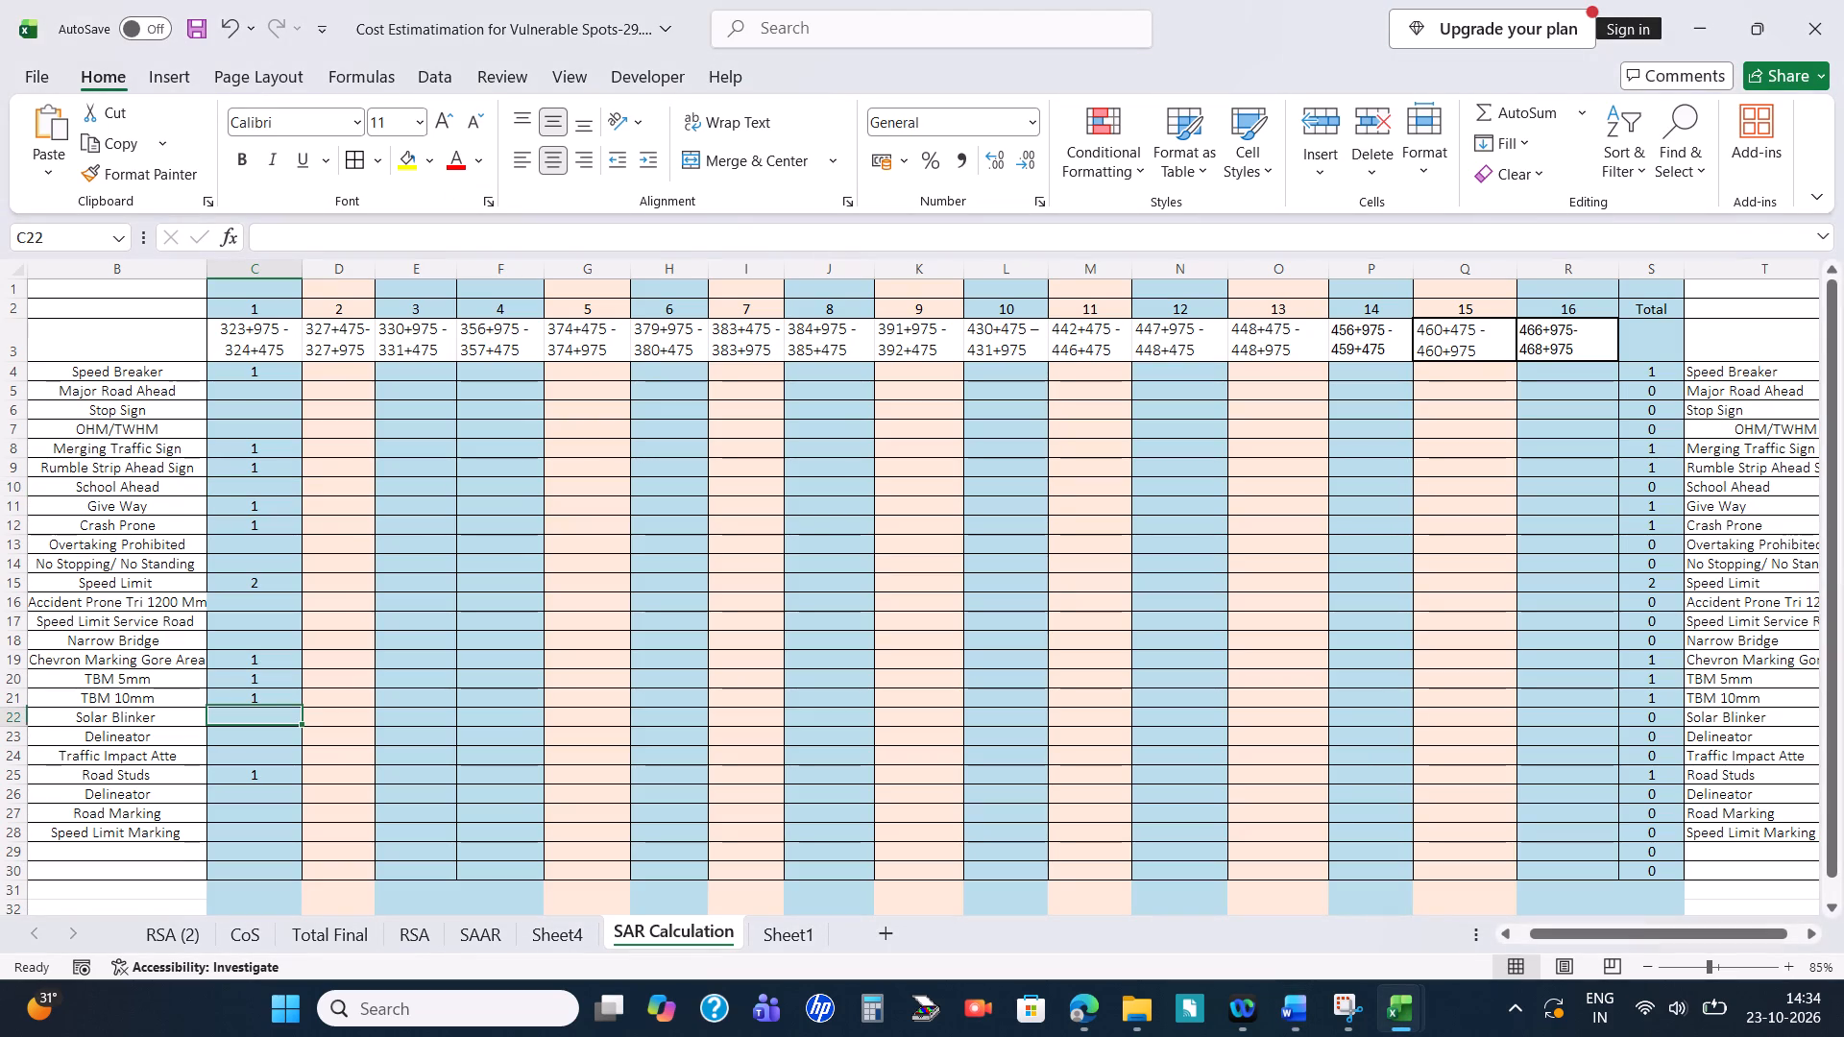
key(1)
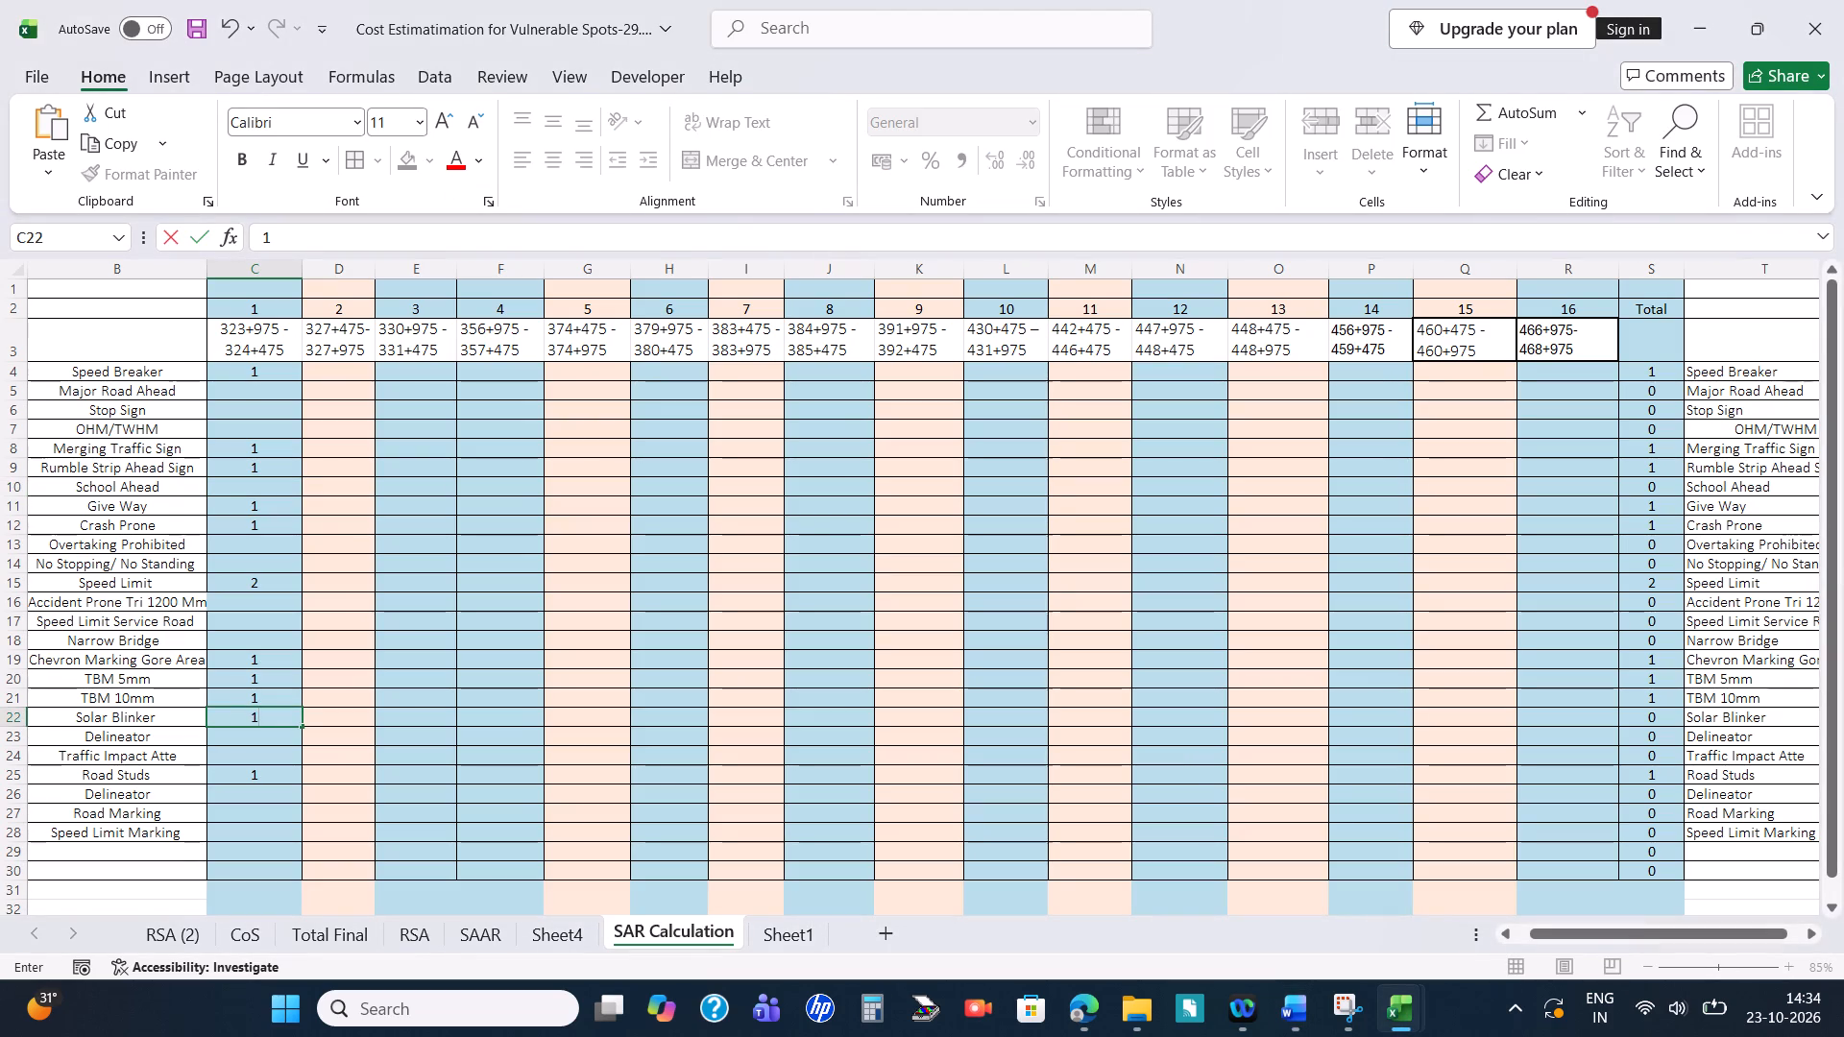
For the side road measure, set Speed Breaker (C4) to 2 and enter 1 for Major Road Ahead (C5) and Stop Sign (C6).
click(255, 367)
key(2)
key(Down)
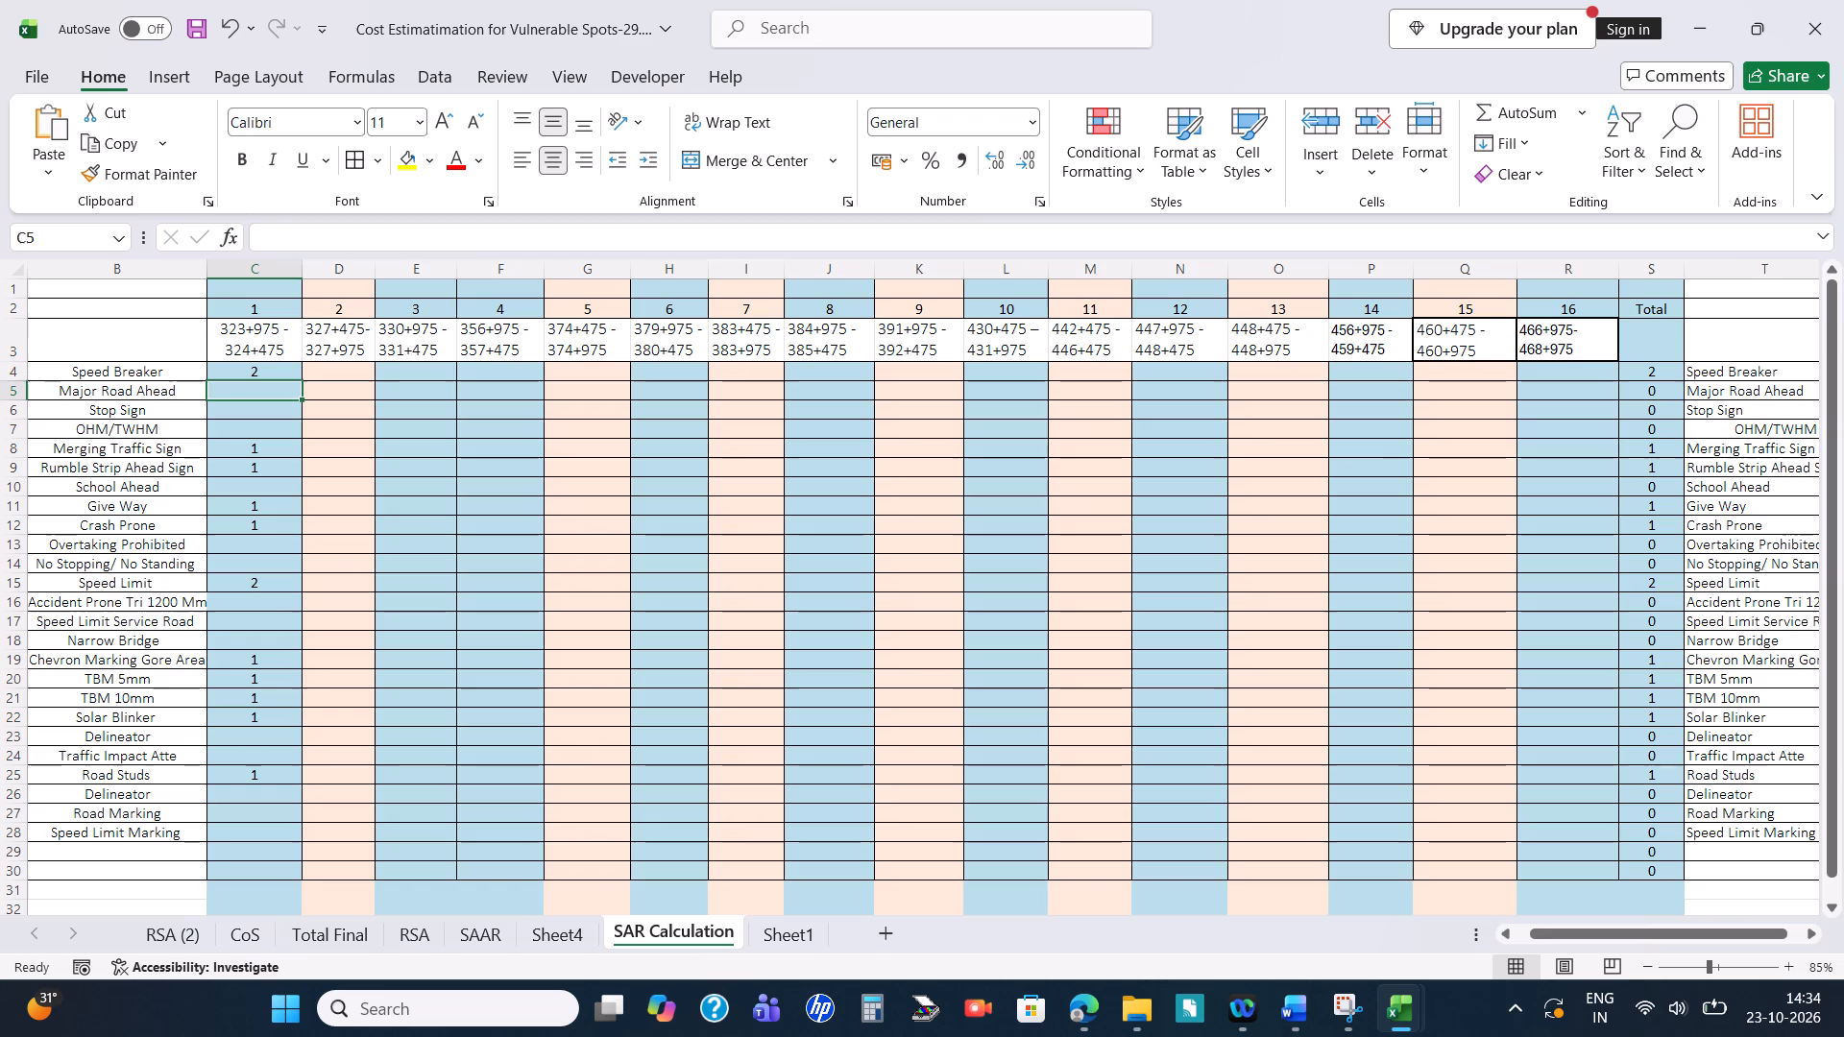
key(1)
key(Return)
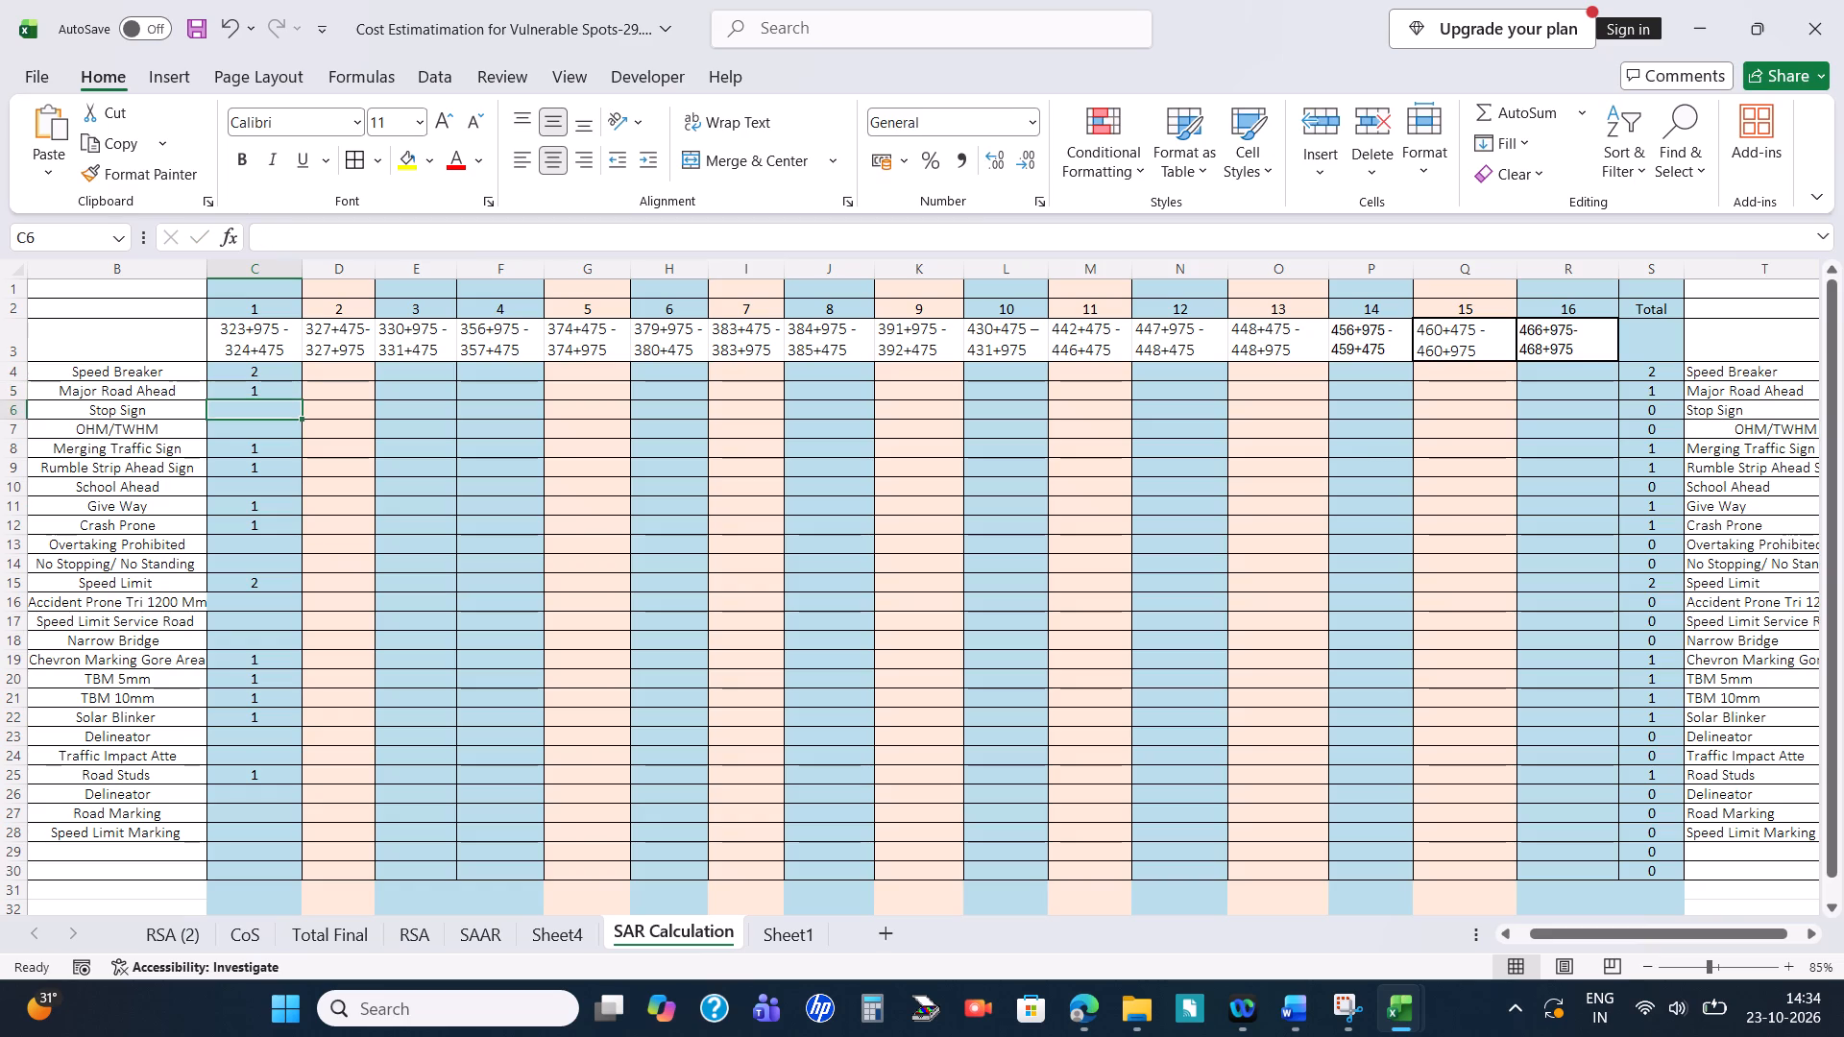
key(1)
key(Return)
Examine the remaining pages of blackspot 1's measures in Word and continue into the blackspot 2 section.
key(alt+Tab)
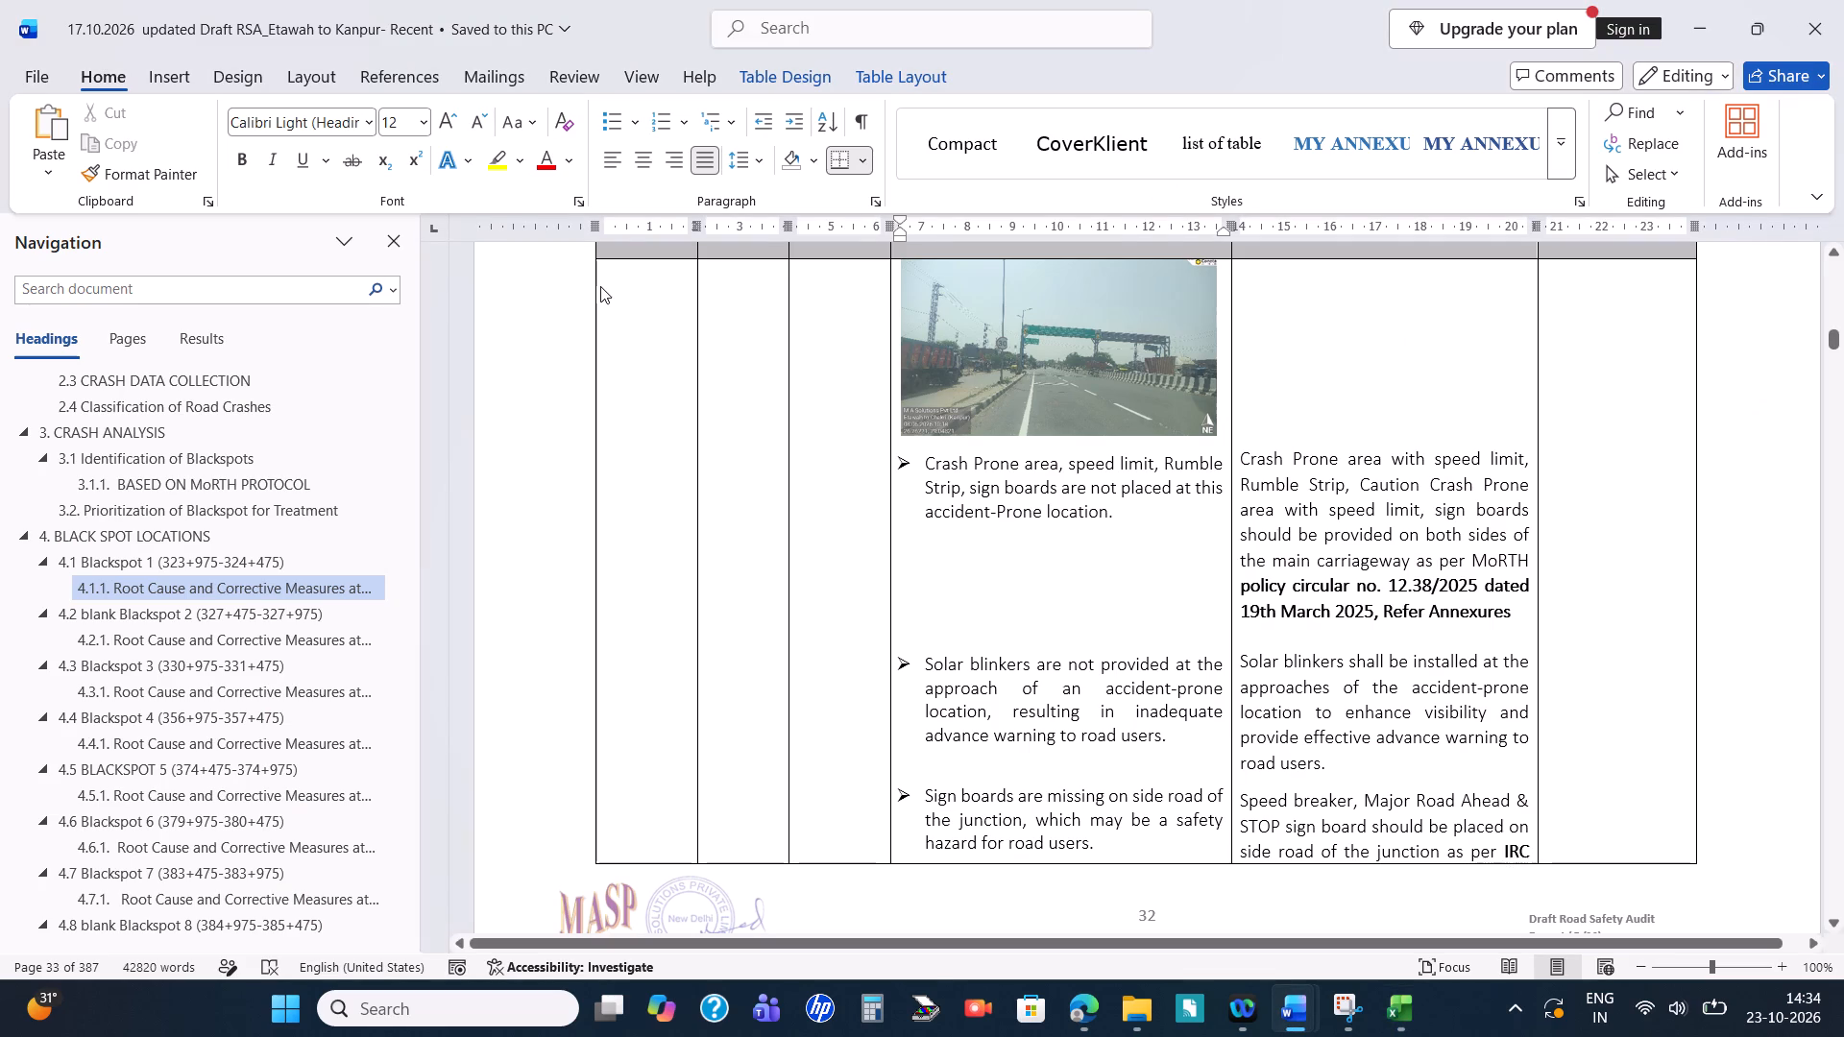
scroll(1064, 620, down, 4)
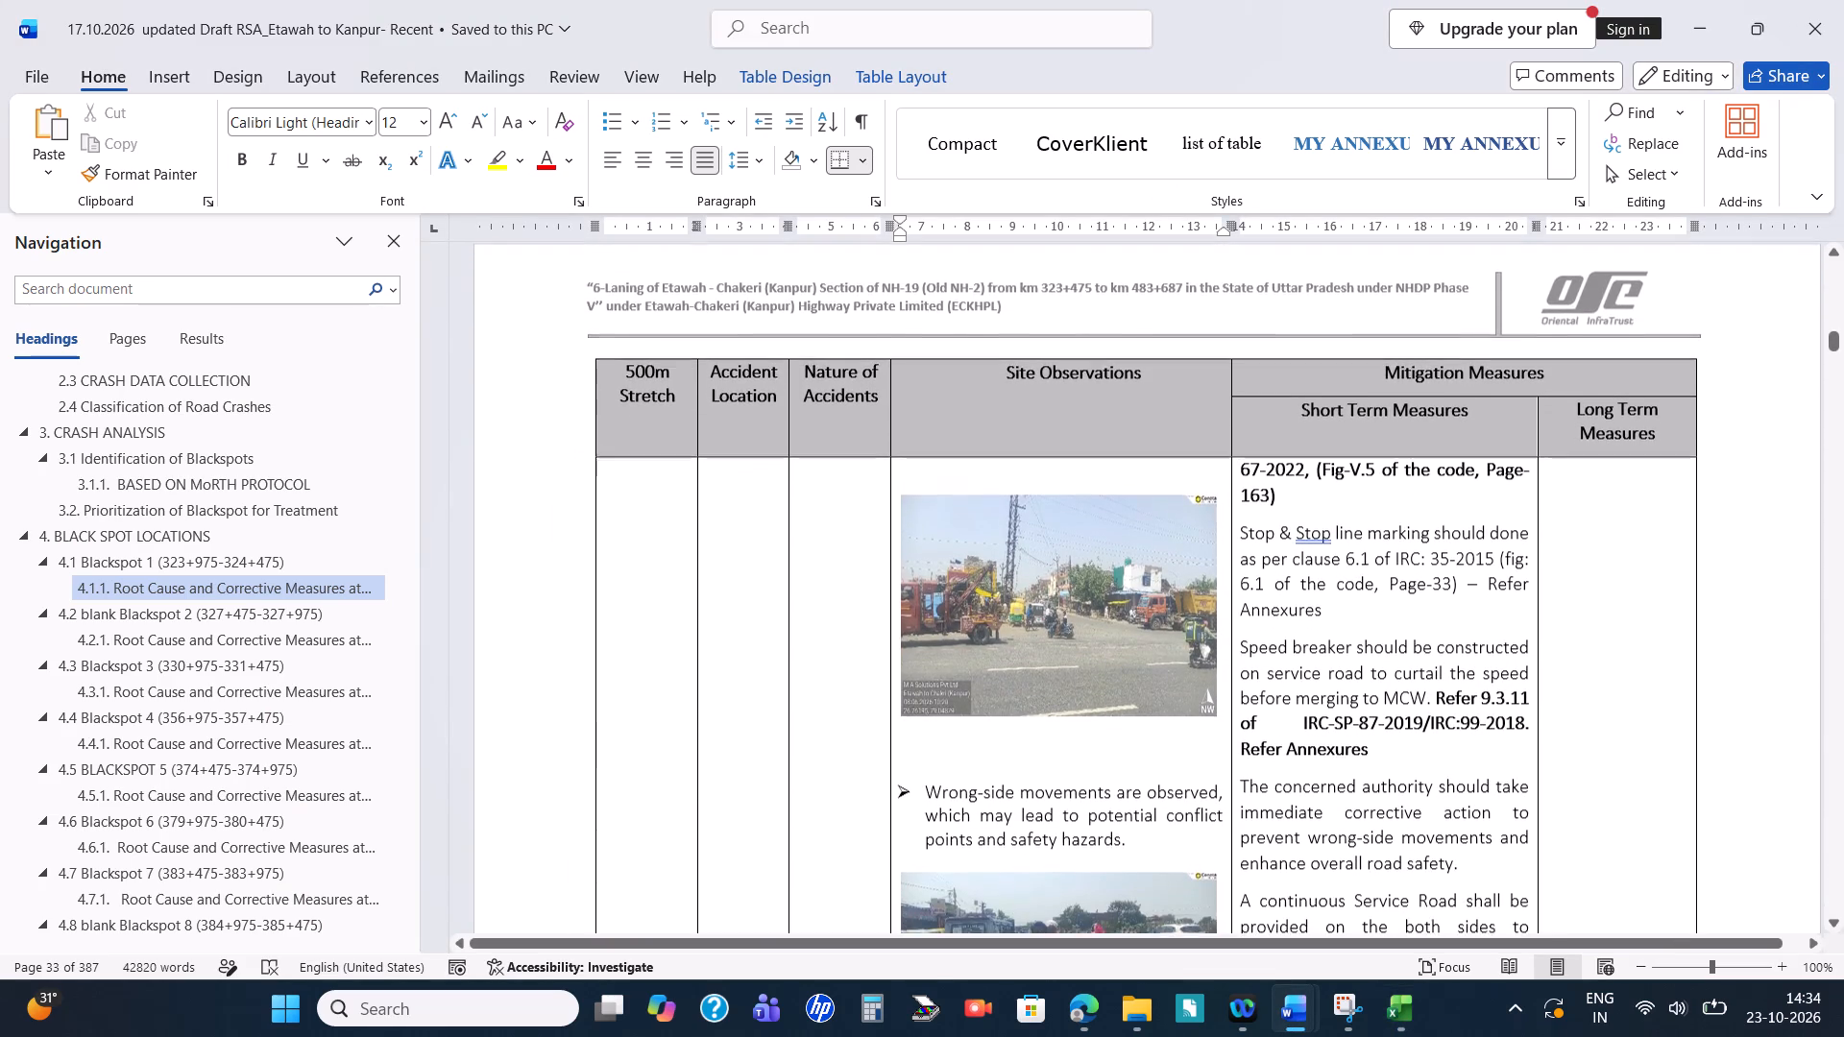
scroll(1064, 620, down, 3)
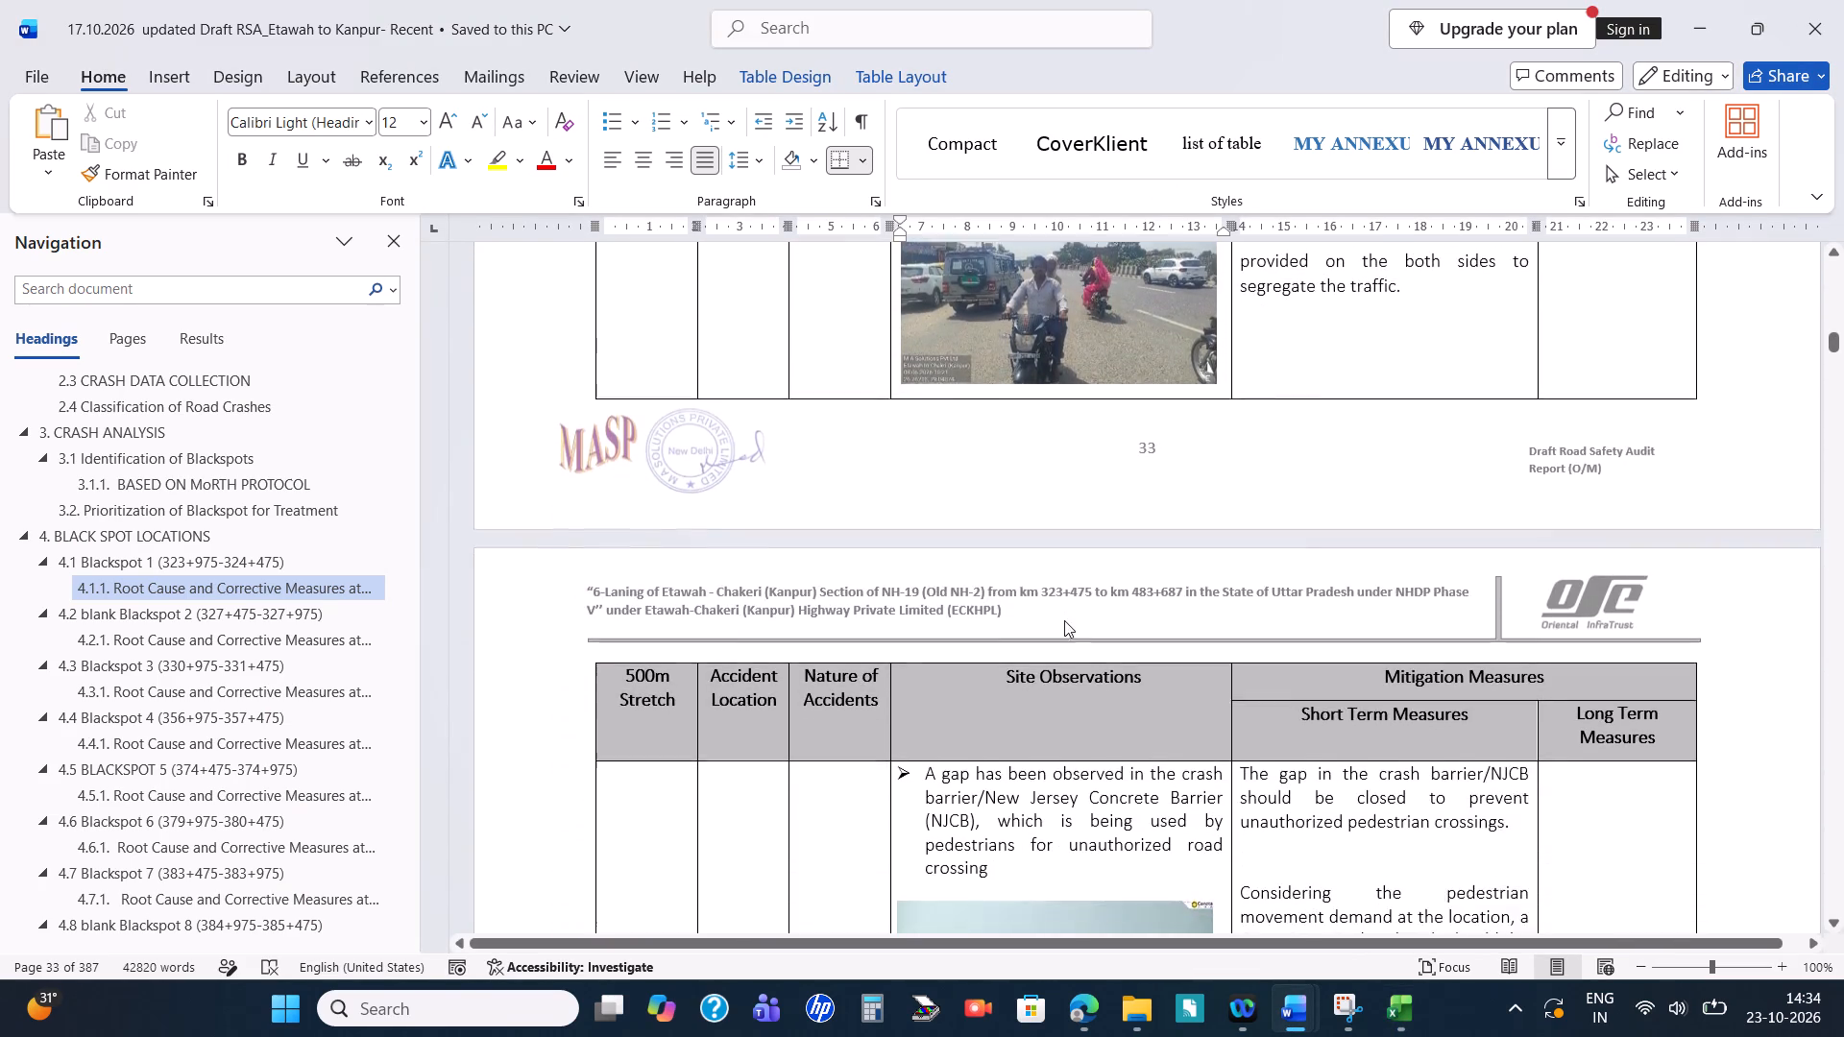
scroll(1064, 620, down, 7)
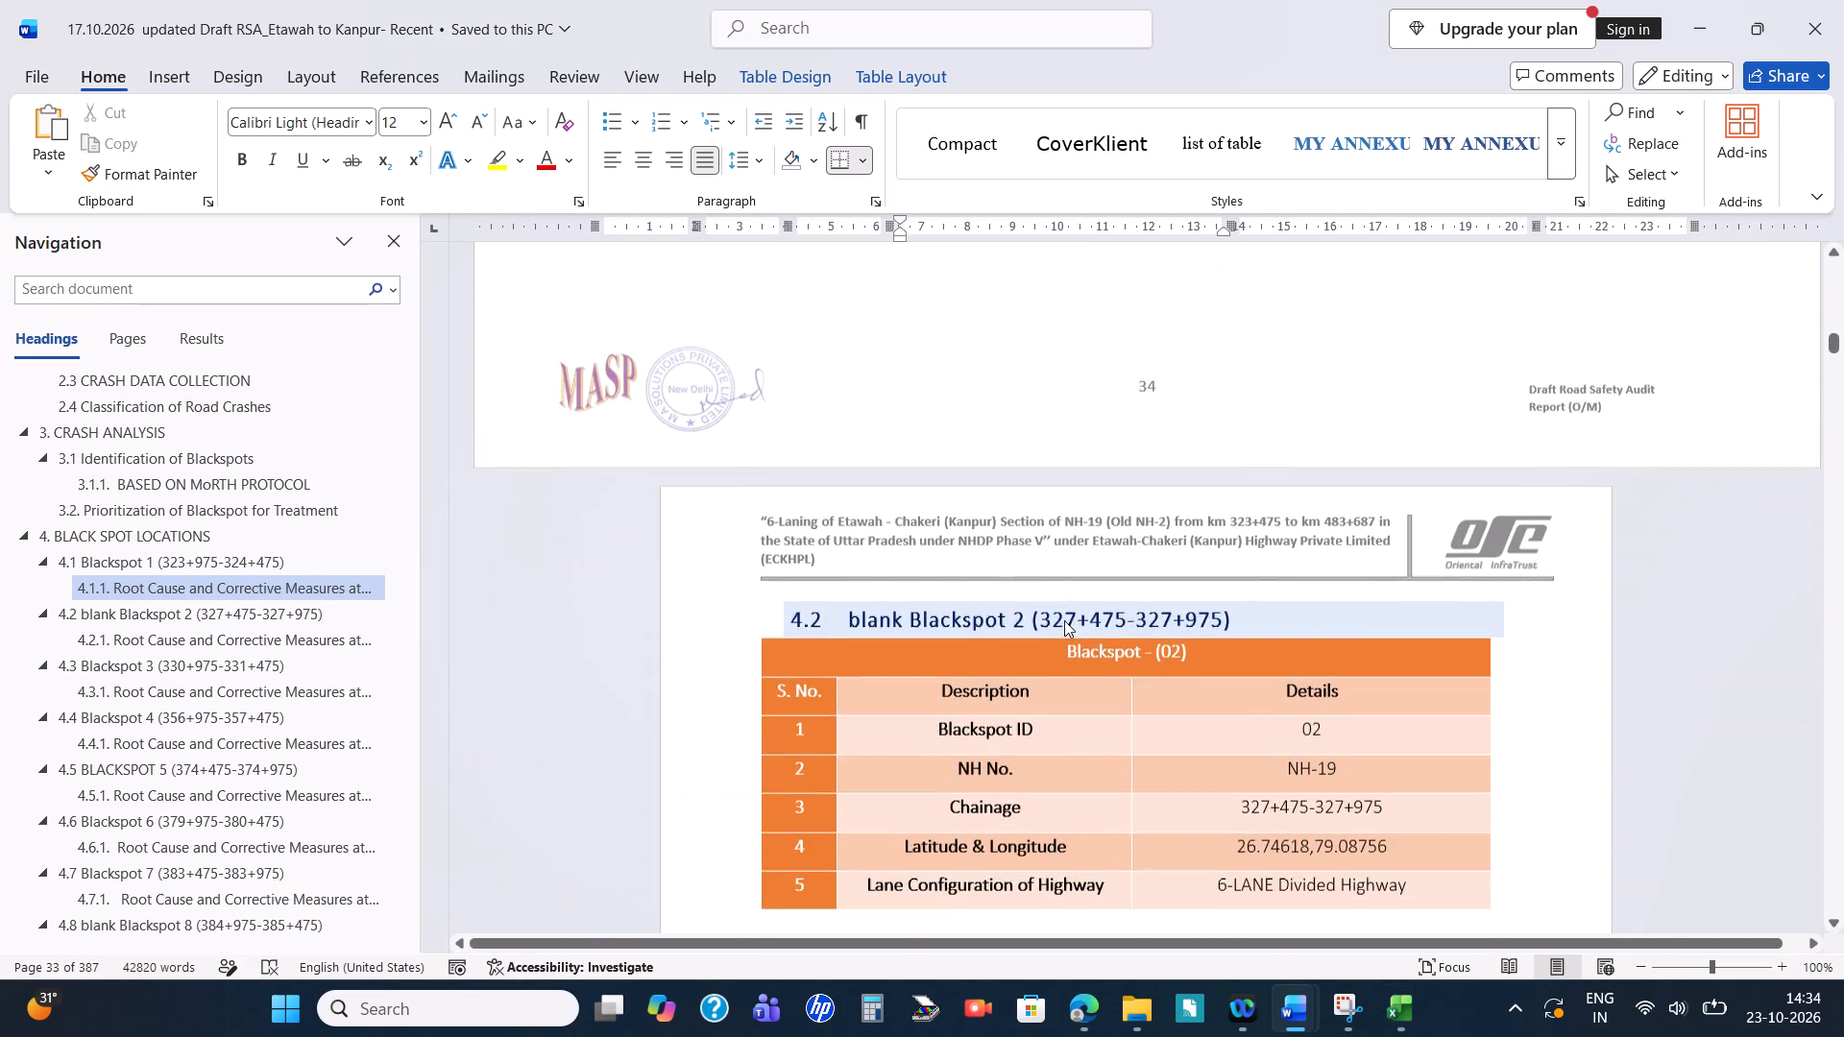
scroll(1064, 620, down, 4)
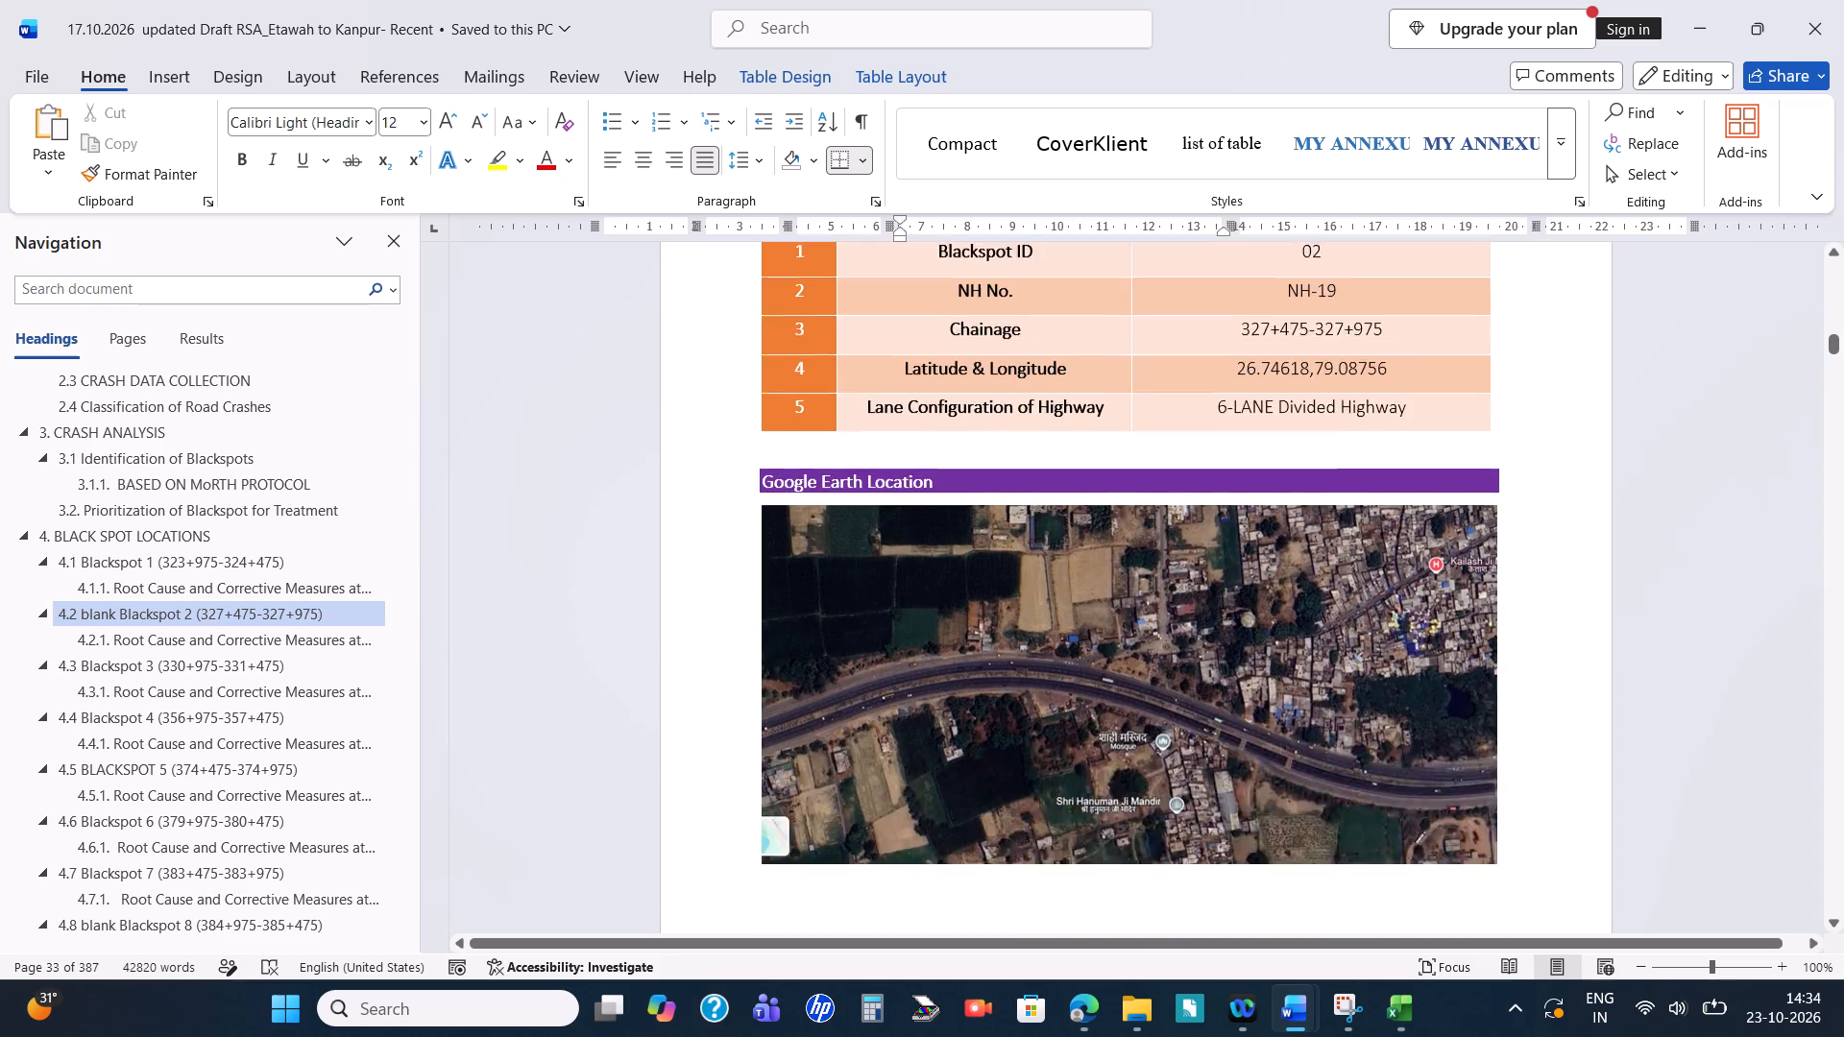
scroll(1064, 620, down, 2)
Switch to Excel and save the cost estimation workbook.
key(alt+Tab)
key(ctrl+s)
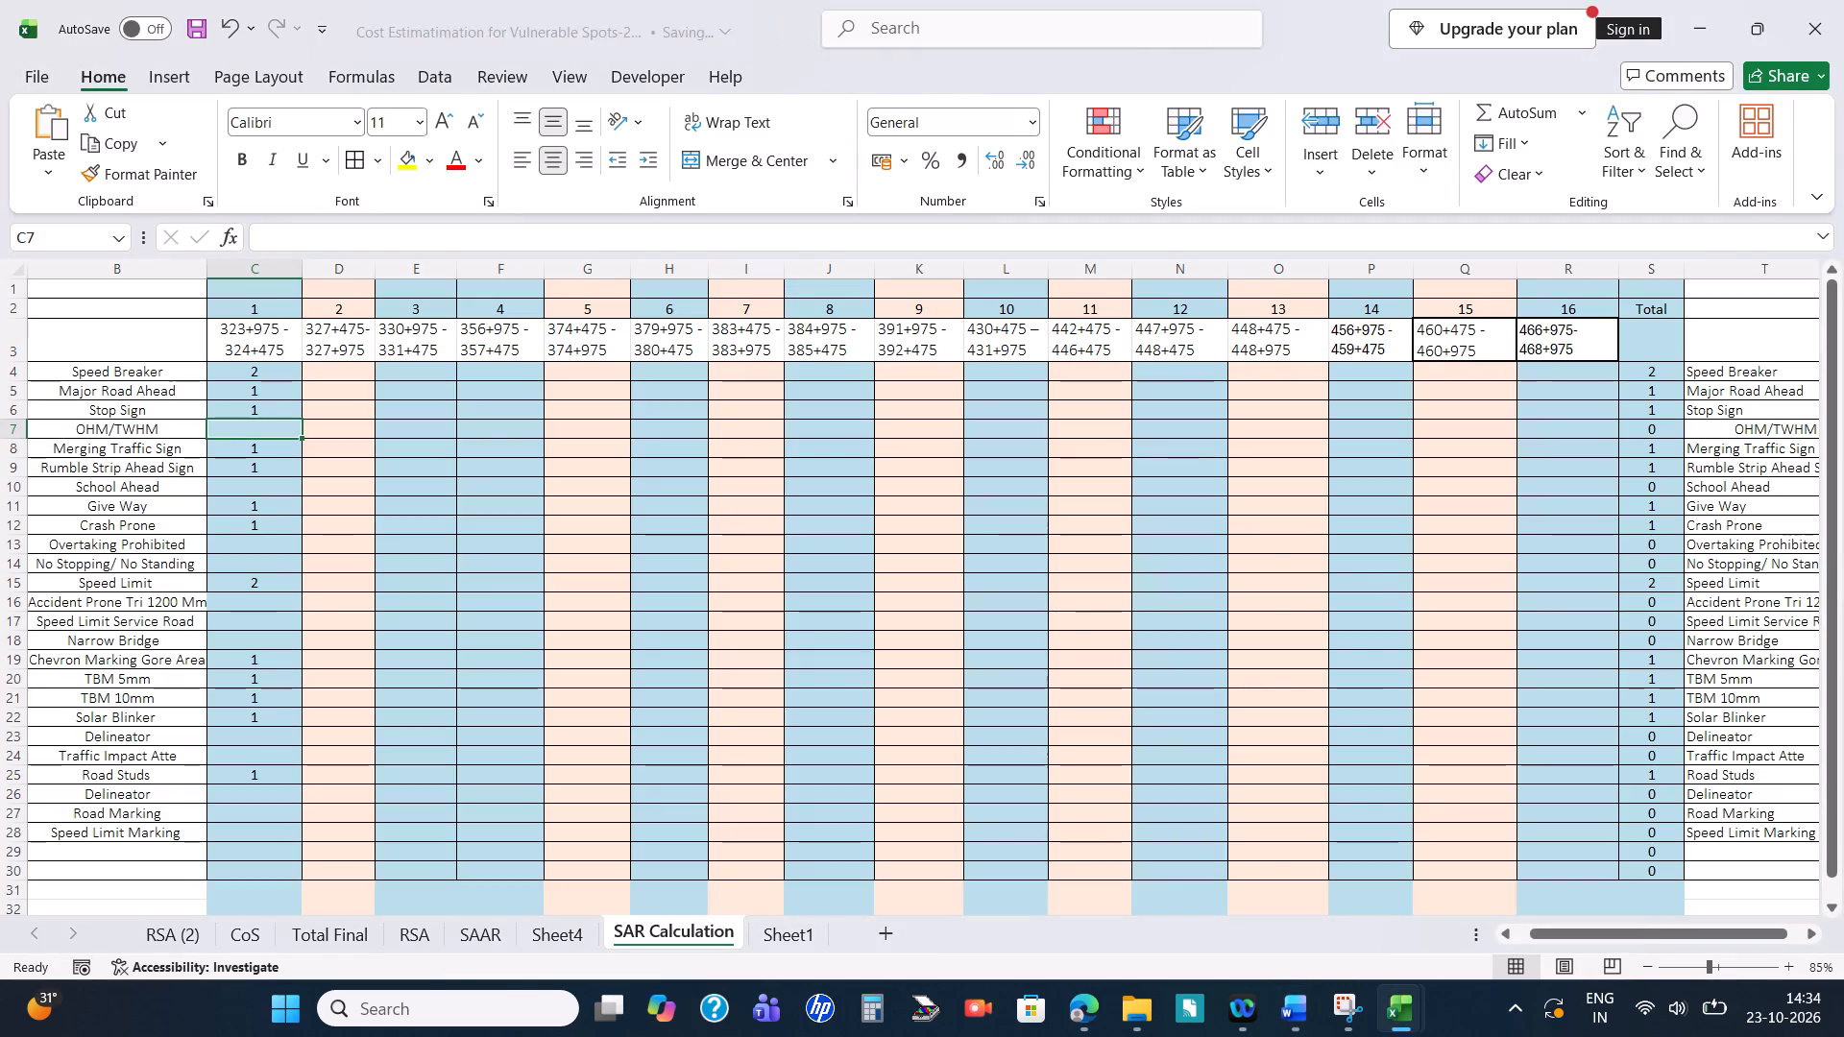
Go to section 4.2.1 in Word and enter 1 for Crash Prone in blackspot 2's column (D12) of the Excel sheet.
key(alt+Tab)
scroll(1064, 620, down, 3)
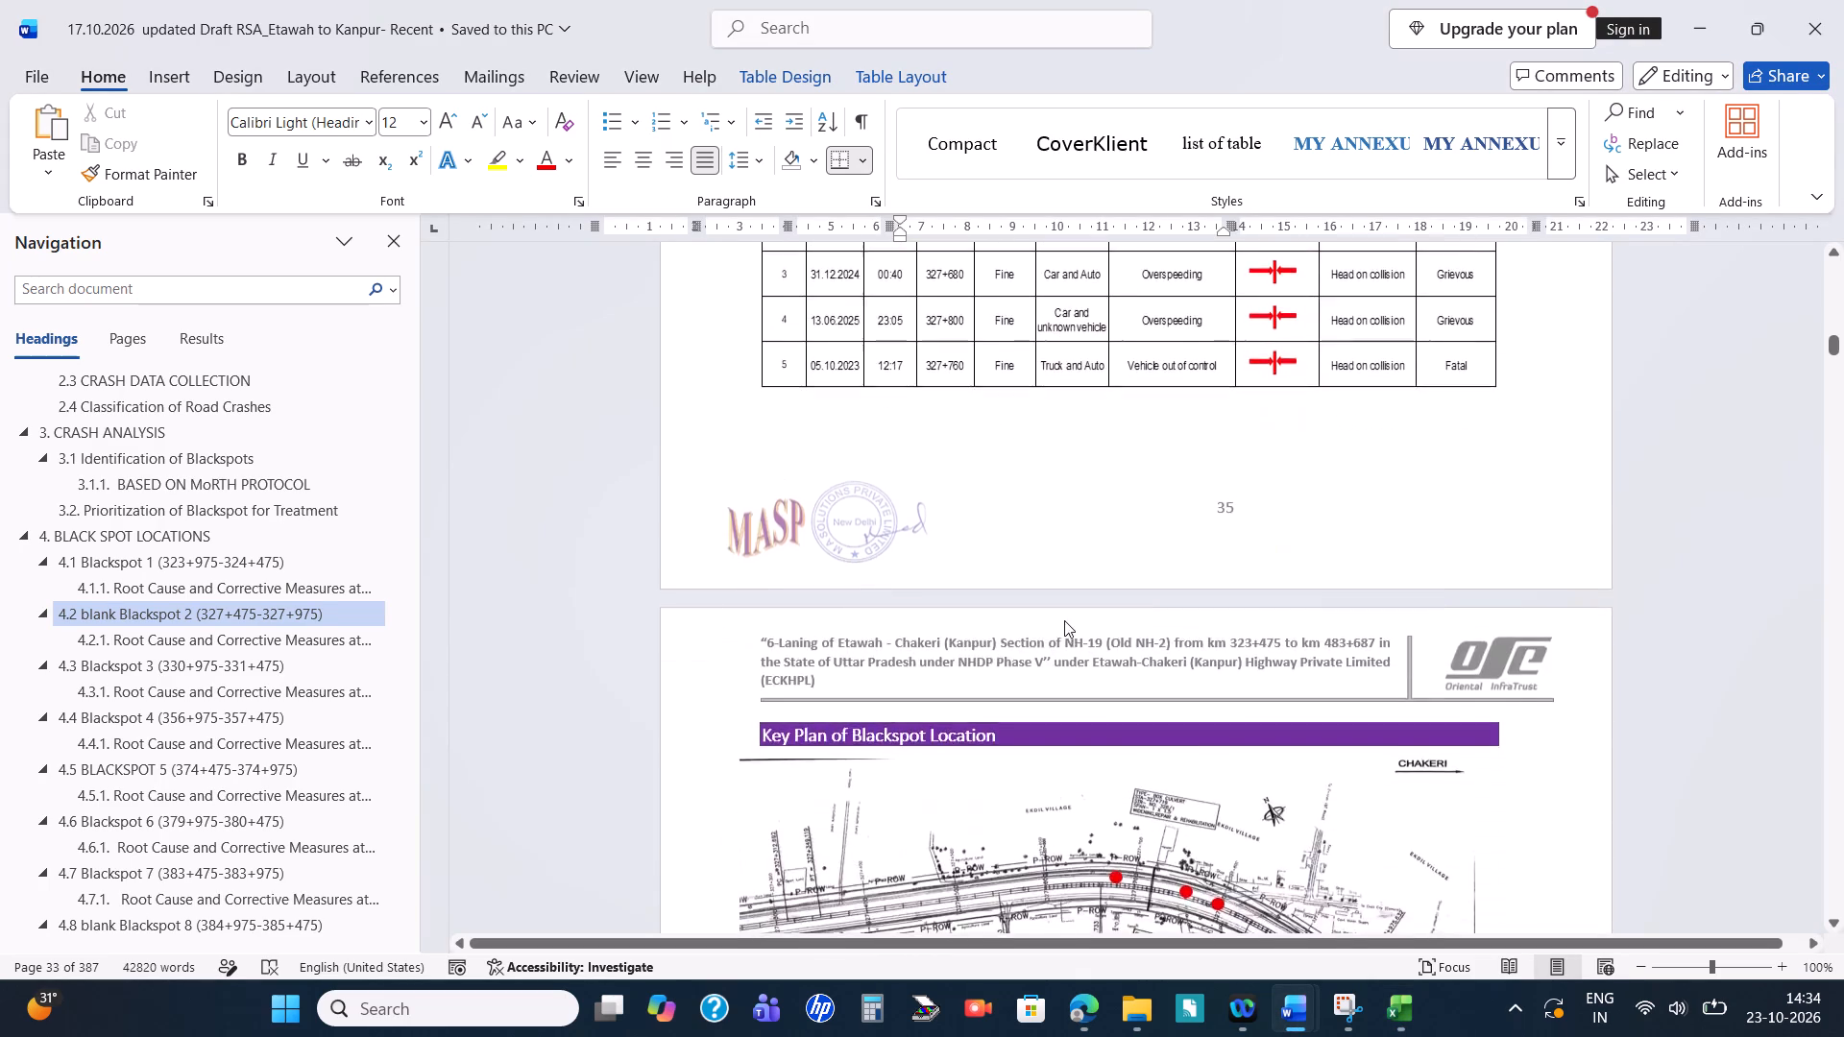
scroll(1064, 620, down, 2)
click(339, 645)
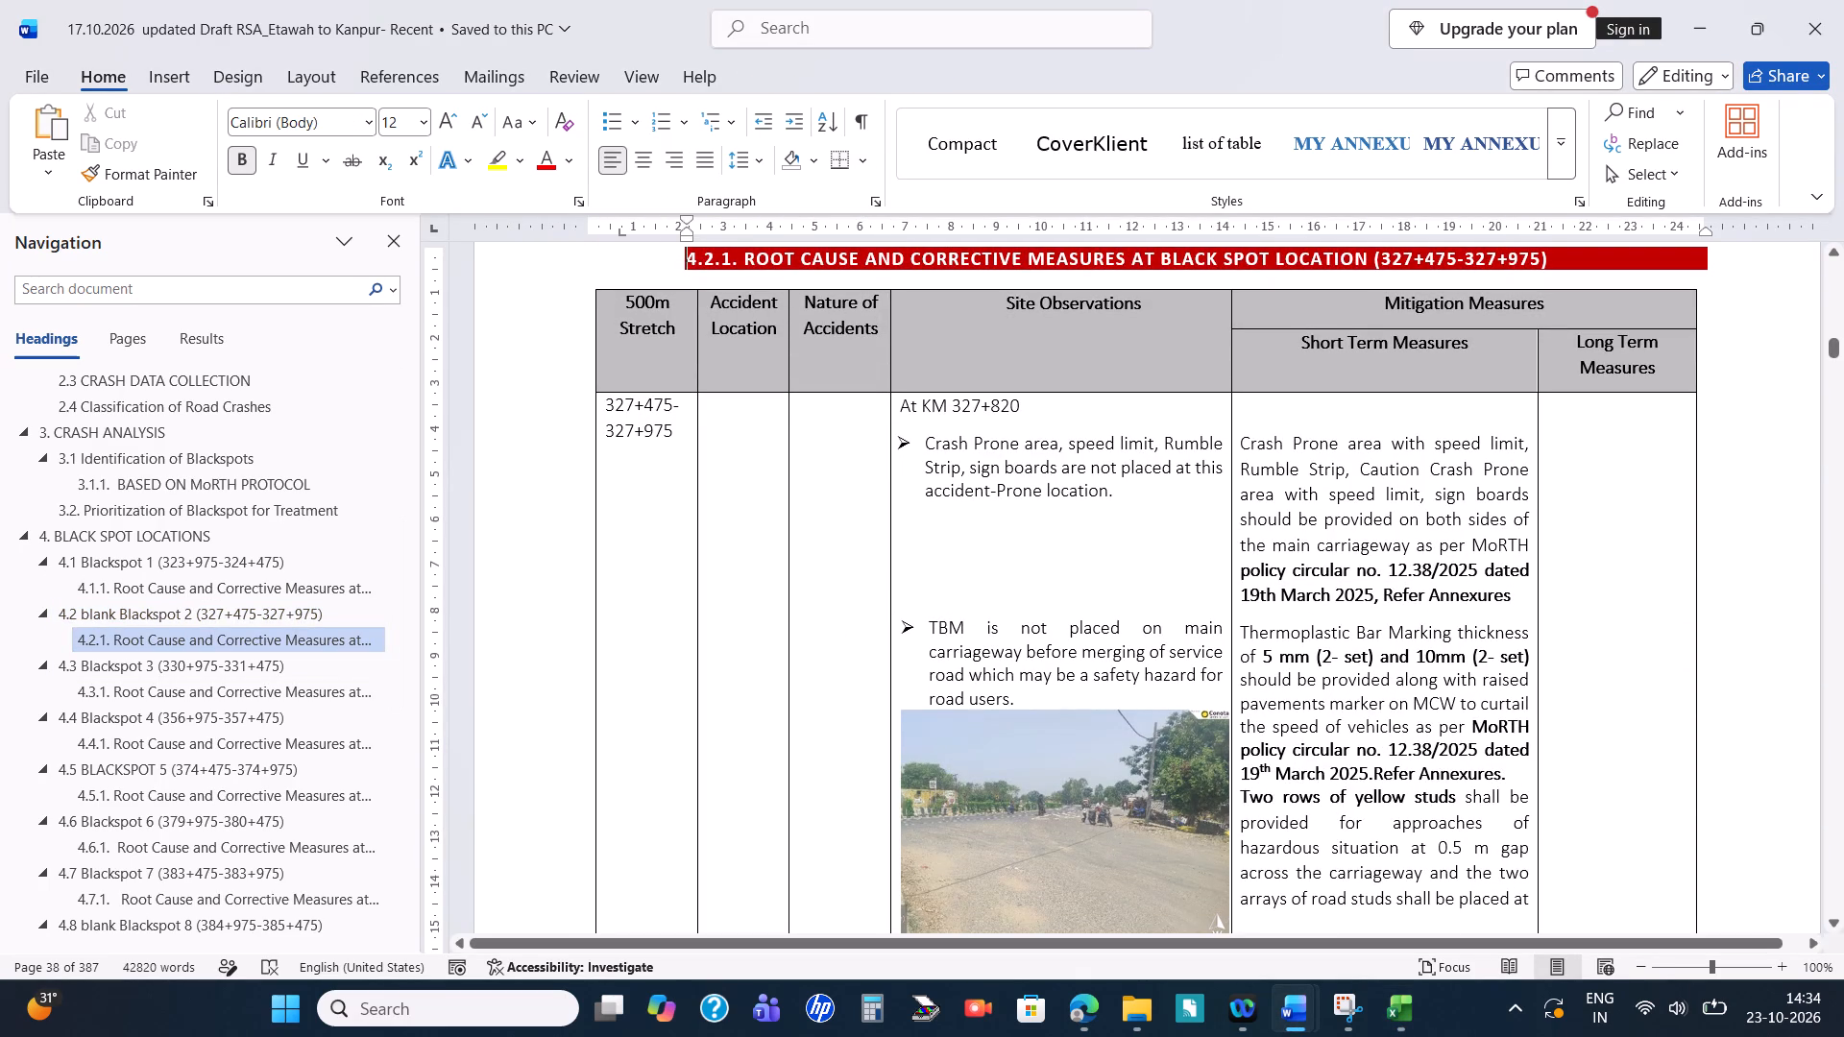
key(alt+Tab)
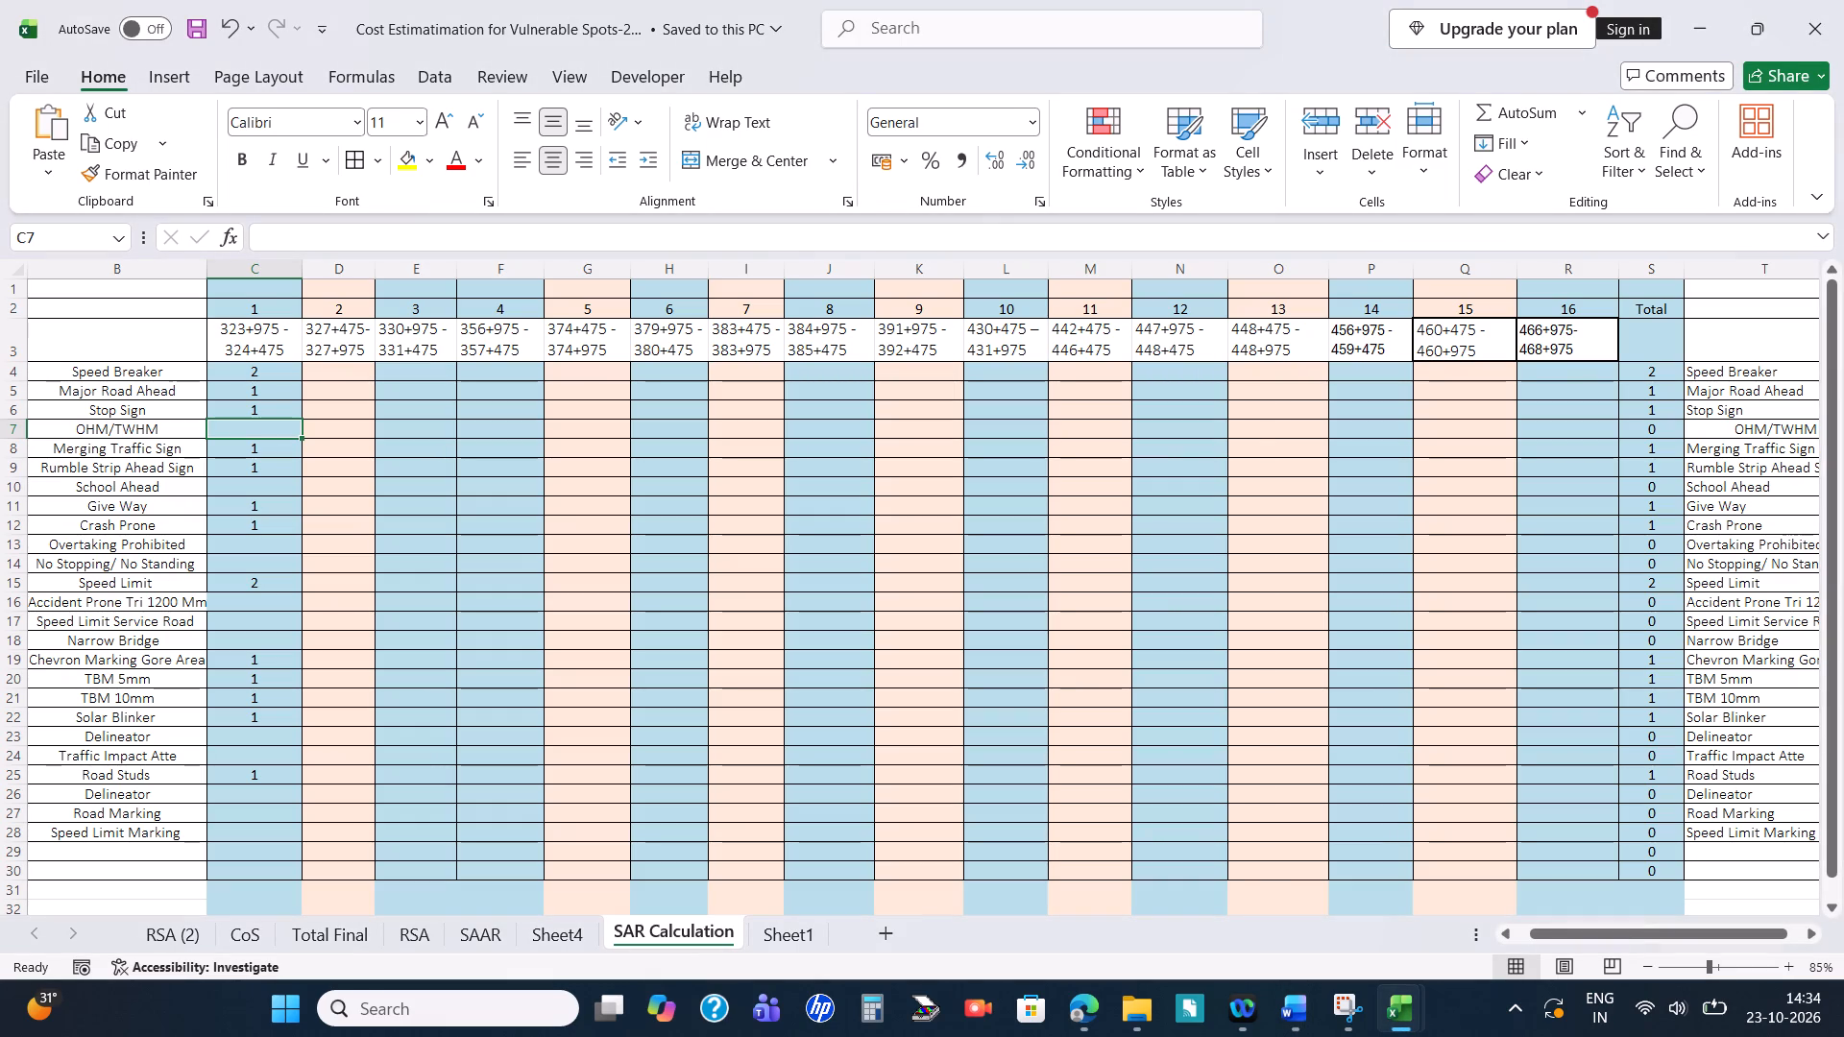
click(227, 533)
key(Right)
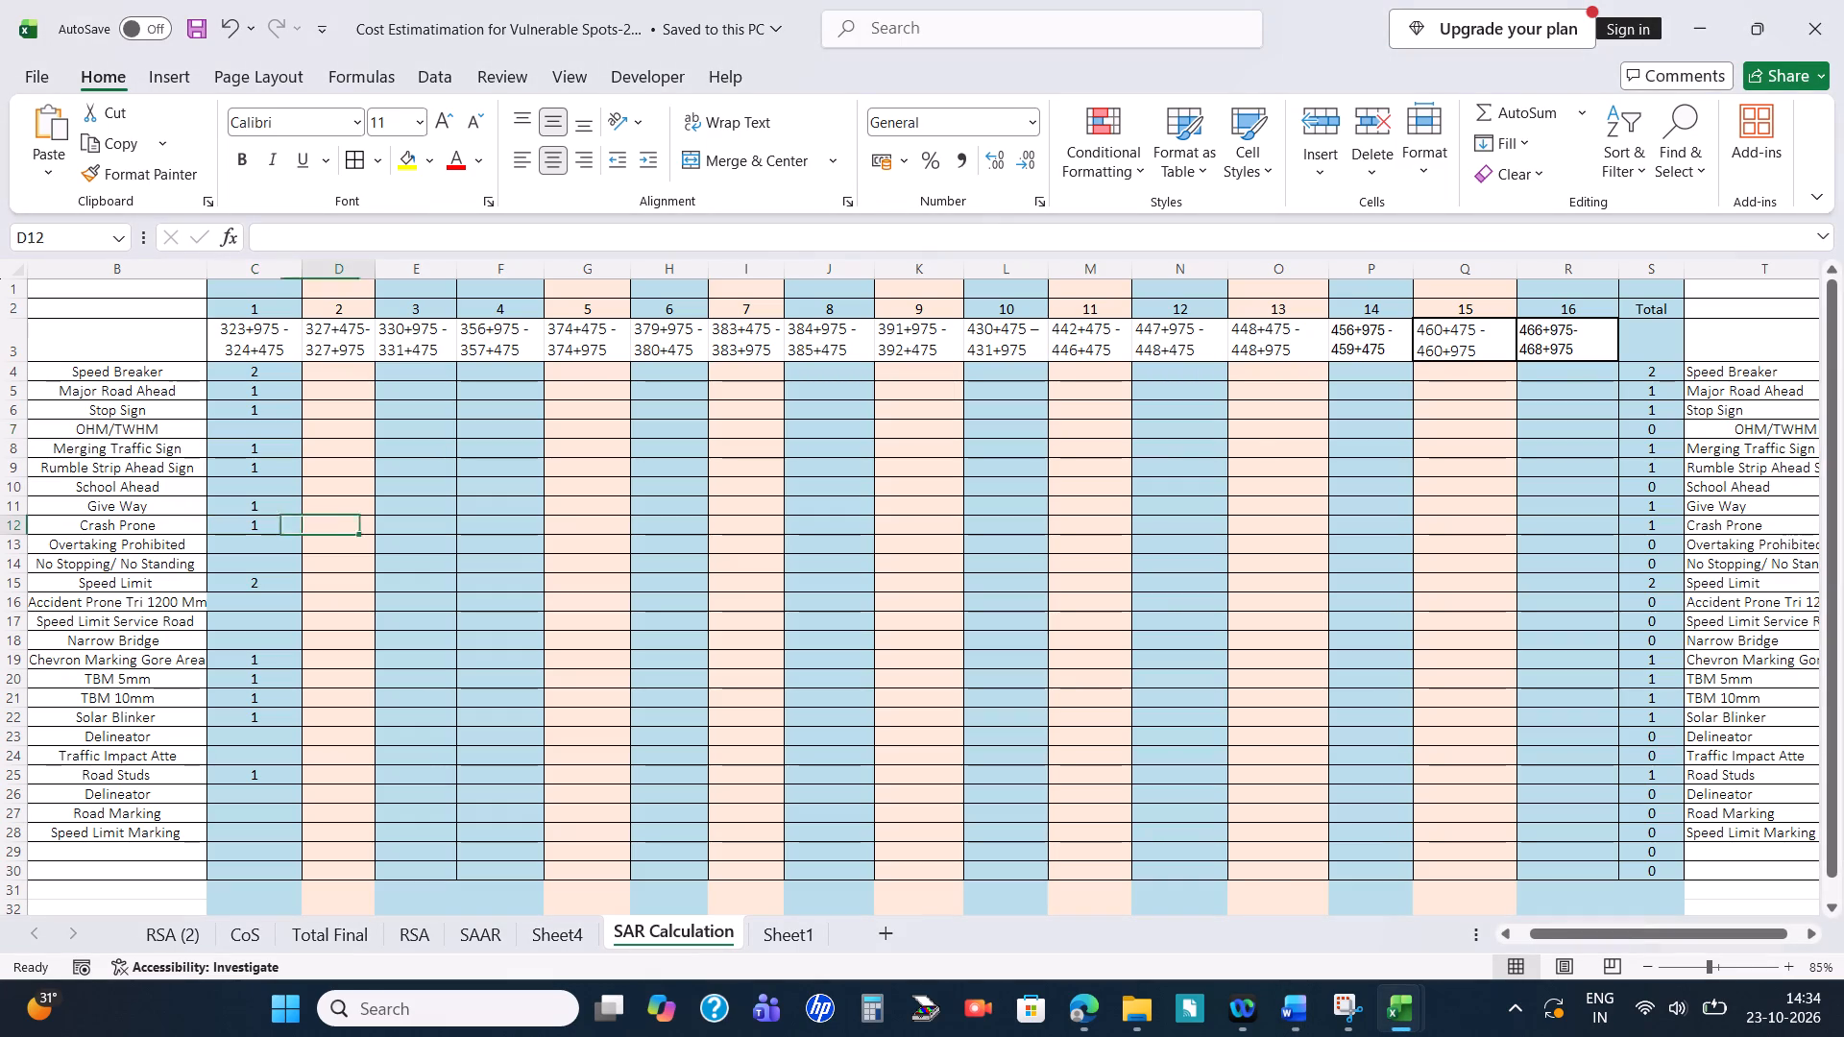
key(2)
key(BackSpace)
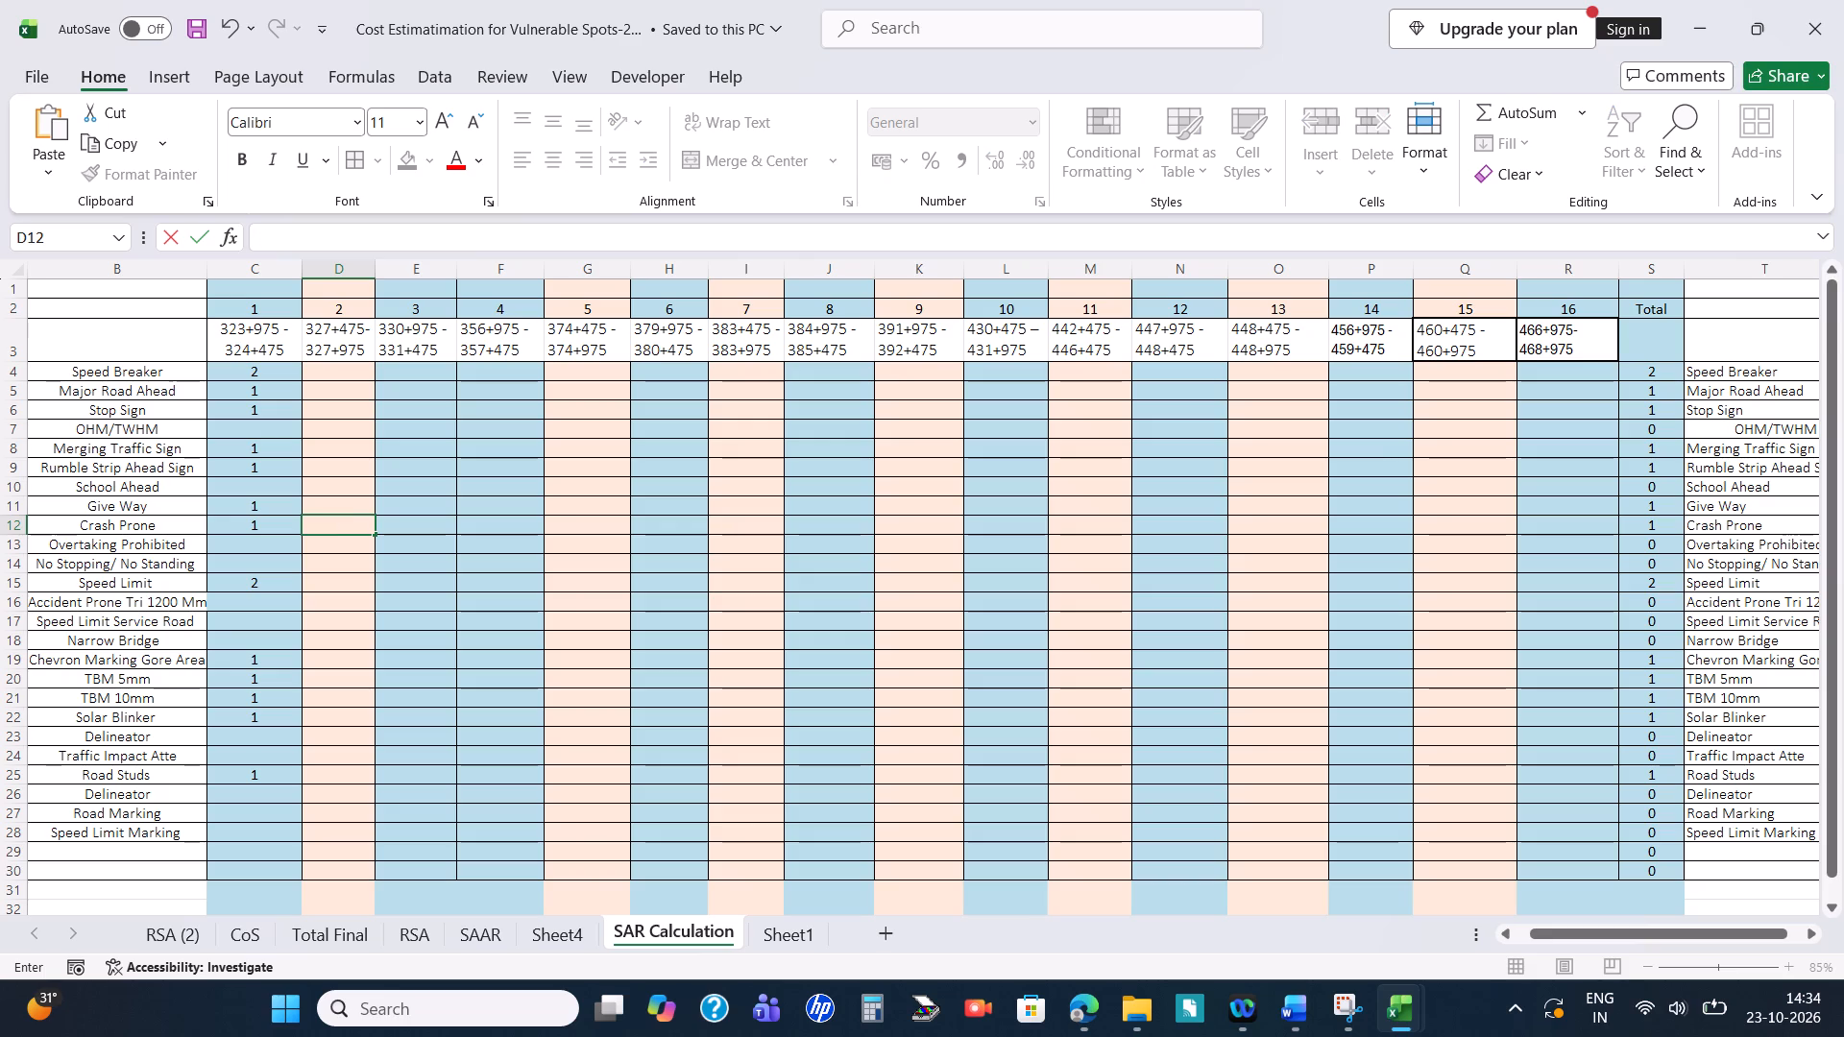
key(1)
key(Return)
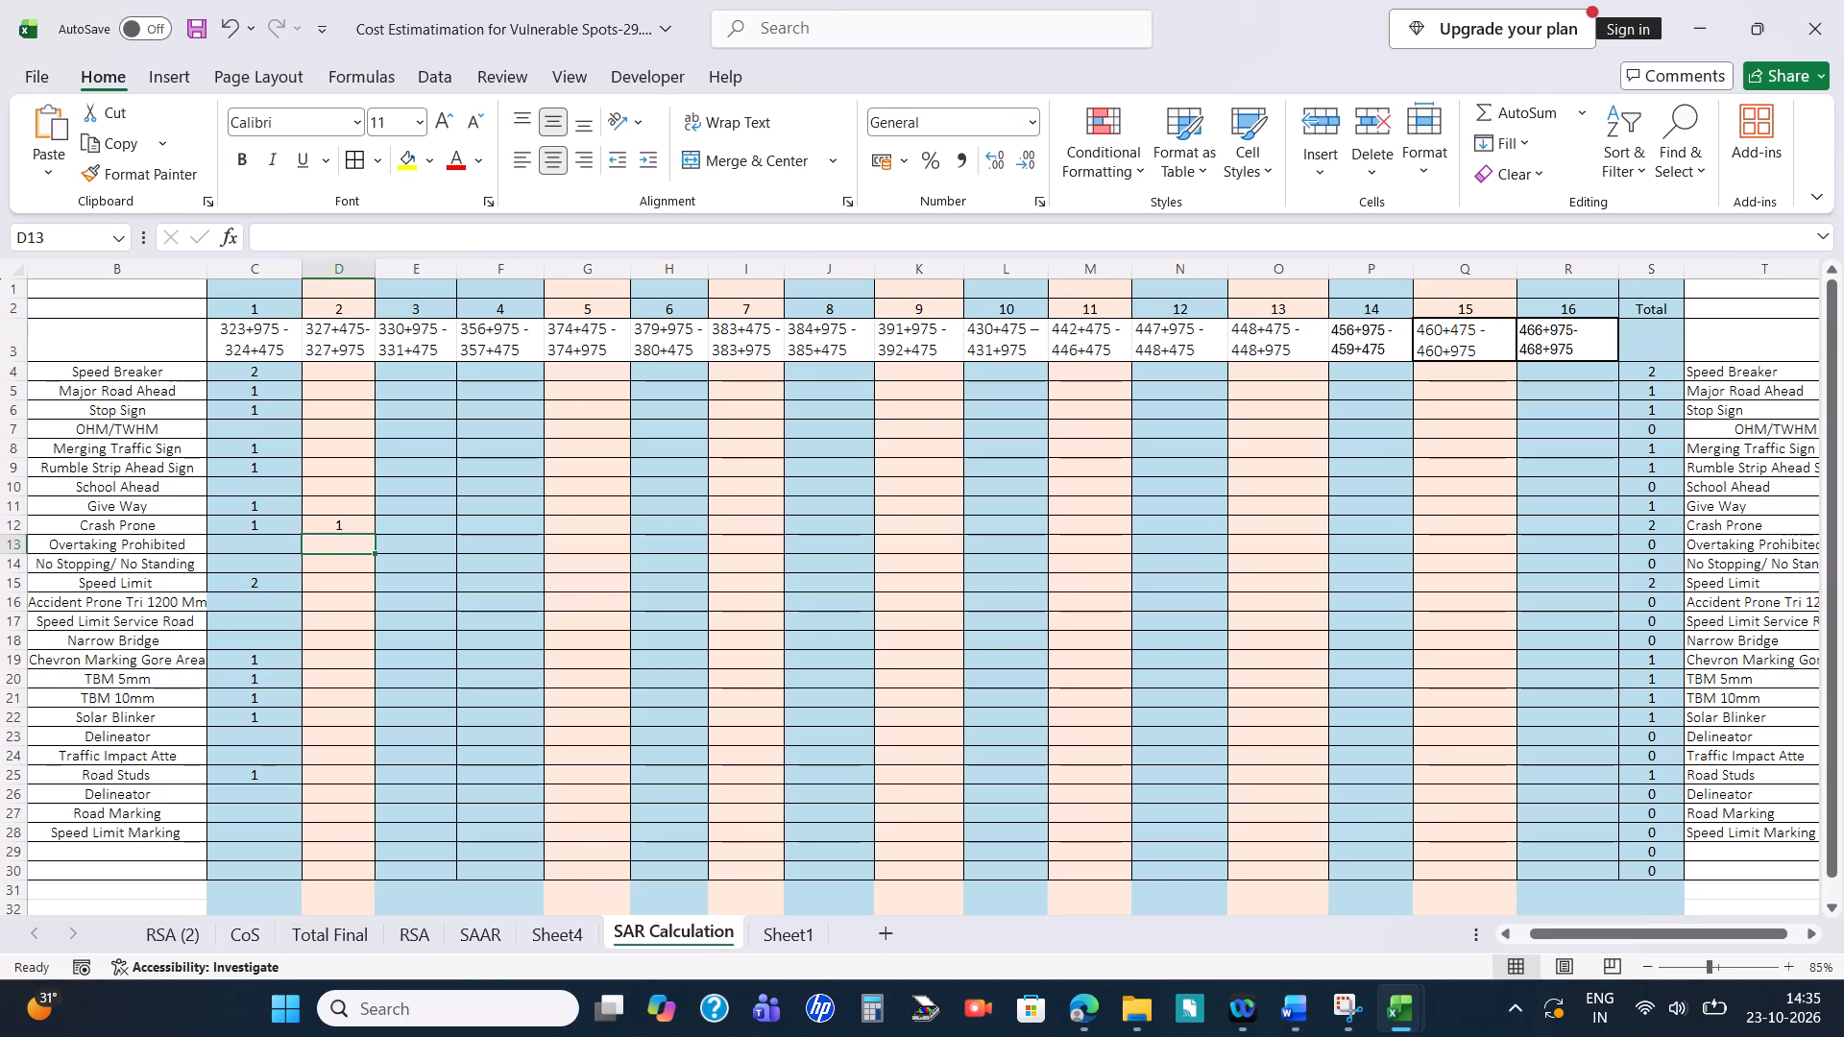
Recheck section 4.2.1's crash prone measure in Word and enter 1 for Speed Limit in D15 of the Excel sheet.
key(alt+Tab)
key(alt+Tab)
key(alt+Tab)
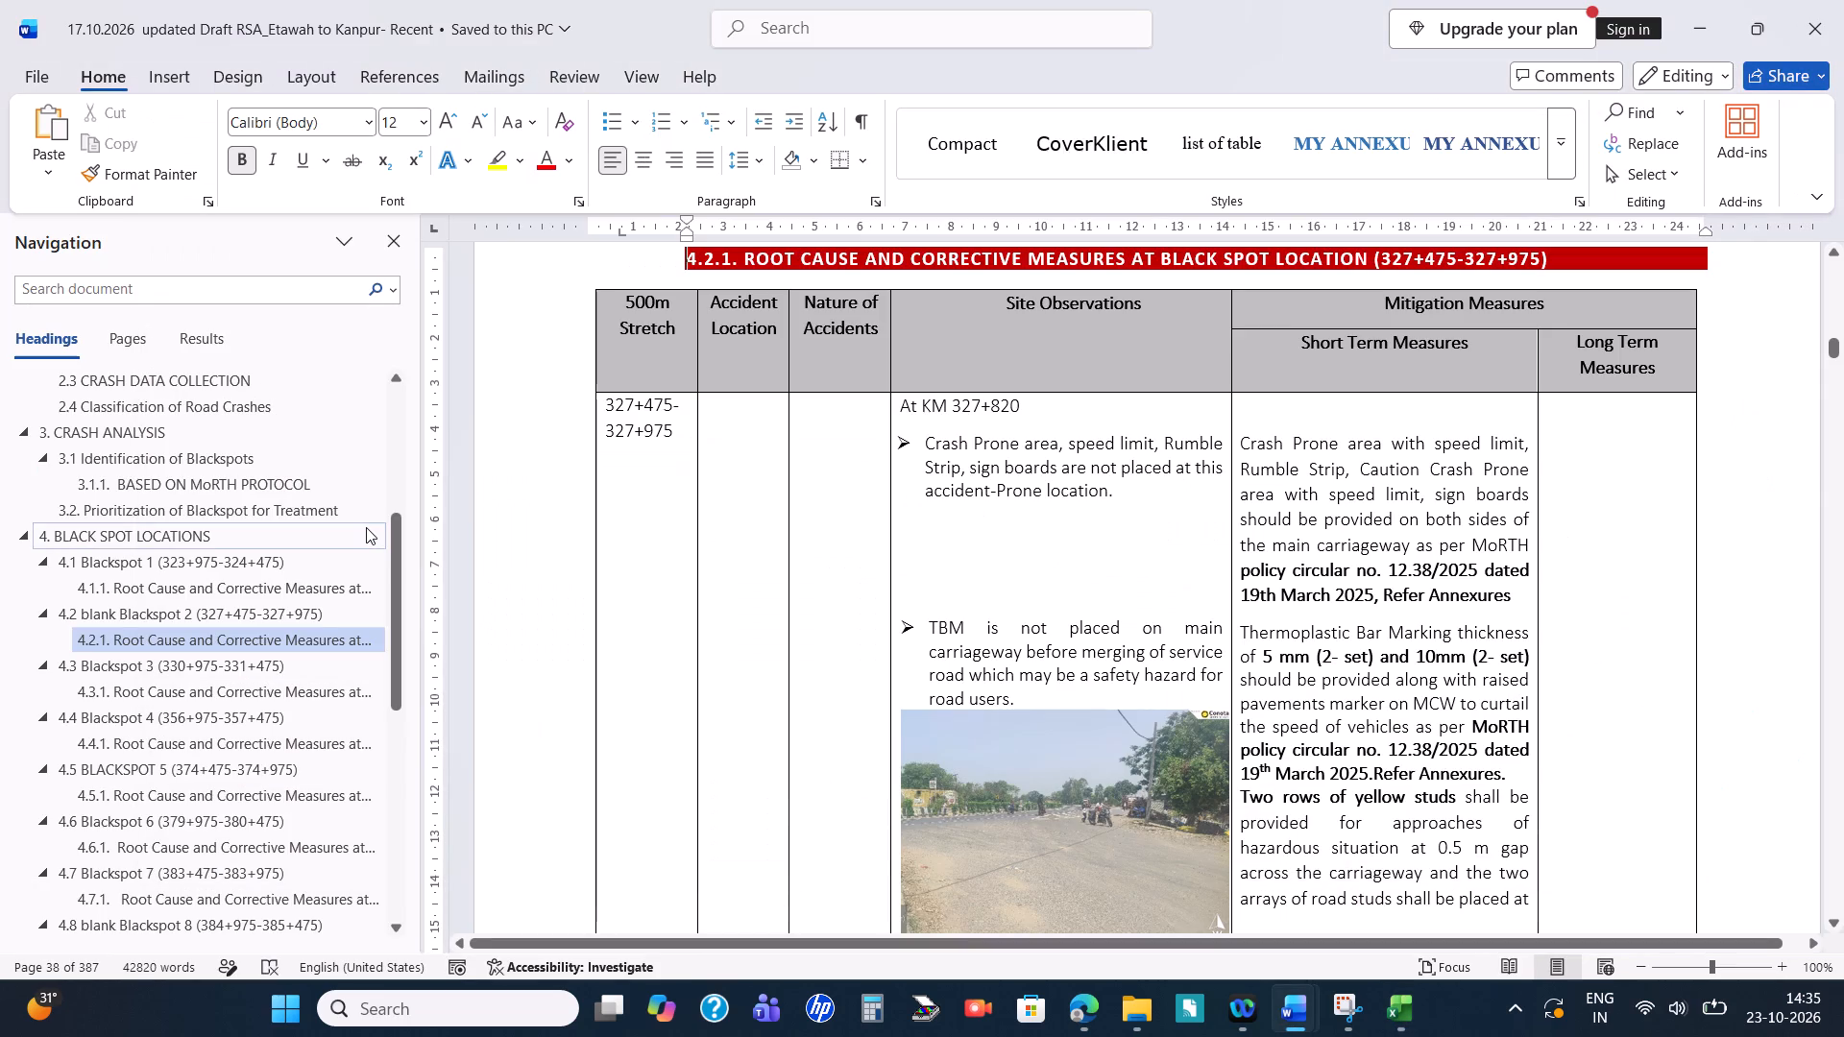
key(alt+Tab)
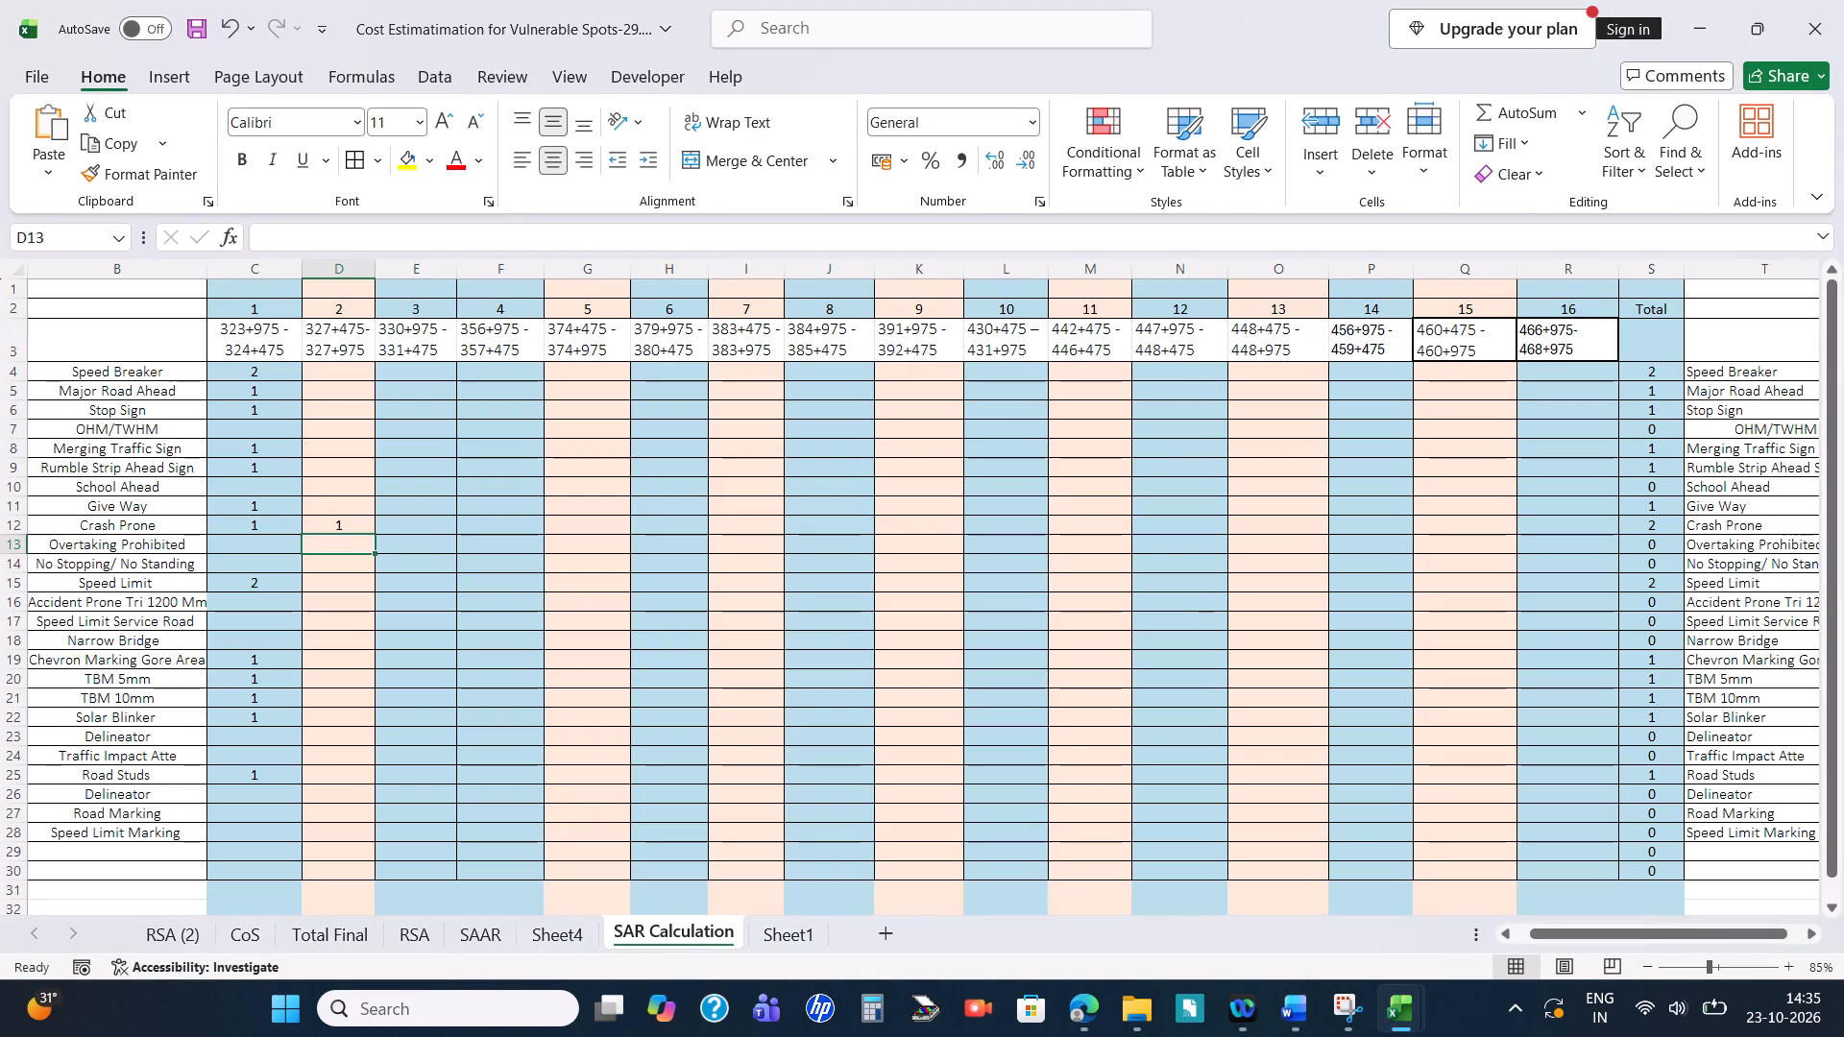
click(343, 585)
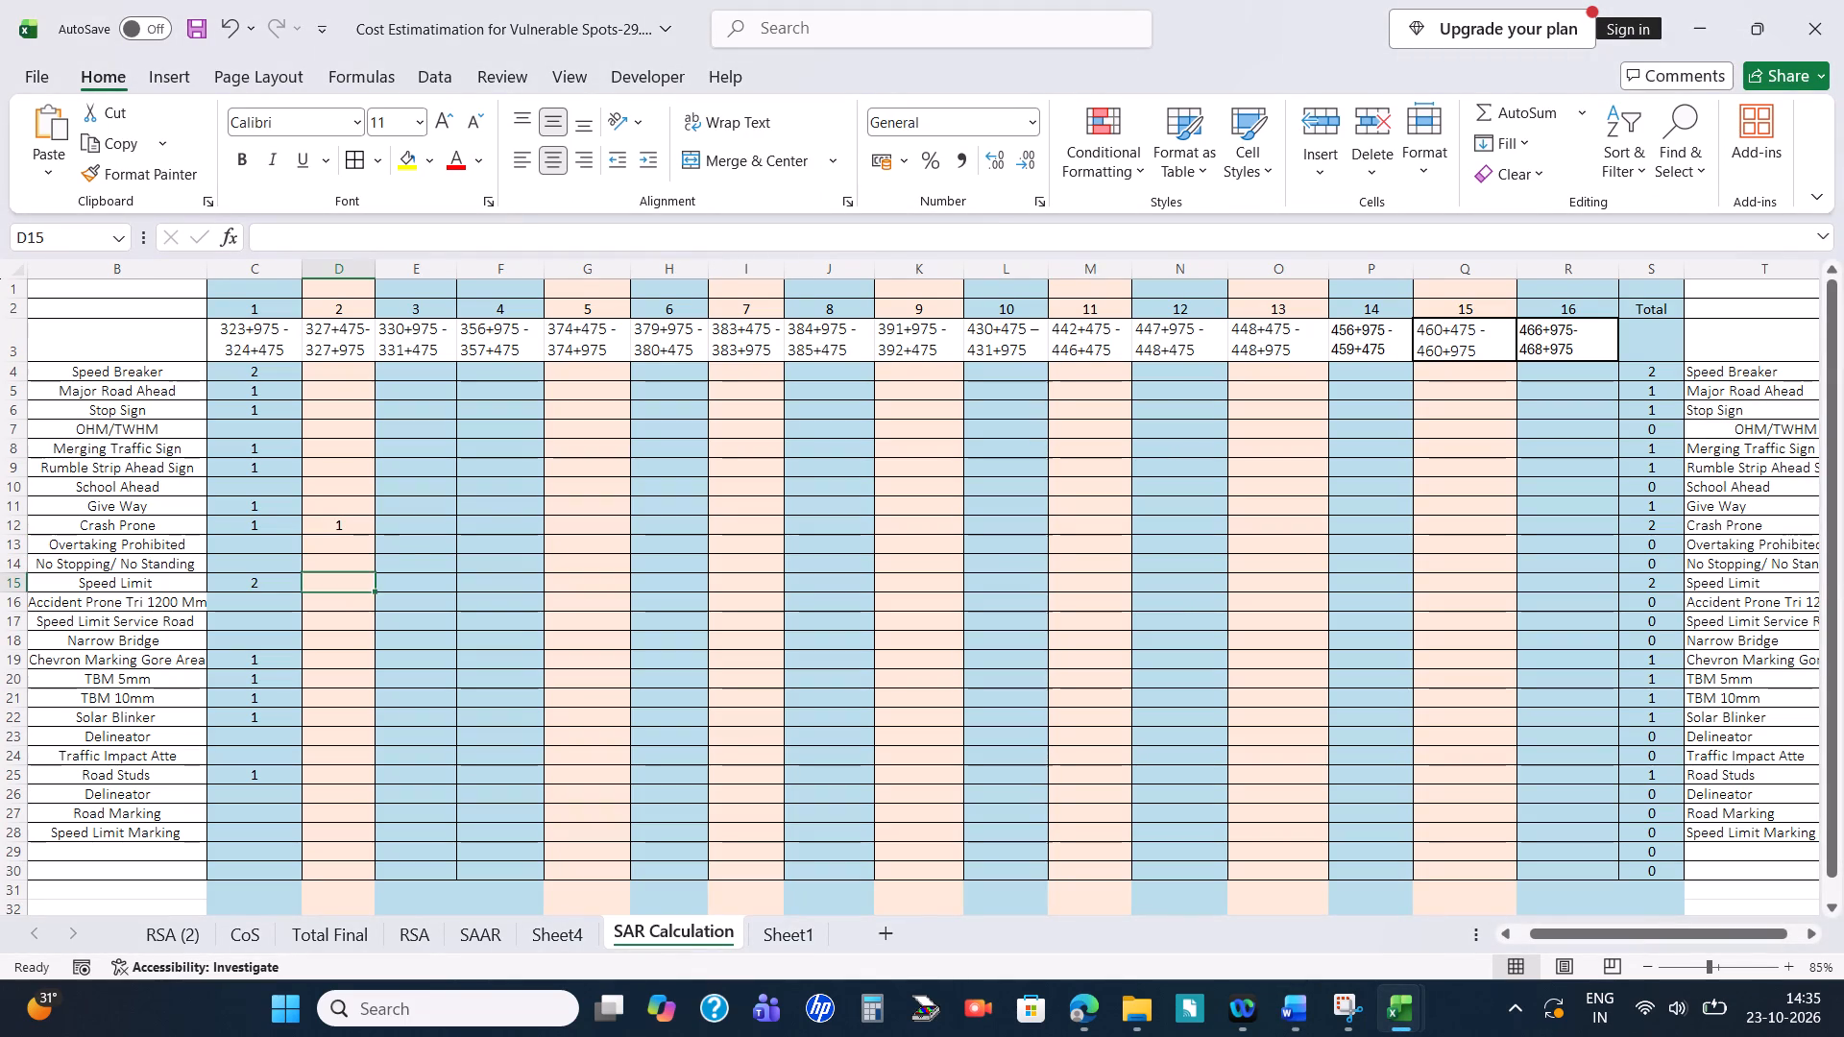
key(1)
key(Return)
Recheck section 4.2.1's sign board measures in Word and enter 1 for Rumble Strip Ahead Sign in D9 of the Excel sheet.
key(alt+Tab)
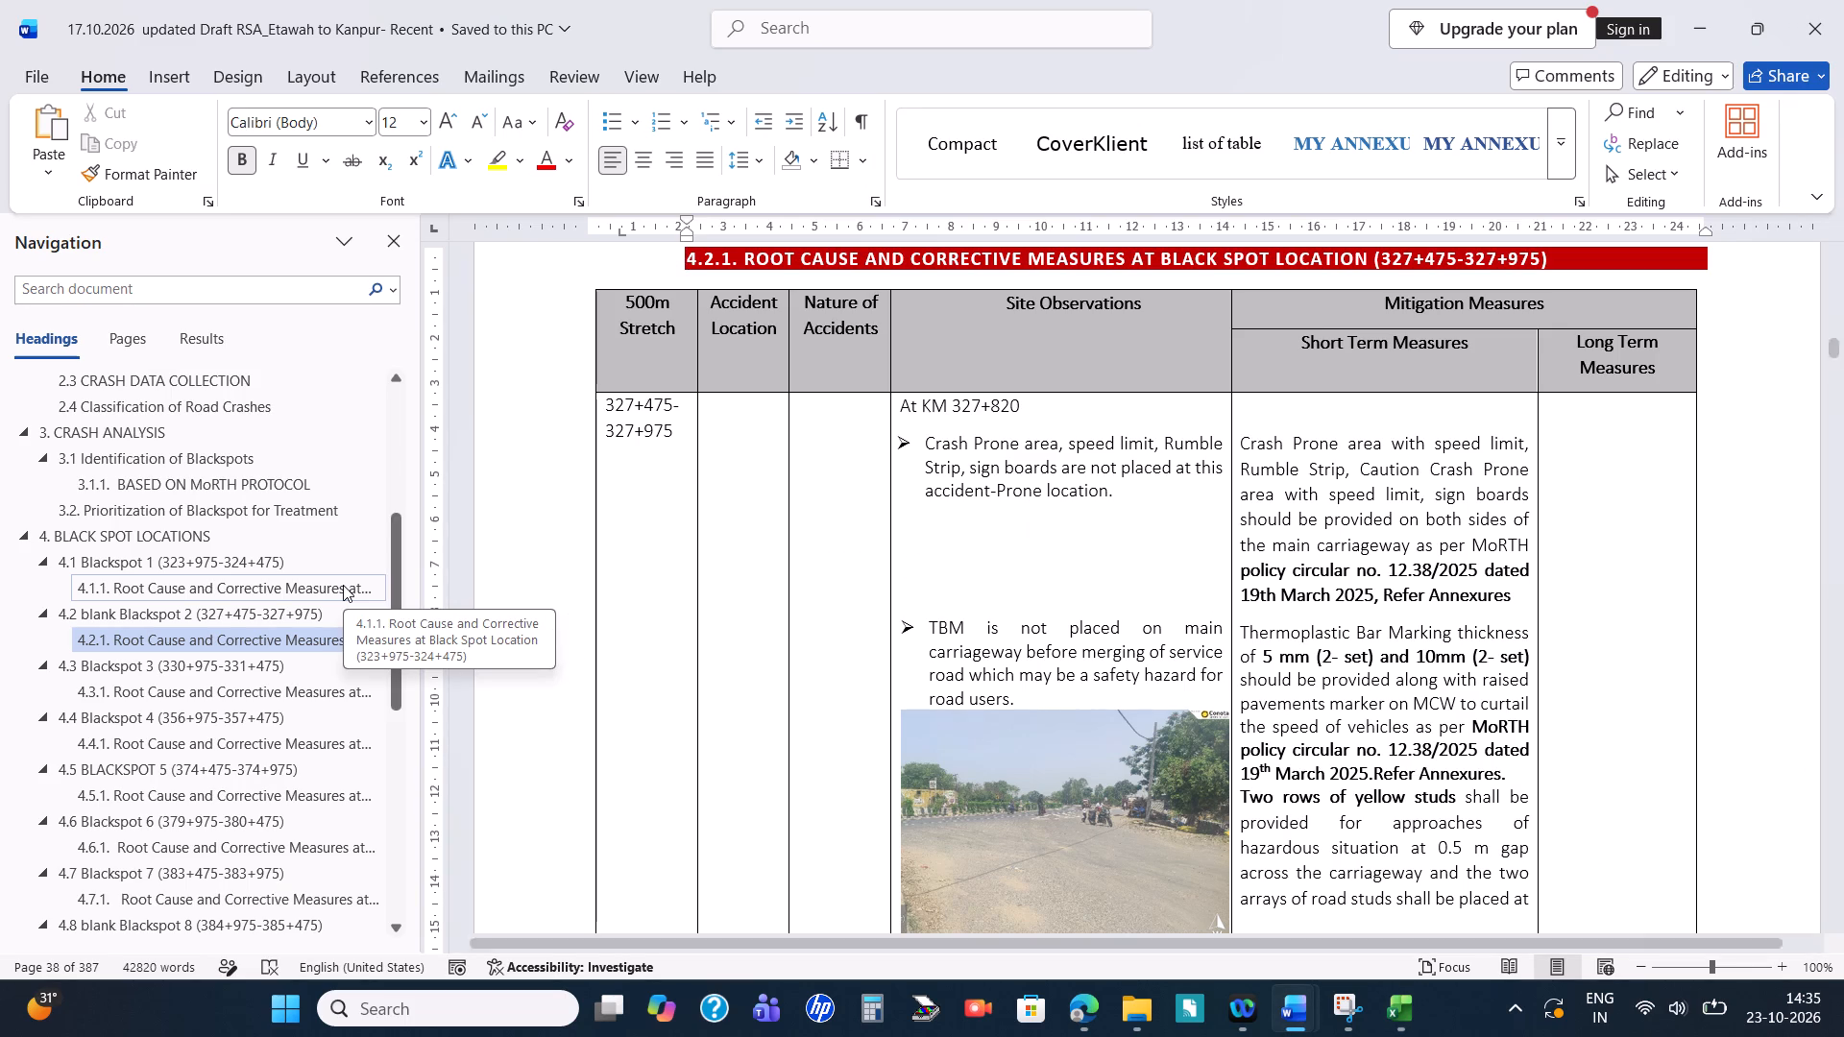
key(alt+Tab)
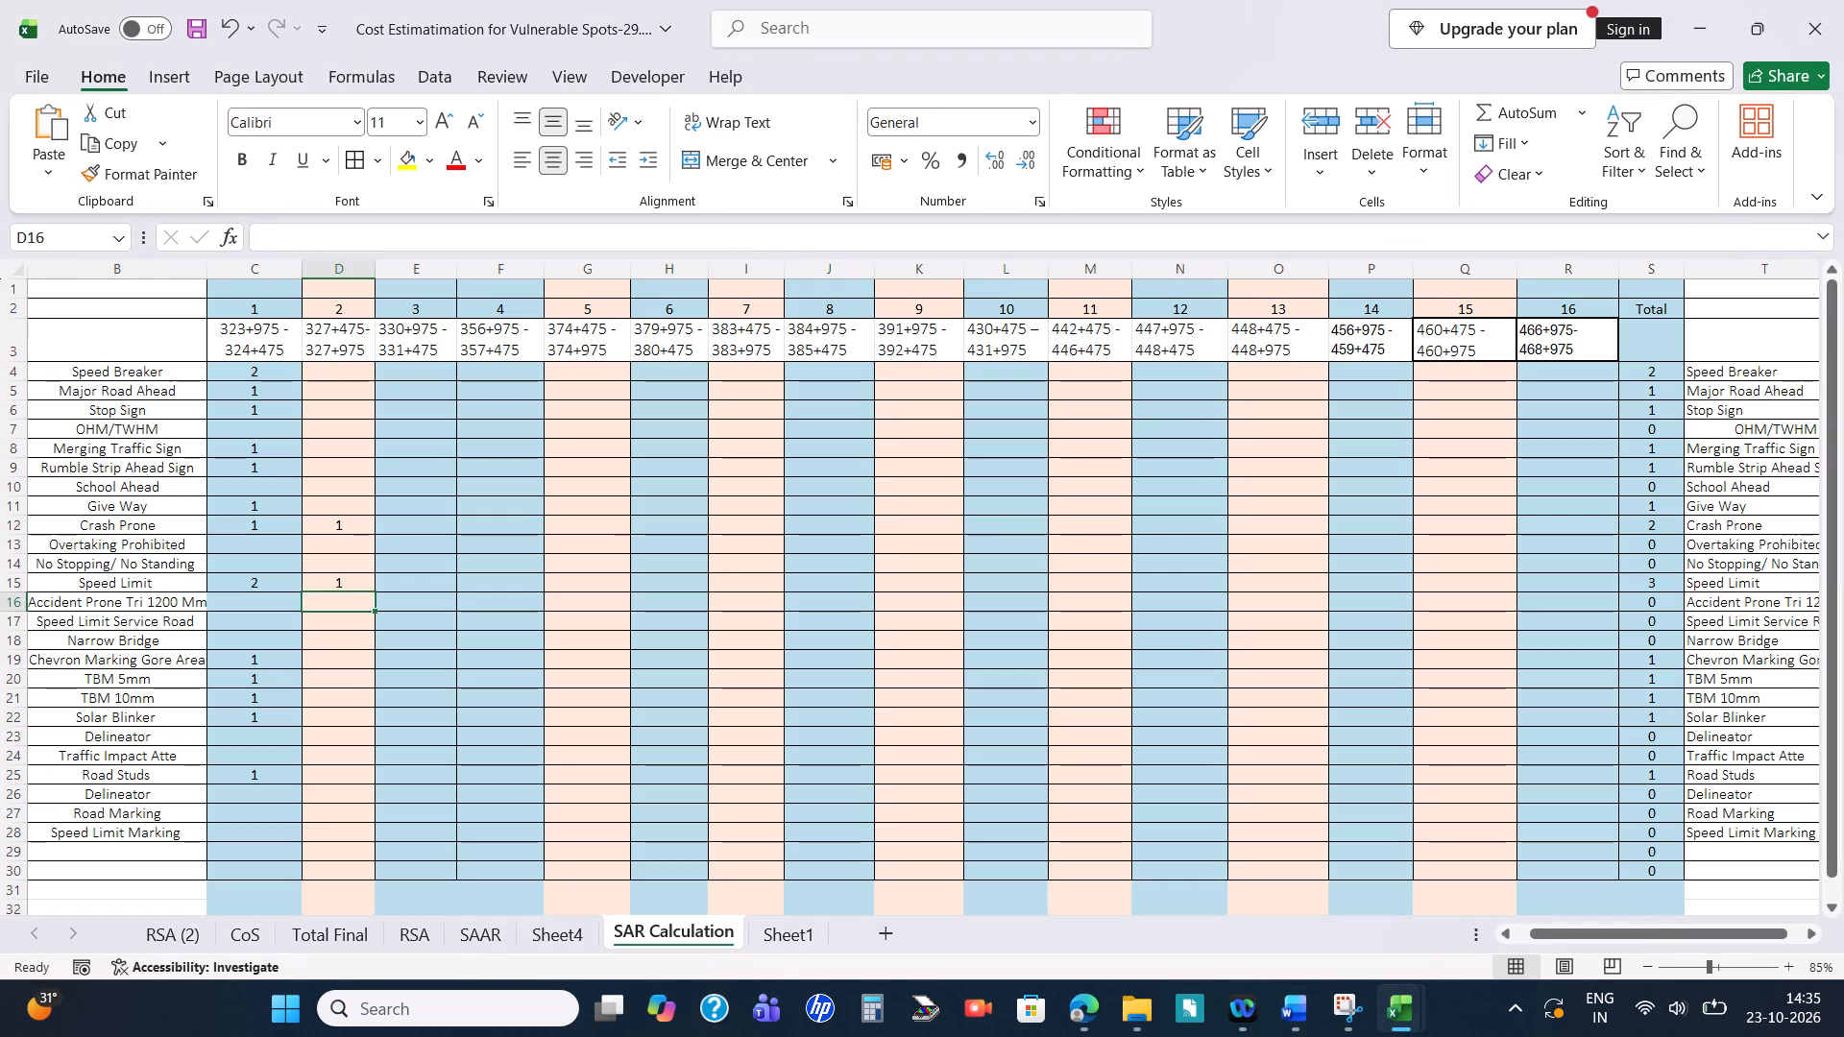
click(314, 464)
key(1)
key(Return)
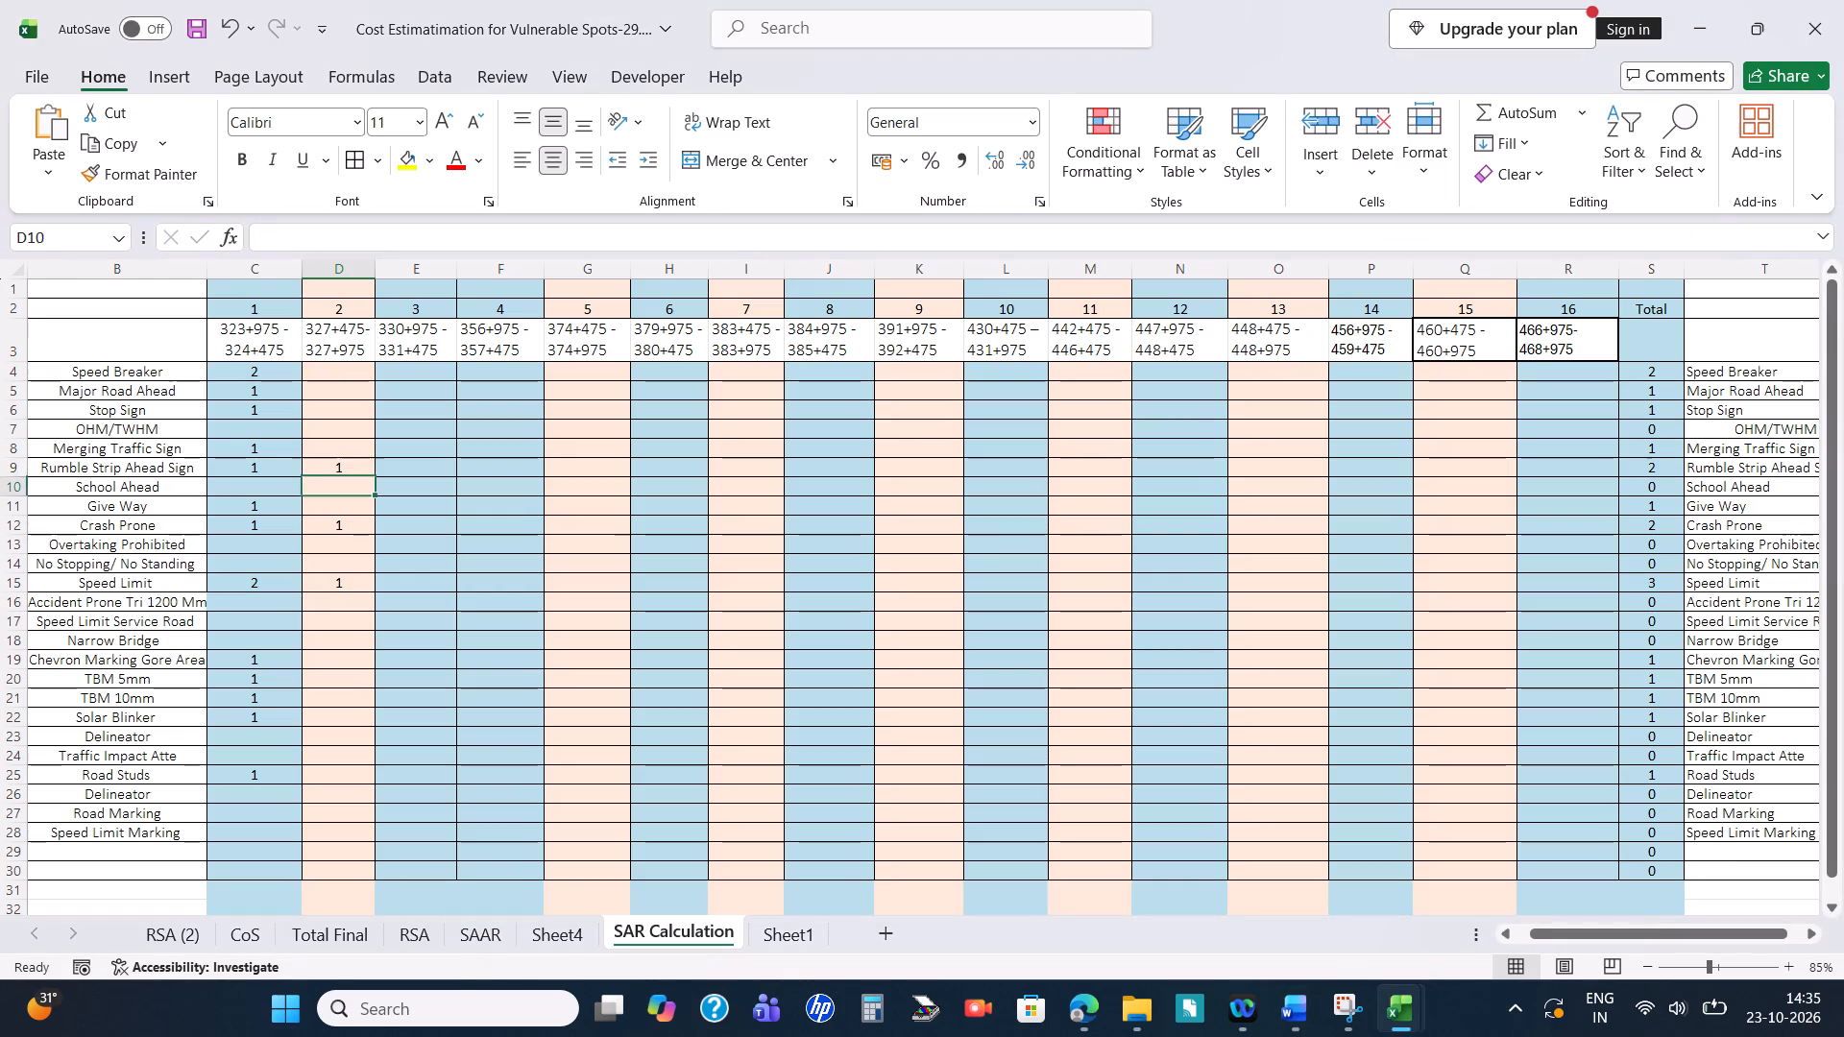
Check section 4.2.1's thermoplastic bar marking measure in Word and enter 1 for TBM 5mm (D20) and TBM 10mm (D21) in Excel.
key(alt+Tab)
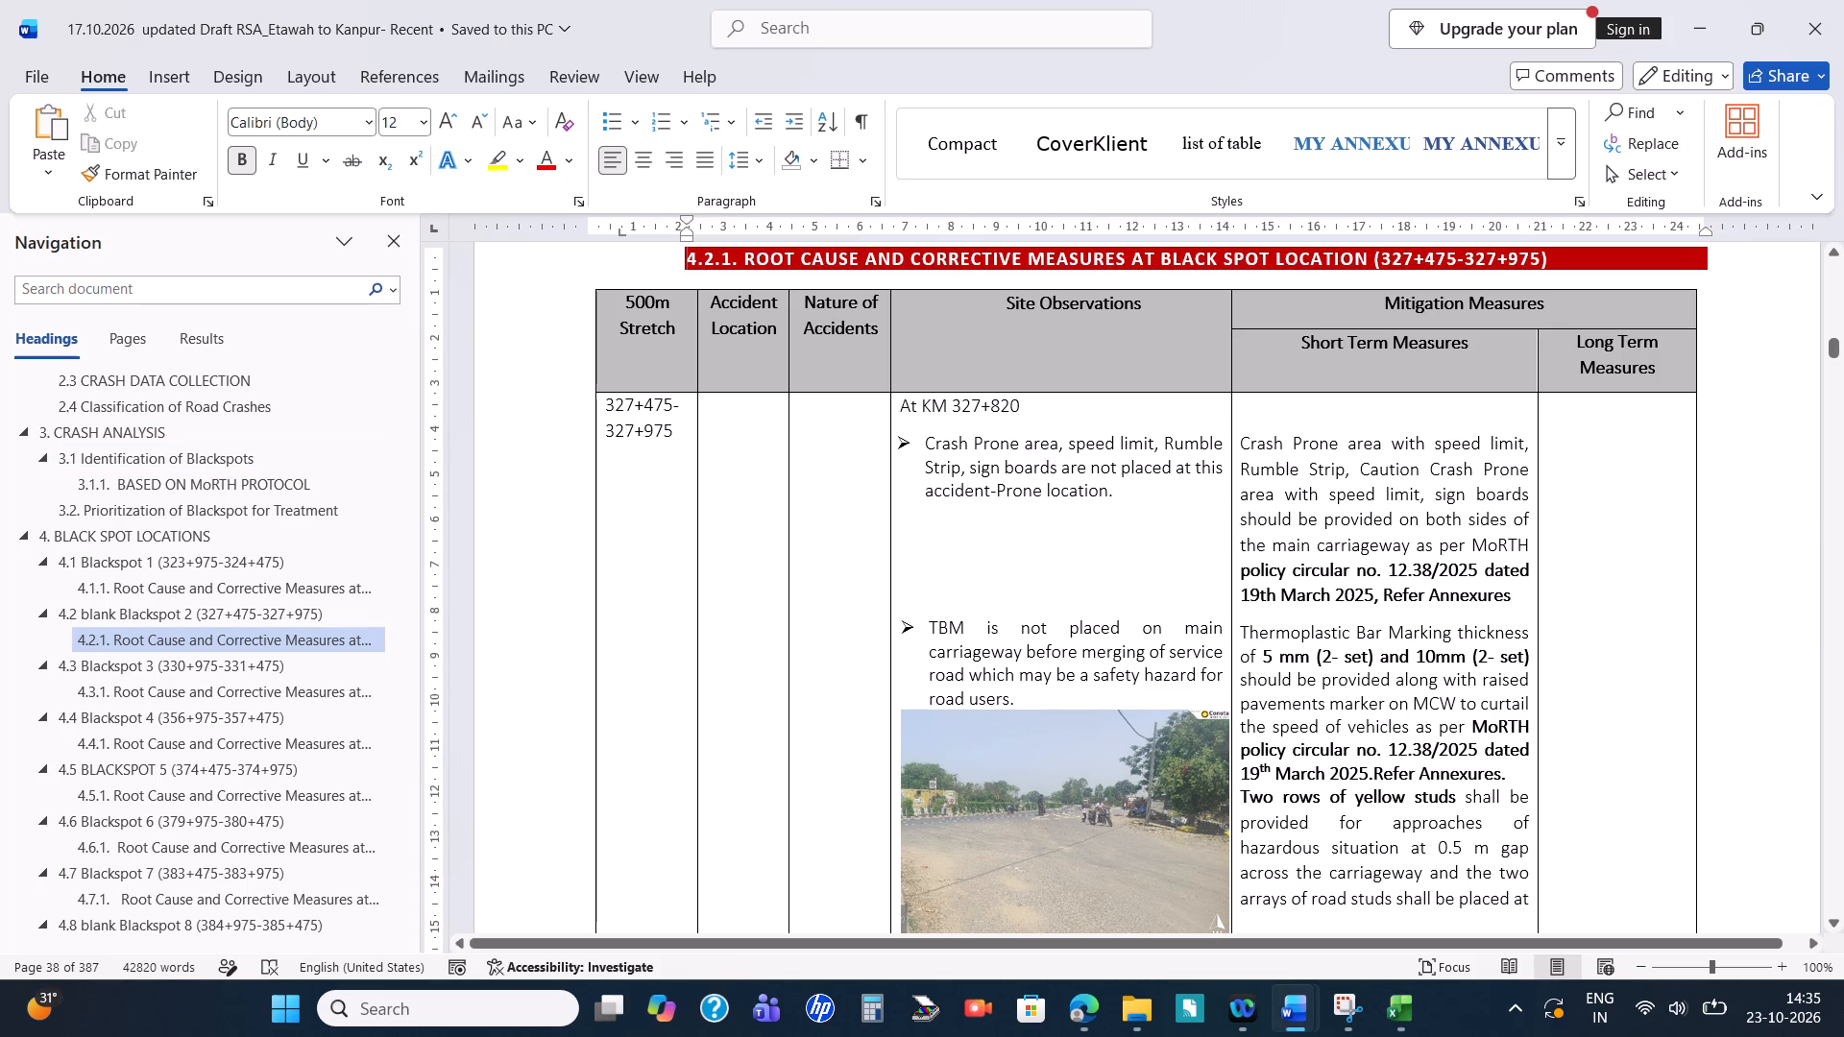
key(alt+Tab)
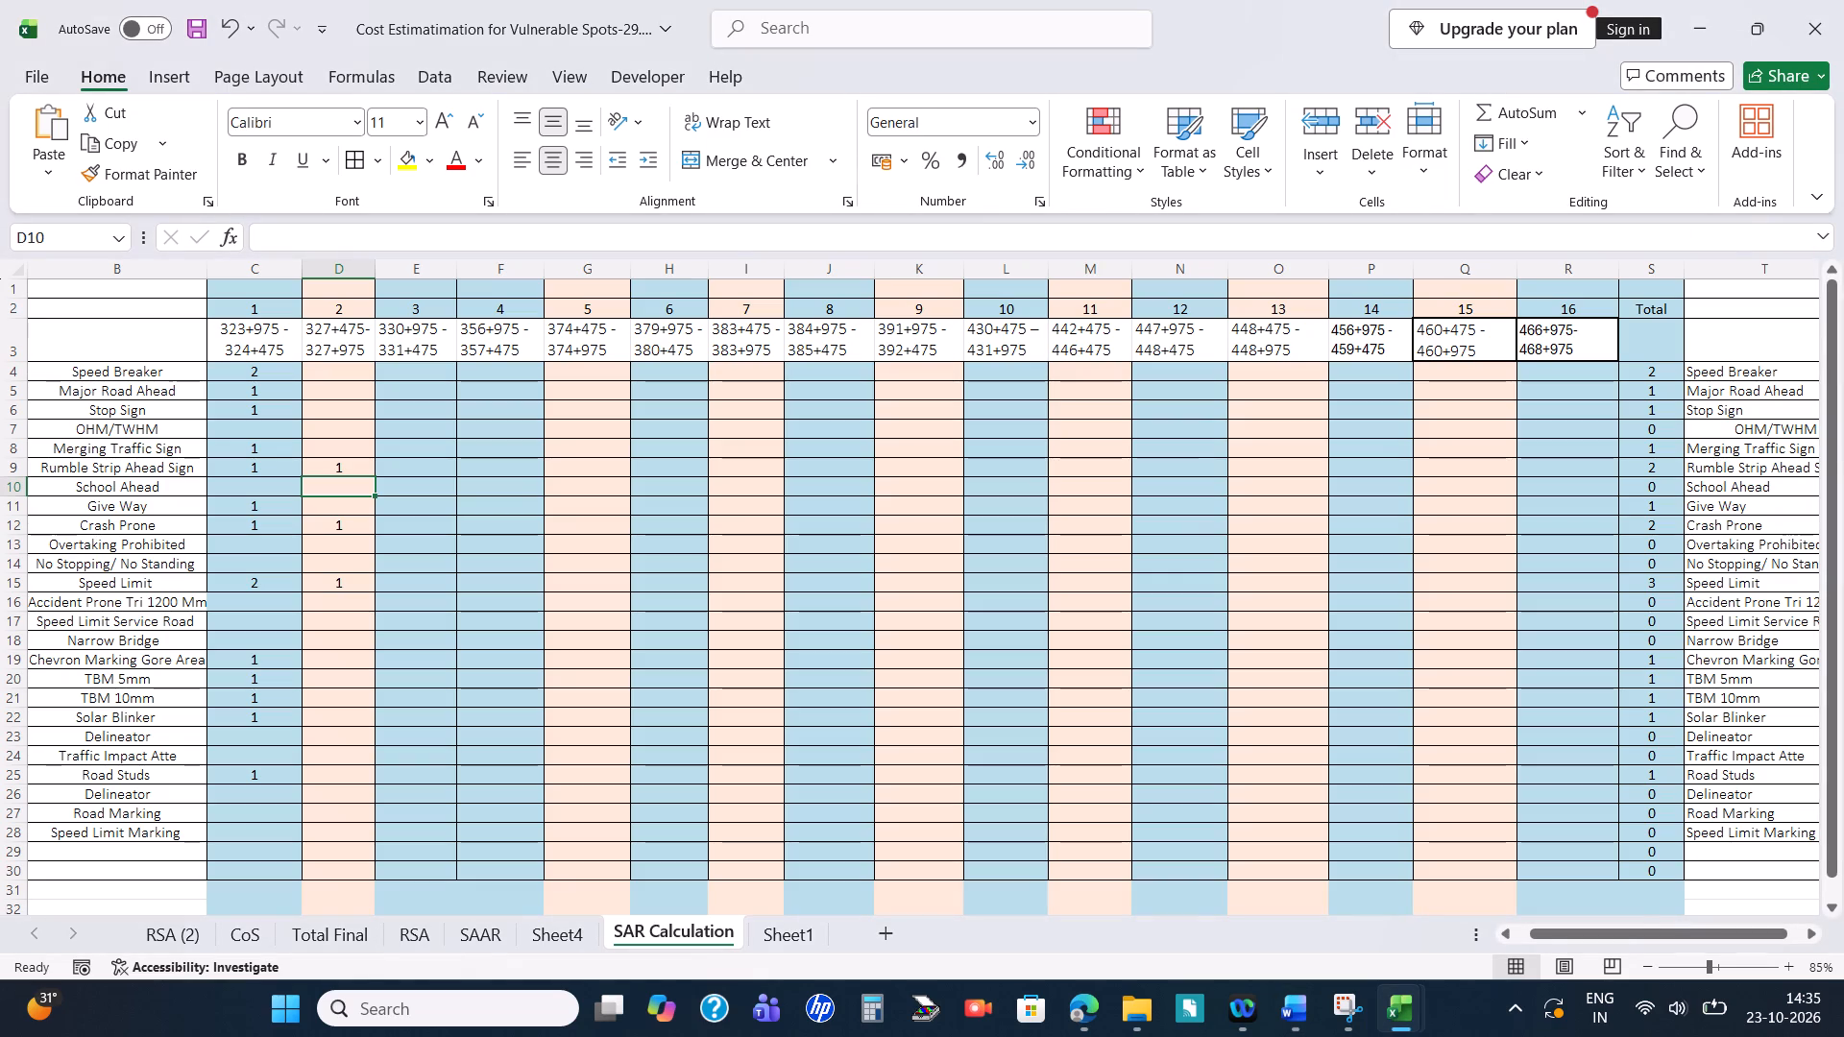
click(345, 675)
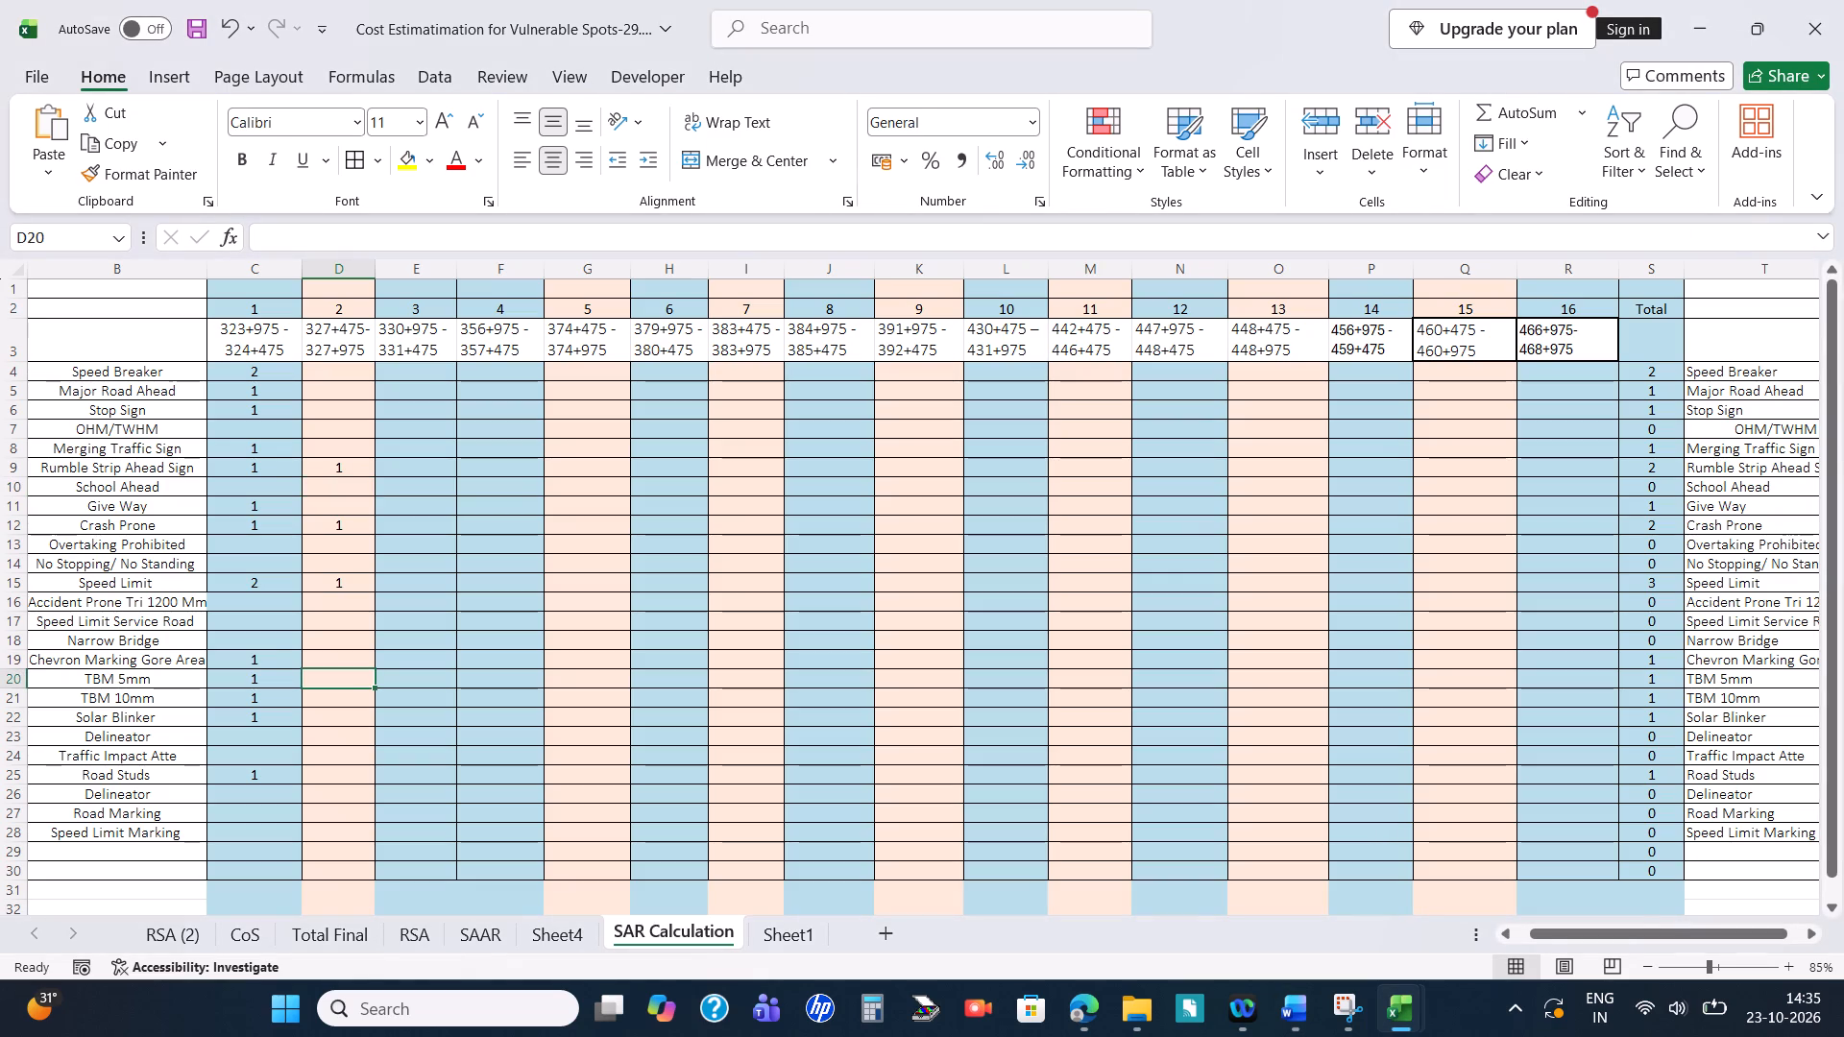
key(1)
key(Return)
key(1)
key(Return)
Read the following page of section 4.2.1 in Word and enter 1 for Merging Traffic Sign in D8 of the Excel sheet.
key(alt+Tab)
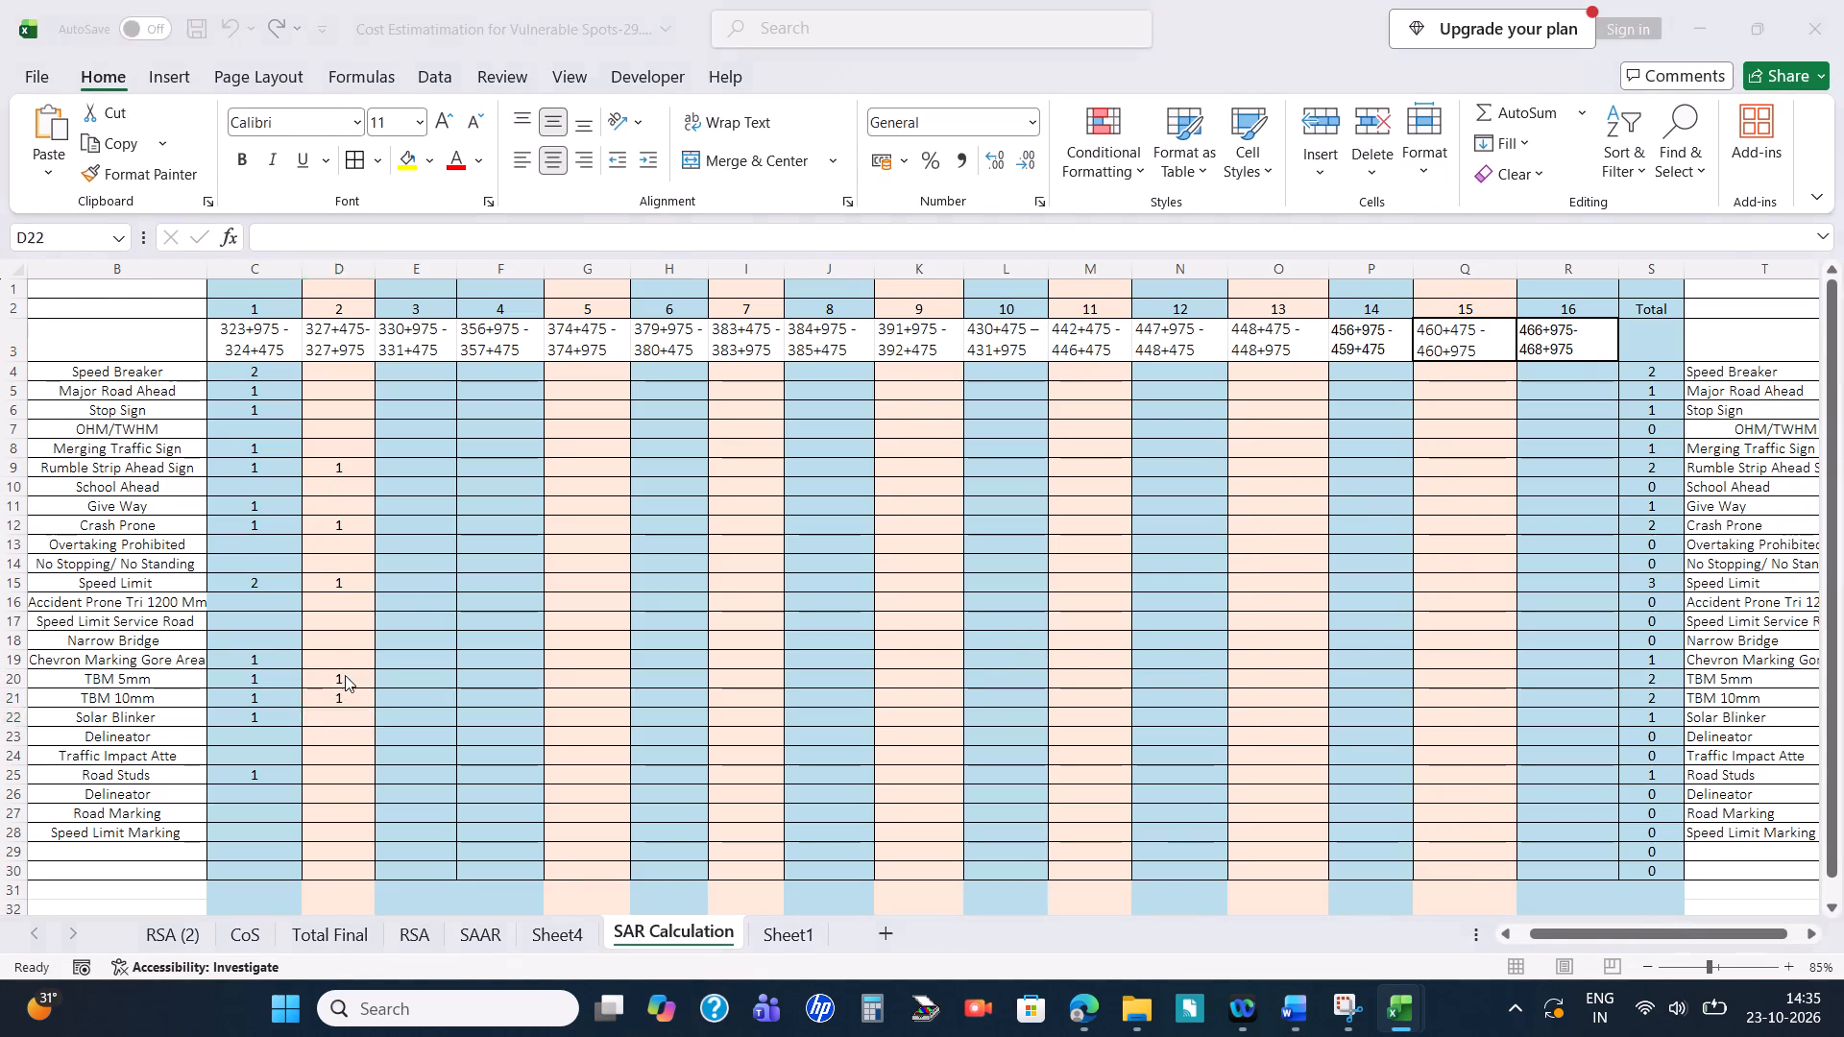
scroll(1115, 677, down, 2)
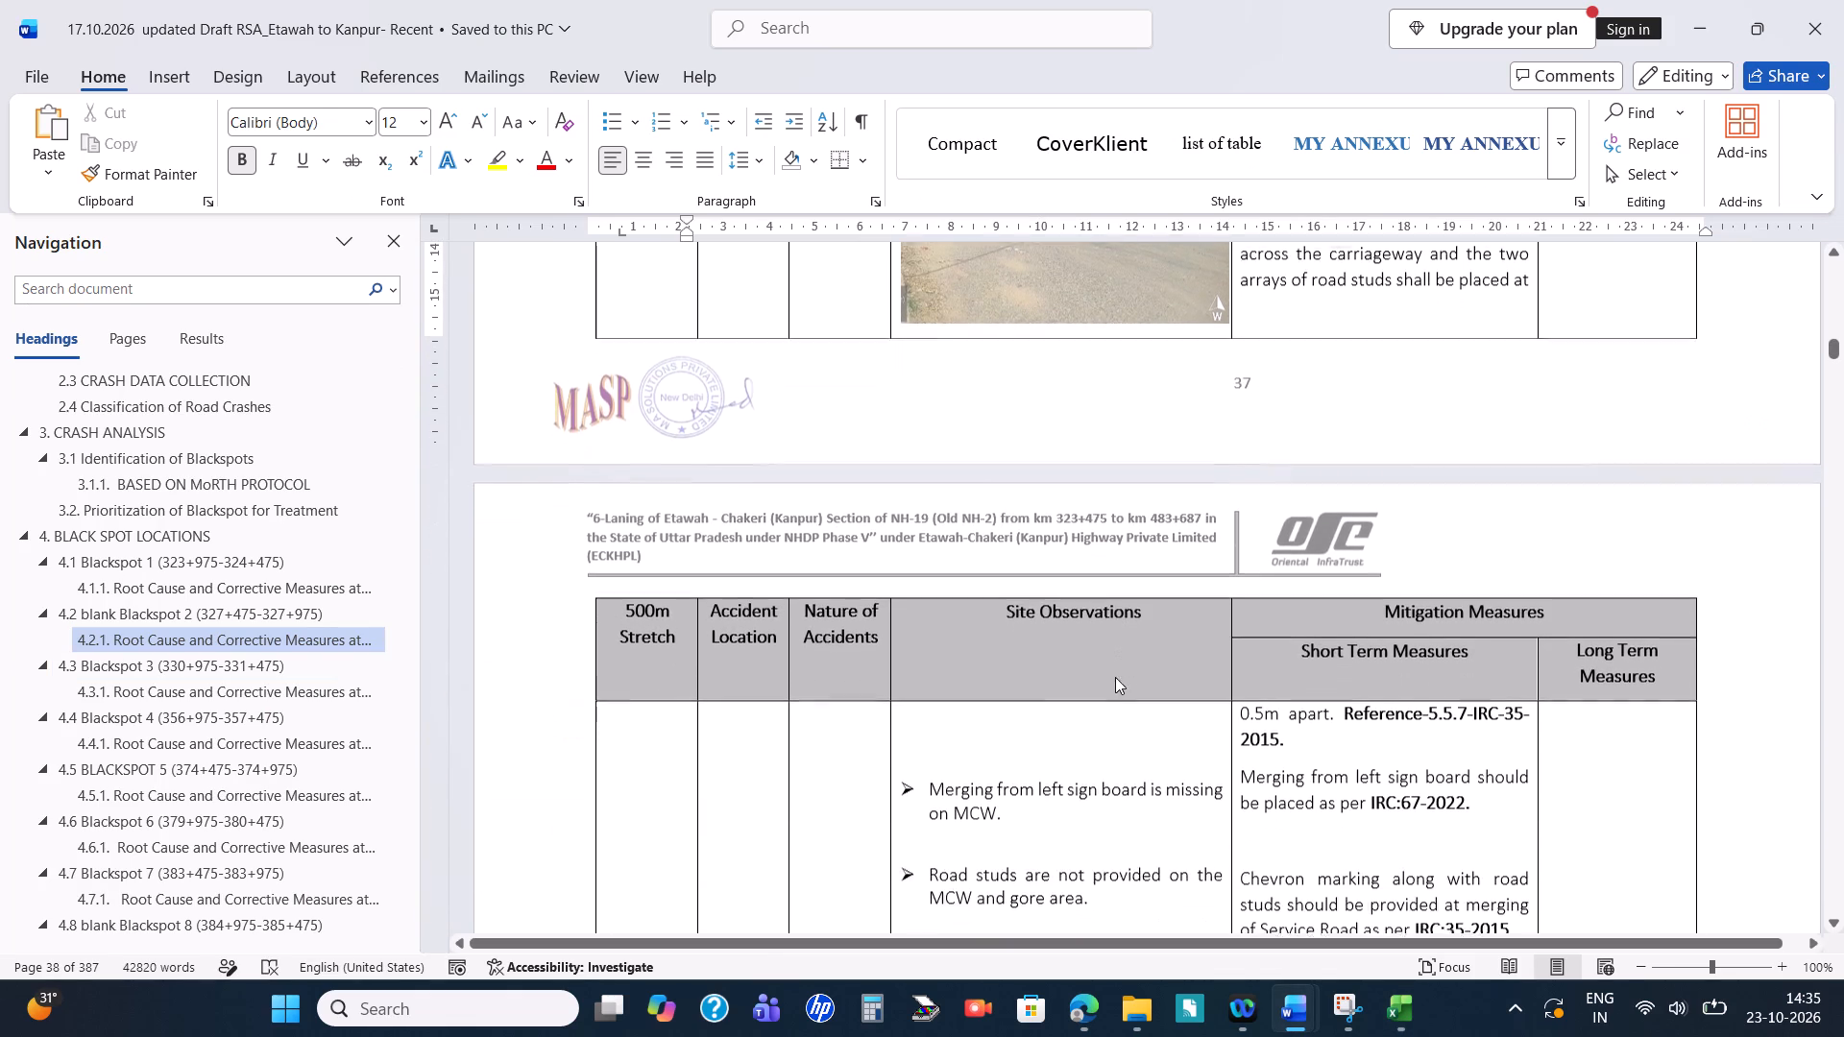
scroll(1115, 677, down, 1)
key(alt+Tab)
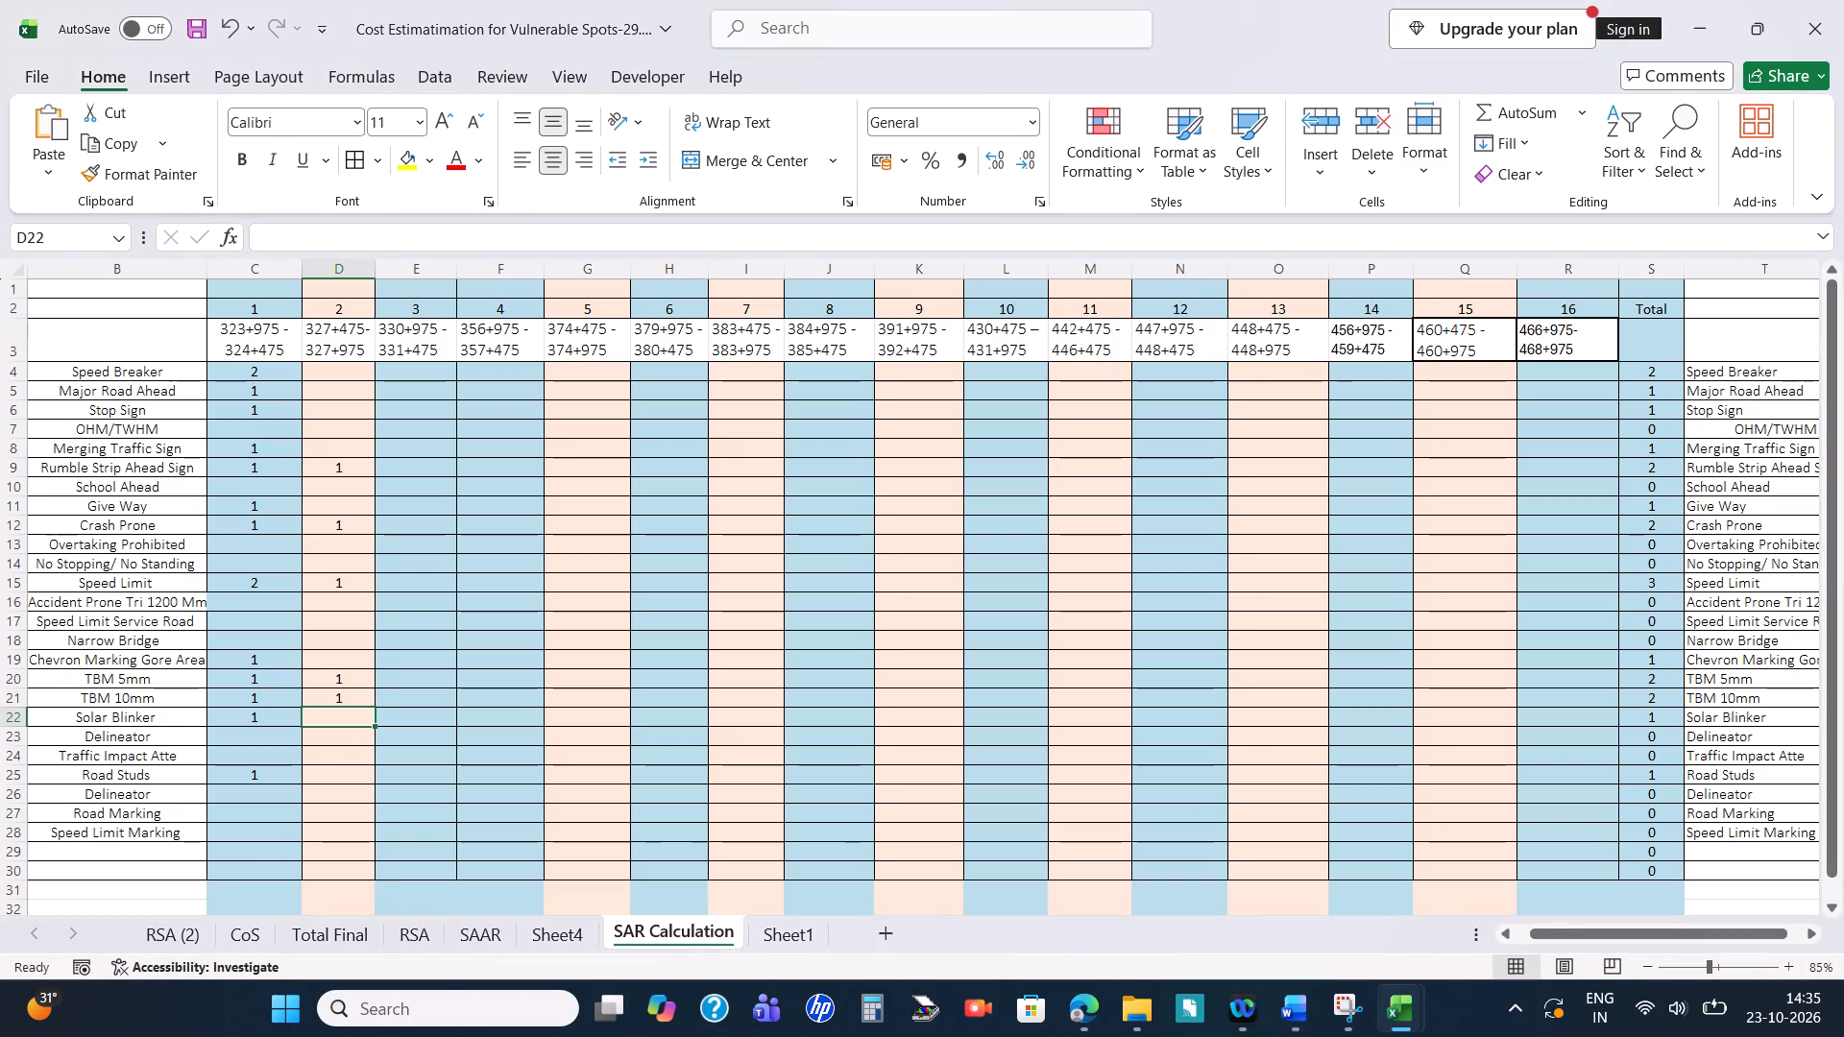
click(323, 451)
key(1)
key(Return)
Check the road studs measure in Word and enter 1 for Road Studs in D25 of the Excel sheet.
key(alt+Tab)
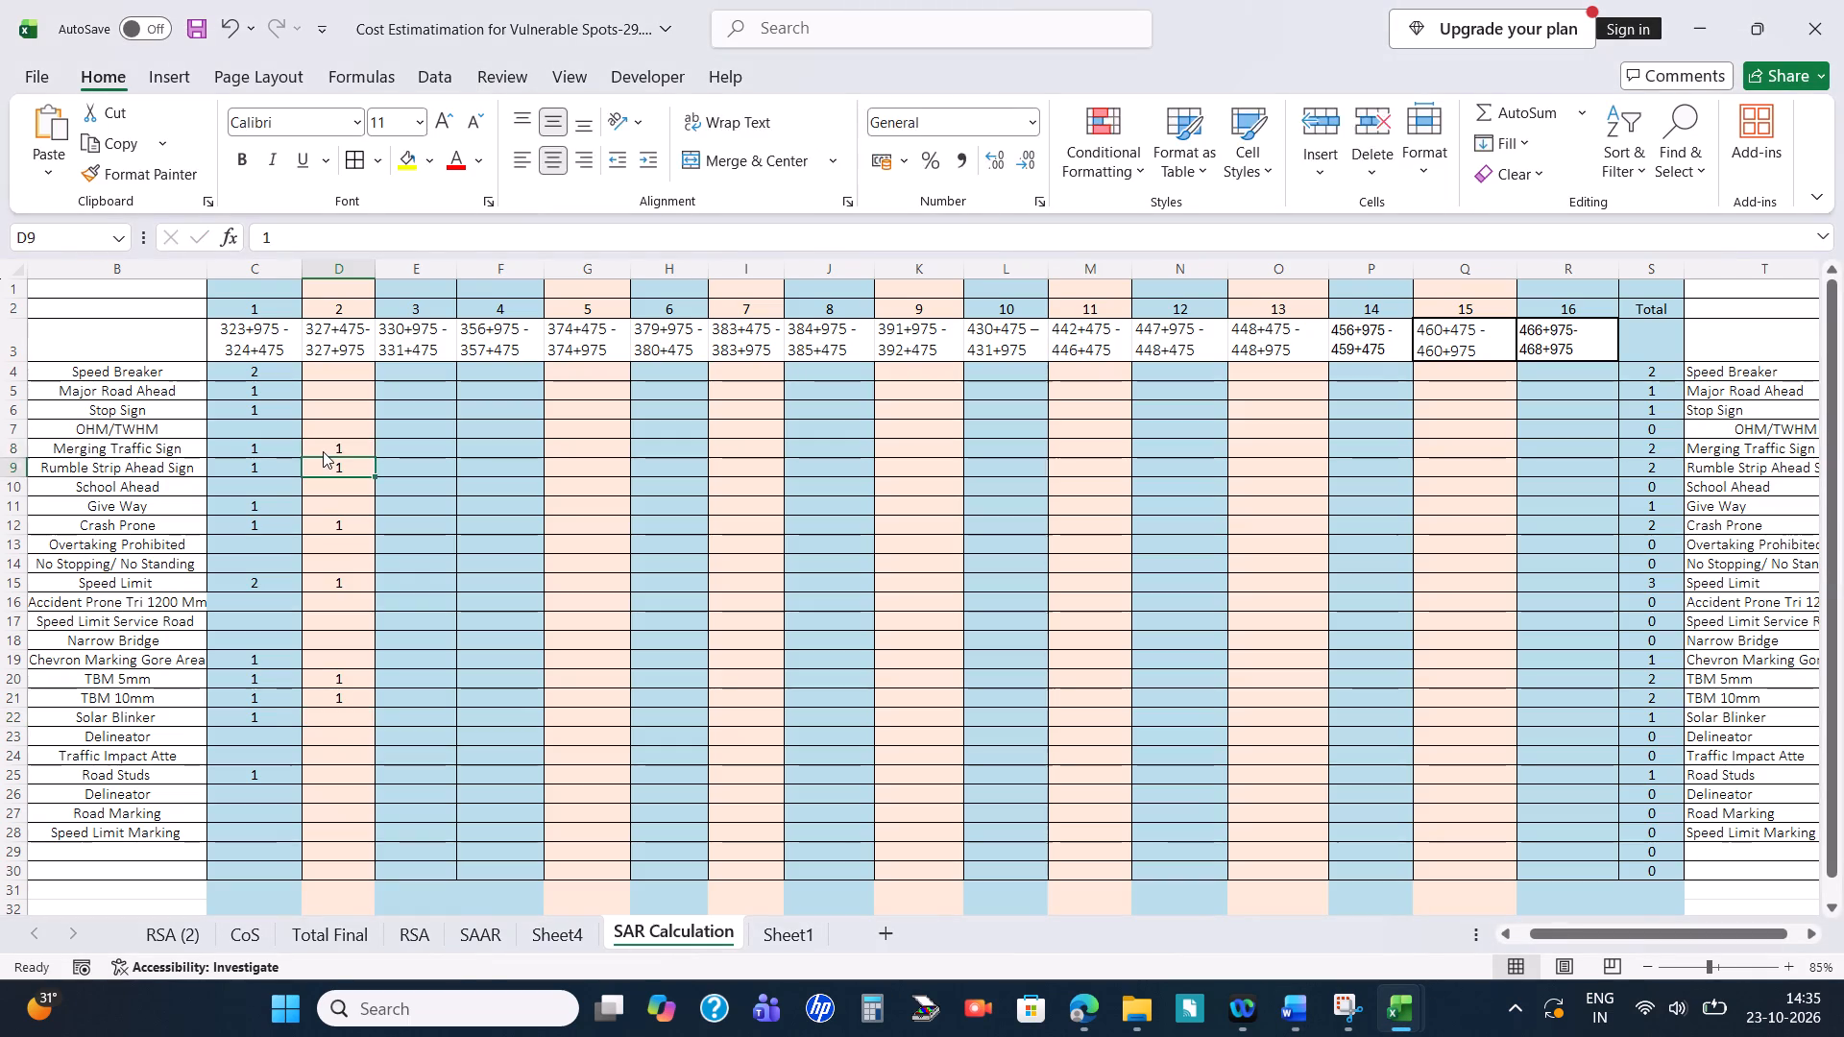
key(alt+Tab)
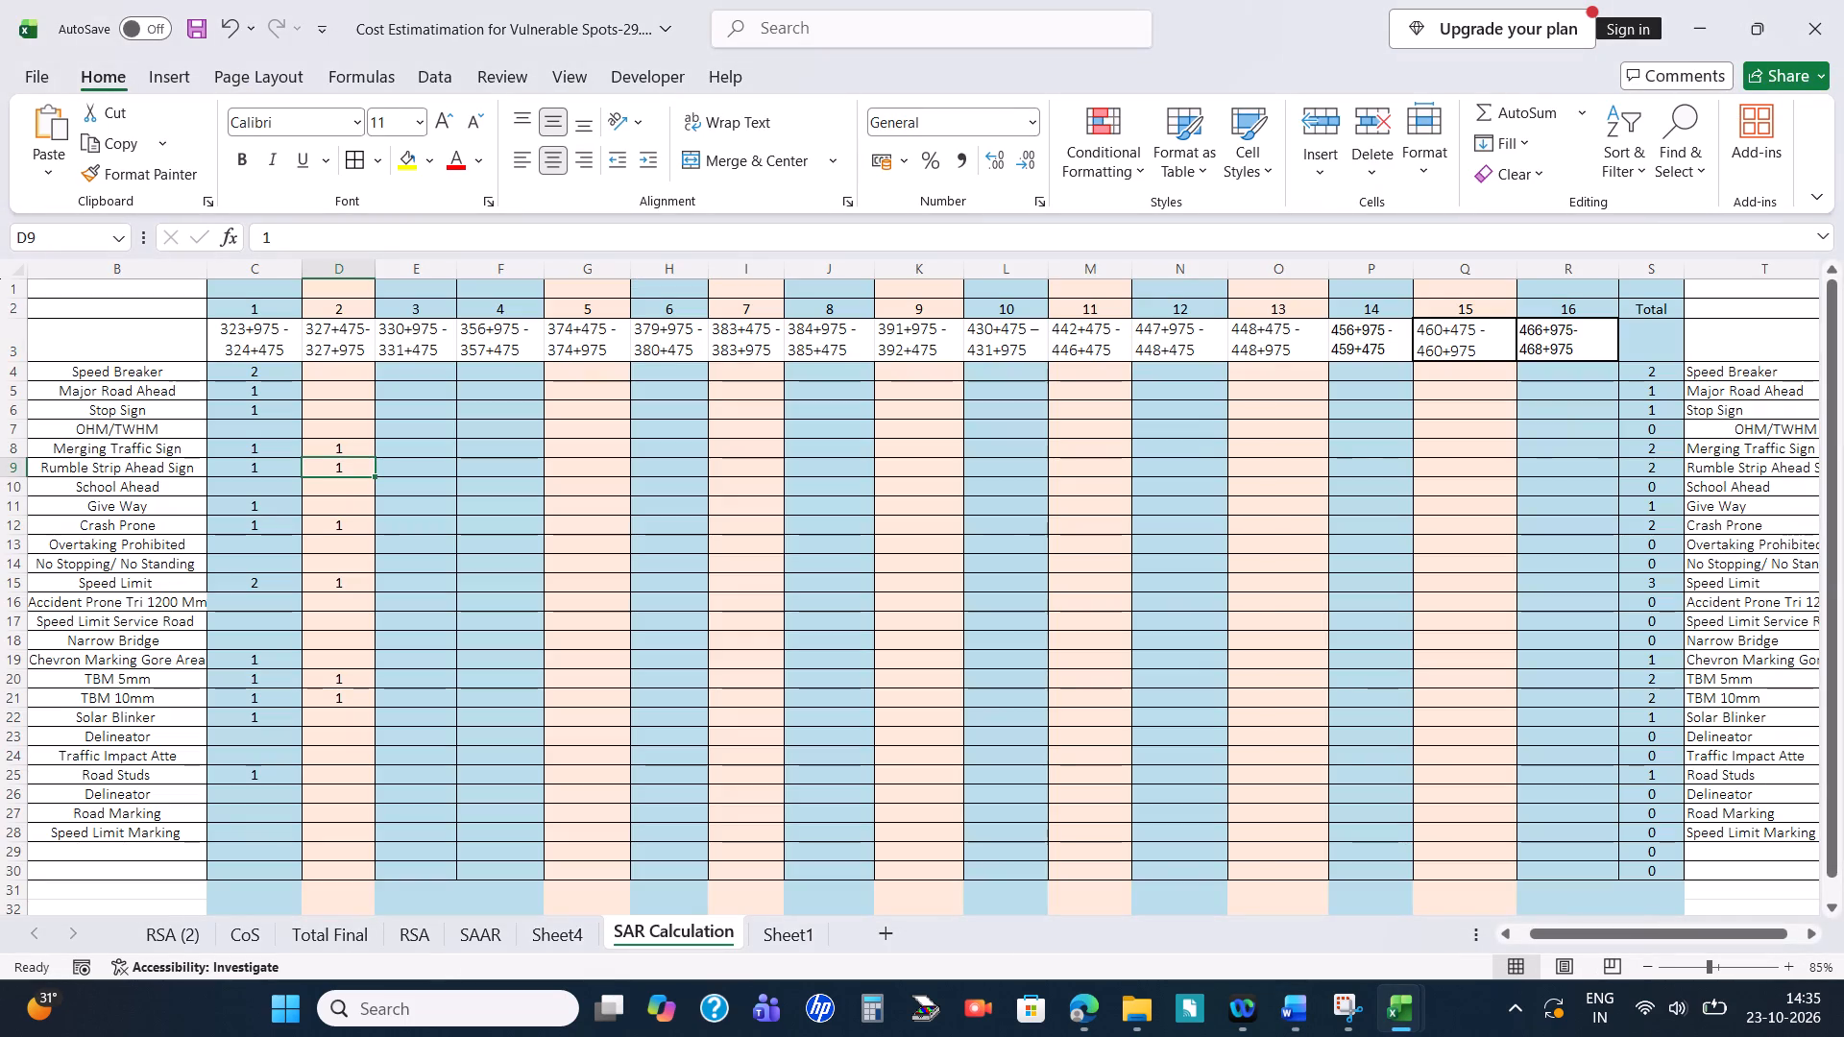
click(312, 780)
key(1)
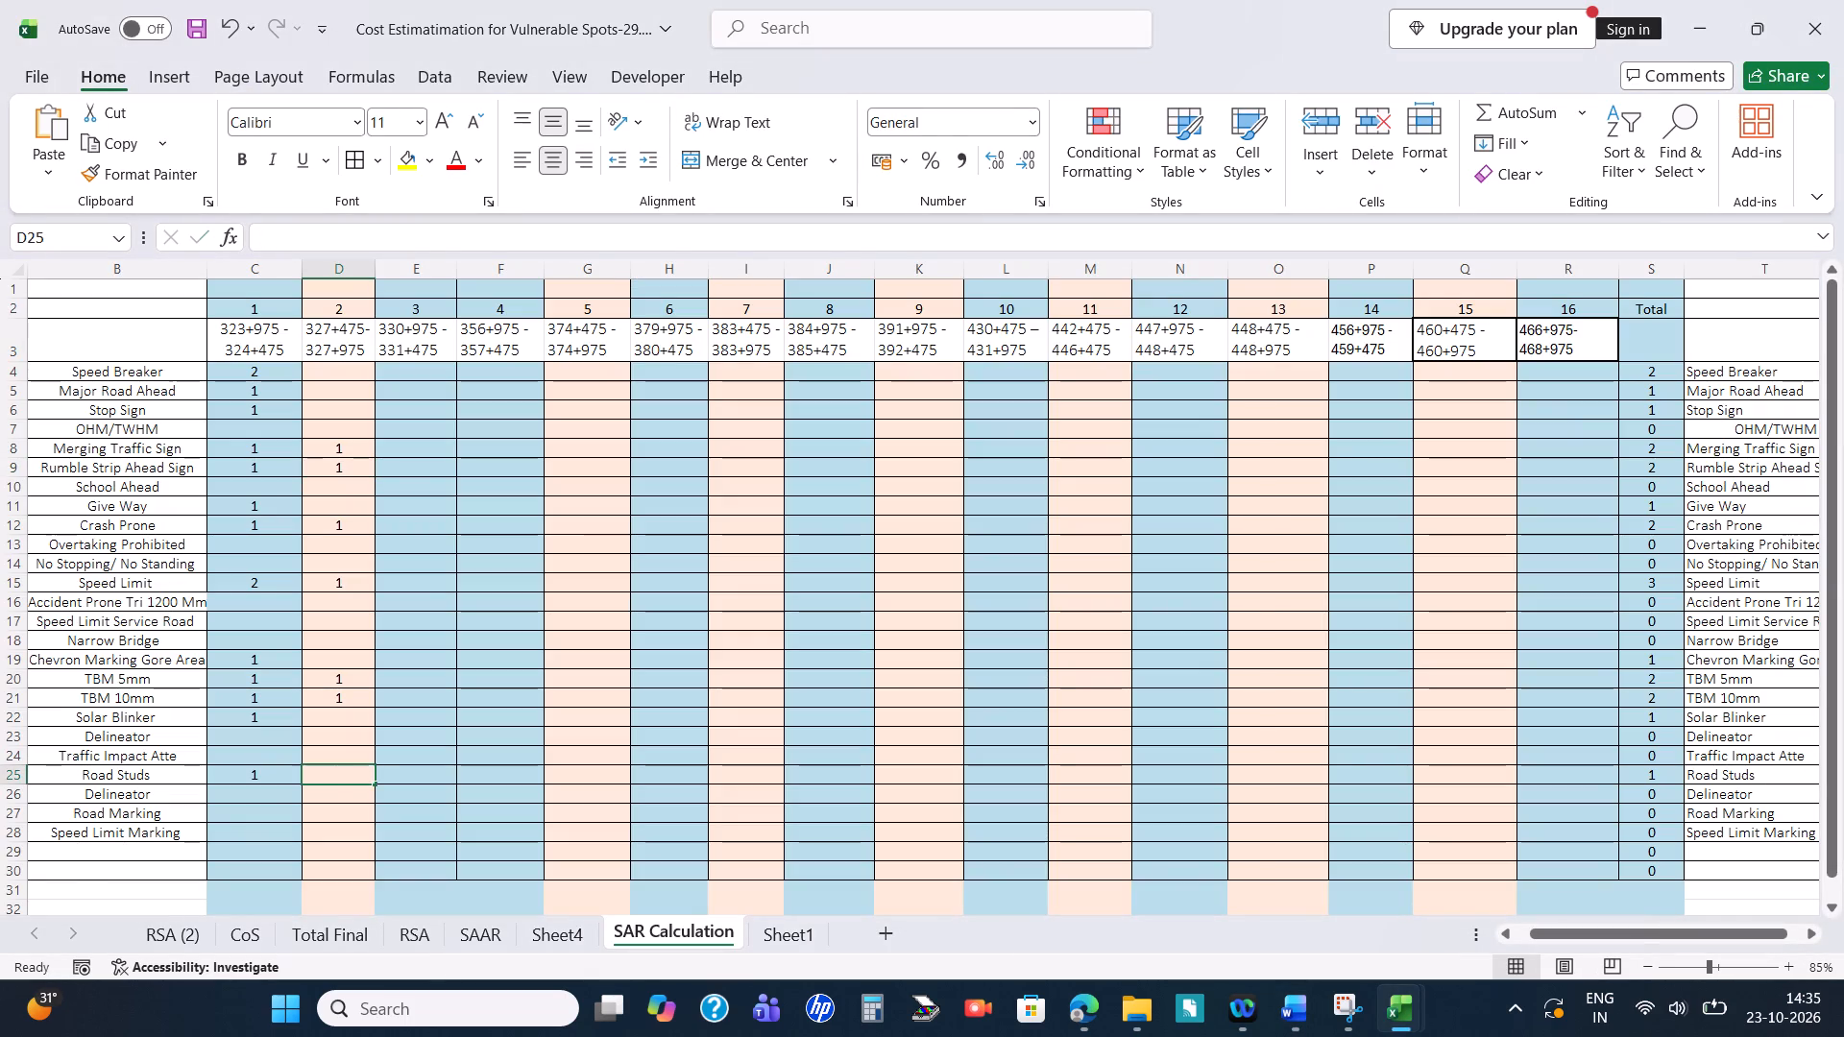
key(Return)
Review section 4.2.1's side road measures in Word and enter 1 for Speed Breaker, Major Road Ahead and Stop Sign in D4:D6 of Excel.
key(alt+Tab)
scroll(846, 816, down, 2)
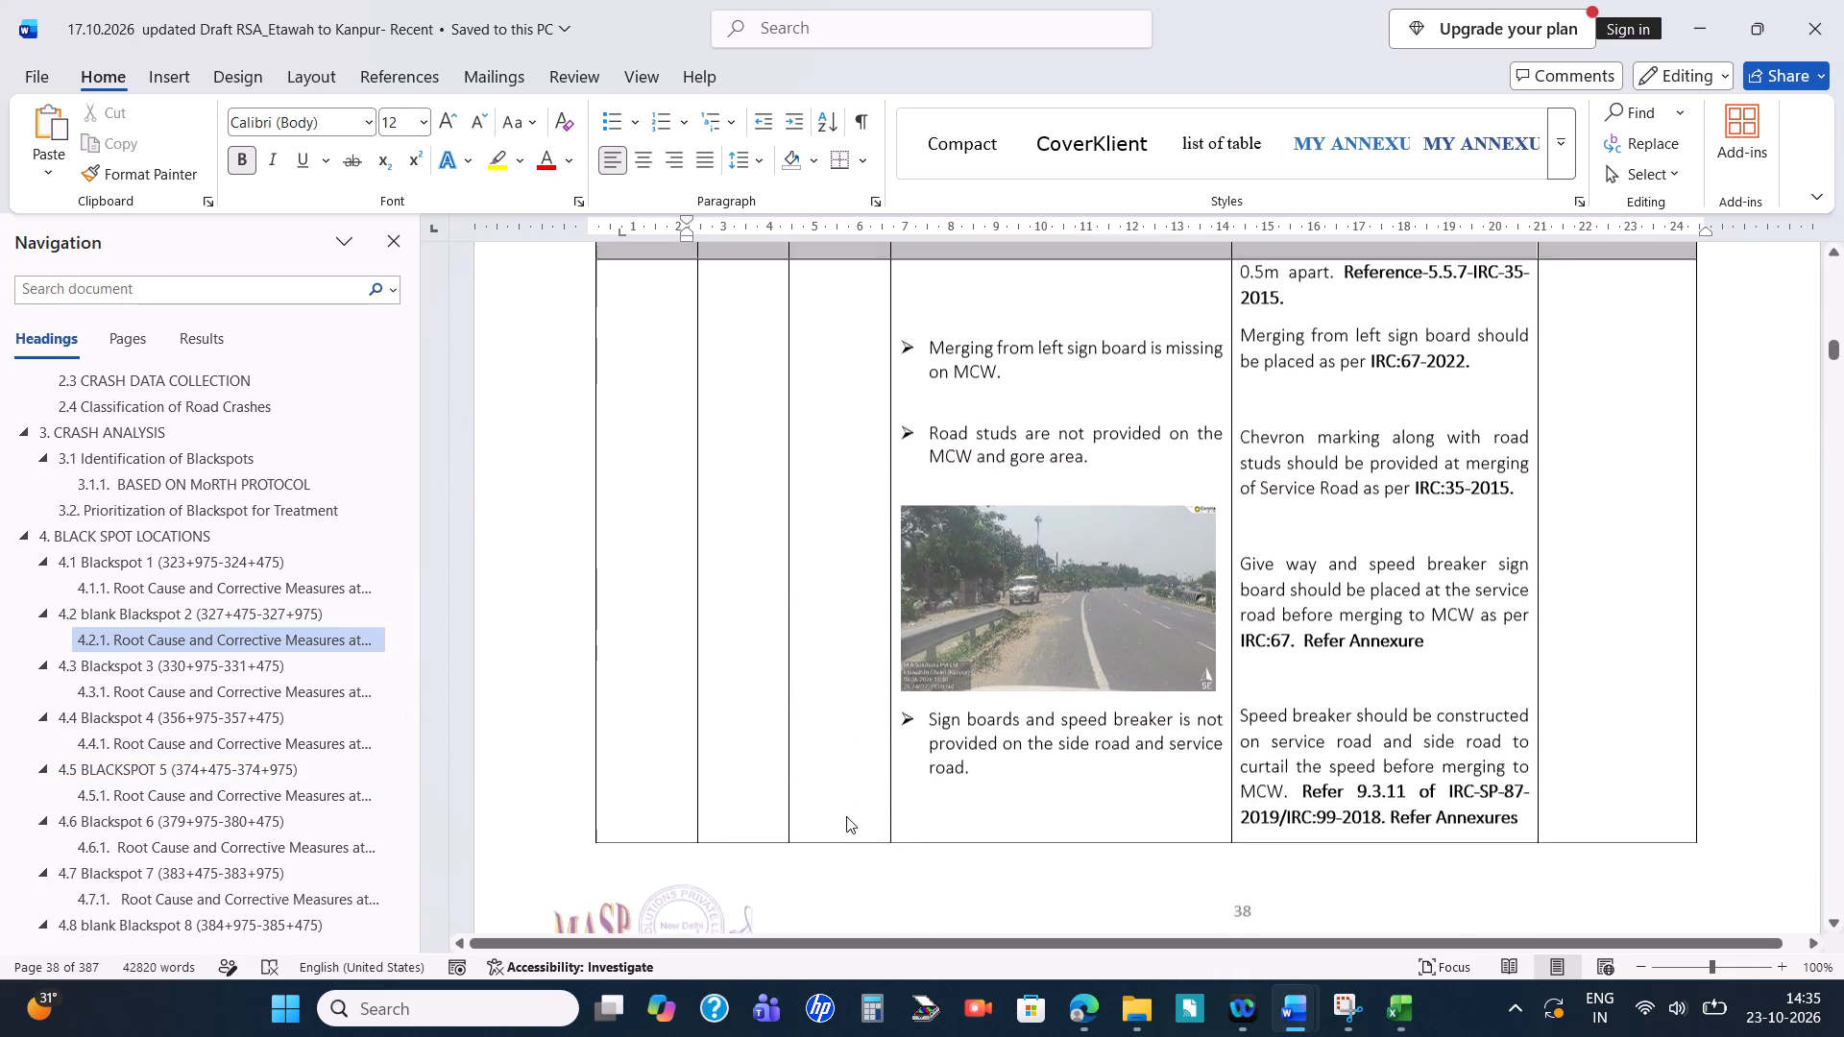
scroll(846, 816, down, 1)
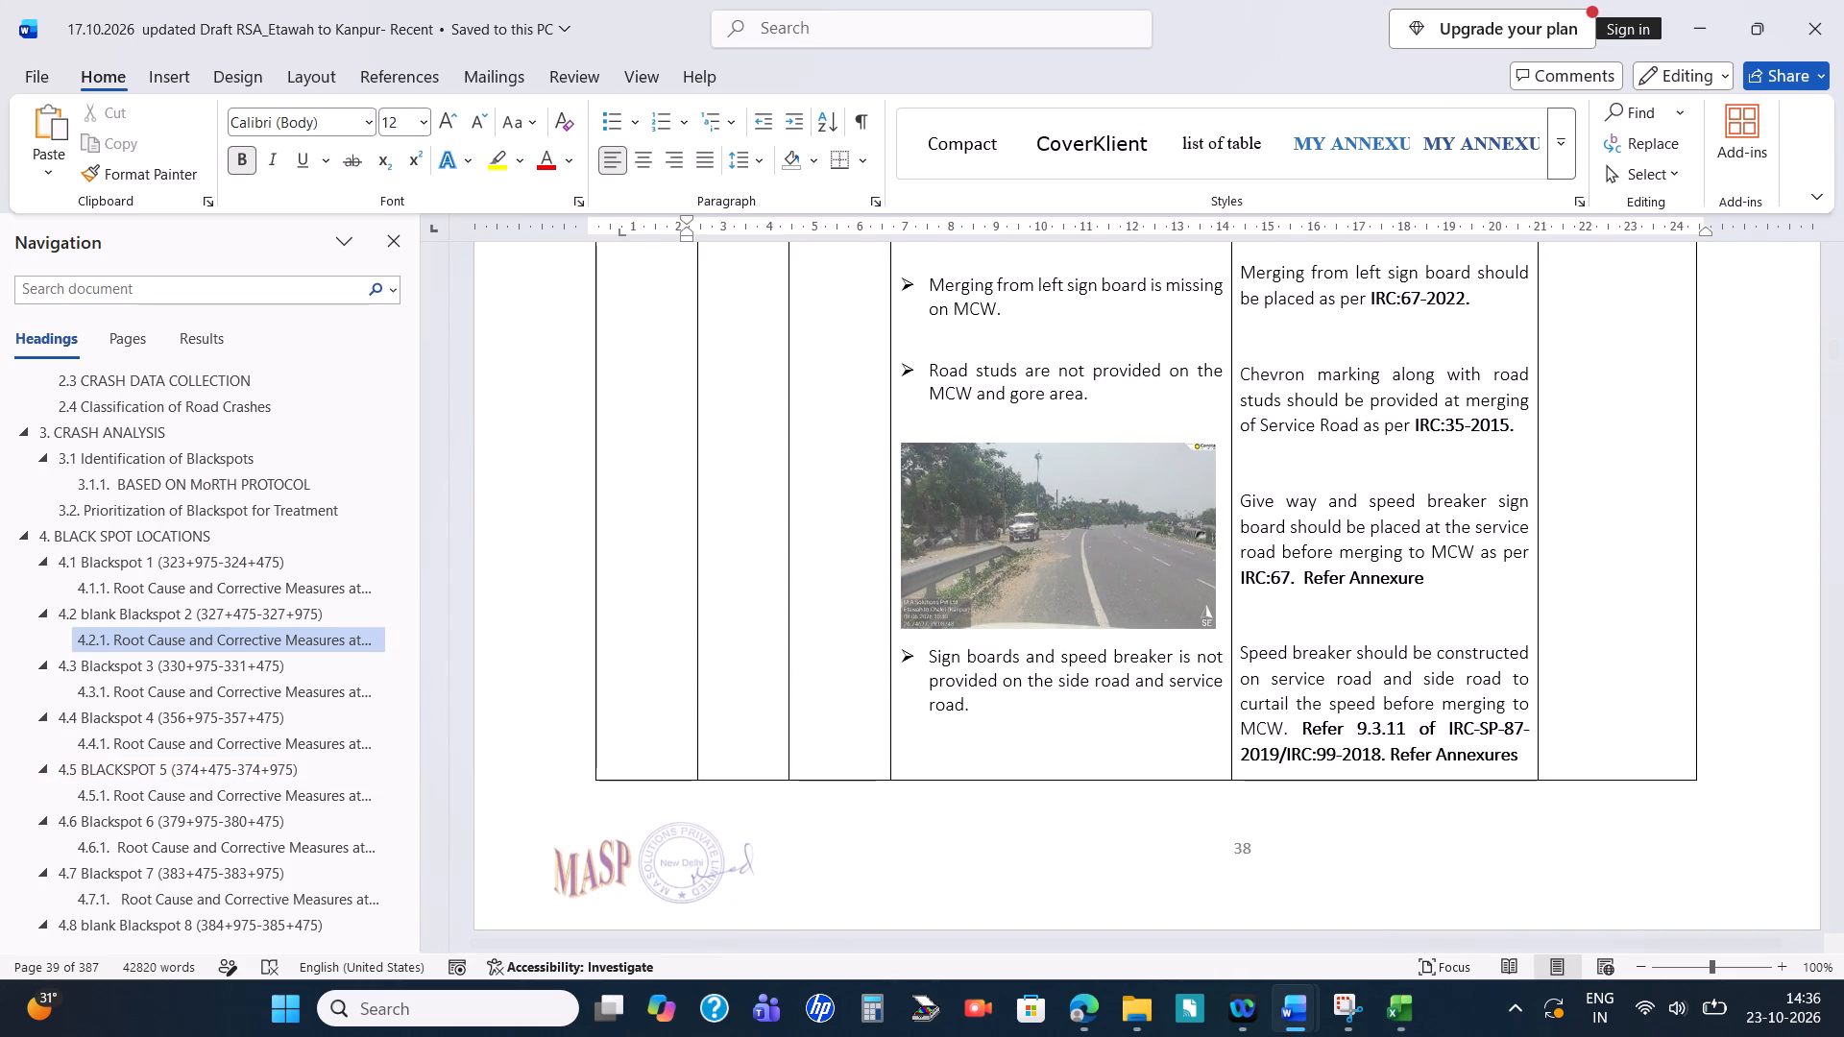
key(alt+Tab)
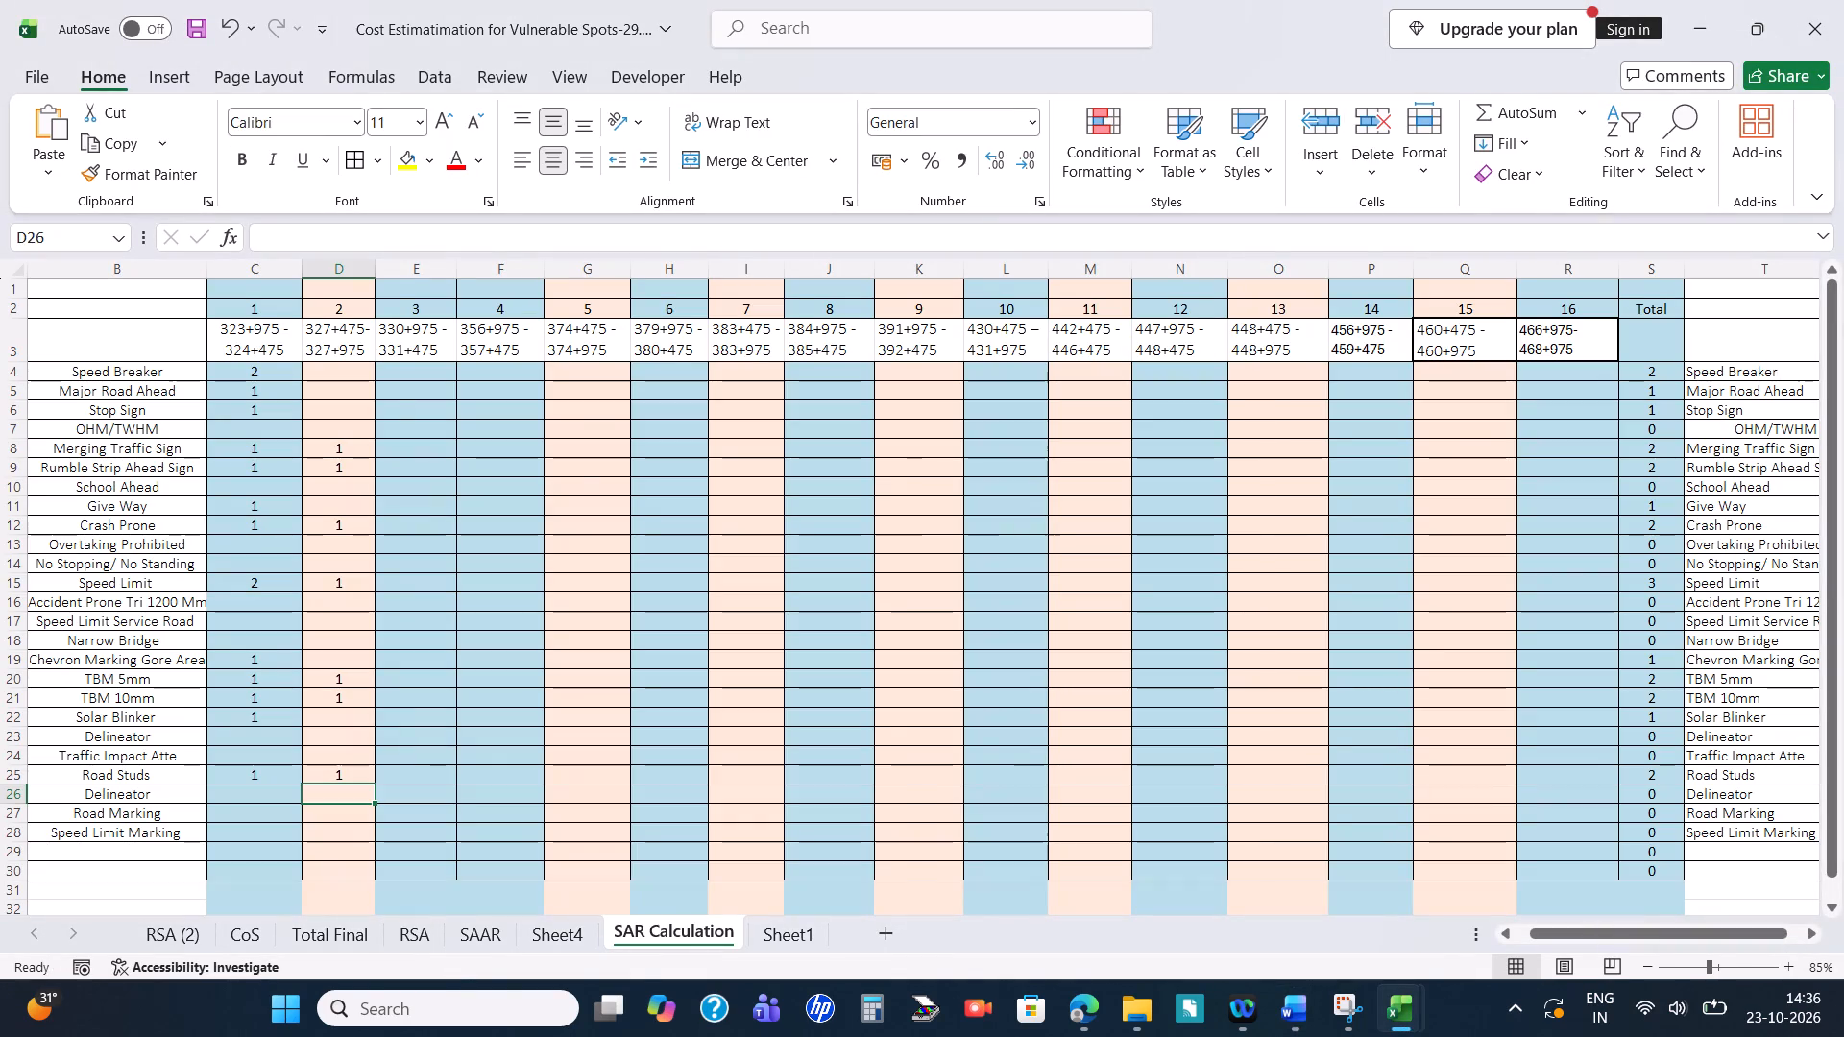
key(alt+Tab)
key(alt+Tab)
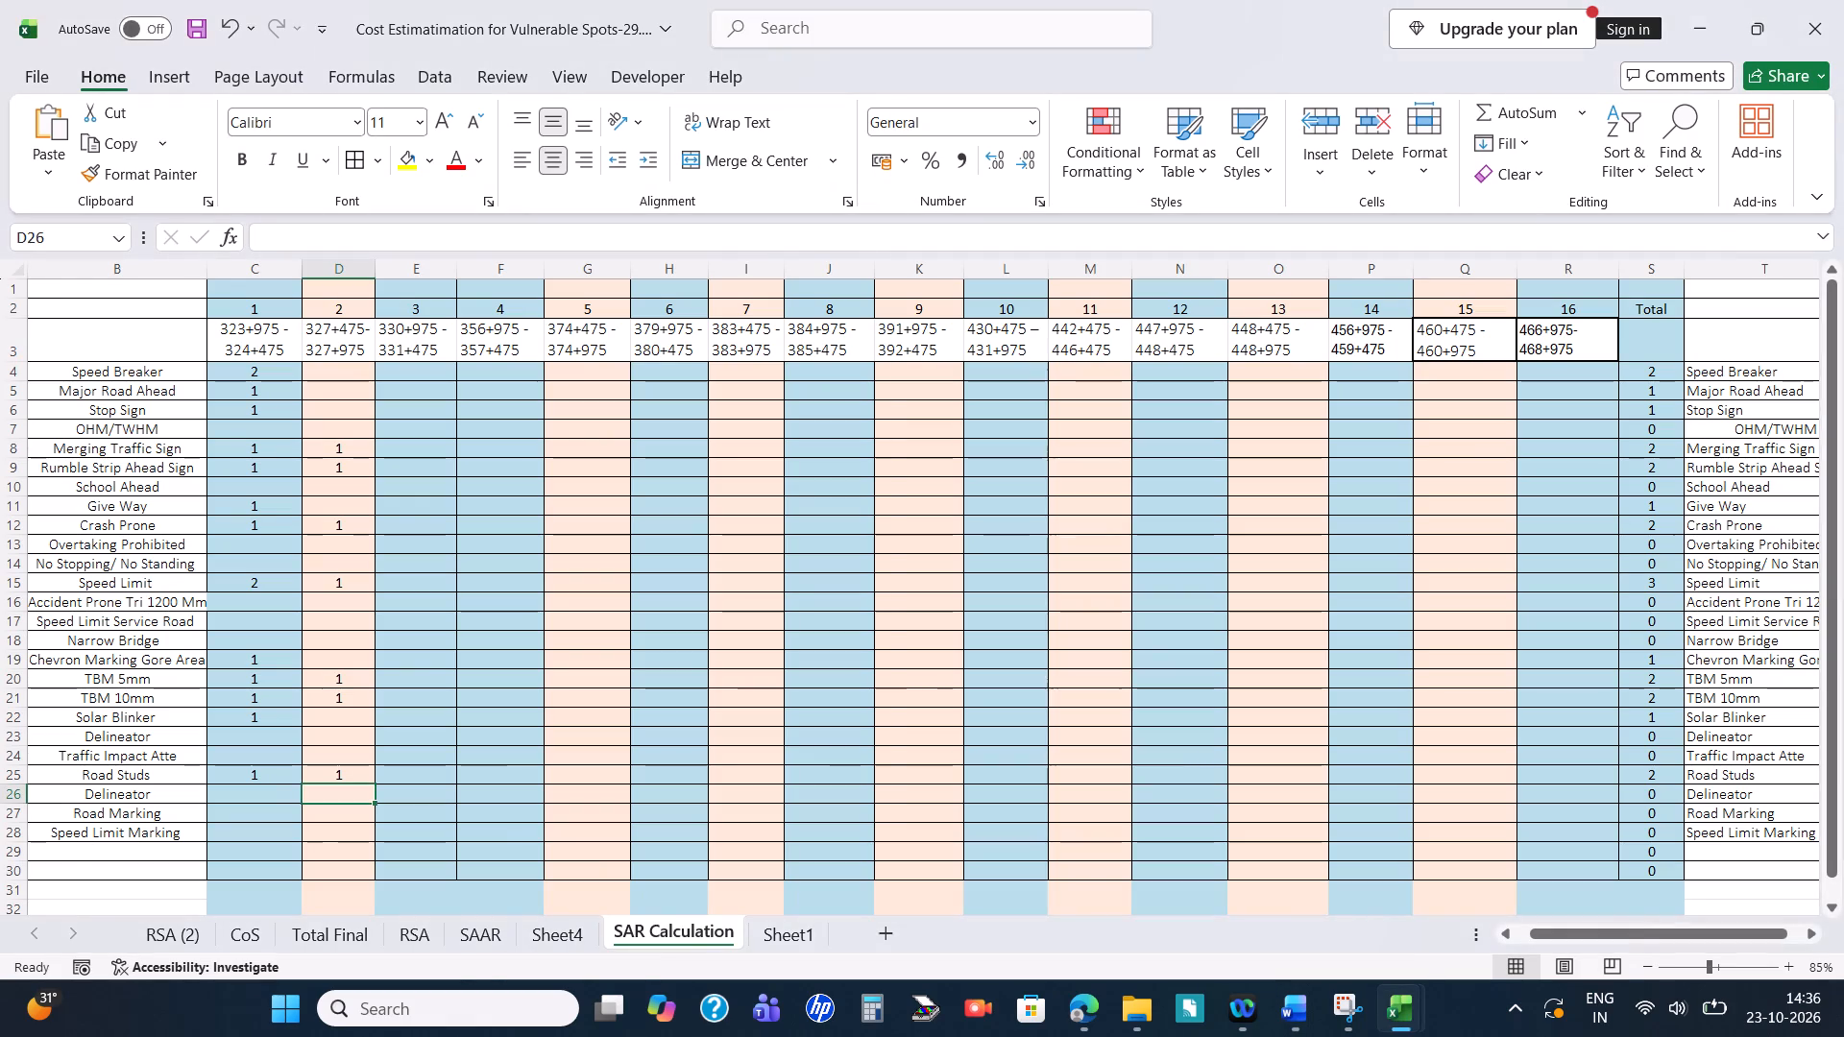
key(alt+Tab)
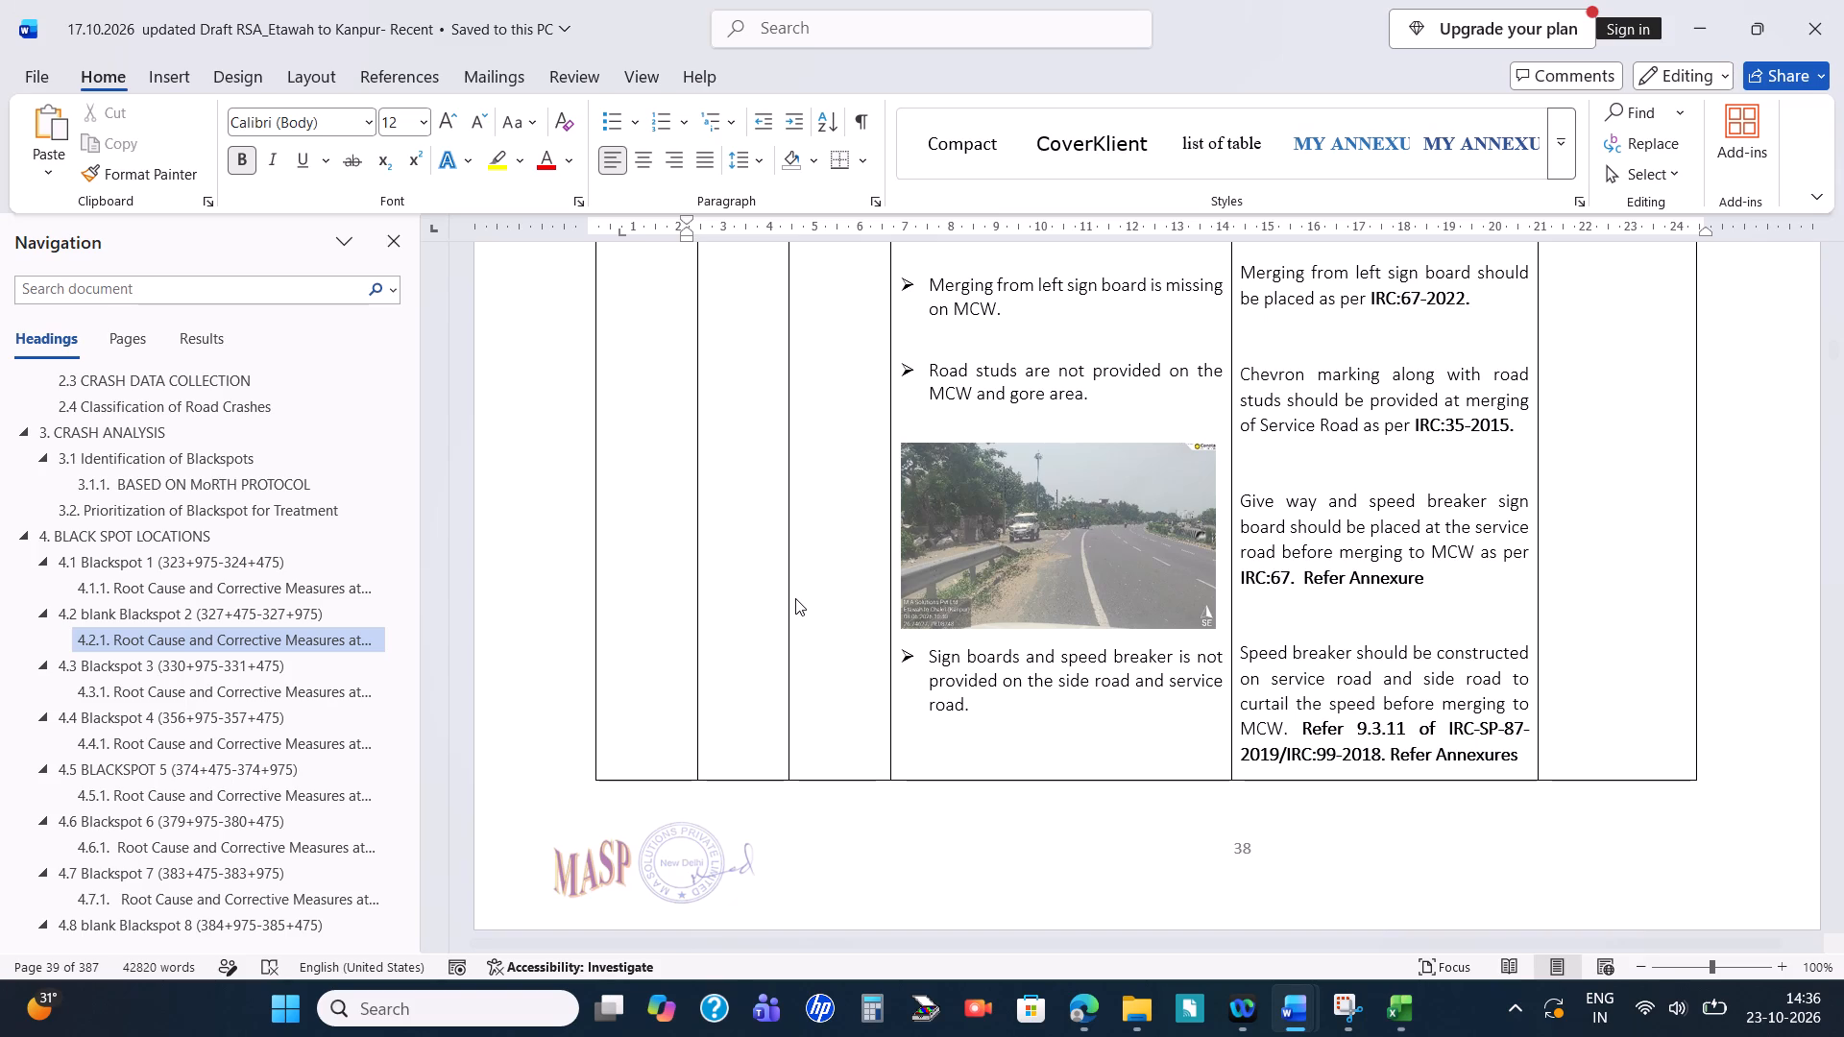
scroll(795, 598, down, 2)
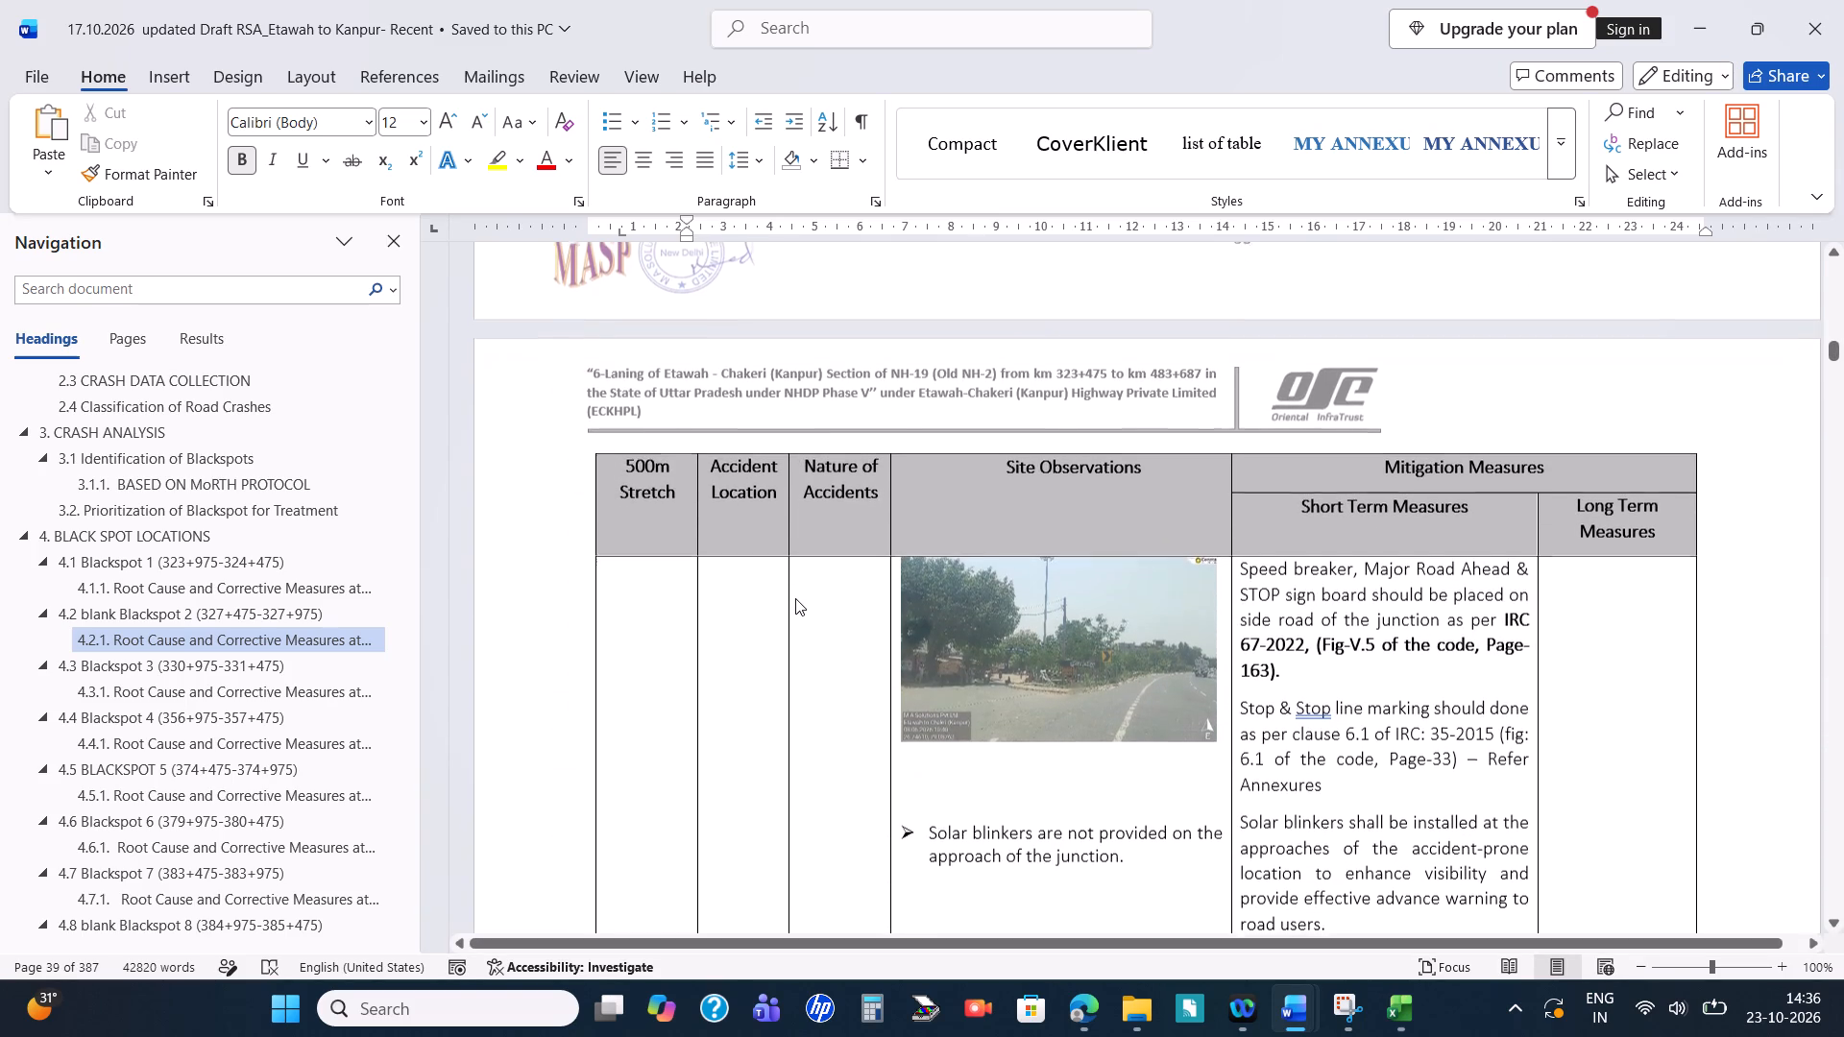
key(alt+Tab)
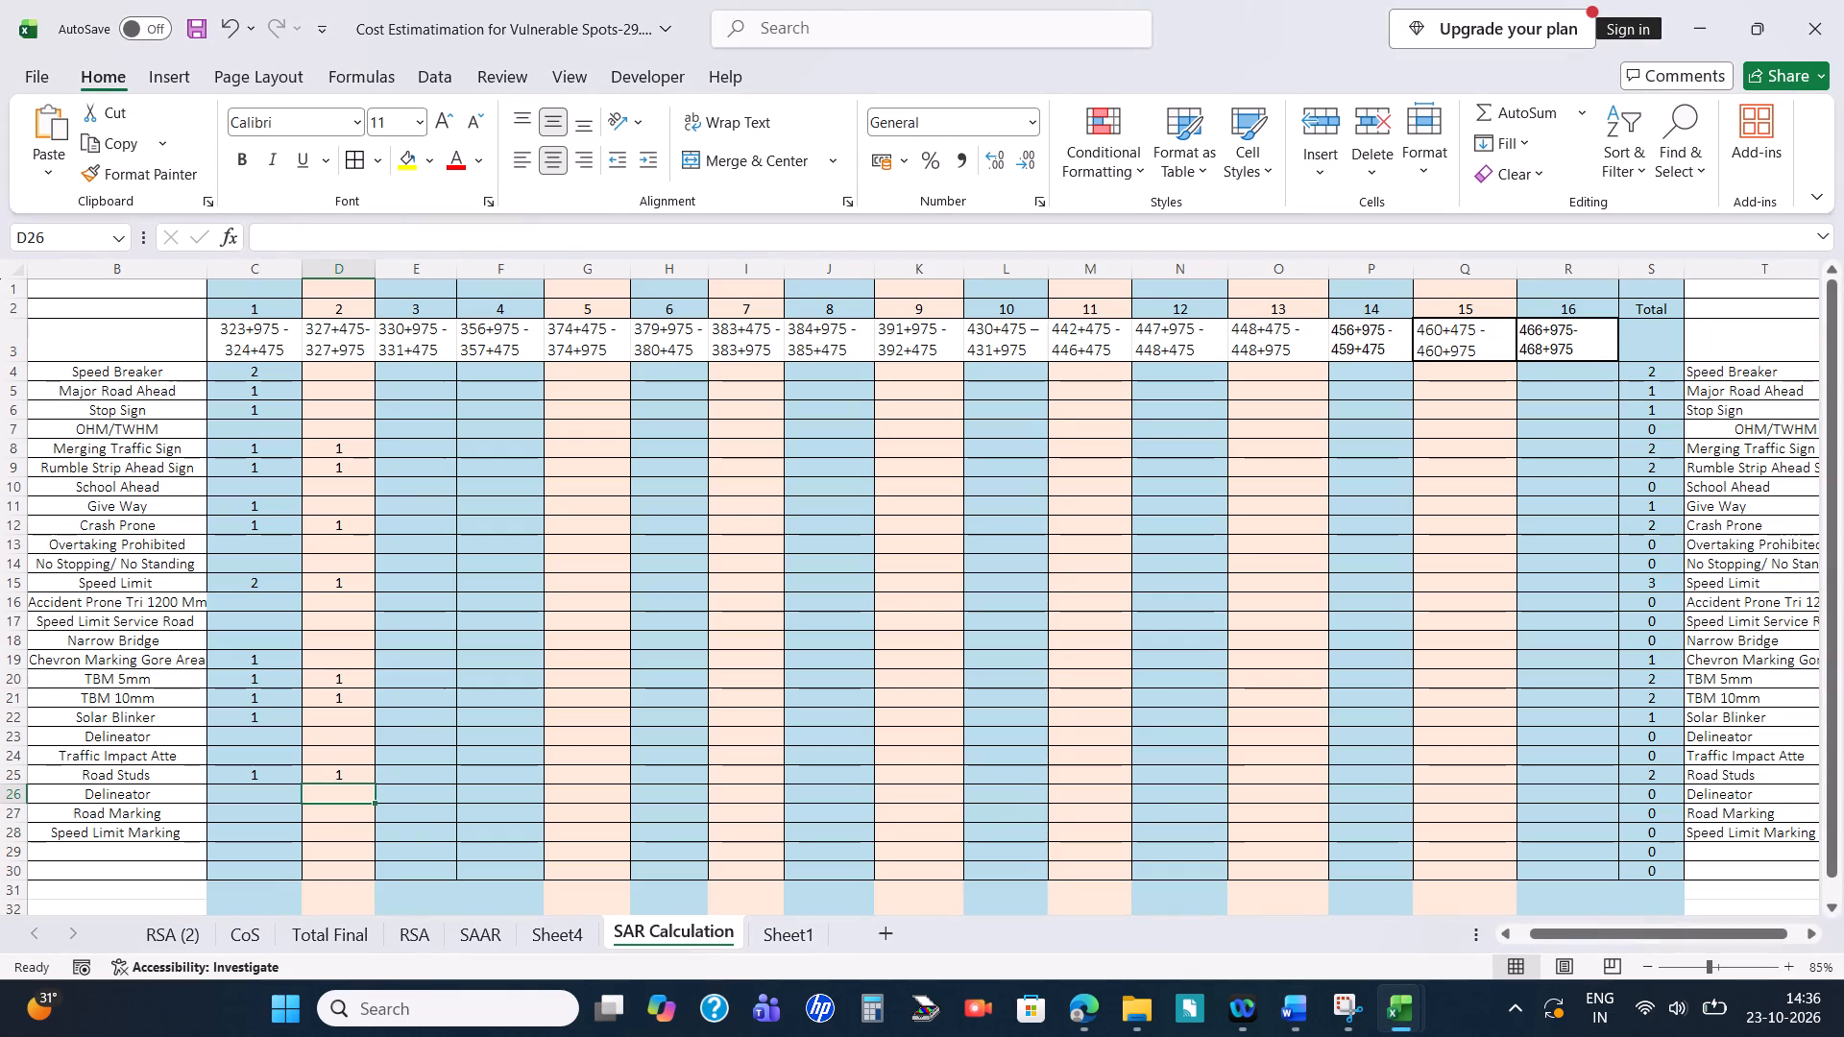
click(345, 374)
key(1)
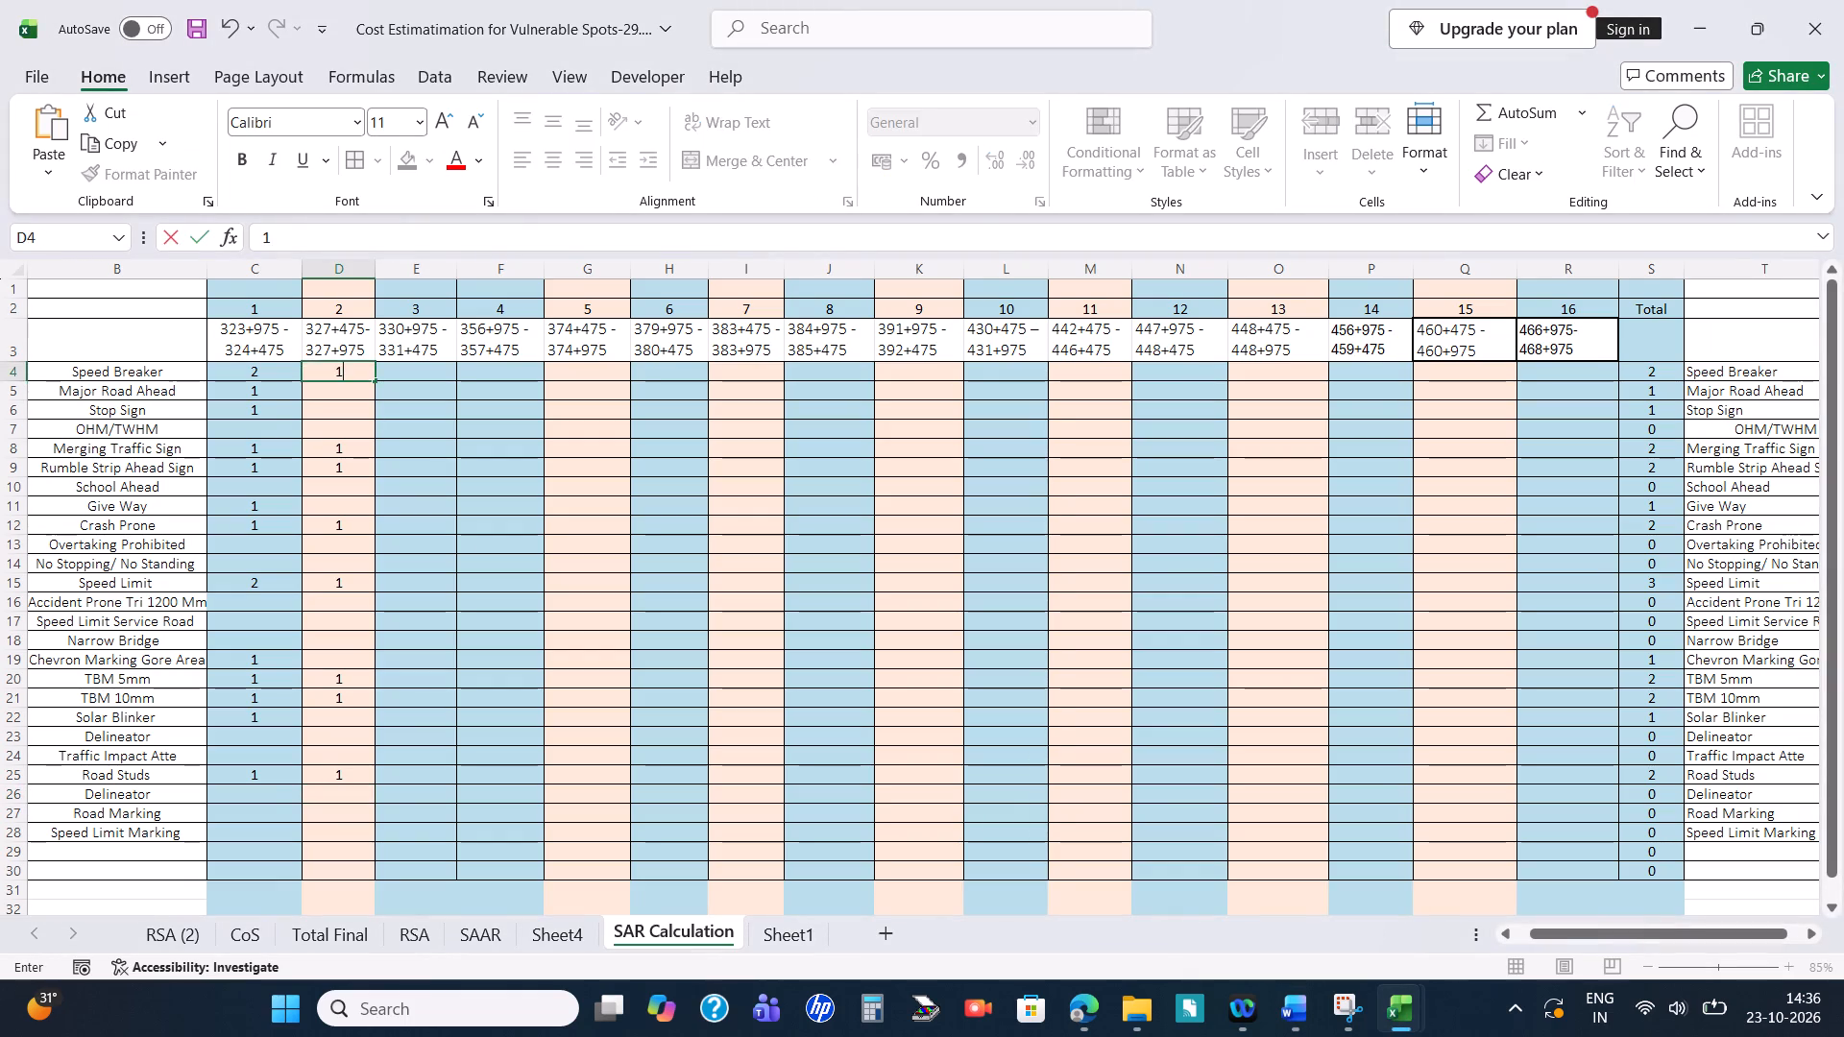
key(Return)
key(1)
key(Return)
key(1)
key(Return)
Check the solar blinkers measure in Word and enter 1 for Solar Blinker in D22 of the Excel sheet.
key(alt+Tab)
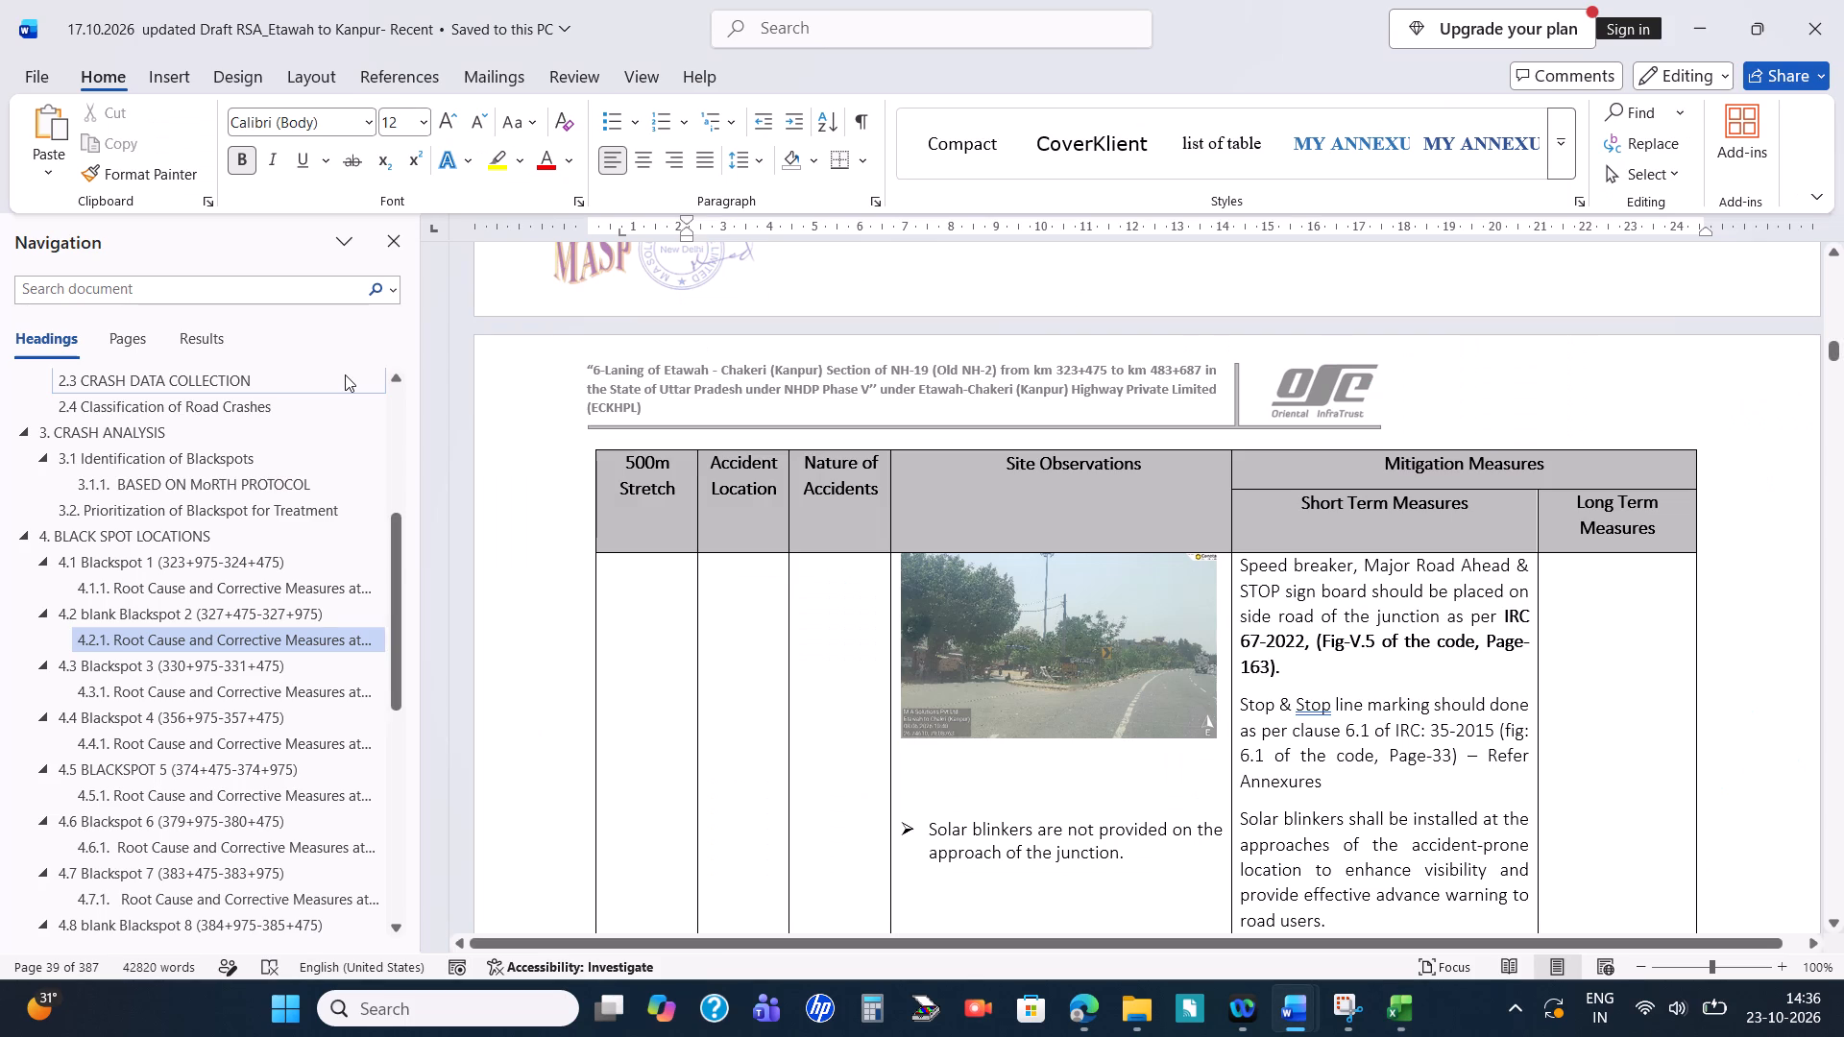
scroll(1083, 686, down, 1)
key(alt+Tab)
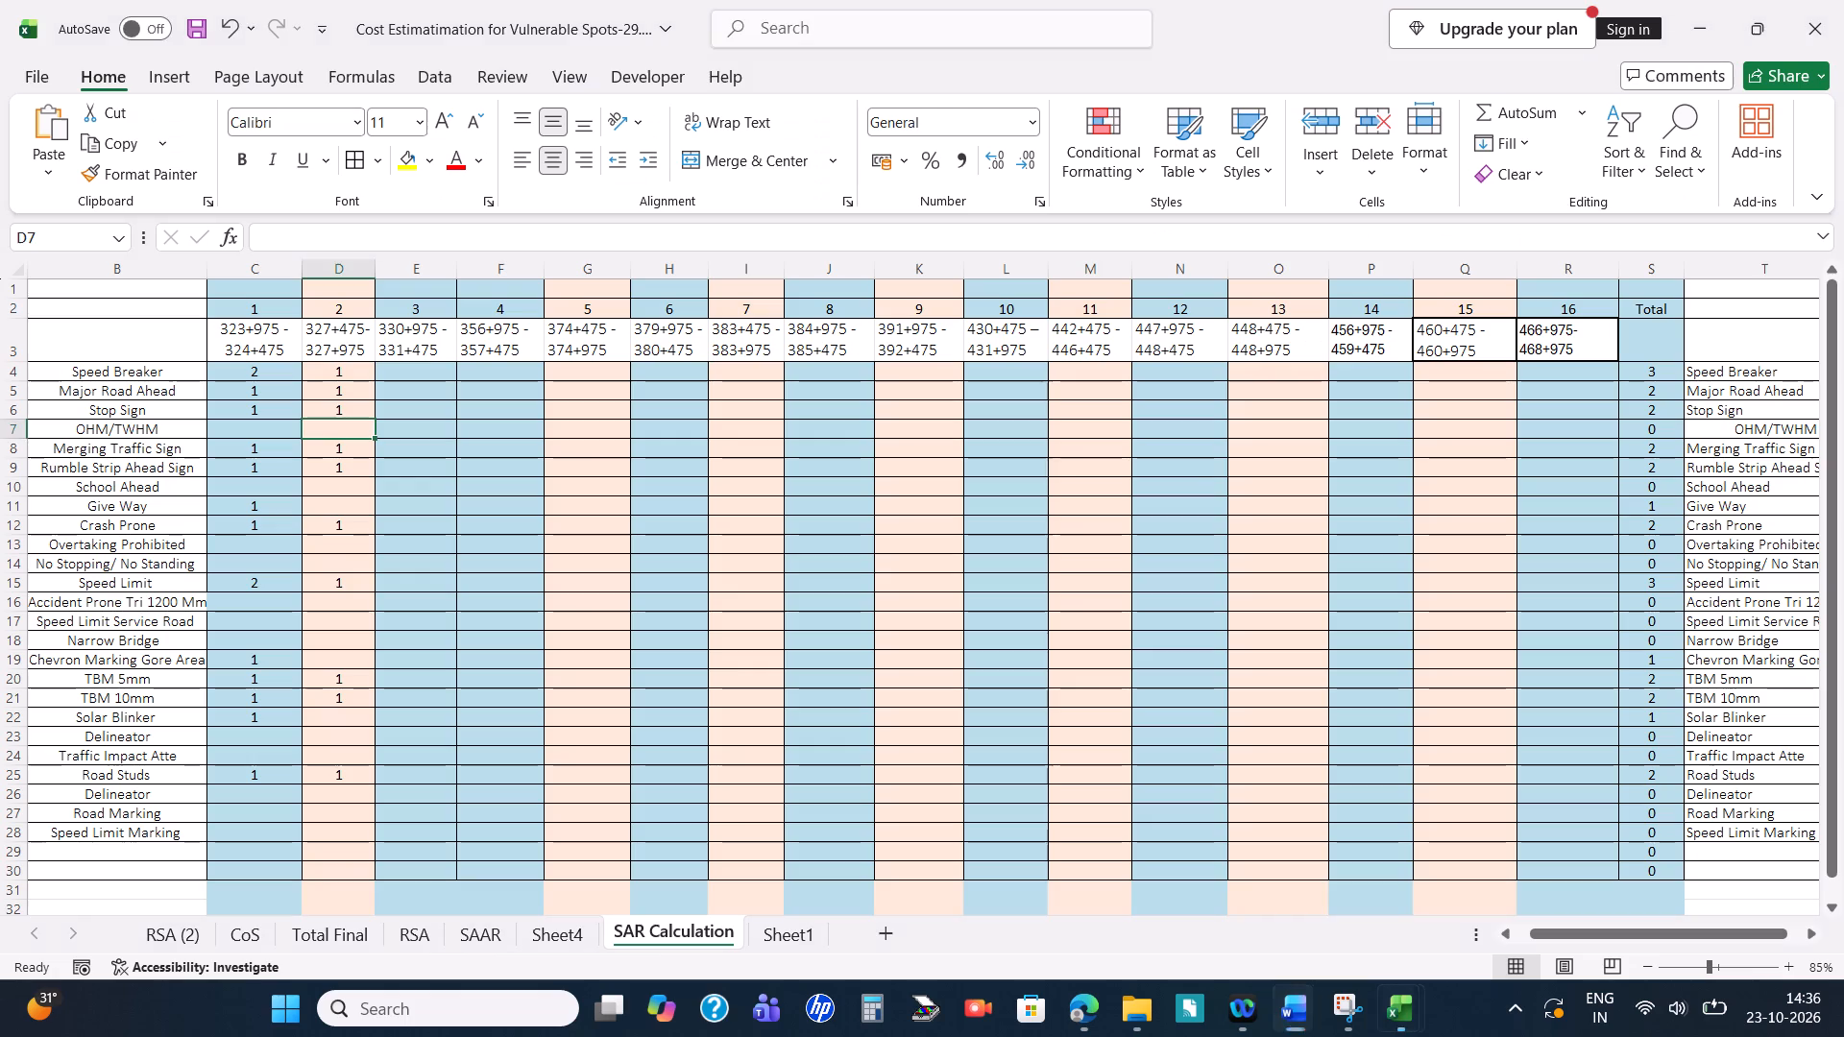
click(338, 723)
key(1)
key(Return)
Read on through section 4.2.1's measures in Word and enter 1 for No Stopping/ No Standing in D14 of the Excel sheet.
key(alt+Tab)
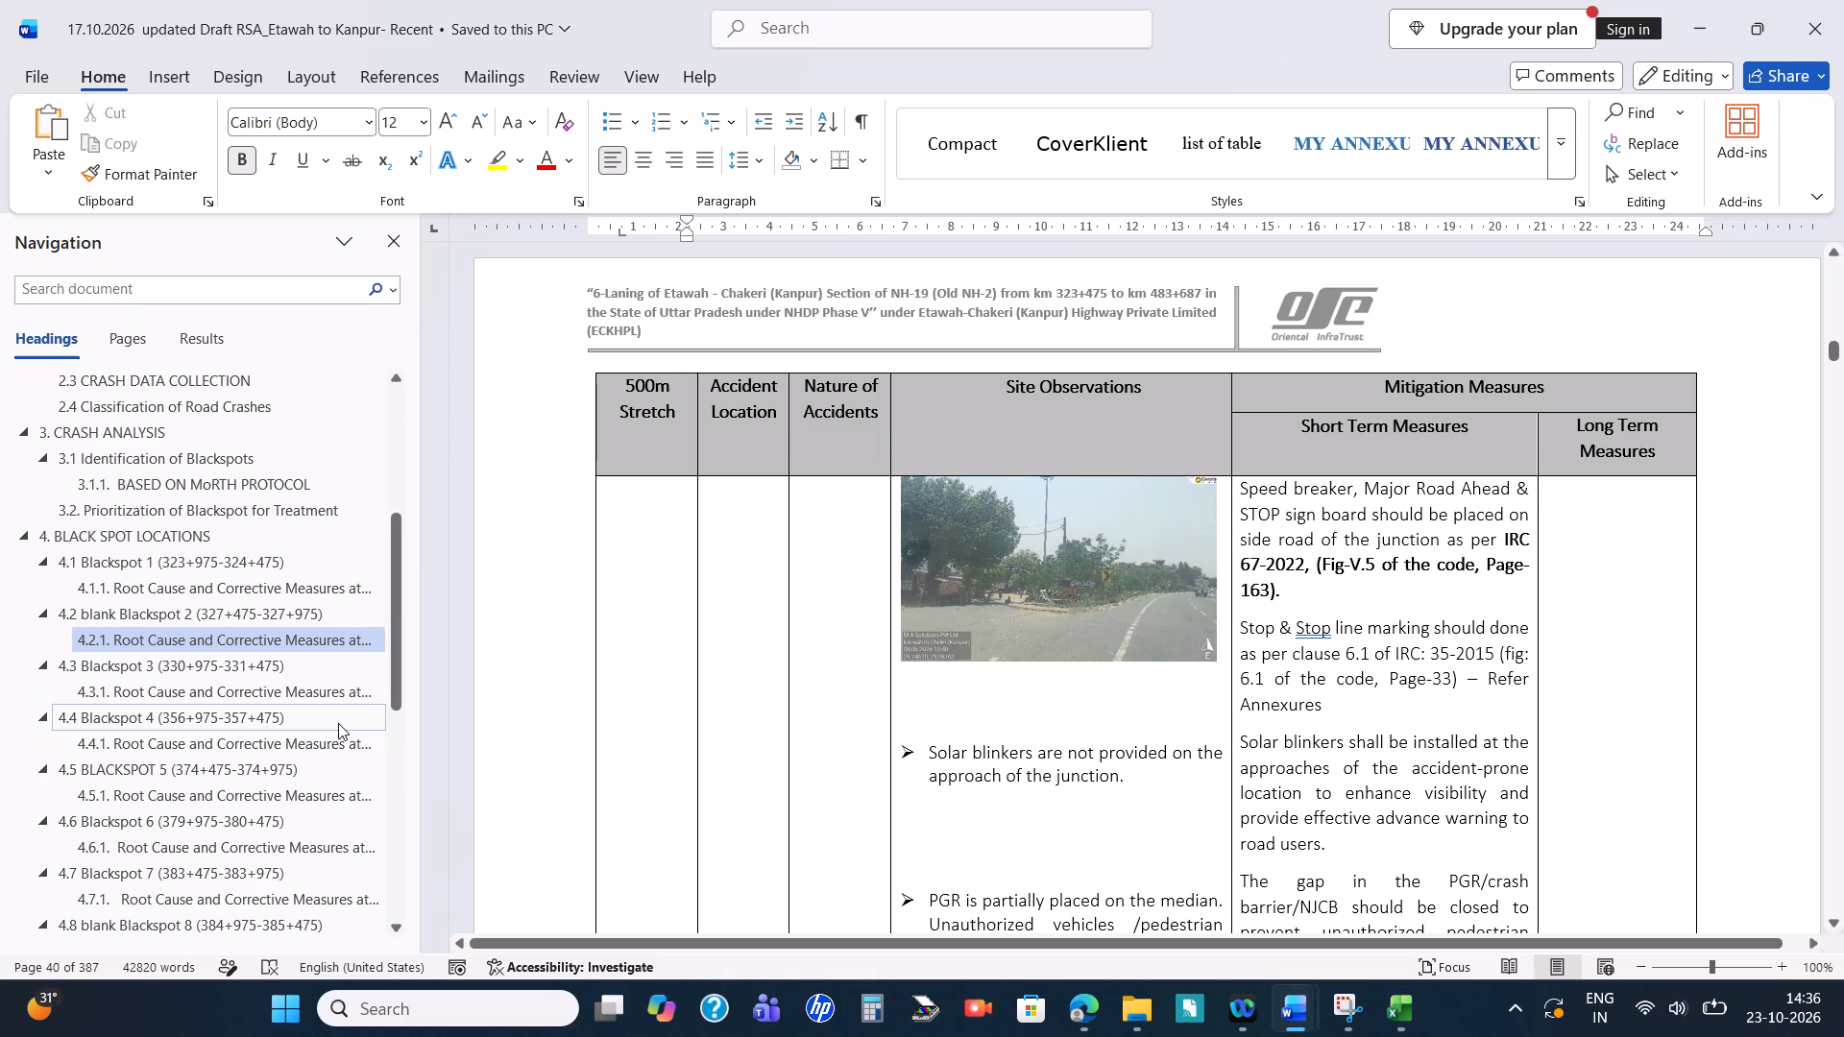
scroll(1211, 818, down, 2)
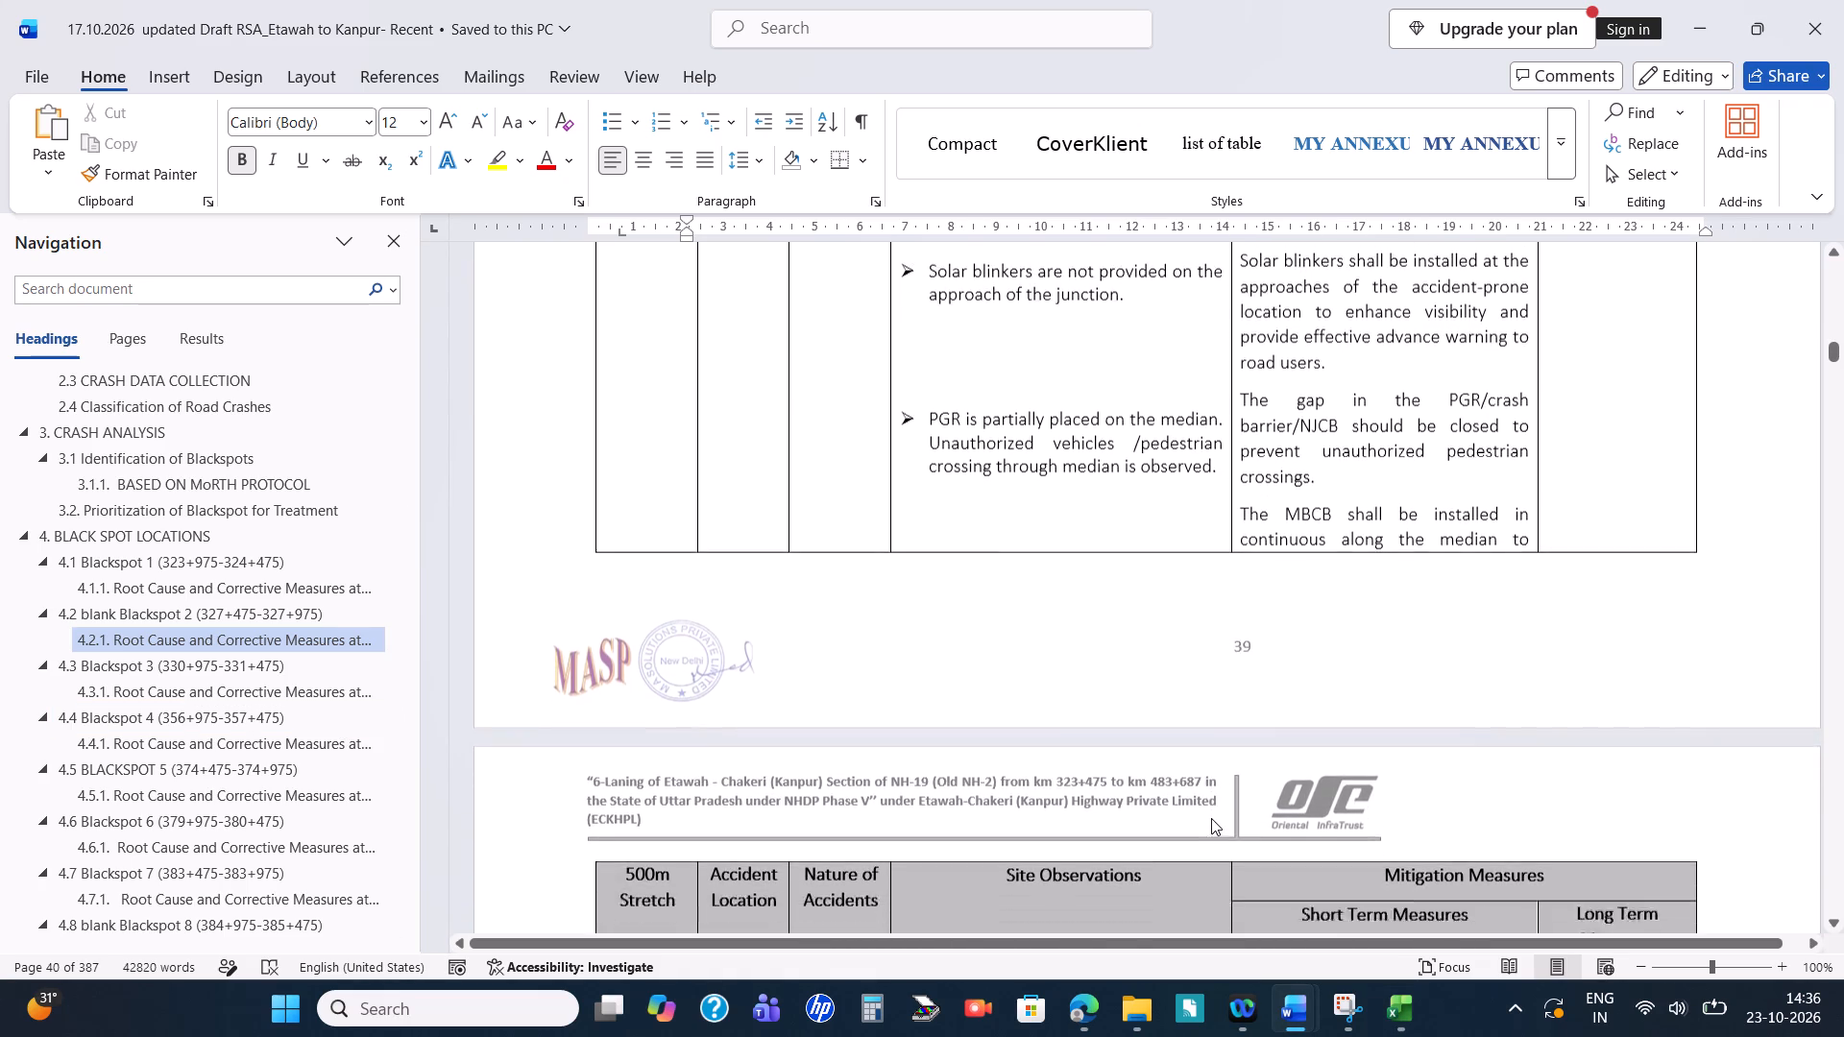
scroll(1211, 818, down, 3)
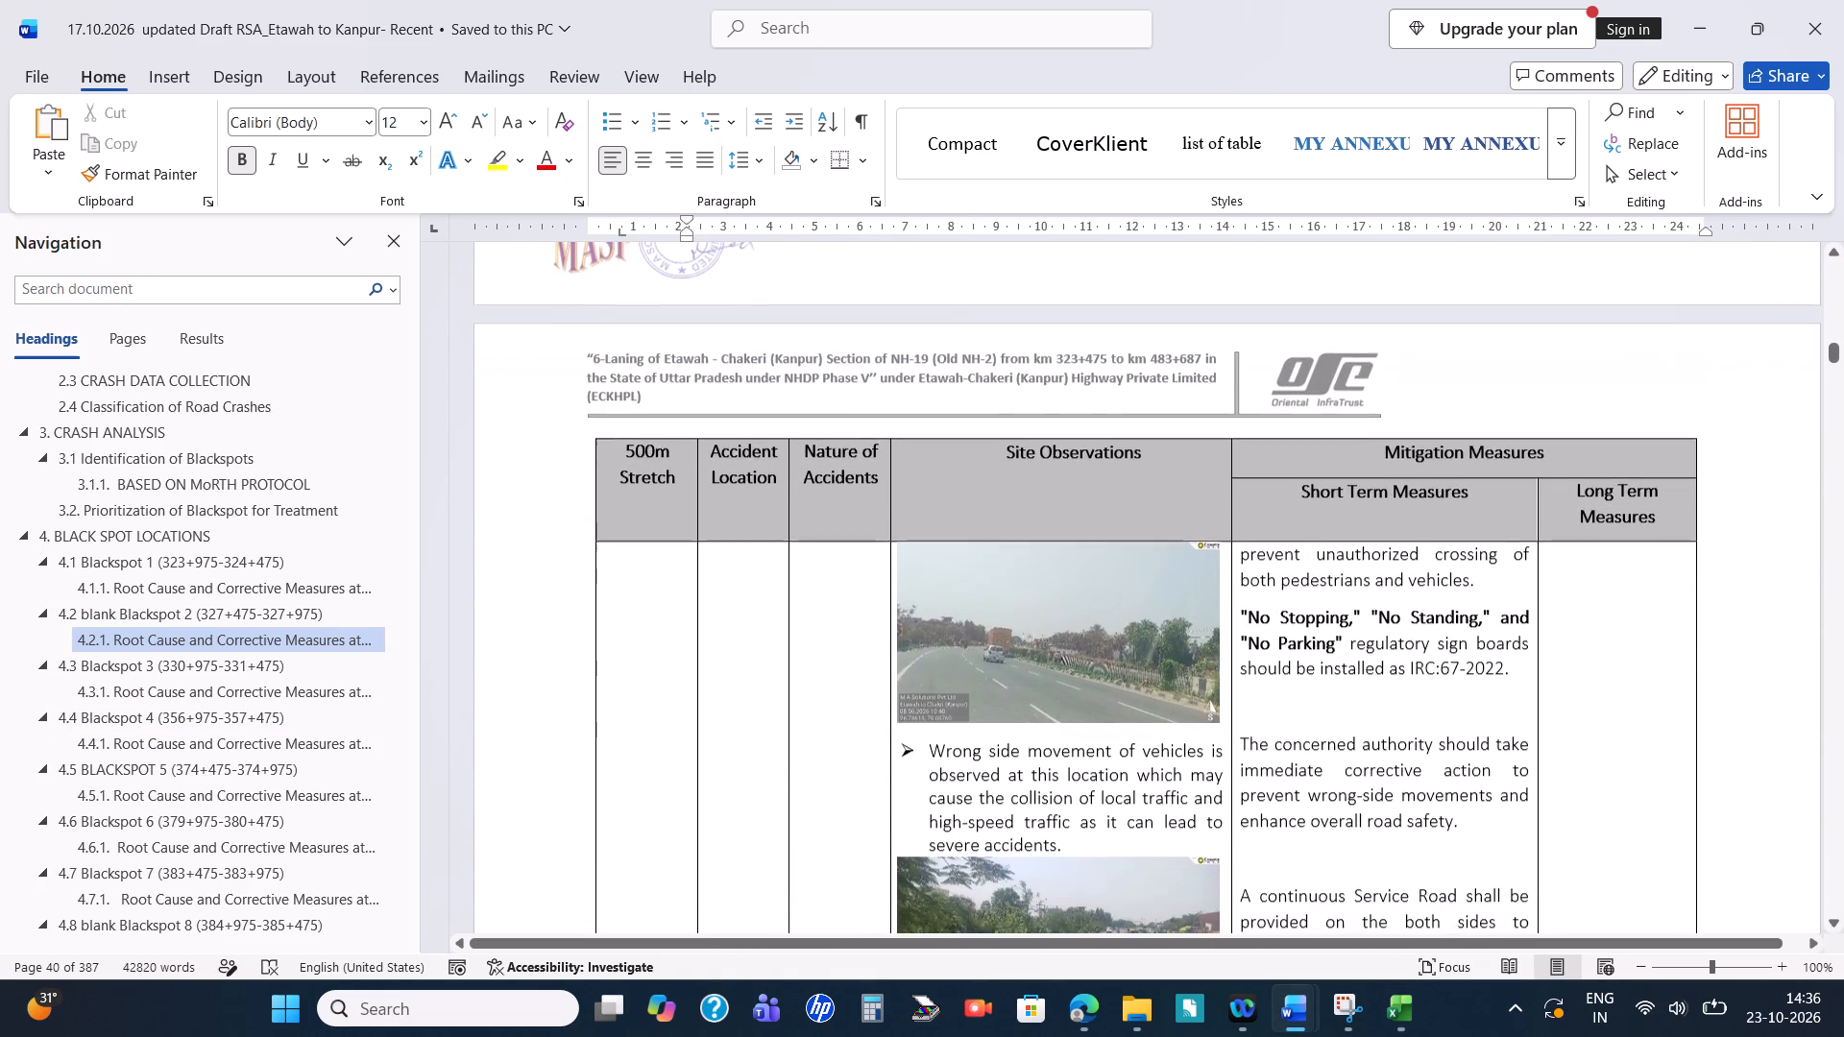
key(alt+Tab)
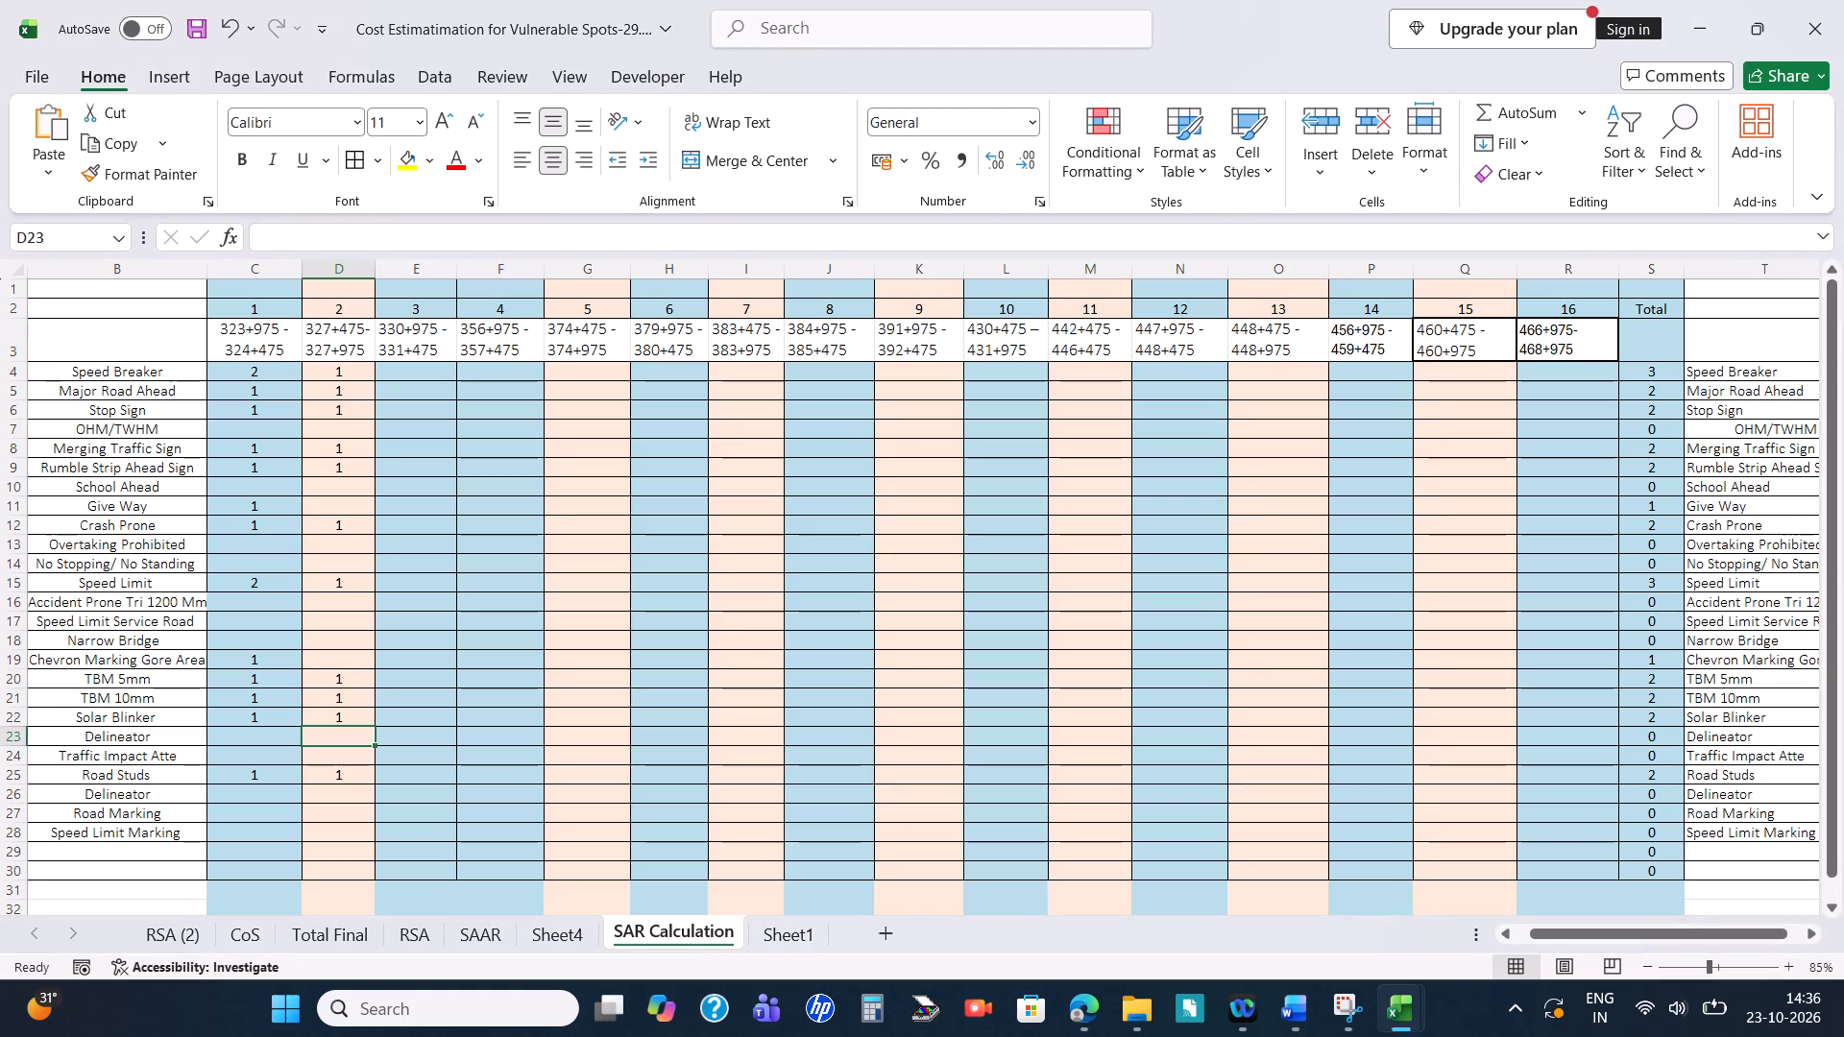
click(370, 562)
key(1)
key(Return)
Finish reading blackspot 2's measures in Word, go to section 4.3.1, and enter 1 for Crash Prone in blackspot 3's column (E12) in Excel.
key(alt+Tab)
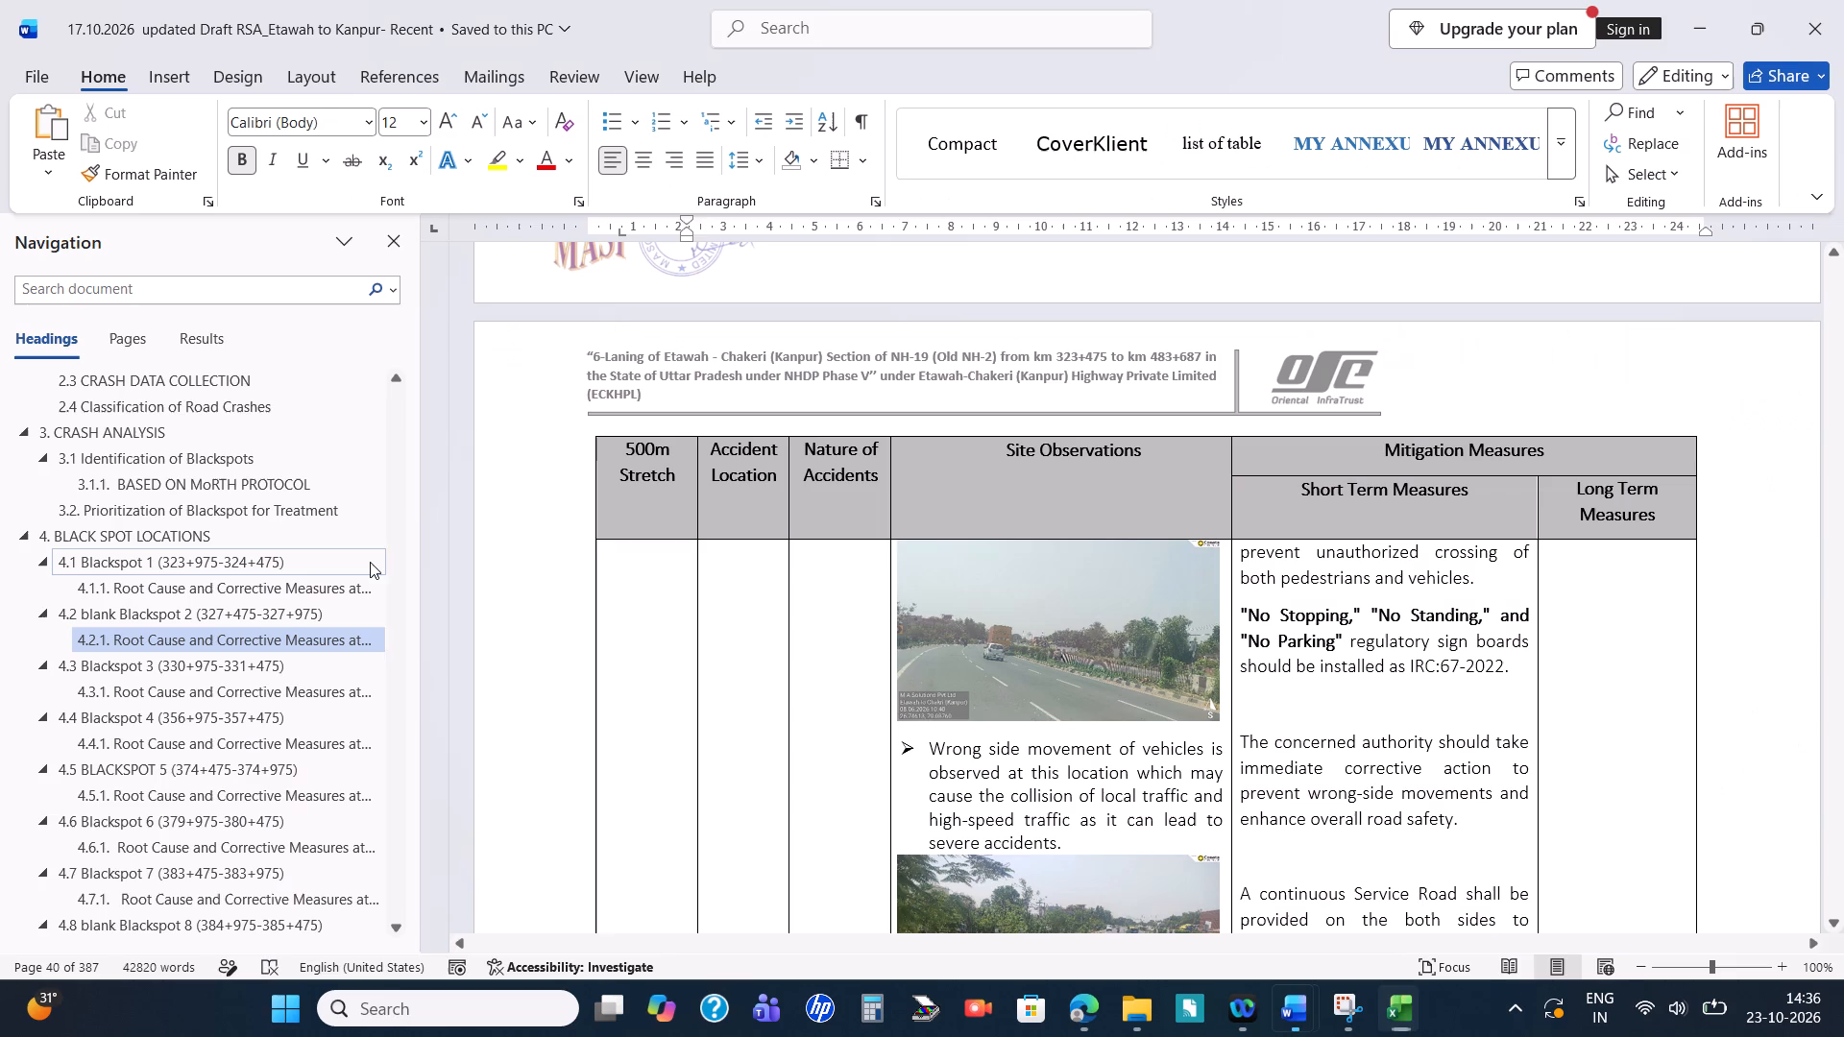
scroll(1027, 780, down, 2)
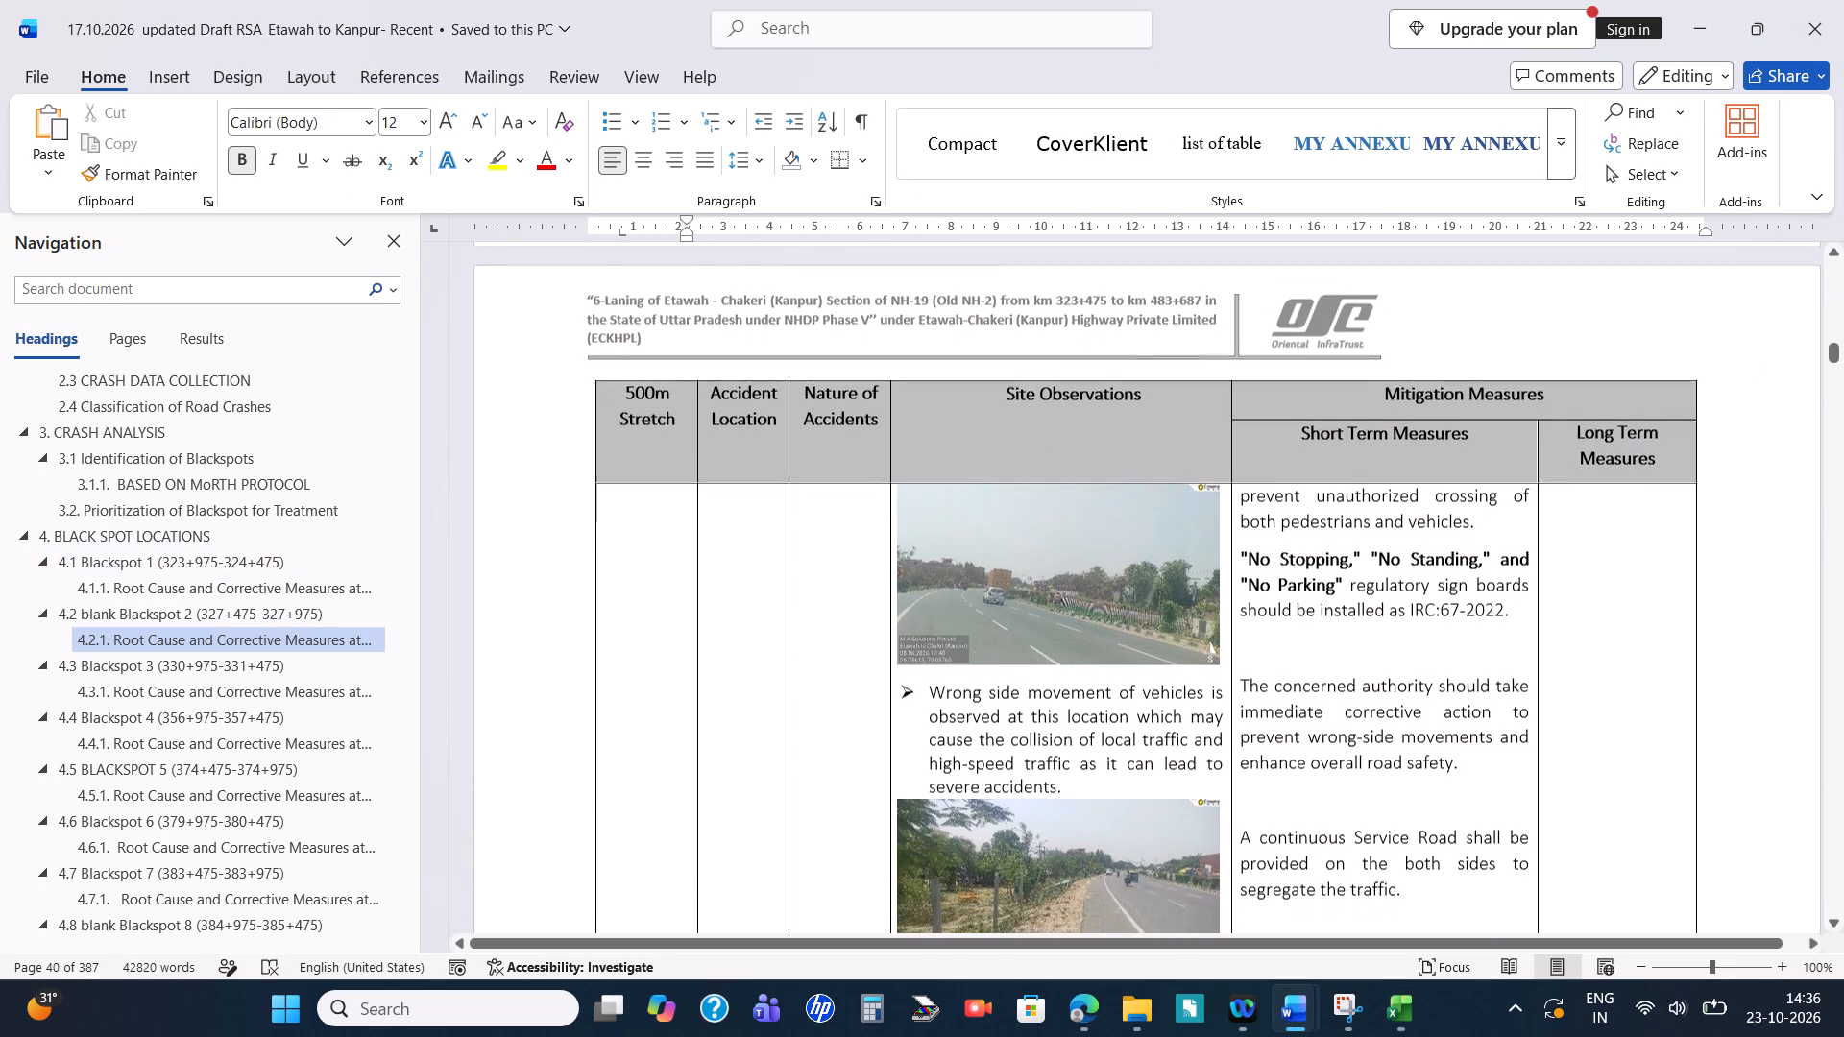
scroll(1027, 780, down, 2)
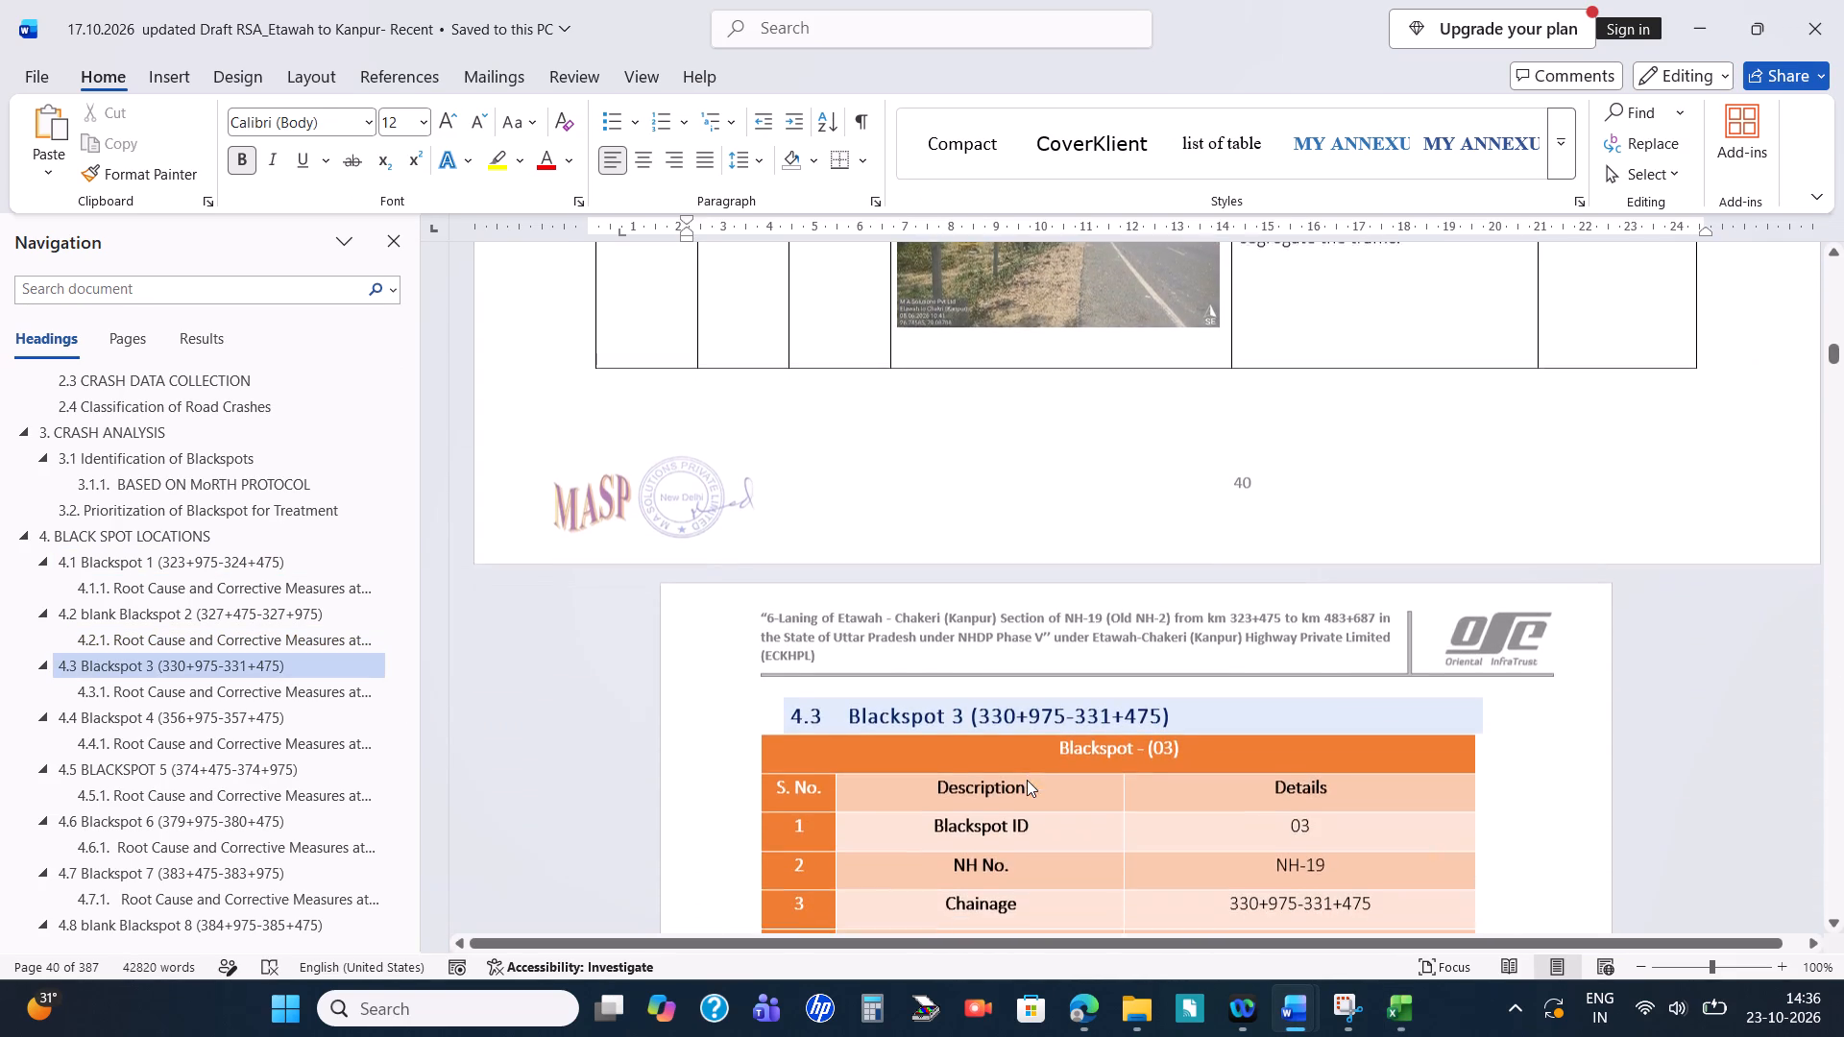
scroll(1027, 780, down, 2)
click(332, 690)
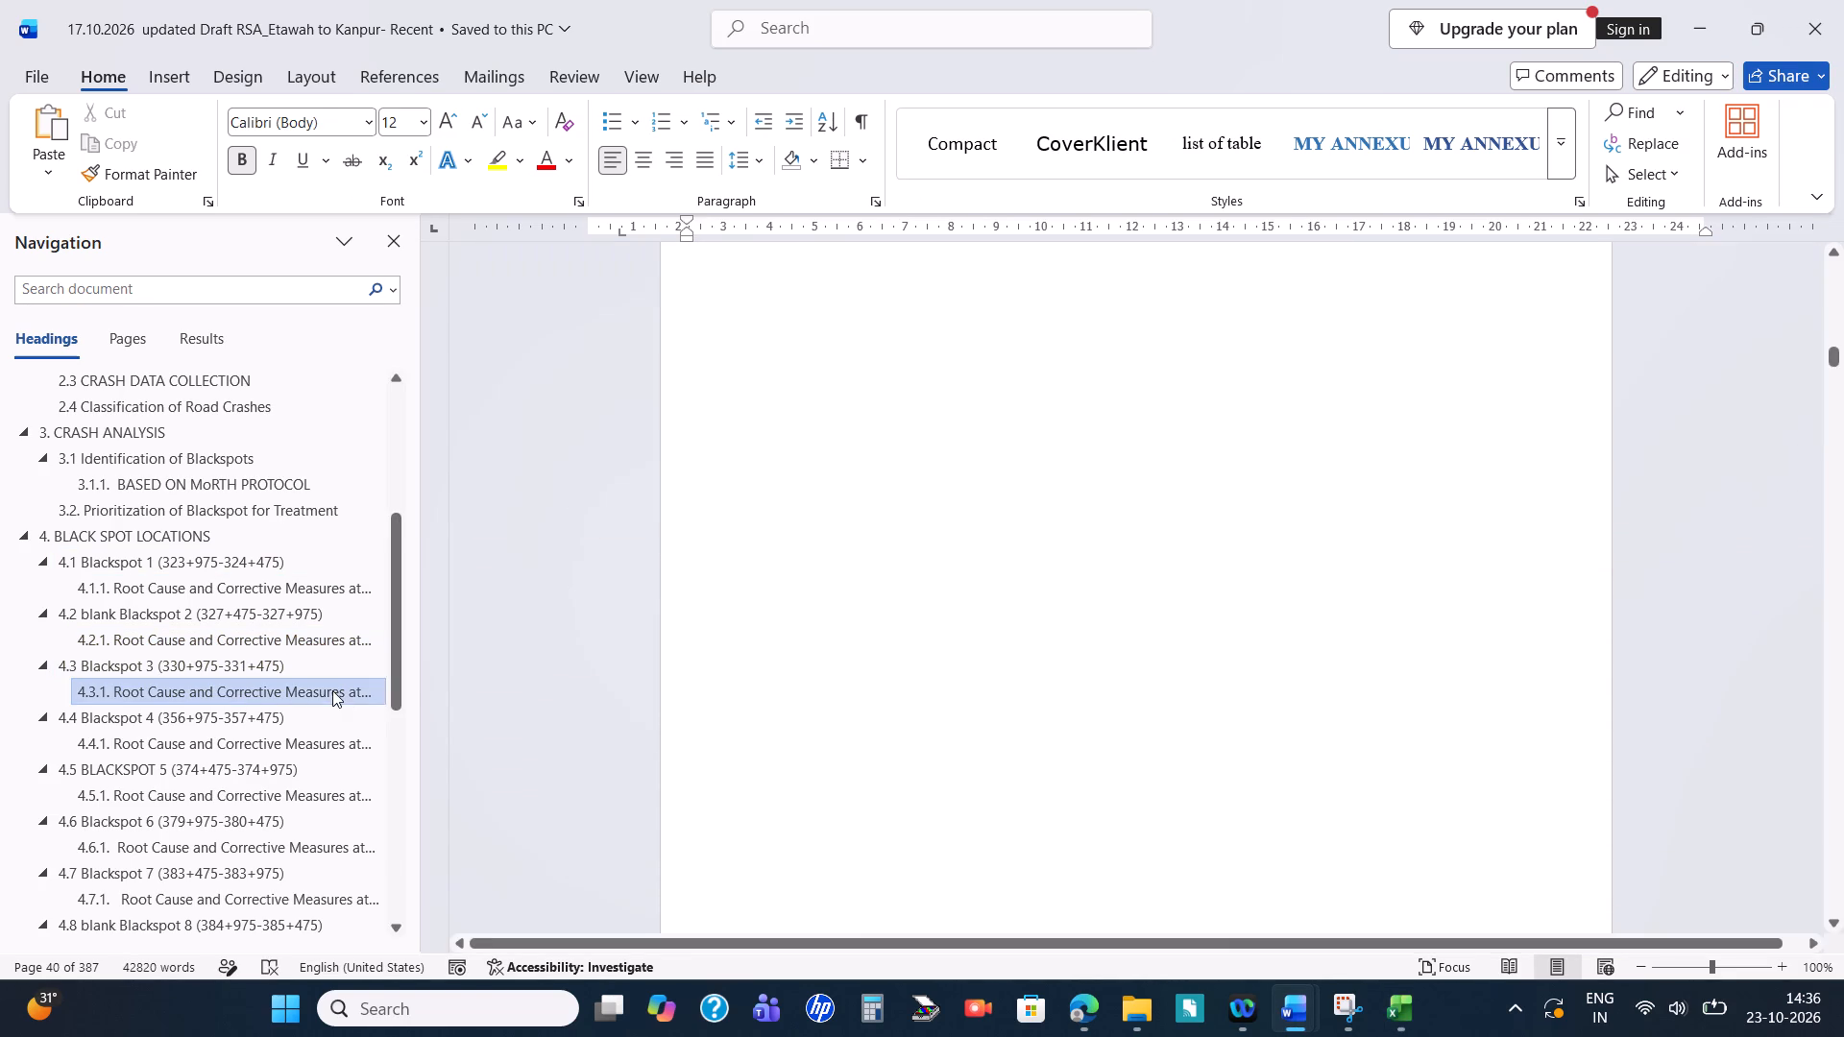
key(alt+Tab)
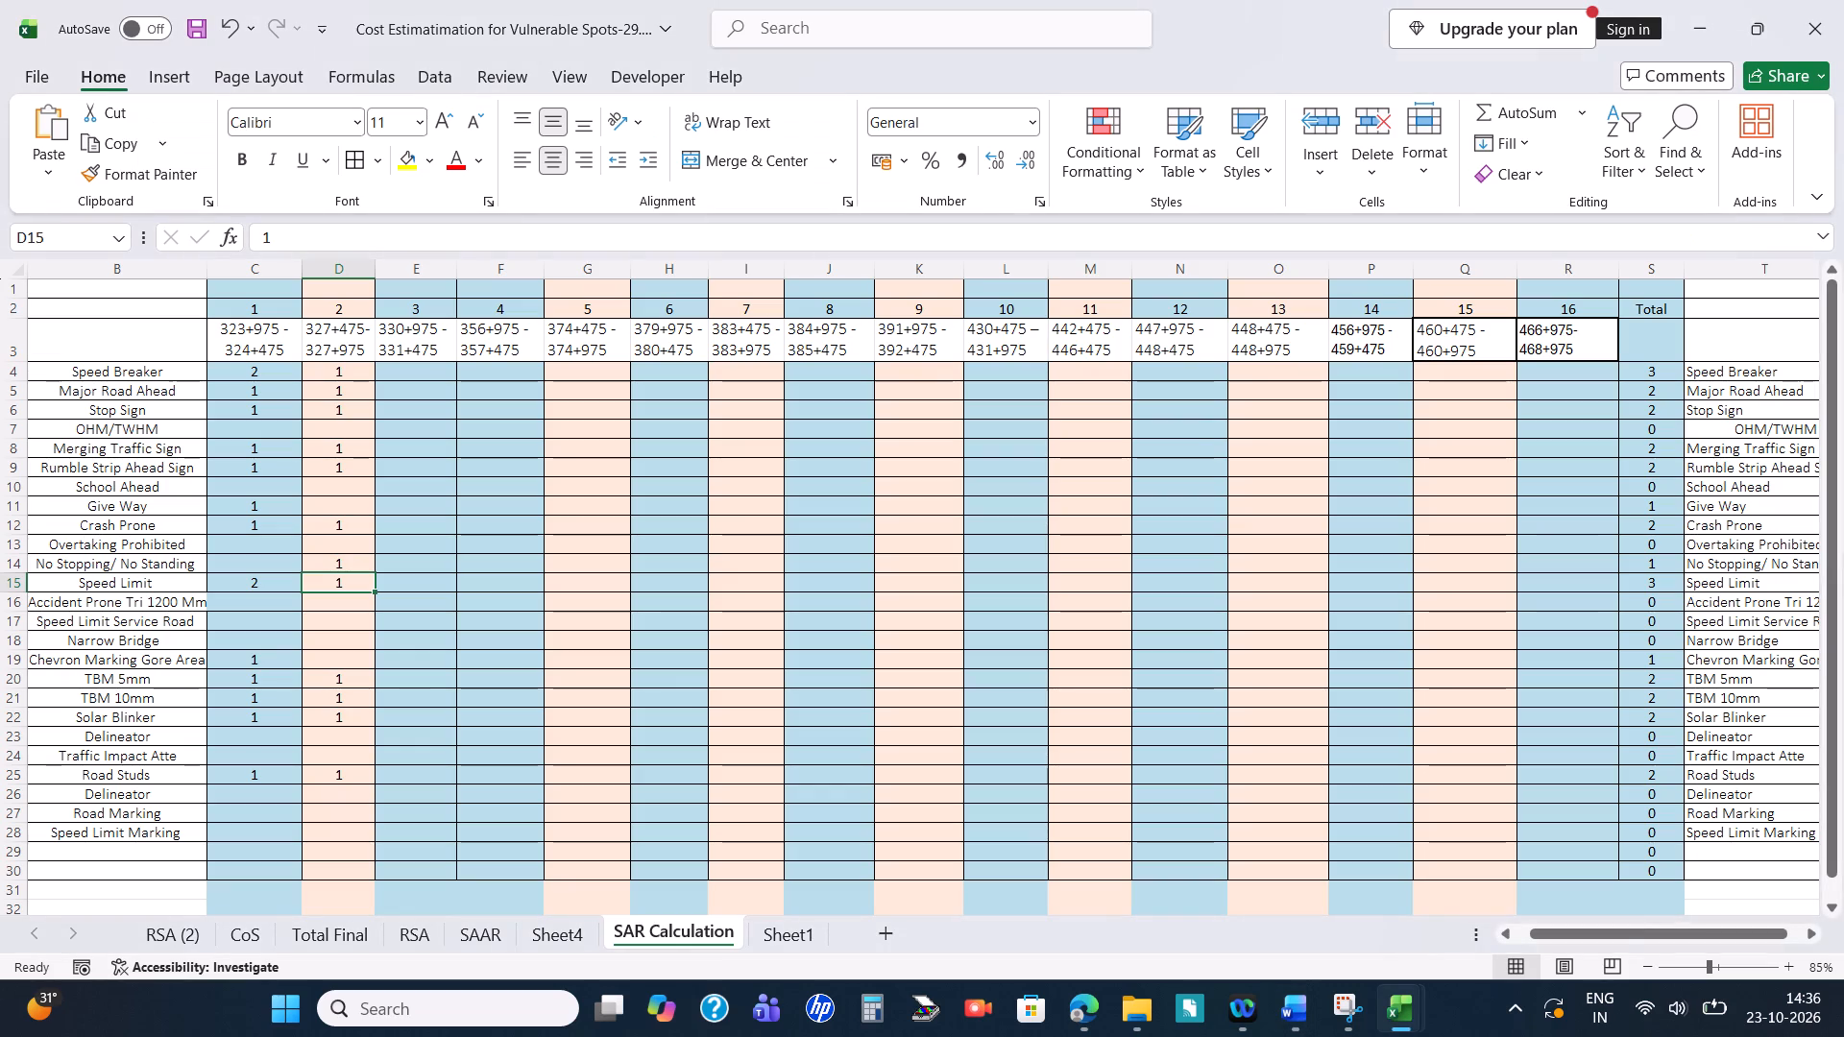
click(416, 372)
key(alt+Tab)
key(alt+Tab)
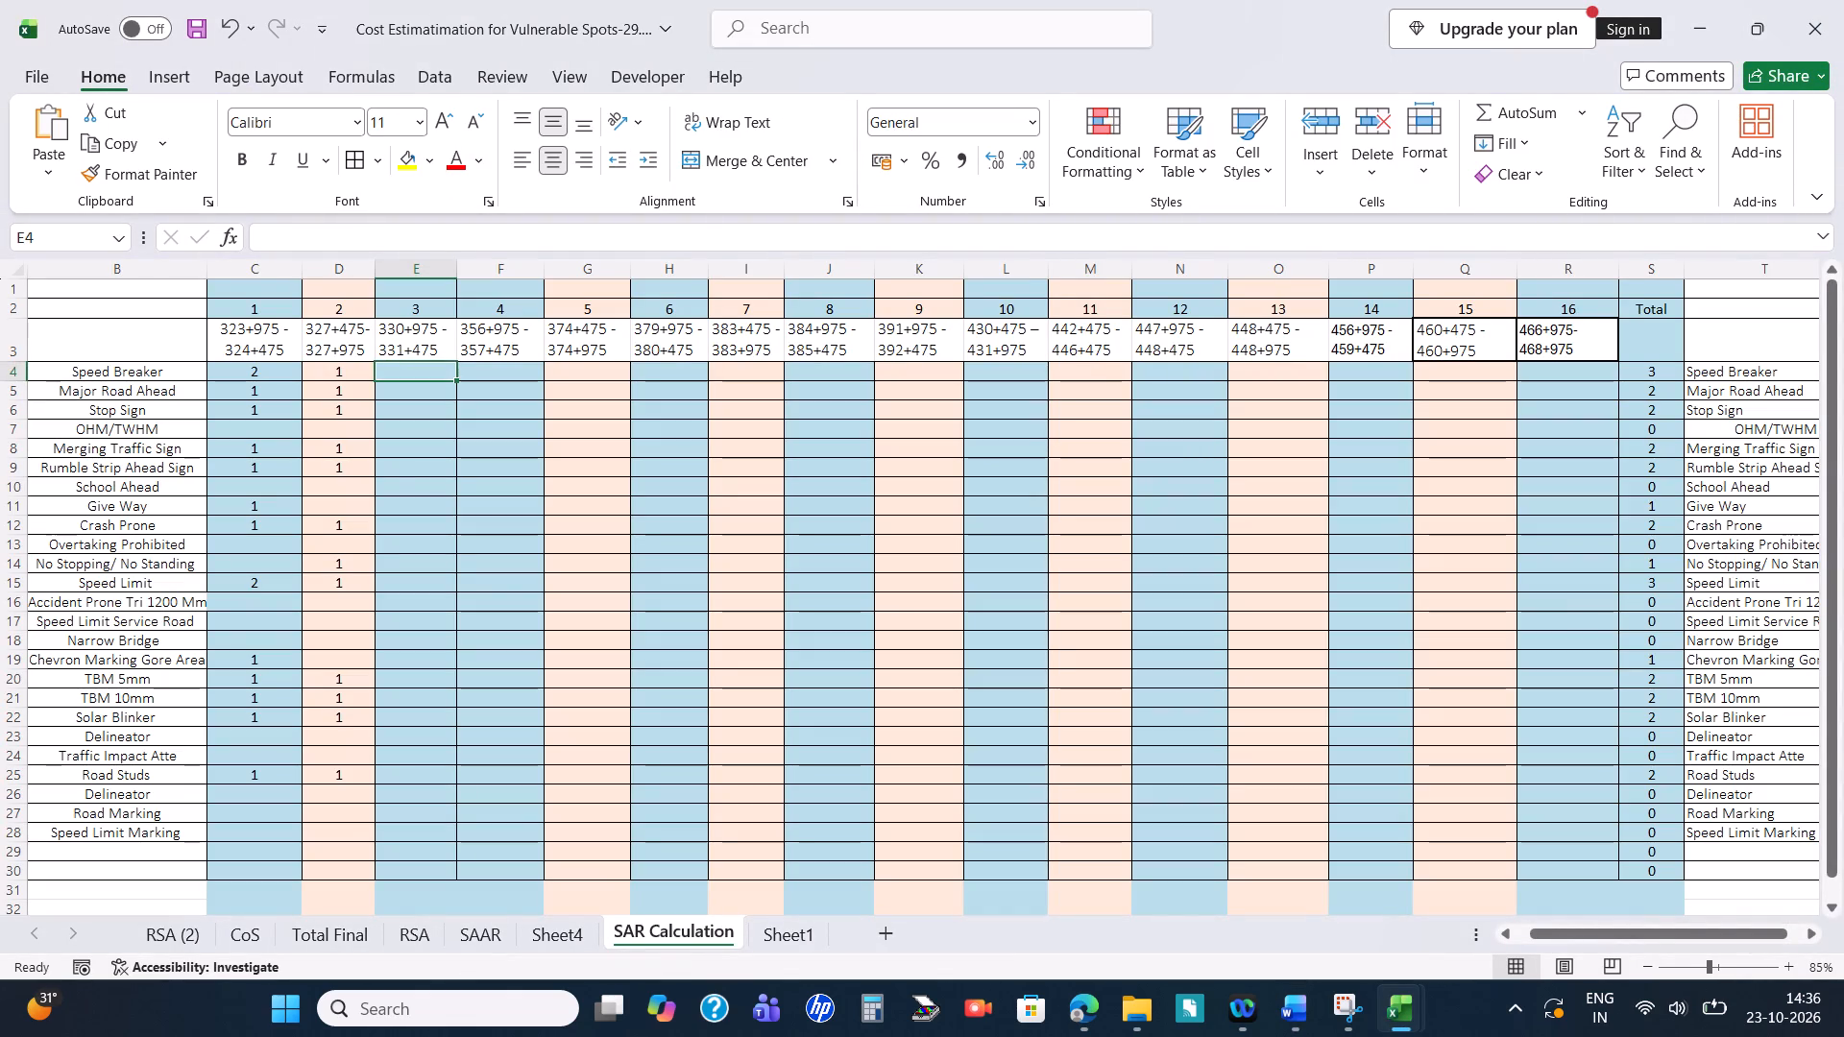
click(414, 526)
key(1)
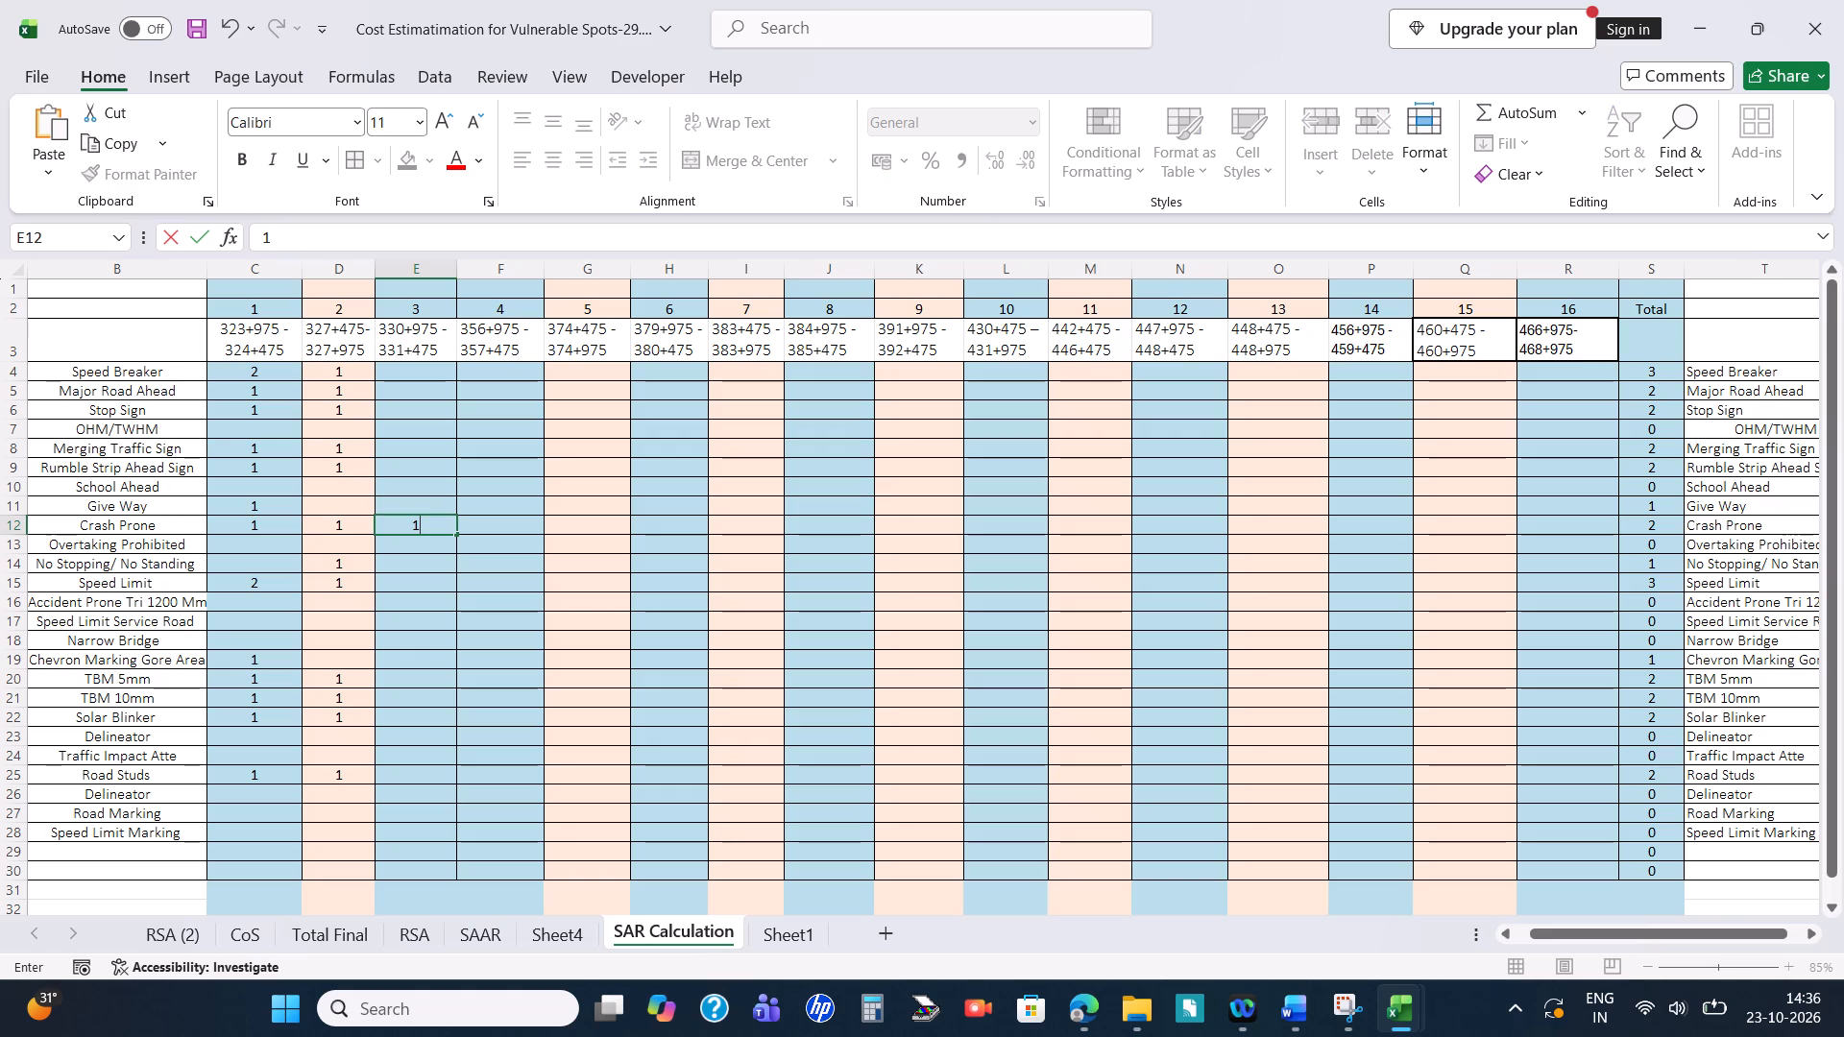
key(Return)
Enter 1 for Rumble Strip Ahead Sign (E9) and Speed Limit (E15) in blackspot 3's column, checking section 4.3.1 in Word.
key(Up)
key(Up)
key(Up)
key(Up)
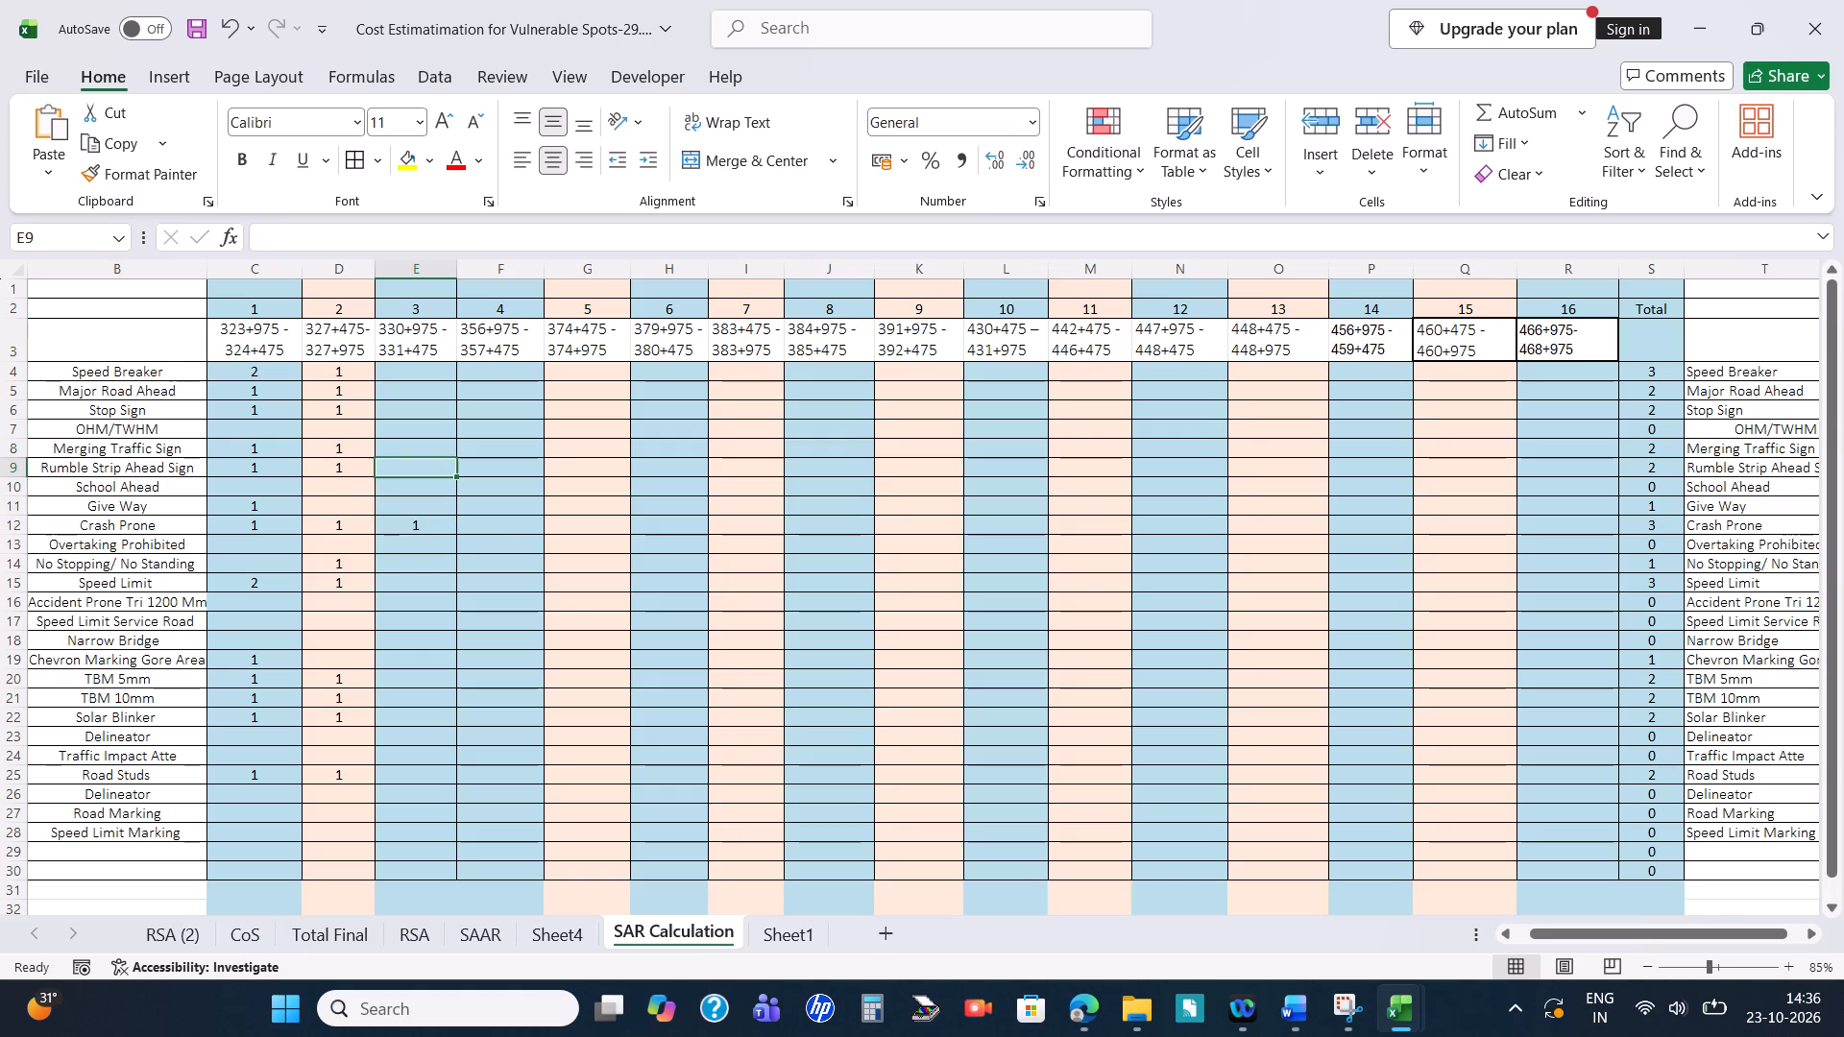
key(1)
key(Return)
key(alt+Tab)
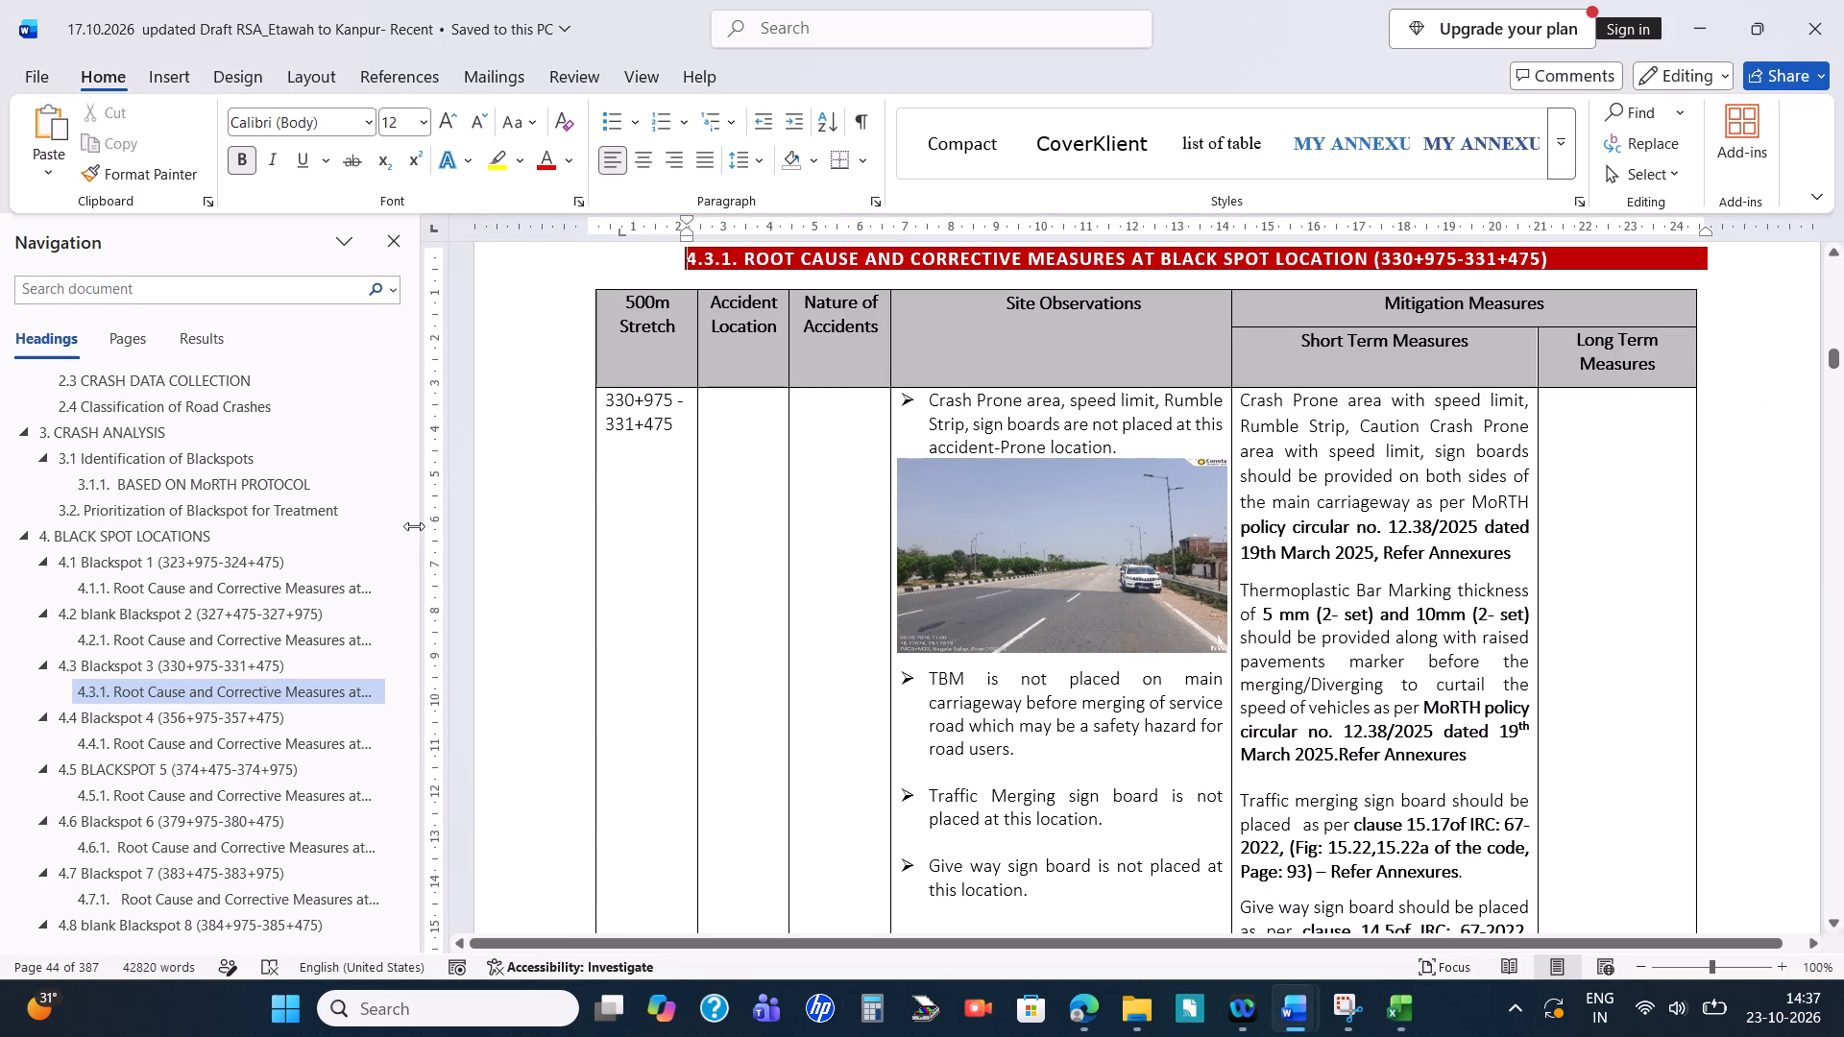
key(alt+Tab)
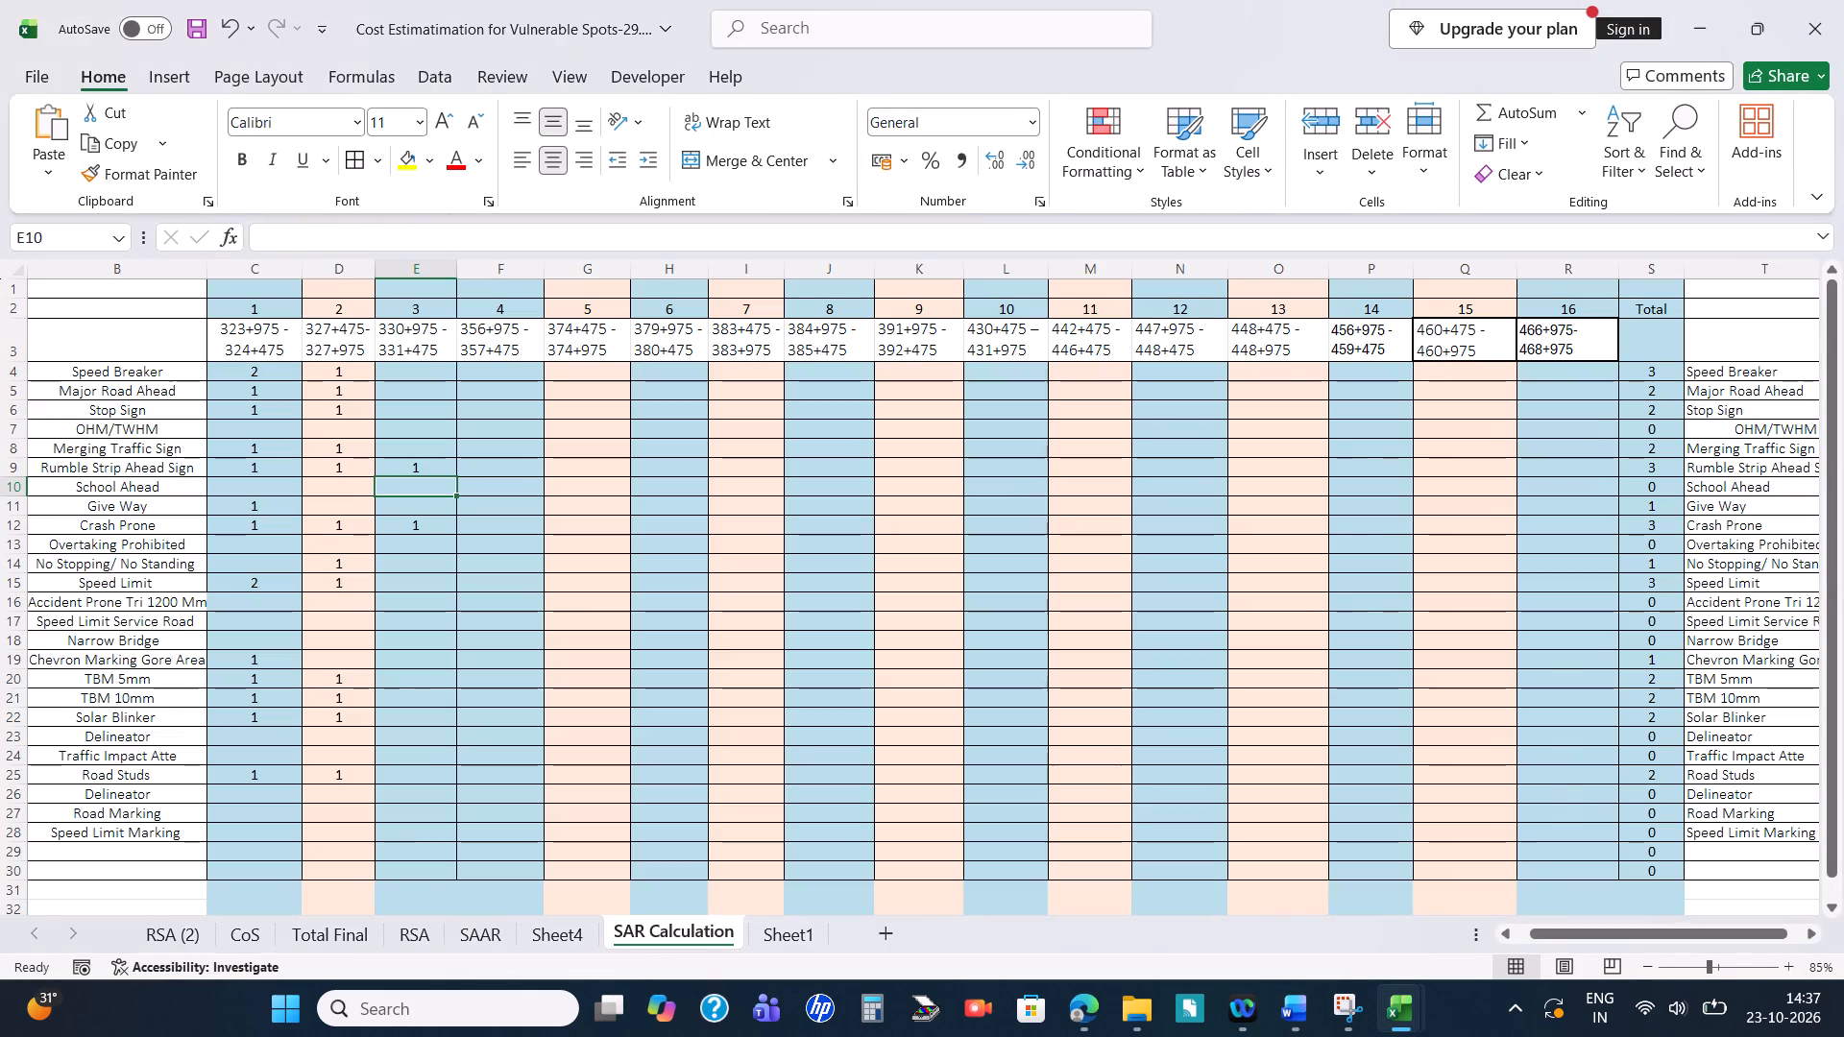
key(Down)
key(Down)
key(Down)
key(Down)
key(Down)
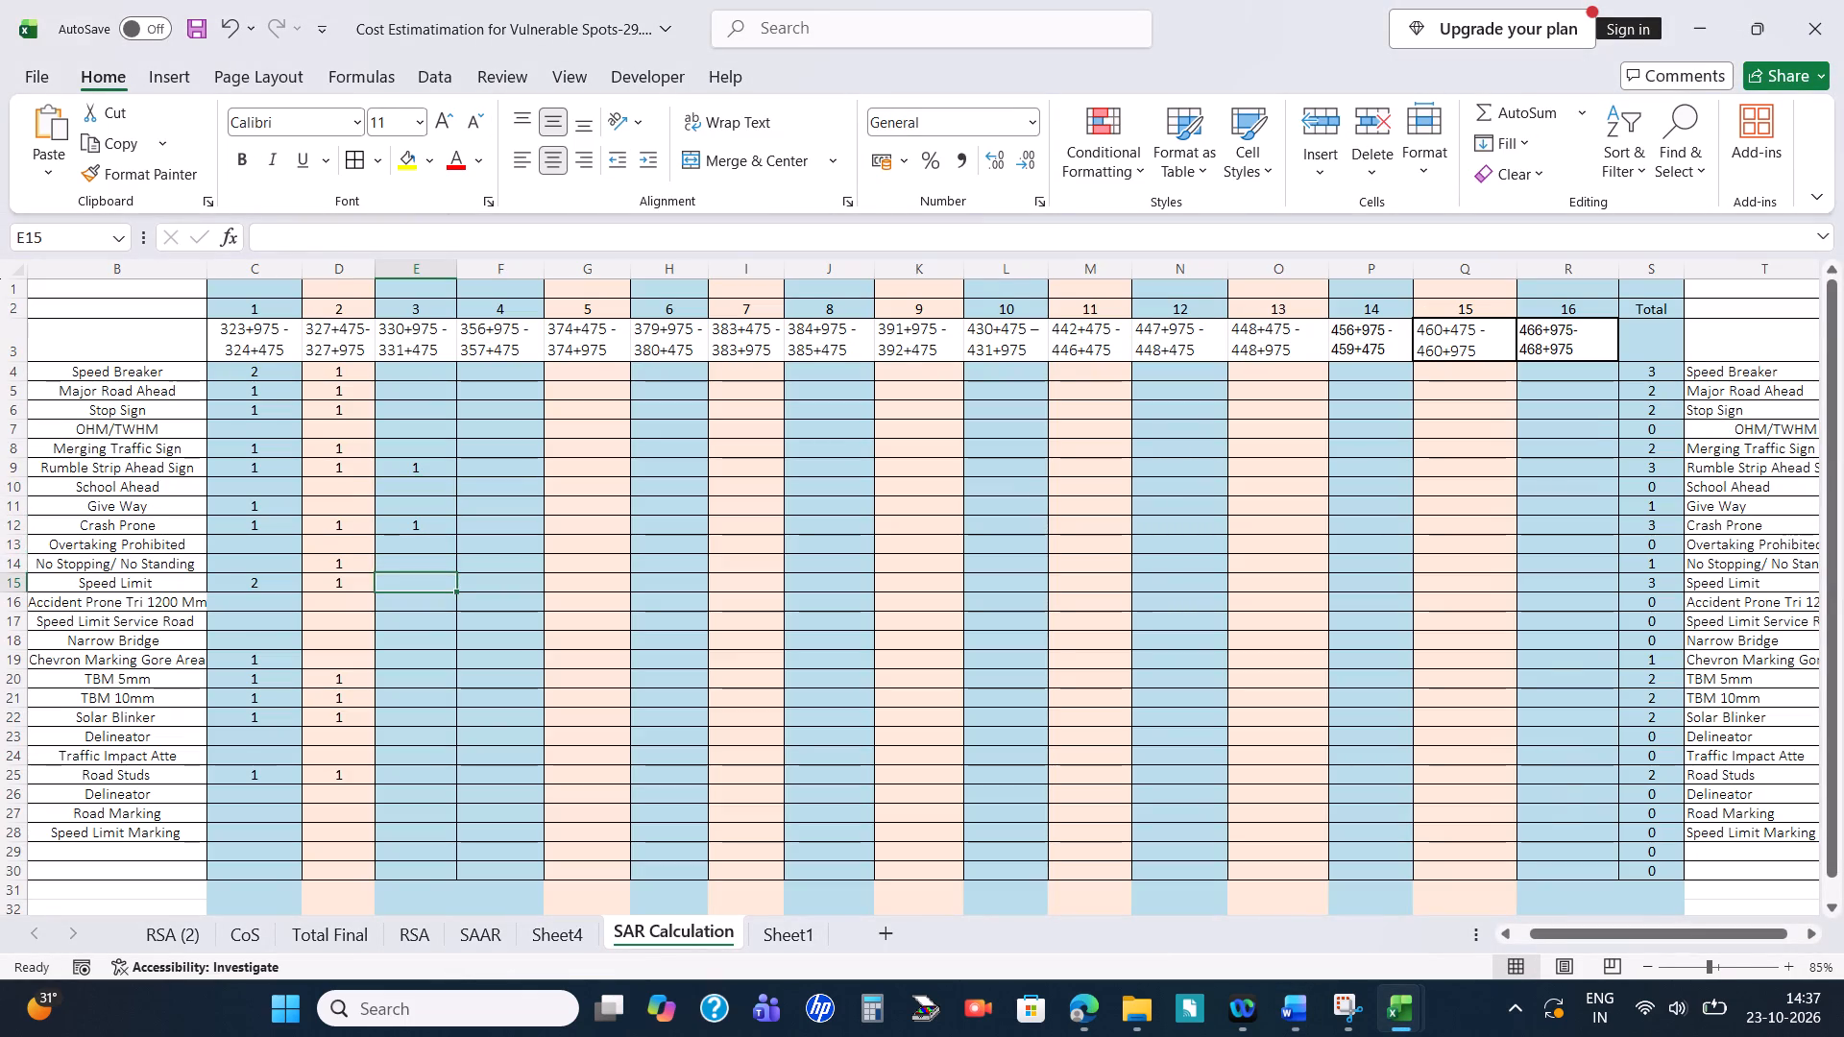
key(1)
key(Return)
Check section 4.3.1's thermoplastic bar marking measure in Word and enter 1 for TBM 5mm and TBM 10mm in E20:E21 of Excel.
key(alt+Tab)
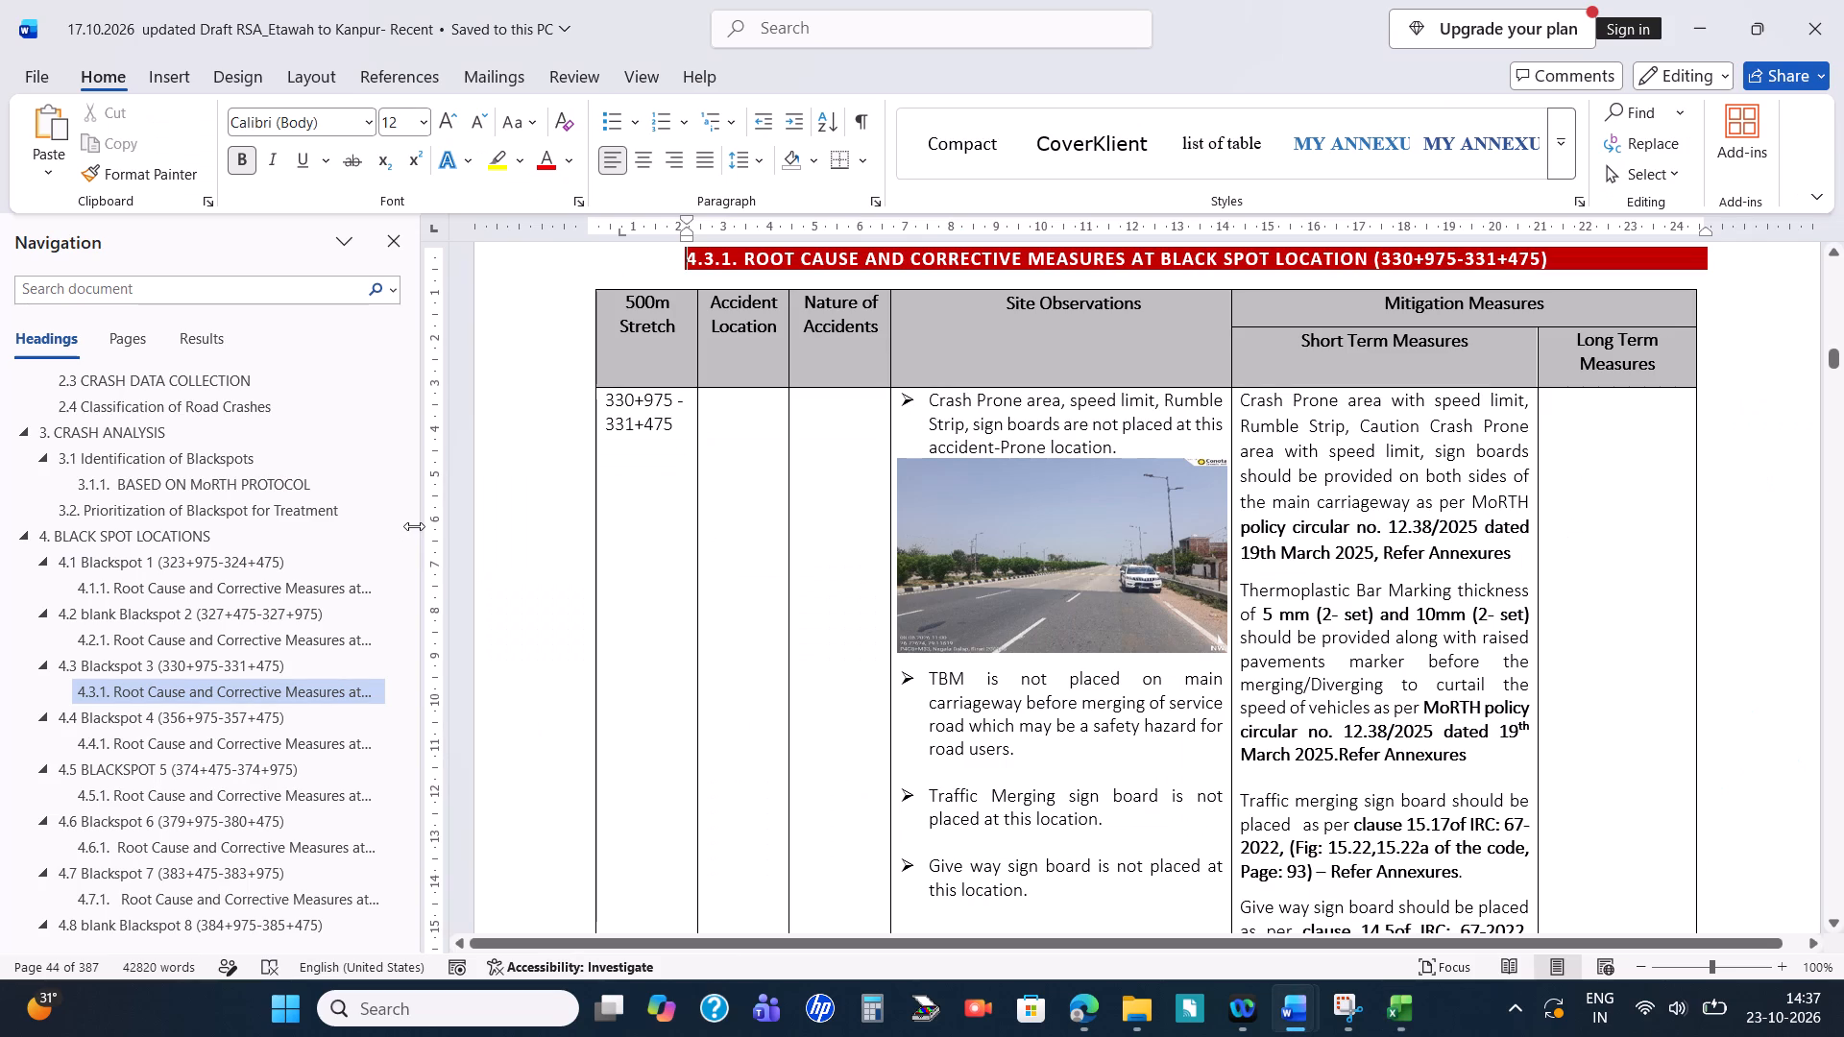
key(alt+Tab)
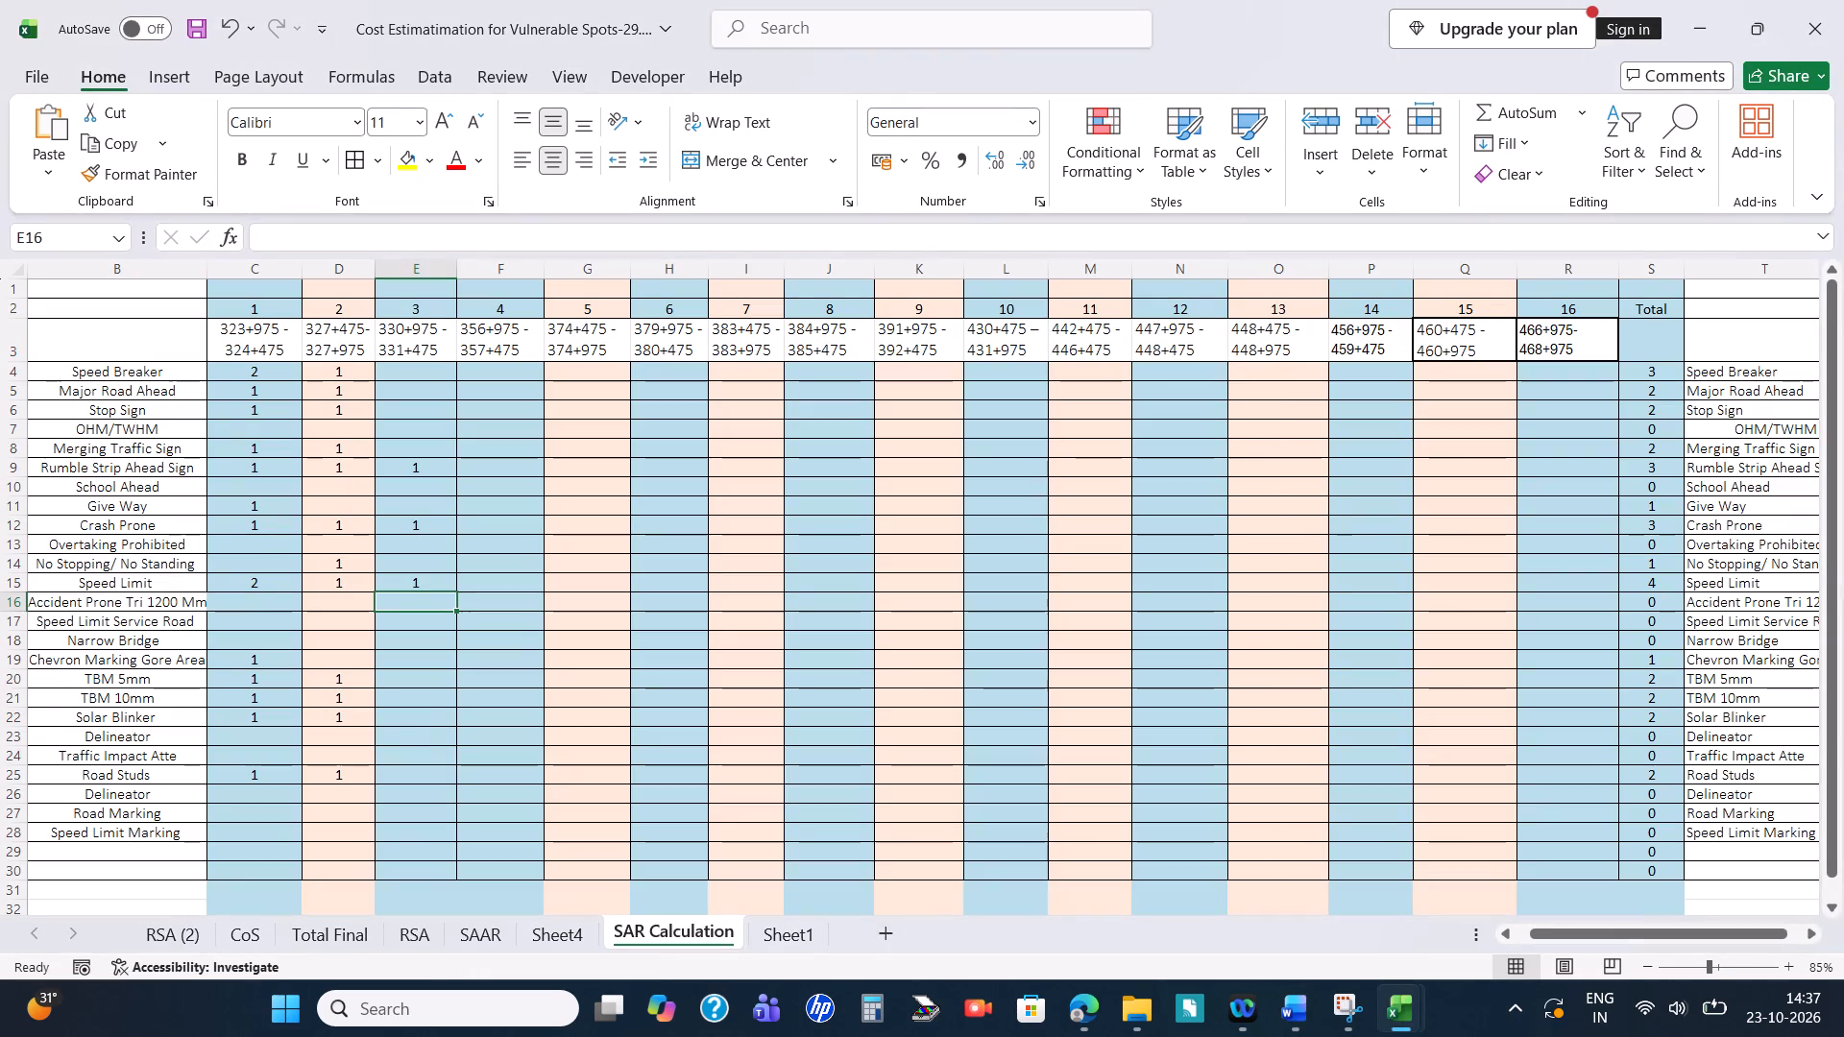
click(417, 678)
key(1)
key(Return)
key(1)
key(Return)
Check section 4.3.1's sign board measures in Word and enter 1 for Merging Traffic Sign (E8) and School Ahead (E10) in Excel.
key(alt+Tab)
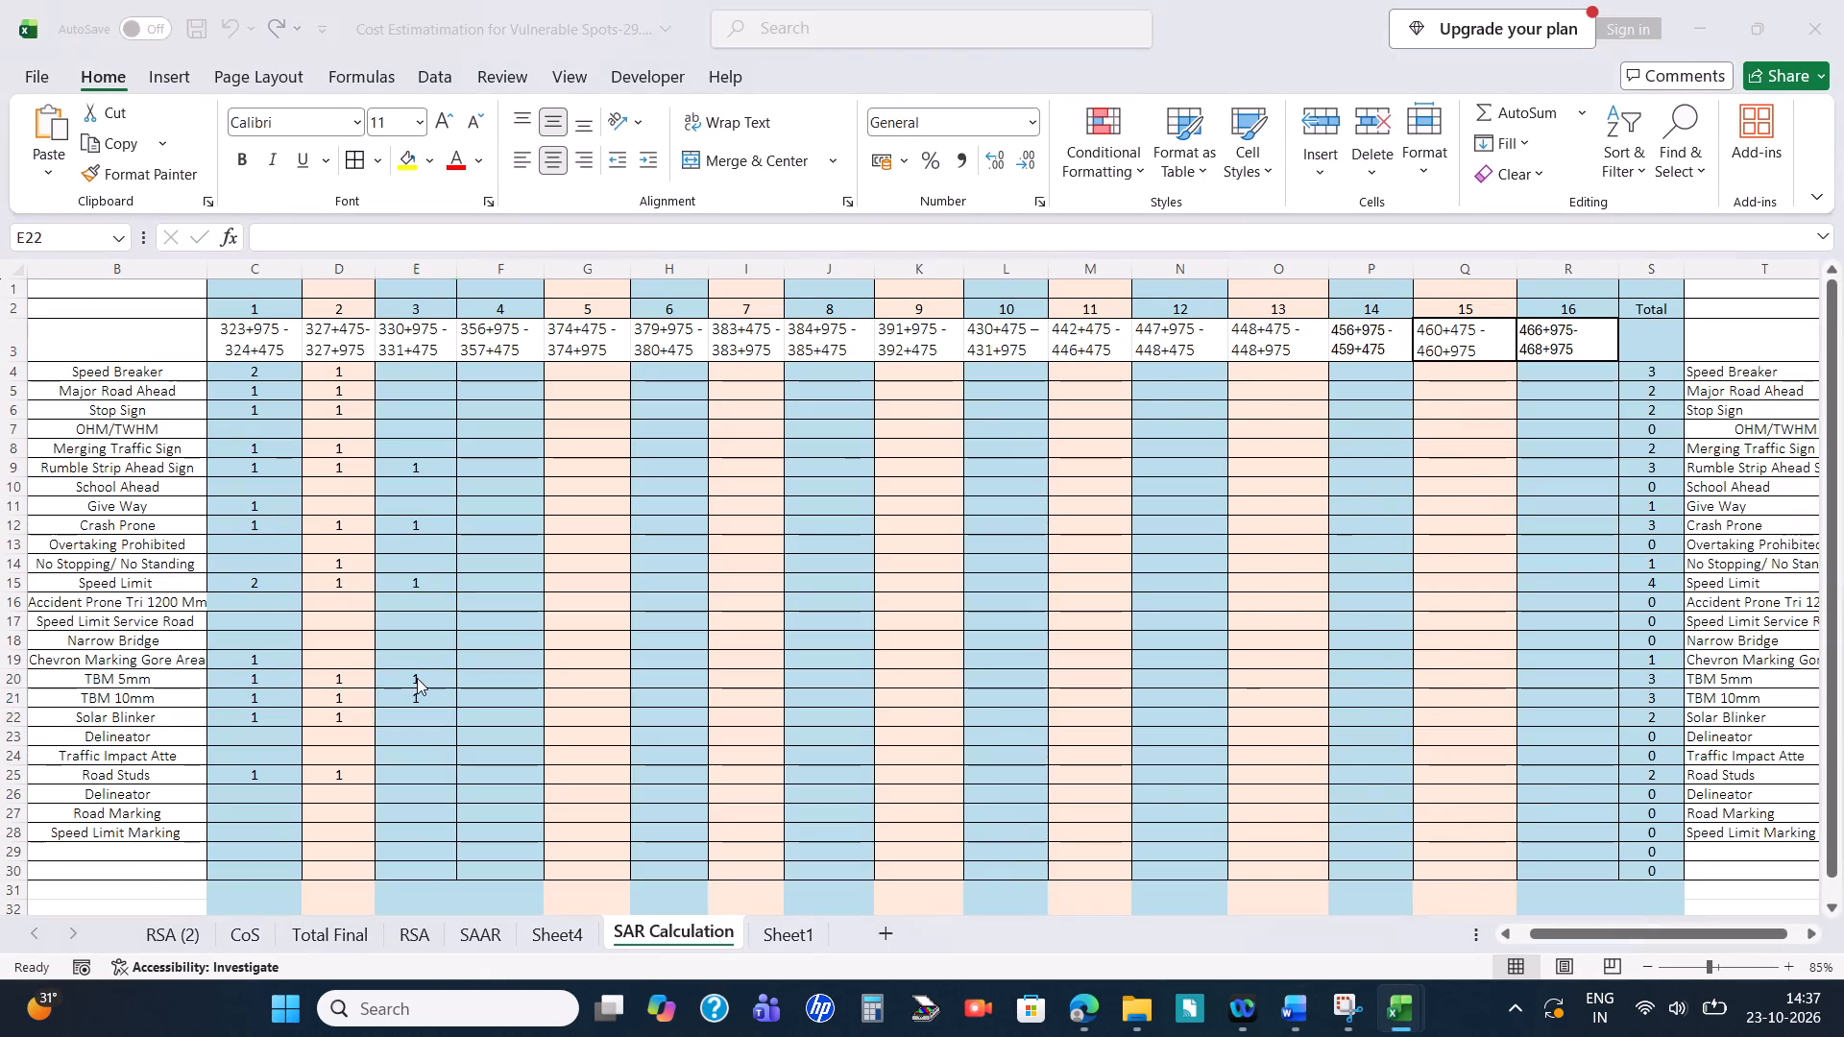
key(alt+Tab)
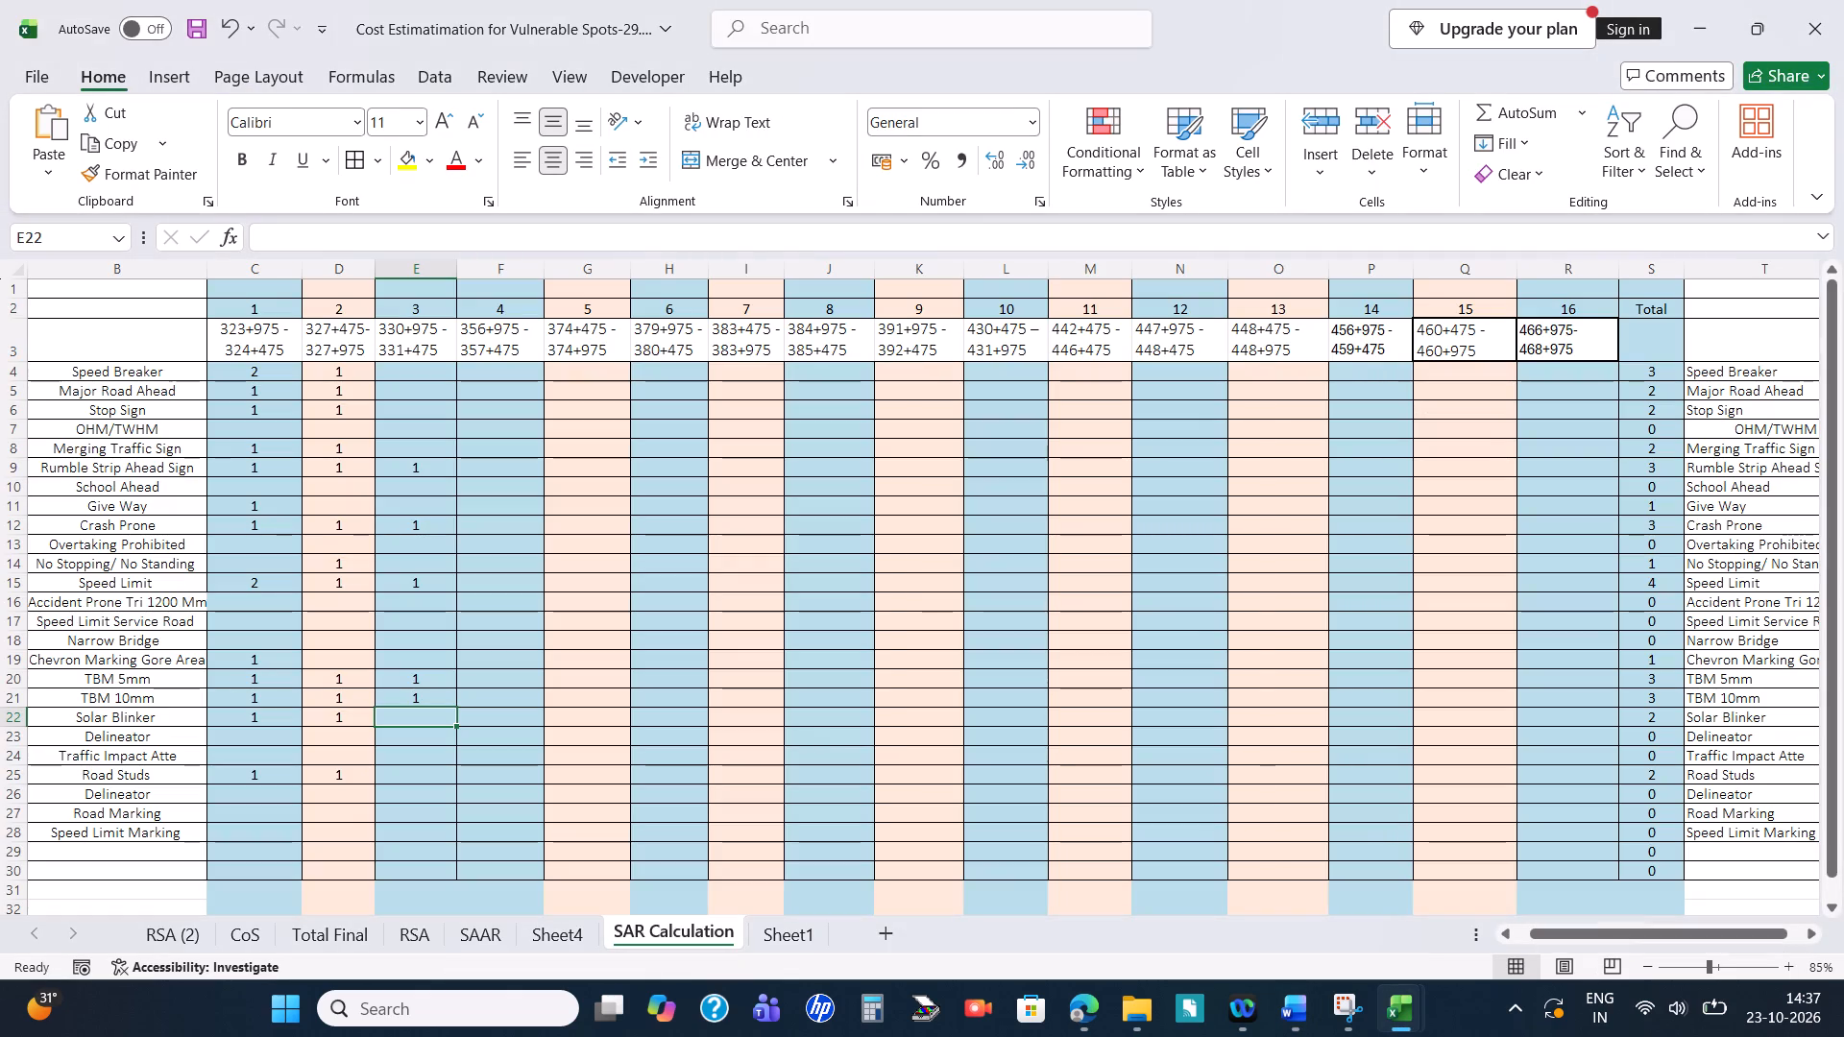
click(405, 444)
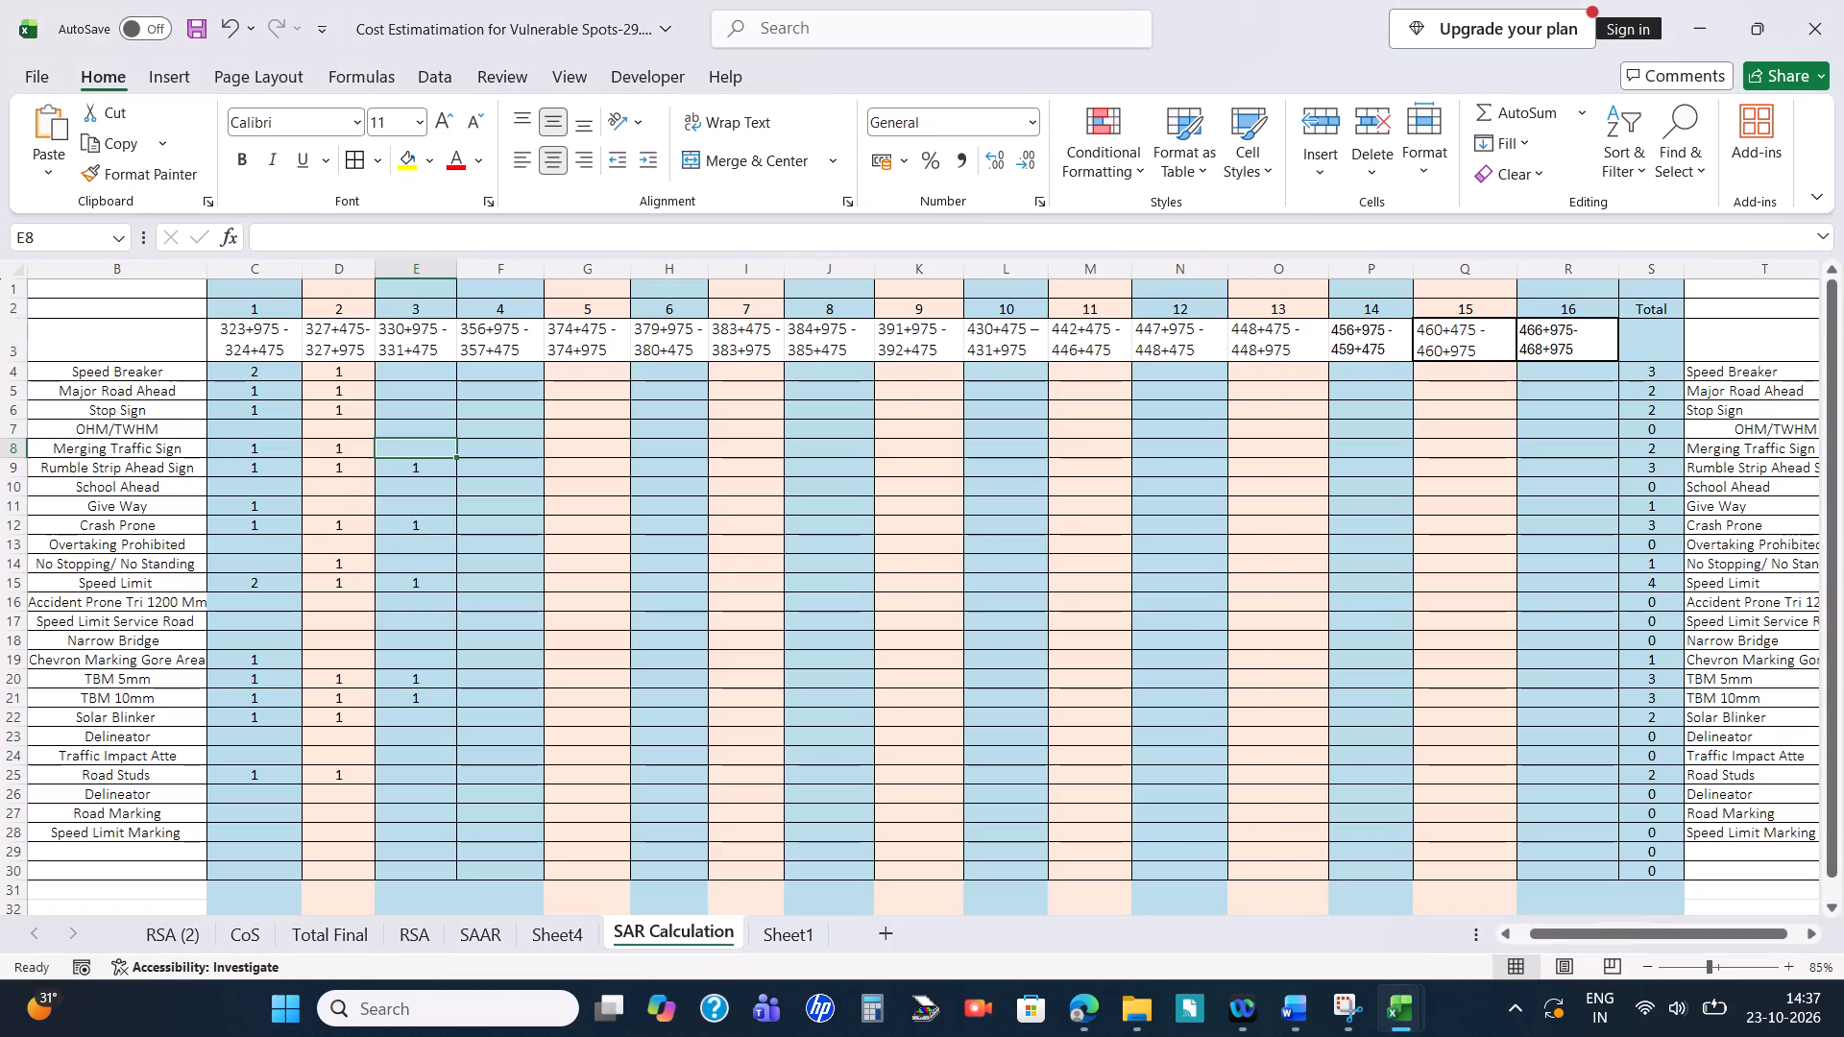
key(1)
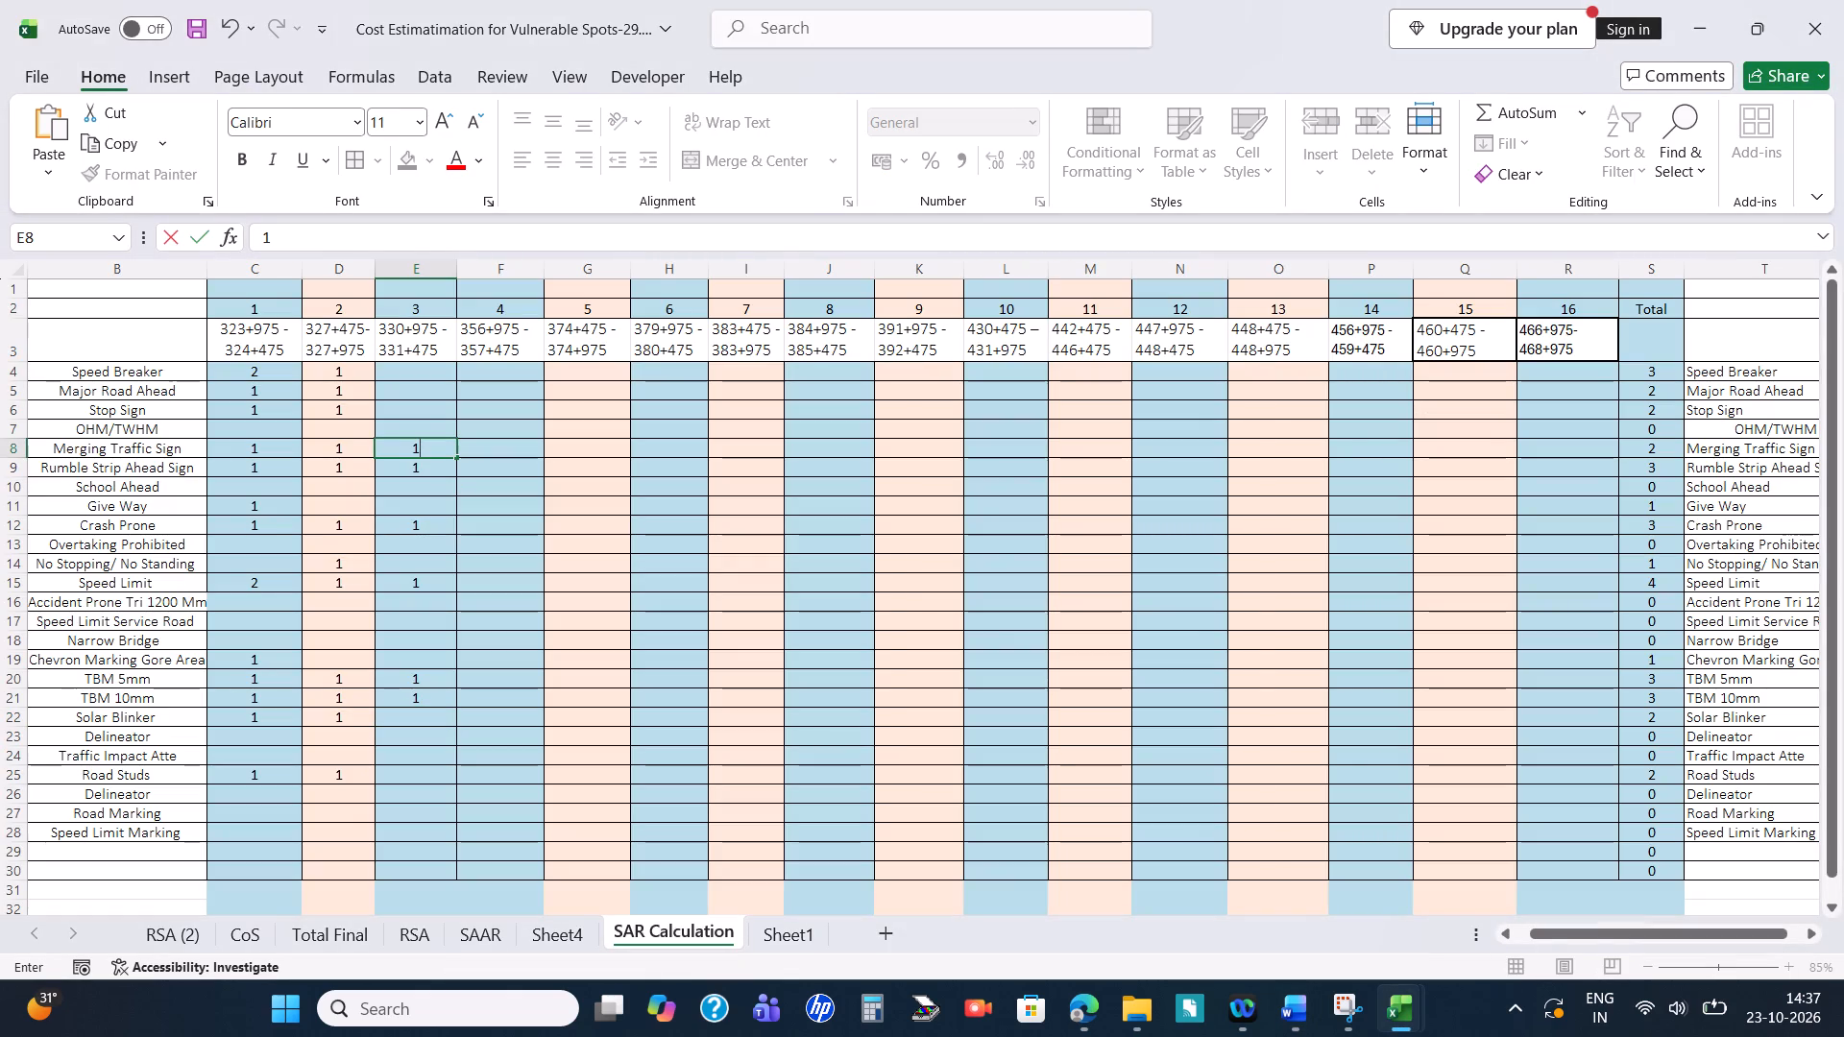
key(Return)
key(Return)
key(alt+Tab)
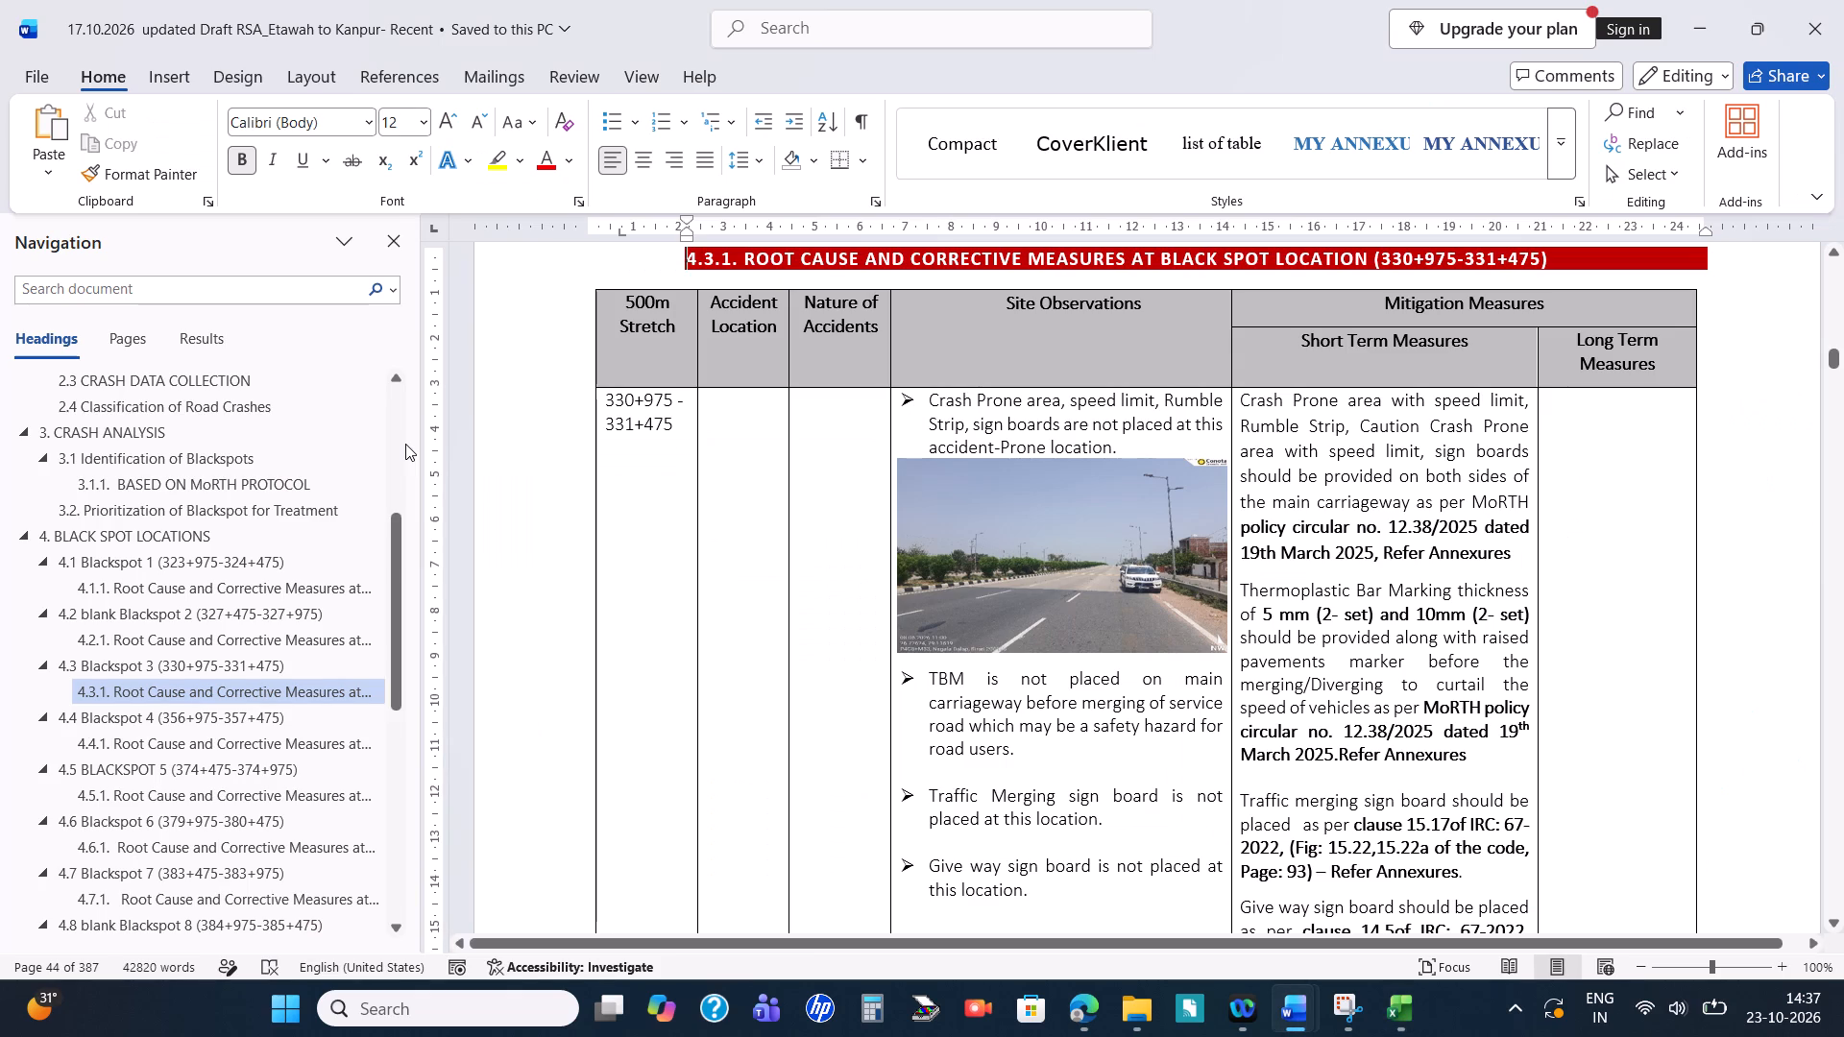
key(alt+Tab)
key(1)
key(Return)
Read on through section 4.3.1's measures in Word and enter 1 for Road Marking in E27 of the Excel sheet.
key(alt+Tab)
scroll(822, 639, down, 4)
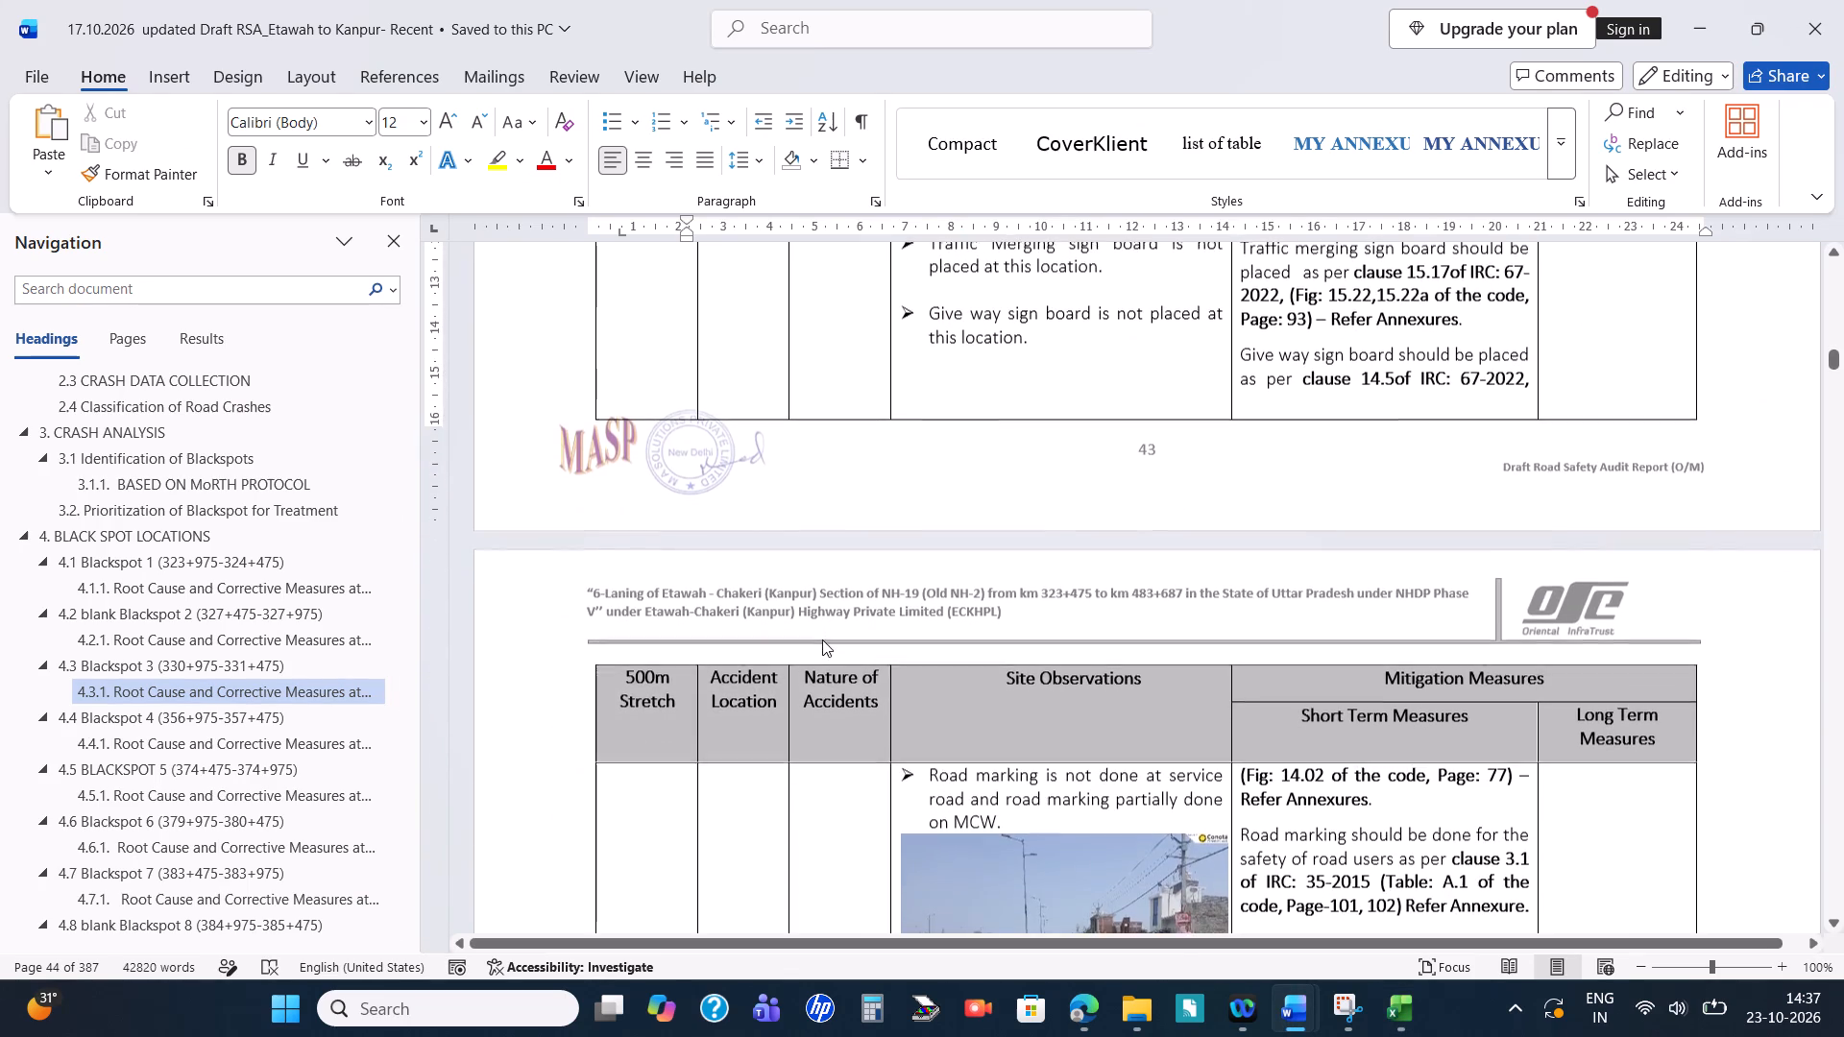
scroll(822, 639, down, 1)
key(alt+Tab)
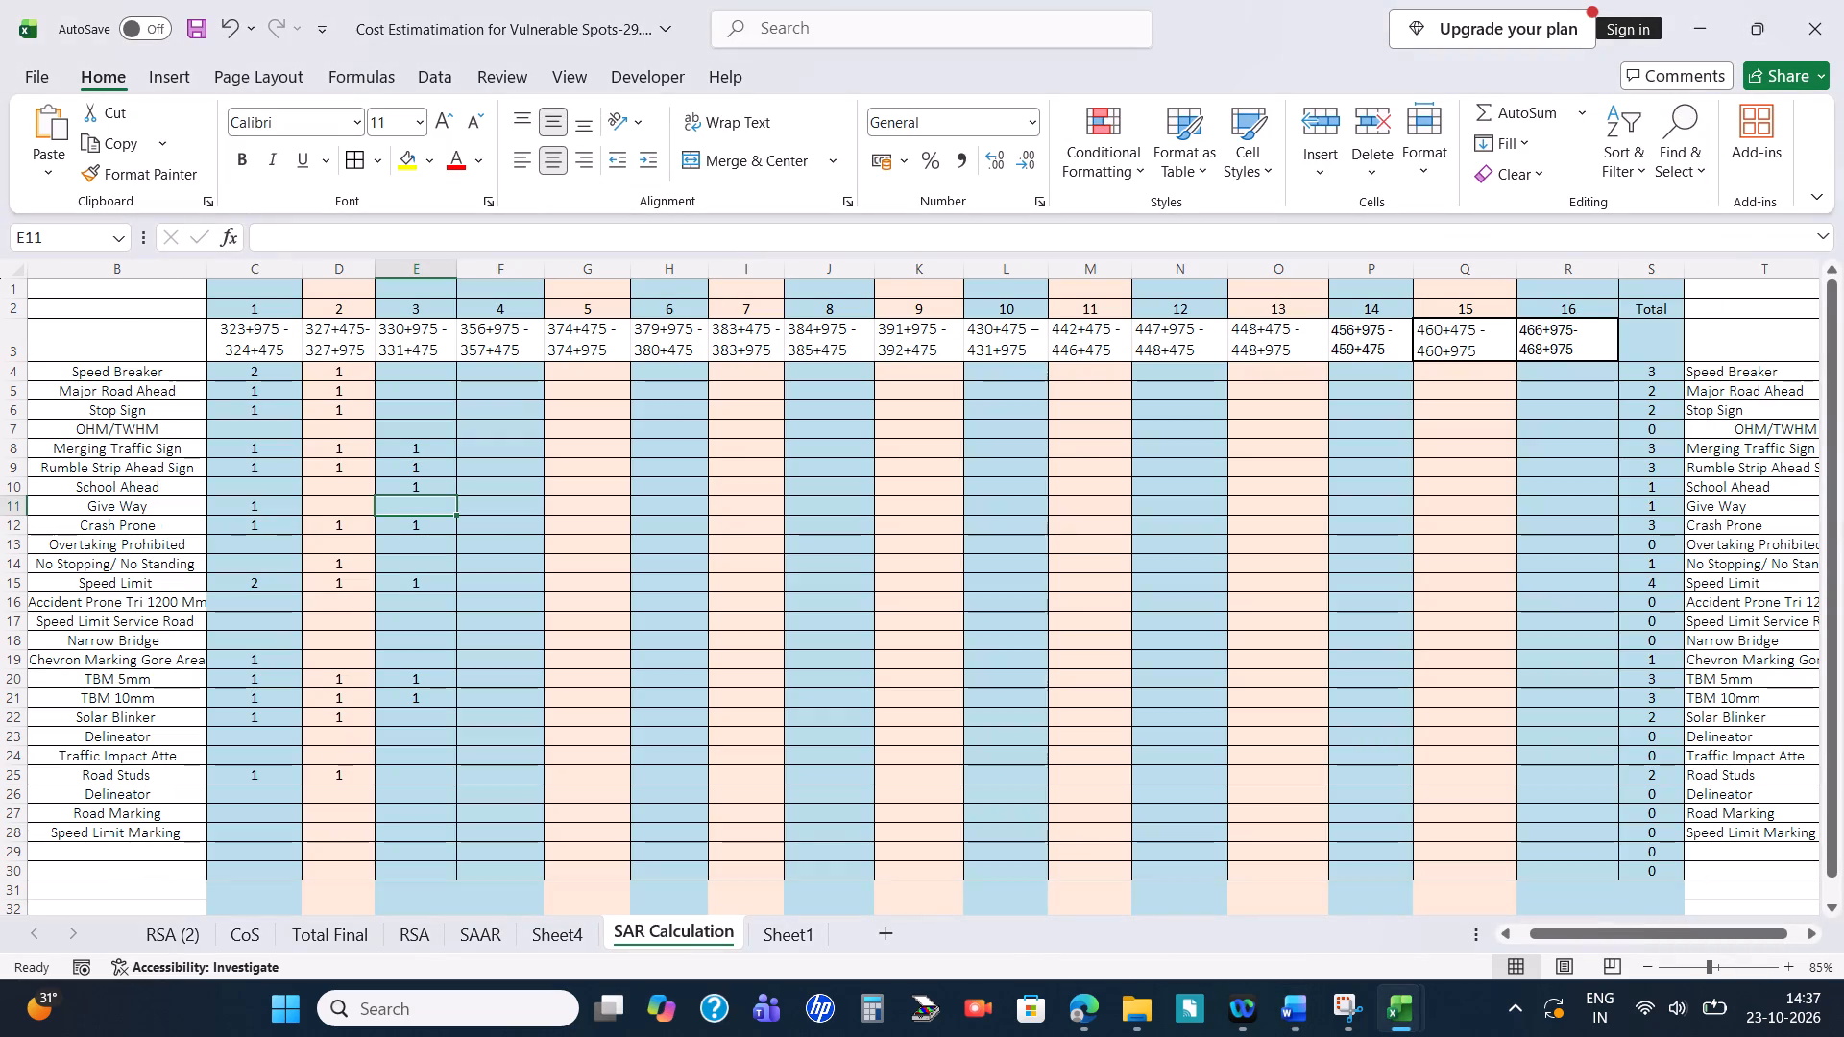
click(416, 816)
key(1)
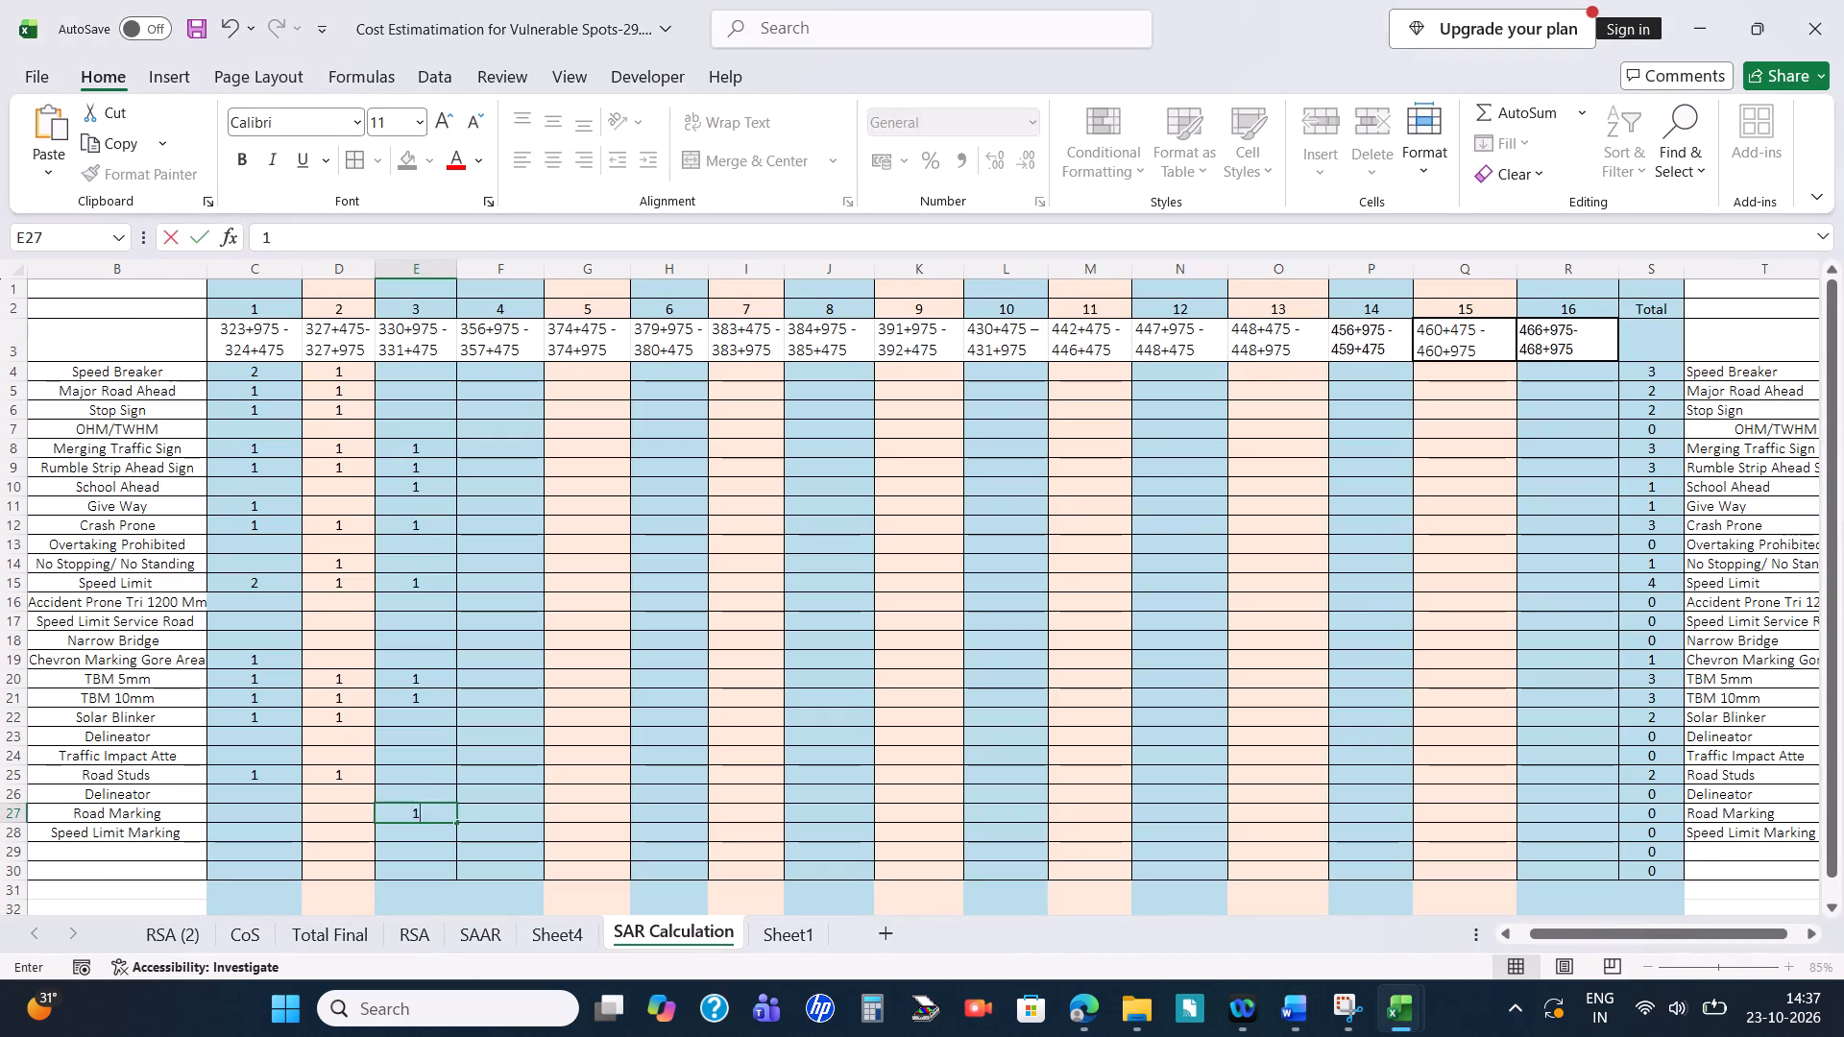
key(Return)
Review section 4.3.1's side road measures in Word and enter 1 for Speed Breaker, Major Road Ahead and Stop Sign in E4:E6 of Excel.
key(alt+Tab)
scroll(869, 829, down, 1)
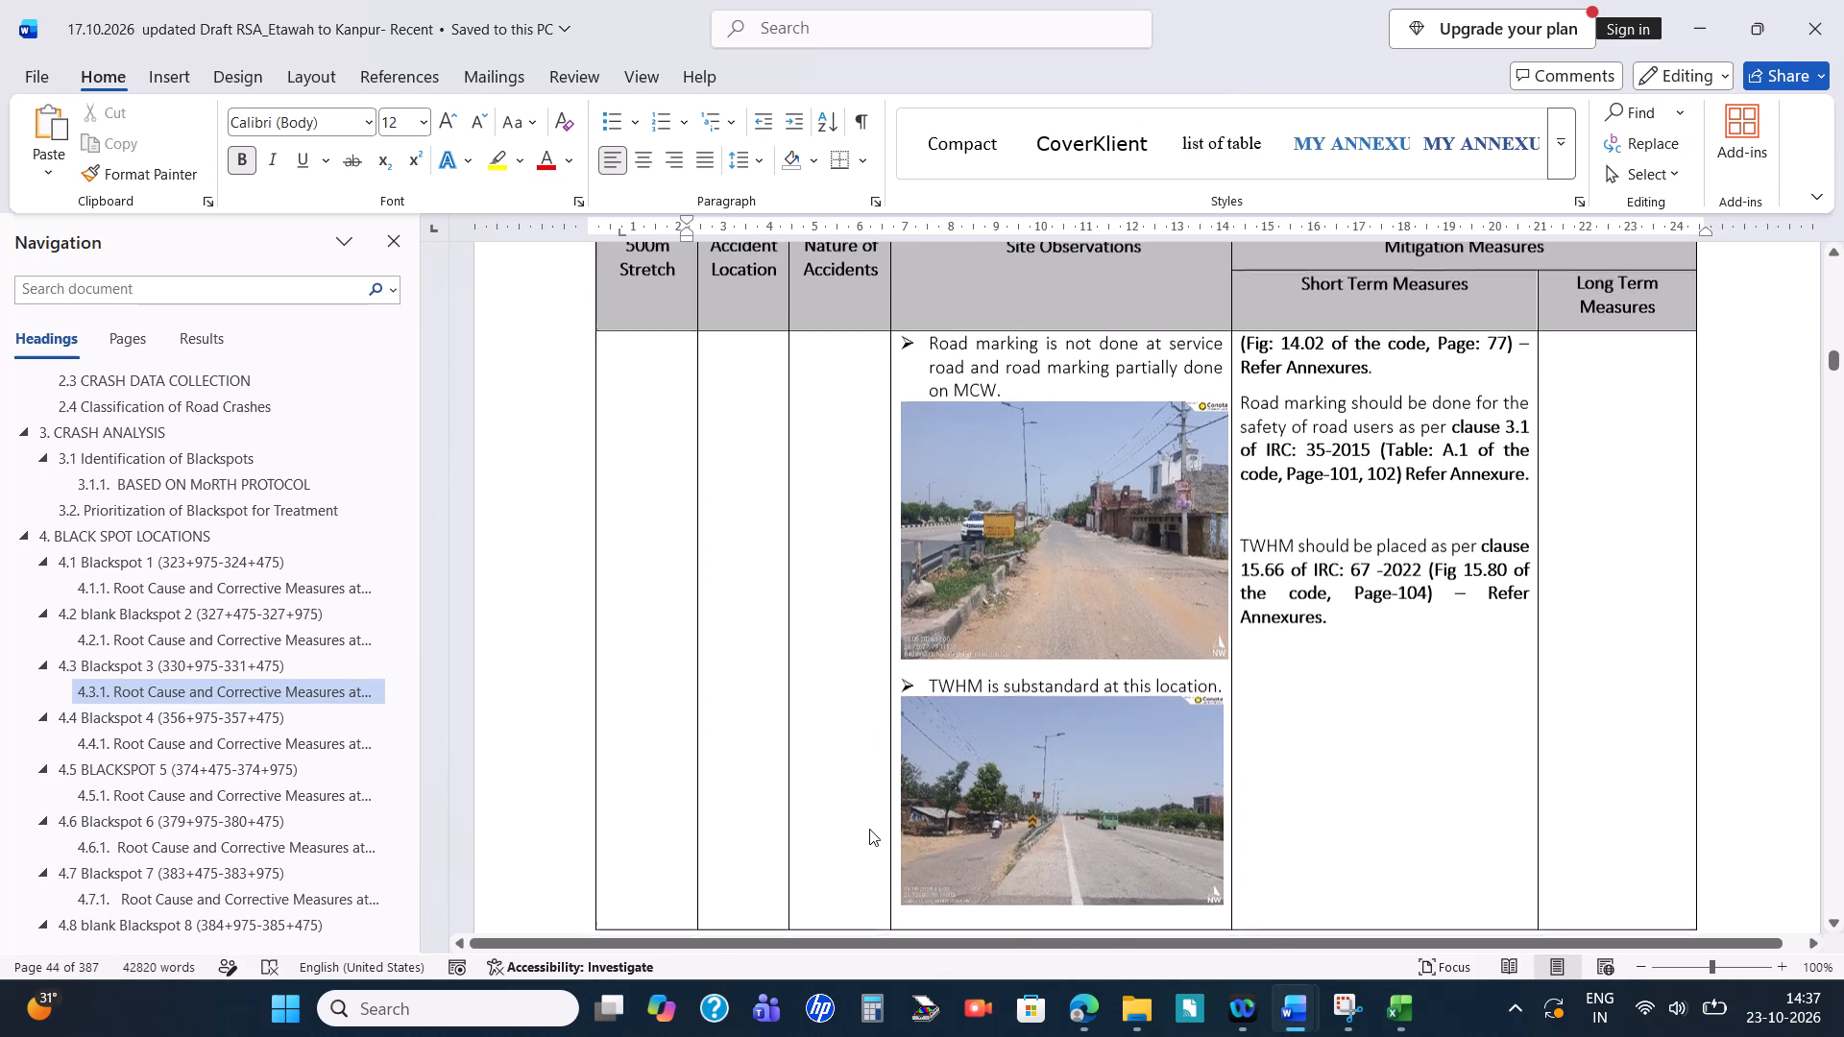
scroll(869, 829, down, 4)
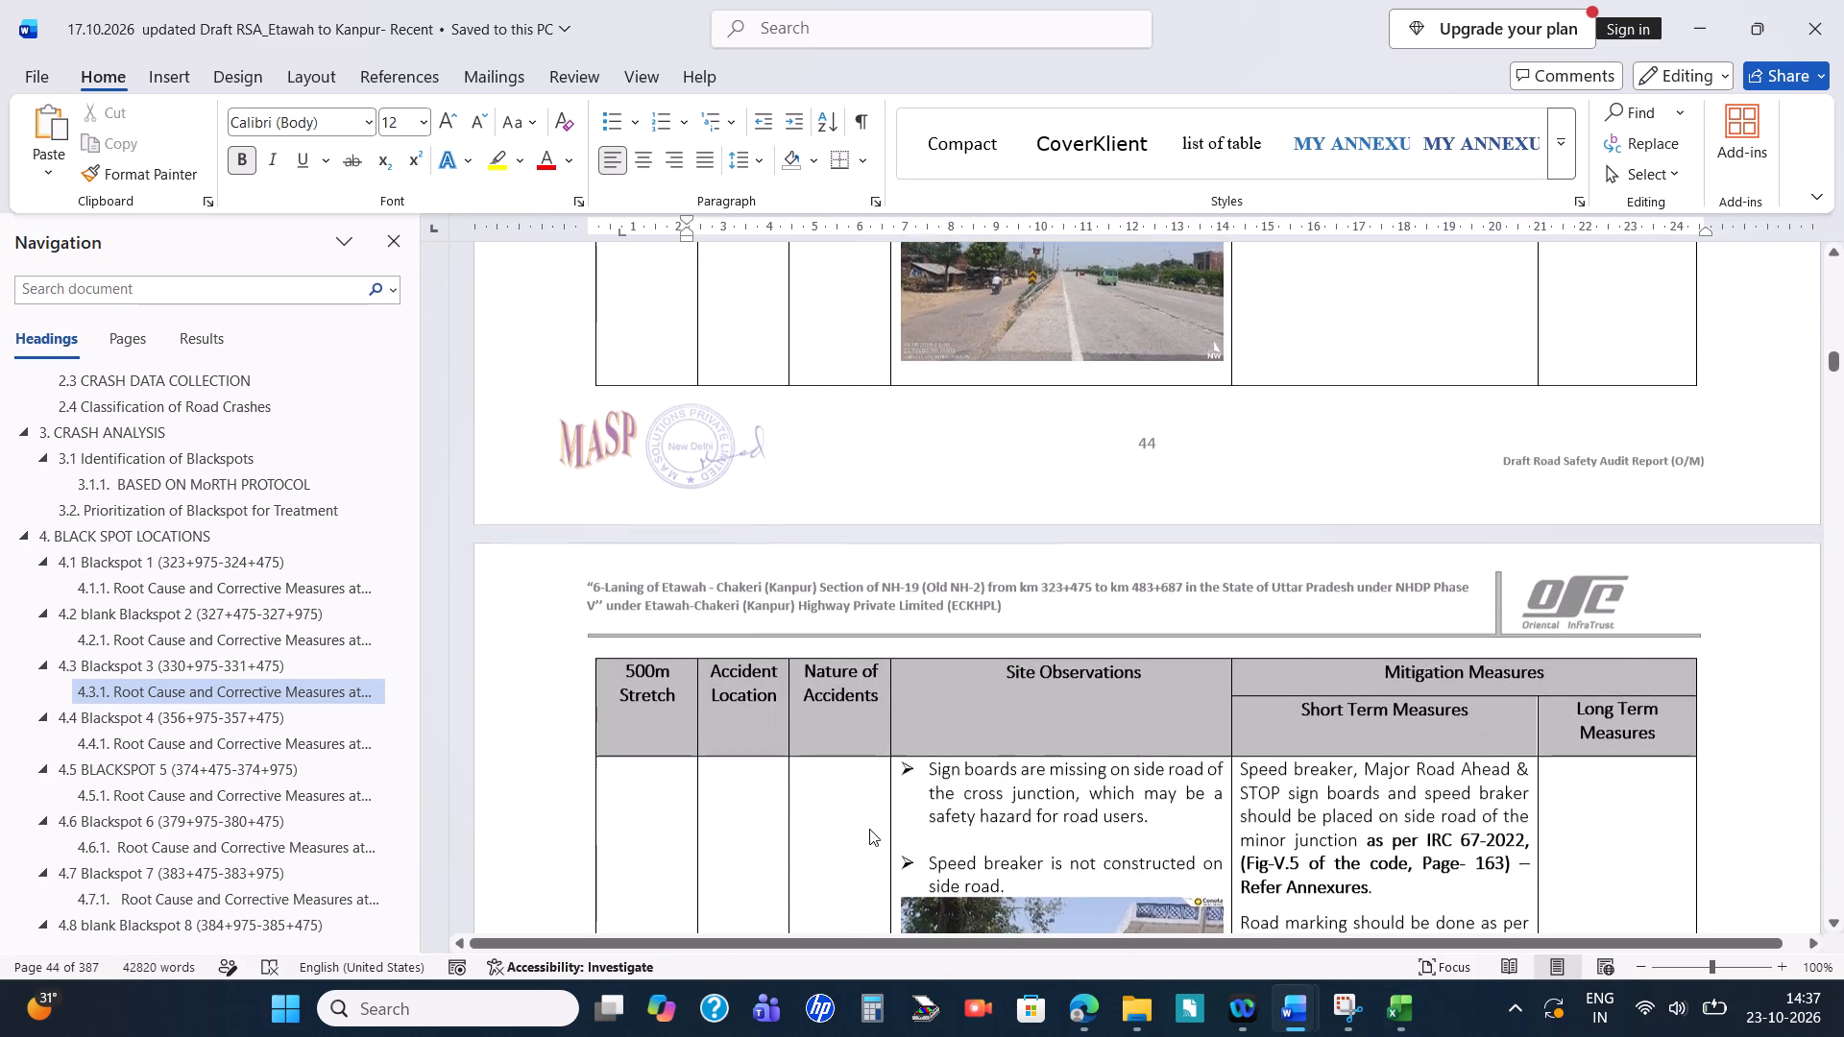
scroll(869, 829, down, 1)
key(alt+Tab)
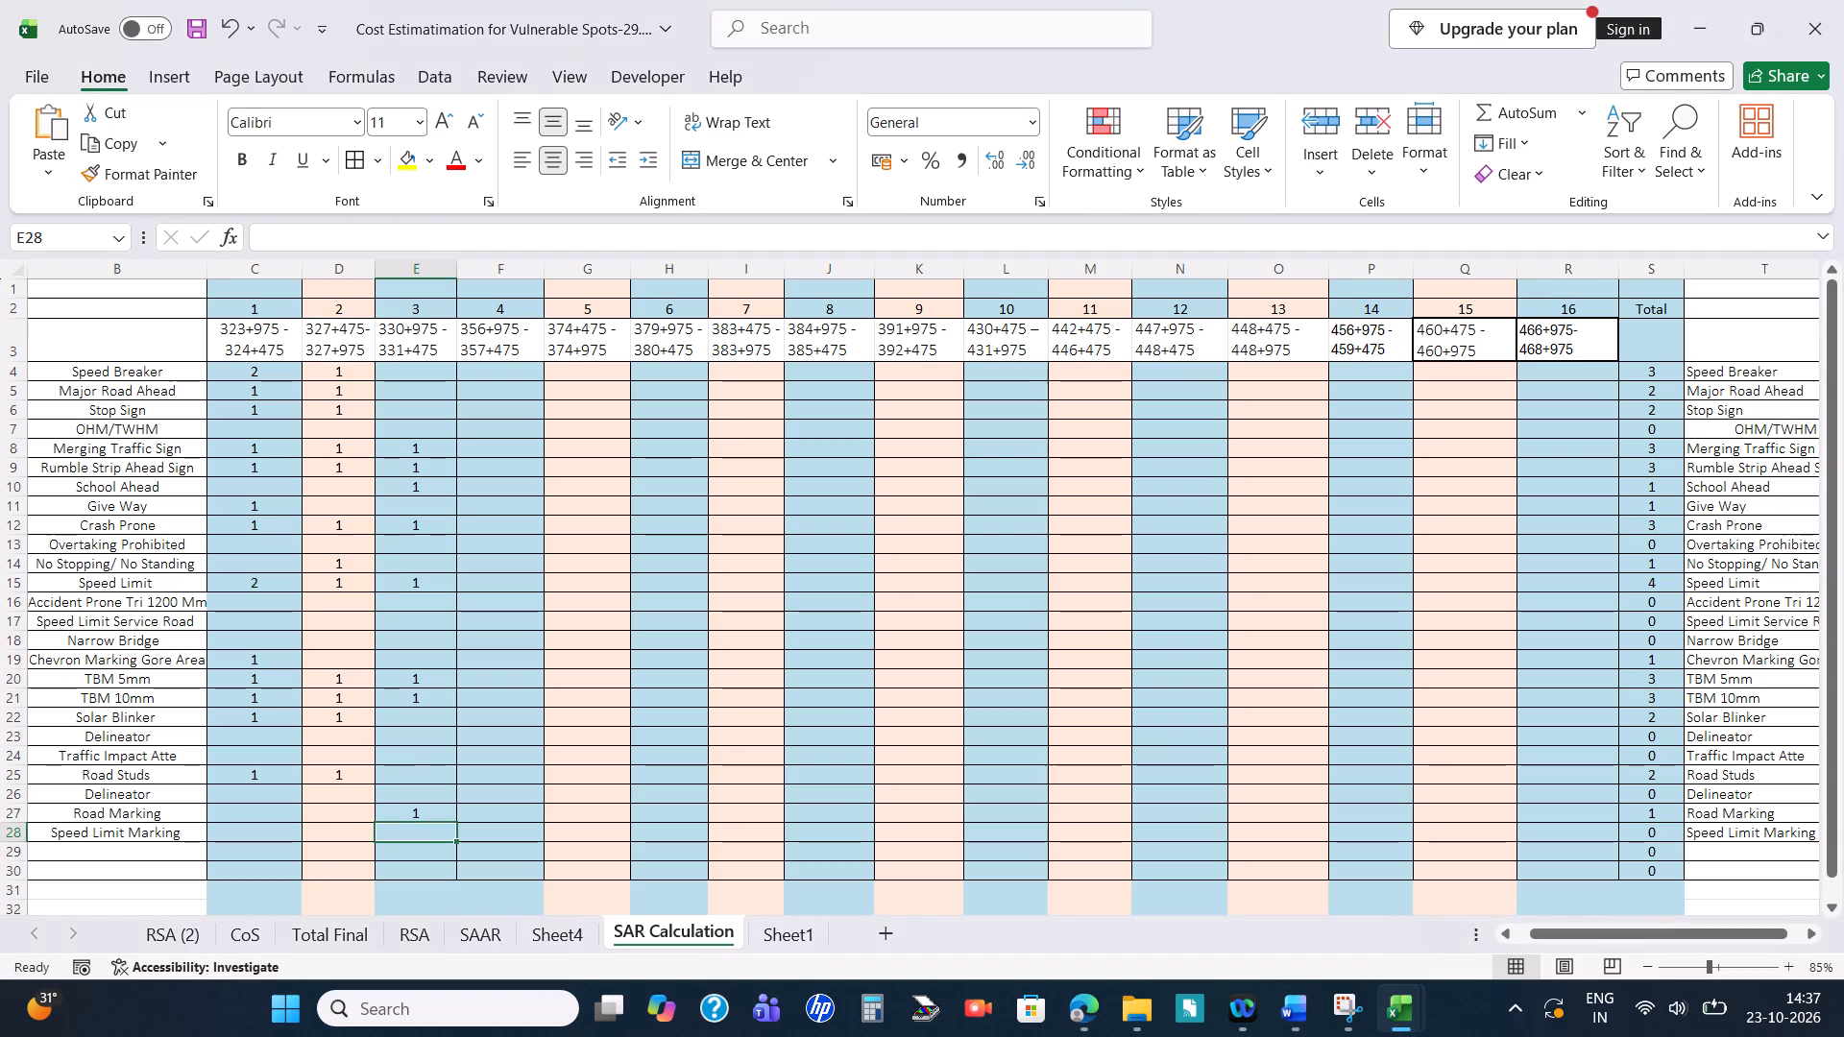
click(427, 367)
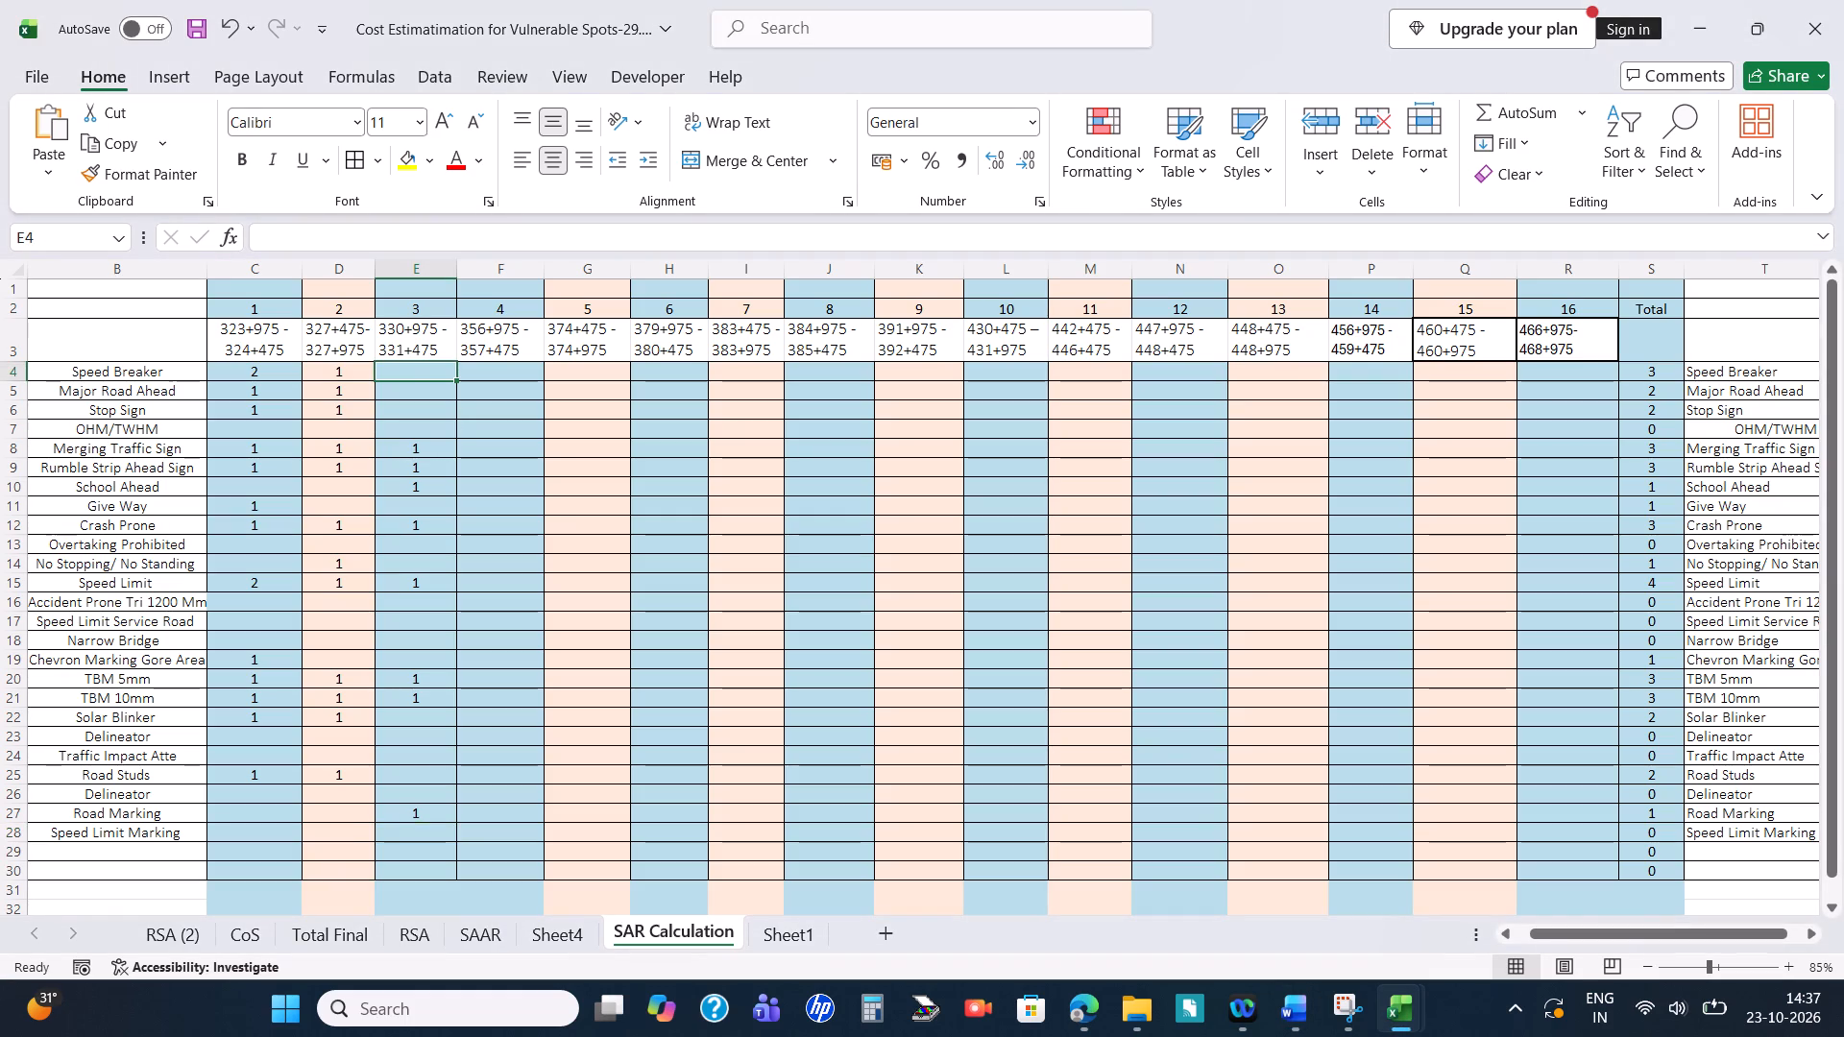
key(1)
key(Return)
key(1)
key(Return)
key(1)
key(Return)
Read the rest of blackspot 3's measures in Word and go to section 4.4.1 for blackspot 4.
key(alt+Tab)
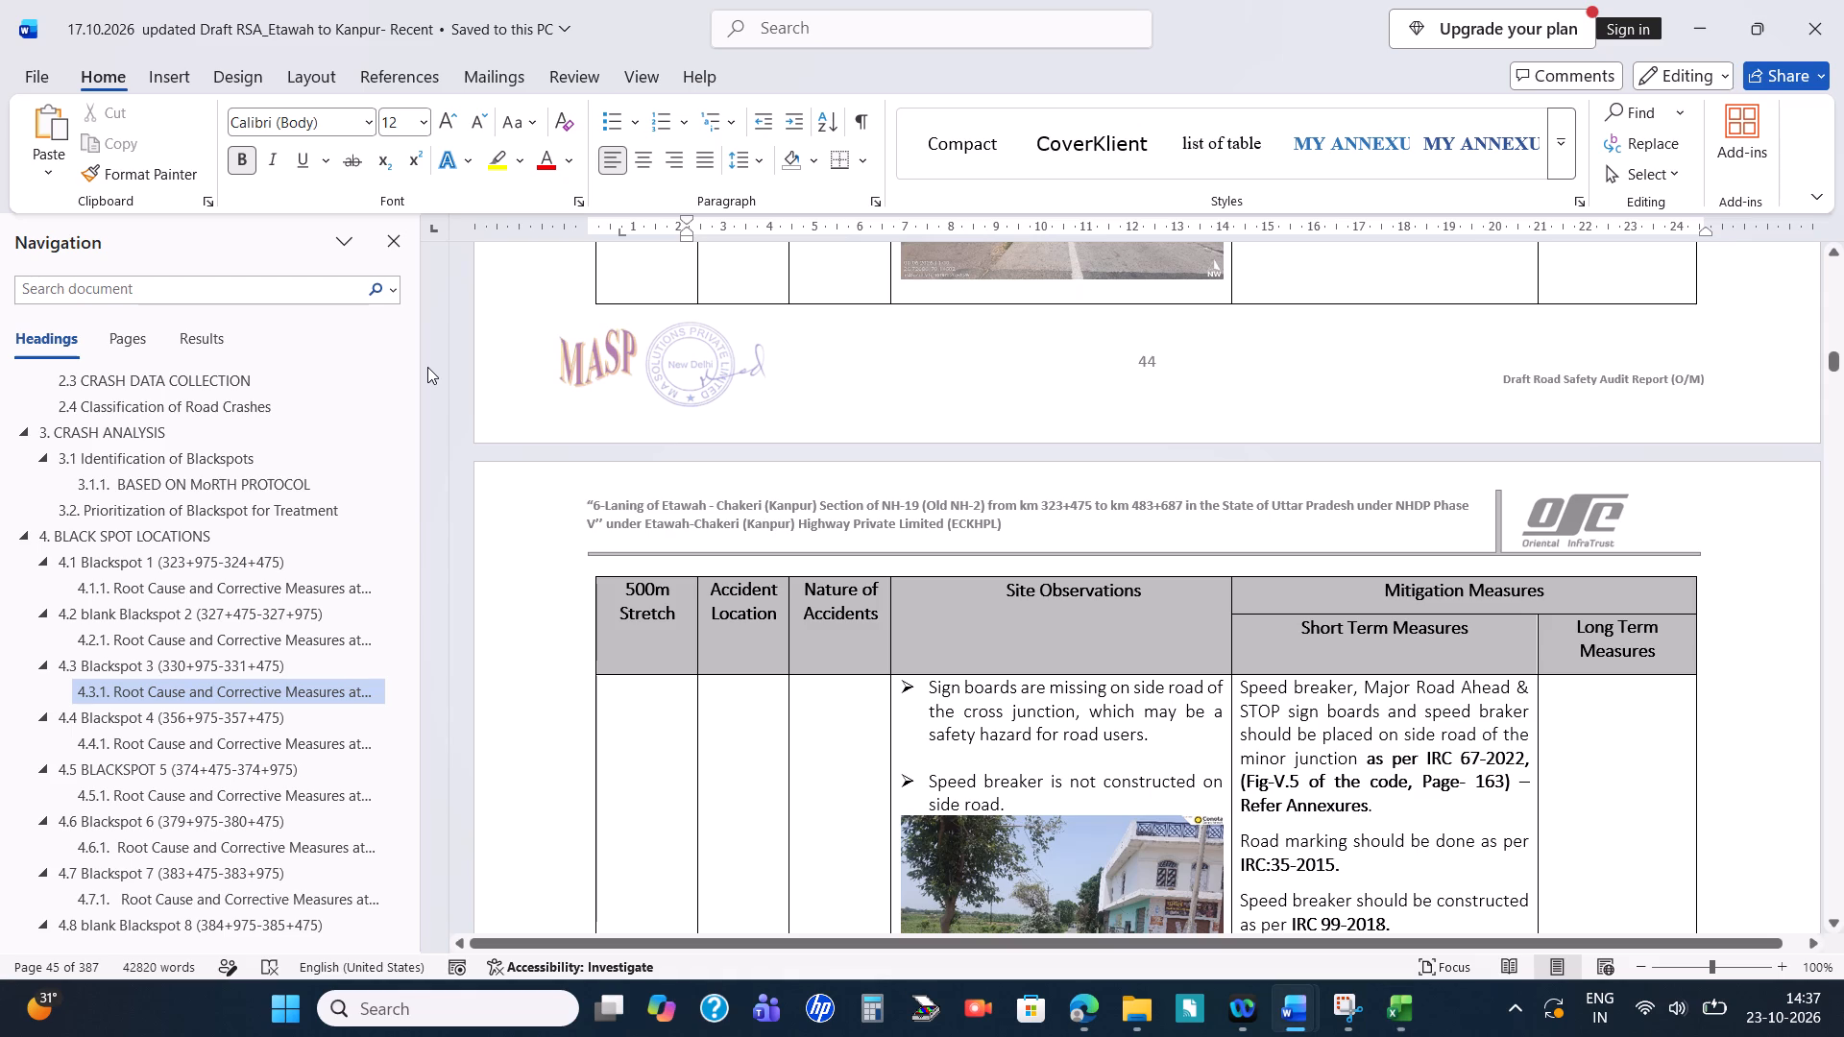
scroll(923, 698, down, 4)
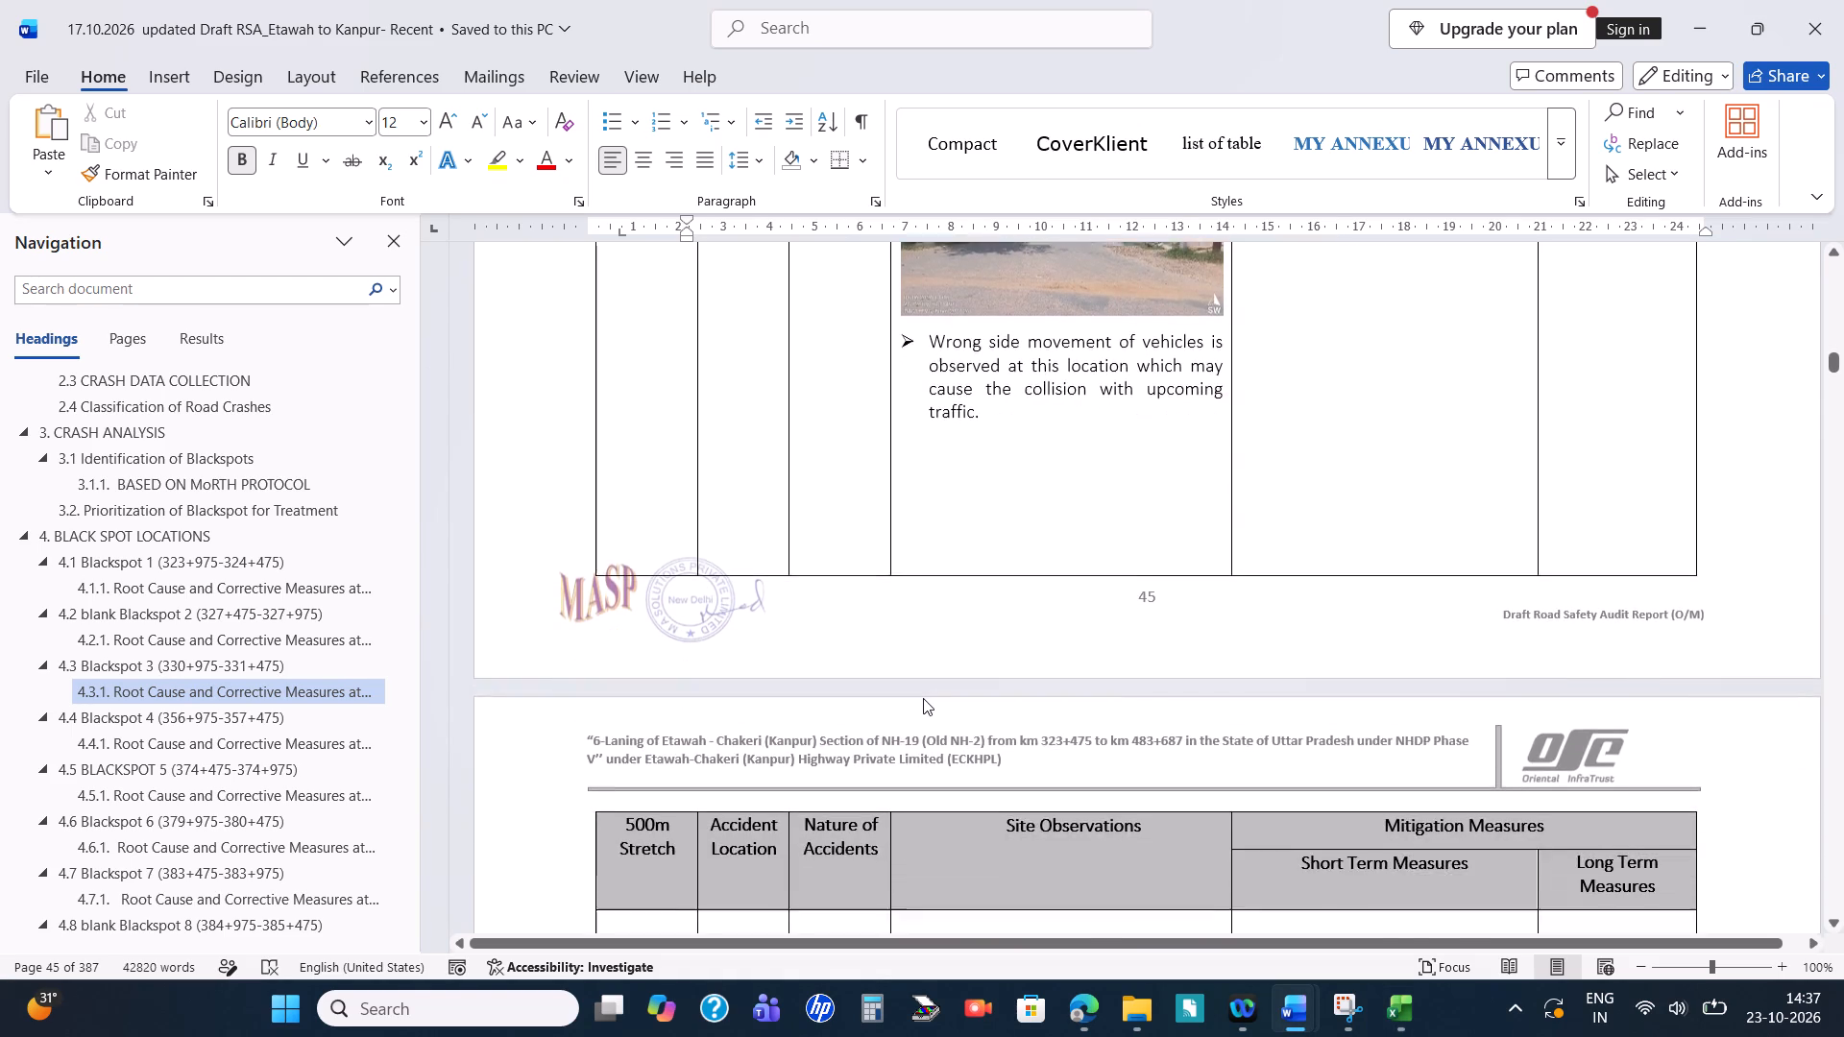
scroll(923, 698, down, 5)
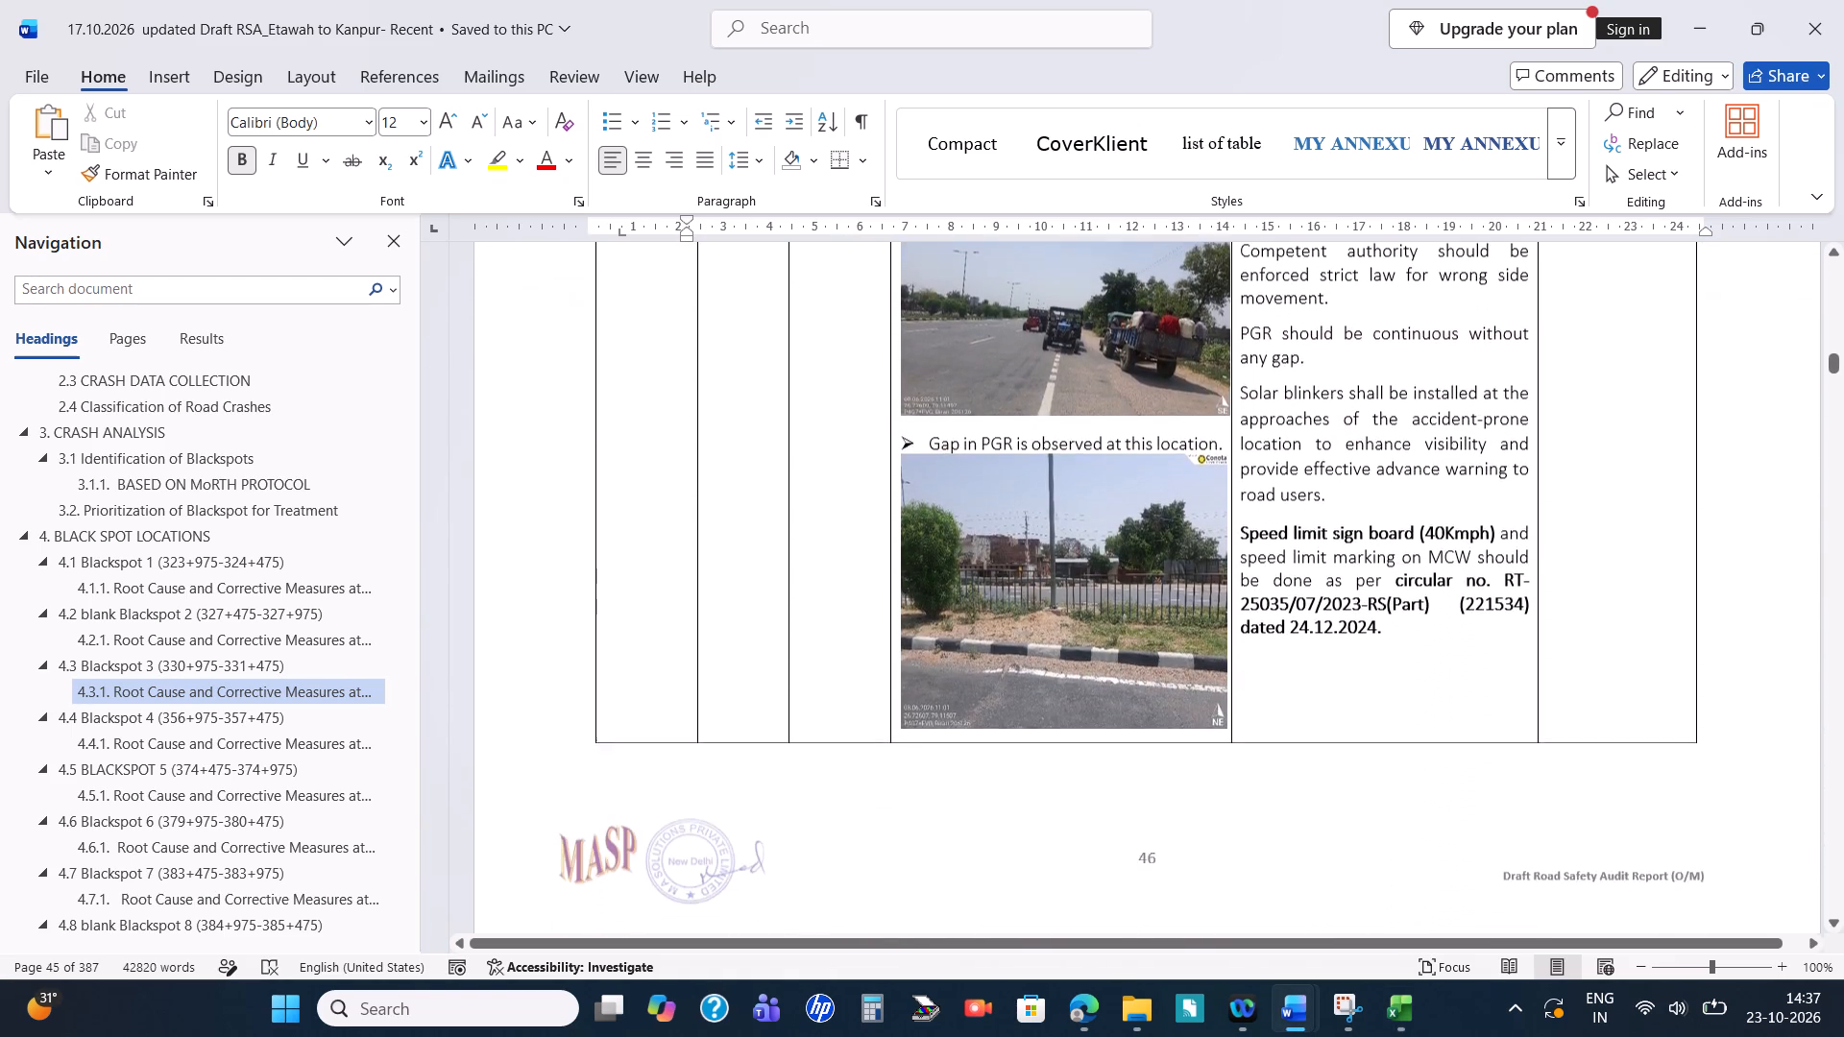
scroll(923, 698, down, 2)
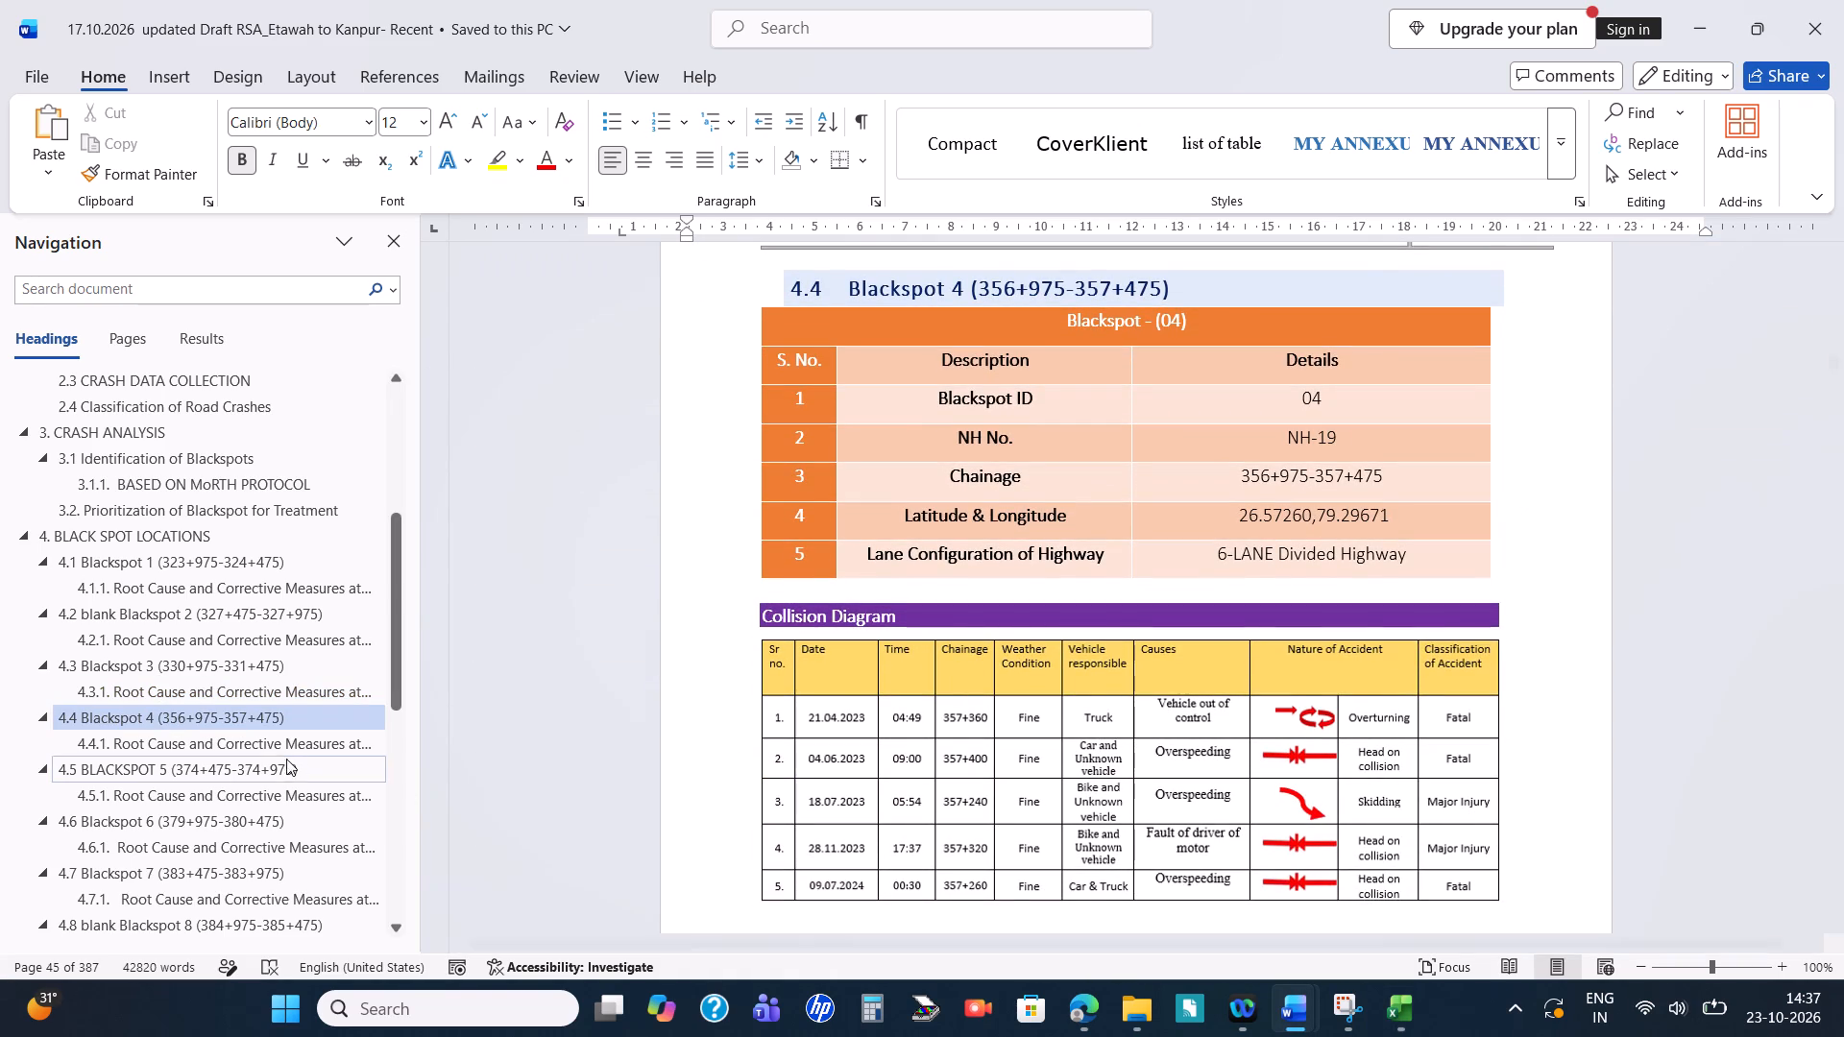
click(270, 746)
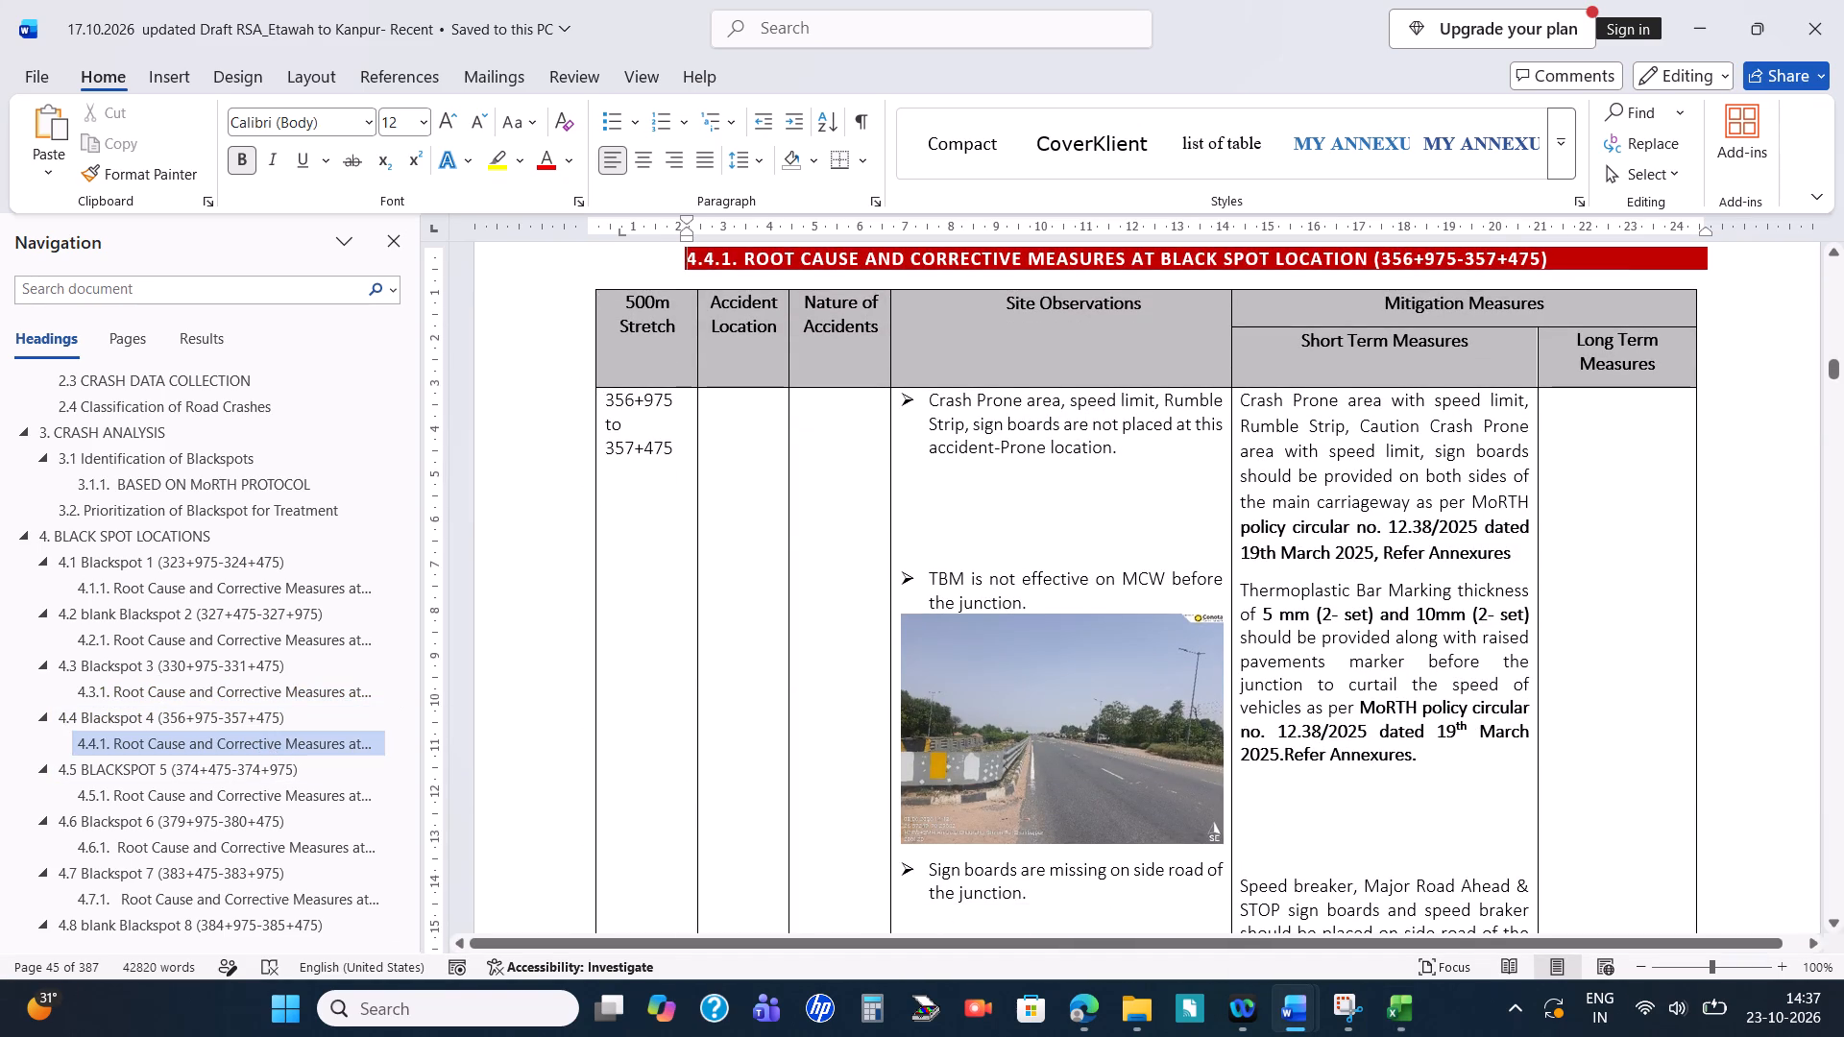
Enter 1 for Rumble Strip Ahead Sign (F9), Crash Prone (F12) and Speed Limit (F15) in blackspot 4's column in Excel.
key(alt+Tab)
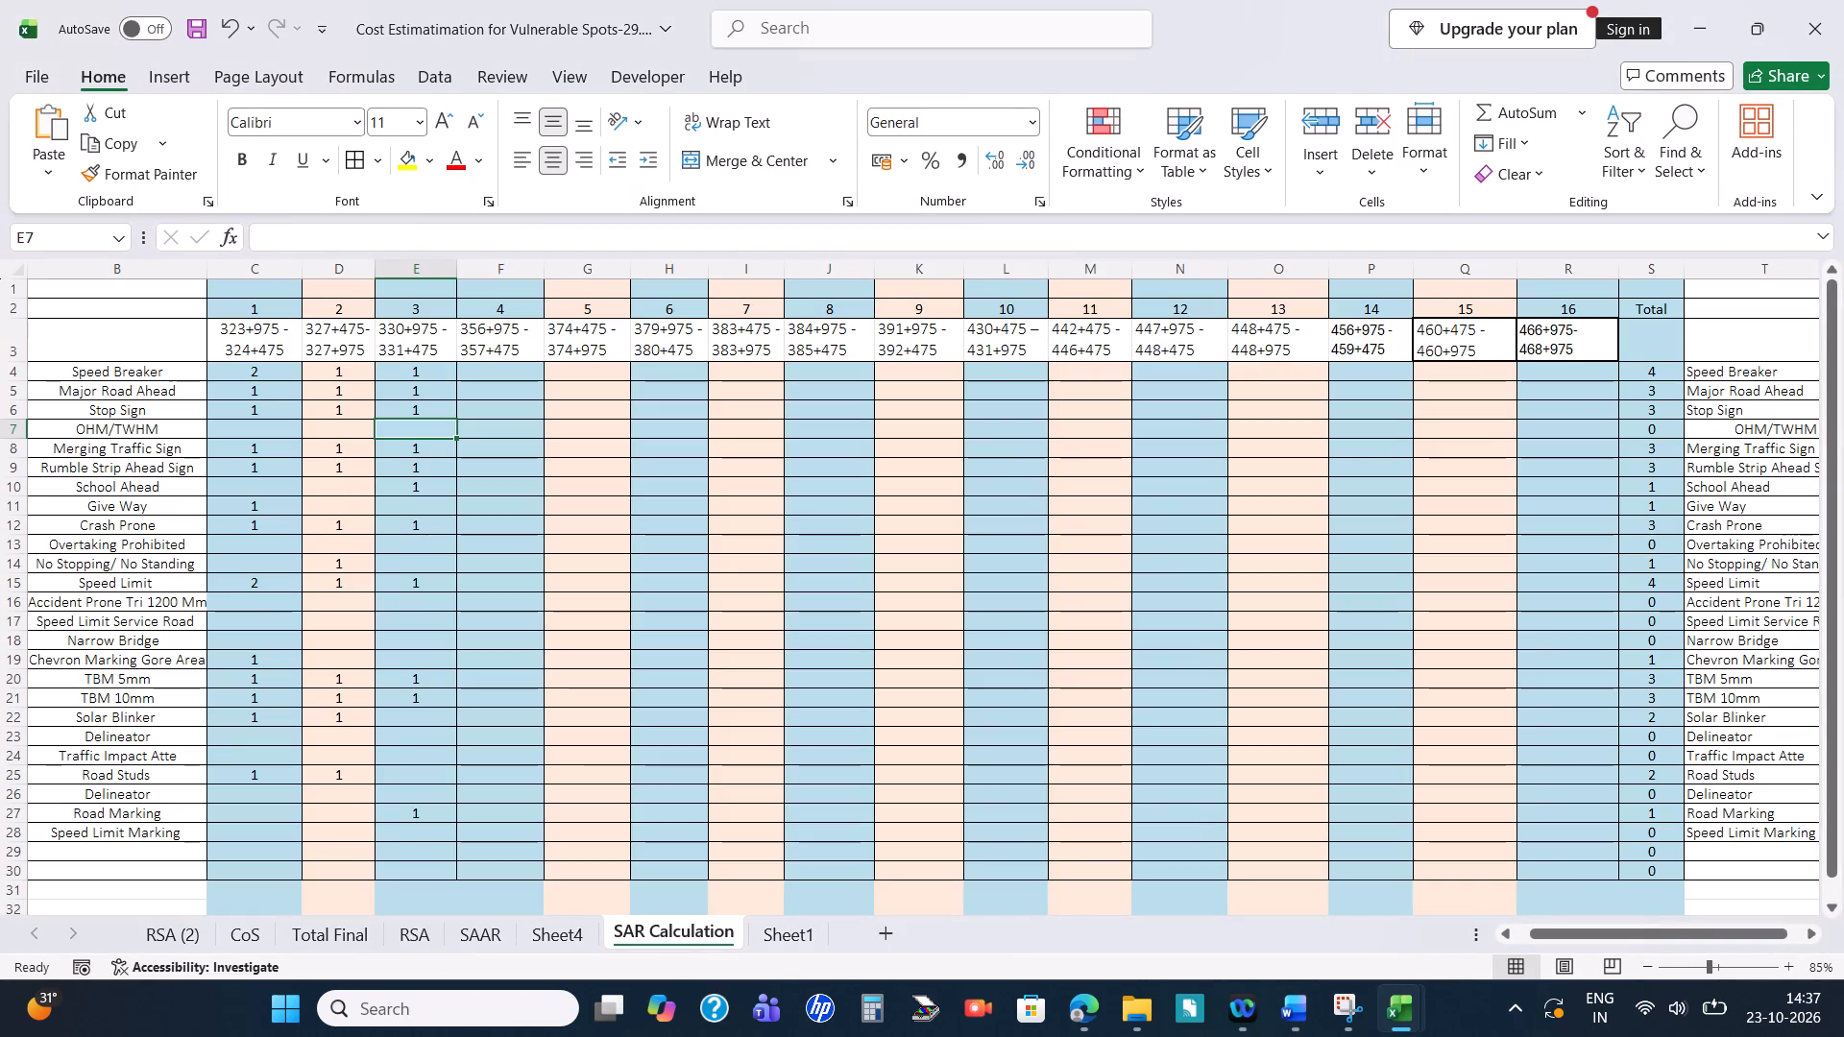
click(496, 385)
key(Down)
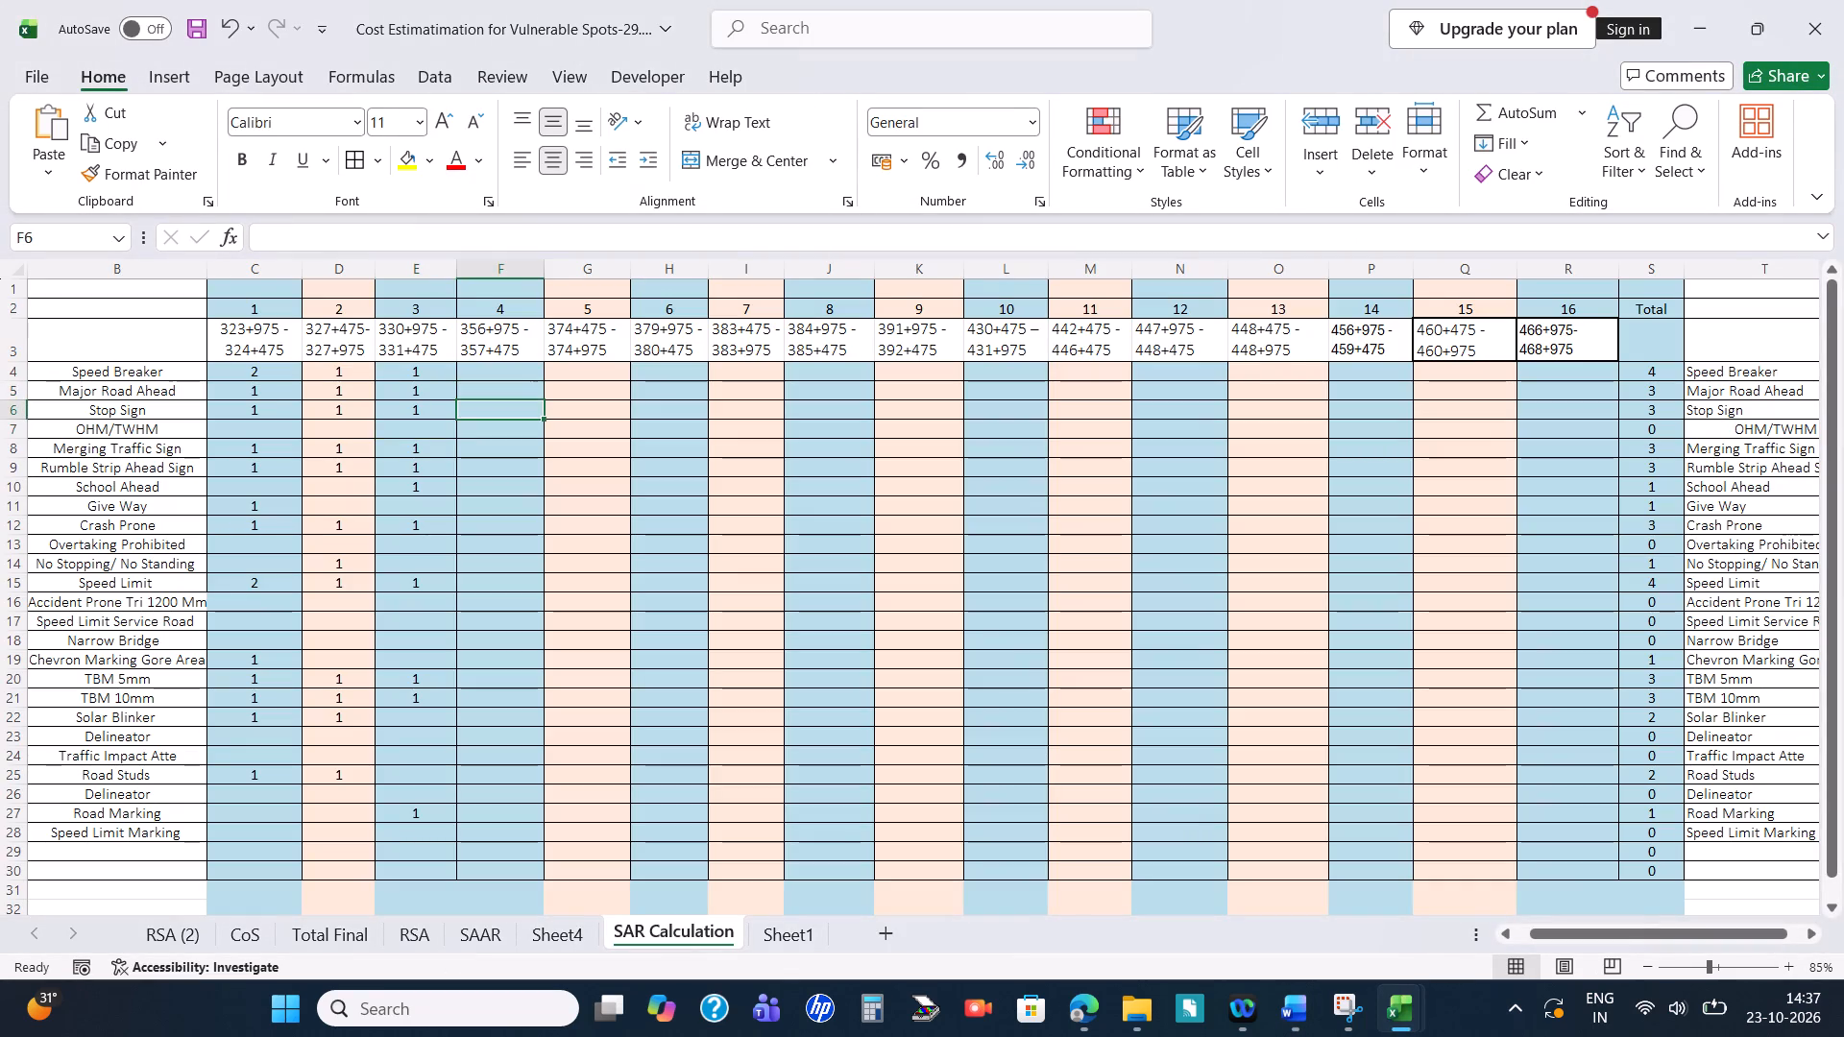
key(Down)
key(Down)
key(Down)
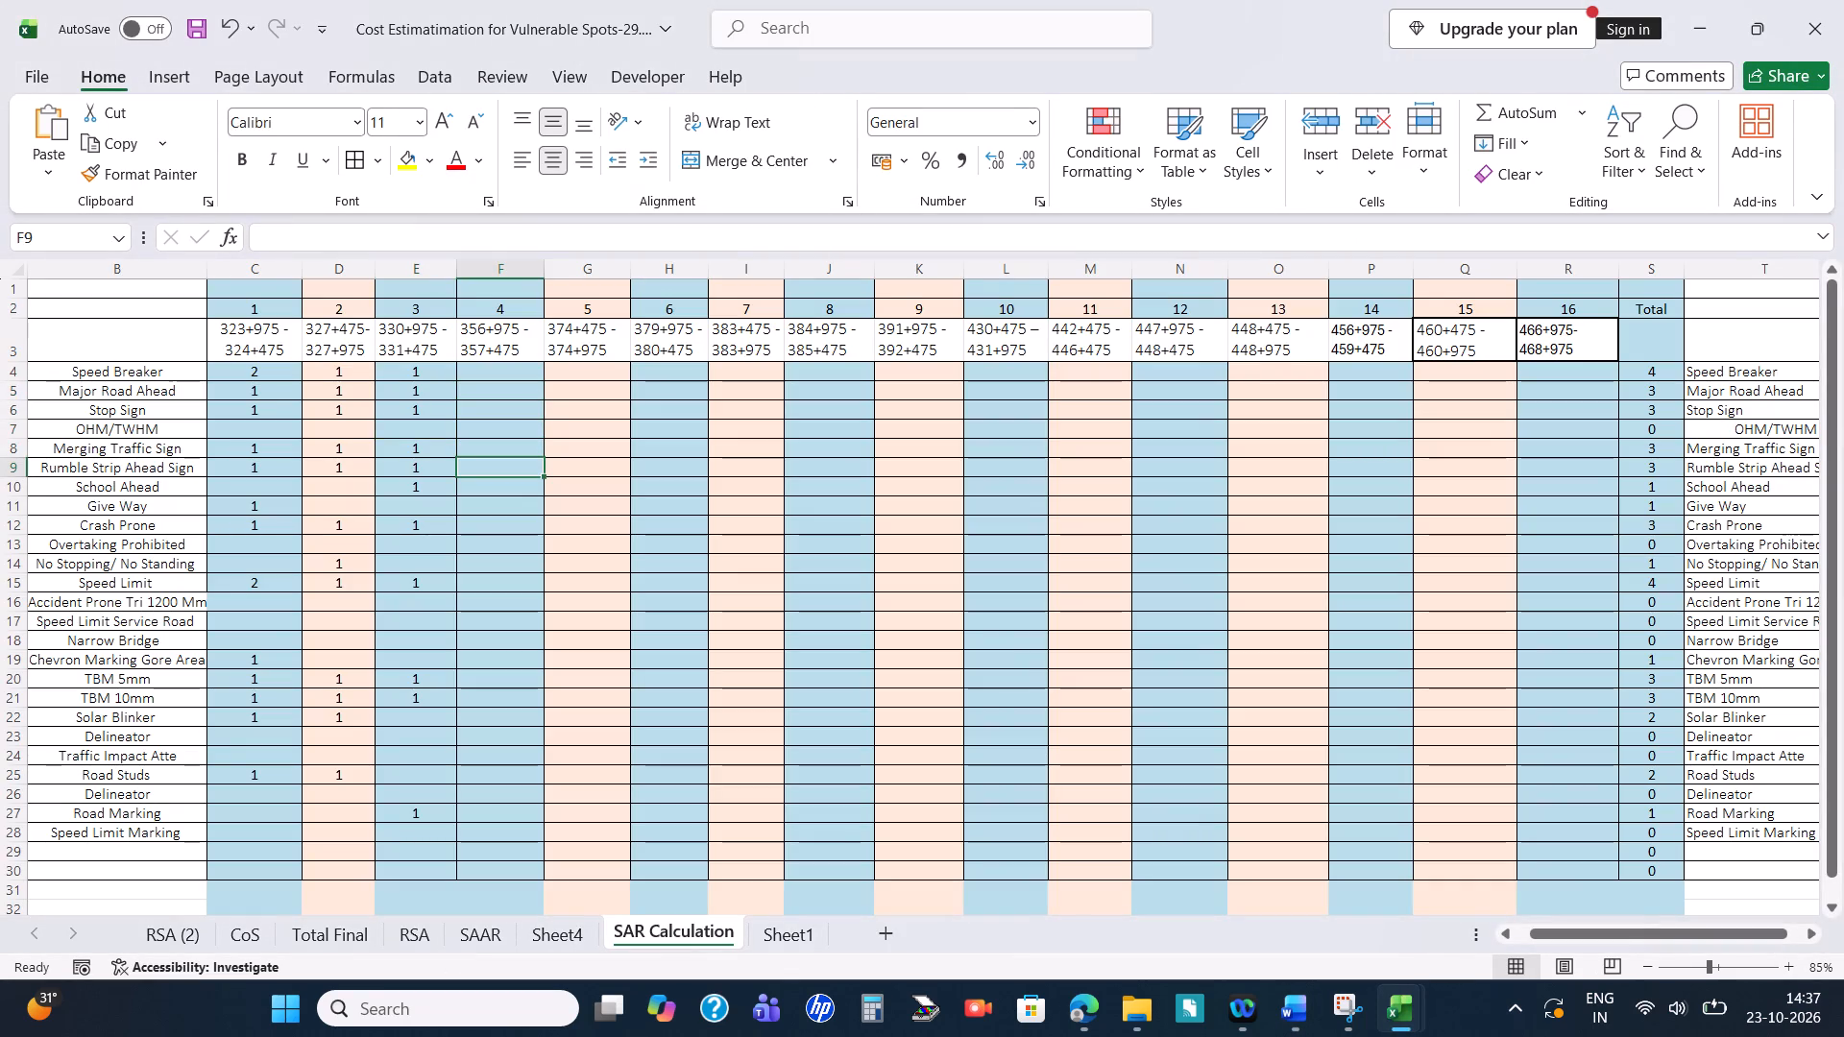
key(1)
key(Return)
key(Return)
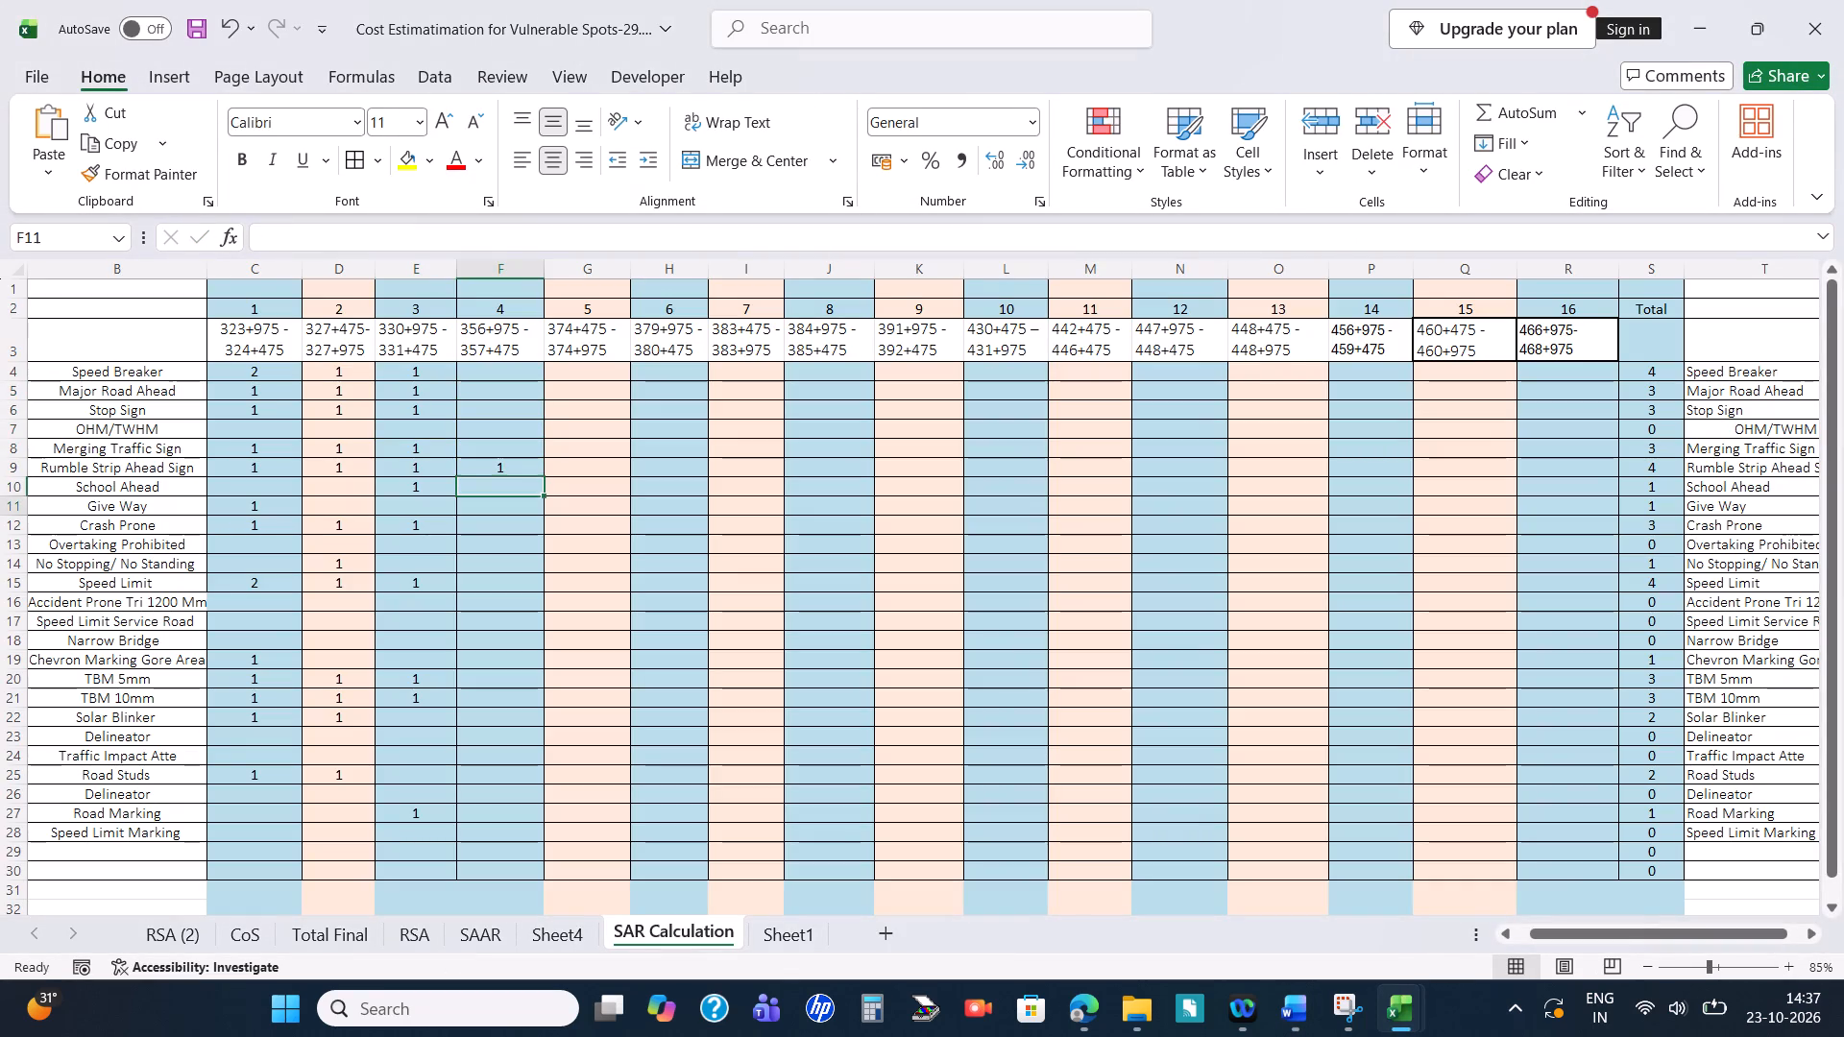
key(Return)
key(1)
key(Return)
key(Return)
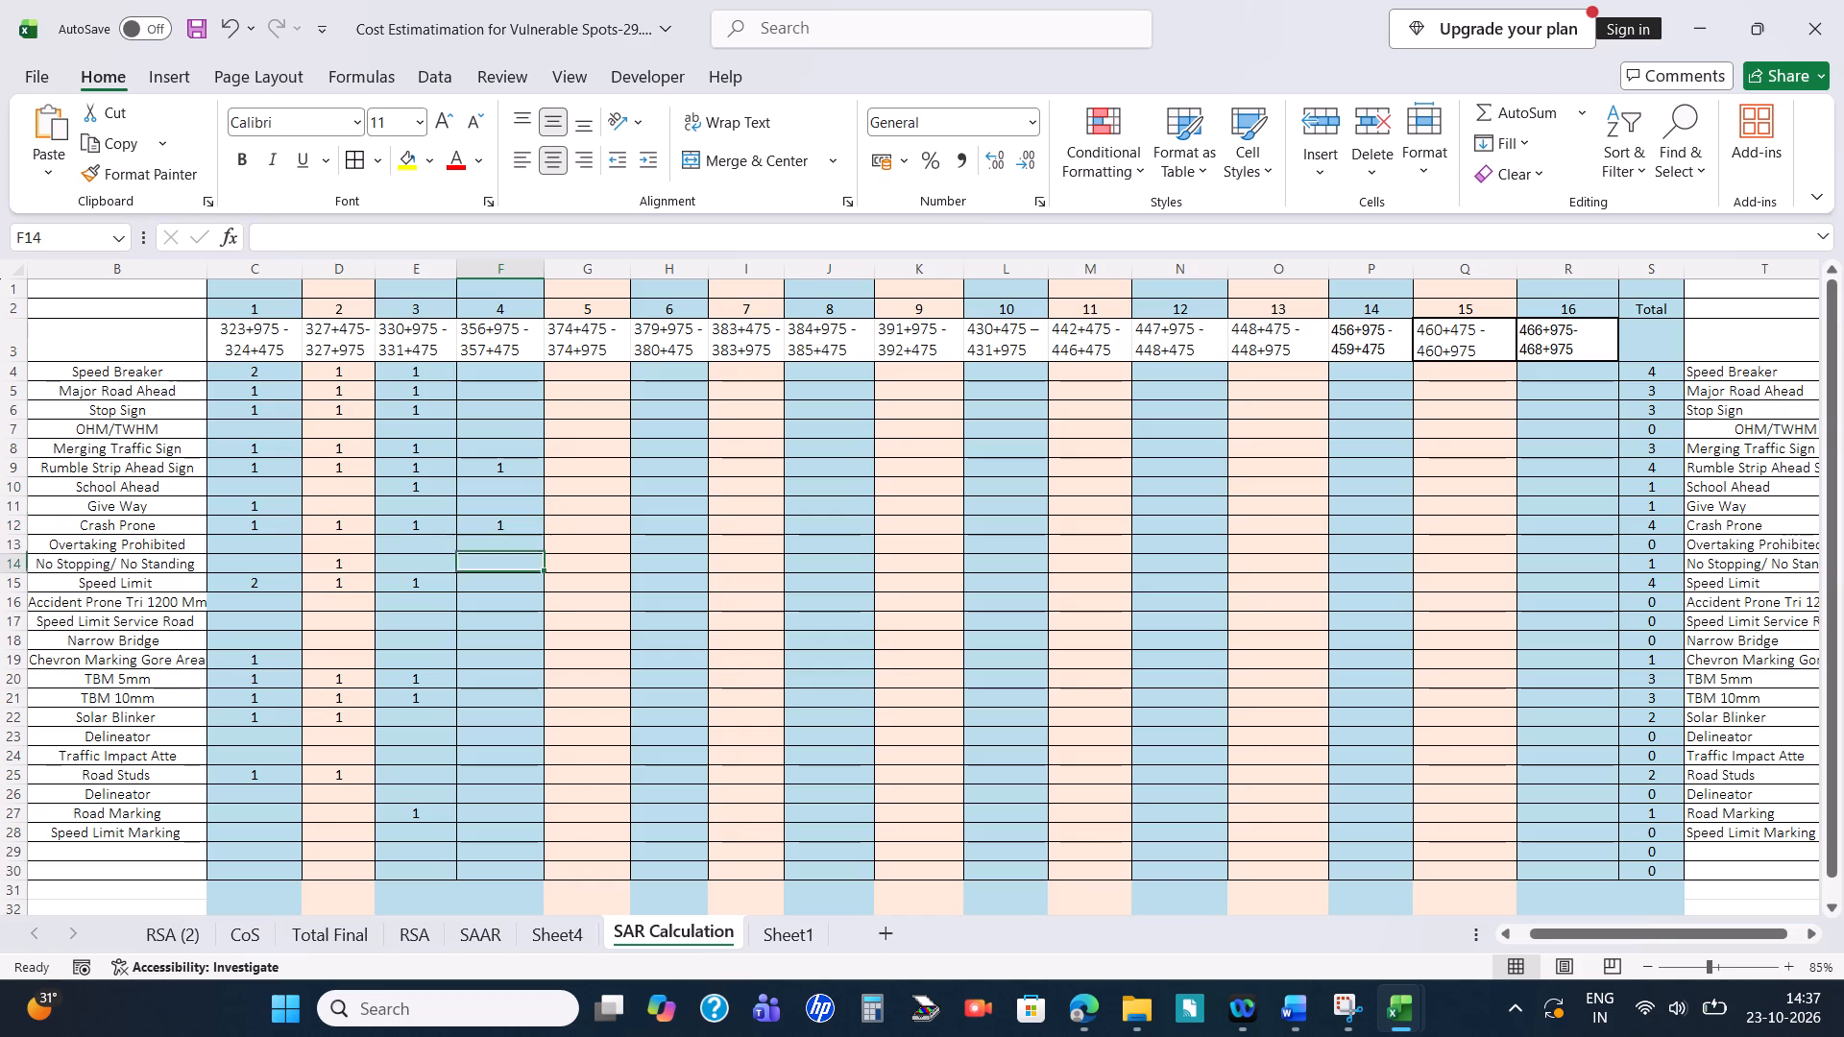
key(Return)
key(1)
key(Return)
Review section 4.4.1's side road measures in Word and enter 1 for Speed Breaker, Major Road Ahead and Stop Sign in F4:F6 of Excel.
key(alt+Tab)
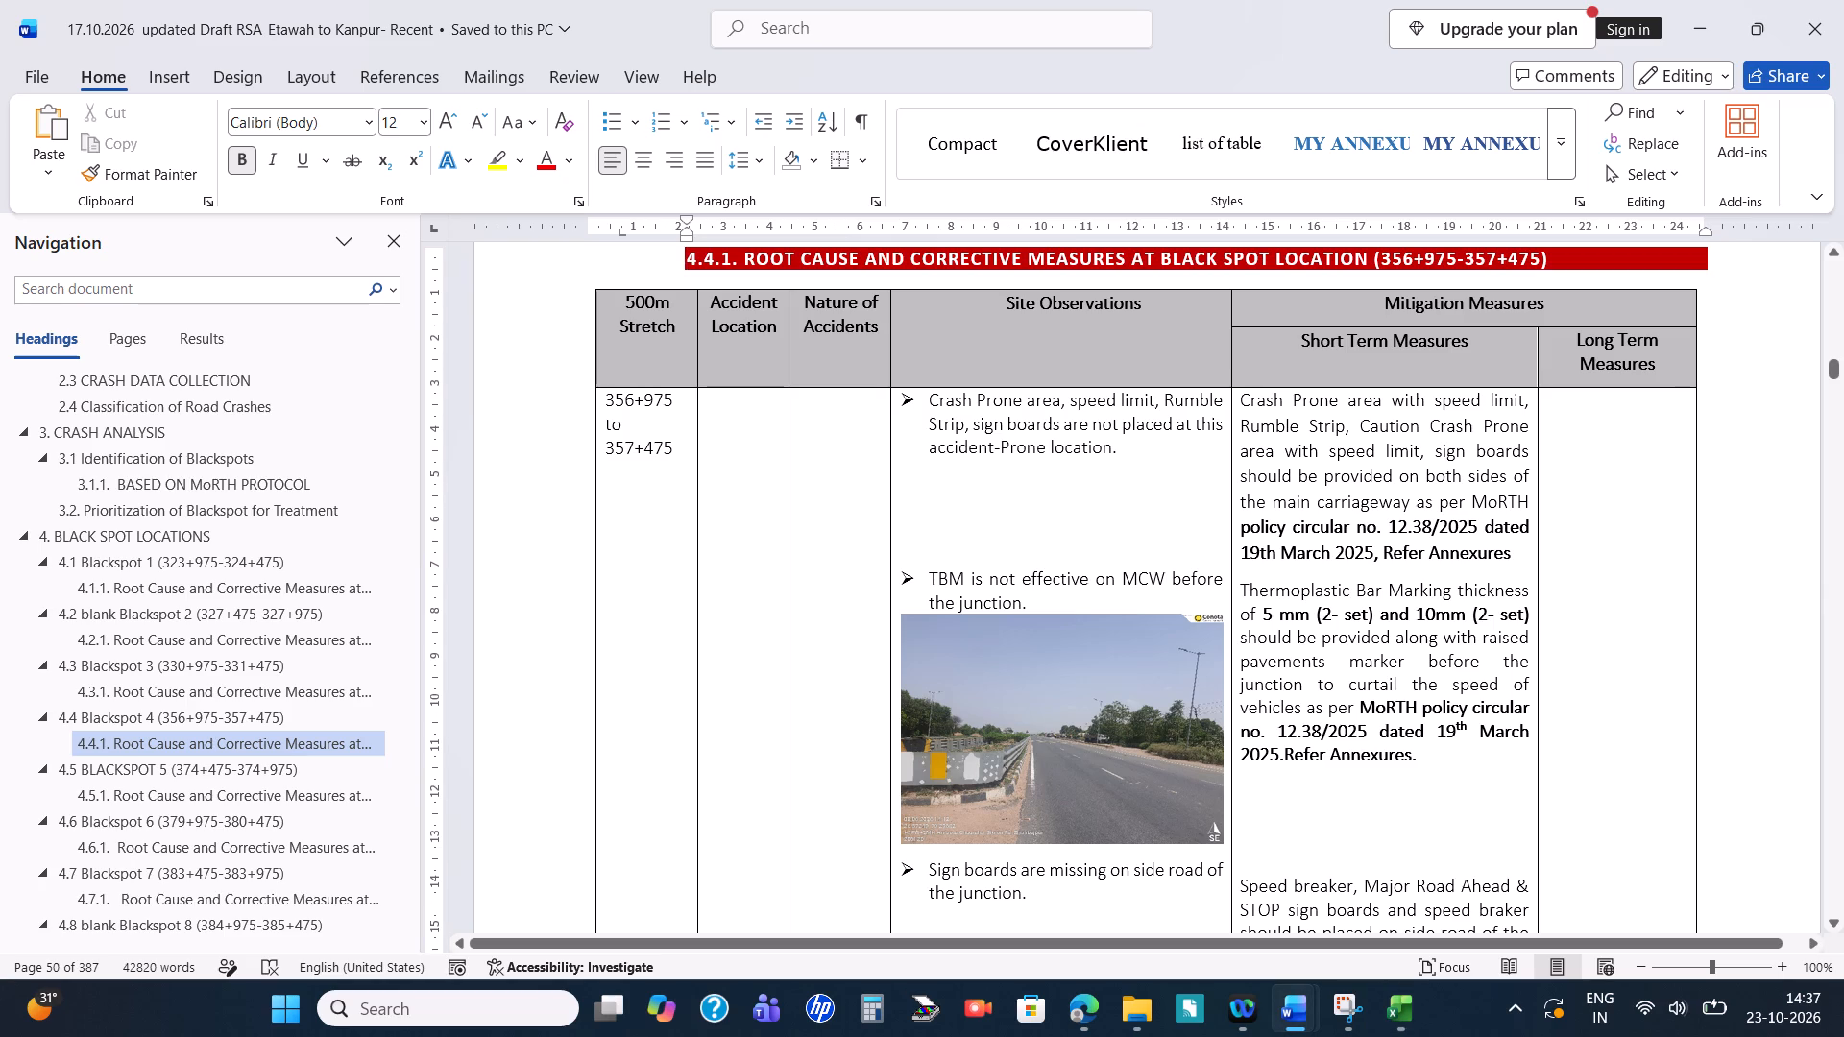
scroll(1043, 483, down, 1)
key(alt+Tab)
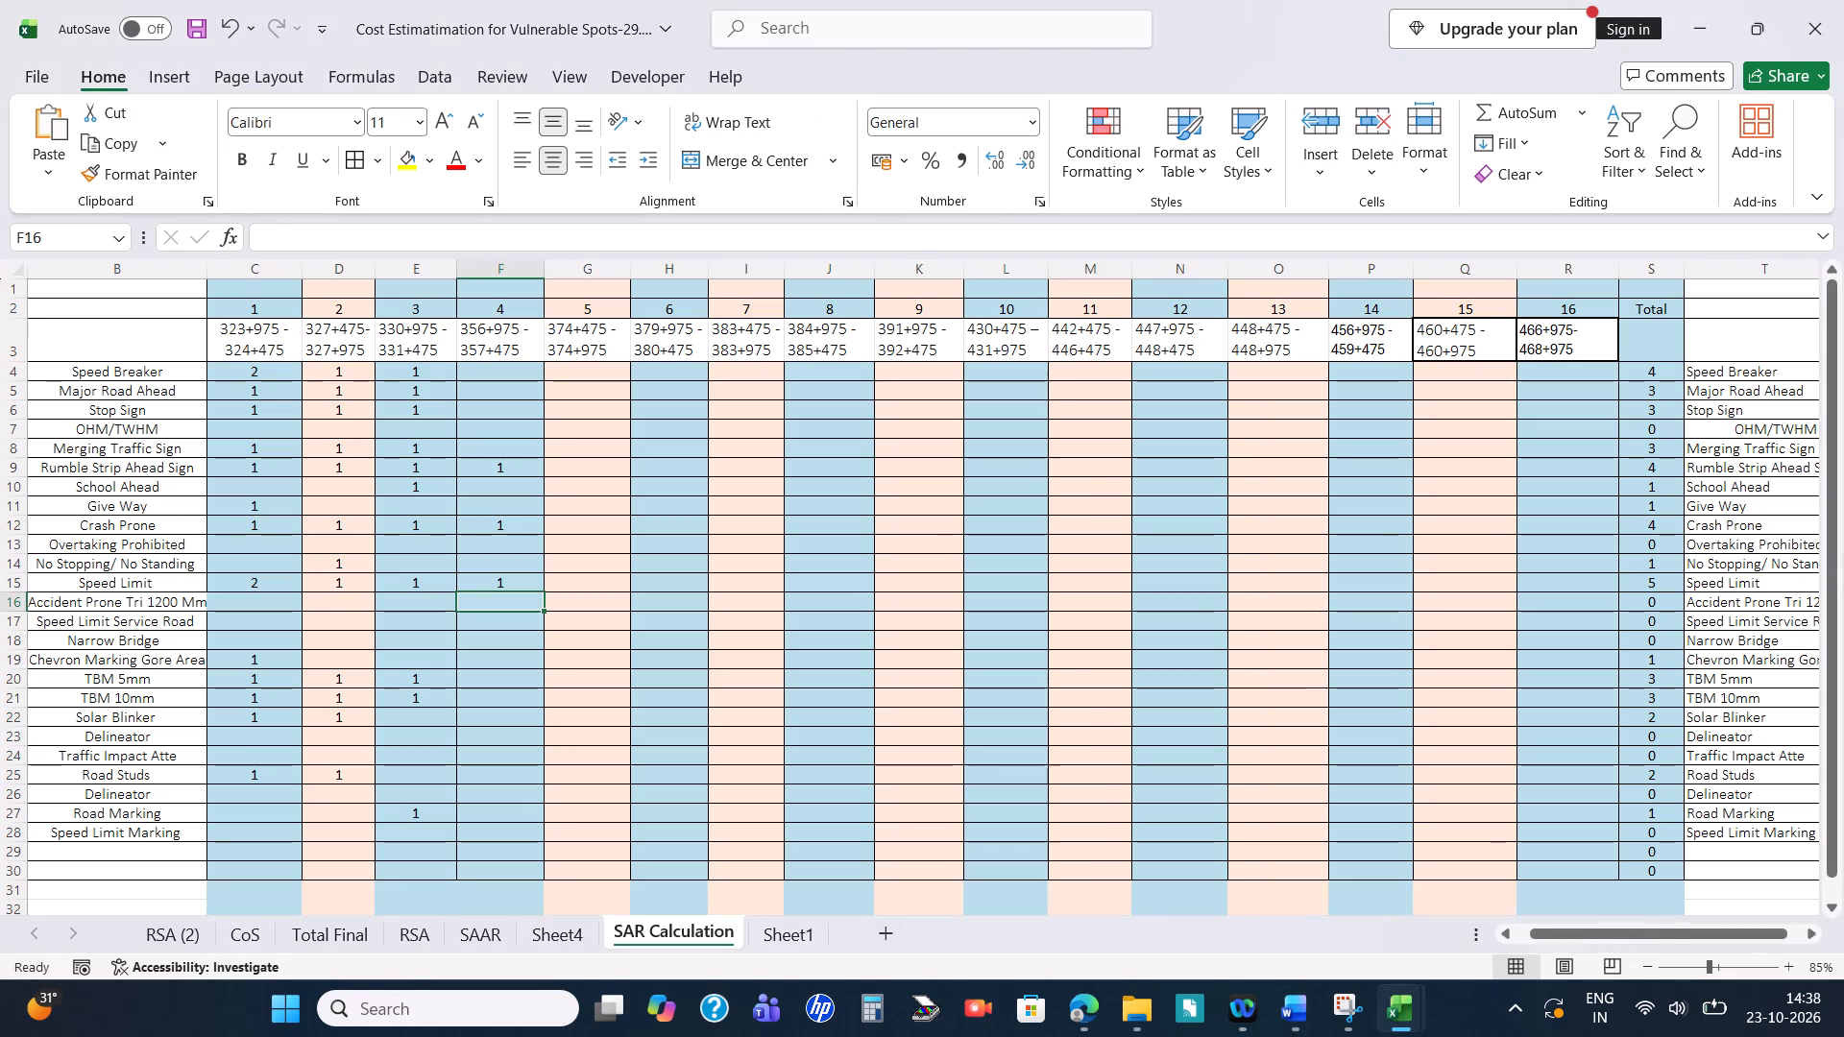
click(499, 369)
key(1)
key(Return)
key(1)
key(Return)
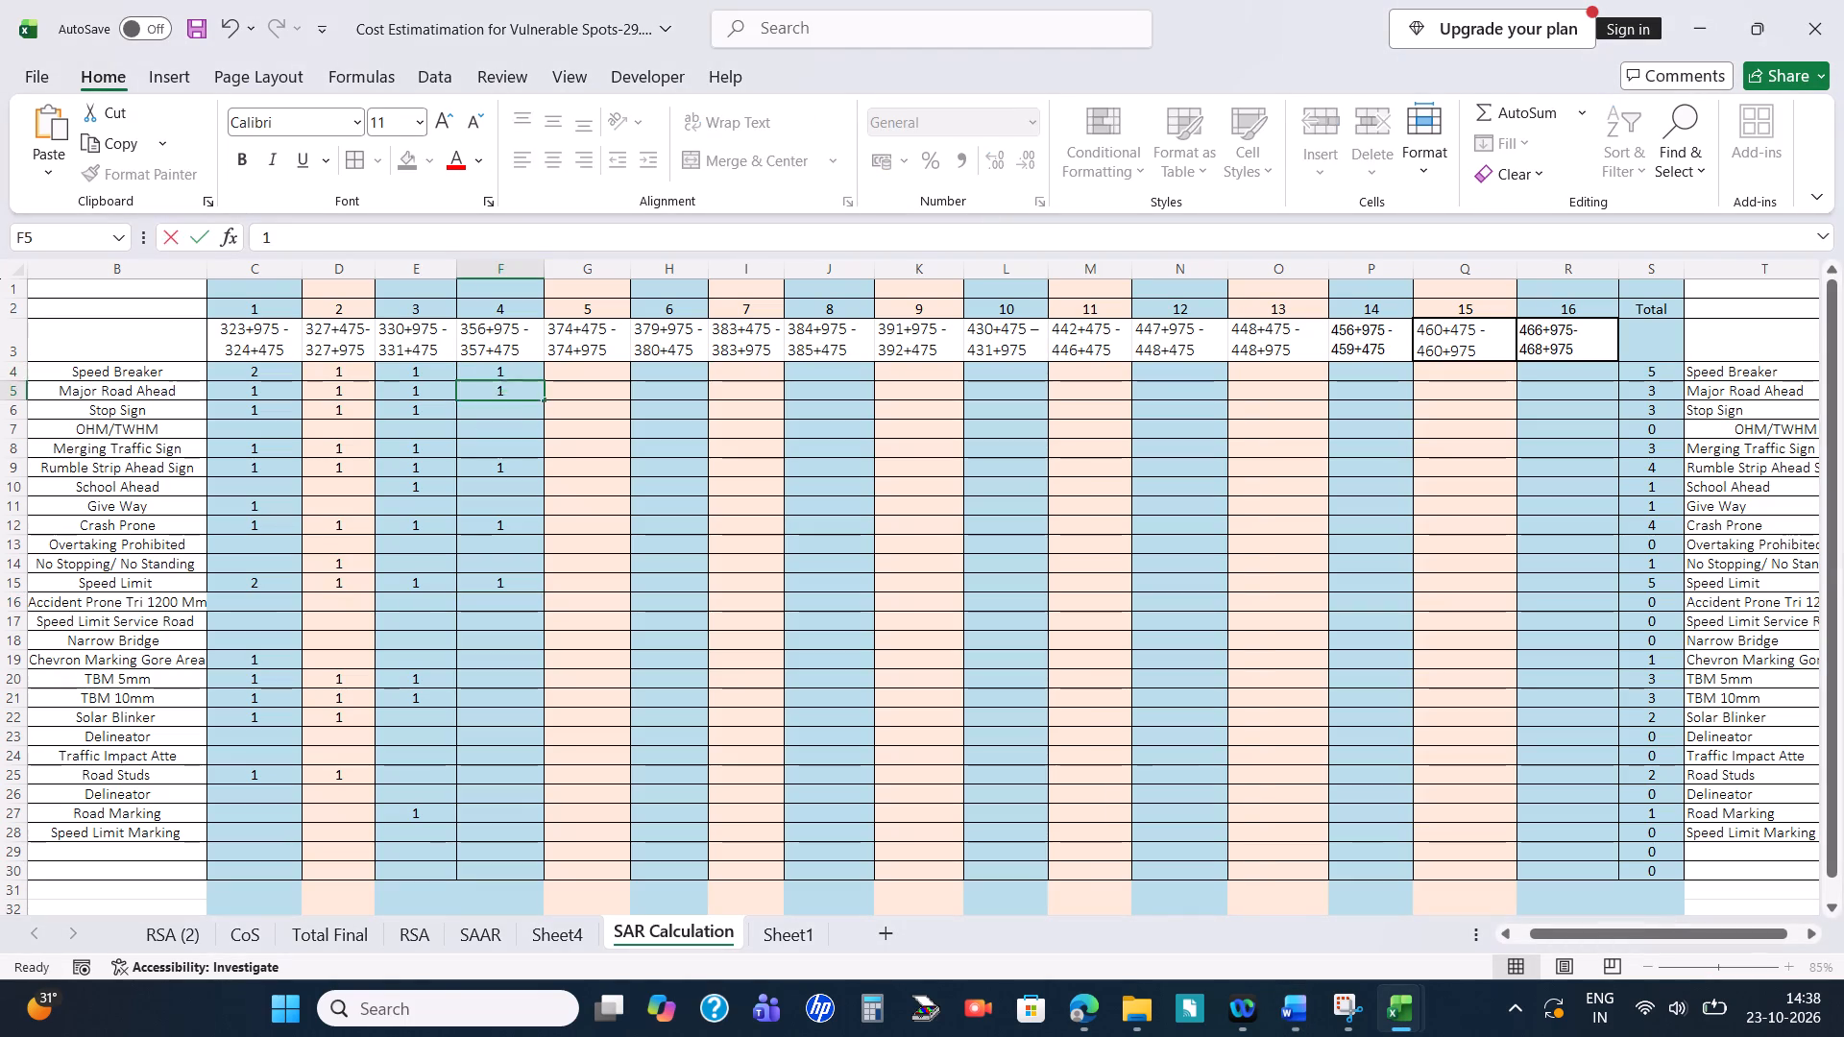
key(1)
key(Return)
Read the rest of blackspot 4's measures in Word and go to section 4.5.1 for blackspot 5.
key(alt+Tab)
scroll(1017, 767, down, 2)
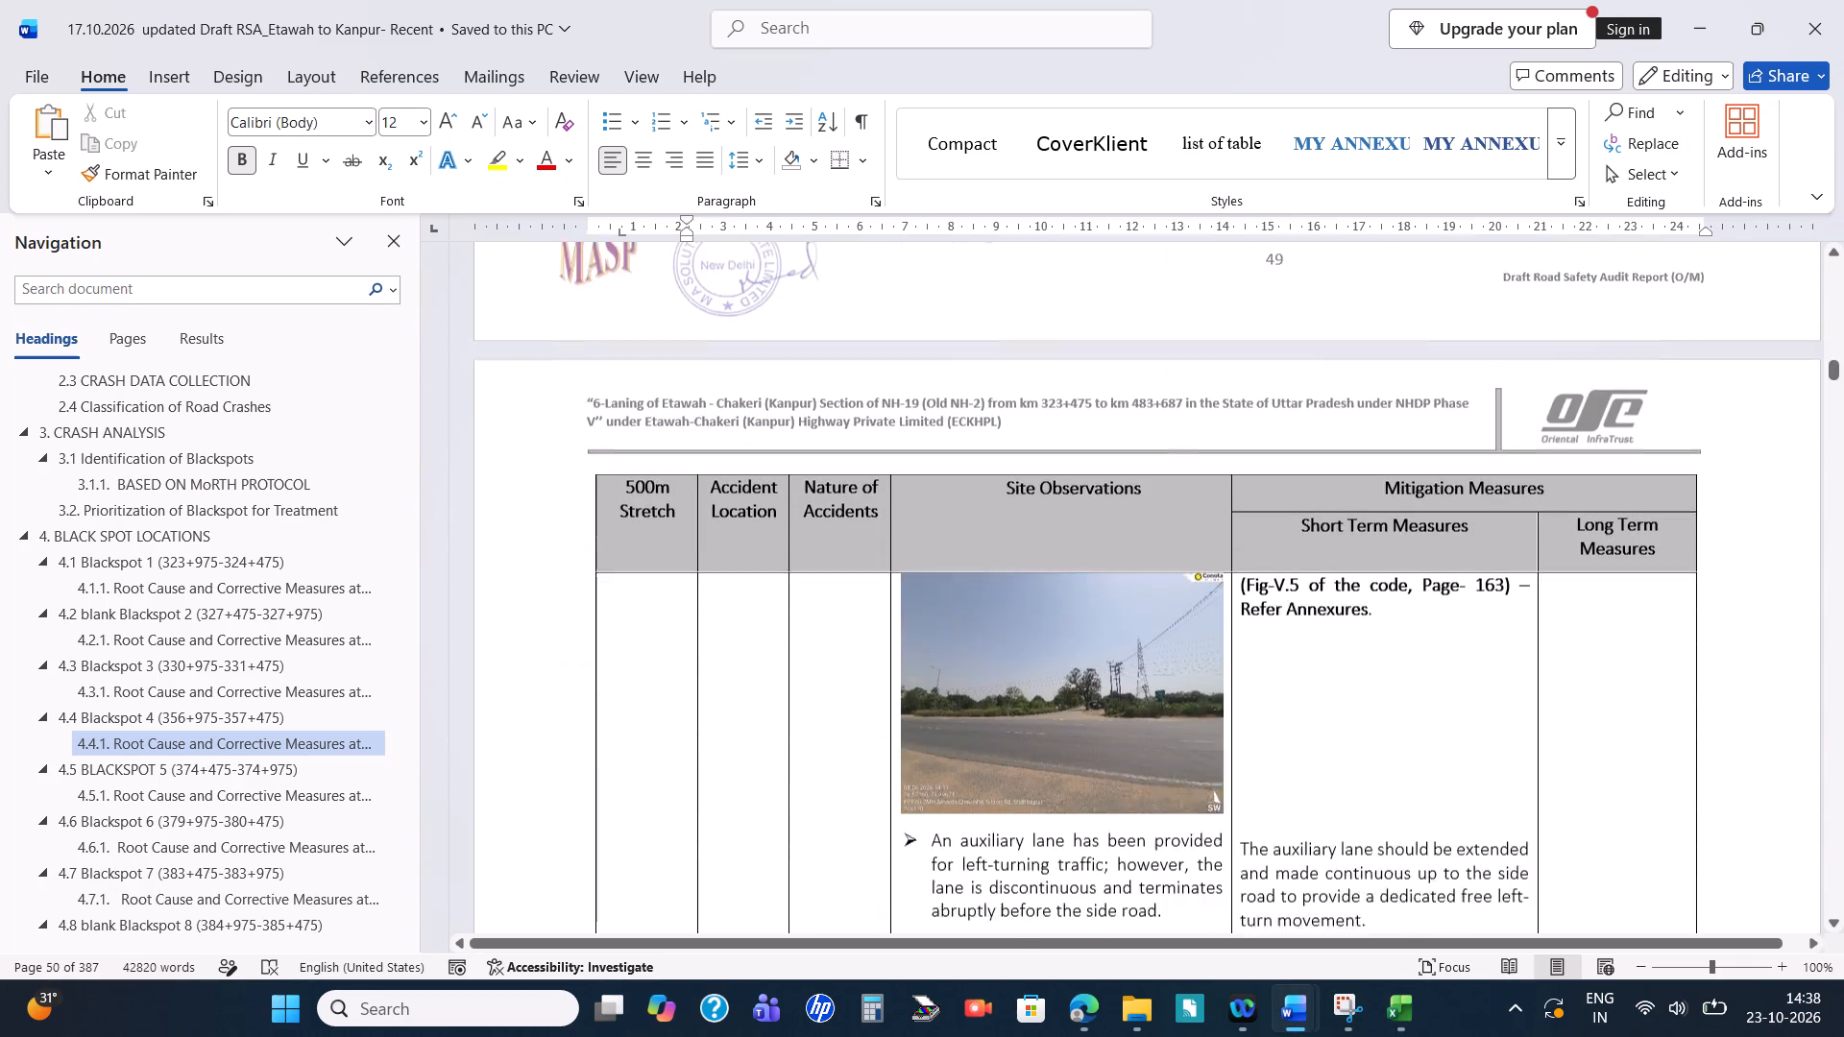
scroll(1017, 767, down, 3)
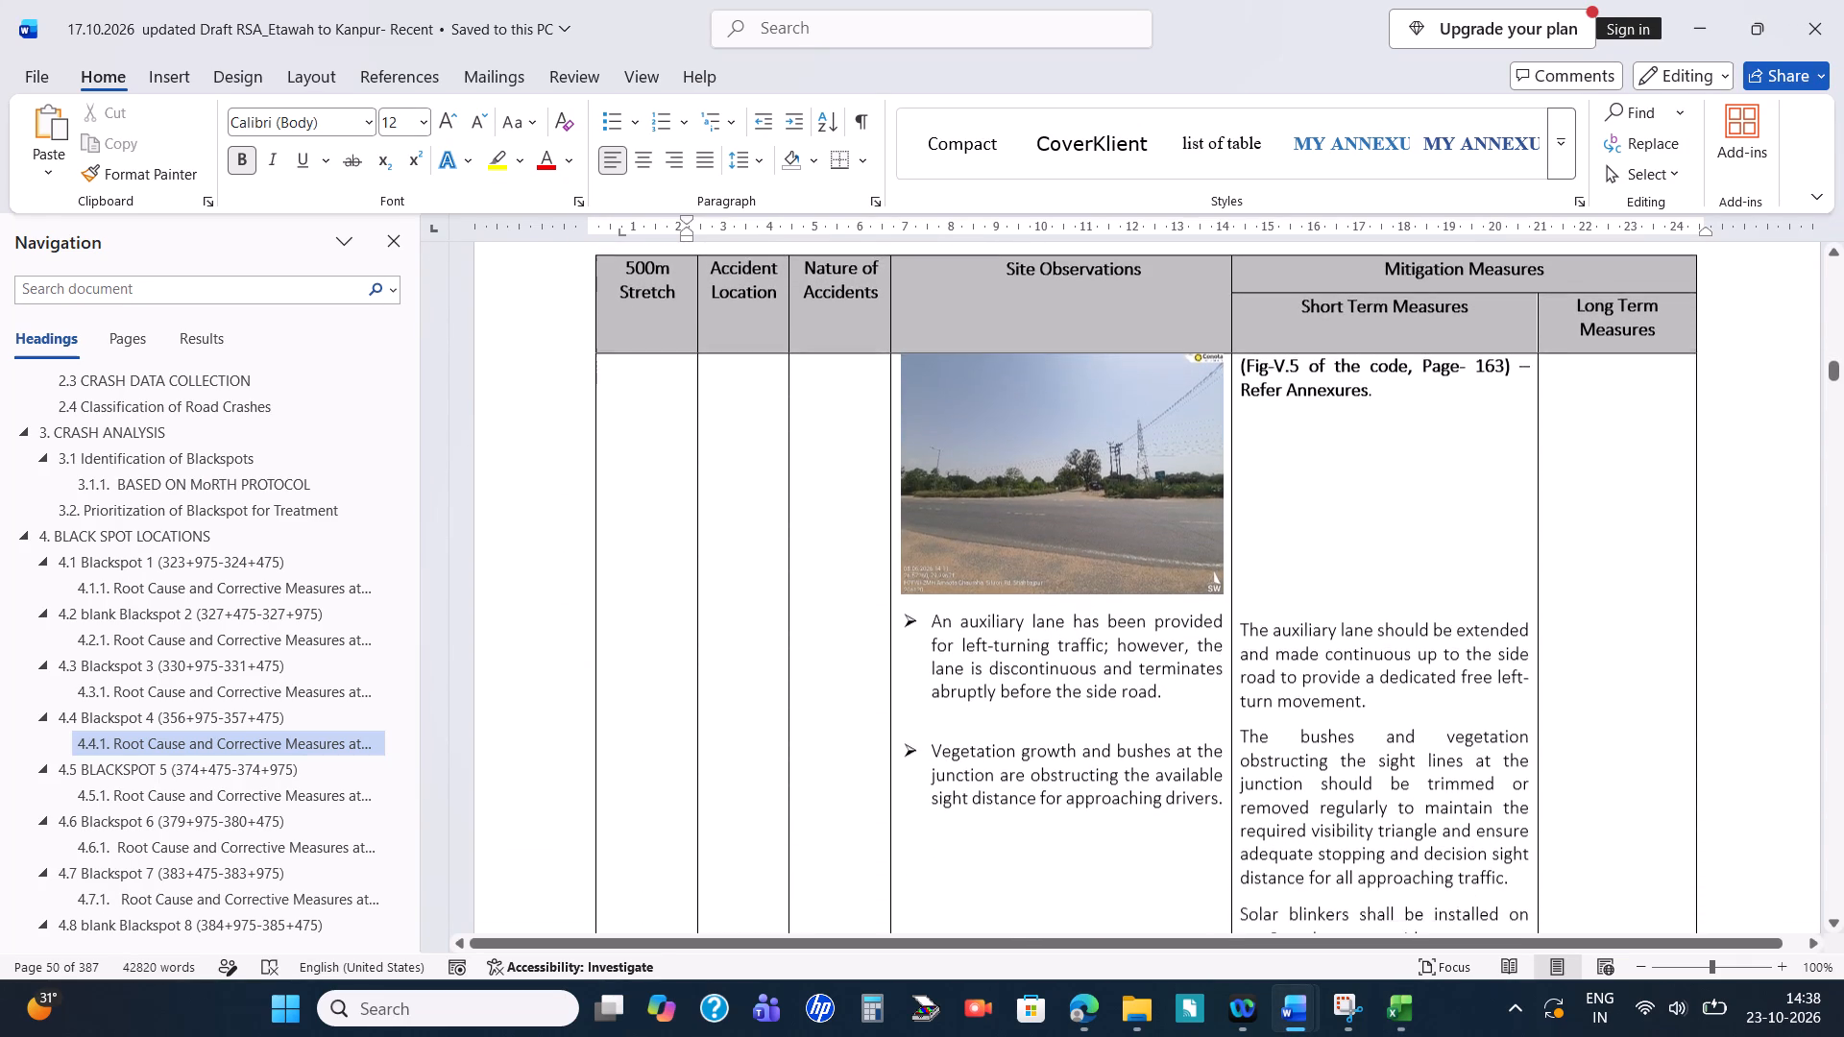
scroll(1017, 767, down, 4)
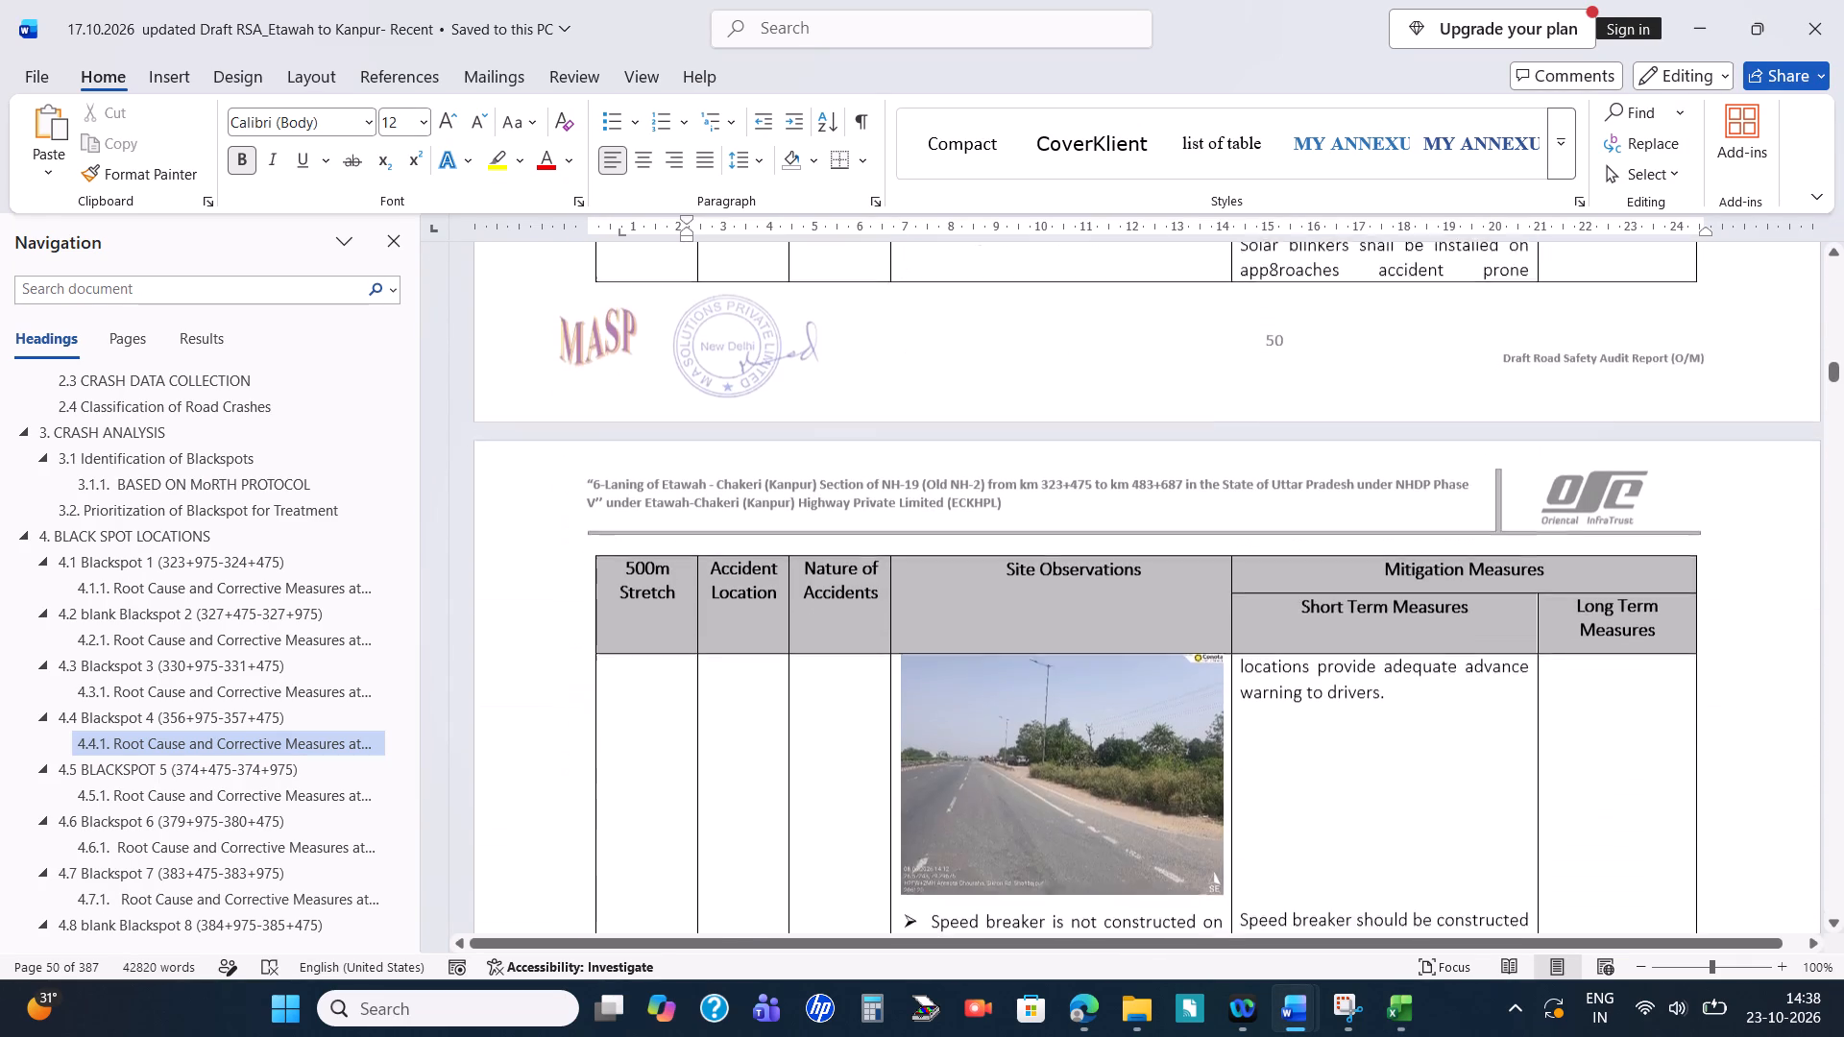
scroll(1017, 767, down, 10)
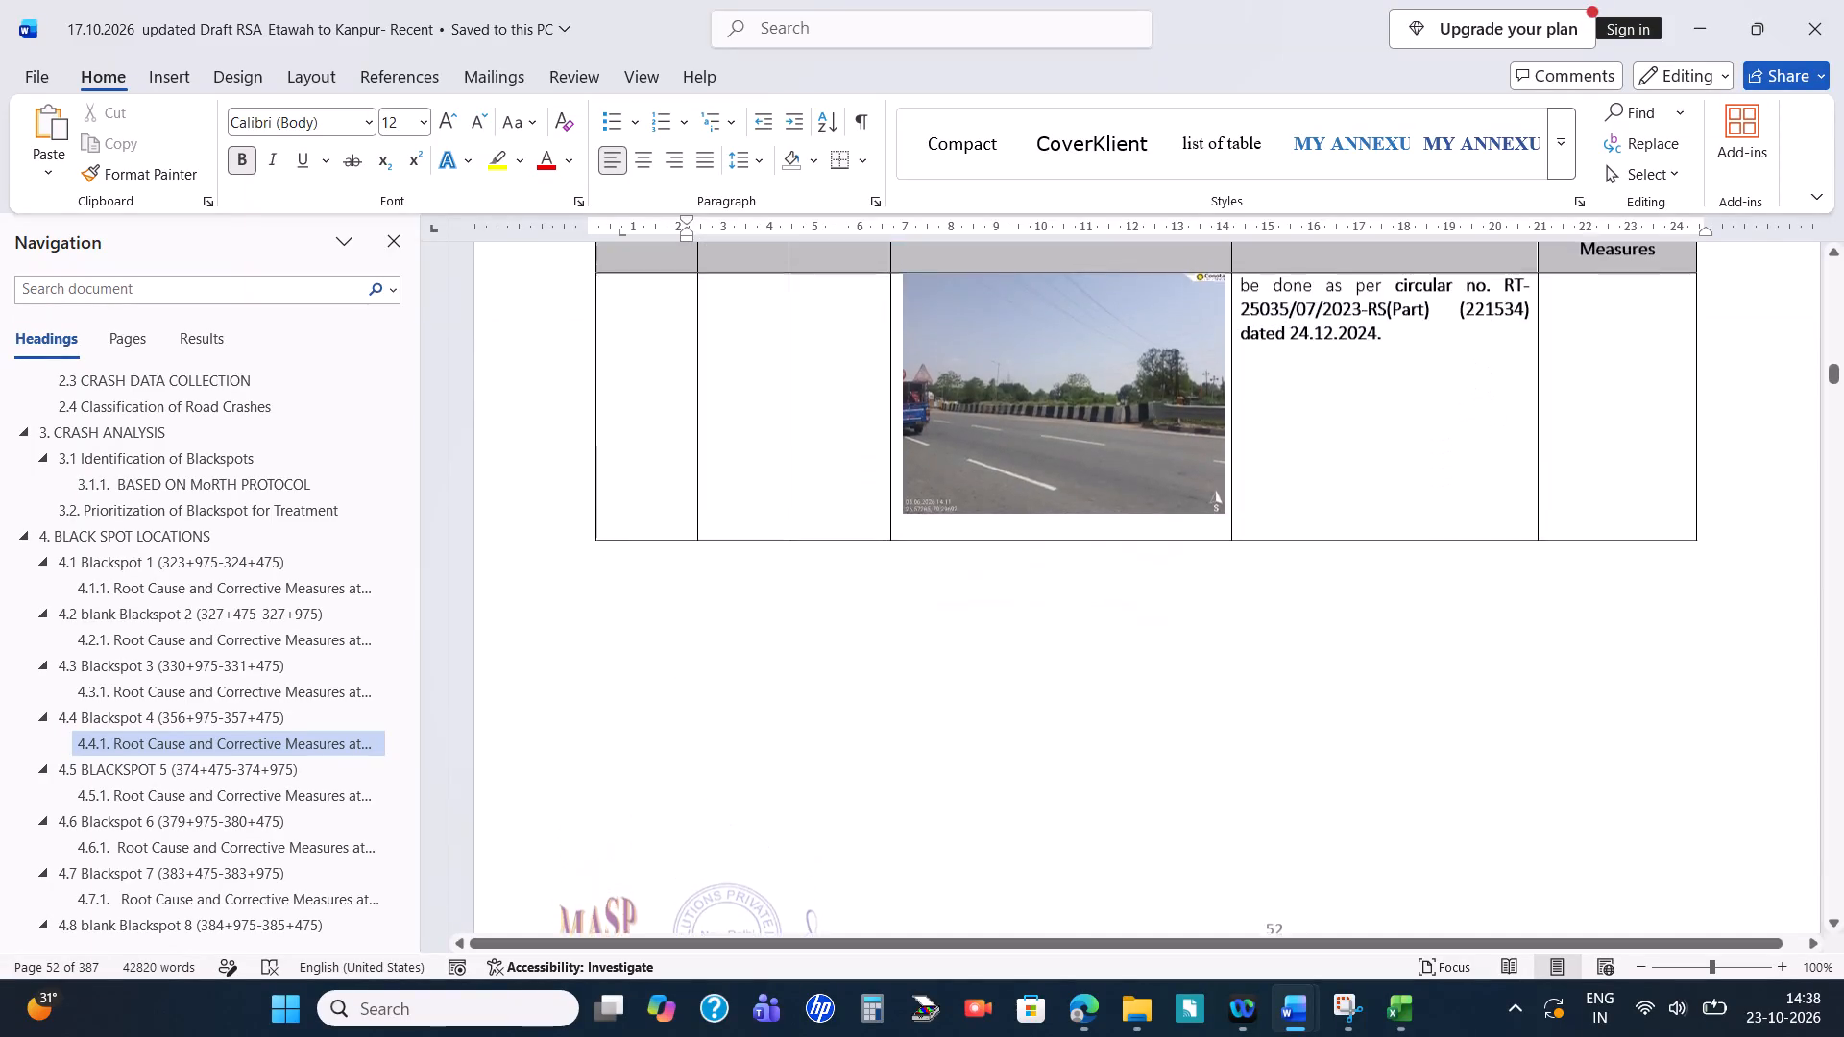
scroll(1017, 767, down, 4)
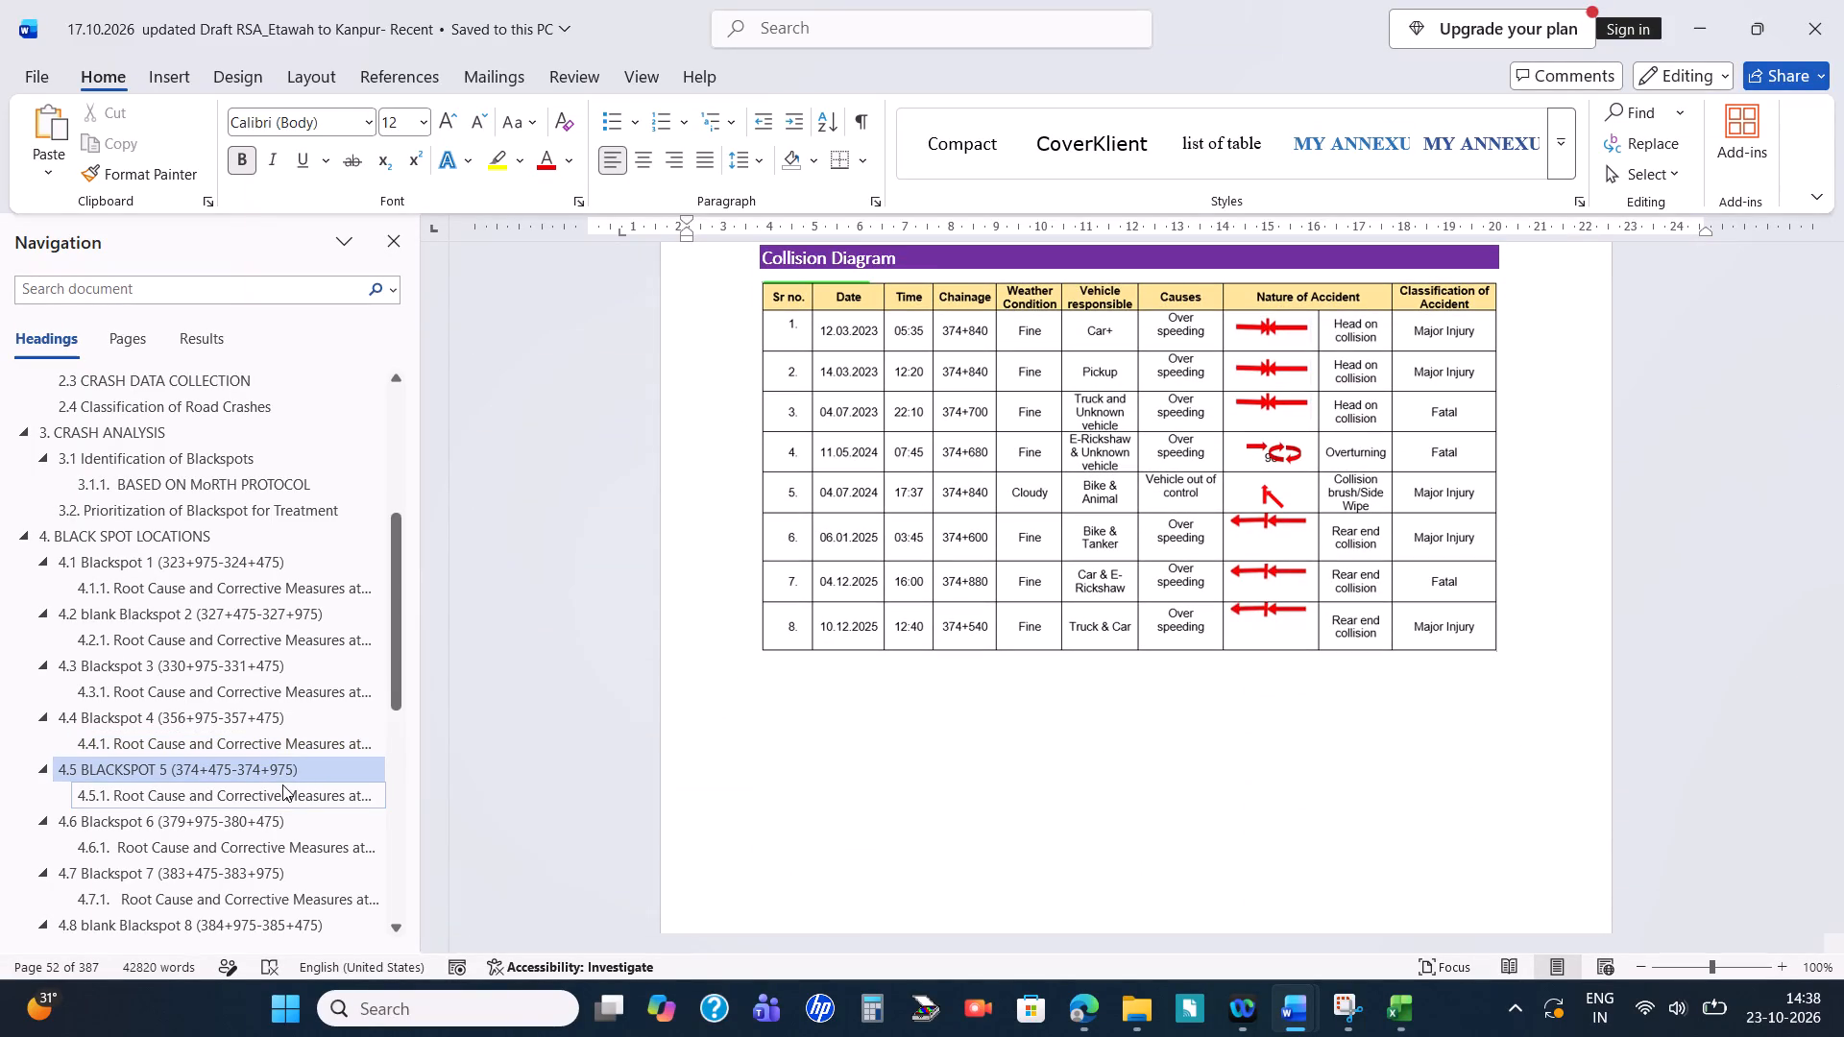
click(282, 784)
Enter 1 for Rumble Strip Ahead Sign (G9), Crash Prone (G12) and Speed Limit (G15) in blackspot 5's column in Excel.
key(alt+Tab)
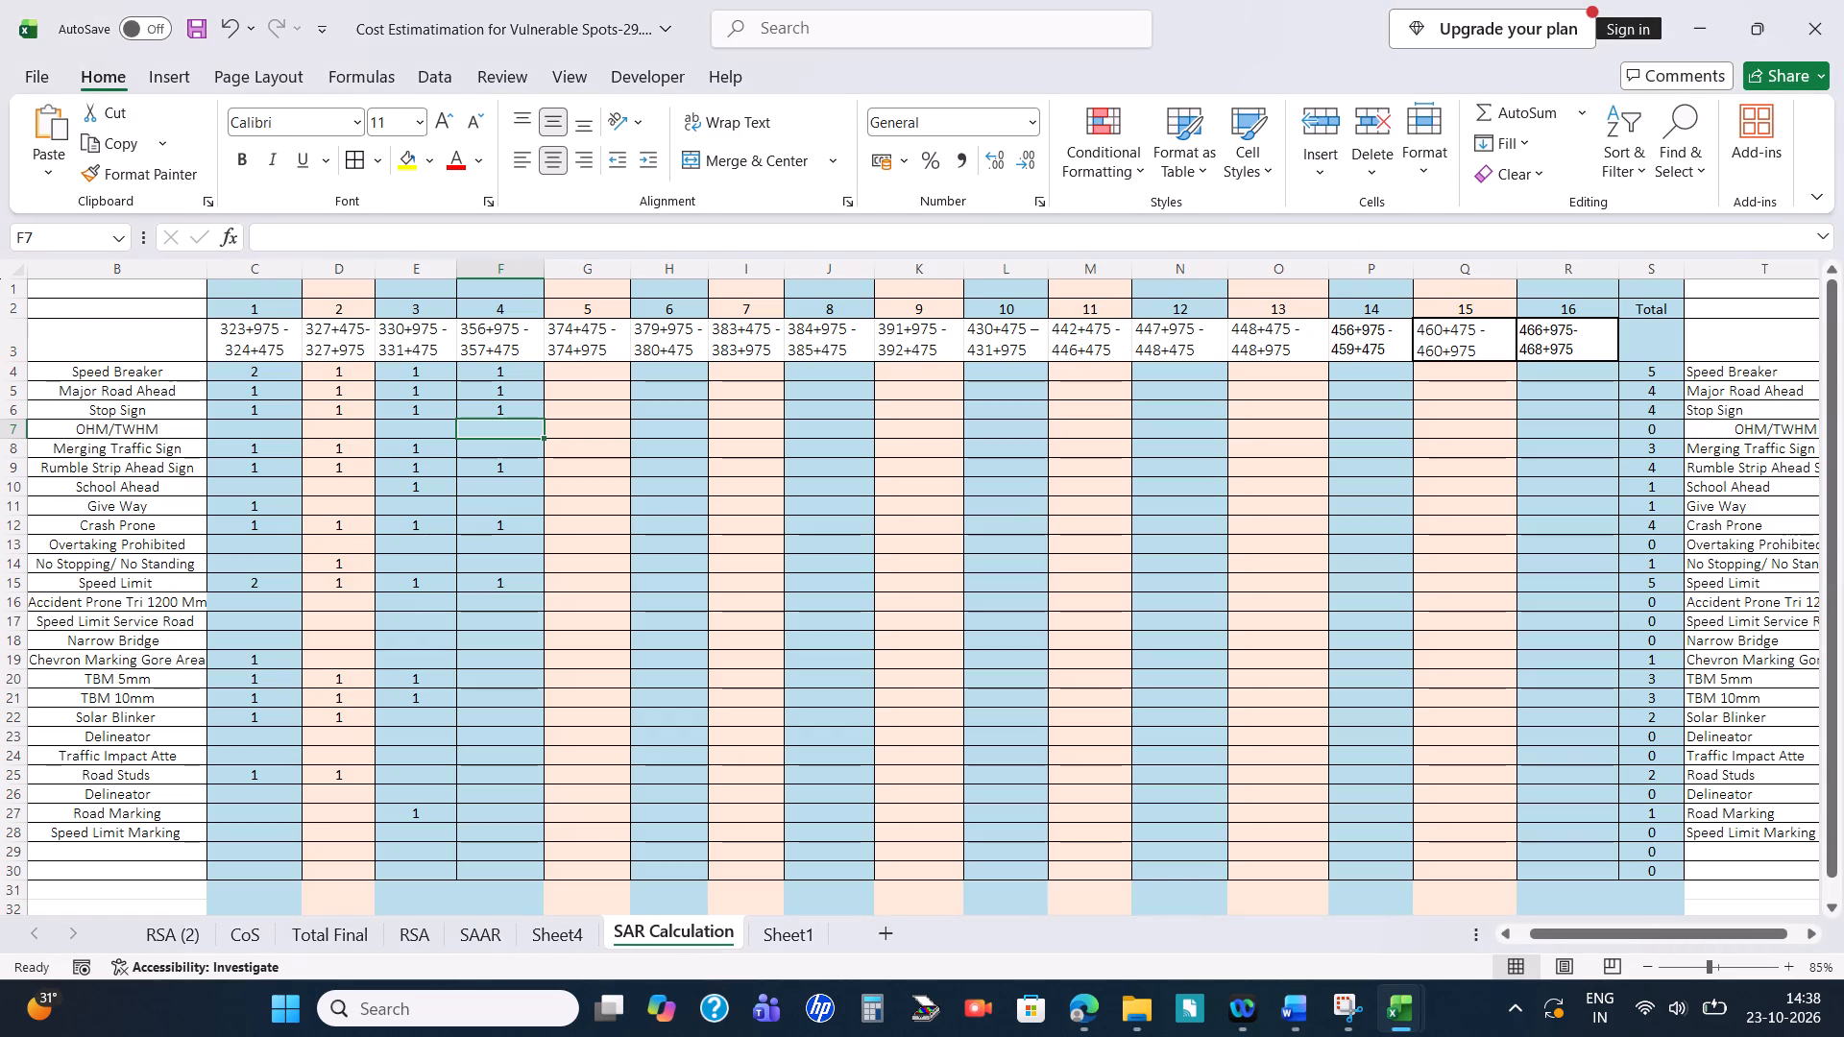
click(594, 371)
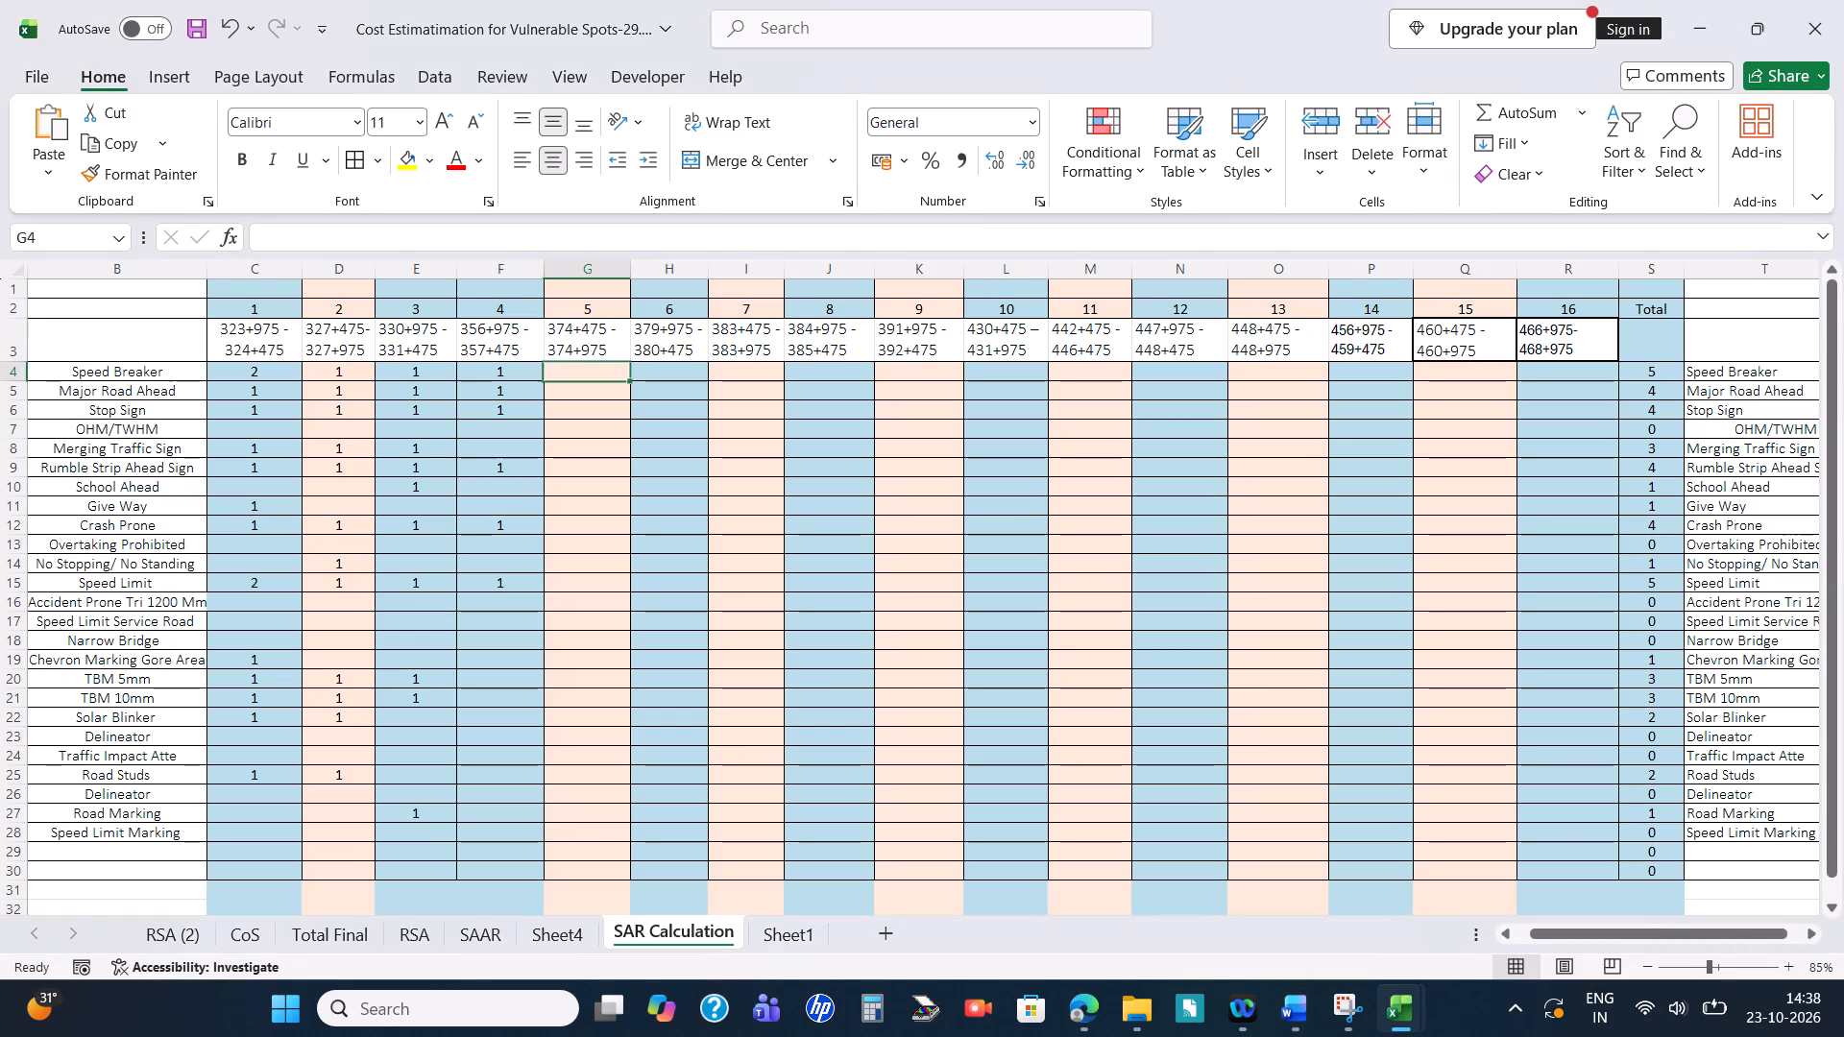
key(Down)
key(Down)
key(Down)
key(Down)
key(Down)
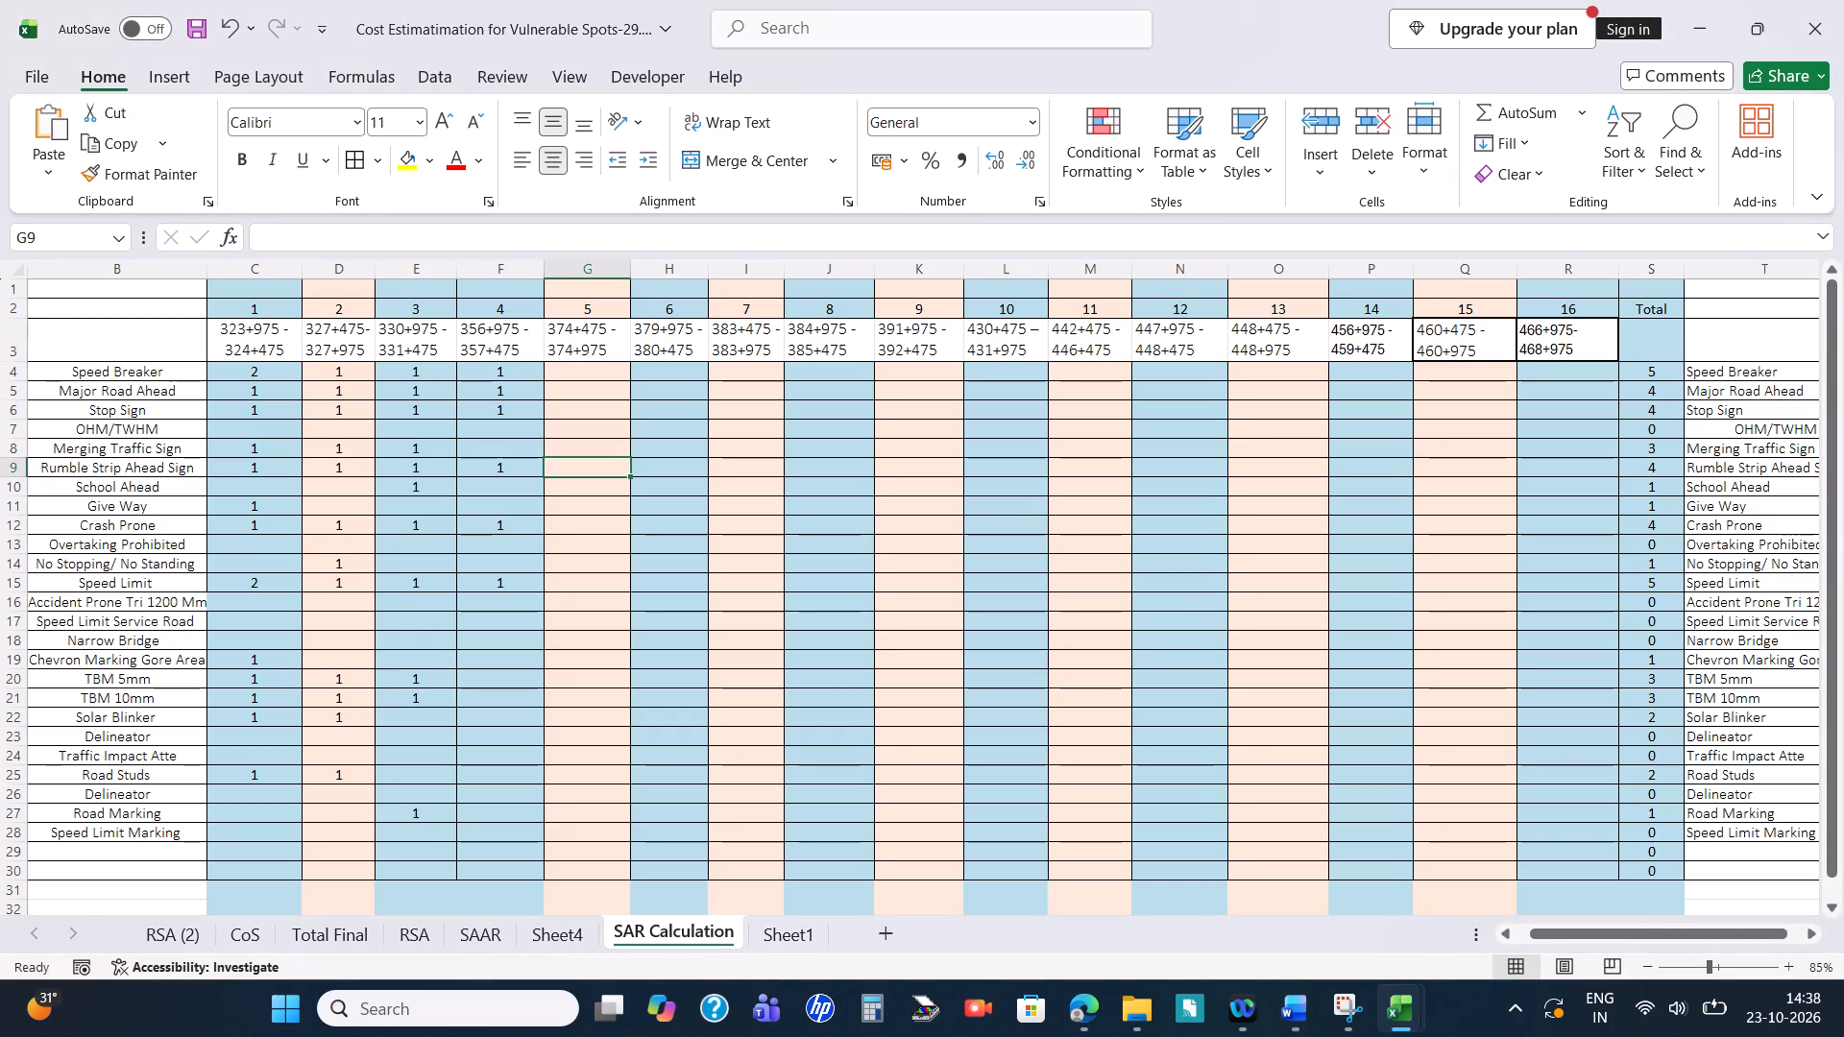
key(1)
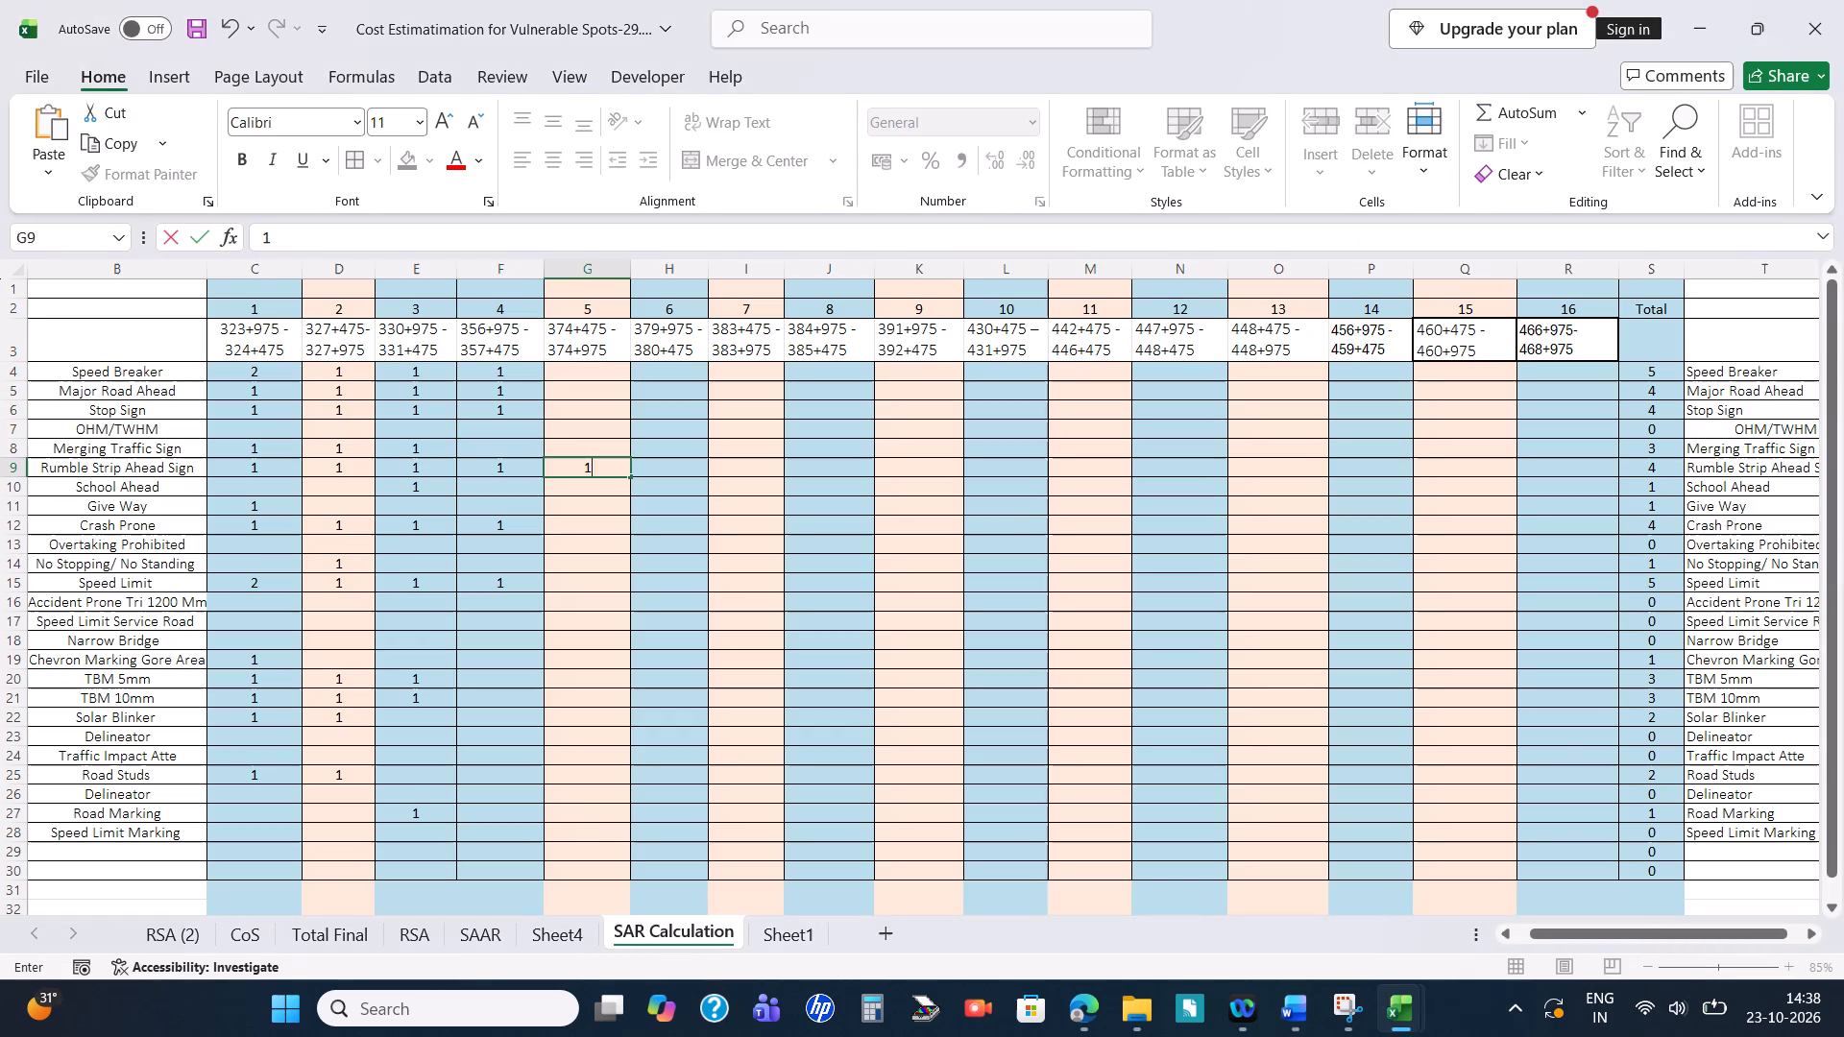
key(Return)
key(Return)
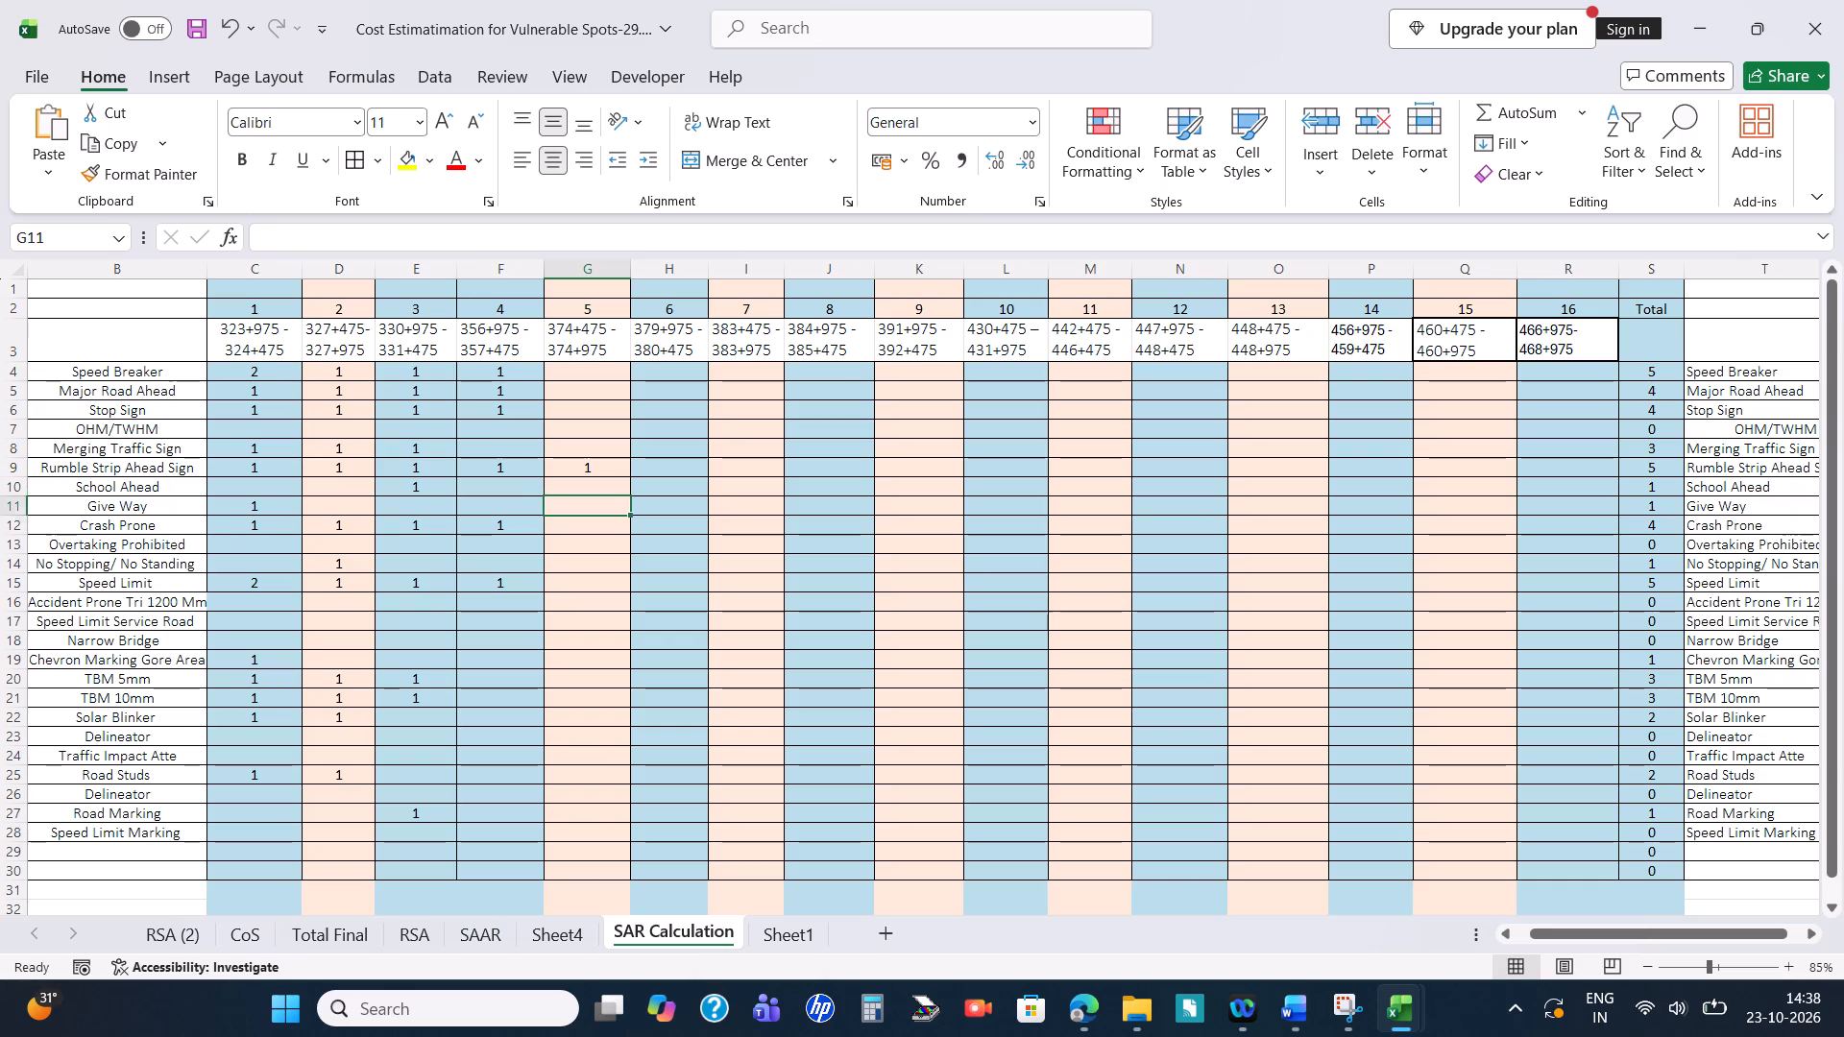
key(Return)
key(1)
key(Return)
key(Return)
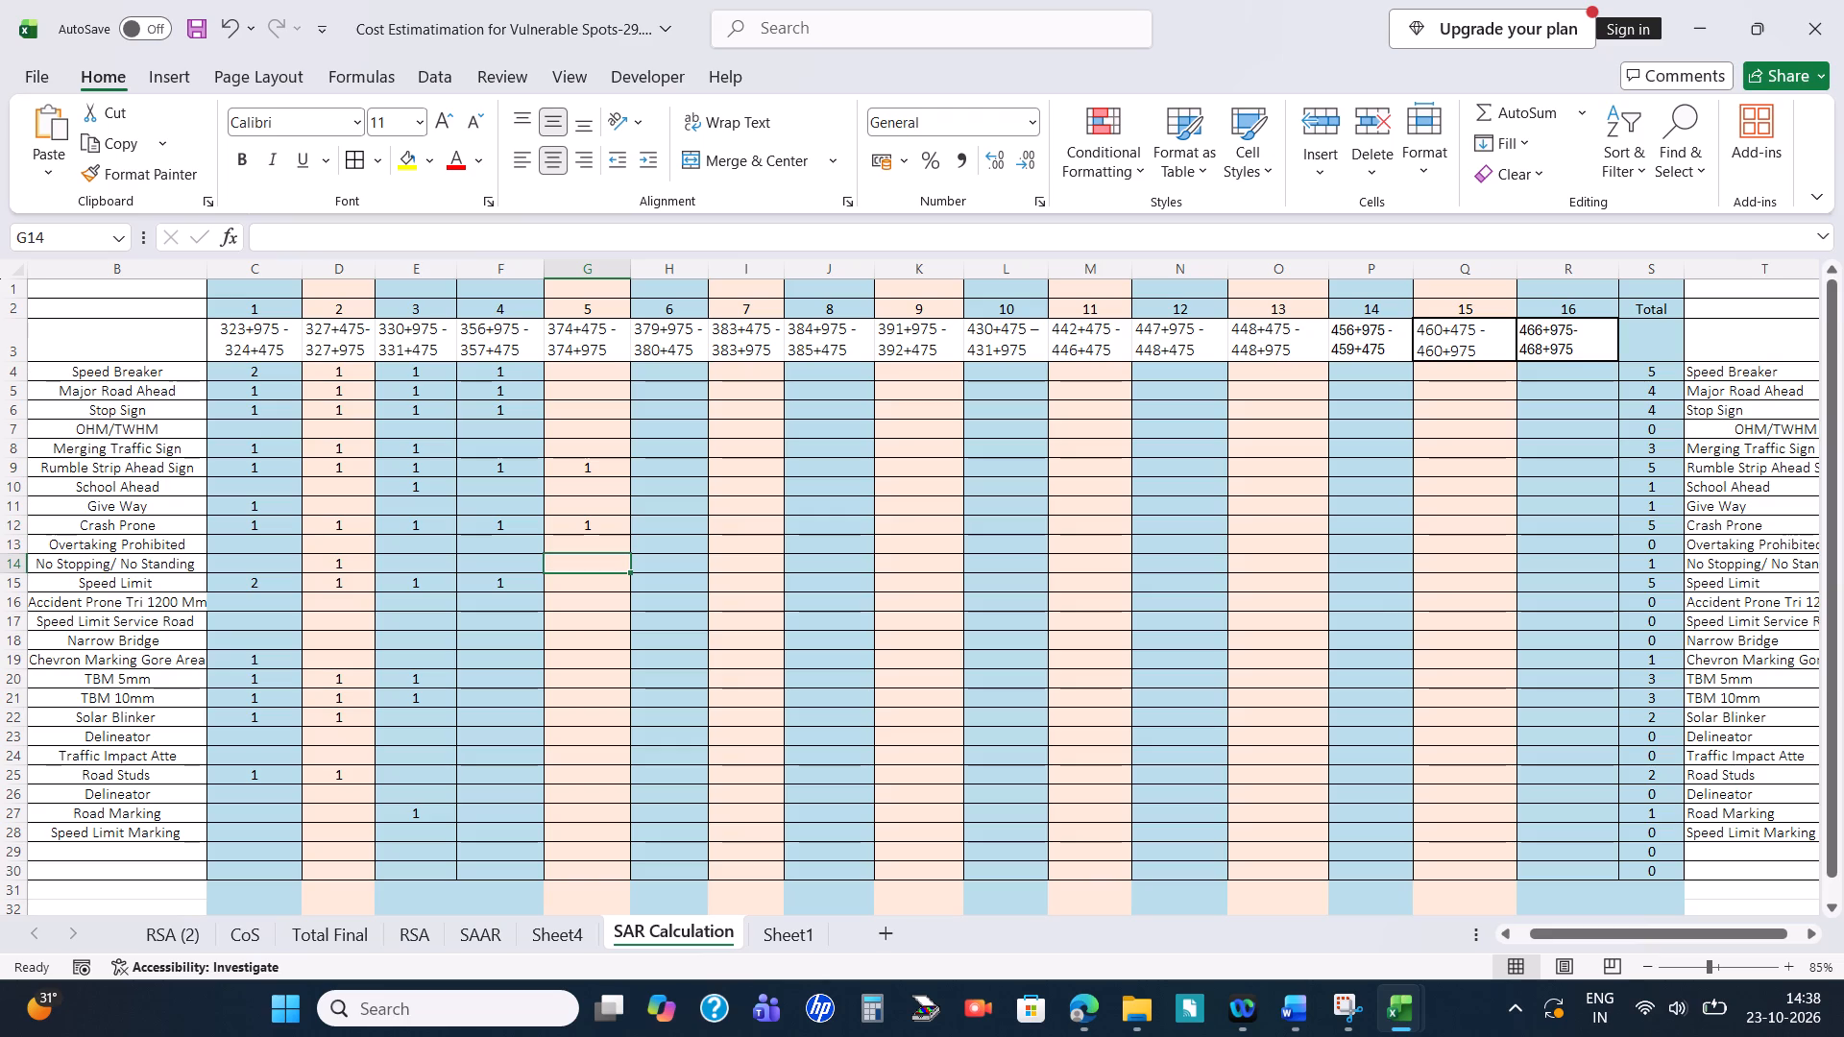
key(Down)
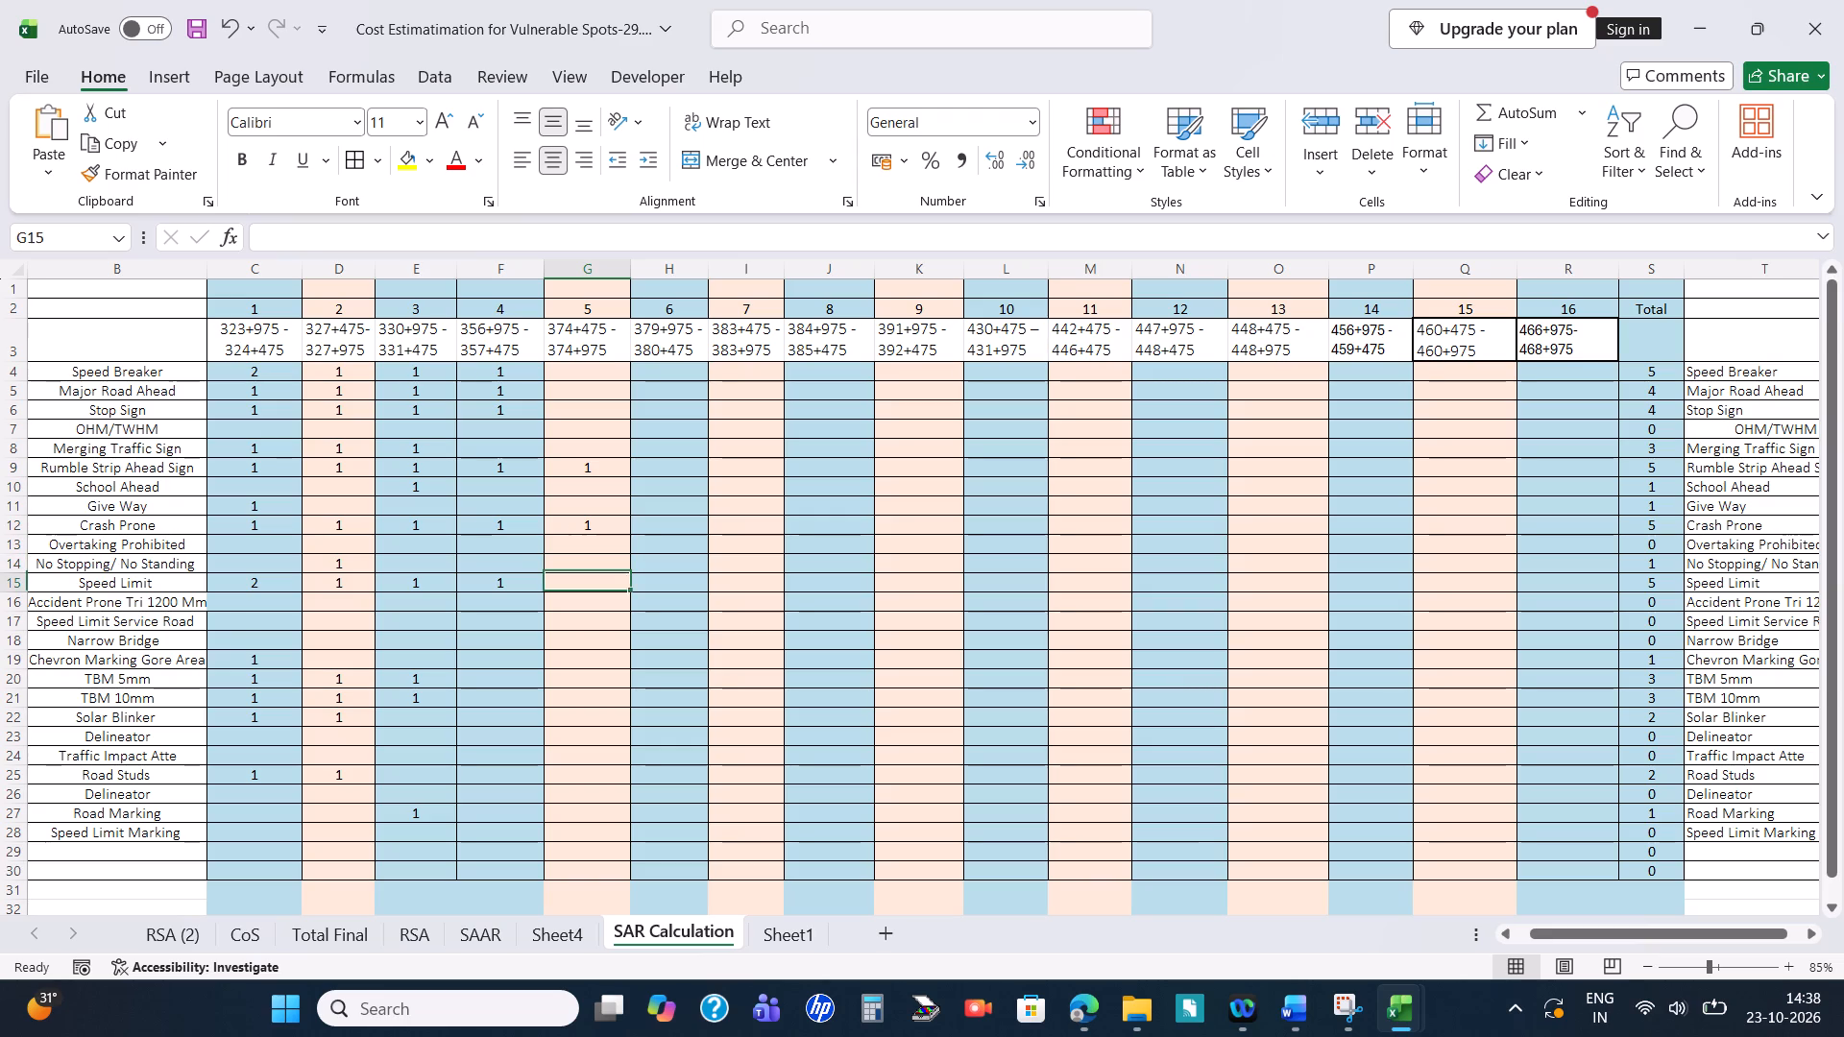
key(1)
key(Return)
Review section 4.5.1's bar marking measures in Word and enter 1 for TBM 5mm and TBM 10mm in G20:G21 of Excel.
key(alt+Tab)
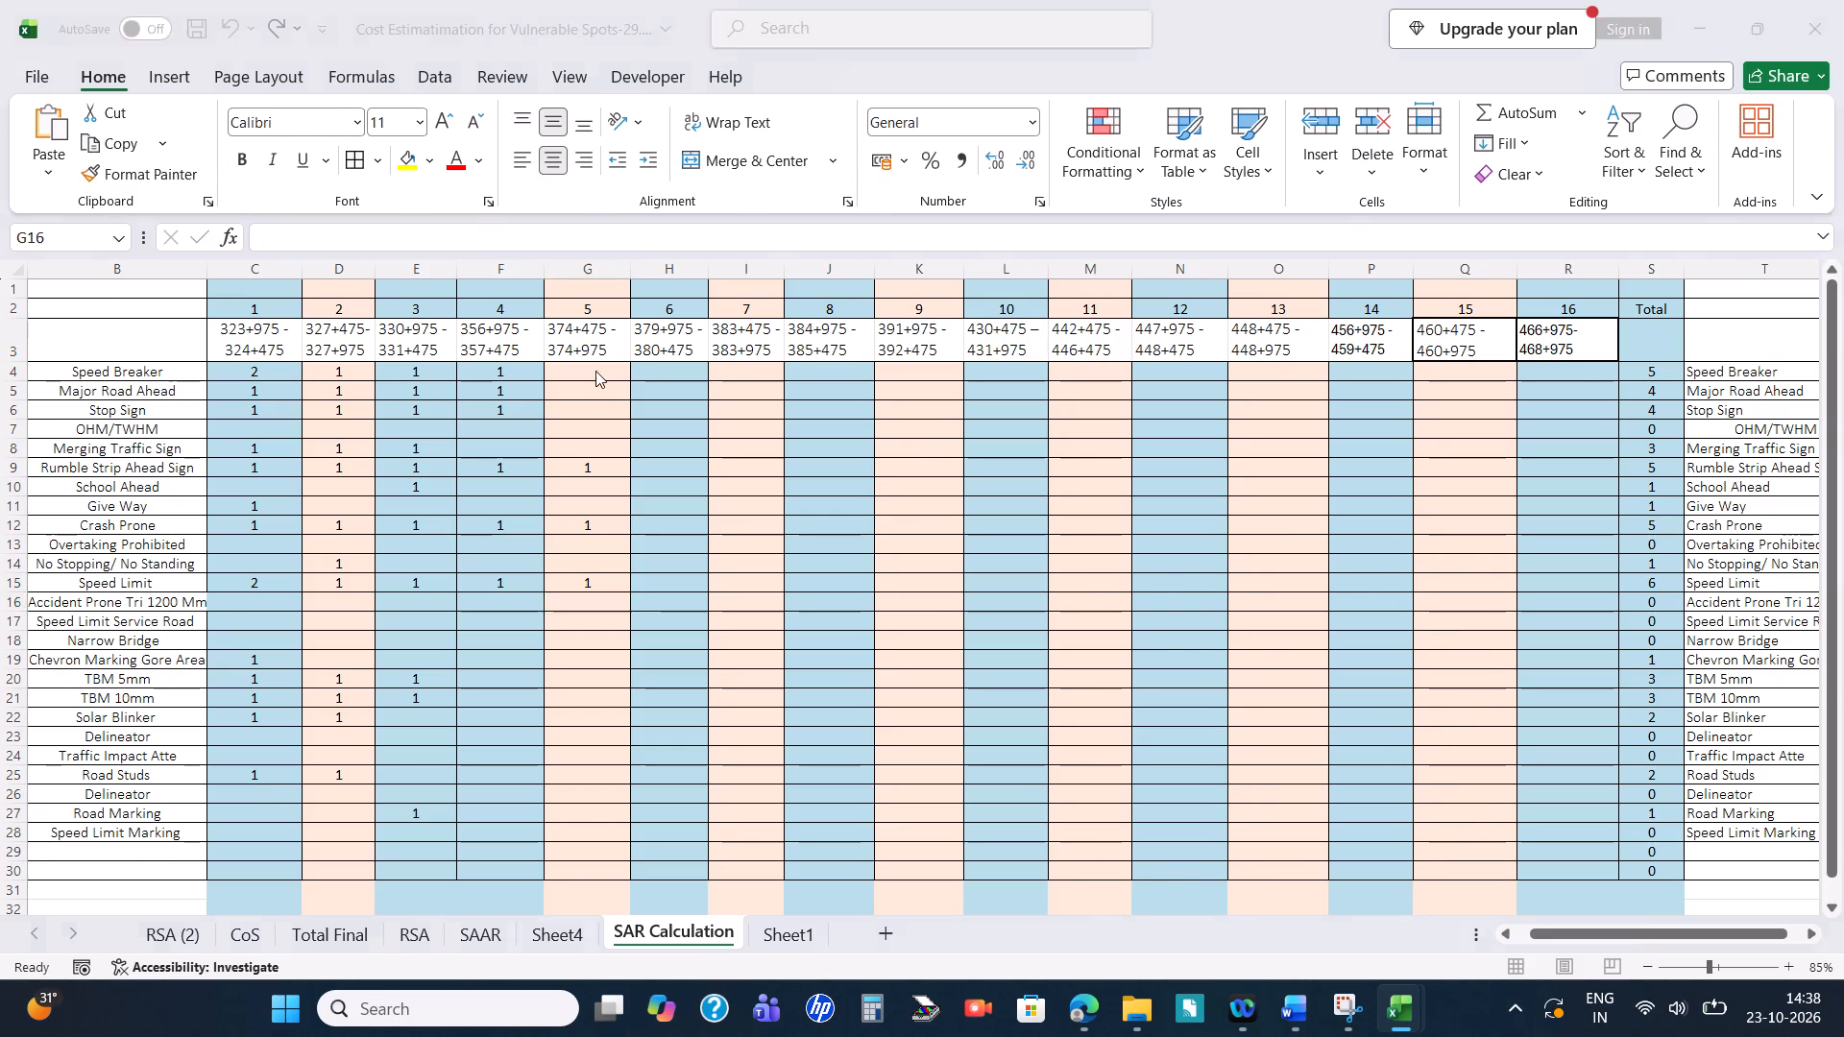
scroll(1117, 609, down, 1)
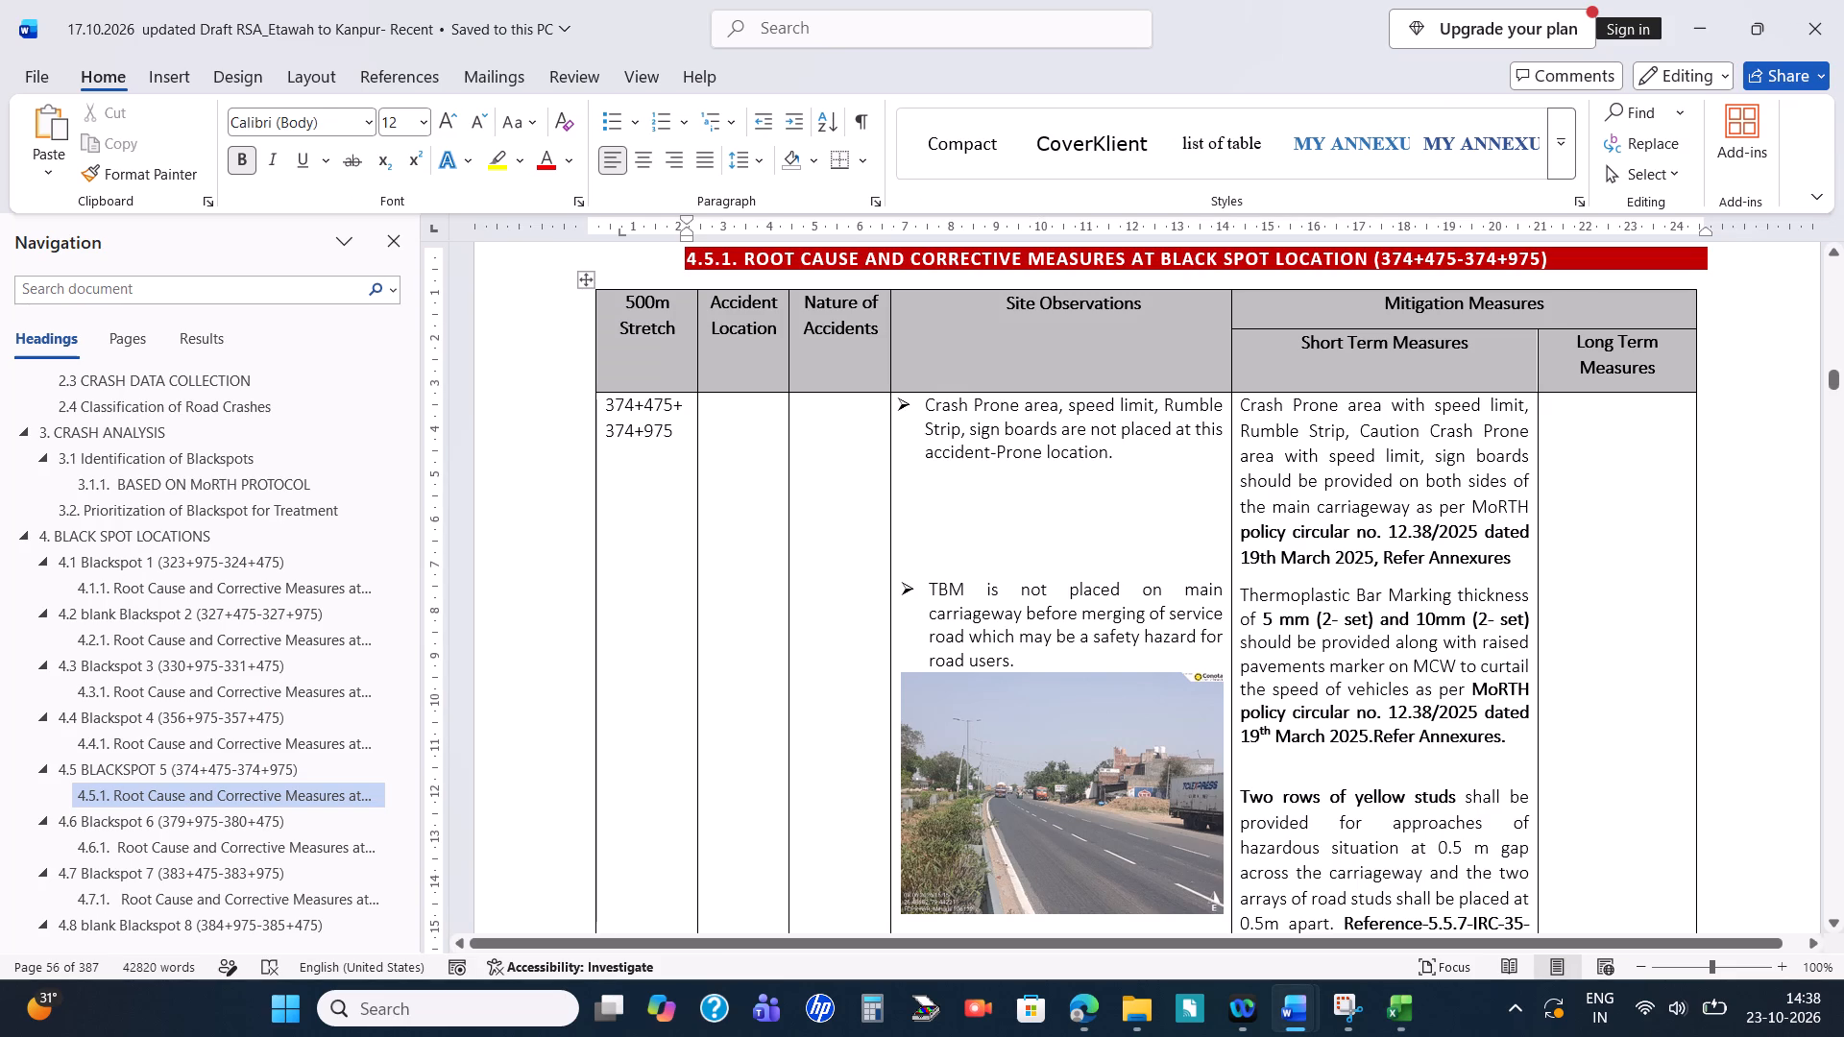
scroll(1117, 609, down, 1)
key(ctrl+alt+Tab)
key(alt+Tab)
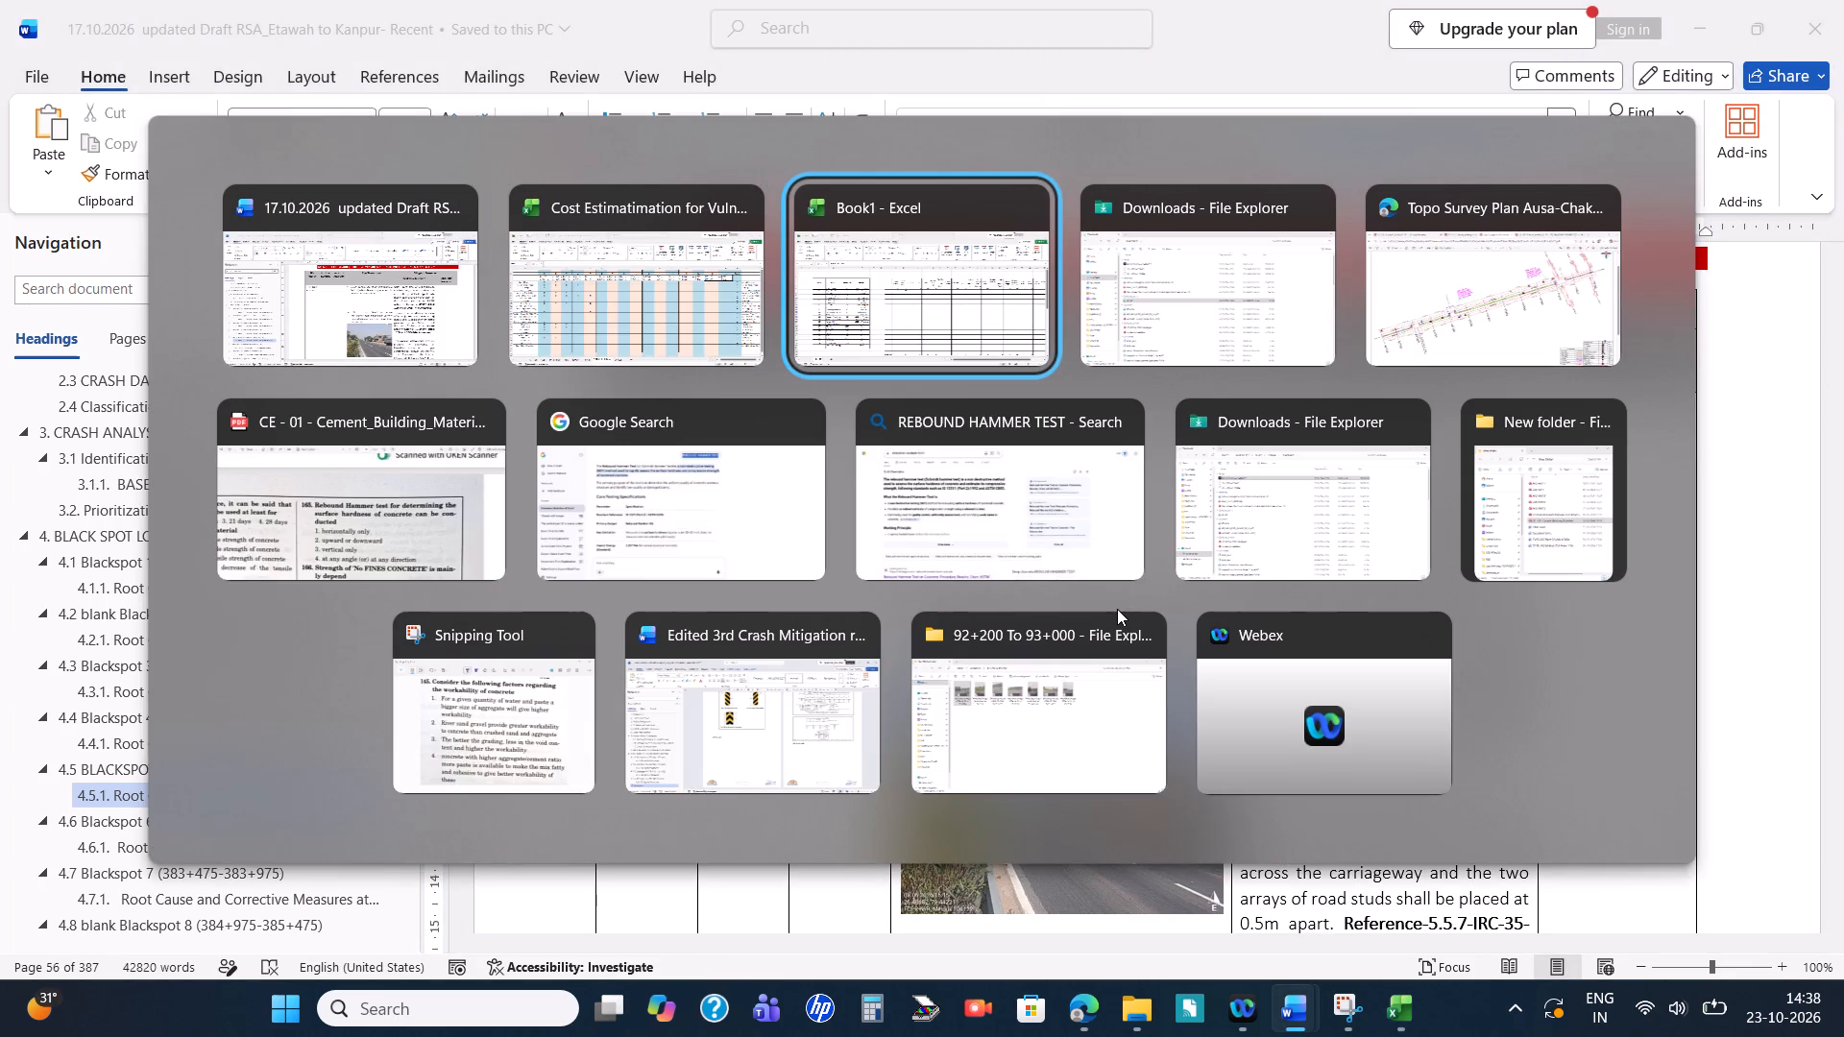
key(Down)
key(Up)
key(Left)
key(Return)
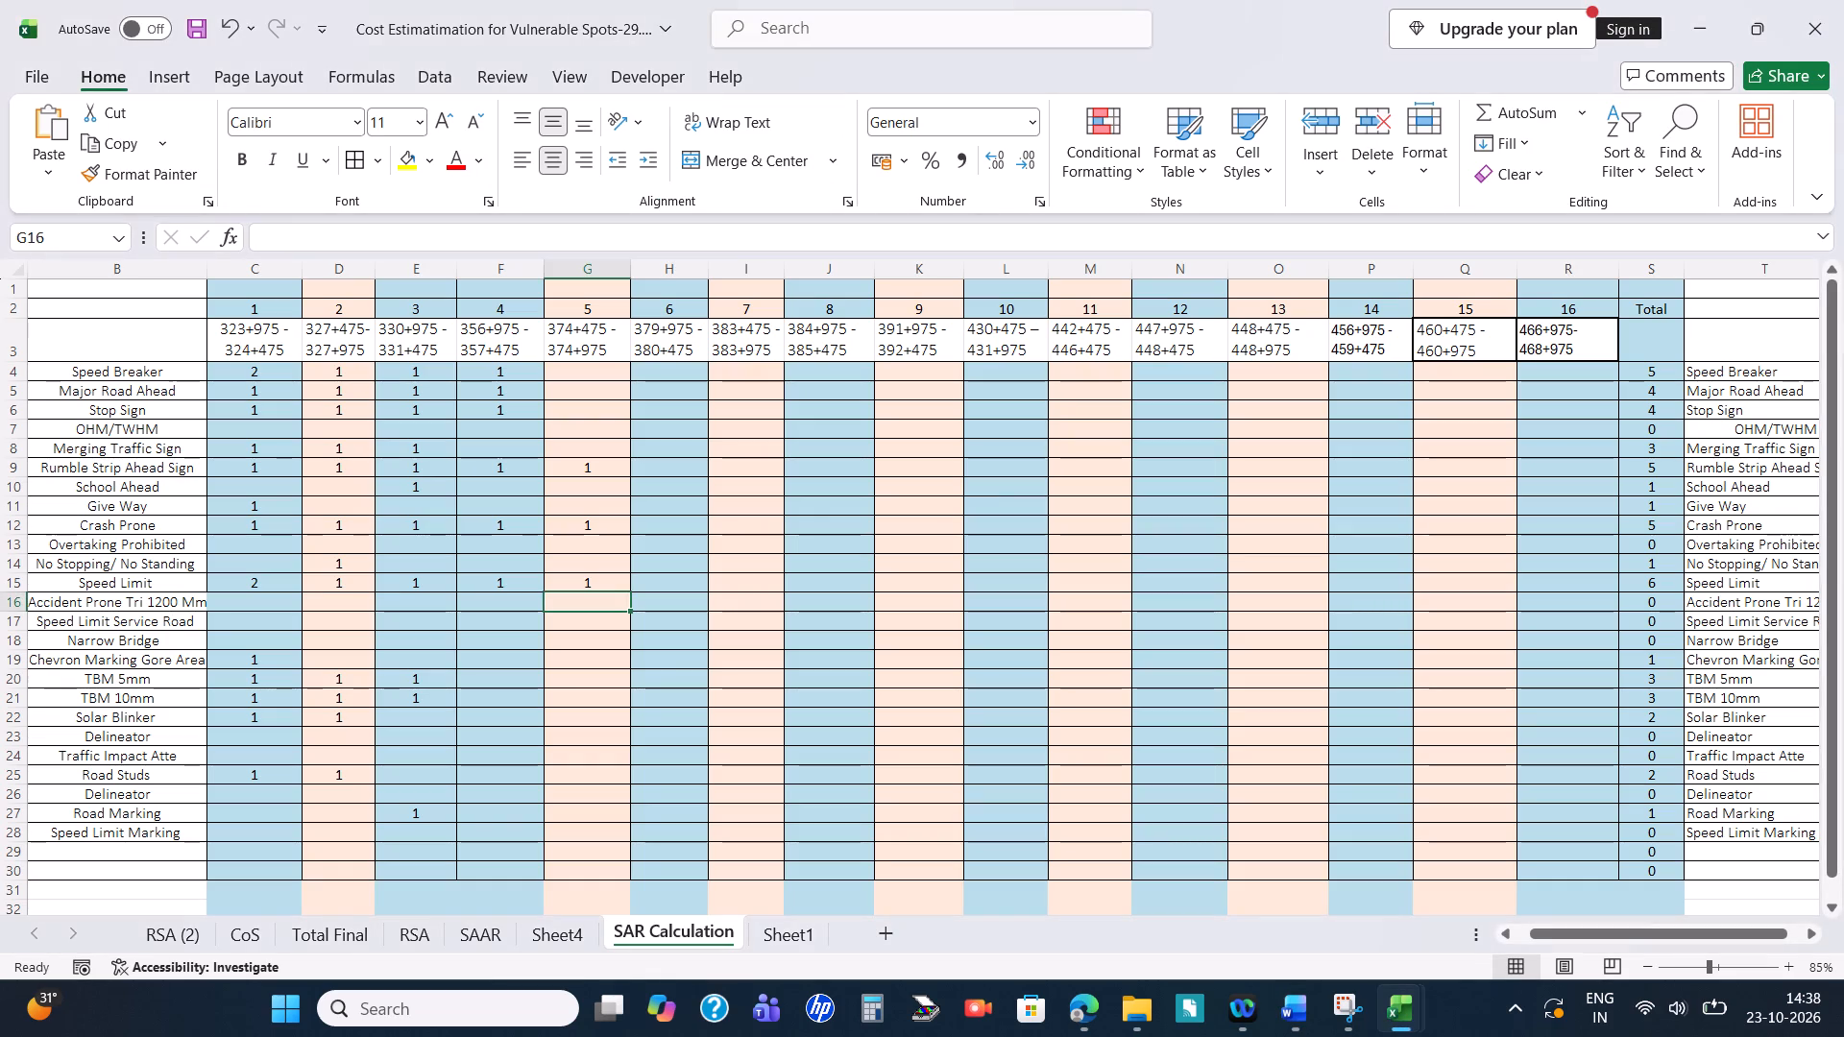
key(Down)
key(Down)
key(Down)
key(Down)
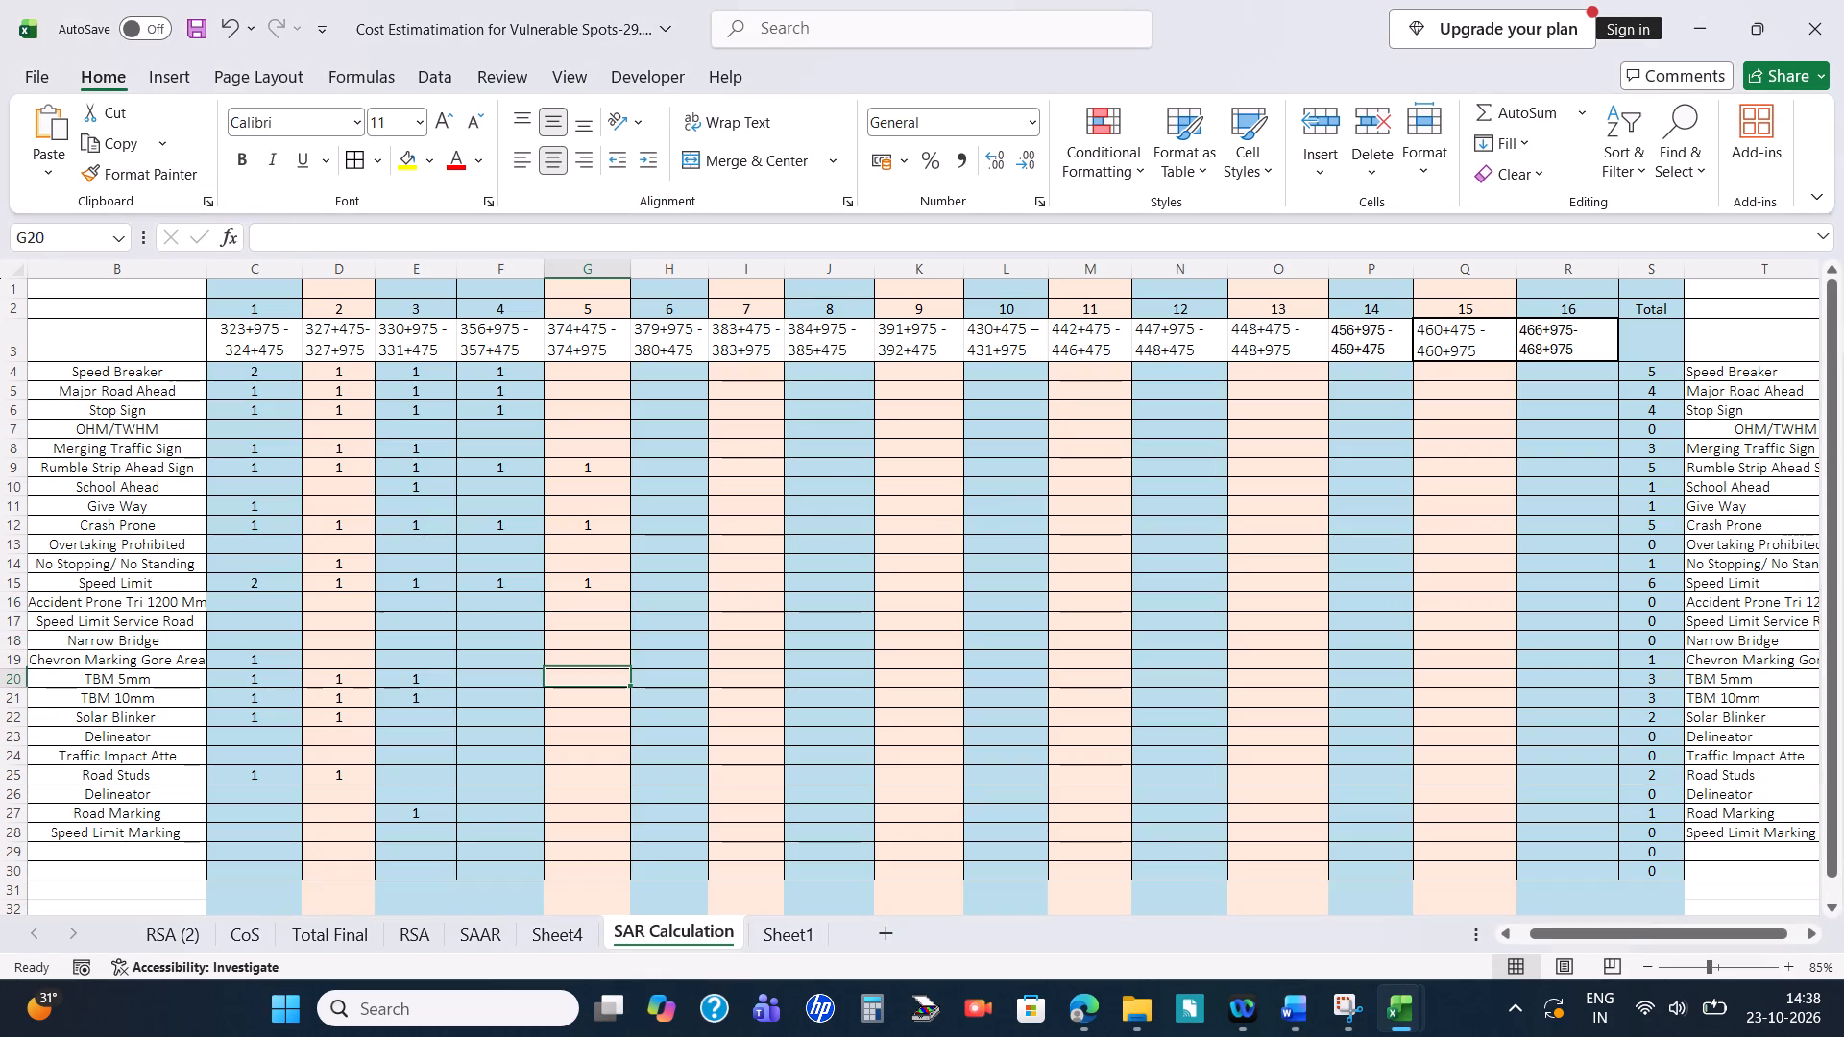
key(1)
key(Return)
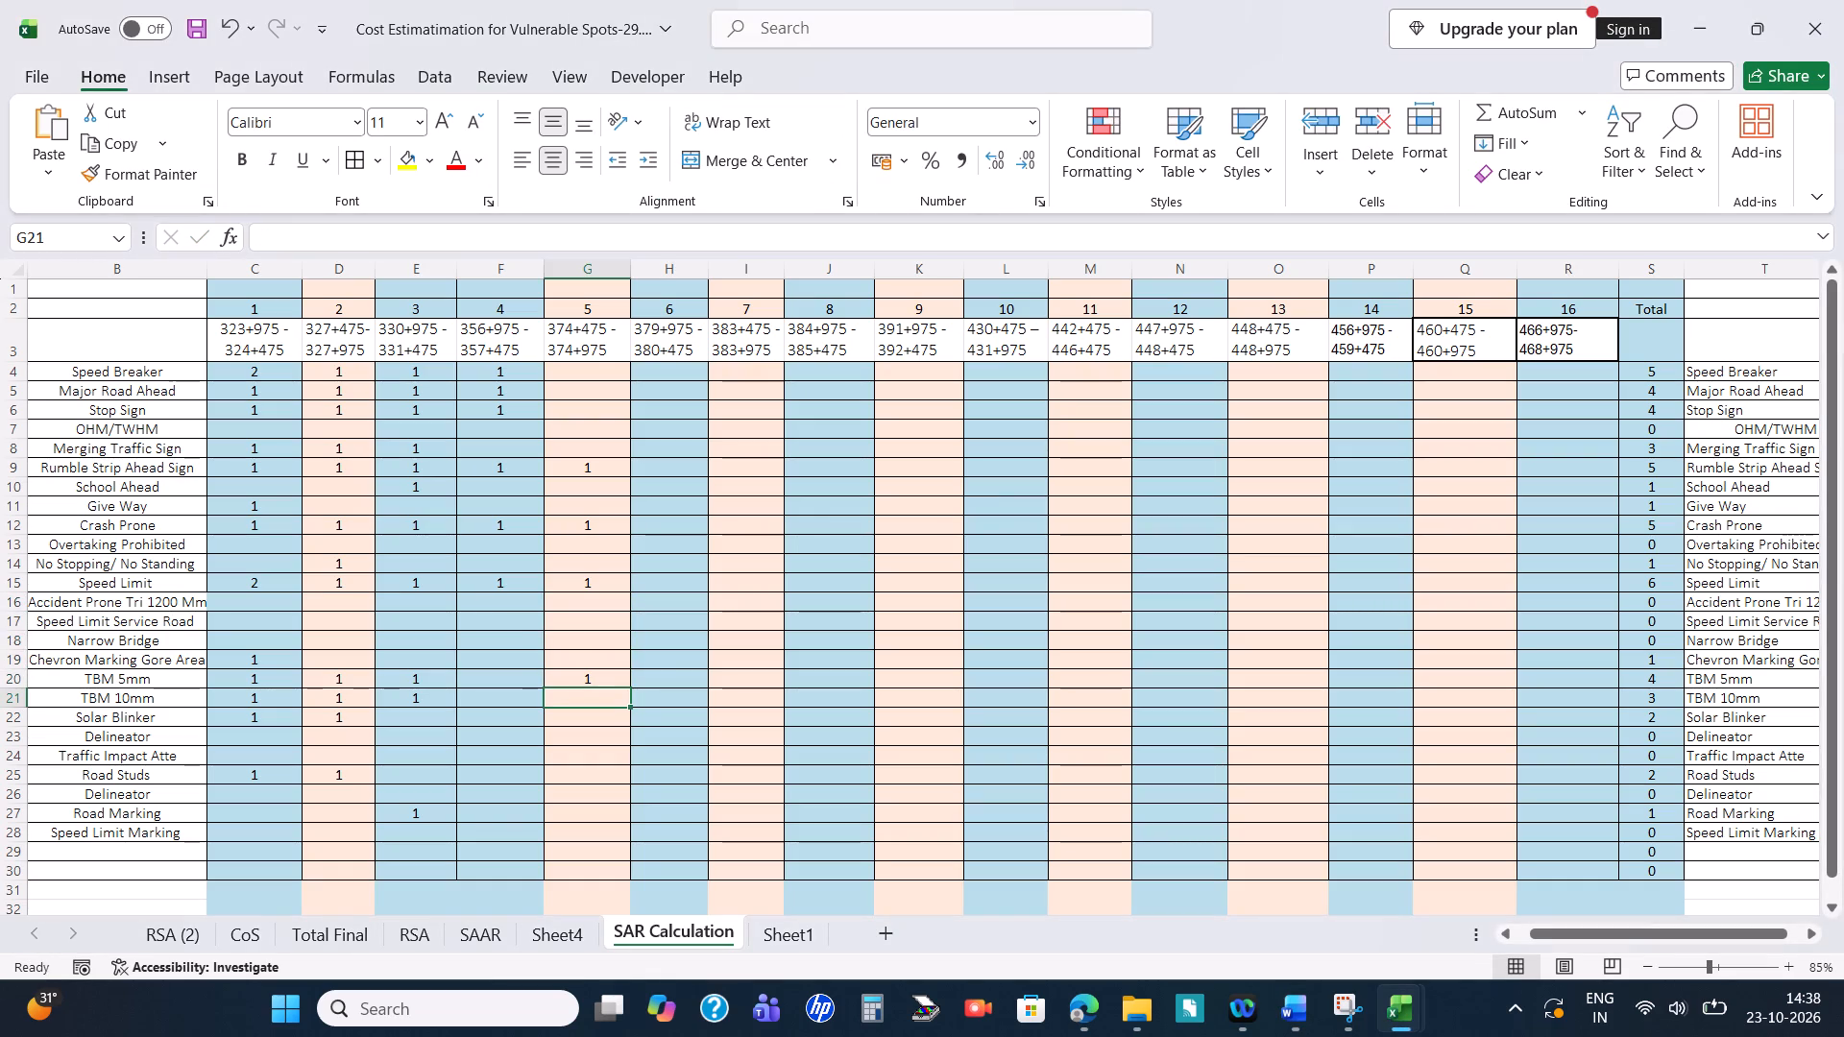
key(1)
key(Return)
Check section 4.5.1's merging sign measure in Word and enter 1 for Merging Traffic Sign in G8 of Excel.
key(alt+Tab)
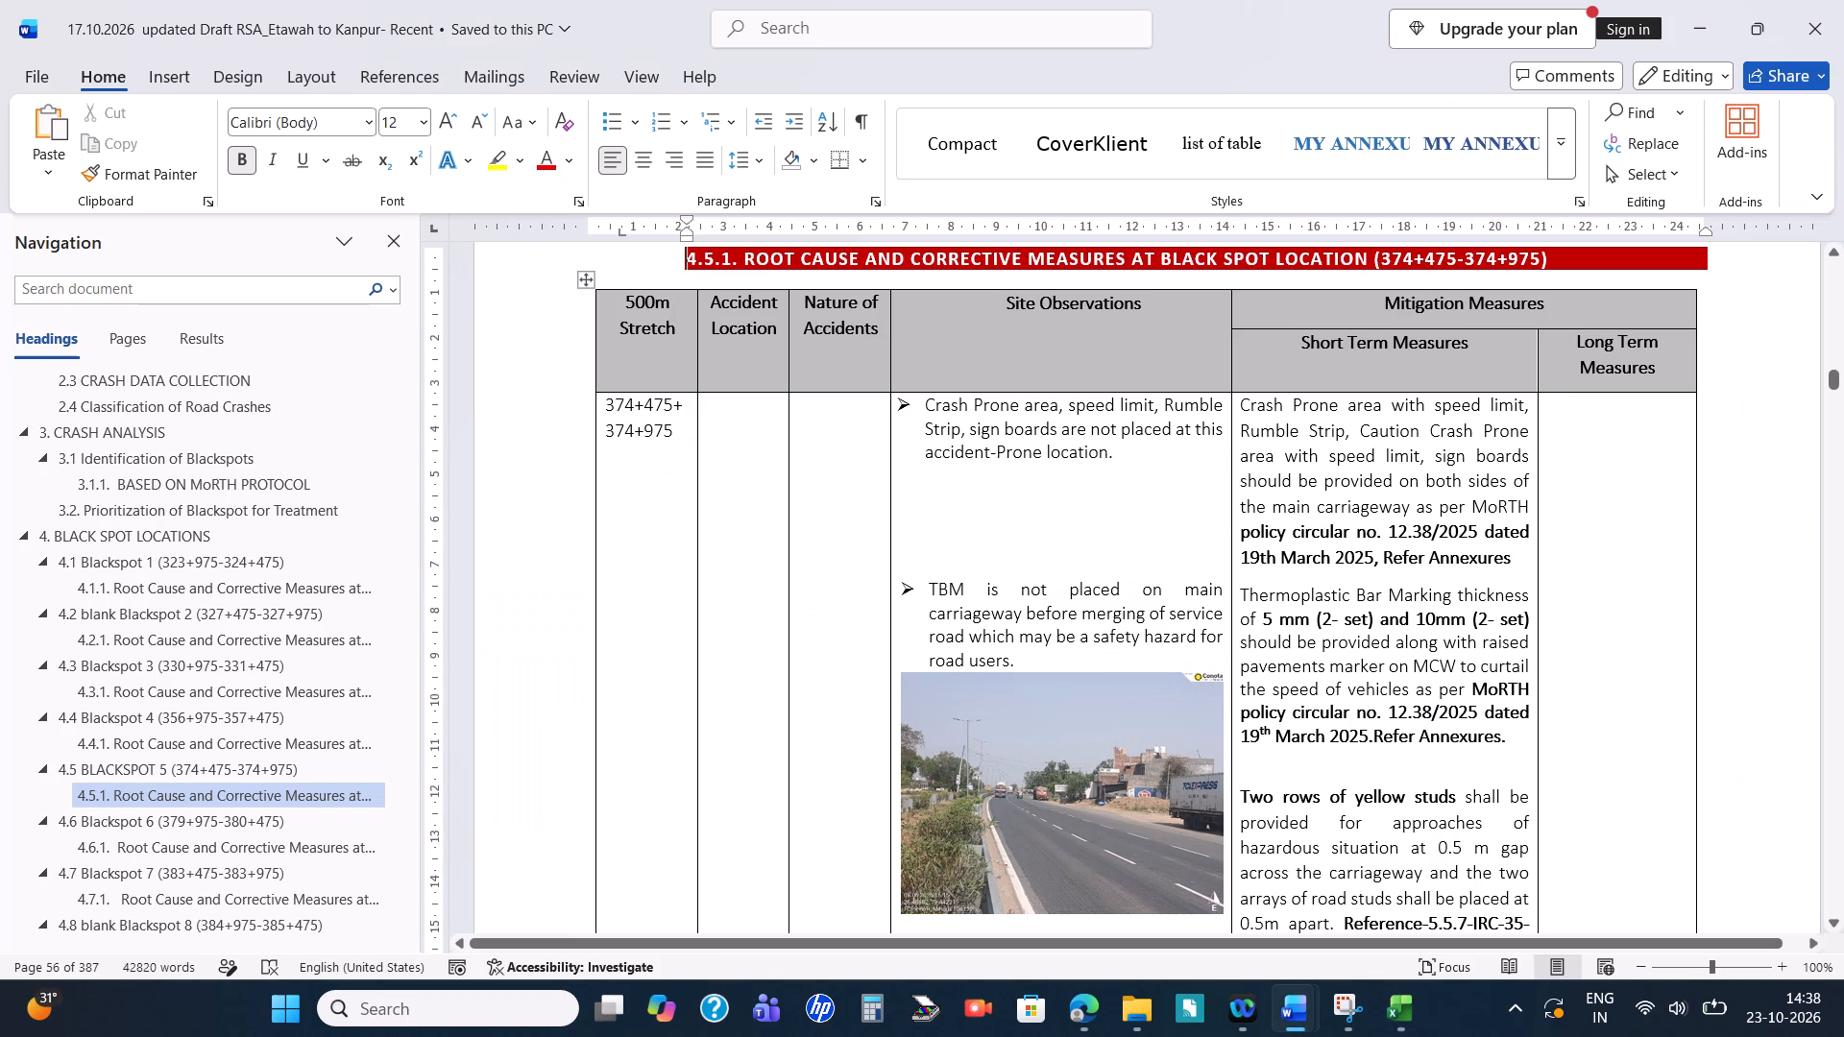
scroll(1117, 609, down, 4)
key(alt+Tab)
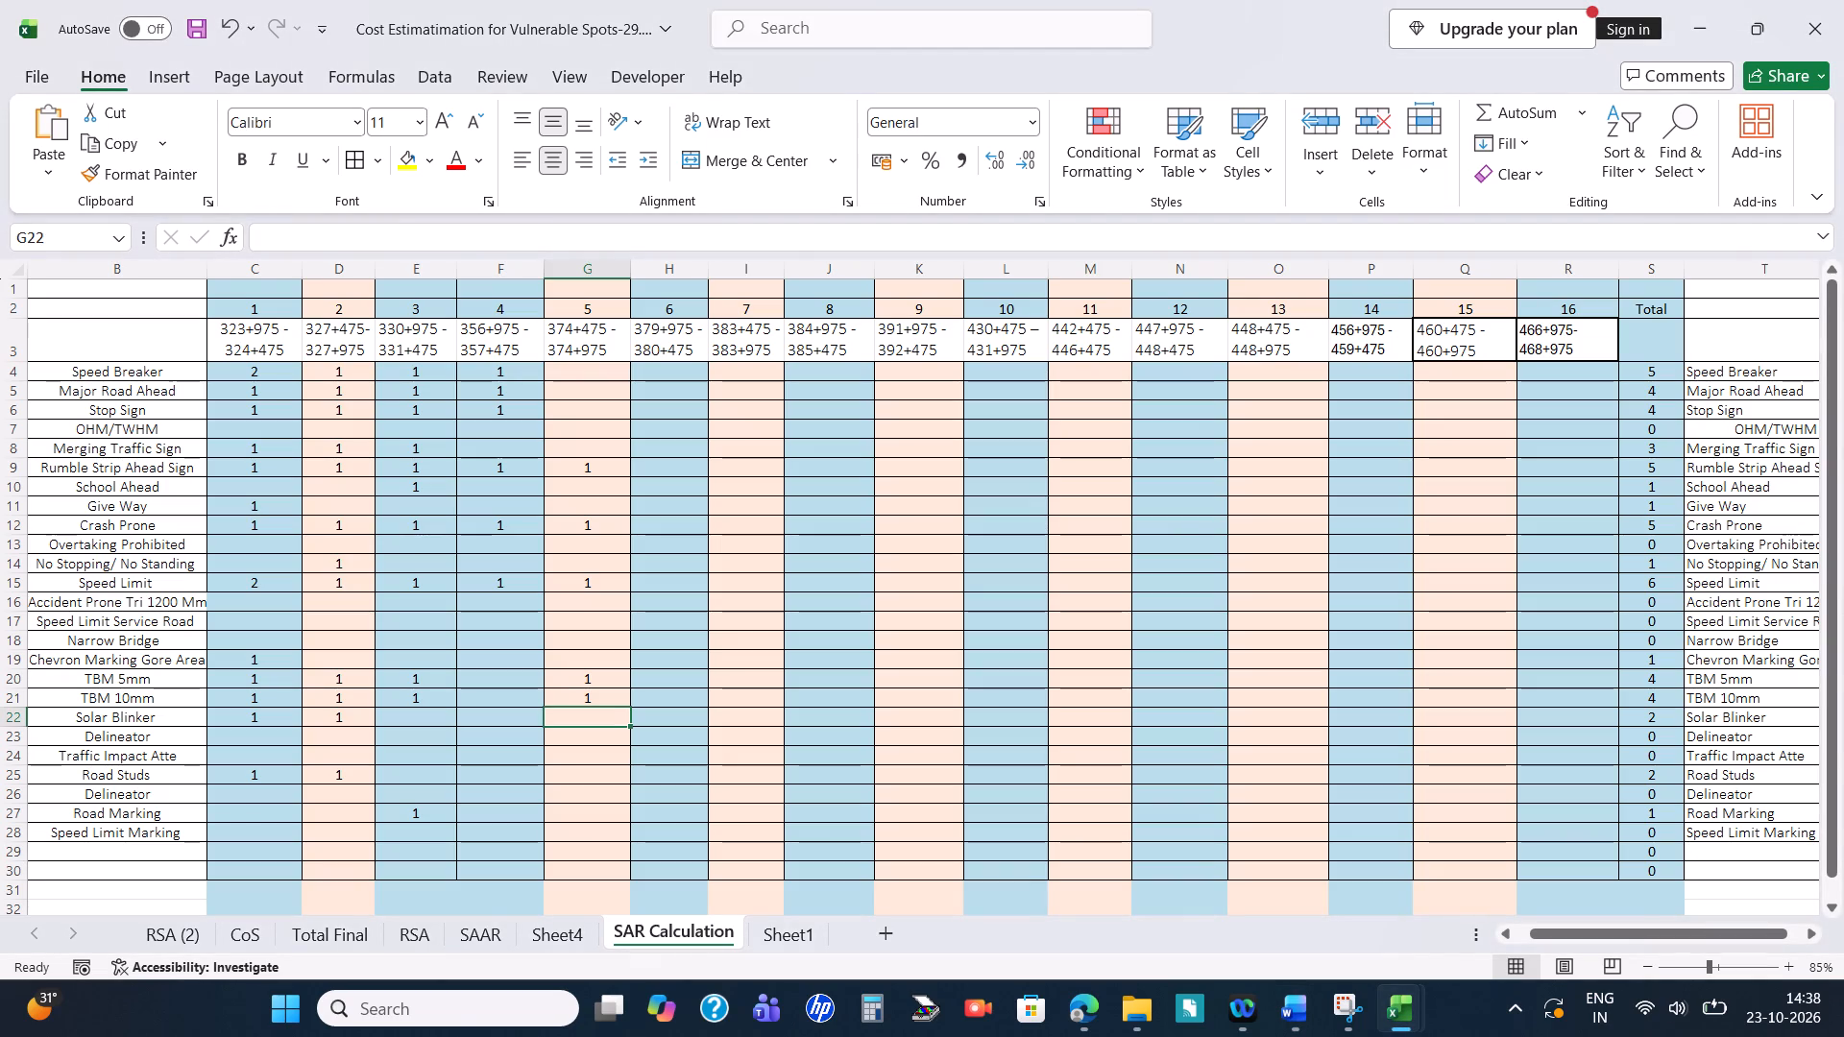
click(575, 448)
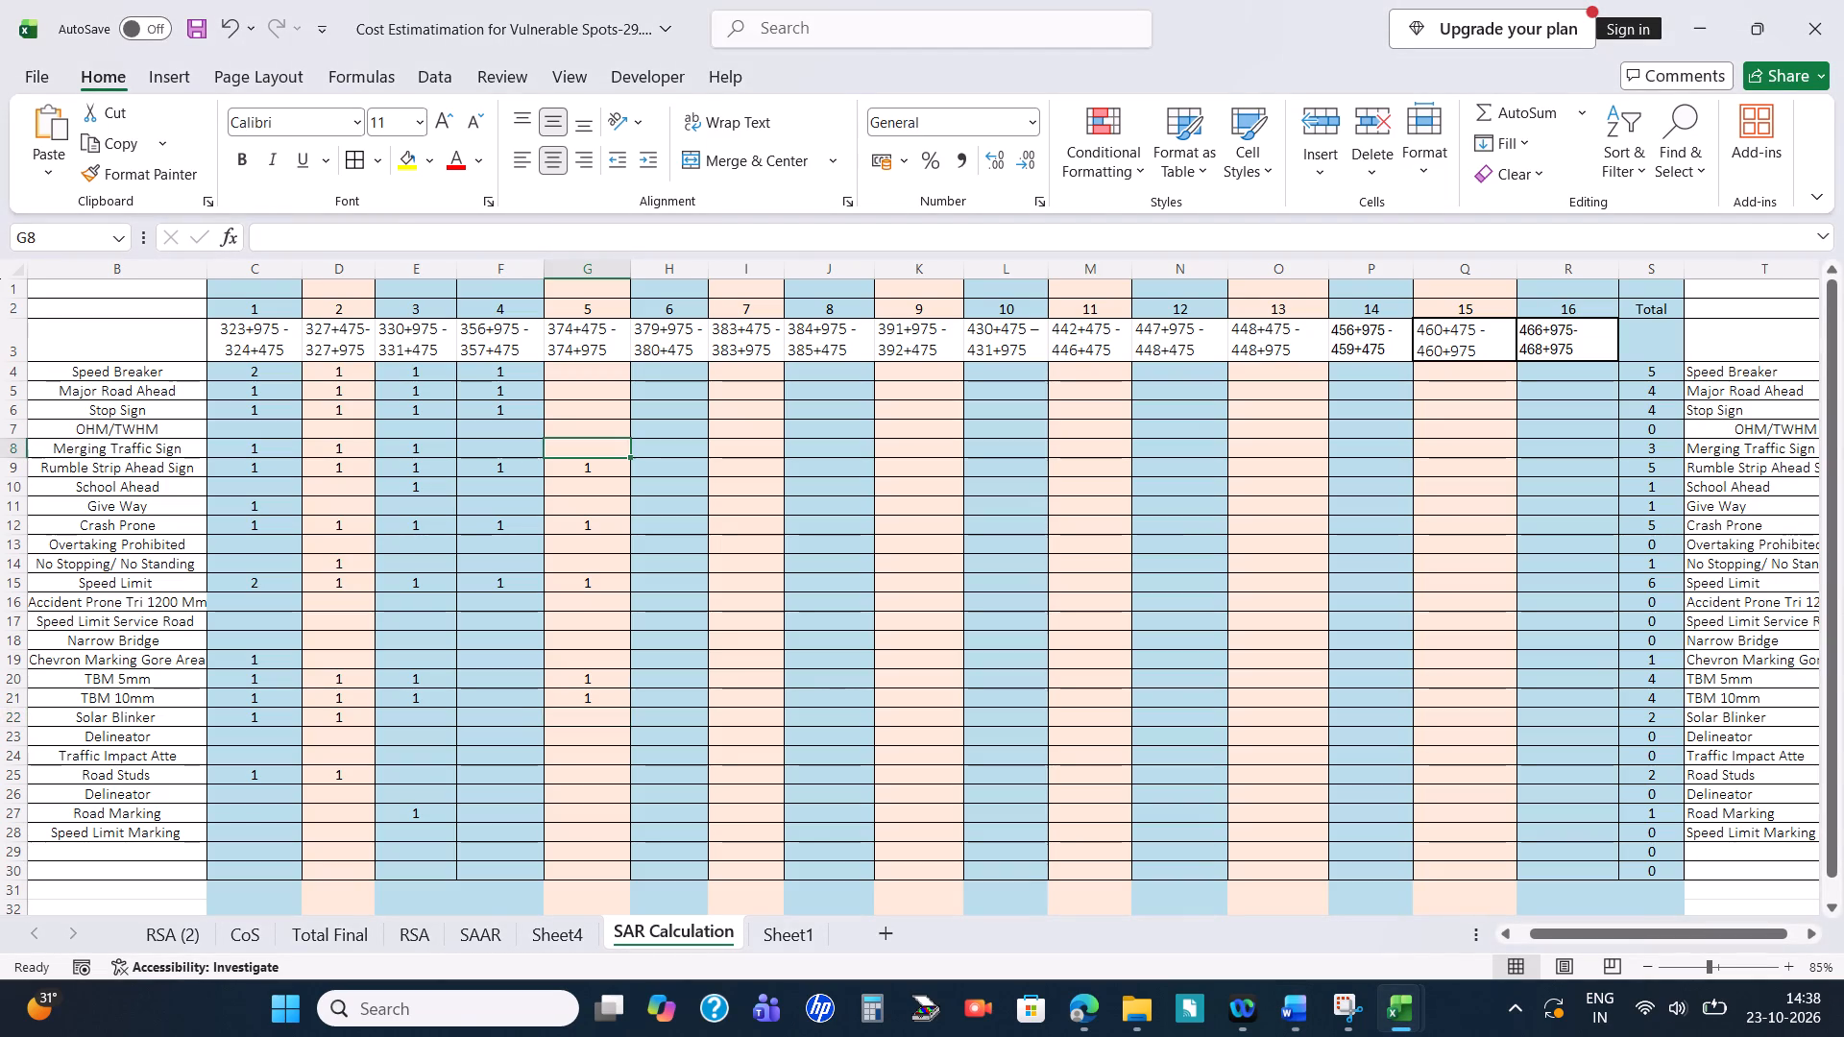
key(1)
key(Return)
Check section 4.5.1's road stud measure in Word and enter 1 for Road Studs in G25 of Excel.
key(alt+Tab)
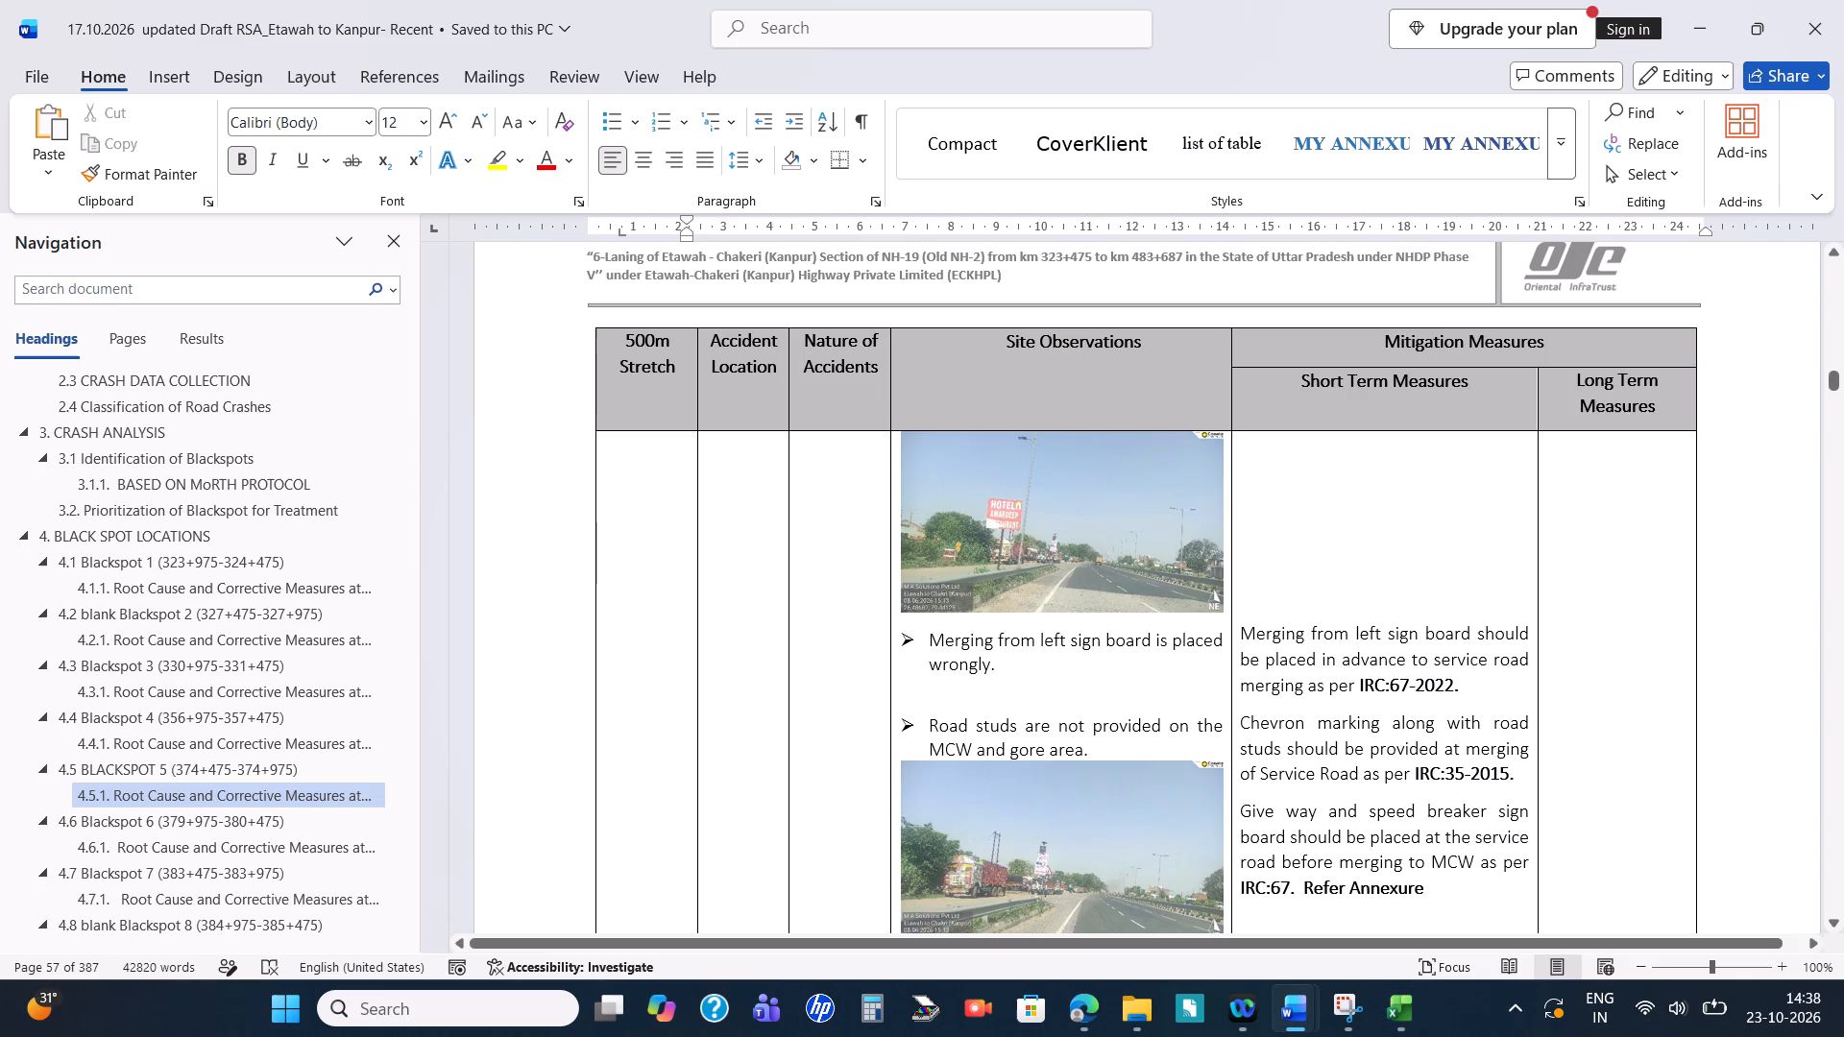
scroll(1208, 725, down, 1)
key(alt+Tab)
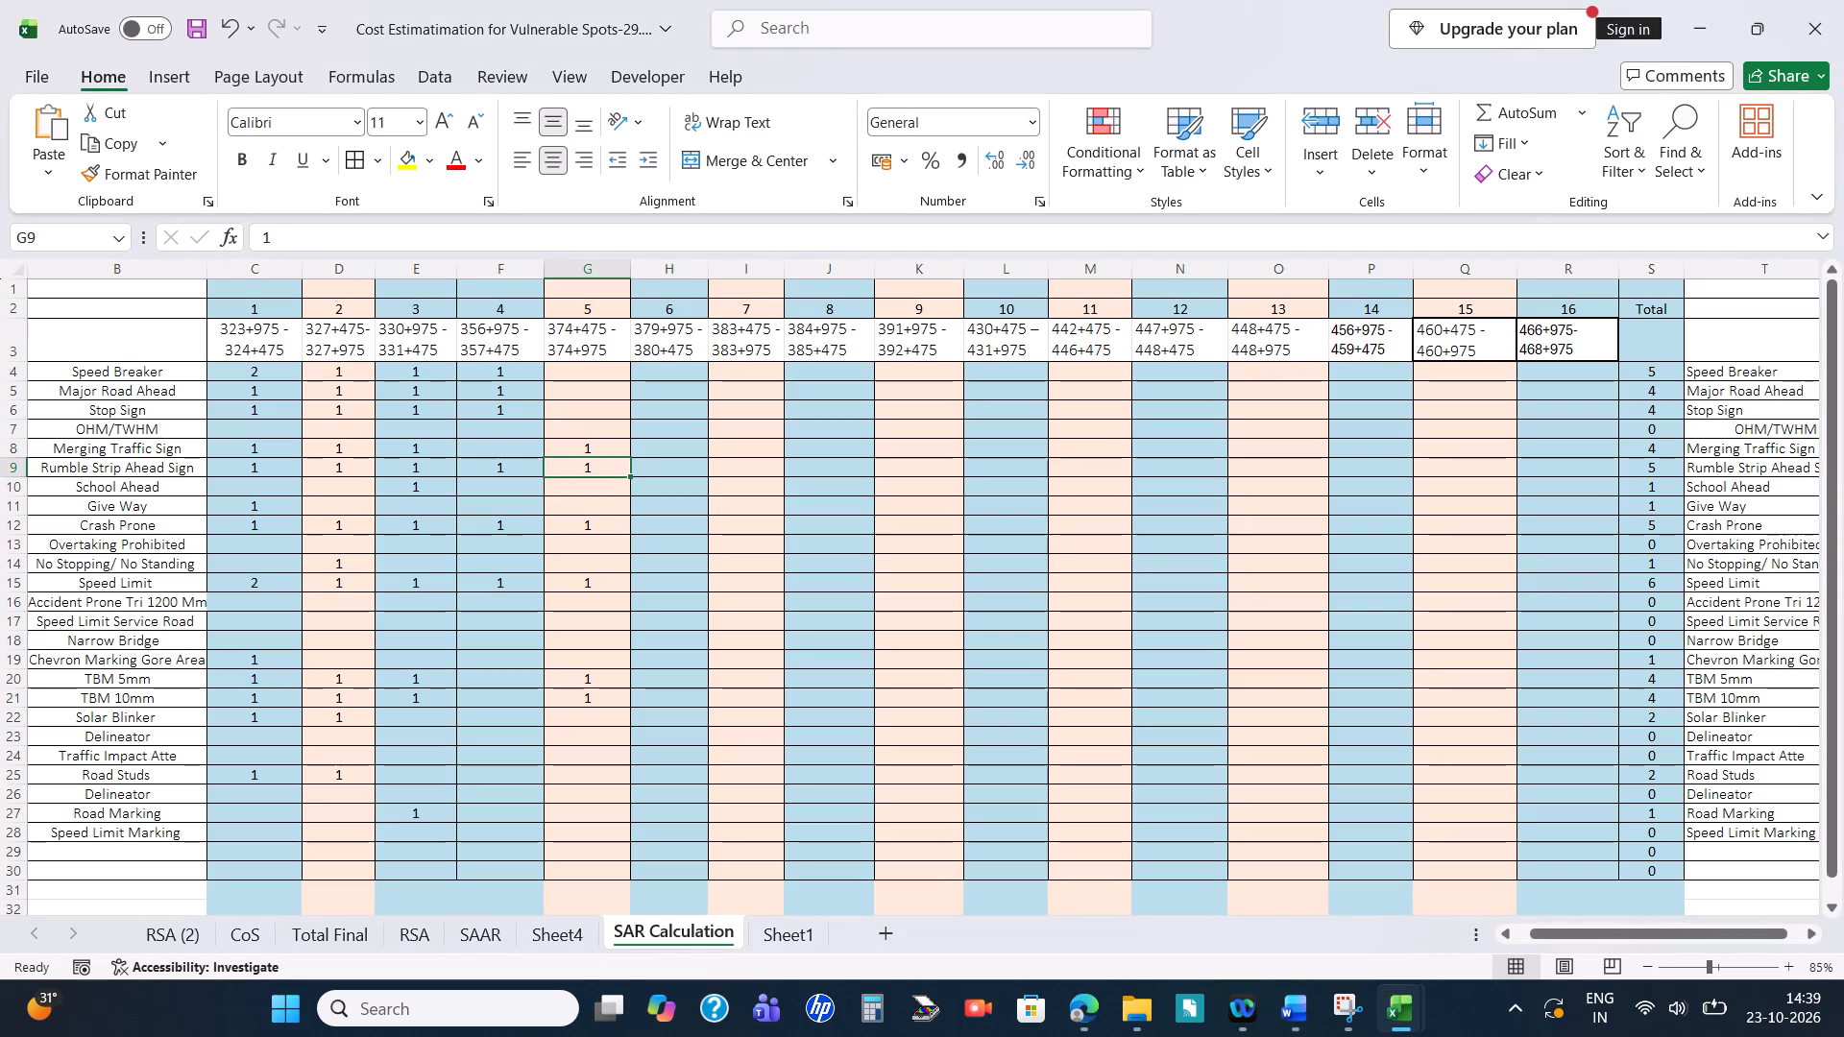
click(587, 781)
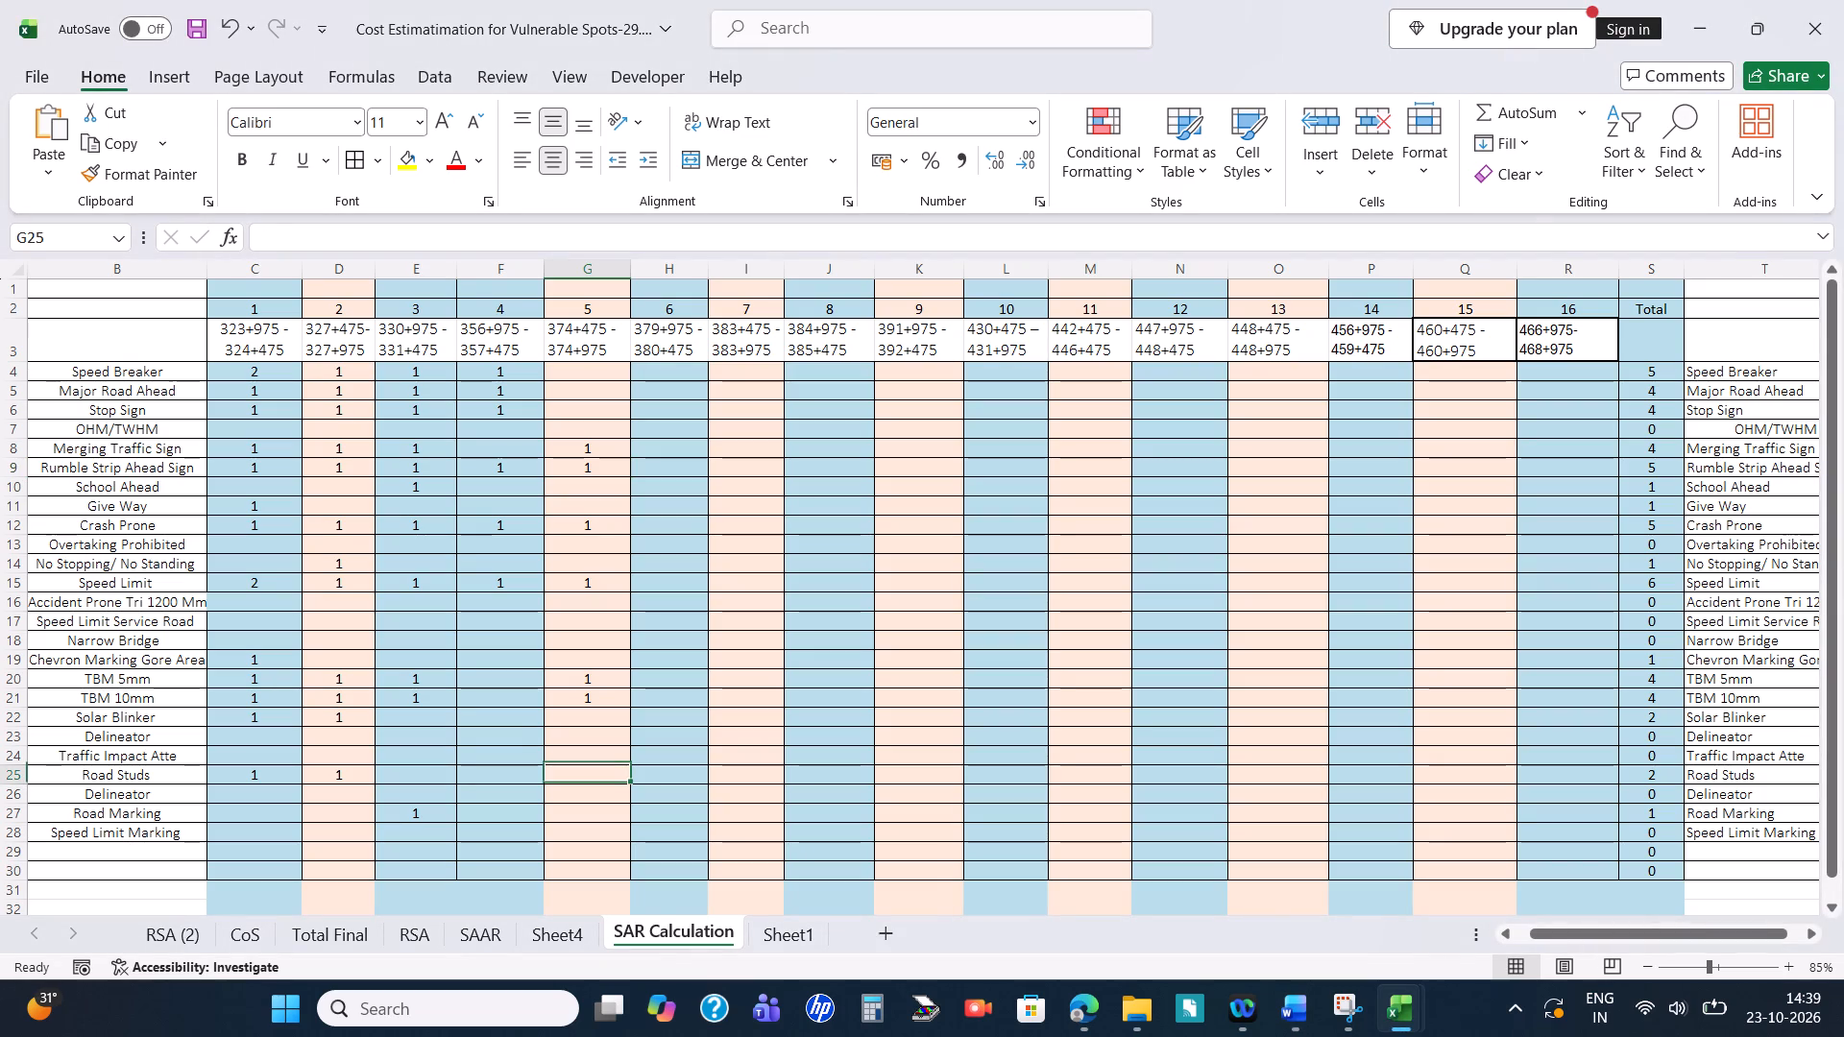
key(1)
key(Return)
Review section 4.5.1's side road measures in Word and enter 1 for Speed Breaker, Major Road Ahead and Stop Sign in G4:G6 of Excel.
key(alt+Tab)
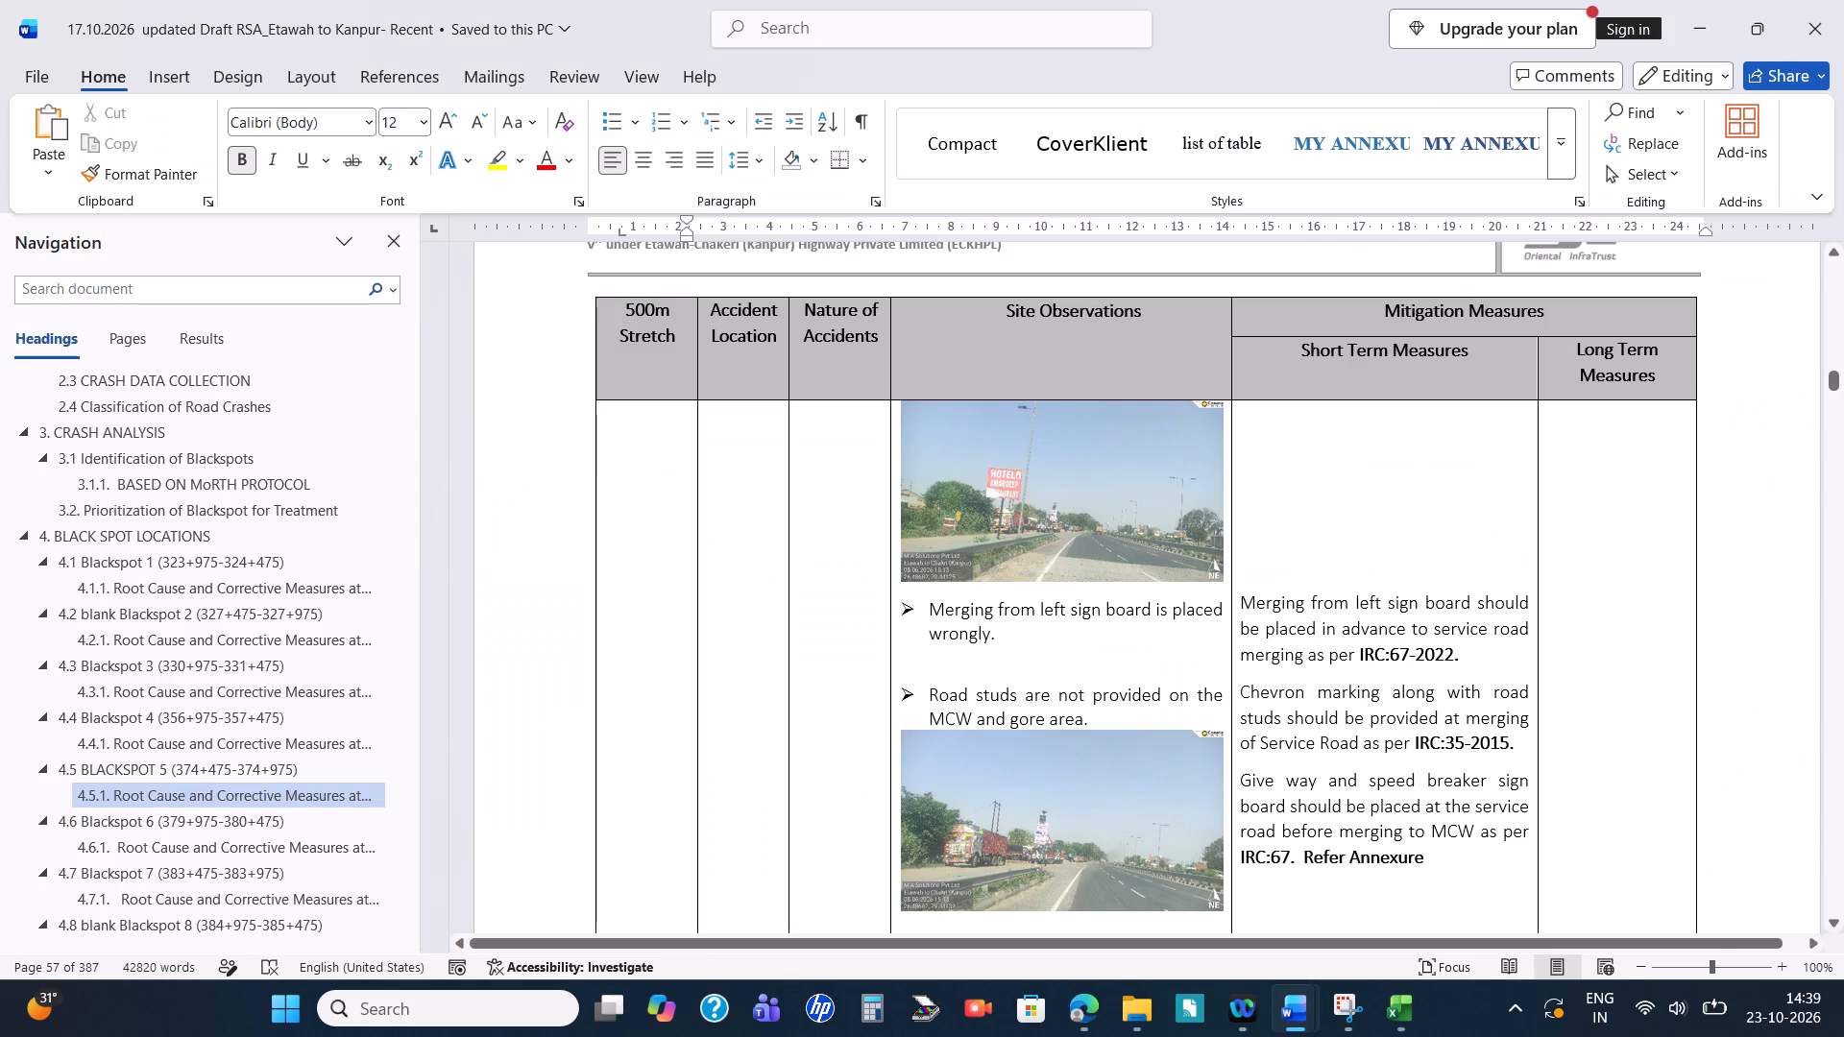
scroll(587, 781, down, 6)
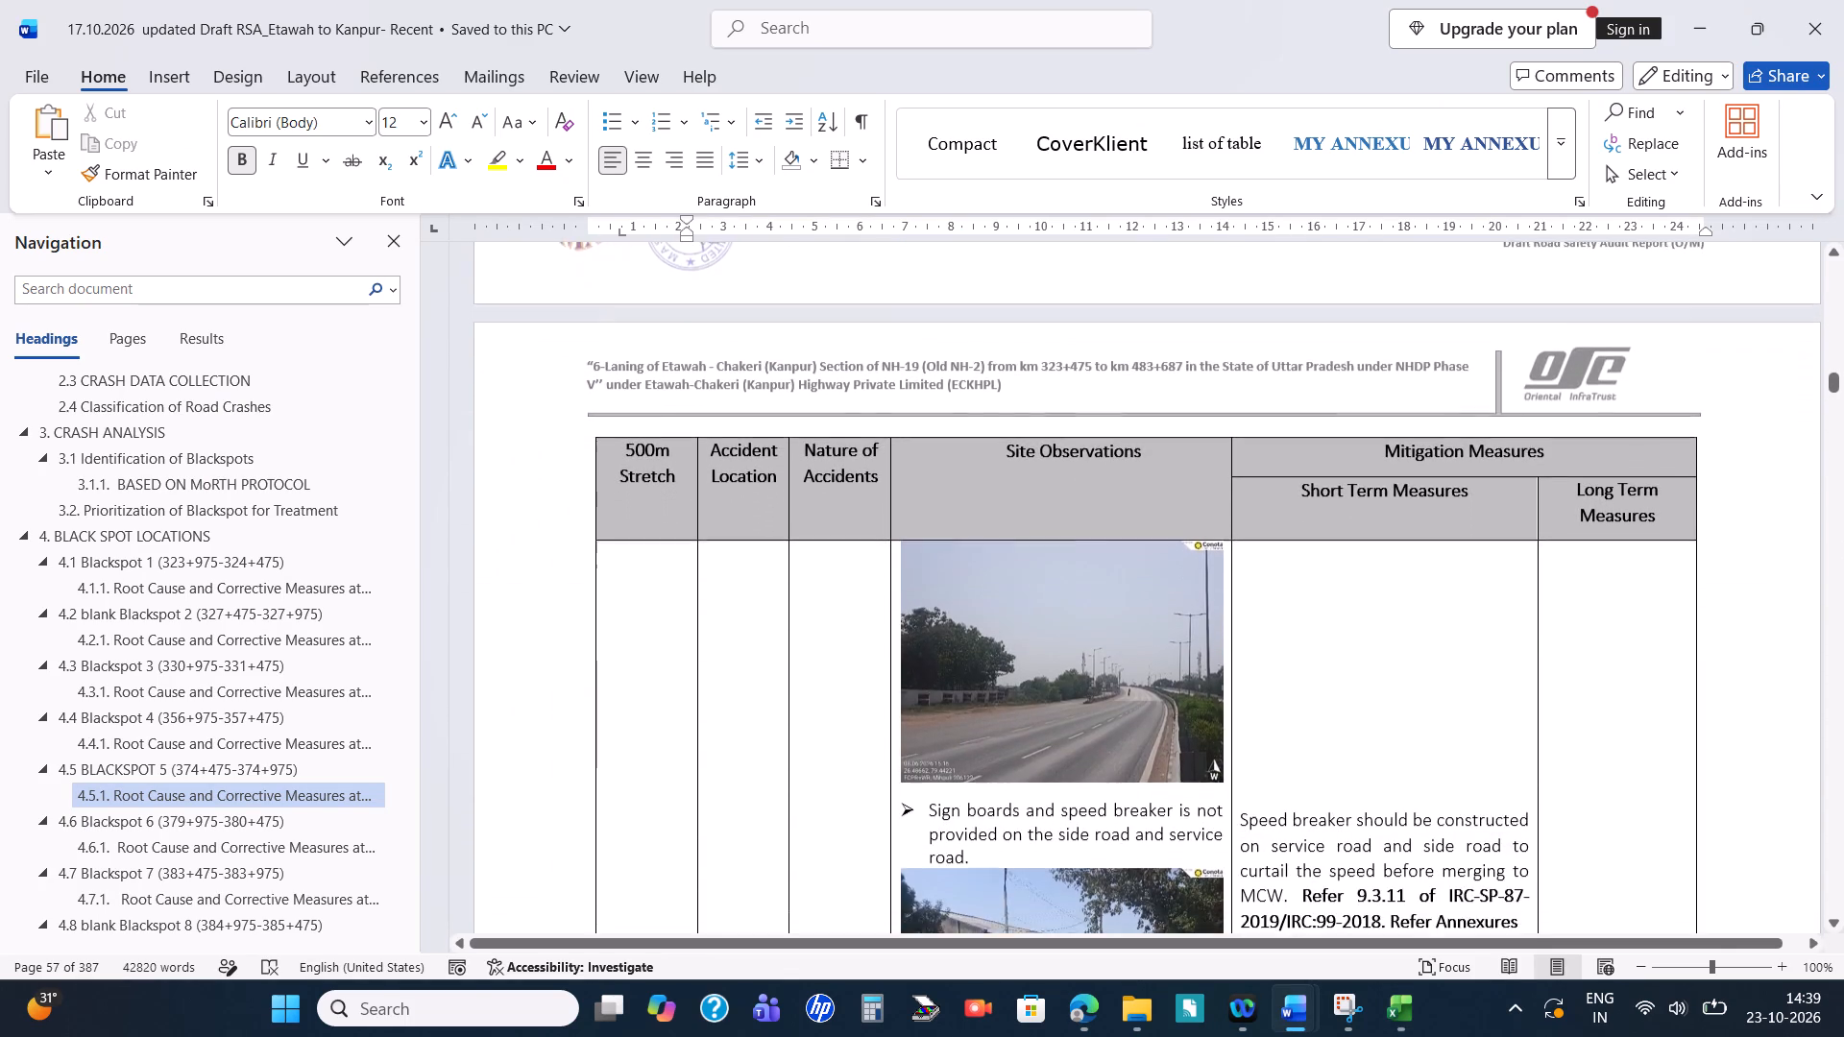
scroll(587, 781, down, 1)
key(alt+Tab)
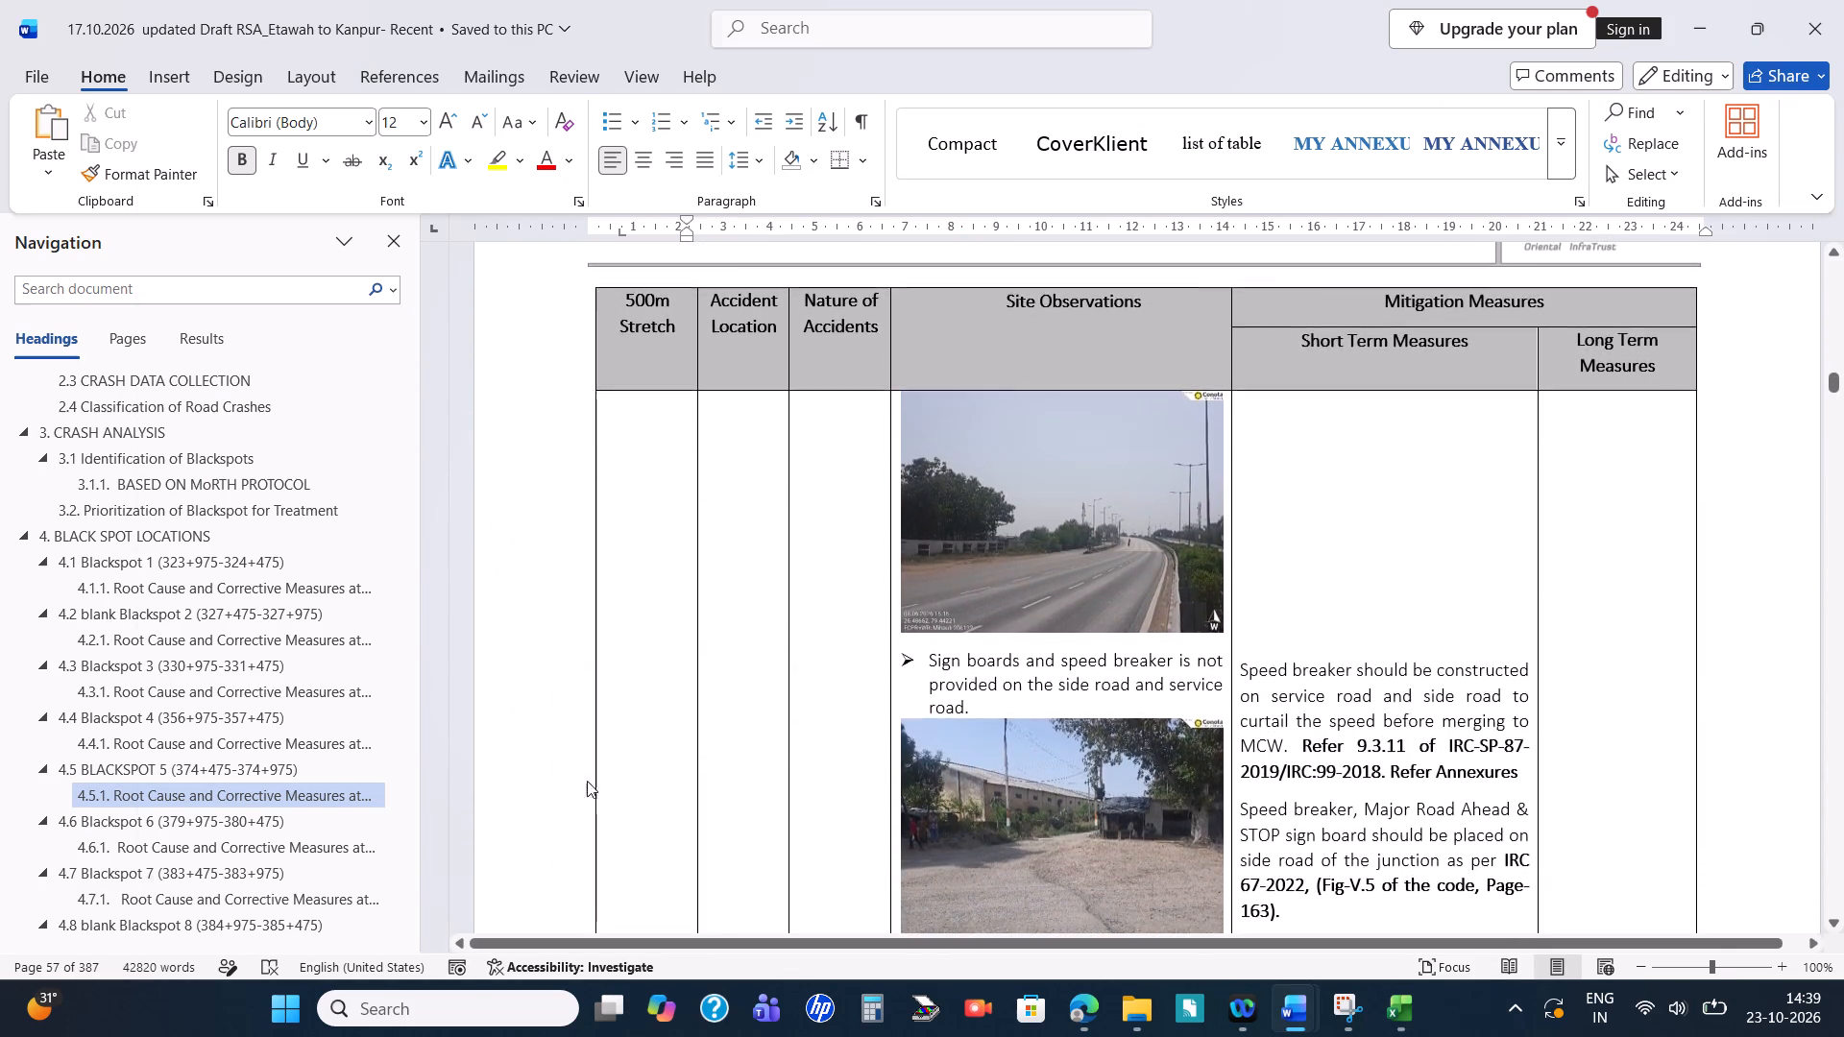
click(594, 370)
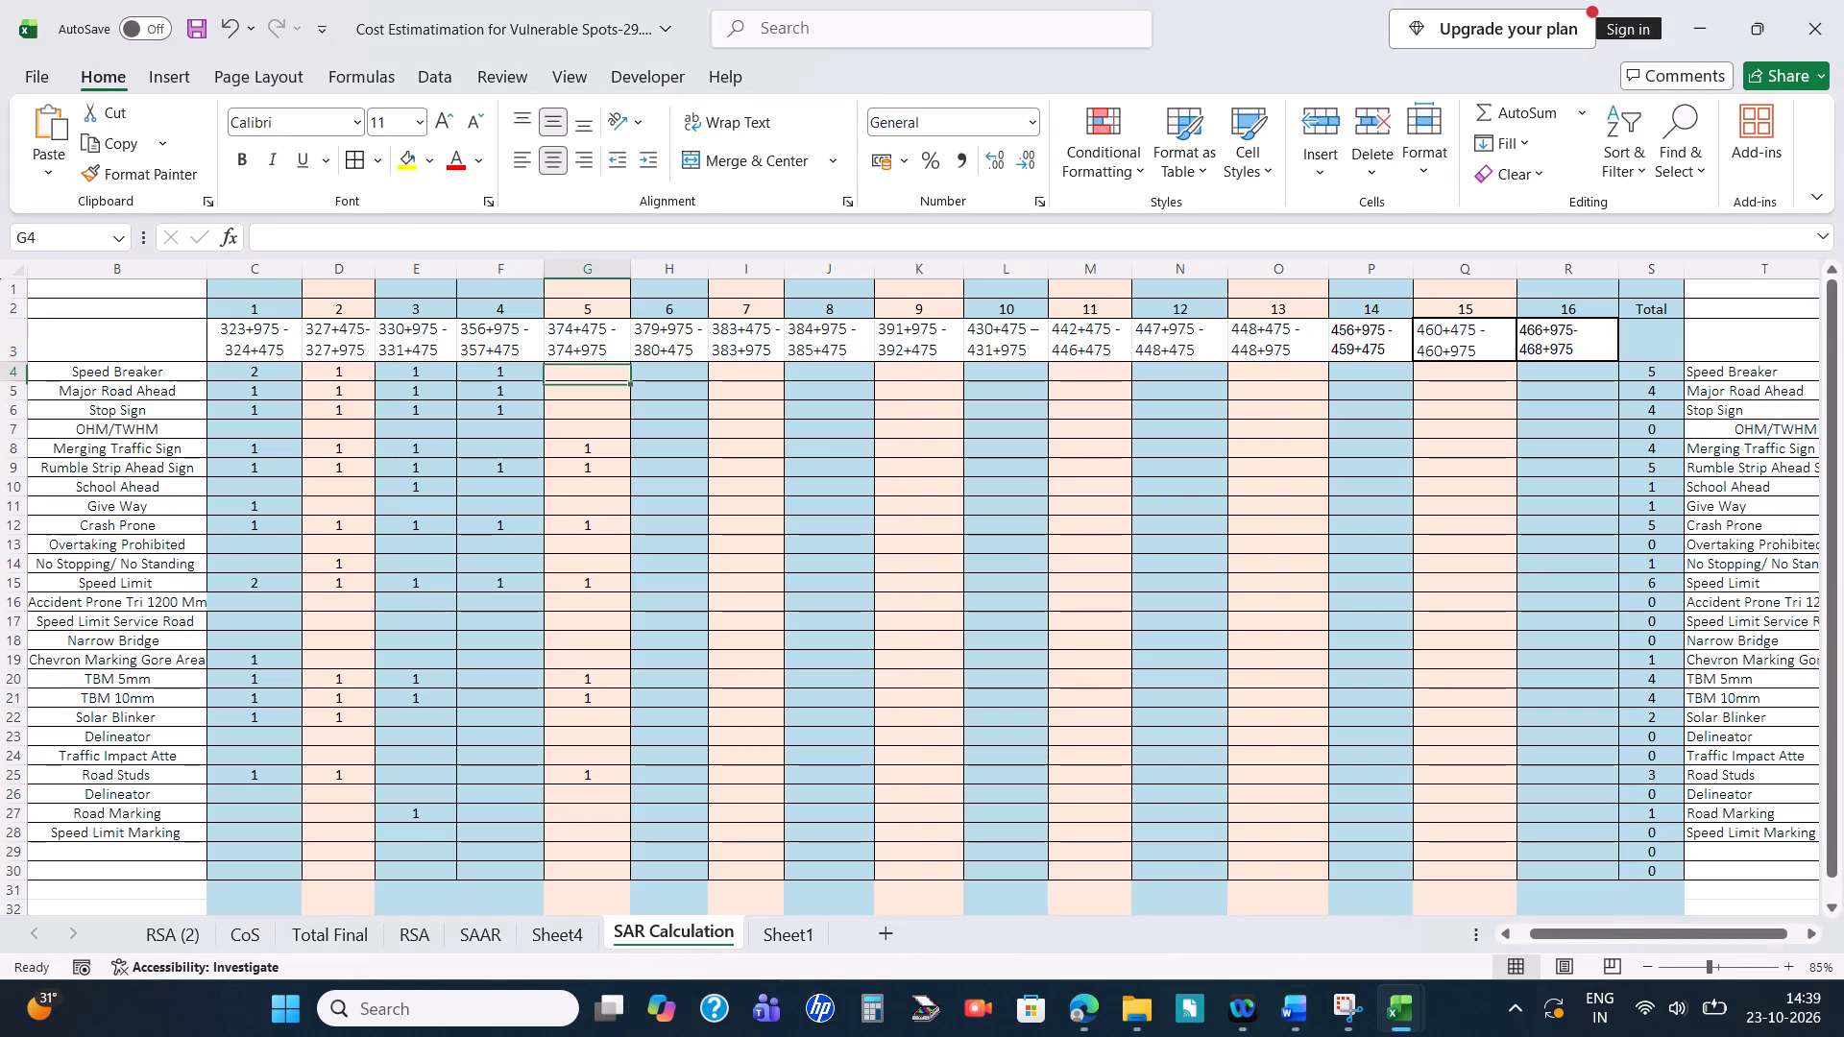
key(1)
key(Return)
key(1)
key(Return)
key(1)
key(Return)
Read on through section 4.5.1 in Word to the object hazard marker measure and enter 1 for OHM/TWHM in G7 of Excel.
key(alt+Tab)
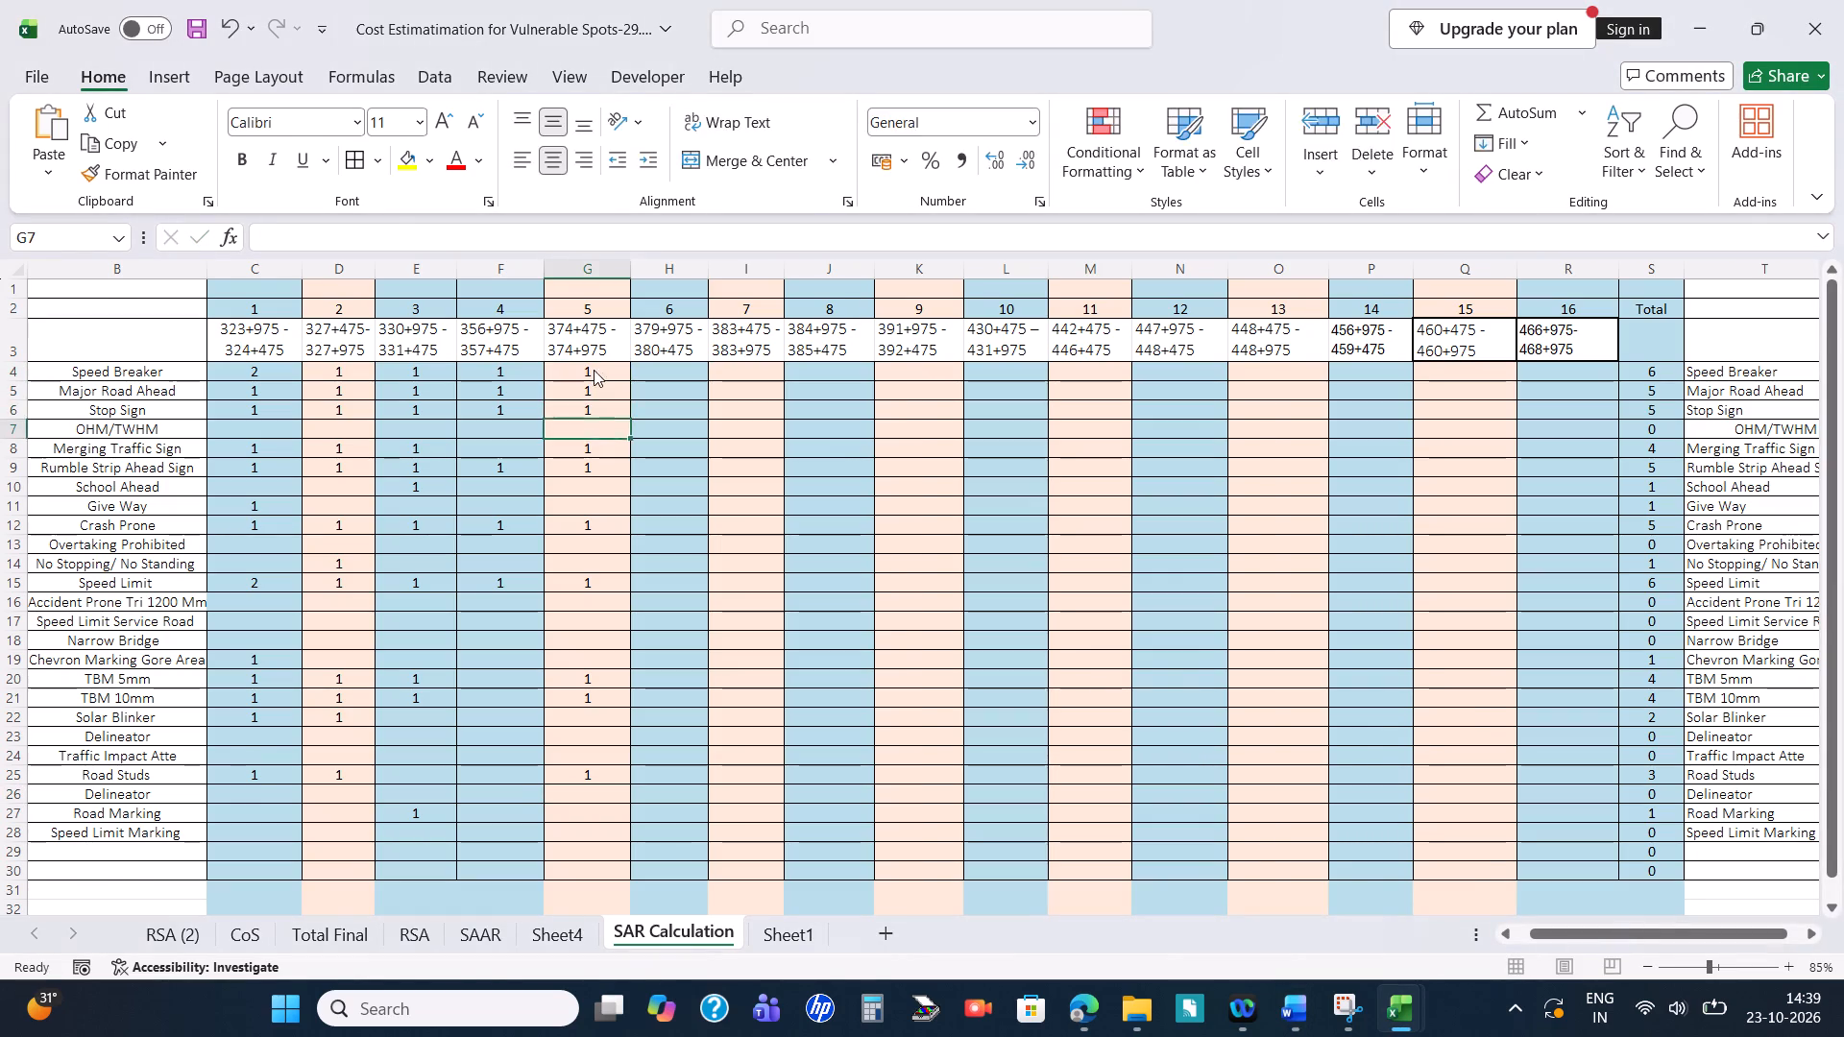
scroll(1120, 709, down, 5)
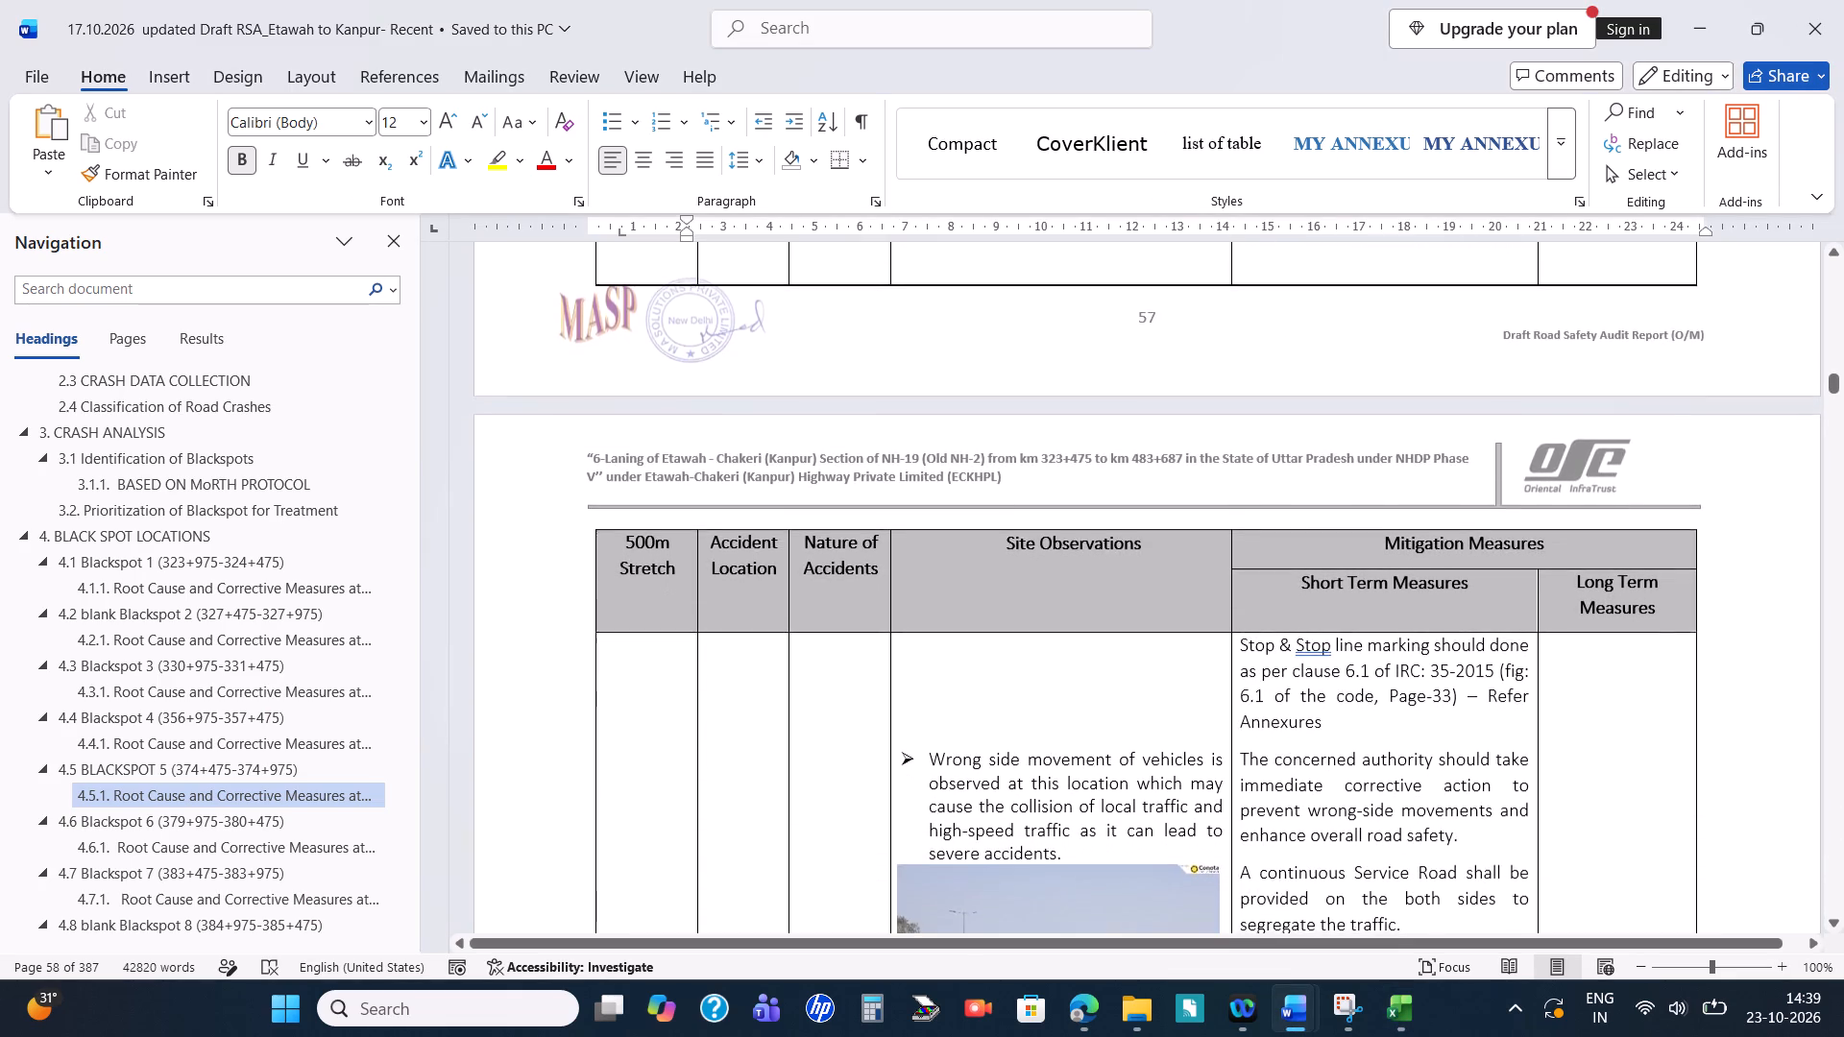
scroll(1120, 709, down, 3)
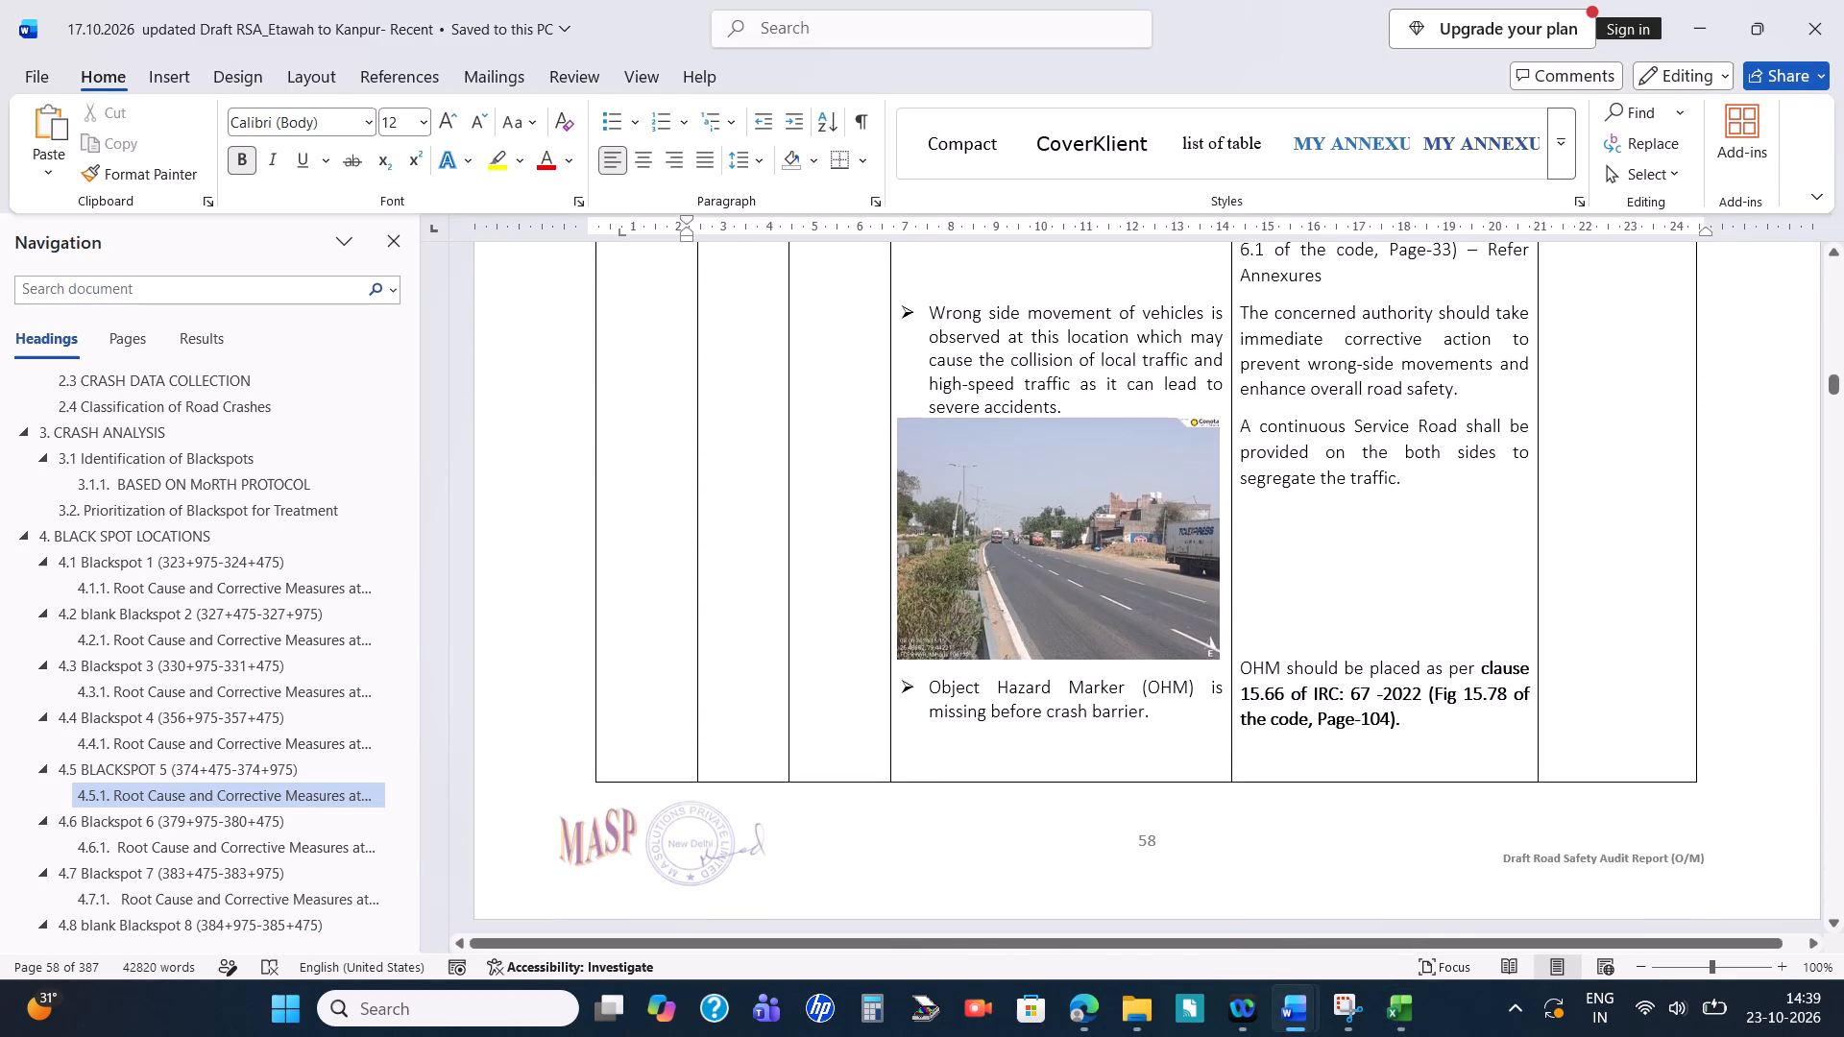
scroll(1120, 709, down, 2)
key(alt+Tab)
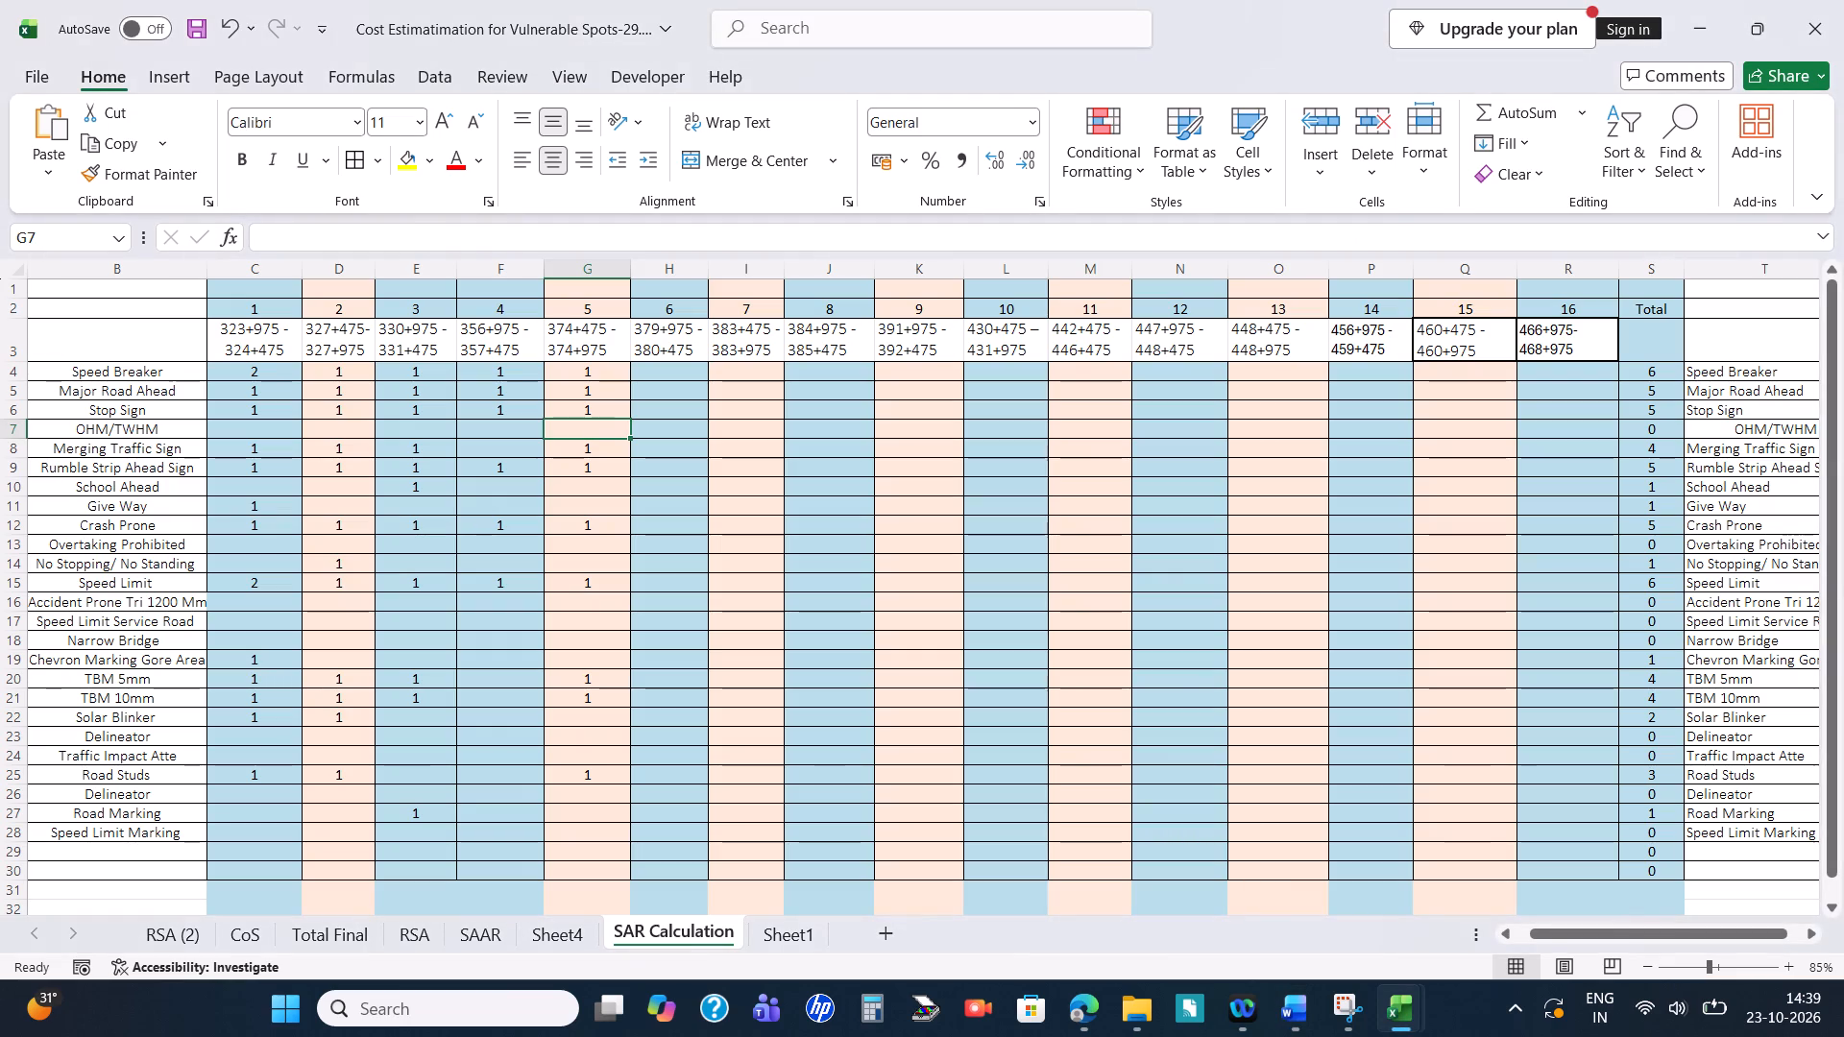
key(1)
key(Return)
Read section 4.5.1's bar marking measure in Word and set TBM 5mm and TBM 10mm to 2 in G20:G21 of Excel.
key(alt+Tab)
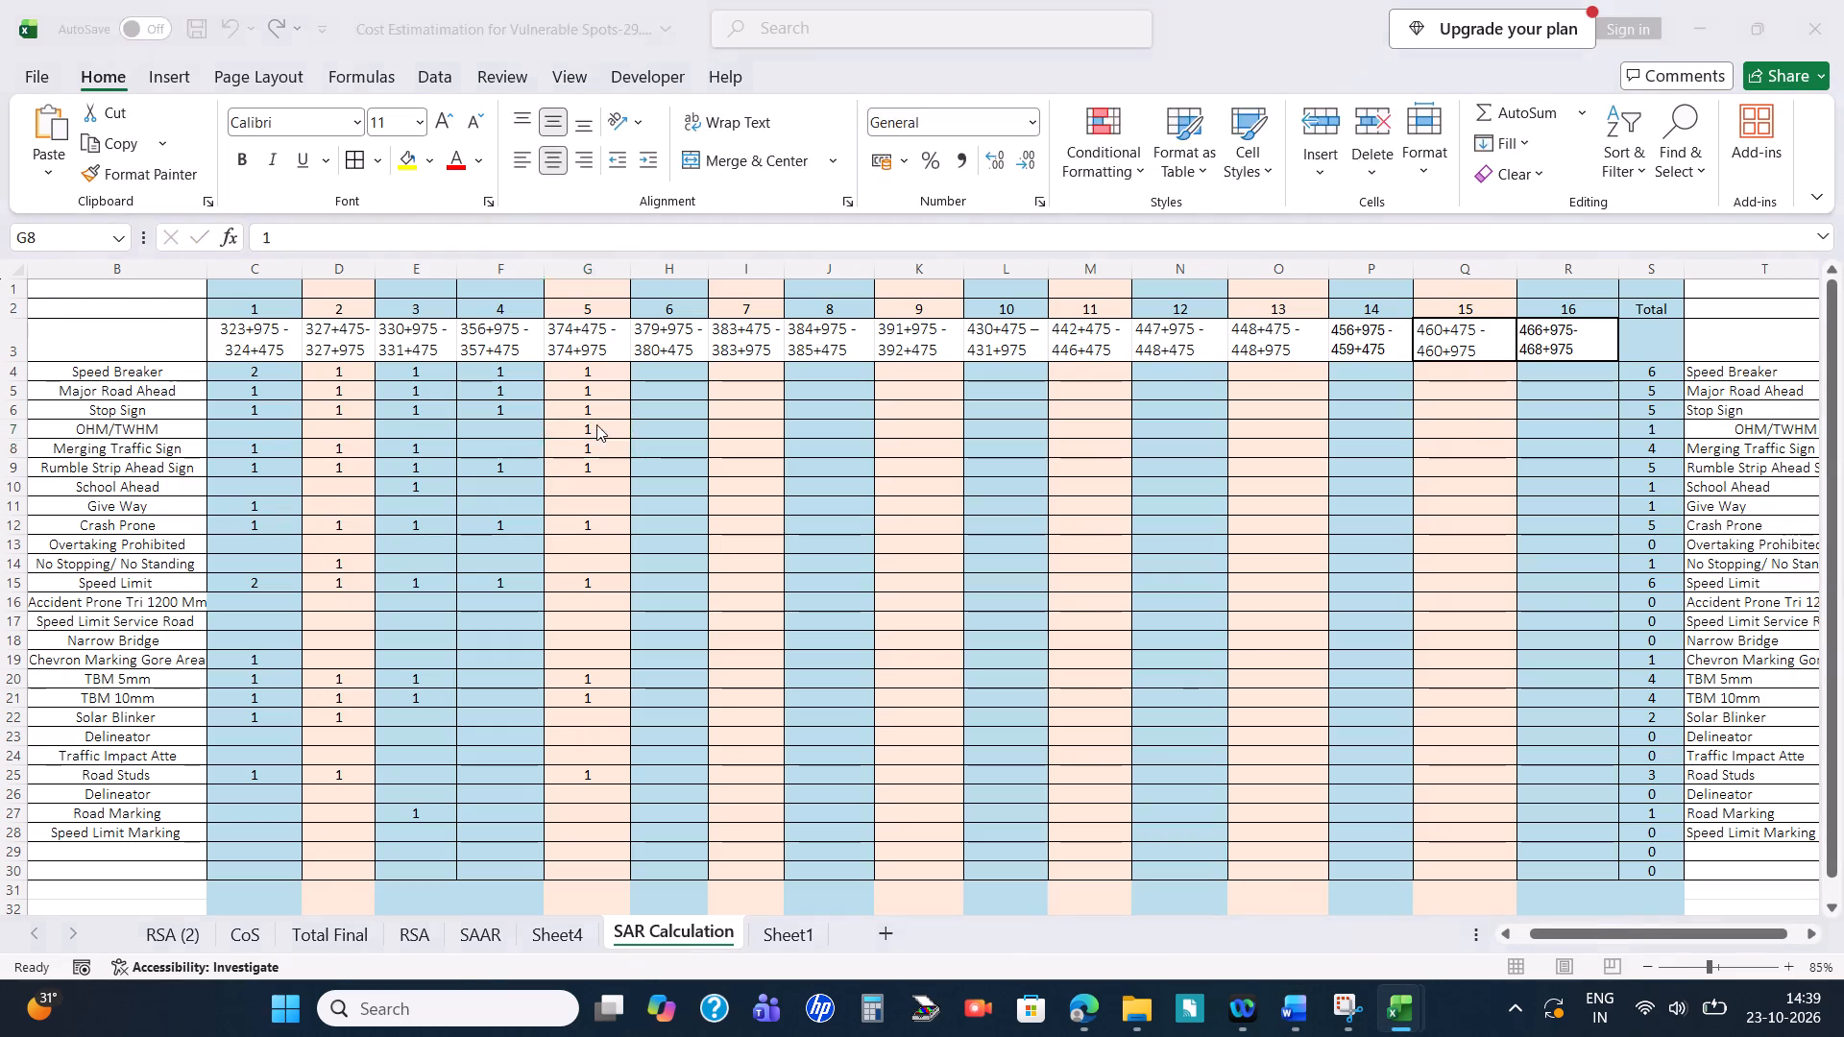
scroll(872, 599, down, 3)
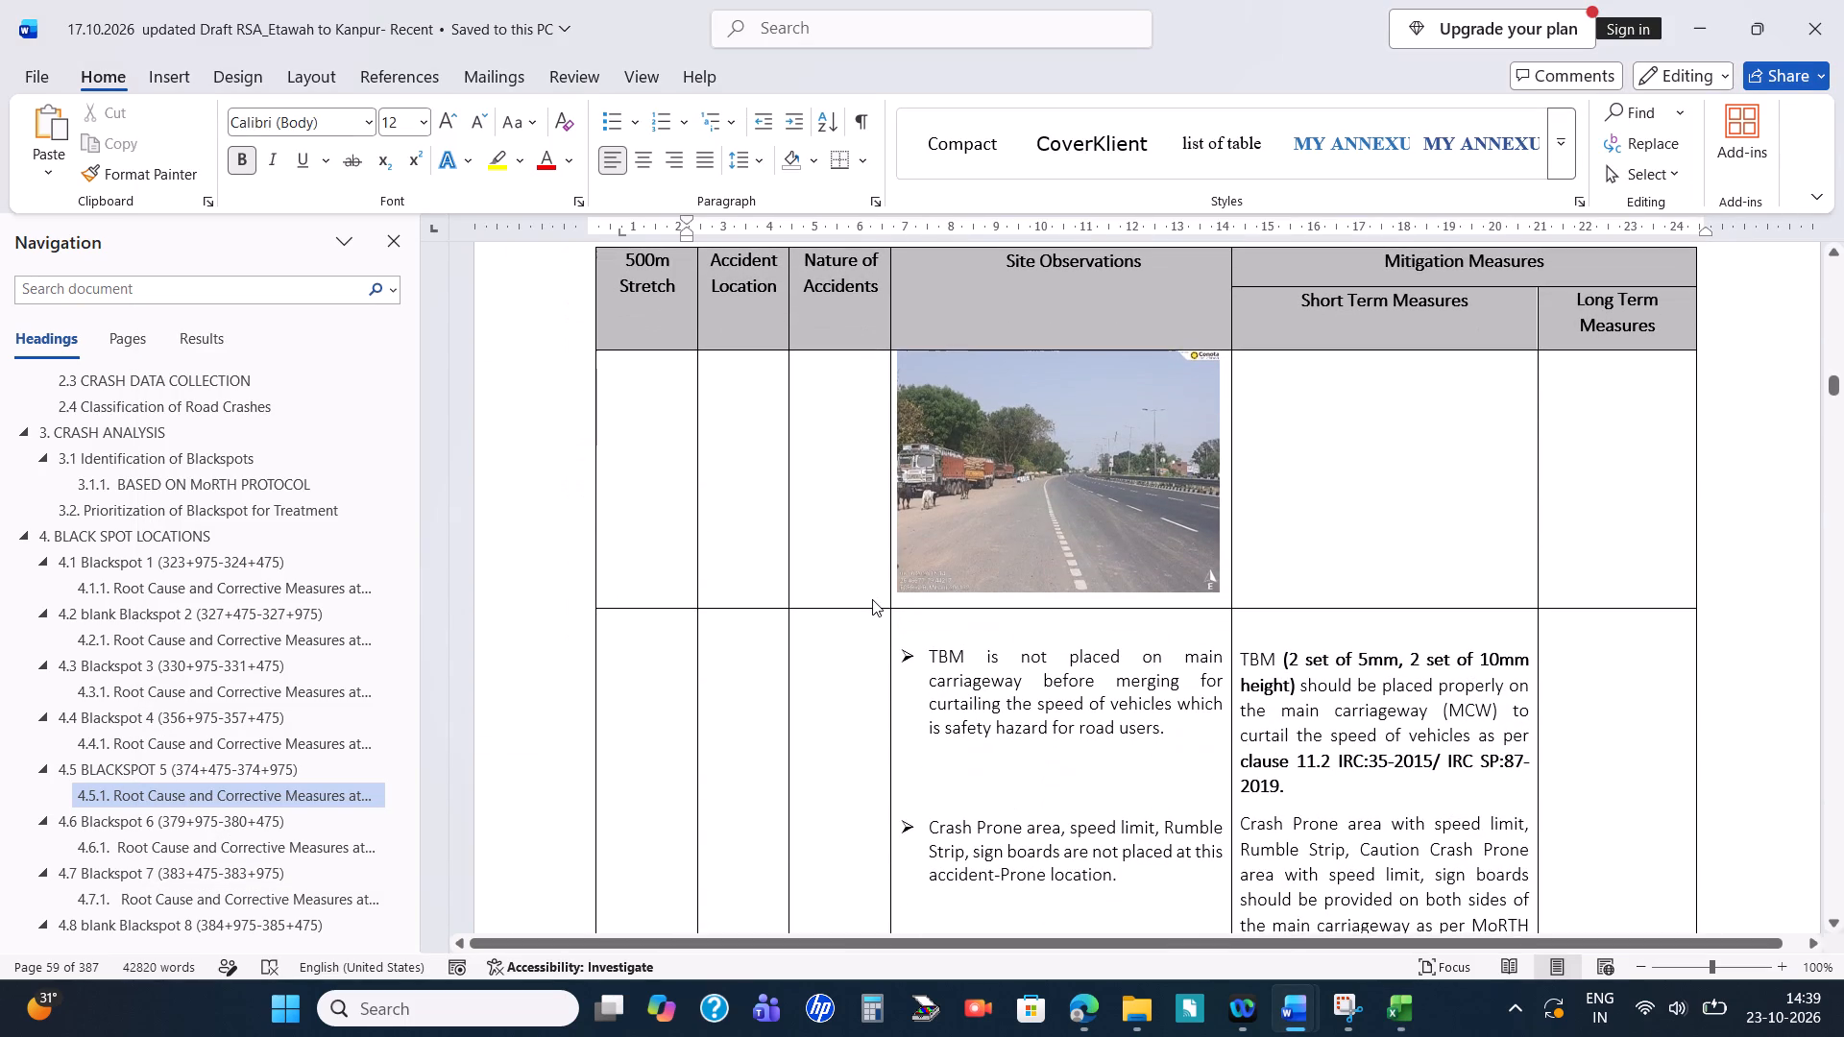
scroll(872, 599, down, 1)
key(alt+Tab)
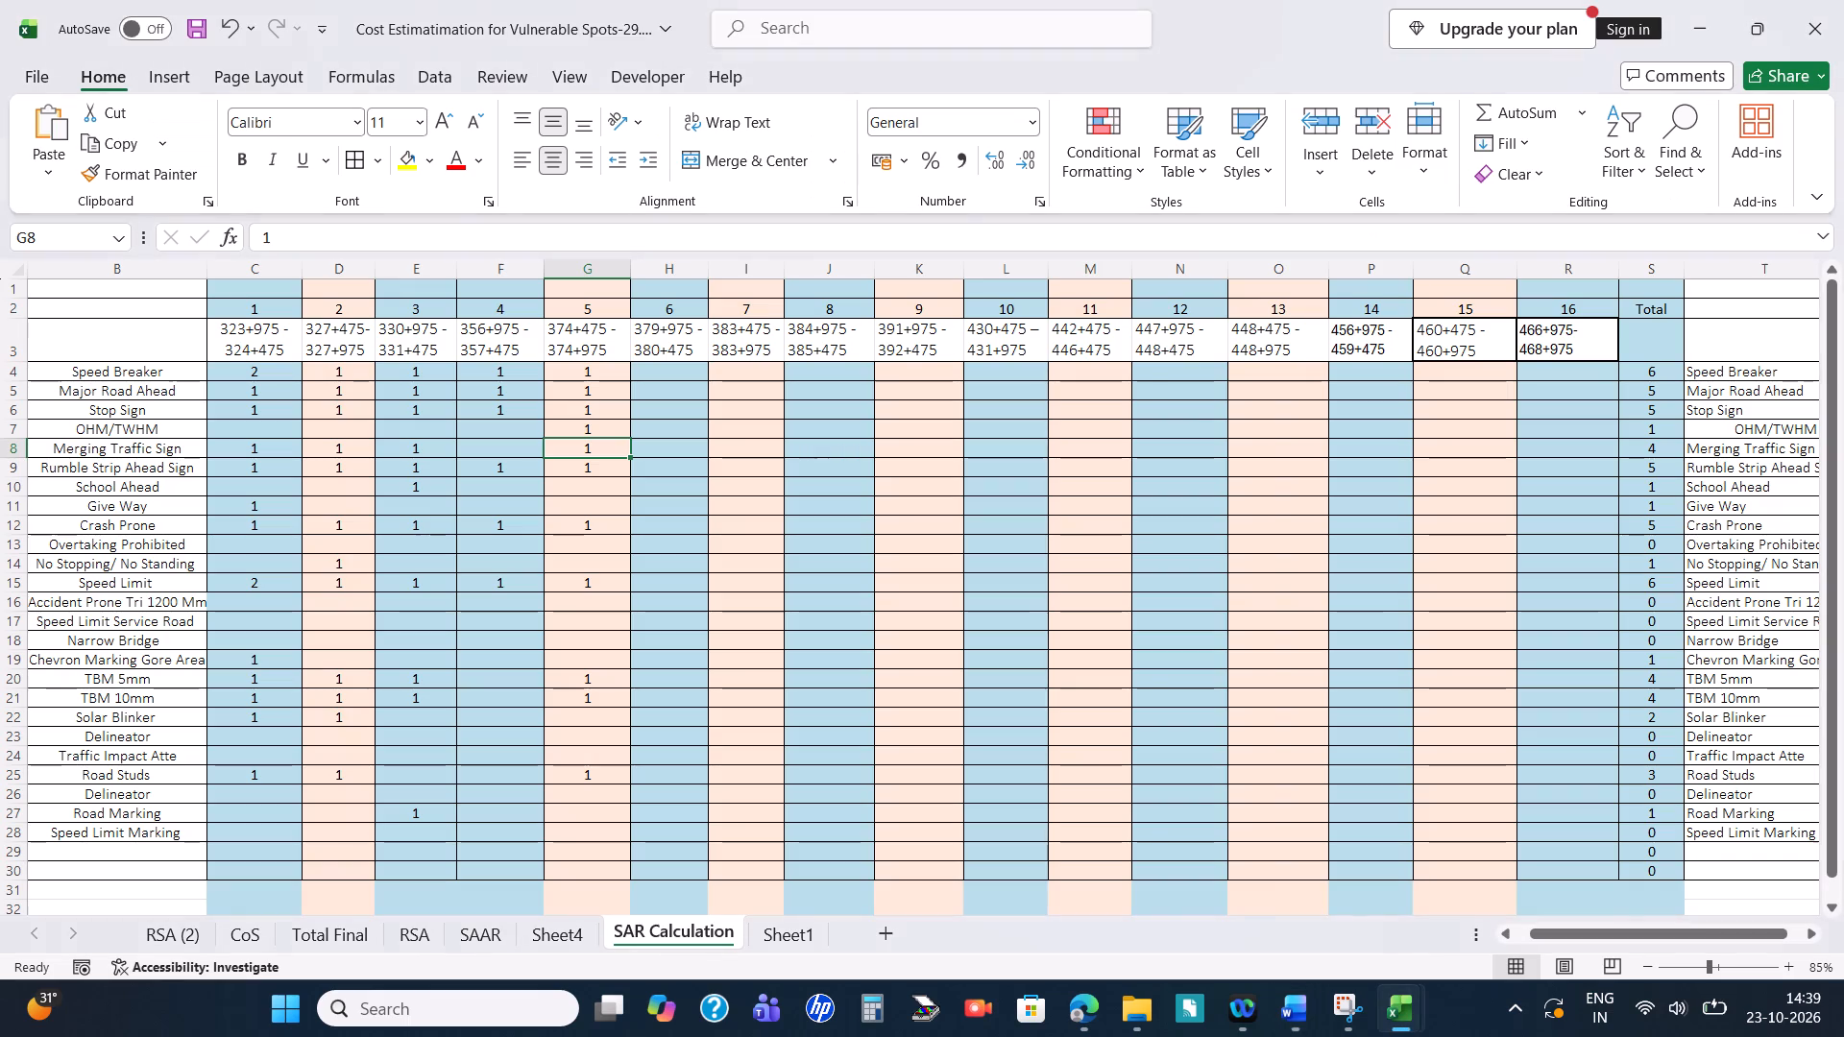
click(609, 683)
key(2)
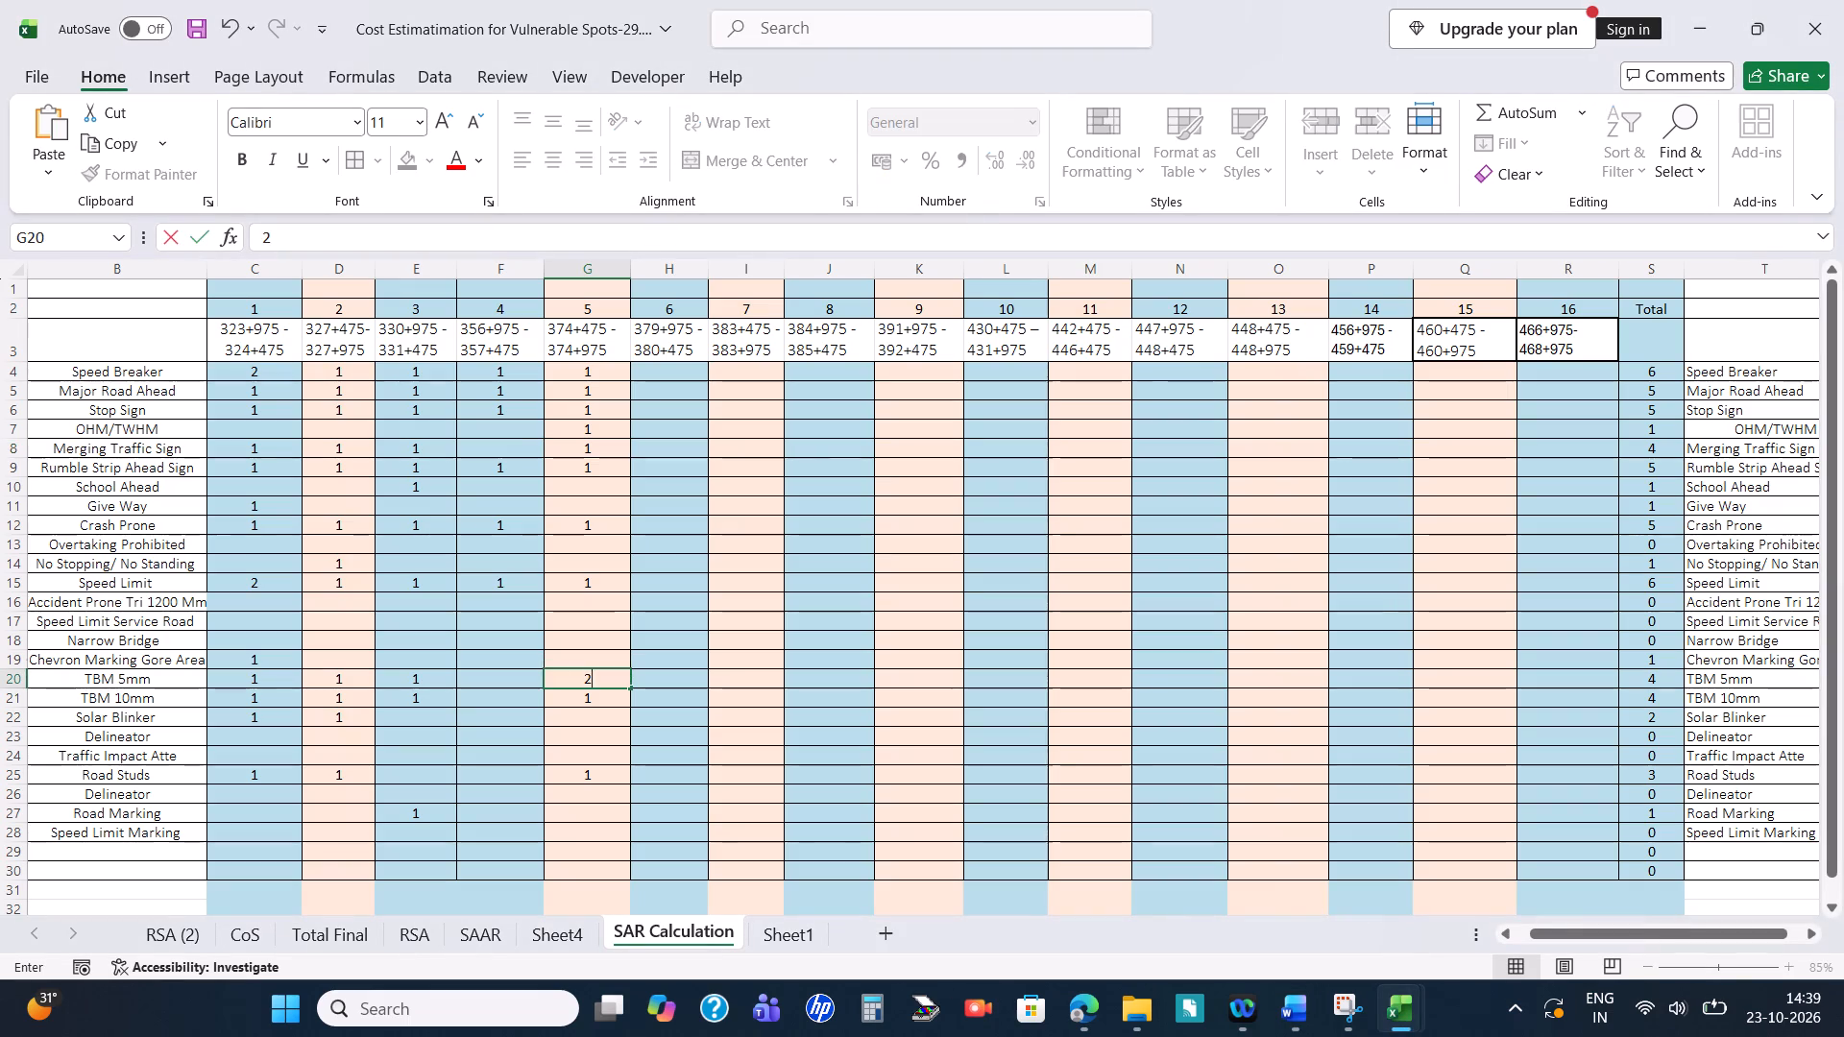
key(Return)
key(2)
key(Return)
Recheck section 4.5.1 in Word and set Stop Sign, Merging Traffic Sign and Crash Prone to 2 in G6, G8 and G12 of Excel.
key(alt+Tab)
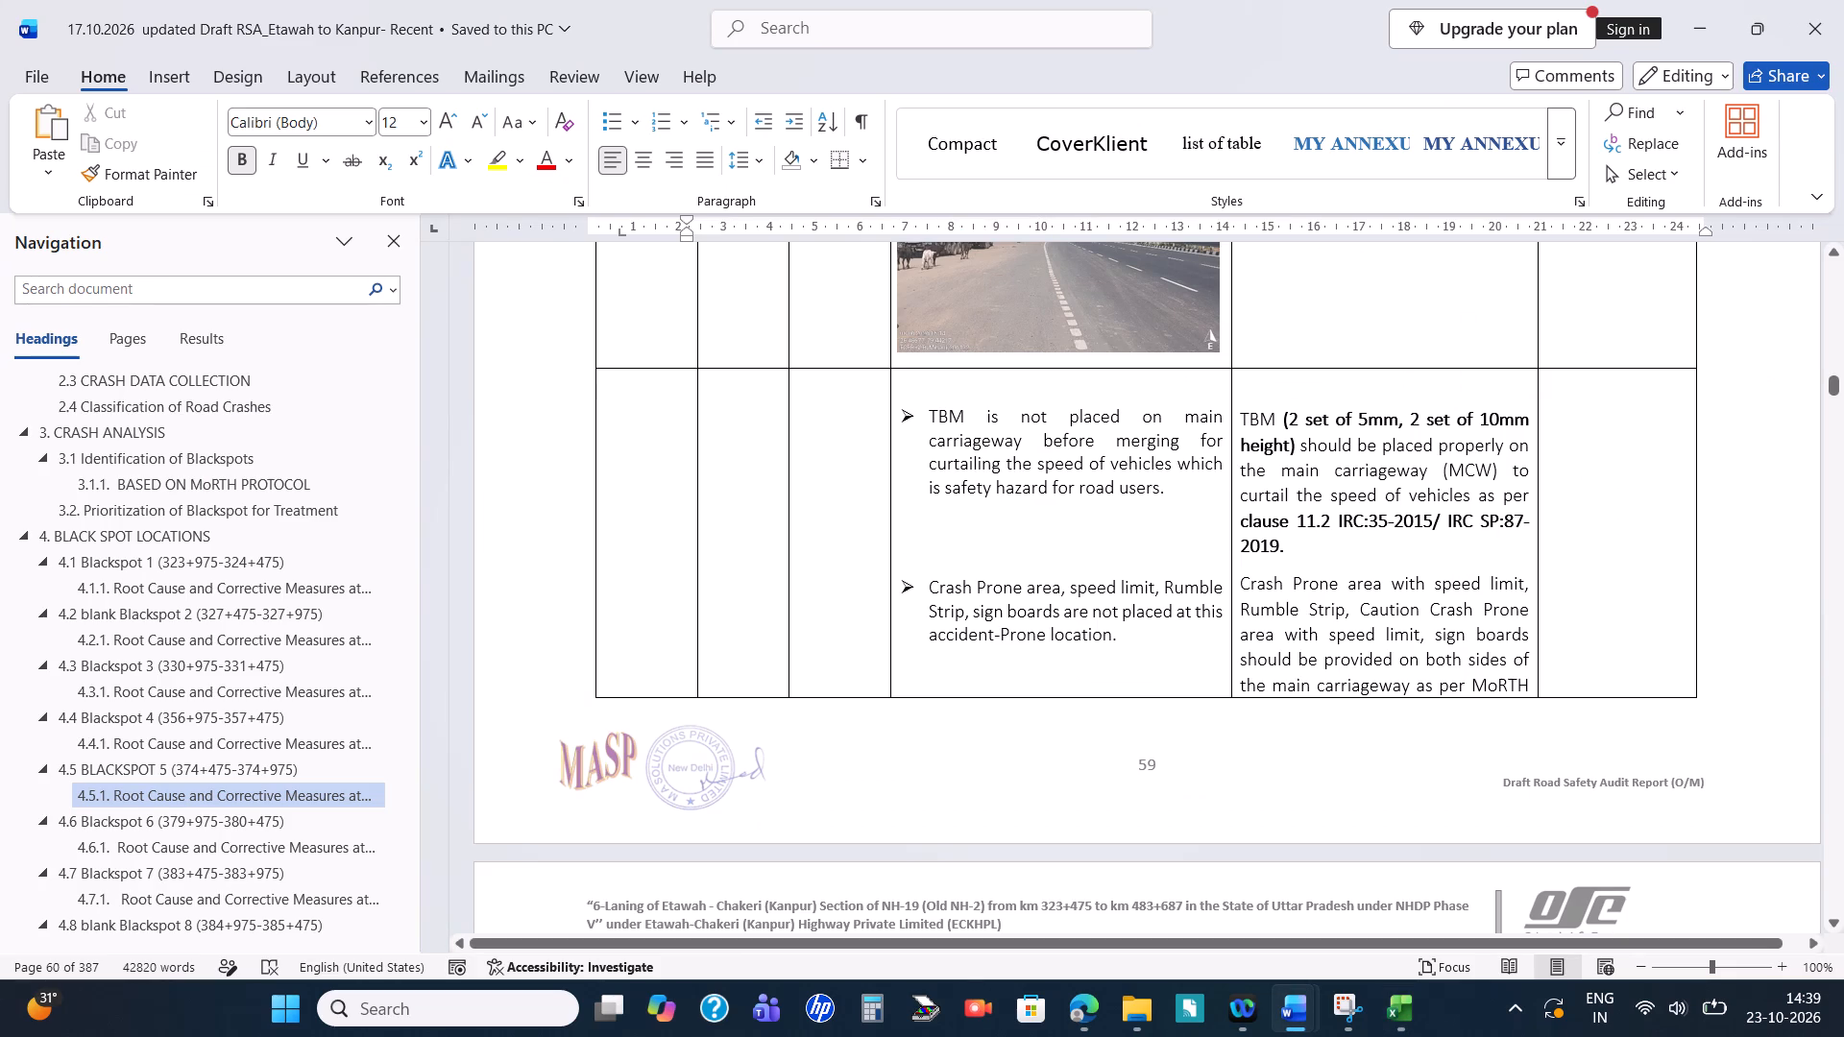
key(alt+Tab)
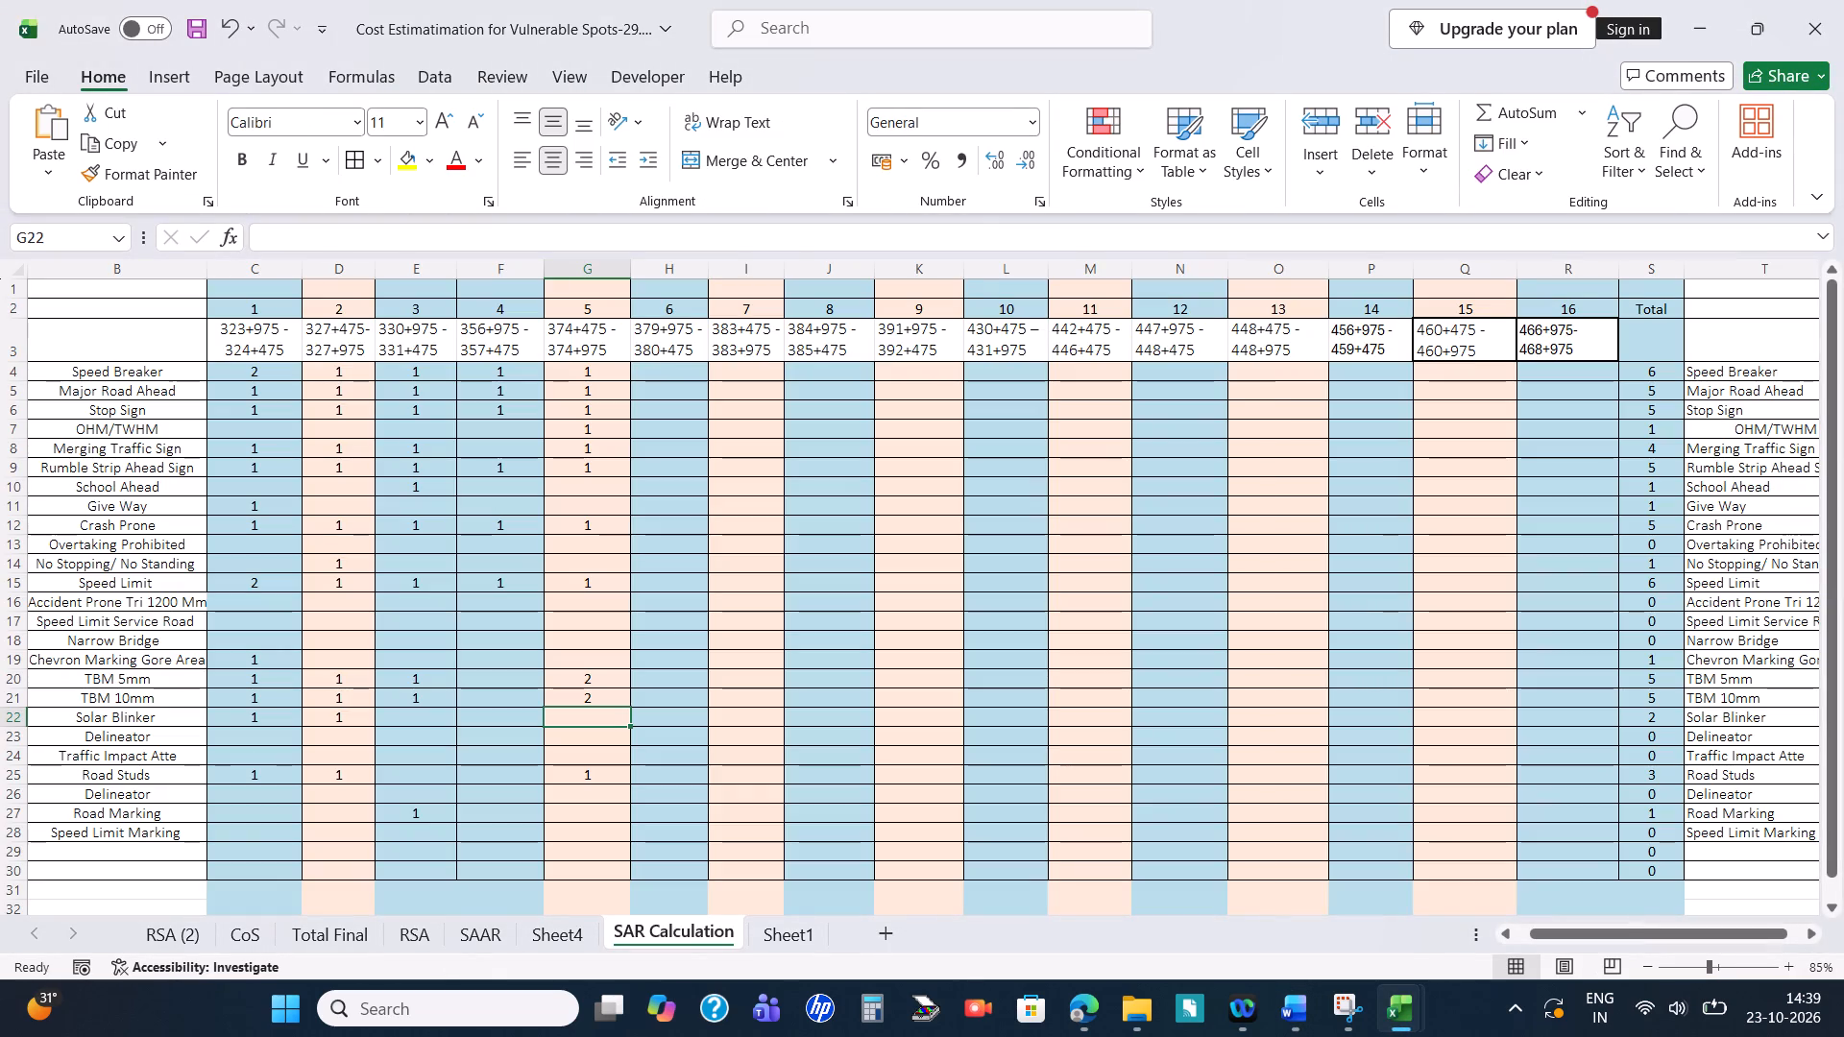
click(599, 374)
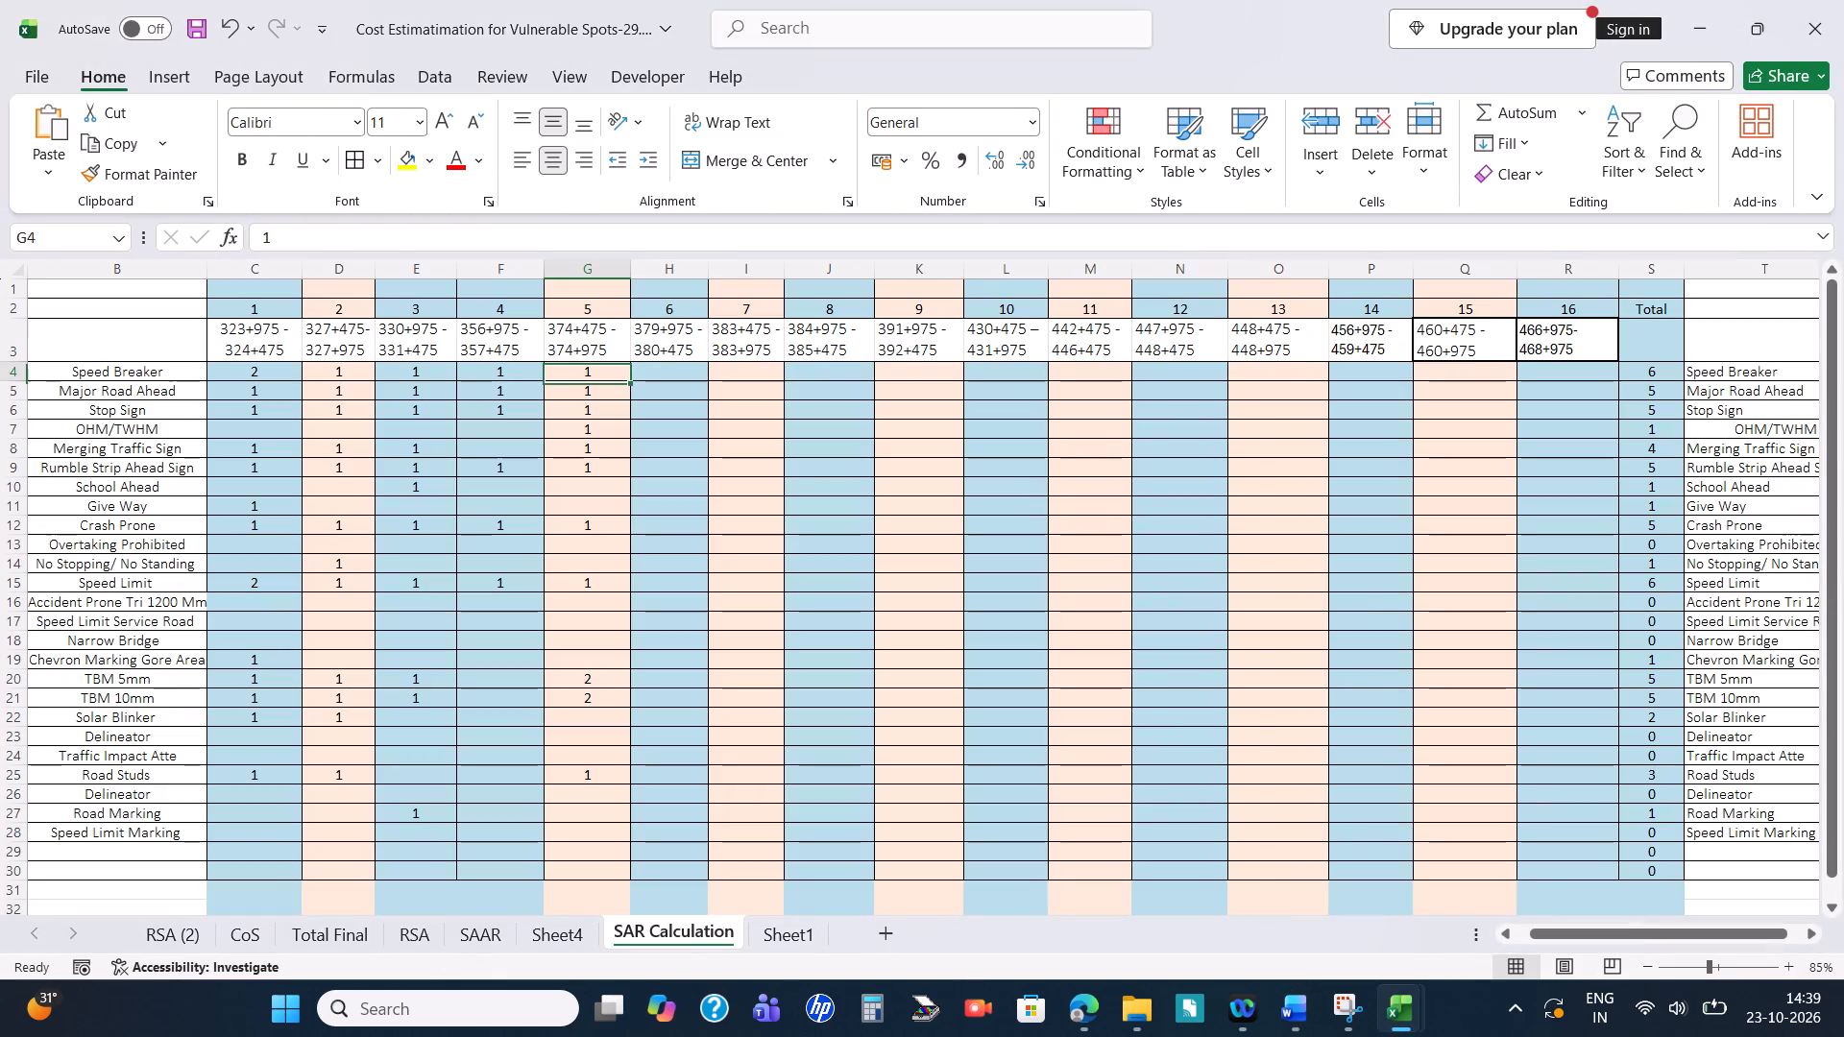
key(Down)
key(Down)
key(2)
key(Return)
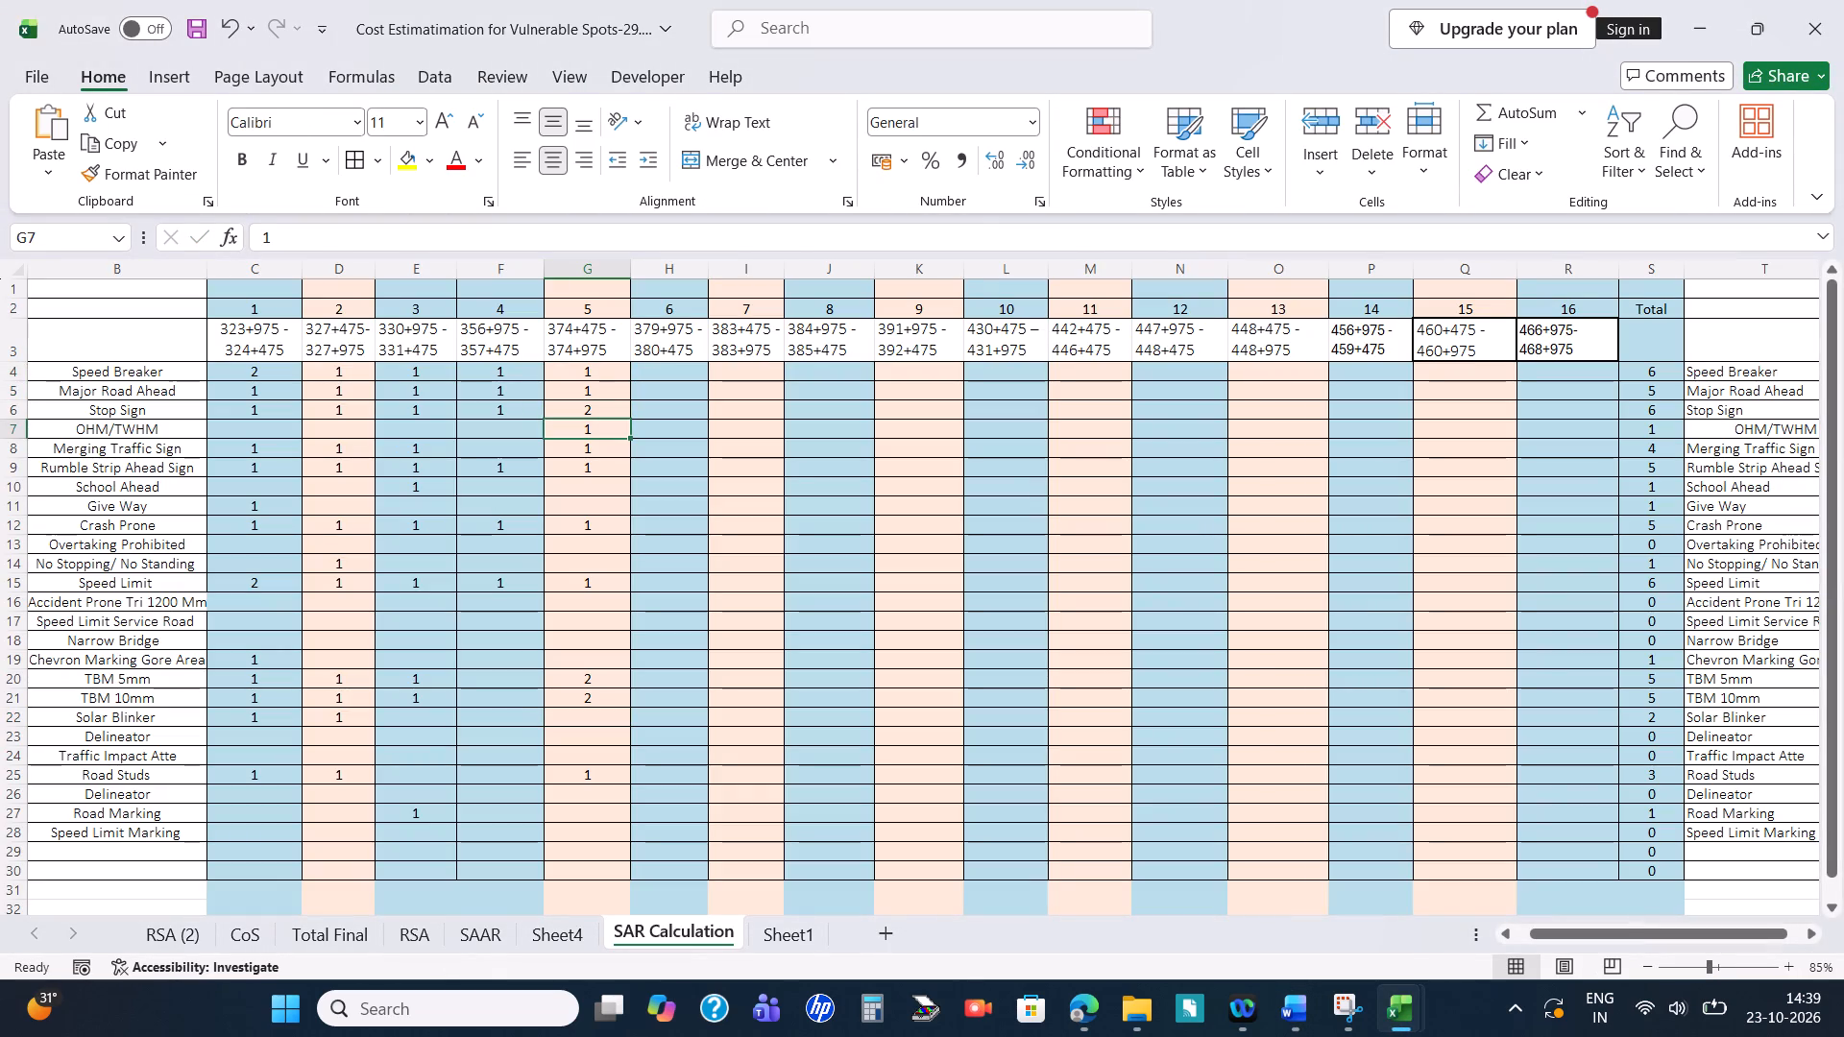
key(Return)
key(2)
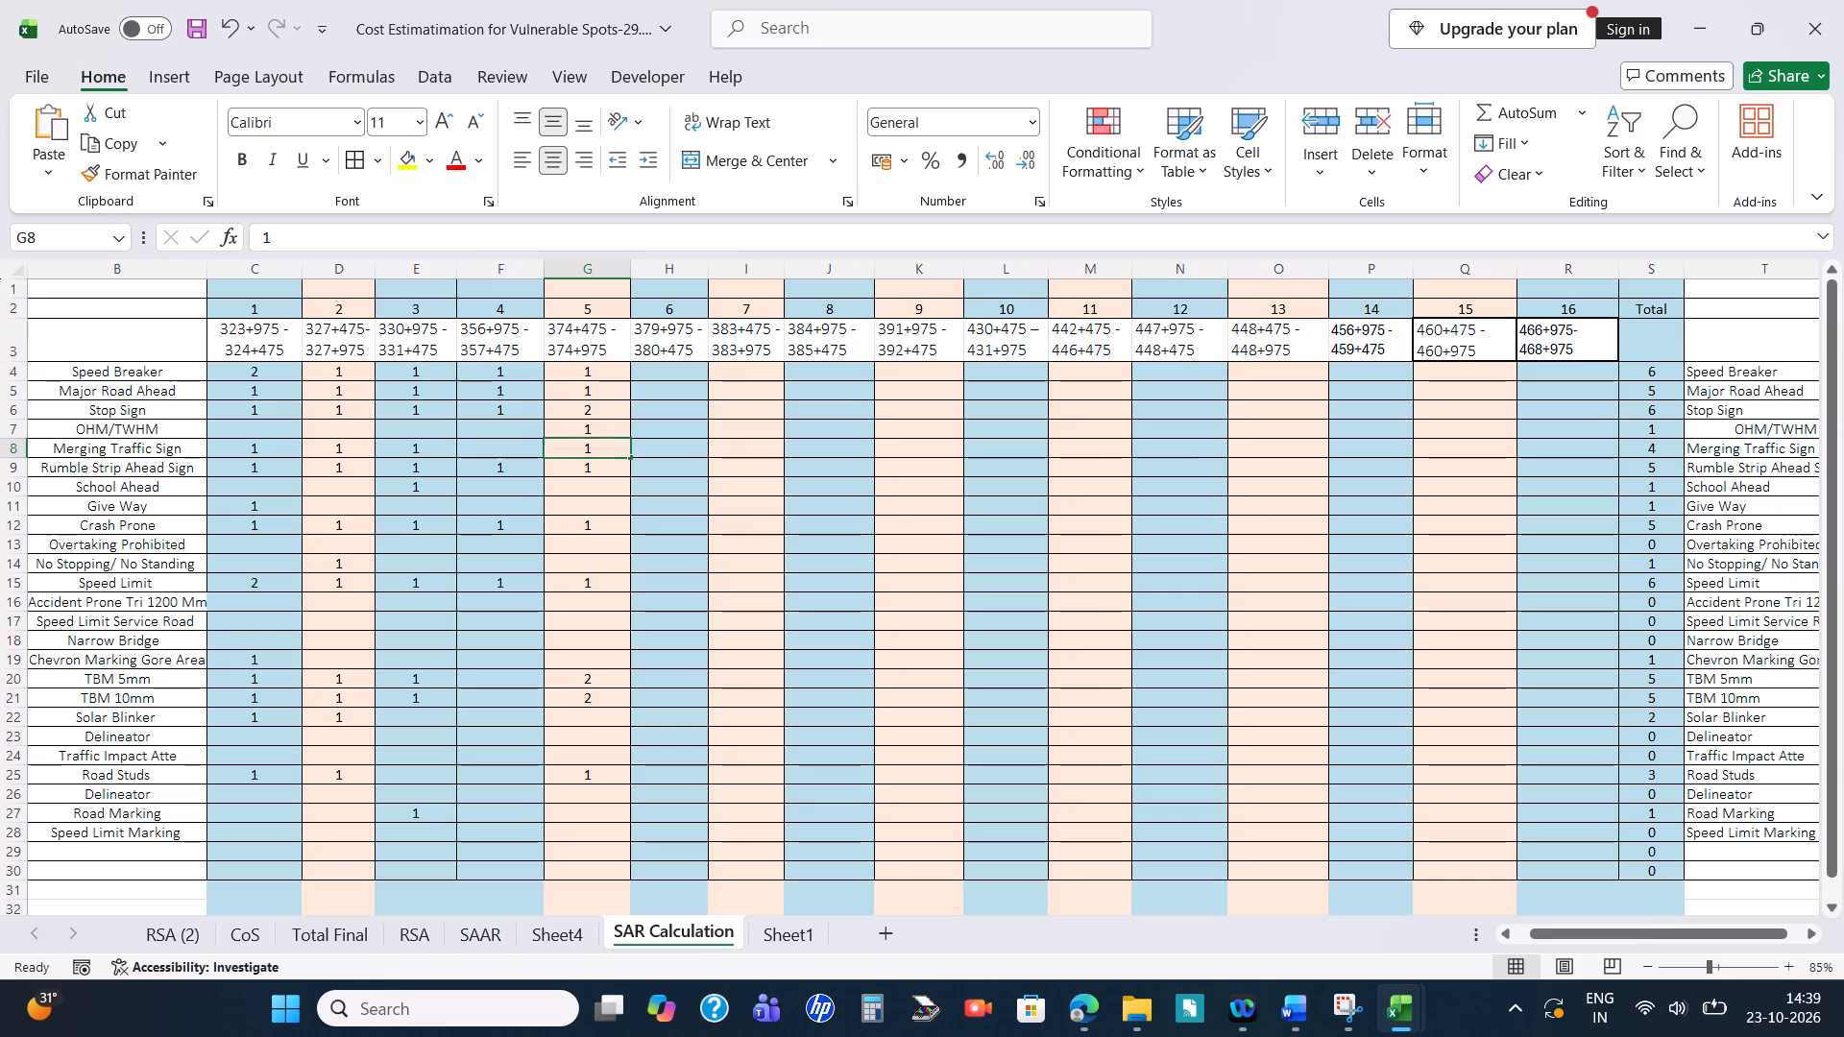
key(Return)
key(Return)
key(Return)
key(Return)
key(2)
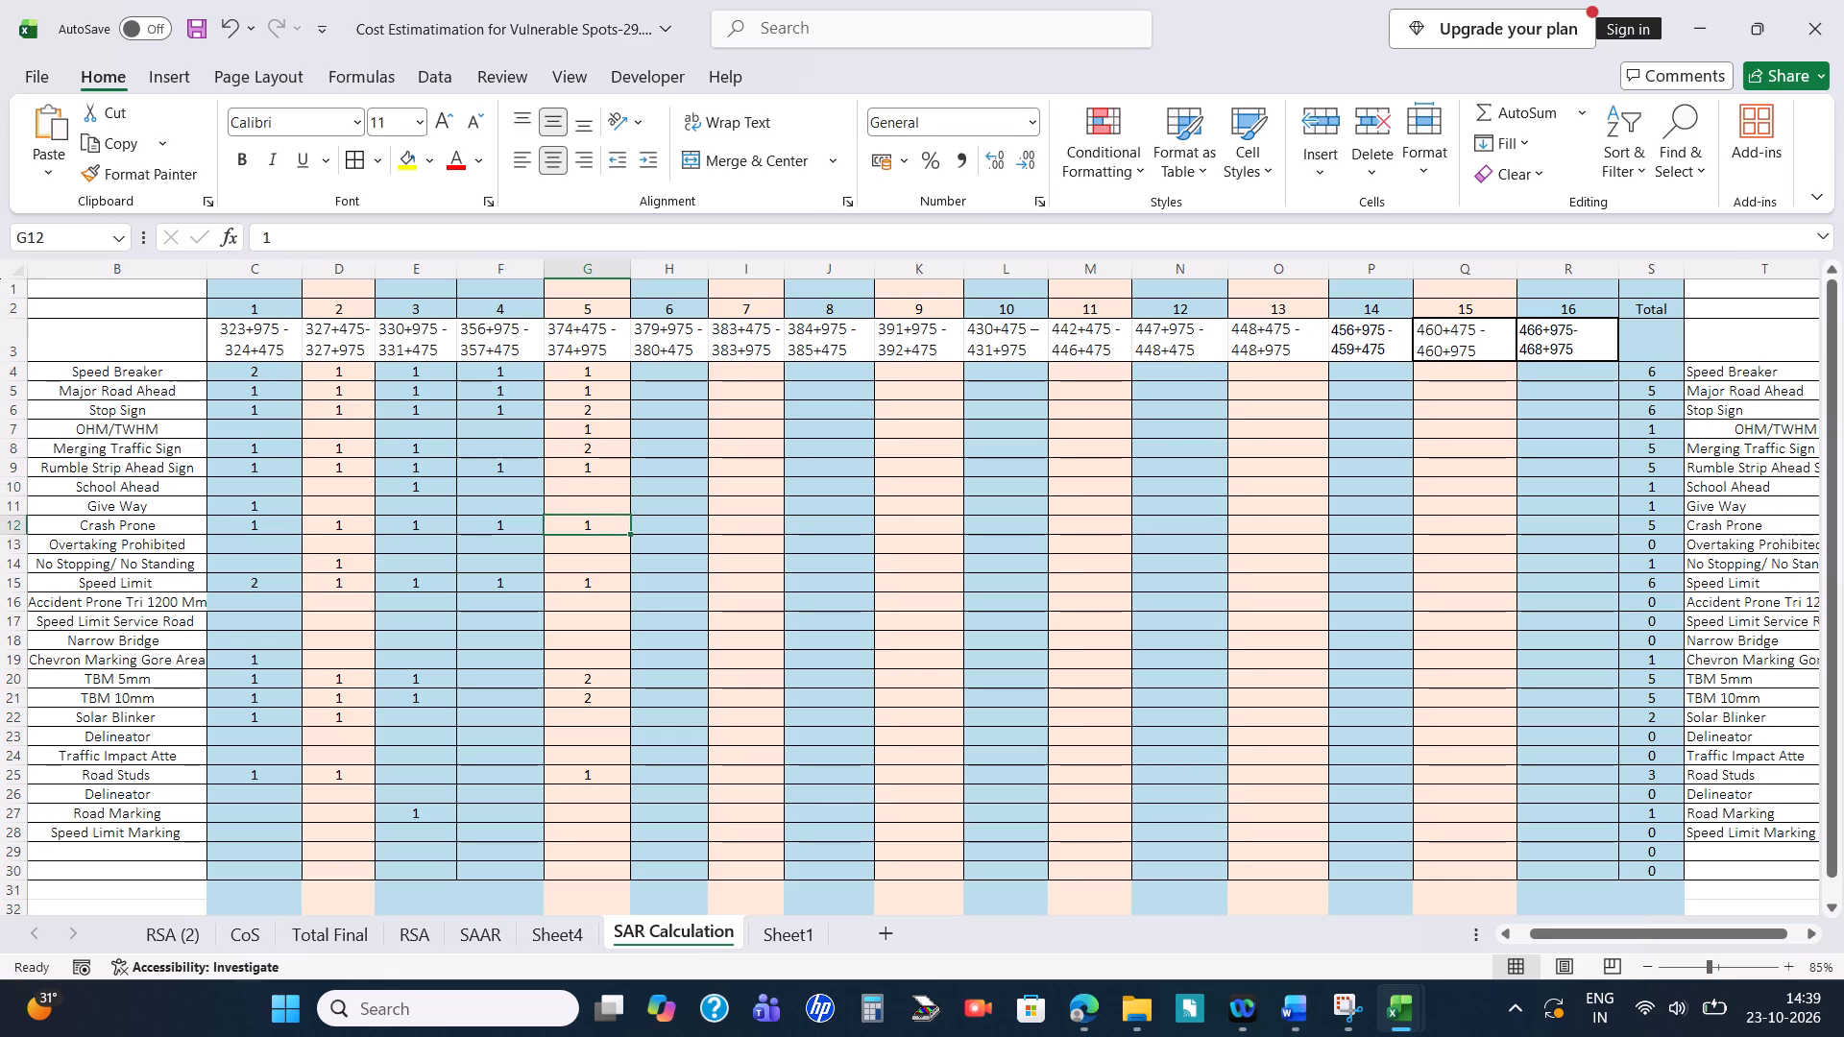
key(Return)
Read section 4.5.1's next sign measures in Word and enter 2 for OHM/TWHM in G7 and 1 for Give Way in G11 of Excel.
key(alt+Tab)
scroll(1127, 552, down, 2)
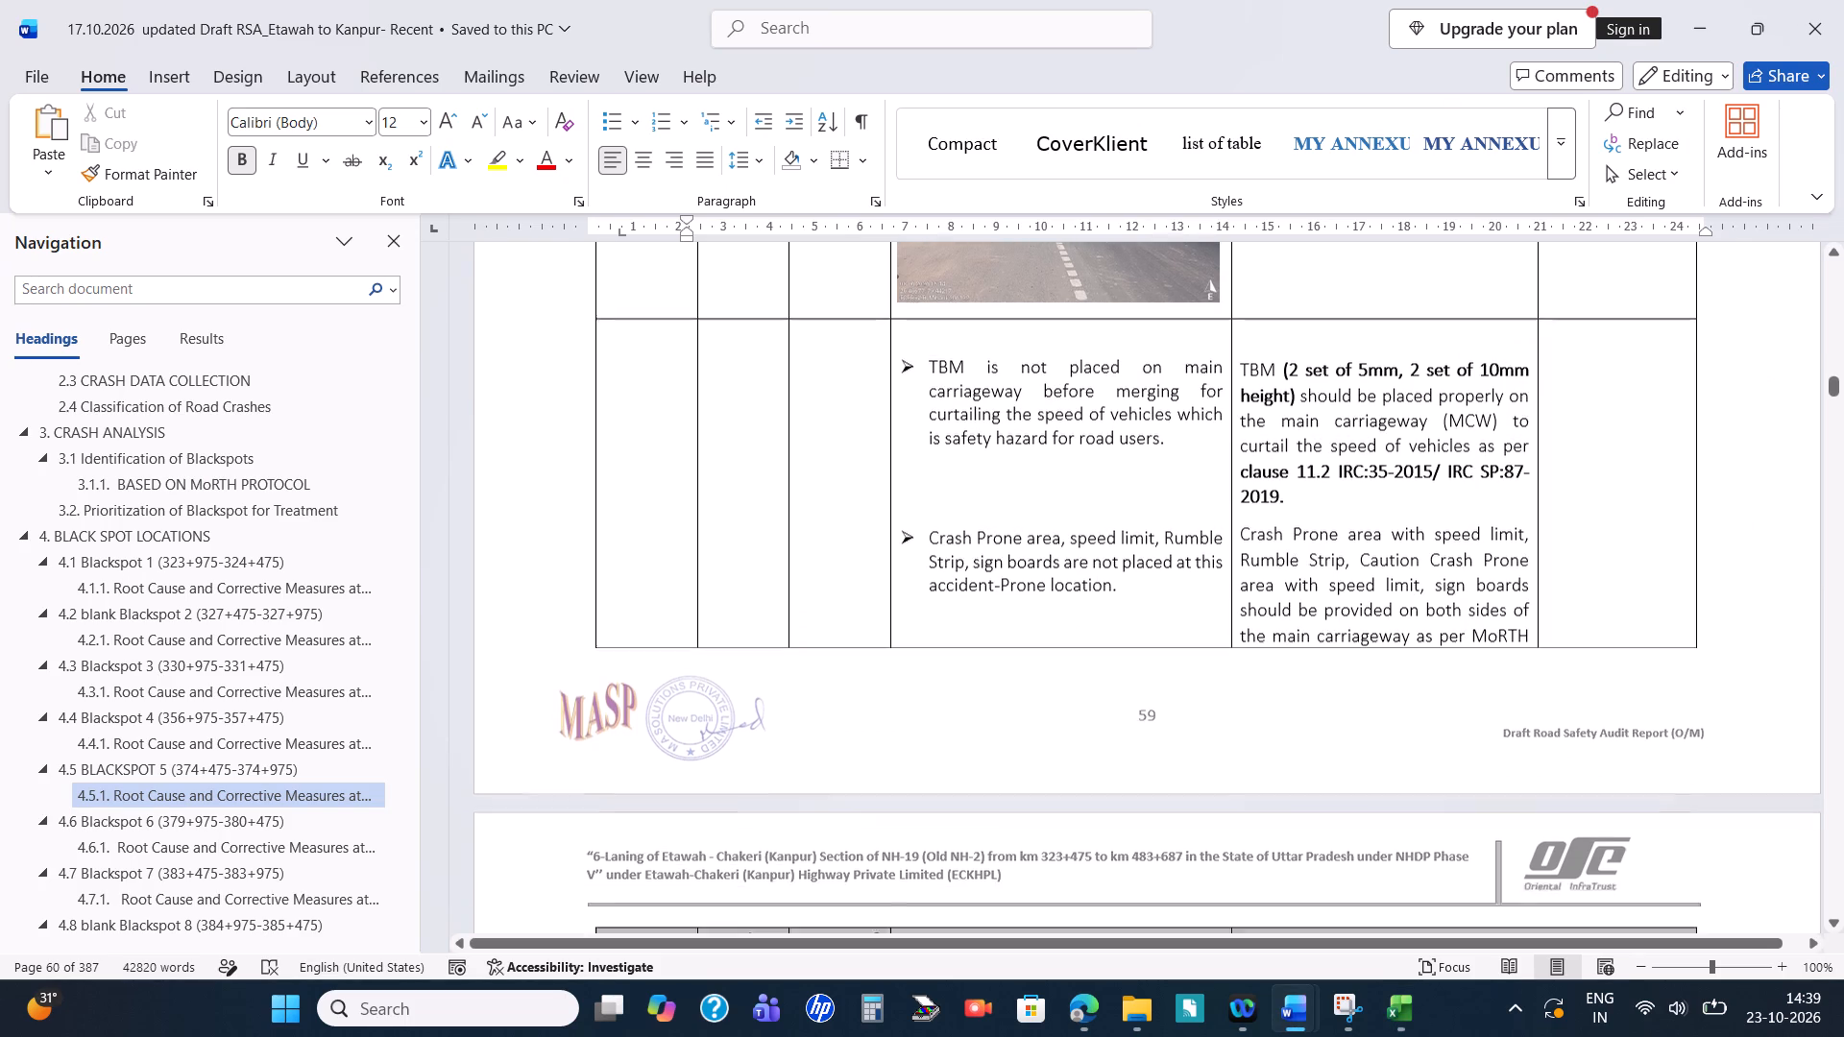
scroll(1127, 552, down, 4)
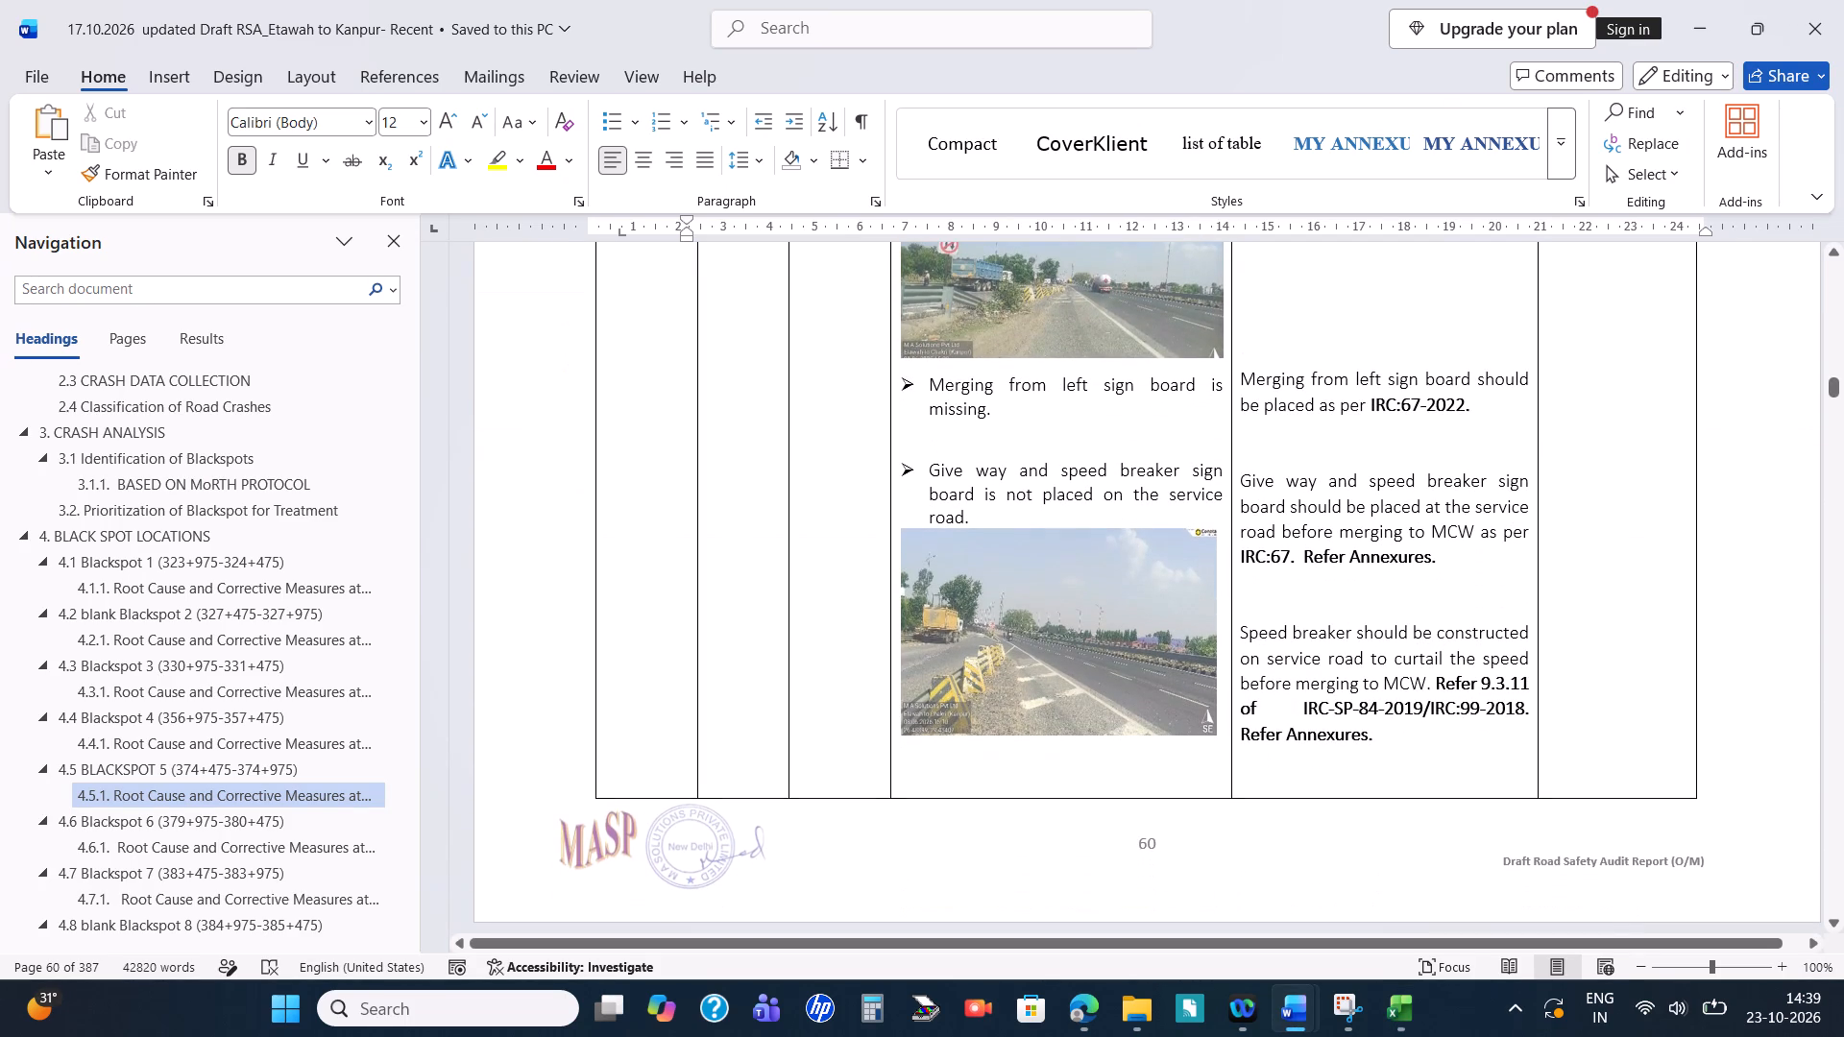
key(alt+Tab)
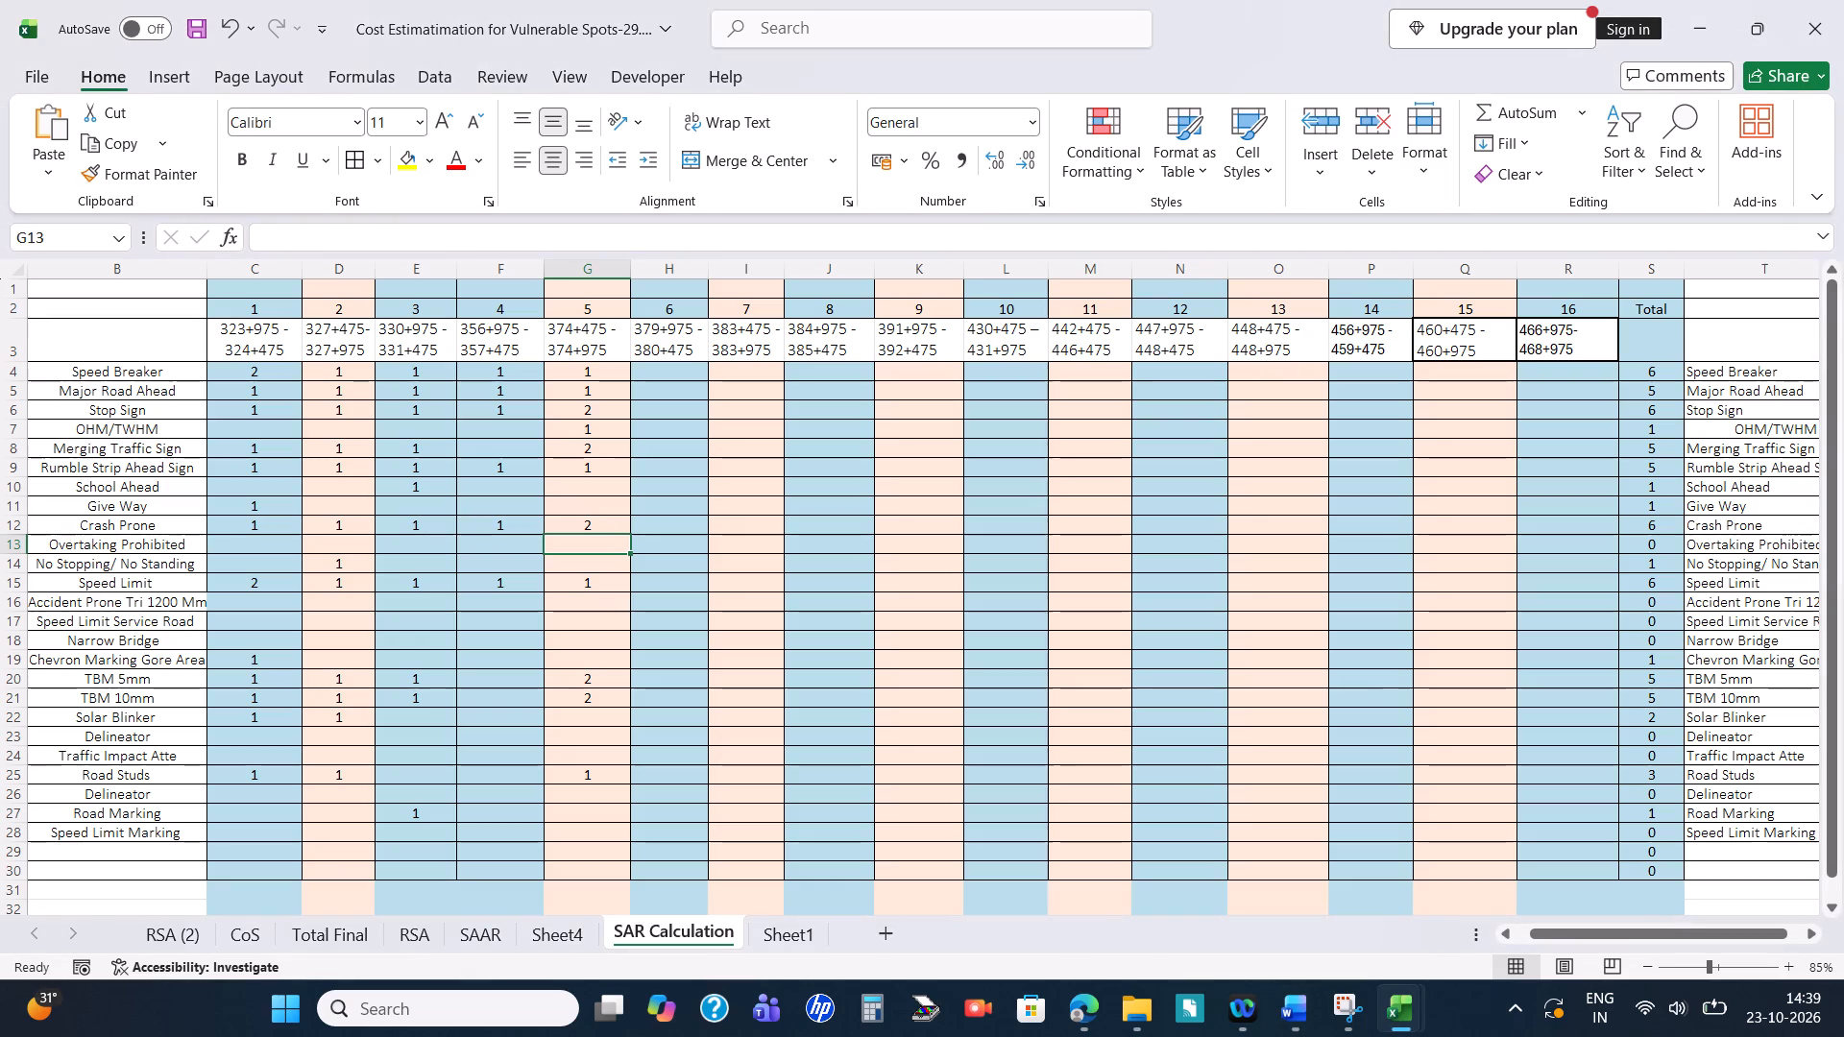
click(586, 430)
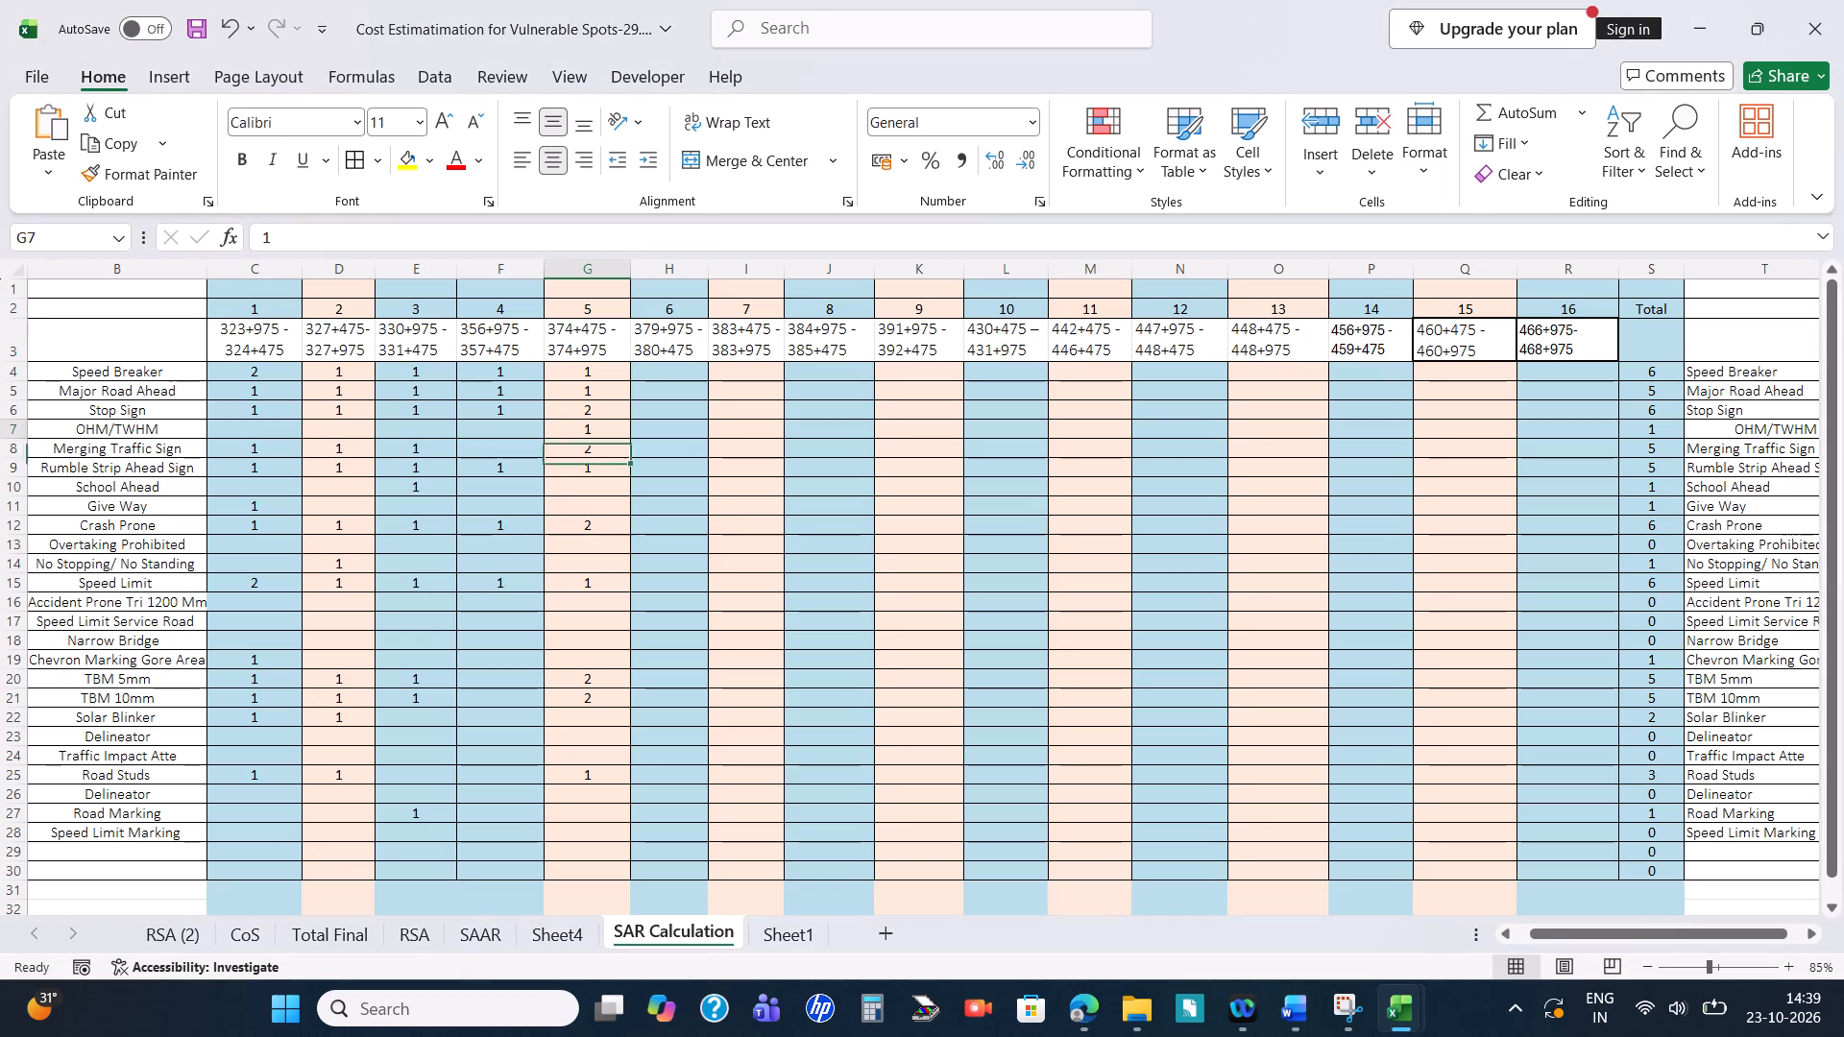
key(Down)
key(Up)
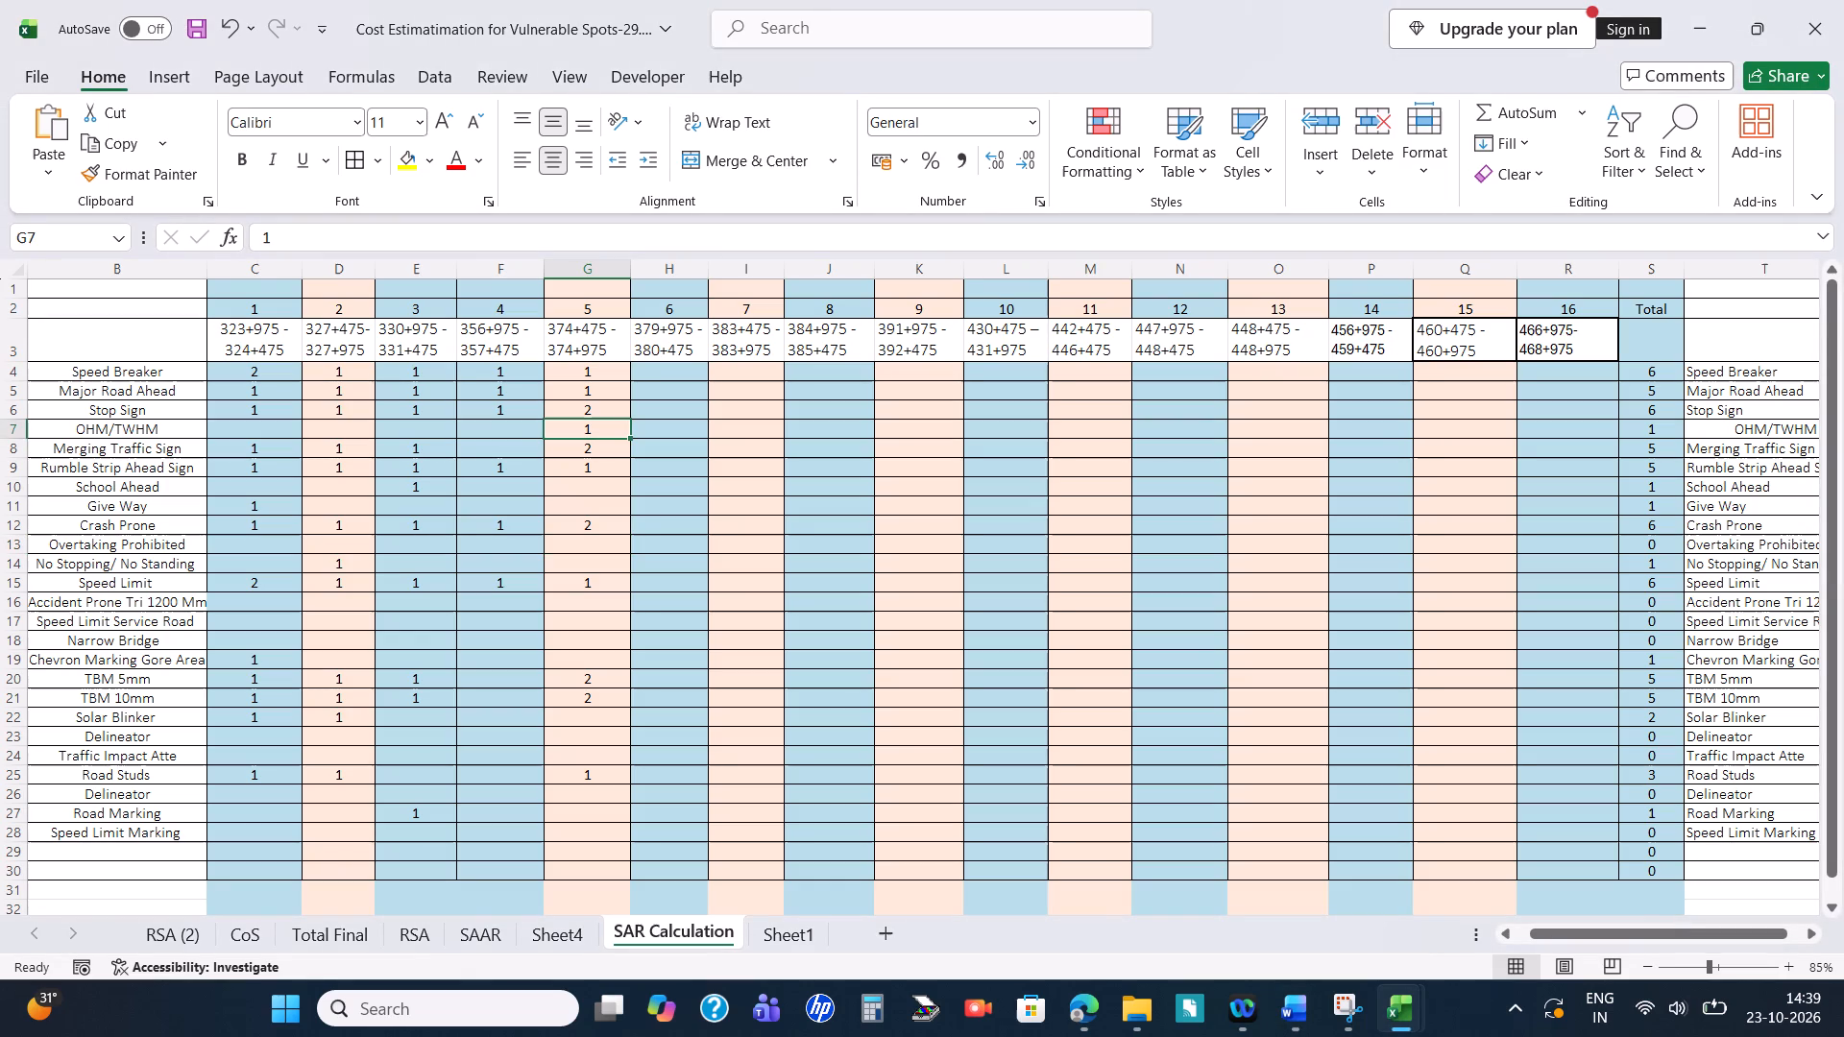
key(2)
key(Return)
key(Return)
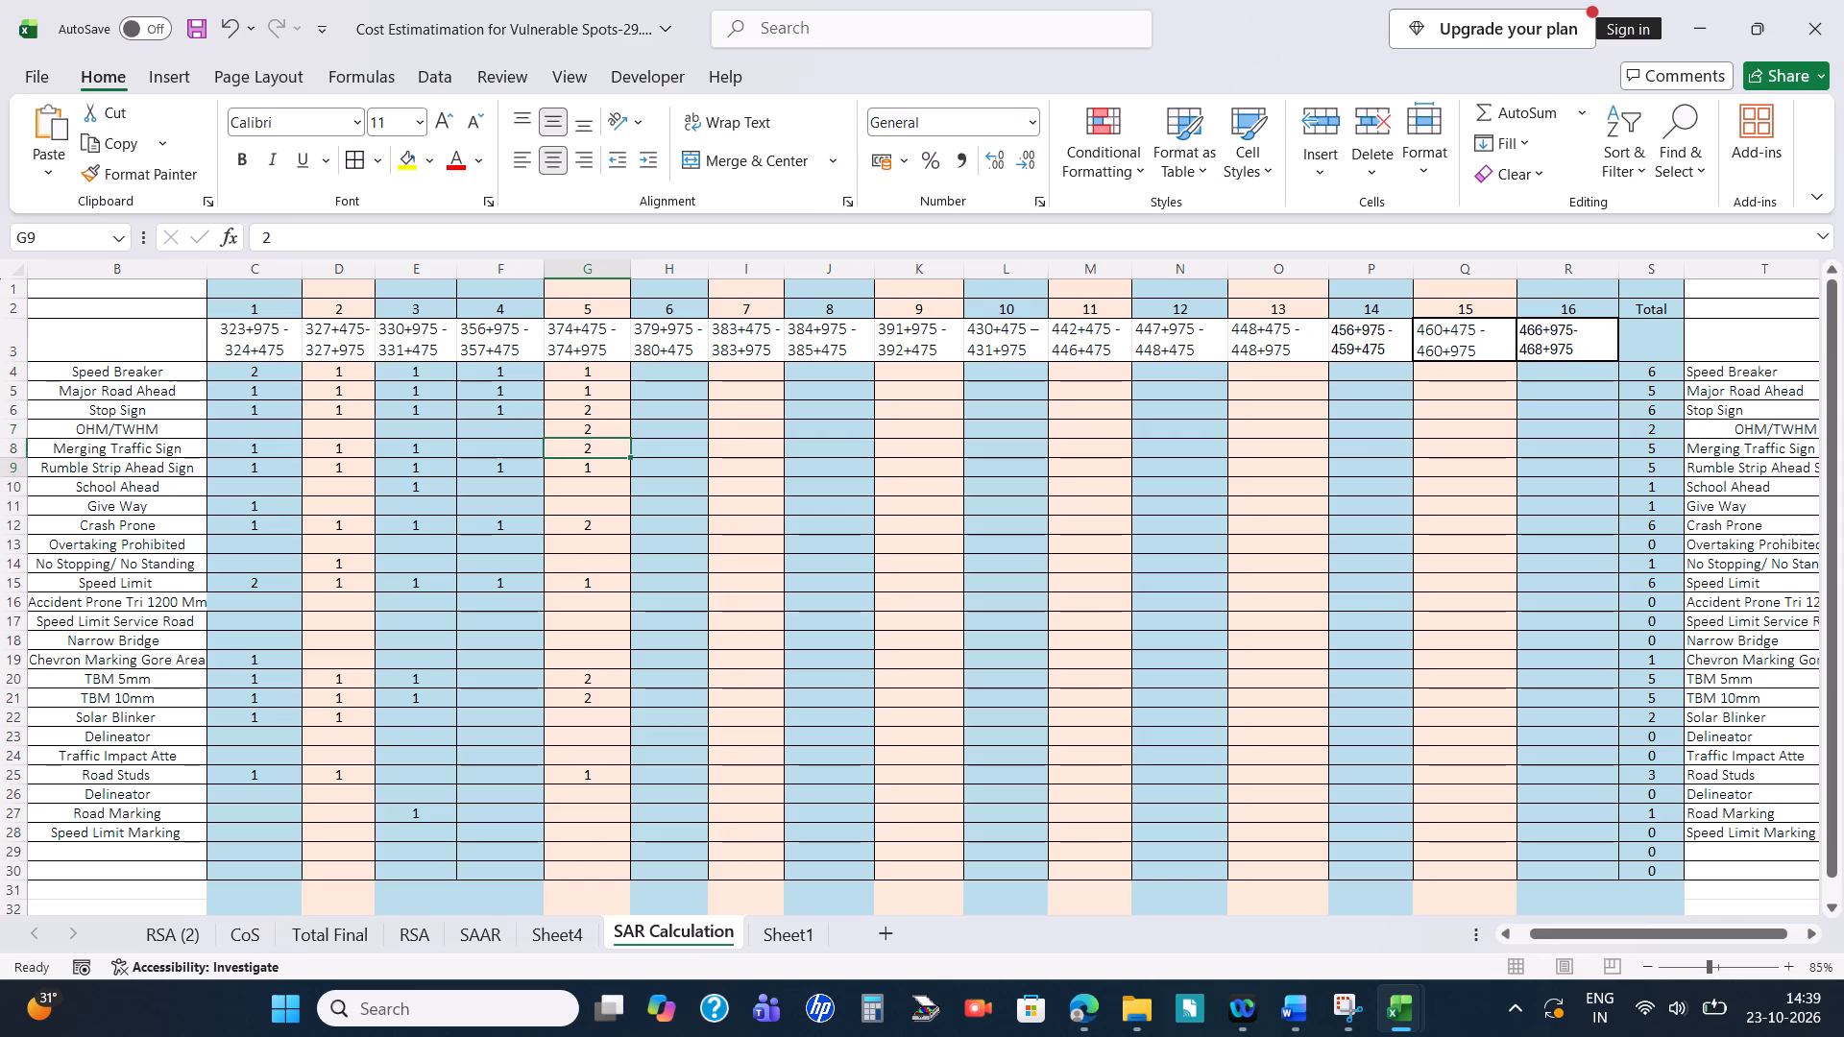
key(Return)
key(Return)
key(1)
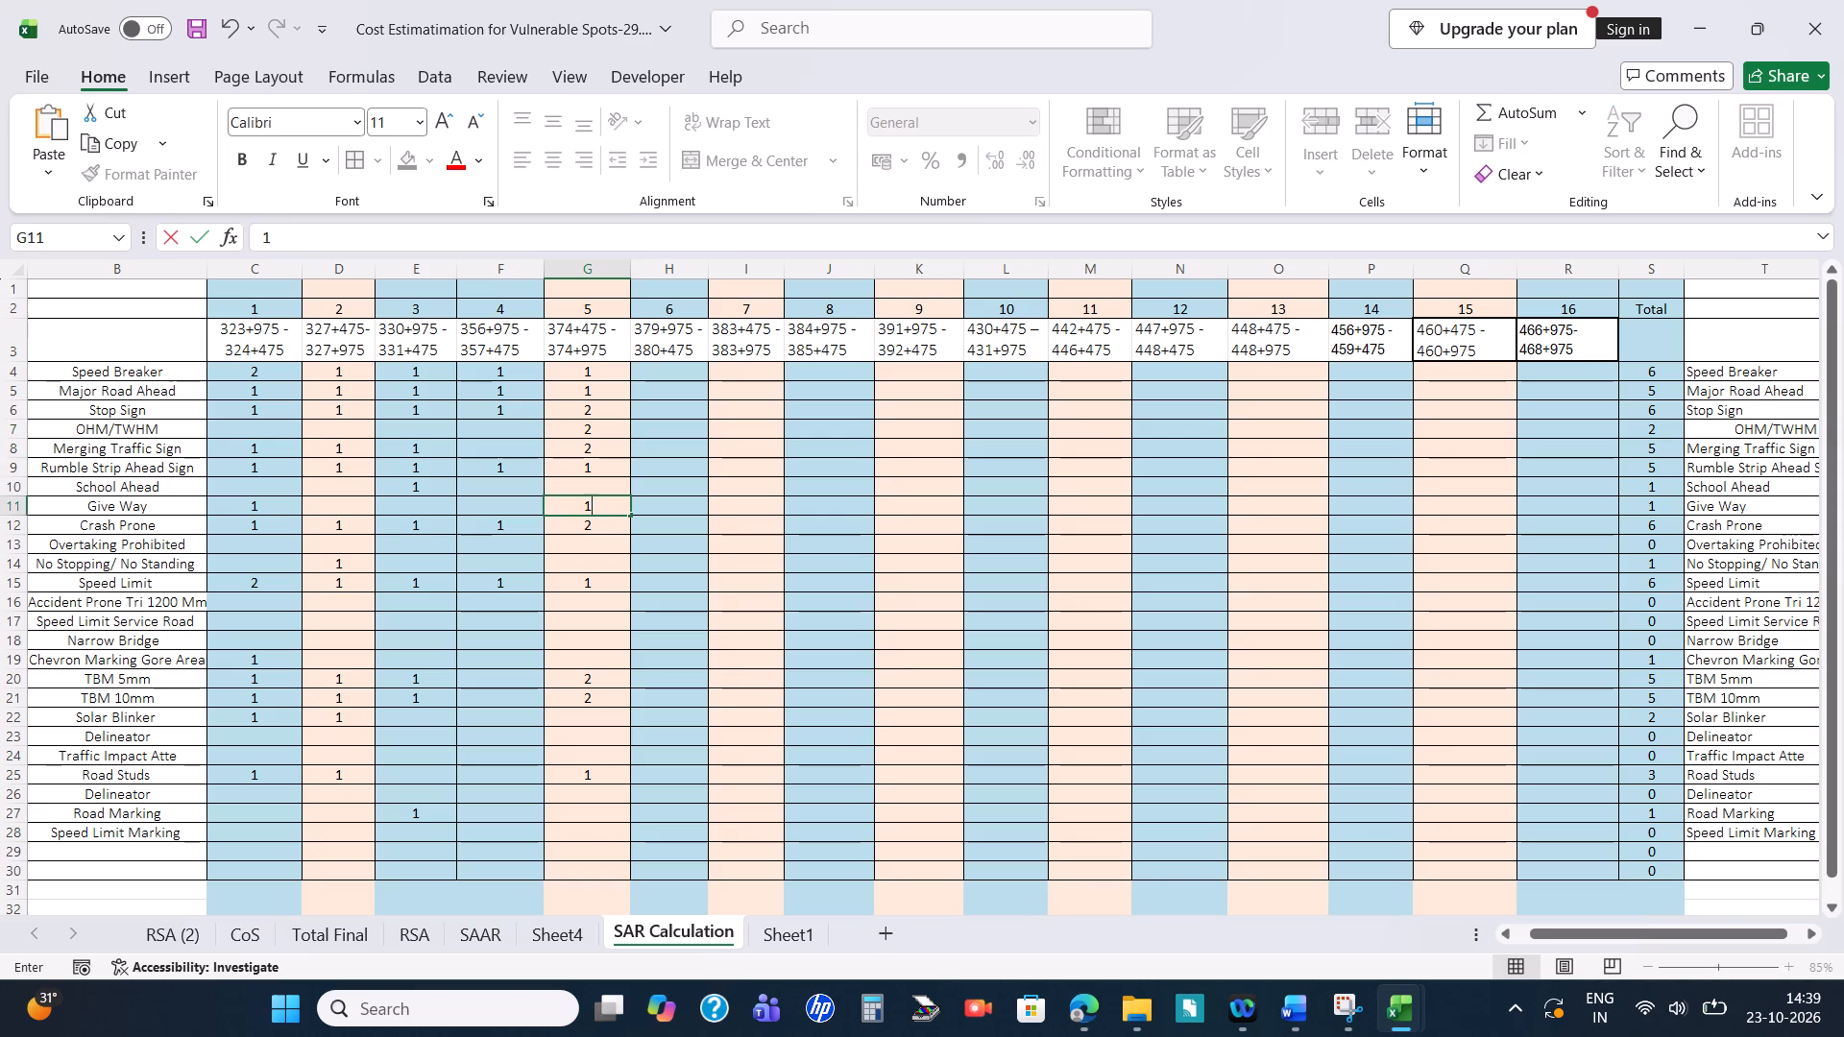
key(Return)
Recheck section 4.5.1's service road measures in Word and set Speed Breaker to 2 in G4 of Excel.
key(alt+Tab)
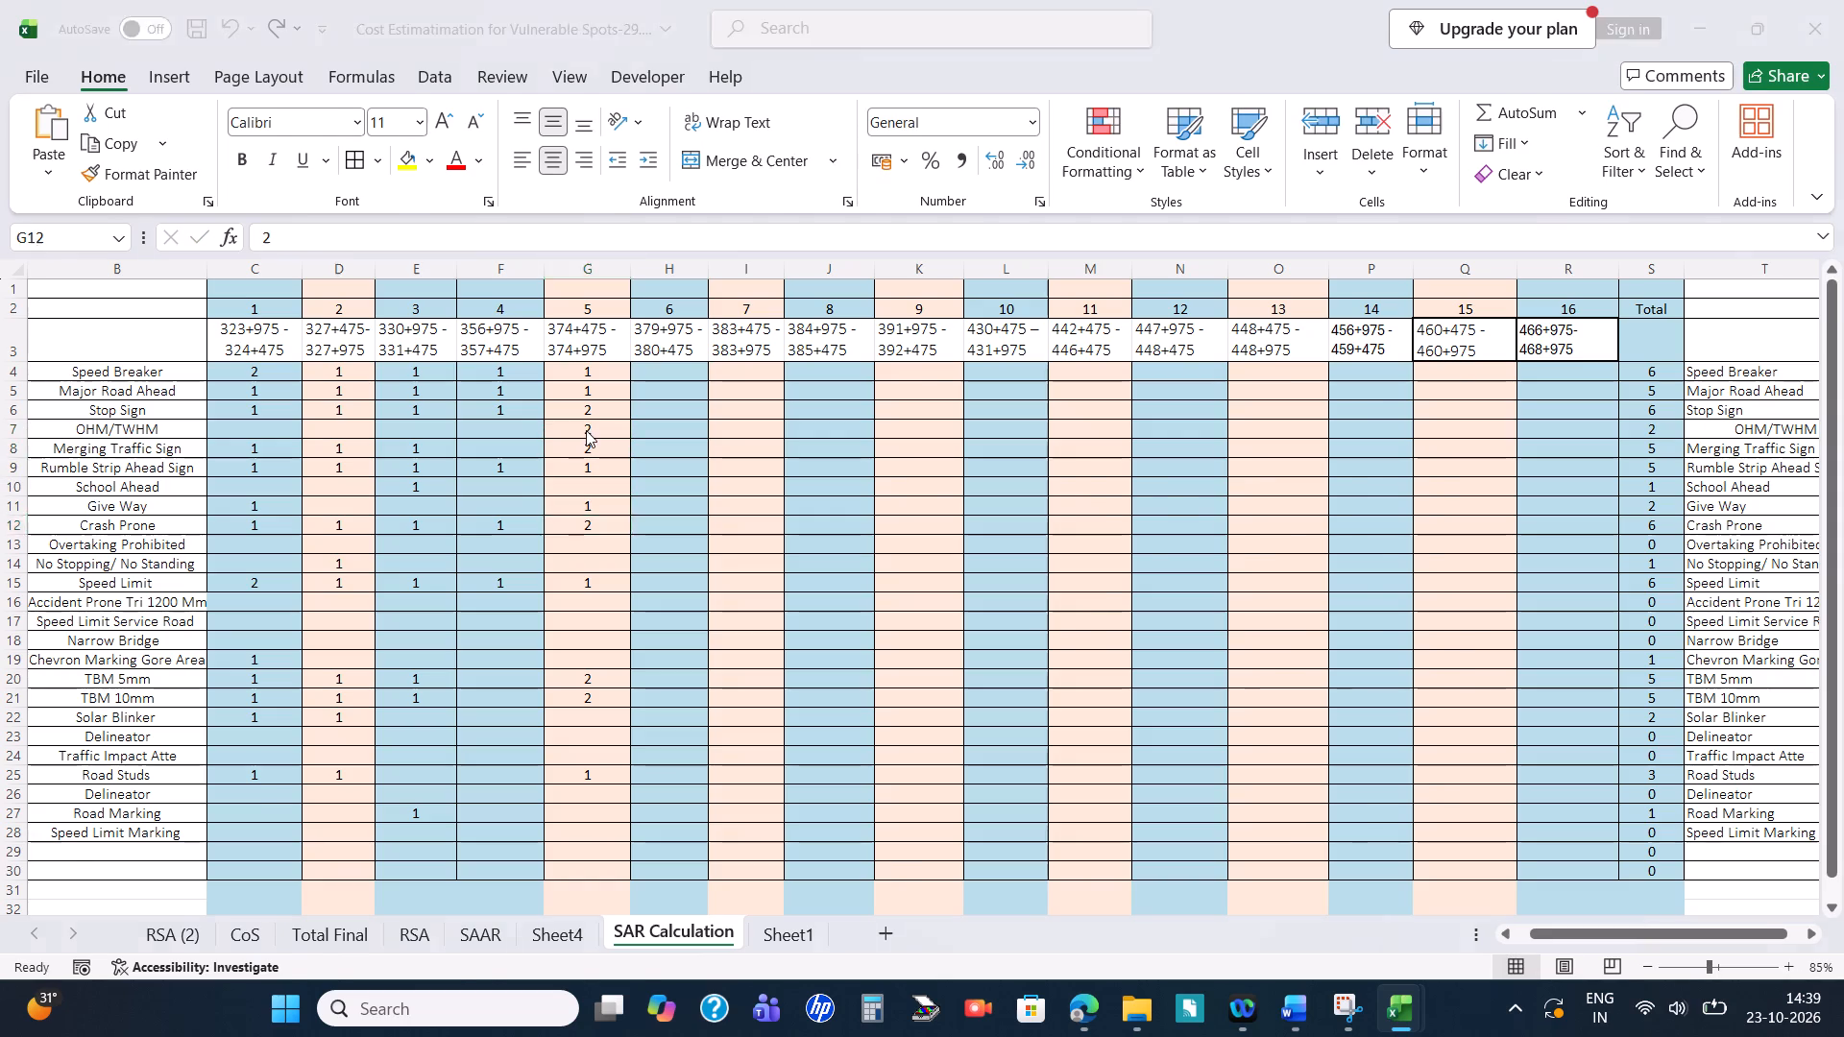
key(alt+Tab)
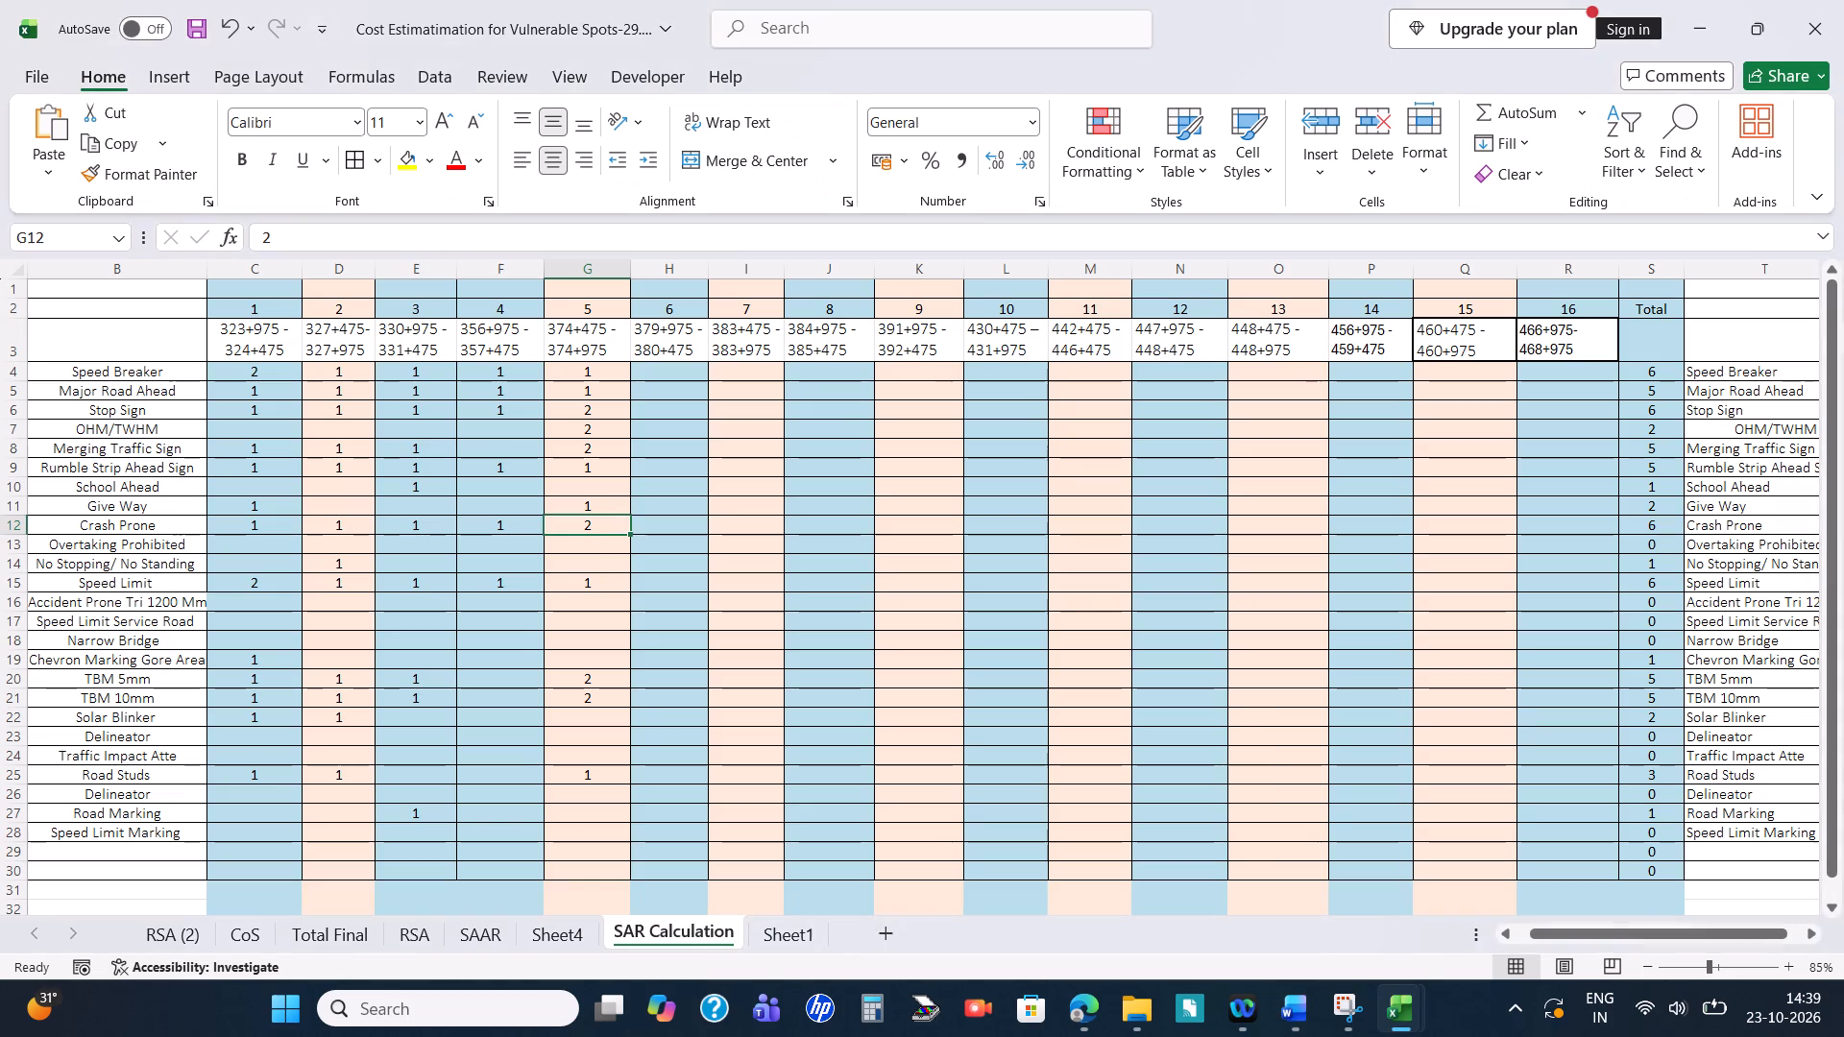
key(alt+Tab)
key(alt+Tab)
key(Up)
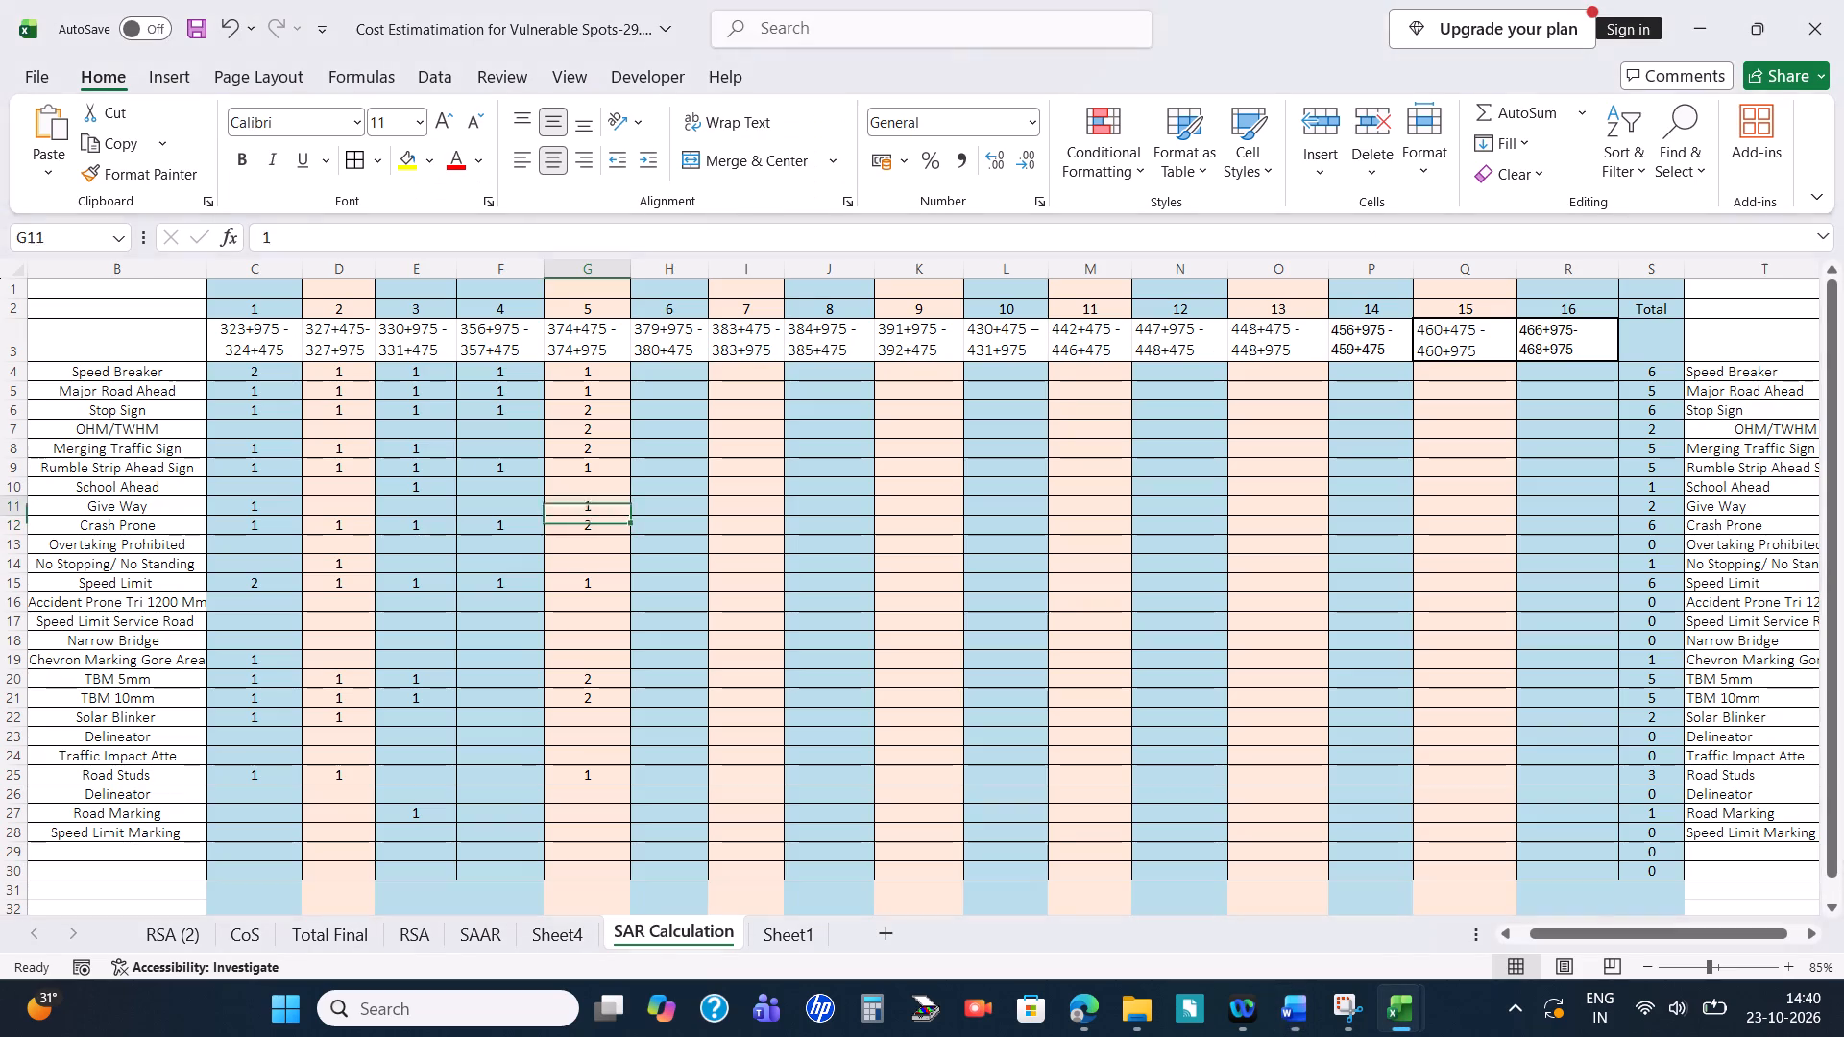
key(Up)
key(Up)
key(Up)
key(Up)
key(Up)
key(Up)
key(Up)
key(2)
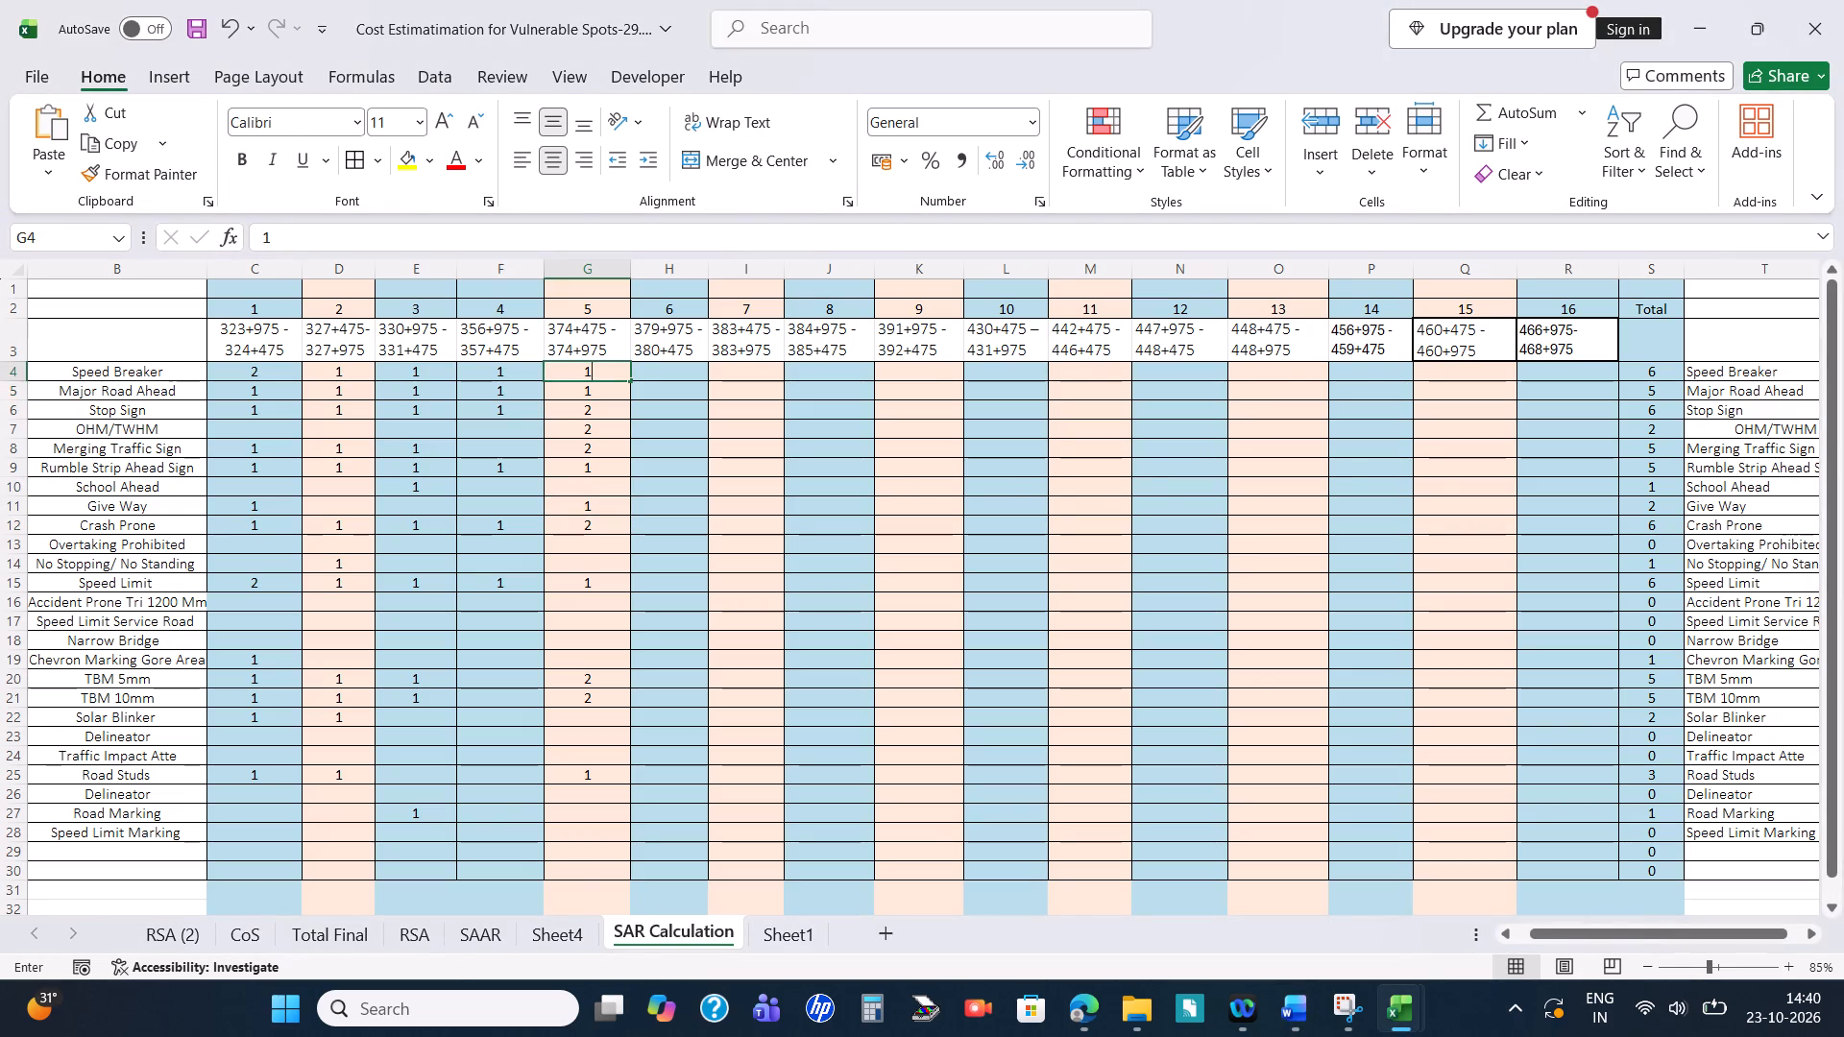
Set Speed Breaker for blackspot 5 to 1 in G4 of Excel.
key(Return)
Switch to Word and read section 4.5.1's solar blinker, TWHM and traffic impact attenuator measures after the service road ones.
key(alt+Tab)
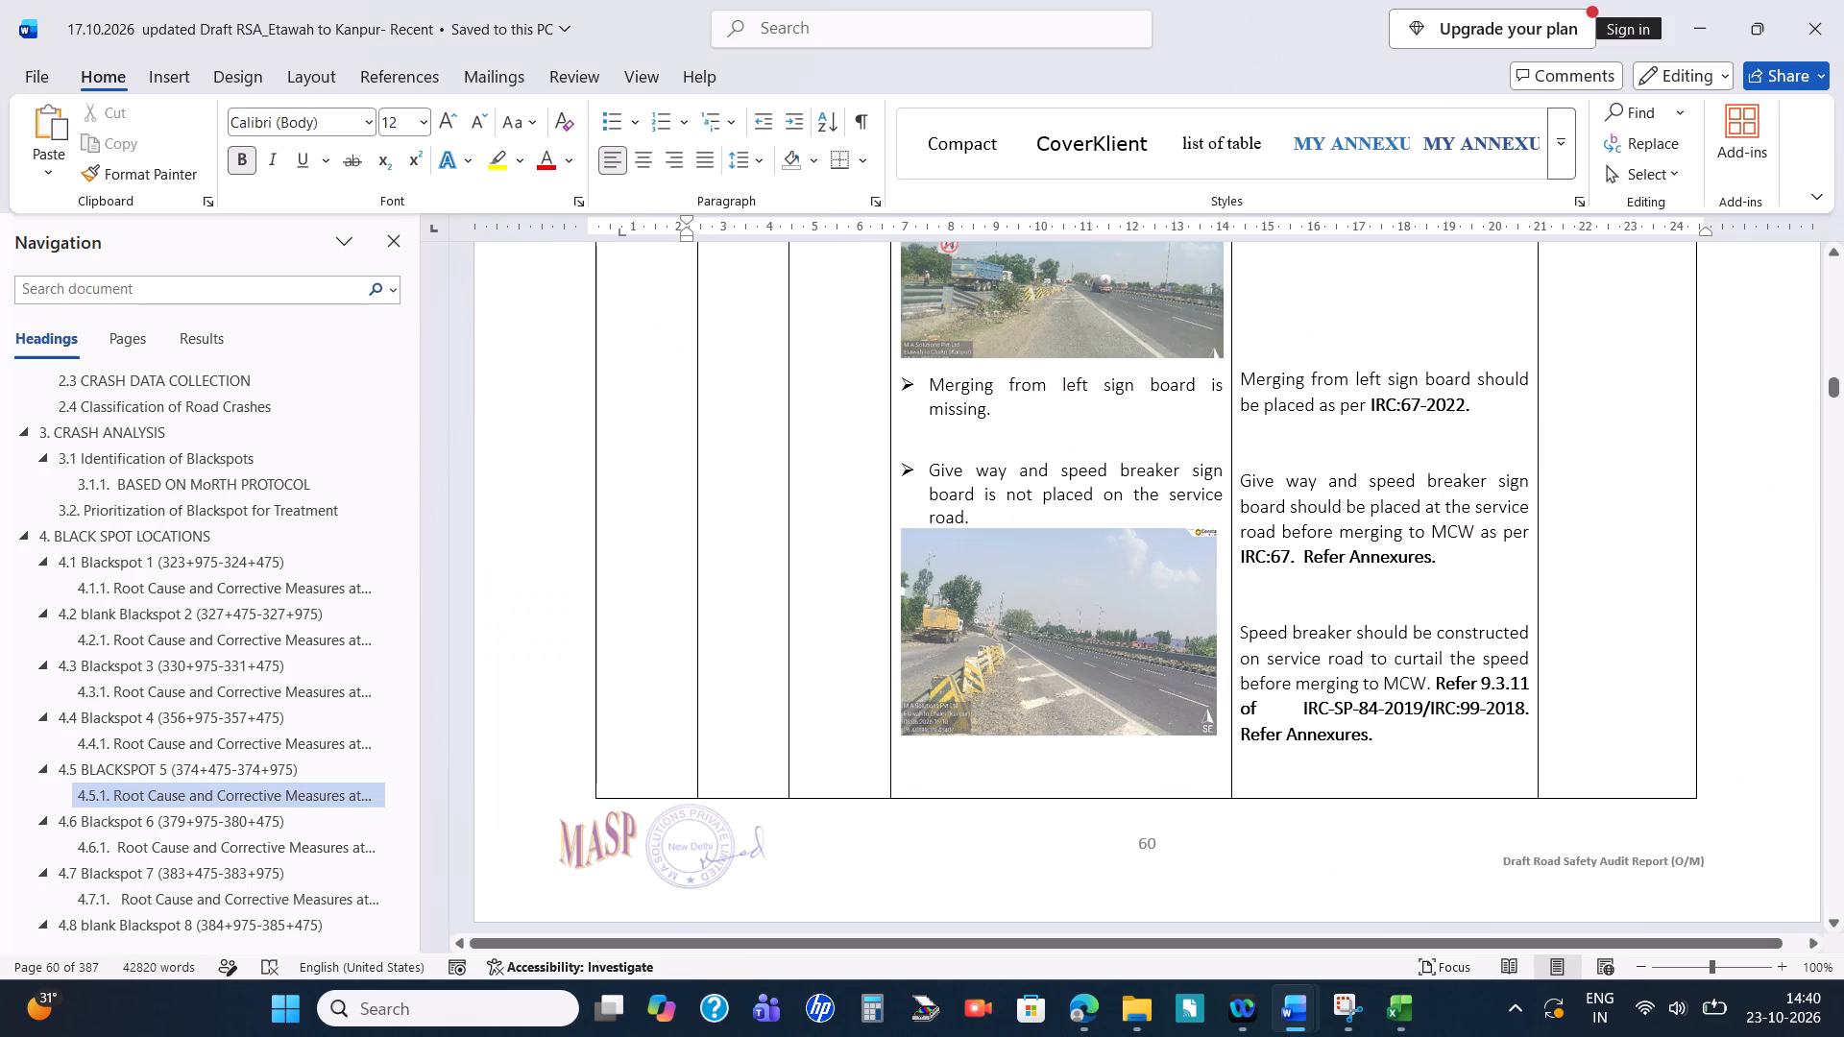
scroll(586, 430, down, 3)
scroll(1116, 719, up, 1)
scroll(1116, 719, down, 1)
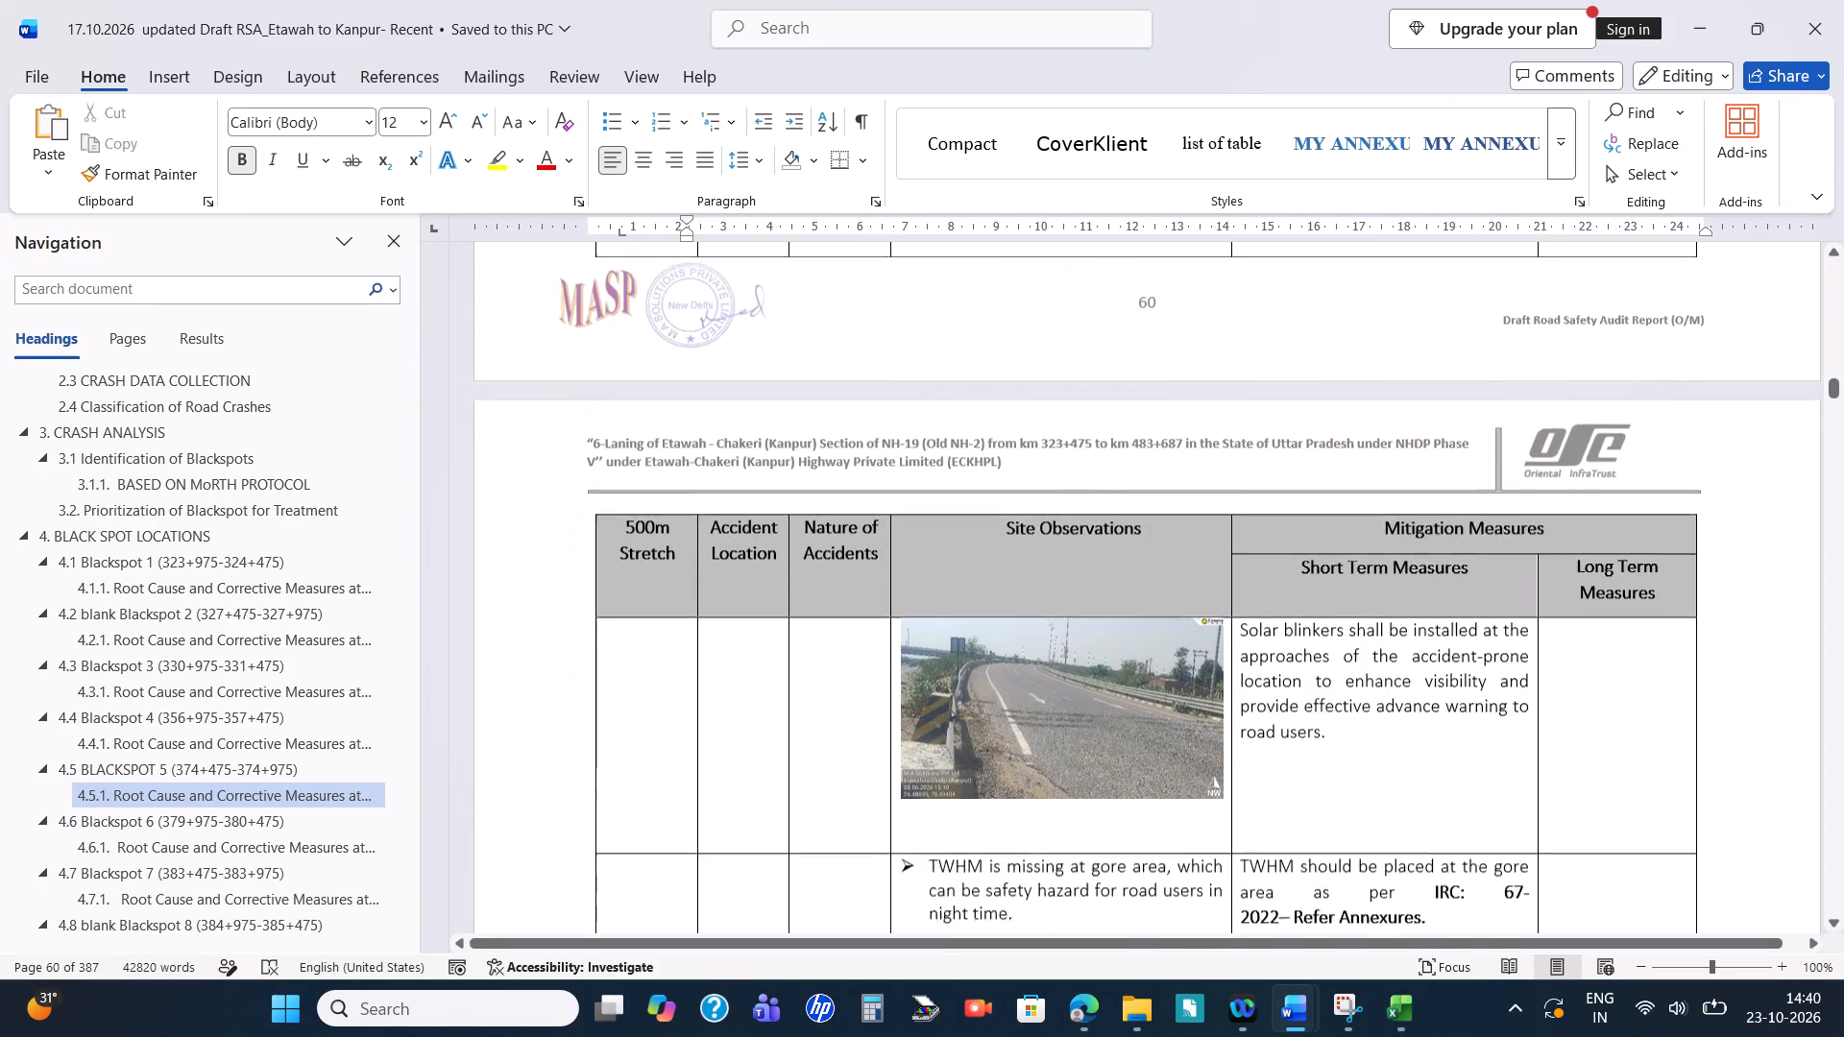
scroll(1116, 719, down, 2)
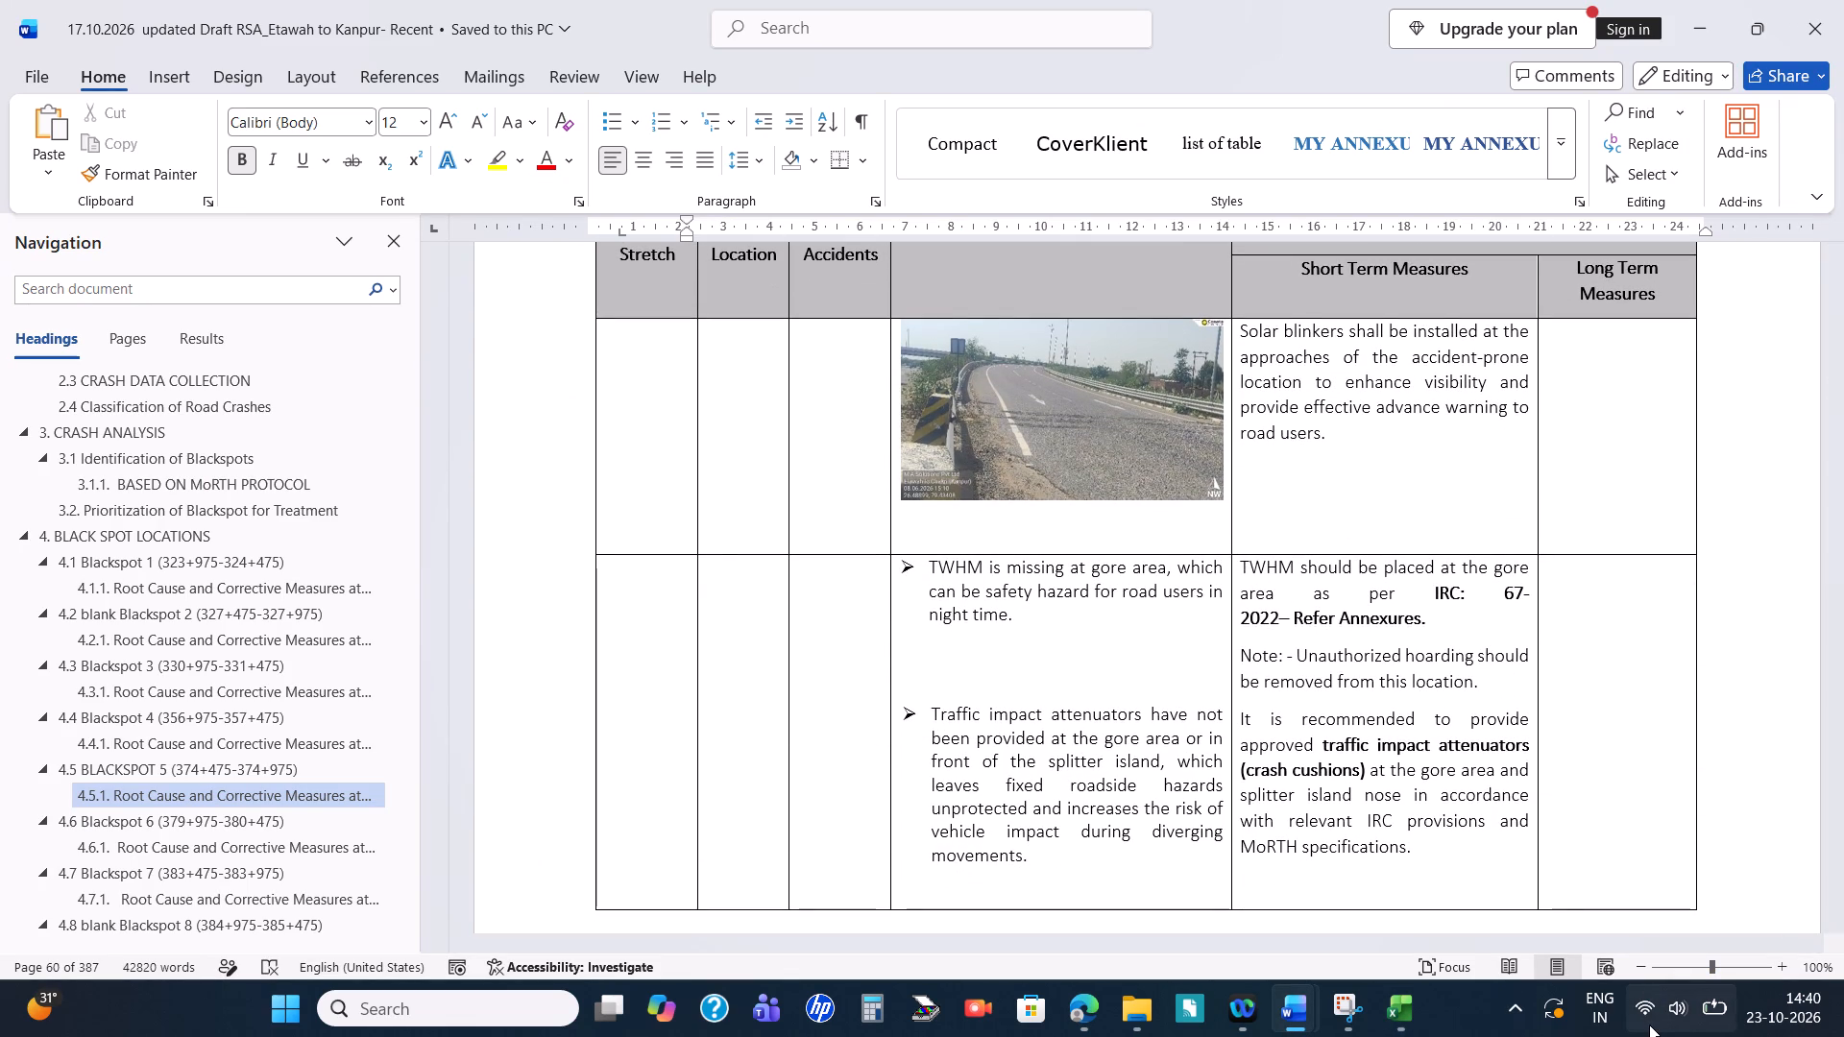
Skip ahead through the music playing in Edge to the Undipova Full Video Song, and return to the Word report.
click(1657, 1027)
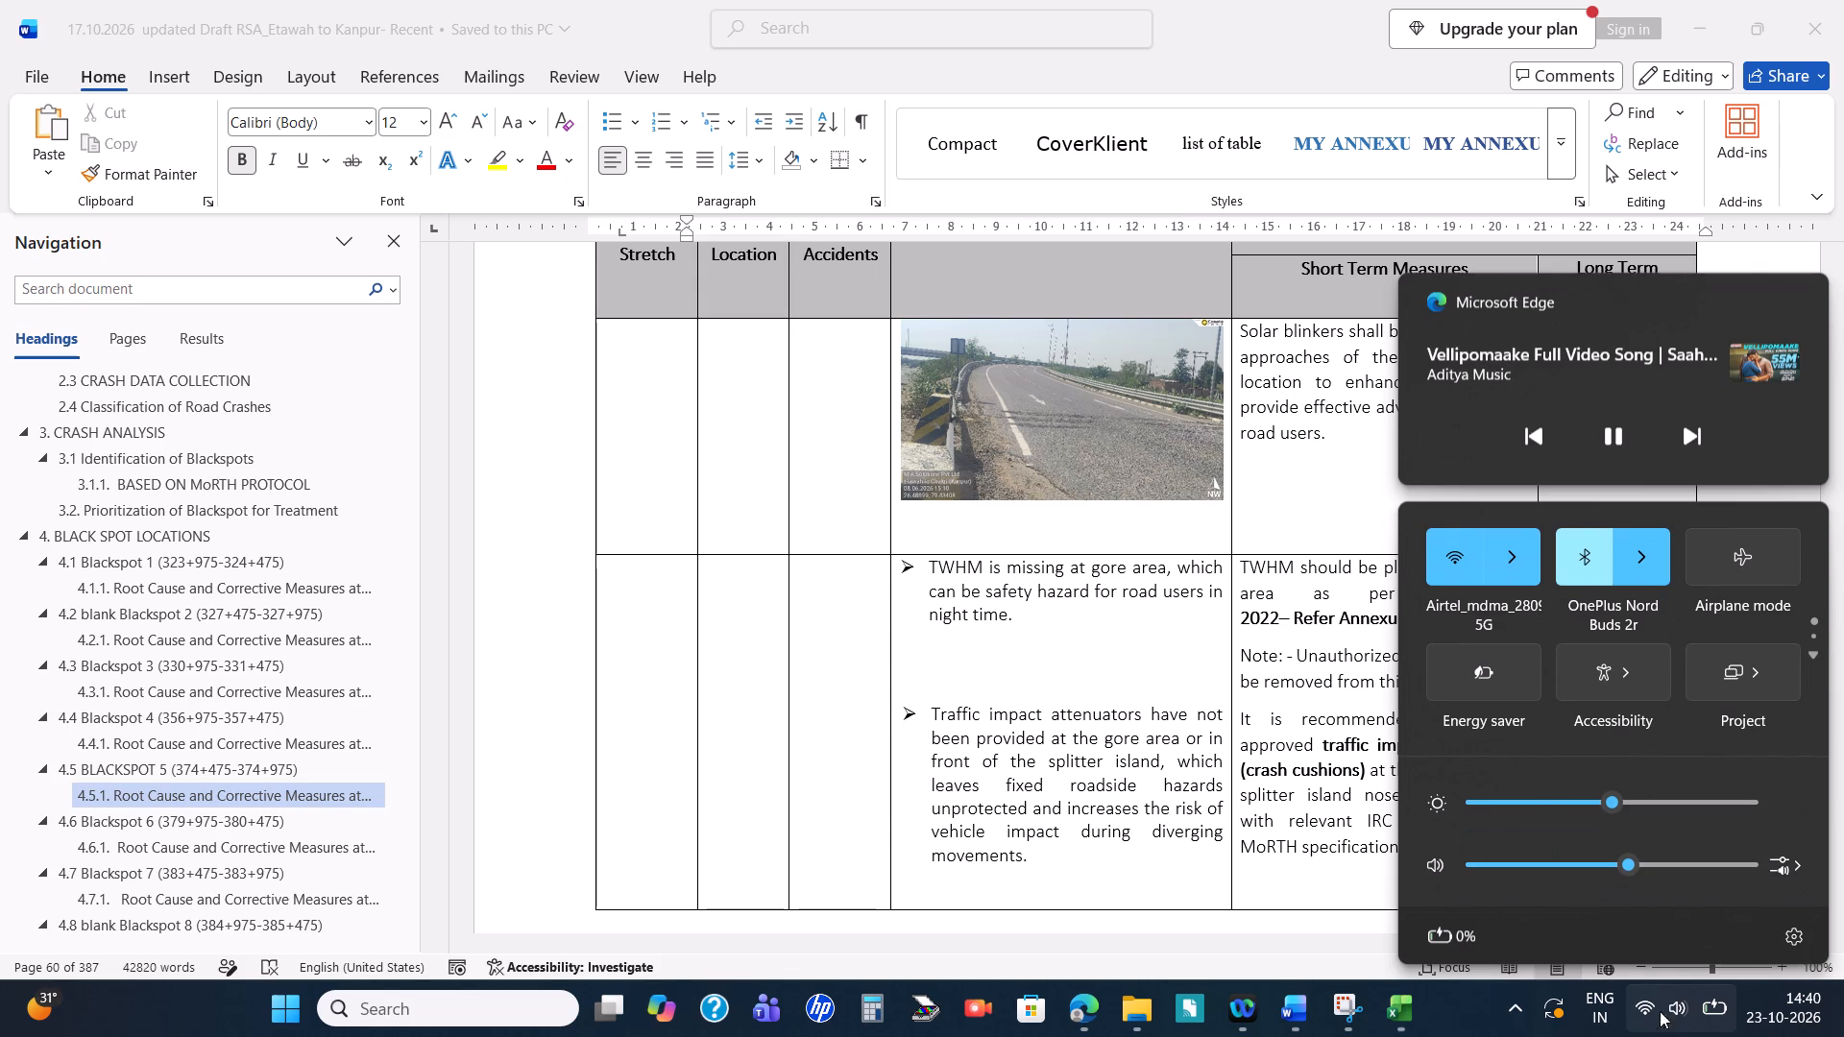
click(1697, 440)
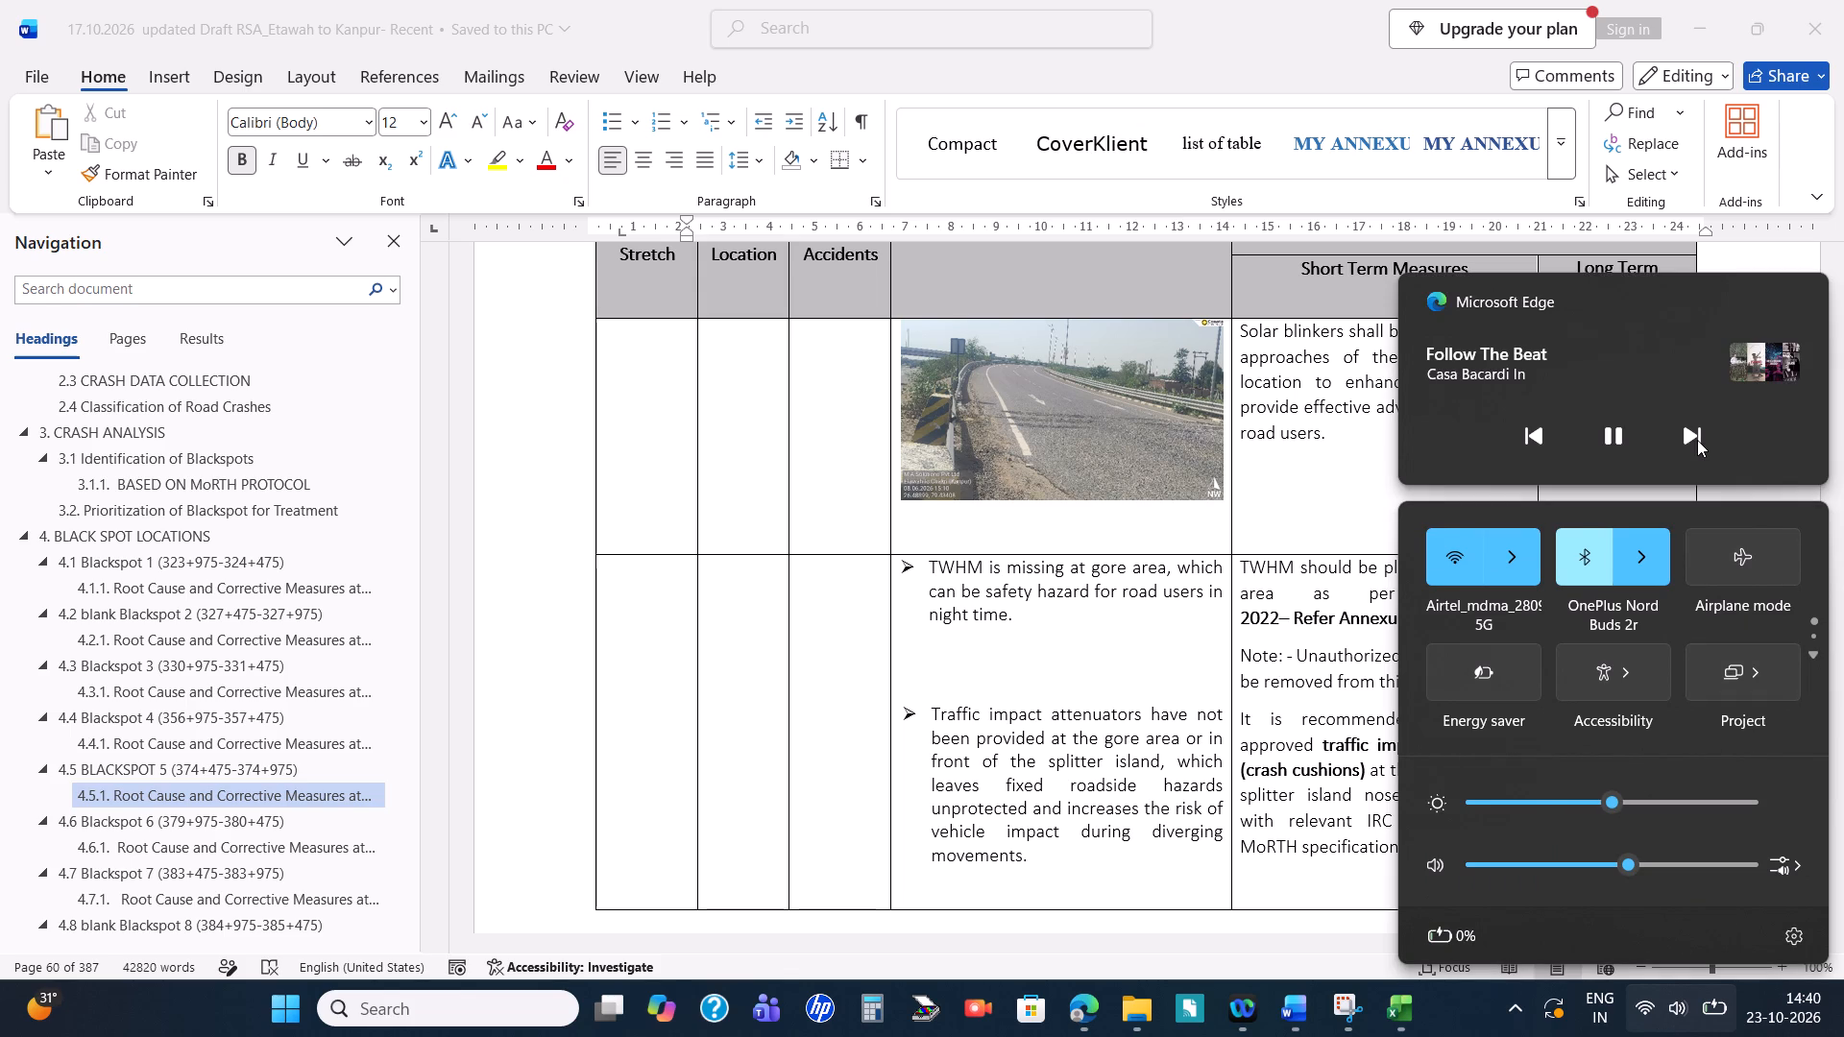
click(1684, 432)
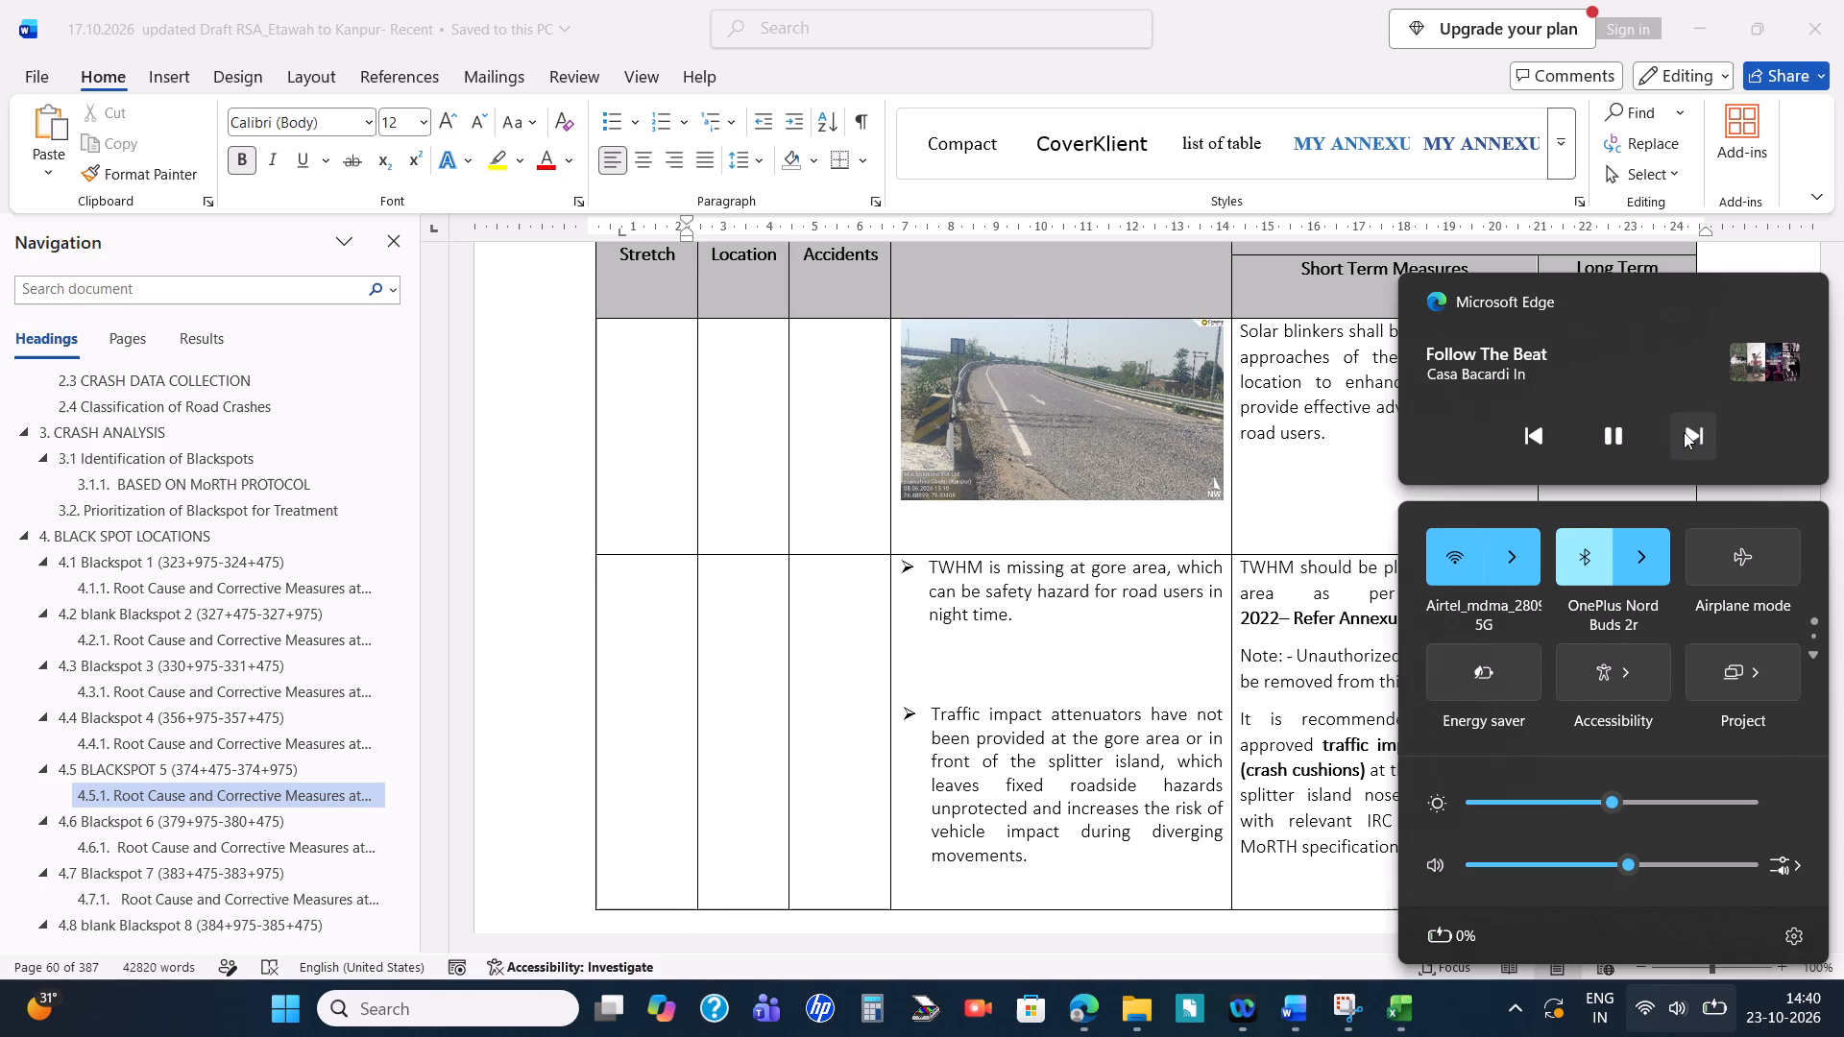
click(1684, 432)
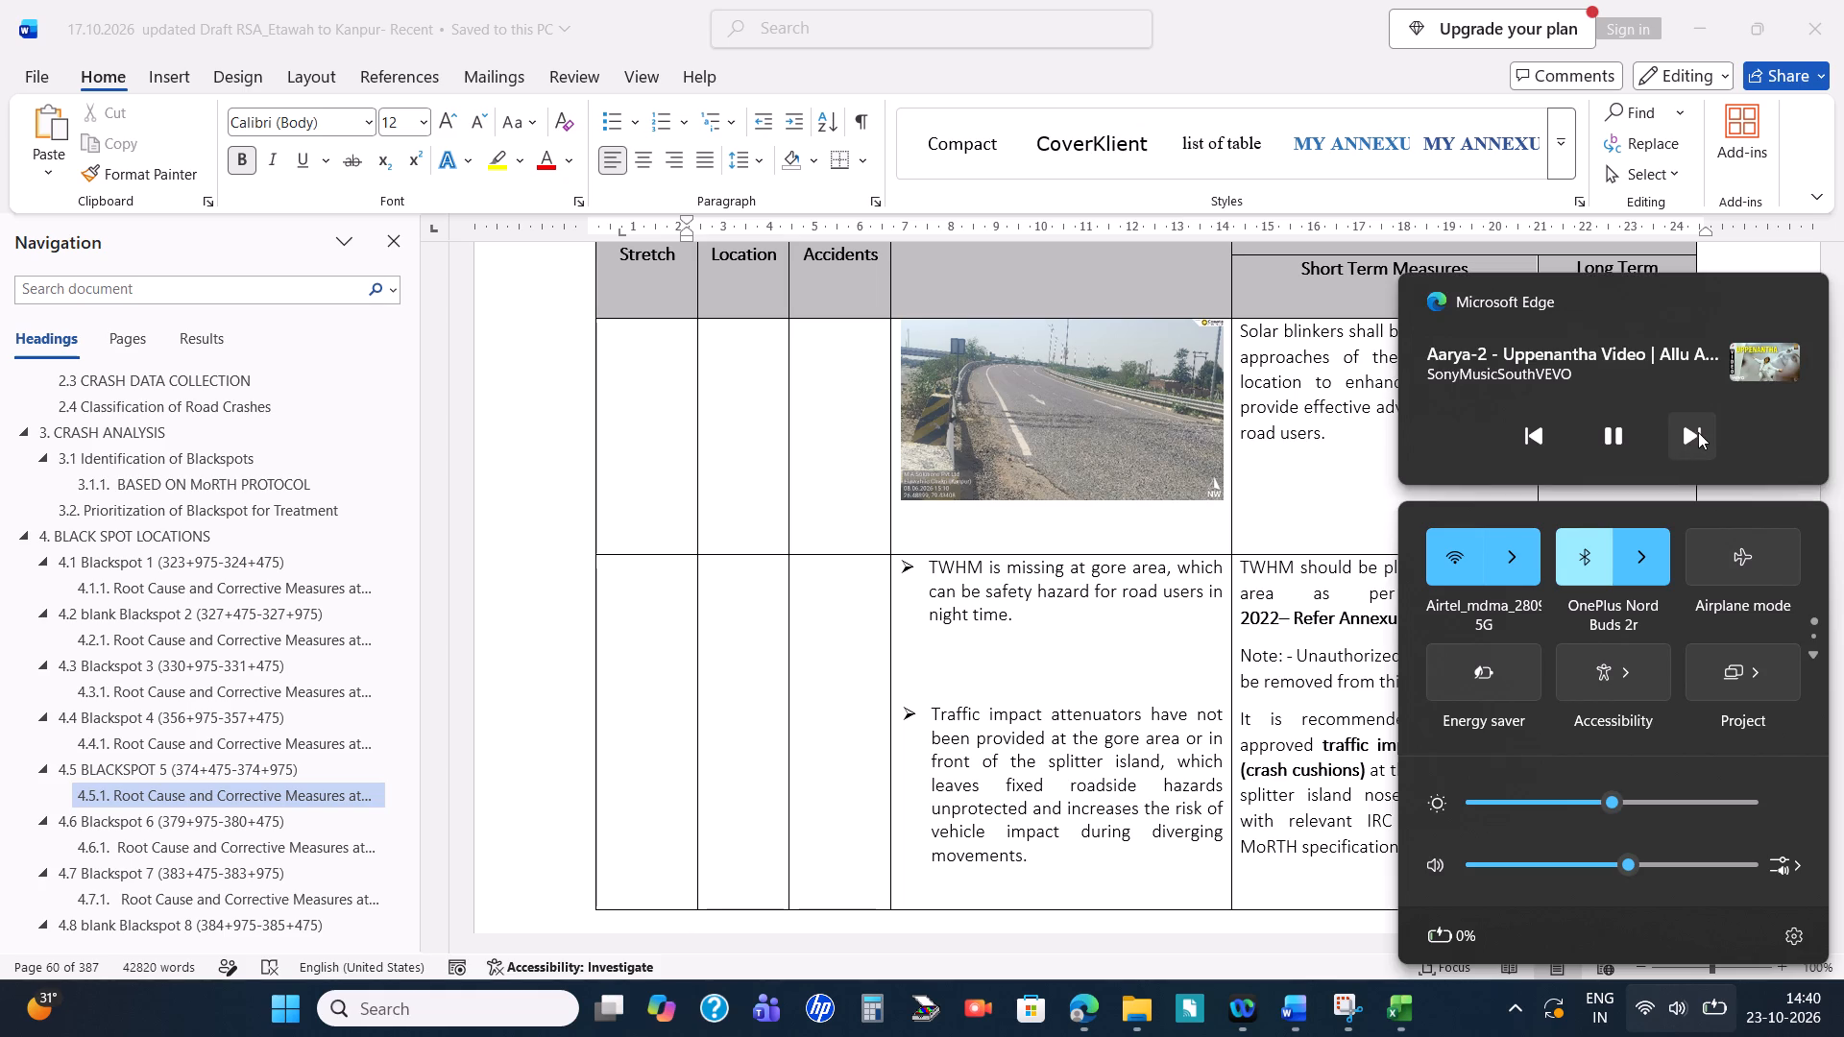
click(1698, 432)
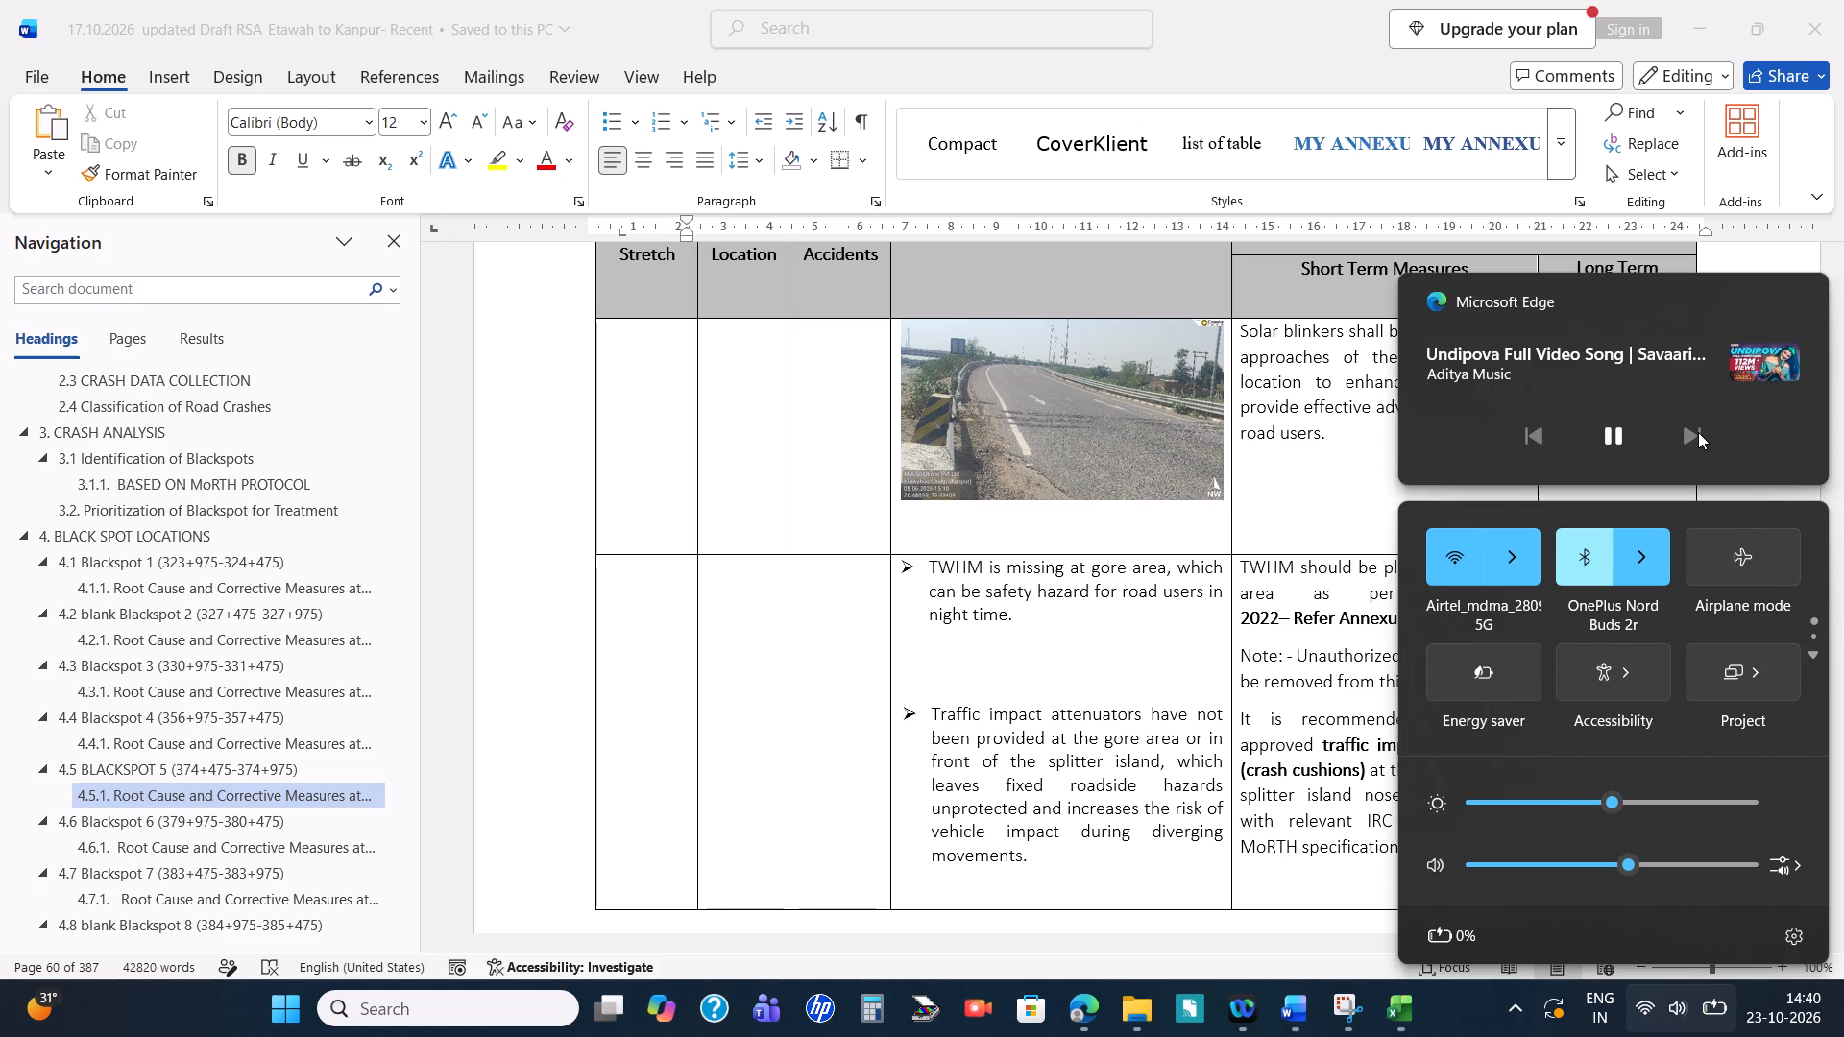
click(1190, 0)
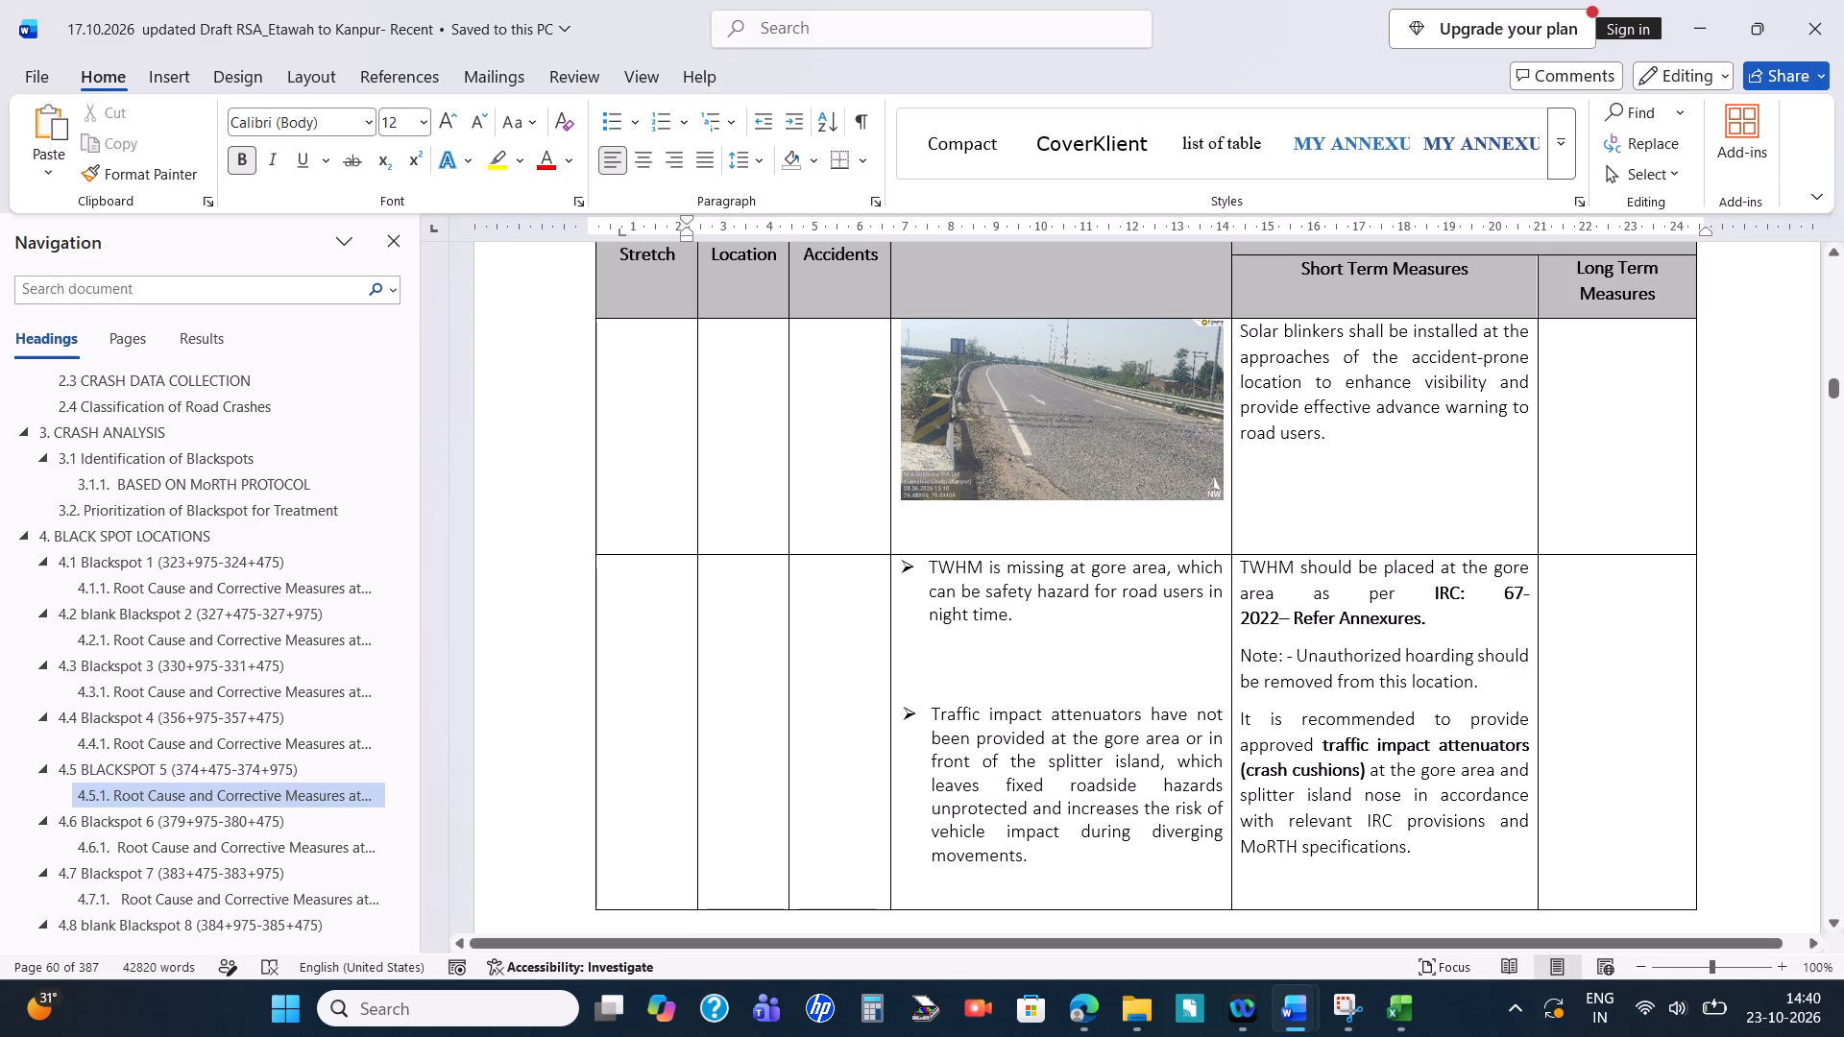
Review section 4.5.1's gore area measures for TWHM and crash cushions on page 61 of the Word report.
scroll(800, 666, down, 1)
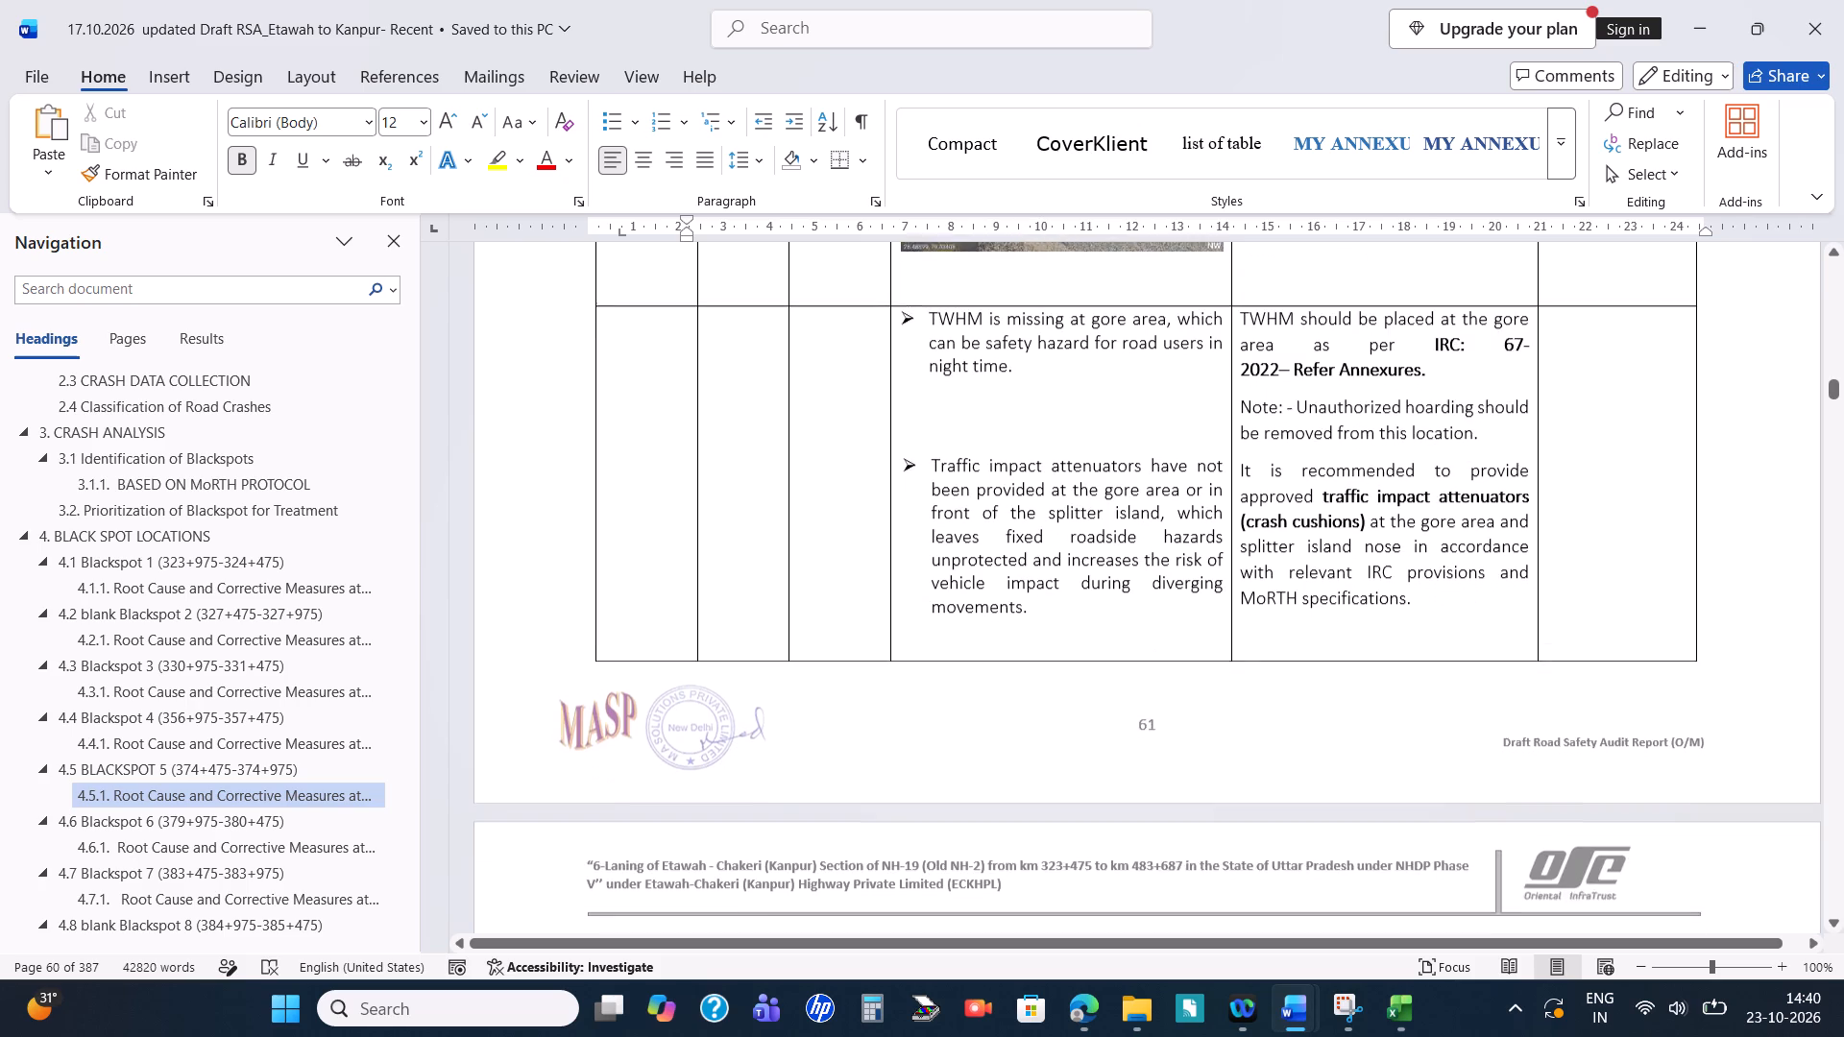
scroll(800, 666, down, 1)
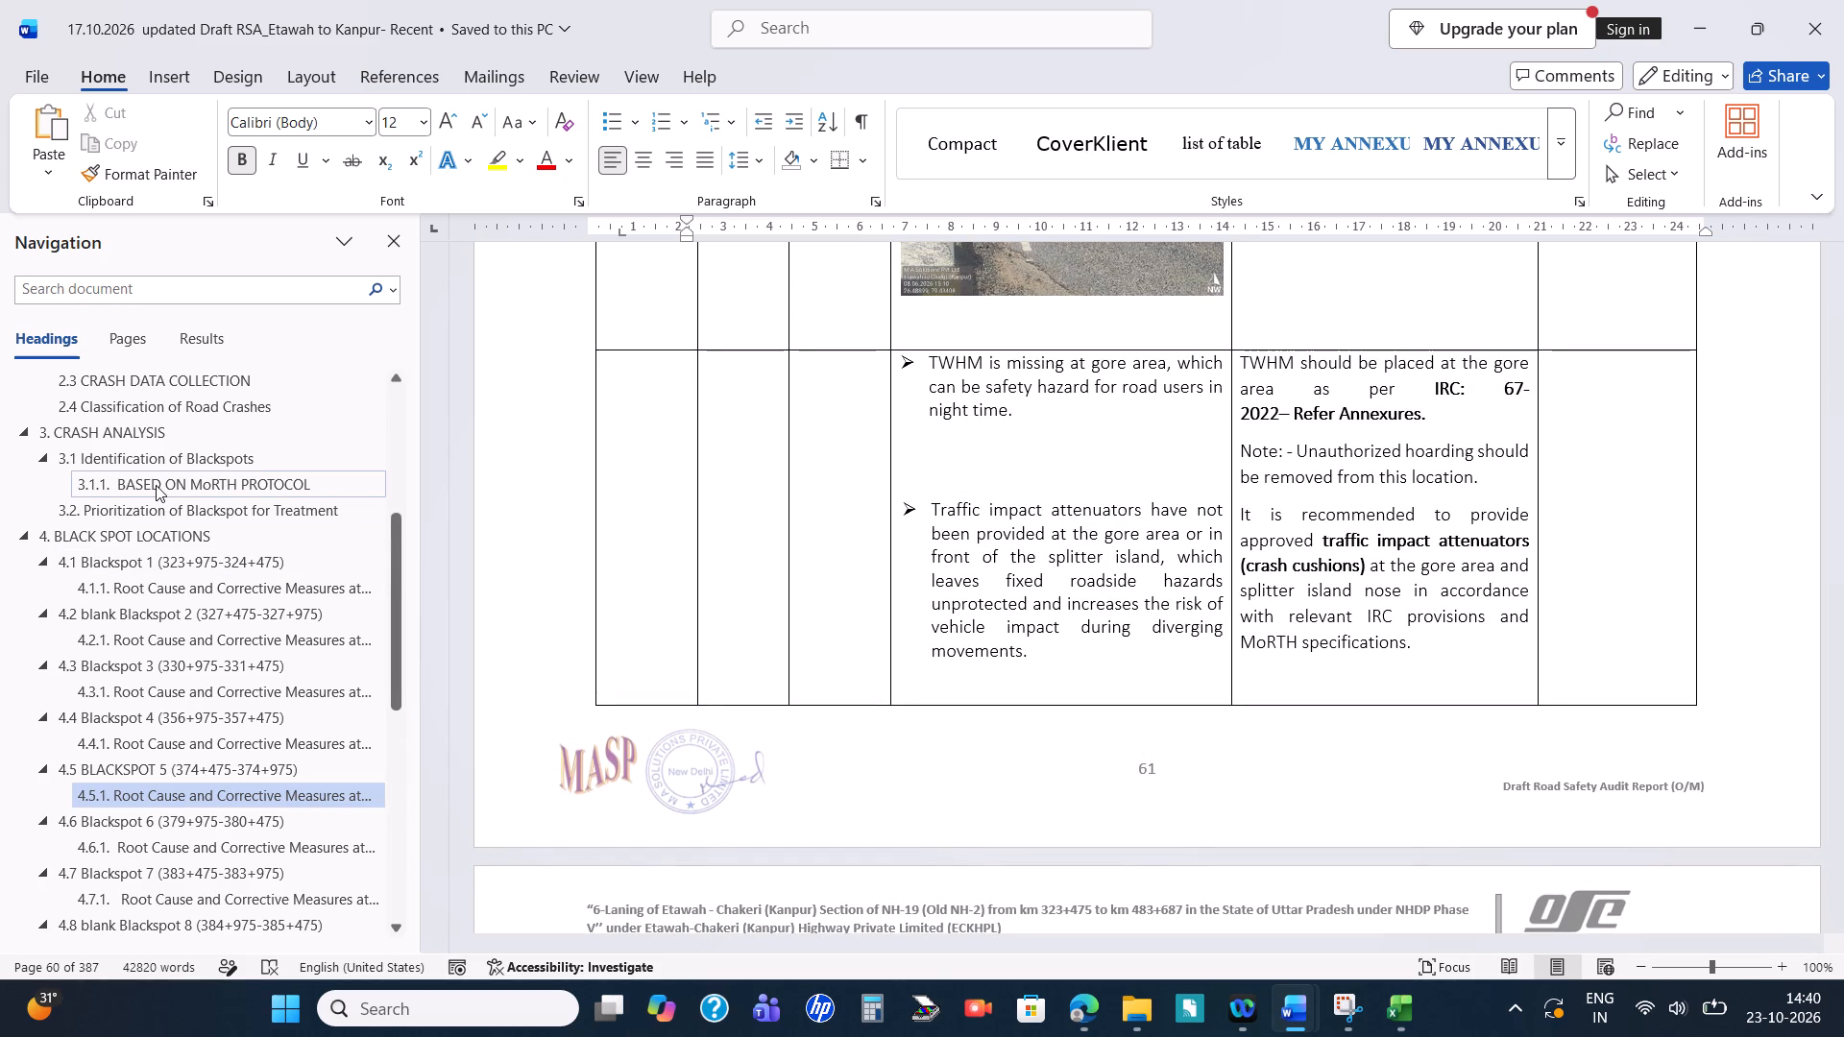
Go back to Blackspot 1 in the Word report and review the mitigation measures in section 4.1.1.
click(135, 554)
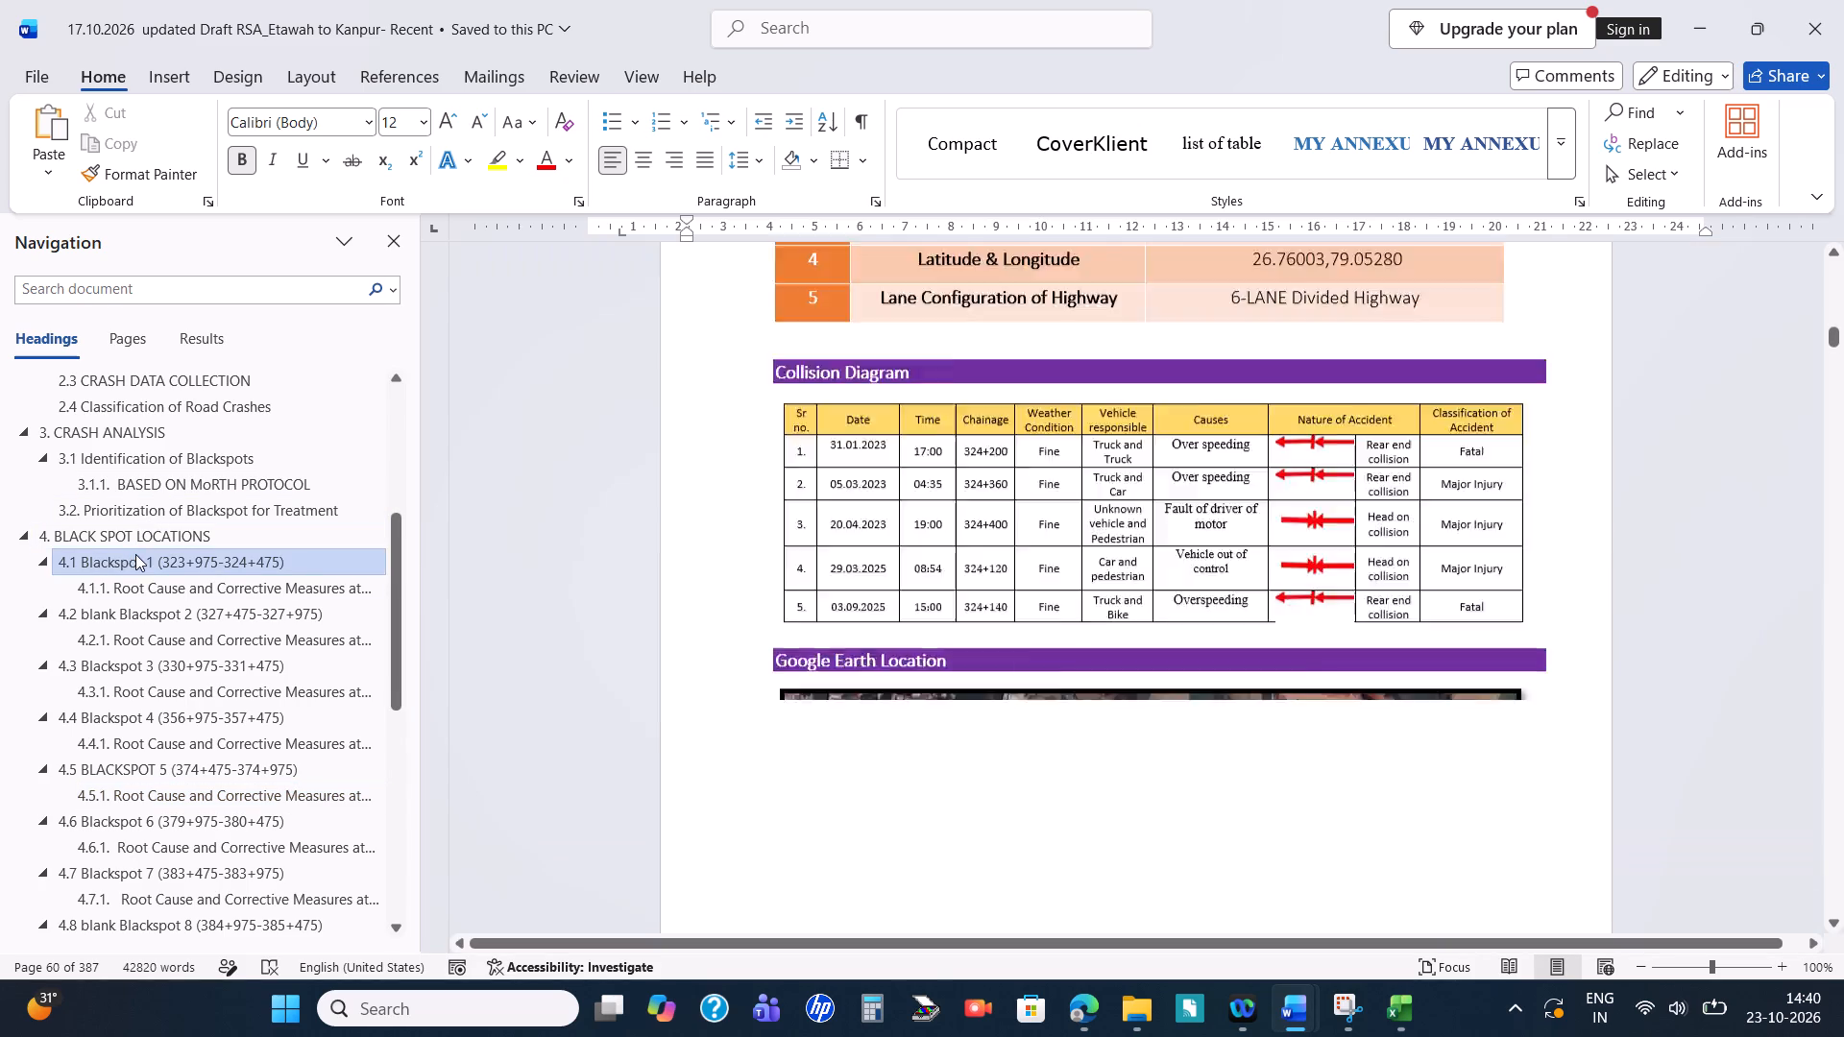
scroll(932, 740, down, 7)
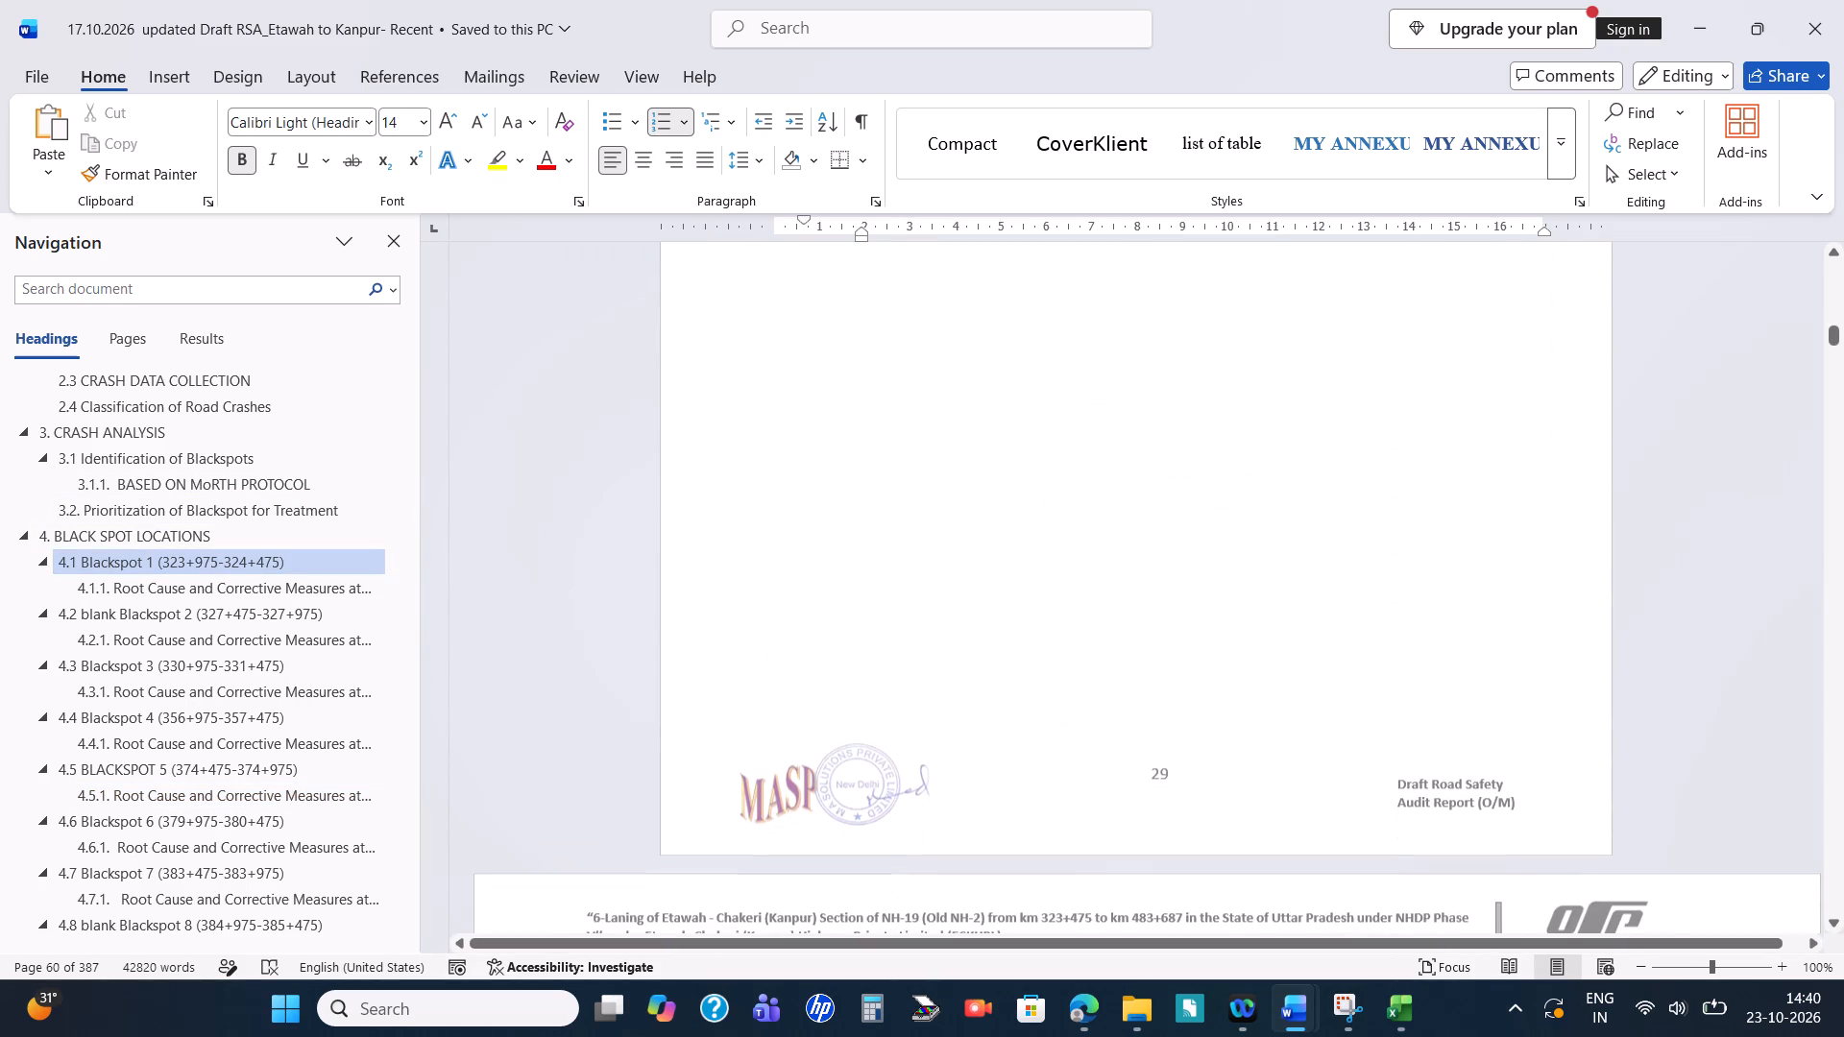
click(201, 581)
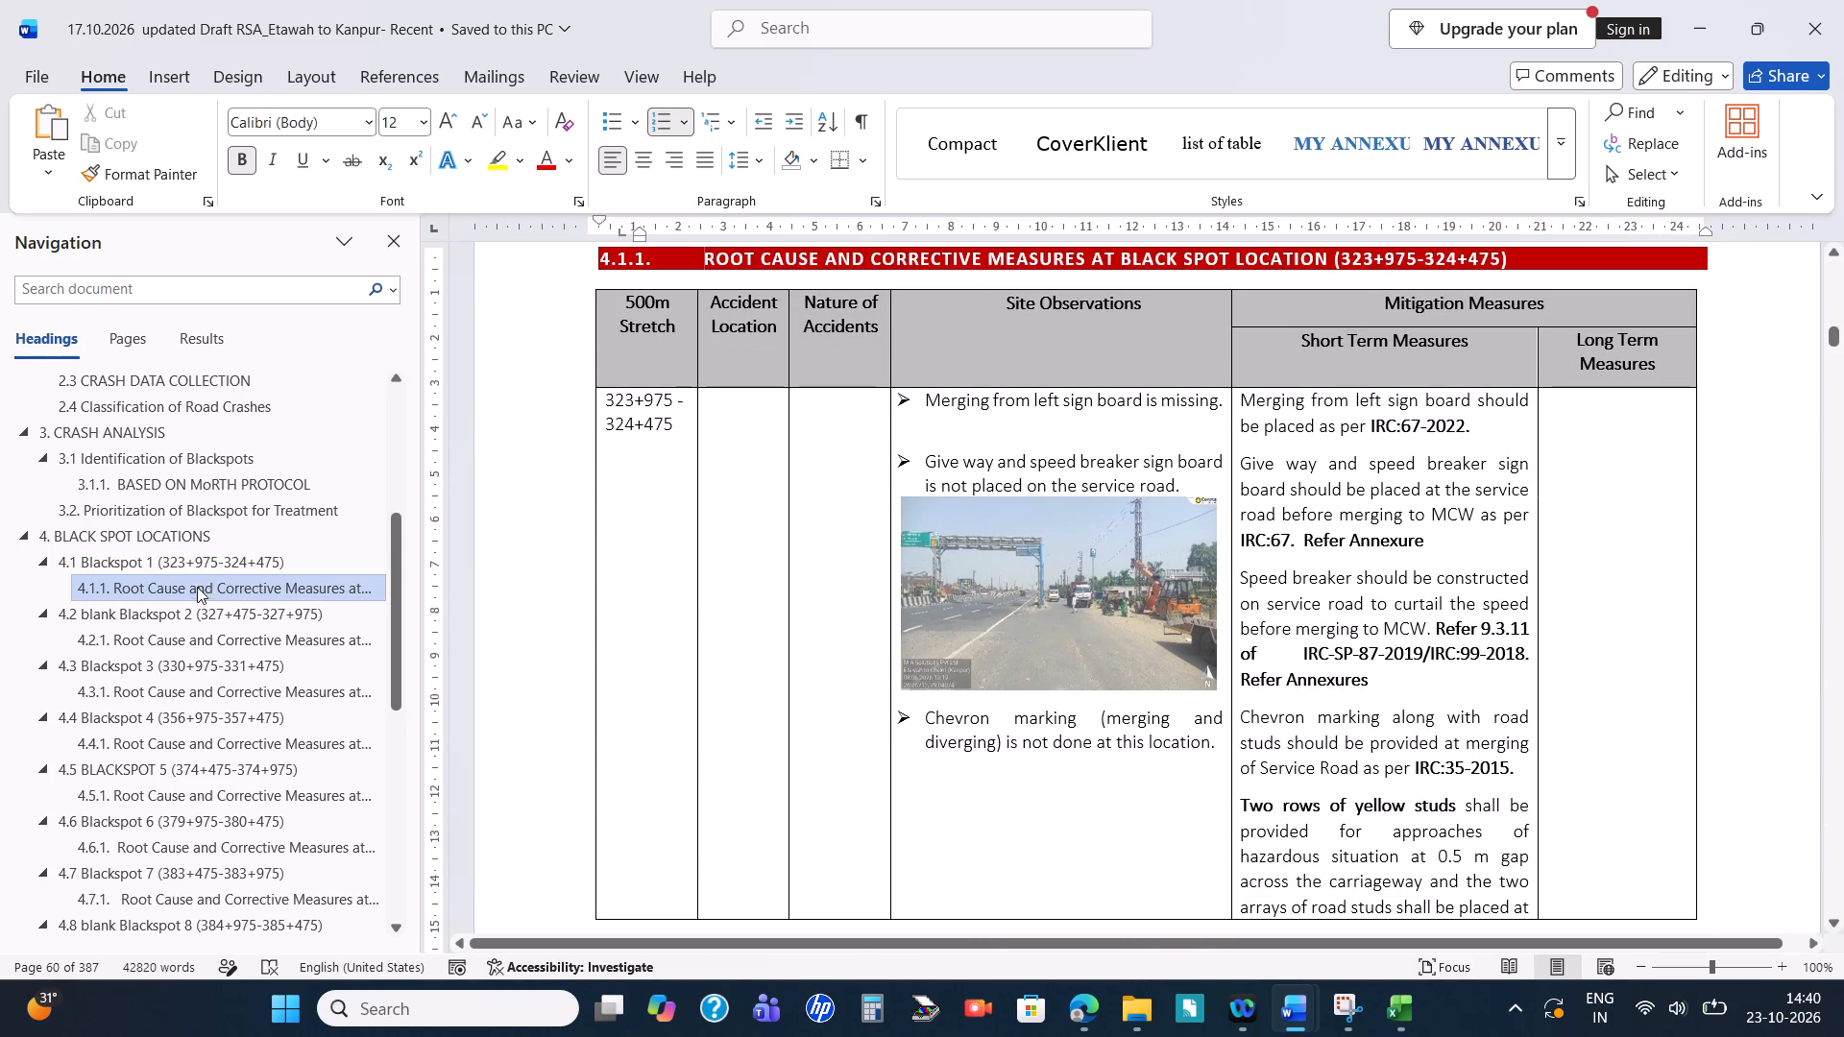
scroll(910, 666, down, 5)
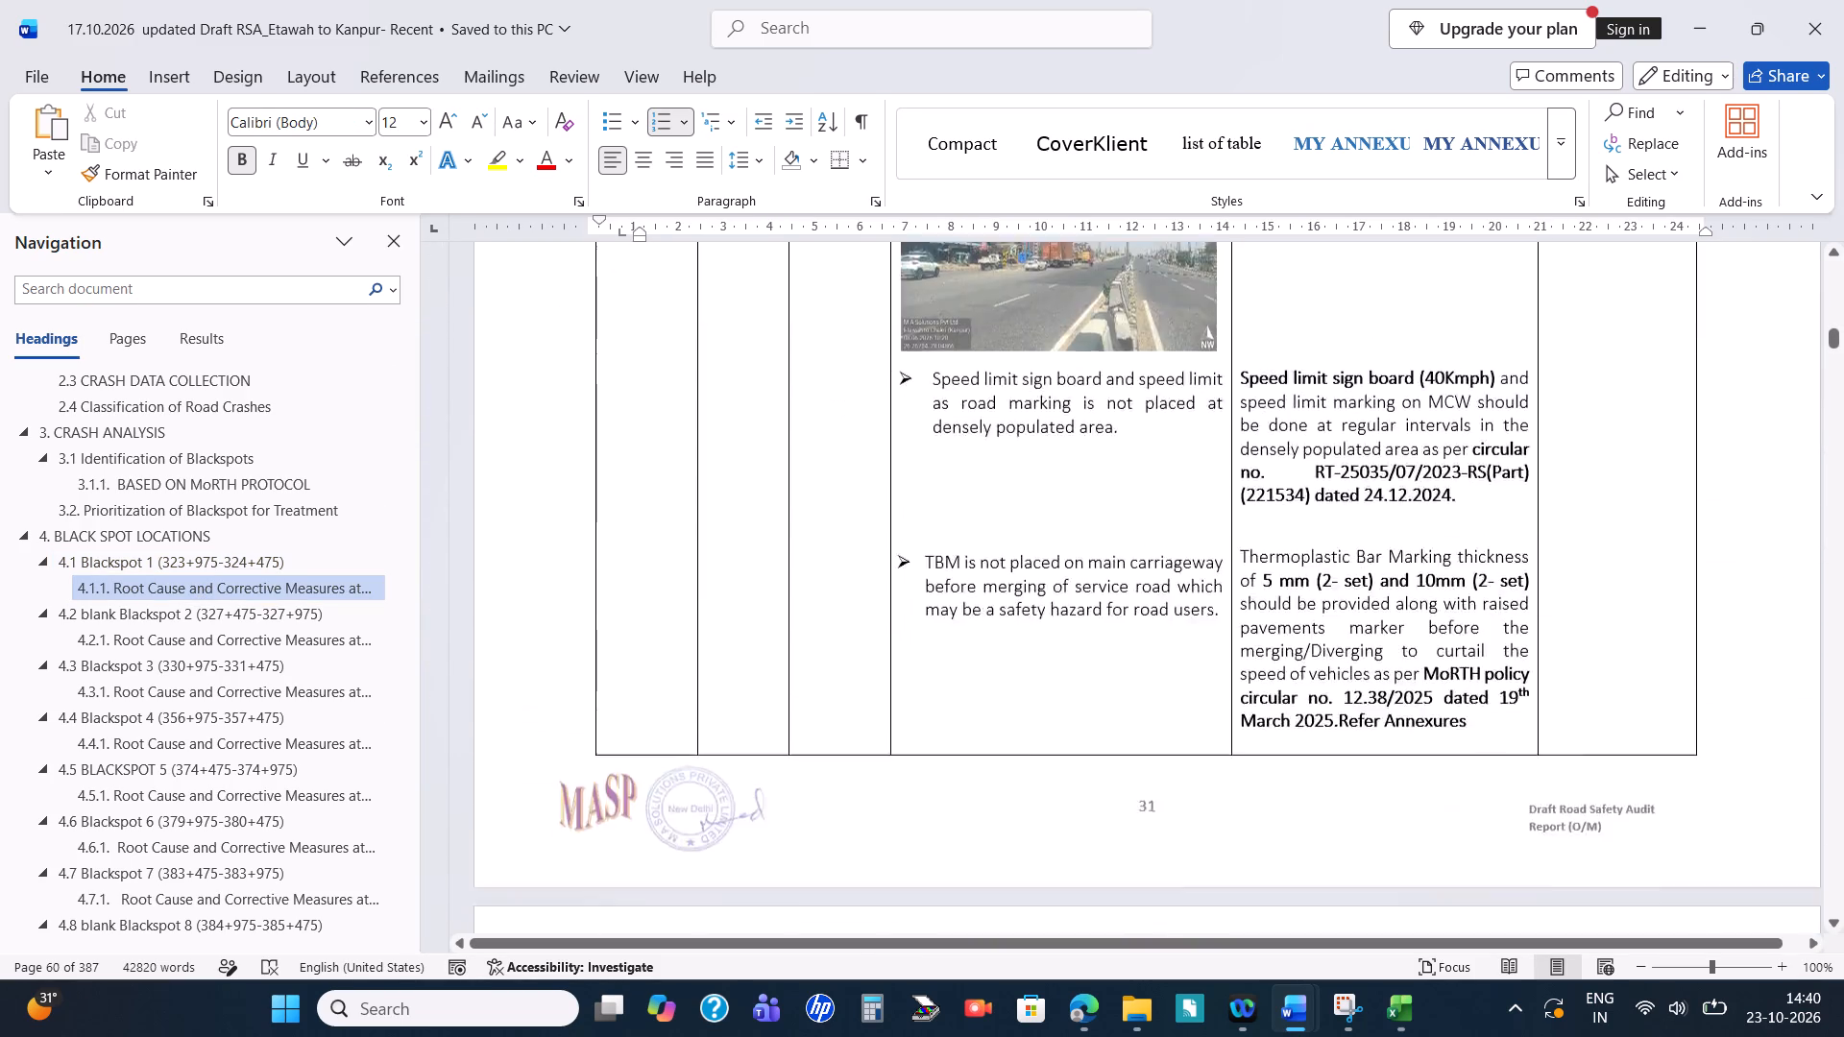
scroll(910, 666, down, 6)
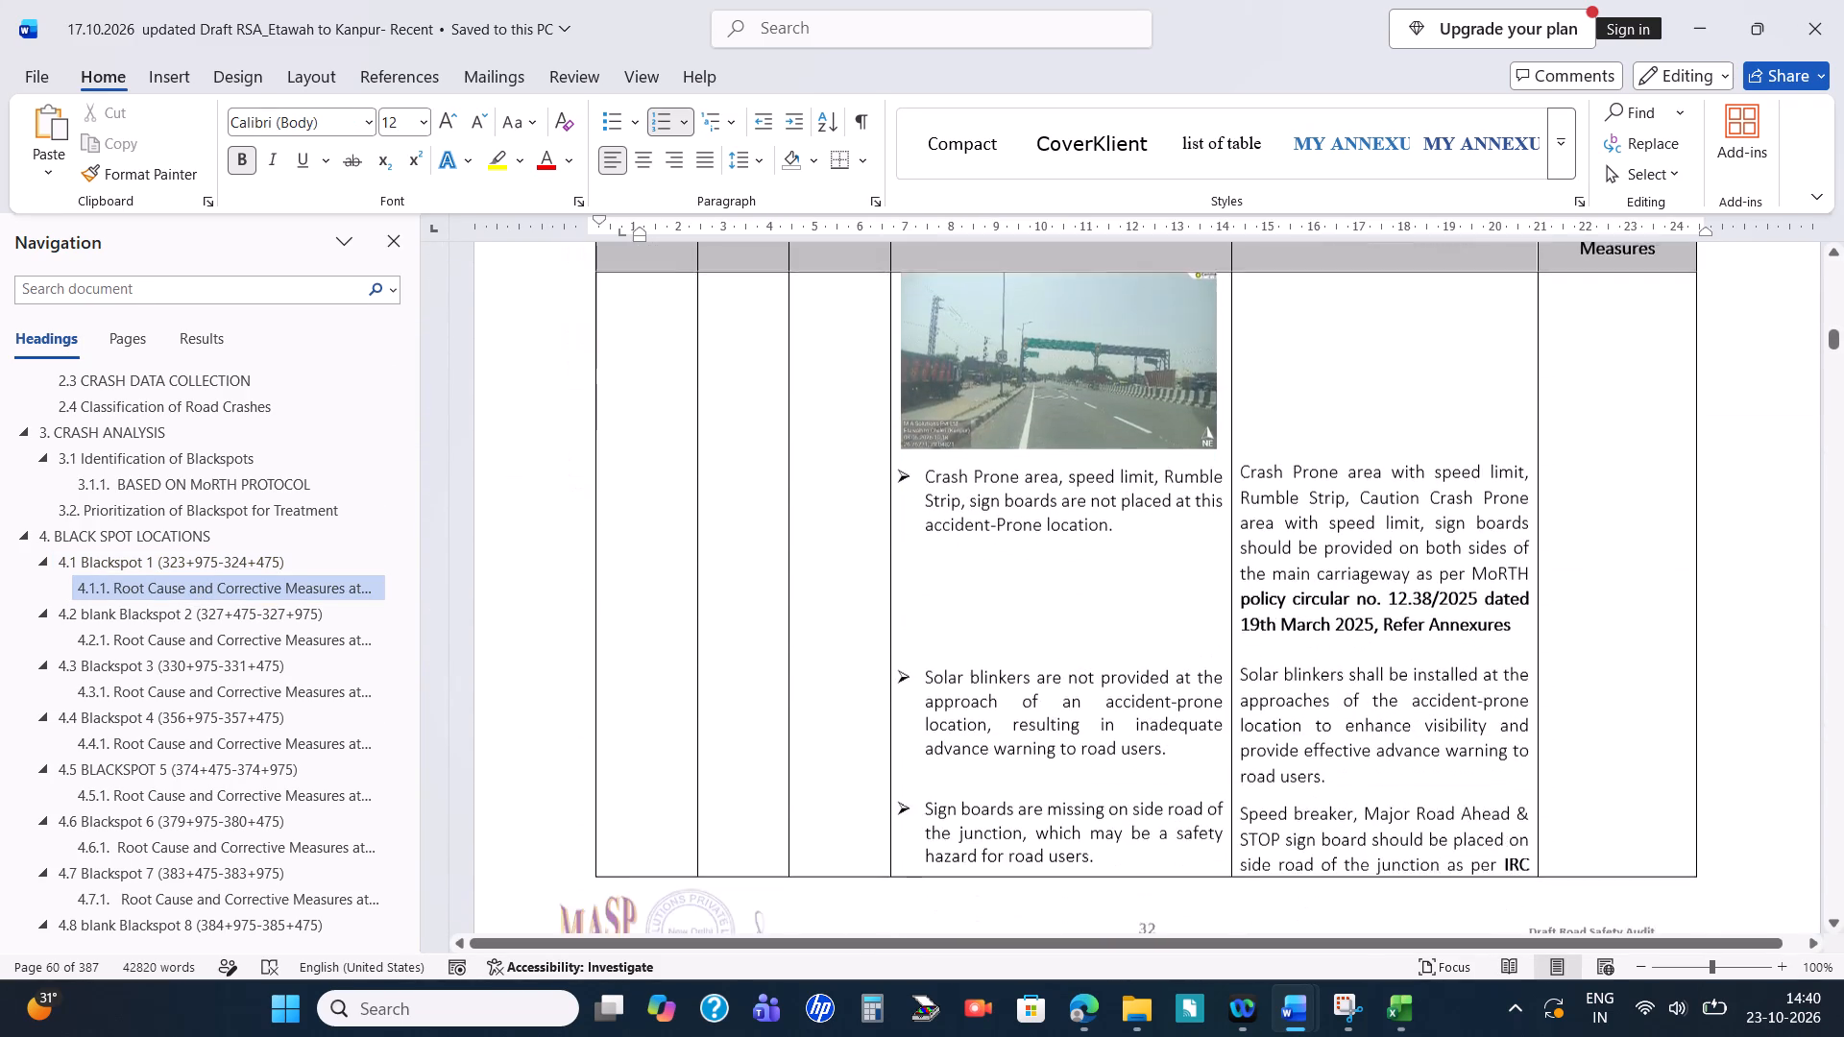
scroll(910, 666, down, 7)
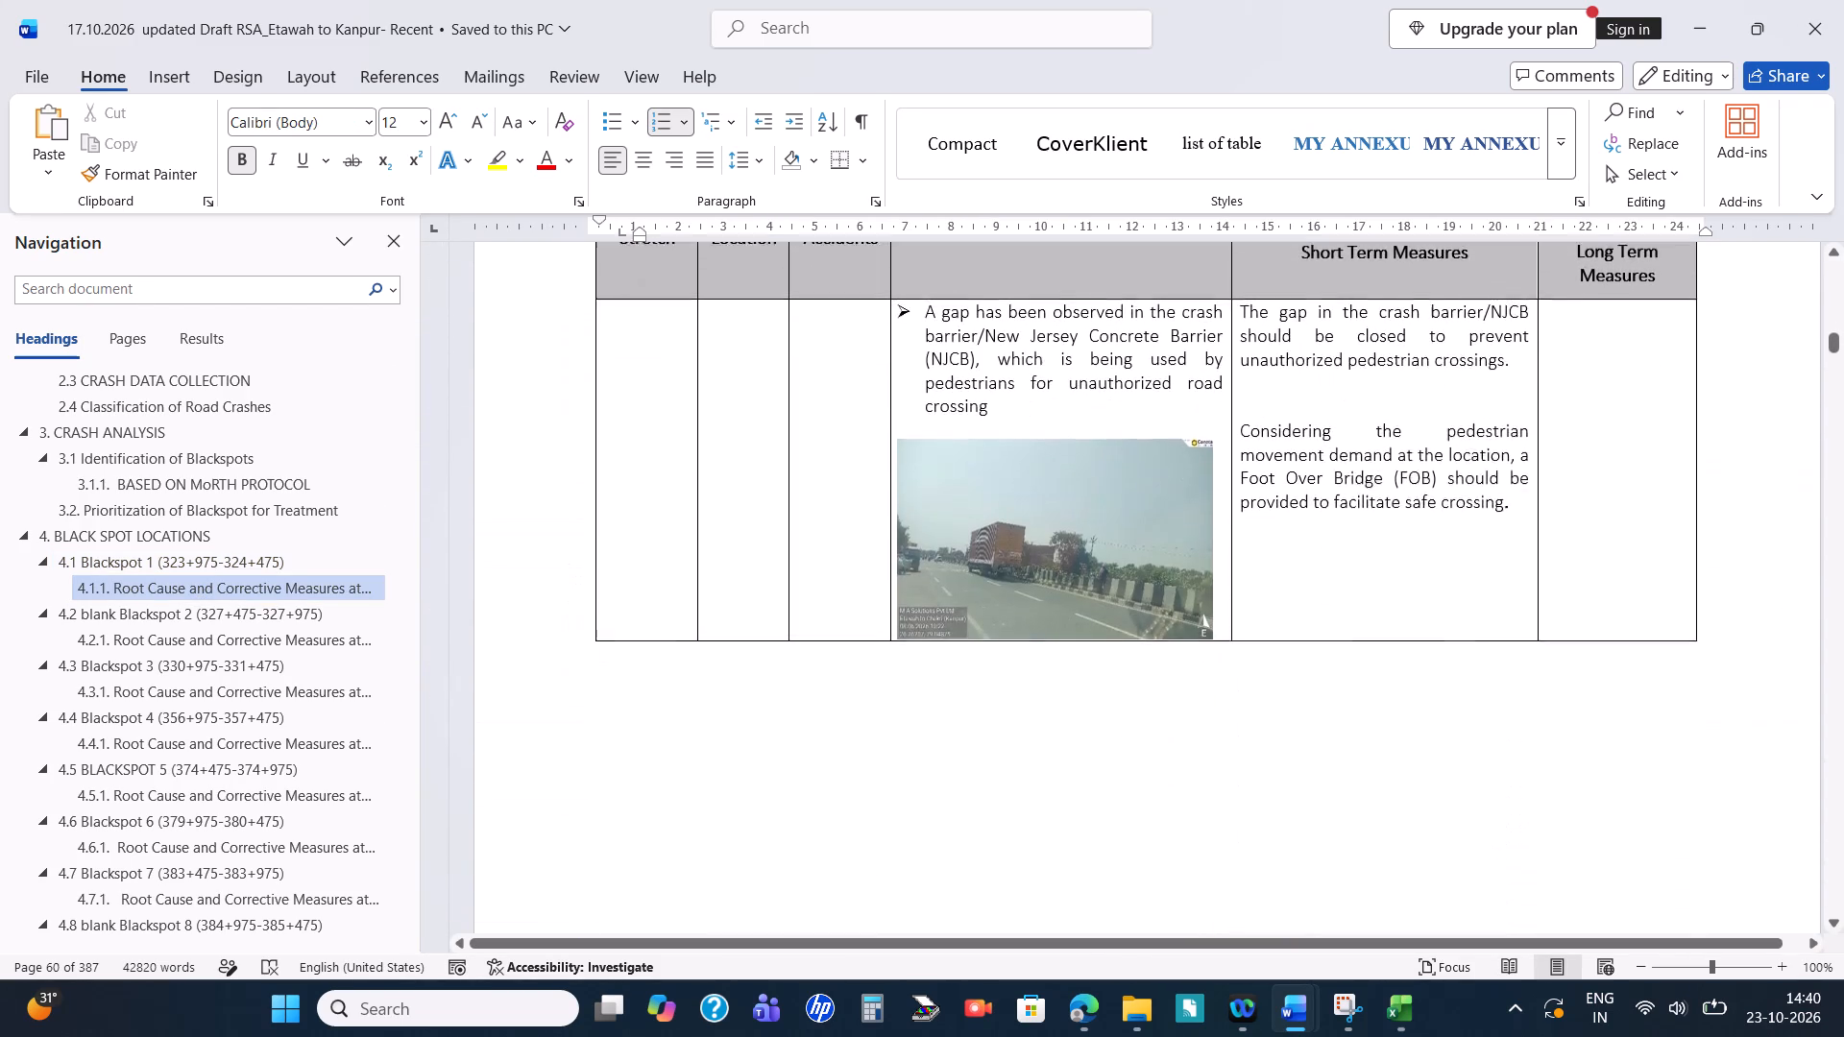
Review Blackspot 2's mitigation measures in section 4.2.1 of the Word report.
scroll(910, 666, down, 10)
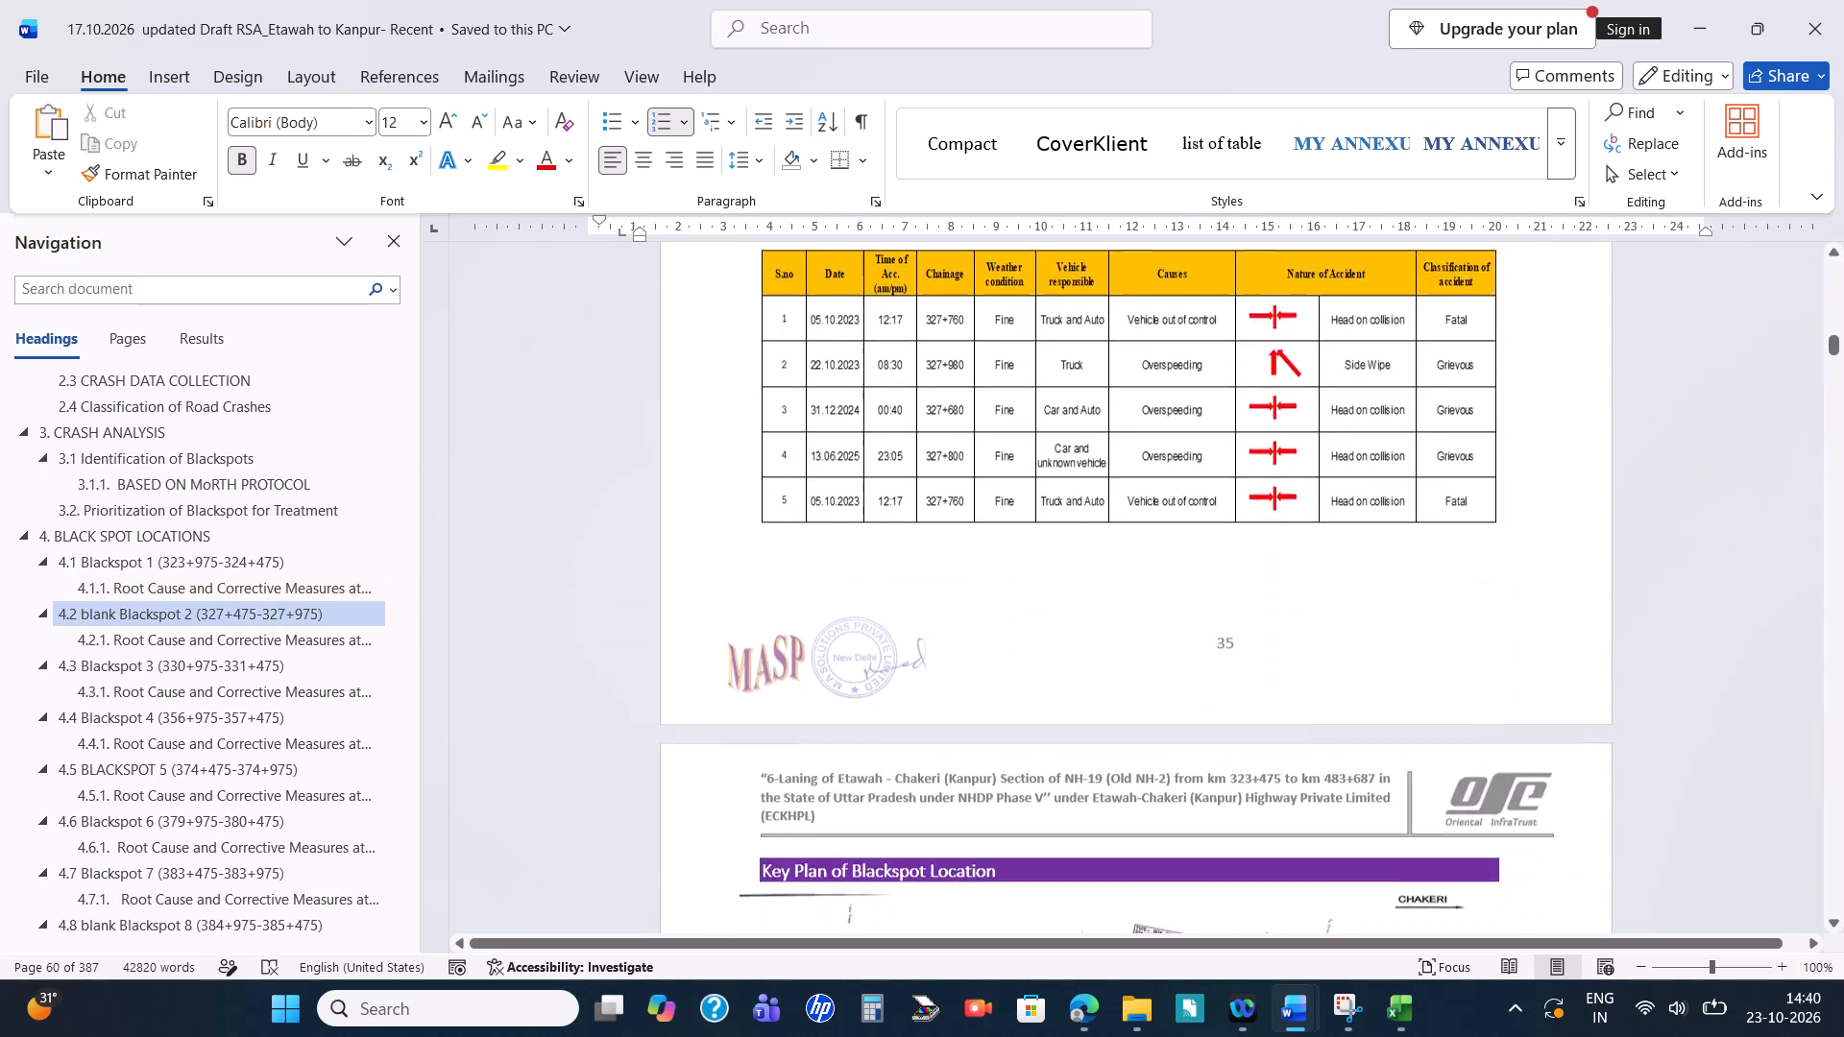
scroll(910, 666, down, 6)
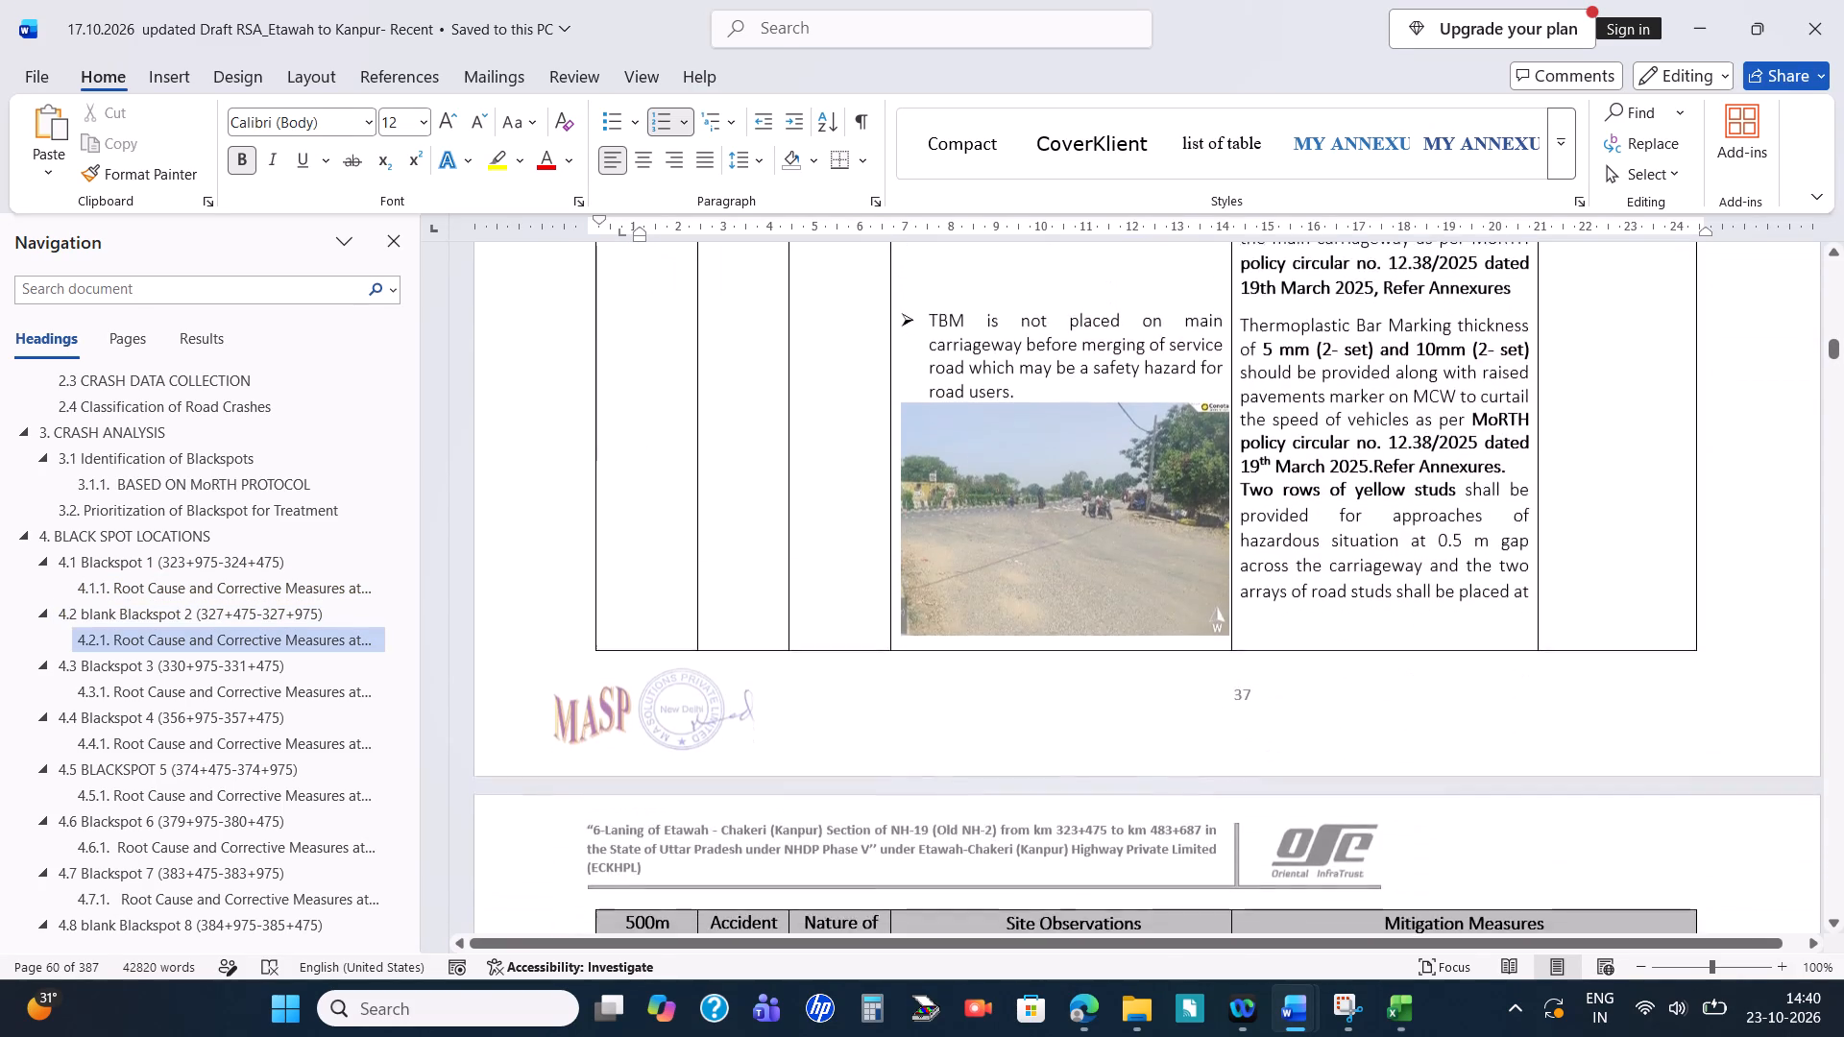
scroll(910, 666, down, 6)
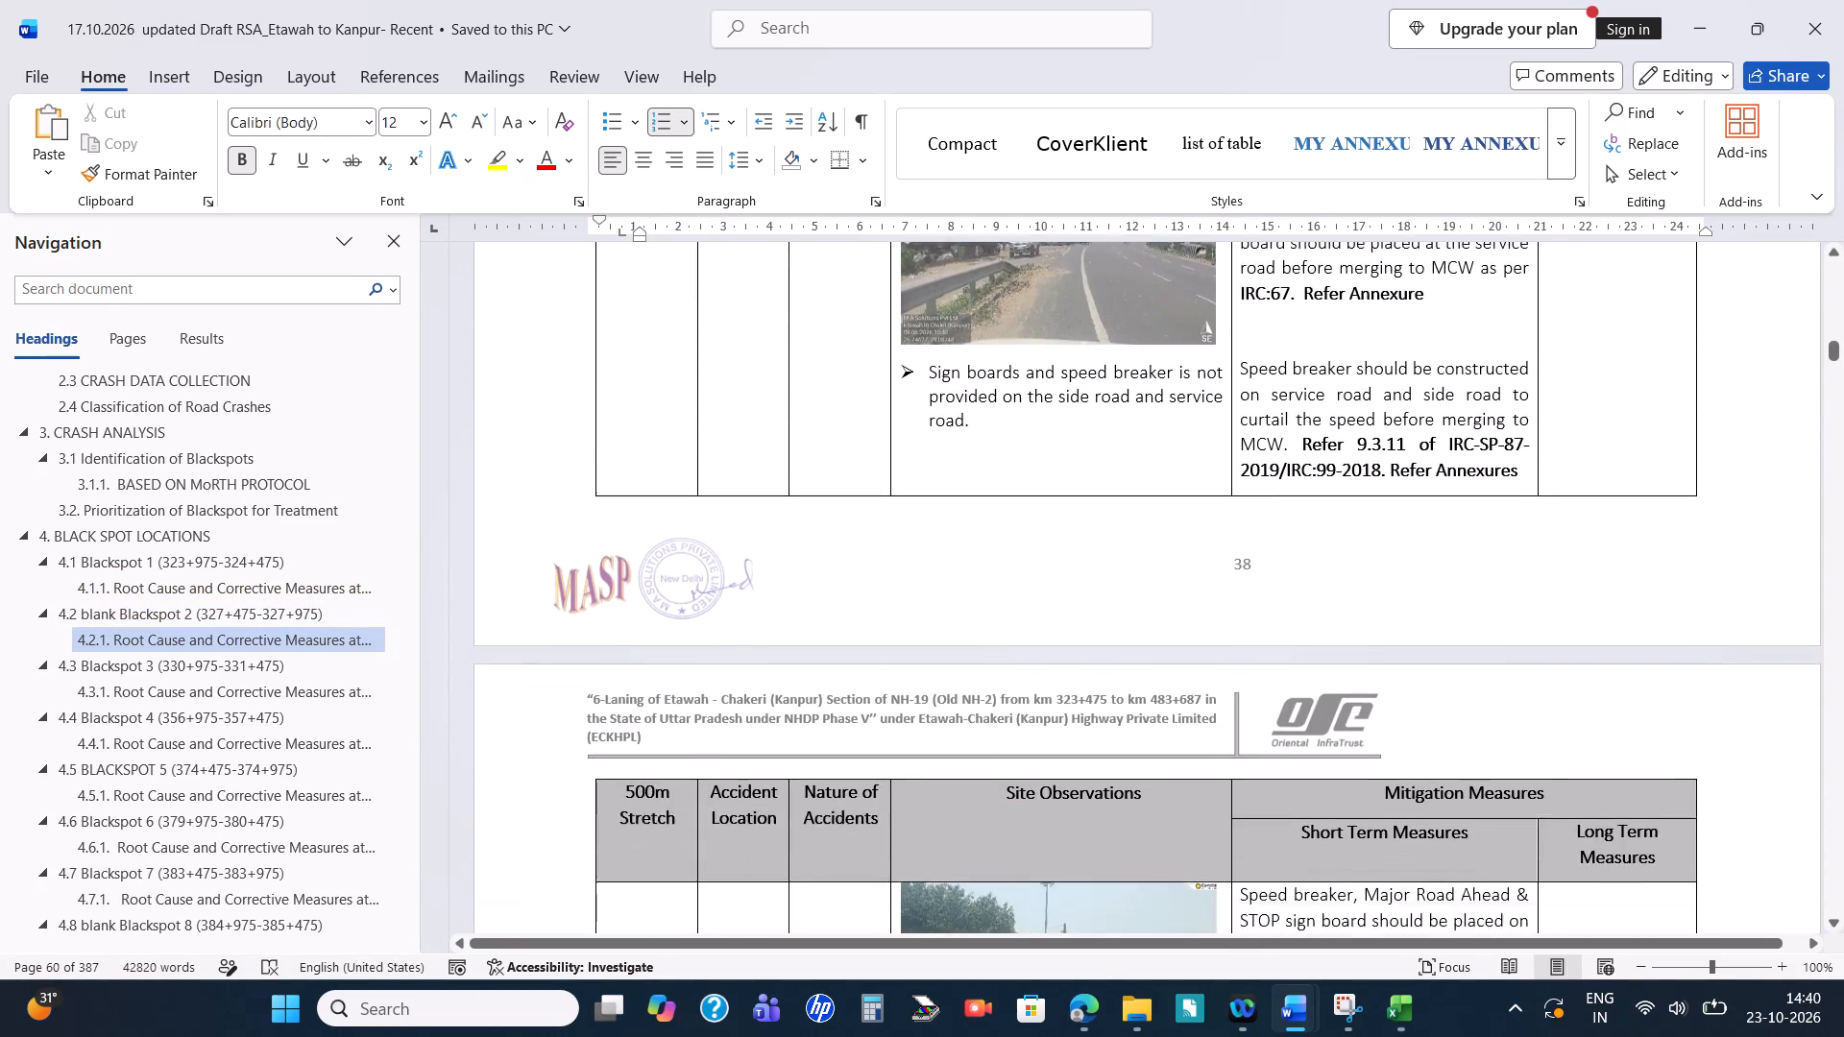
scroll(910, 666, down, 7)
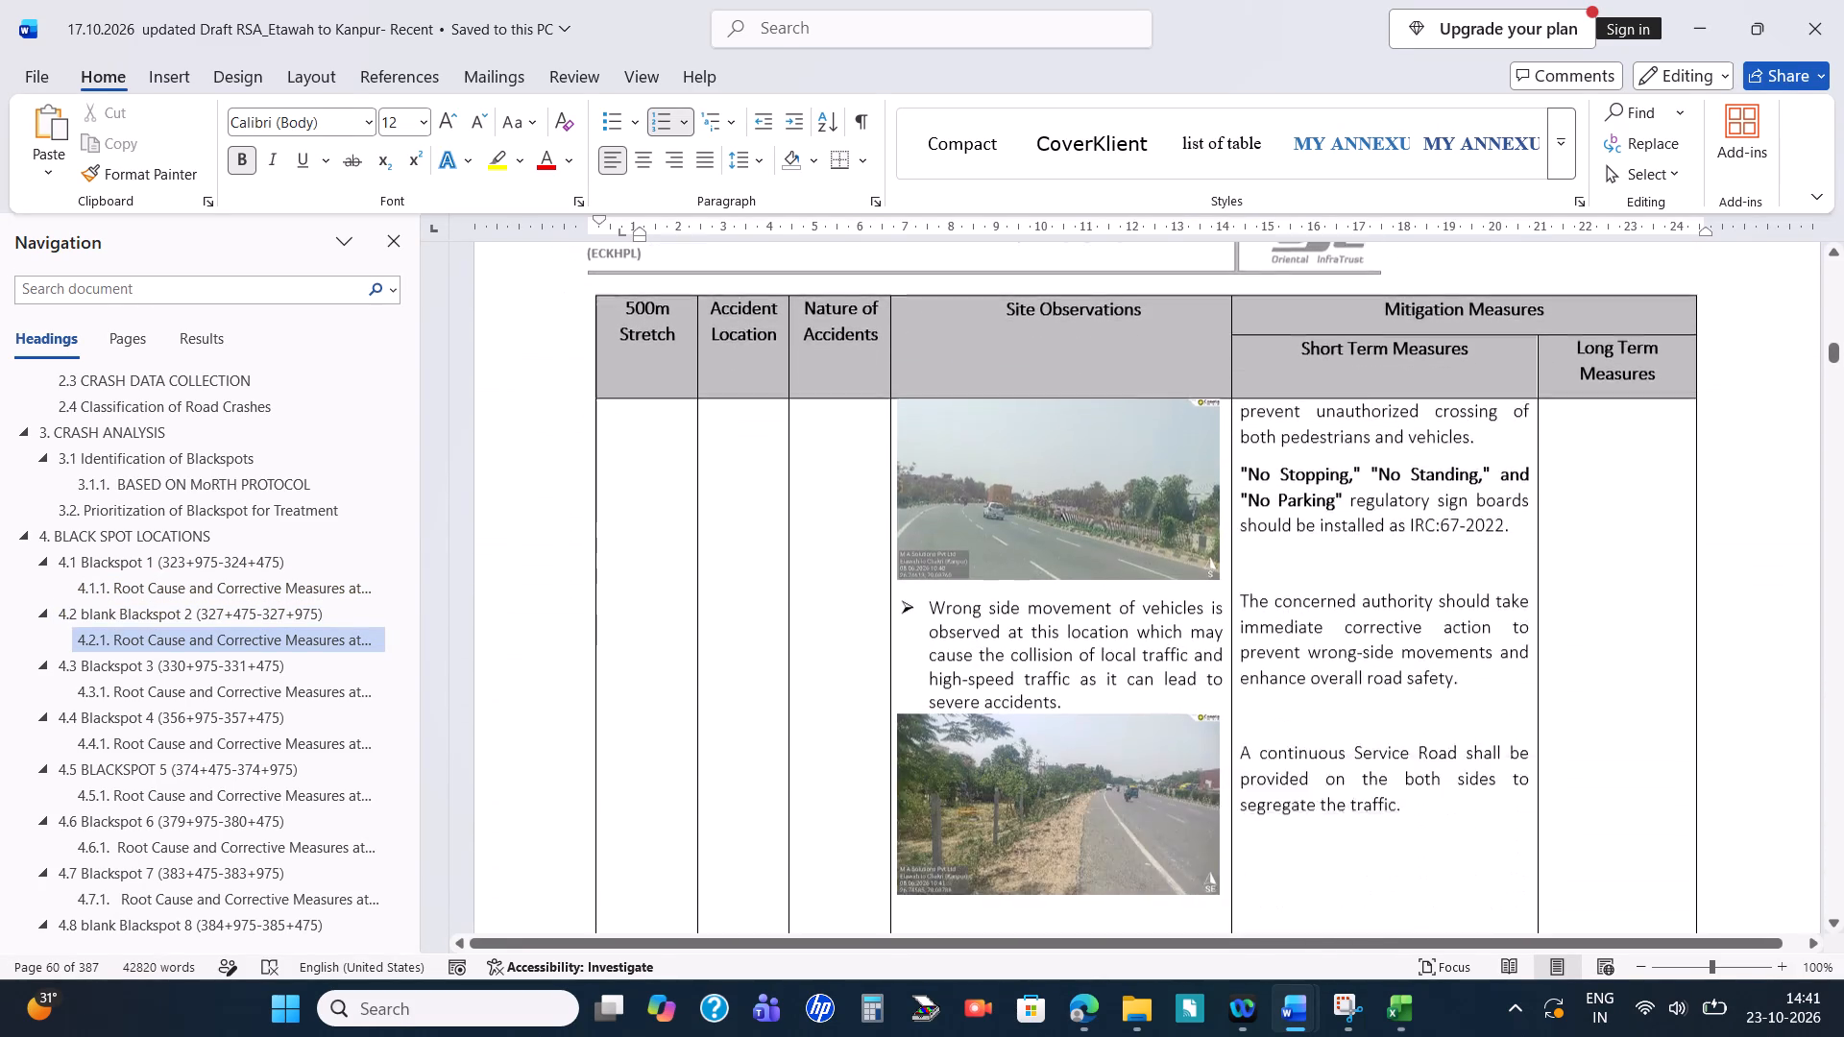
scroll(910, 666, down, 8)
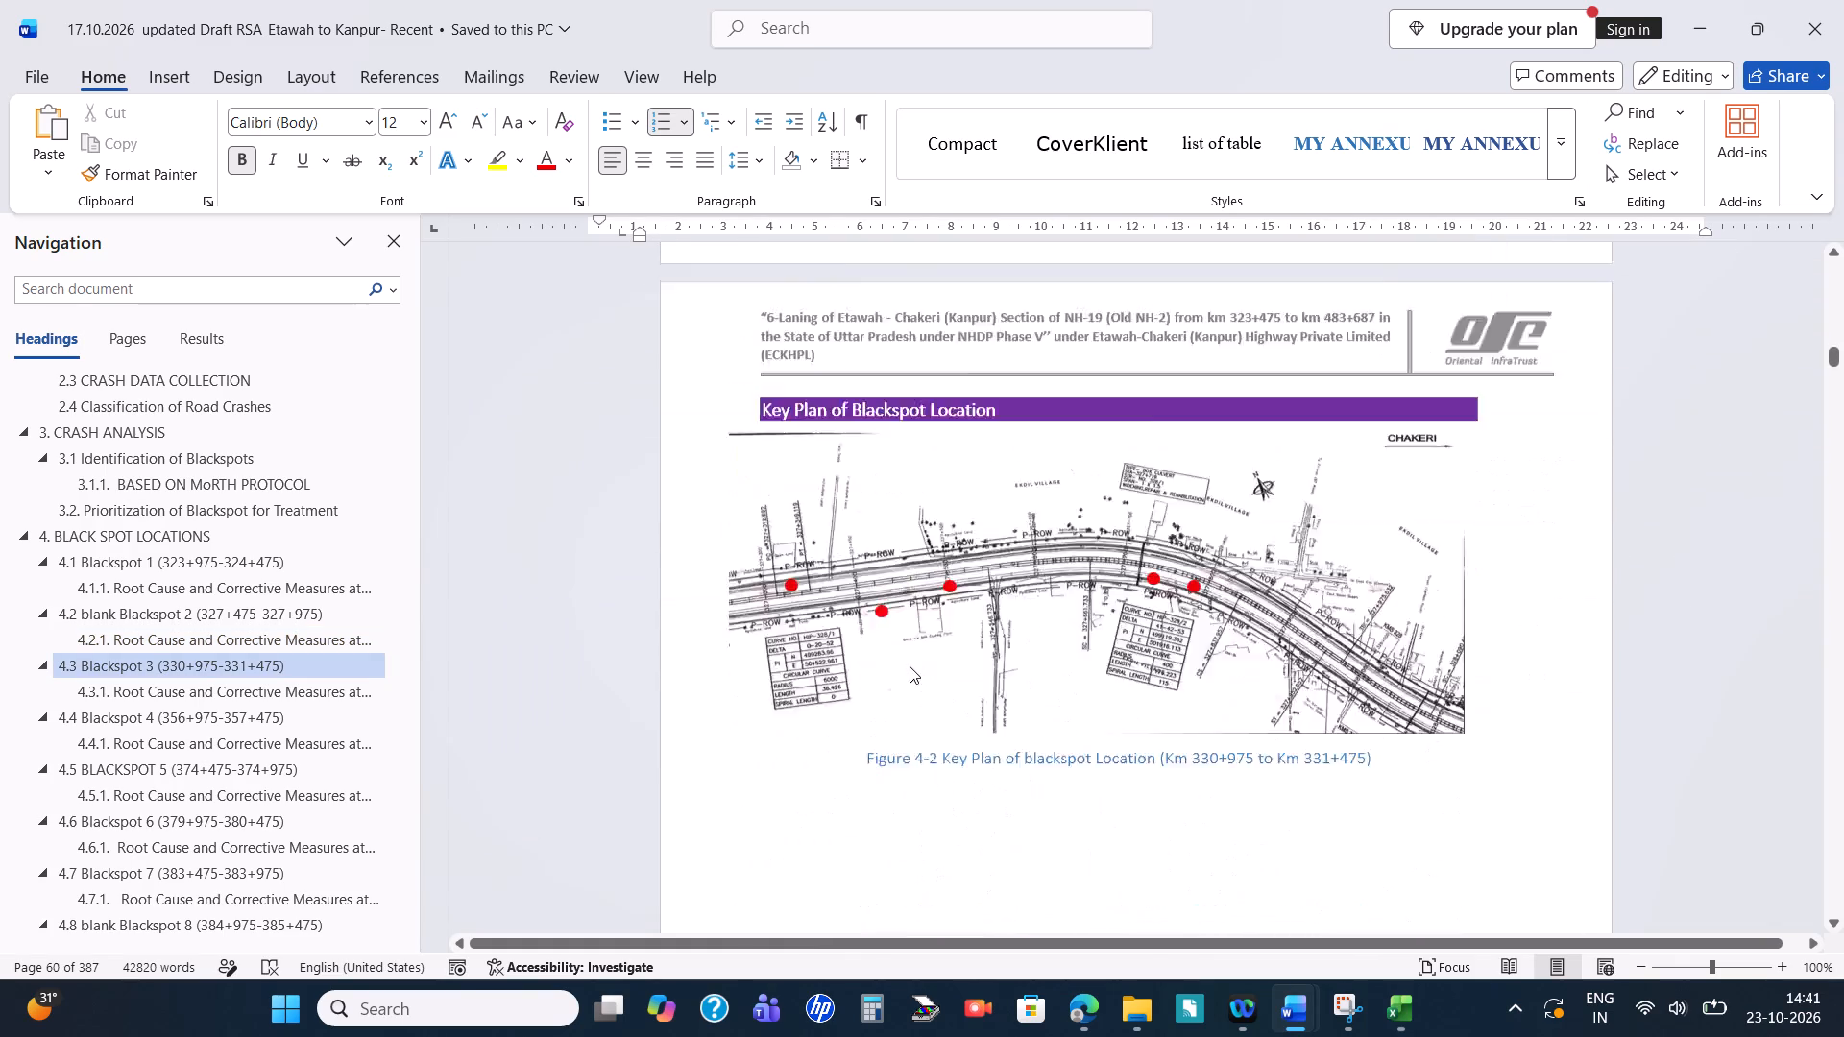
Recheck section 4.3.1's sign measures in Word and enter 1 for OHM/TWHM in E7 of Excel.
scroll(910, 666, down, 7)
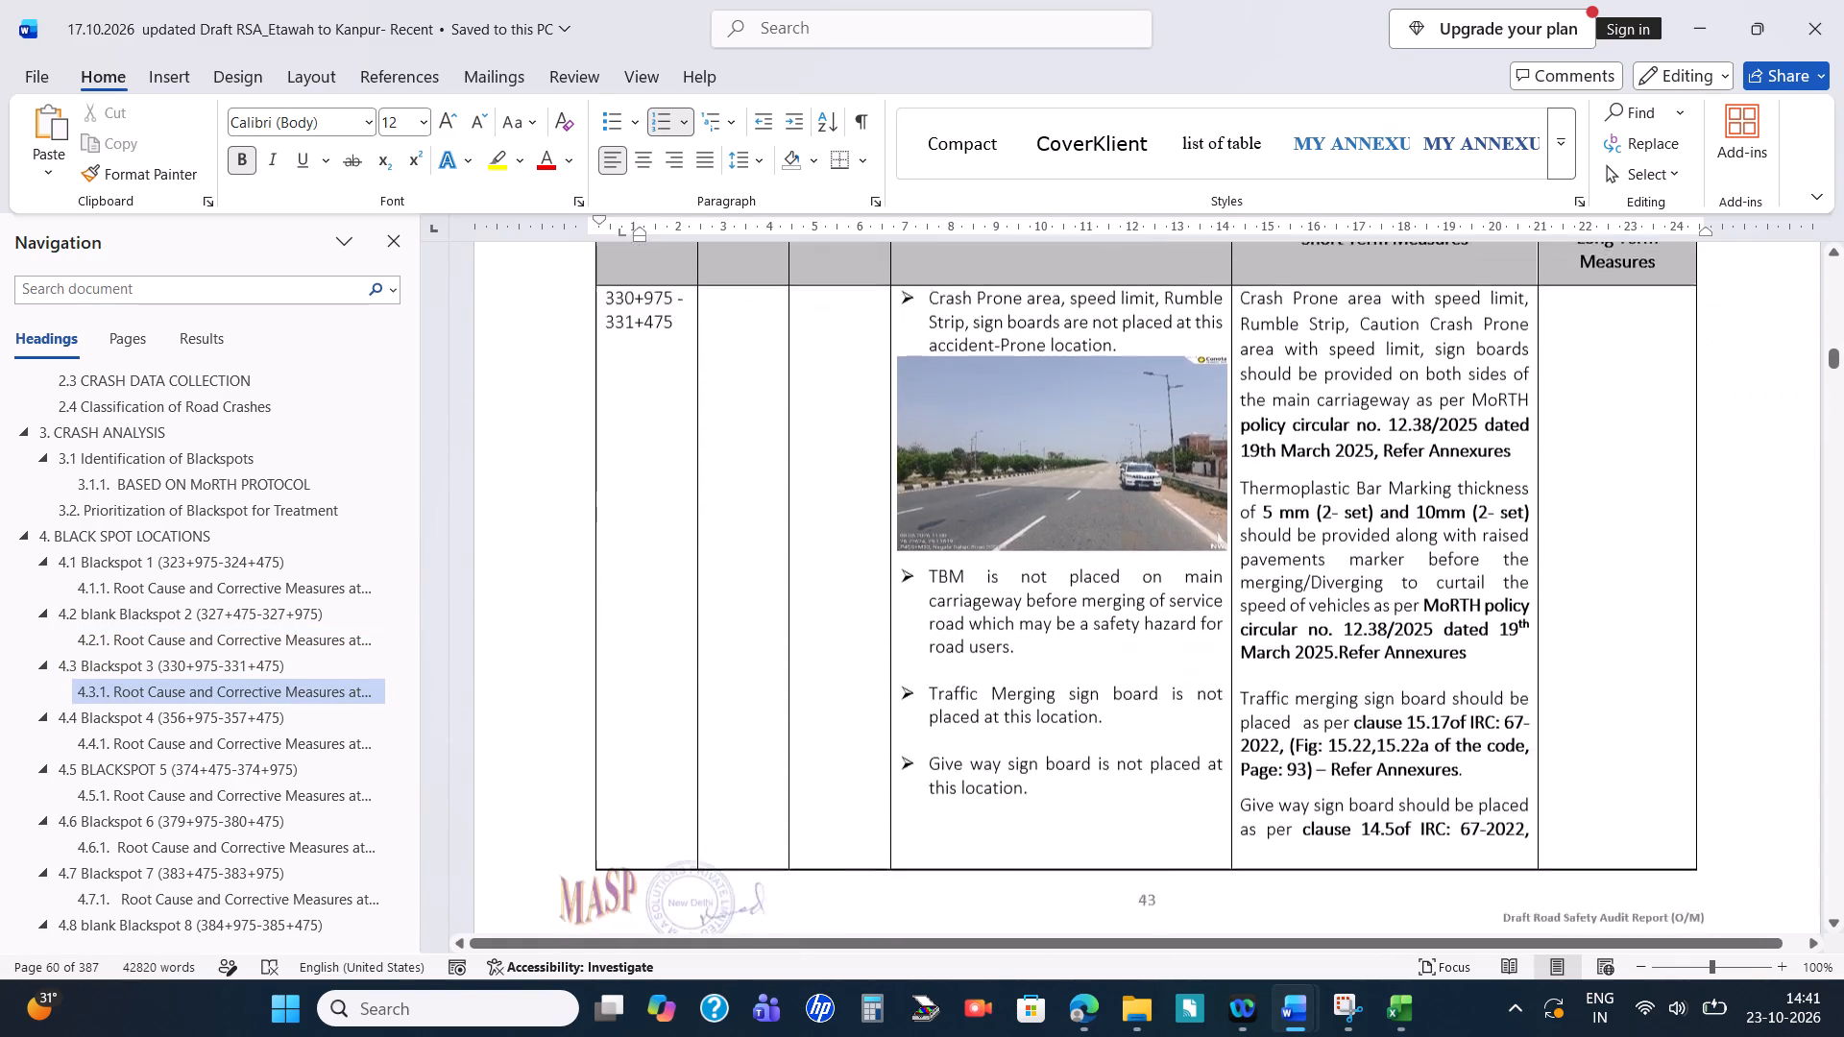
scroll(910, 666, down, 5)
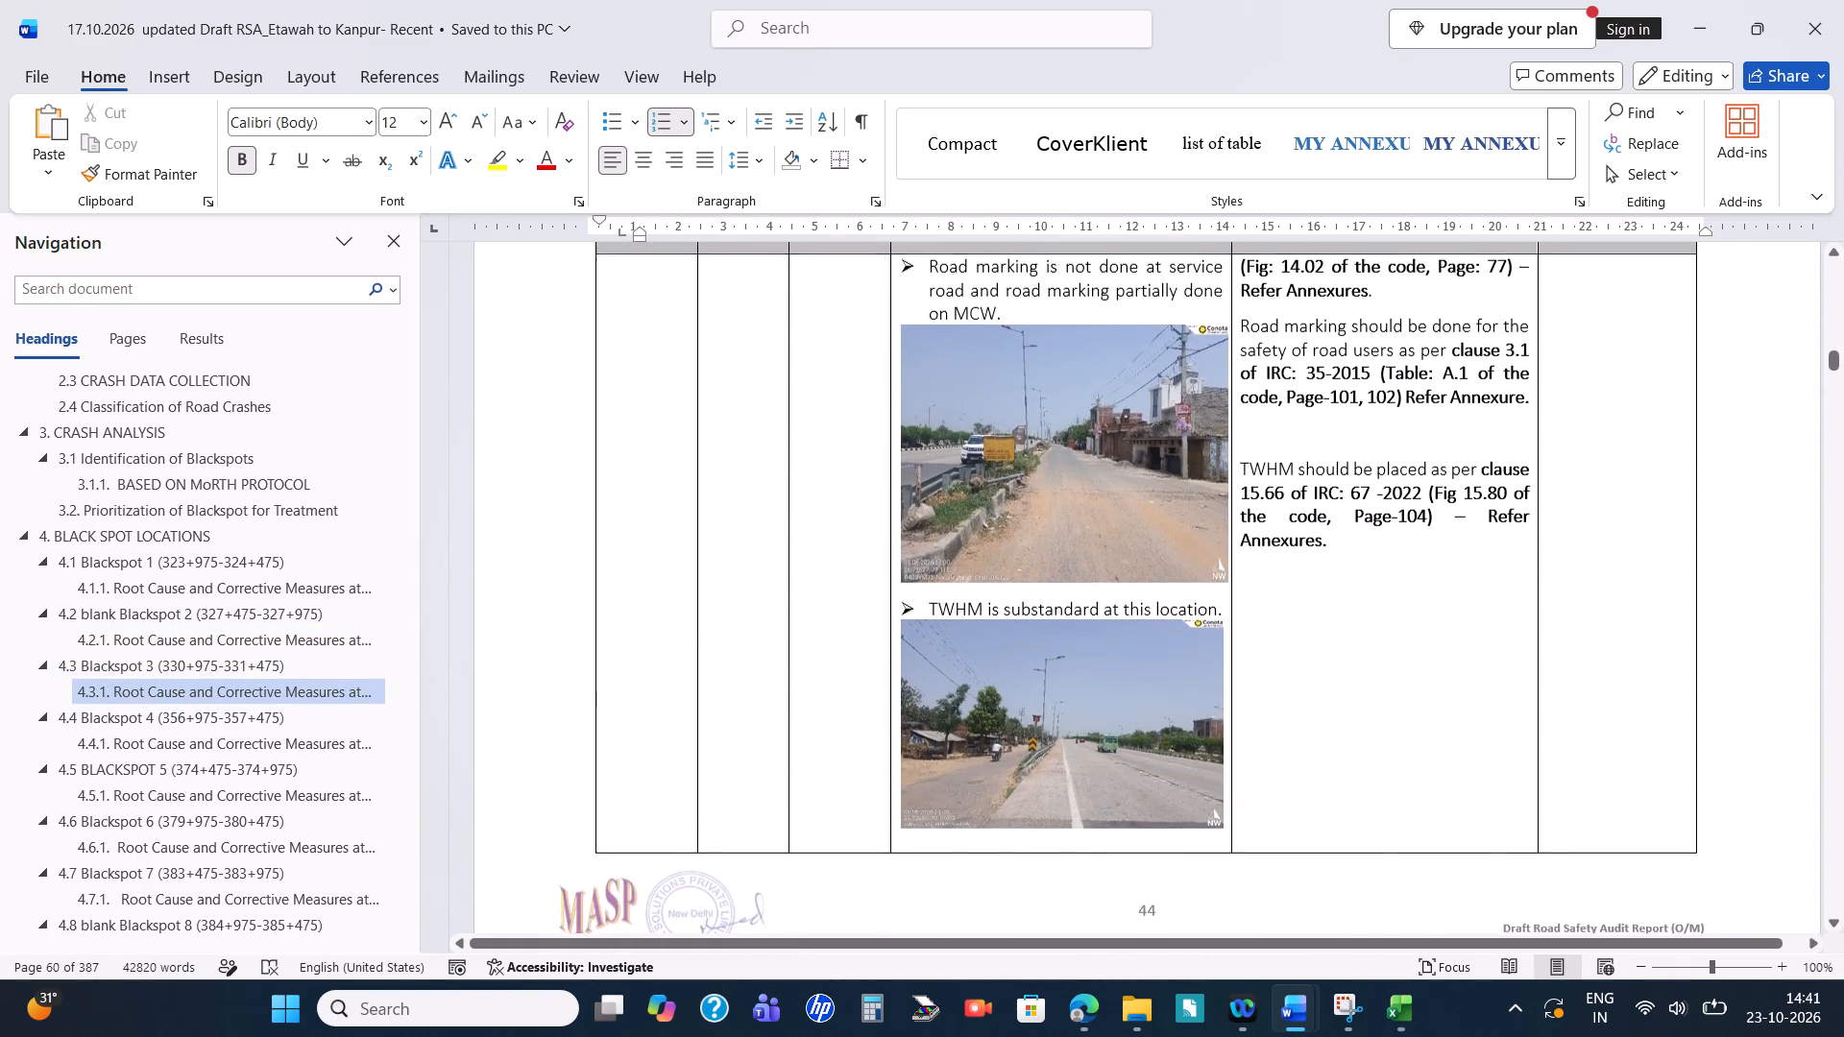
scroll(910, 666, down, 2)
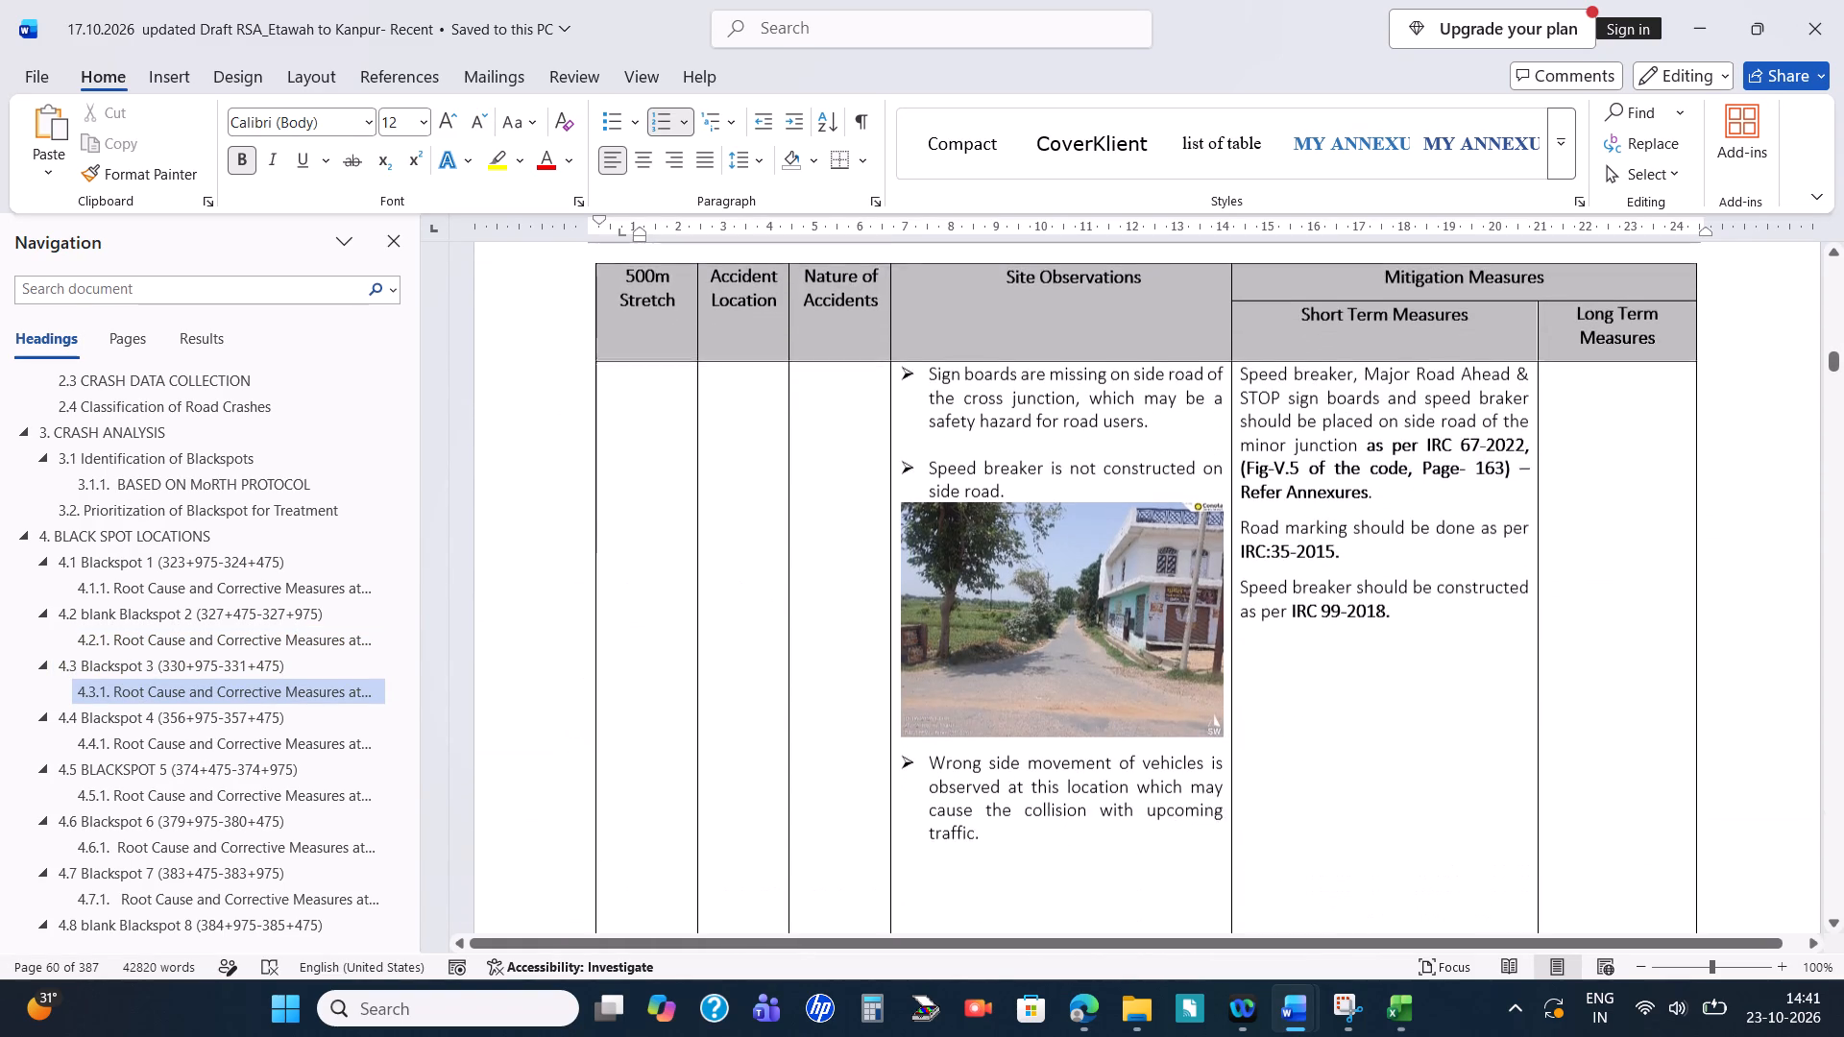
scroll(910, 666, up, 1)
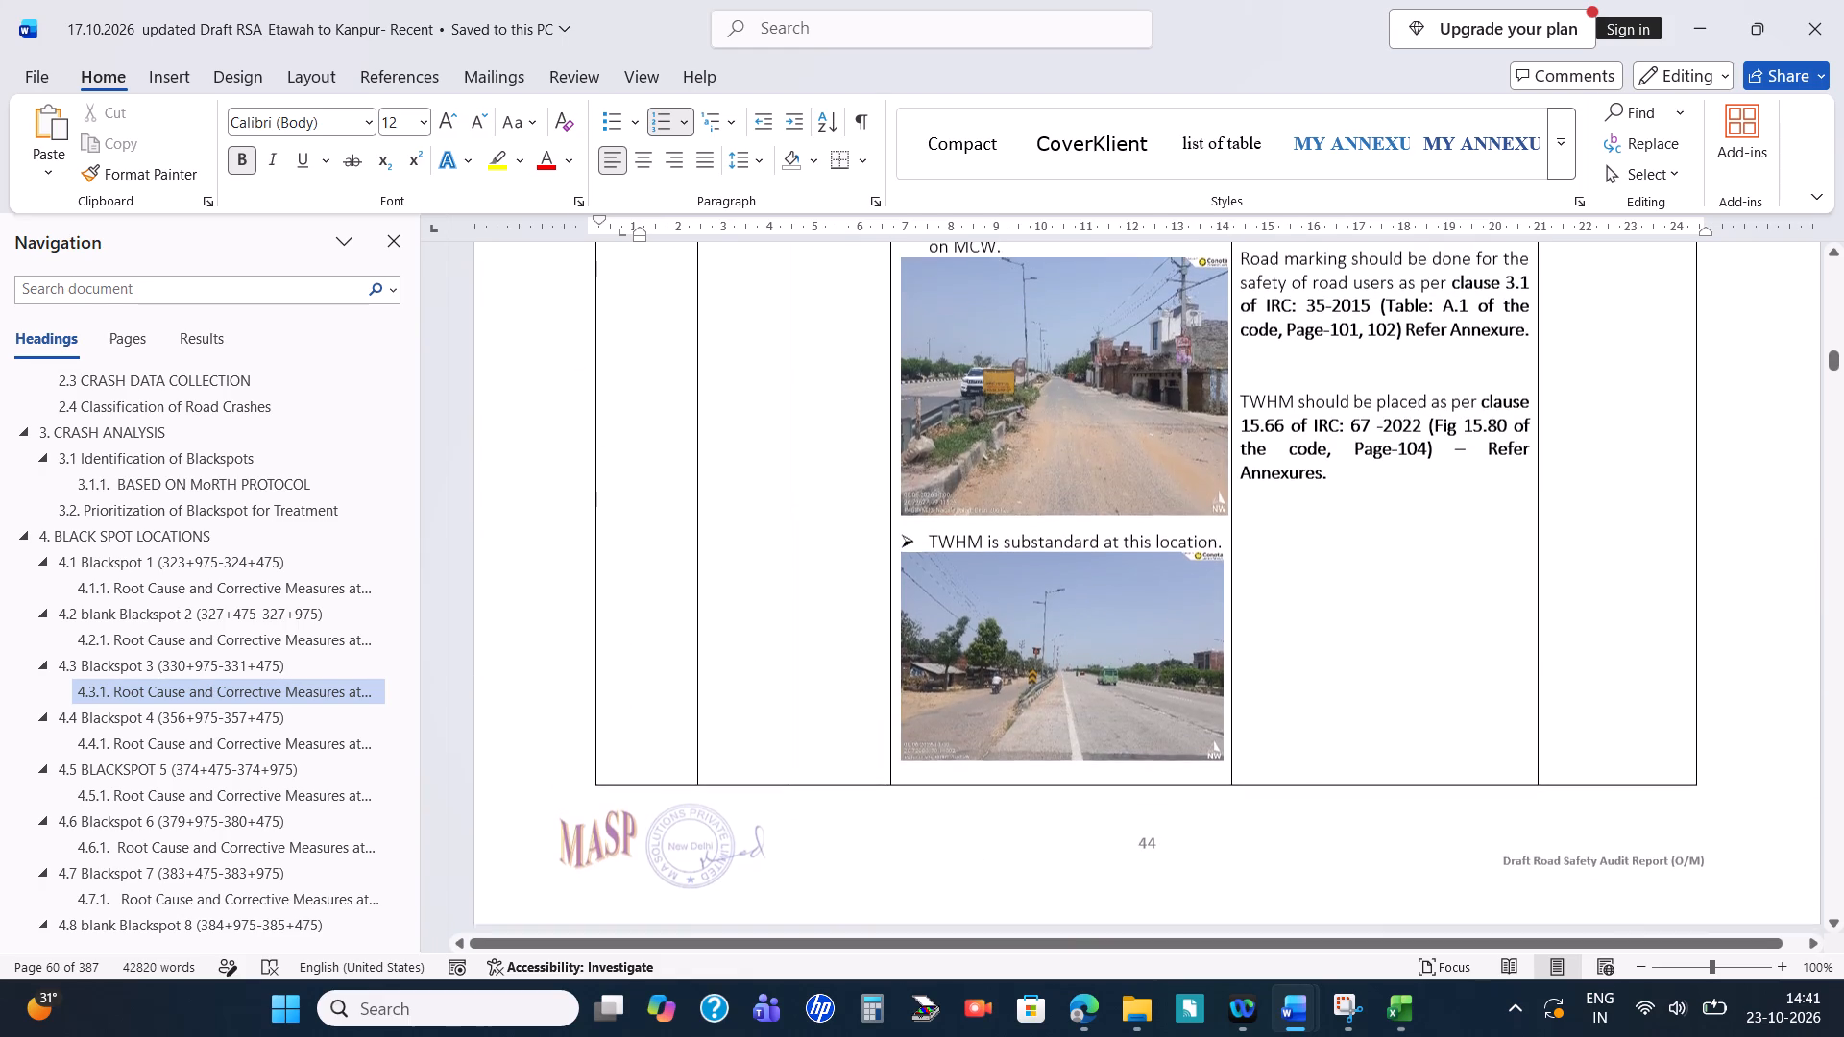
scroll(910, 666, up, 2)
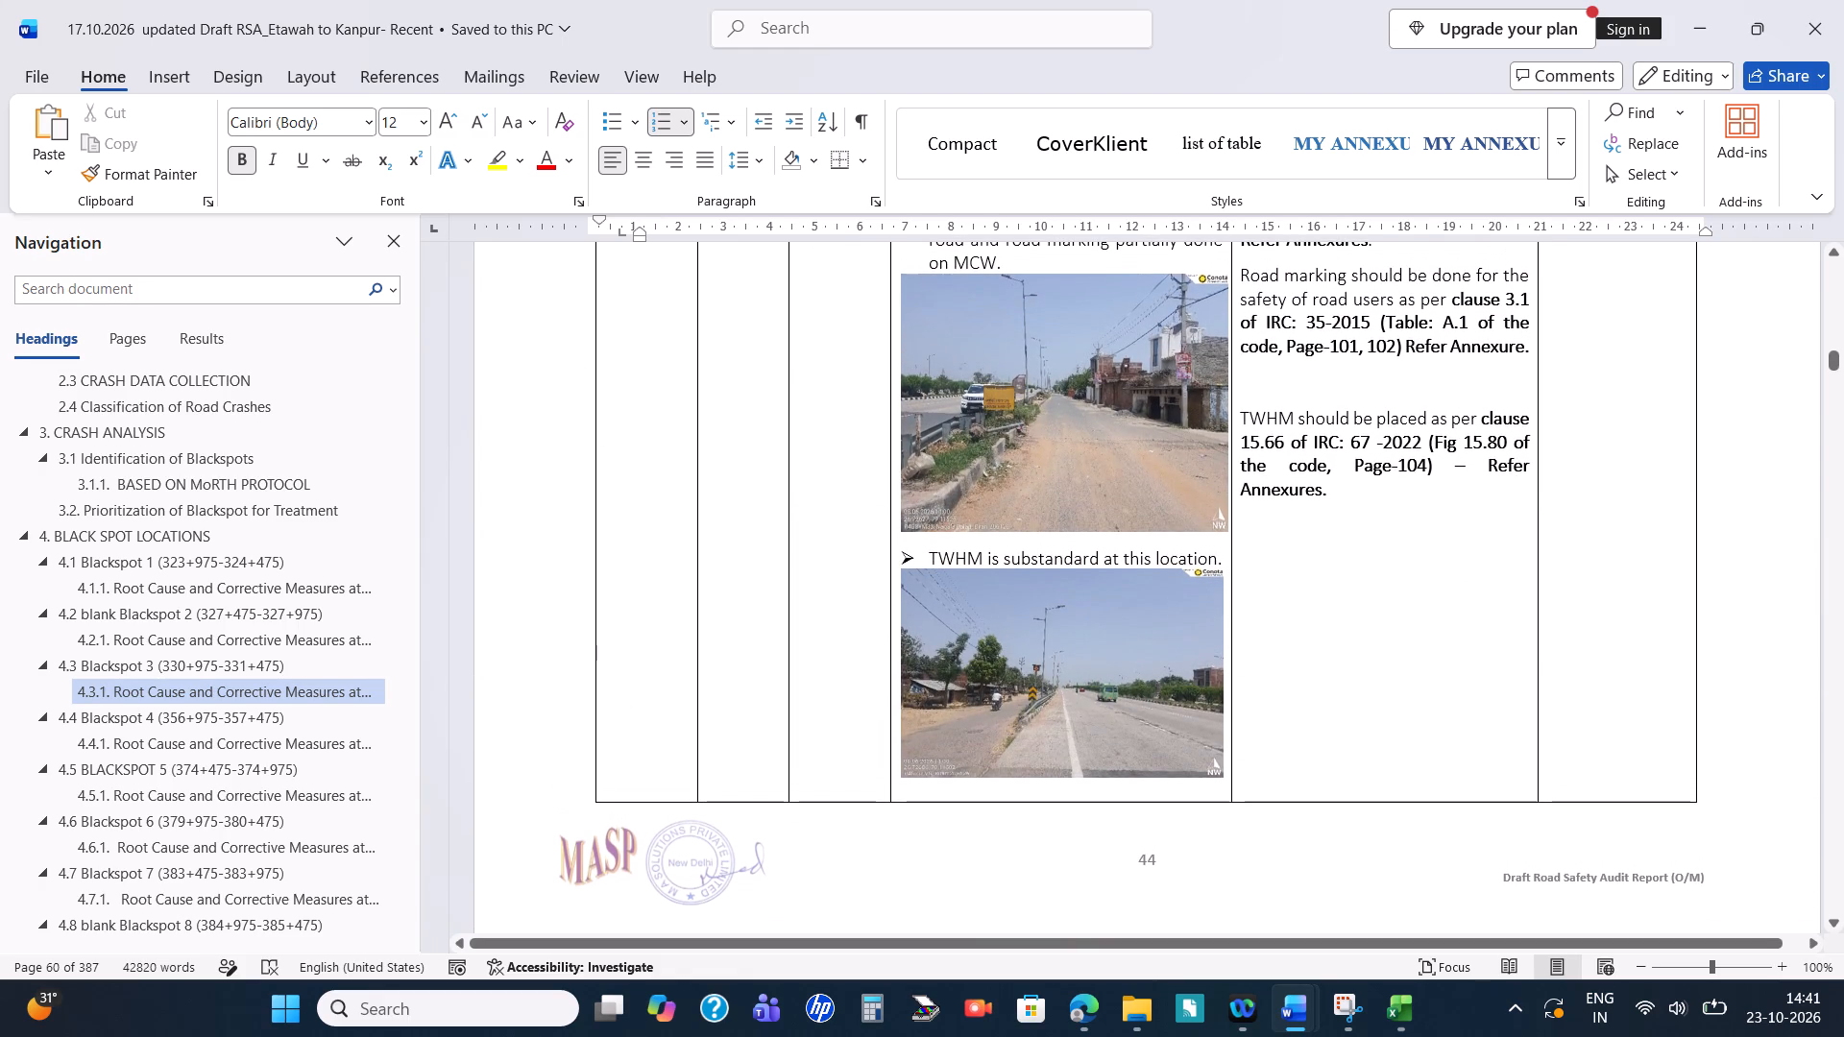
key(alt+Tab)
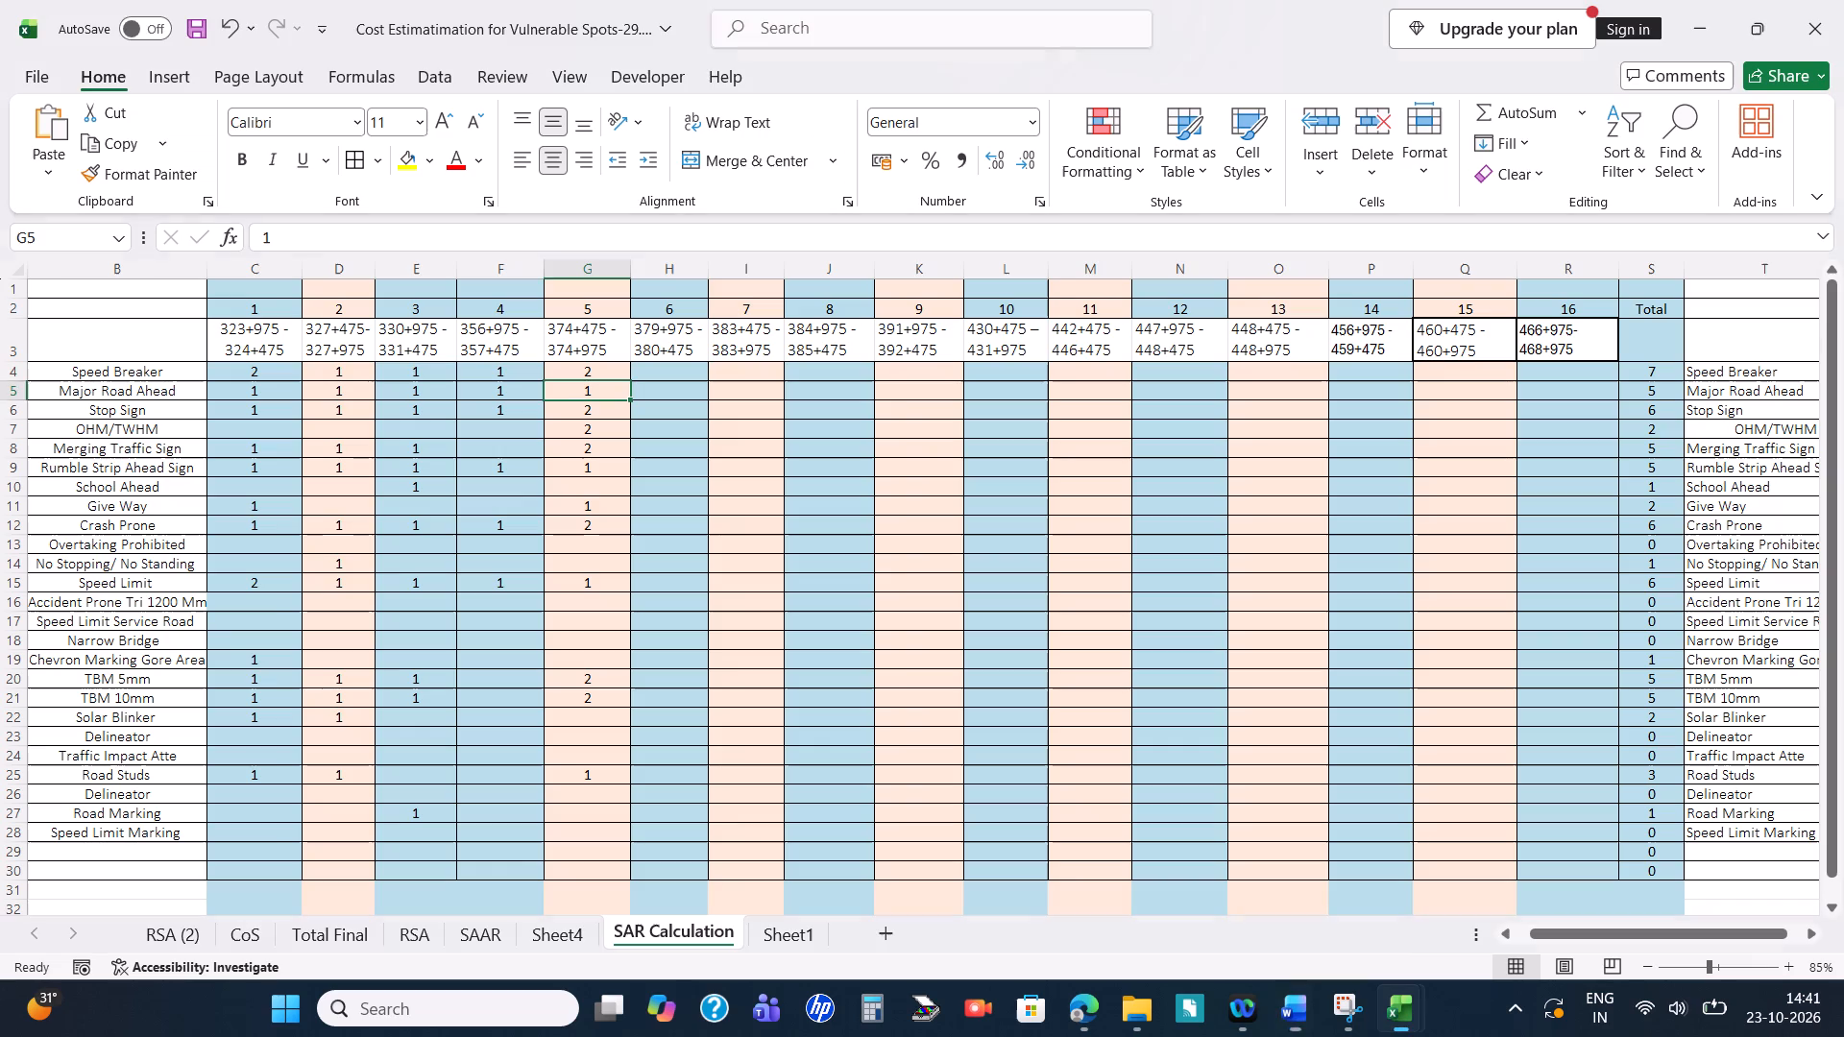
click(423, 424)
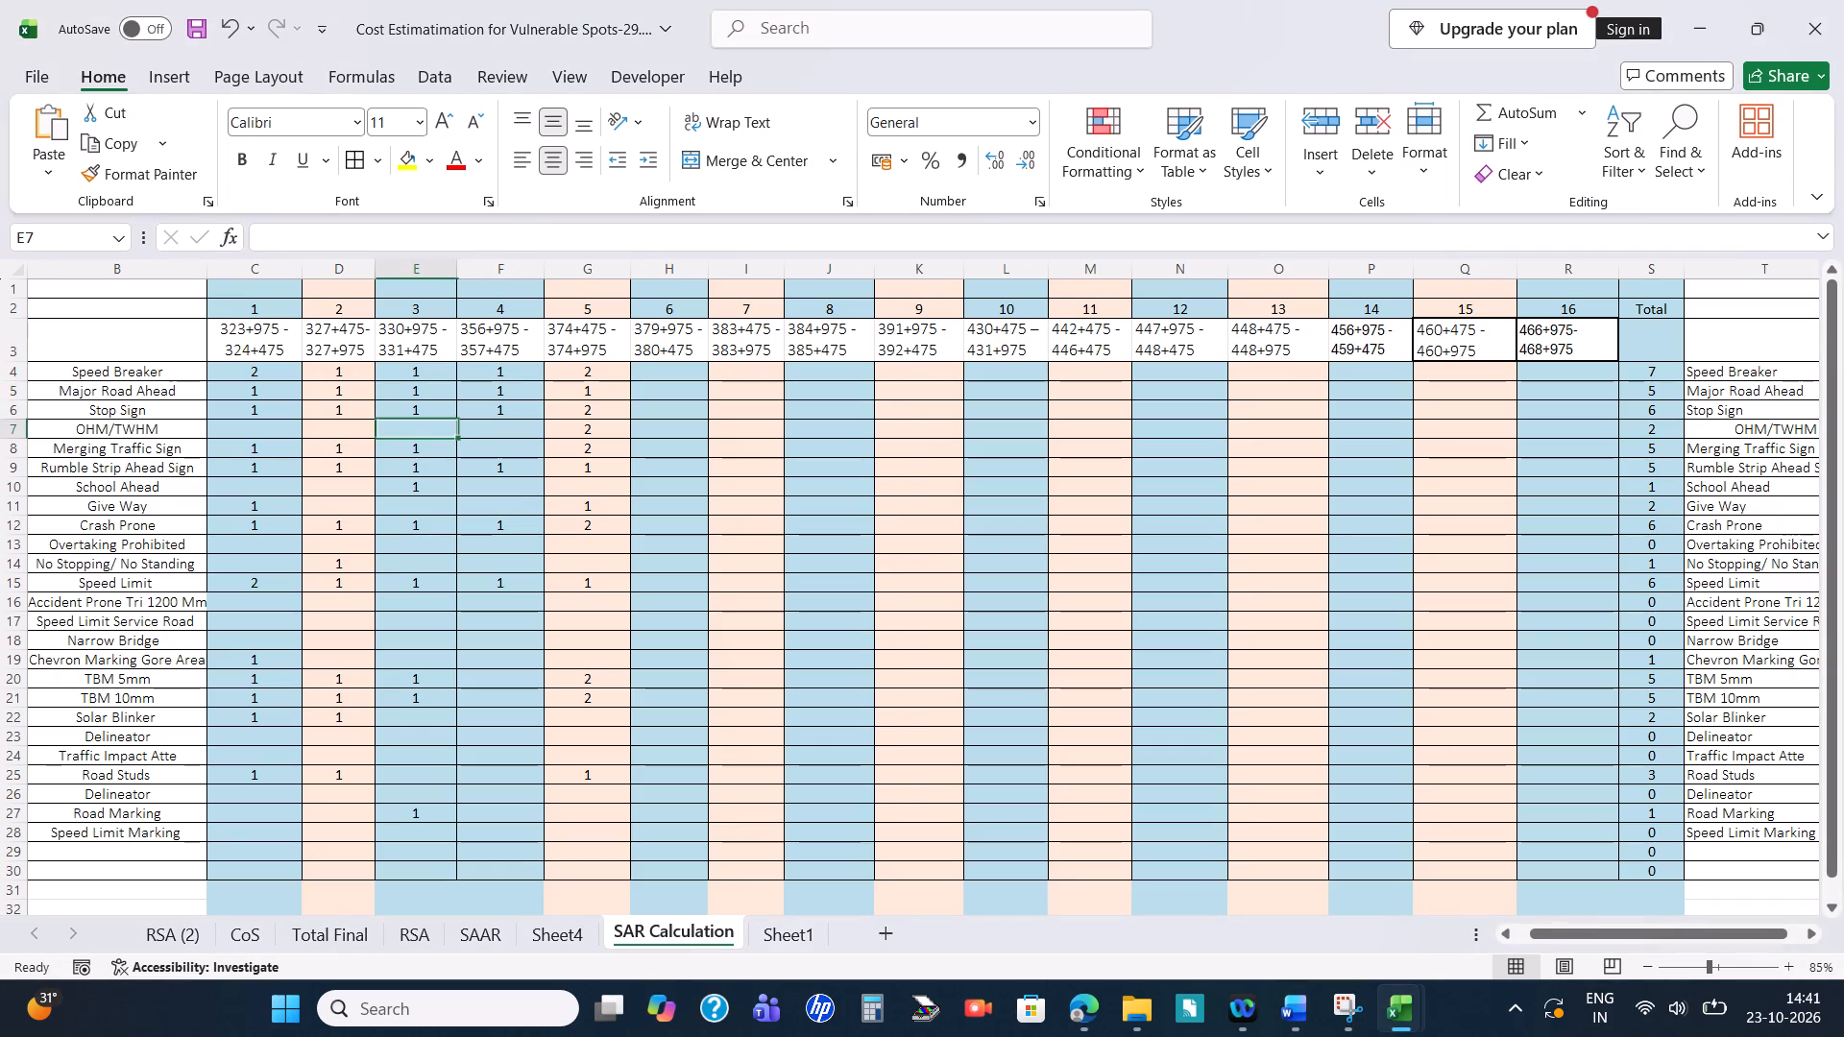
key(1)
key(Return)
Review the remaining mitigation measures of section 4.3.1 and those of section 4.4.1 in the Word report.
key(alt+Tab)
scroll(1040, 700, down, 2)
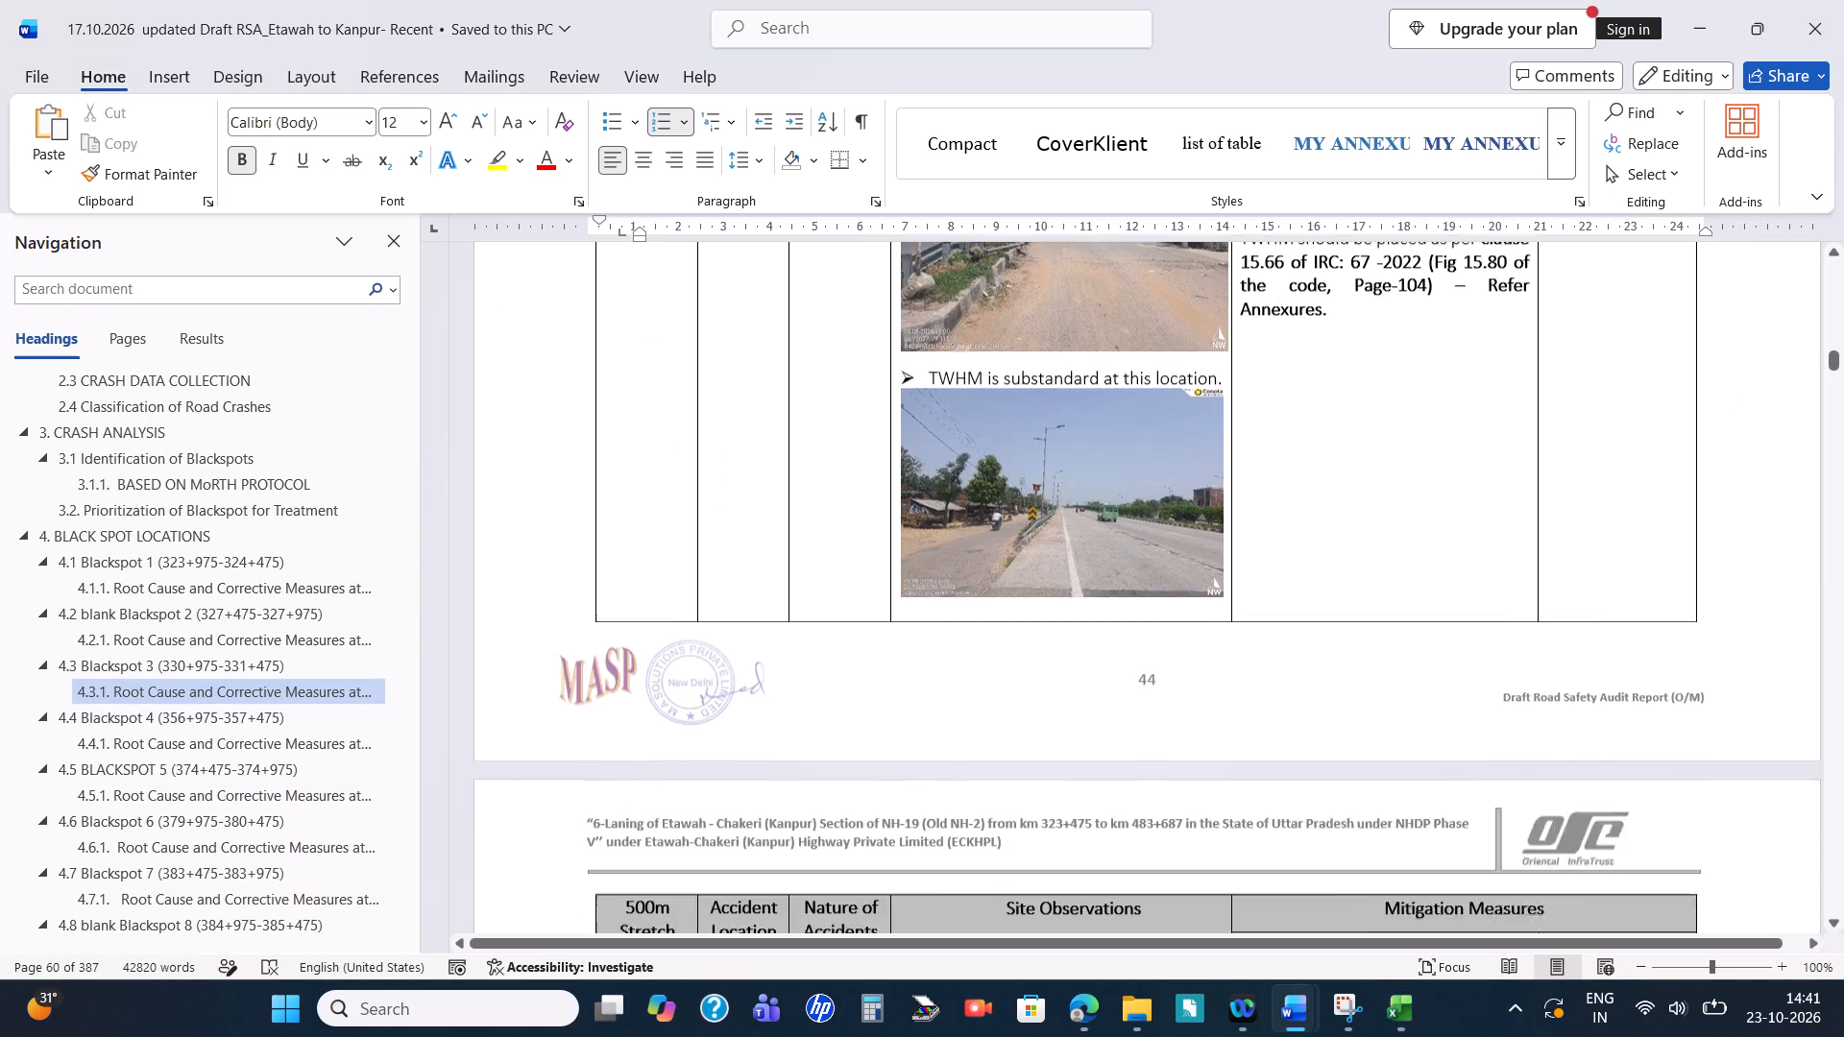
scroll(1040, 700, down, 7)
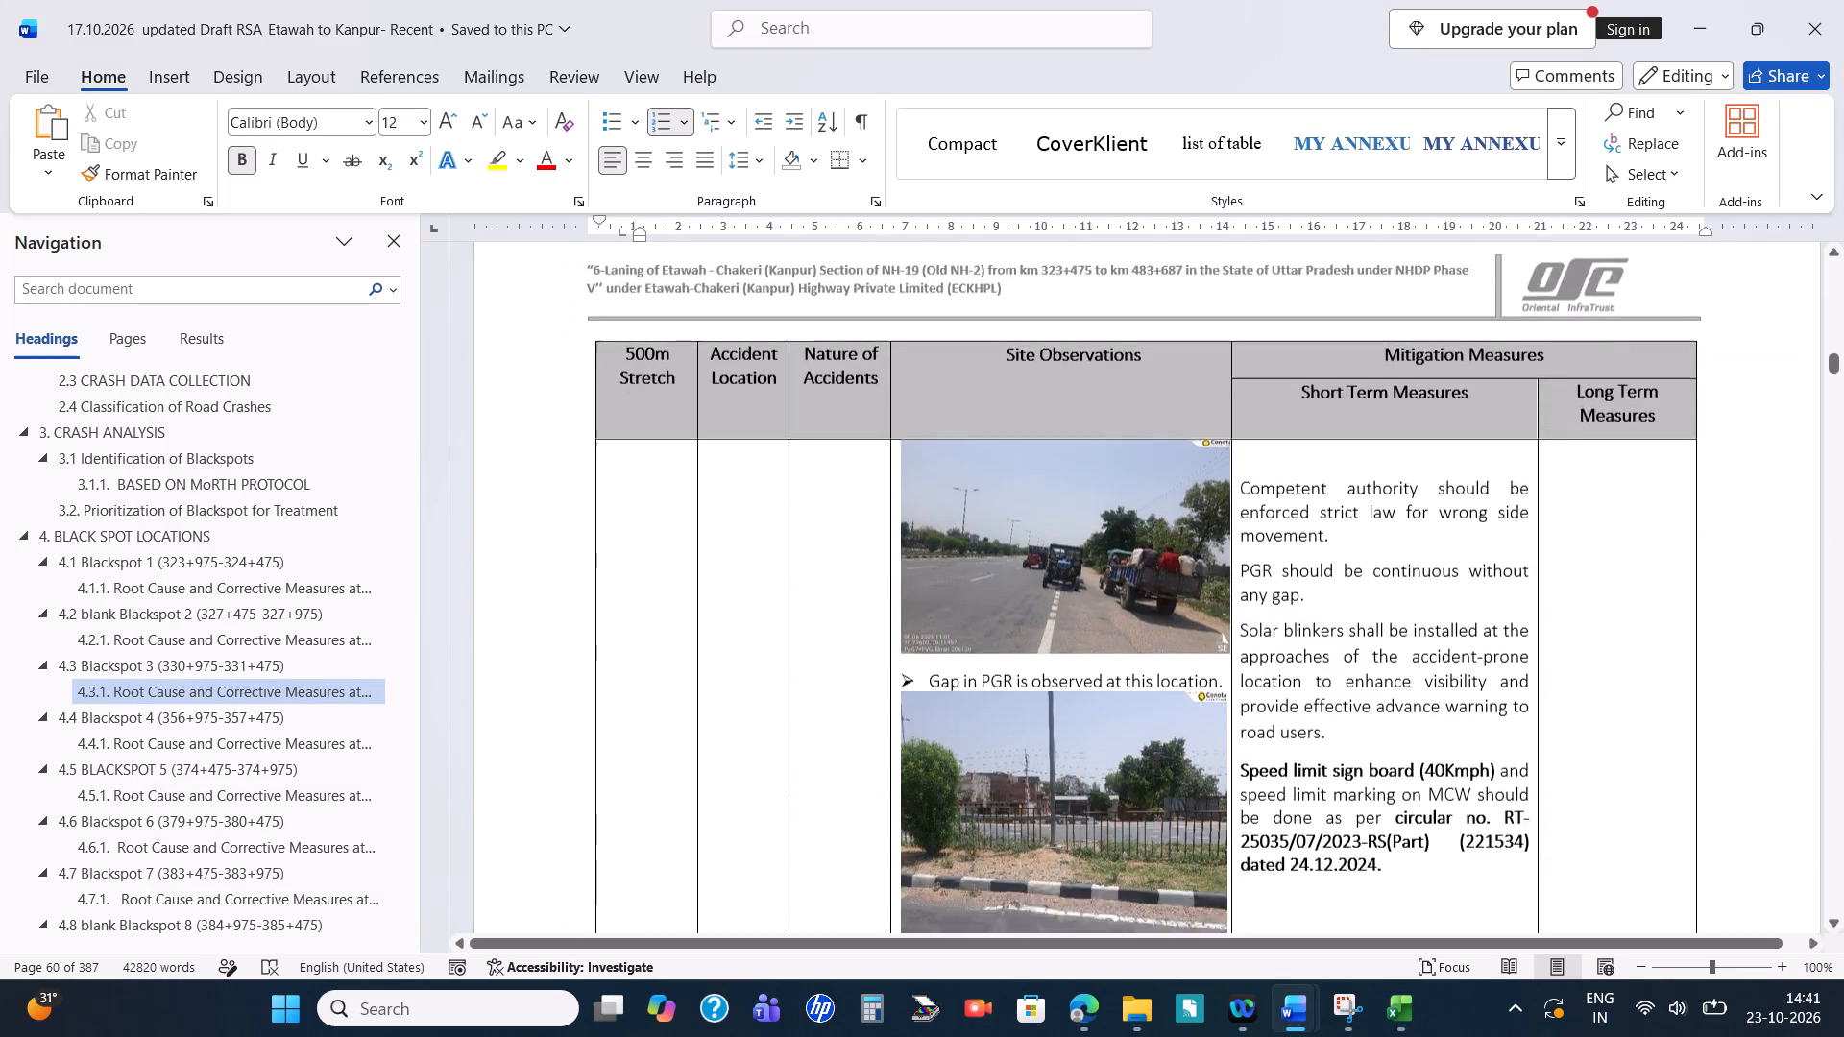
scroll(1040, 700, down, 7)
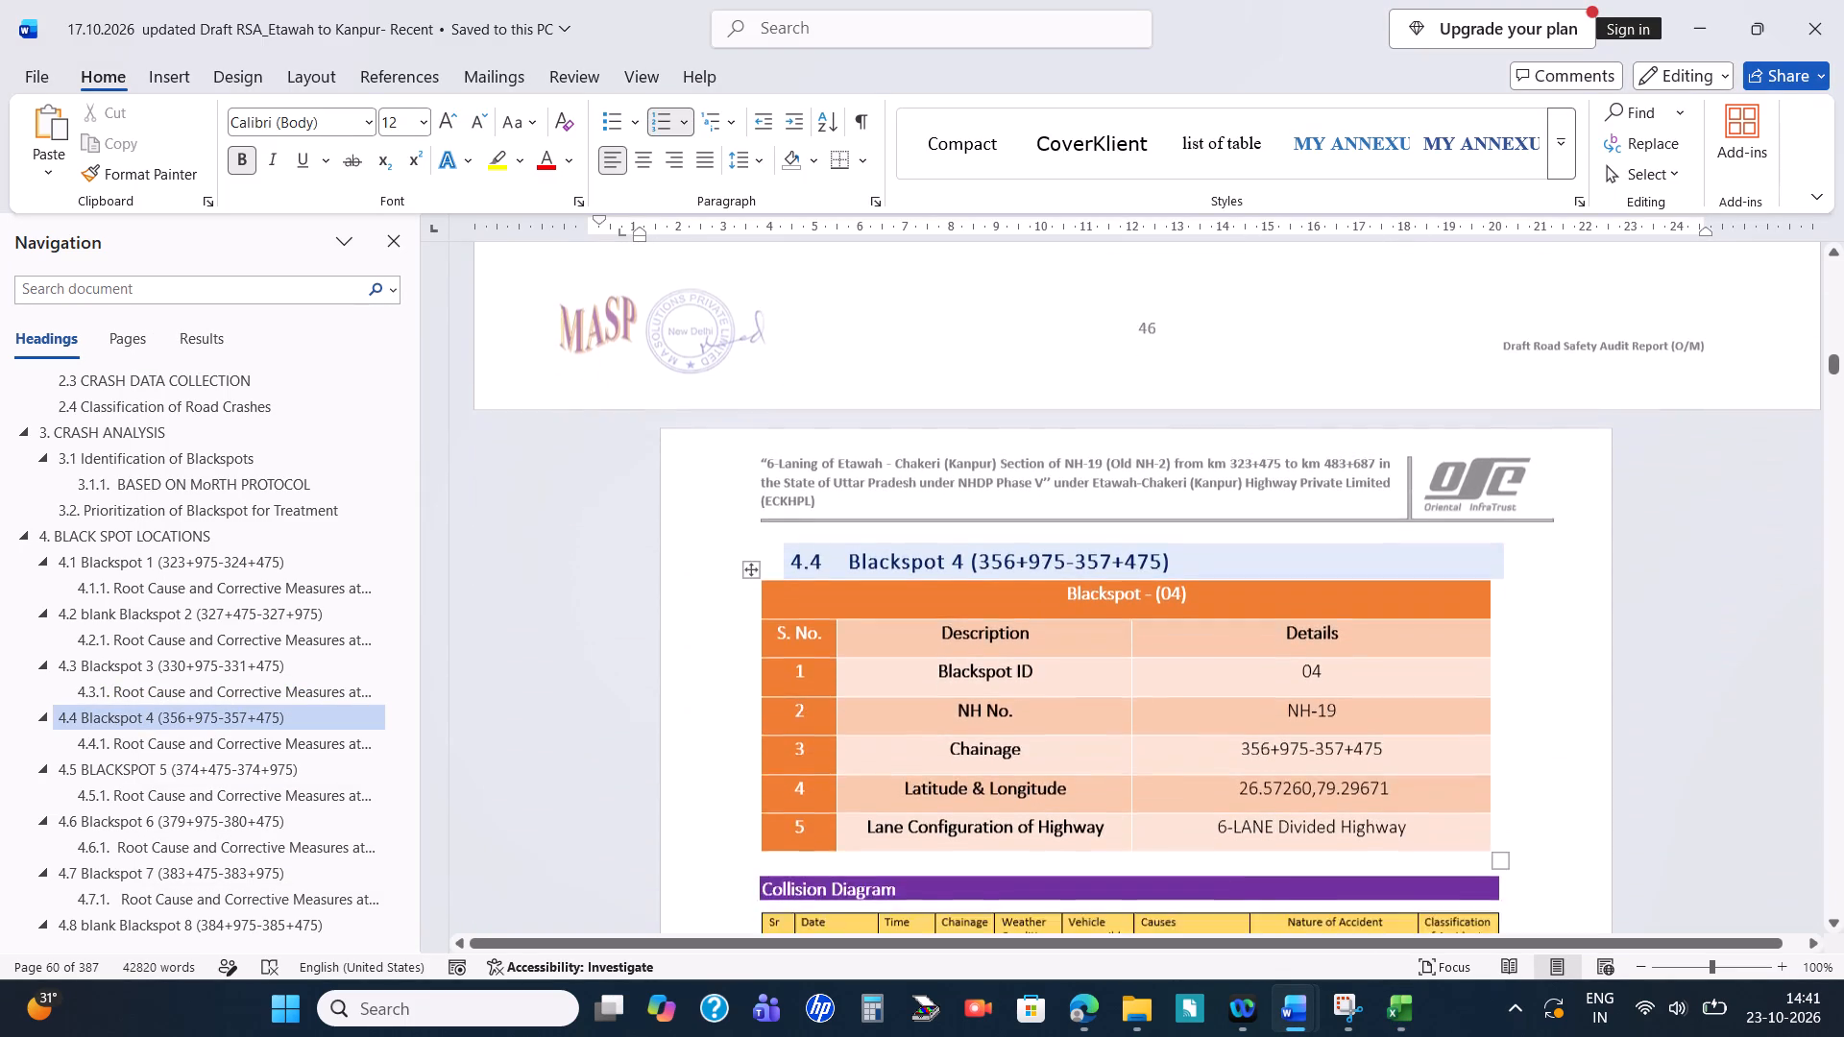
scroll(1040, 700, down, 7)
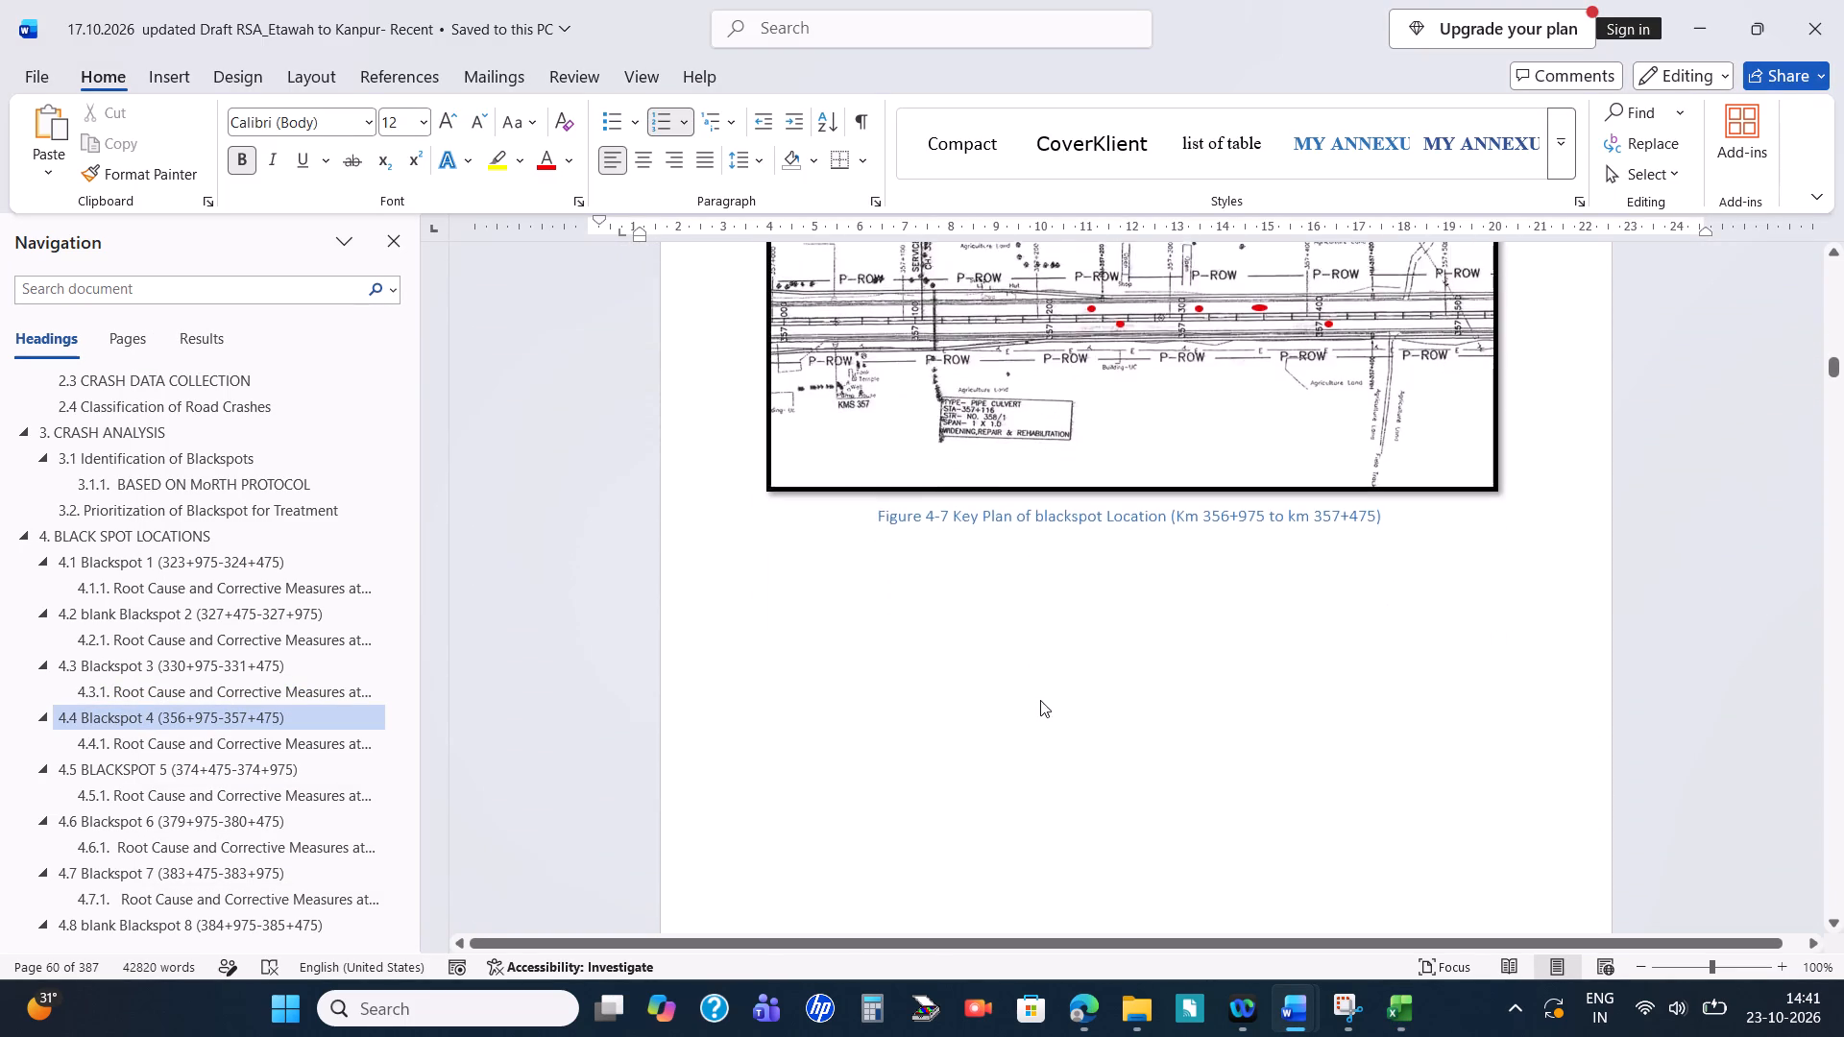
scroll(1040, 700, down, 7)
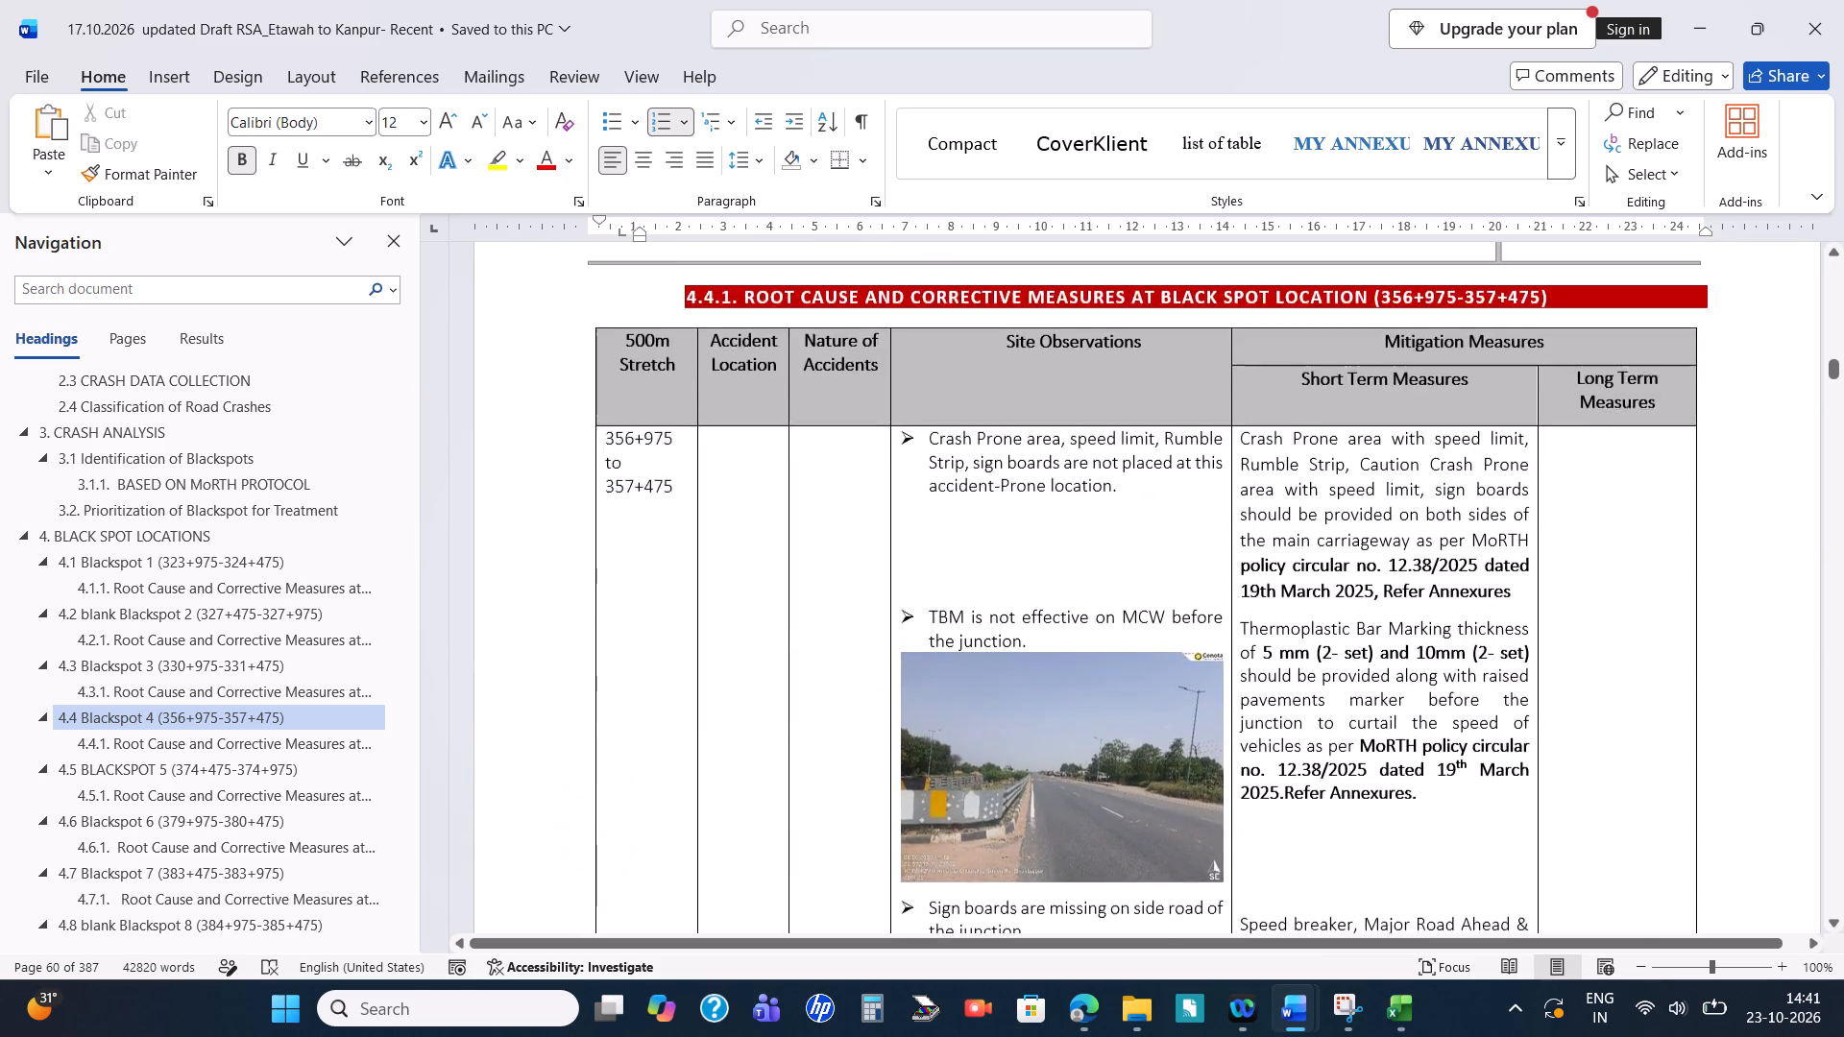
scroll(1040, 700, down, 7)
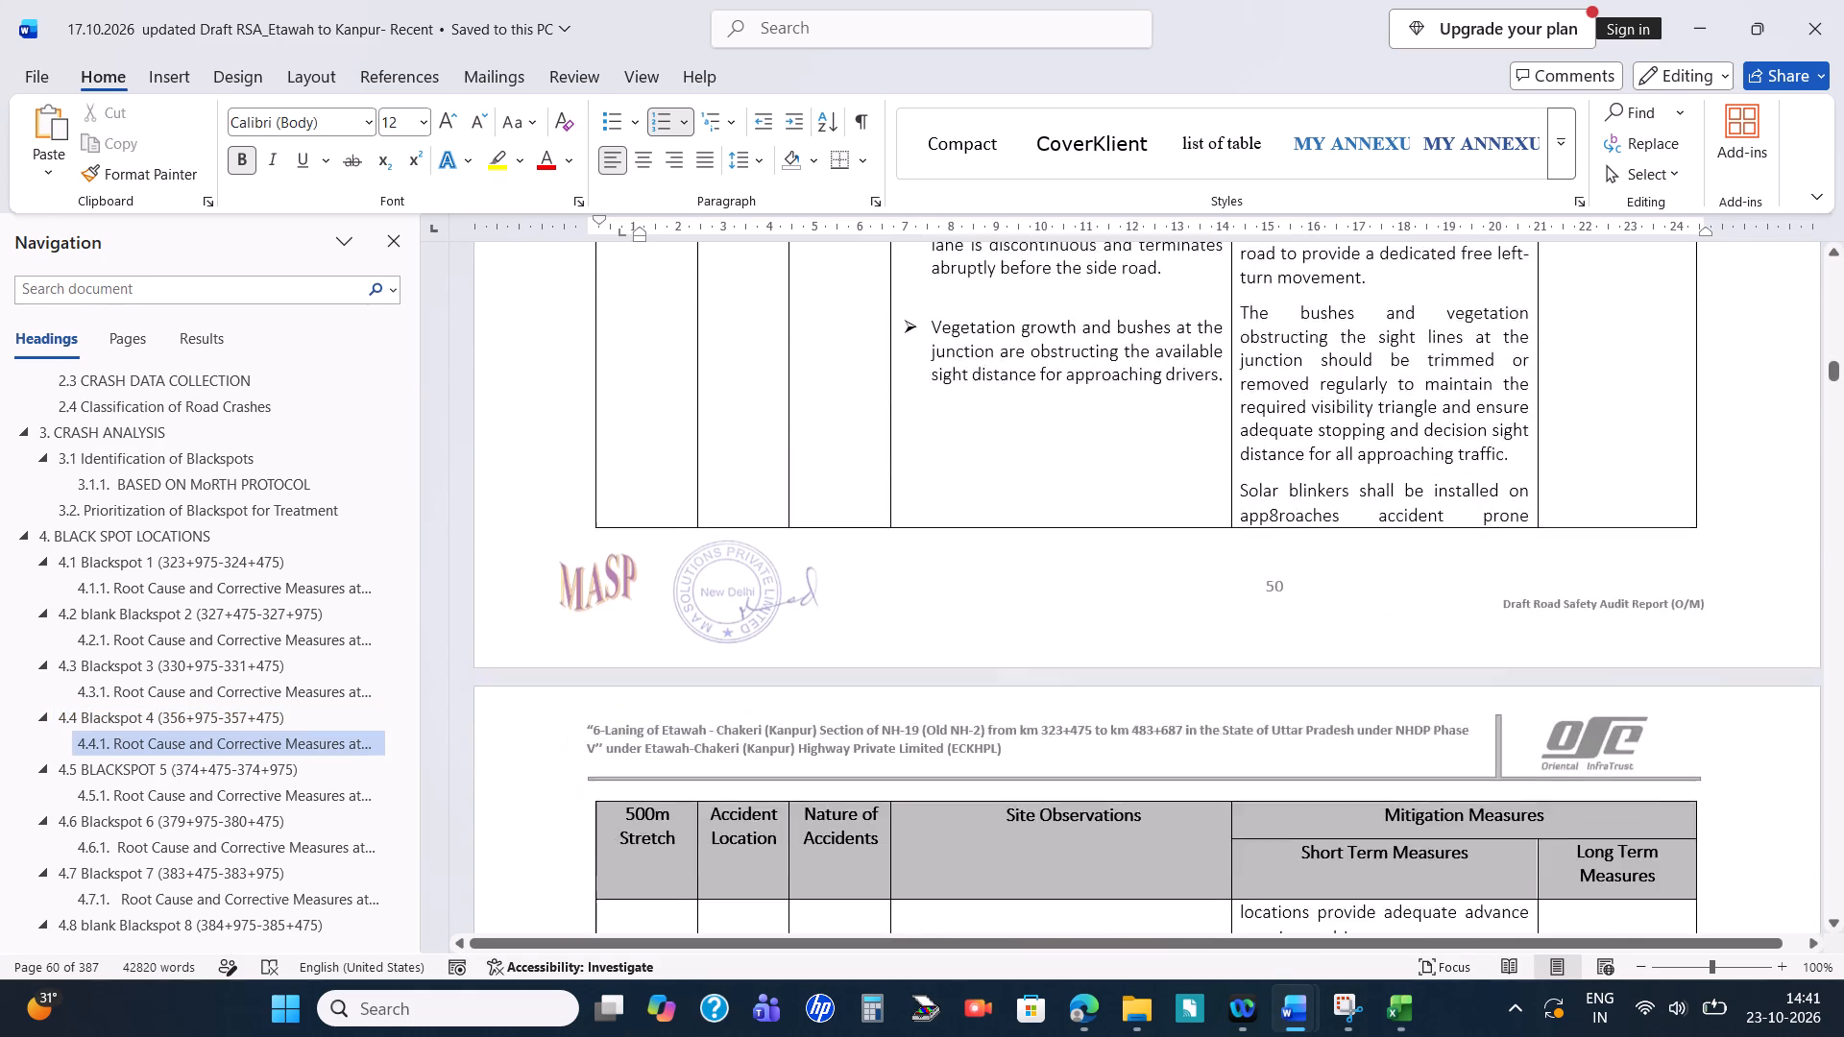
scroll(1040, 700, down, 8)
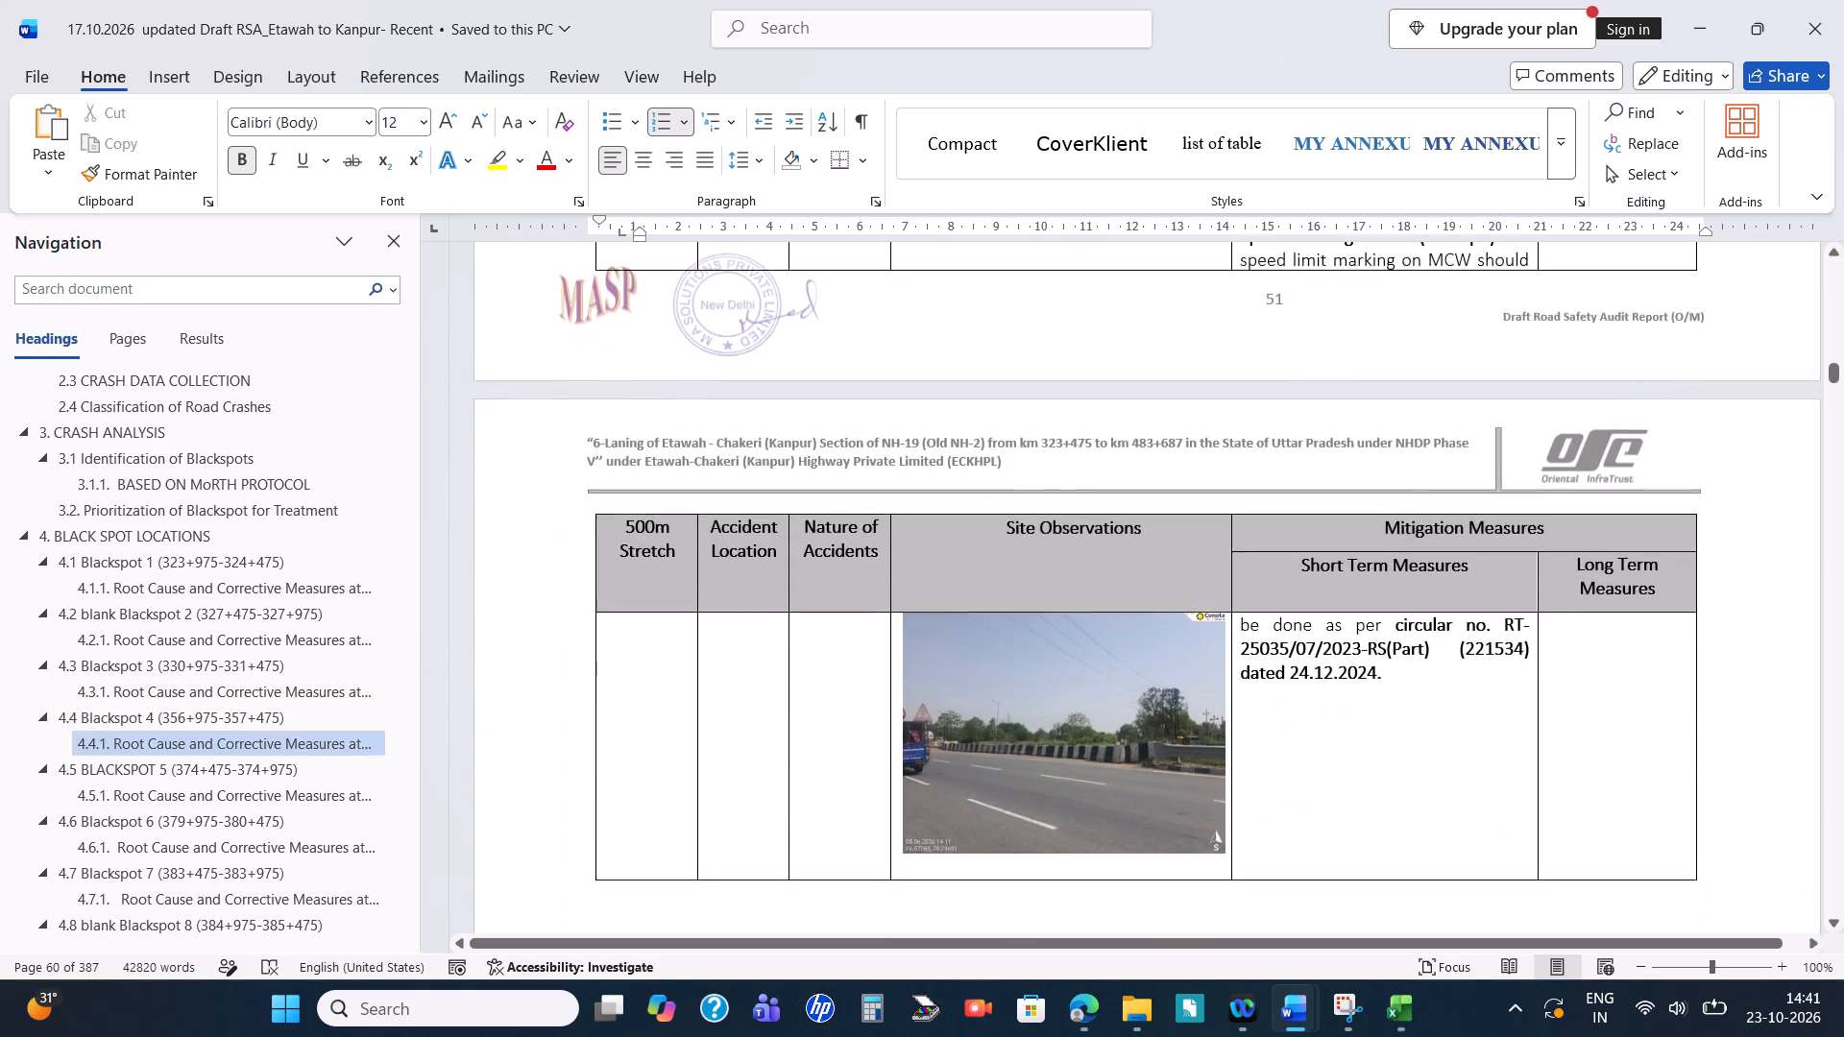
Reread section 4.5.1's measures in Word up to the Object Hazard Marker and compare them with the Excel sheet.
scroll(1040, 700, down, 9)
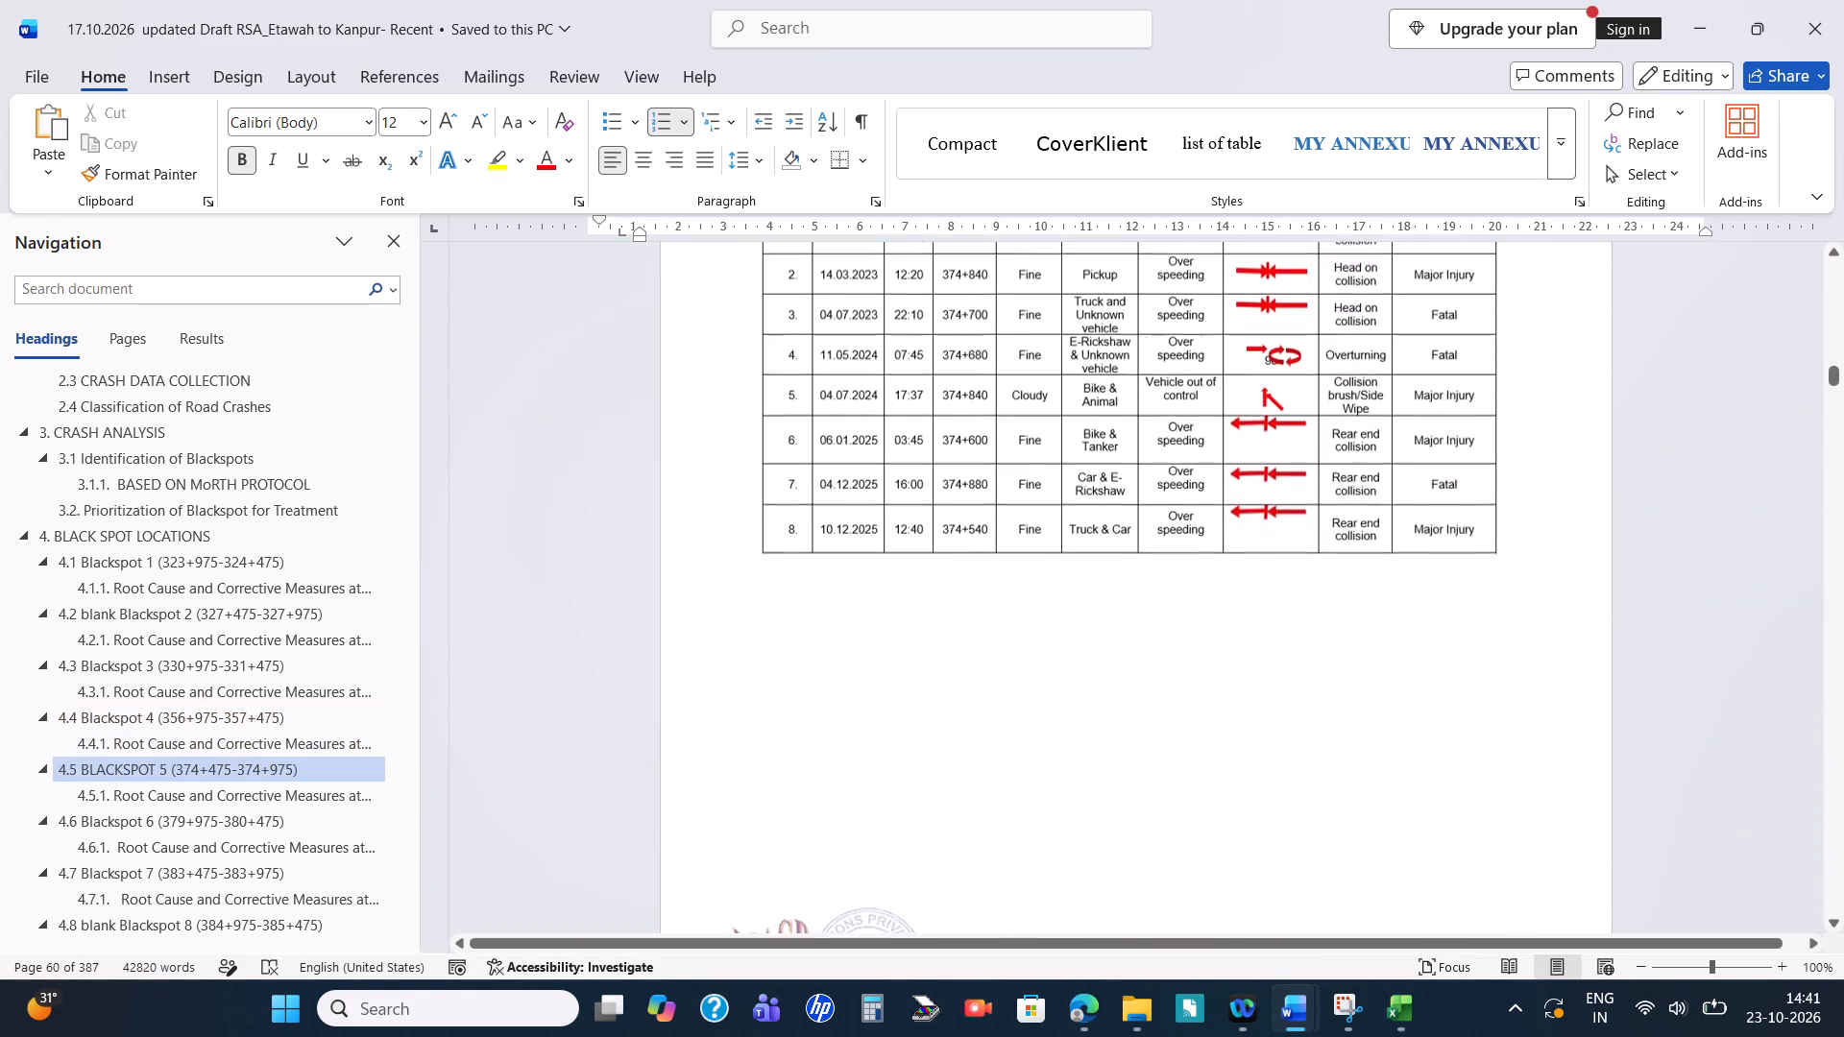
scroll(1040, 700, down, 9)
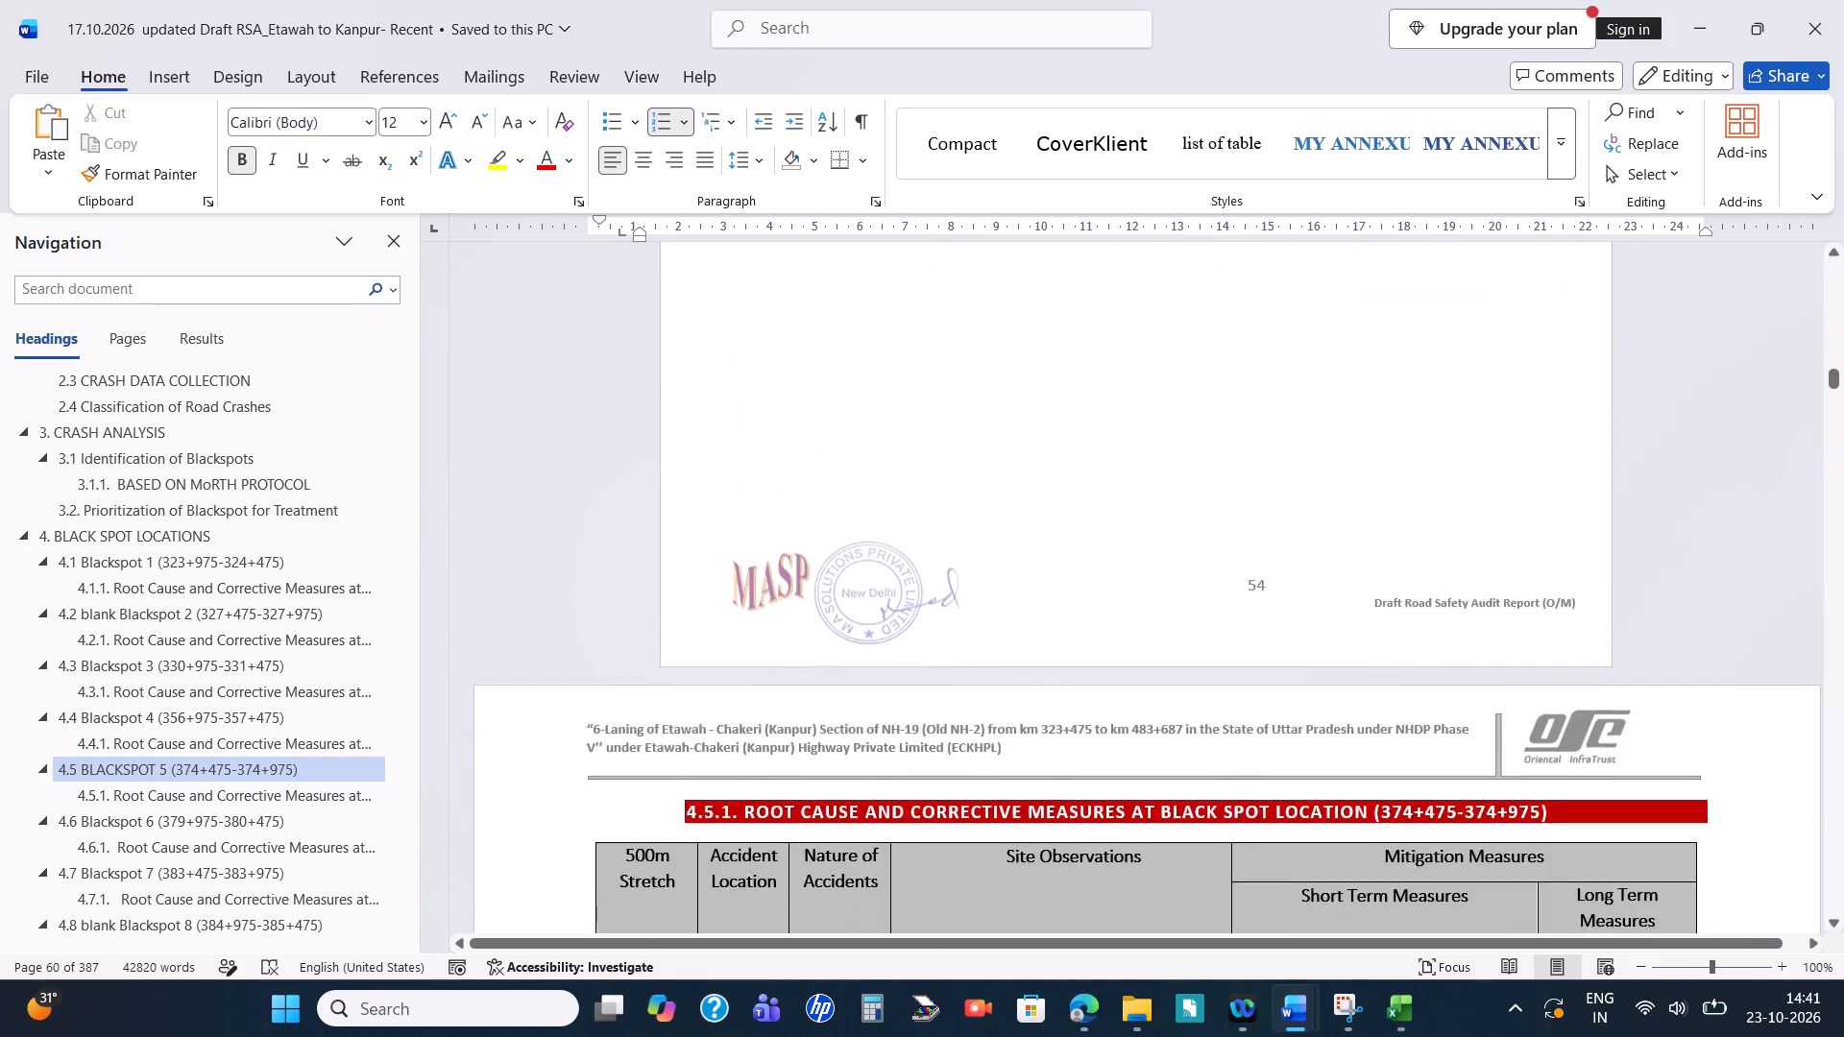
scroll(1040, 700, down, 5)
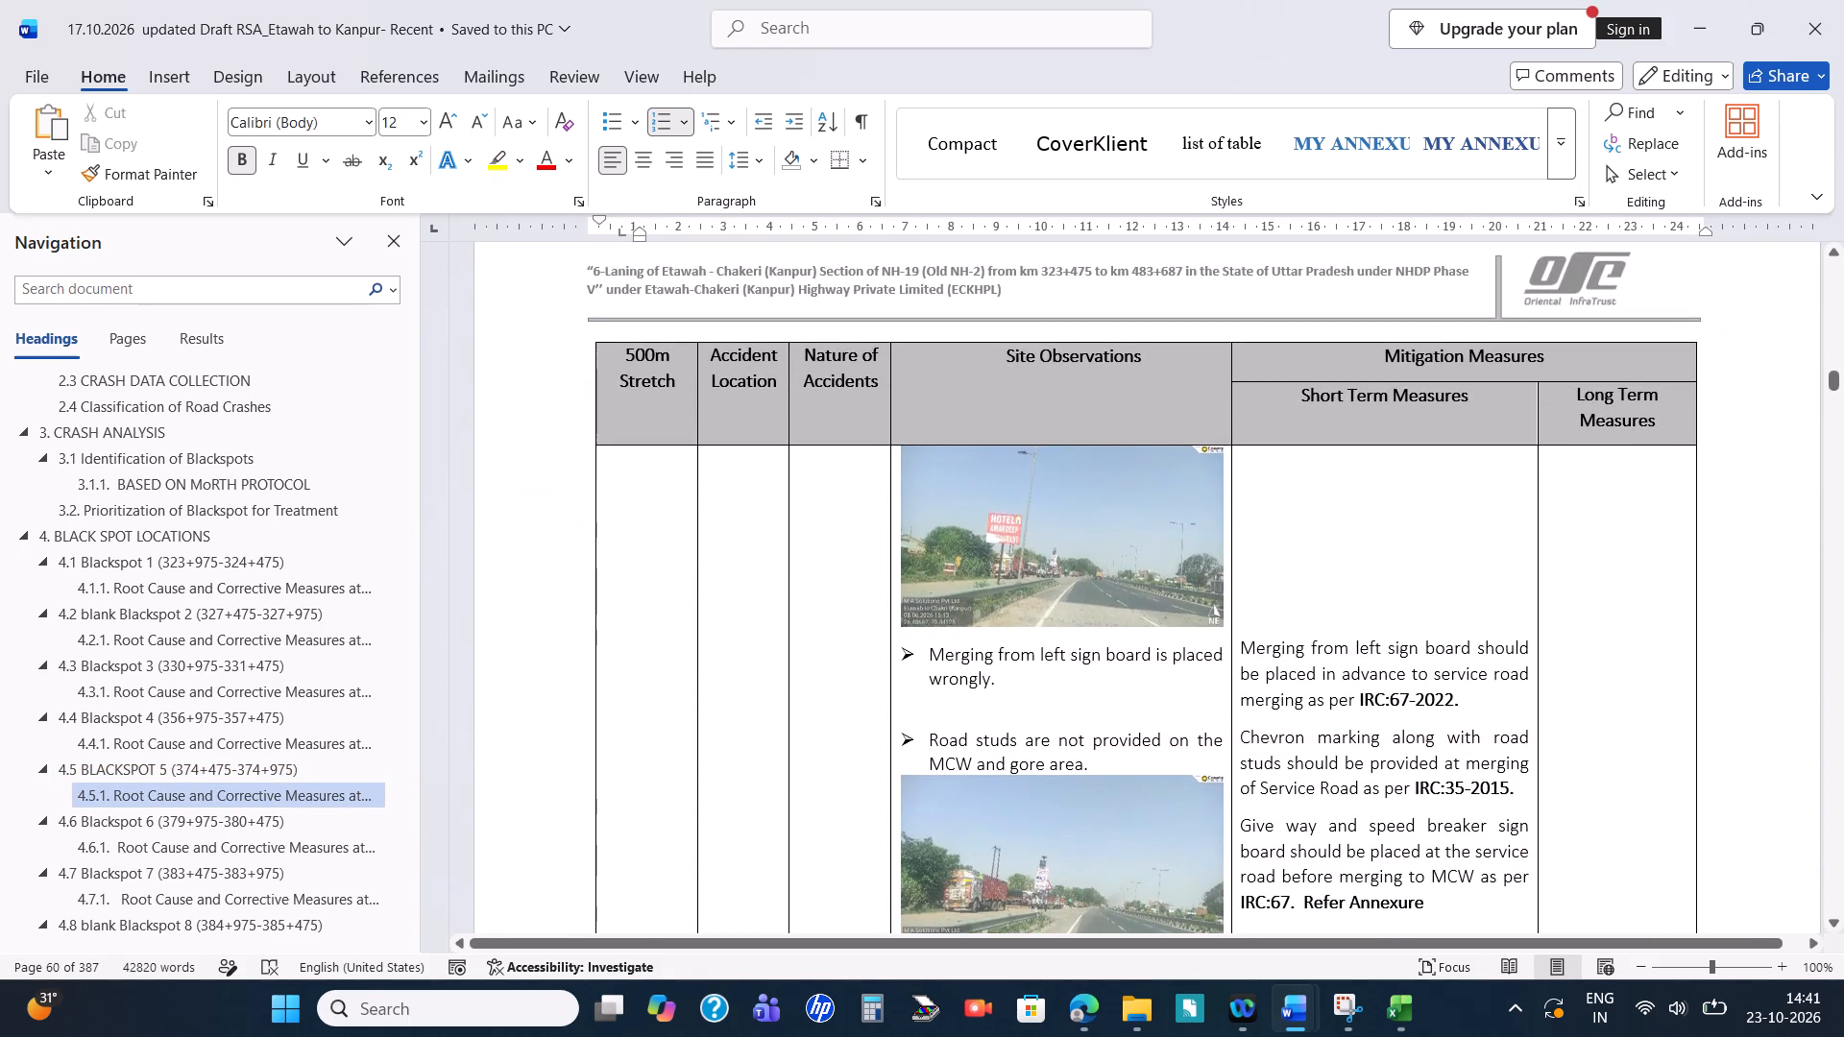
scroll(1040, 700, down, 7)
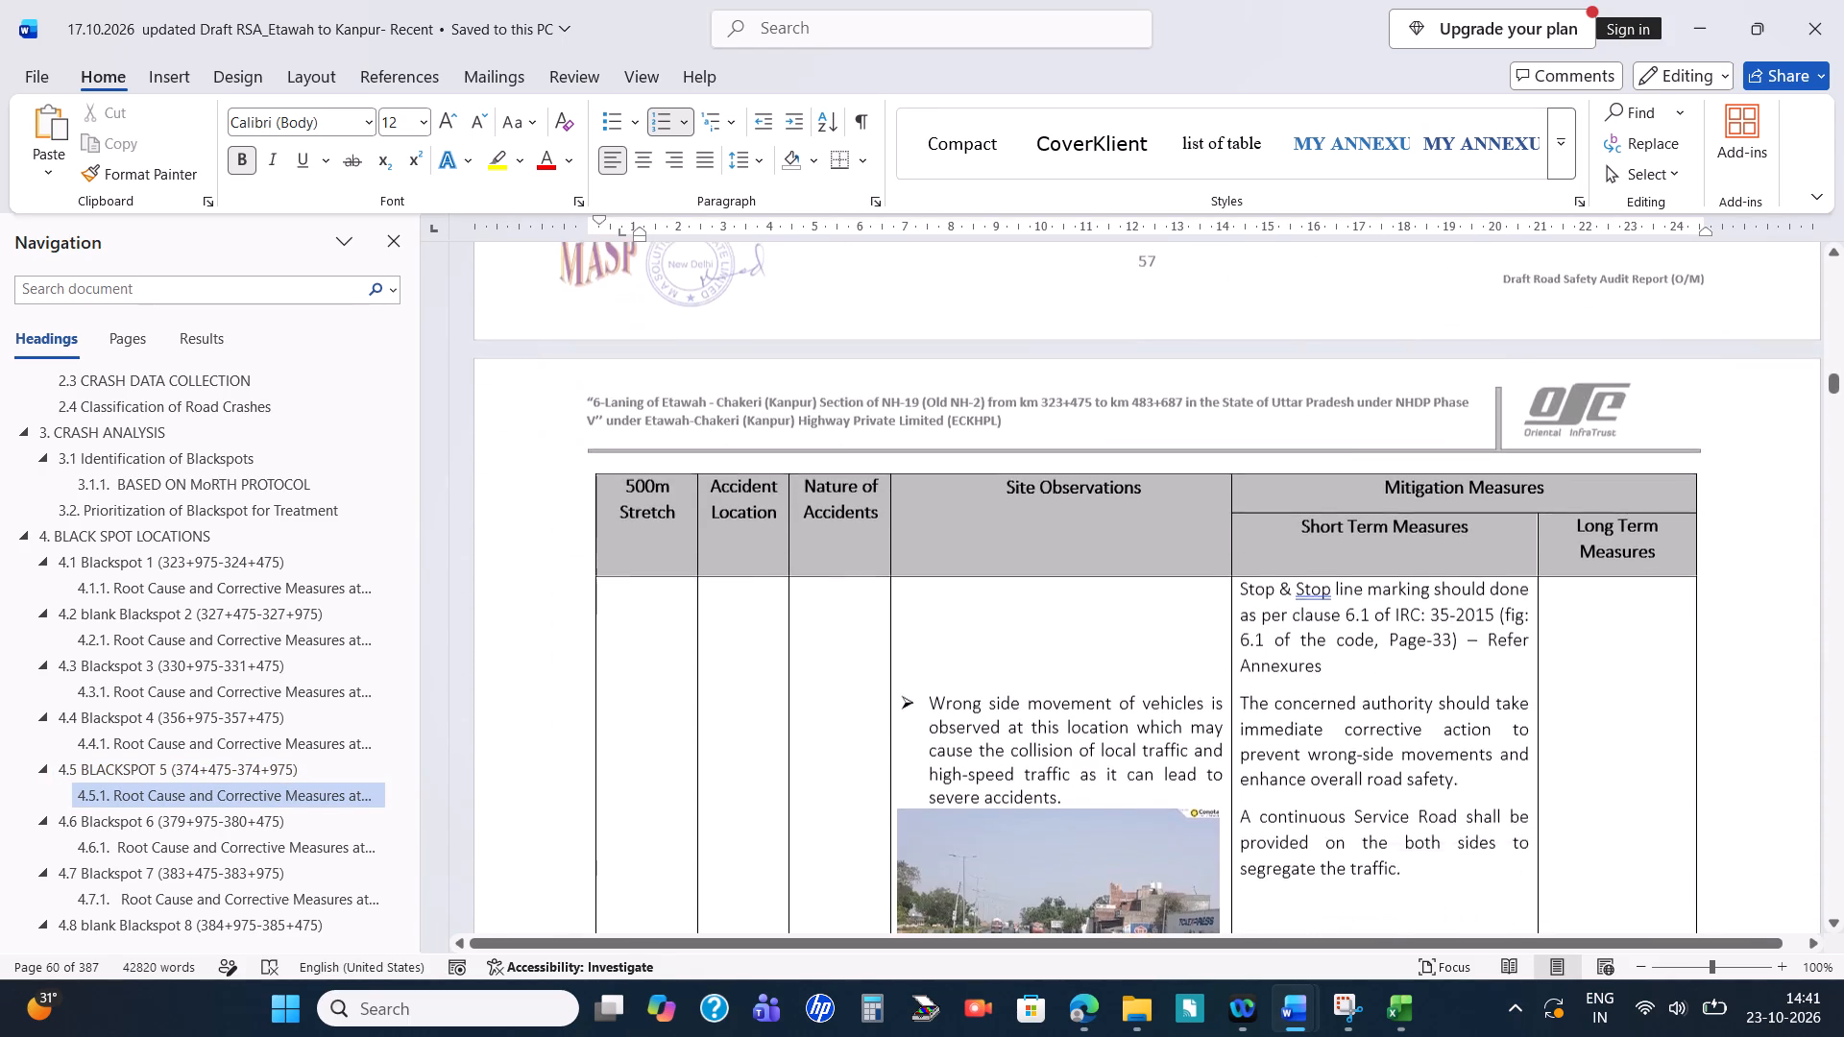
scroll(1040, 700, down, 2)
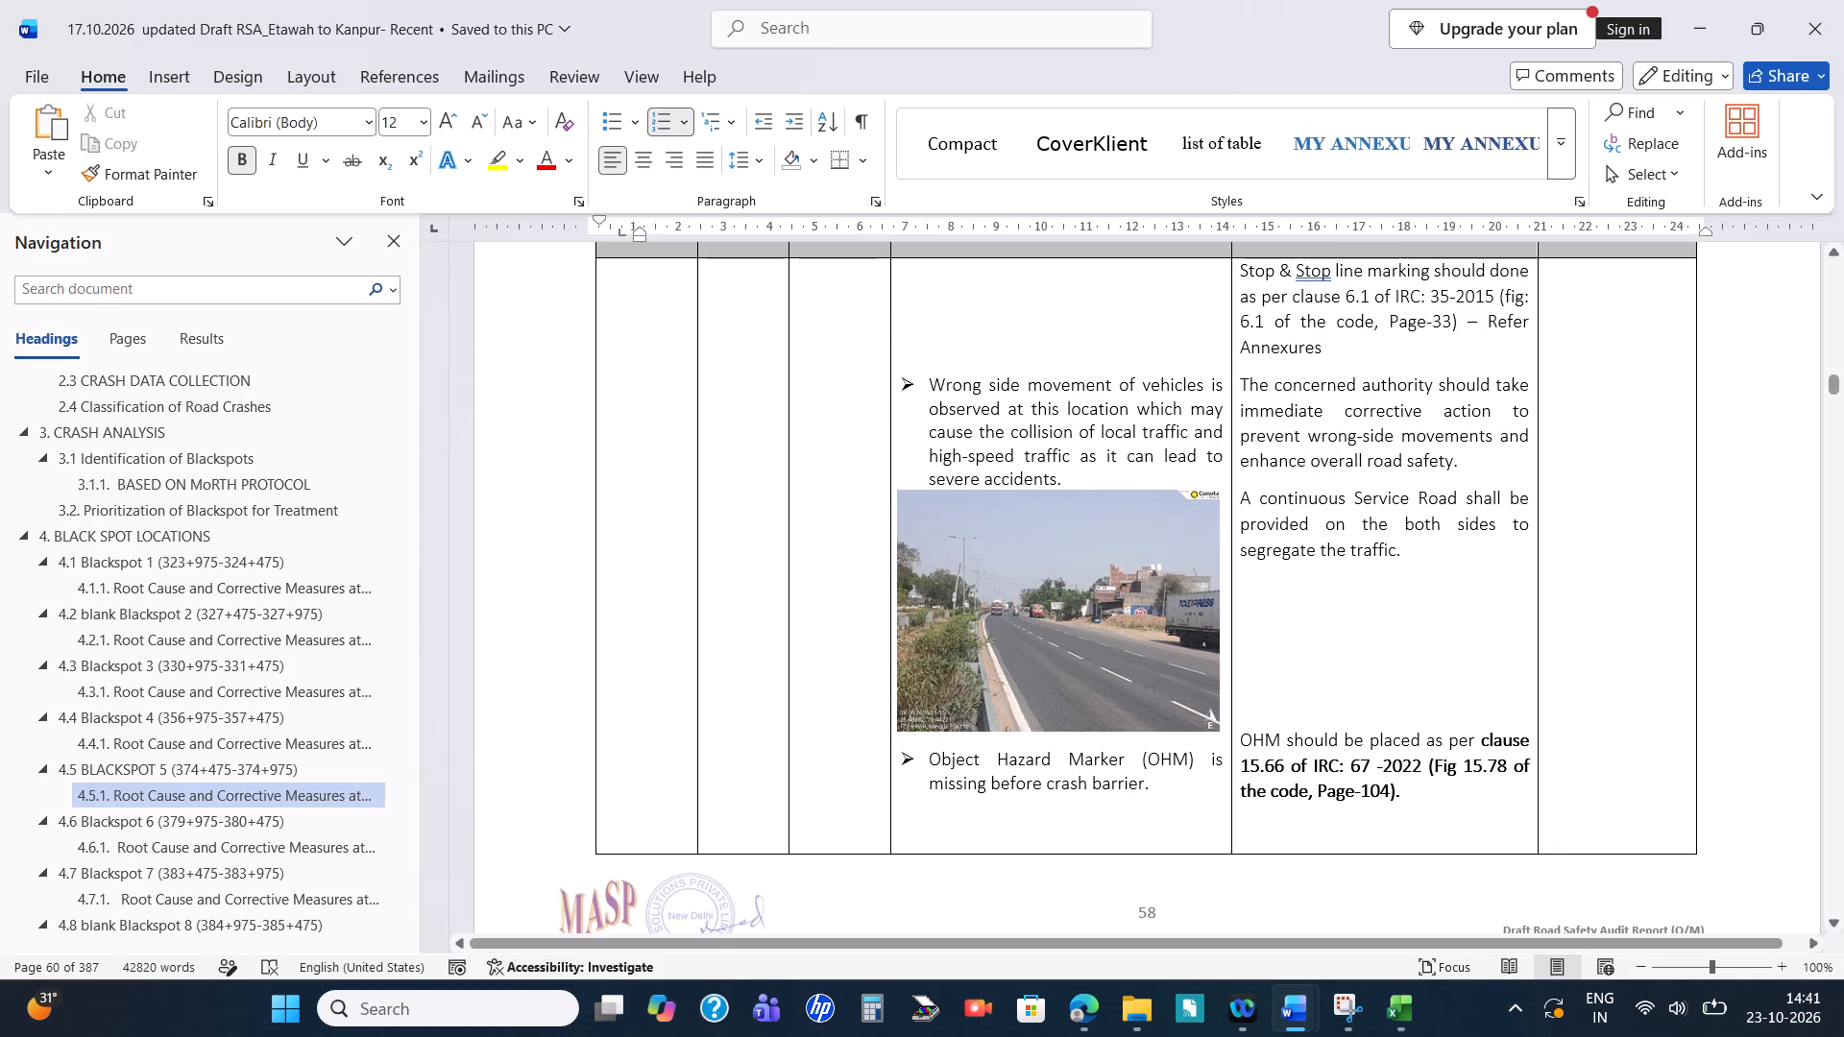
key(alt+Tab)
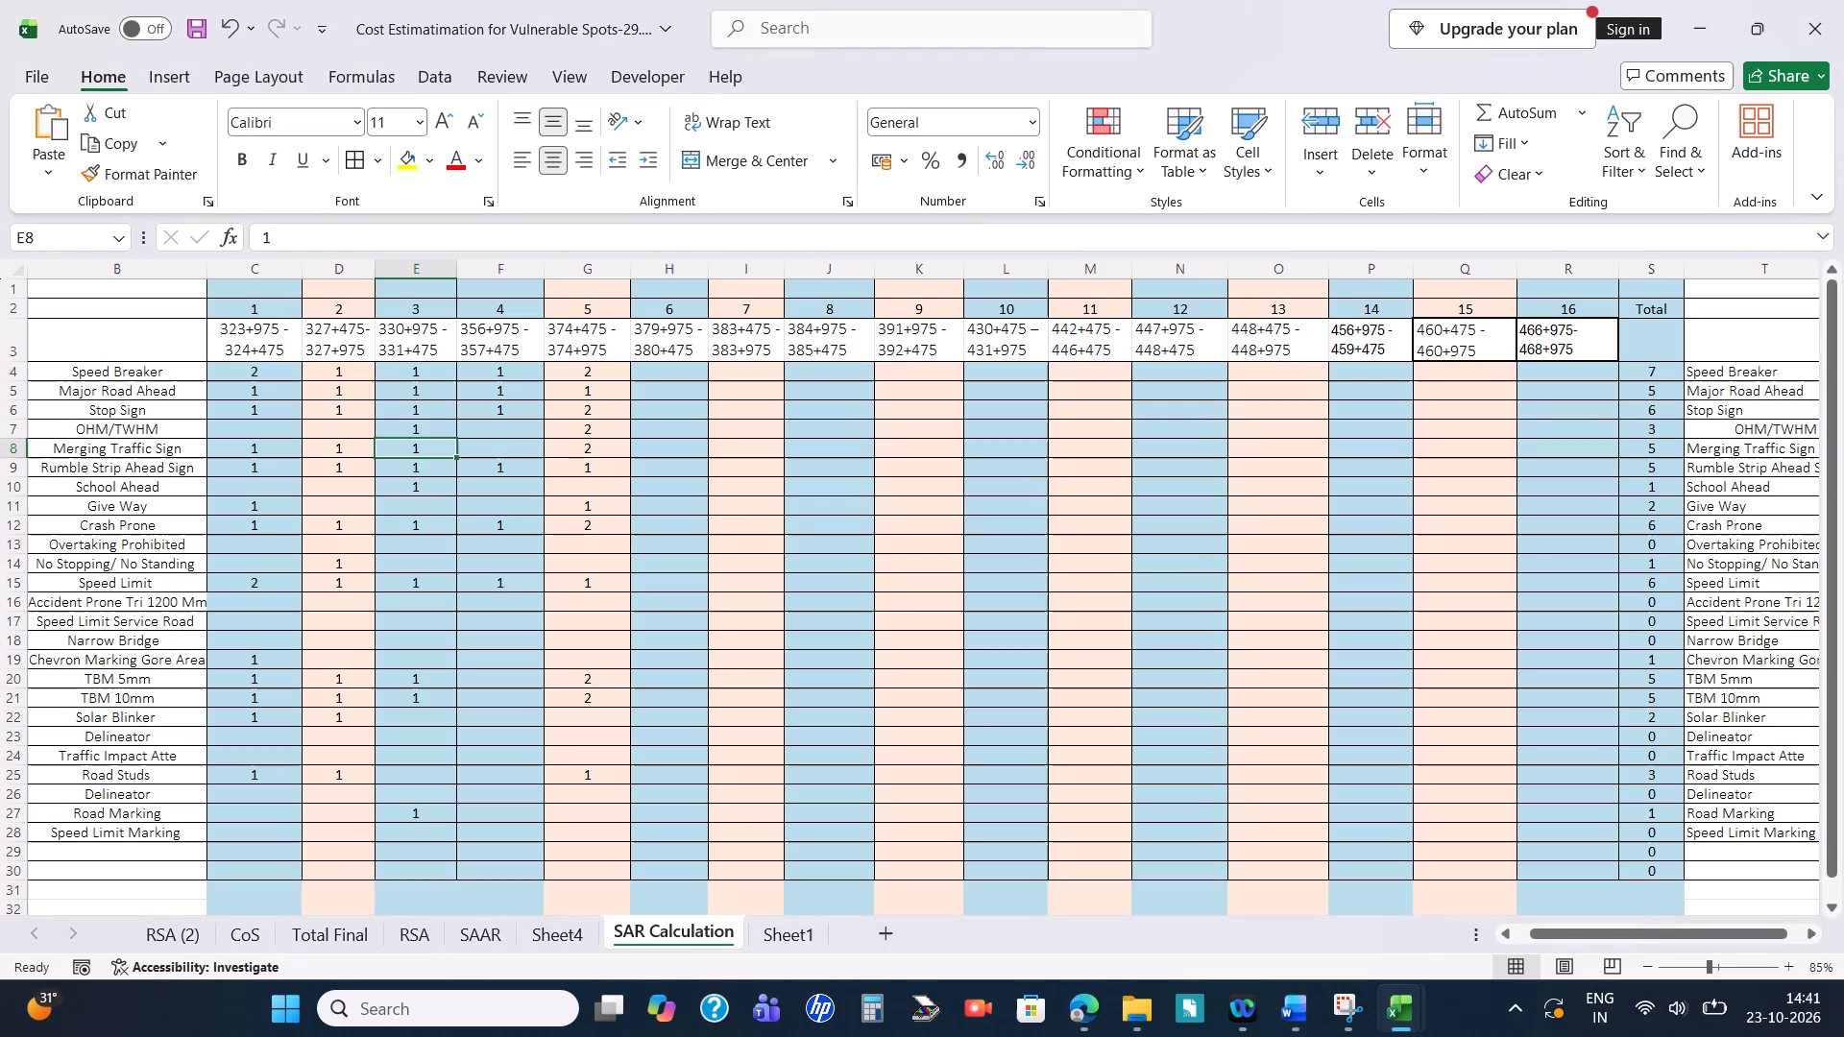
key(alt+Tab)
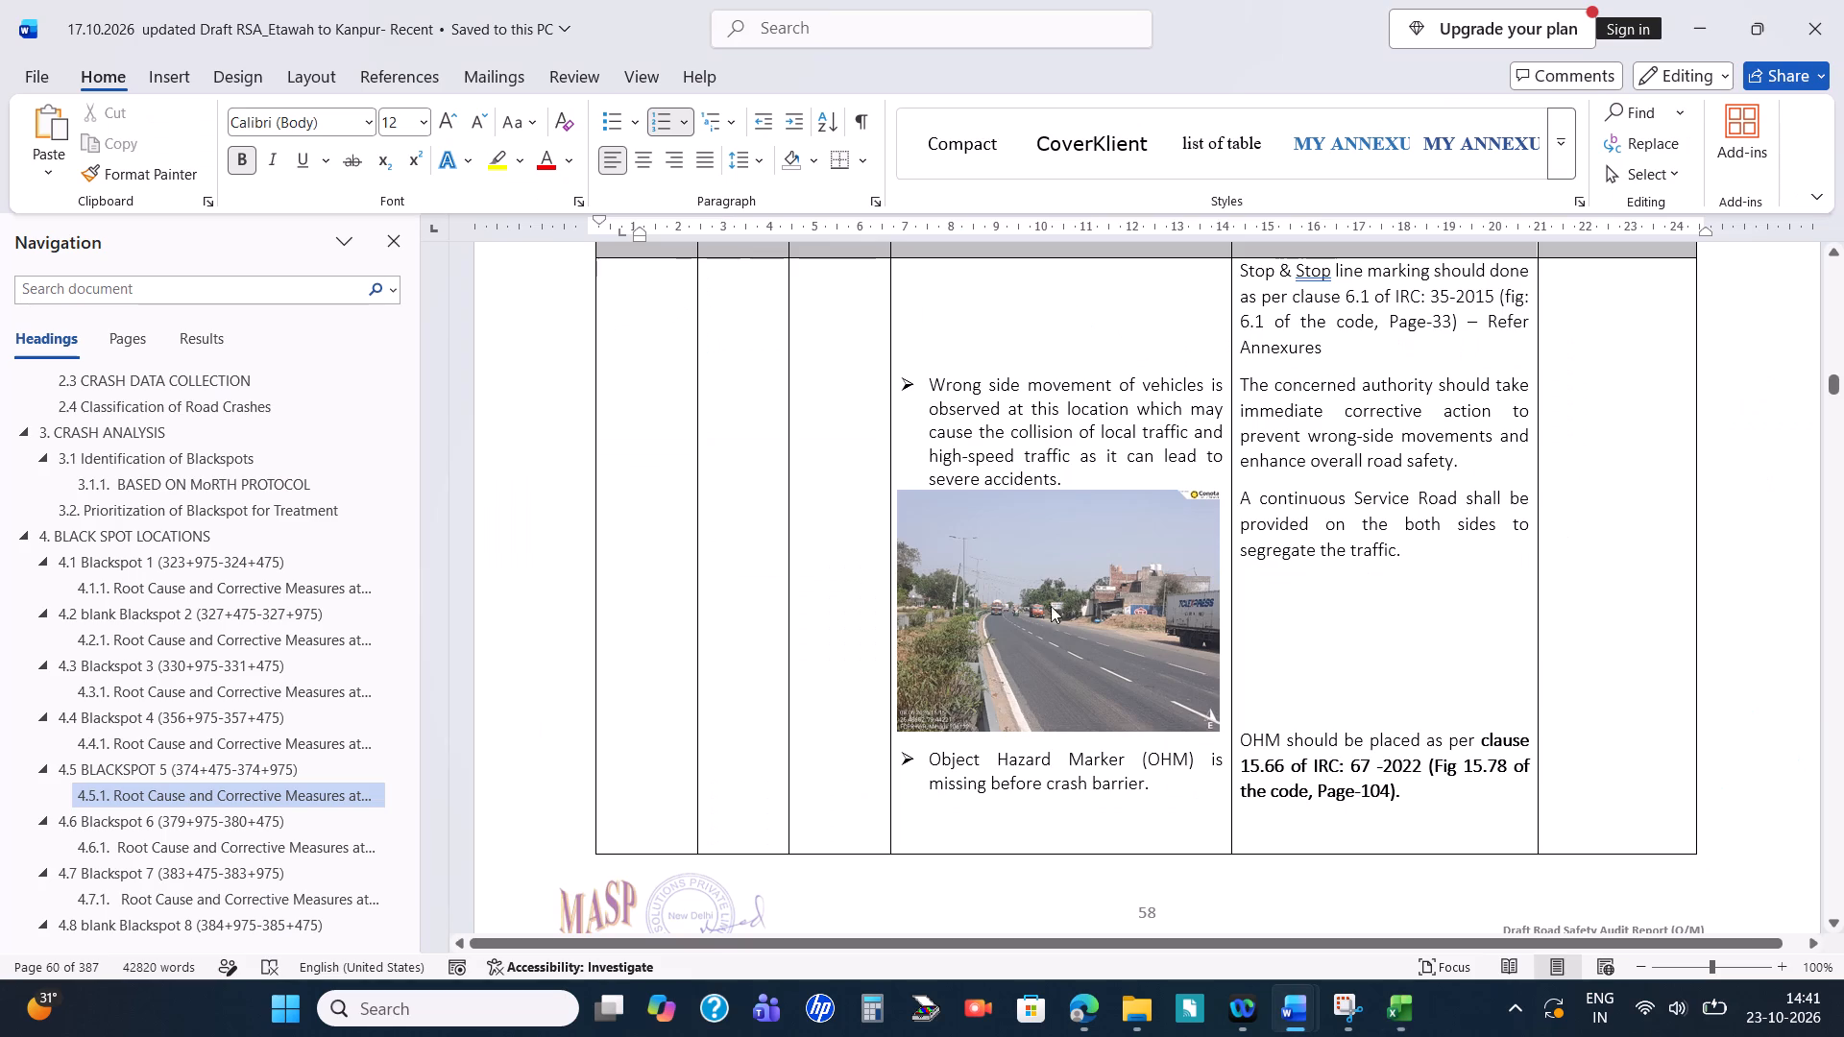
Read section 4.5.1's gore area measures in Word and enter 1 for Traffic Impact Atte in G24 of Excel.
scroll(1079, 672, down, 7)
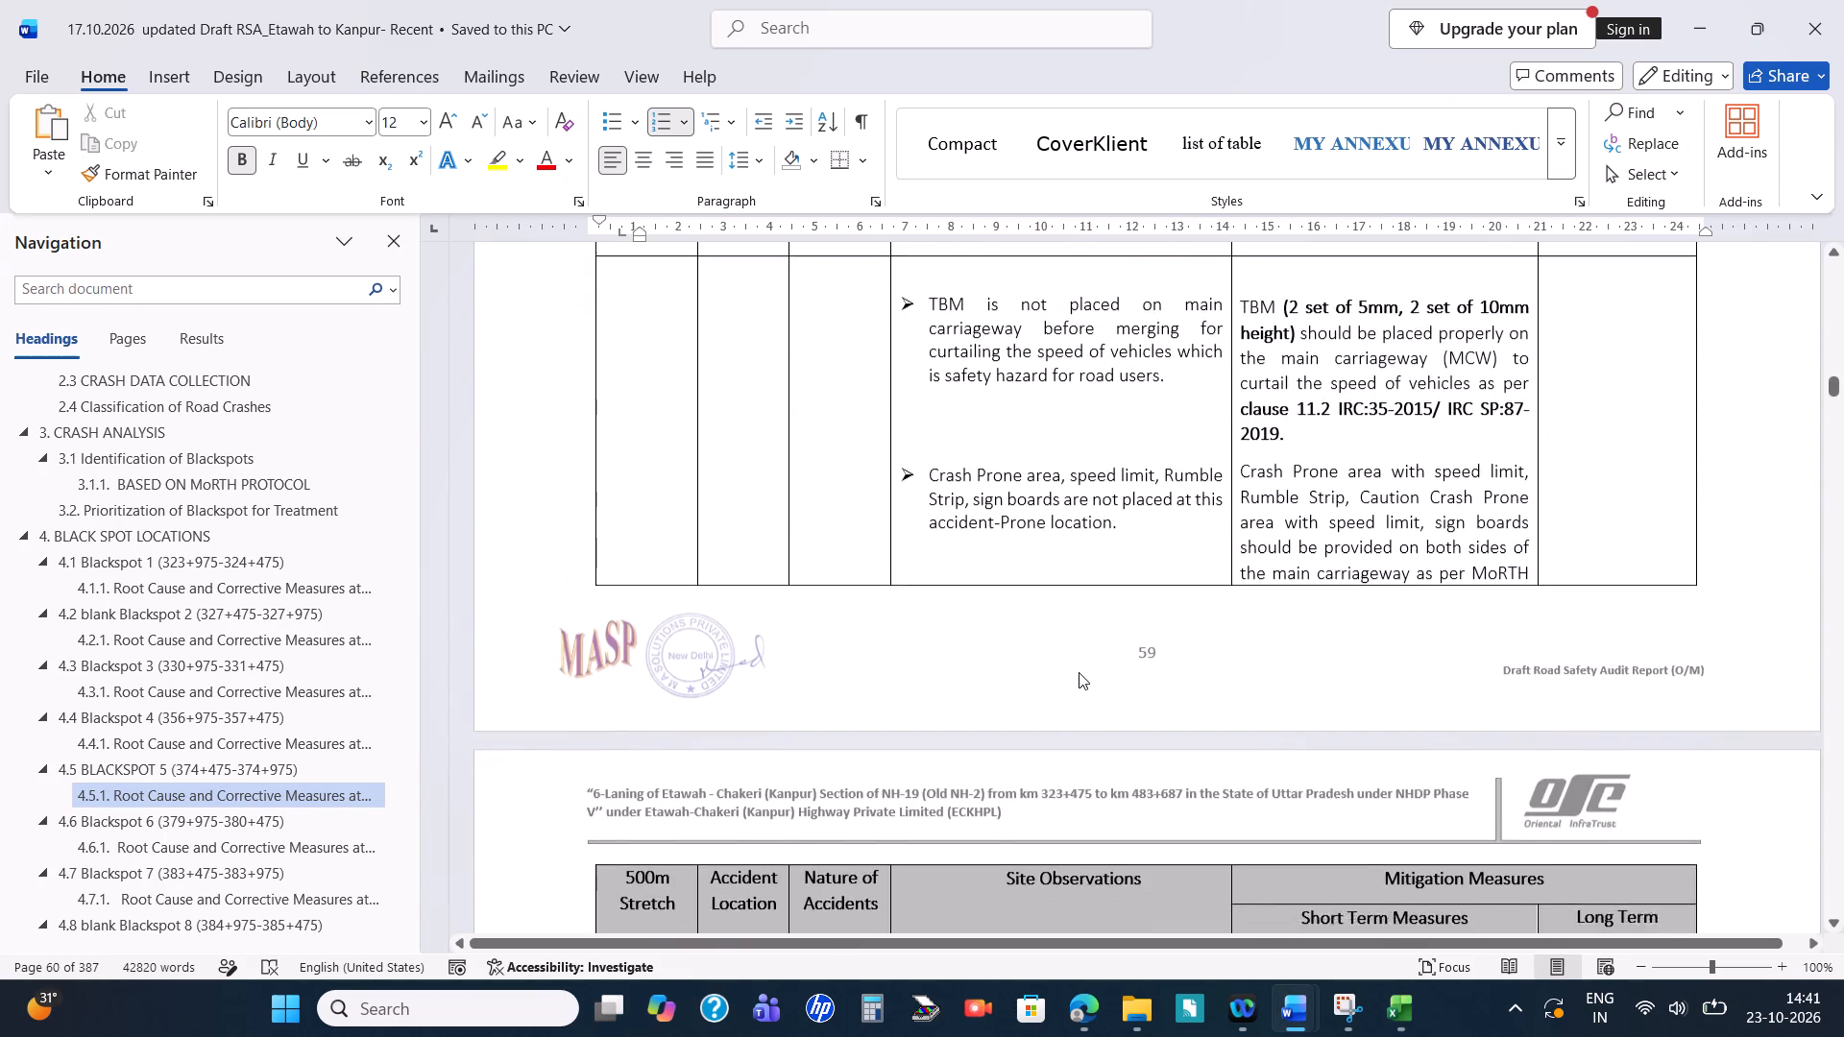
scroll(1079, 672, down, 6)
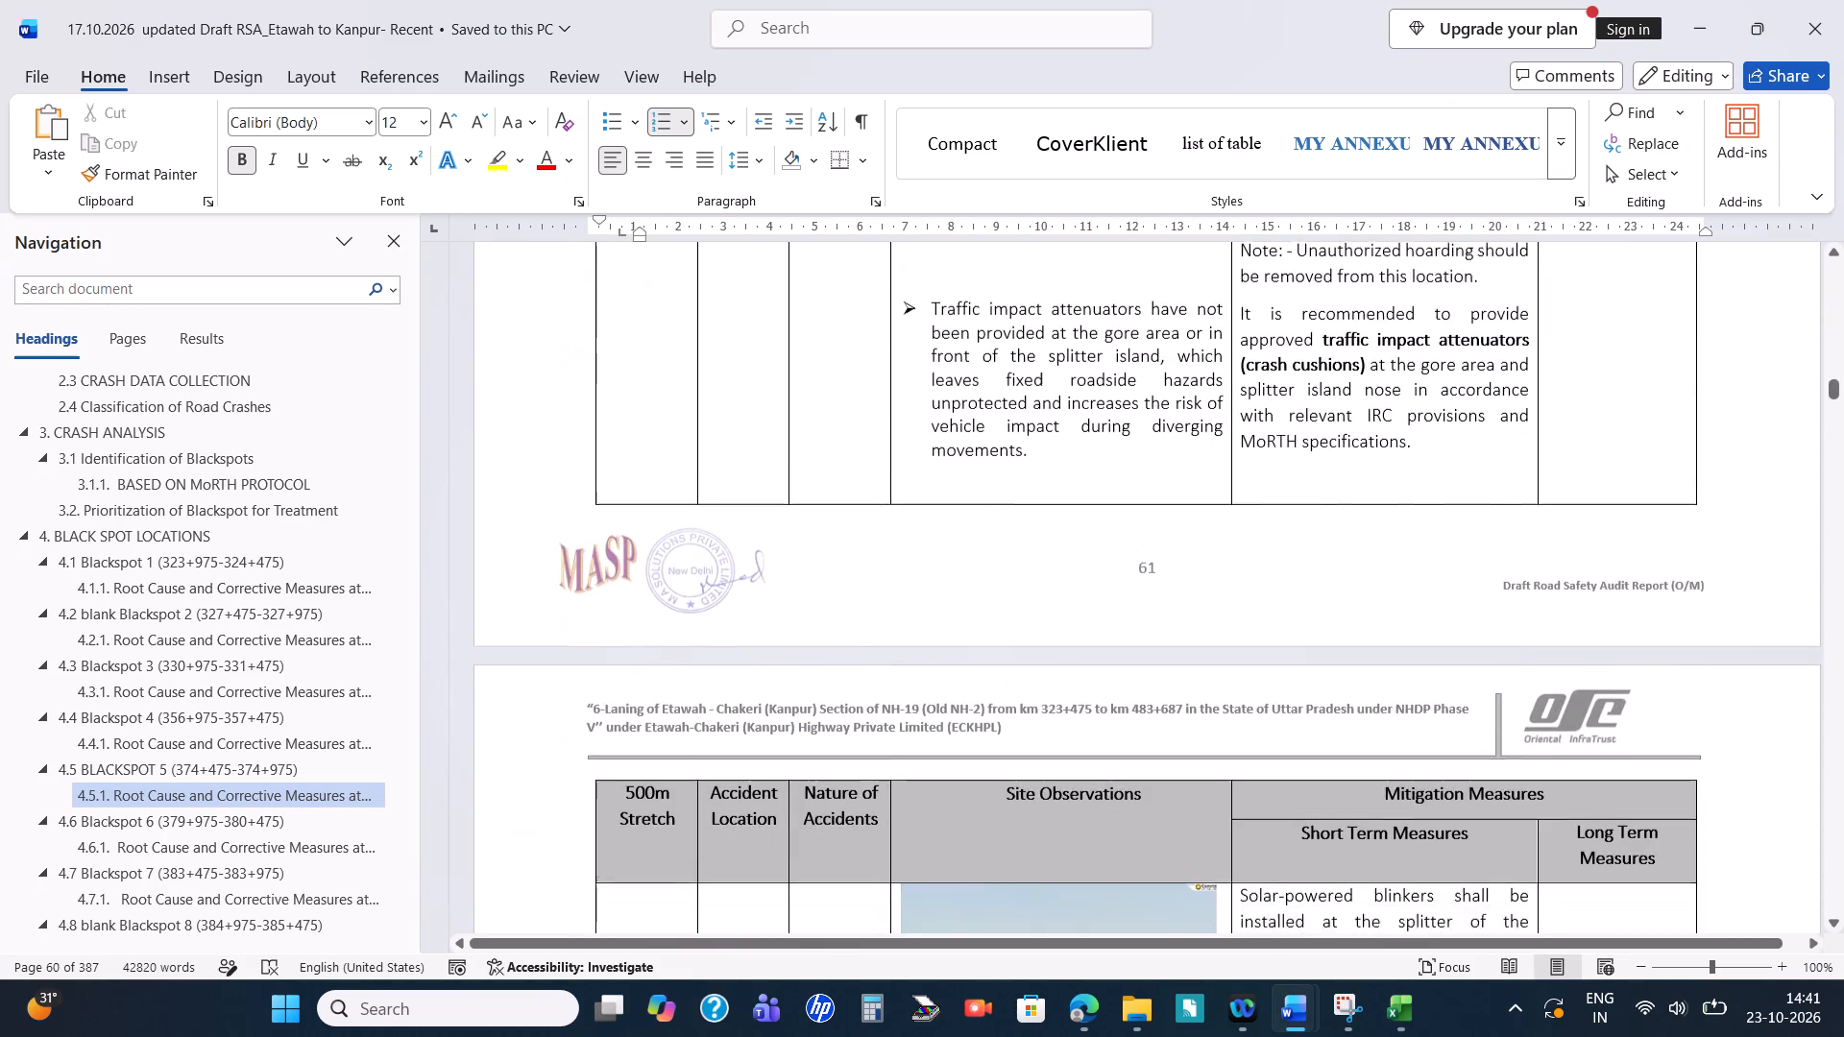
scroll(1079, 672, down, 2)
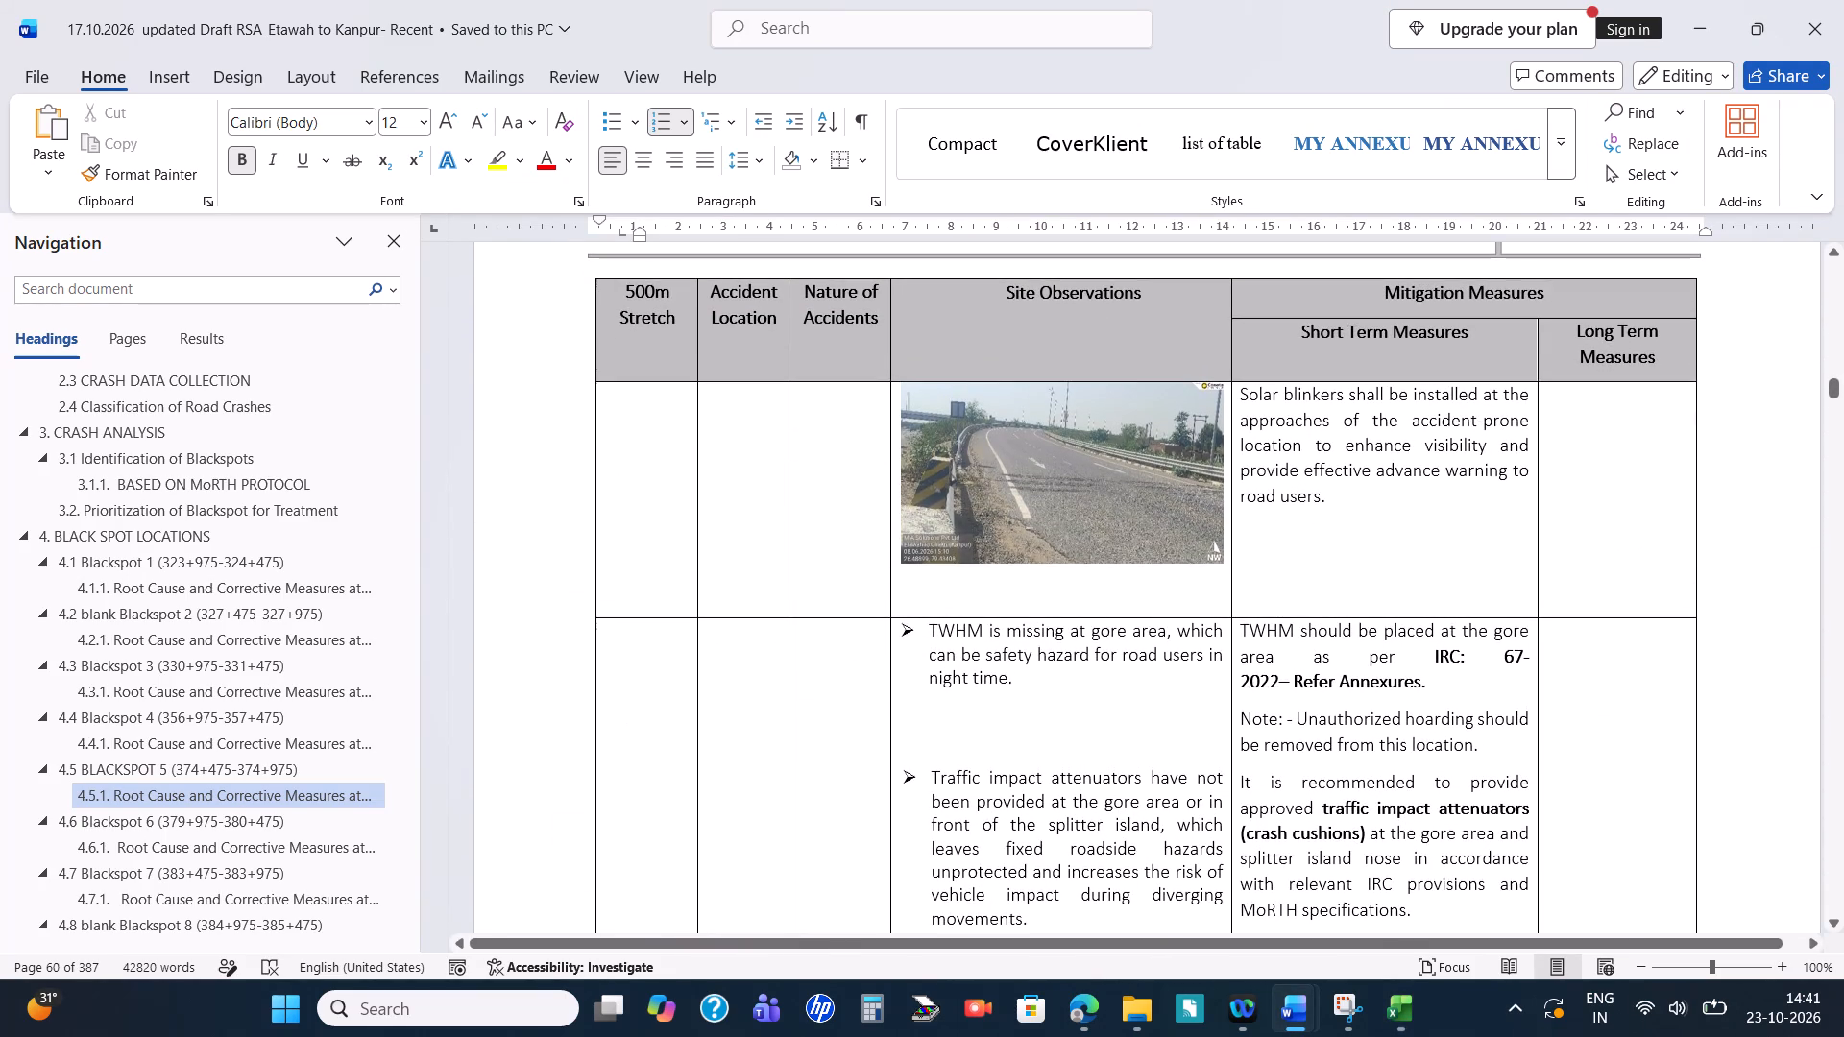
key(alt+Tab)
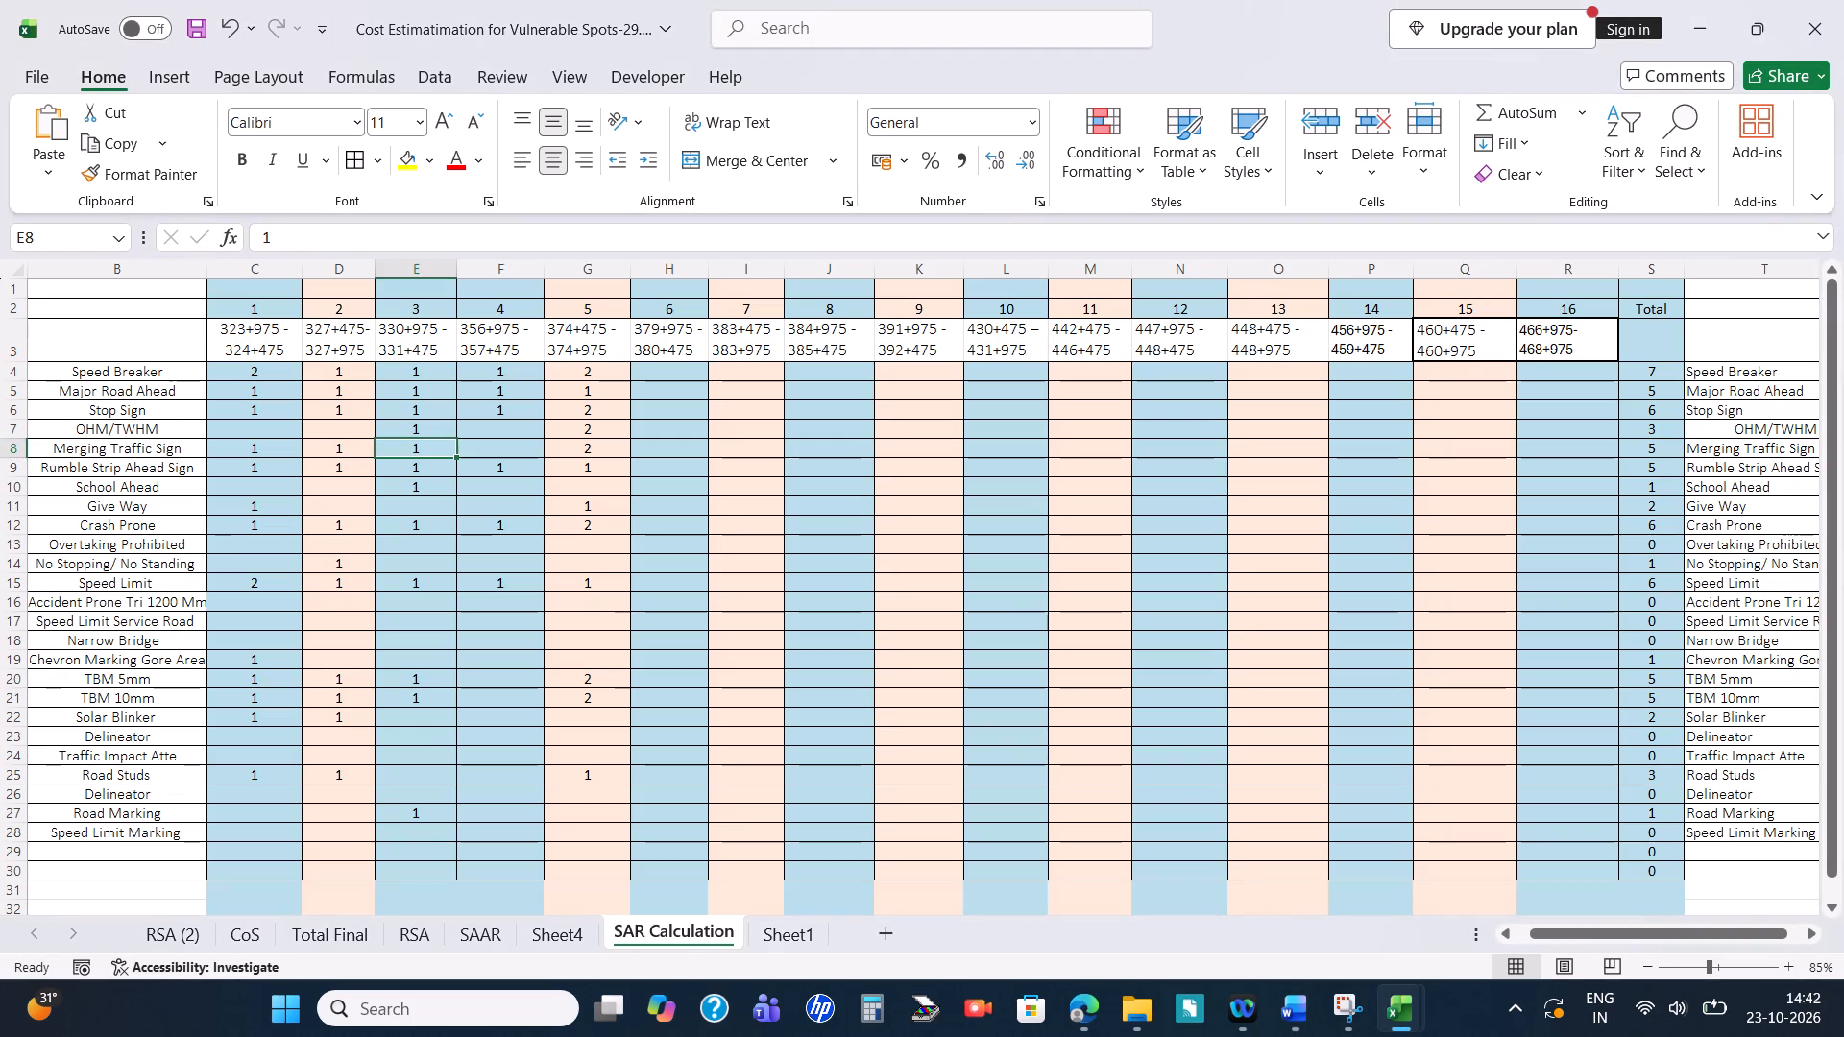
click(591, 756)
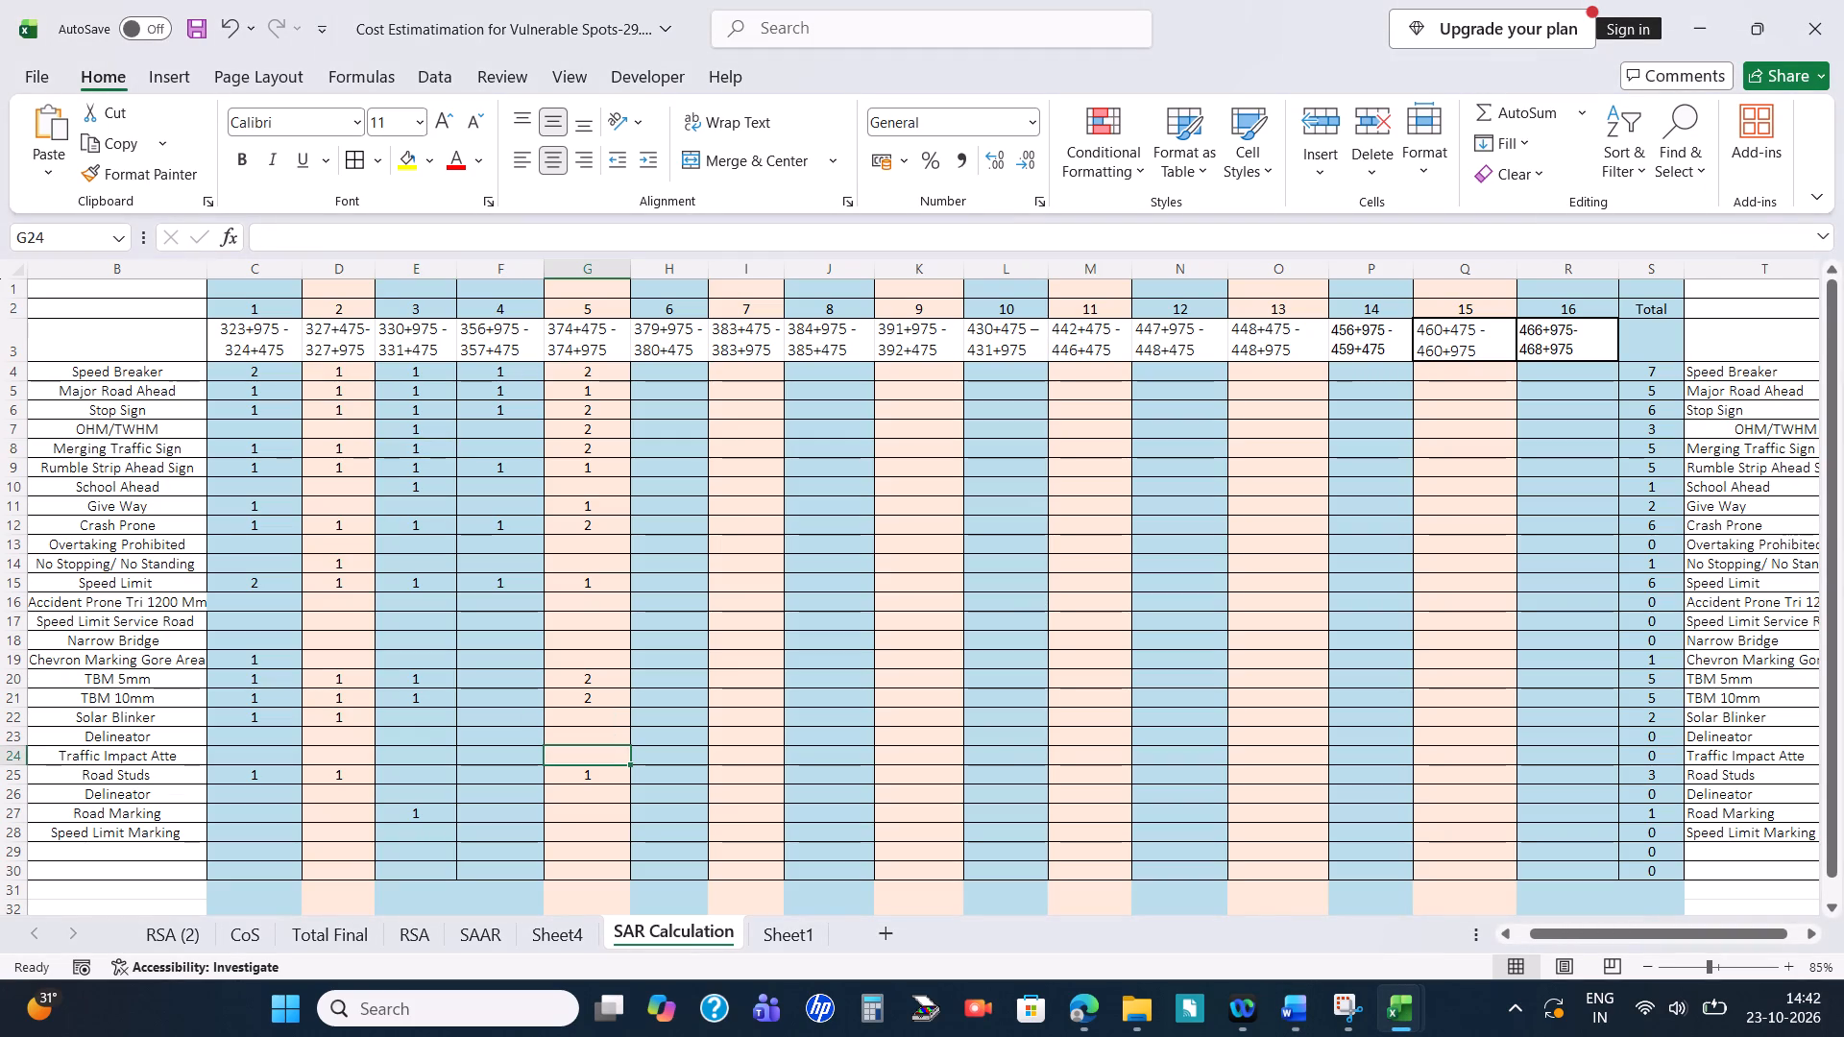
key(1)
key(Return)
Read section 4.5.1's solar-powered blinker measure in Word and enter 2 for Solar Blinker in G22 of Excel.
key(alt+Tab)
scroll(1045, 831, down, 2)
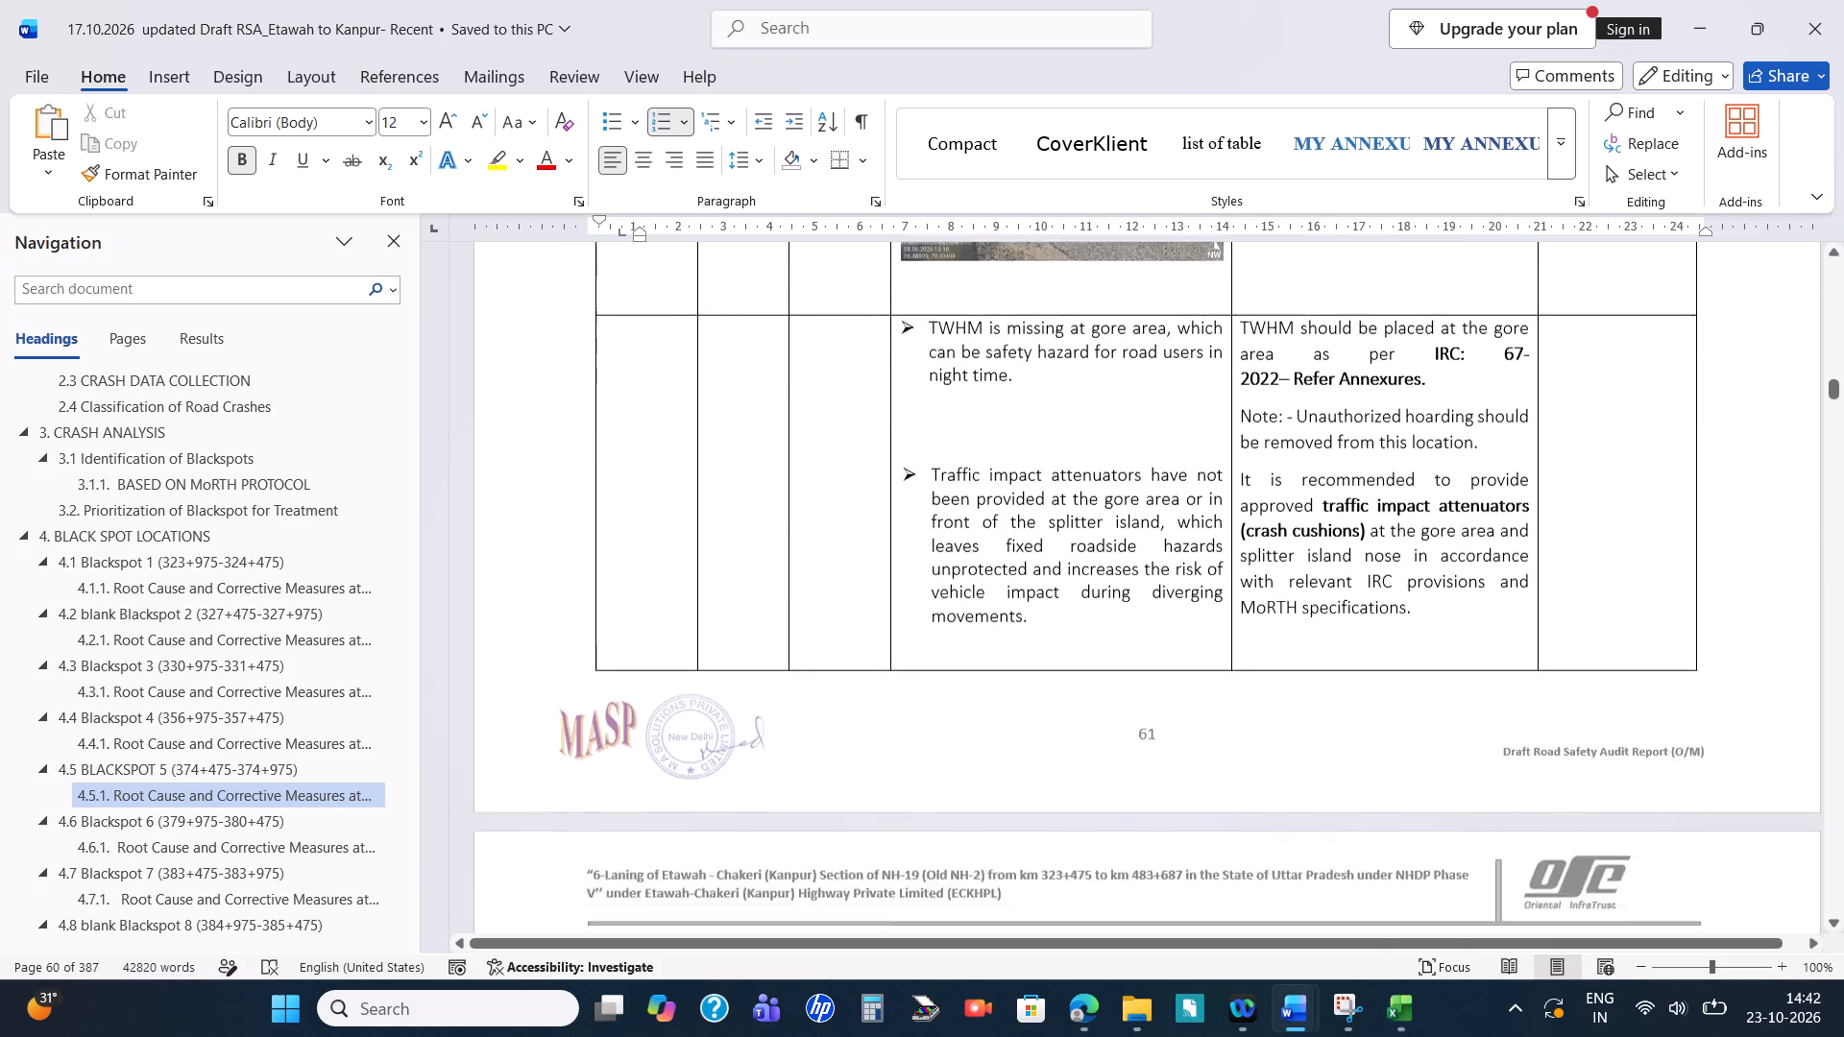
scroll(1045, 831, down, 3)
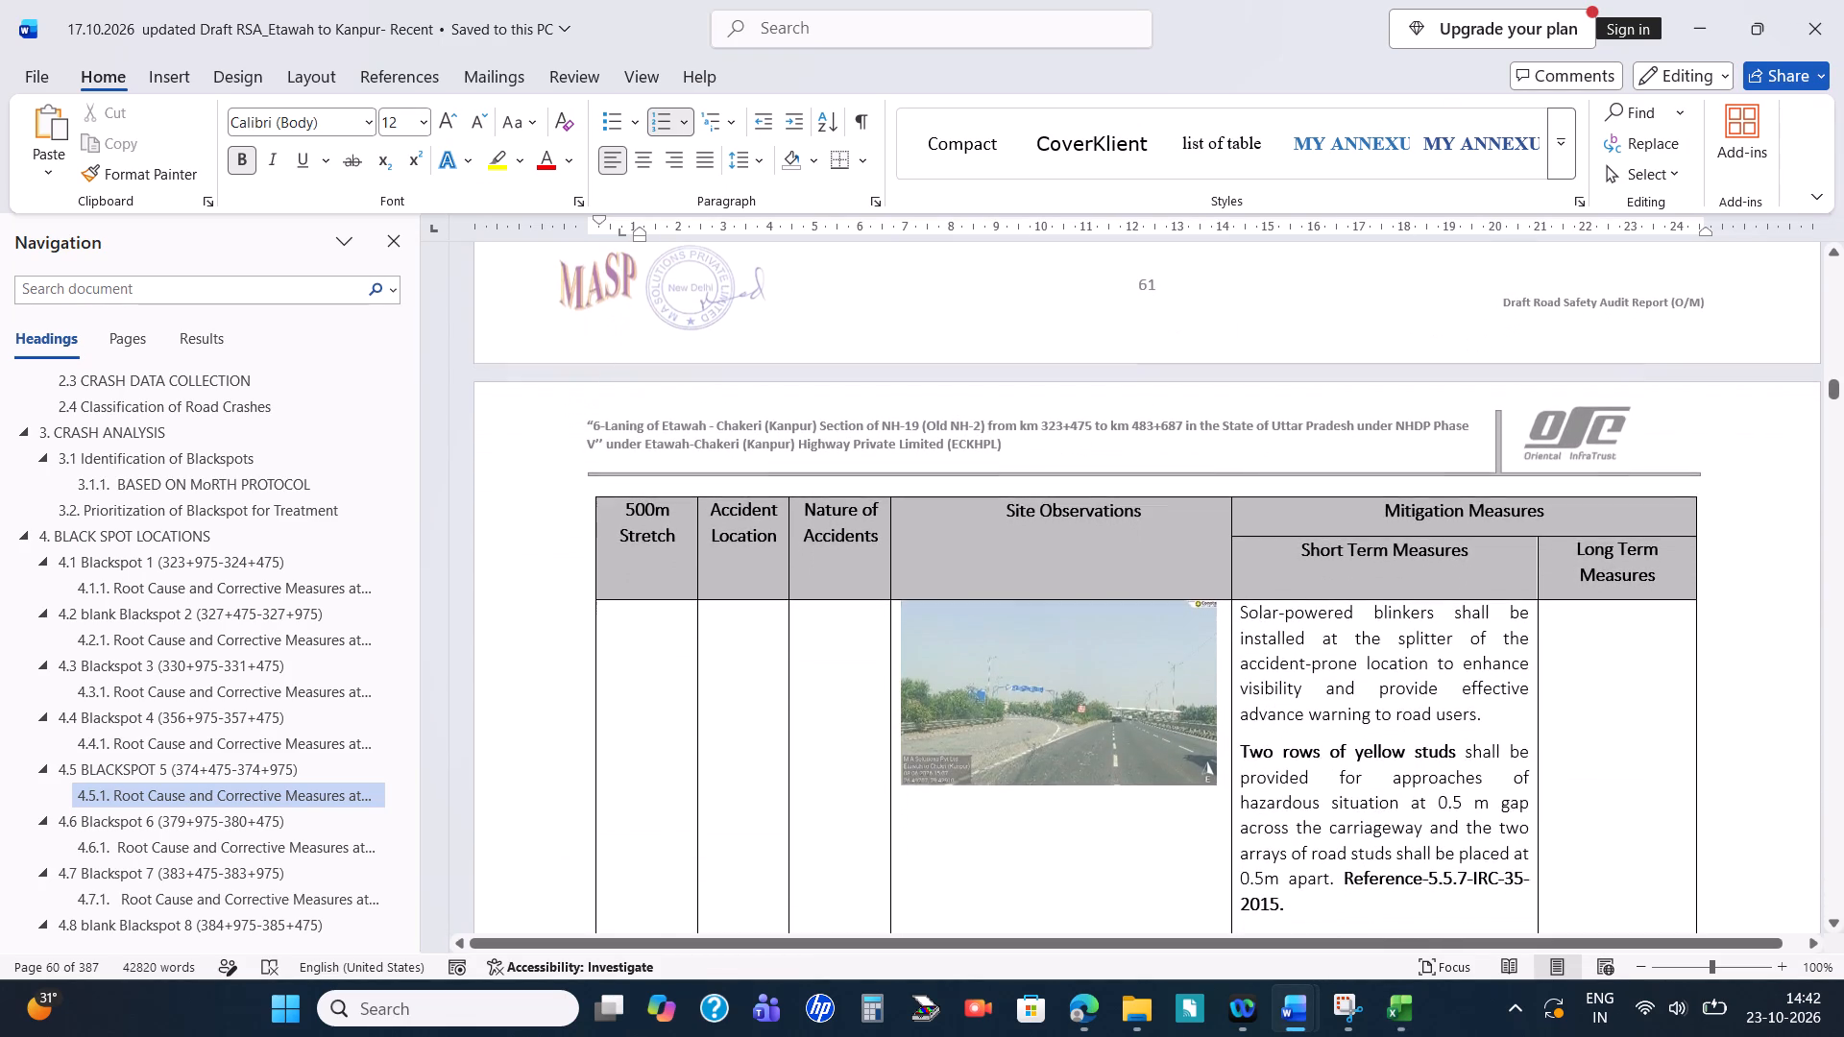
key(alt+Tab)
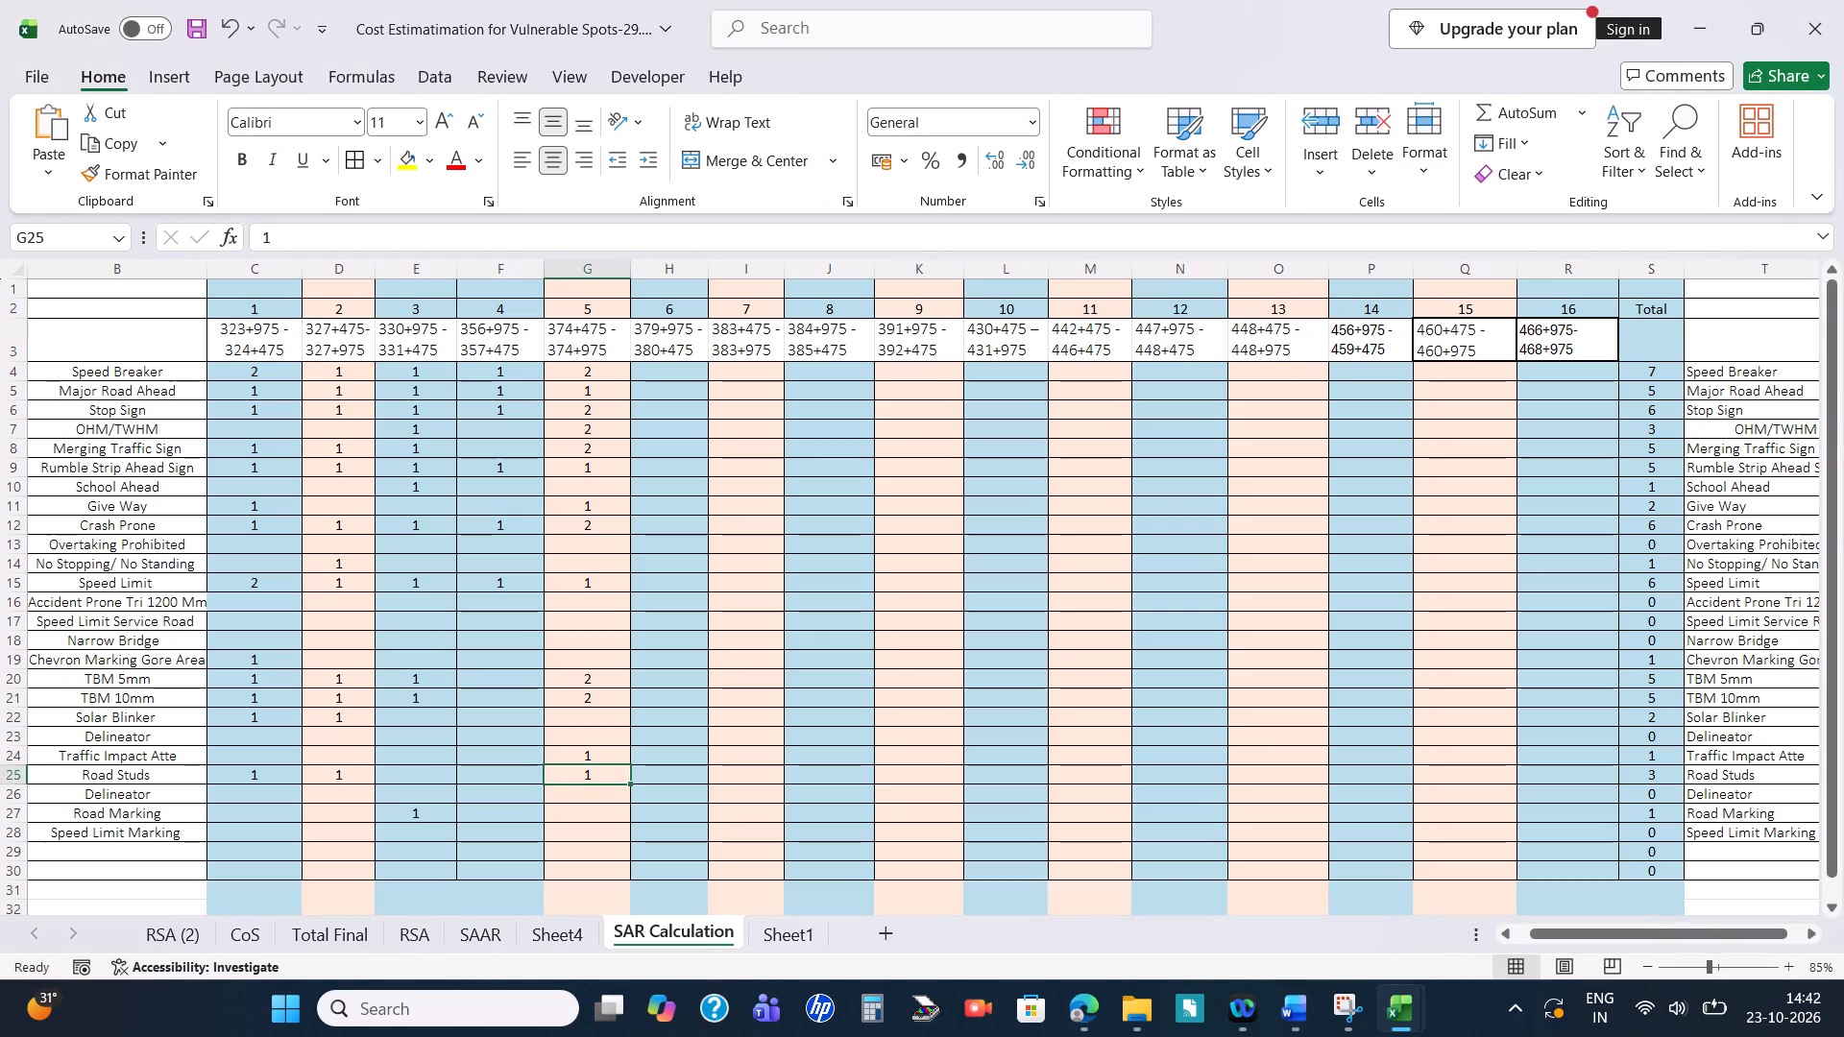
click(603, 720)
key(2)
key(Return)
key(alt+Tab)
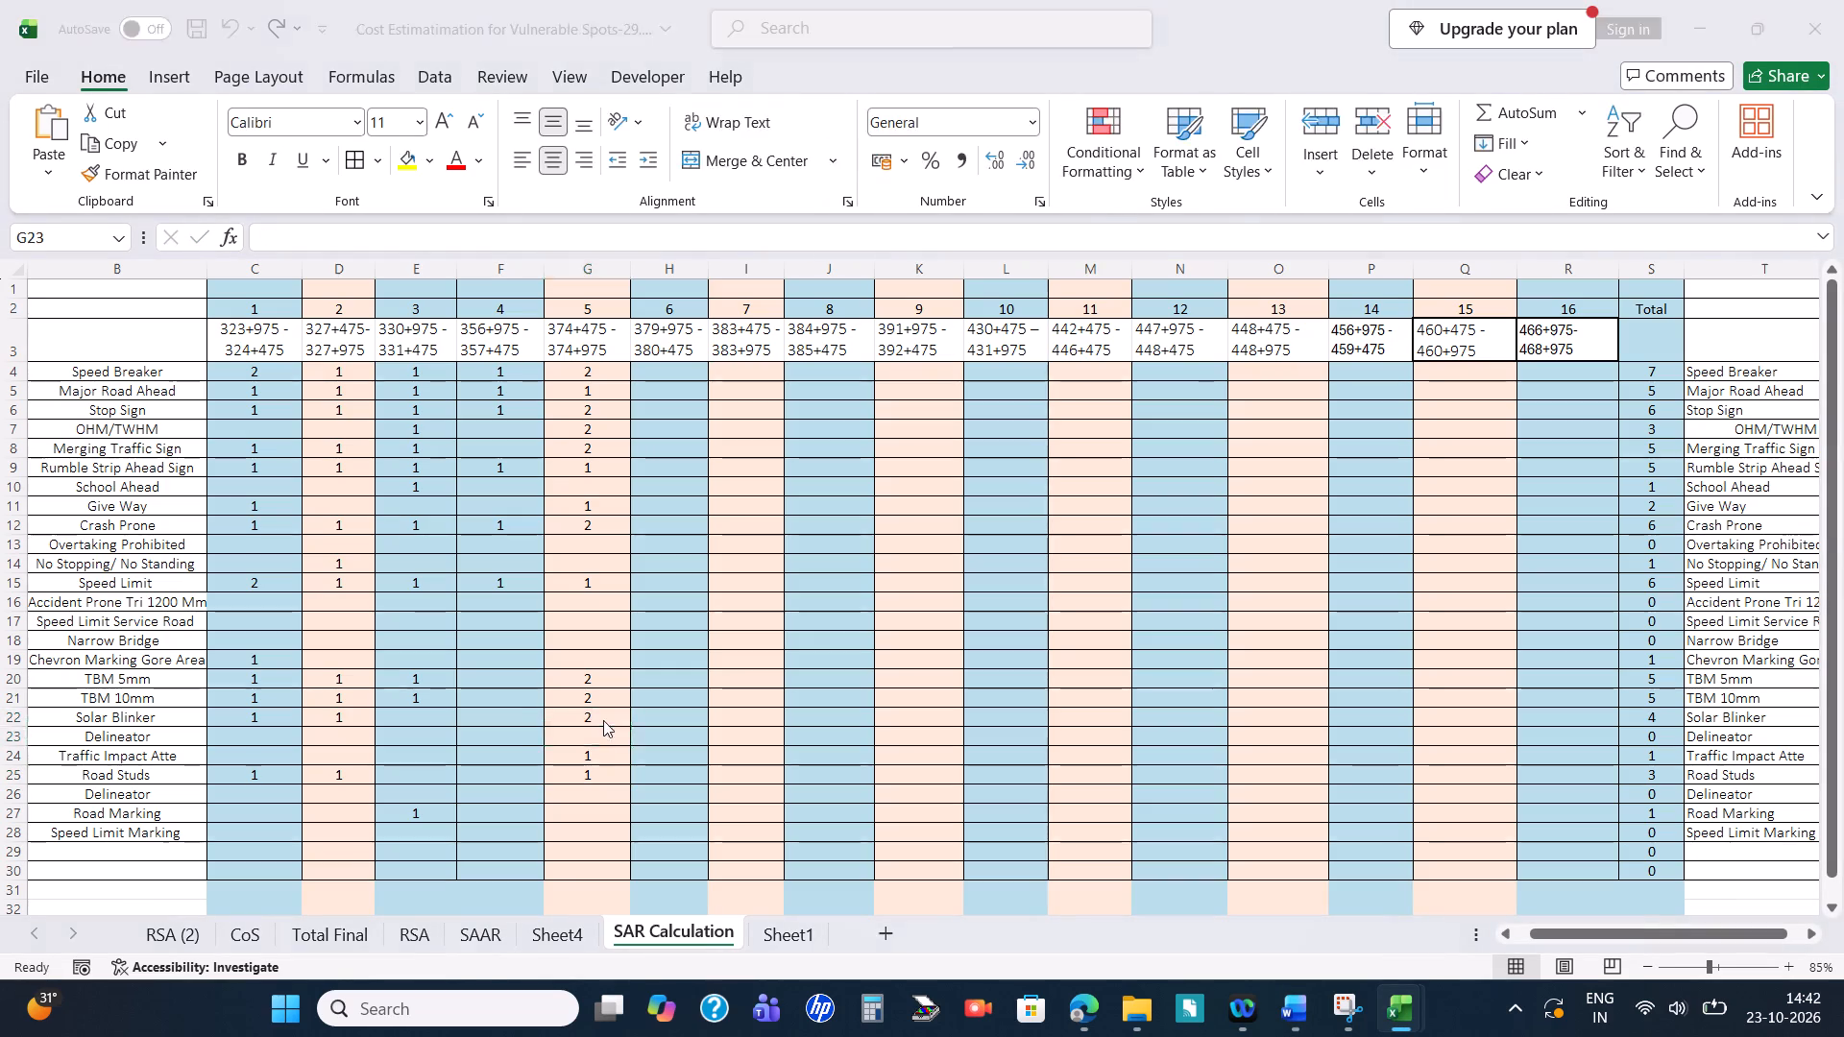
Reread section 4.5.1's yellow road studs measure in Word and set Road Studs in G25 of Excel to 2.
scroll(1262, 776, up, 3)
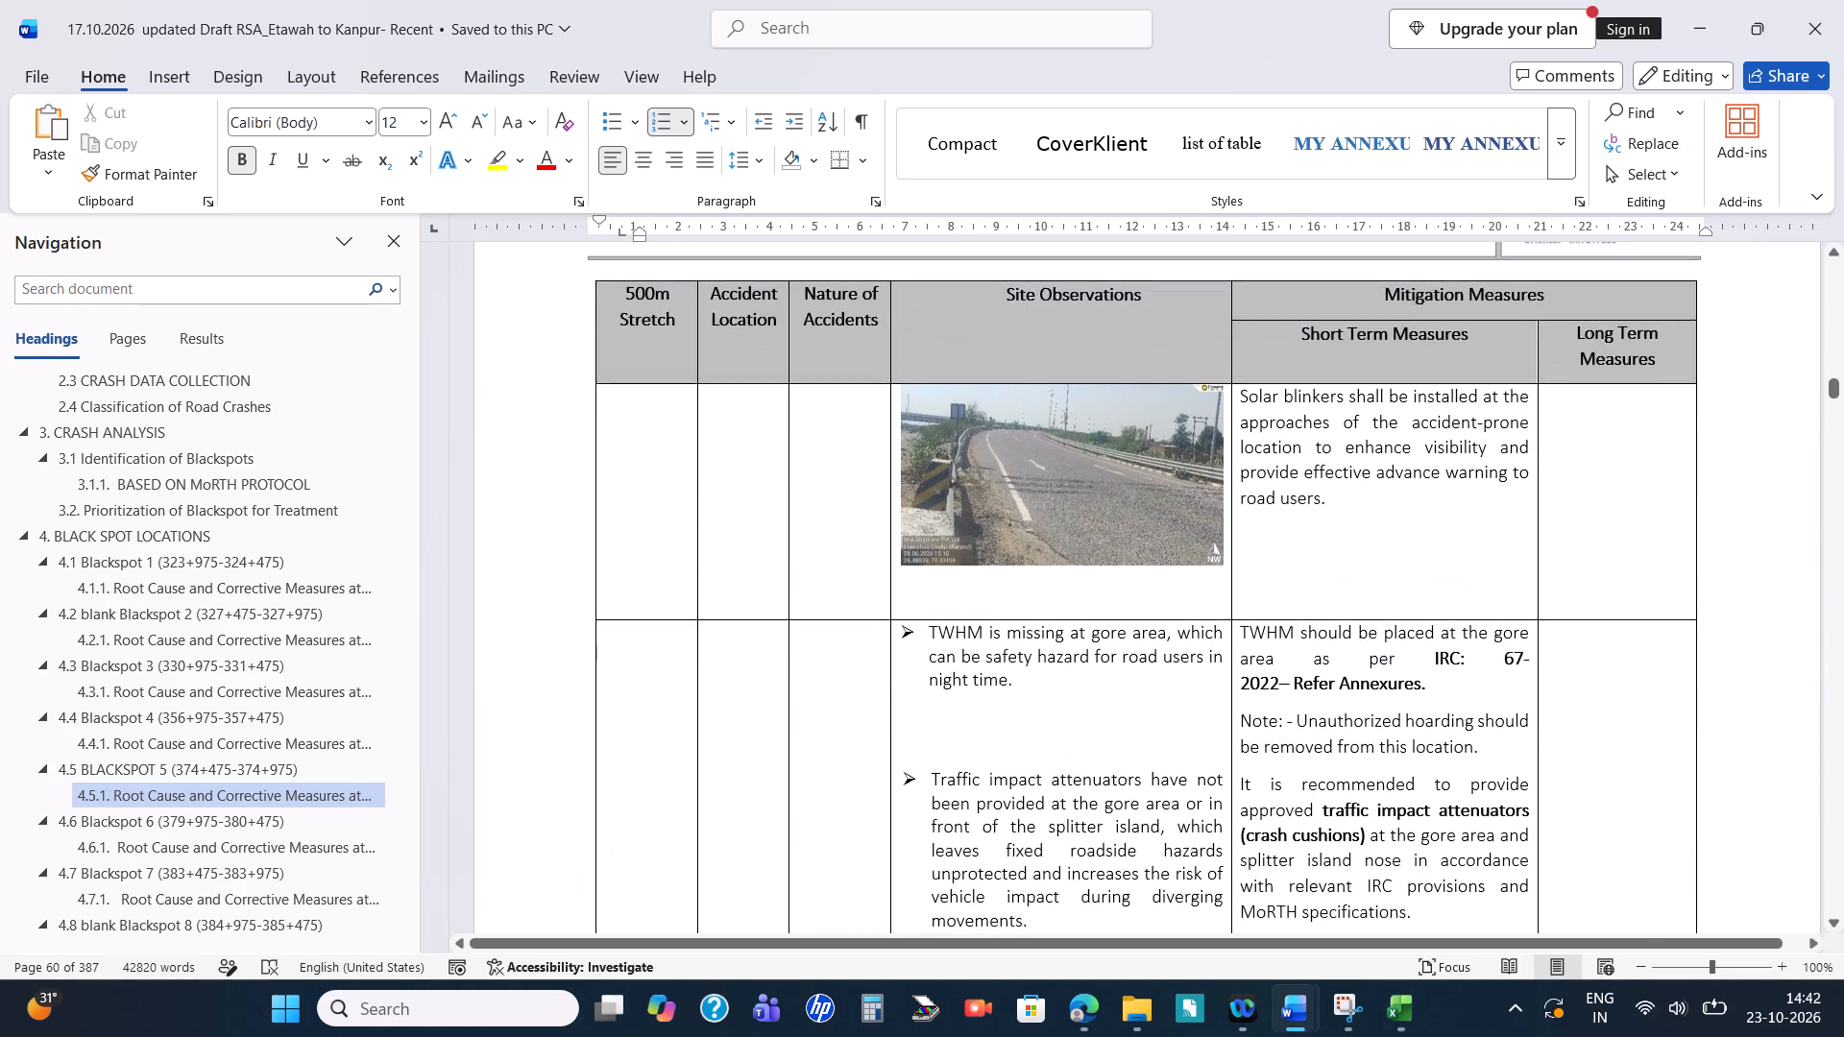
scroll(1262, 776, down, 1)
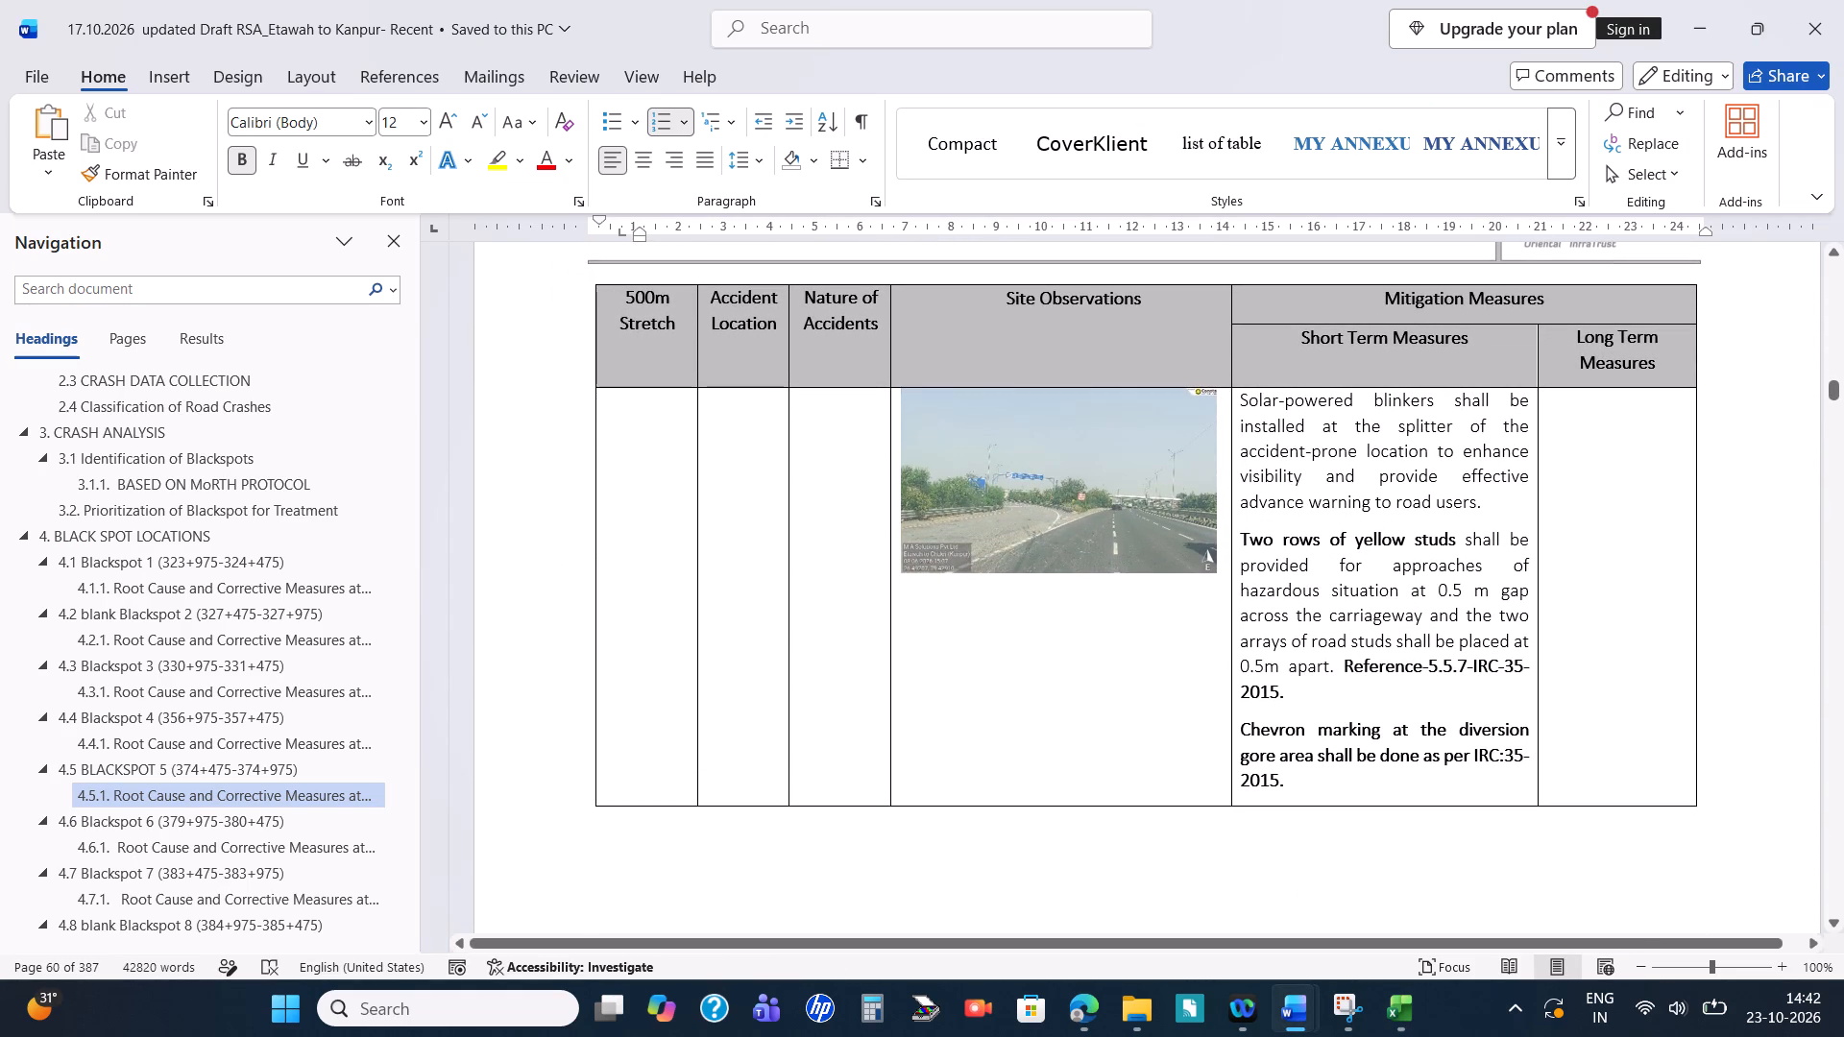
key(alt+Tab)
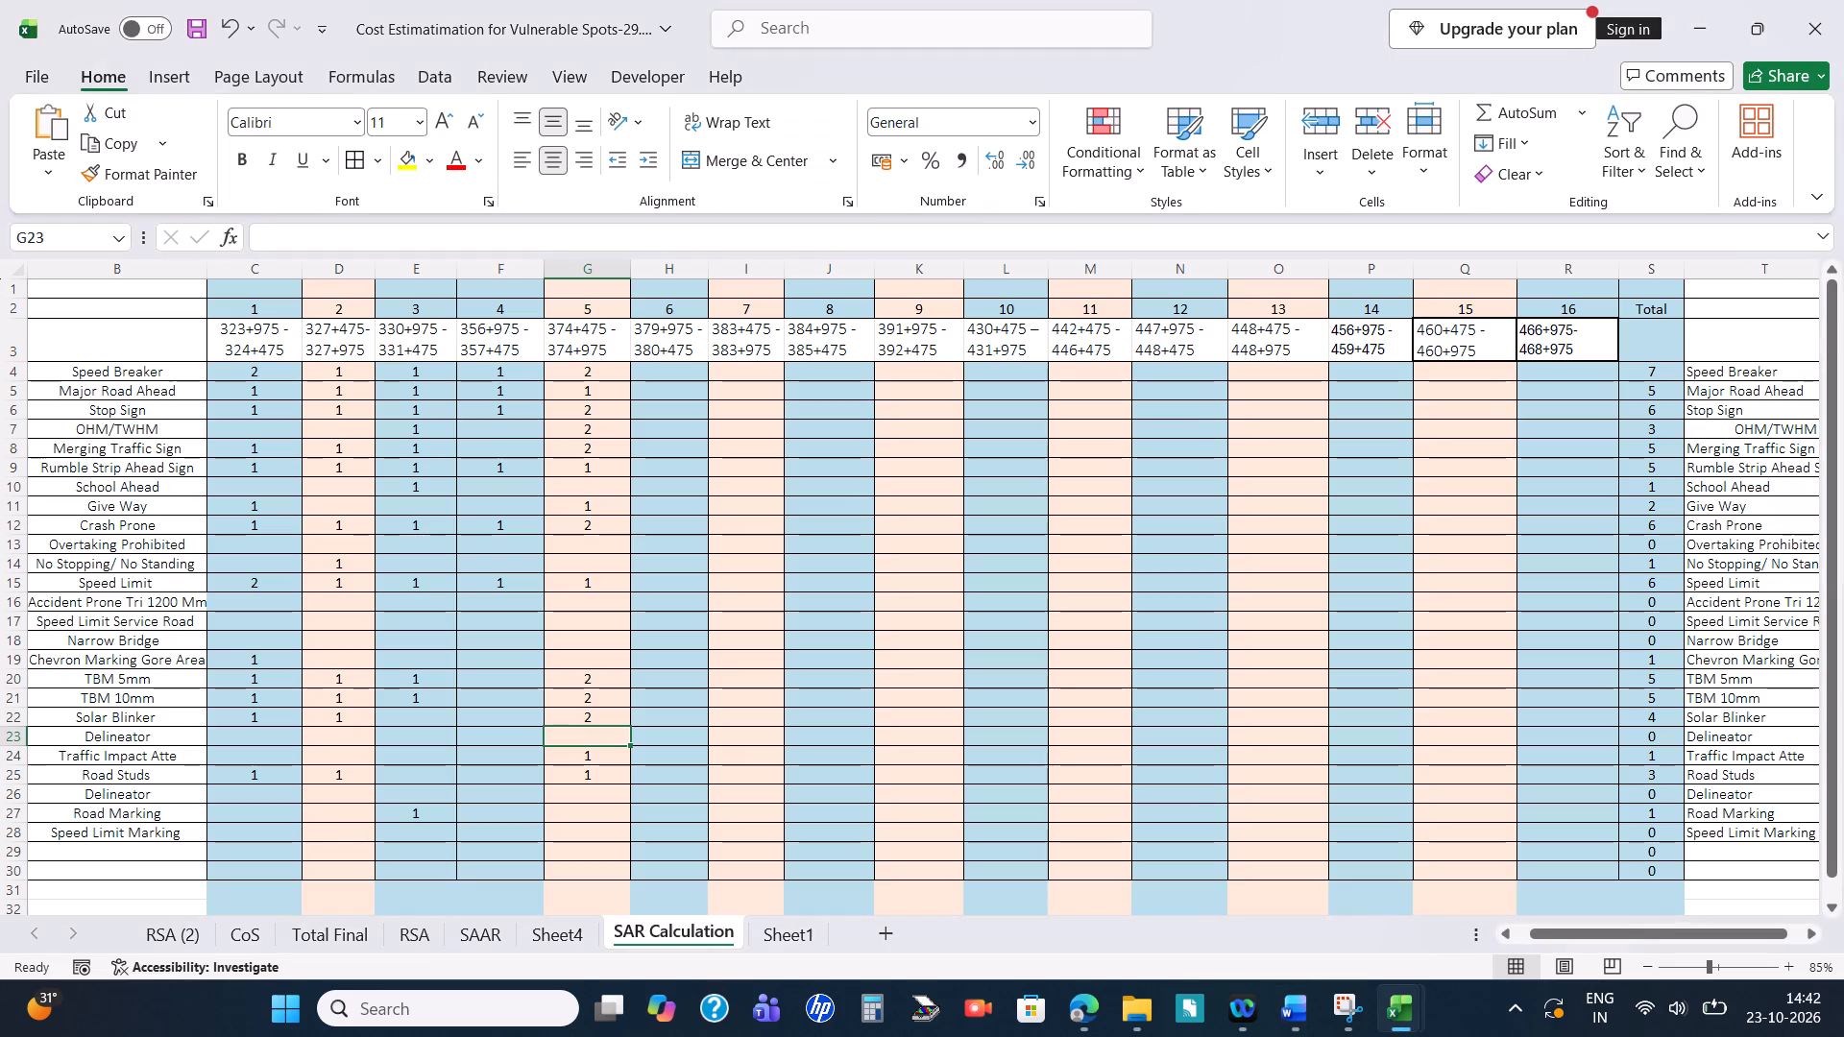
click(558, 779)
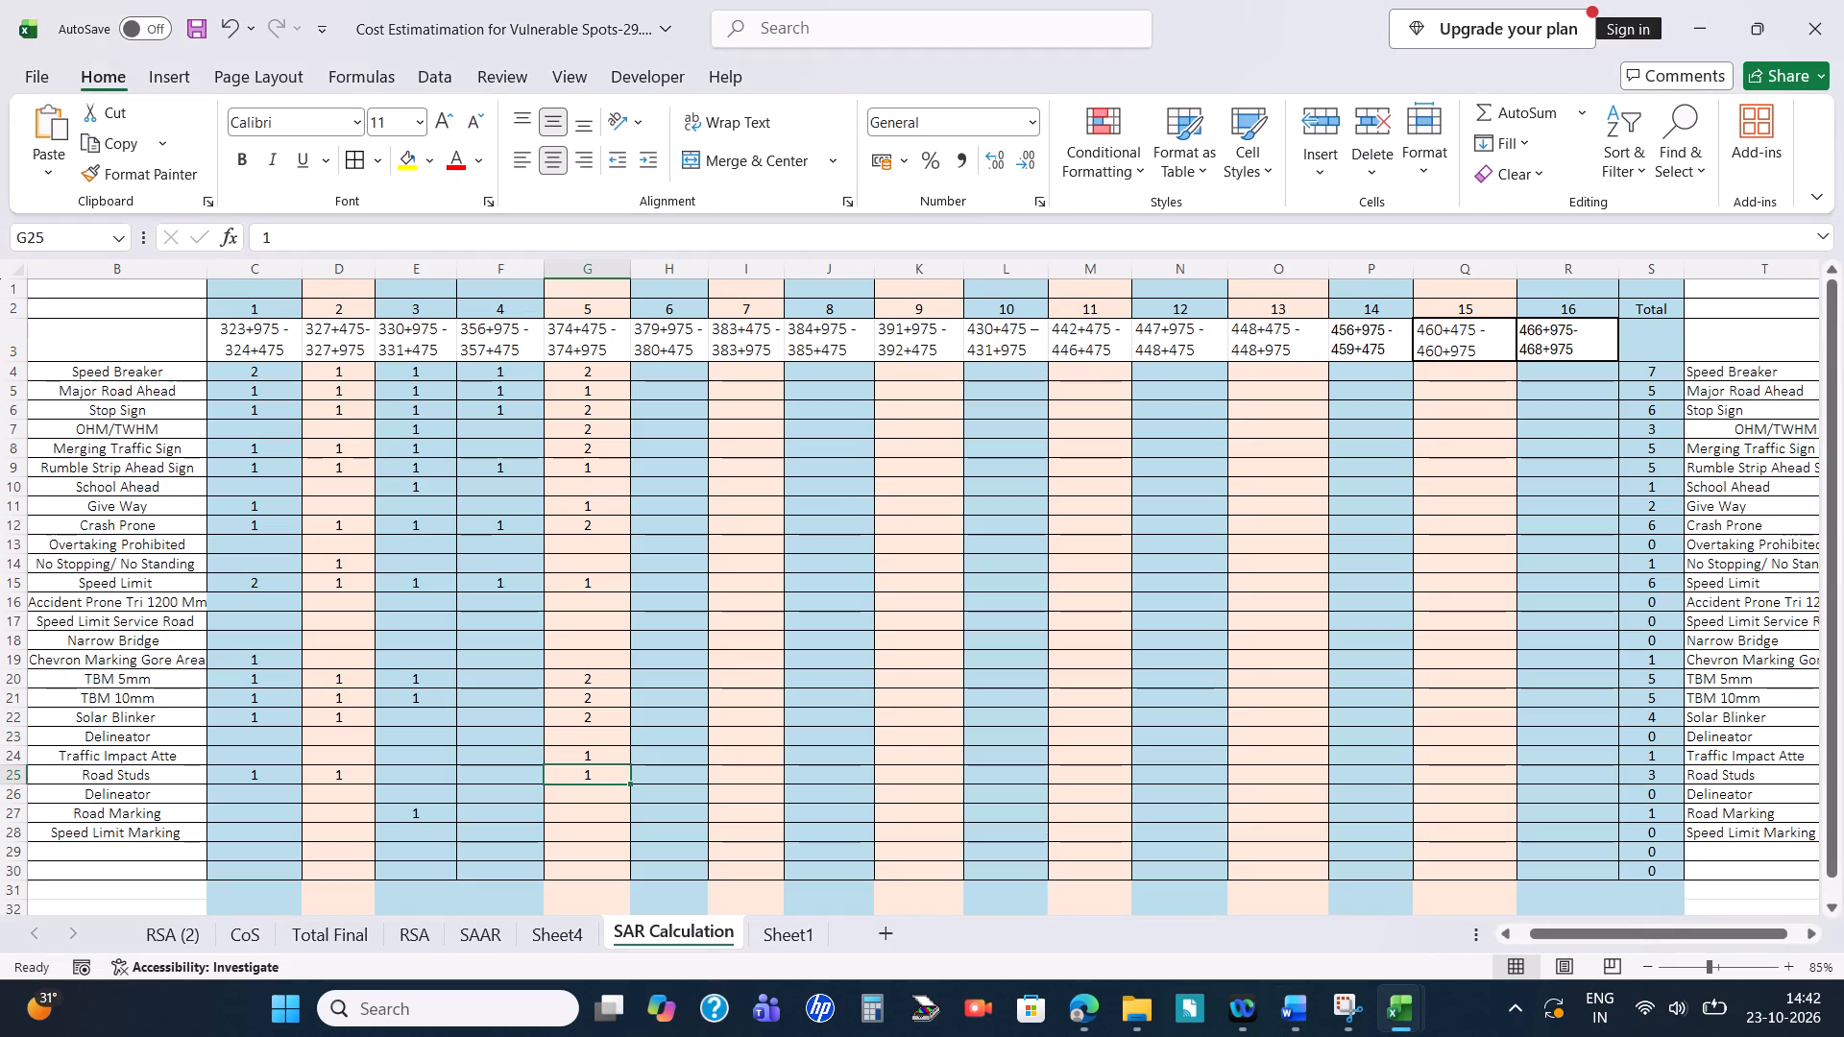
key(2)
key(Return)
Check section 4.5.1's chevron marking measure in Word and enter 1 for Chevron Marking Gore Area in G19 of Excel.
key(alt+Tab)
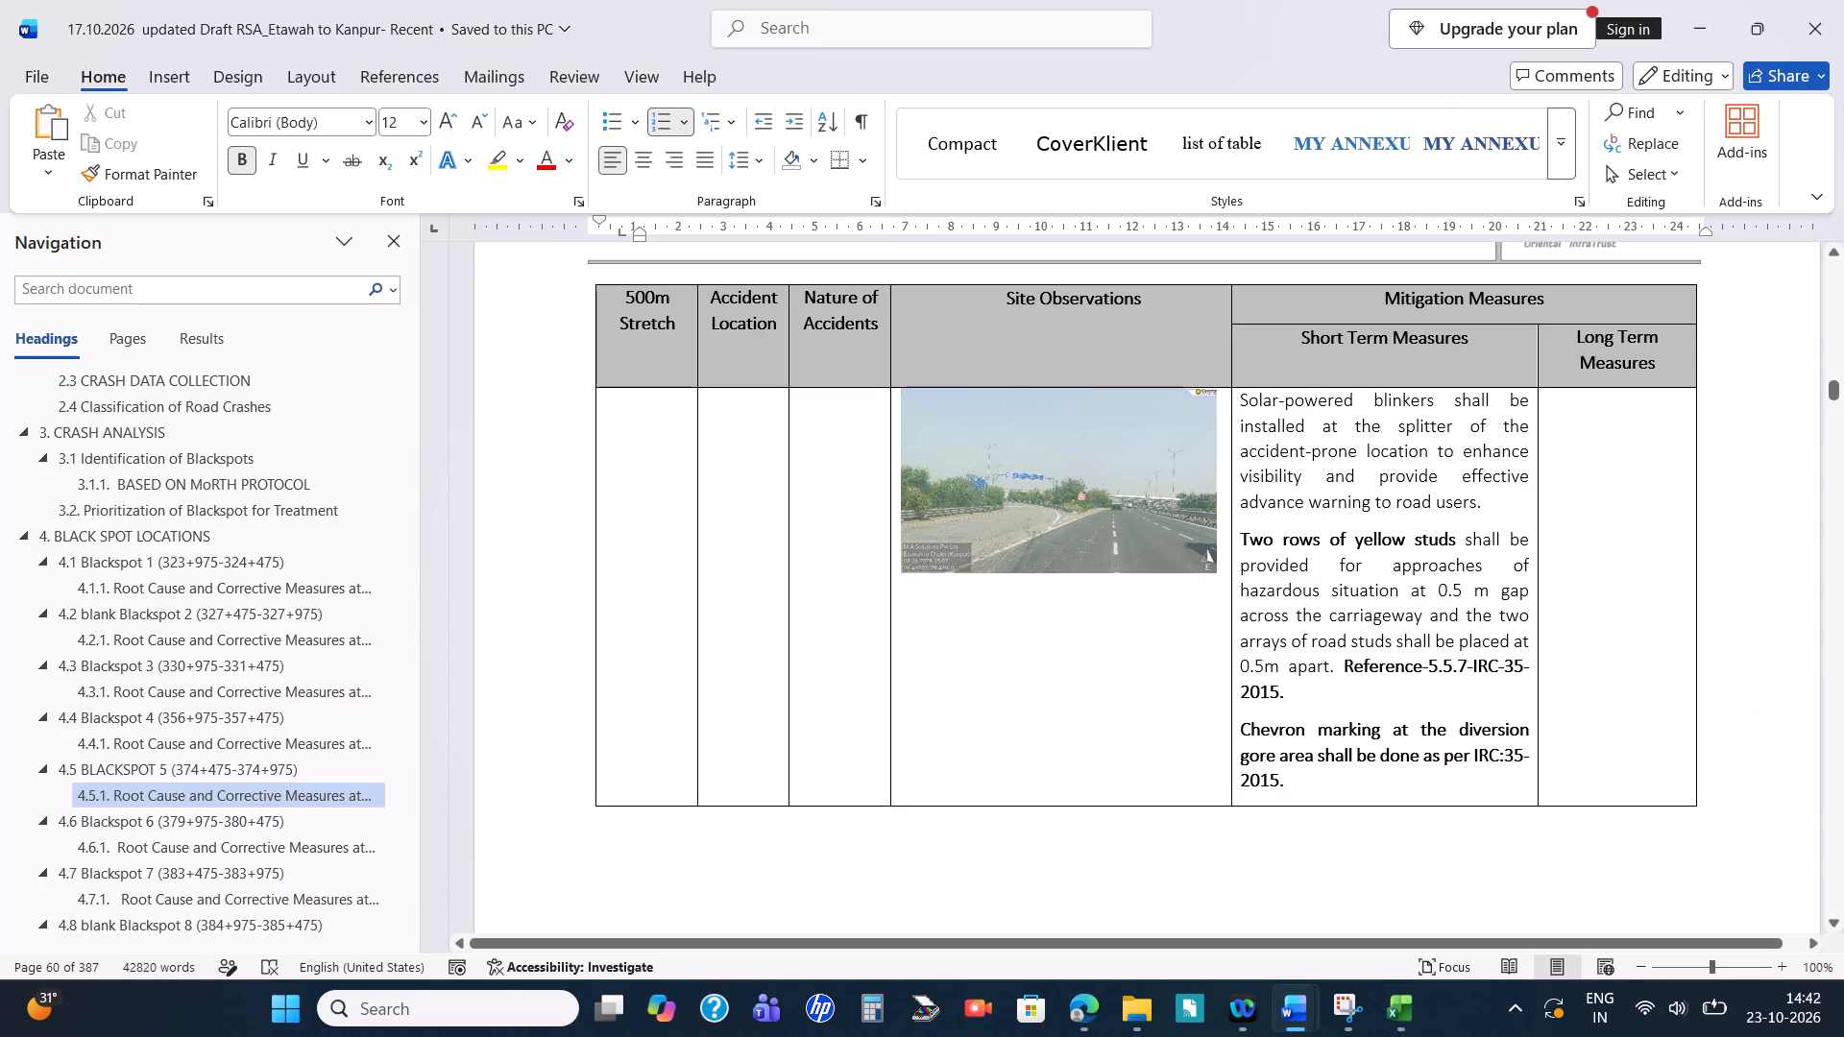
key(alt+Tab)
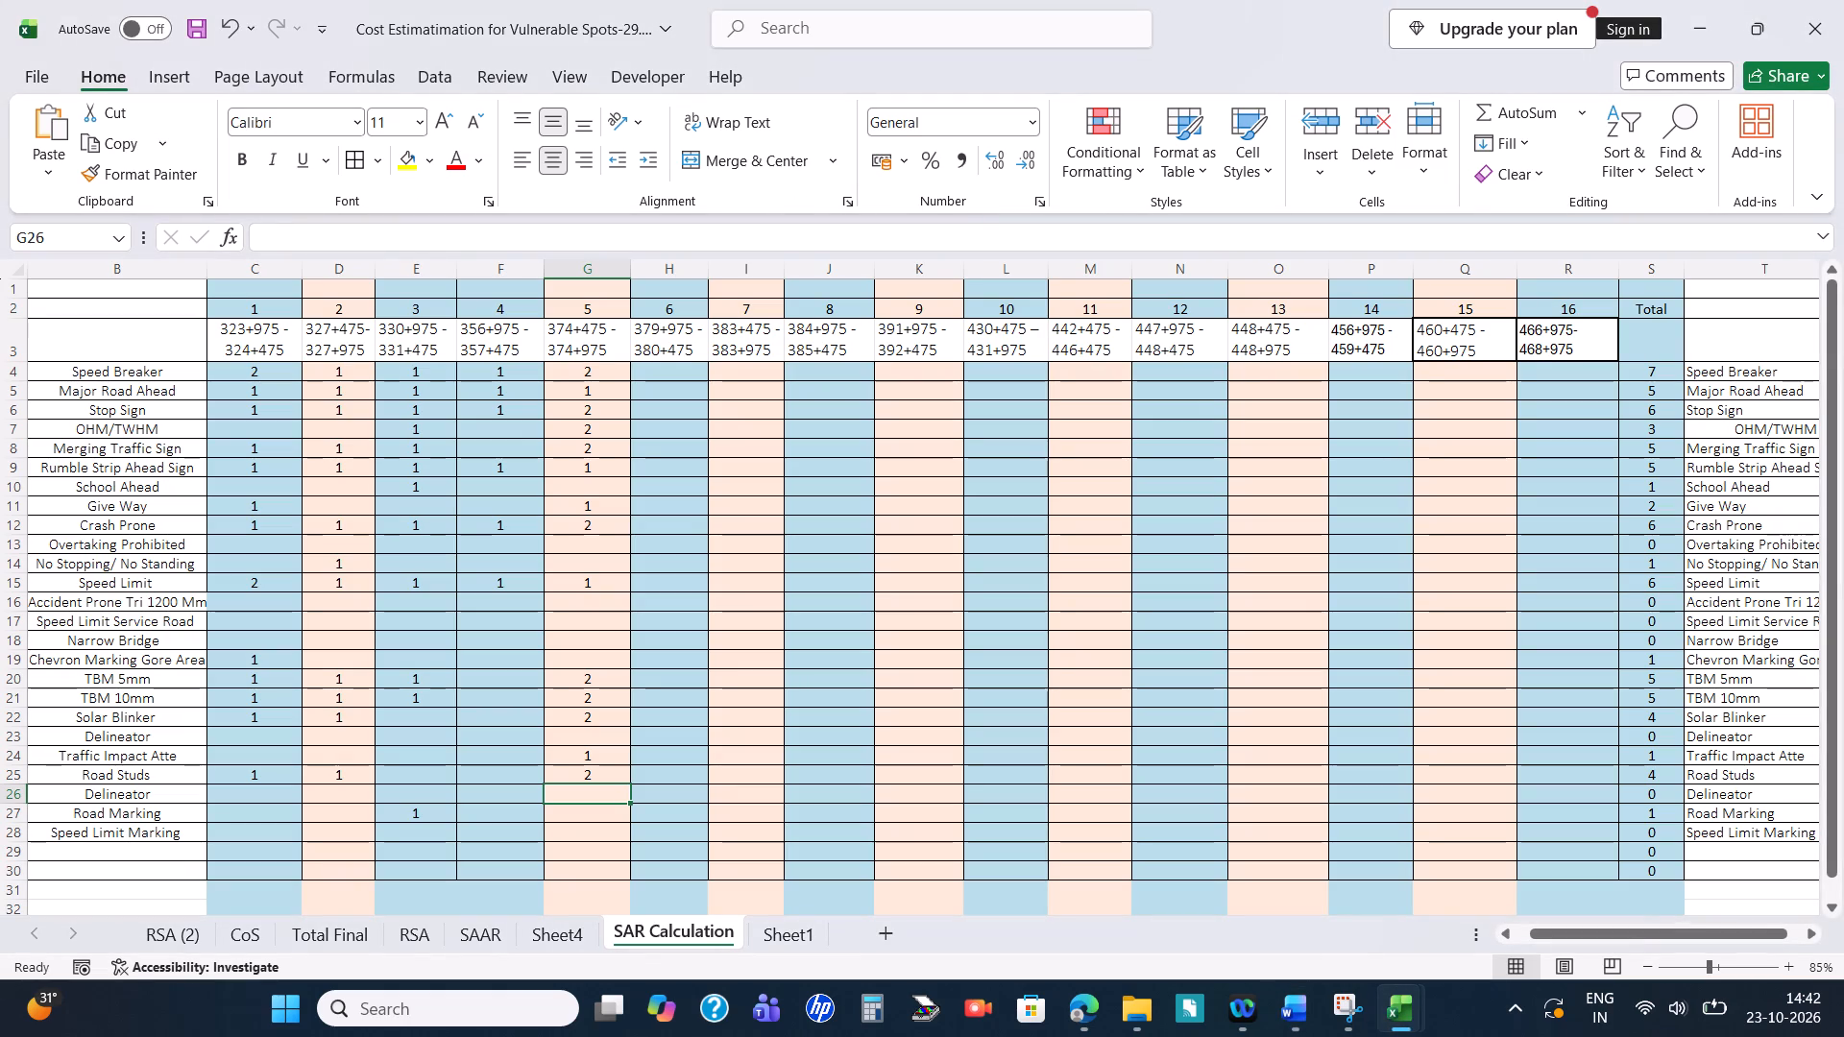
click(572, 667)
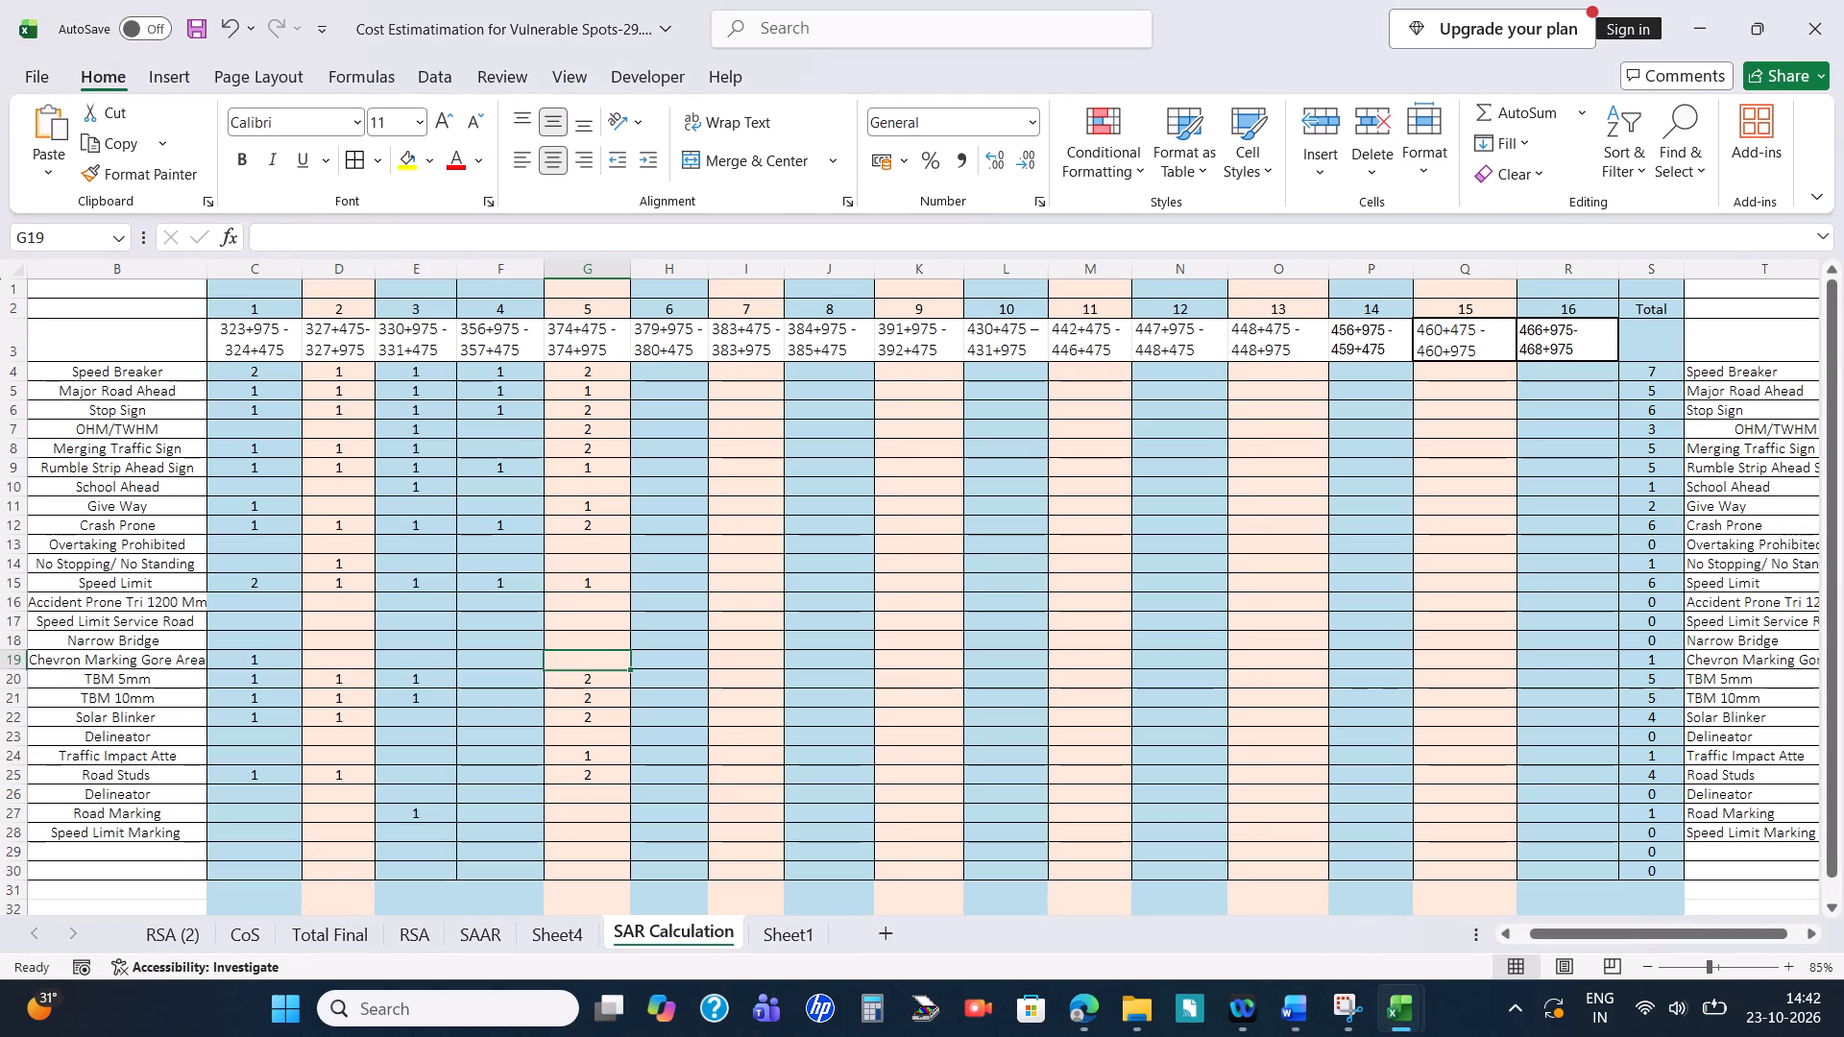
key(1)
key(Return)
Read section 4.6.1's TWHM measure for Blackspot 6 in Word and enter 1 for OHM/TWHM in H7 of Excel.
key(alt+Tab)
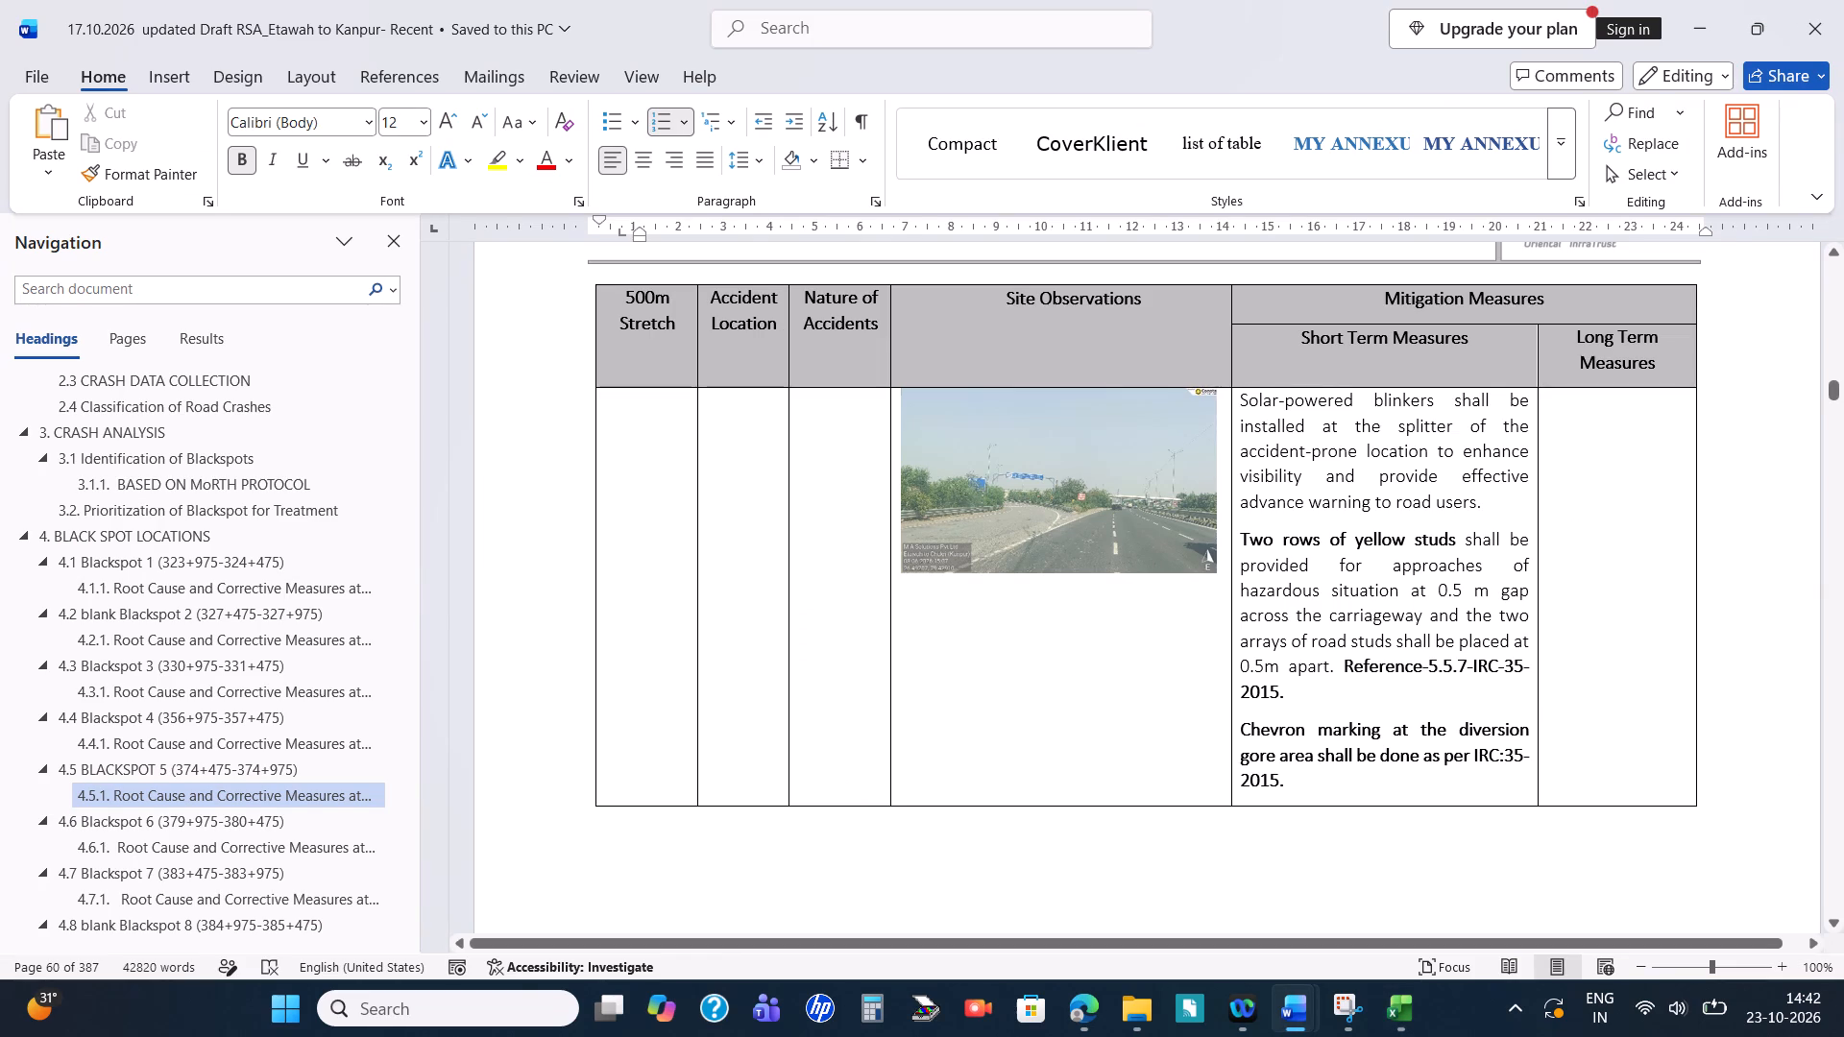
scroll(1276, 687, down, 4)
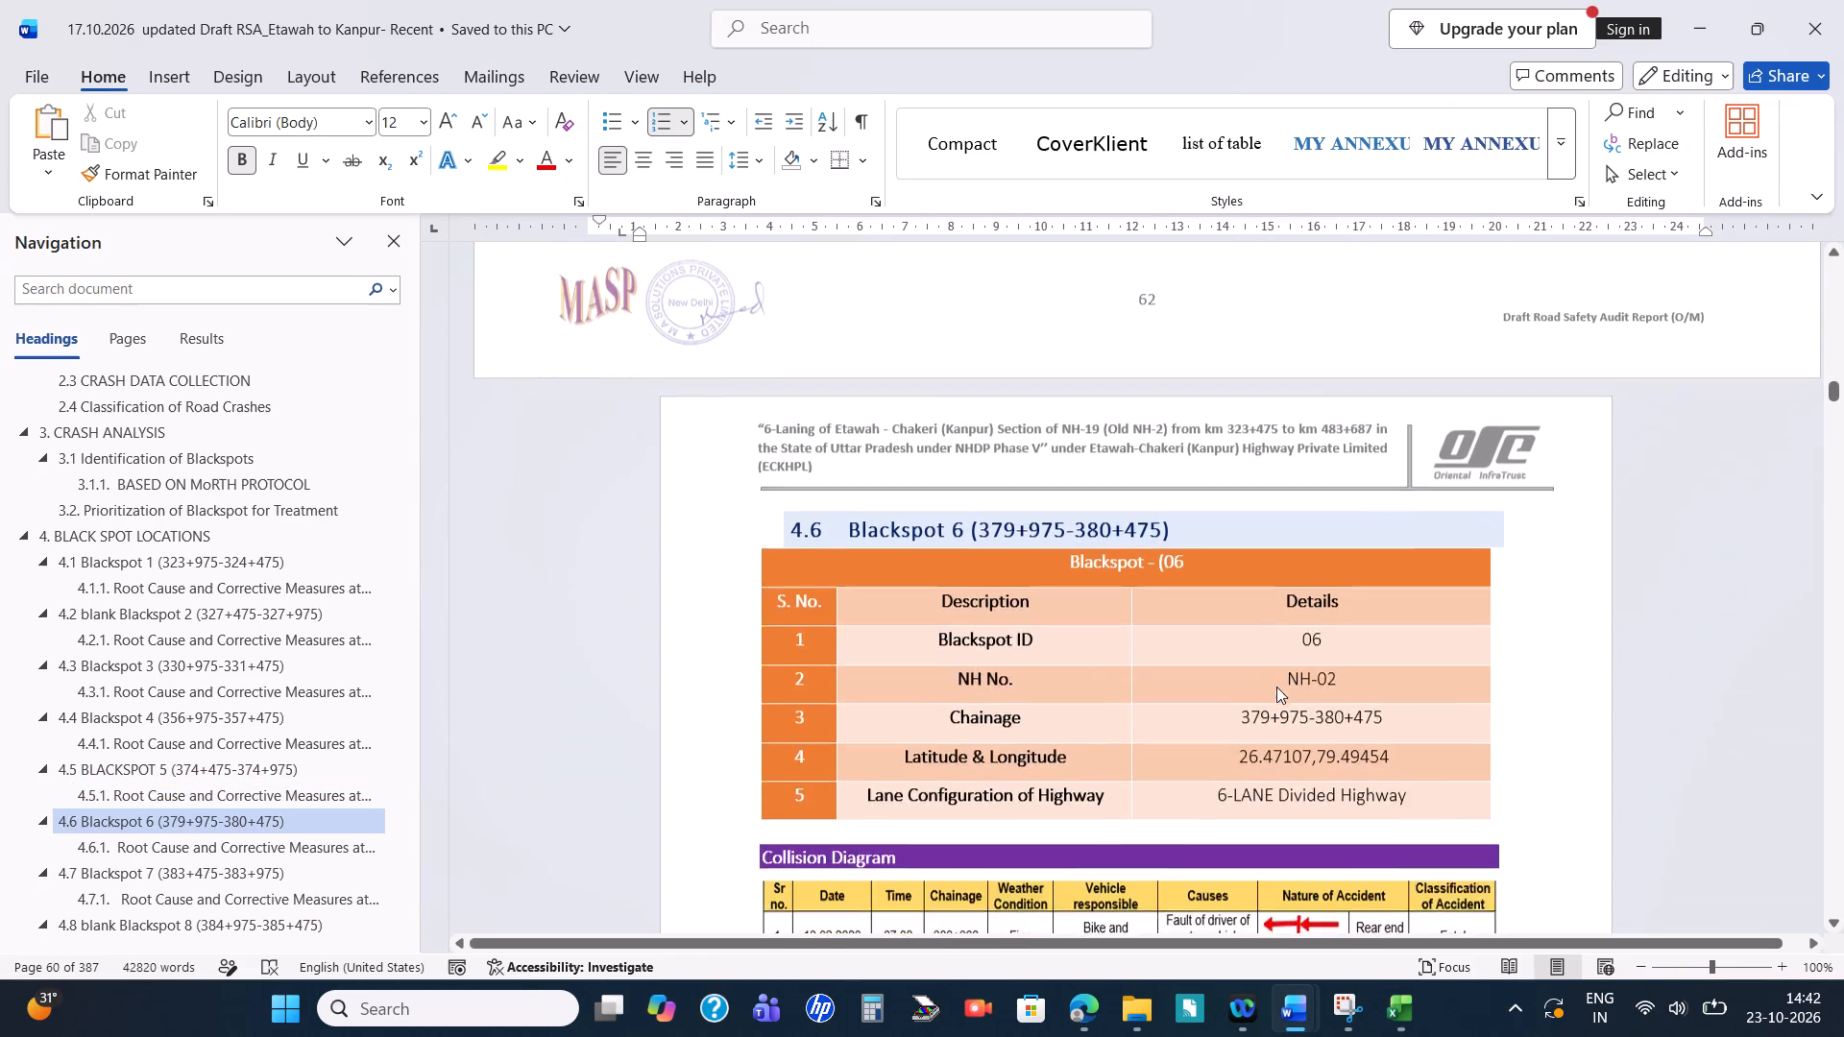
scroll(1276, 687, down, 8)
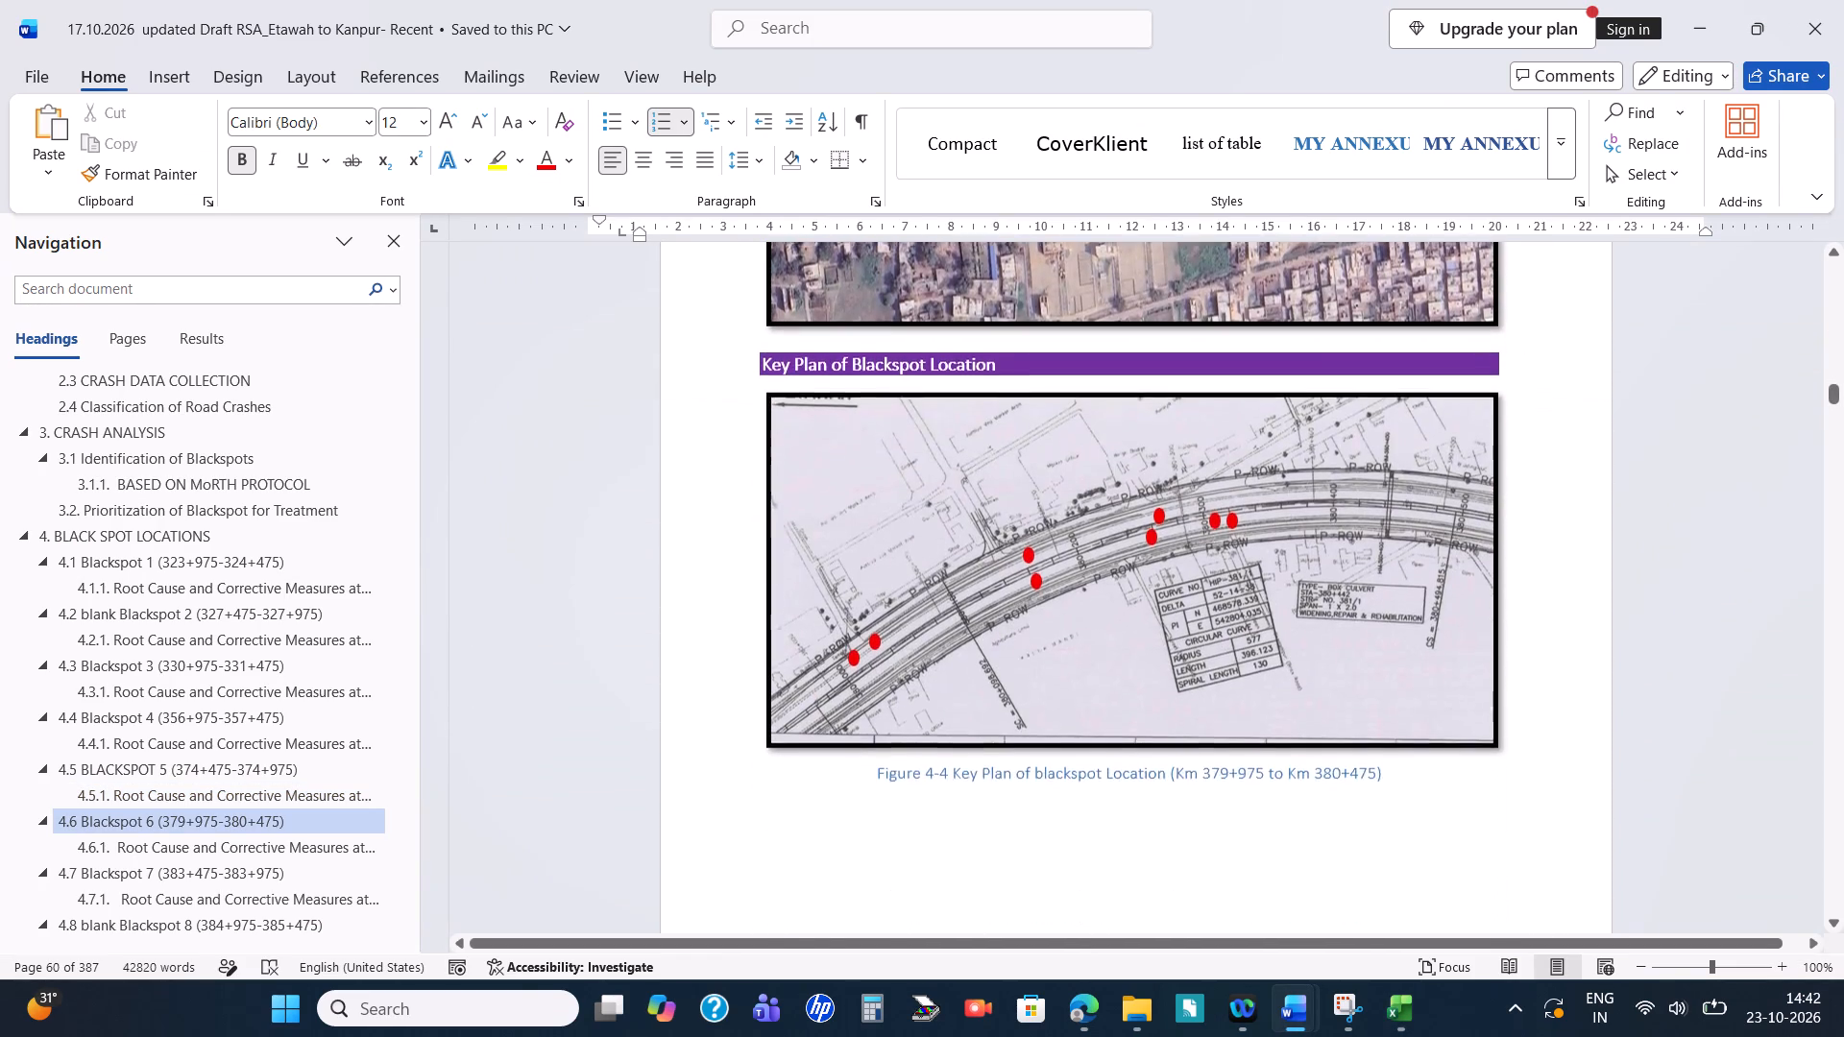
scroll(1276, 687, down, 8)
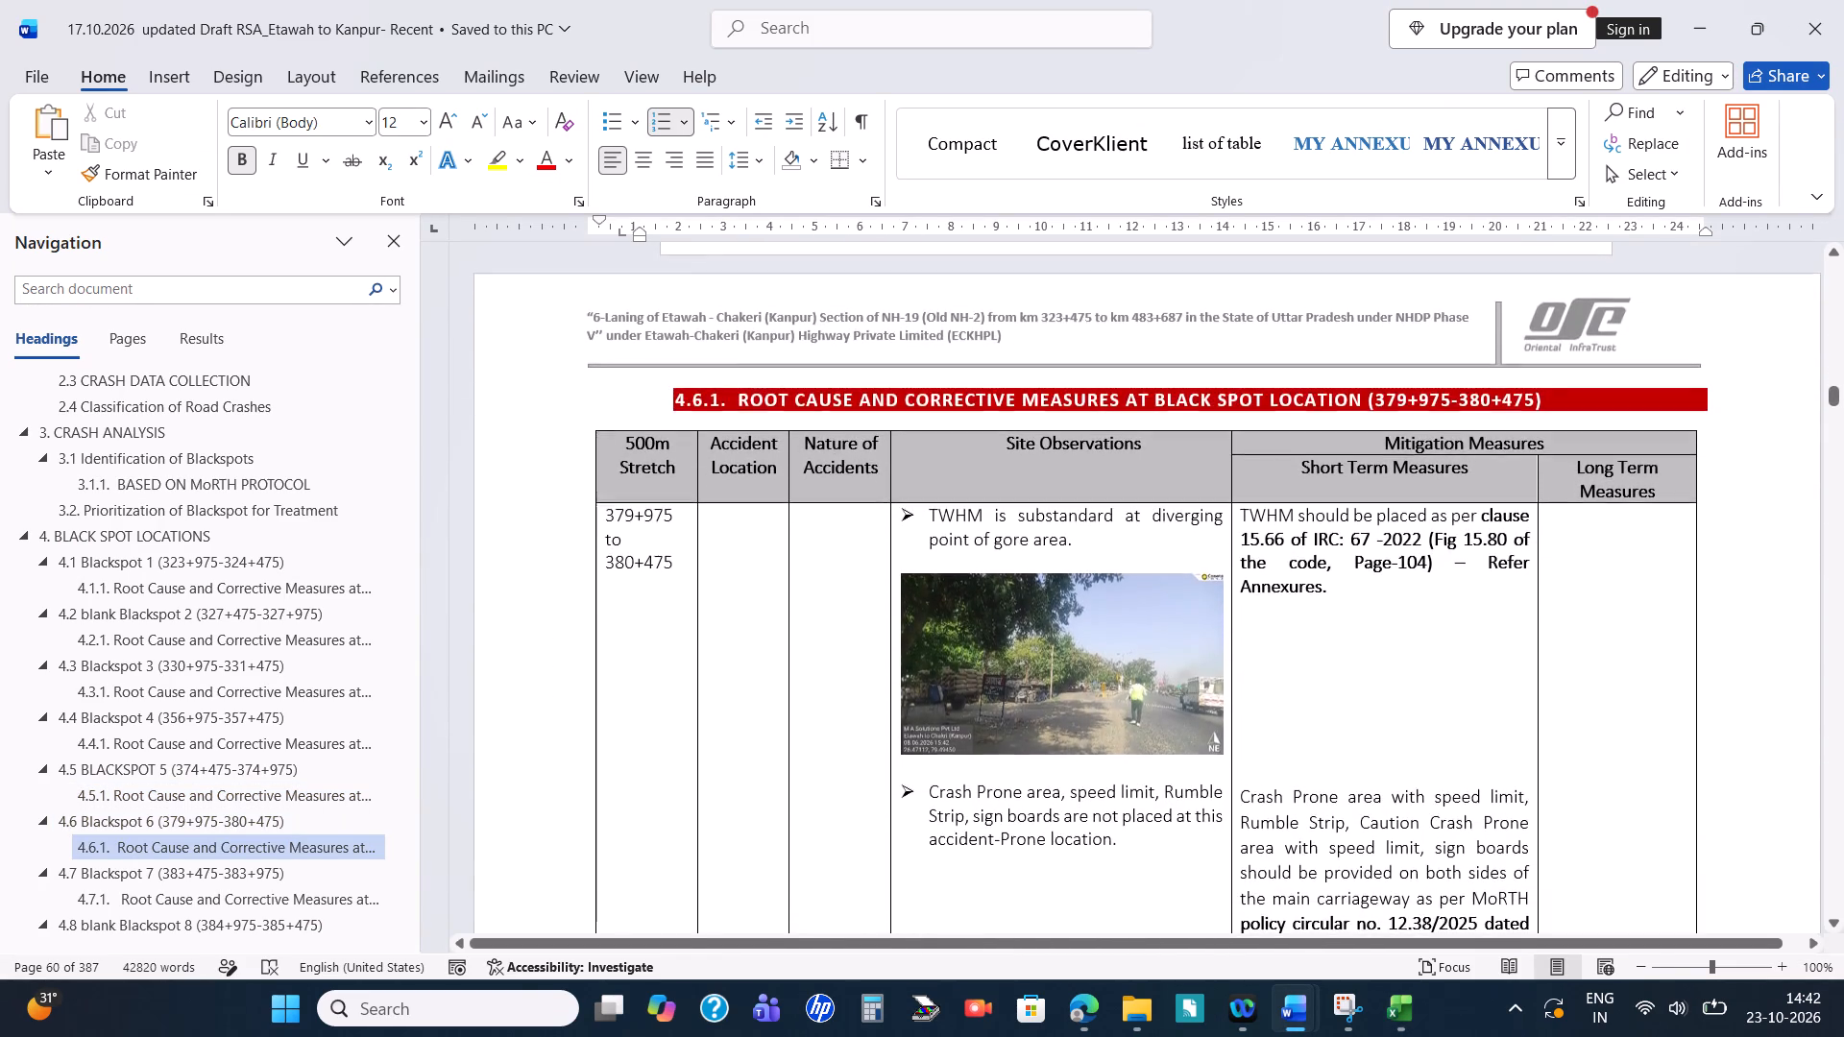
key(alt+Tab)
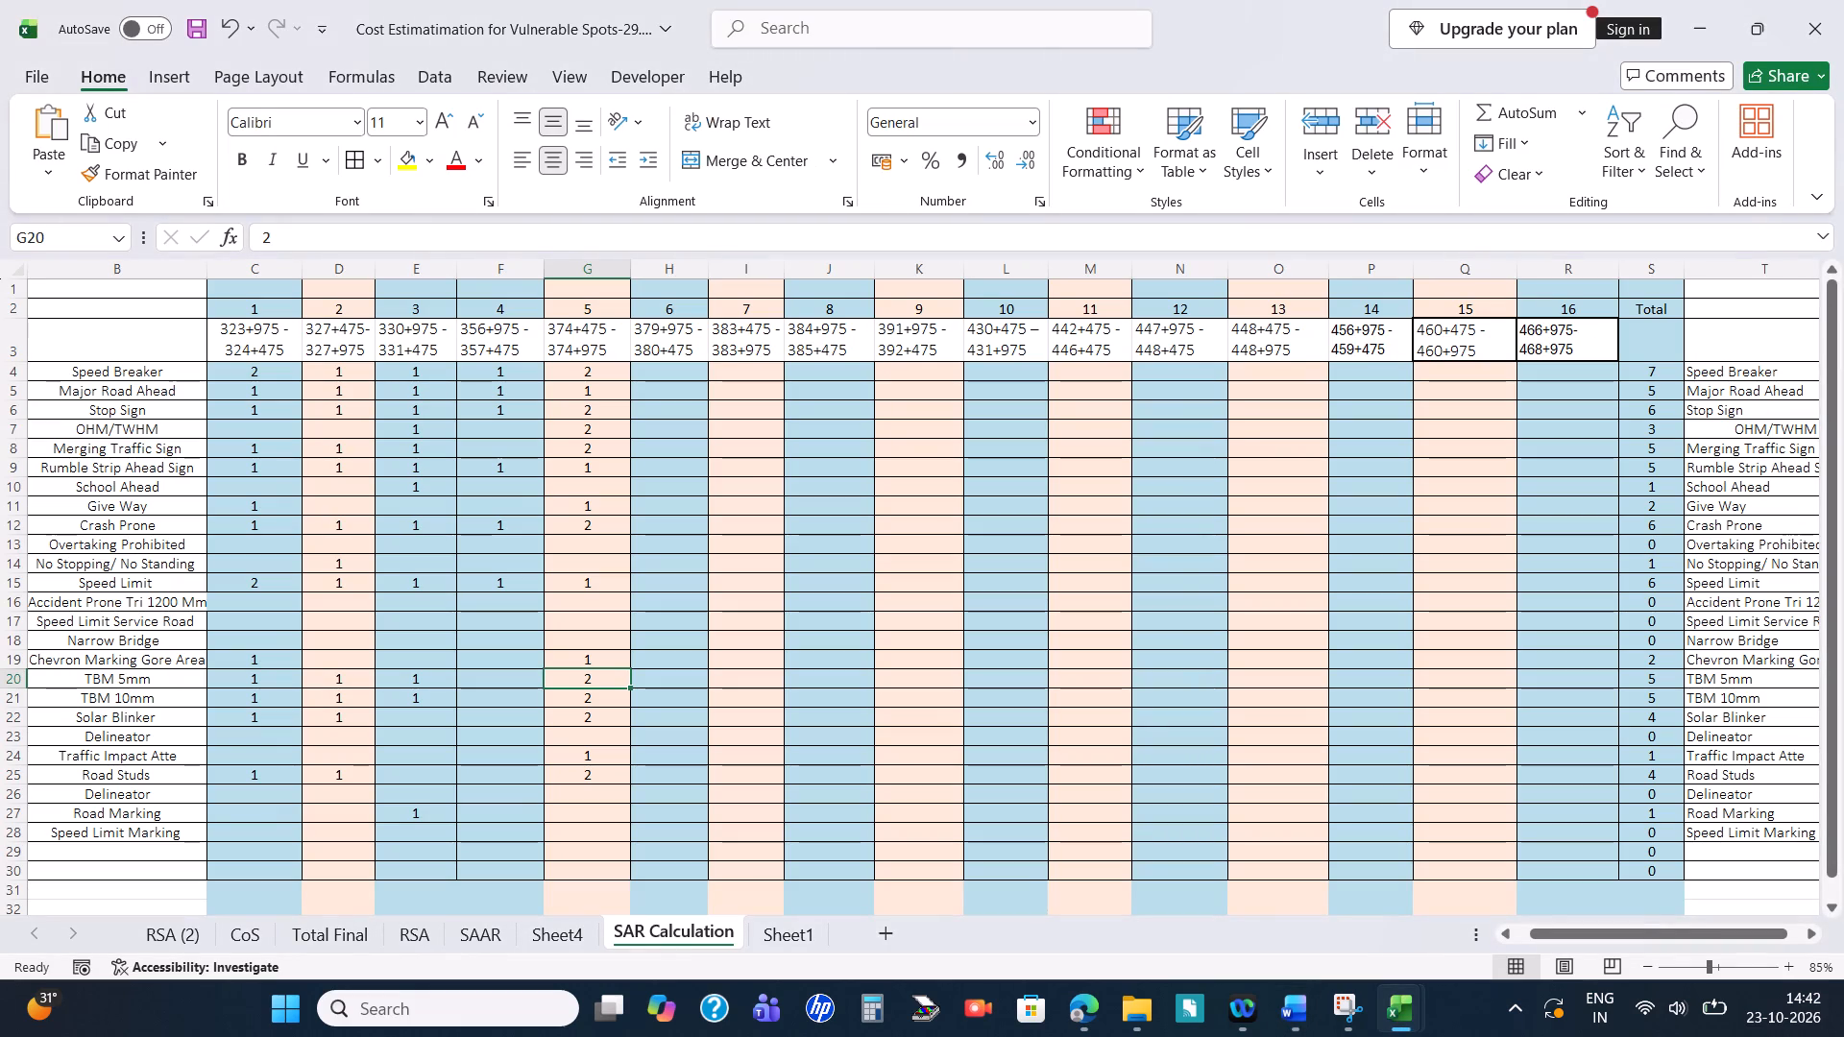
click(655, 426)
key(1)
key(Return)
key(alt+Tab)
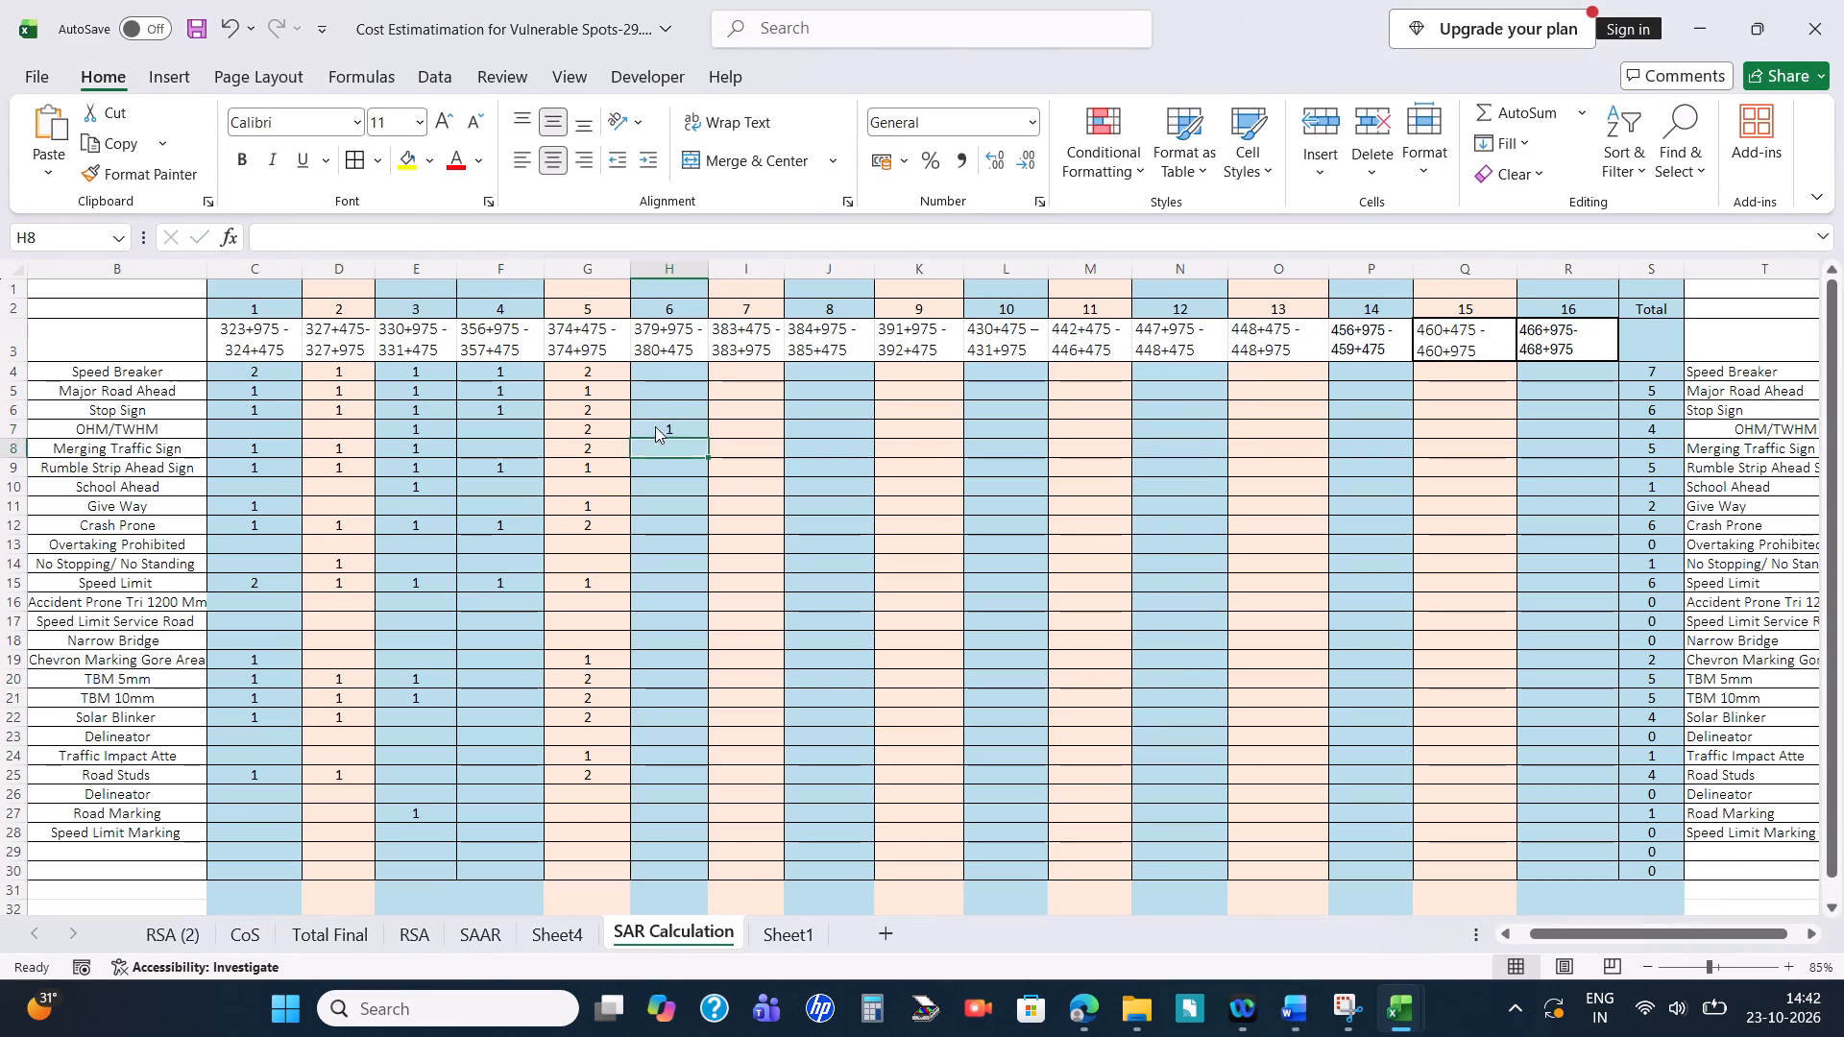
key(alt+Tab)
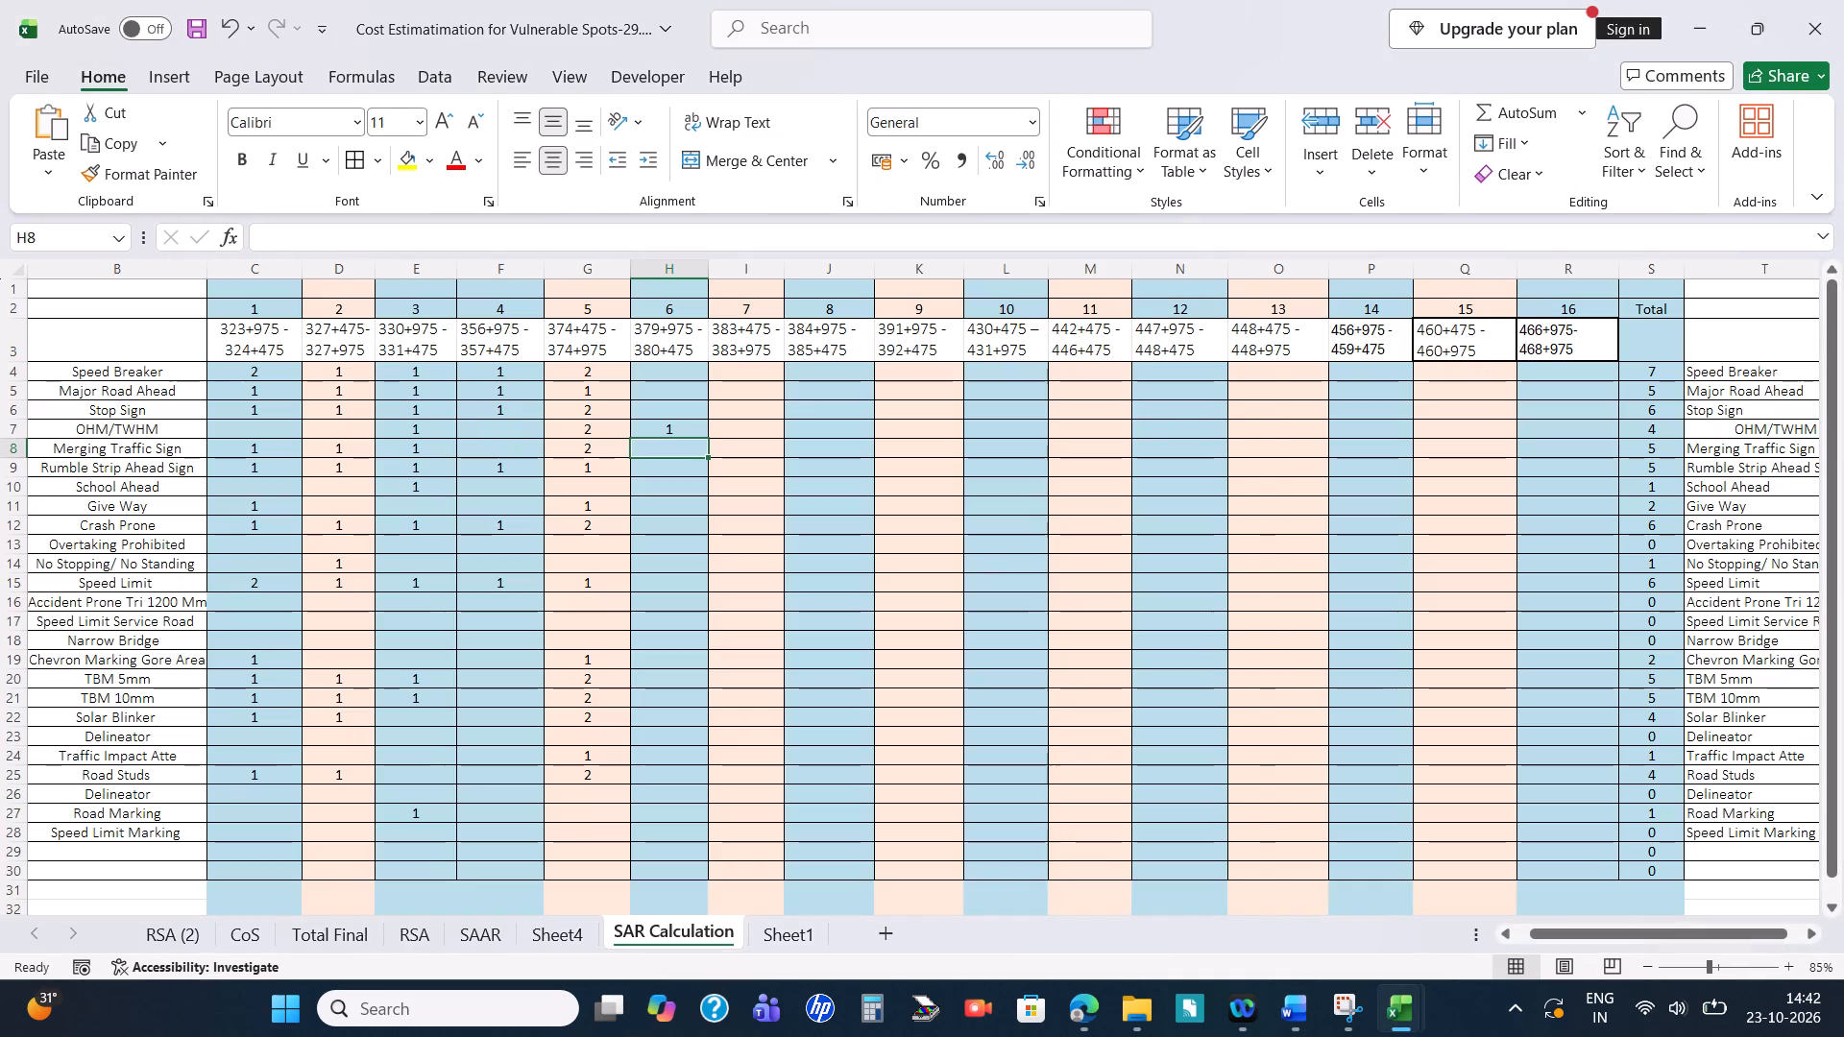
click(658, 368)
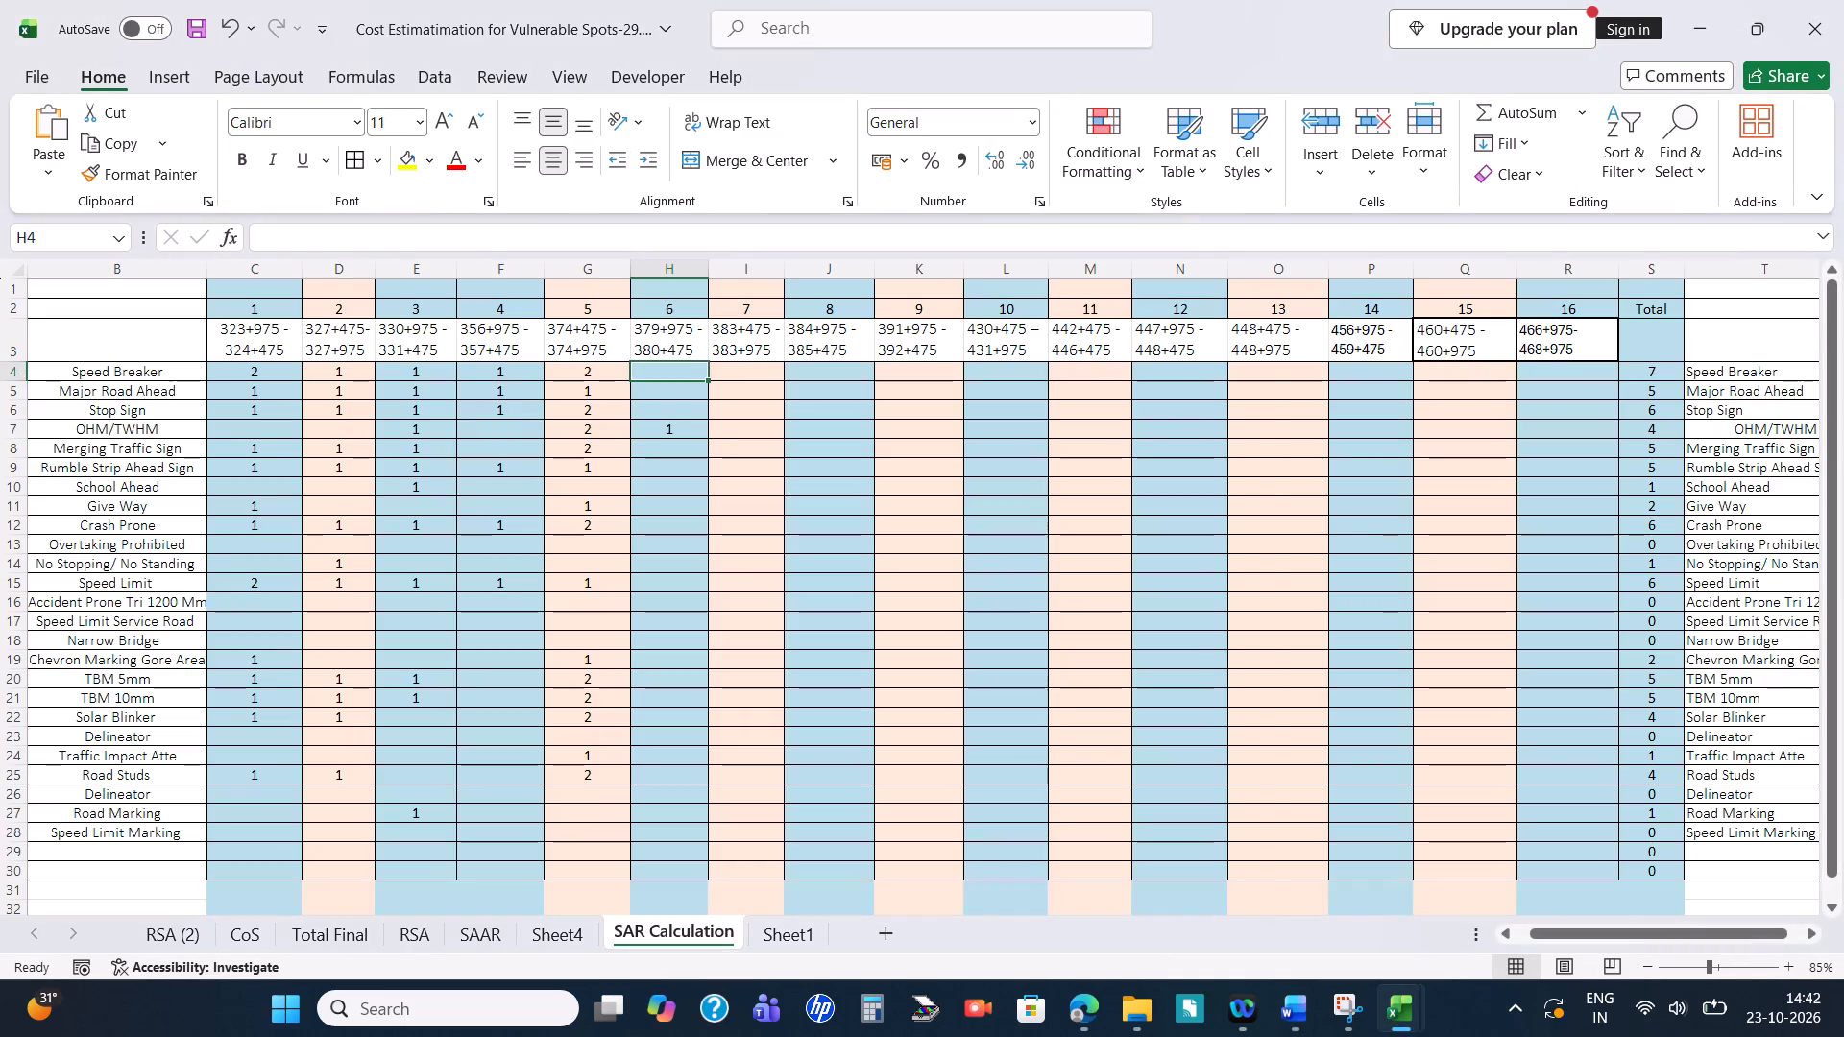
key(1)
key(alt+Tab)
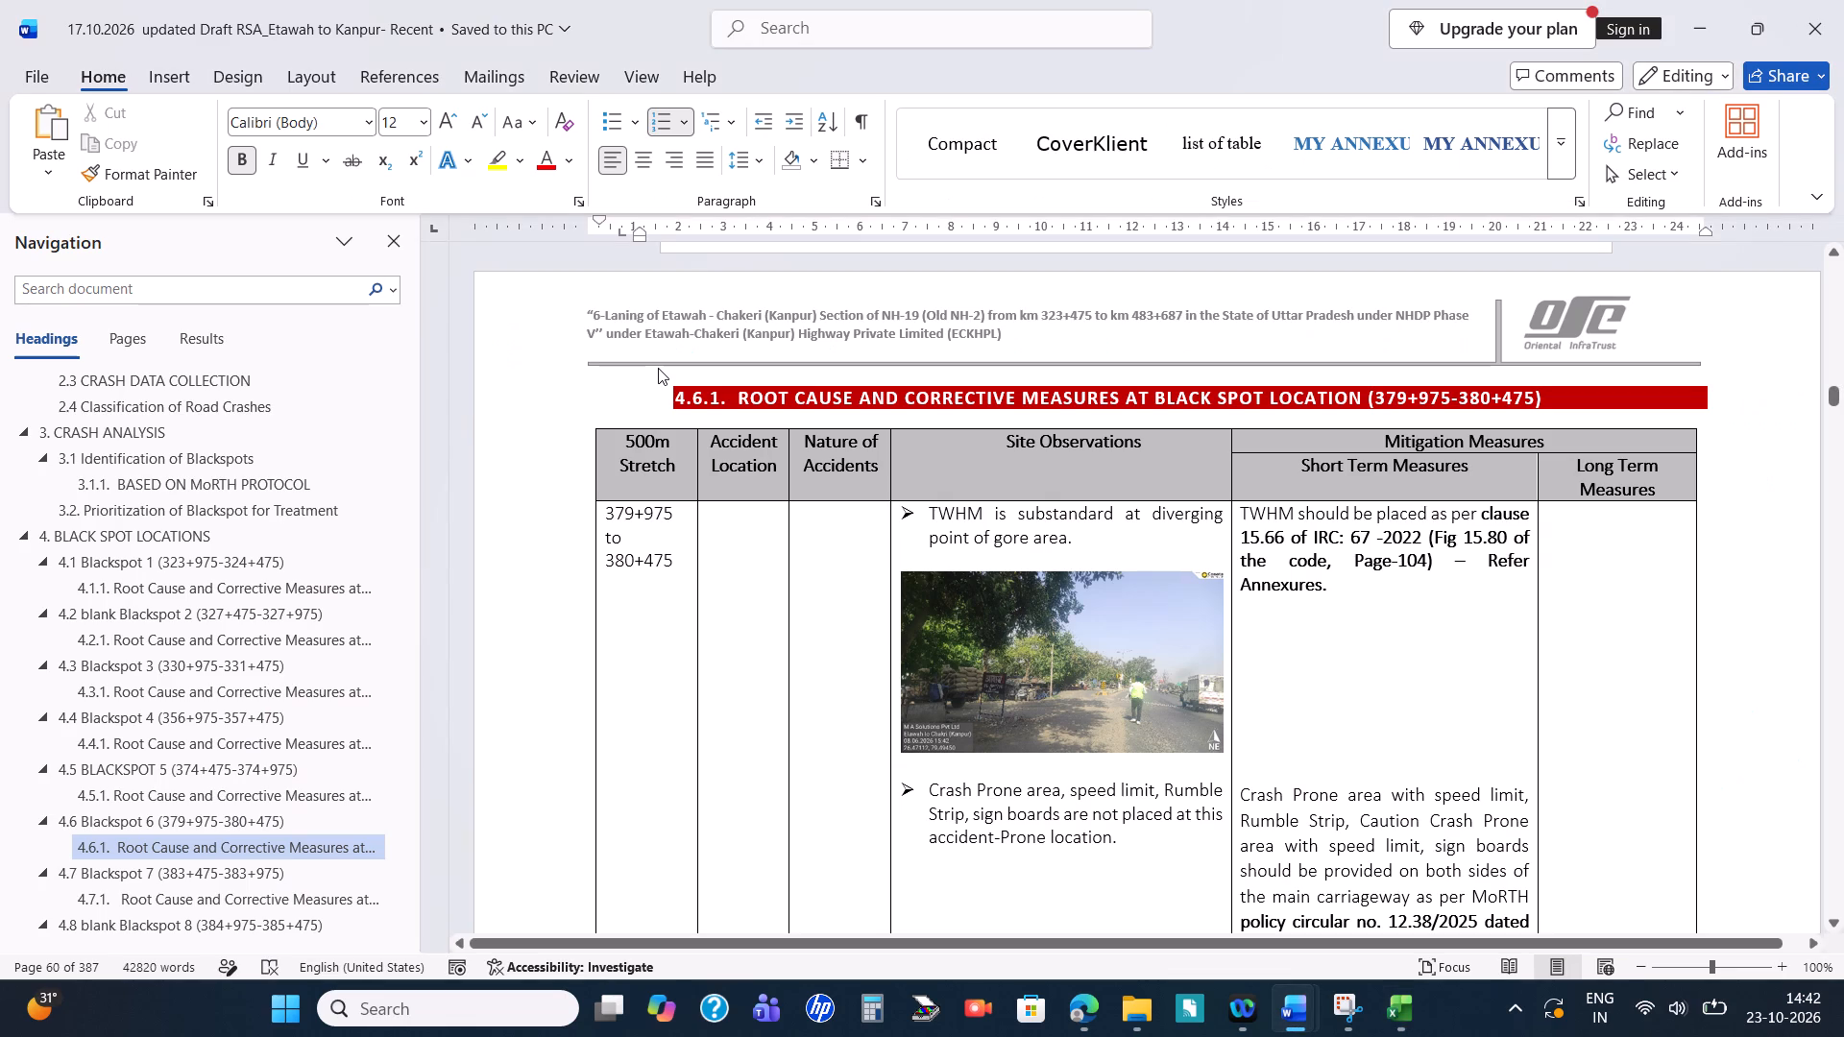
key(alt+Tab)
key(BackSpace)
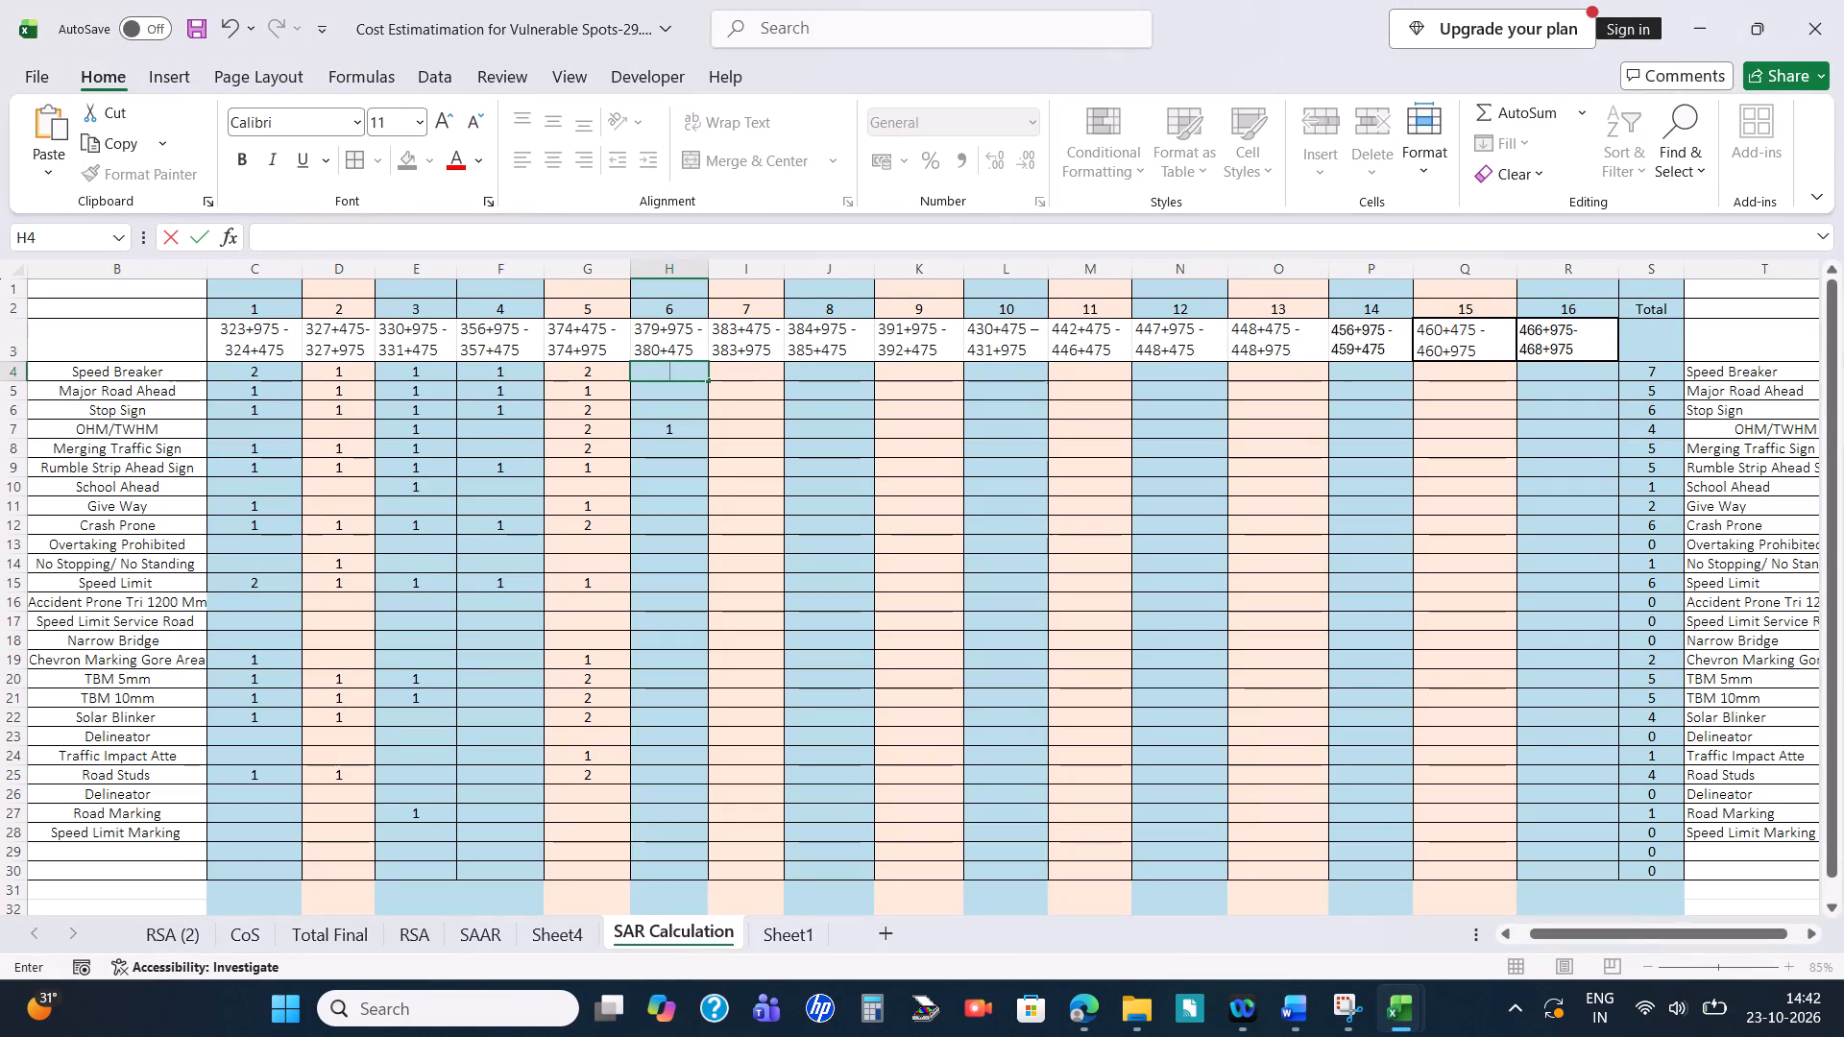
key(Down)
Enter 1 for Rumble Strip Ahead Sign in H9 of the Blackspot 6 column.
key(Down)
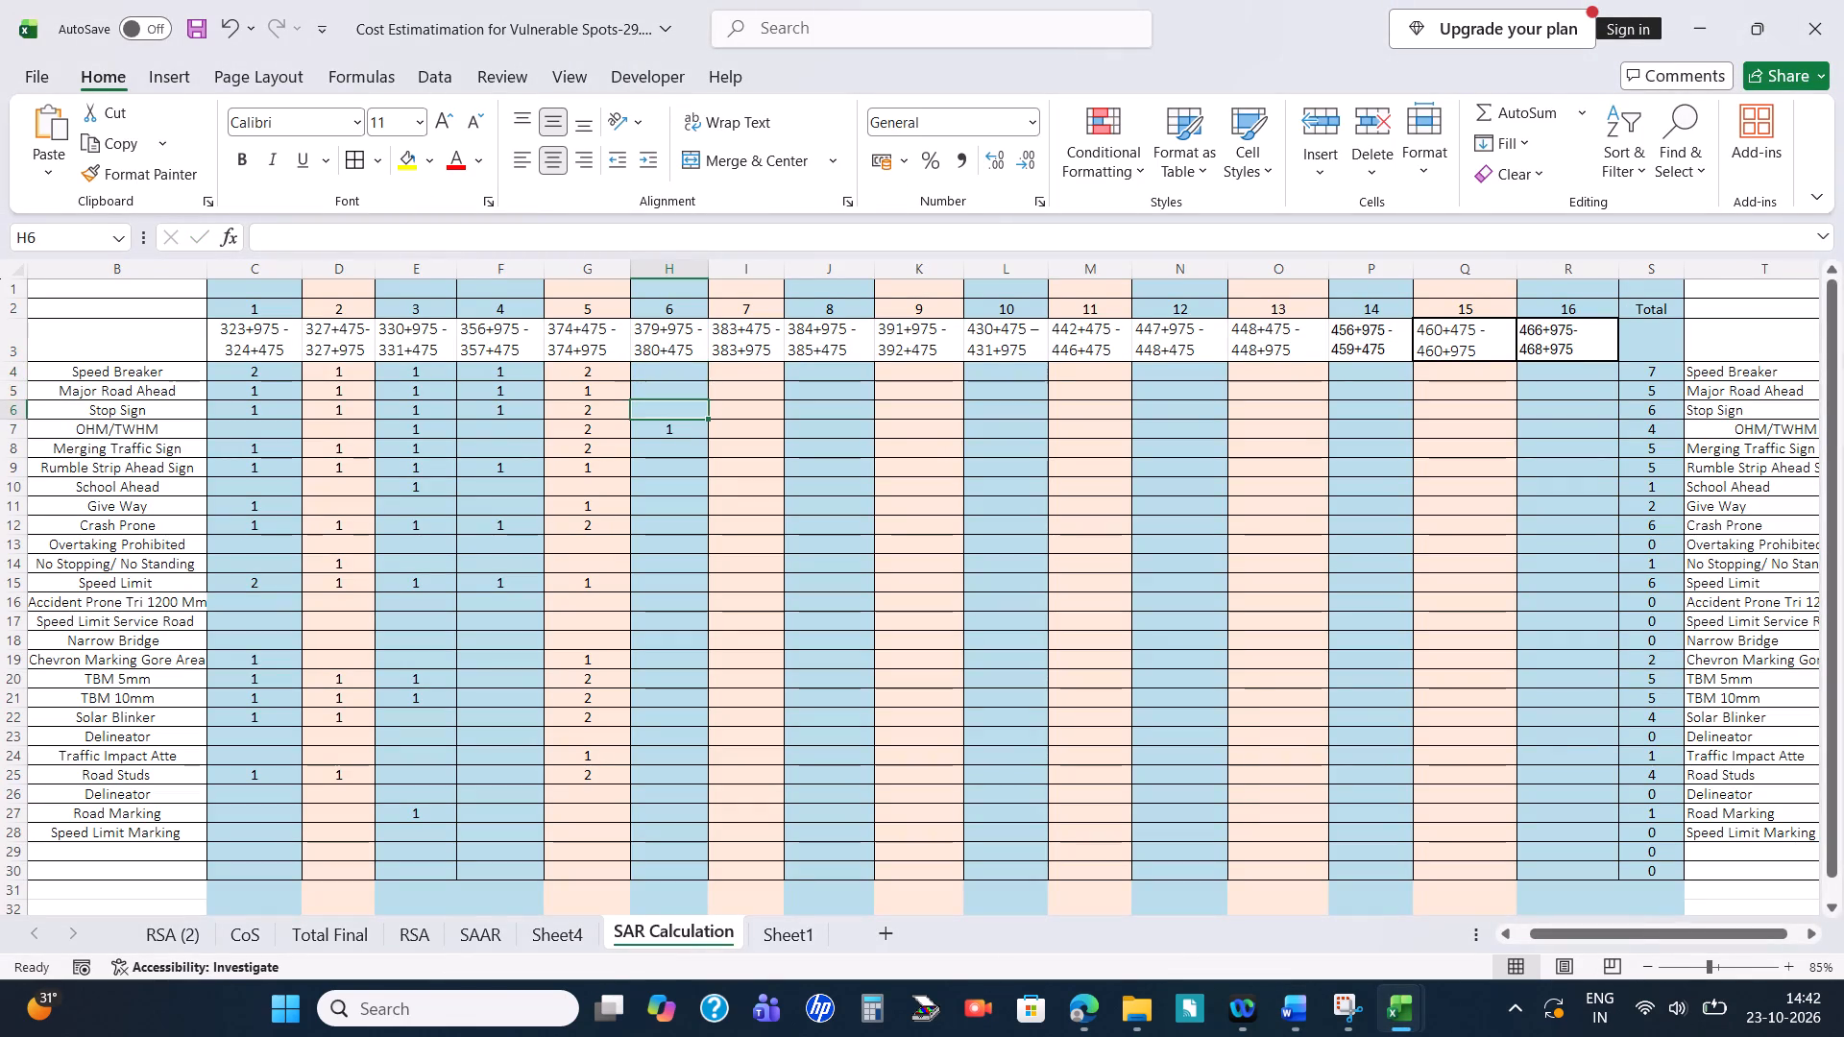
key(Down)
key(Down)
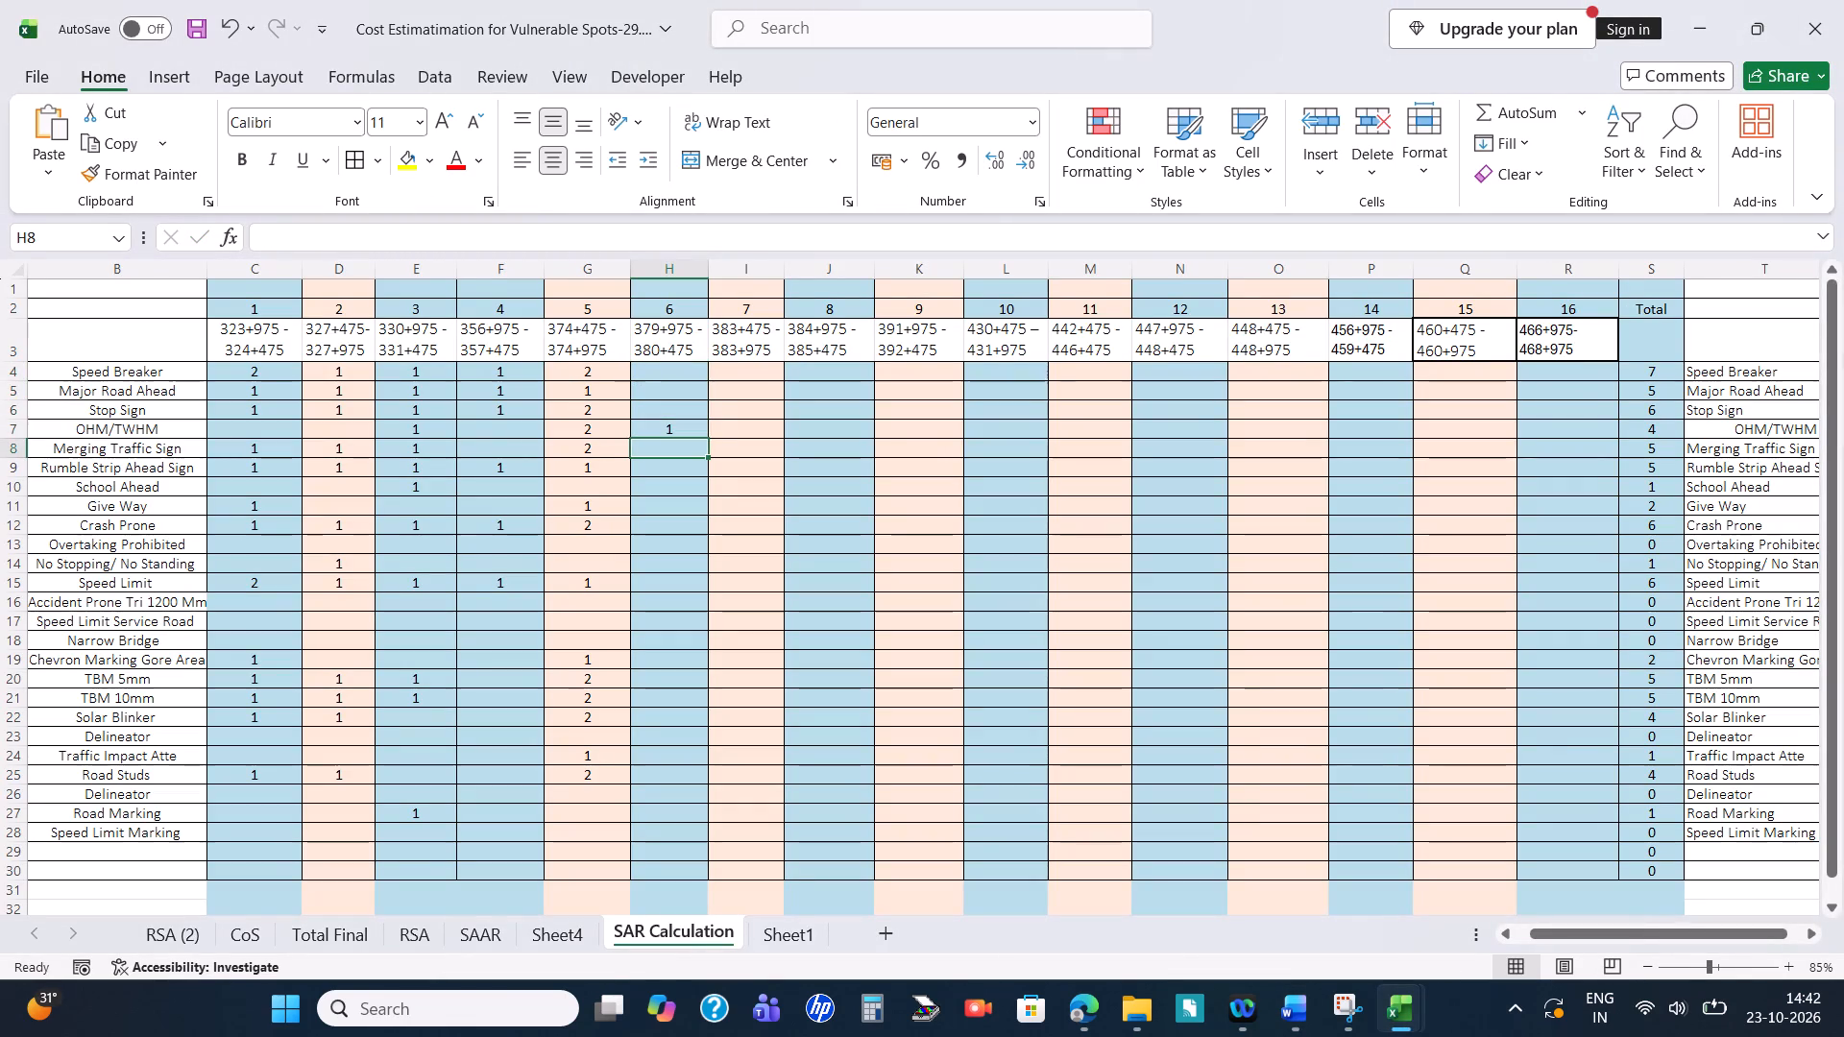
key(Up)
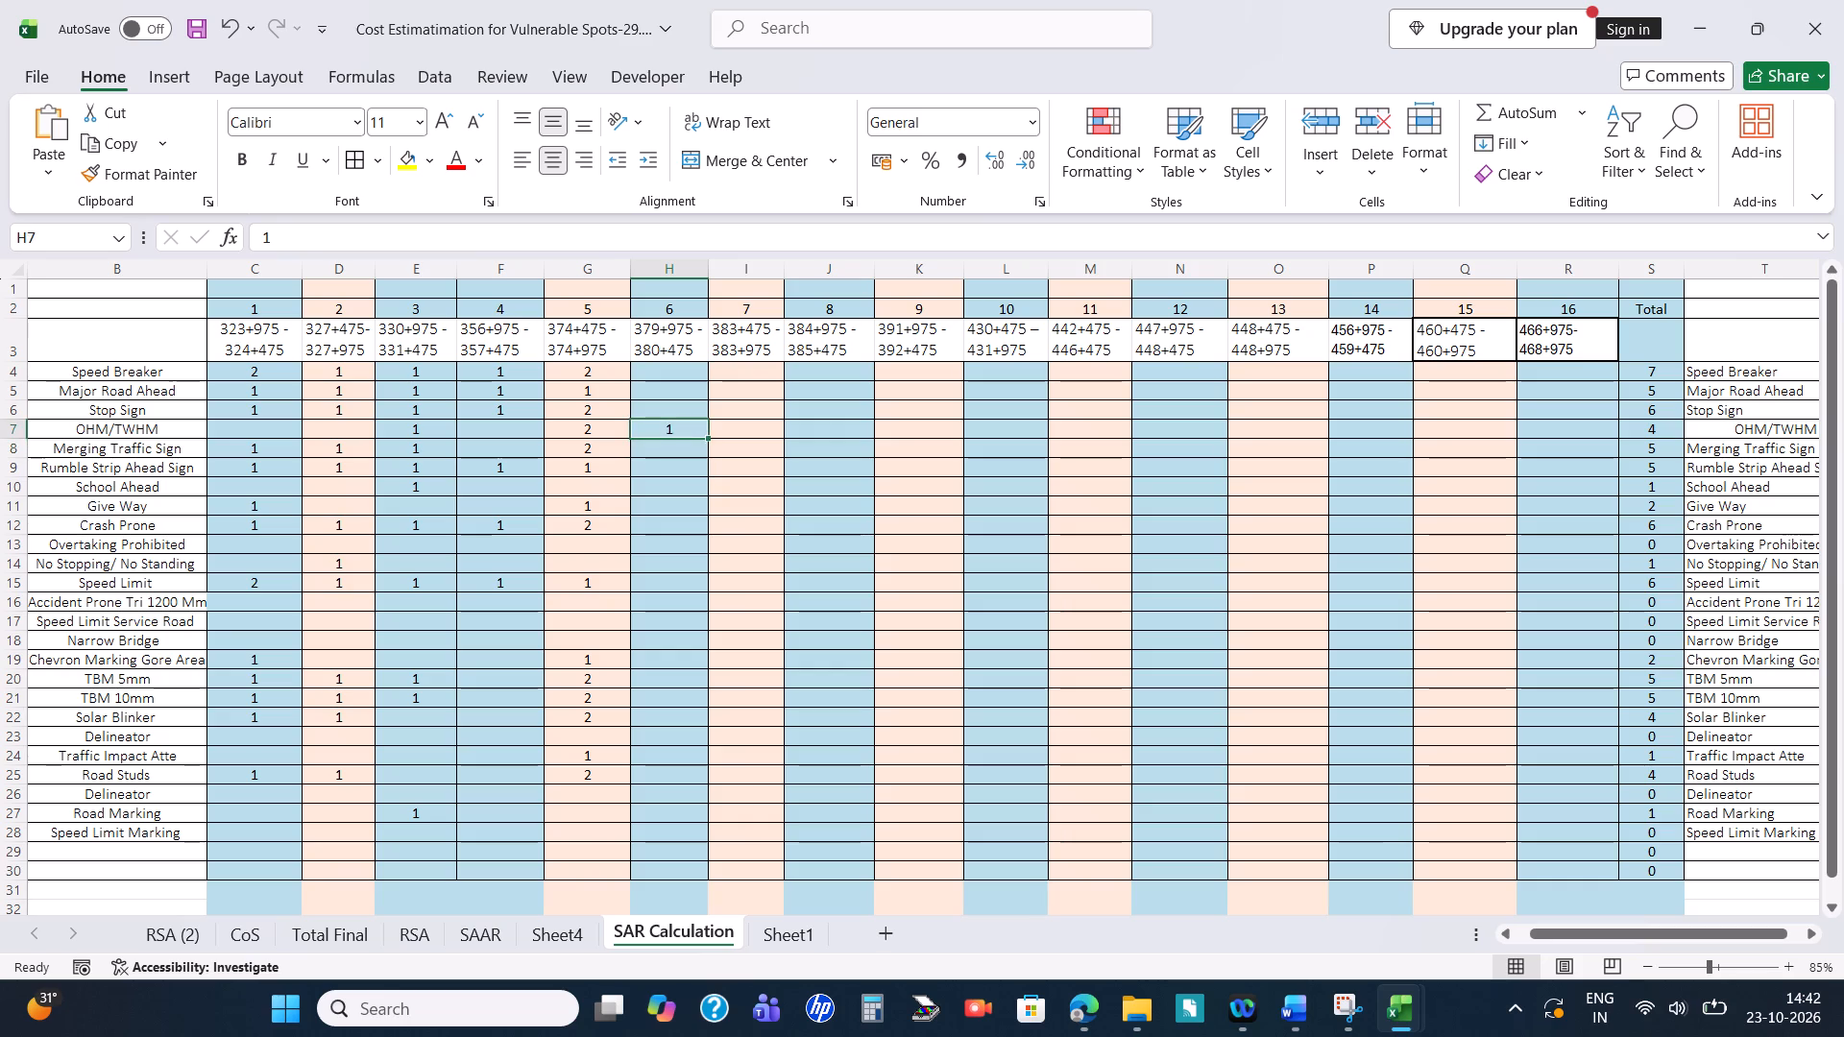
key(Left)
key(Right)
key(Down)
key(Down)
key(Up)
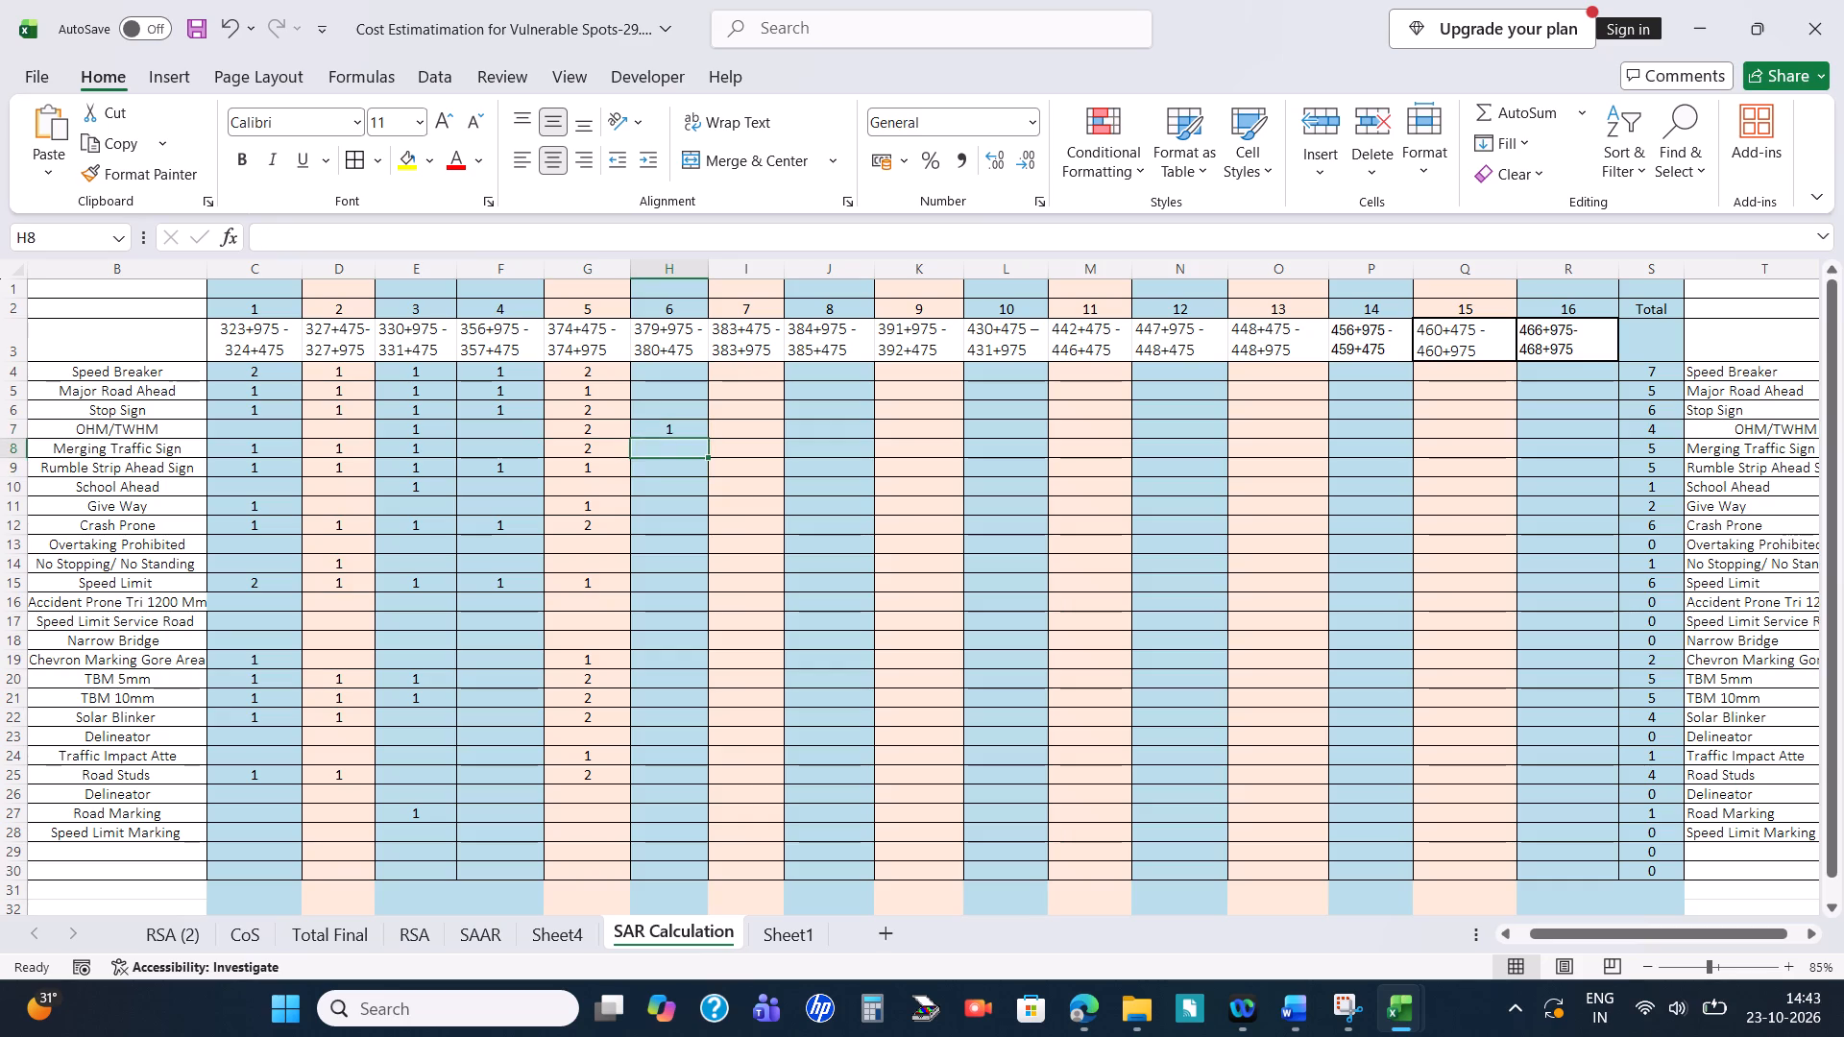
key(Down)
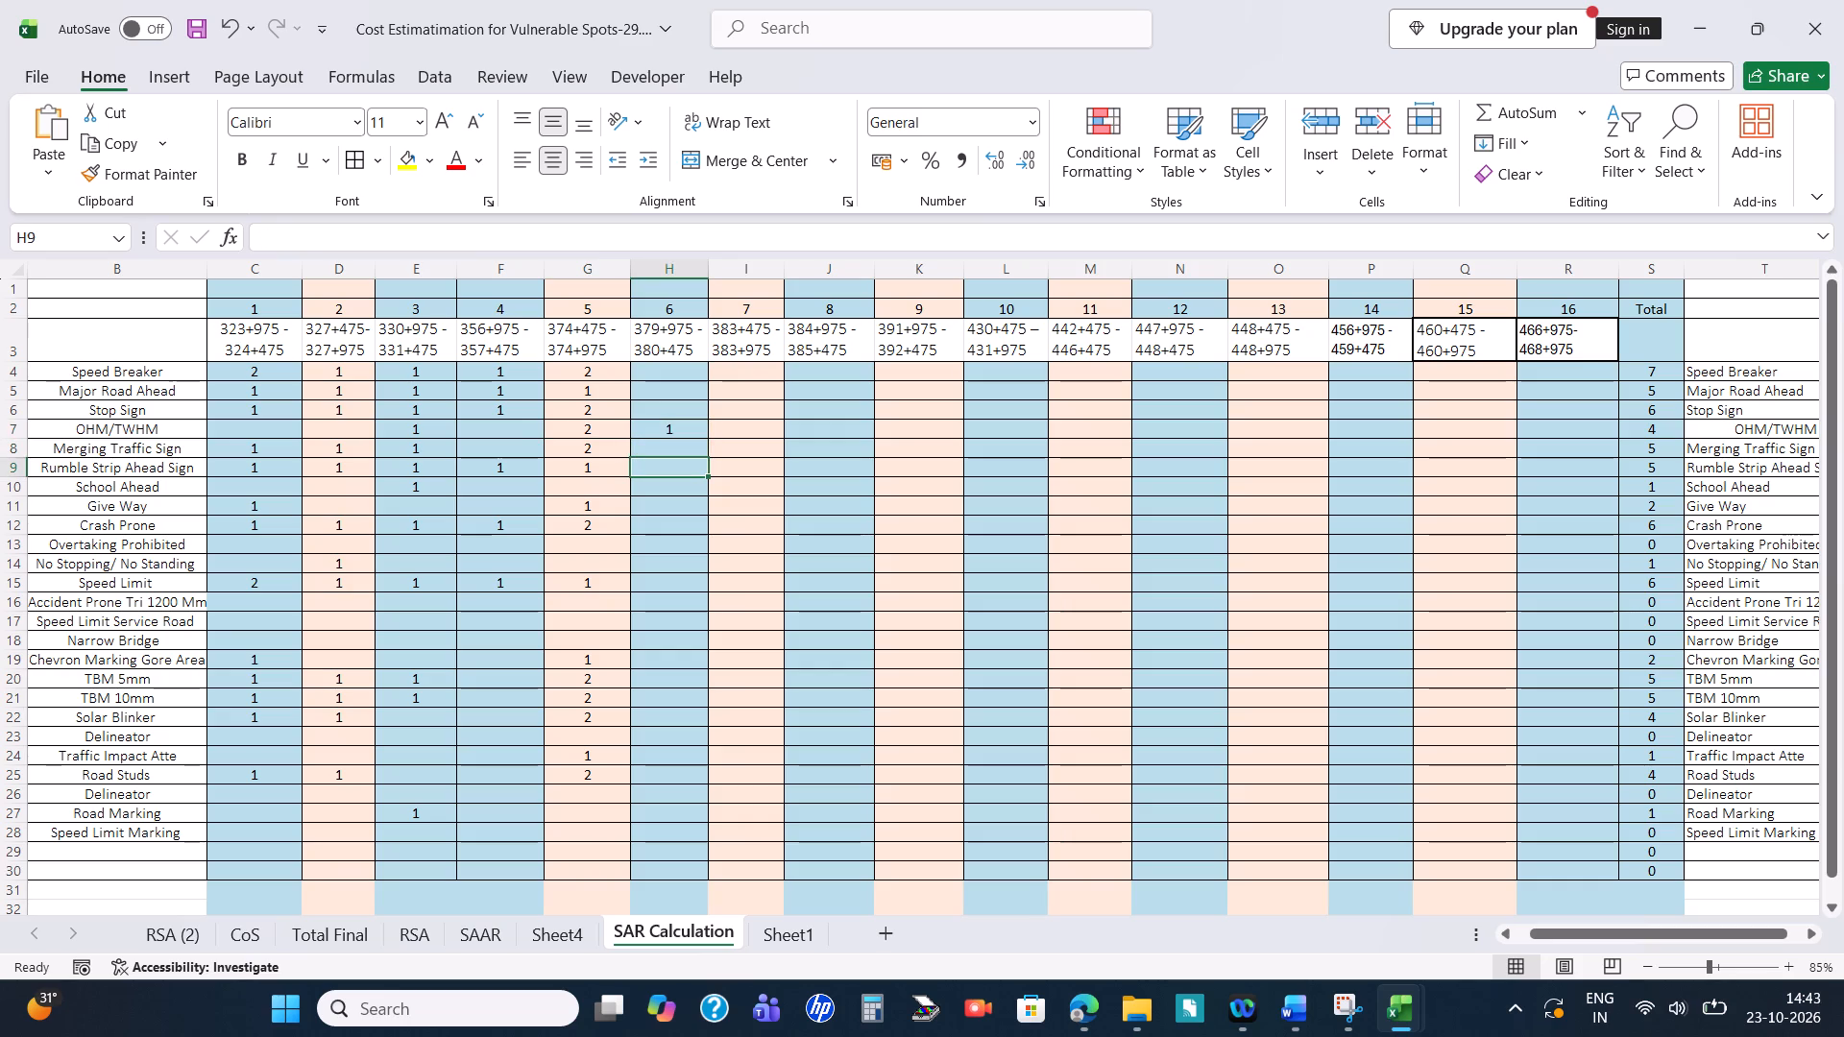
key(1)
key(Return)
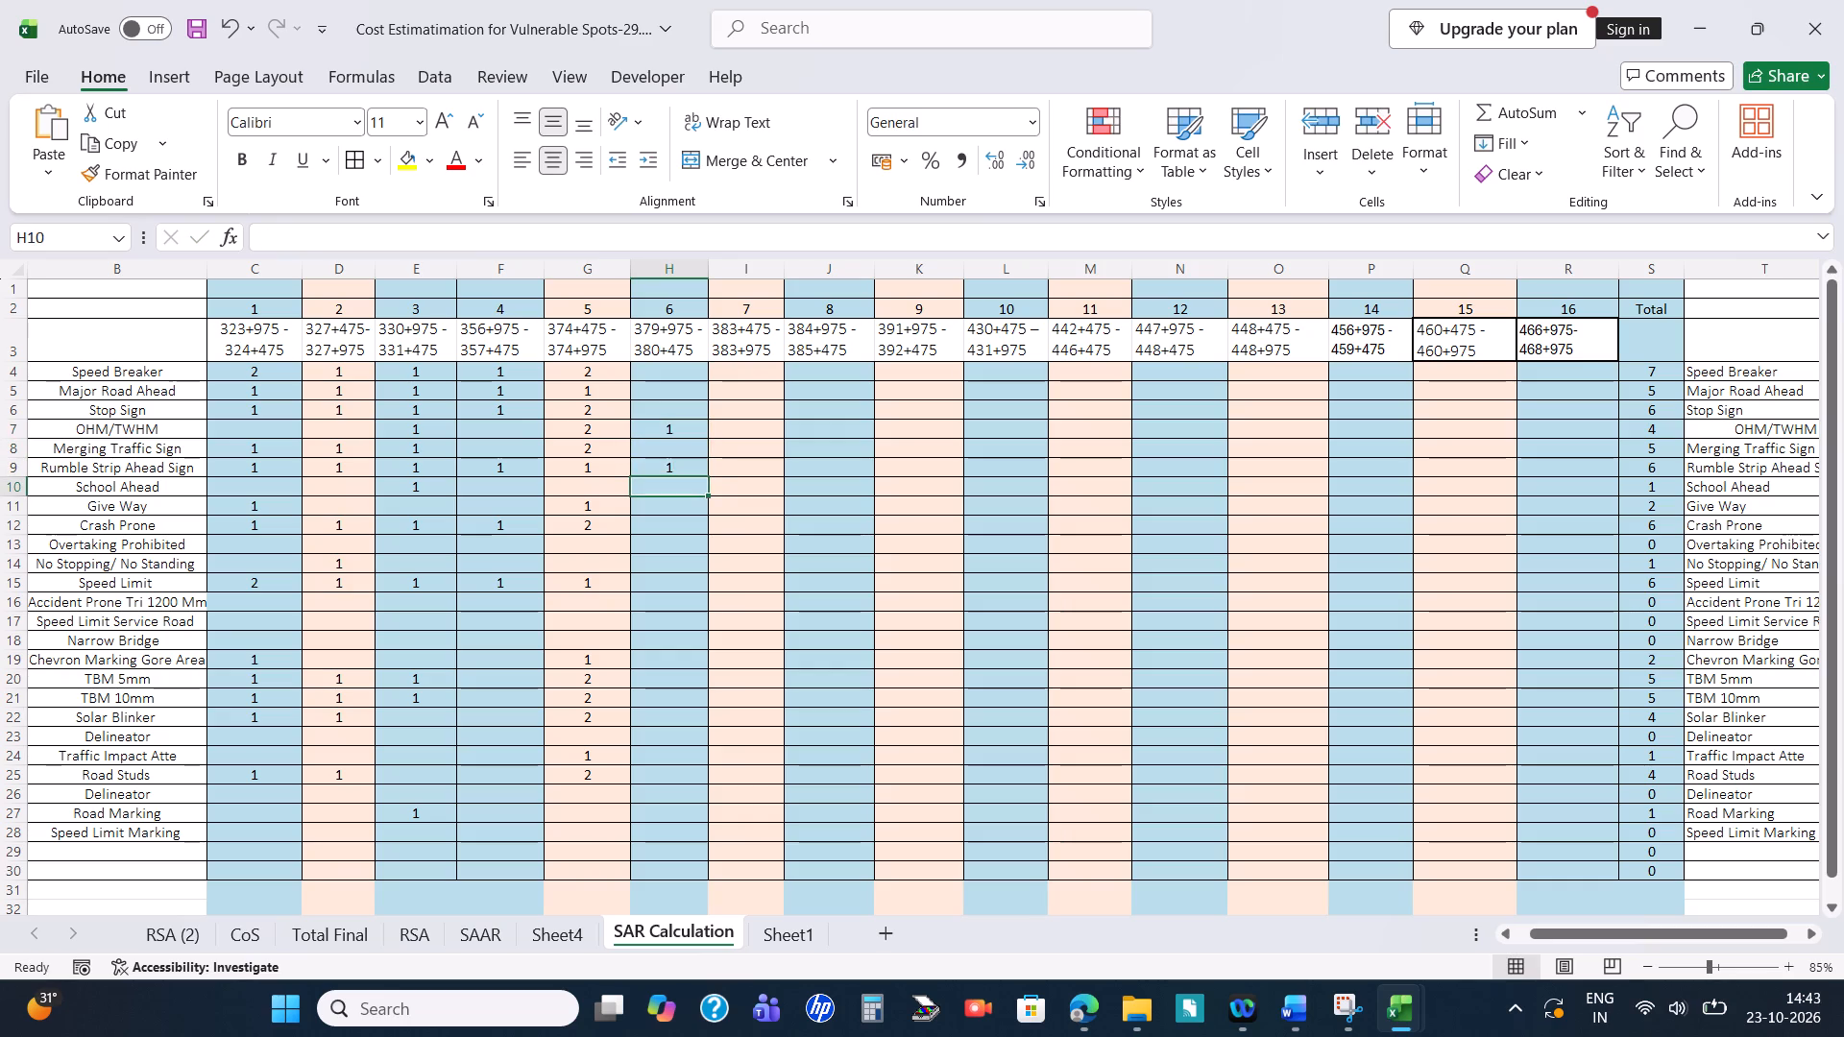
Enter 1 for Crash Prone in H12 and 1 for Speed Limit in H15.
key(Return)
key(Return)
key(1)
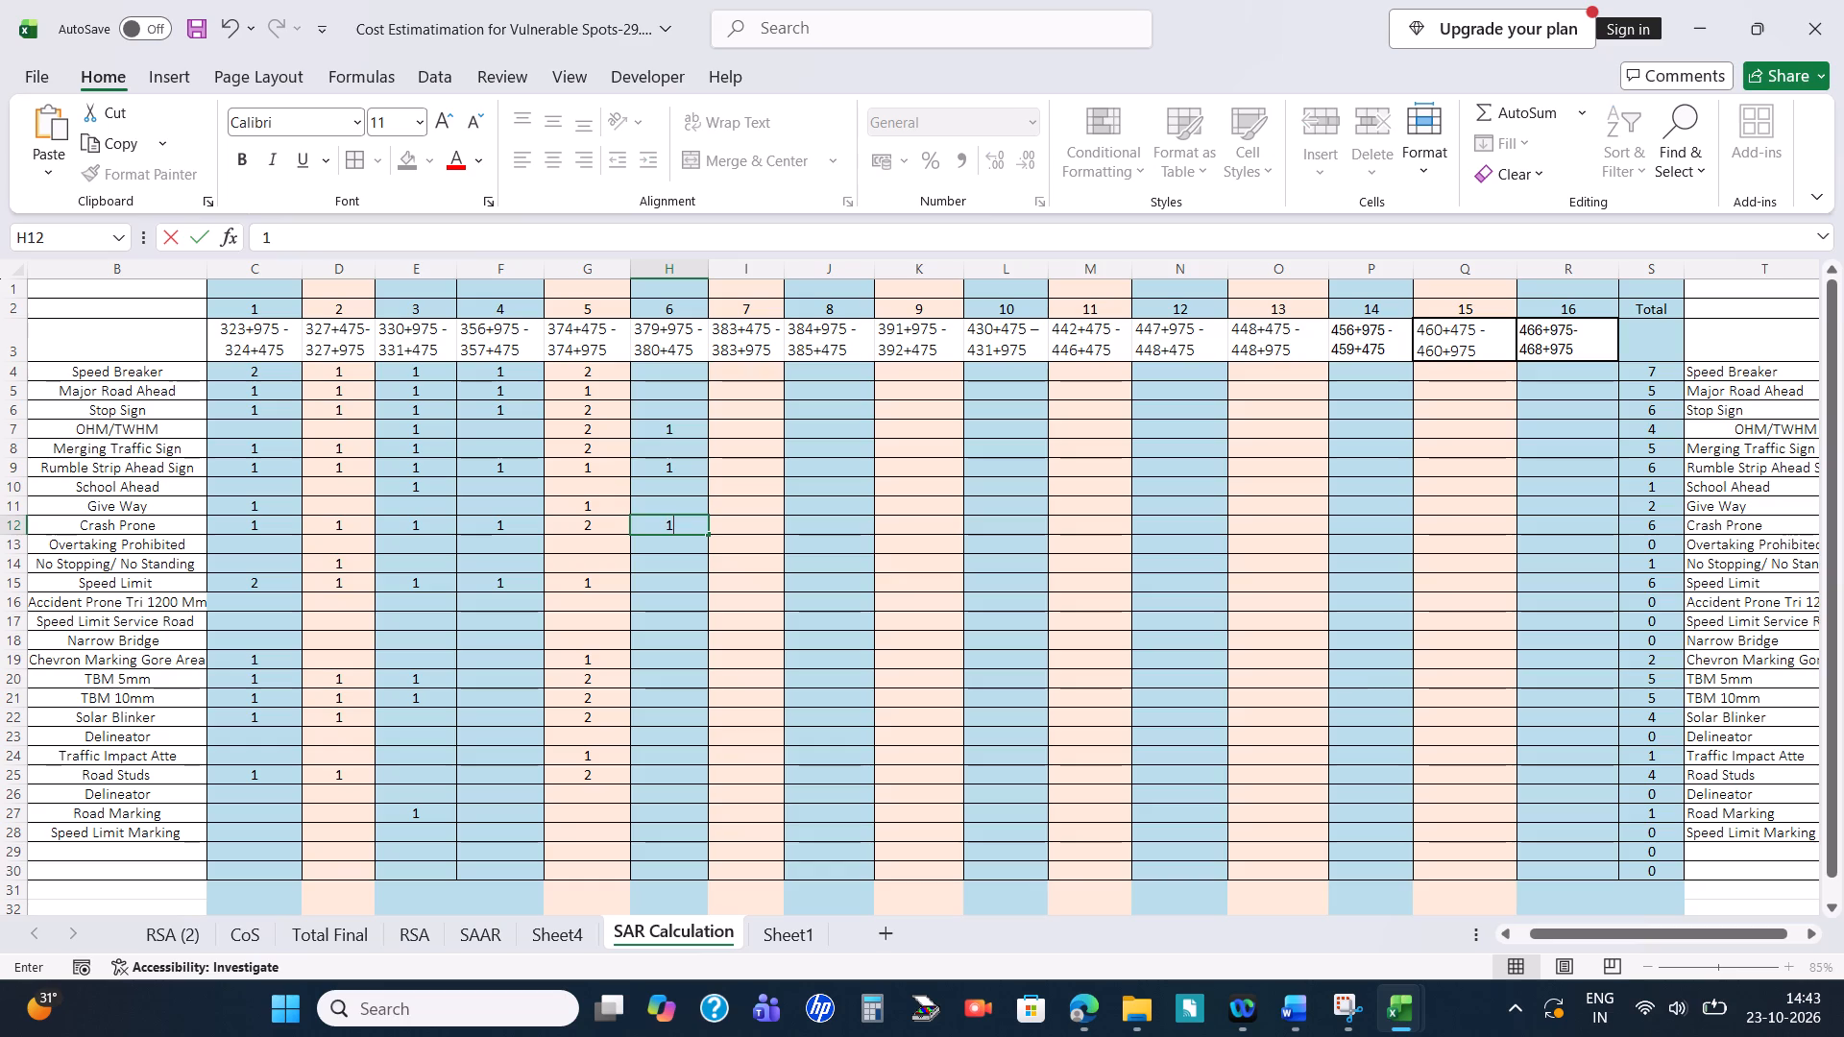
key(Return)
key(Return)
key(Return)
key(1)
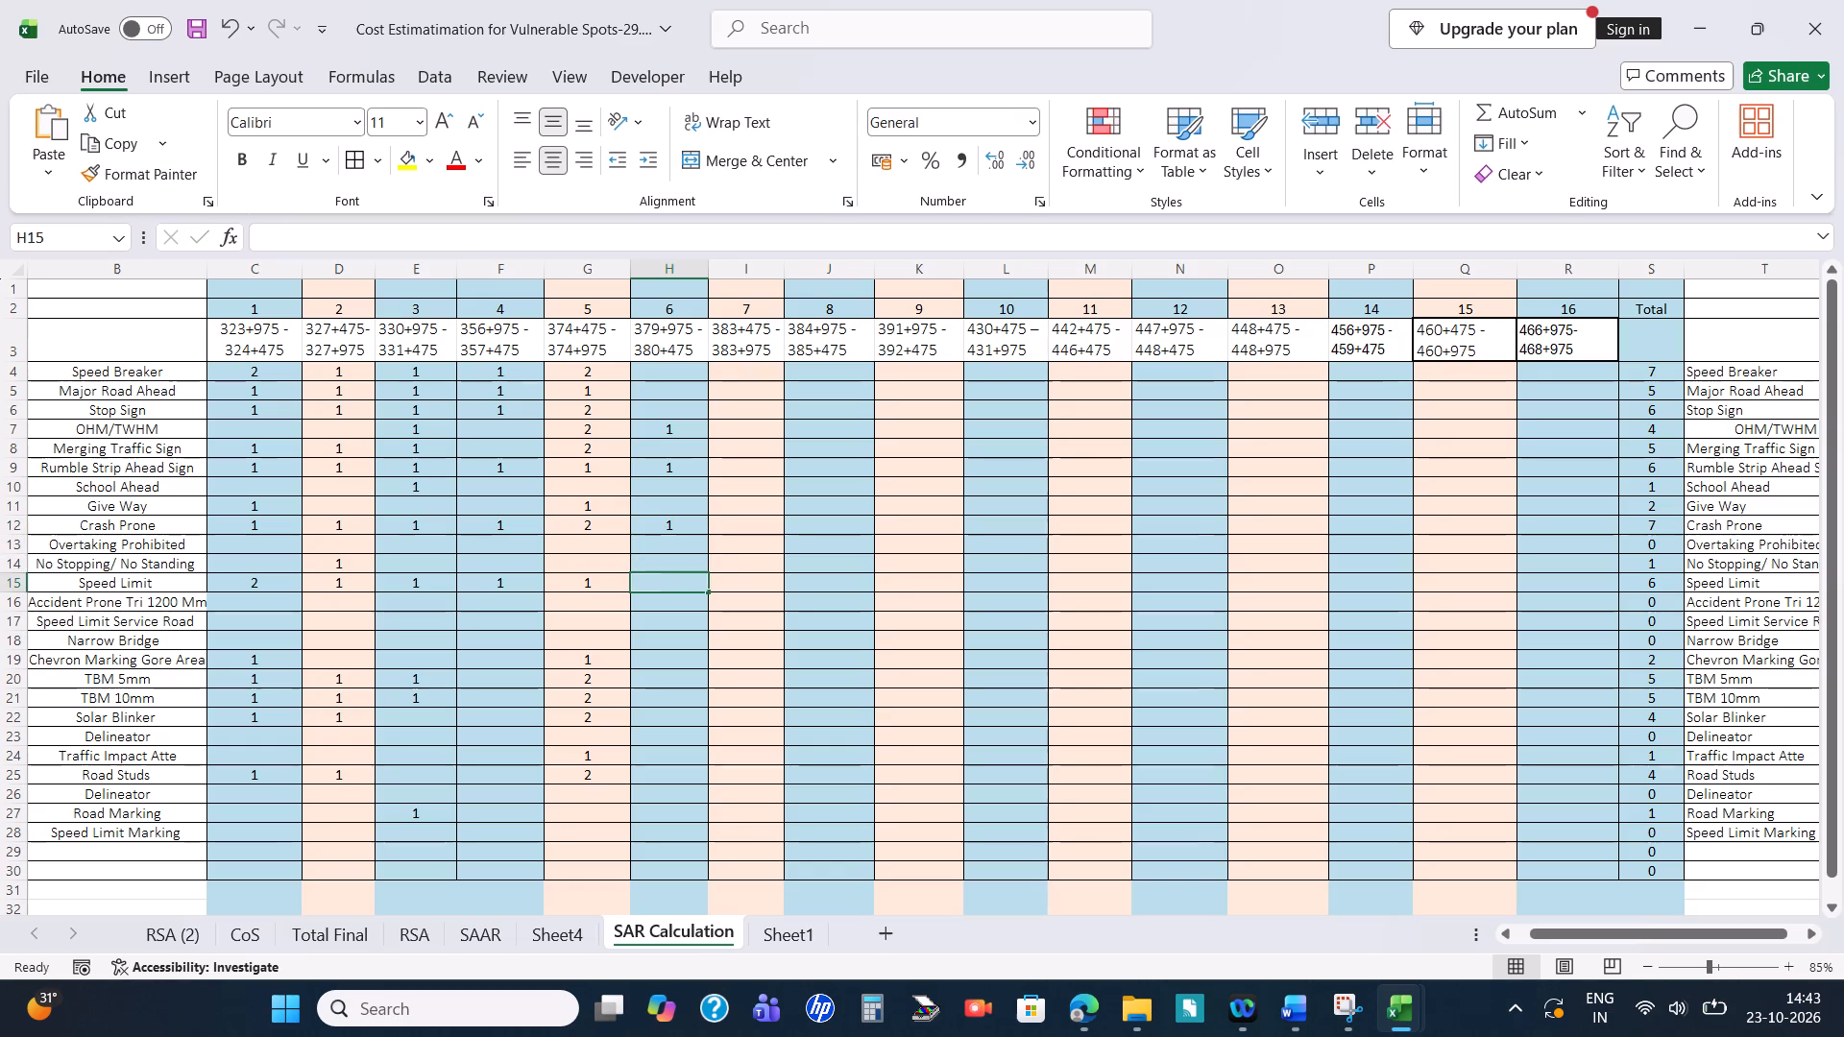
key(Return)
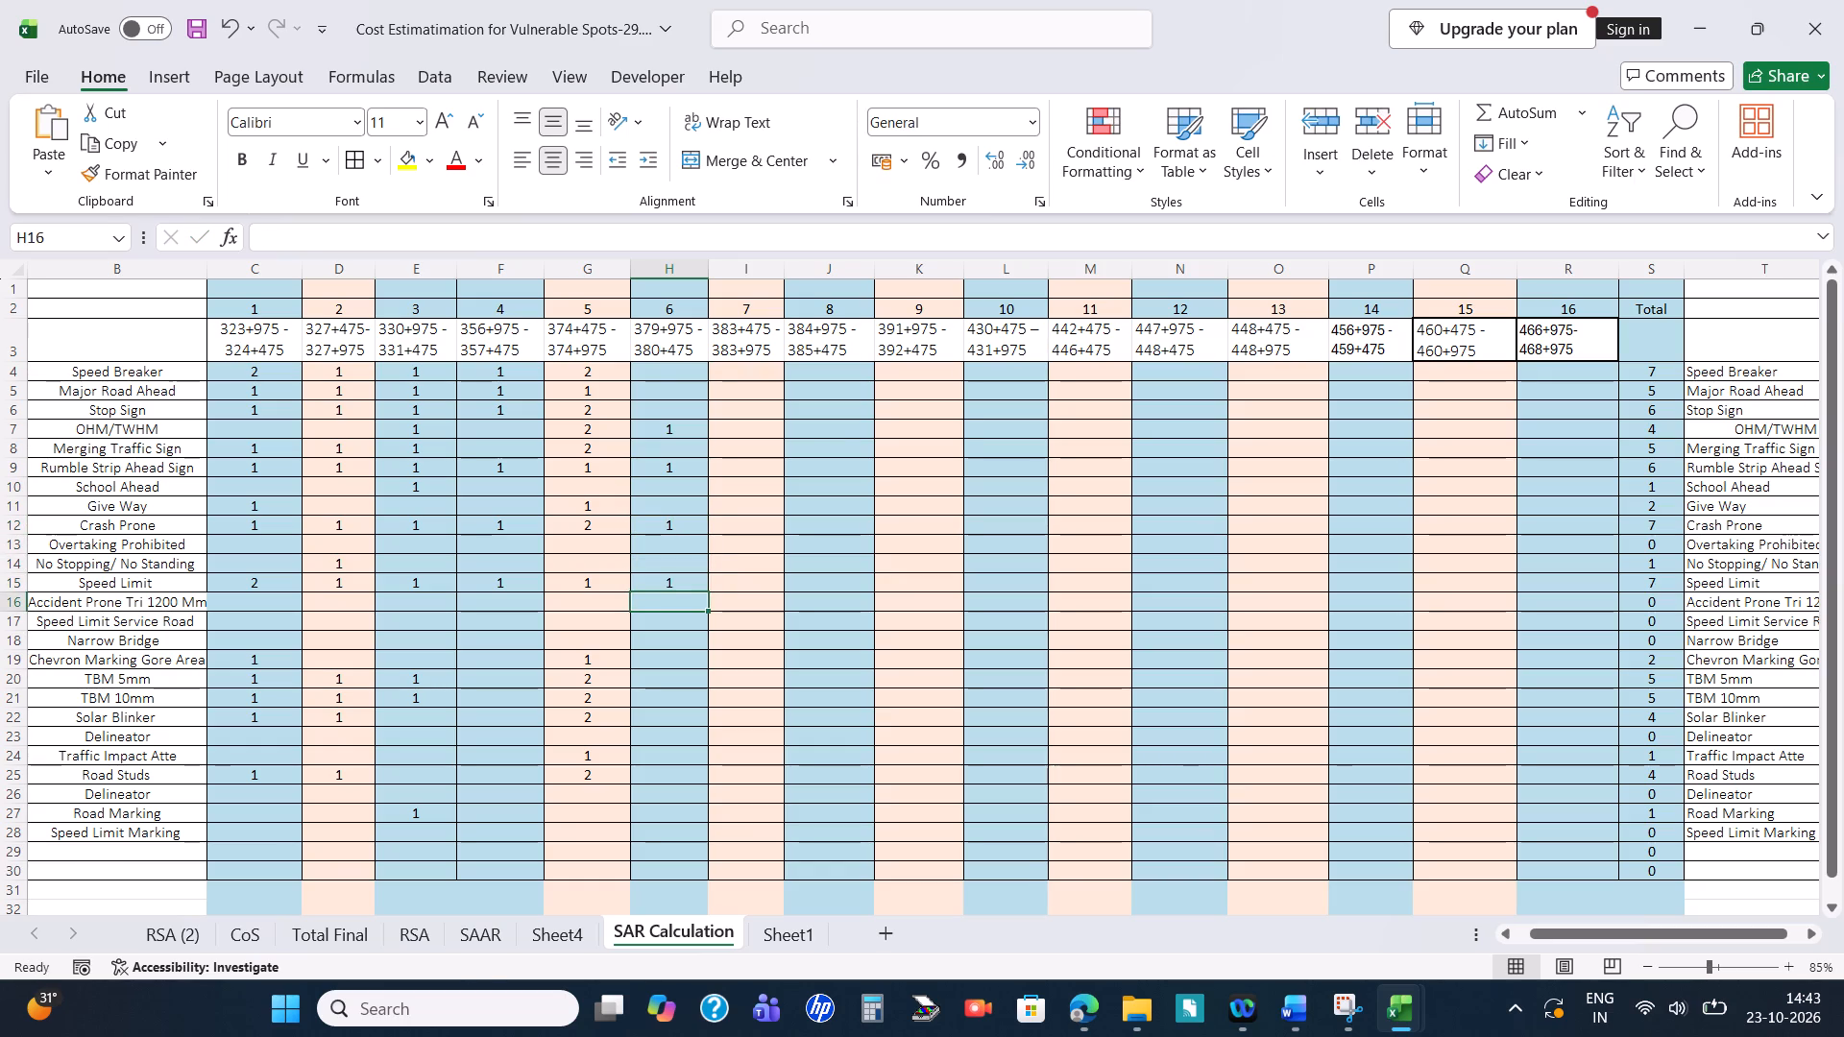
Read section 4.6.1's bar marking measure in Word and enter 1 for TBM 5mm in H20 and TBM 10mm in H21 of Excel.
key(alt+Tab)
scroll(821, 481, down, 2)
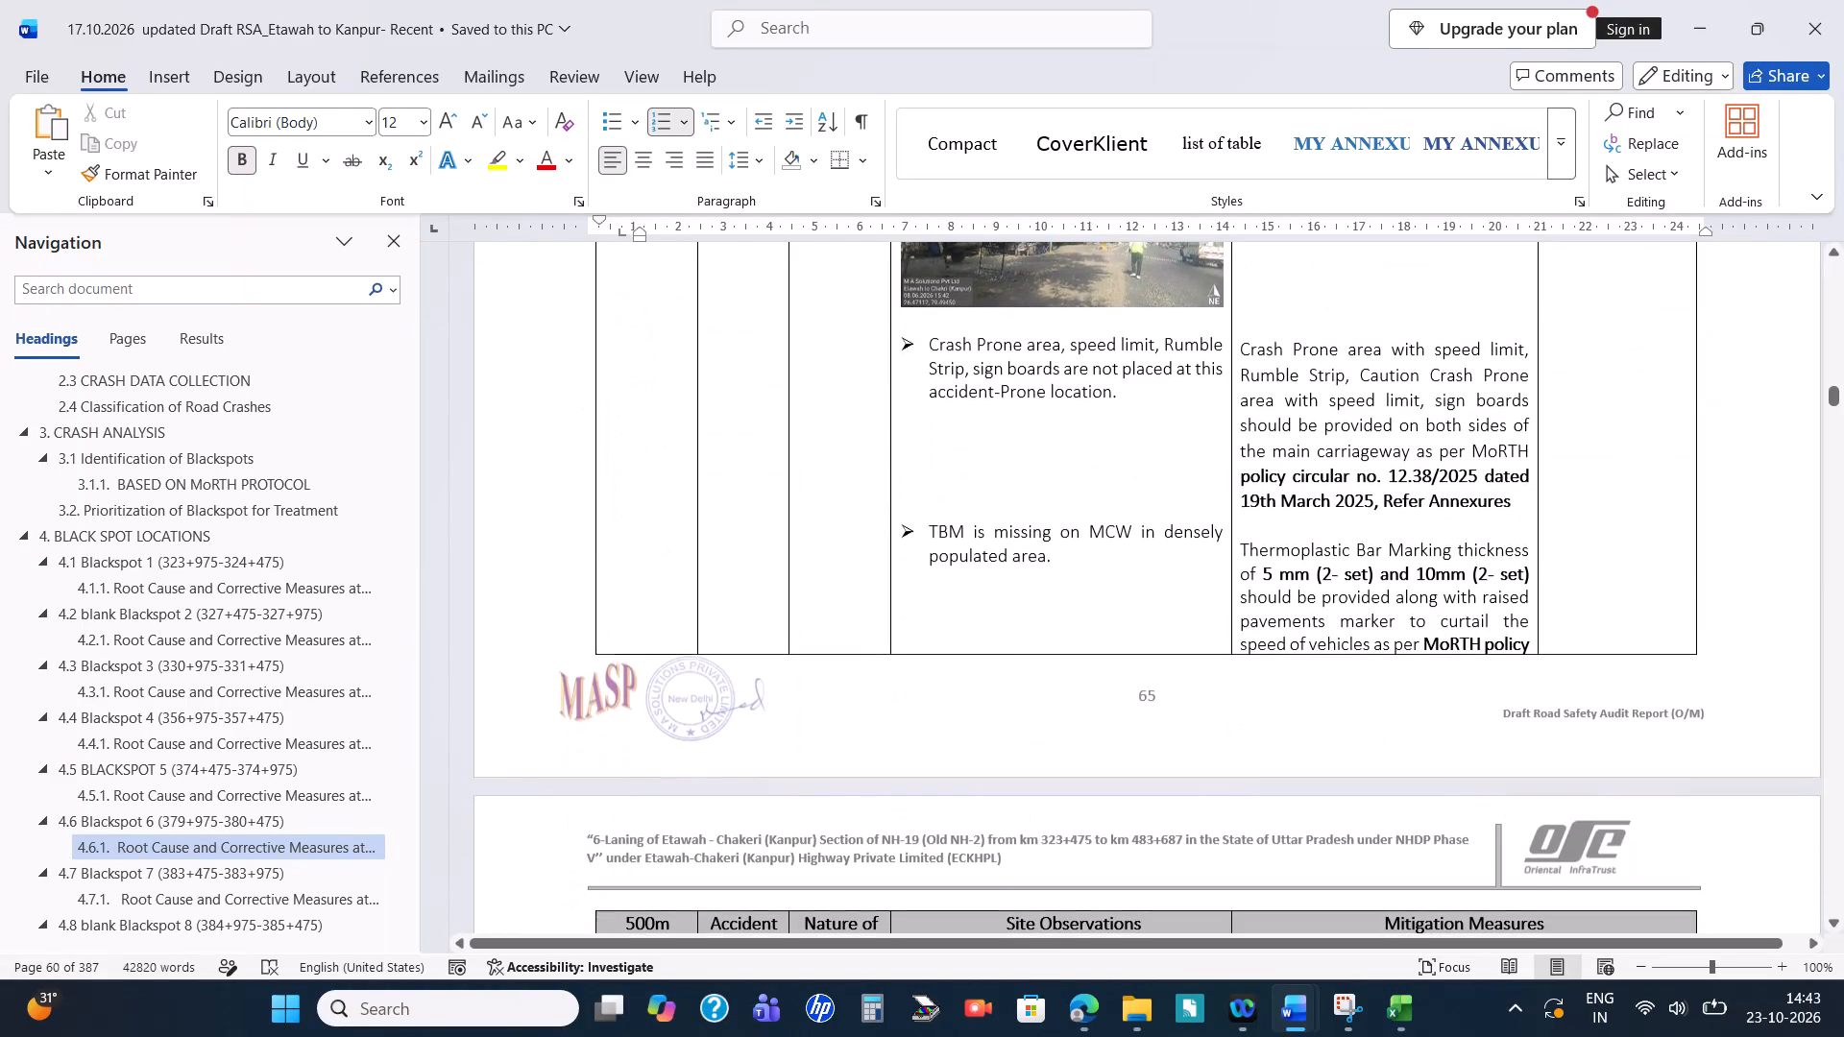
key(Tab)
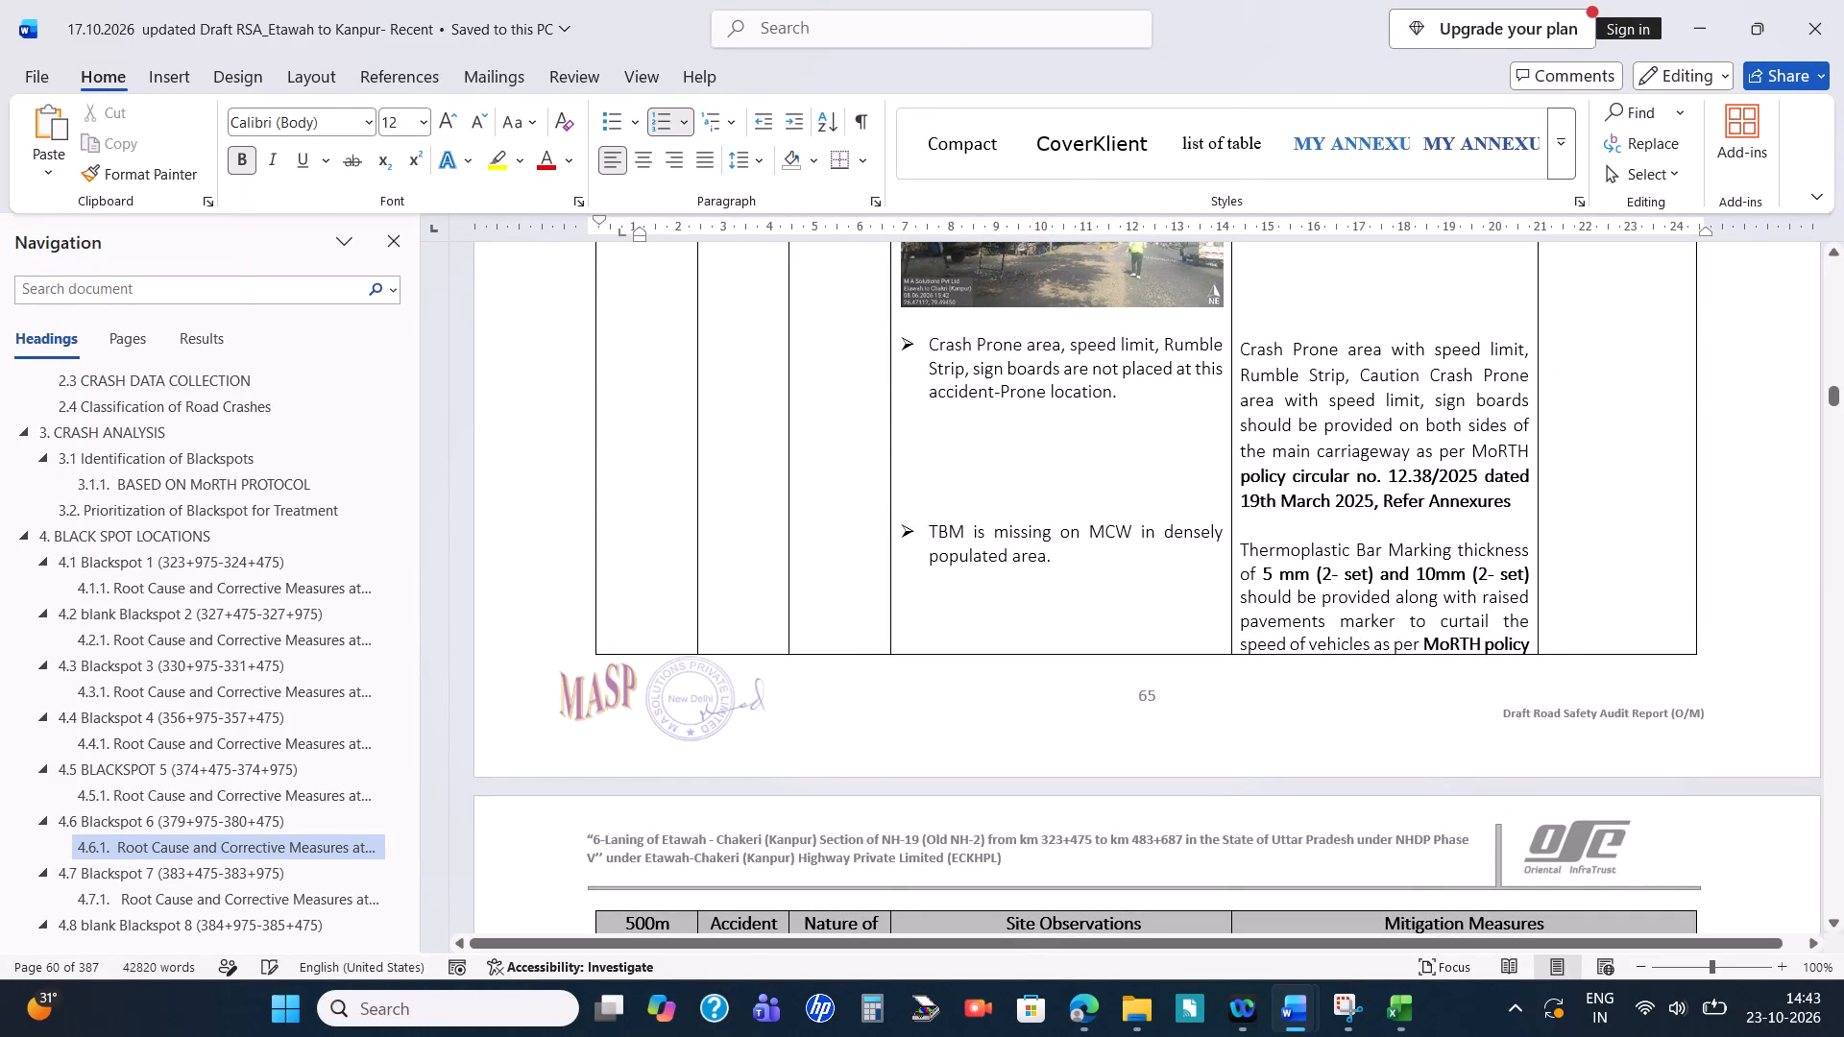
key(alt+Tab)
key(Down)
key(Down)
key(Down)
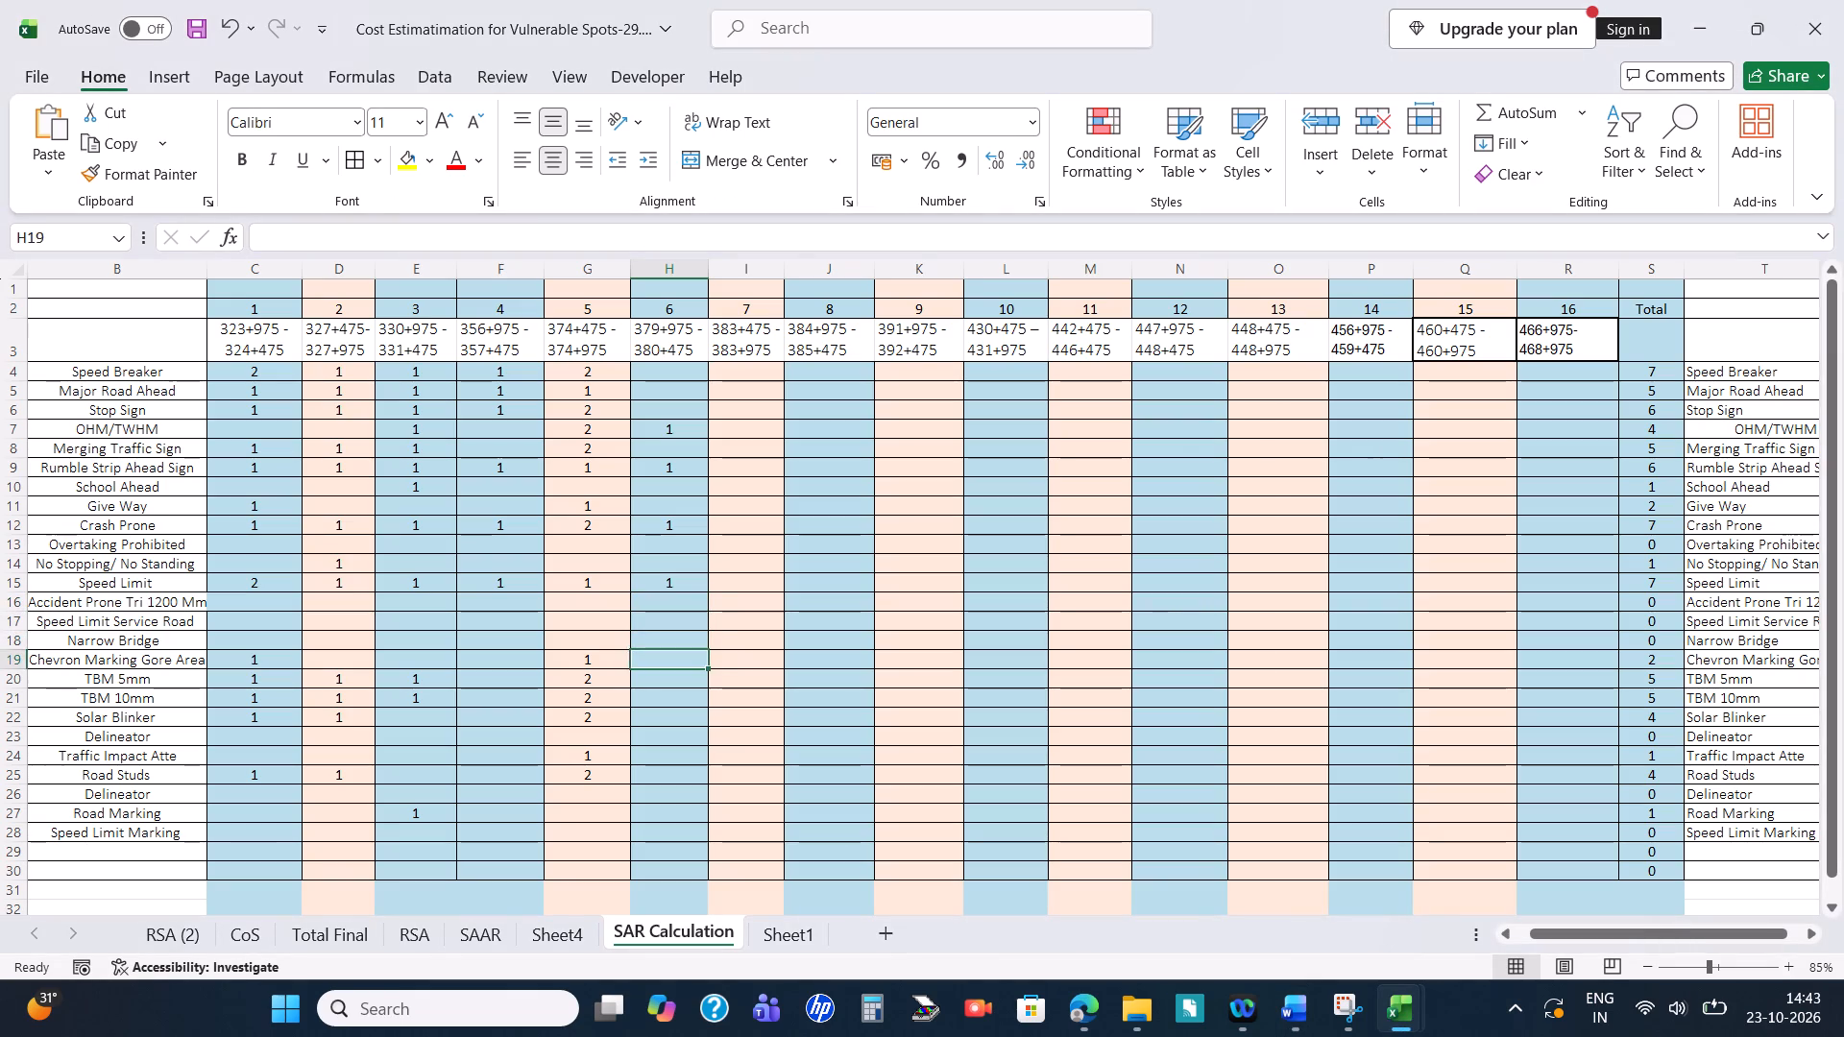
key(Down)
key(1)
key(Return)
key(1)
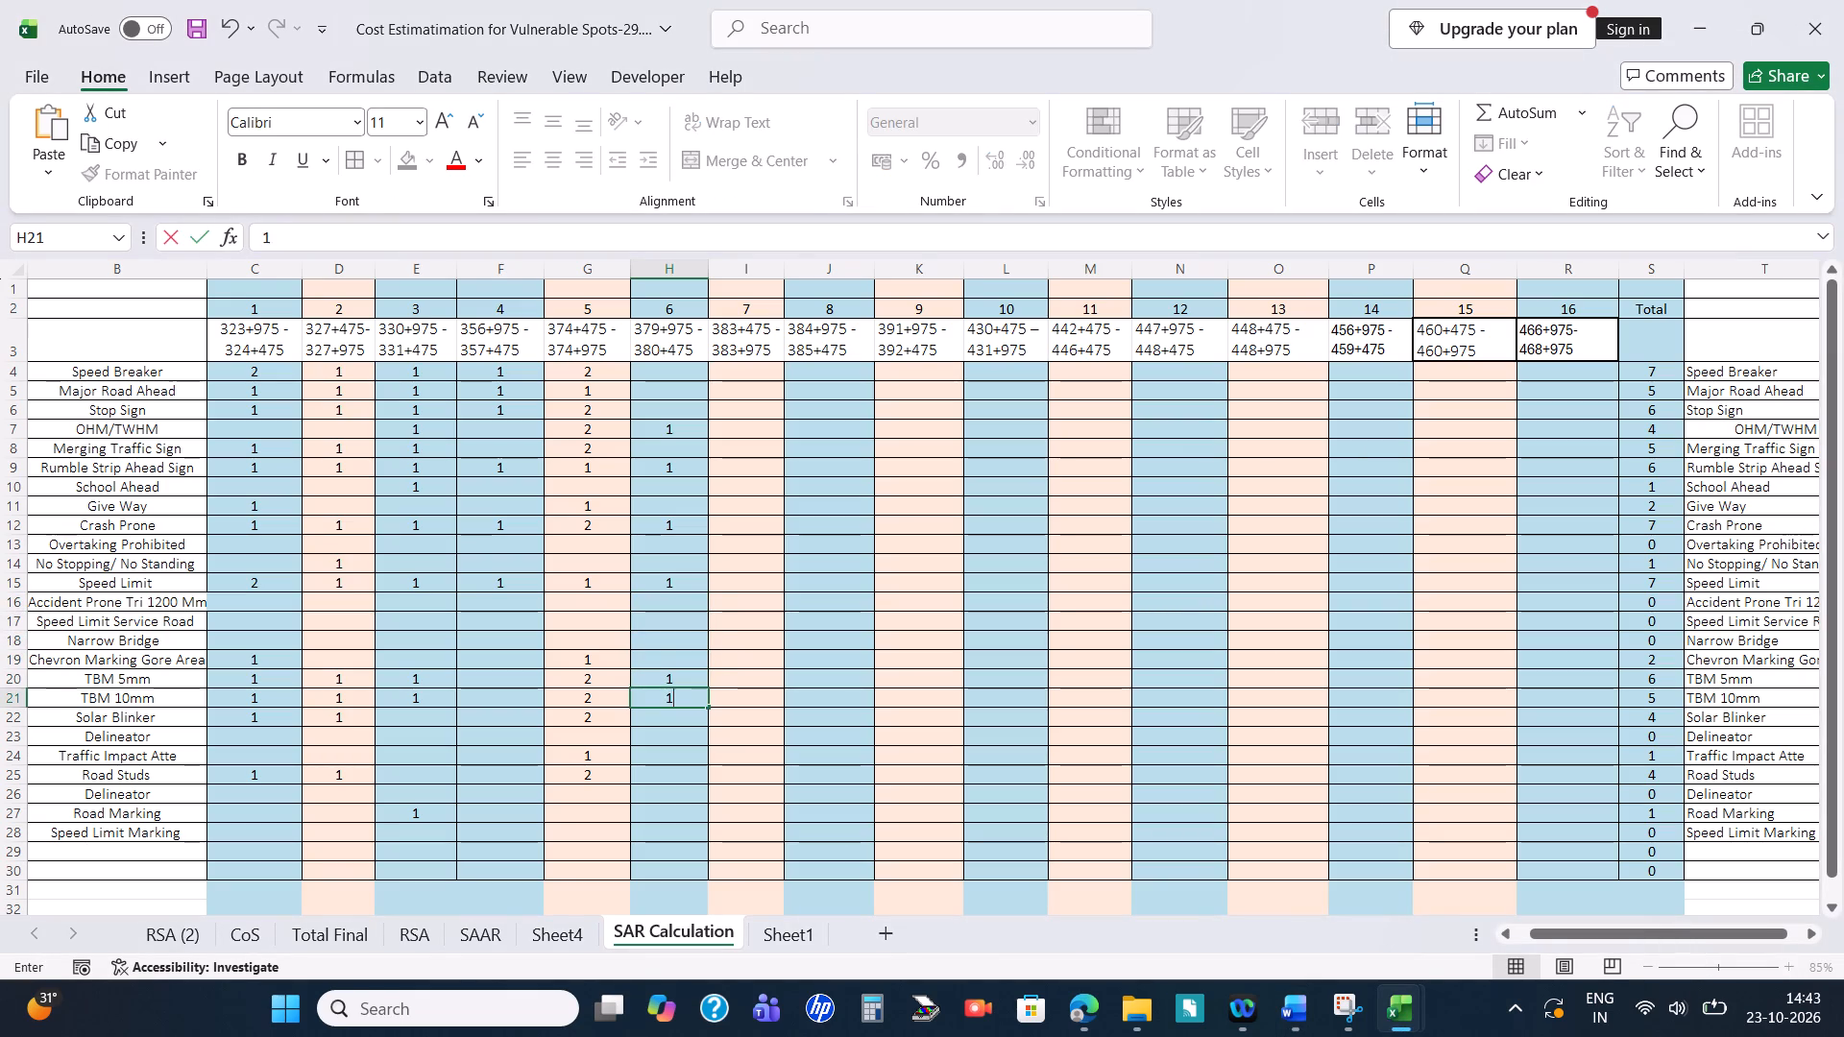
key(Return)
Read section 4.6.1's solar blinker measure in Word and enter 1 for Solar Blinker in H22 of Excel.
key(alt+Tab)
scroll(662, 641, down, 3)
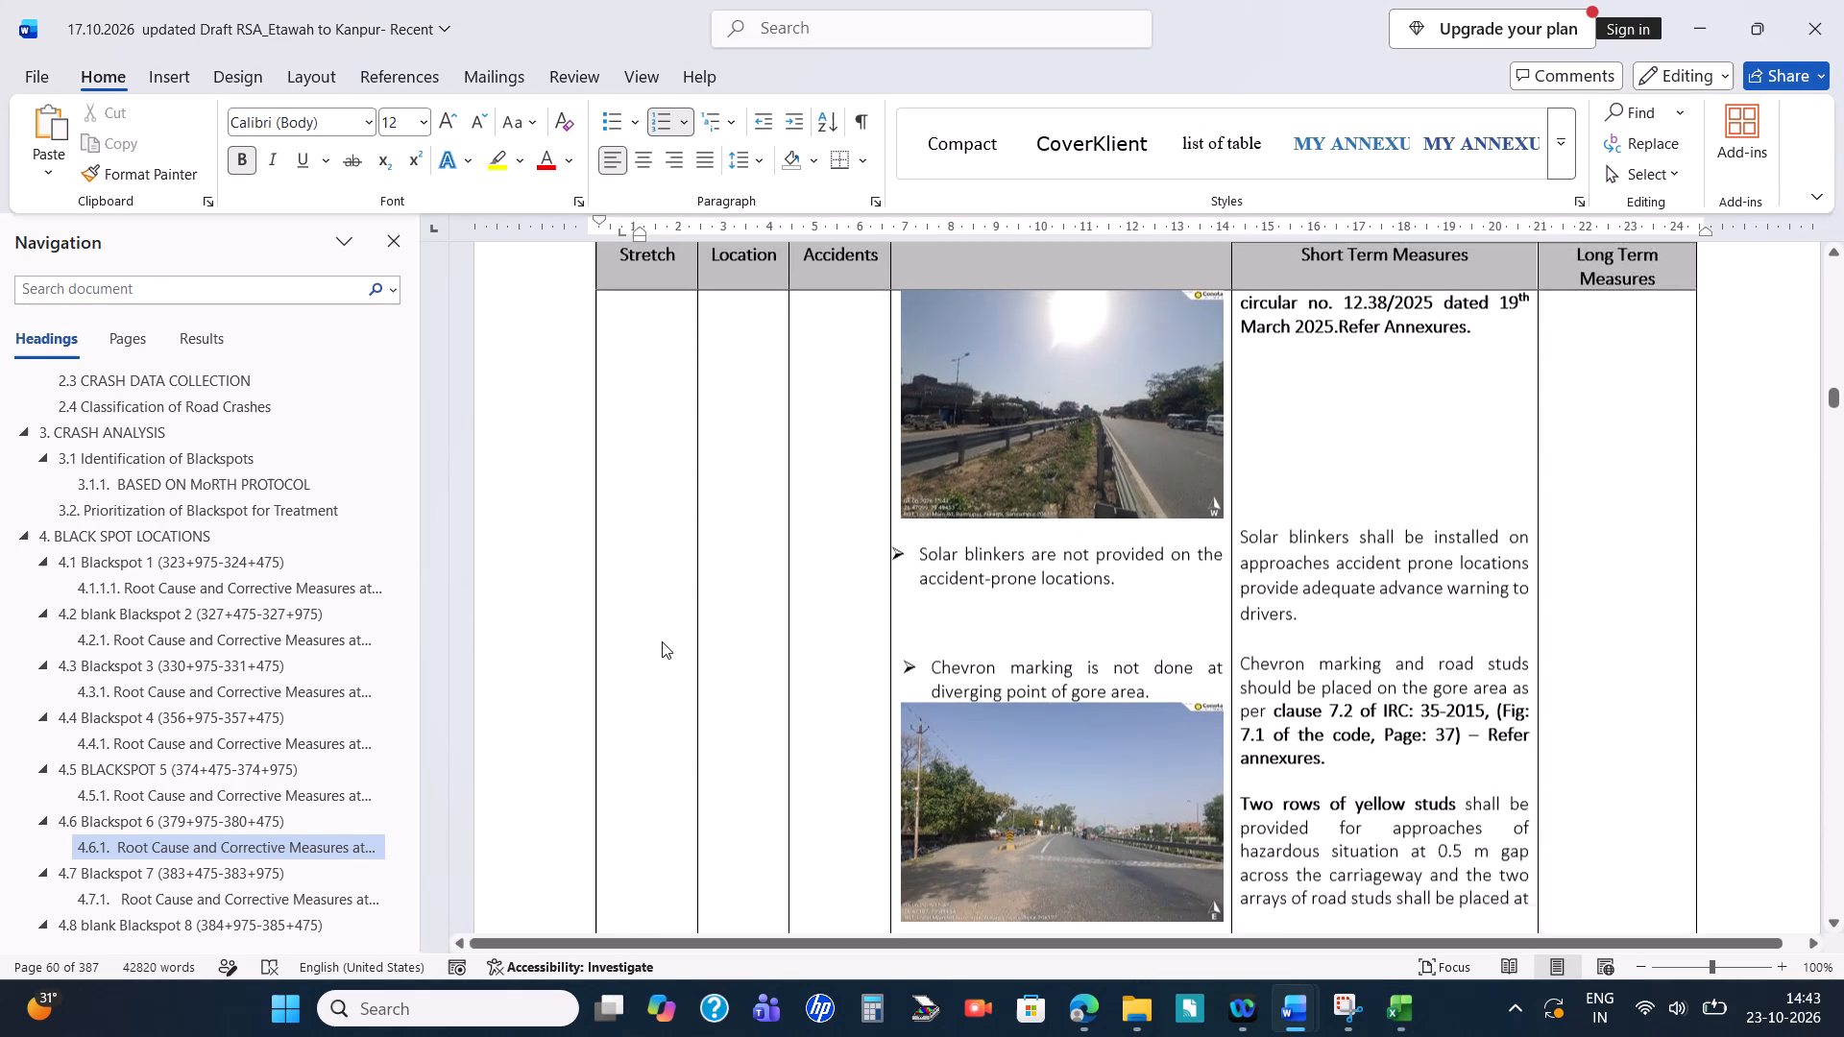
scroll(662, 641, down, 2)
key(alt+Tab)
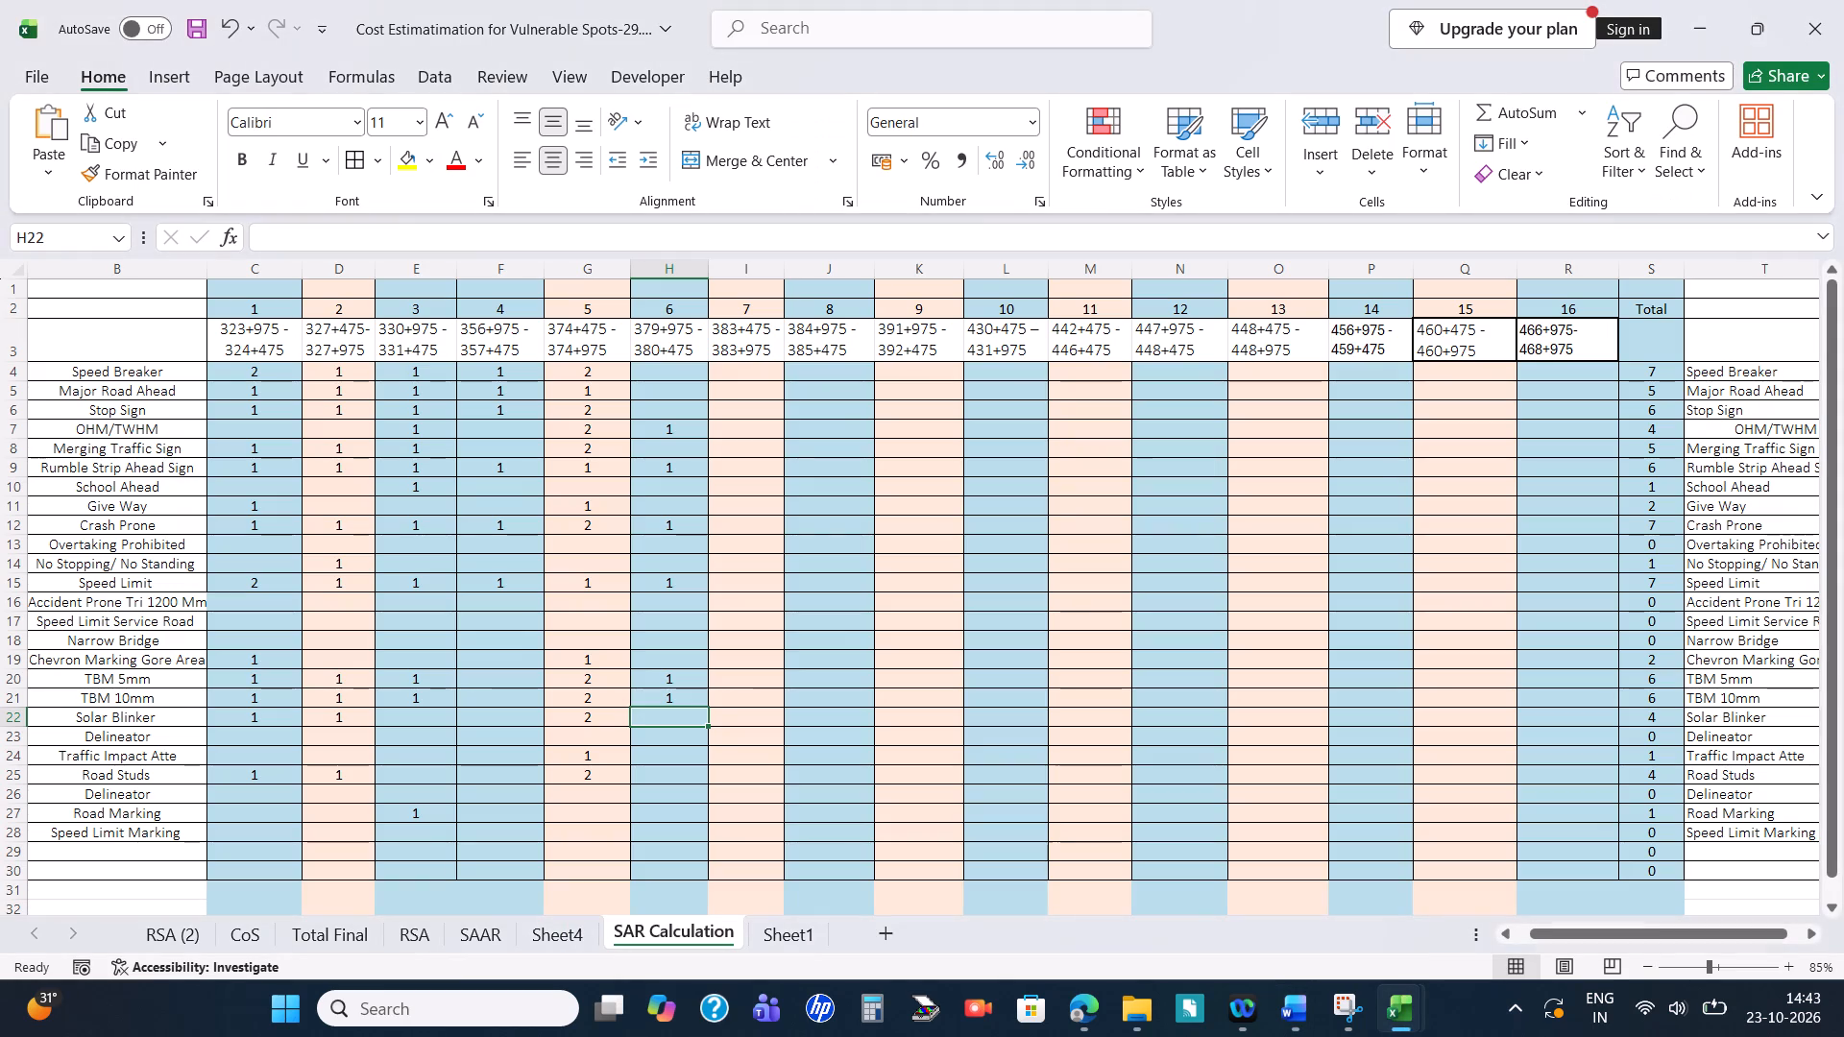
key(Return)
key(Return)
key(Up)
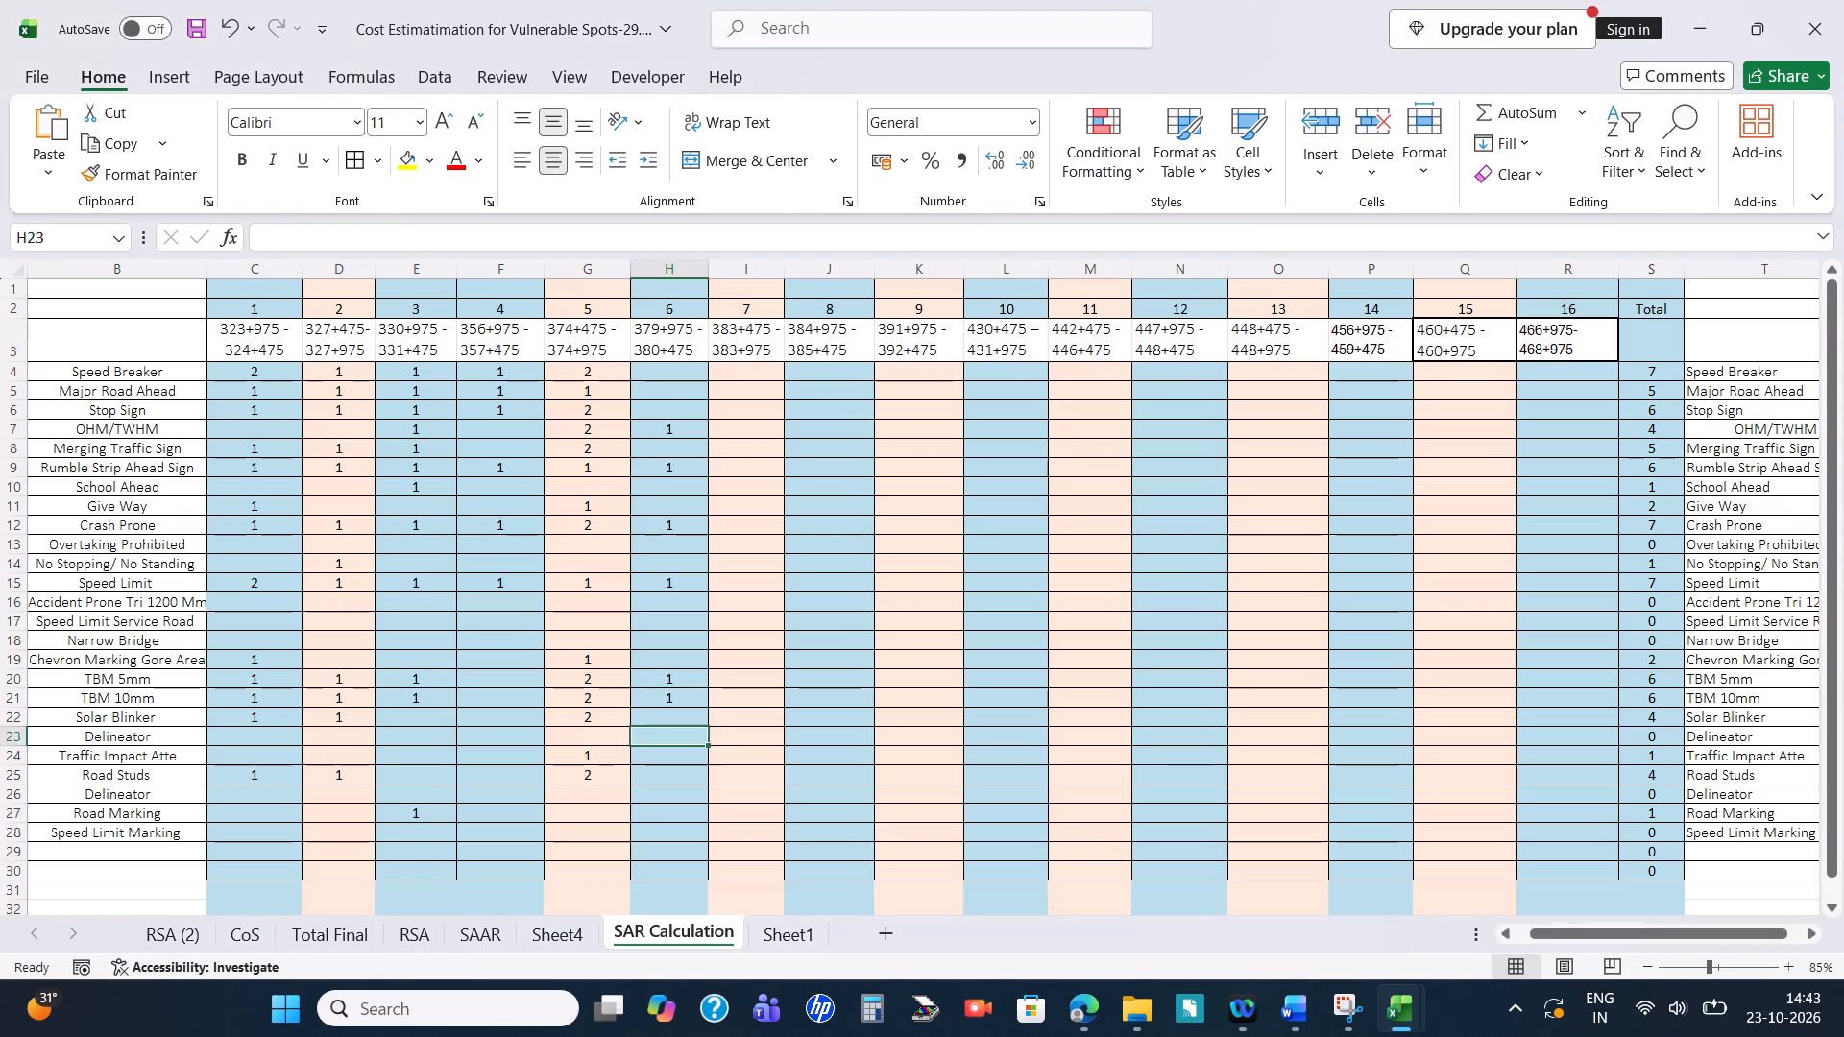
key(Up)
key(1)
key(Return)
Read section 4.6.1's chevron marking measure in Word and enter 1 for Chevron Marking Gore Area in H19 of Excel.
key(alt+Tab)
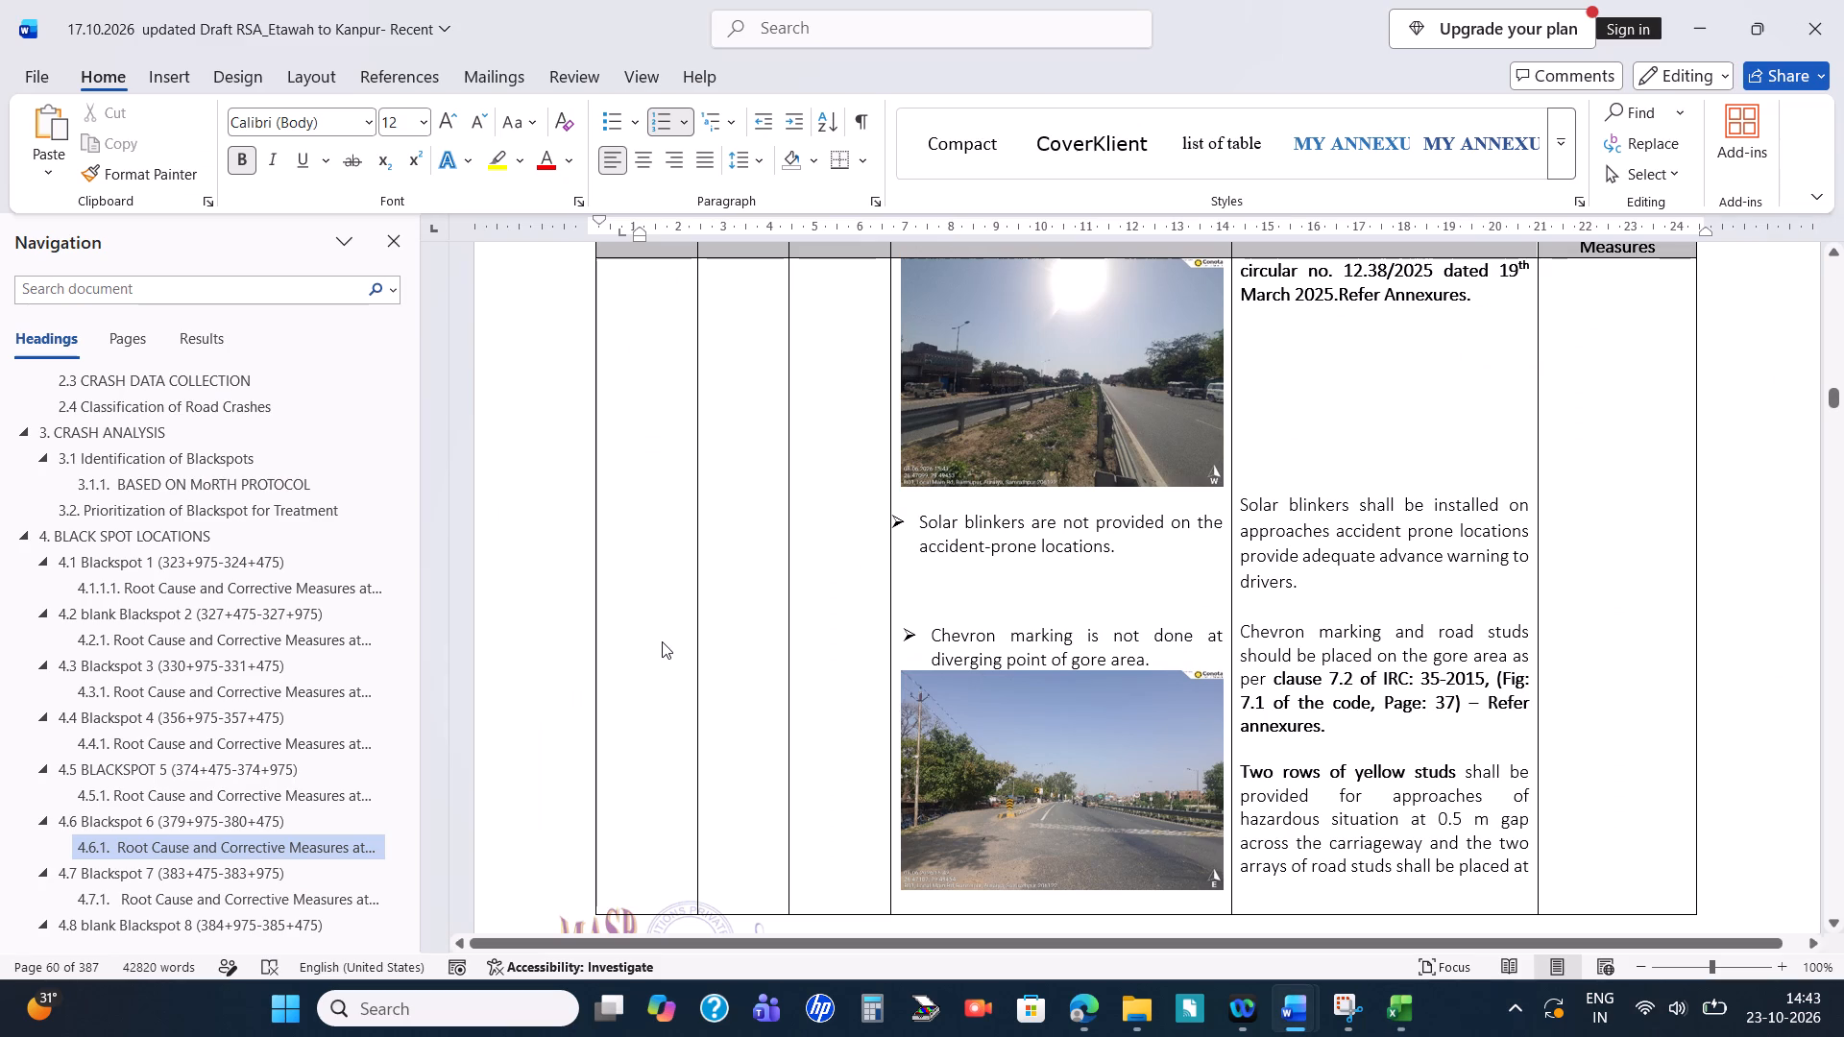
key(alt+Tab)
key(Return)
key(Return)
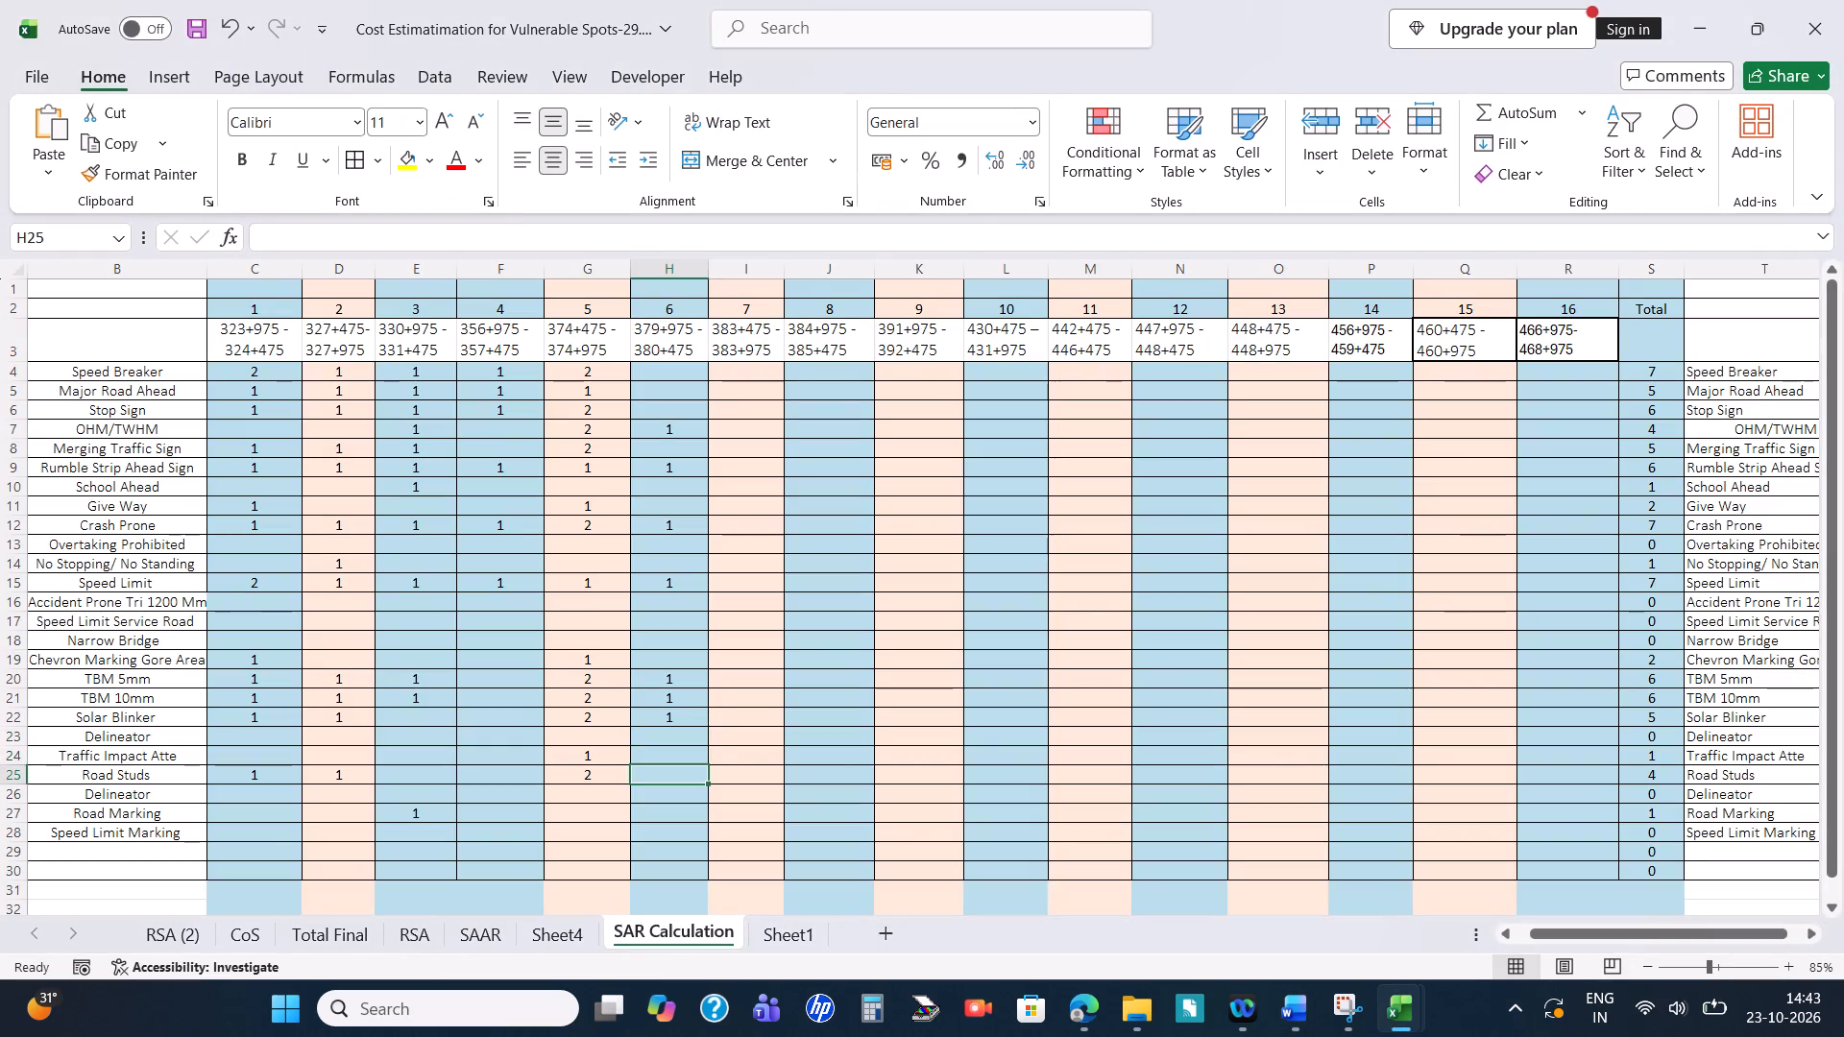
key(Up)
key(Up)
key(Up)
key(Up)
key(Up)
key(Up)
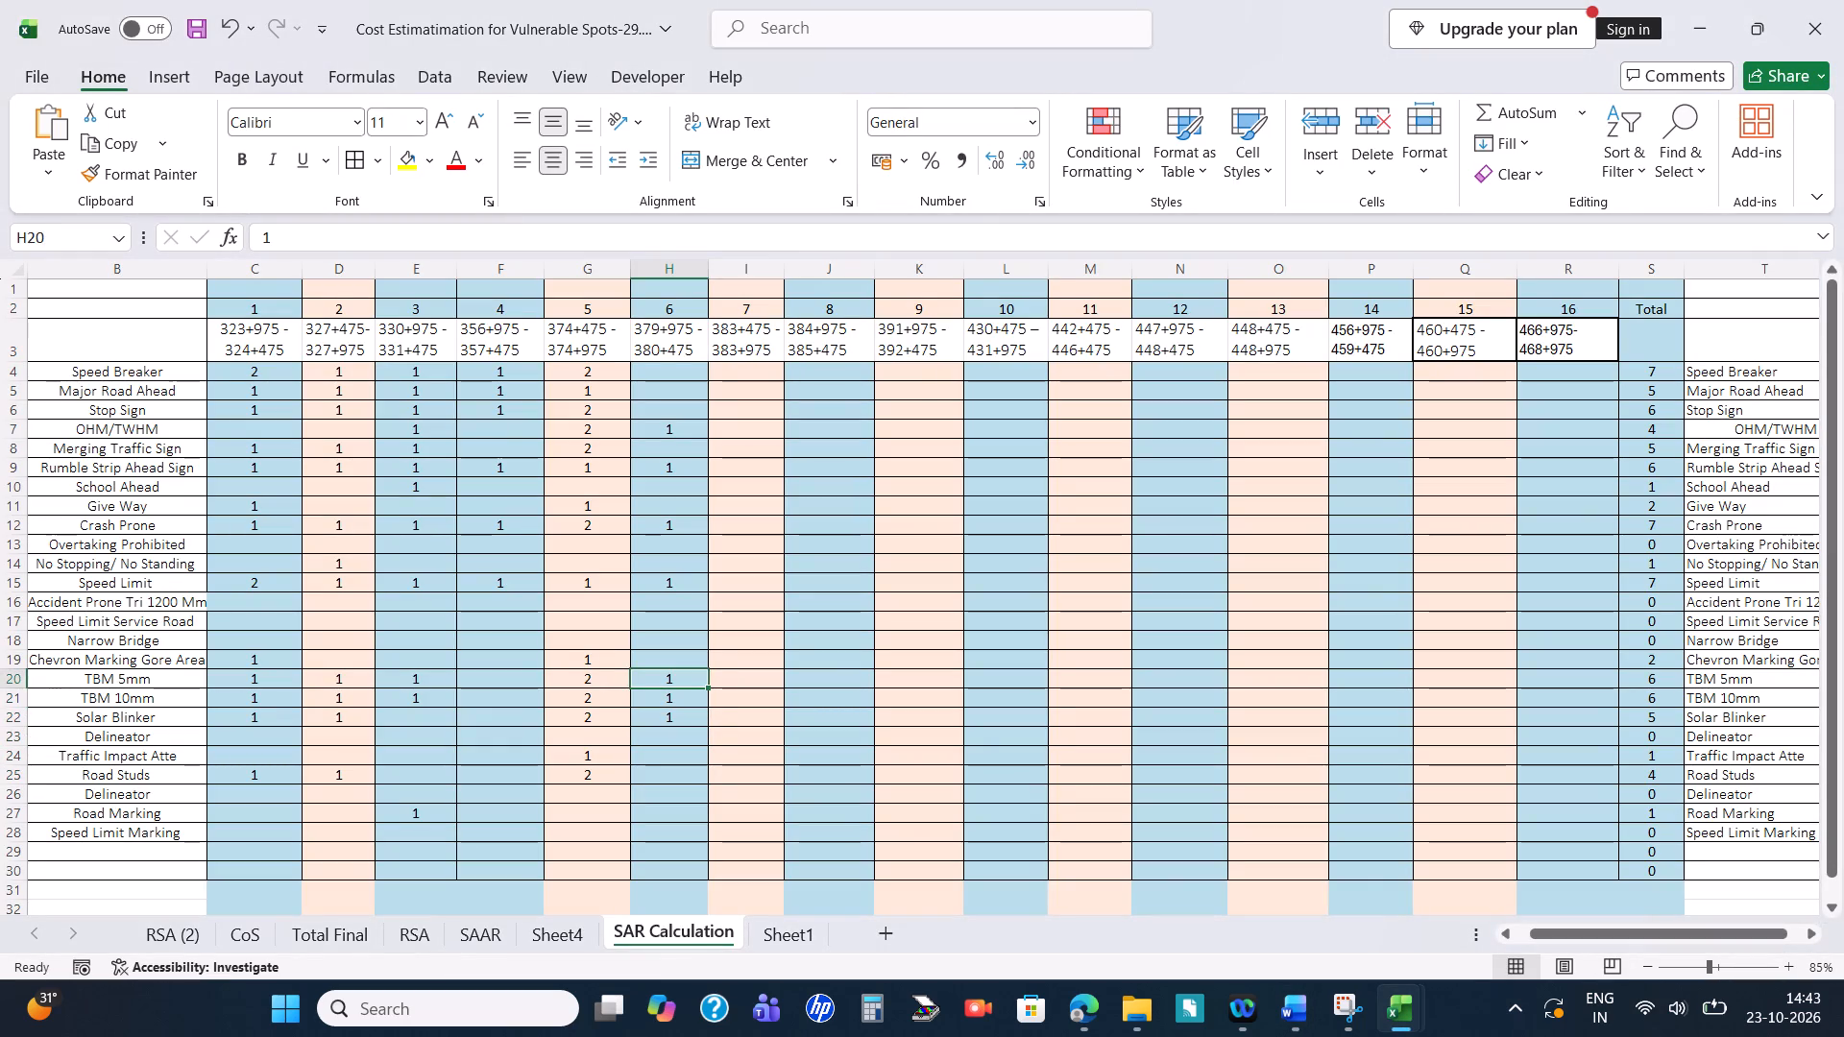
key(alt+Tab)
key(alt+Tab)
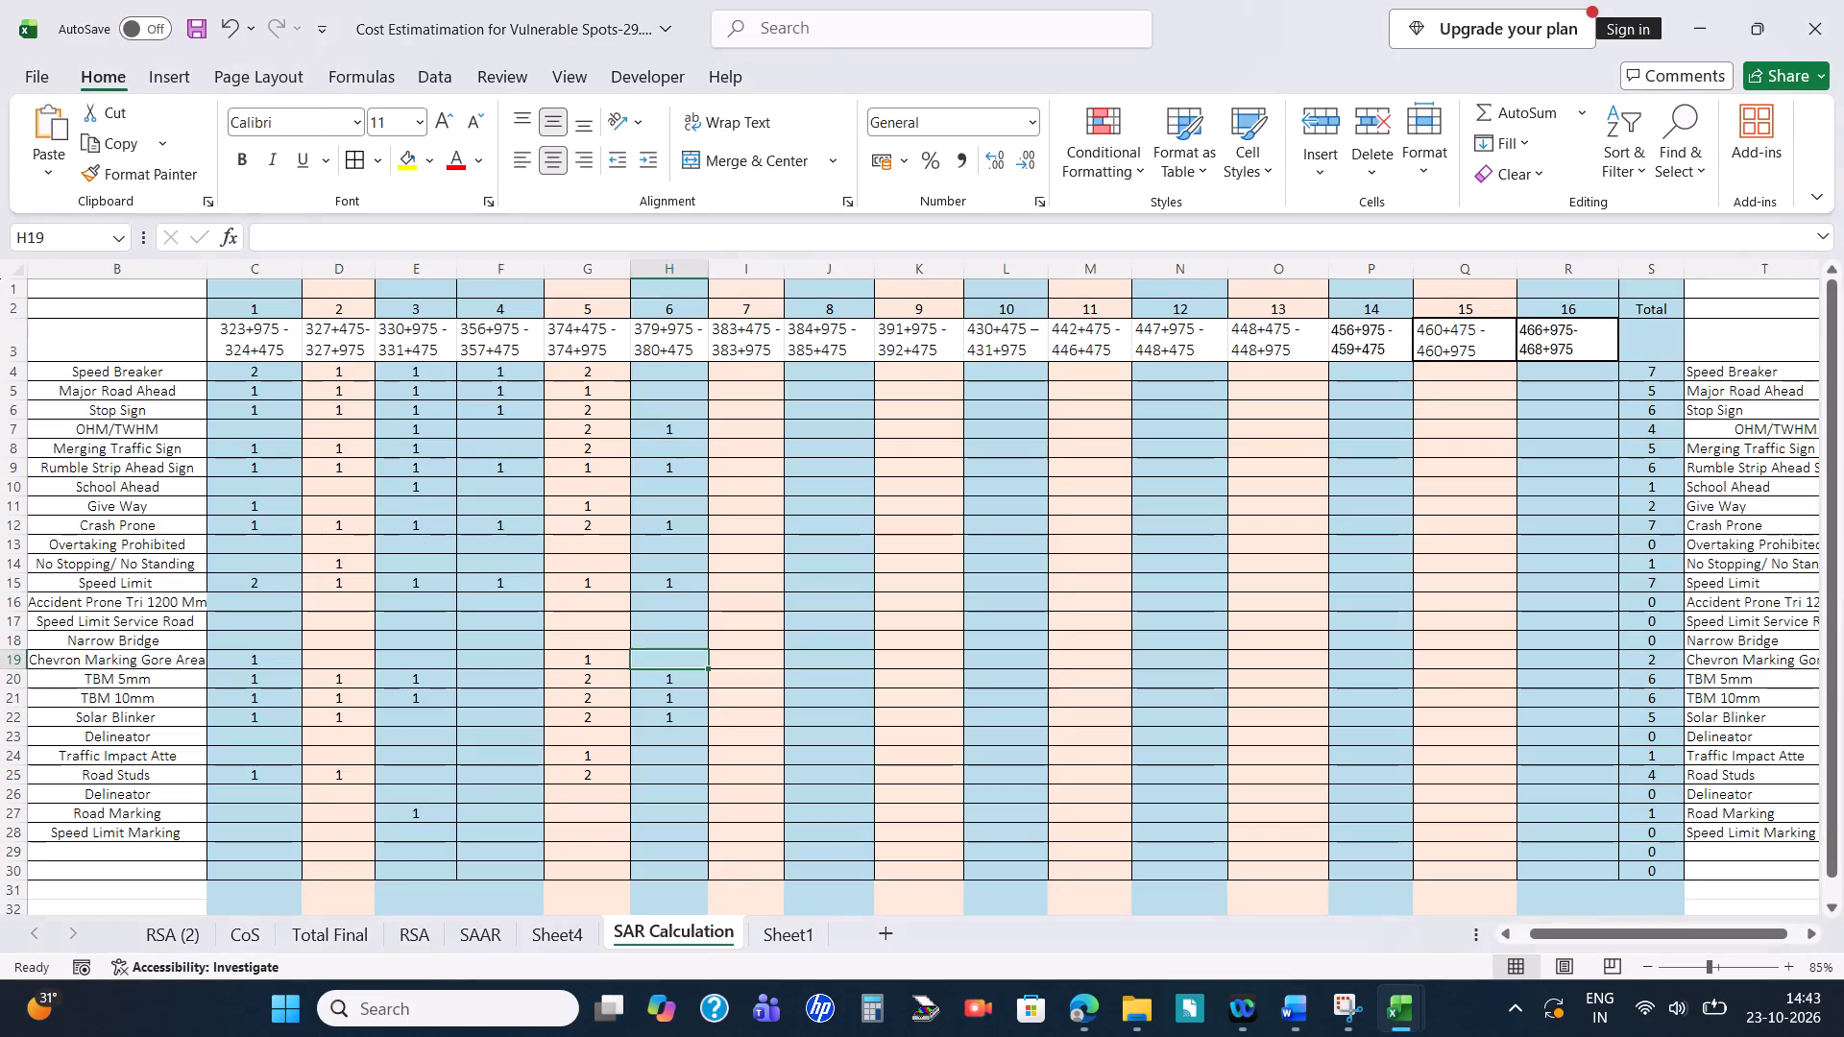
key(1)
key(Return)
Read section 4.6.1's 40Kmph speed limit sign measure in Word and set Speed Limit in H15 of Excel to 2.
key(alt+Tab)
scroll(662, 641, down, 2)
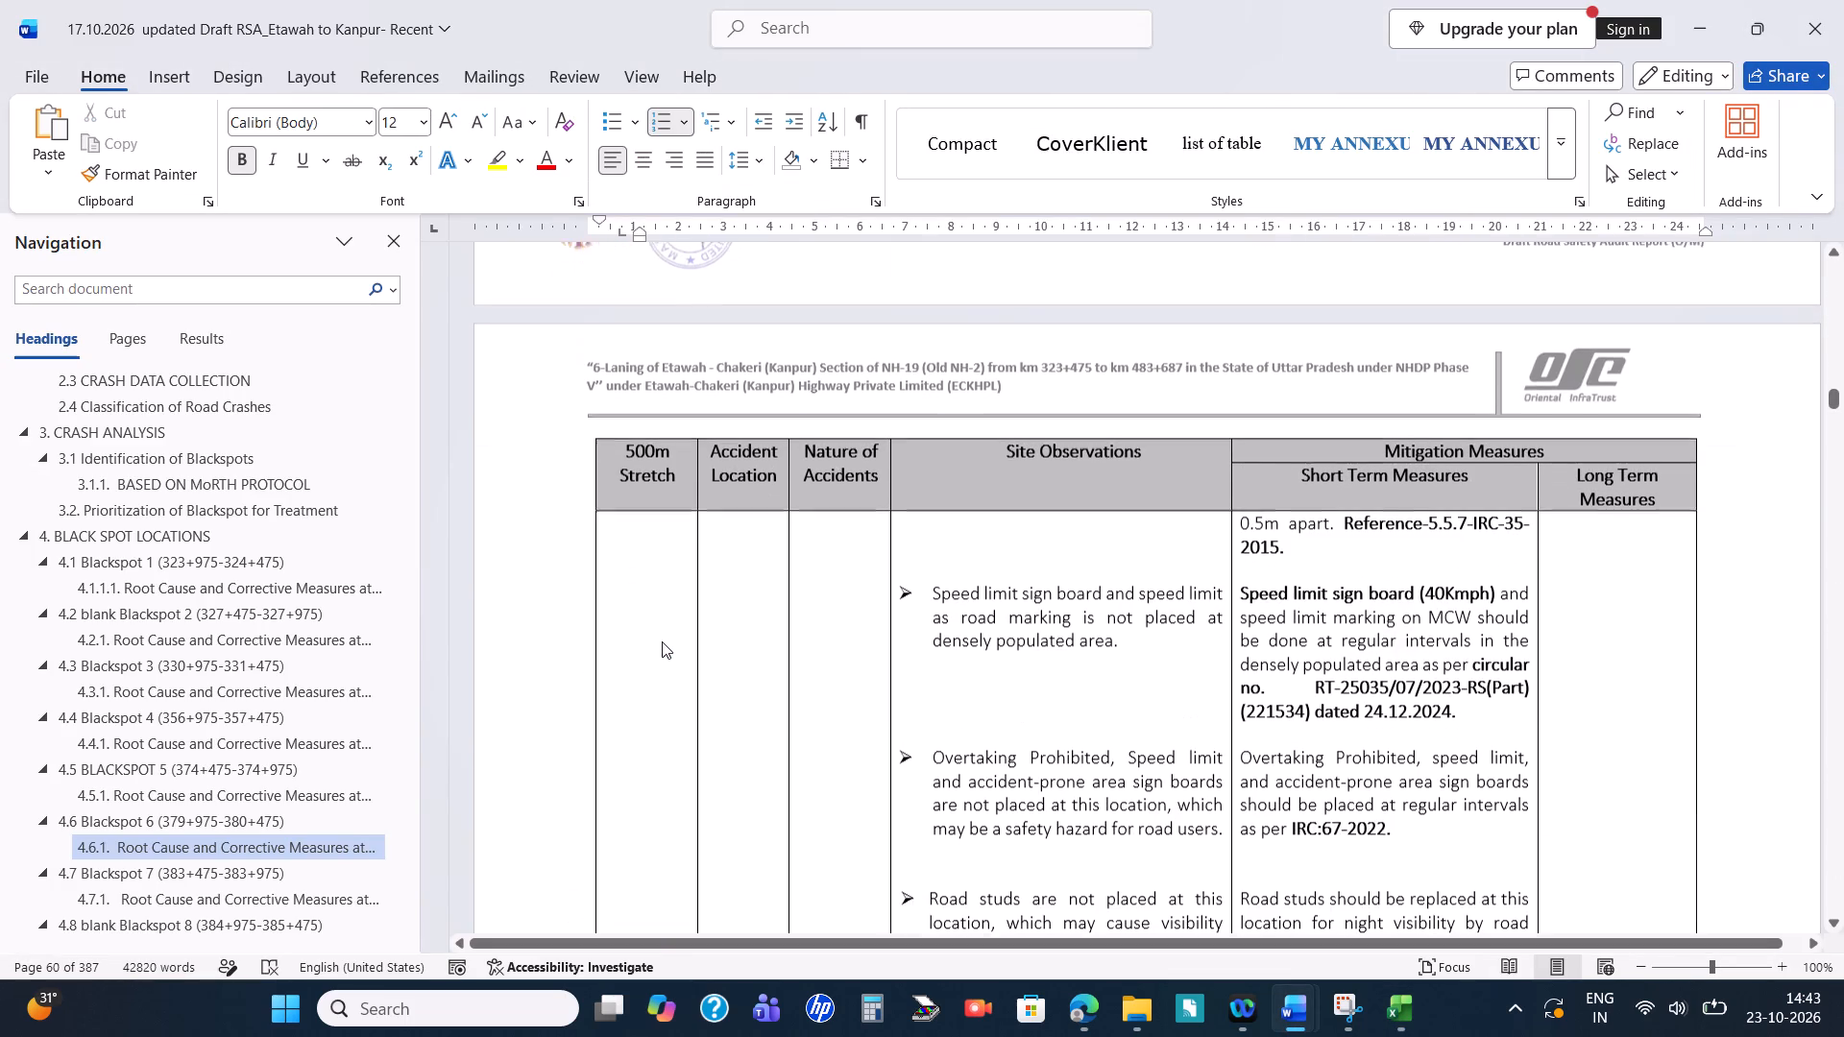
scroll(662, 641, down, 1)
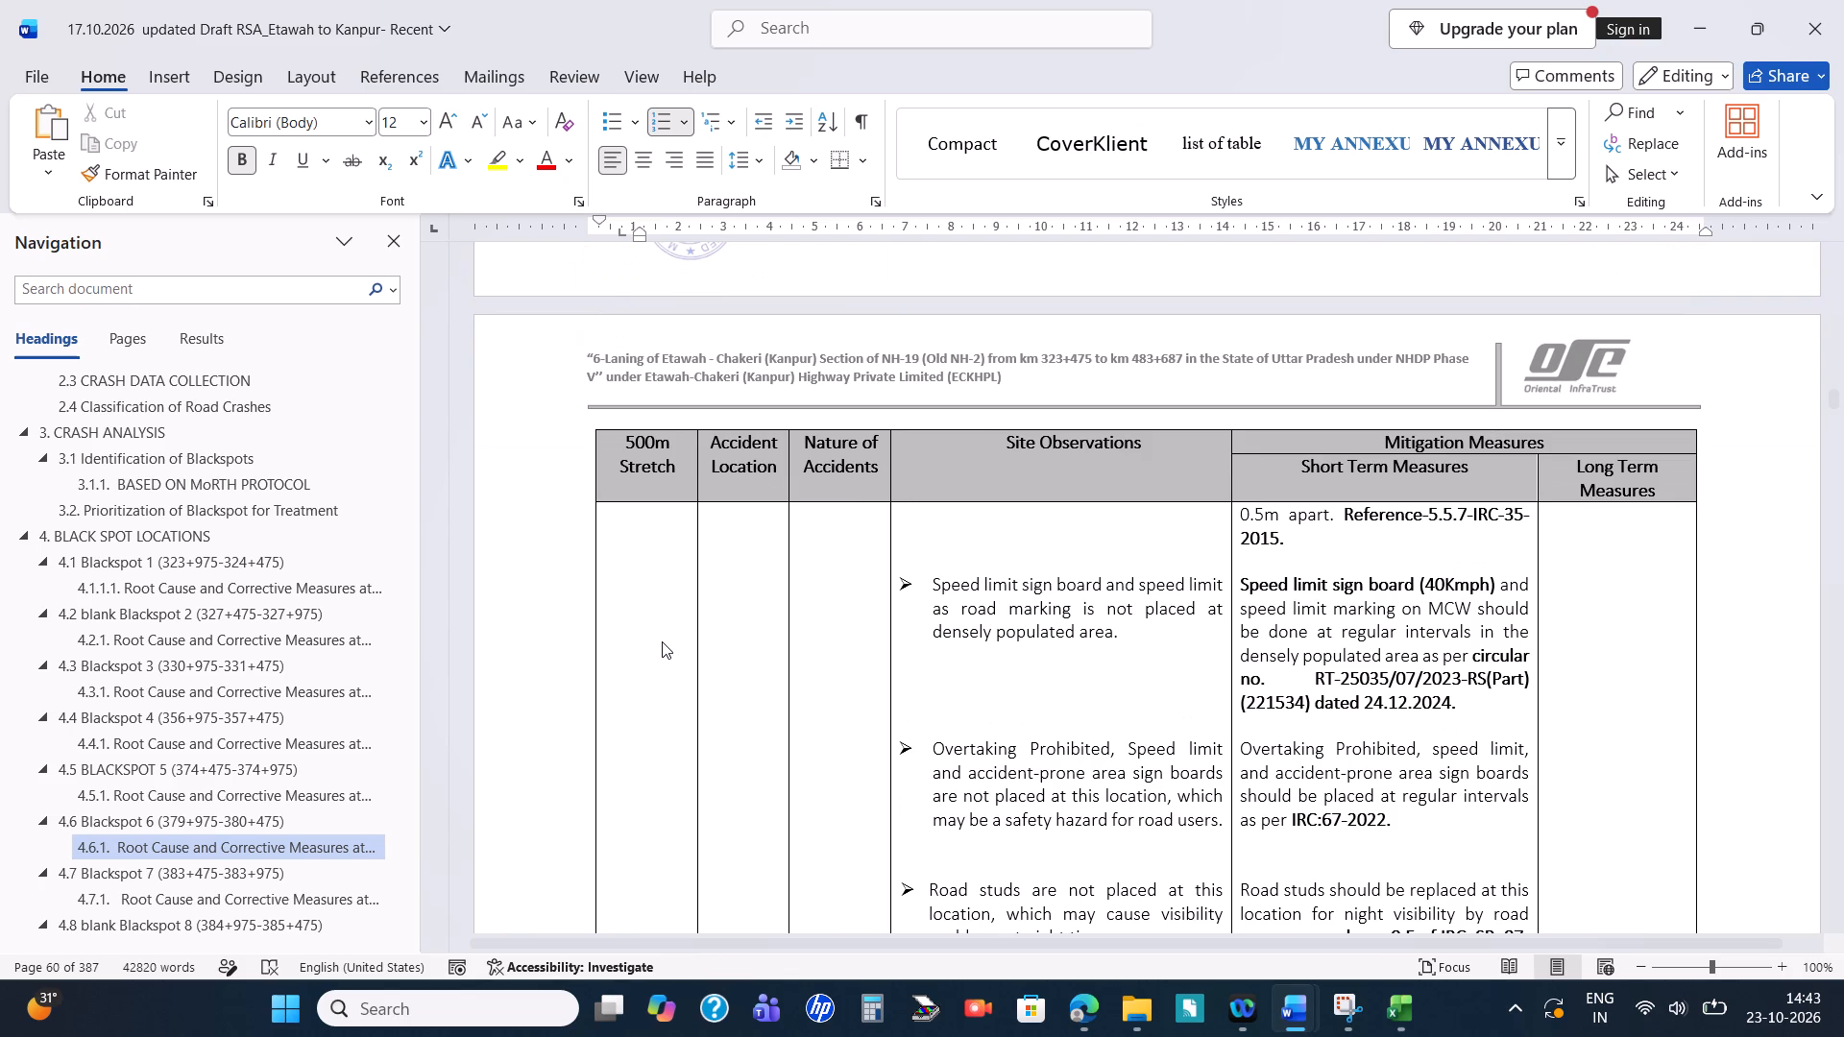
key(alt+Tab)
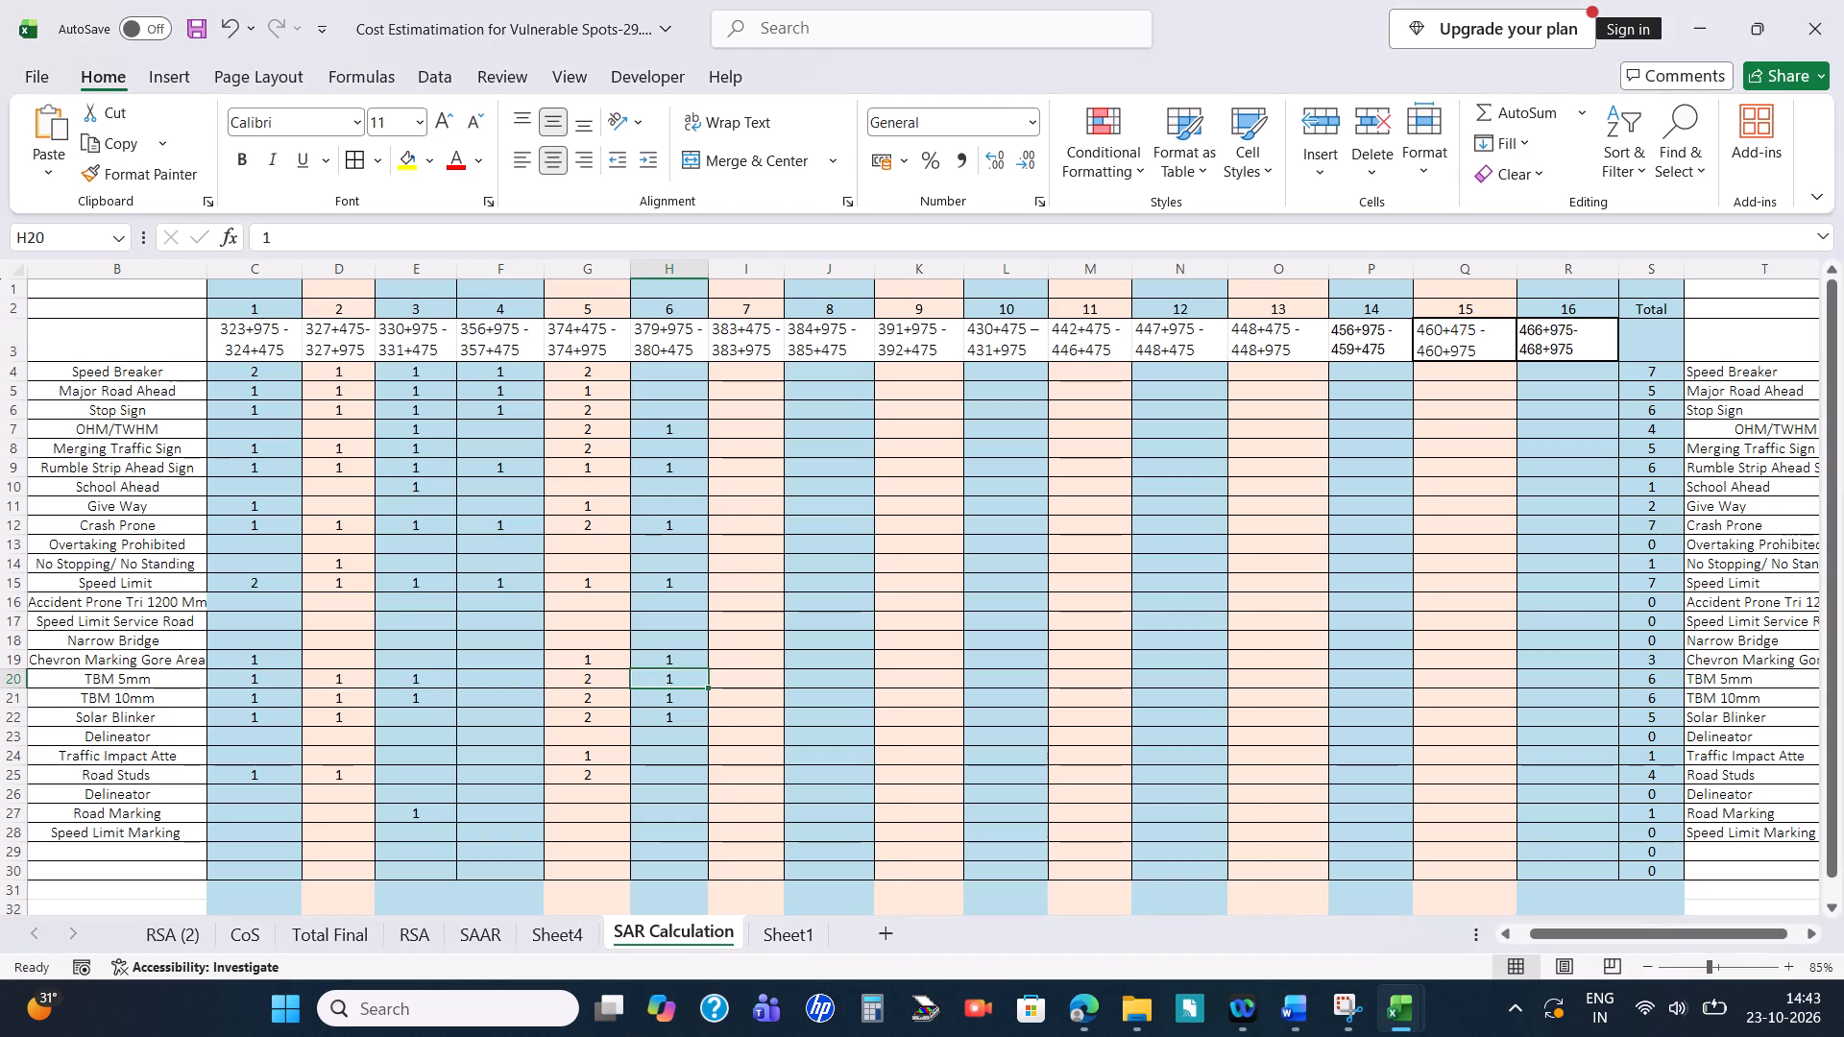
key(alt+Tab)
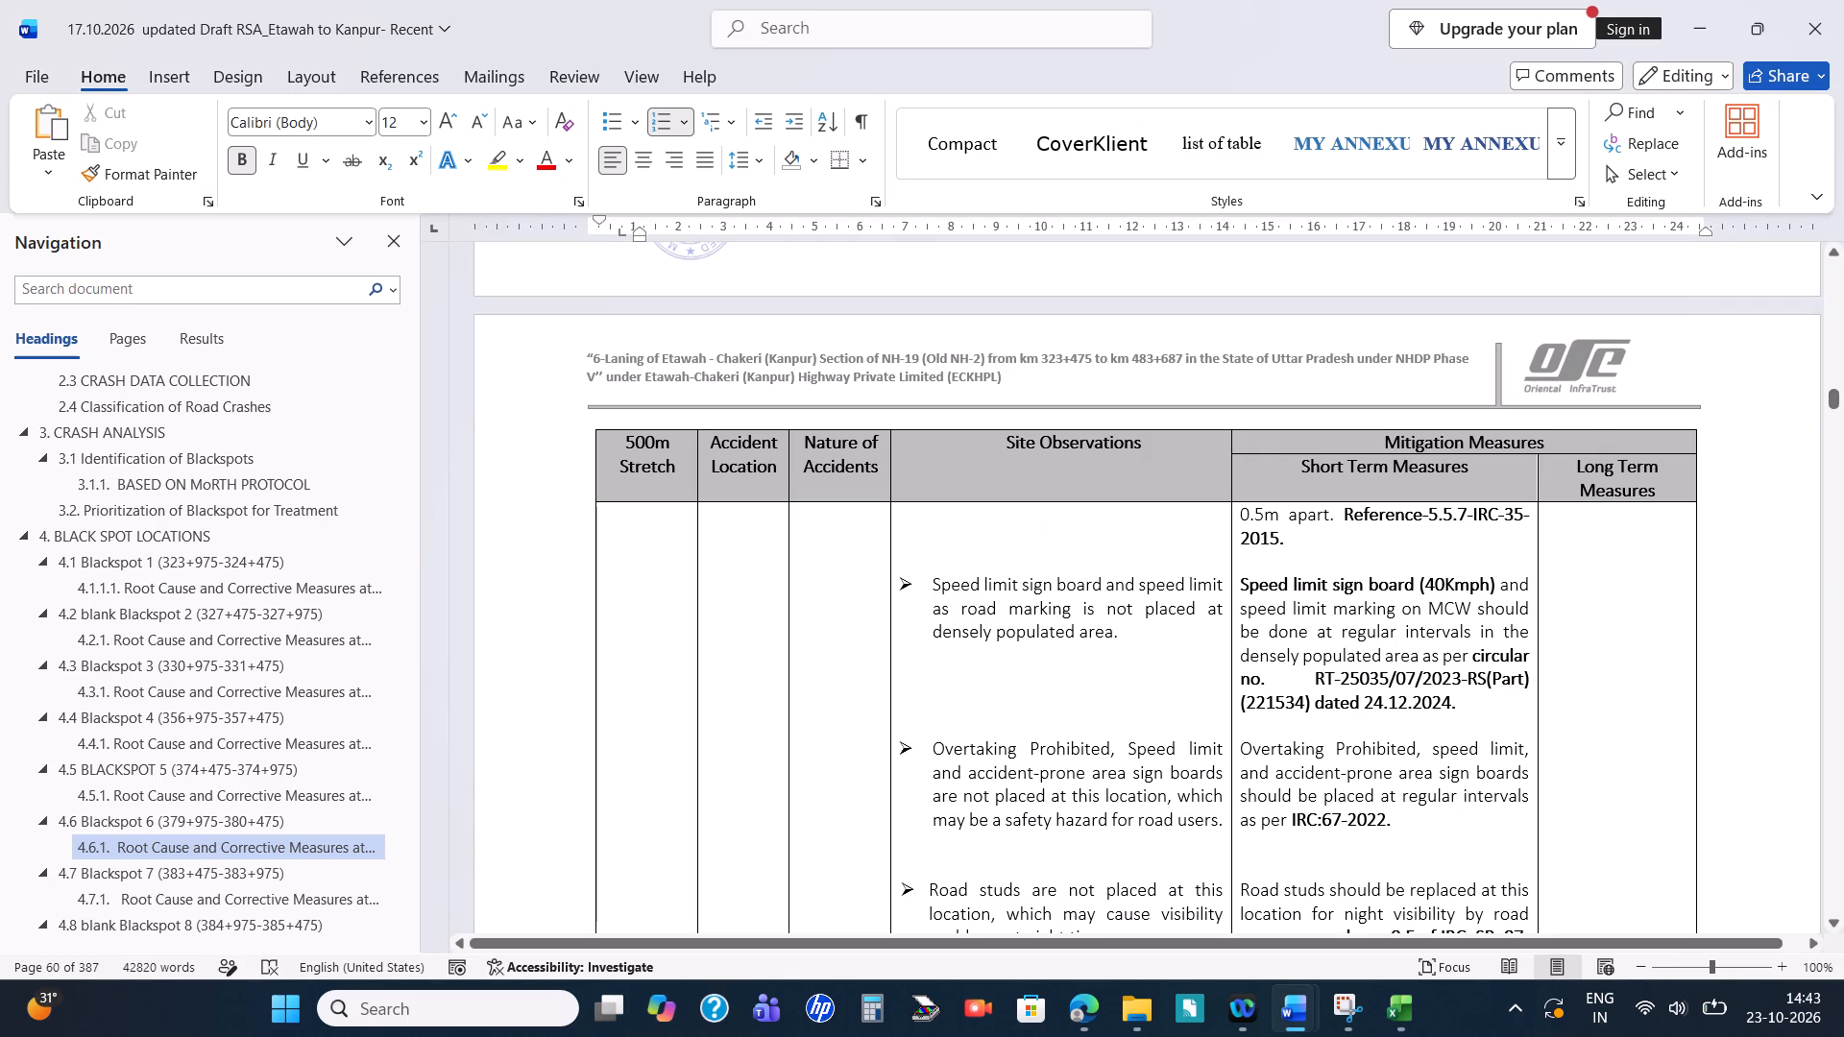
key(alt+Tab)
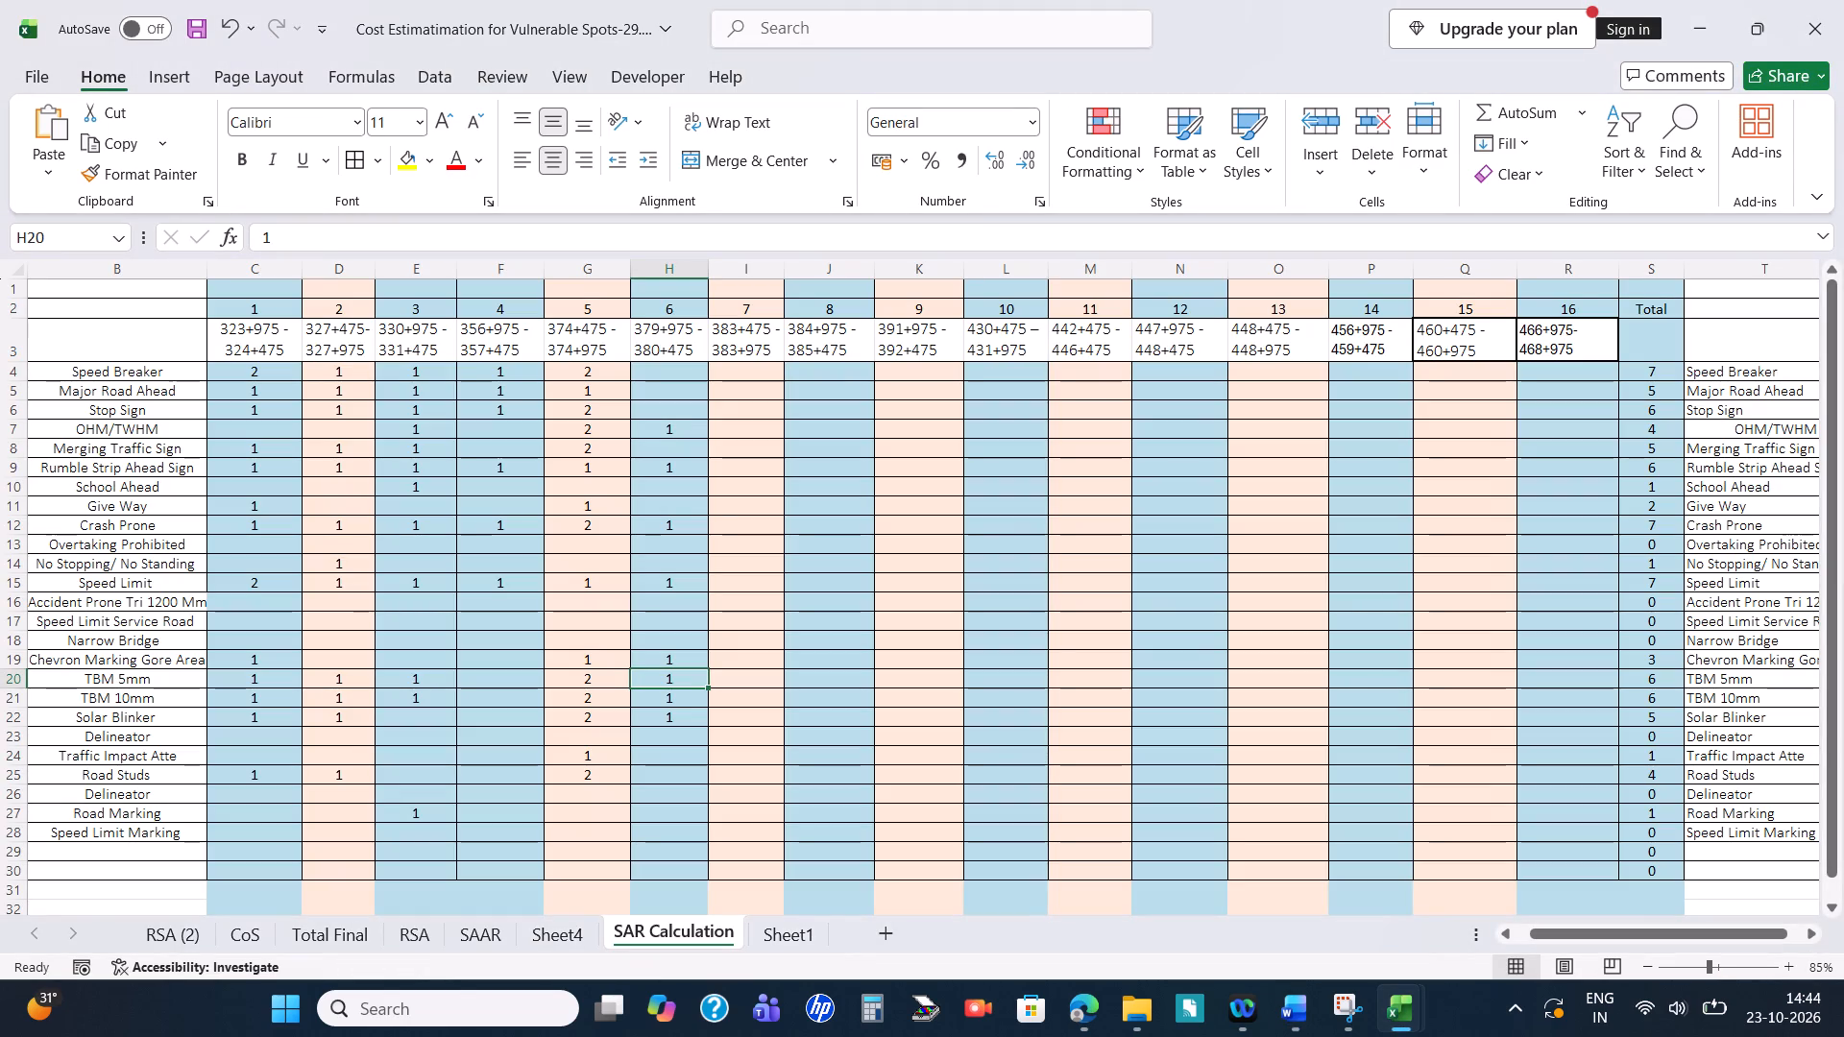
click(699, 585)
key(2)
key(Return)
Check section 4.6.1's Overtaking Prohibited sign measure in Word and enter 1 for Overtaking Prohibited in I13 of Excel.
key(alt+Tab)
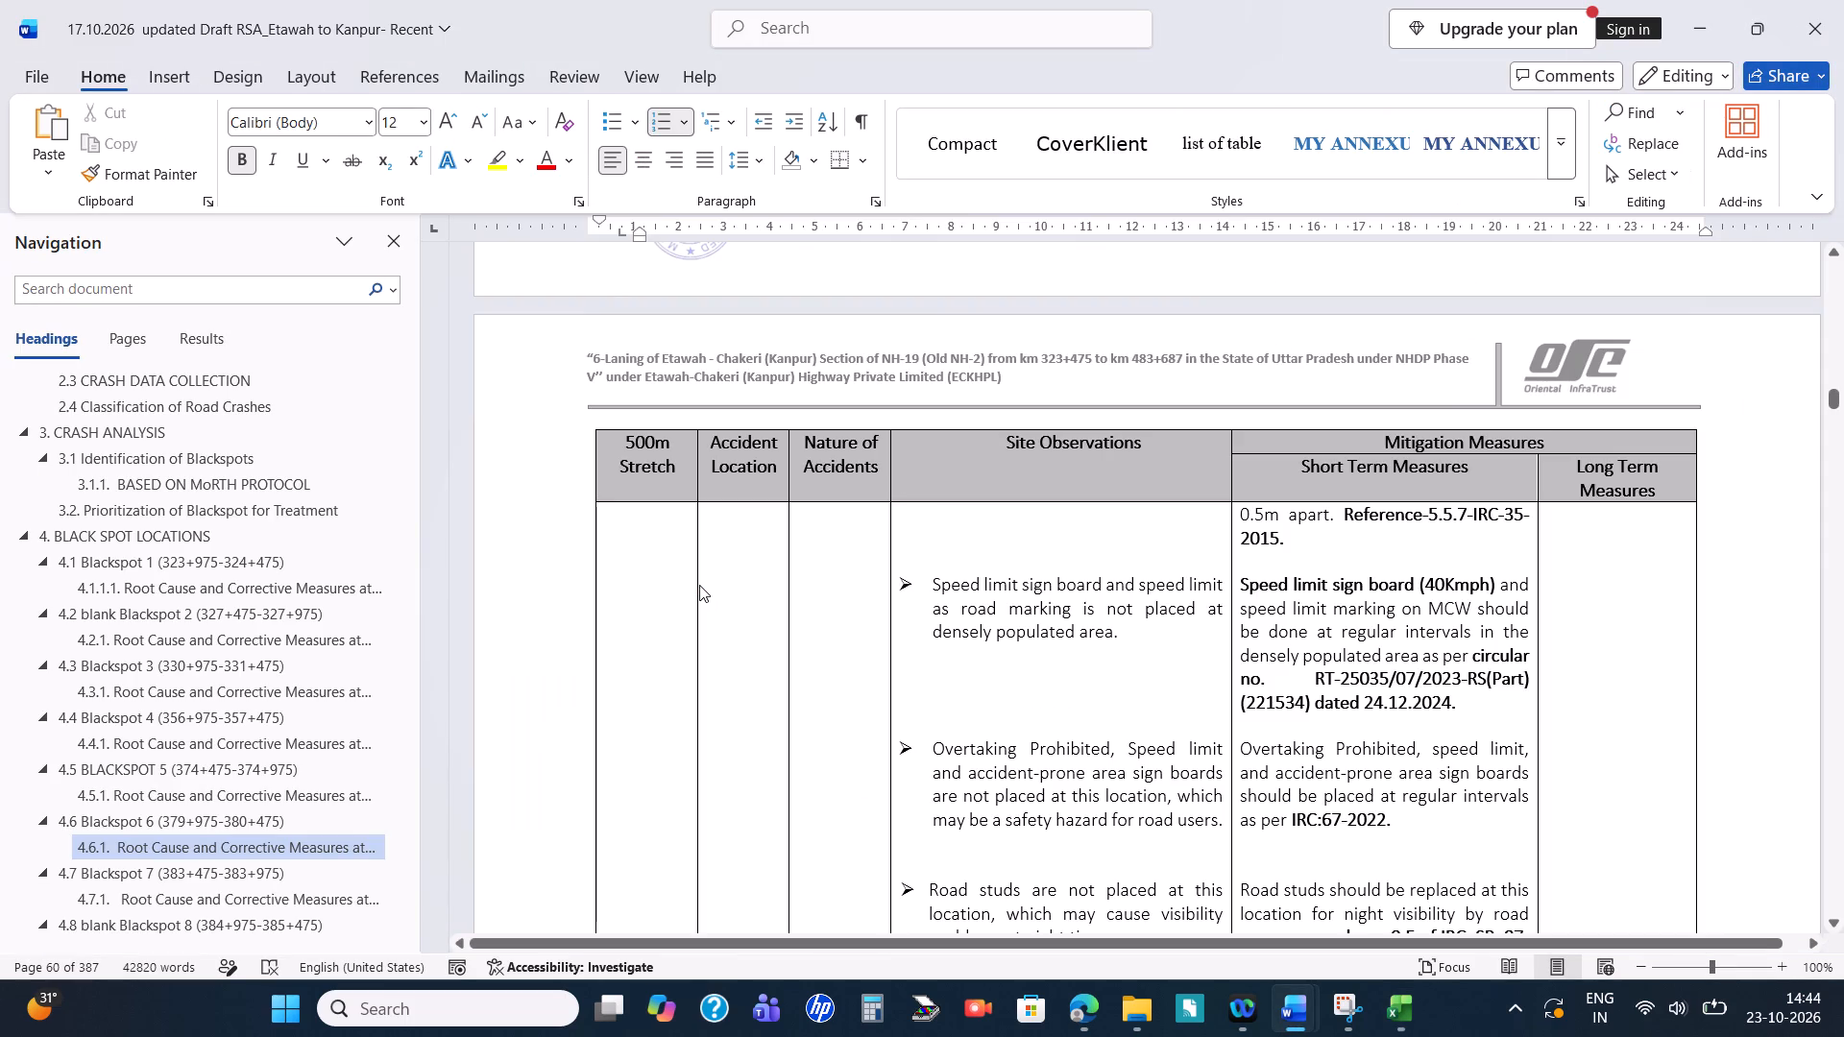
key(alt+Tab)
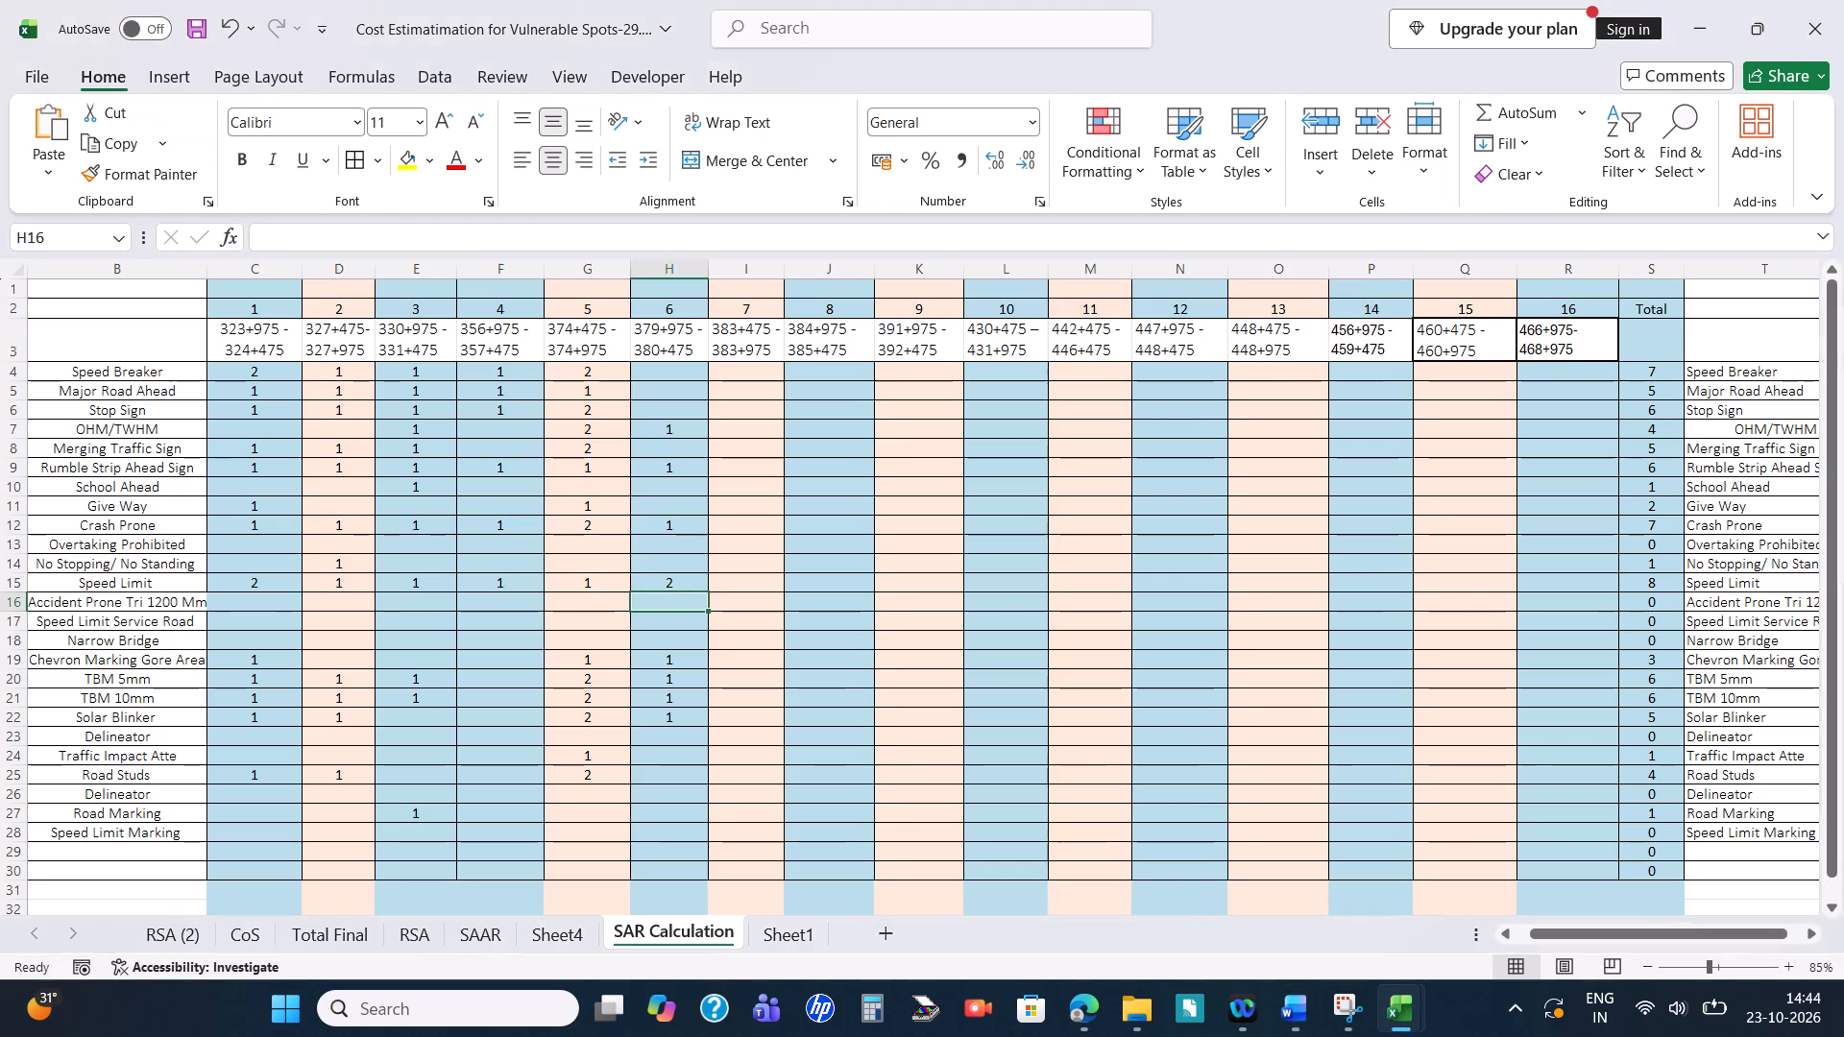
key(alt+Tab)
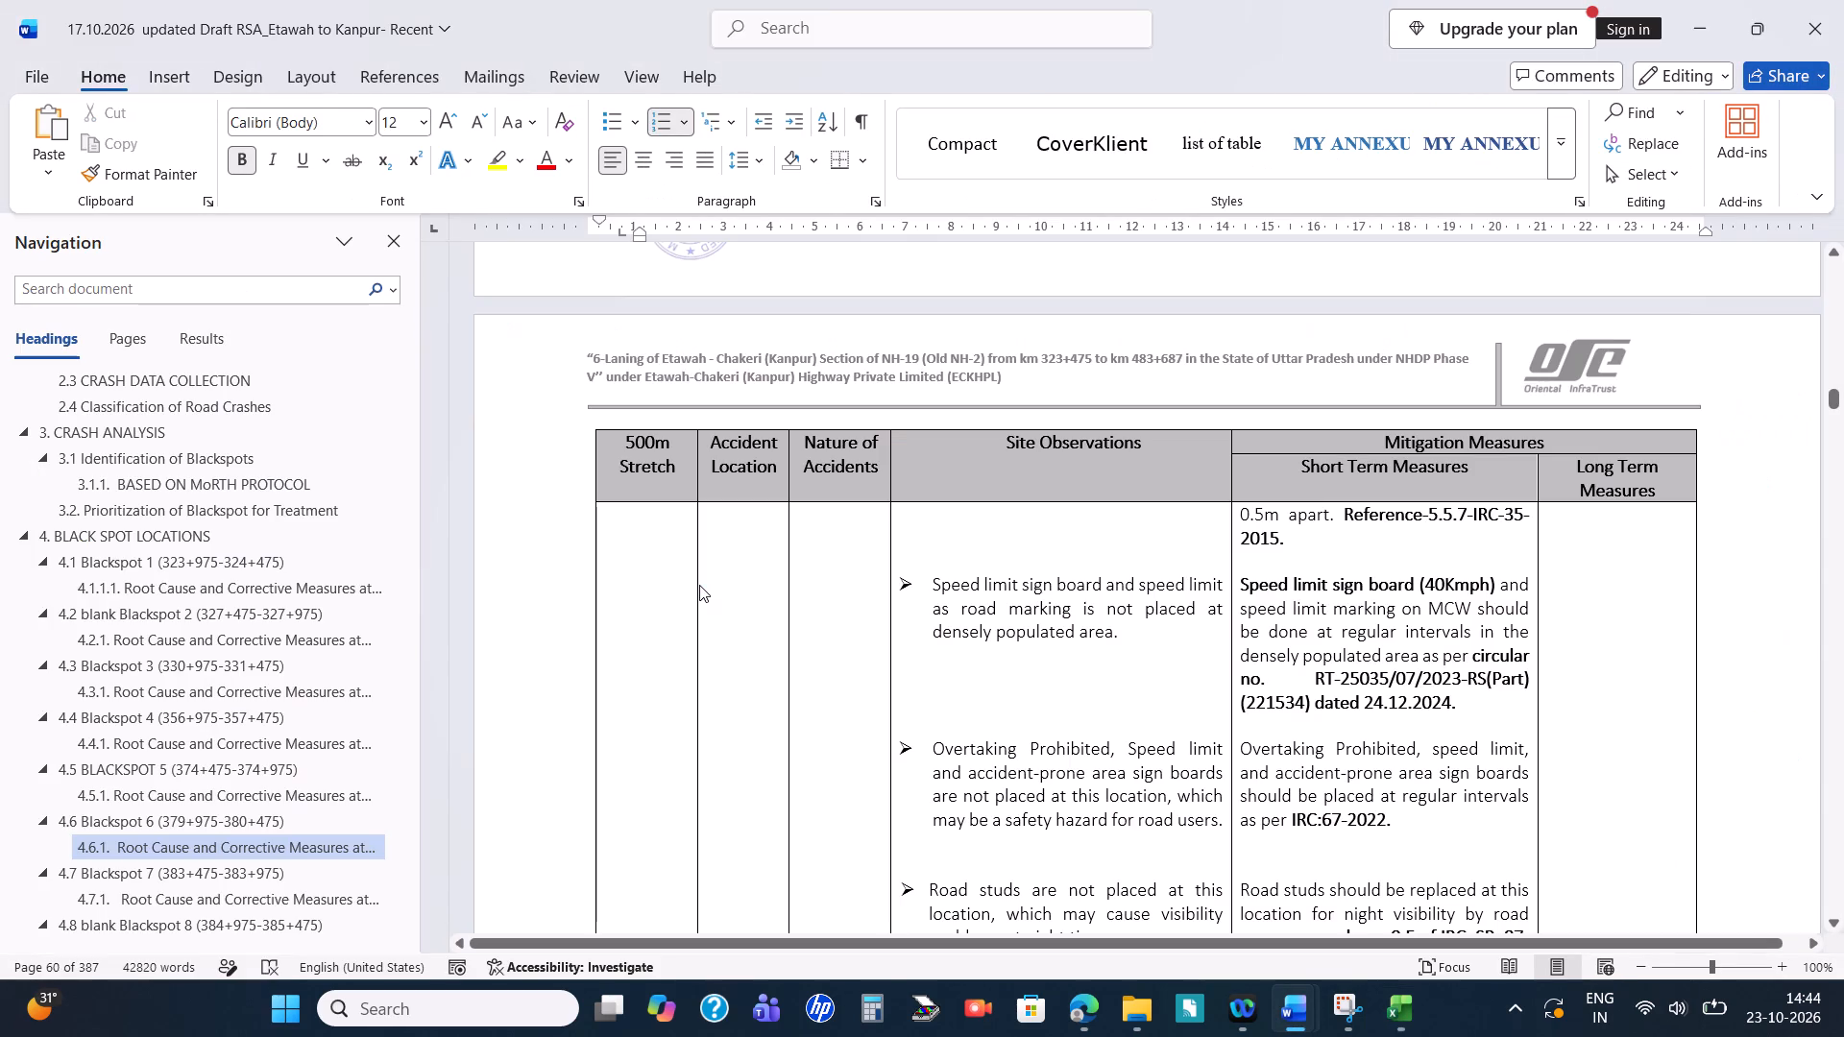
key(alt+Tab)
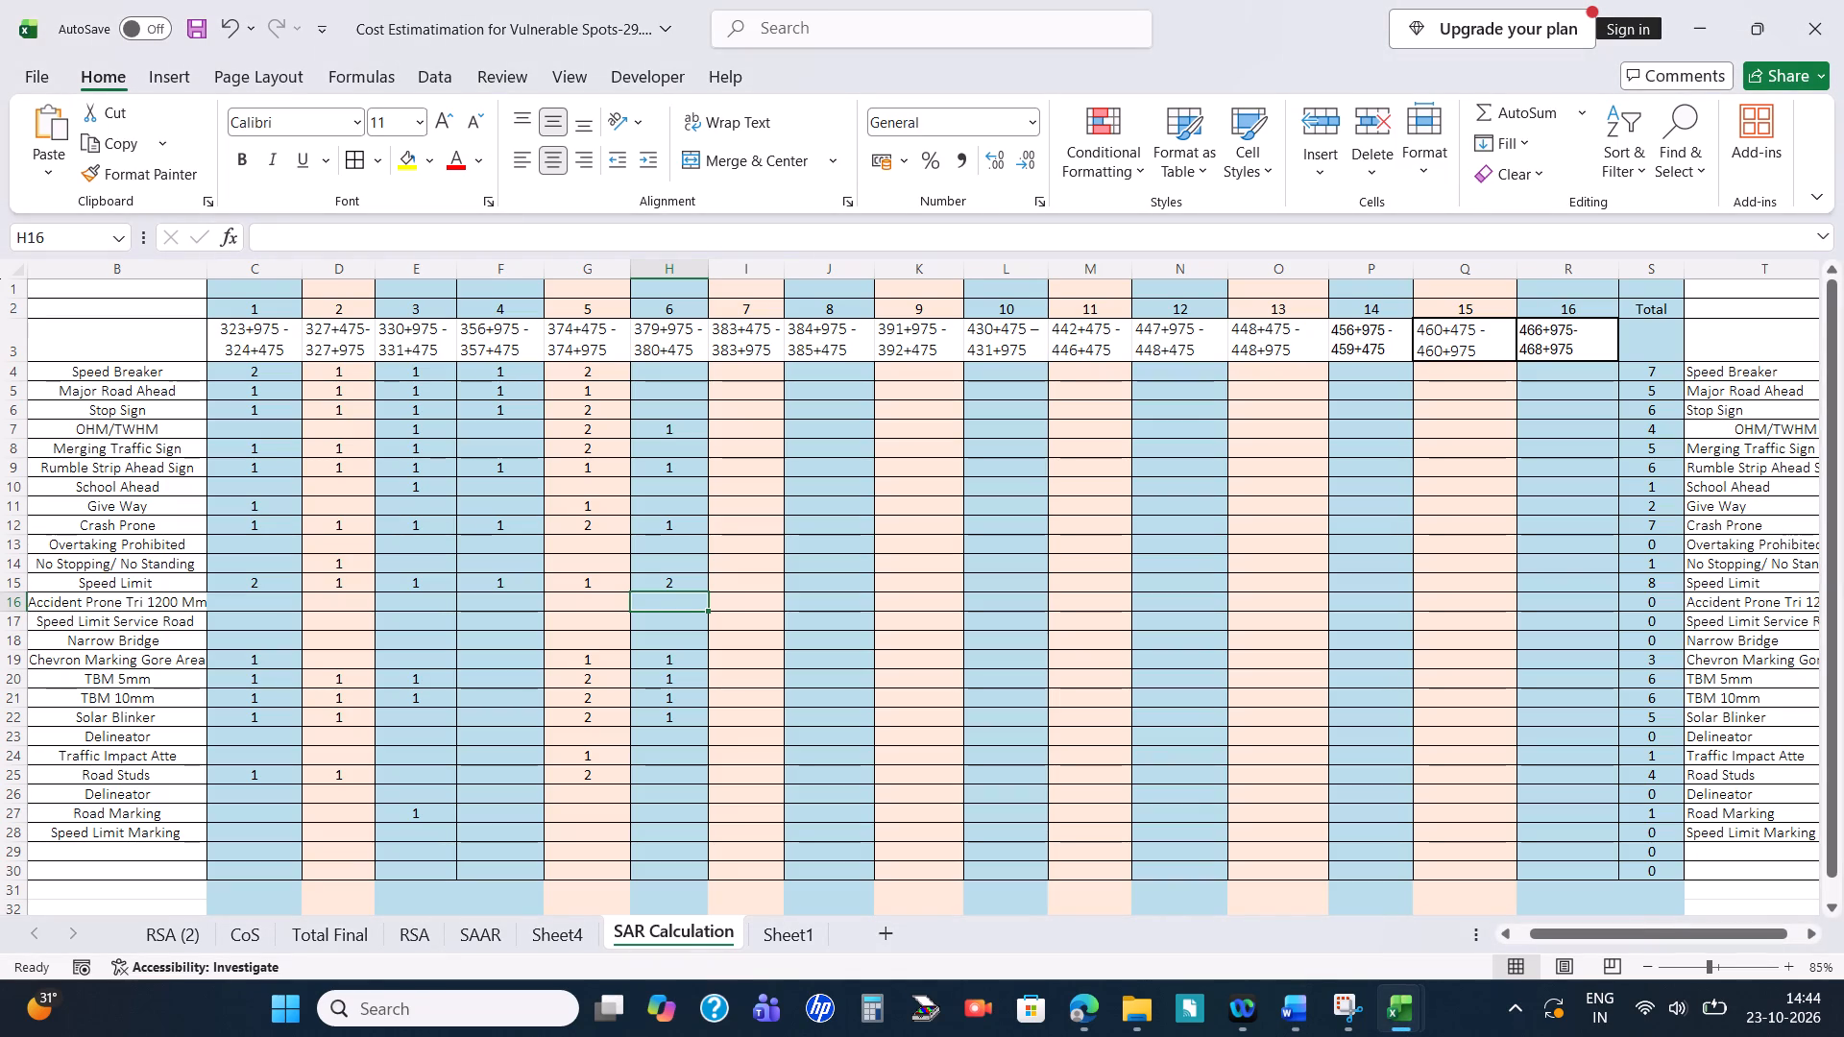
click(749, 547)
key(1)
key(Return)
Recheck the same sign board measure in Word and enter 1 for Speed Limit in I15 and Accident Prone Tri 1200 Mm in I16 of Excel.
key(alt+Tab)
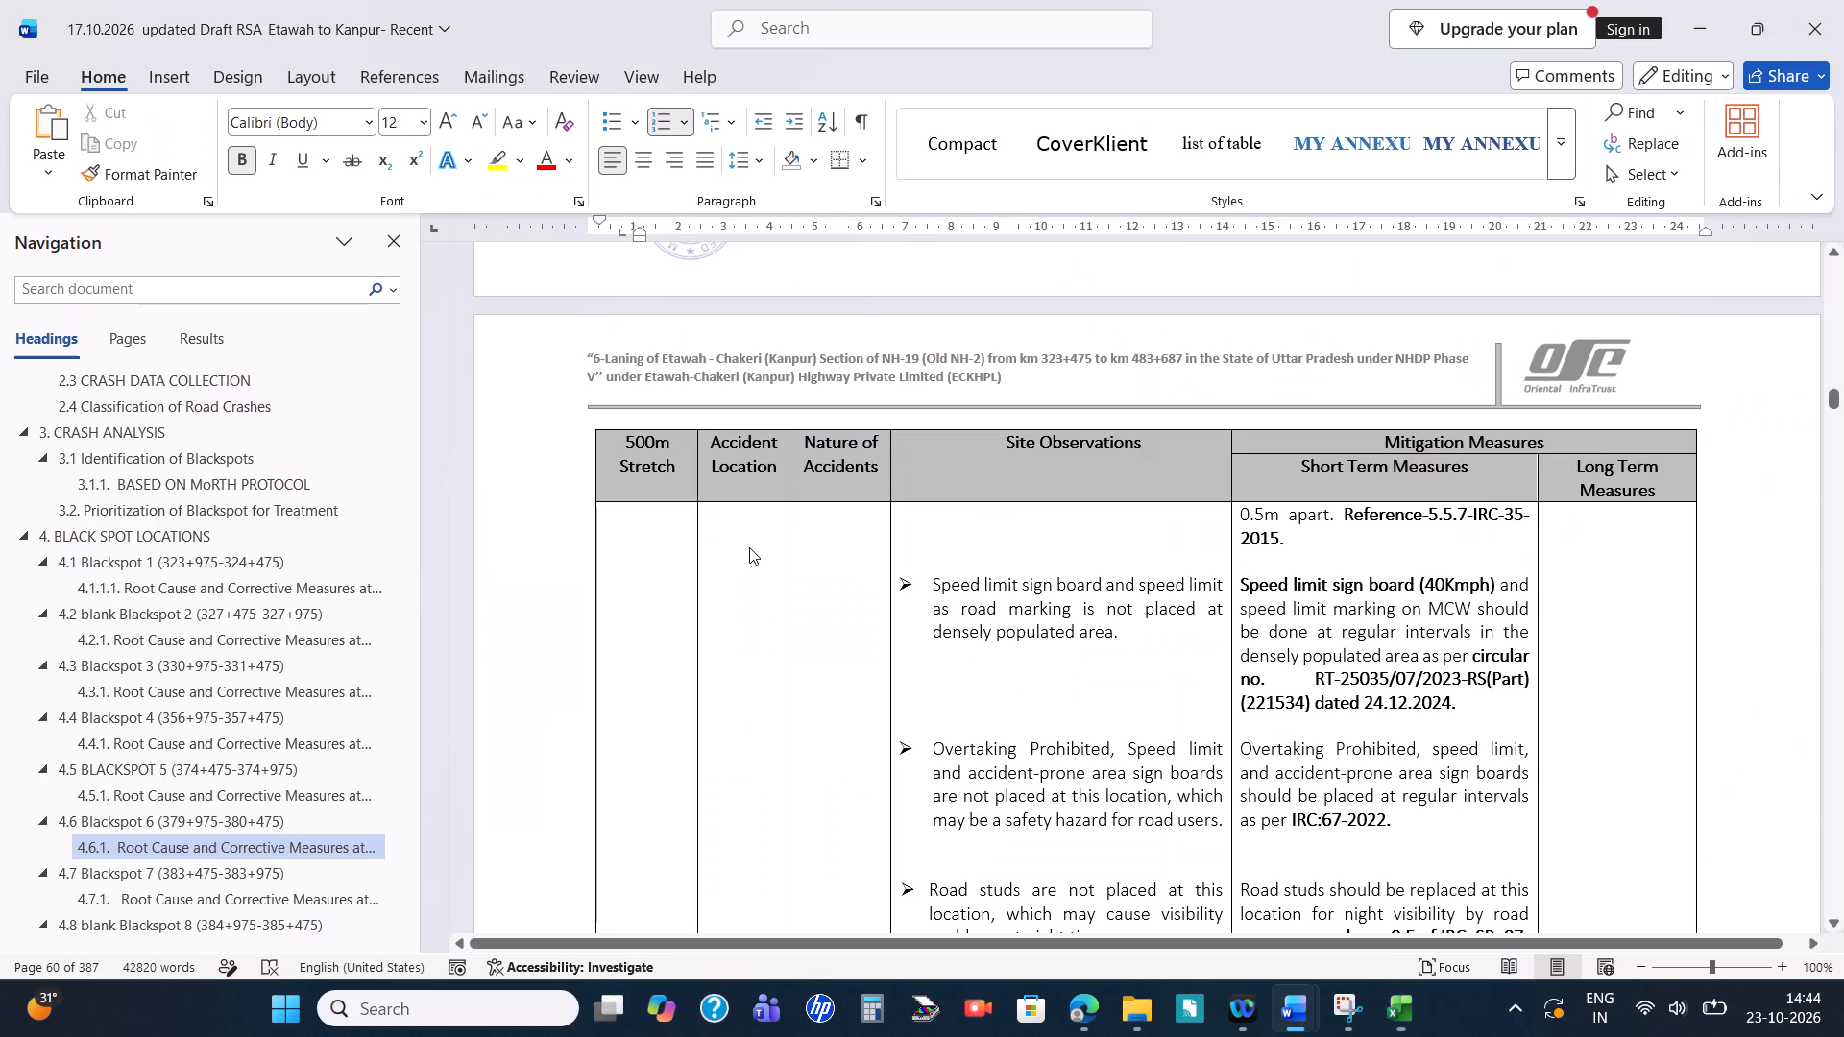
key(alt+Tab)
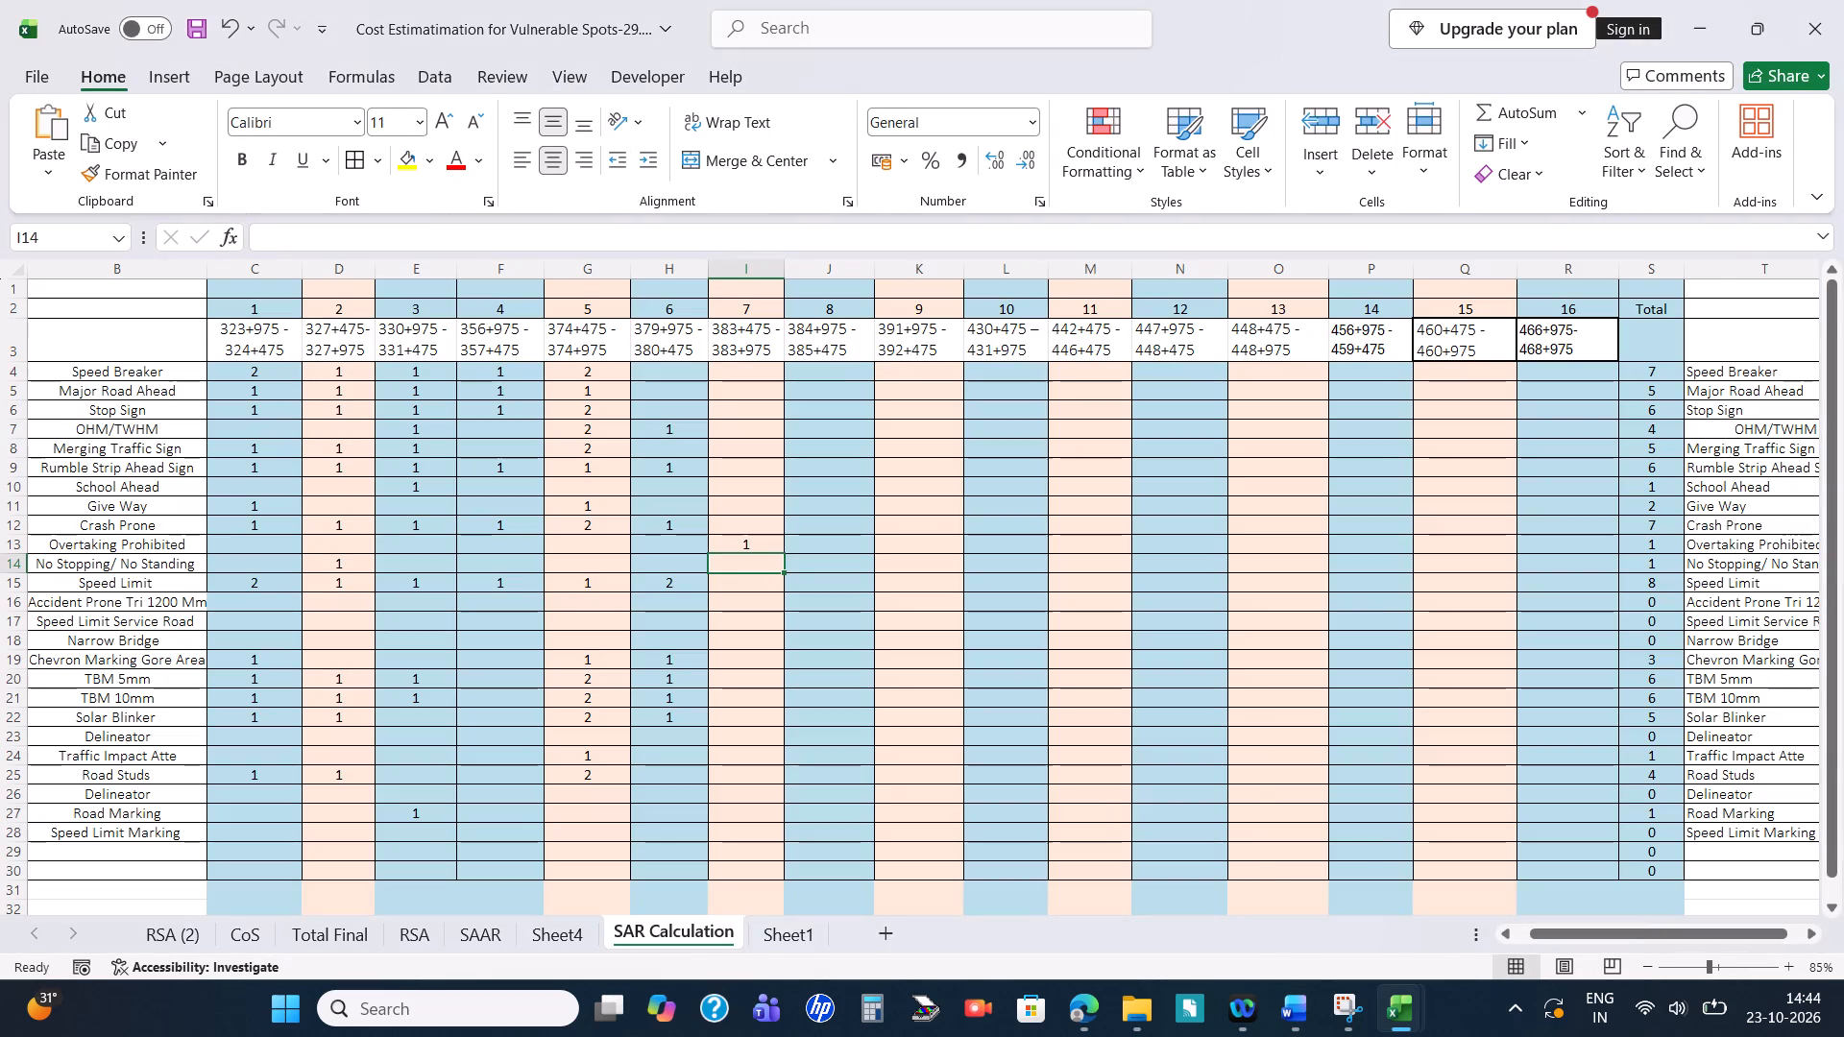
key(Down)
key(1)
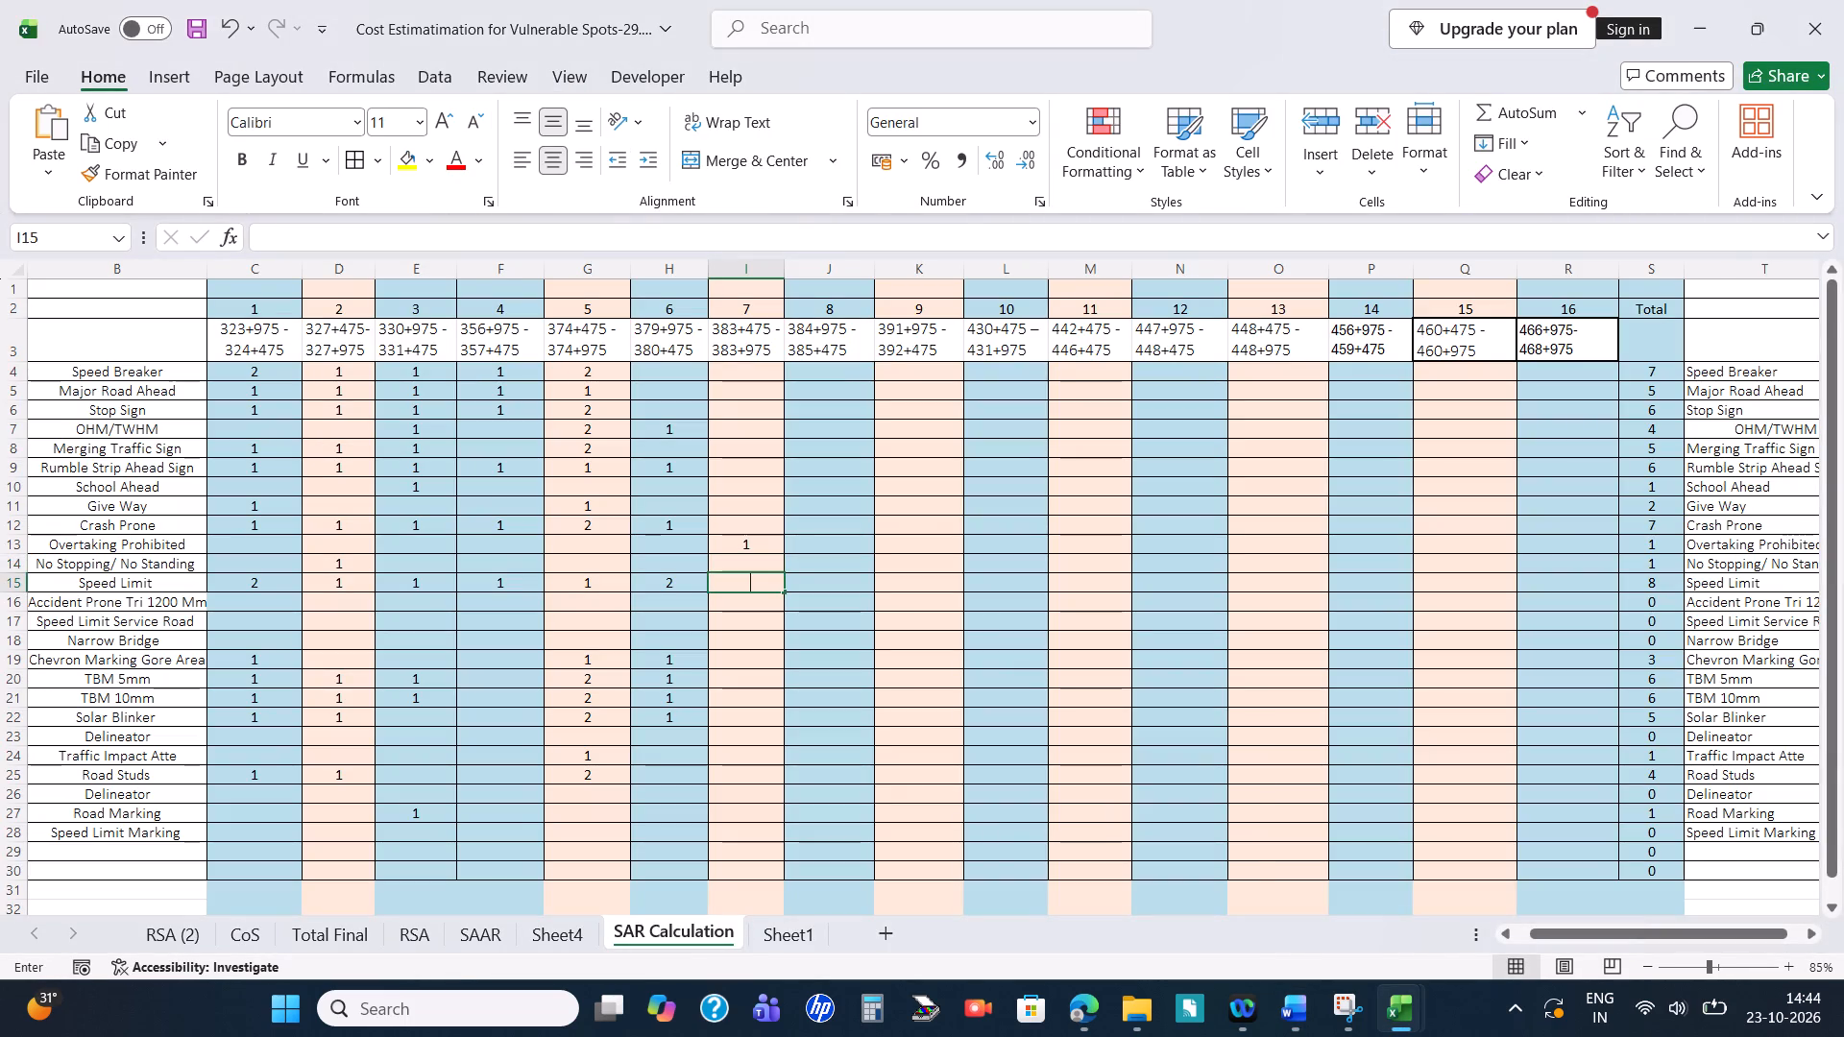
key(Return)
key(alt+Tab)
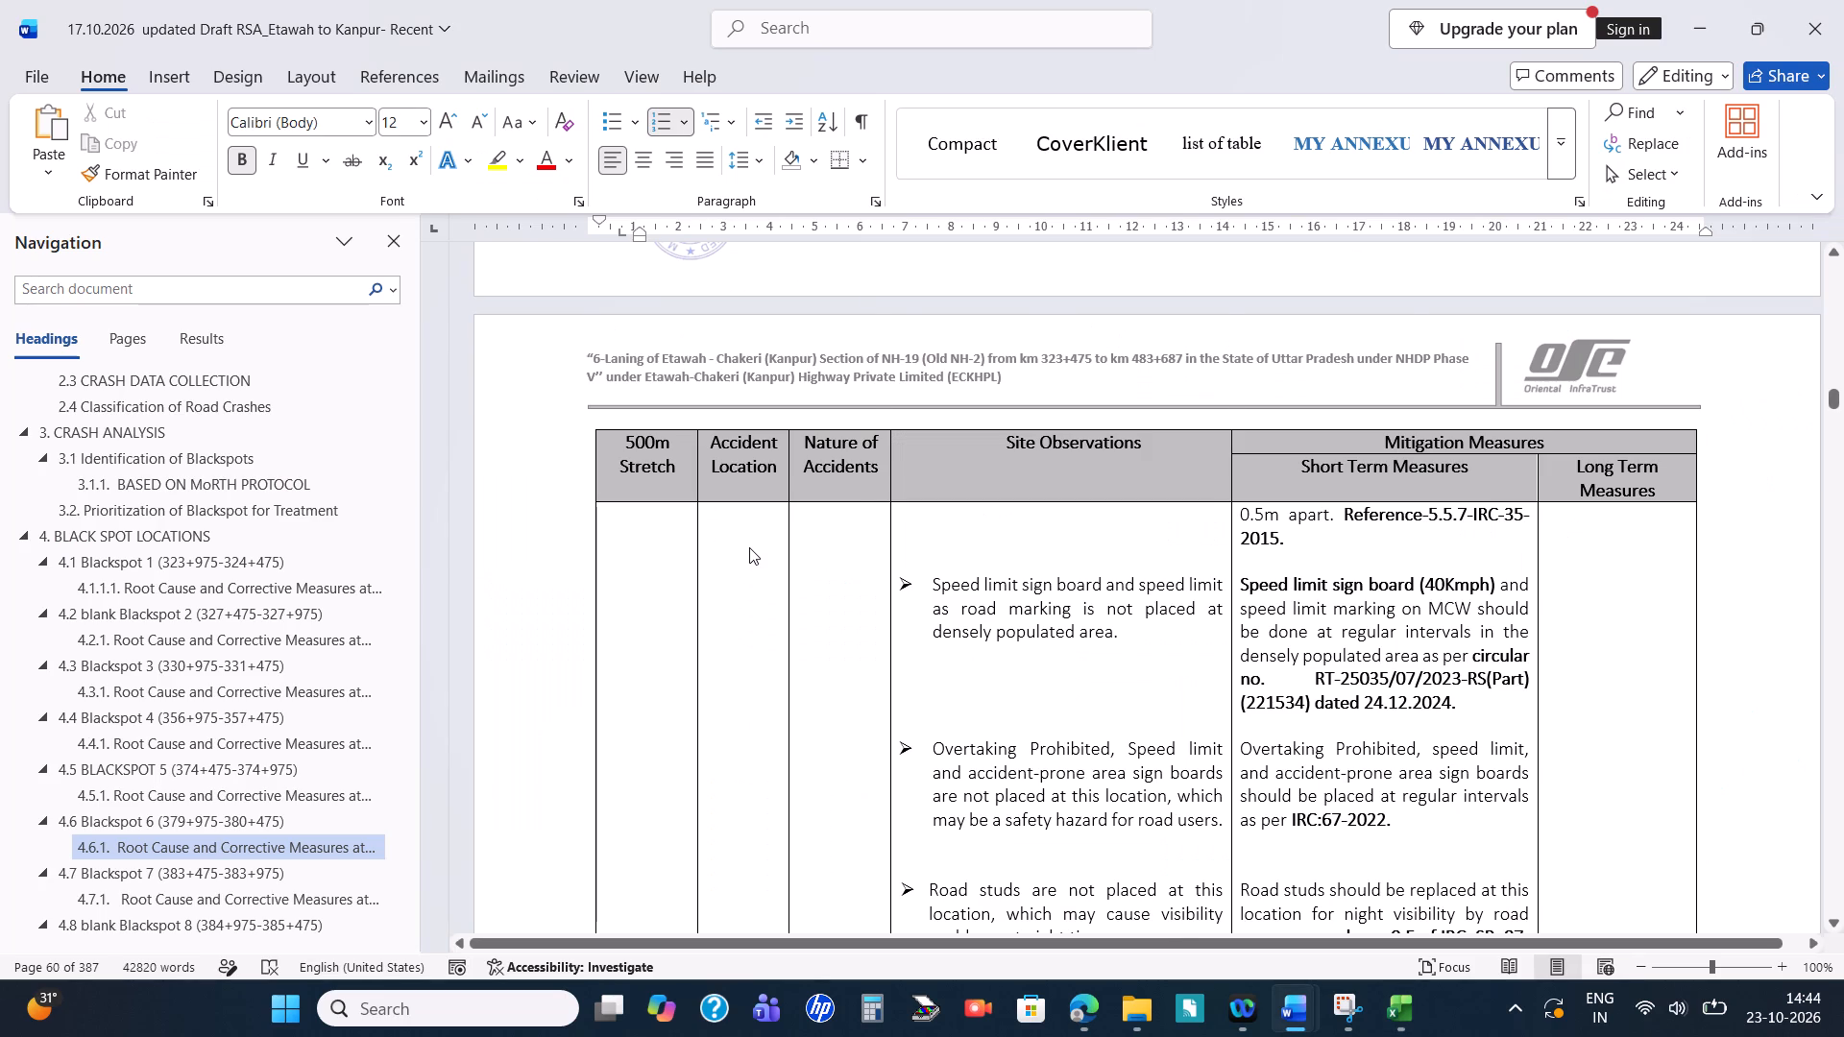
key(alt+Tab)
key(Down)
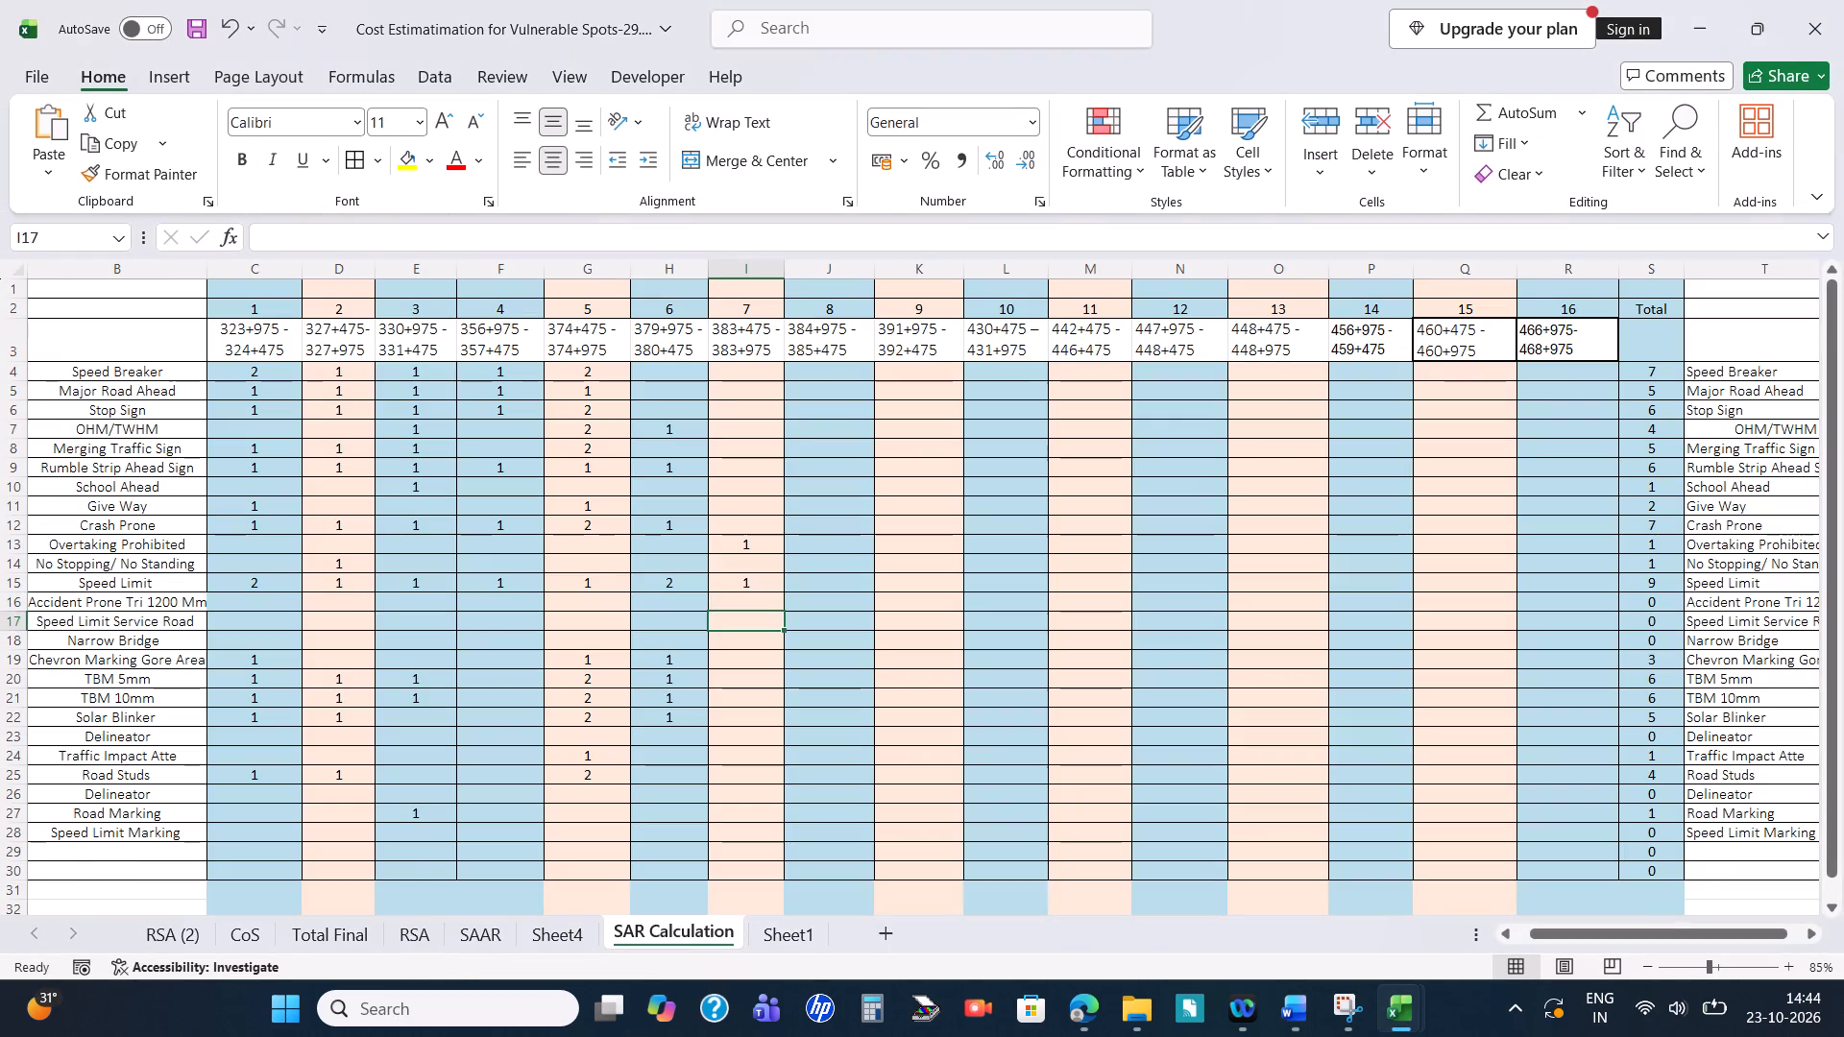
key(Up)
key(alt+Tab)
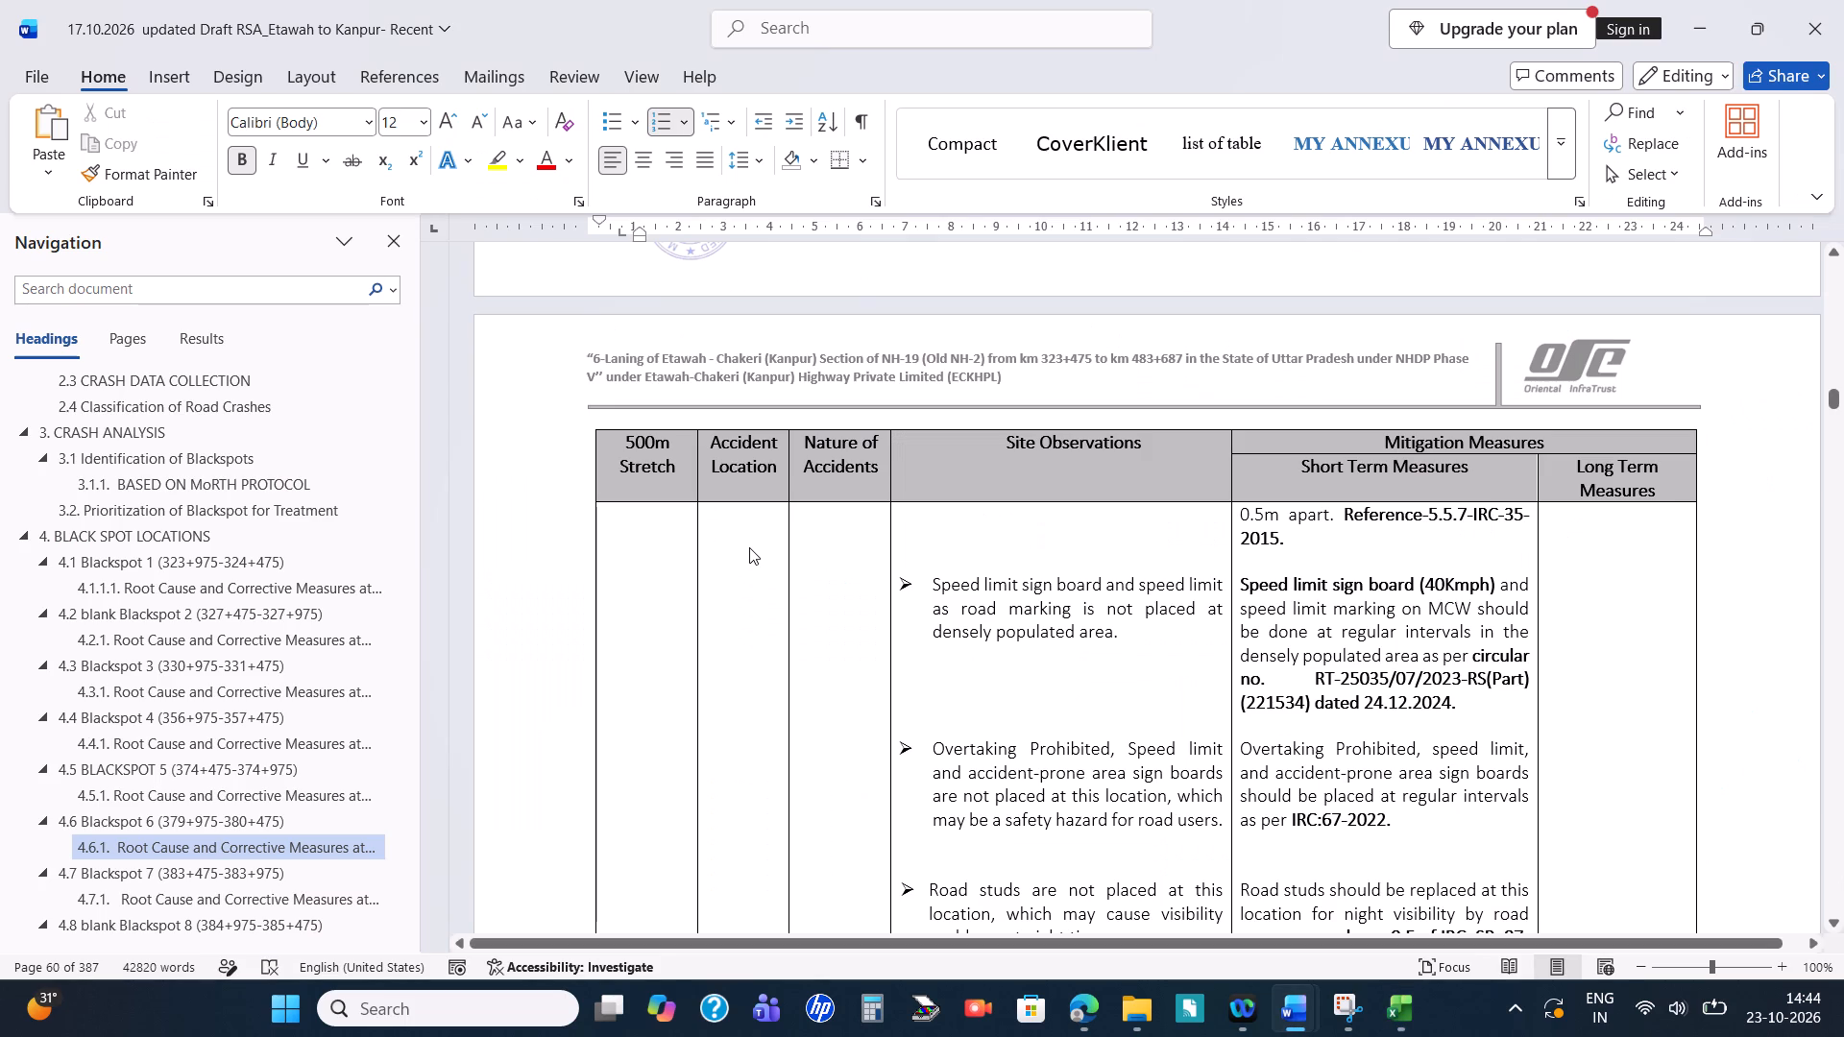
Switch to the Excel SAR Calculation sheet and enter 1 for Accident Prone Tri 1200 Mm in I16, under blackspot 7.
key(alt+Tab)
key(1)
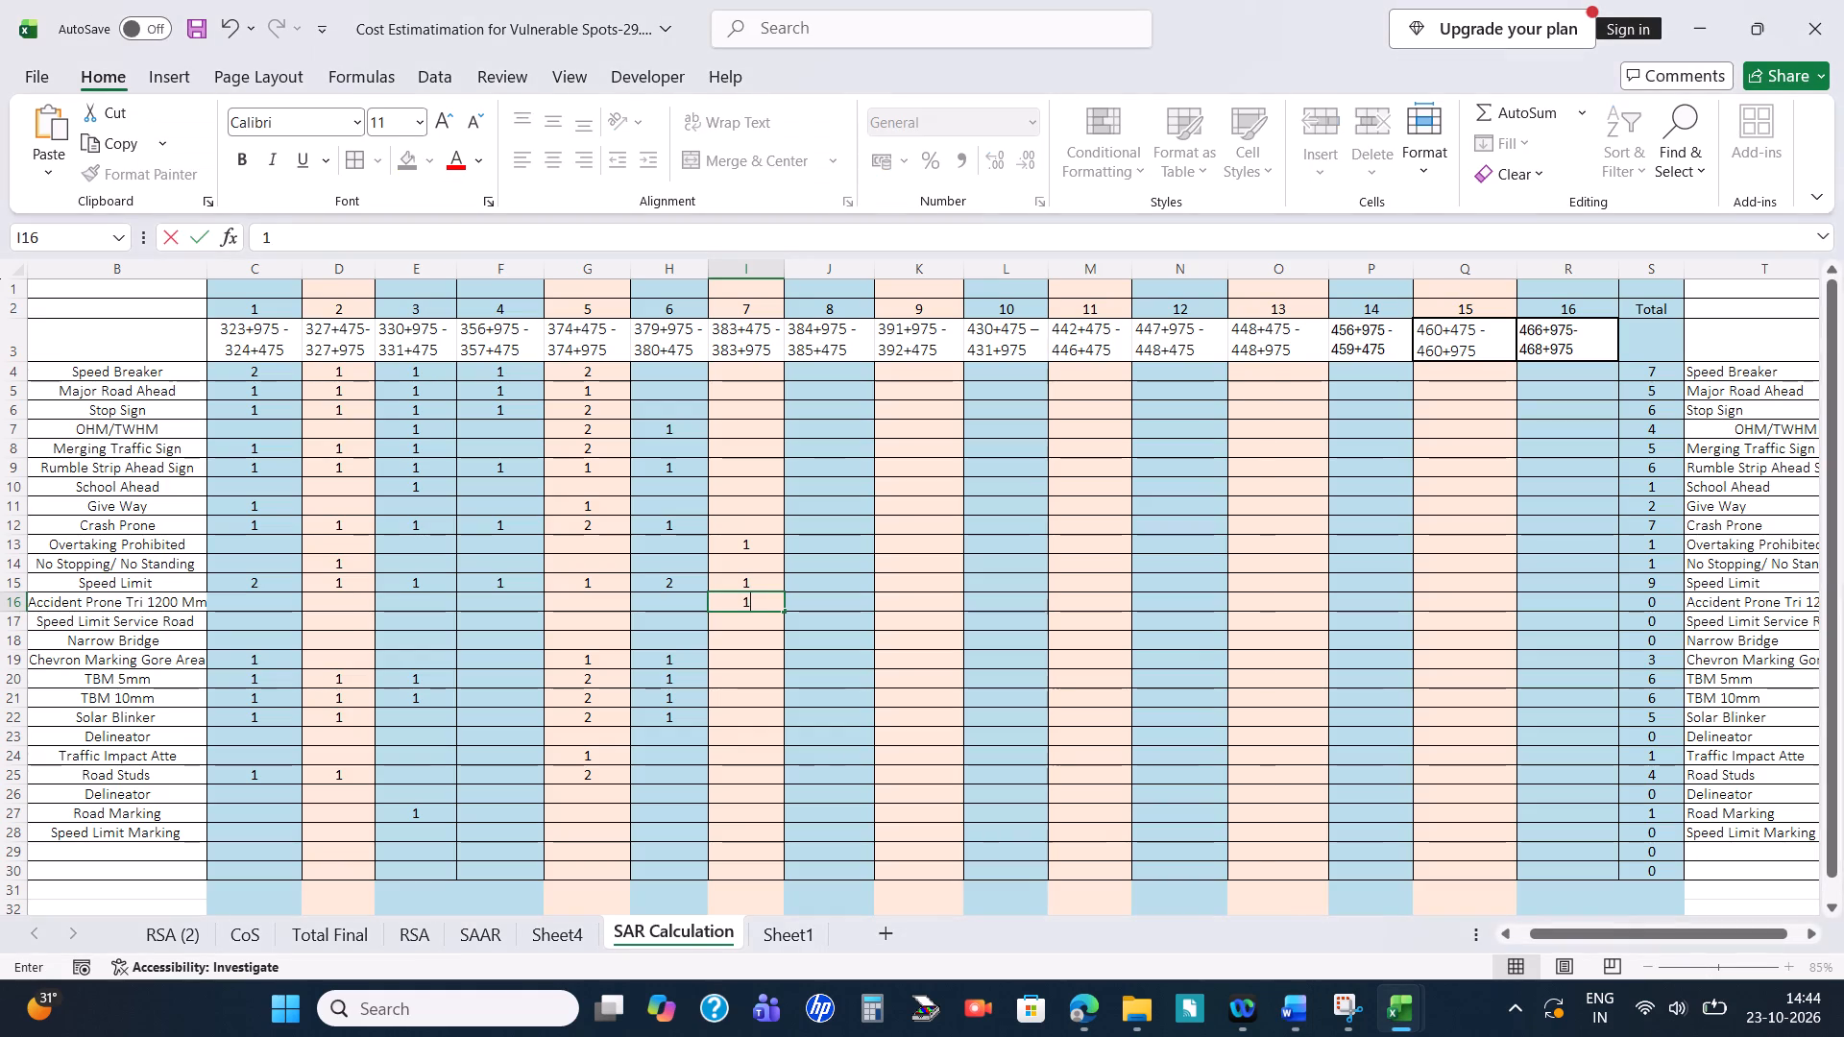
key(Return)
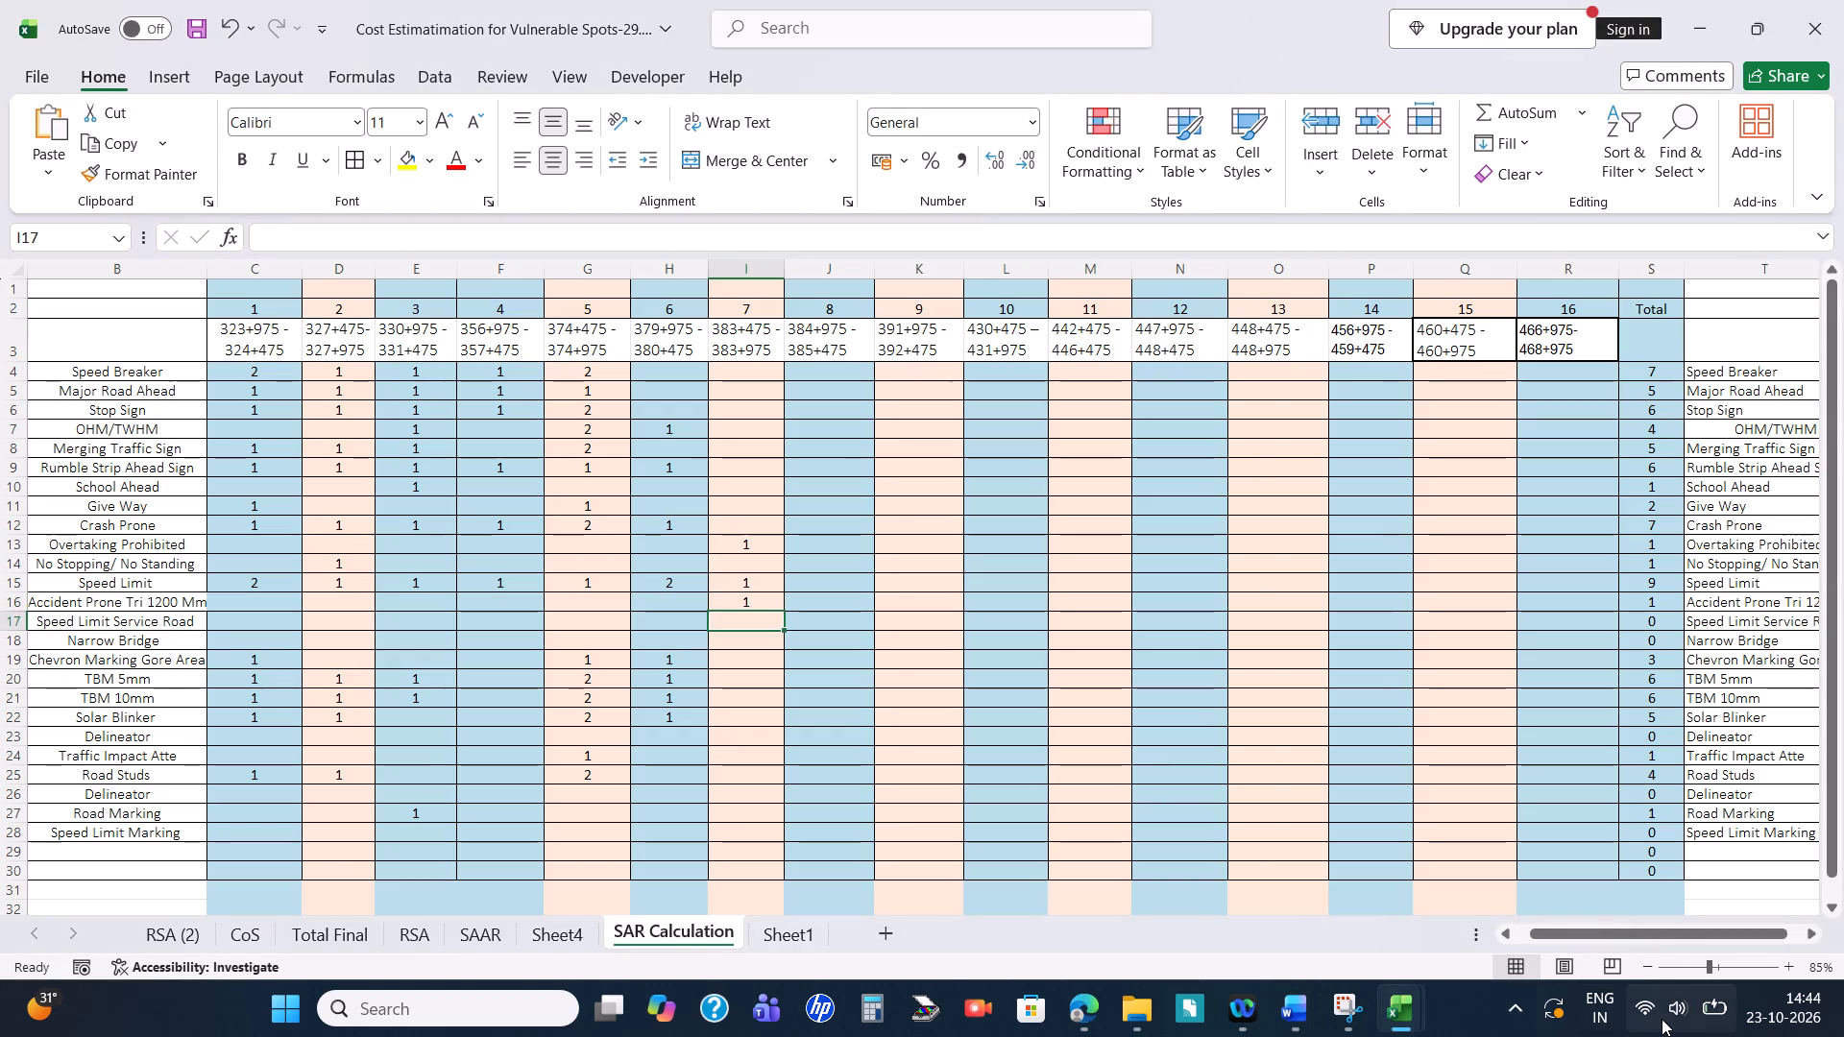
Skip the advertisements playing in Microsoft Edge through the system media controls, and return to the Excel sheet.
click(1664, 1019)
click(1693, 440)
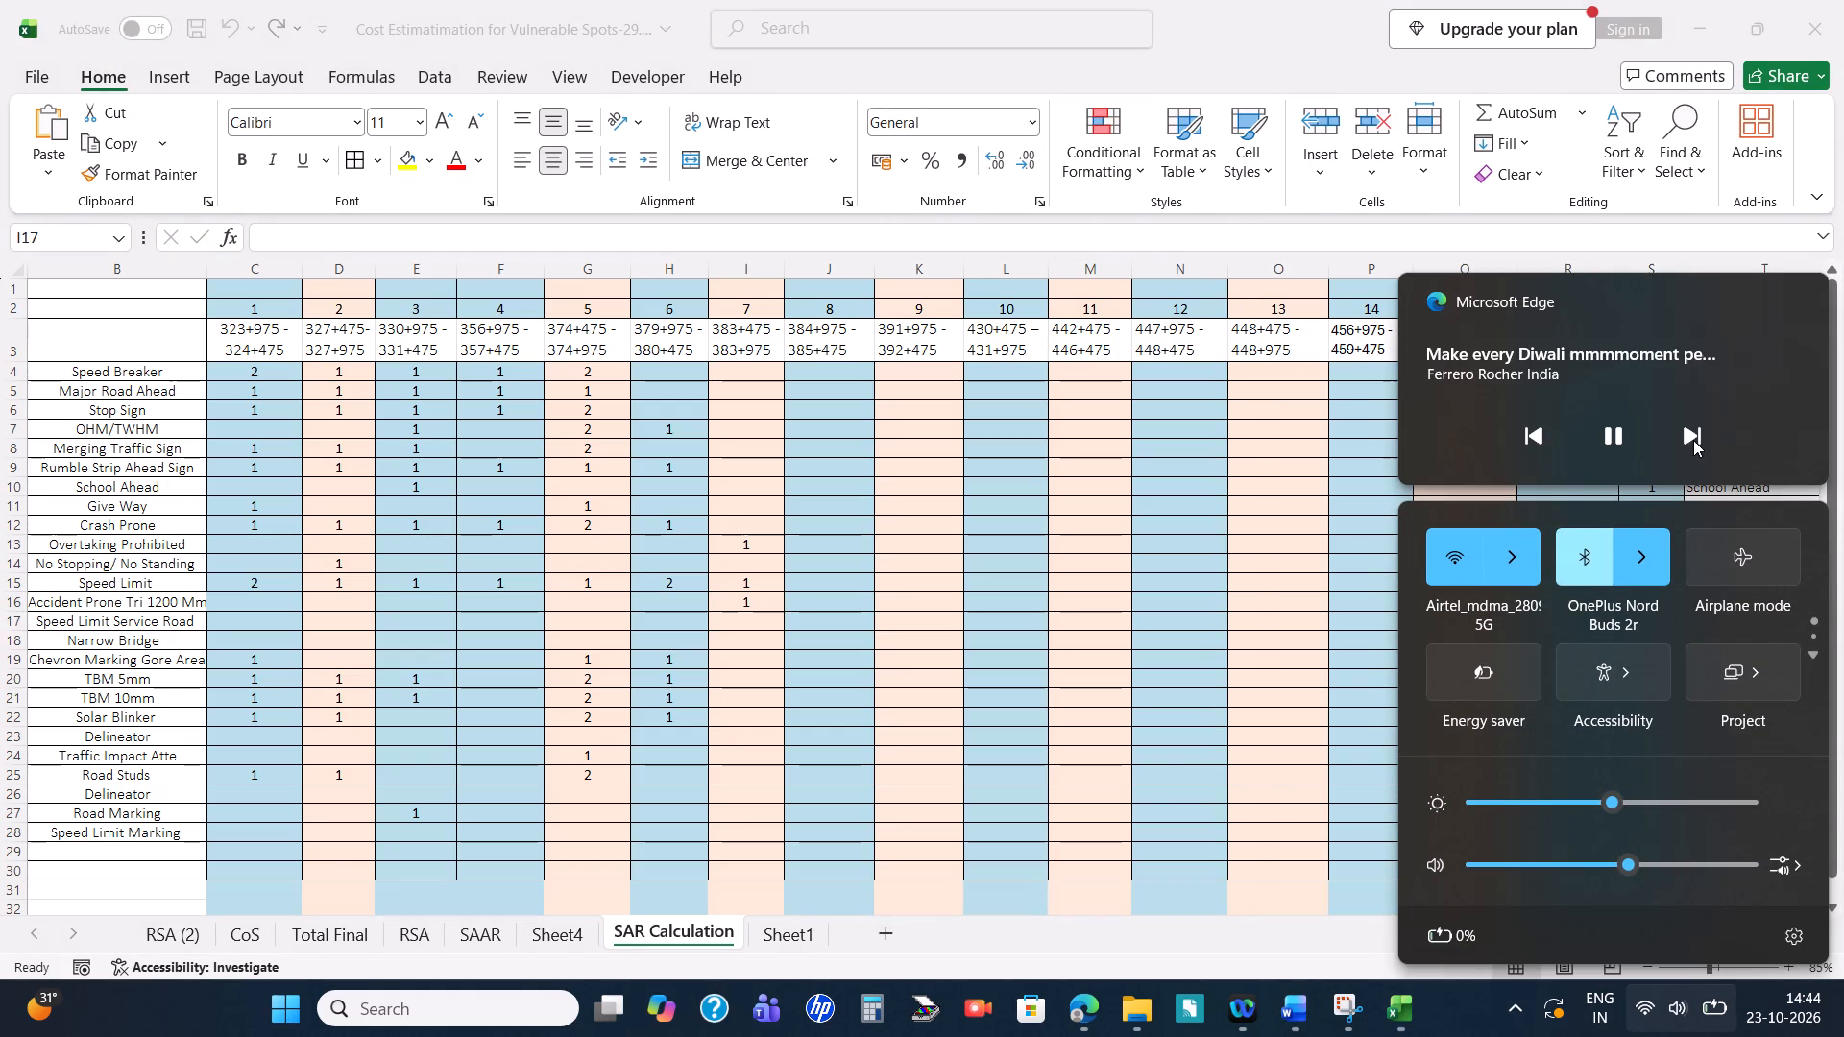
click(1693, 440)
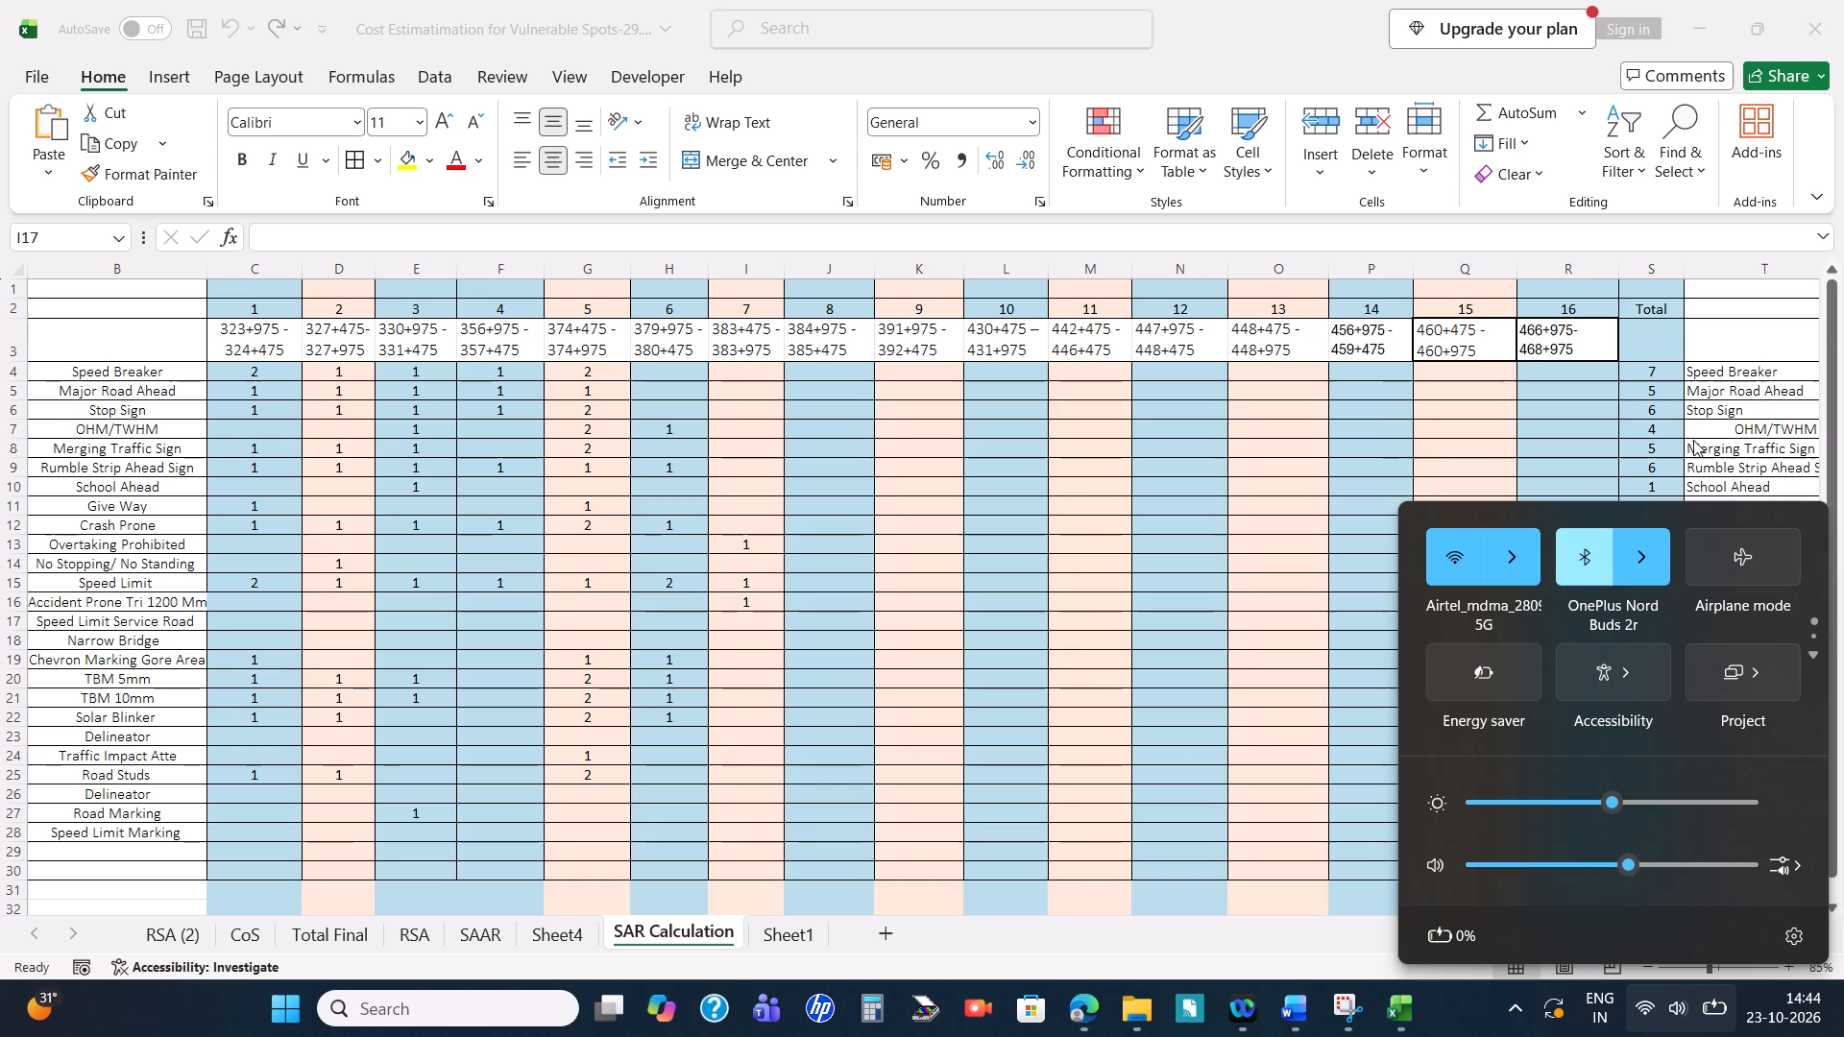
click(1679, 441)
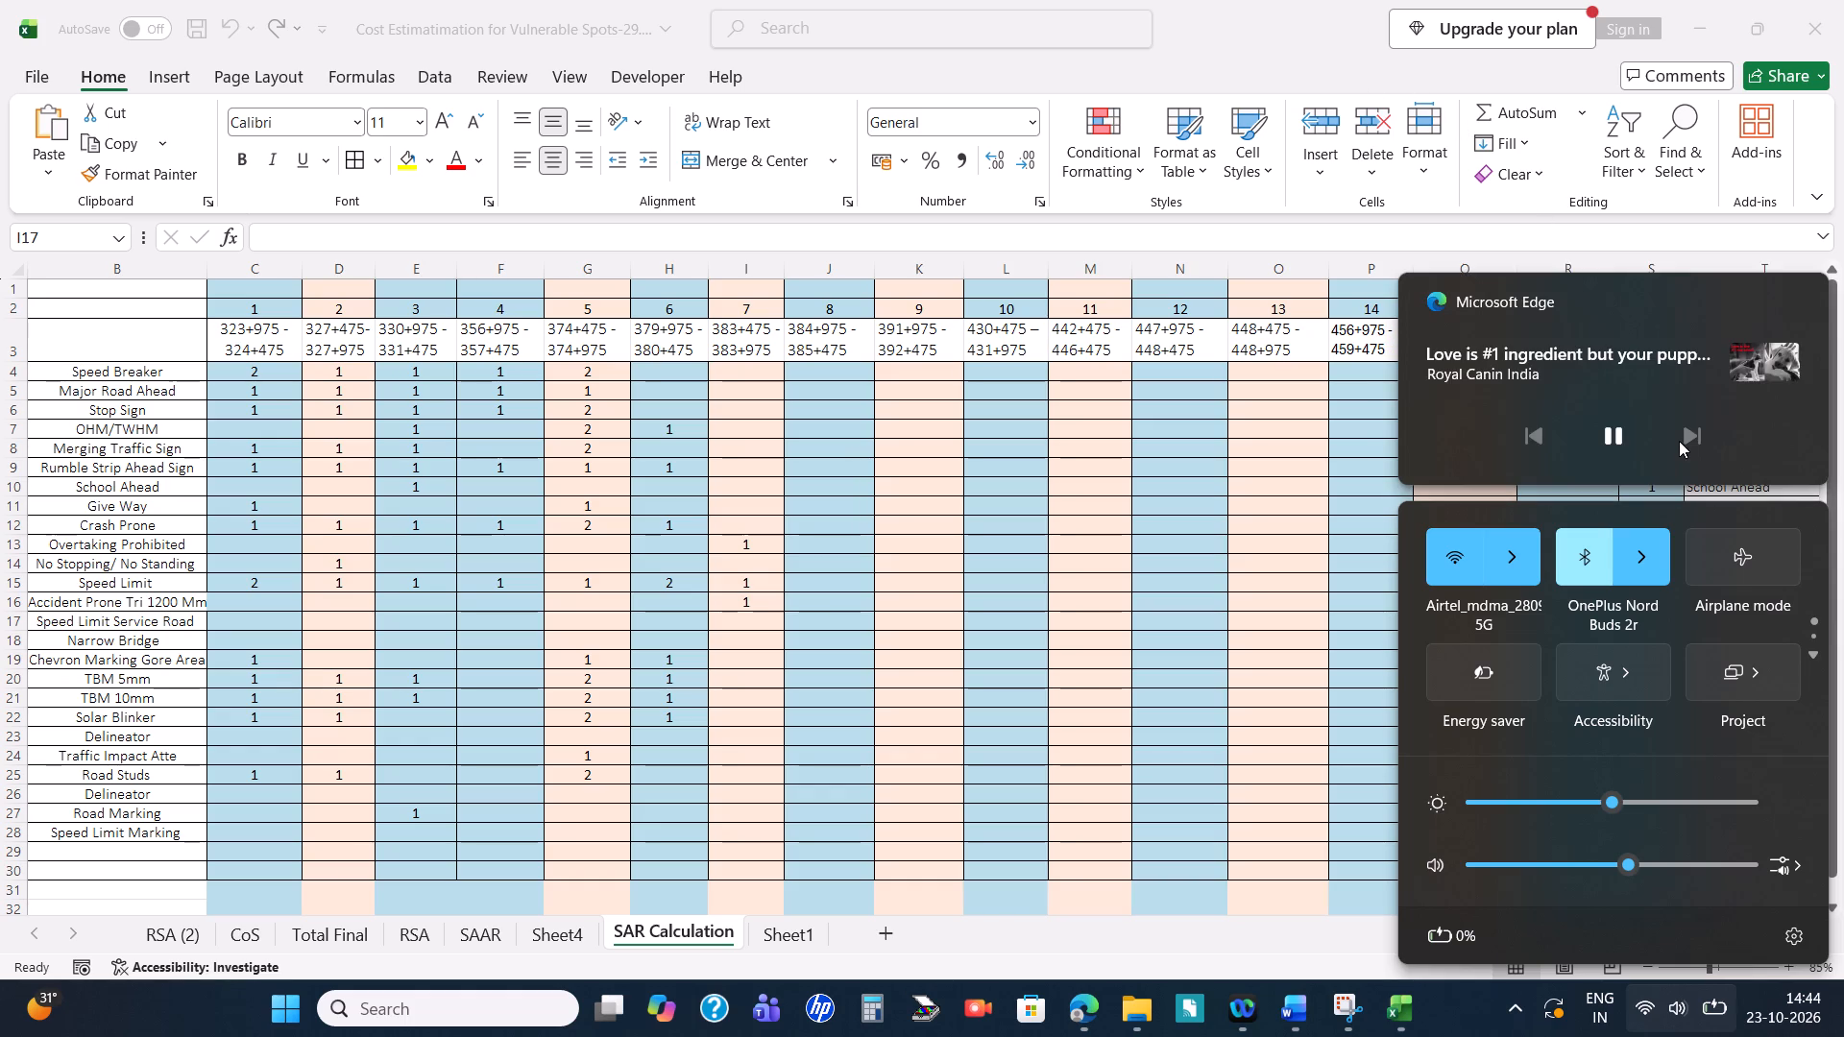
click(1679, 441)
click(1201, 0)
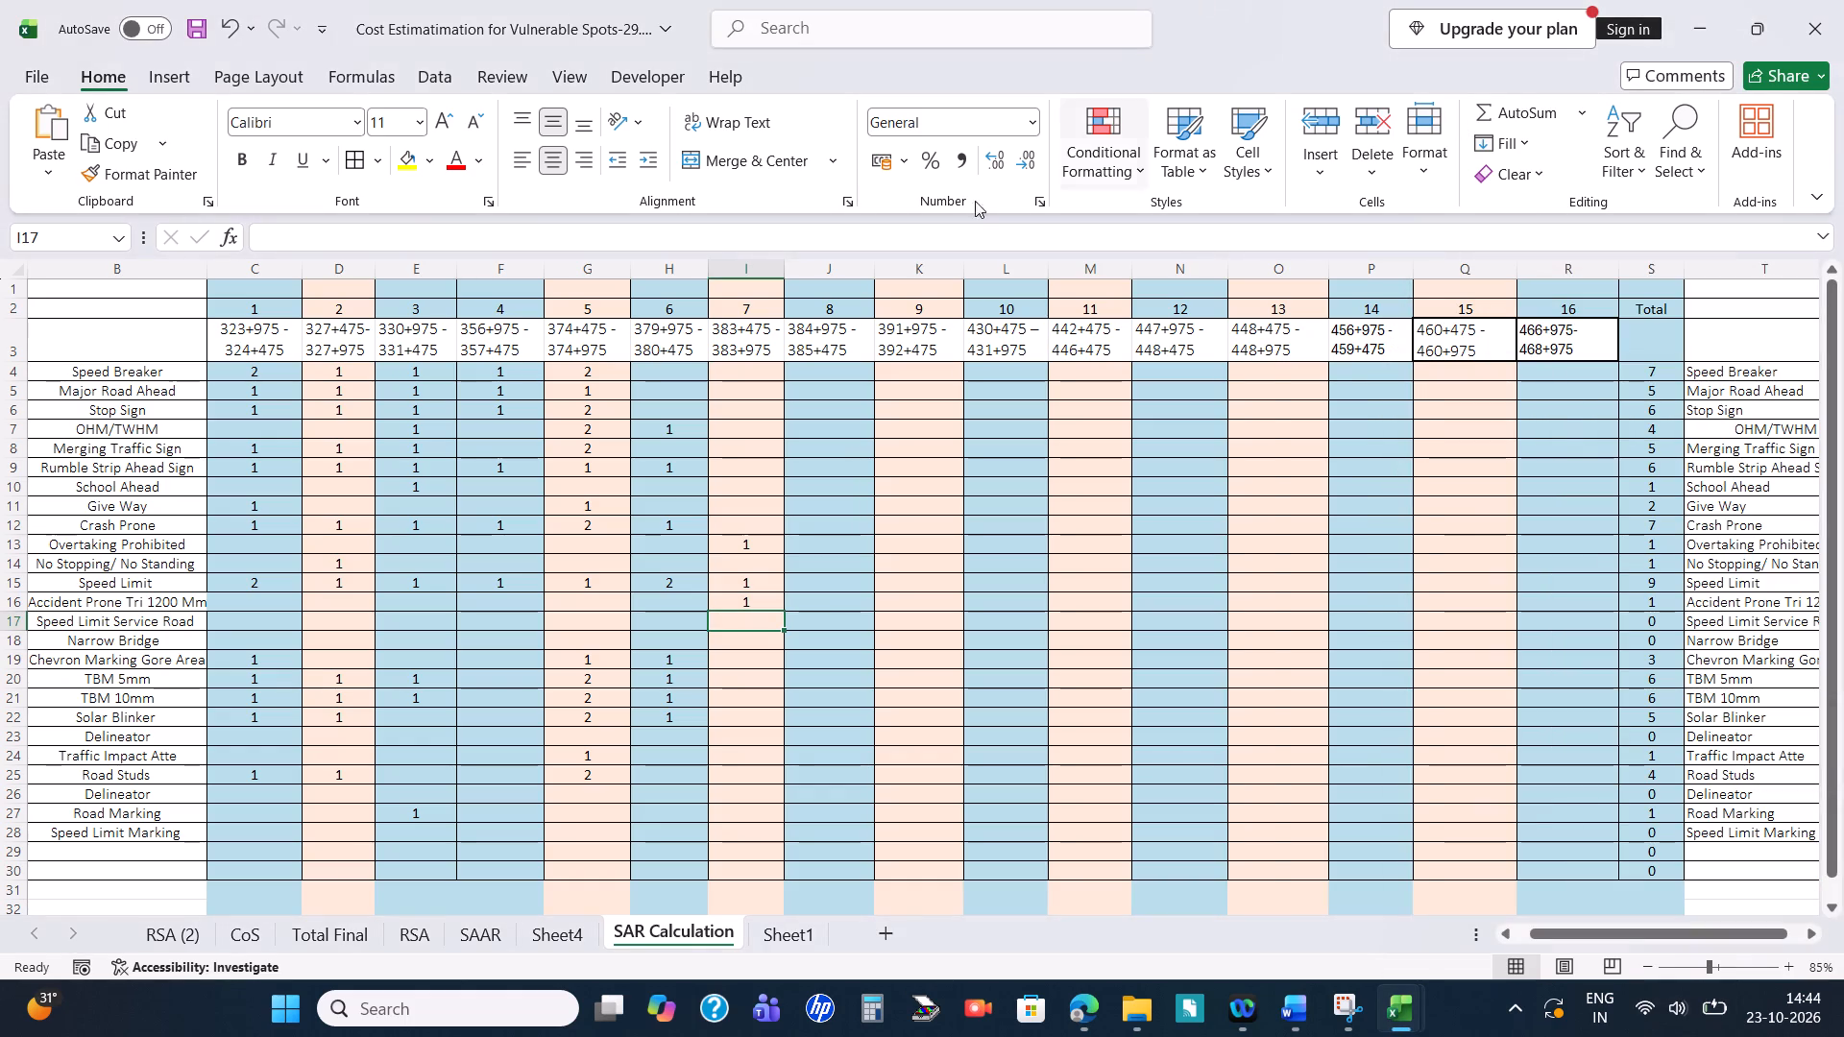
Read the road studs measure following the sign board measures in section 4.6.1 of the Word report, and return to Excel.
key(alt+Tab)
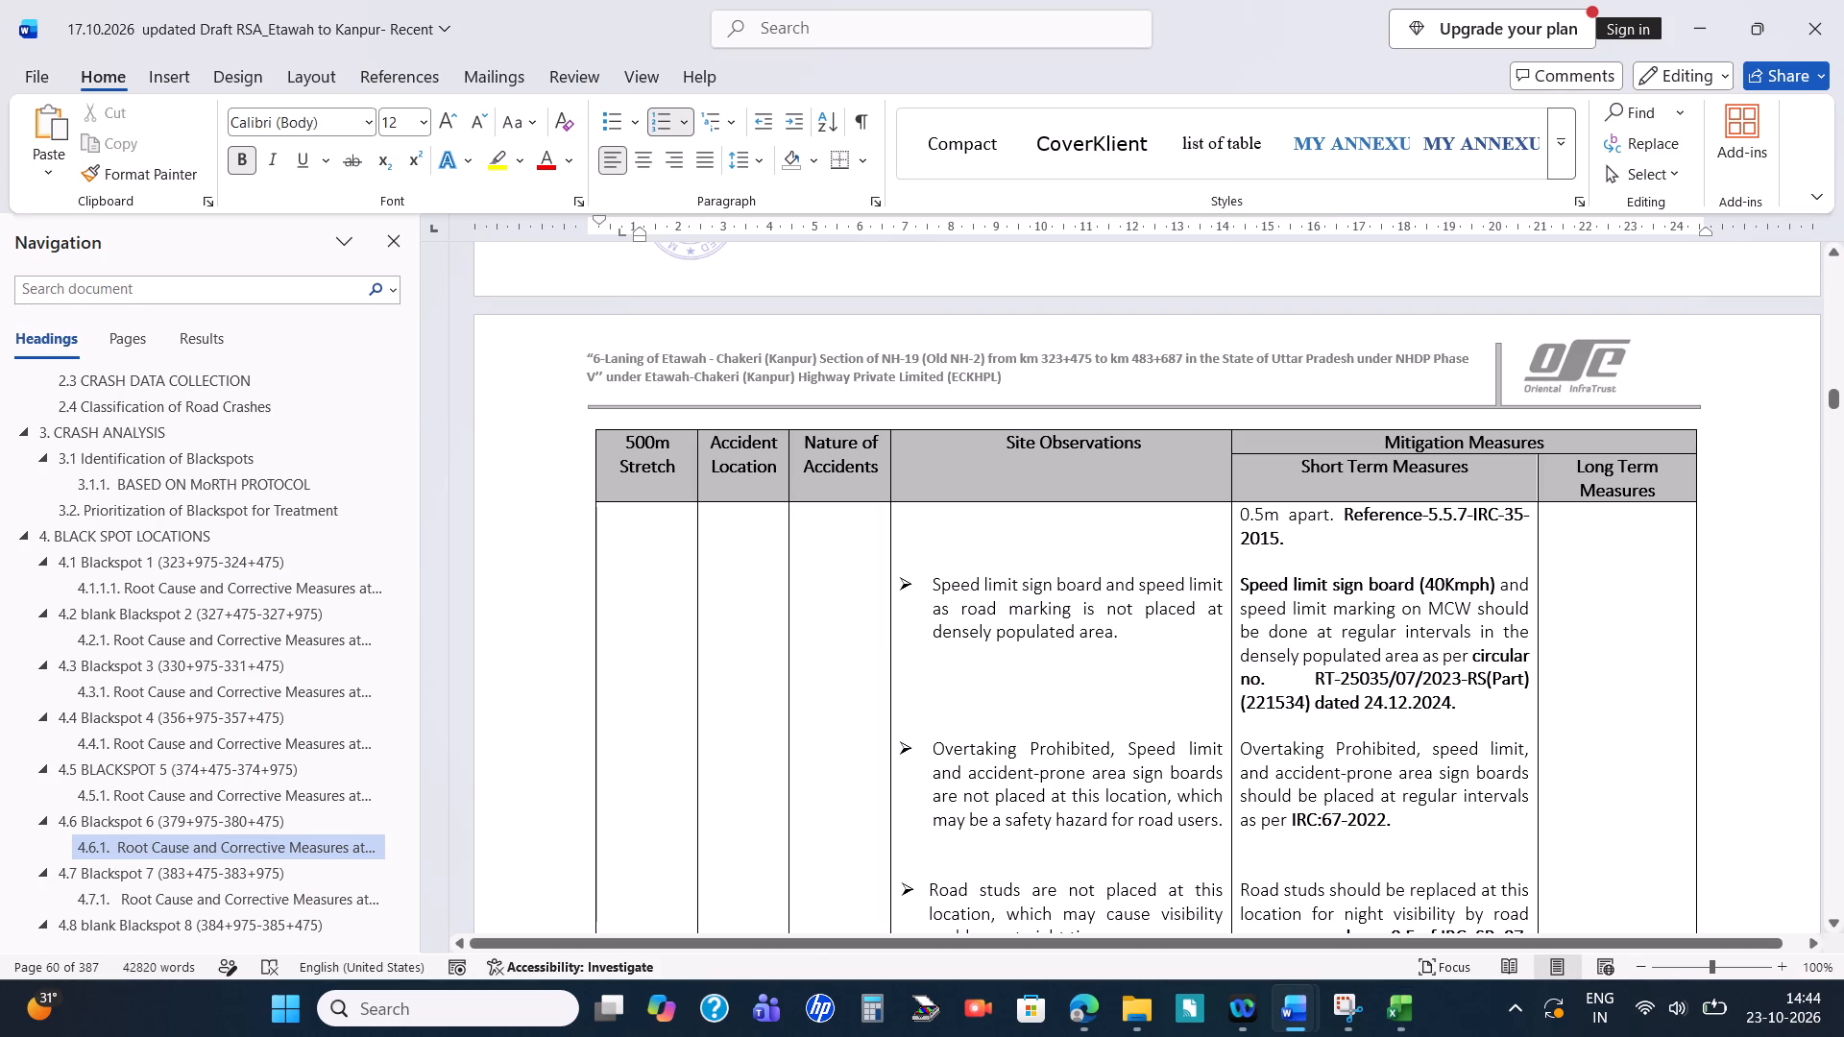
scroll(1070, 789, down, 2)
key(alt+Tab)
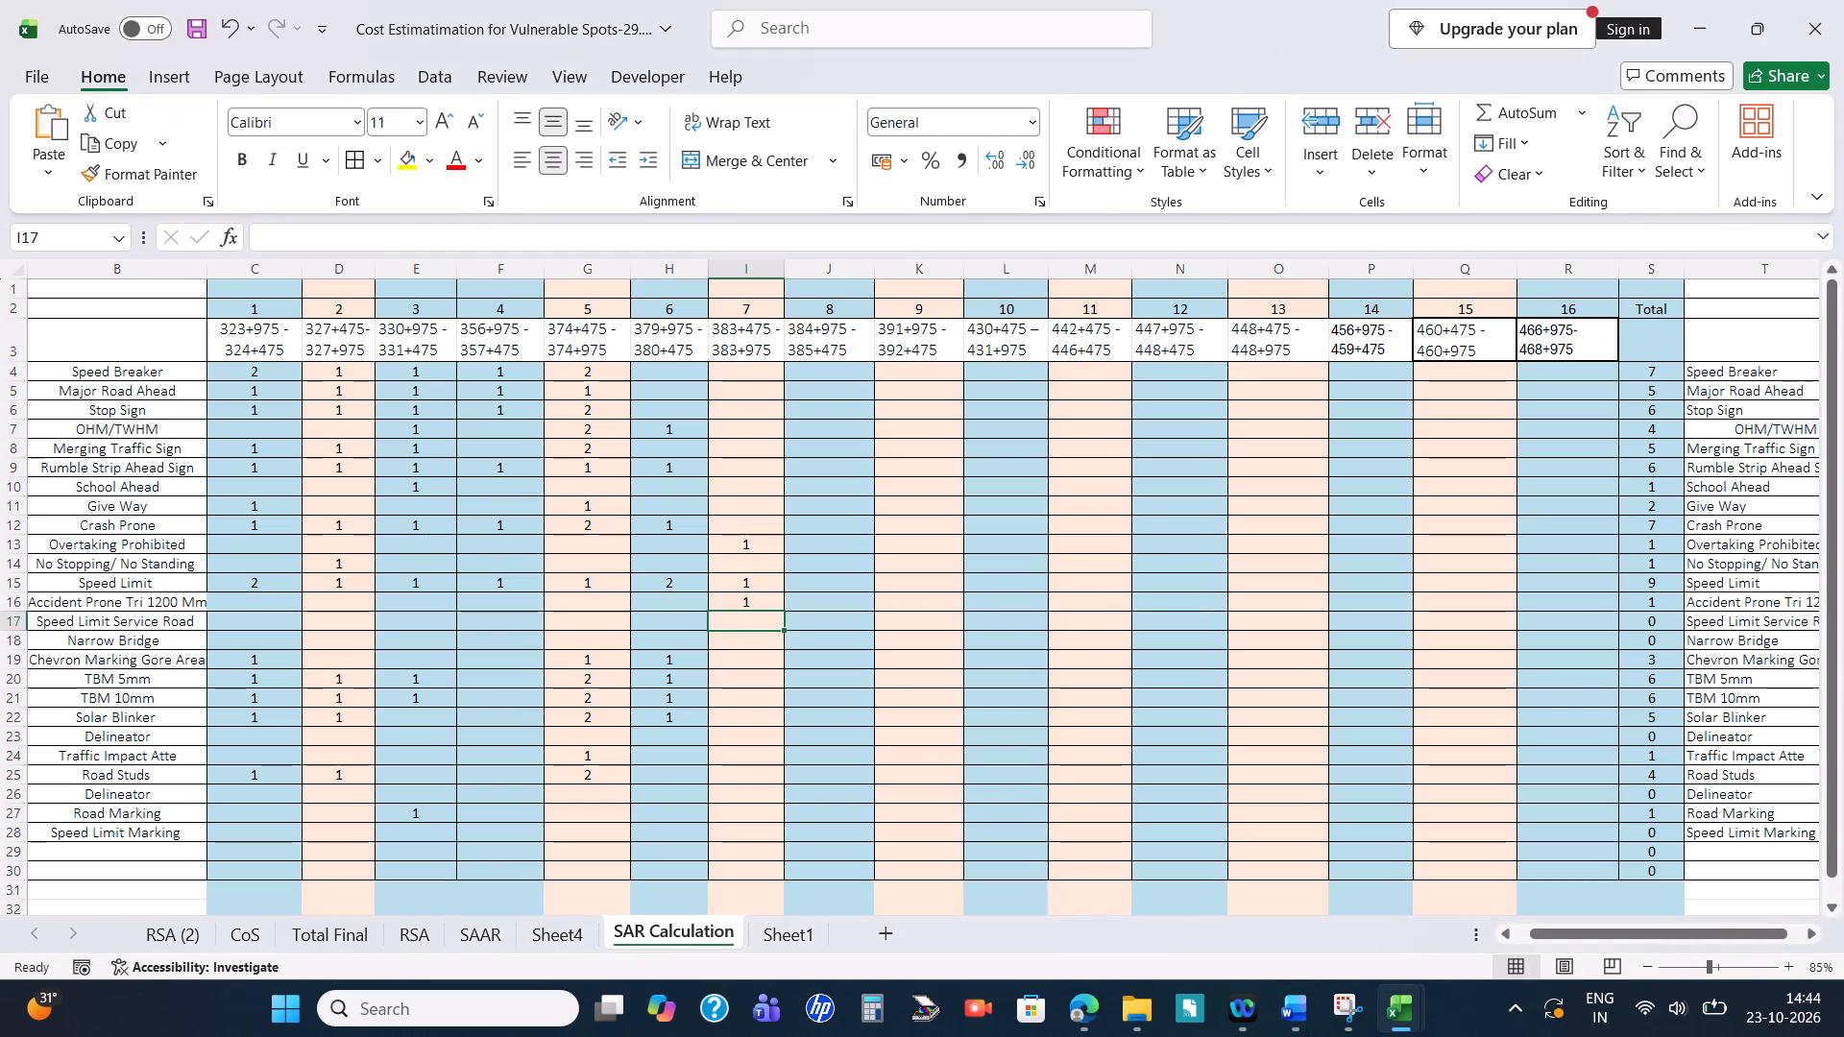
Enter 1 for Road Studs in I25 and, after checking the road marking measure in Word, 1 for Road Marking in I27 of Excel.
click(734, 780)
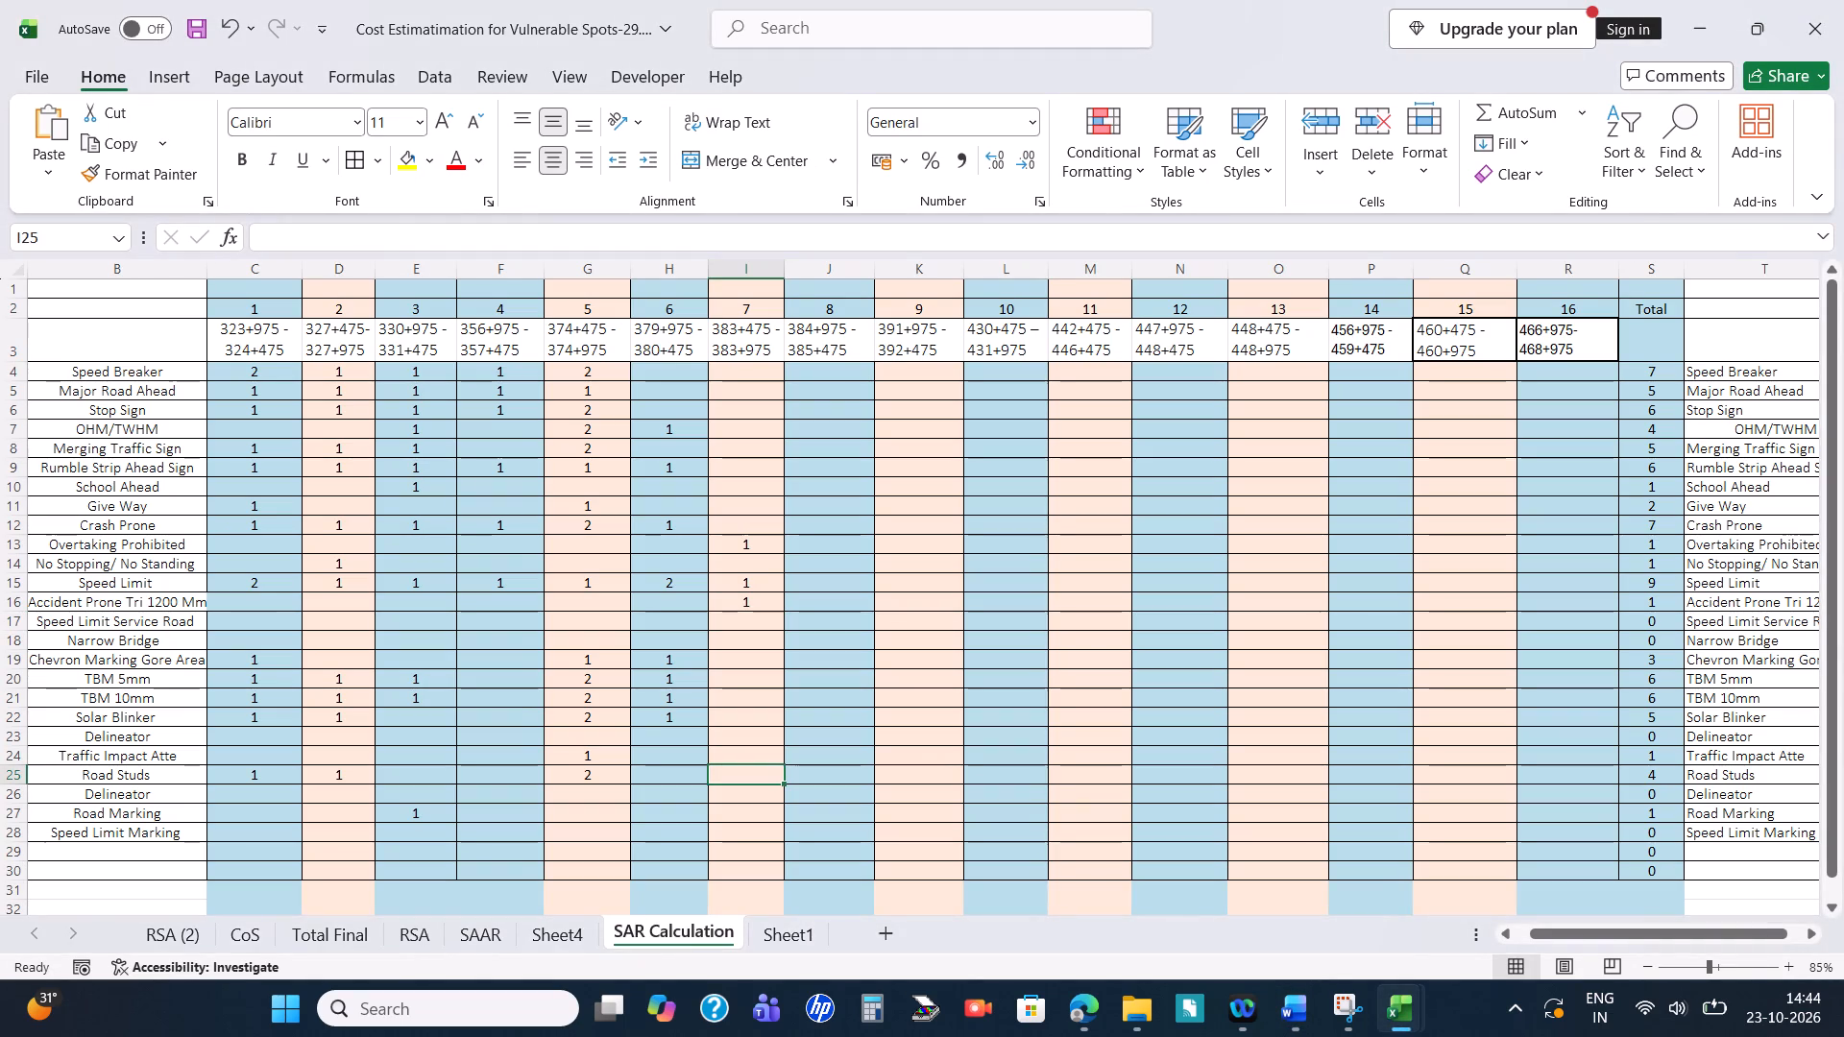
key(1)
key(Return)
key(alt+Tab)
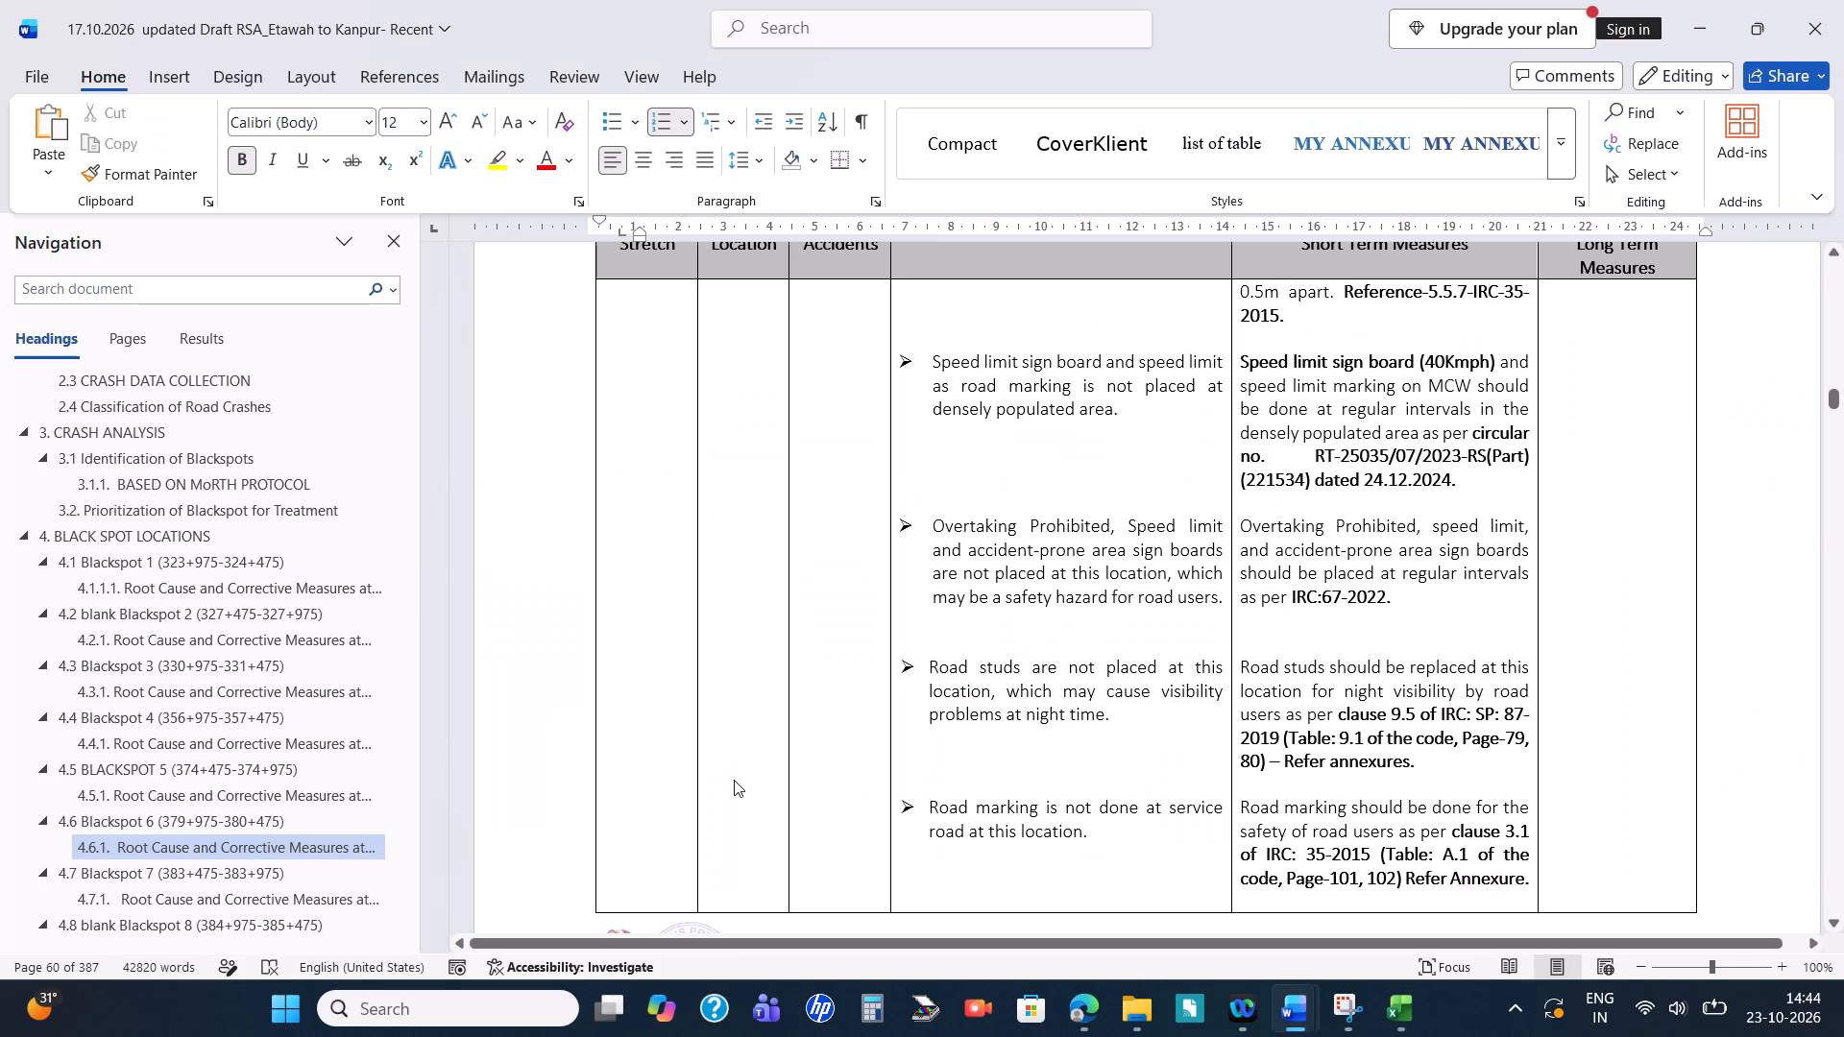
key(alt+Tab)
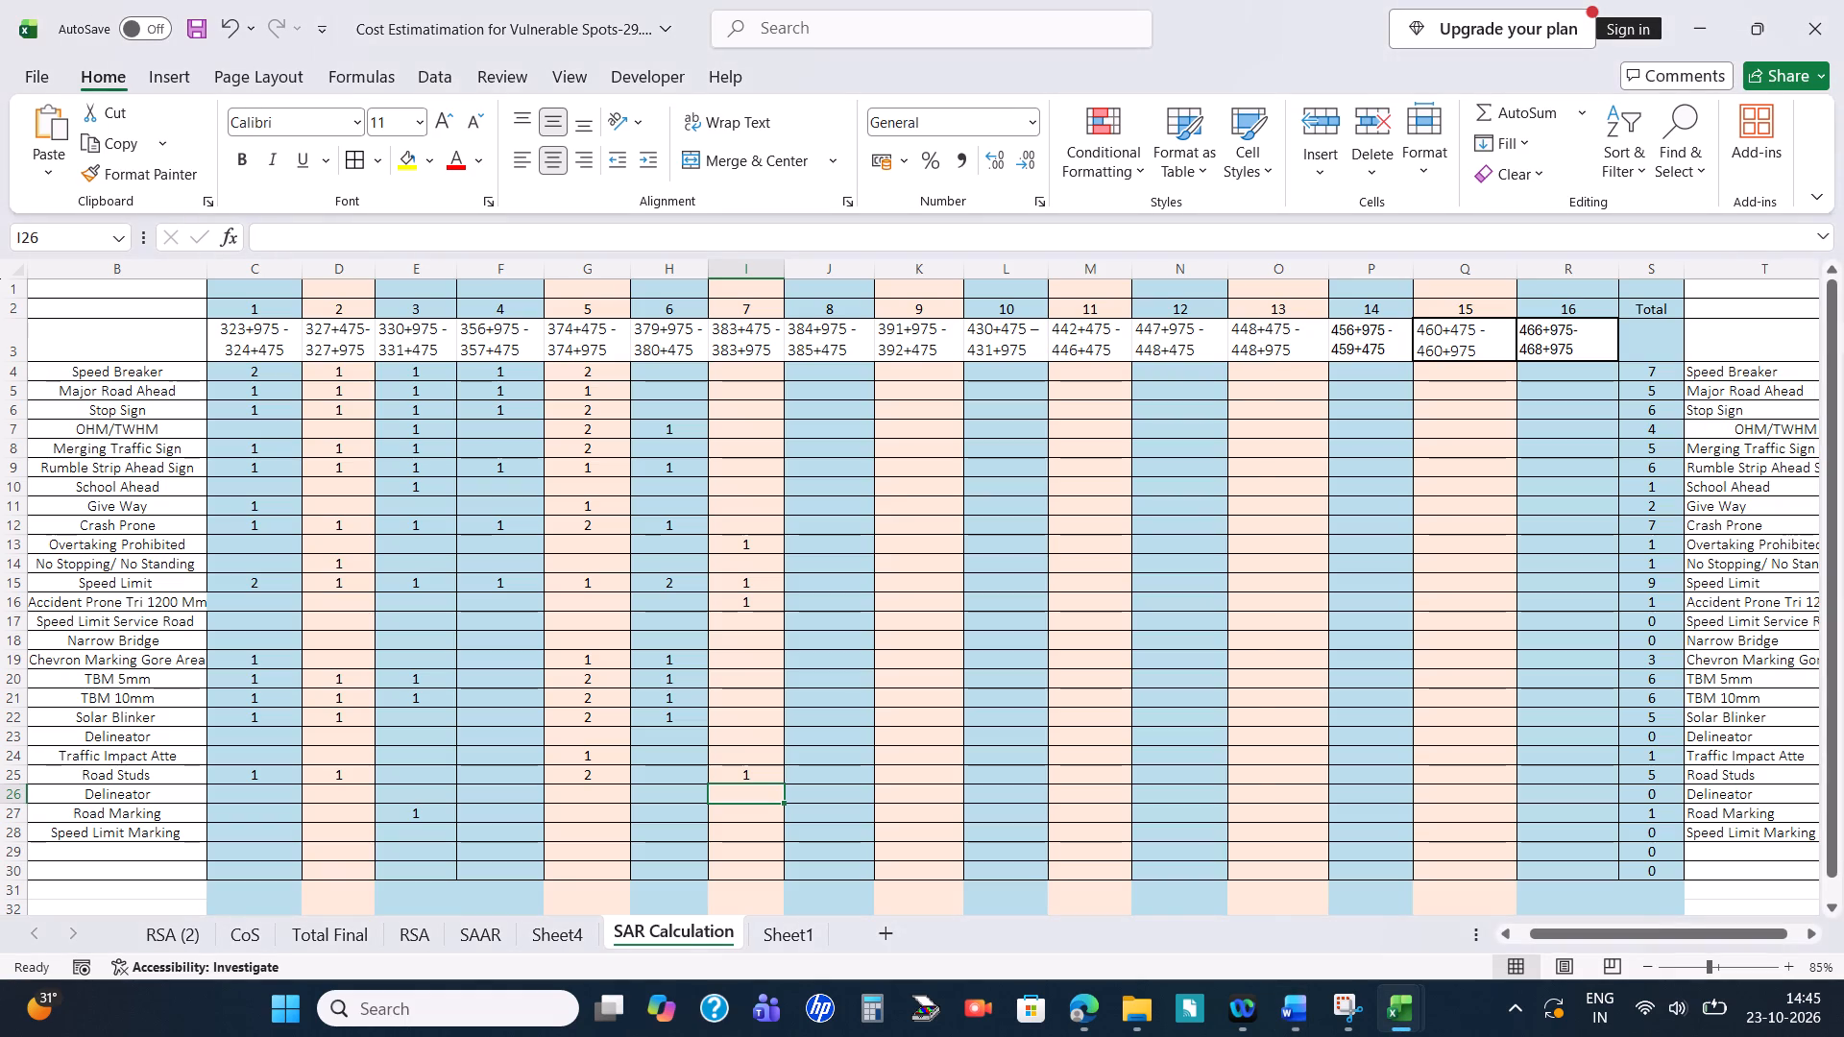
key(Return)
key(1)
key(Return)
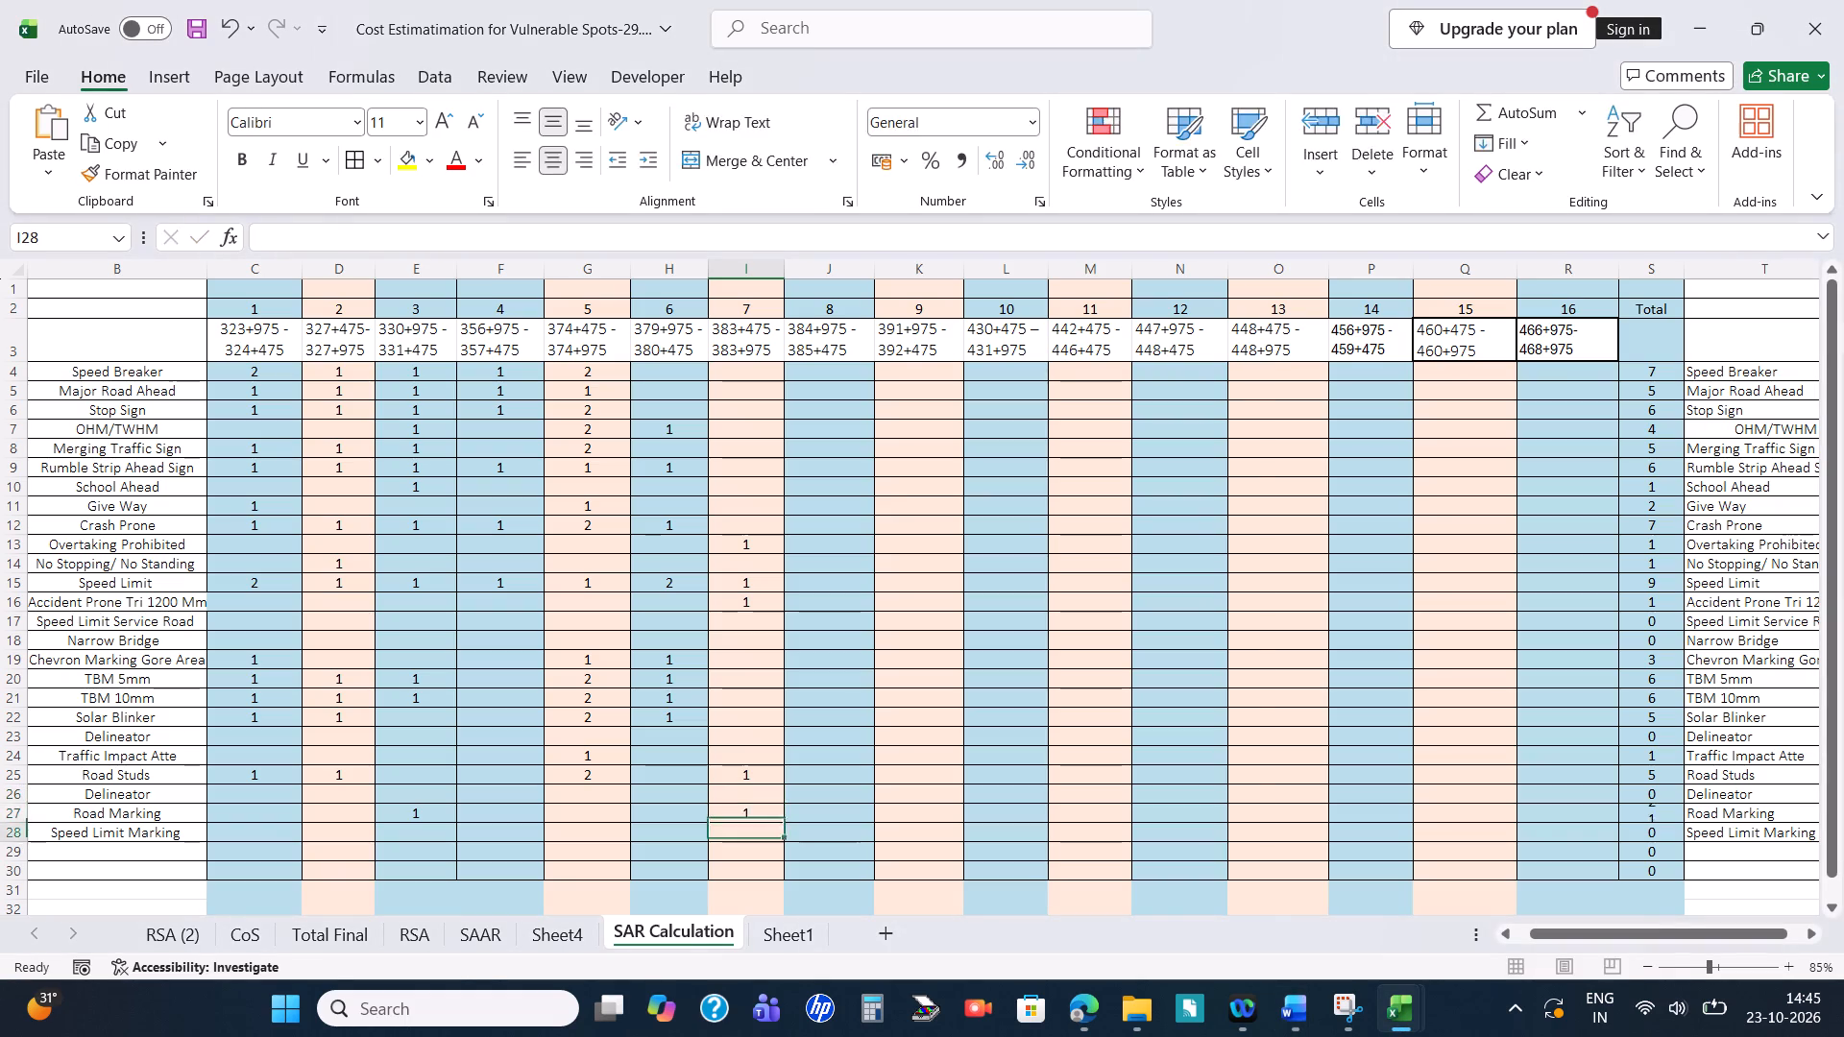
Read section 4.6.1's side road sign measure in Word and enter 1 for Speed Breaker, Major Road Ahead and Stop Sign in I4:I6 of Excel.
key(alt+Tab)
scroll(734, 780, down, 5)
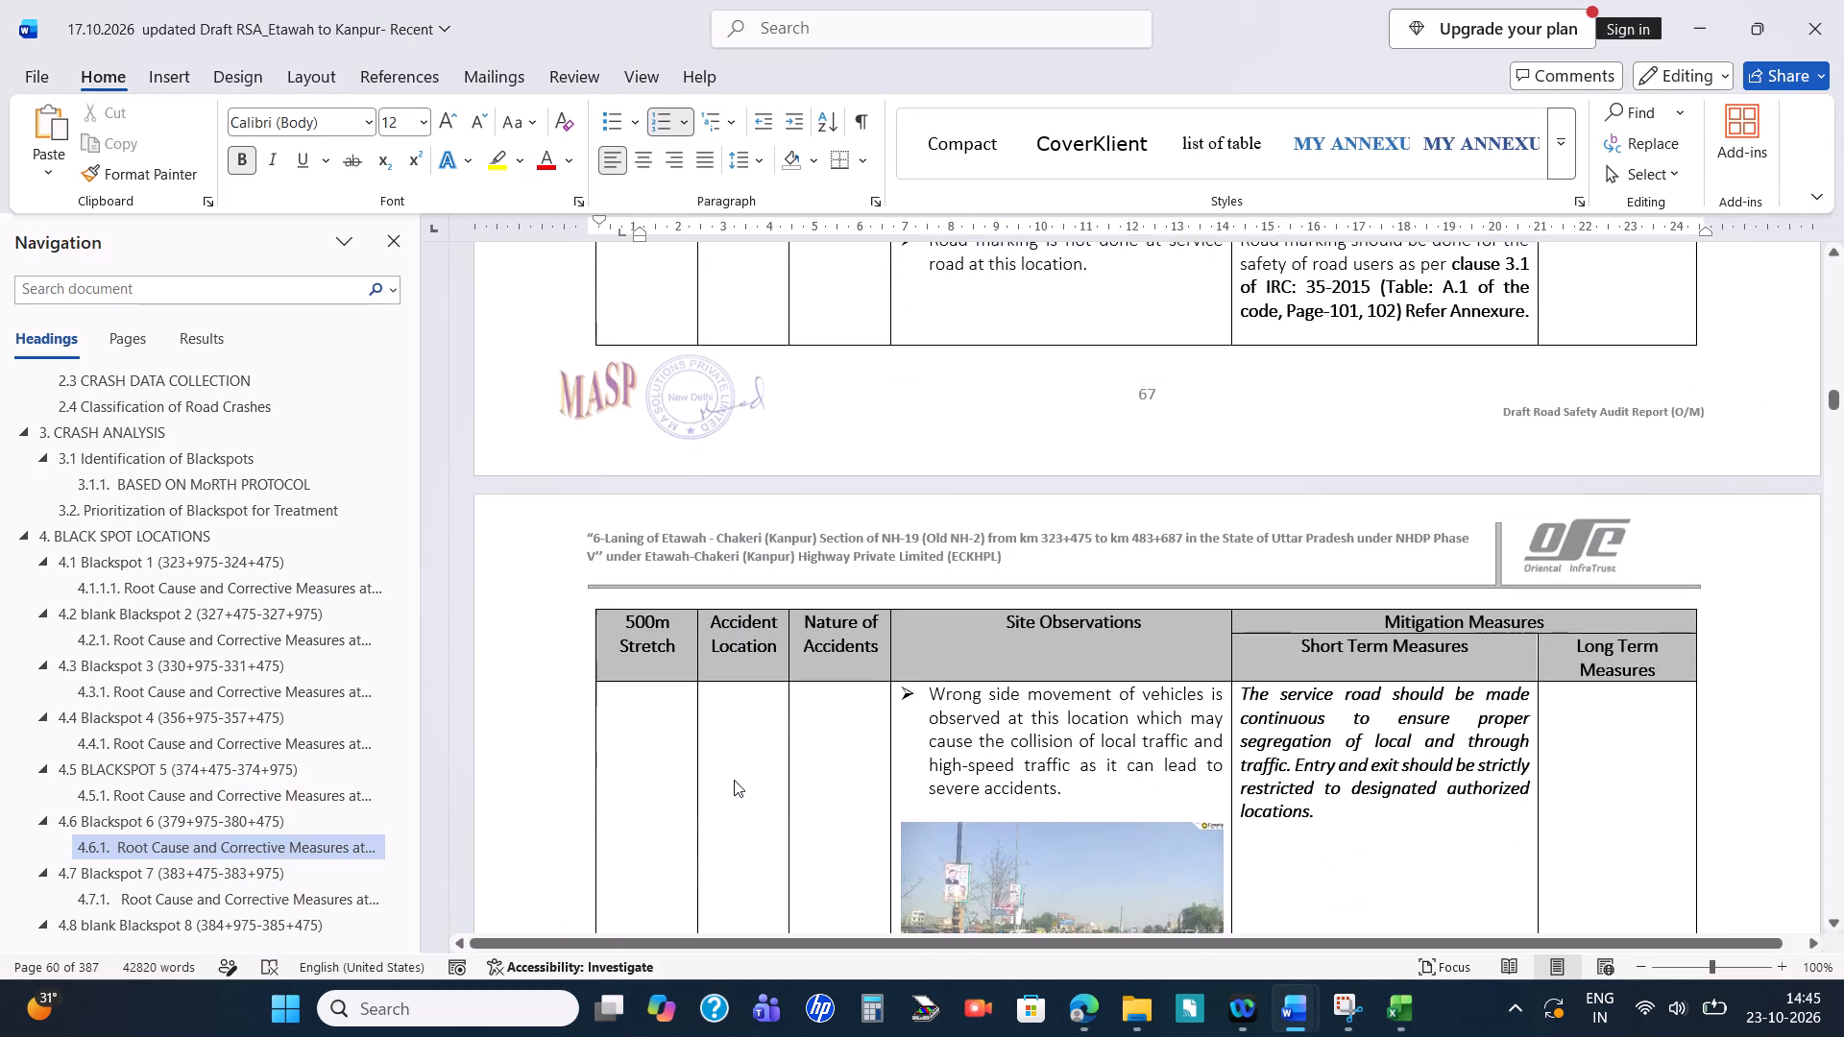
scroll(734, 780, down, 2)
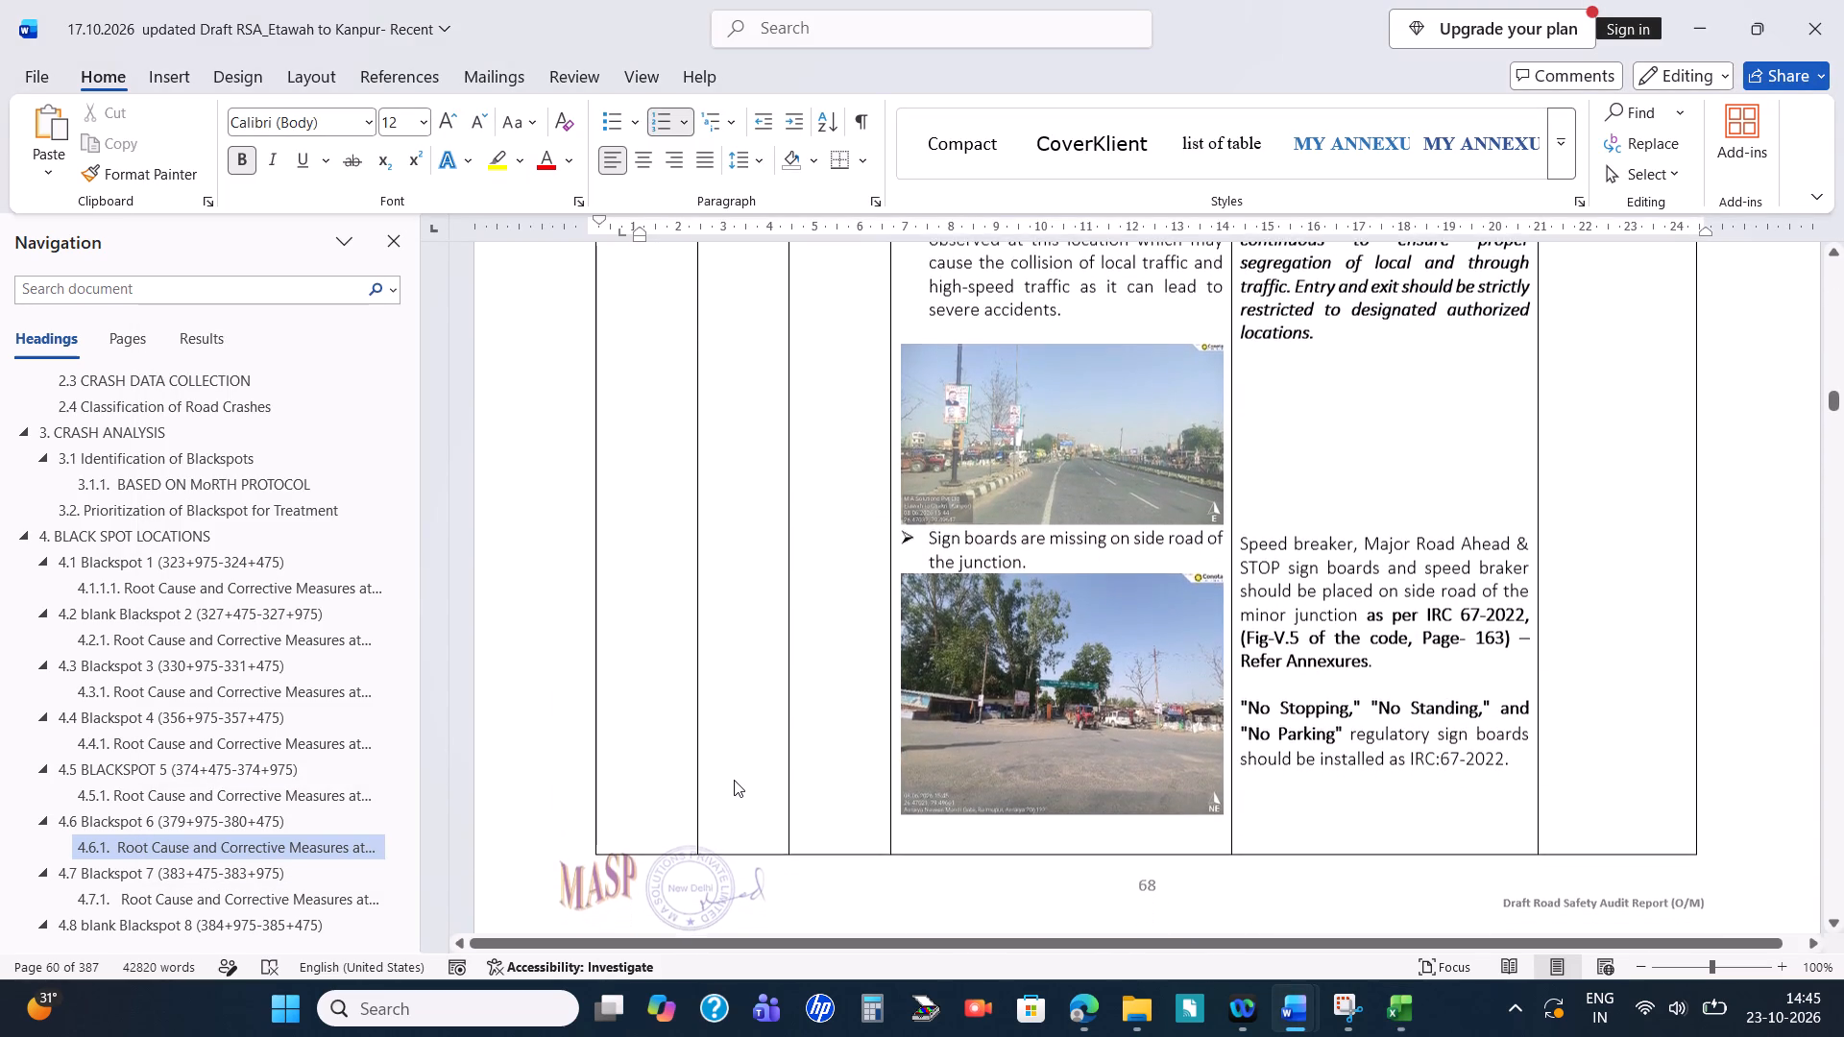
key(alt+Tab)
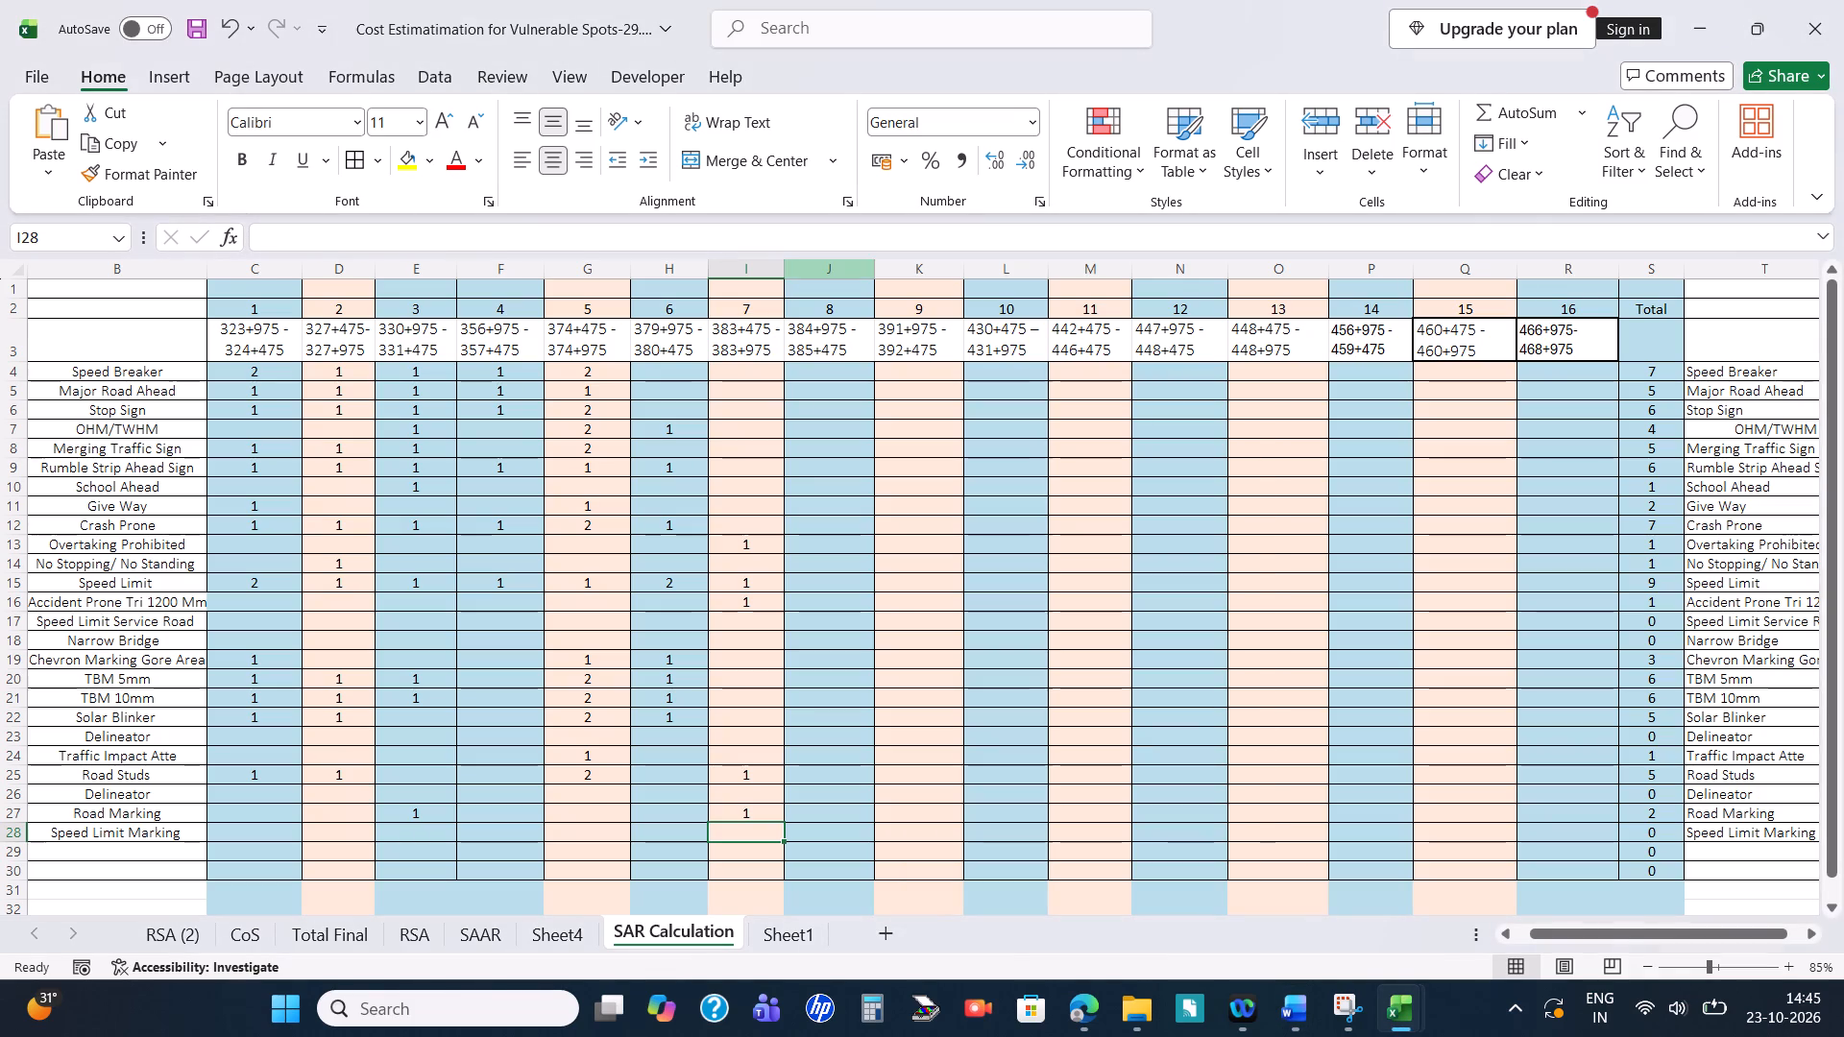
click(764, 374)
key(1)
key(Return)
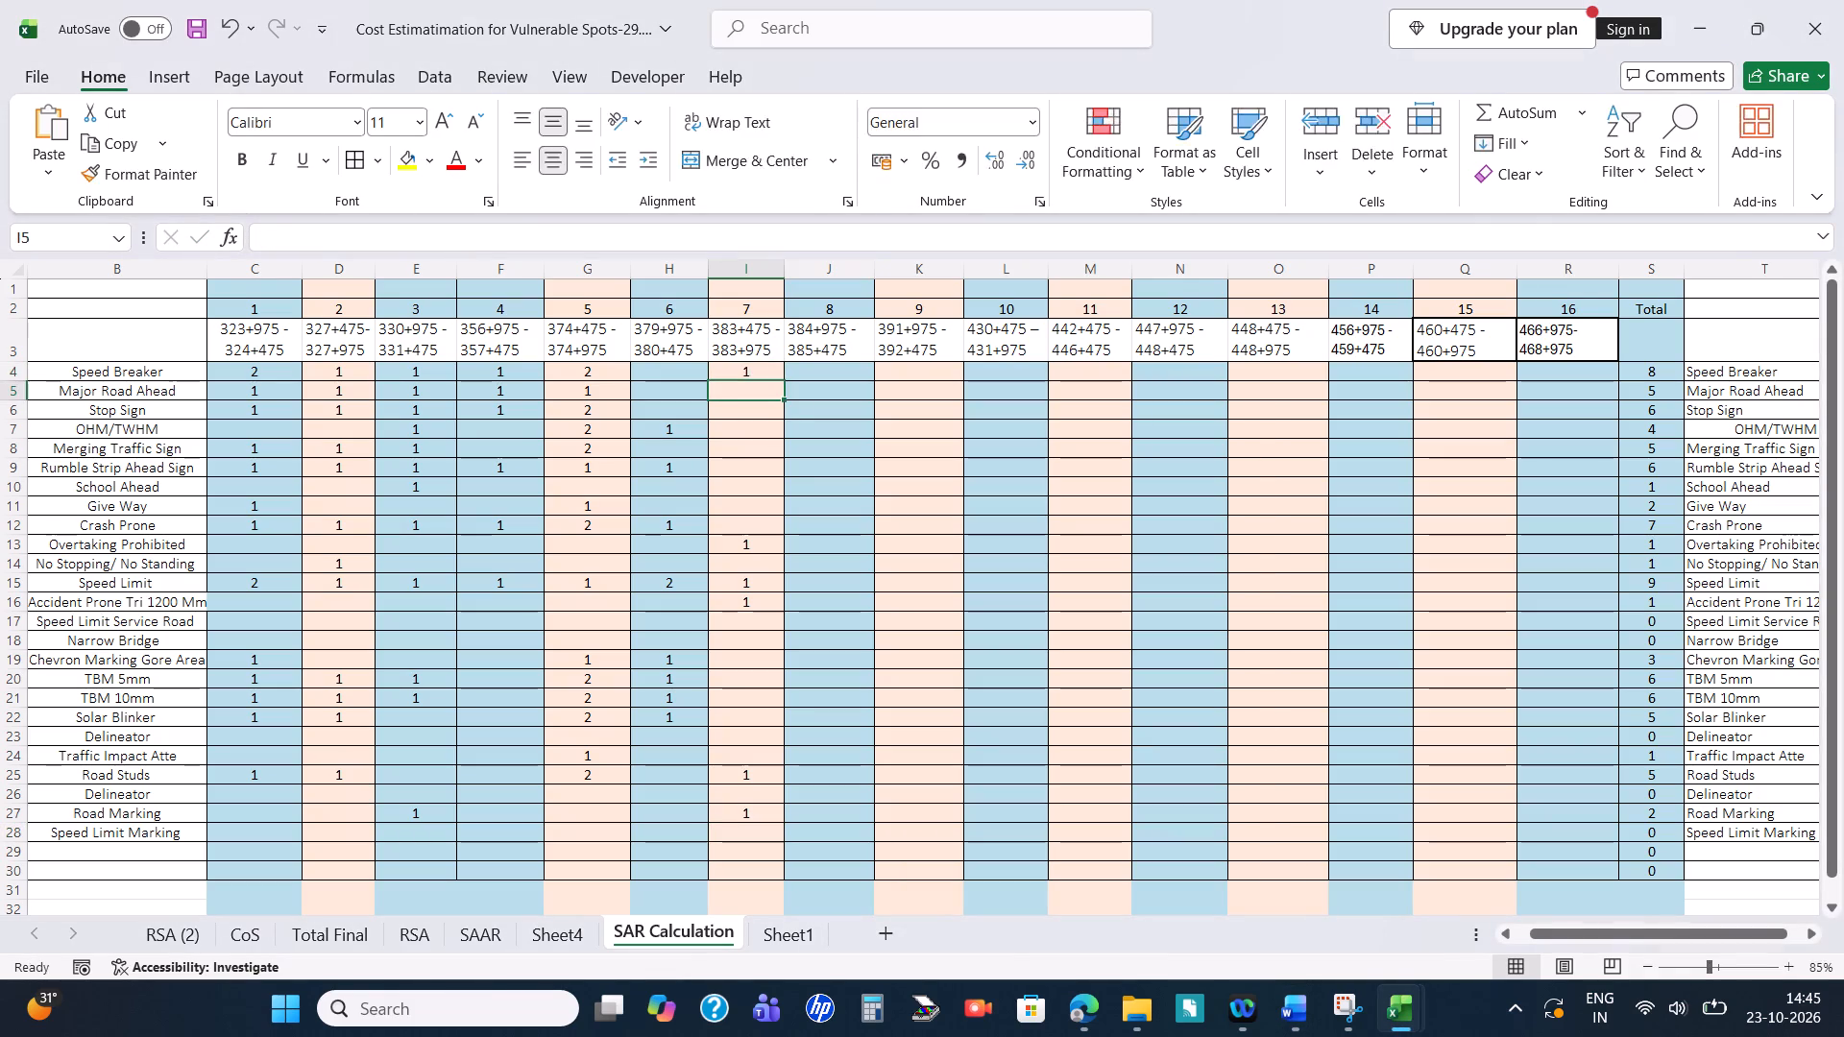
key(1)
key(Return)
key(1)
key(Return)
Read the no stopping and no standing sign measure in Word and enter 1 for No Stopping/ No Standing in I14 of Excel.
key(alt+Tab)
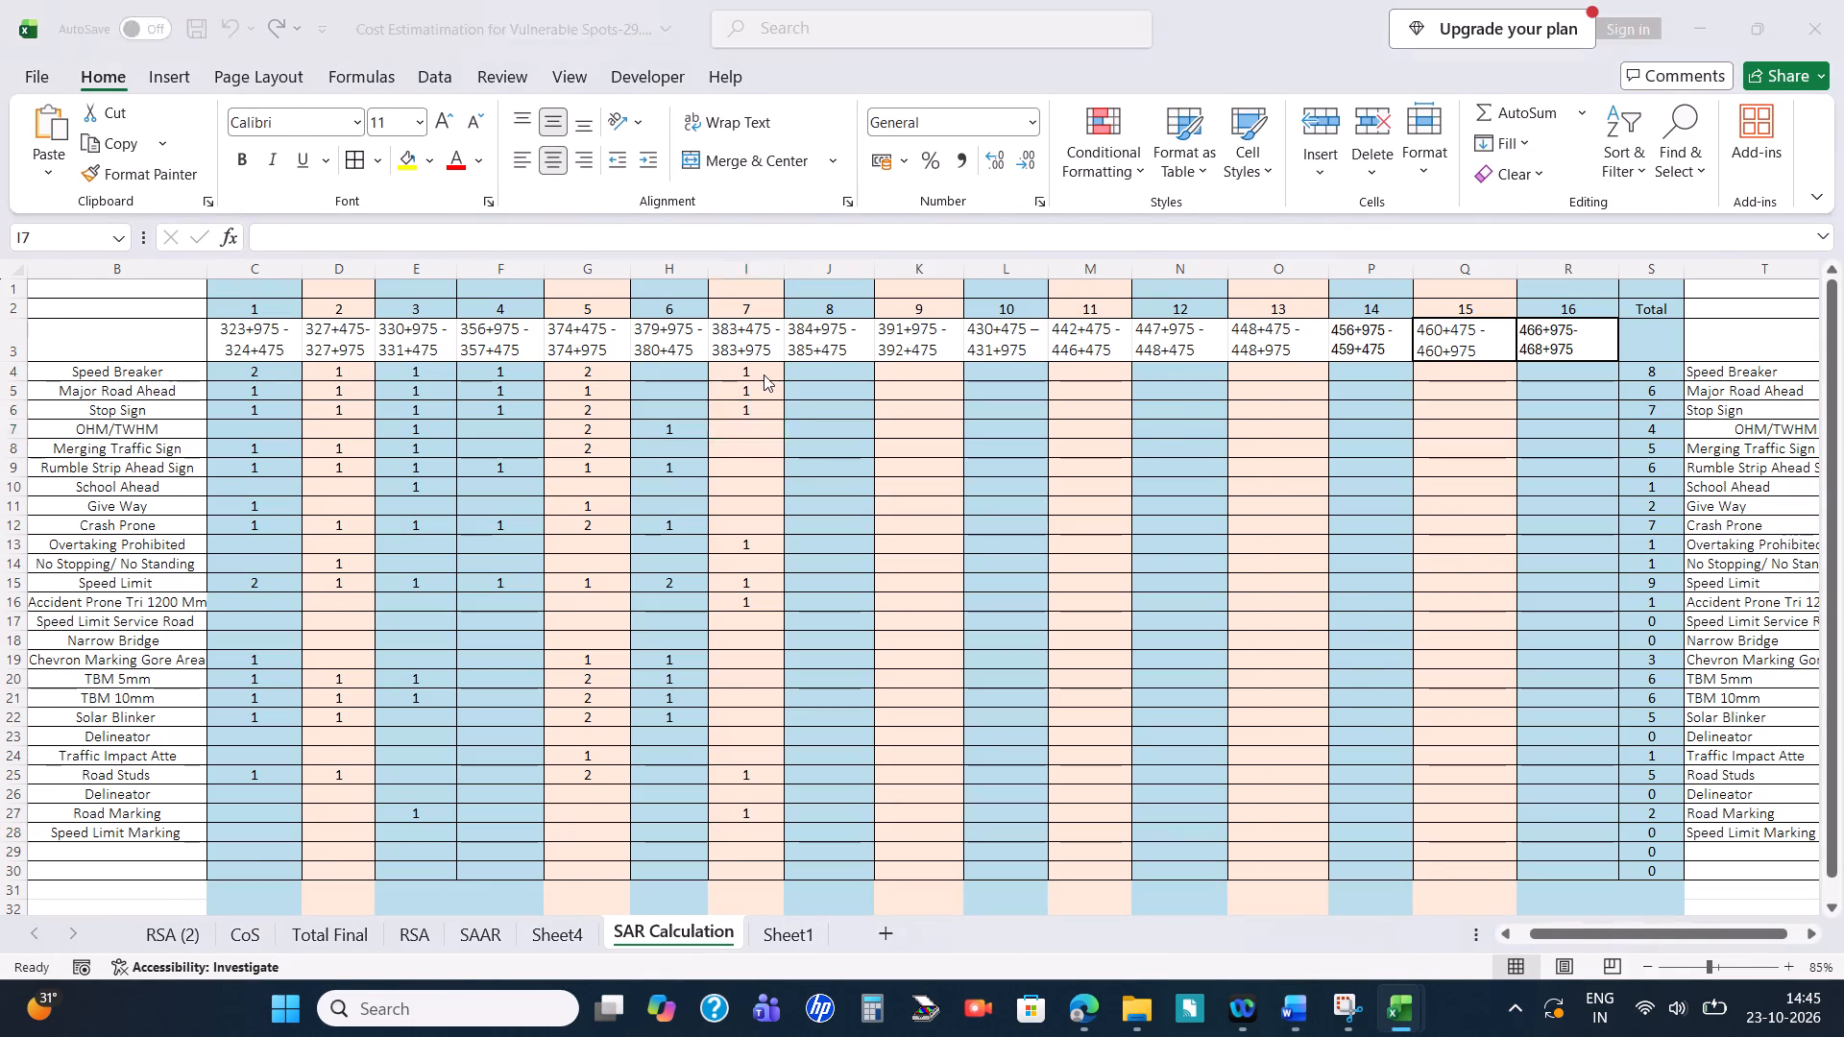
scroll(1528, 963, down, 1)
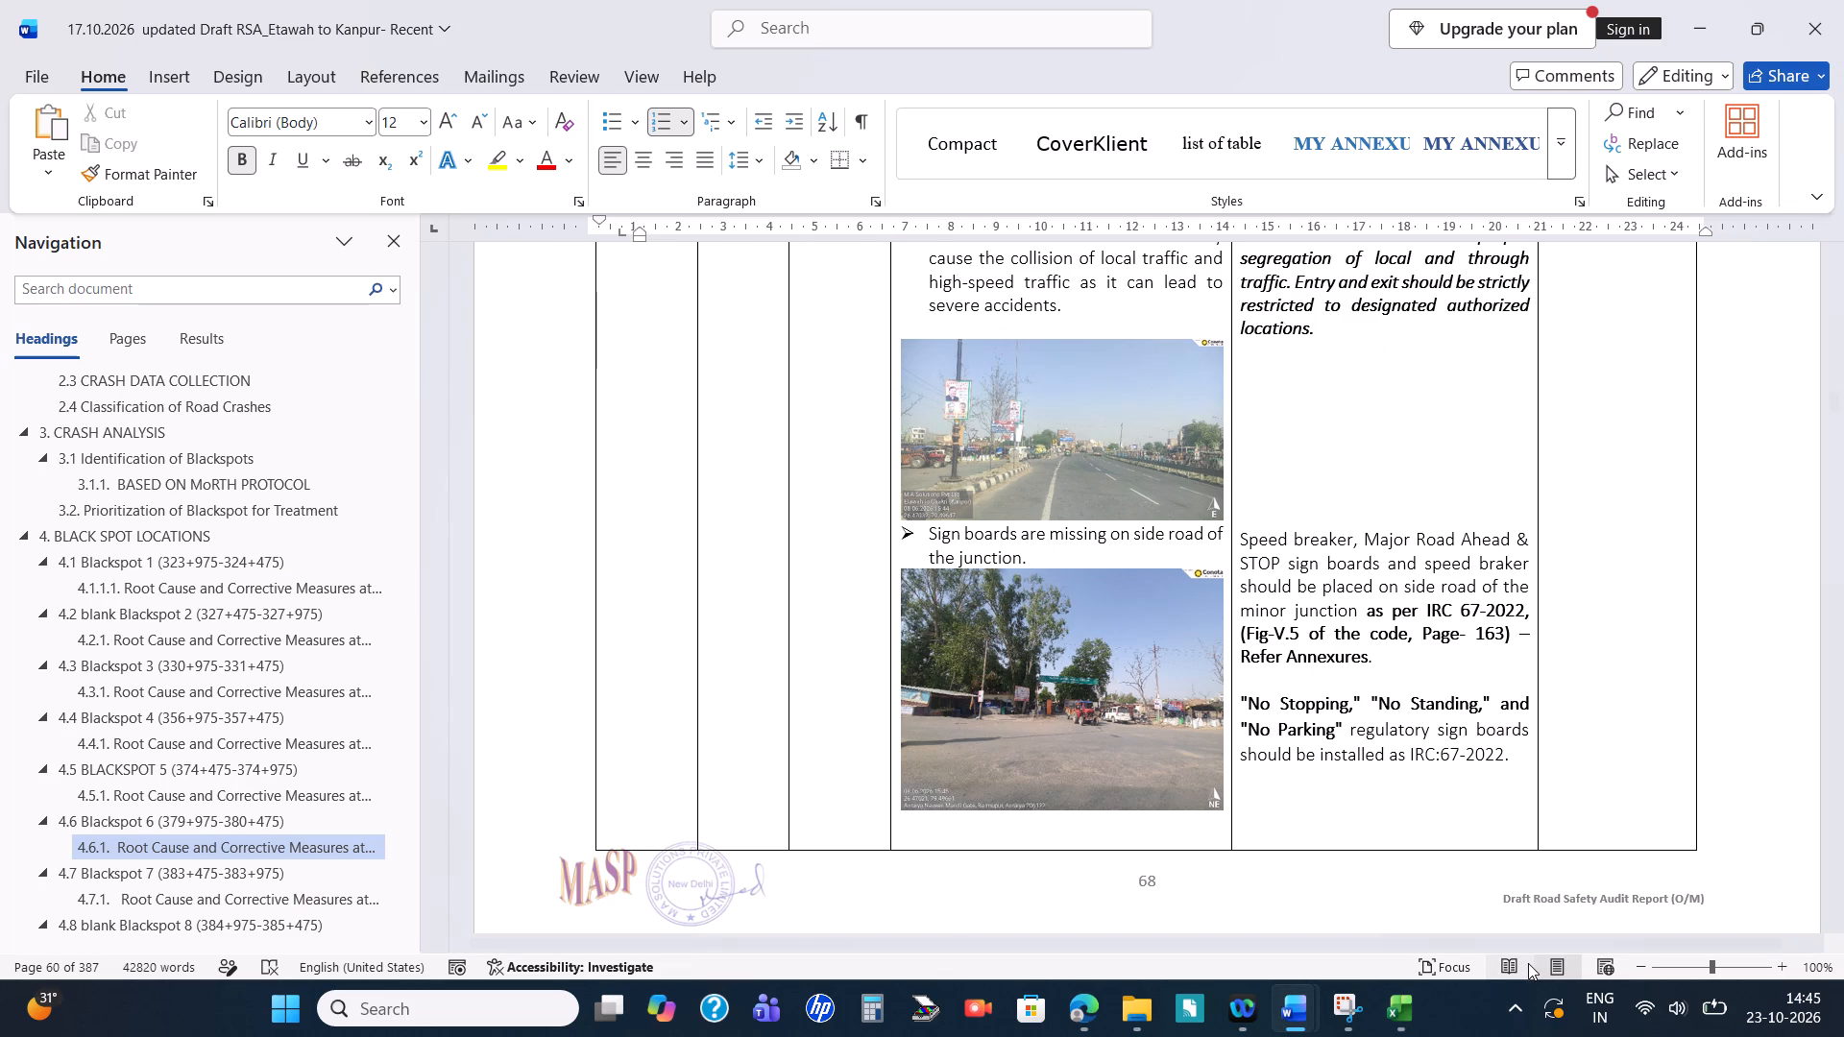
scroll(1528, 963, down, 1)
key(alt+Tab)
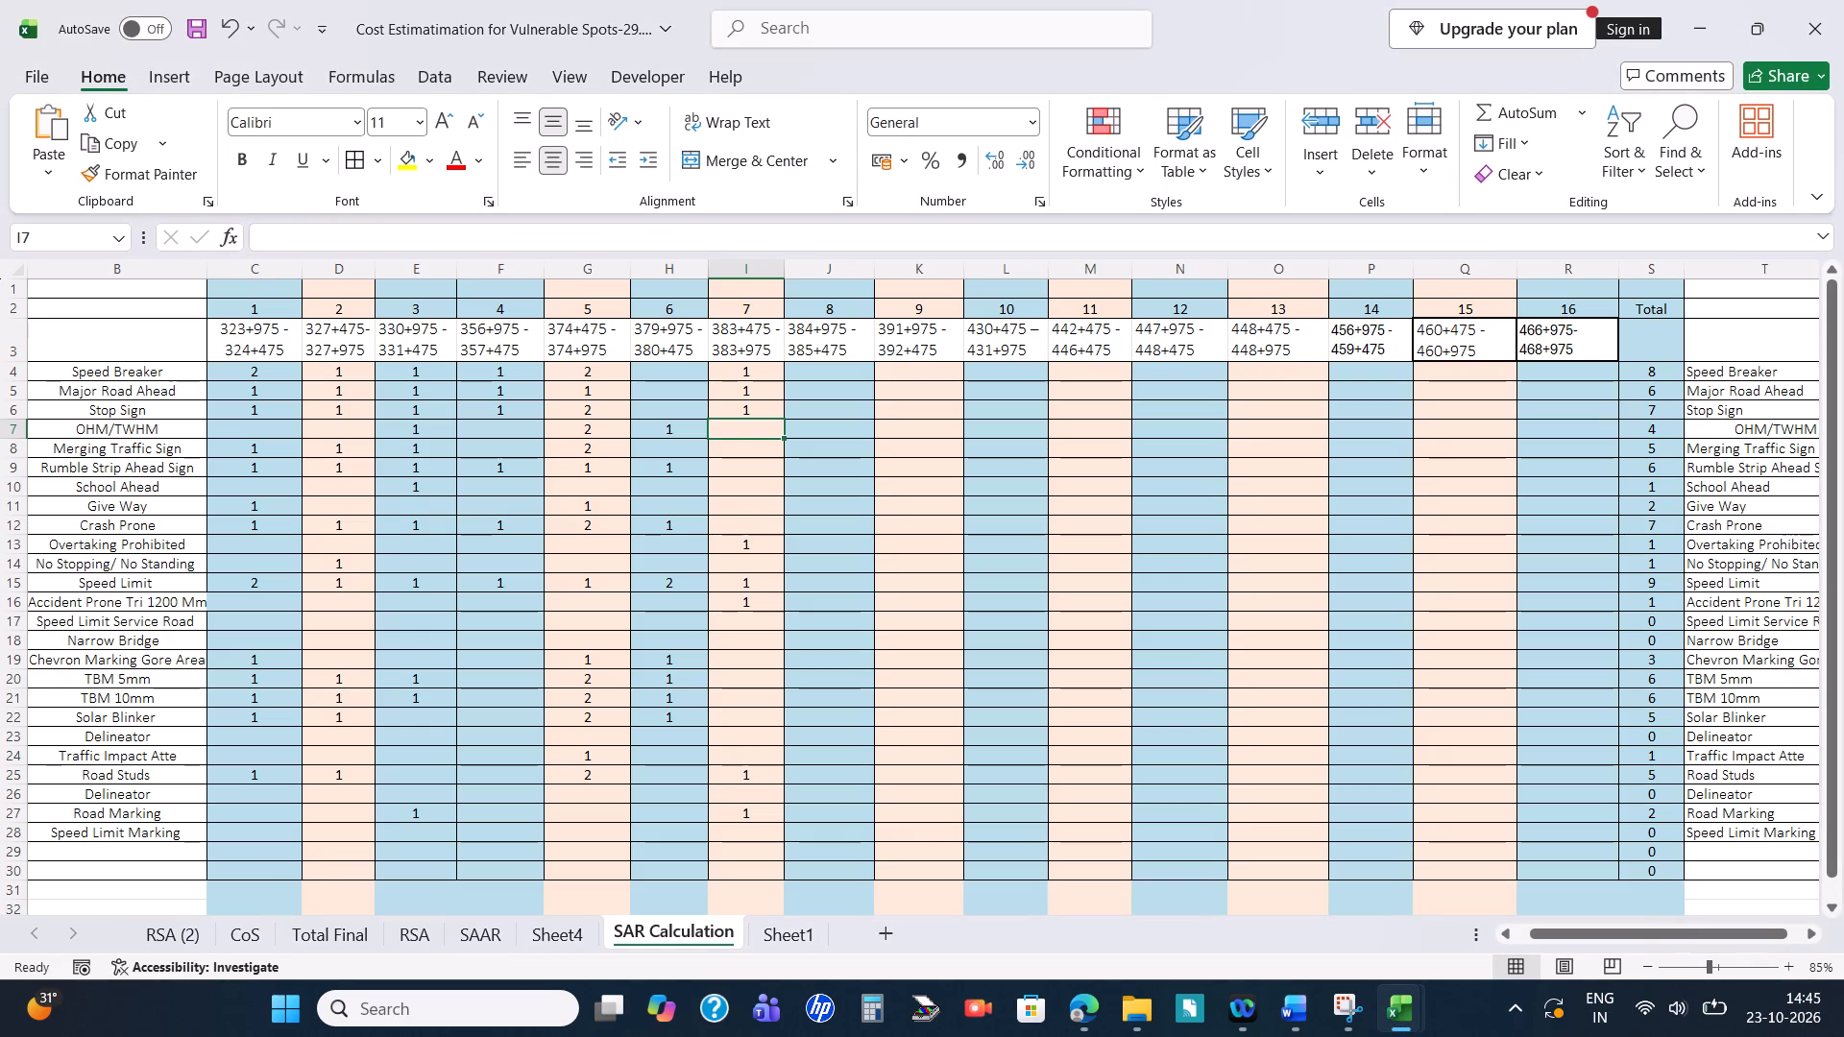
click(817, 567)
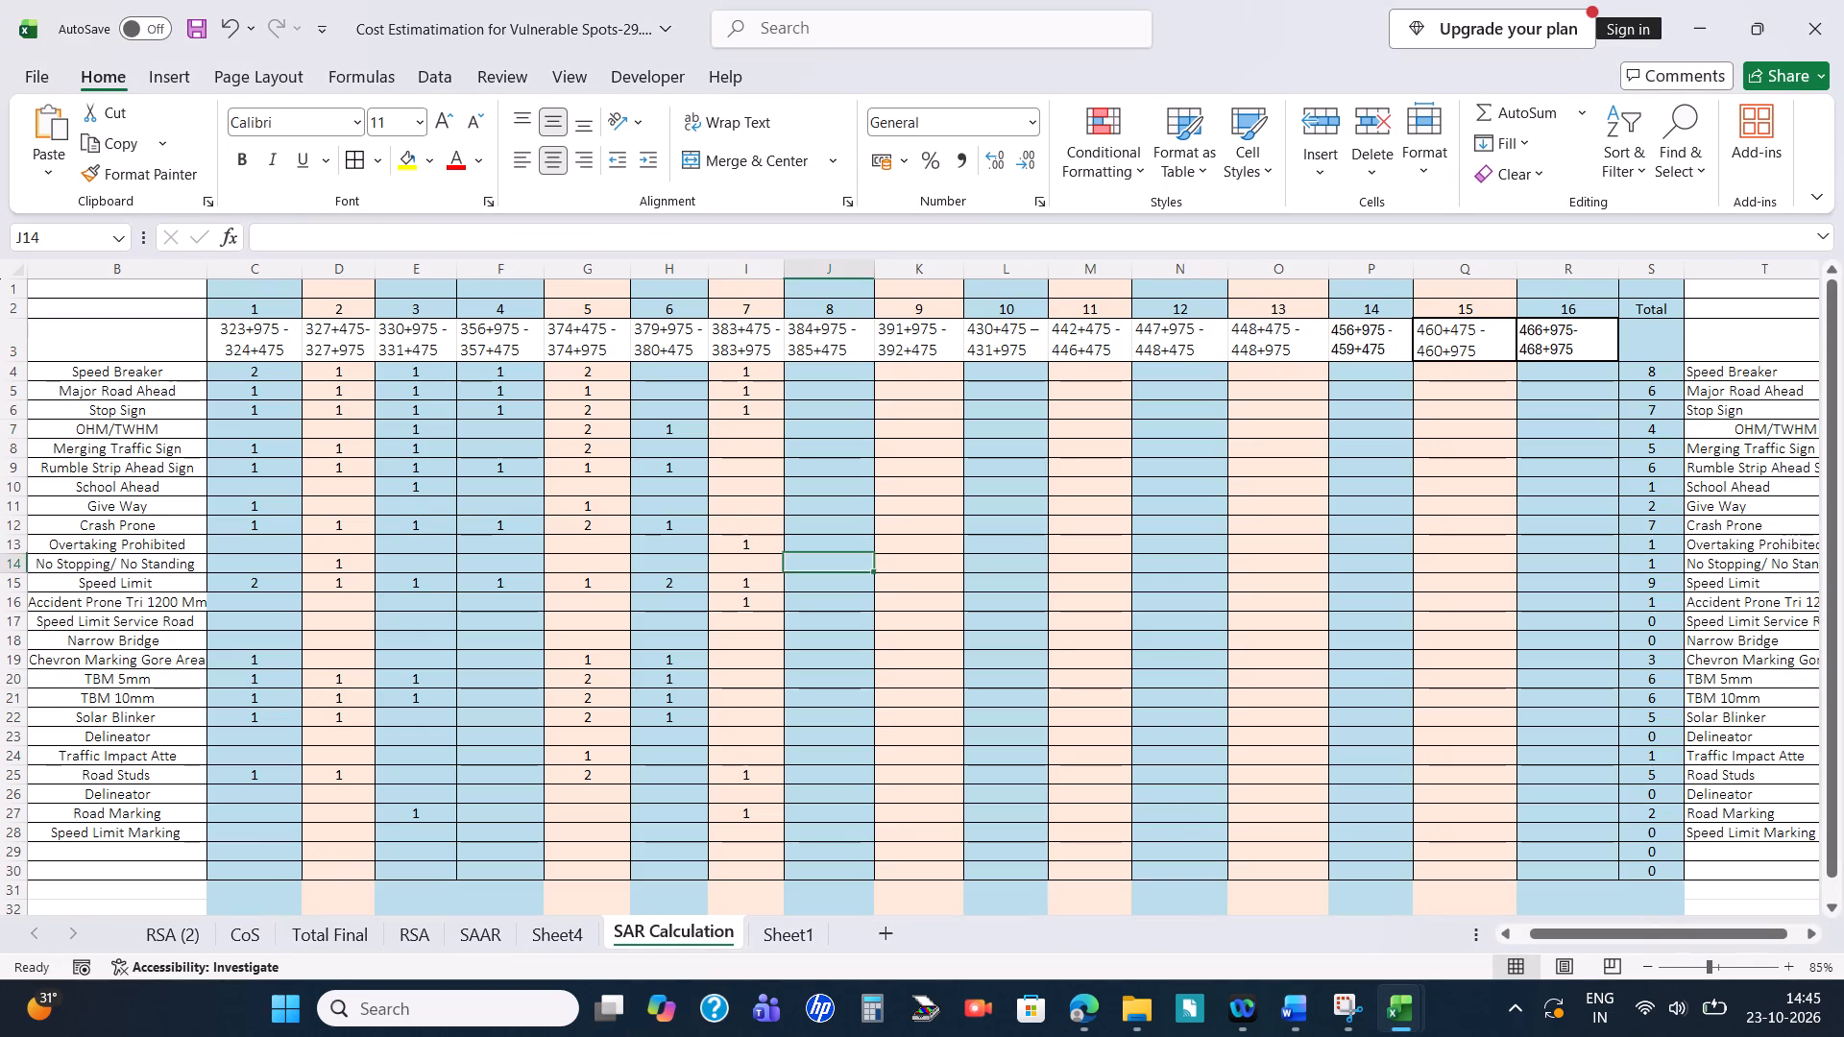
key(Left)
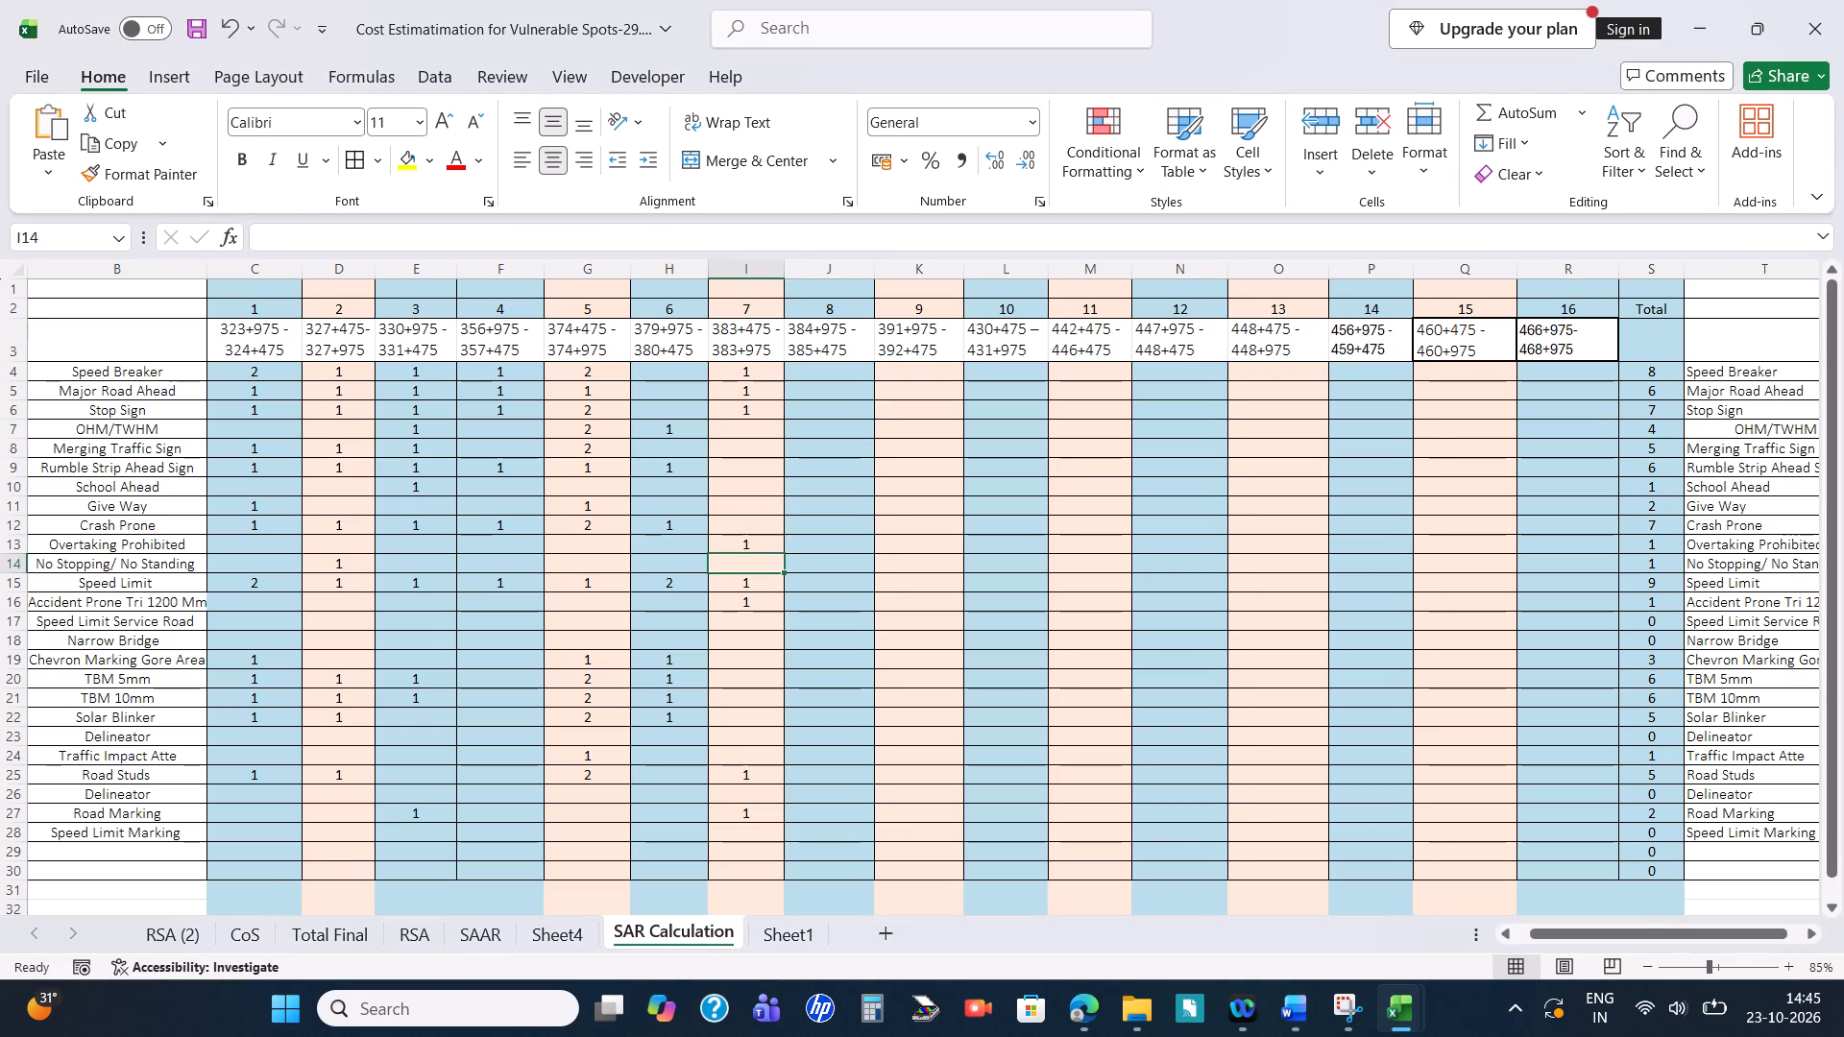
key(1)
key(Return)
Read the measures in Word that follow section 4.6.1's no stopping and no standing sign entry, including service road encroachment, and return to Excel.
key(alt+Tab)
scroll(817, 567, down, 1)
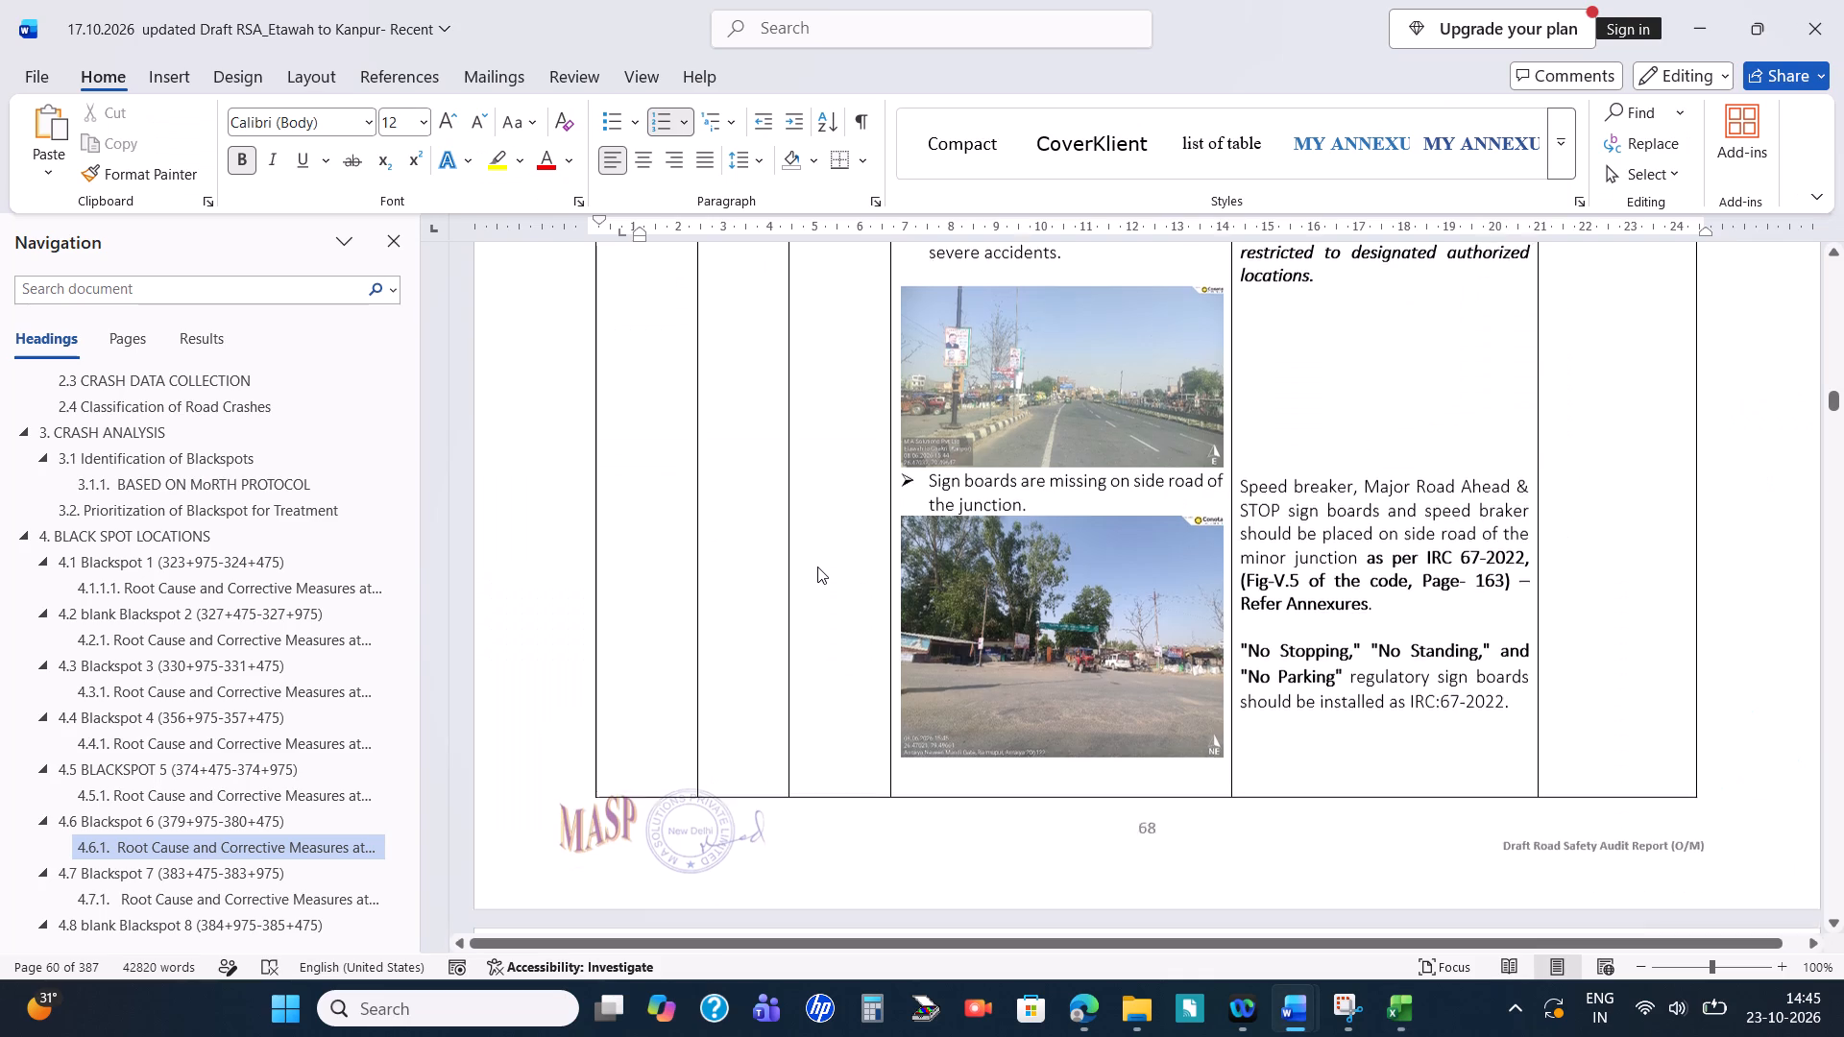
scroll(817, 567, down, 3)
key(alt+Tab)
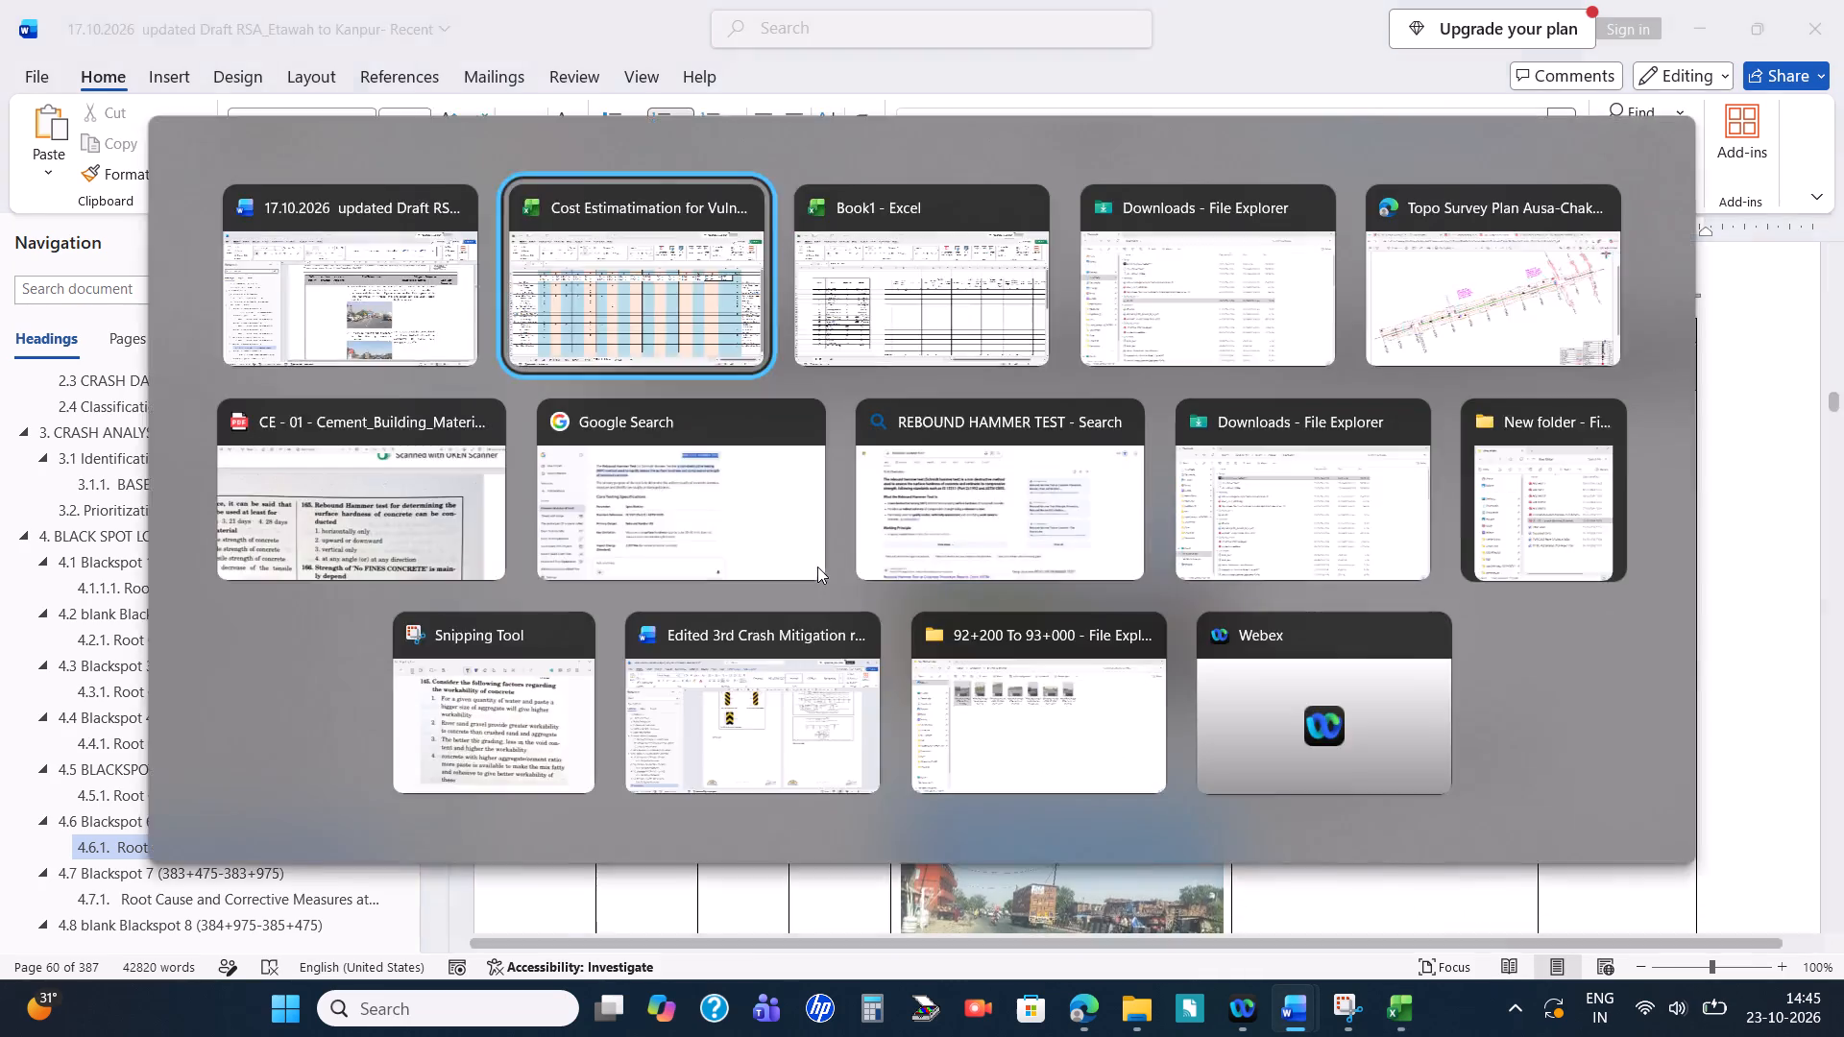
Skip the media playing in Microsoft Edge to the next track.
click(1690, 1030)
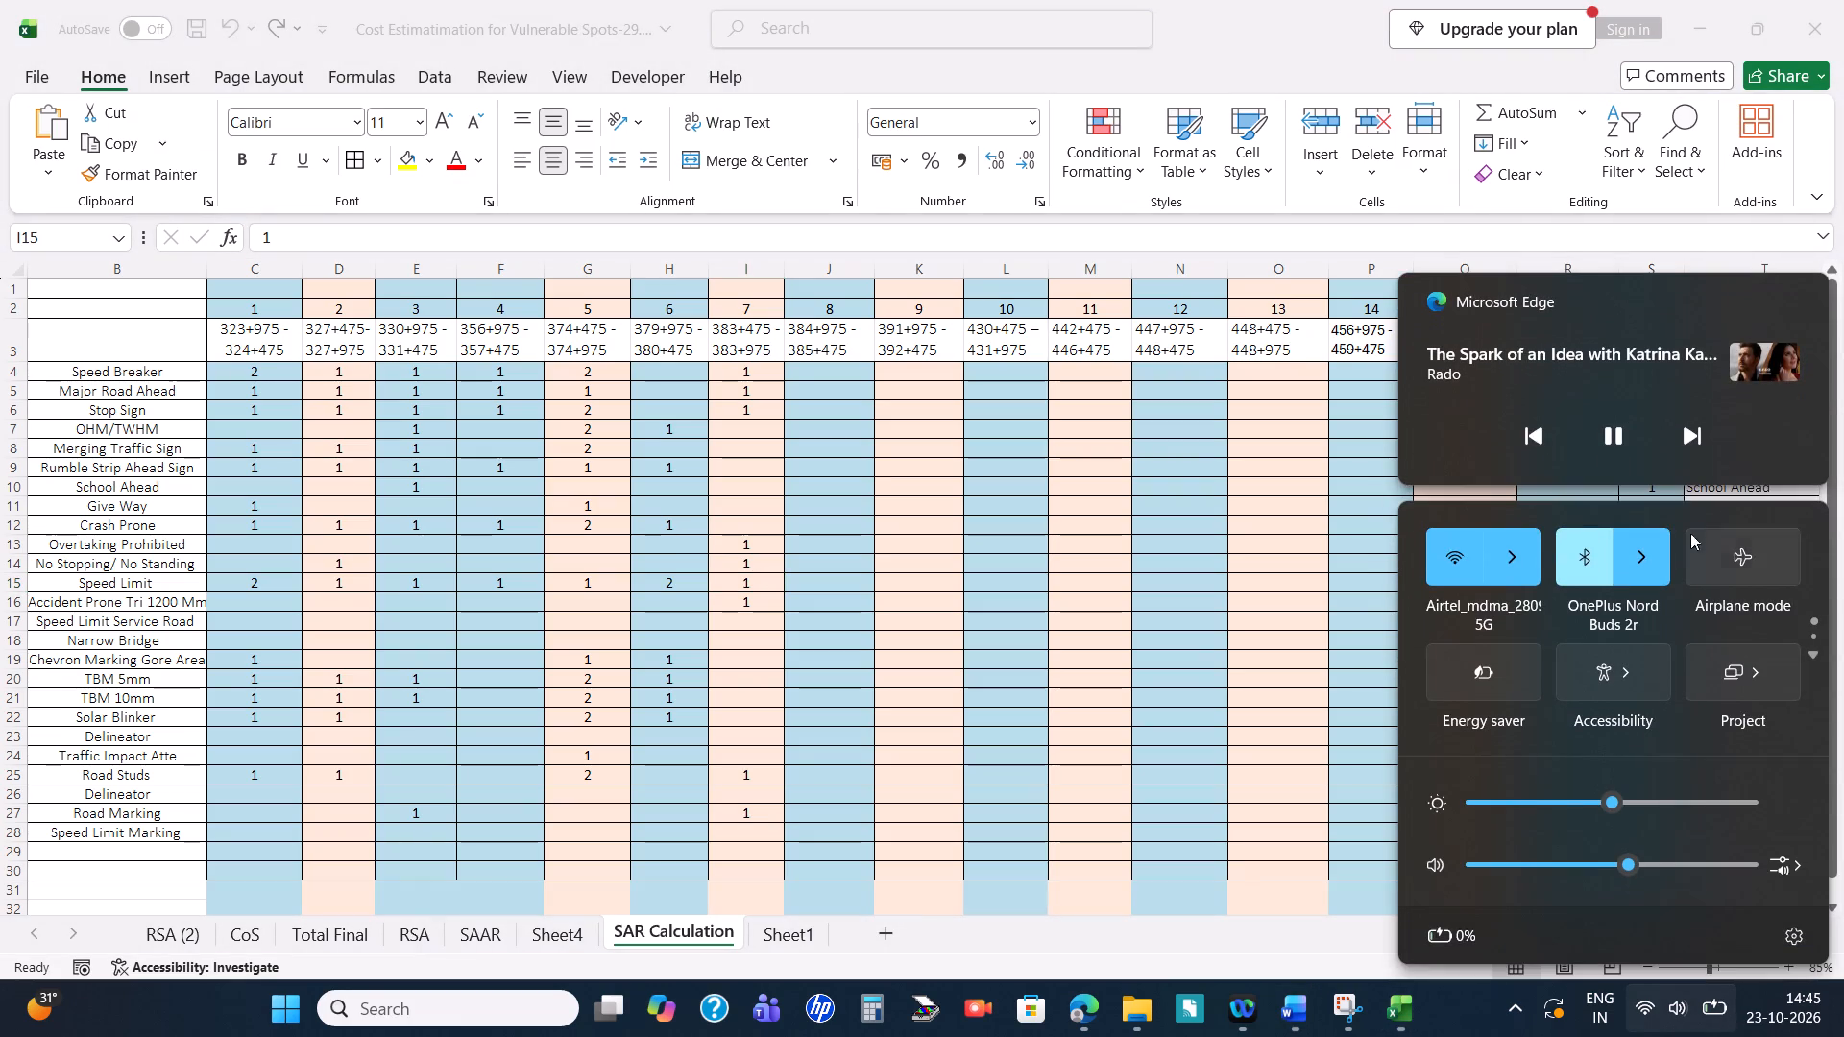
click(1696, 454)
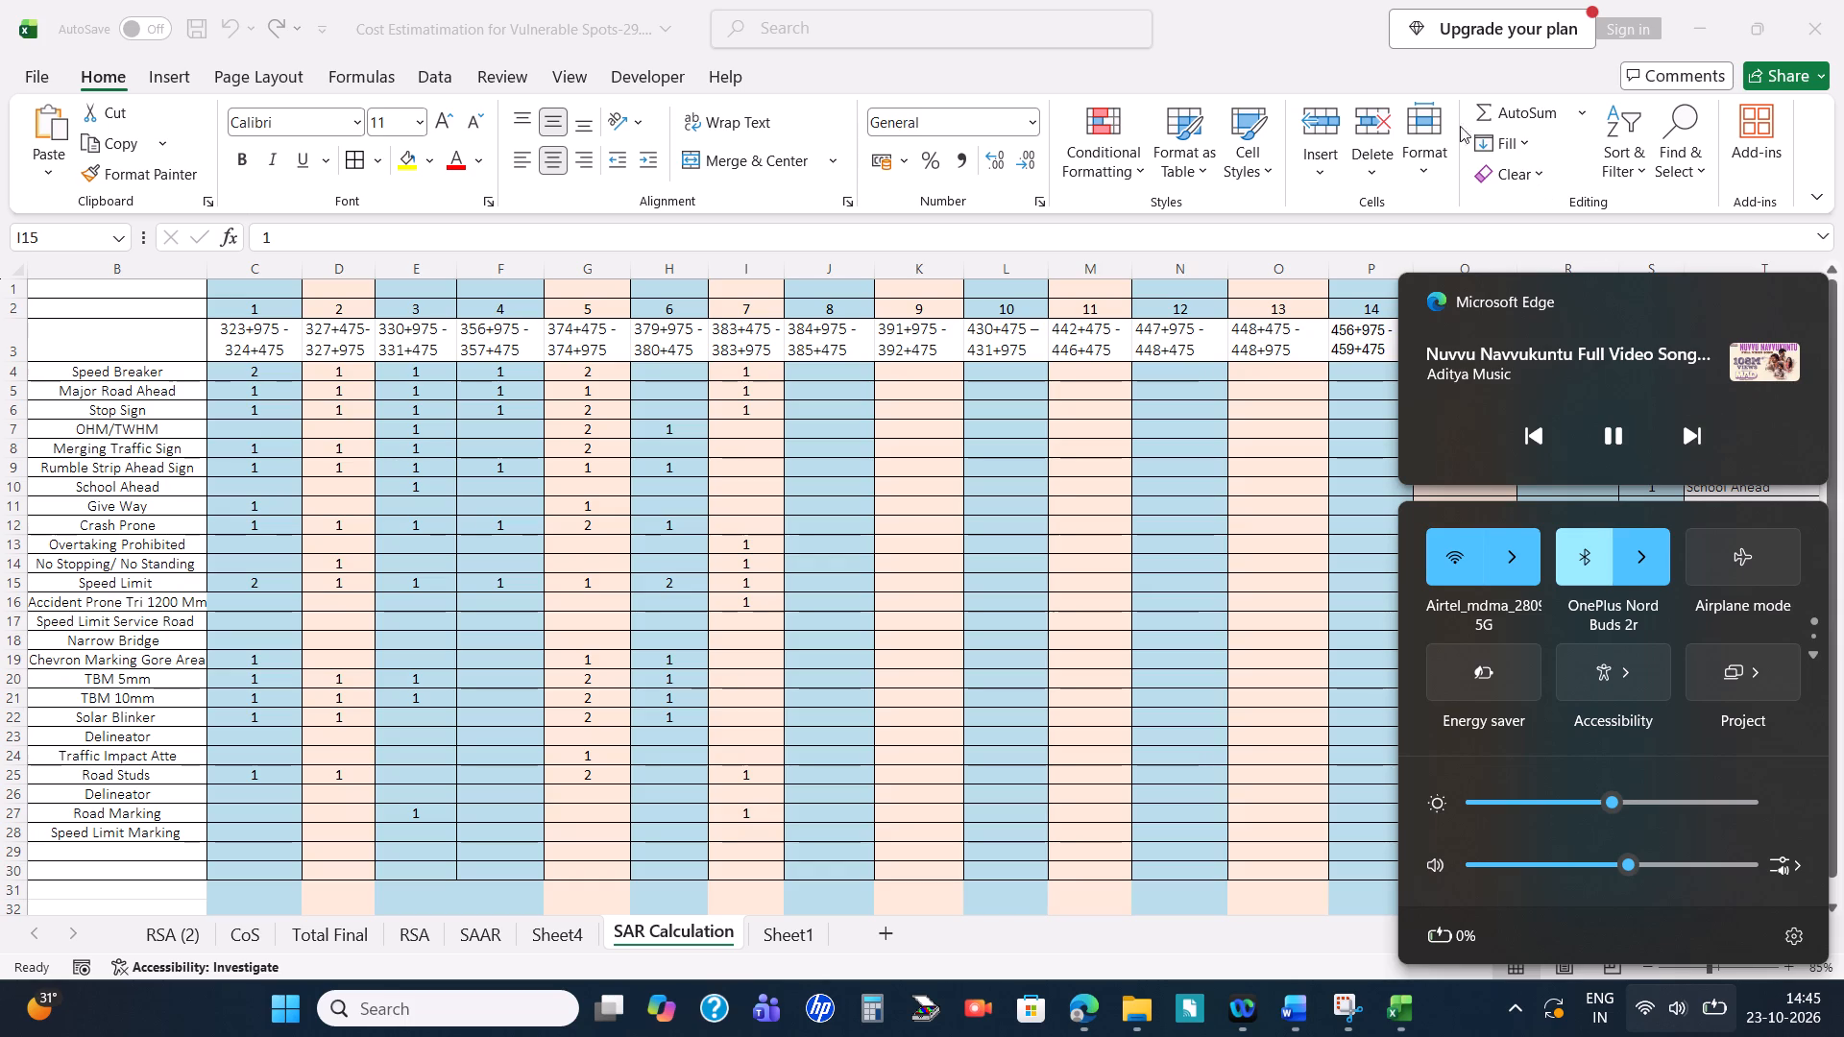
click(1318, 50)
Read the remaining section 4.6.1 measures in Word and continue through the Blackspot 7 details to section 4.7.1's corrective measures.
key(alt+Tab)
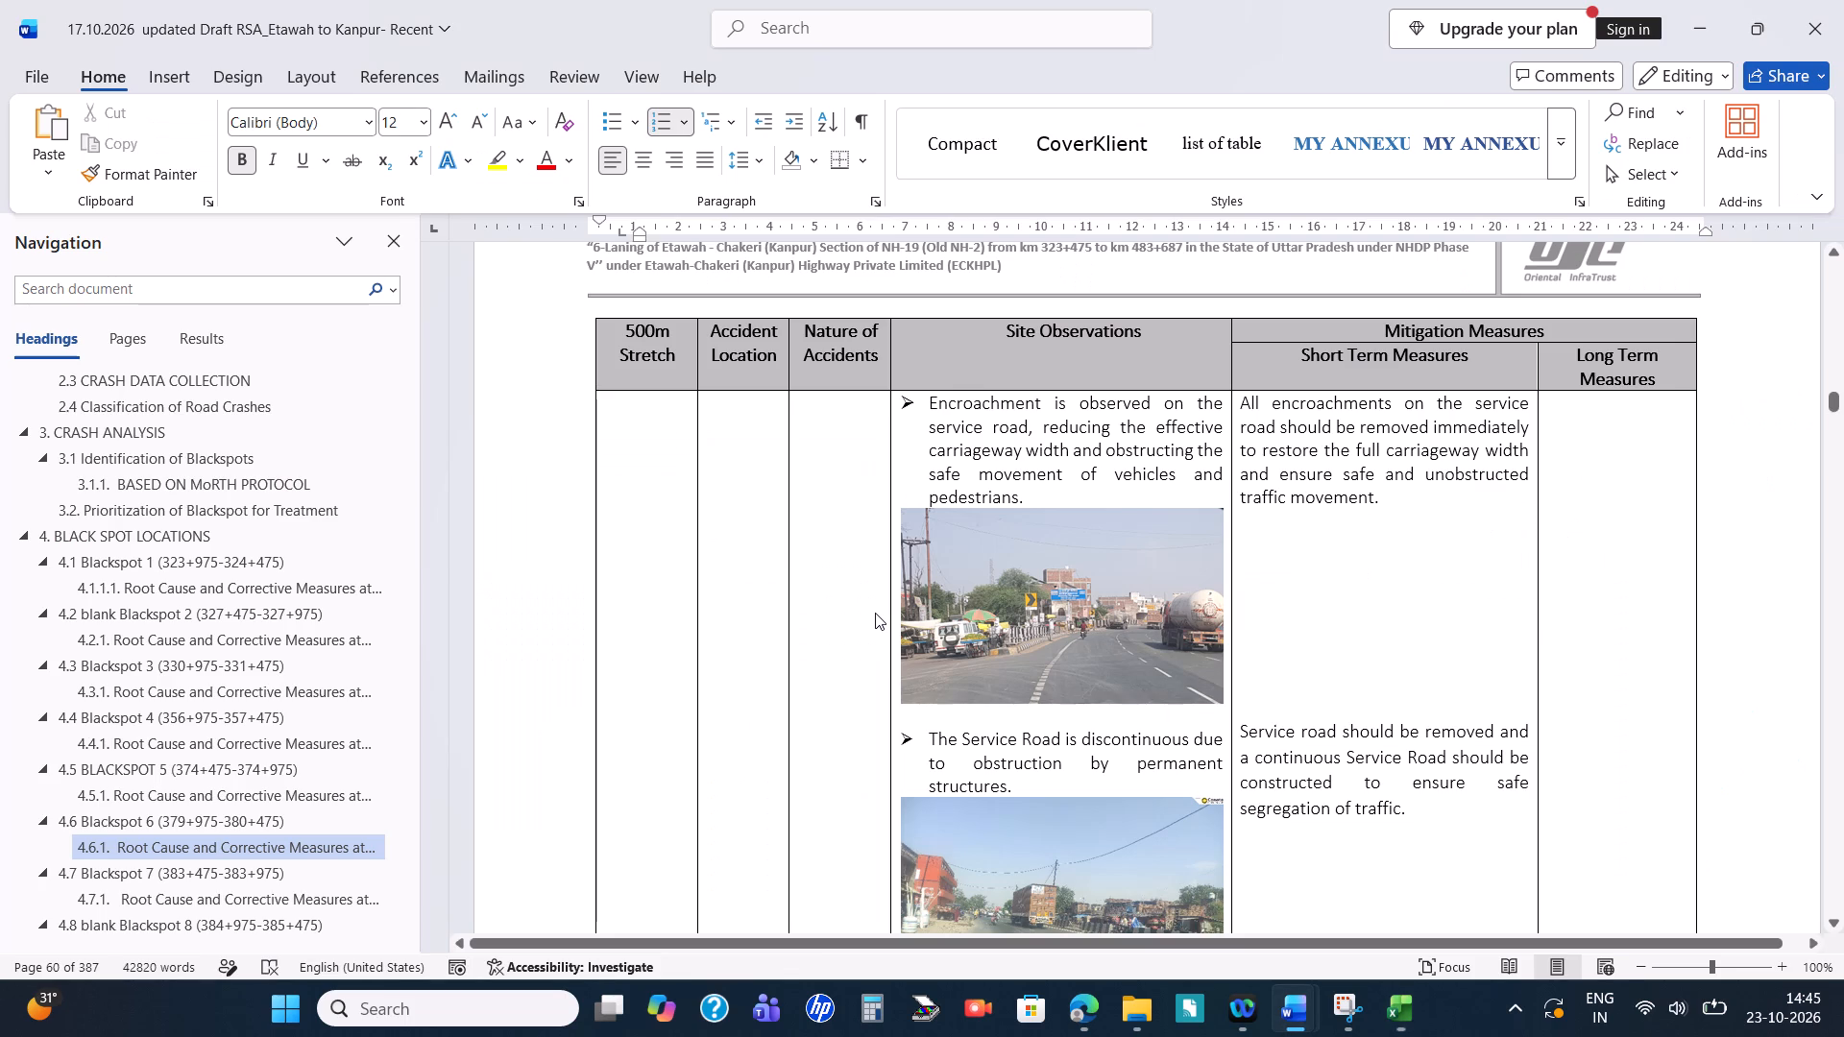
scroll(875, 613, down, 2)
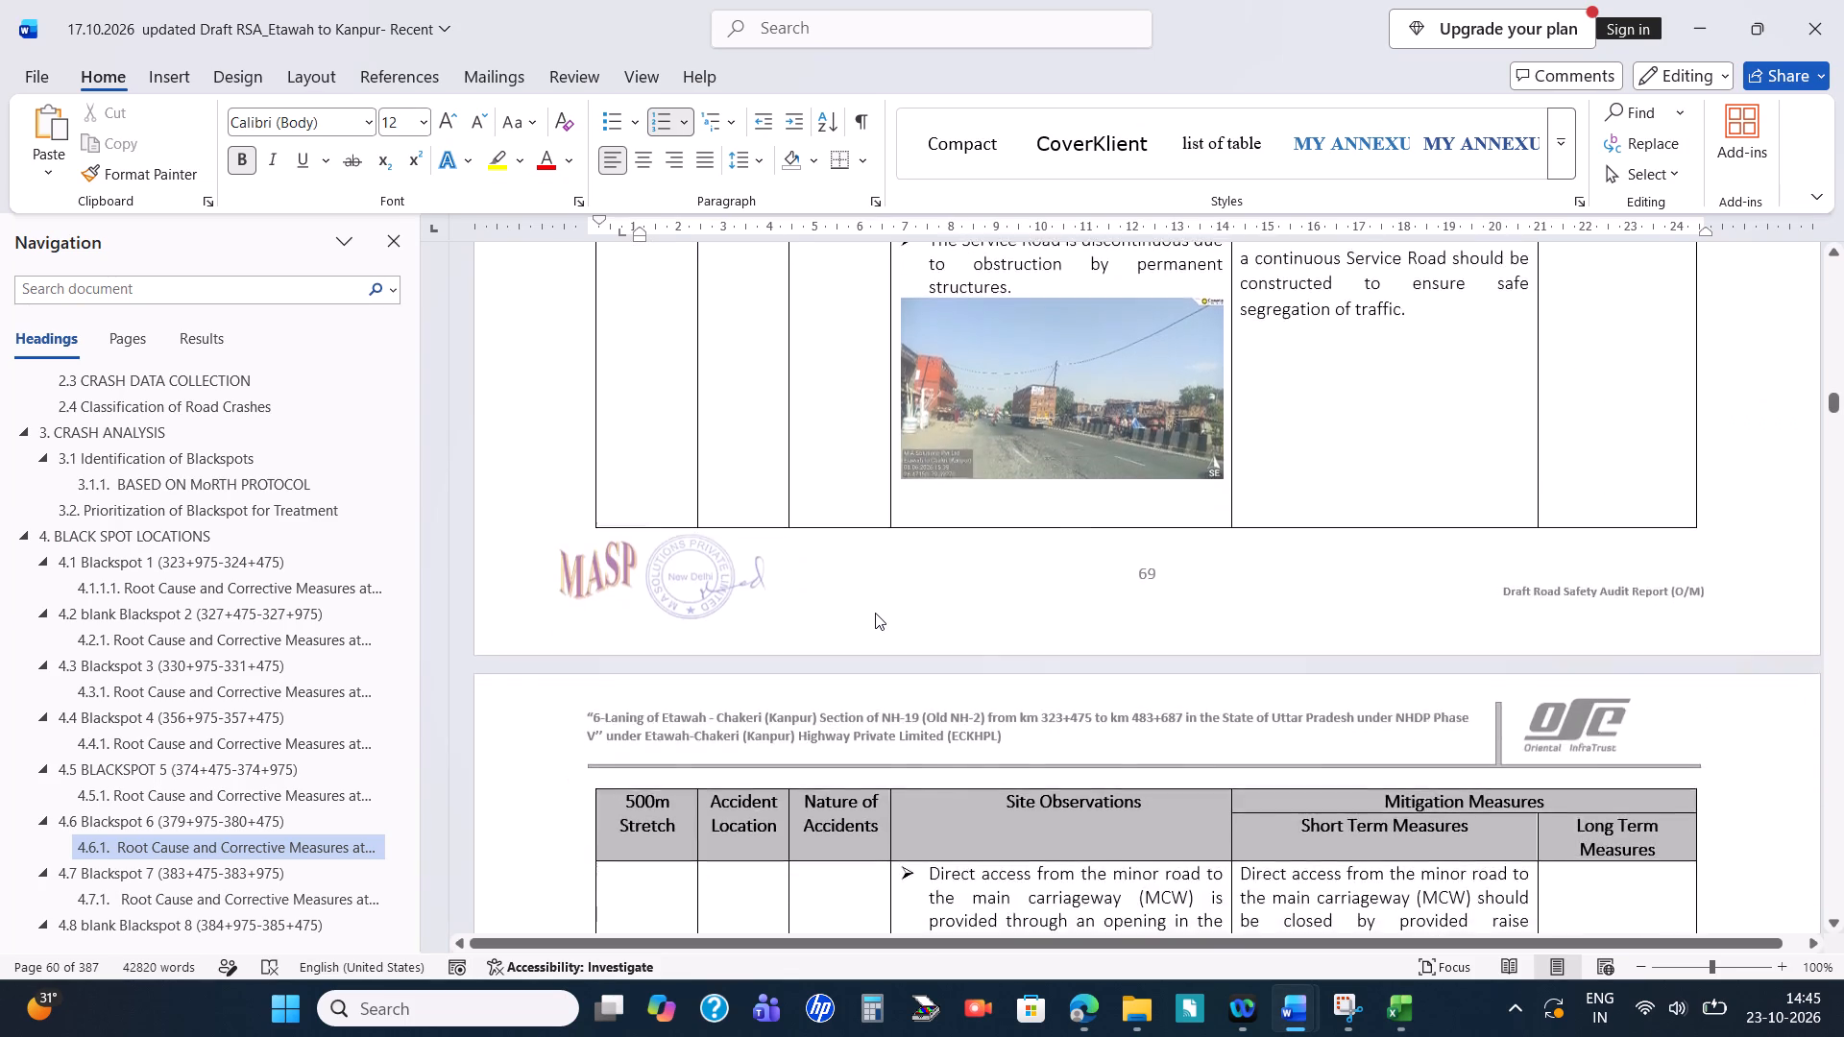
scroll(875, 613, down, 3)
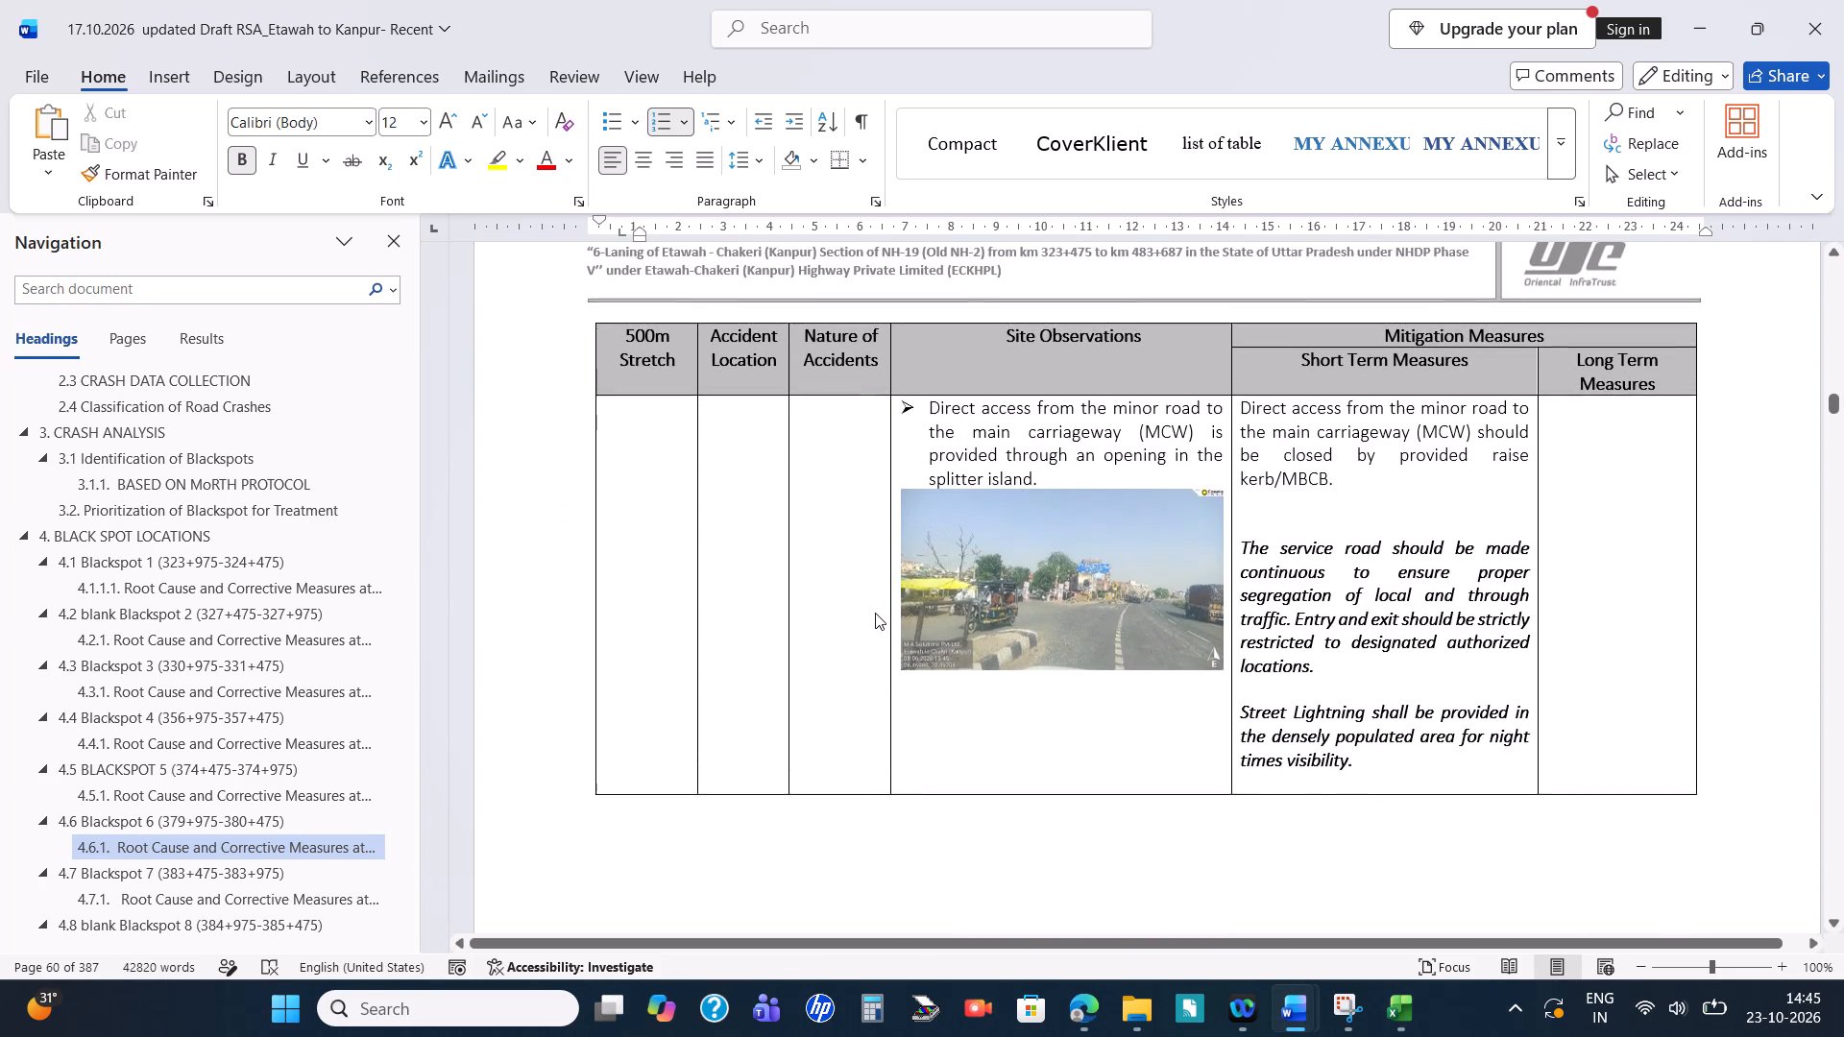
scroll(875, 613, down, 2)
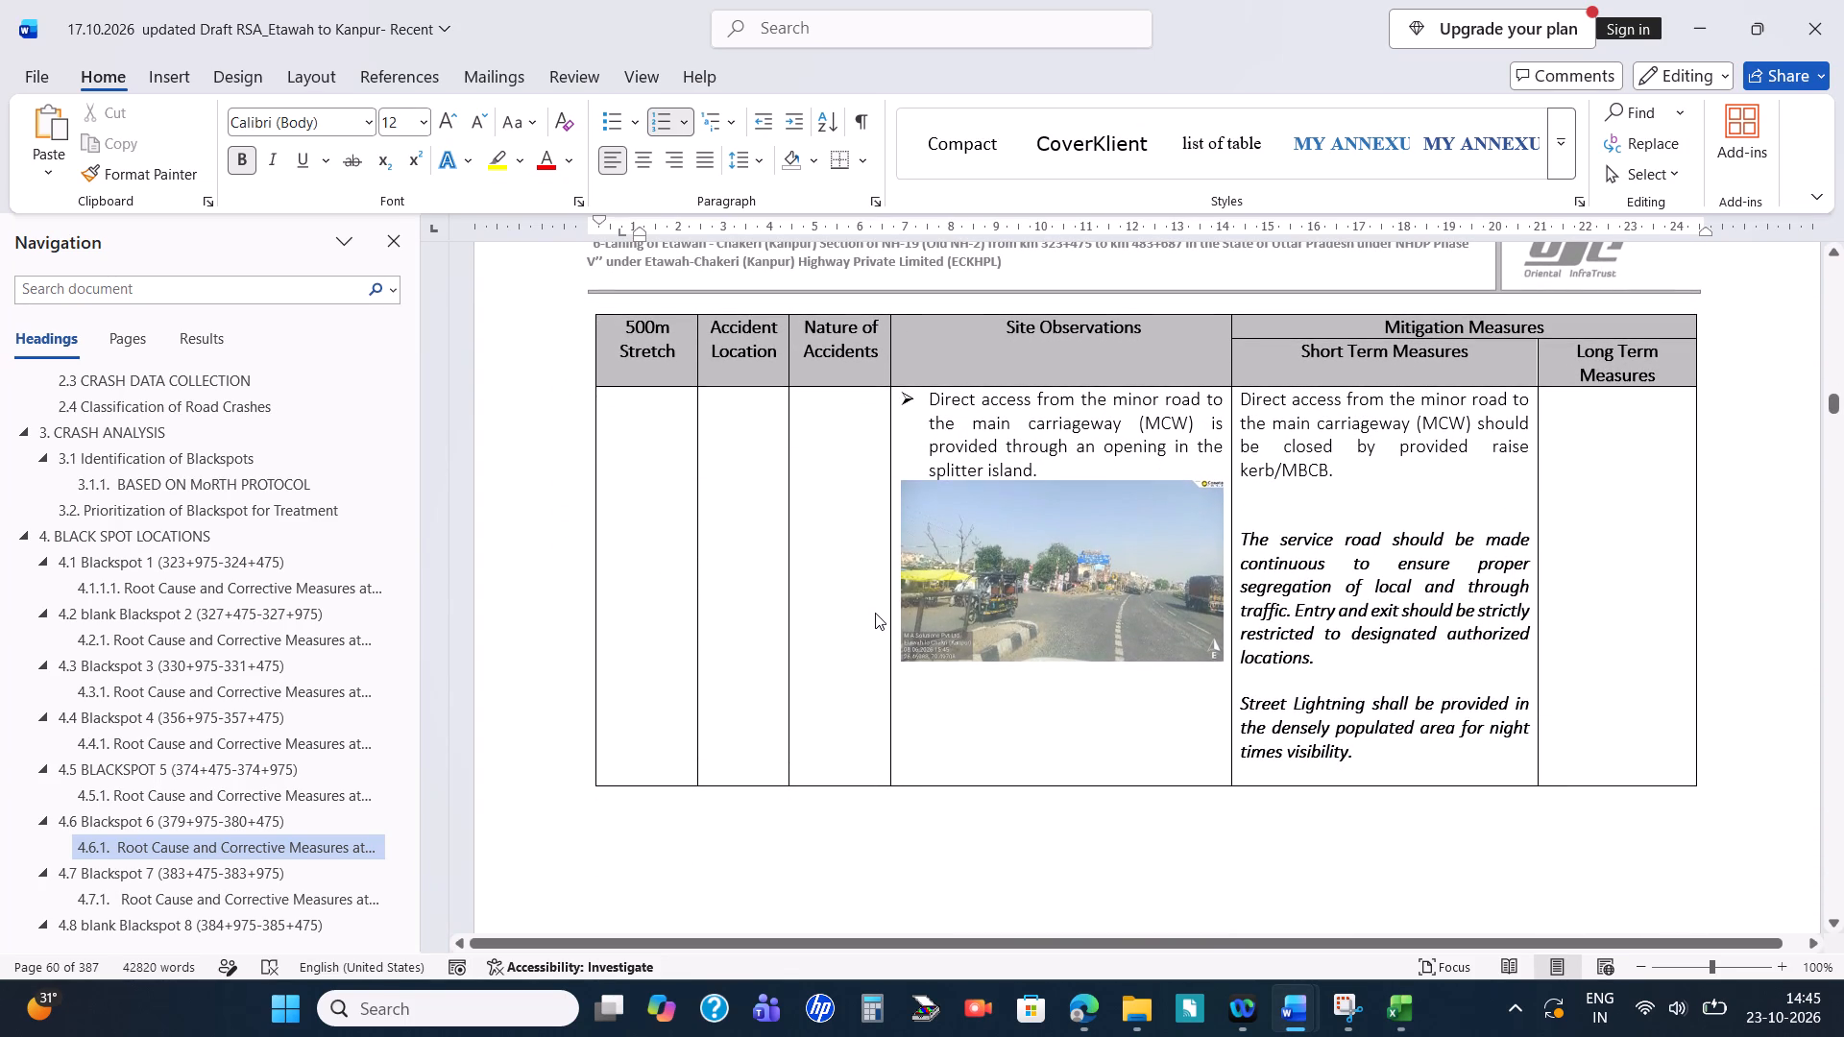
scroll(875, 613, down, 6)
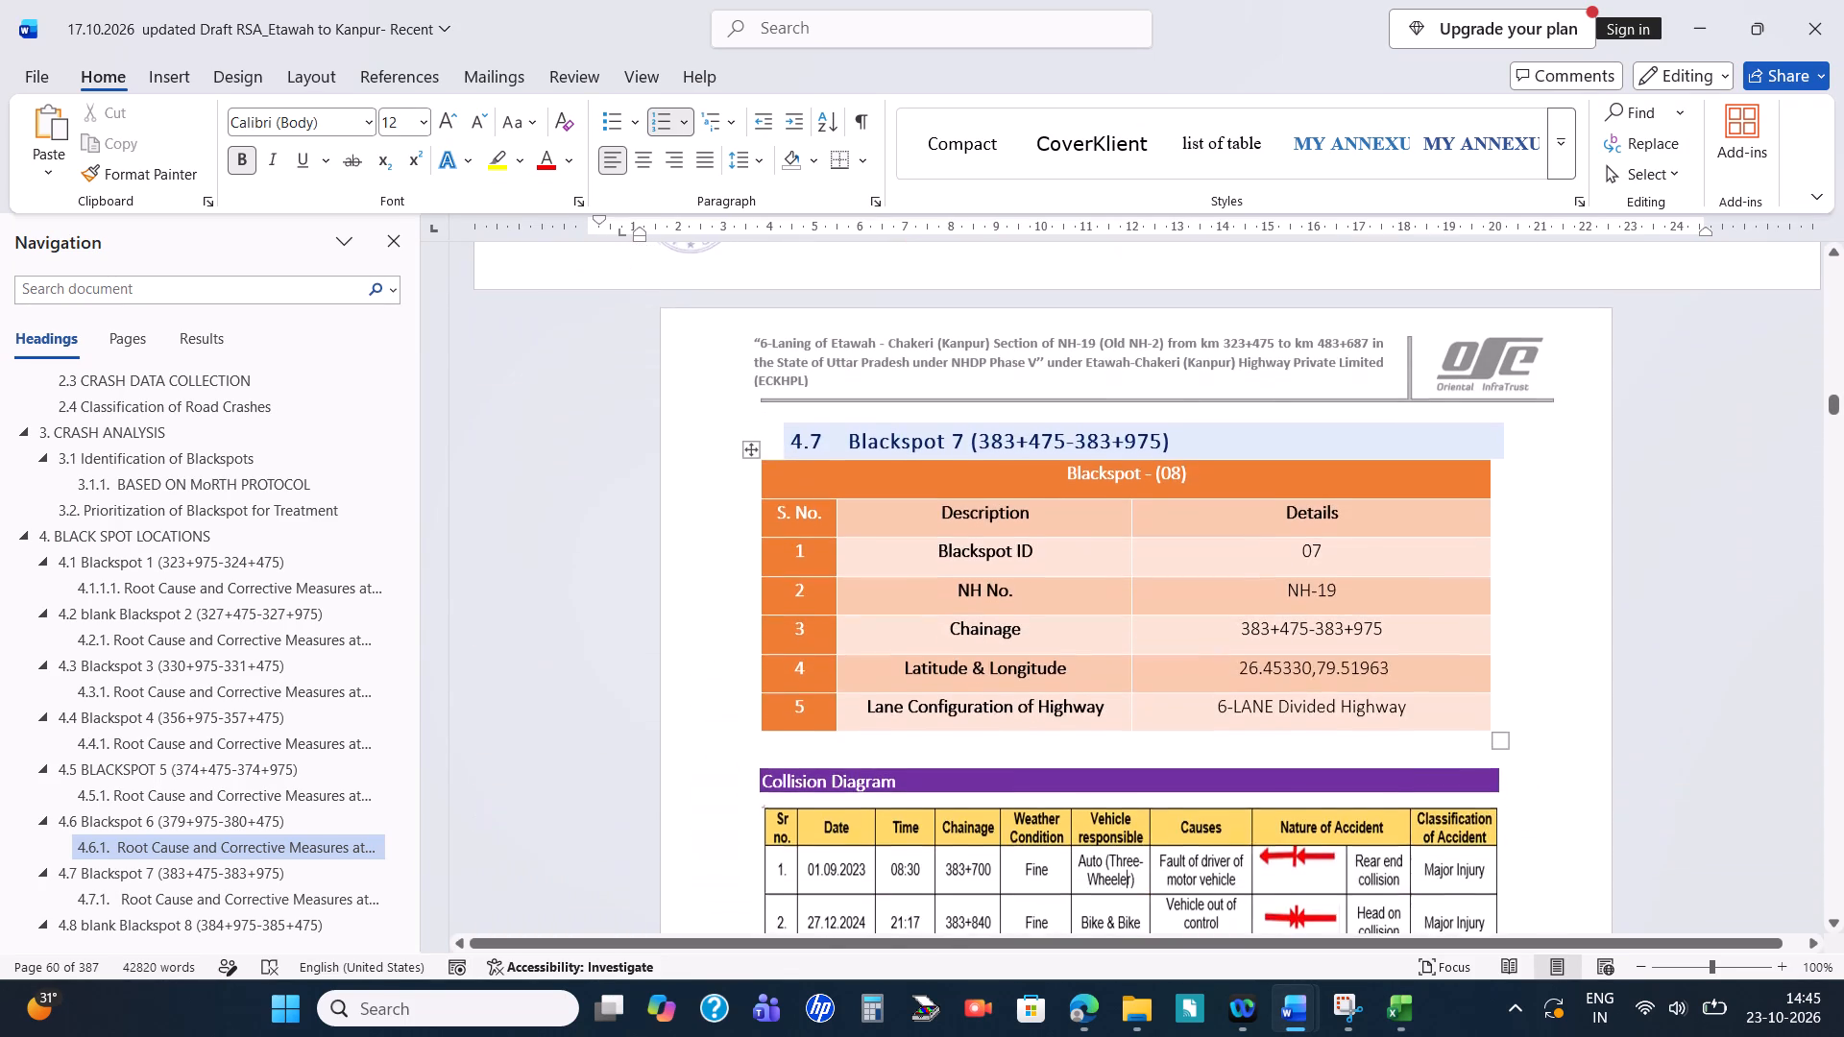
scroll(875, 613, down, 3)
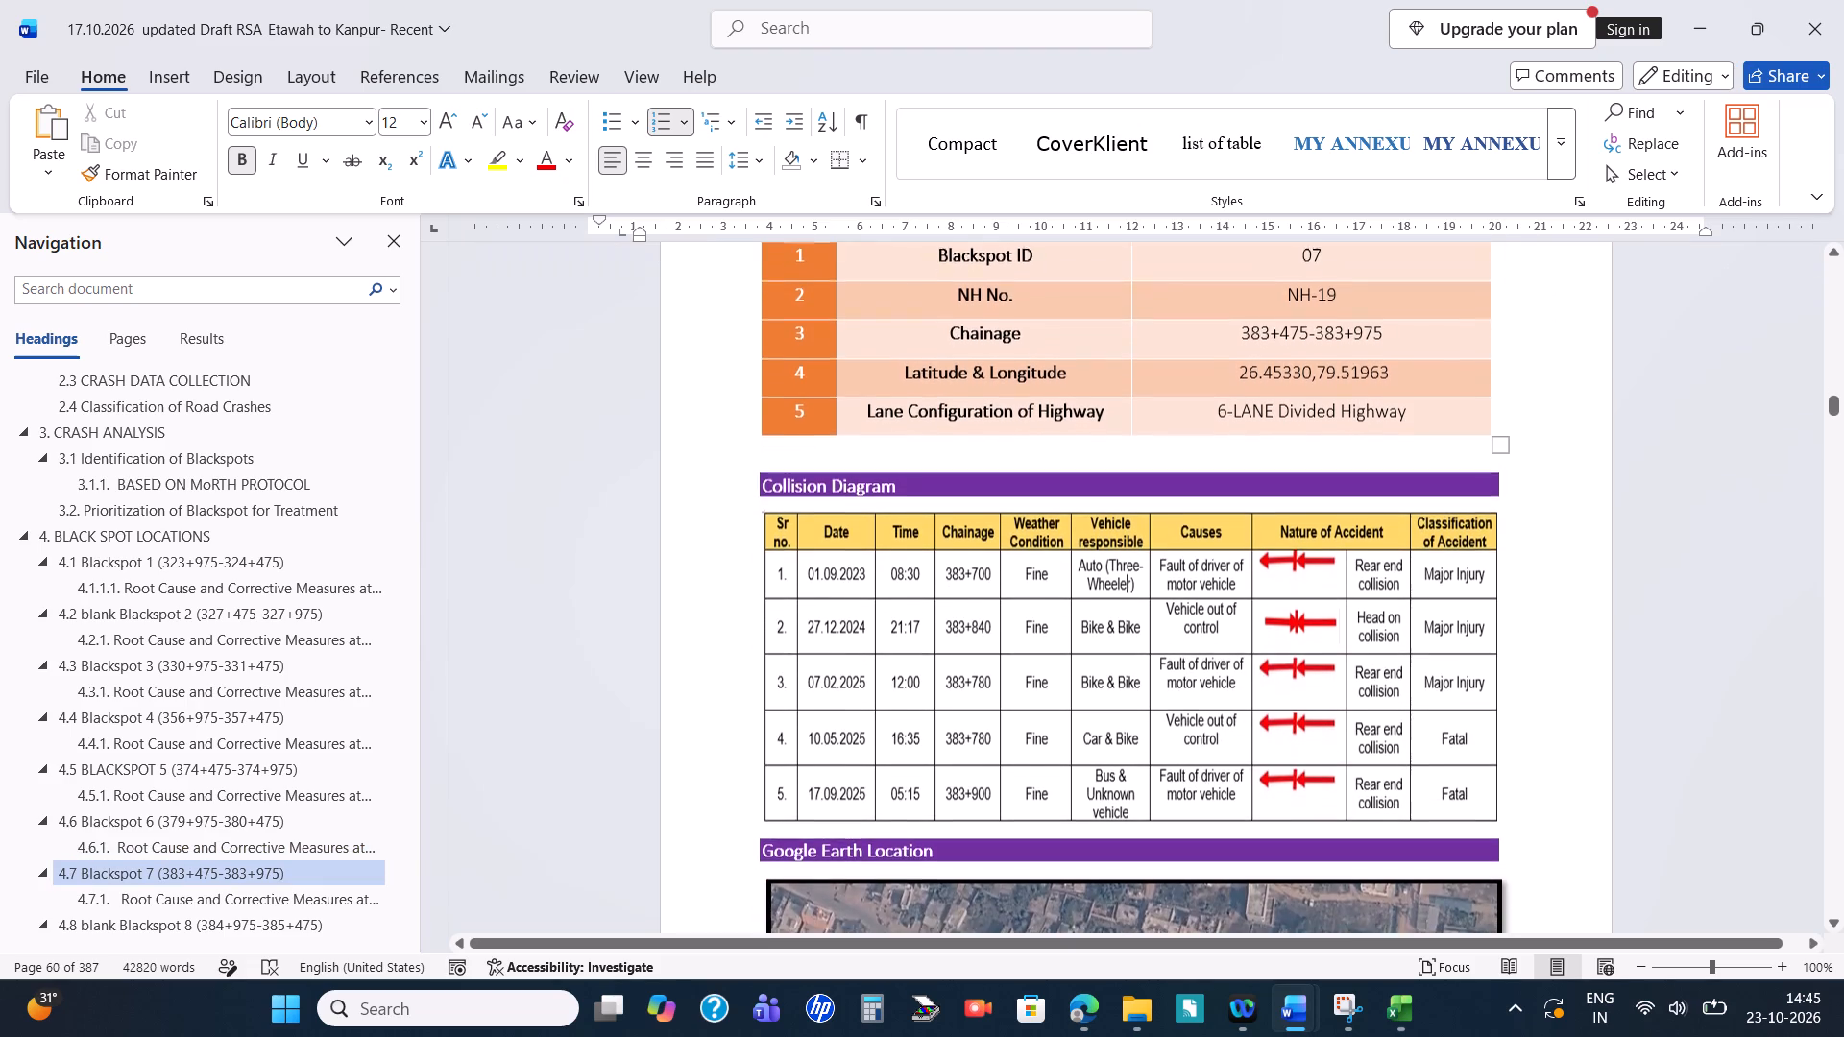
scroll(875, 613, down, 12)
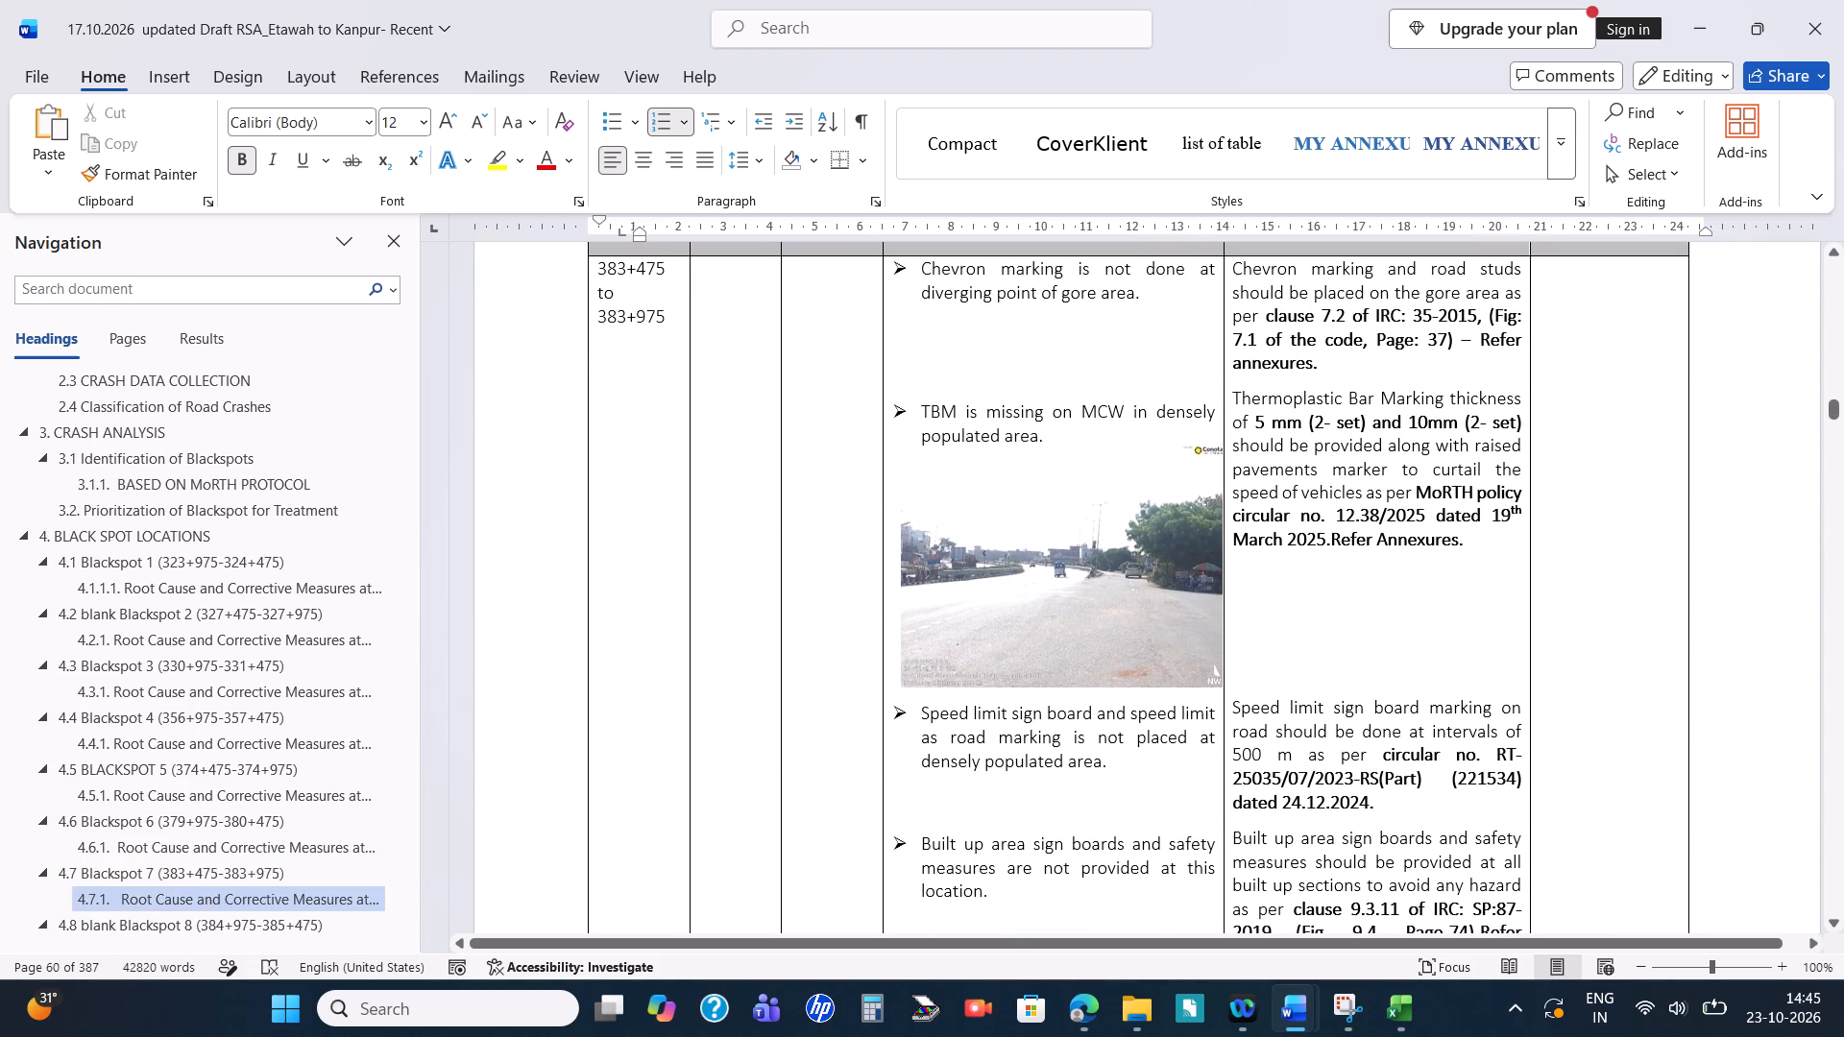
Compare section 4.7.1's measures for 383+475 to 383+975 in Word with the blackspot 7 column on Excel's SAR Calculation sheet.
key(alt+Tab)
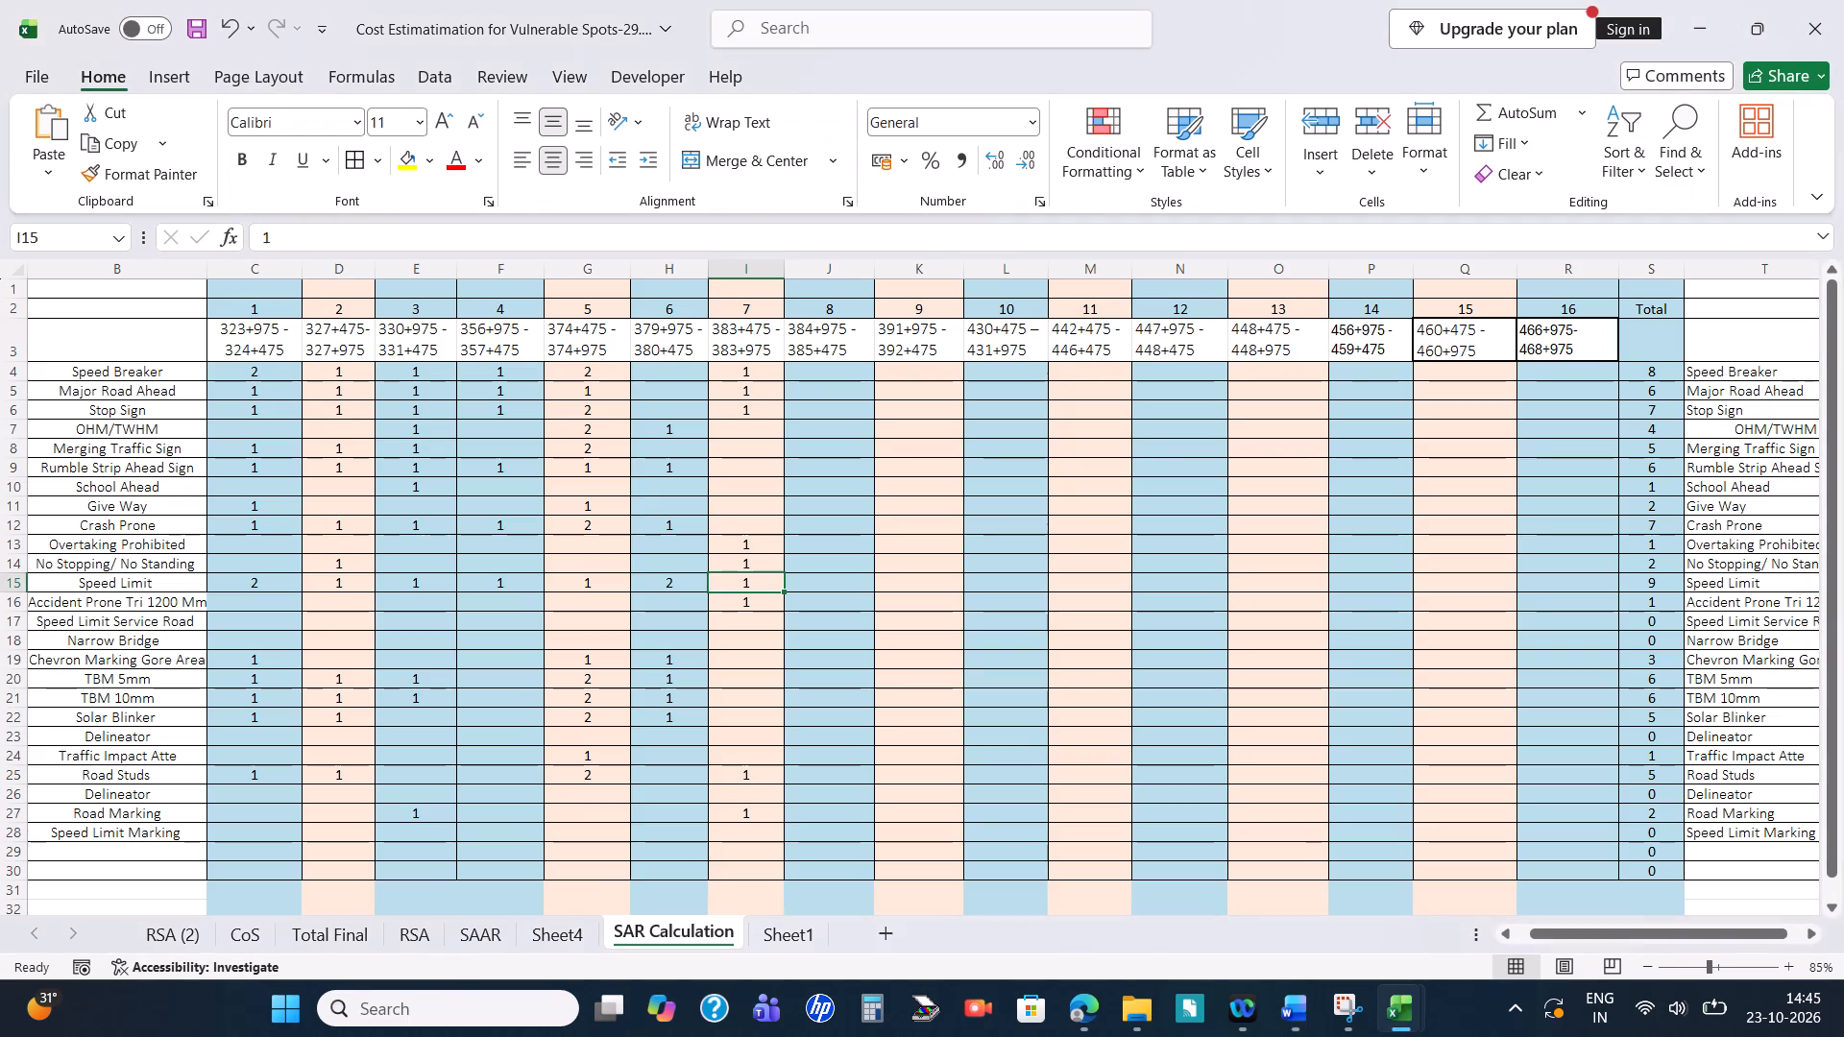
key(alt+Tab)
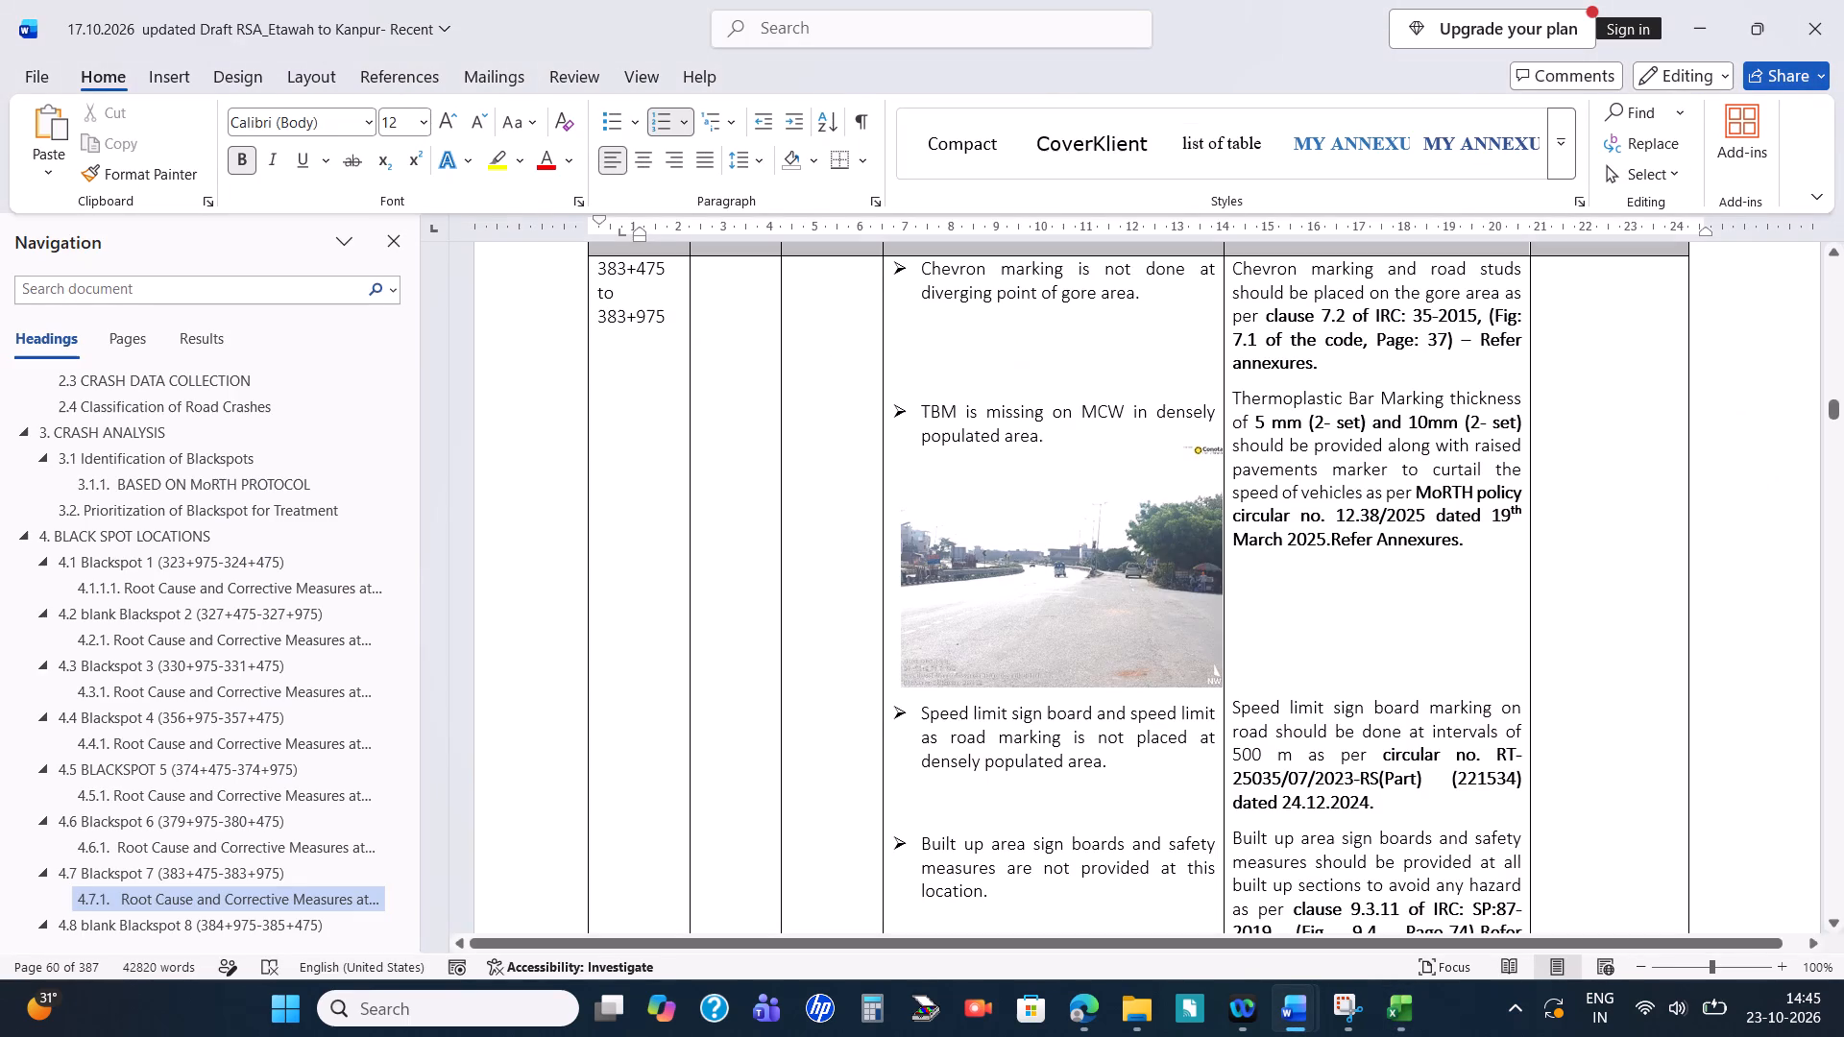
key(alt+Tab)
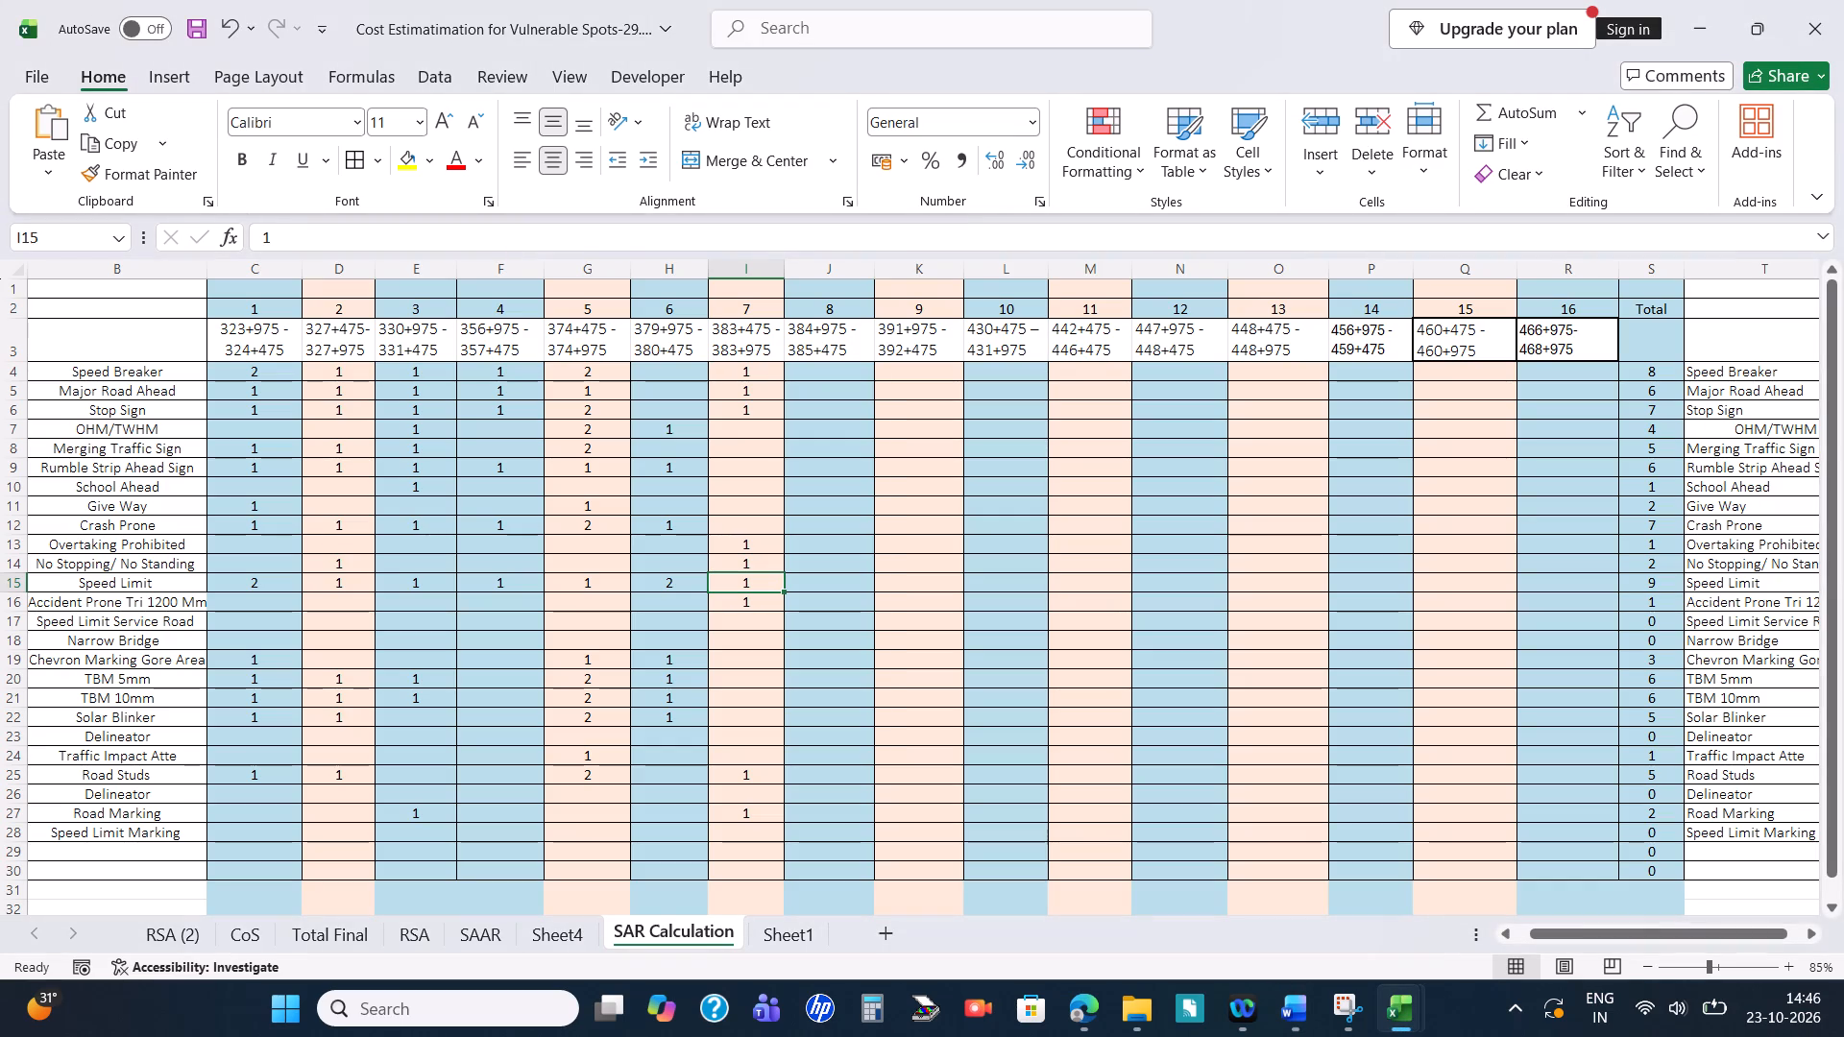
key(alt+Tab)
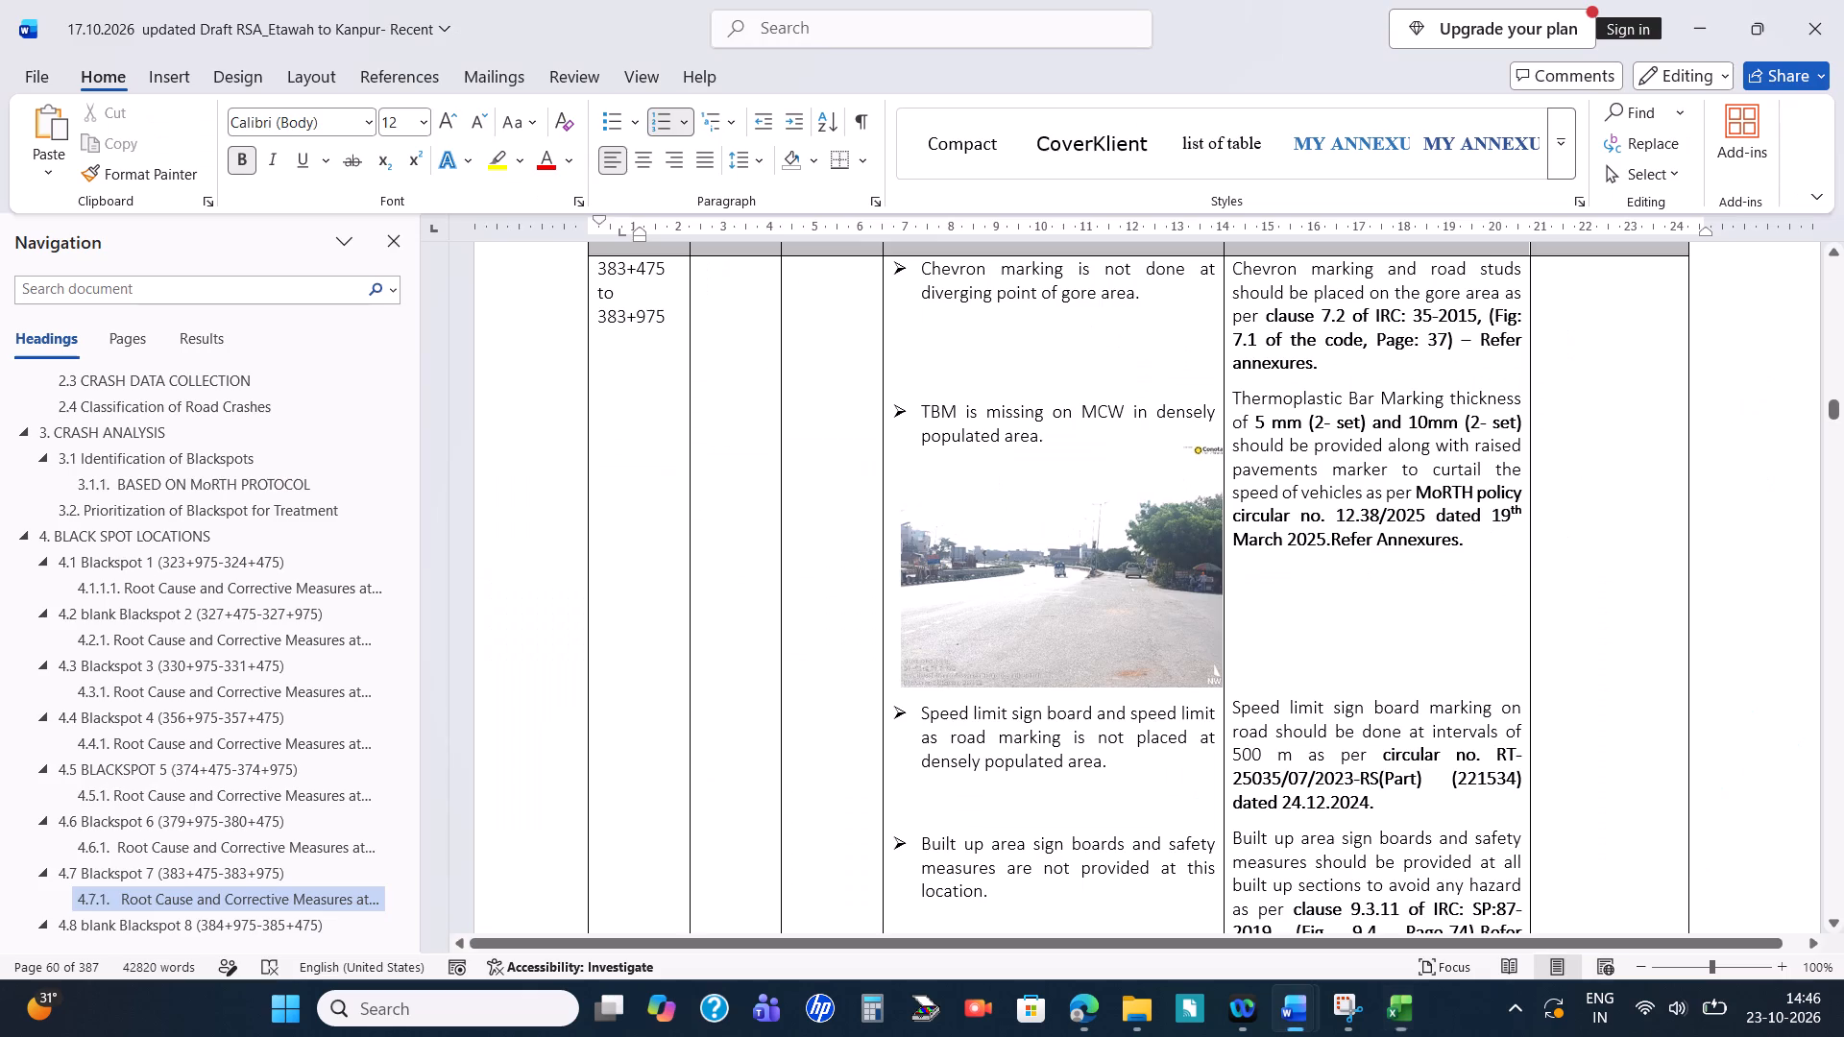
key(alt+Tab)
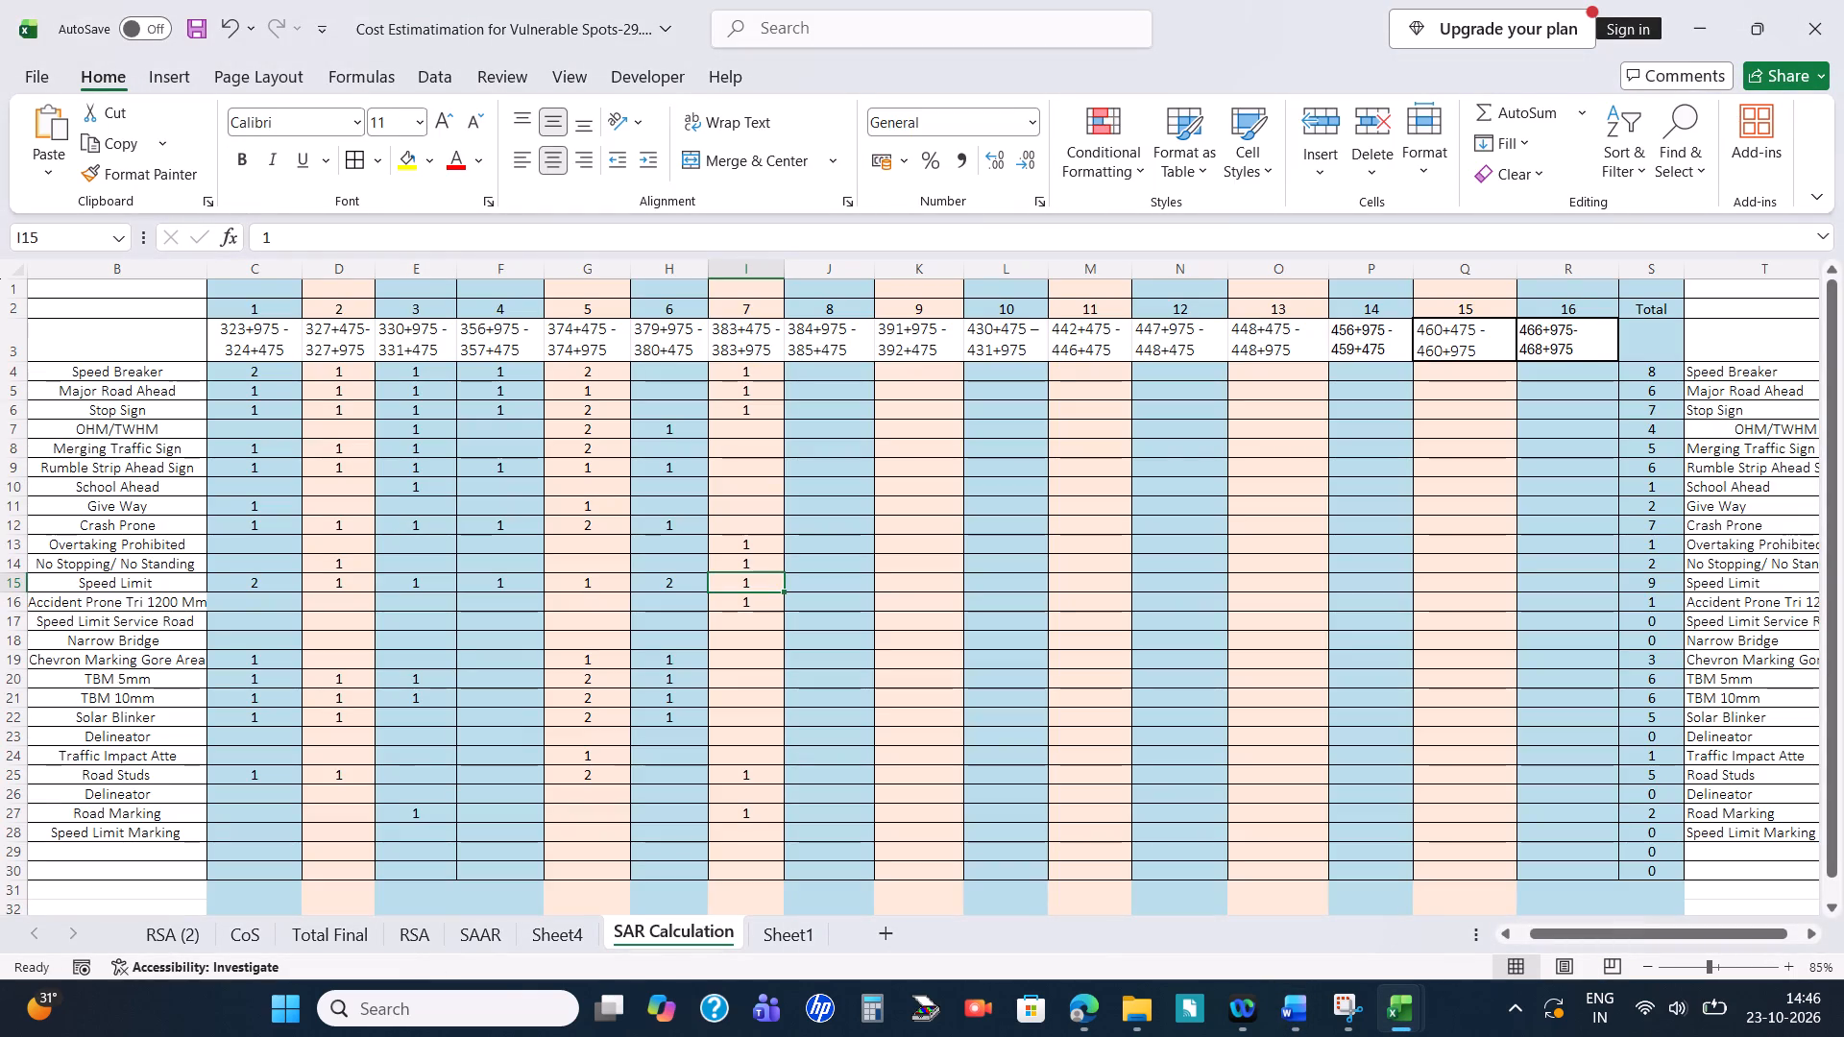
scroll(735, 493, up, 1)
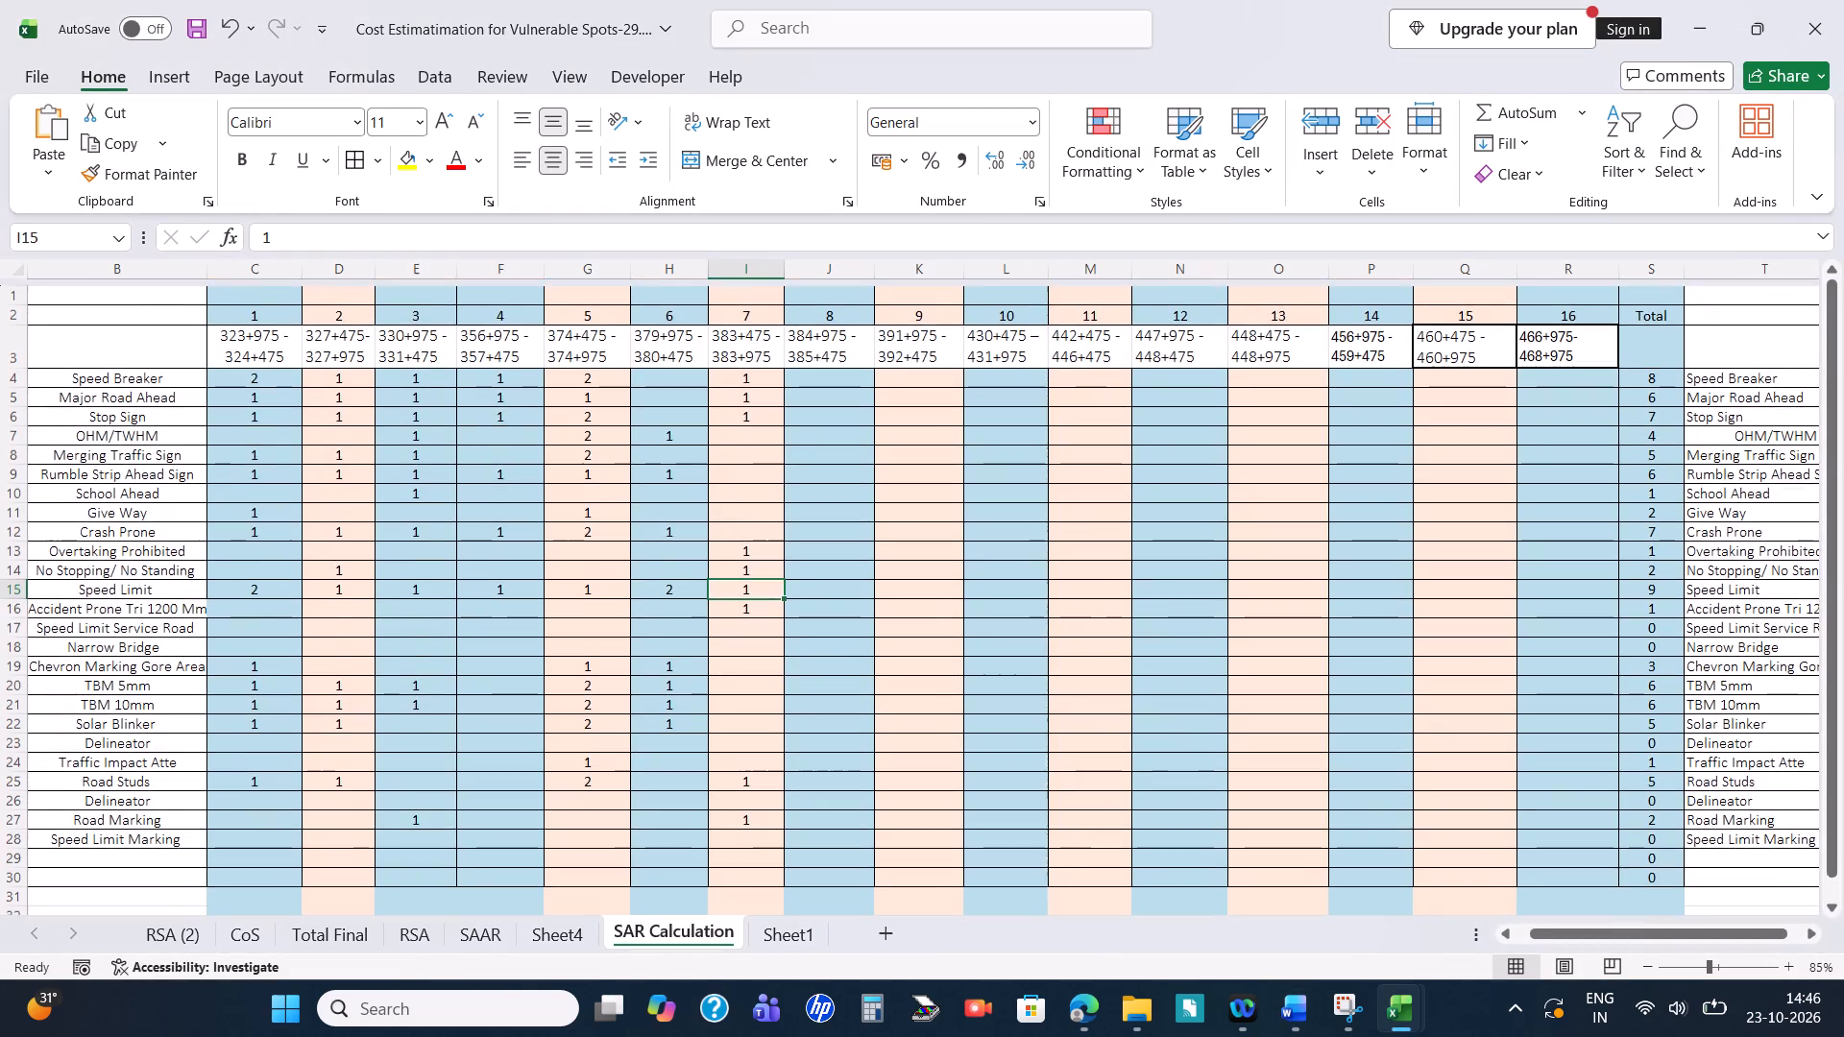
scroll(735, 493, up, 1)
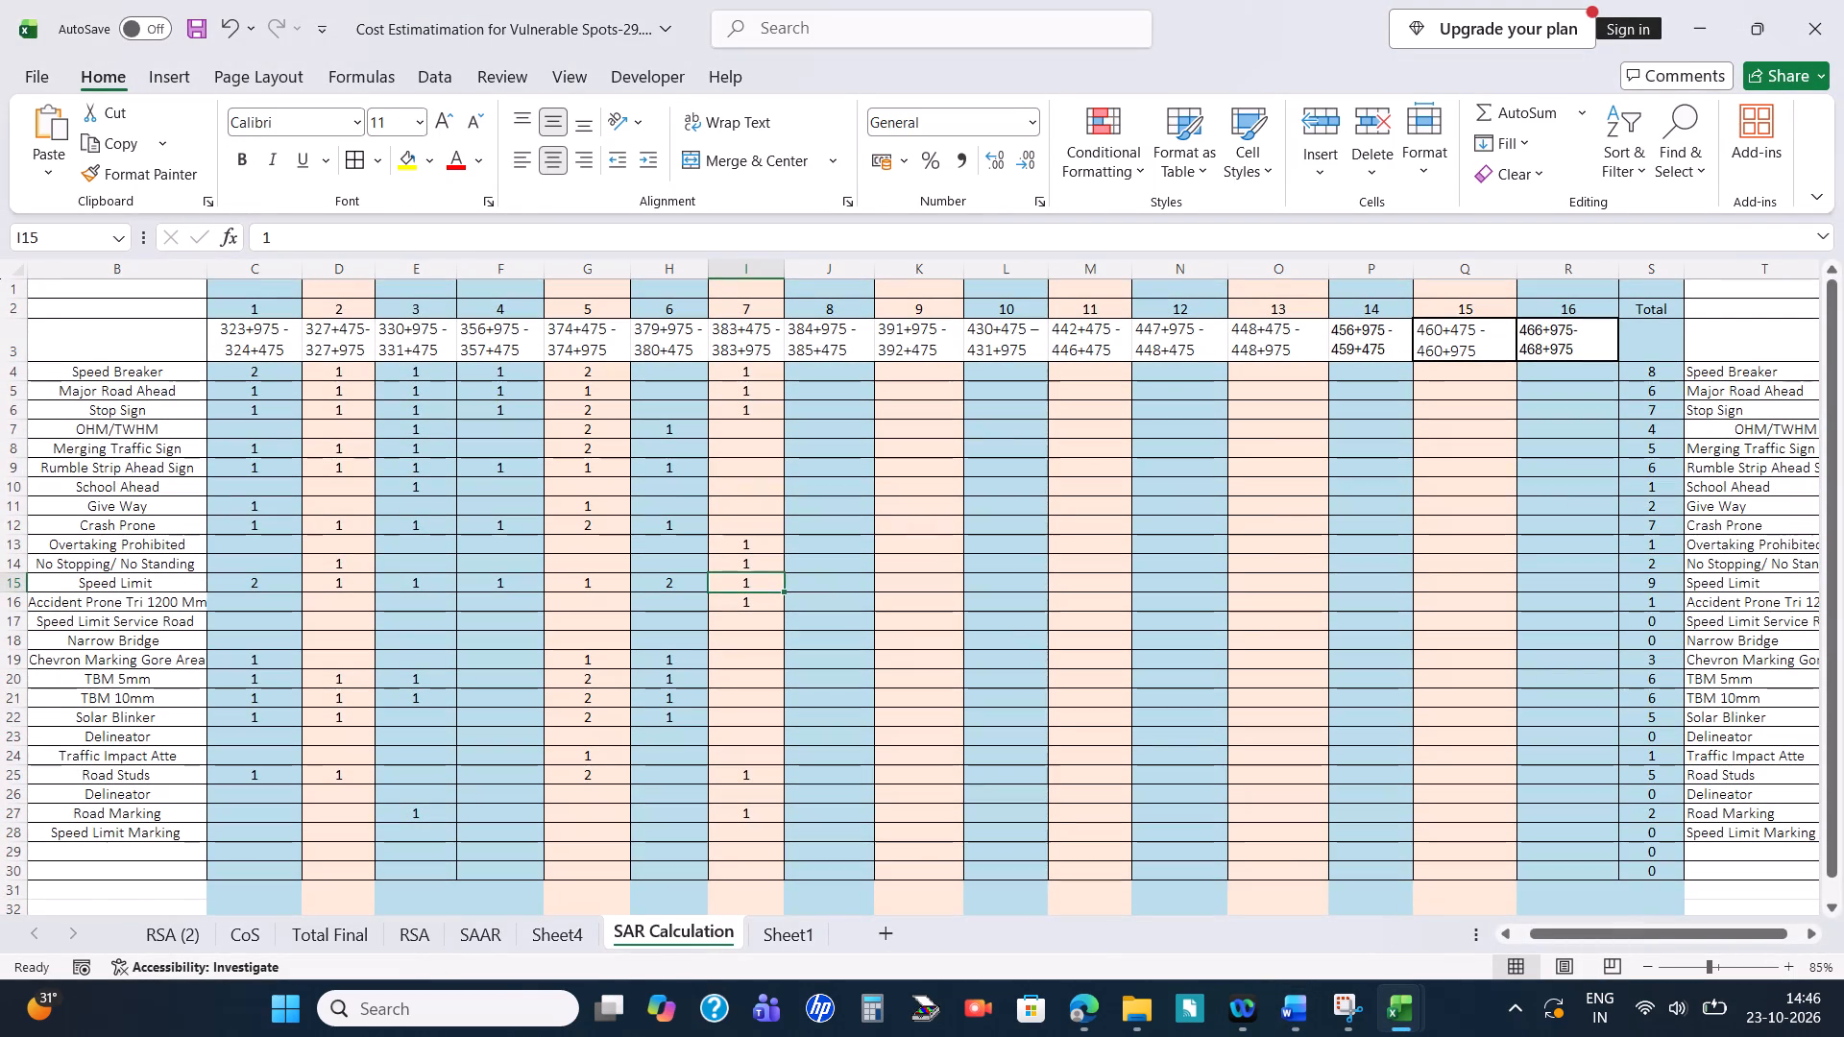
key(alt+Tab)
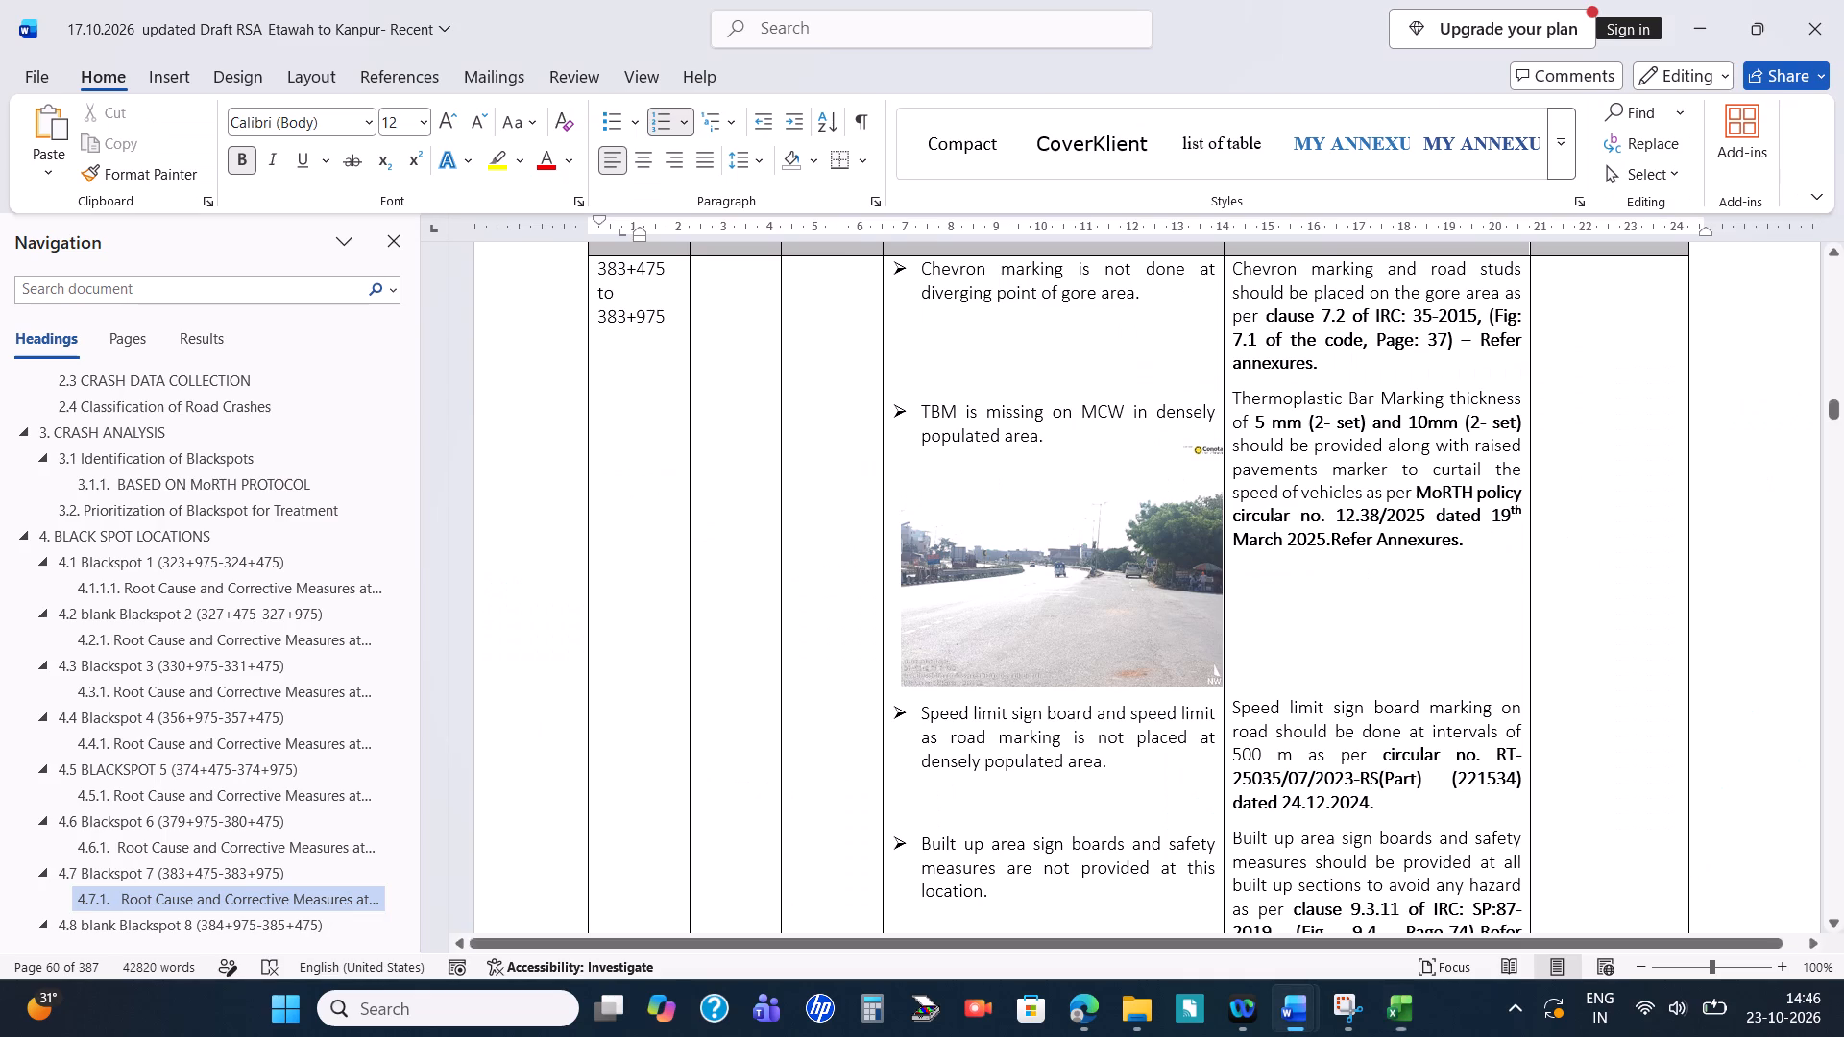
Go back to section 4.6.1 in Word and check its measures against the blackspot columns on Excel's SAR Calculation sheet.
click(169, 845)
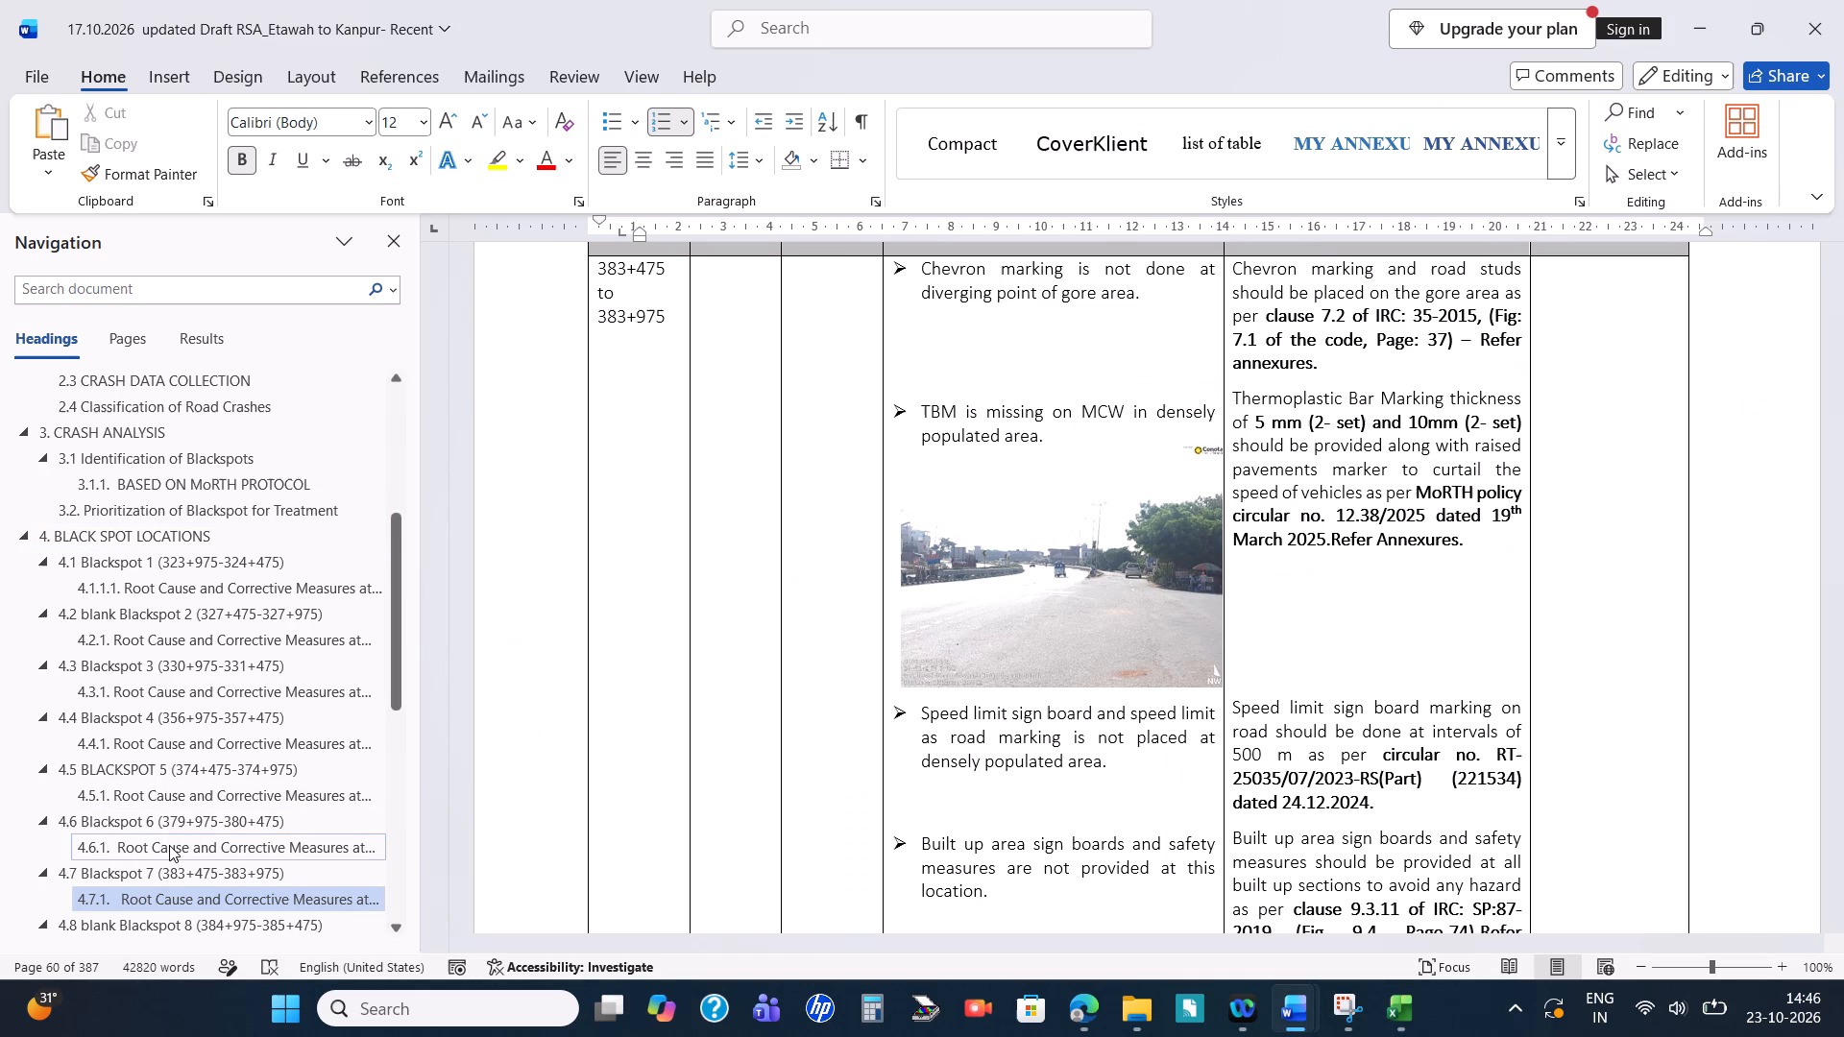
scroll(934, 675, down, 1)
key(alt+Tab)
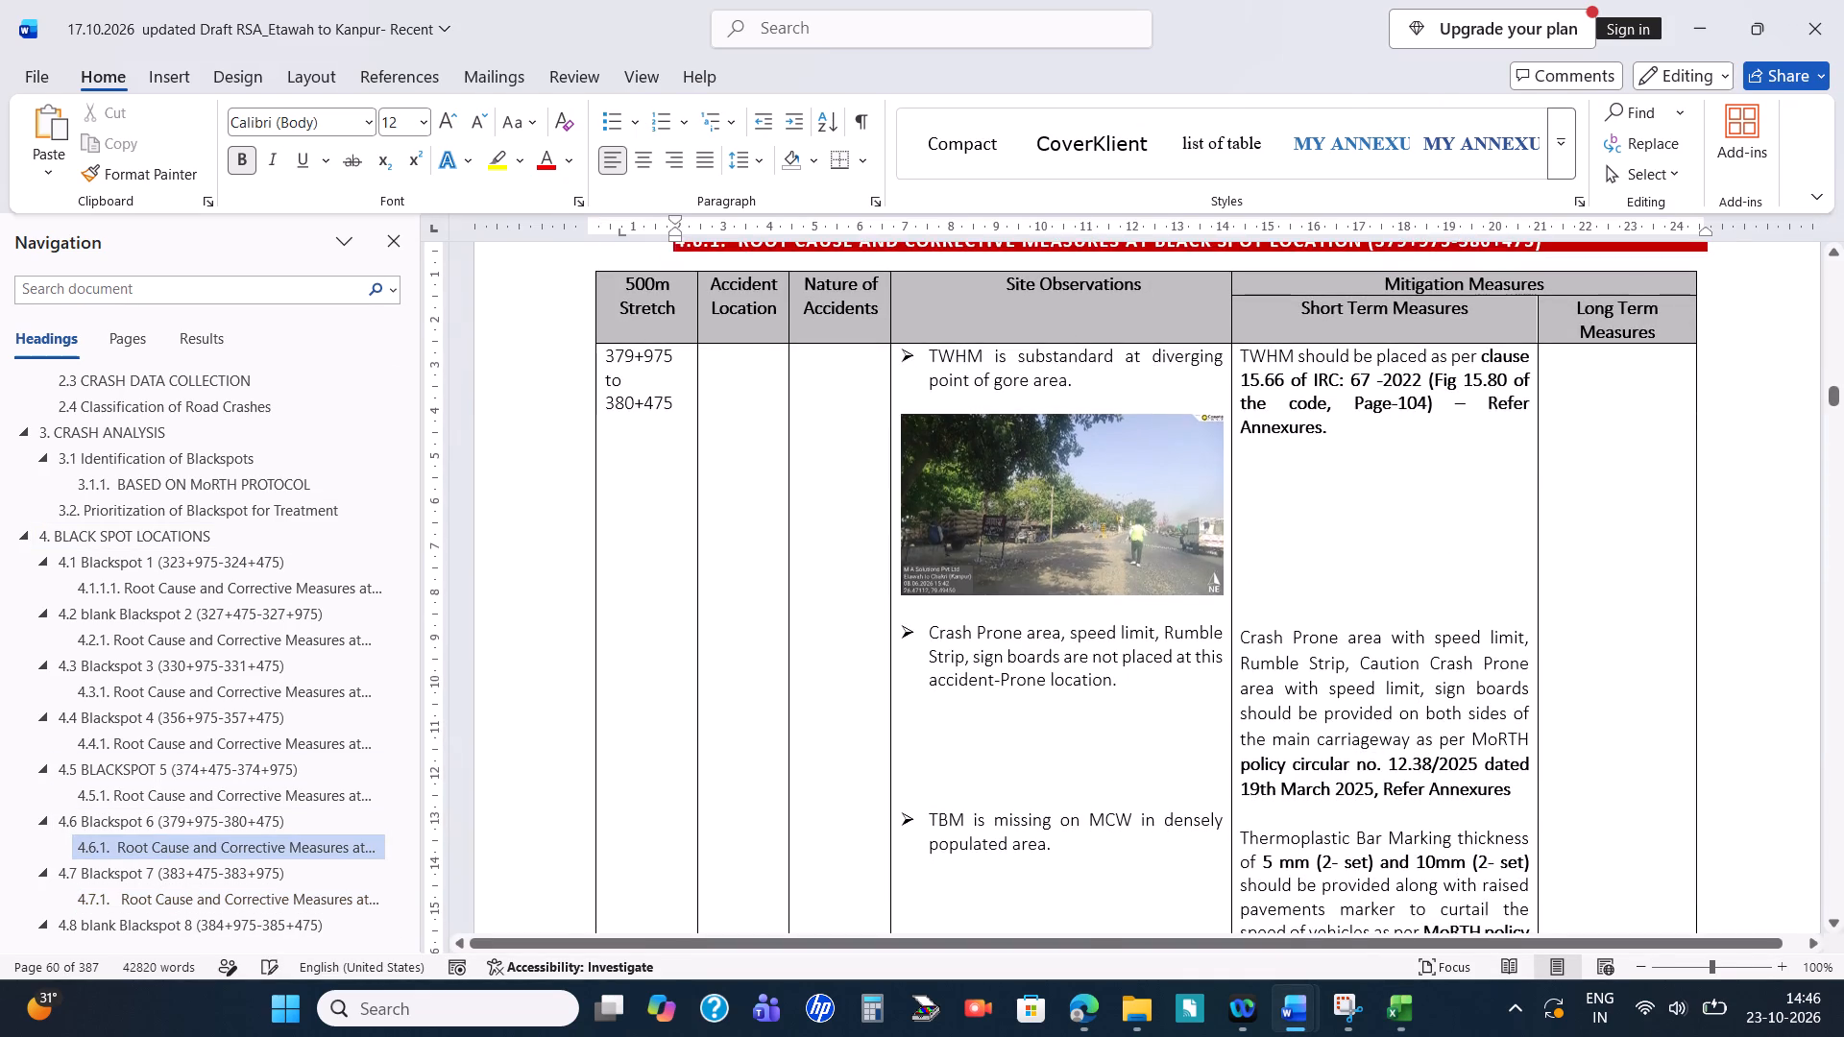
scroll(934, 675, down, 2)
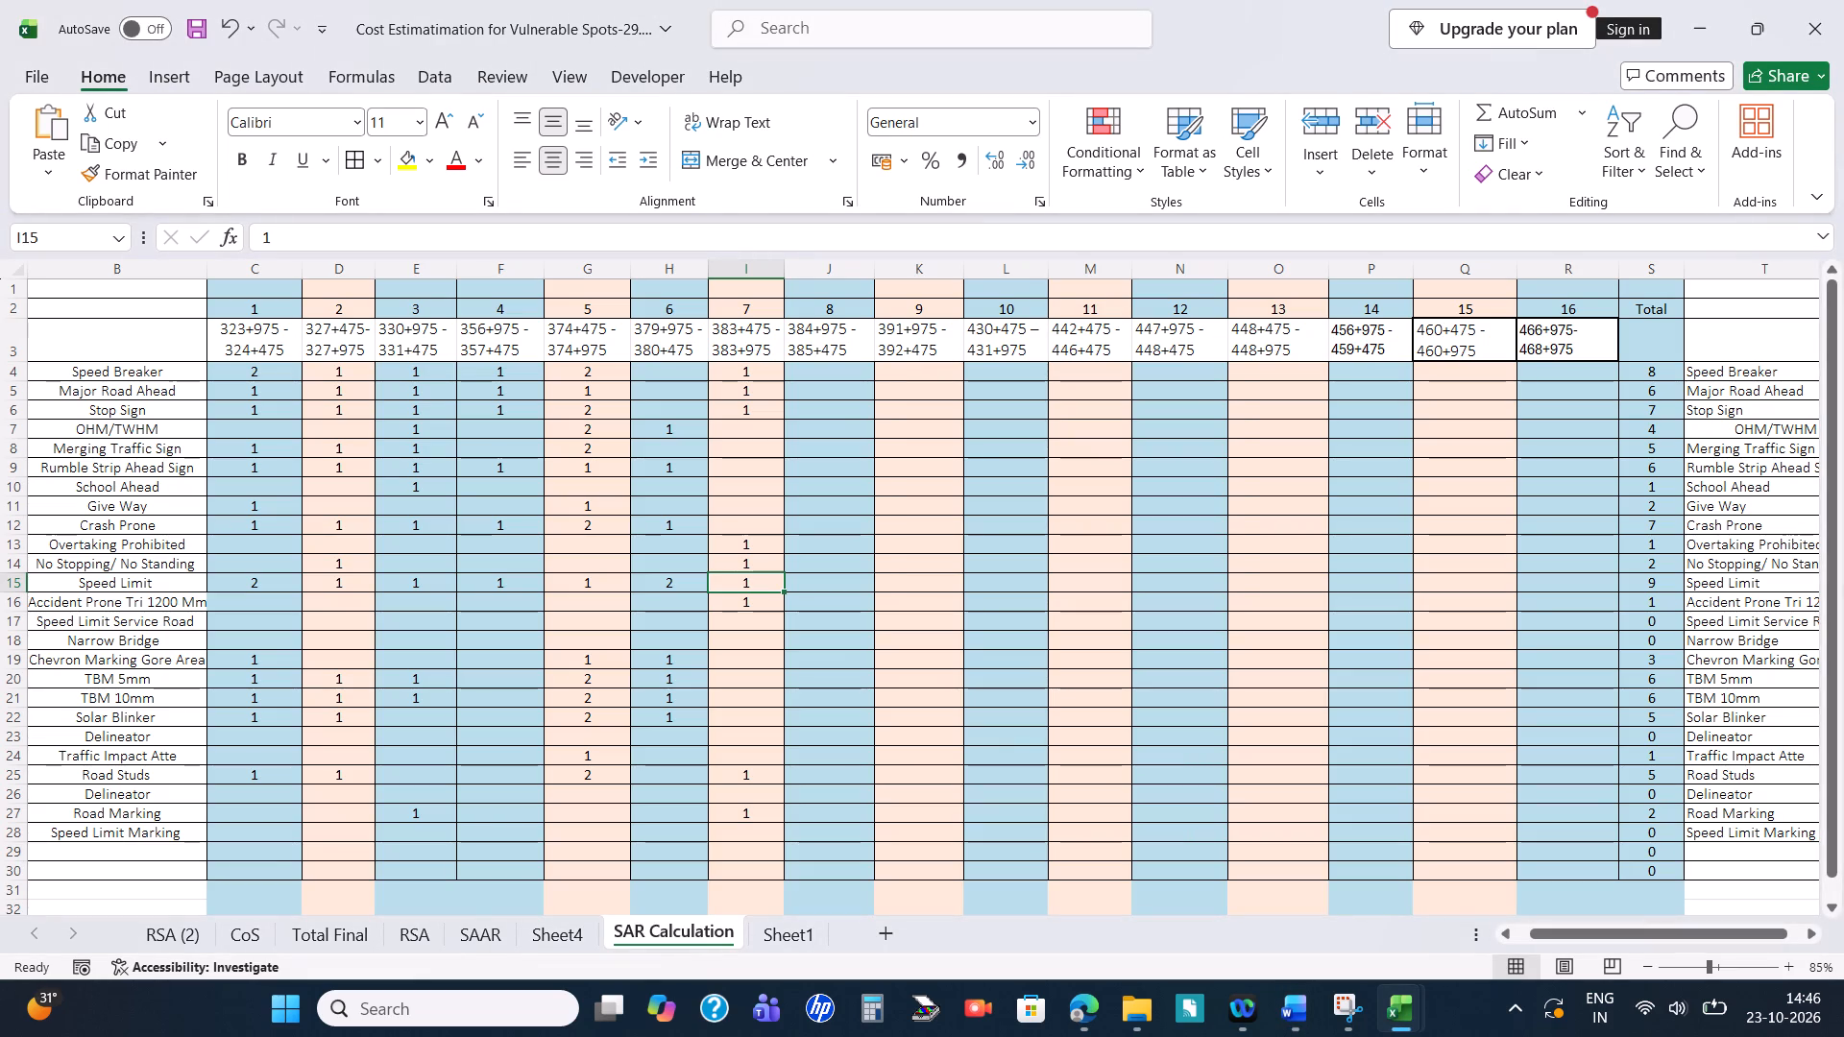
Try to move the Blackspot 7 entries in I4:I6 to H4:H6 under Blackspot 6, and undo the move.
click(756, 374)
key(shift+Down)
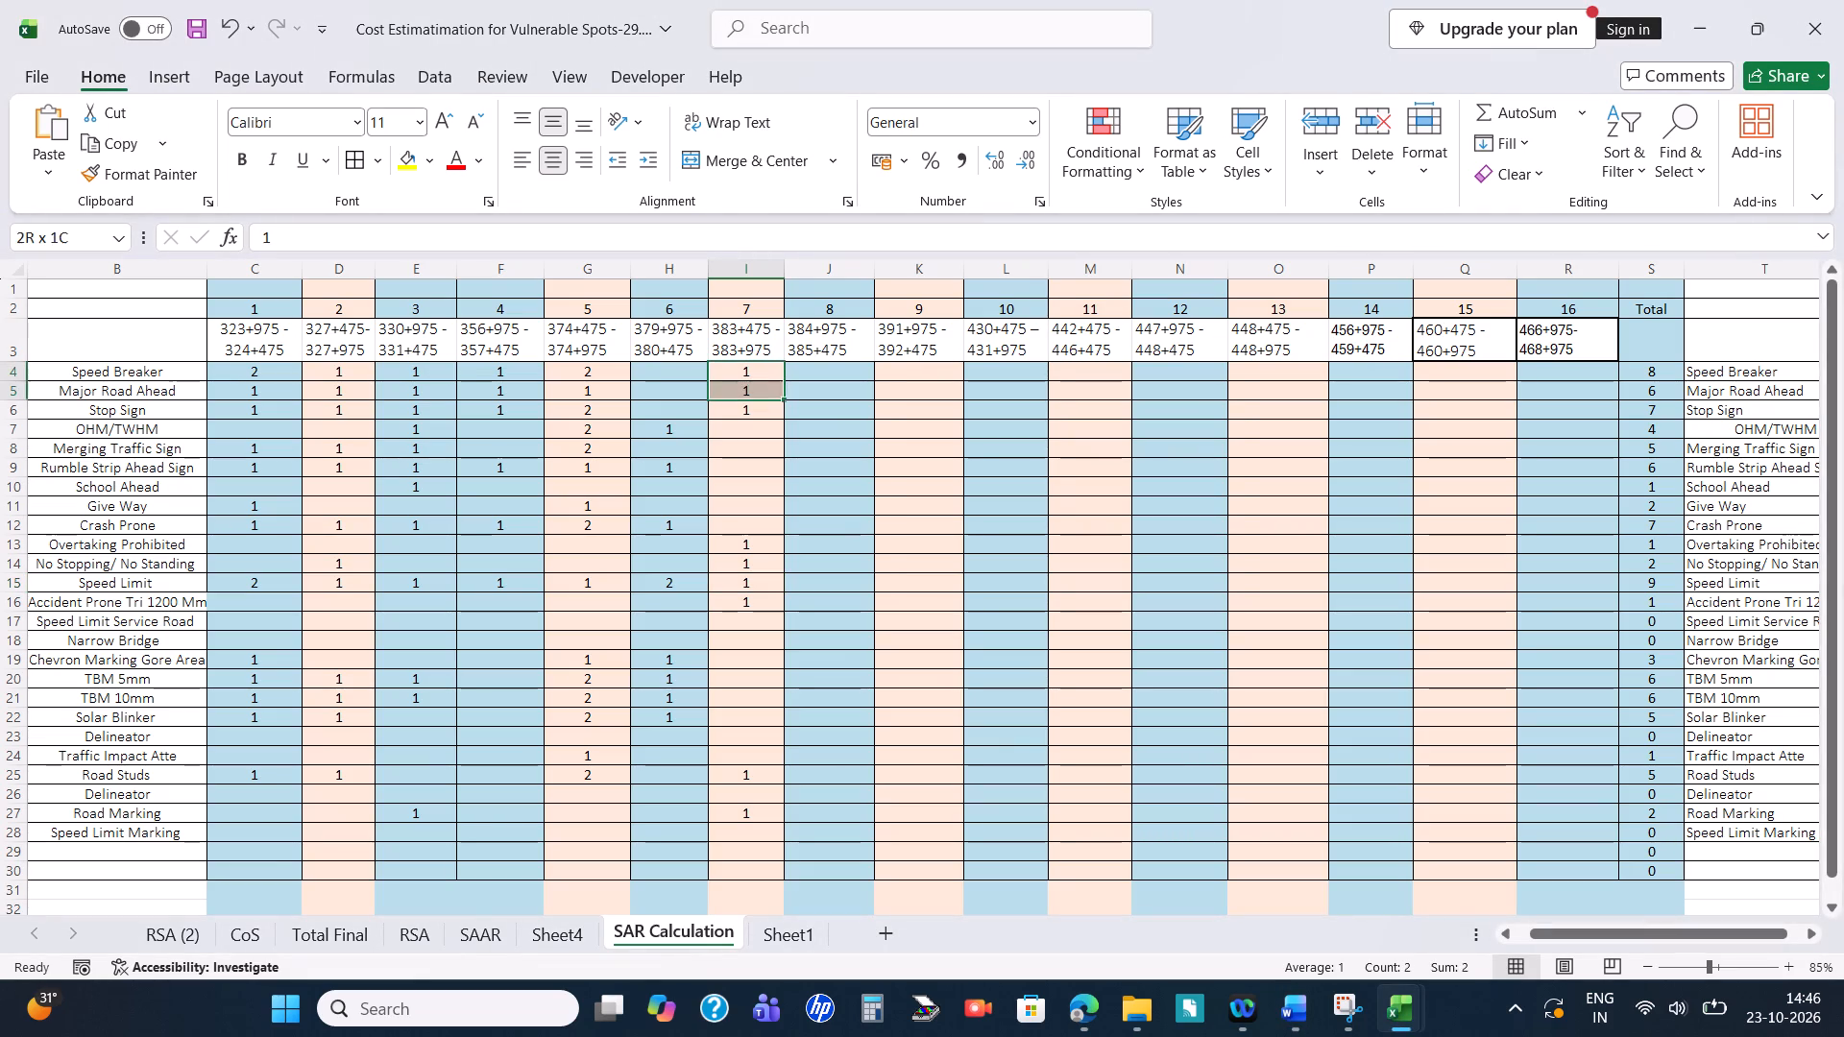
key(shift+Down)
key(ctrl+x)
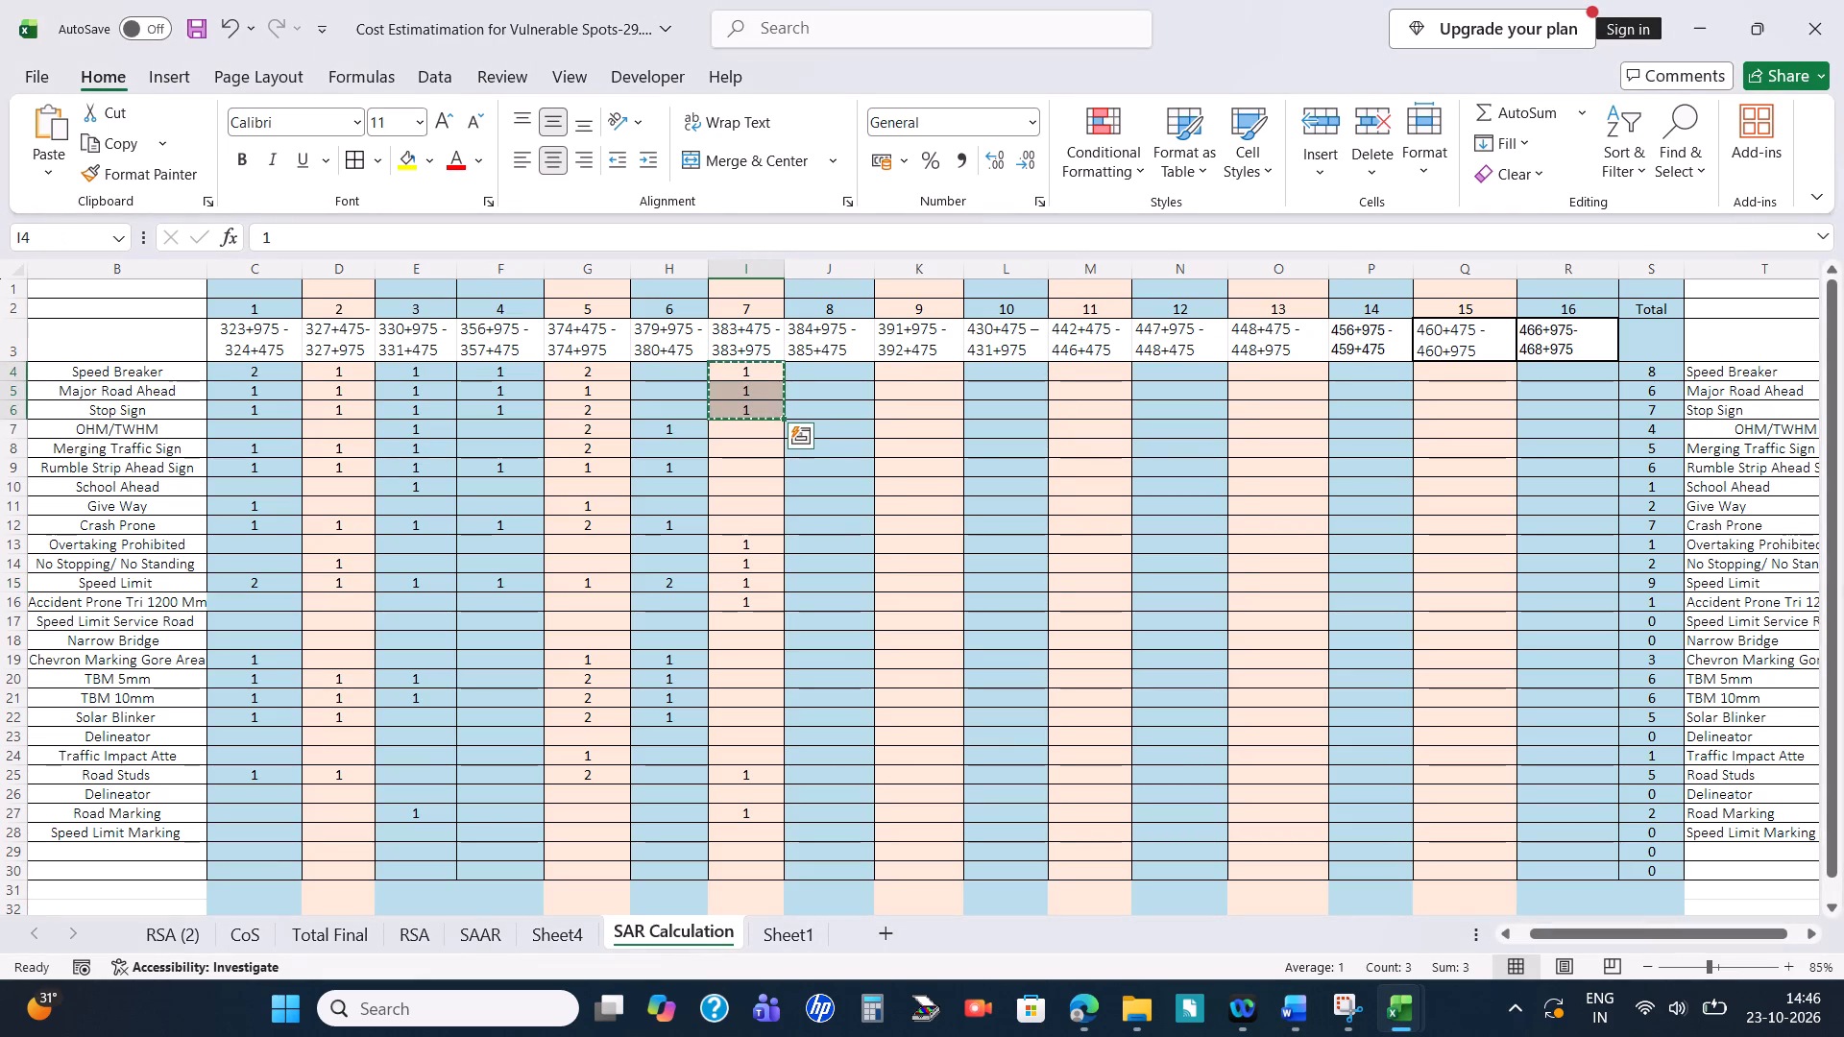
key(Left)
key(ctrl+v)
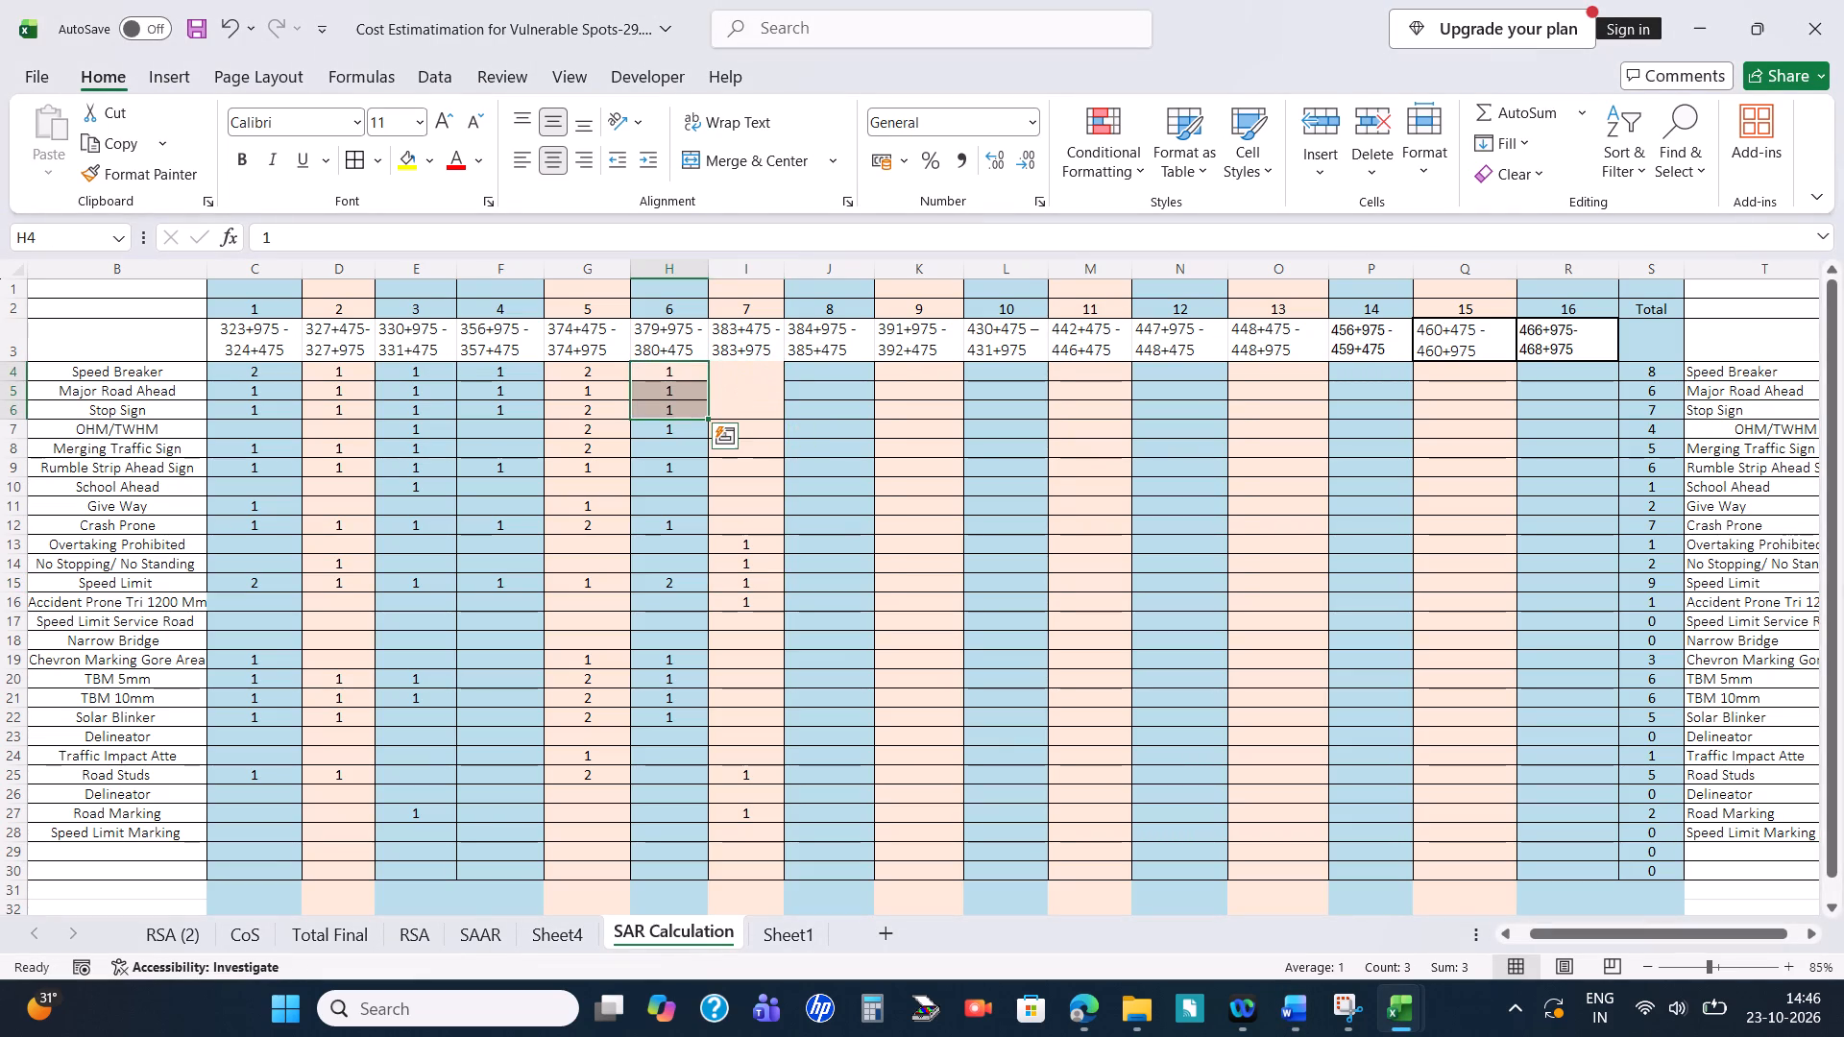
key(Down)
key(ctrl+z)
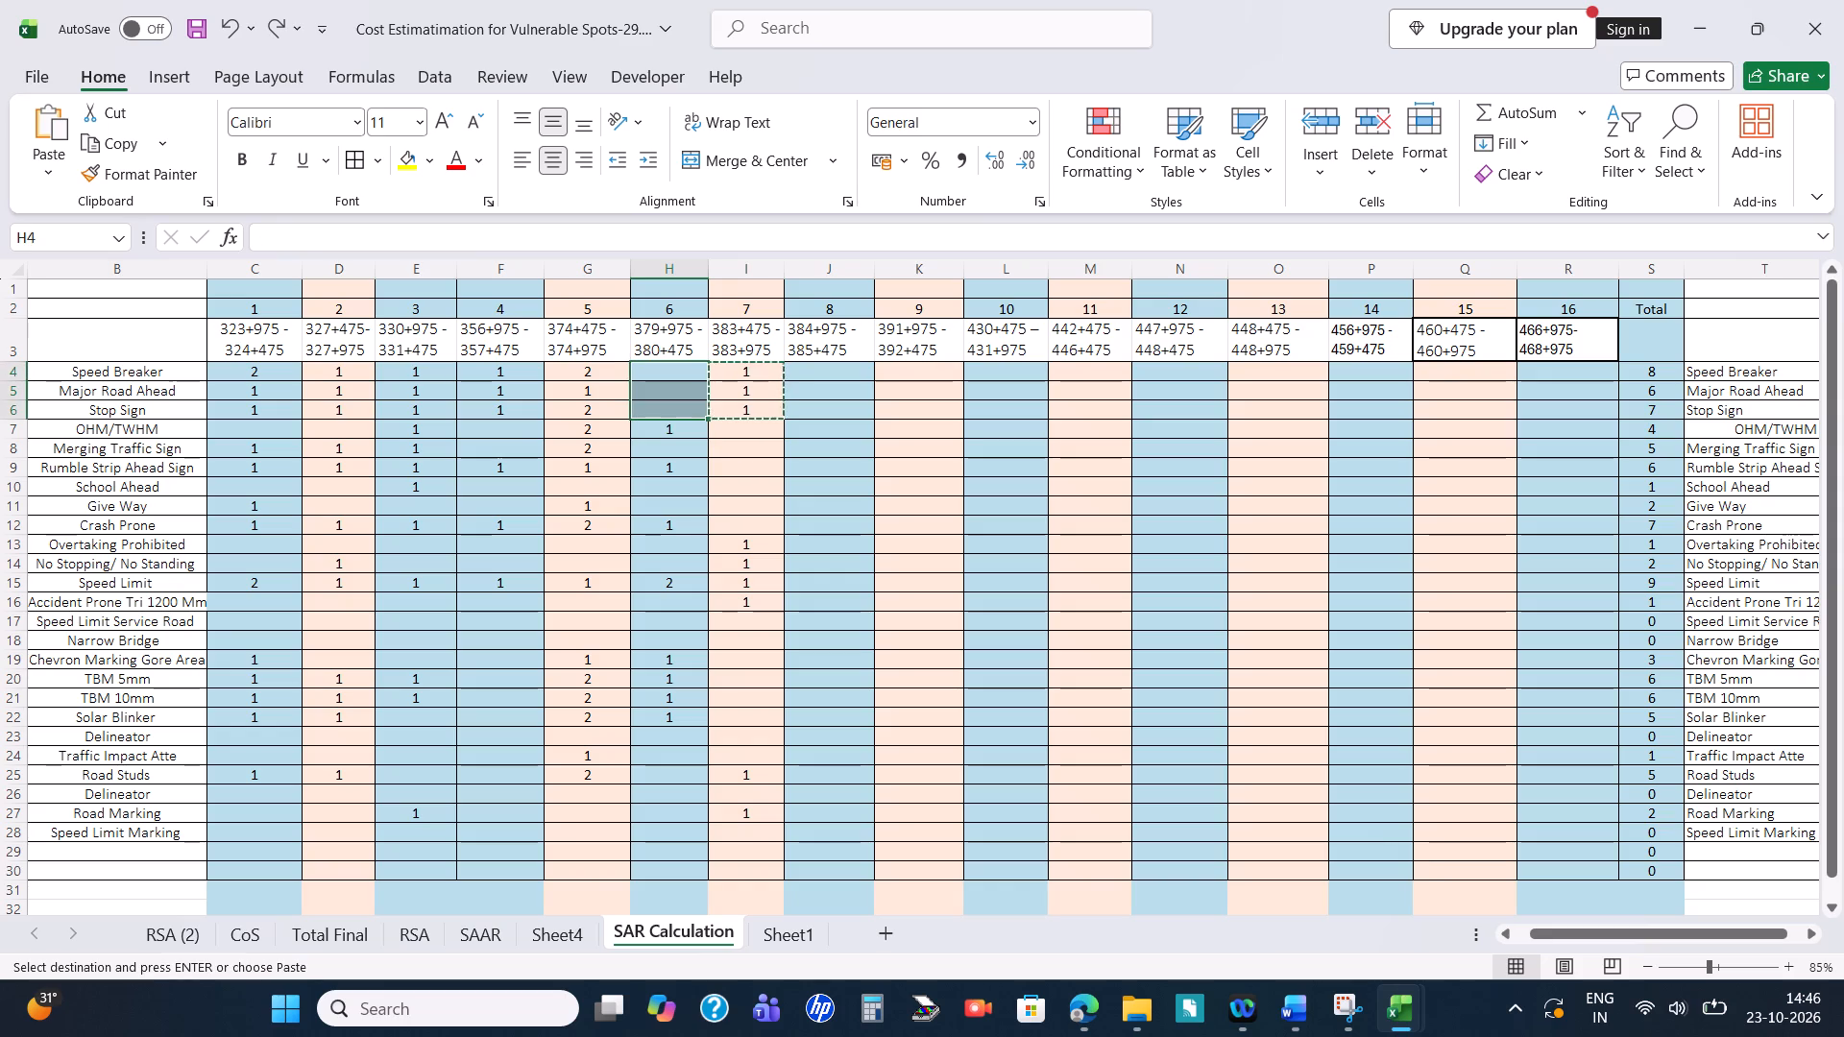
Enter 1 for Speed Breaker, Major Road Ahead and Stop Sign under Blackspot 6 in H4:H6.
click(700, 370)
key(1)
key(Return)
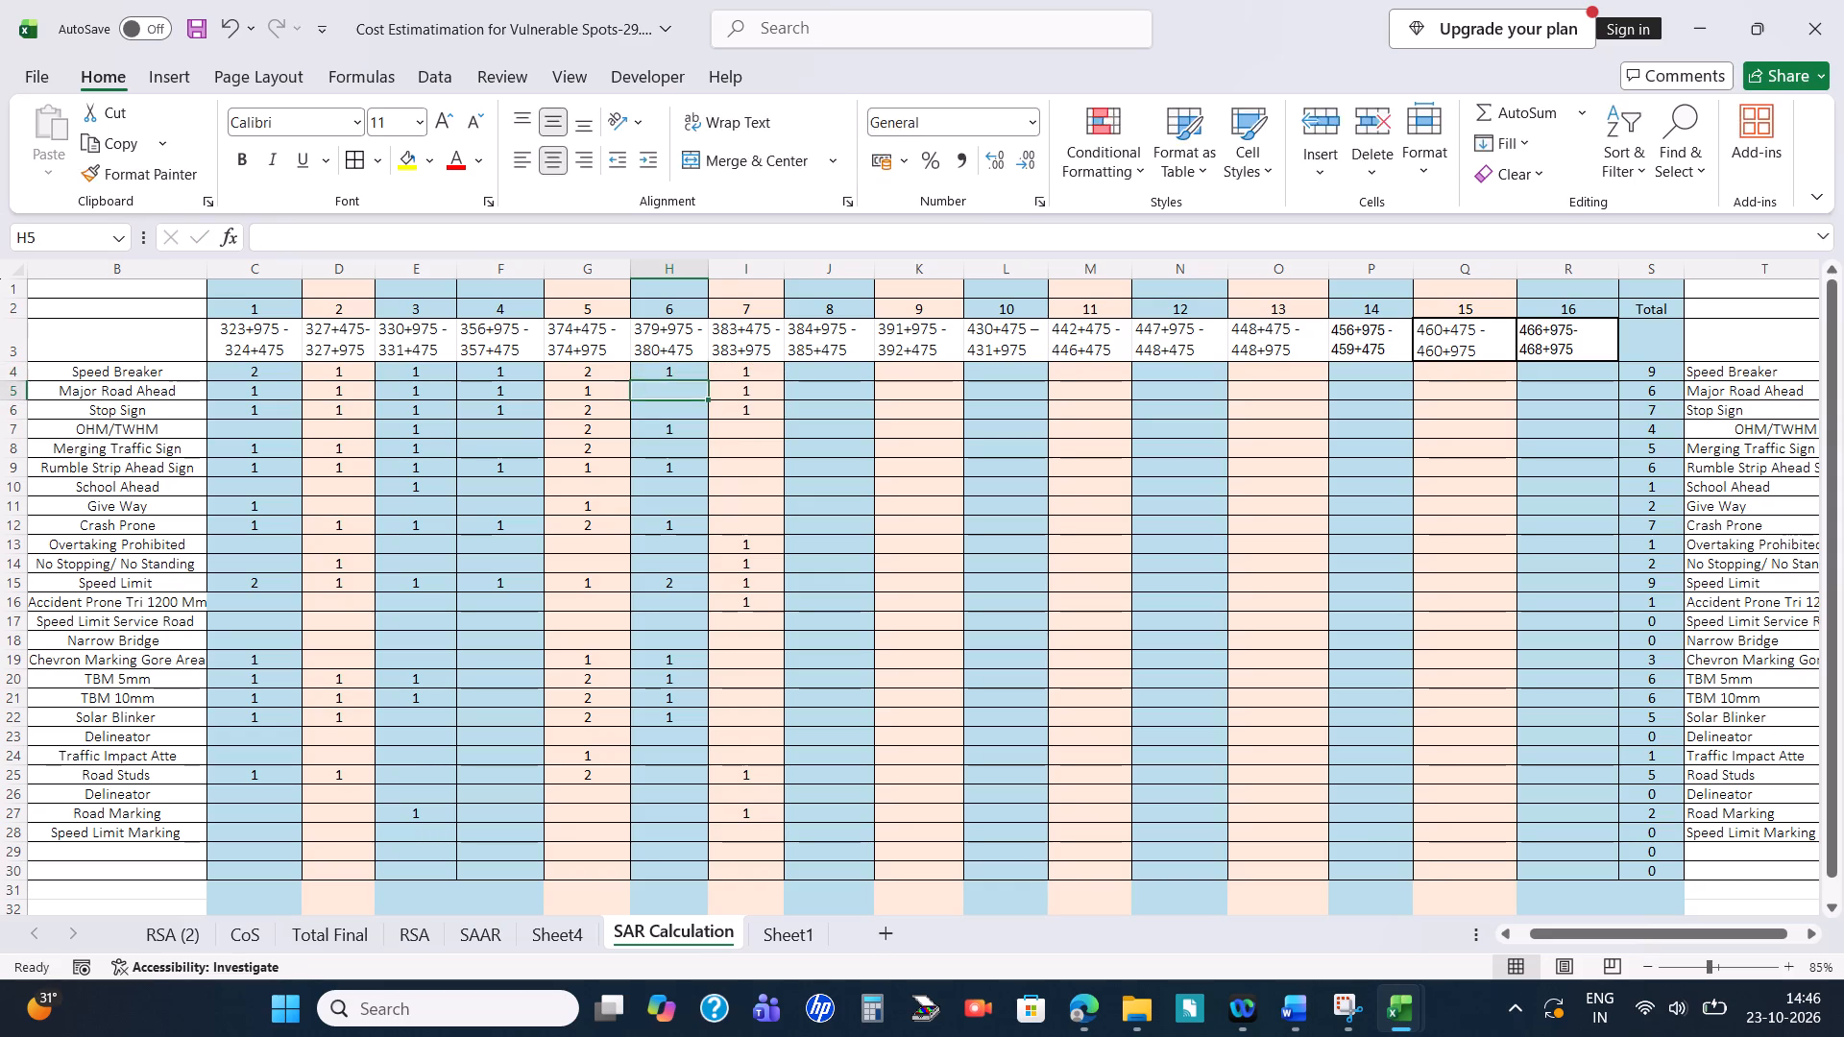
key(1)
key(Return)
key(1)
key(Return)
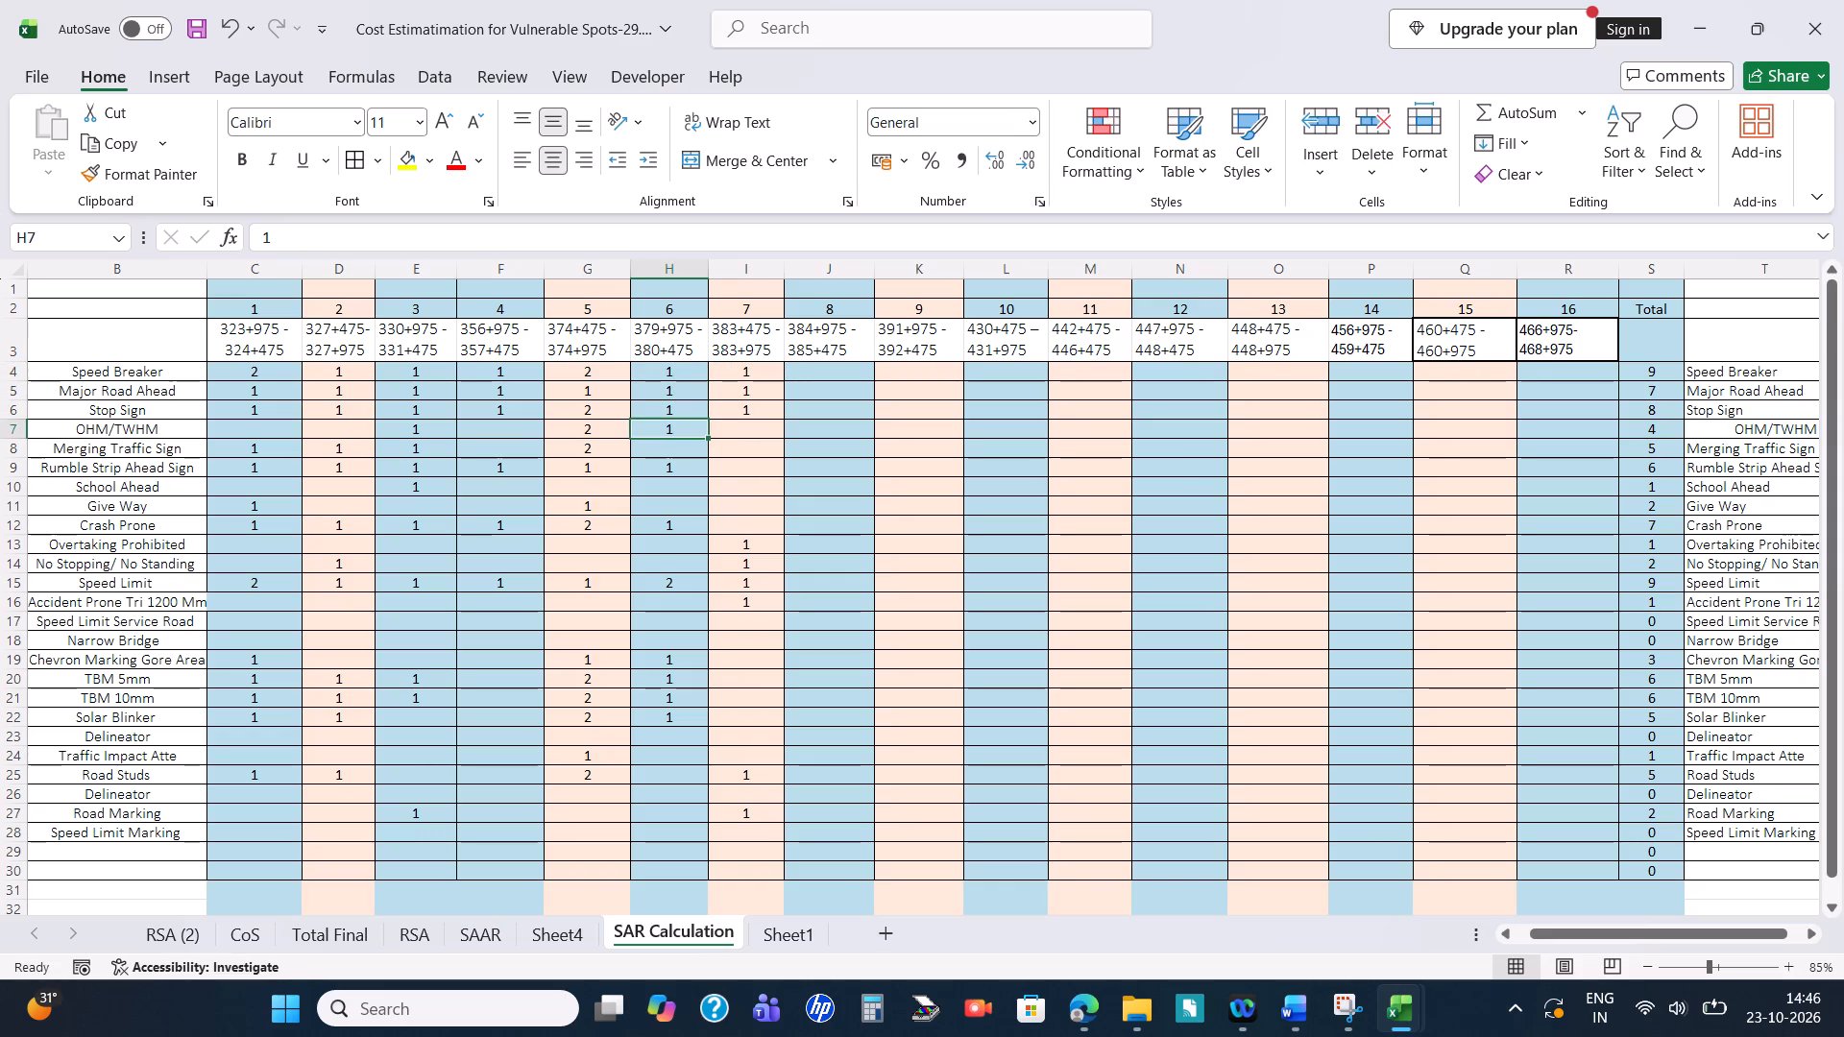
Clear the Speed Breaker, Major Road Ahead and Stop Sign entries under Blackspot 7 in I4:I6.
key(Up)
key(Right)
key(BackSpace)
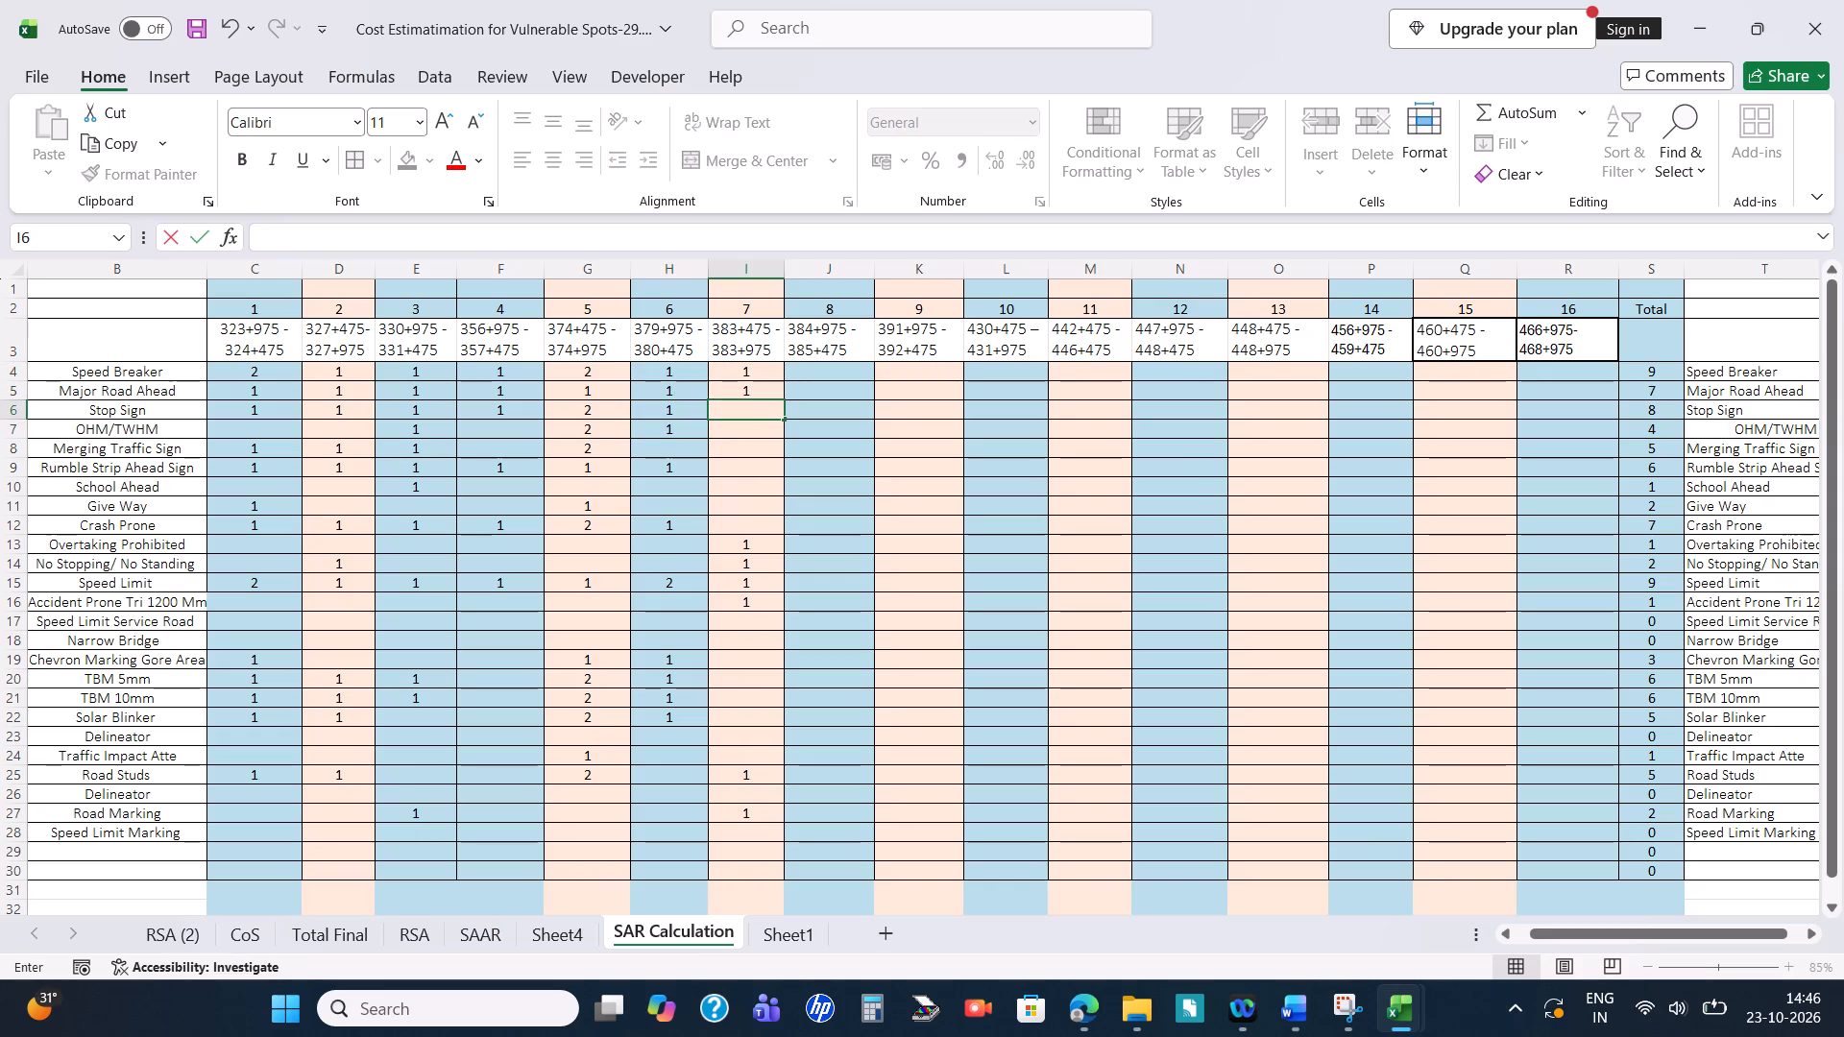
key(Up)
key(BackSpace)
key(Up)
key(BackSpace)
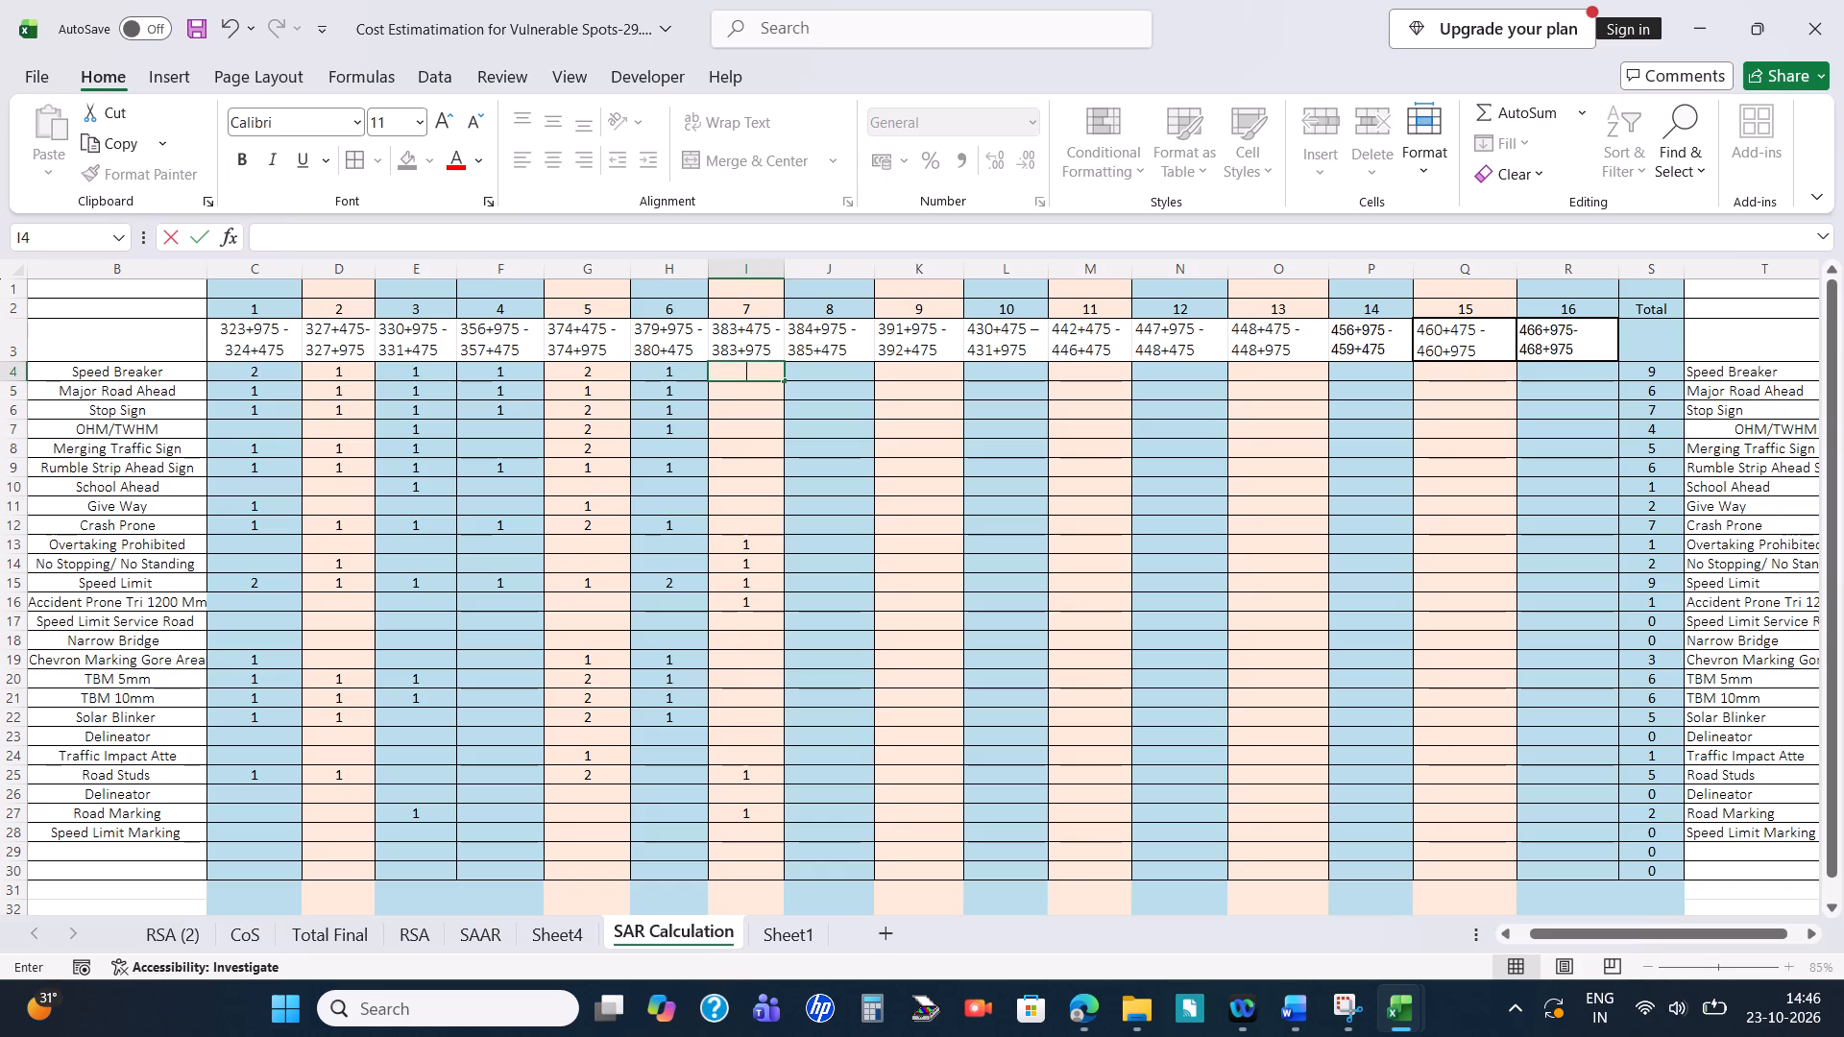
Under Blackspot 6, enter 1 for Overtaking Prohibited, 1 for No Stopping/ No Standing, 3 for Speed Limit and 1 for Accident Prone in H13:H16.
key(Down)
key(Down)
key(Down)
key(Down)
key(Down)
key(Down)
key(Down)
key(Down)
key(Down)
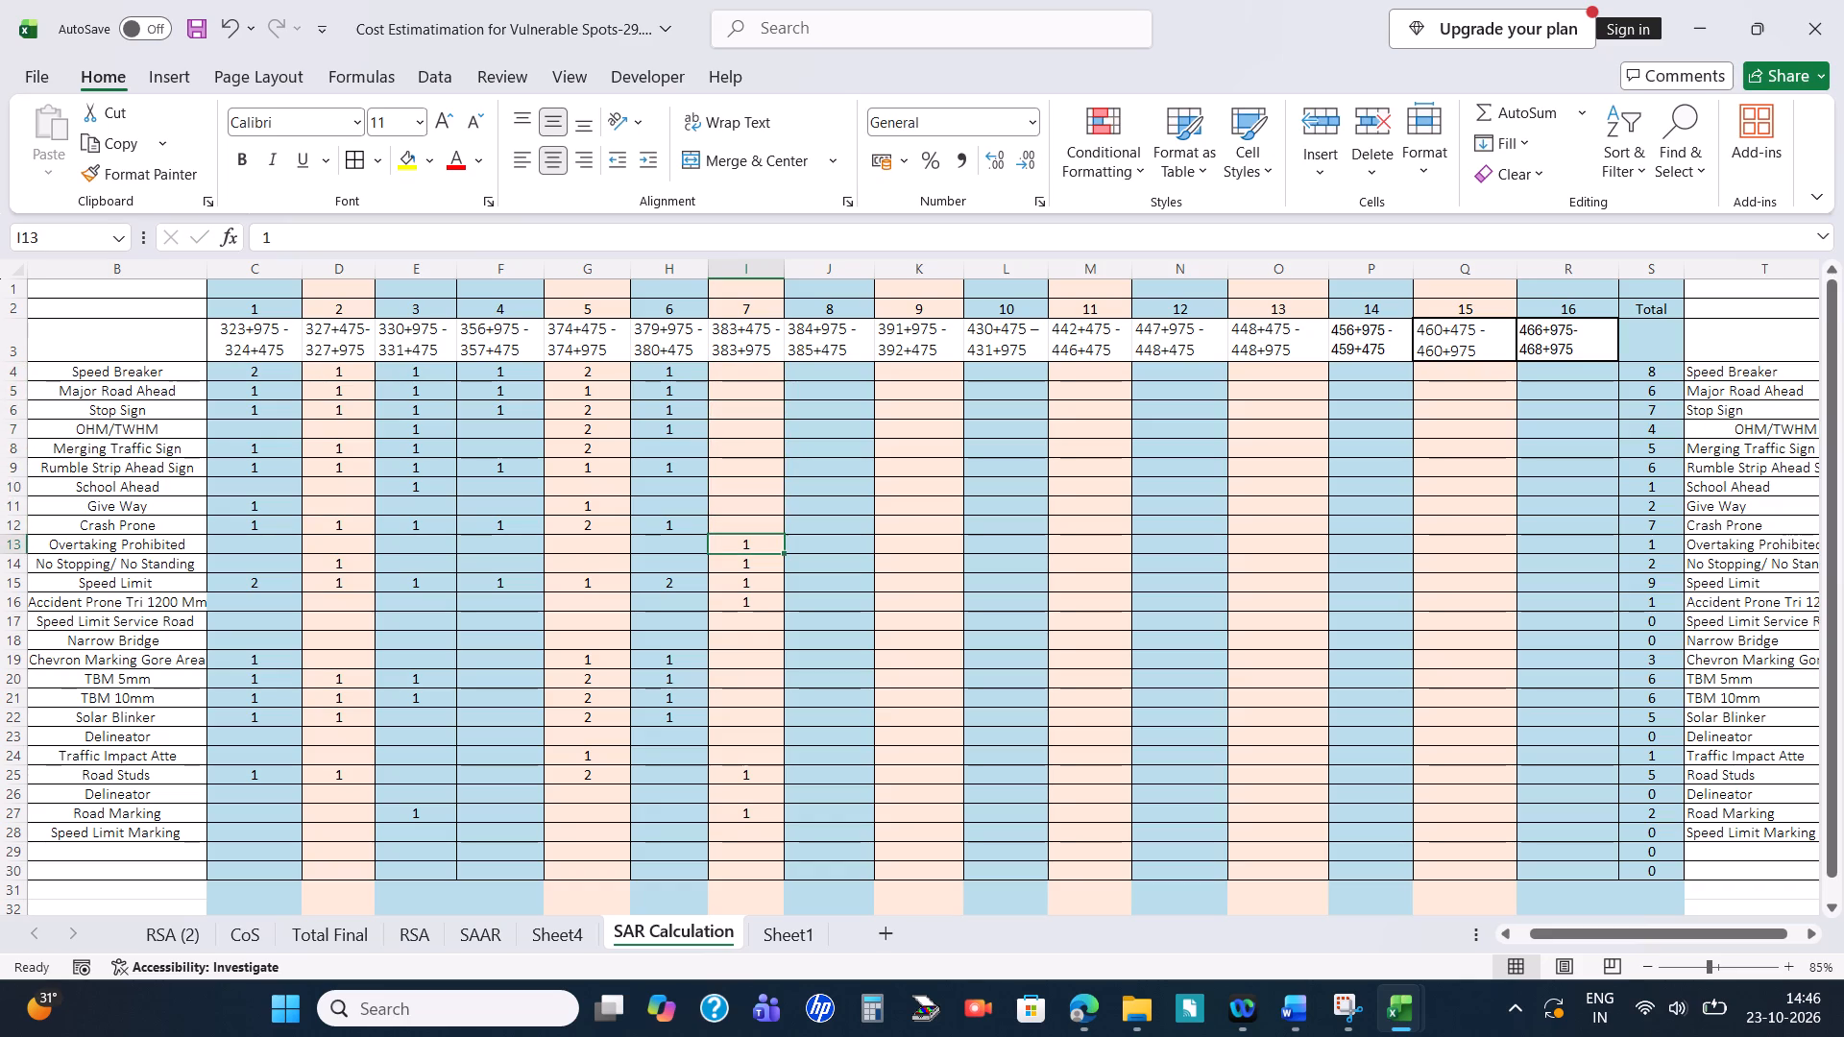
key(Left)
key(1)
key(Return)
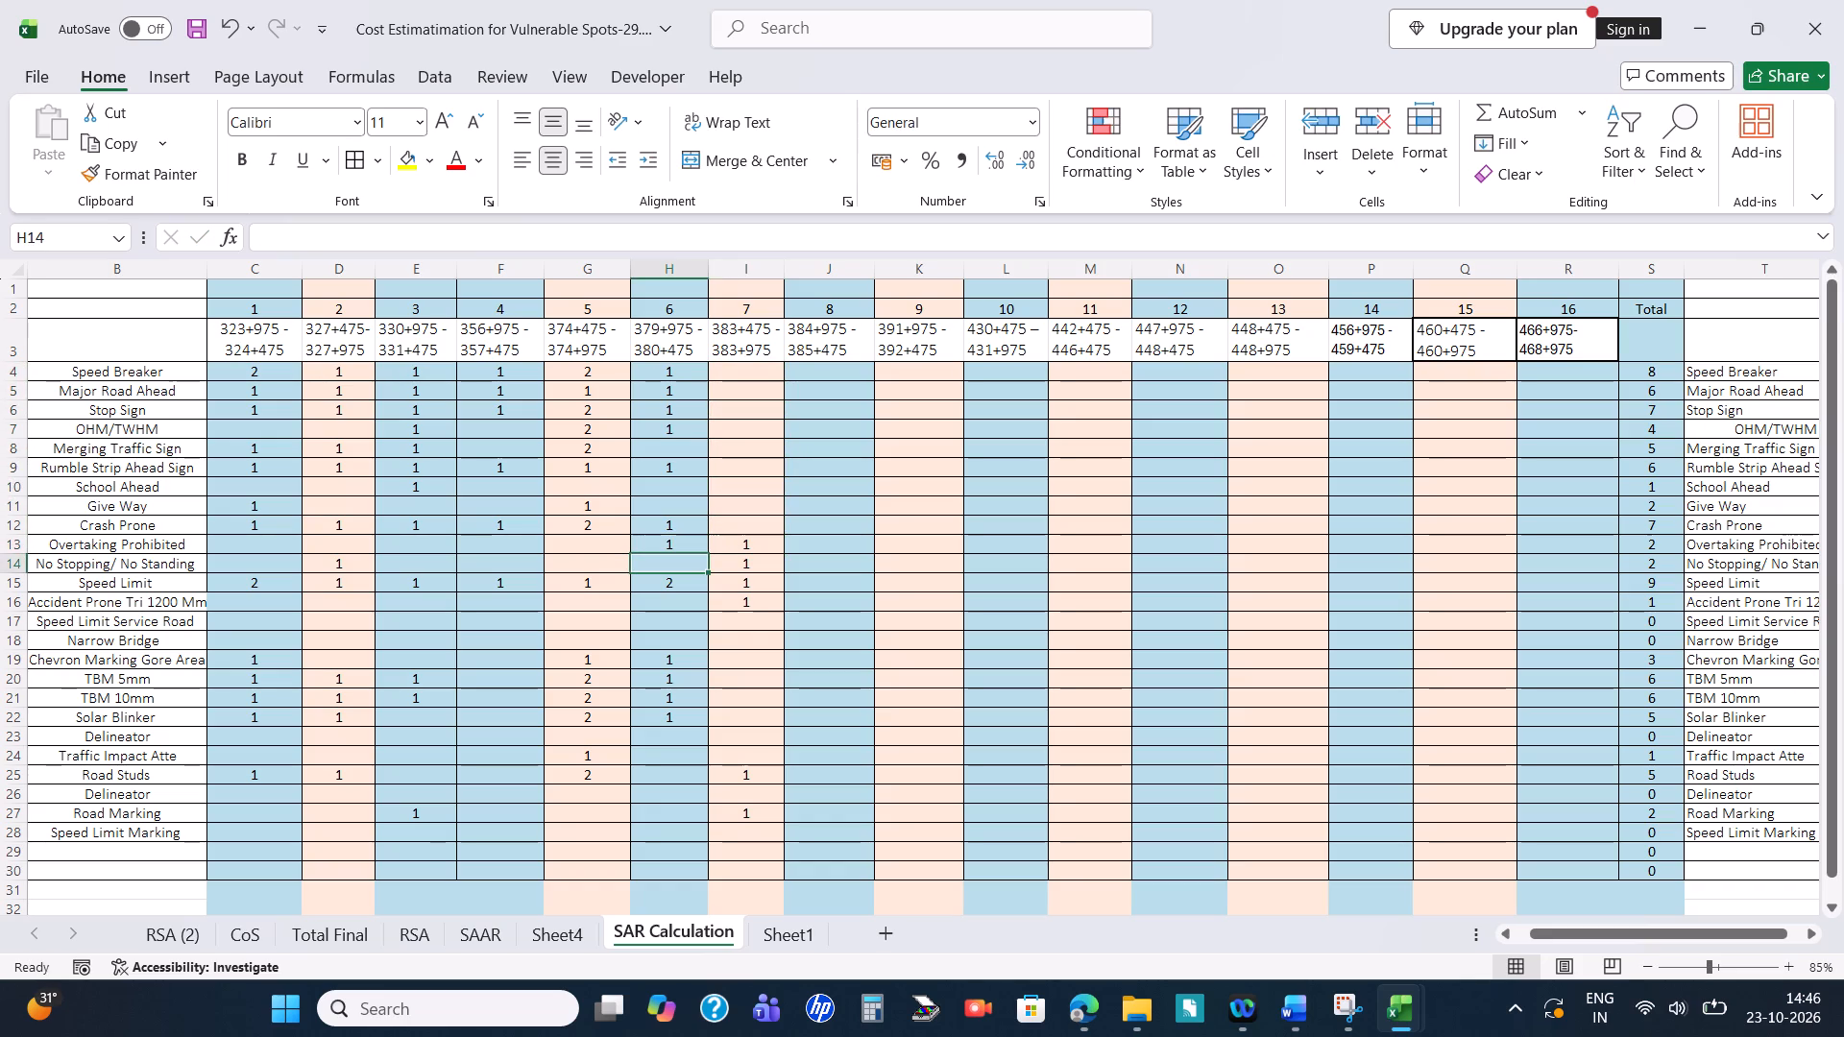
key(1)
key(Return)
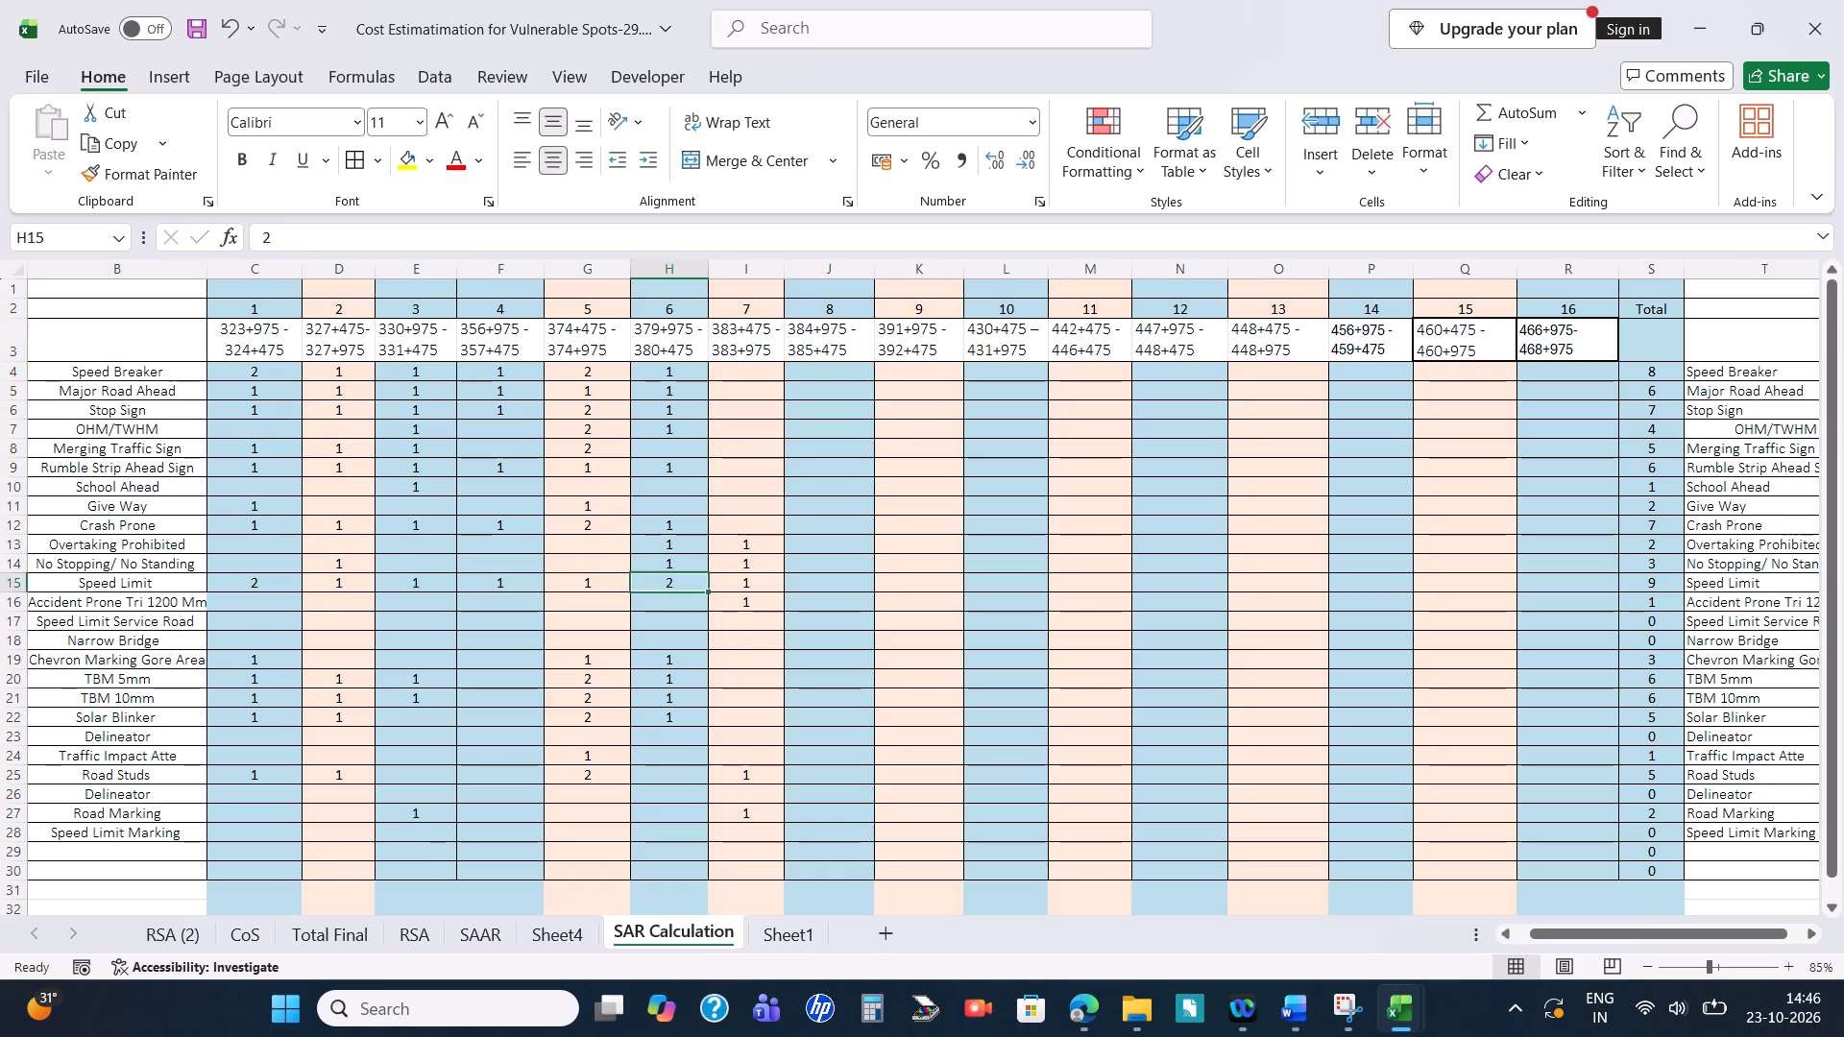
key(3)
key(Return)
key(1)
key(Up)
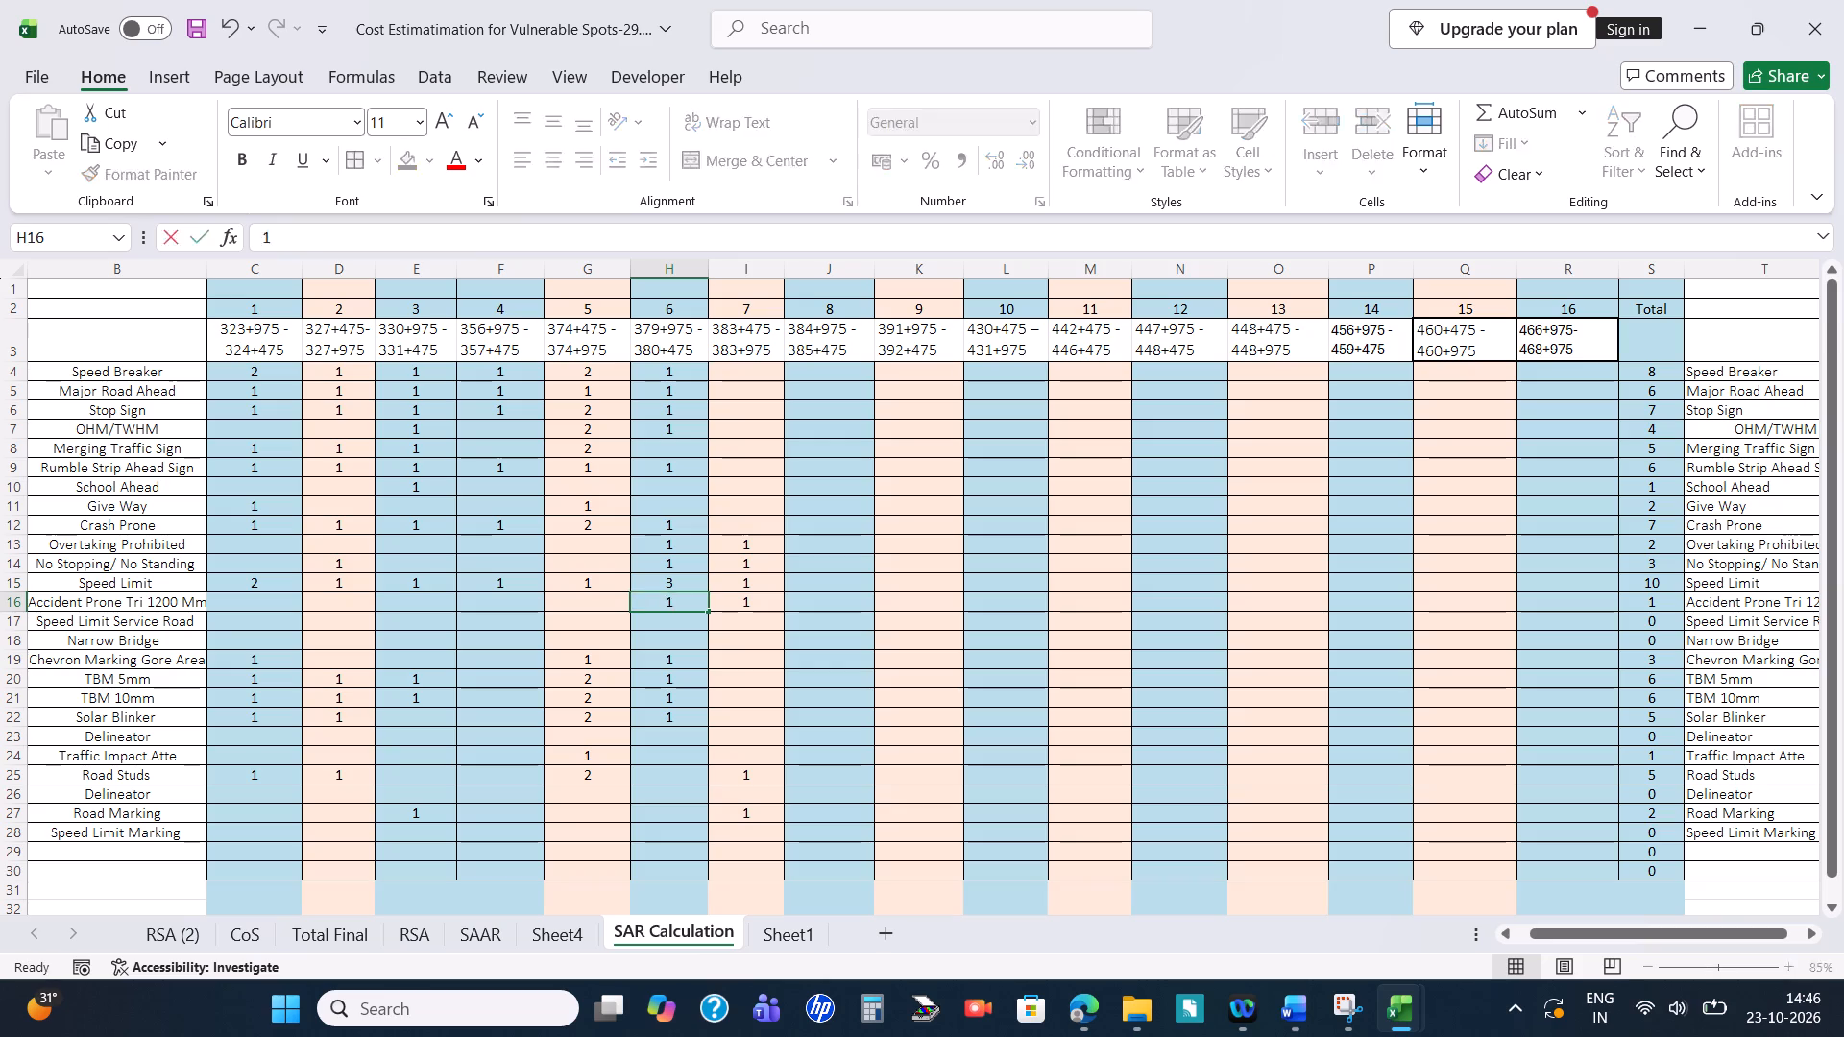
Clear the Overtaking Prohibited, No Stopping/ No Standing, Speed Limit and Accident Prone entries under Blackspot 7 in I13:I16.
key(Right)
key(Down)
key(Down)
key(Up)
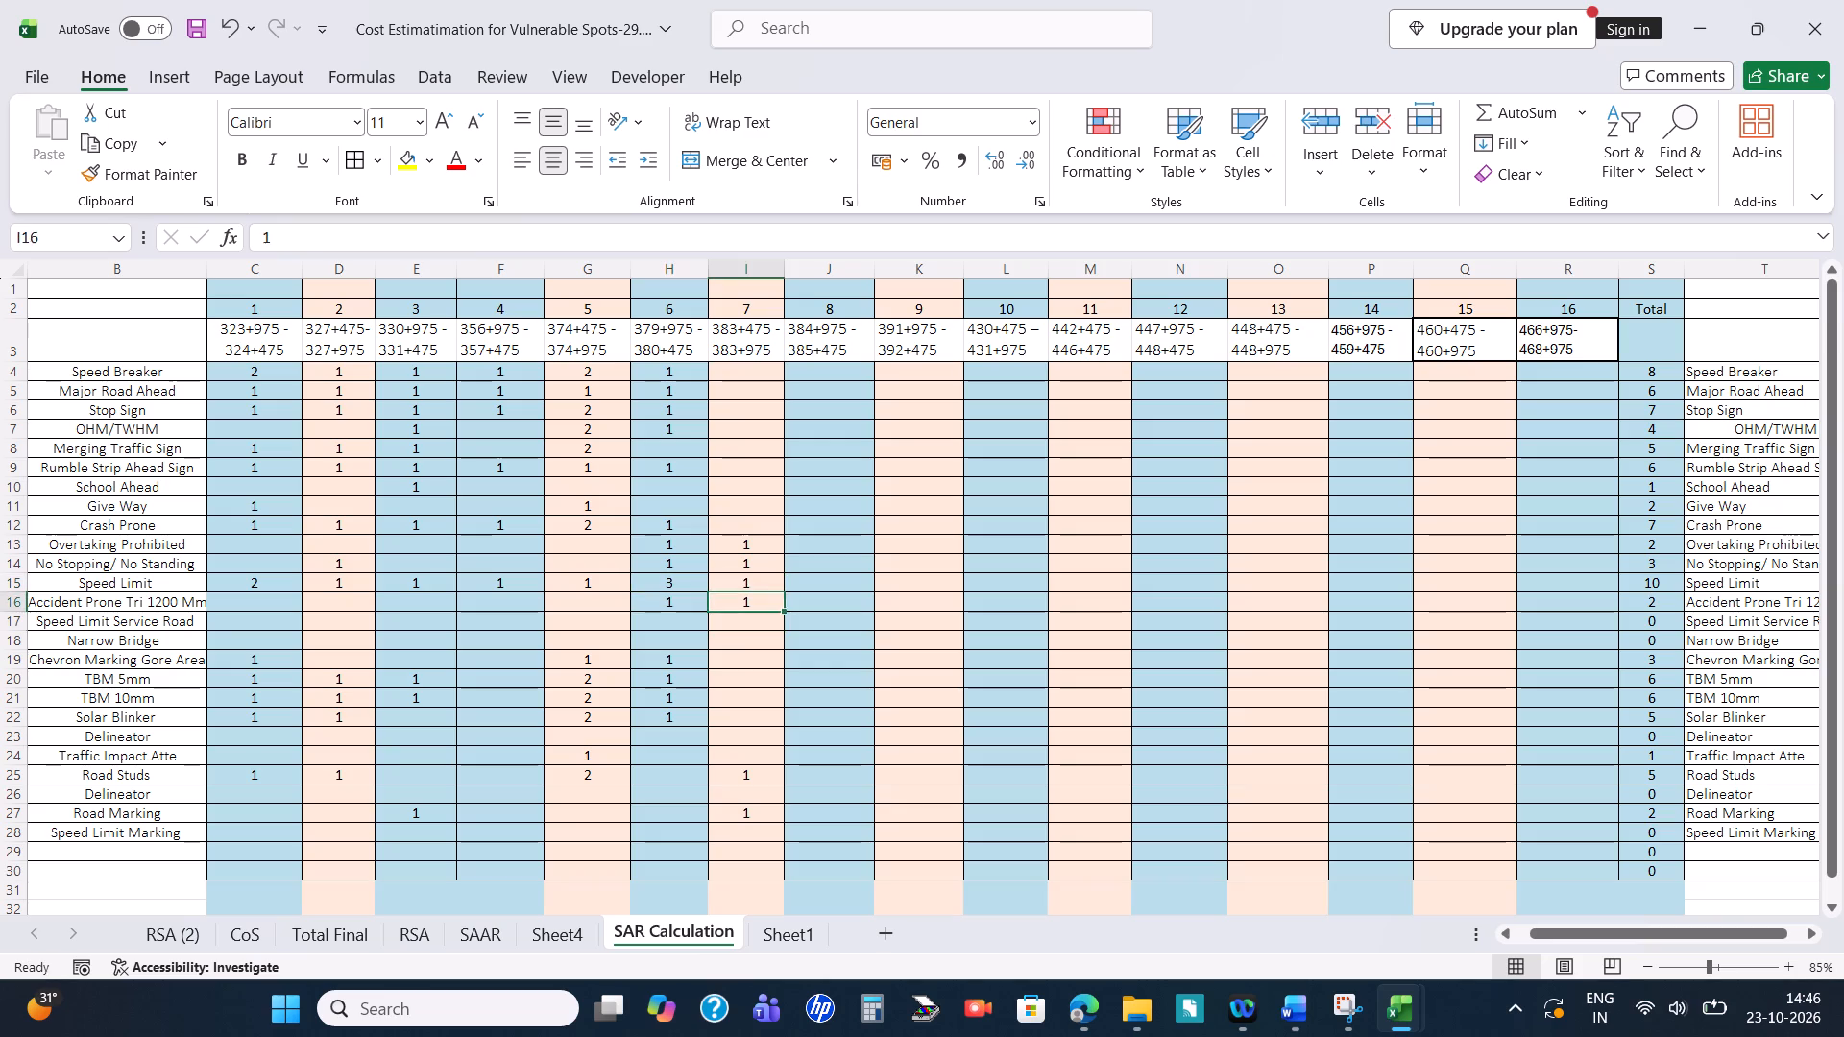
key(Up)
key(Up)
key(Up)
key(BackSpace)
key(Down)
key(Down)
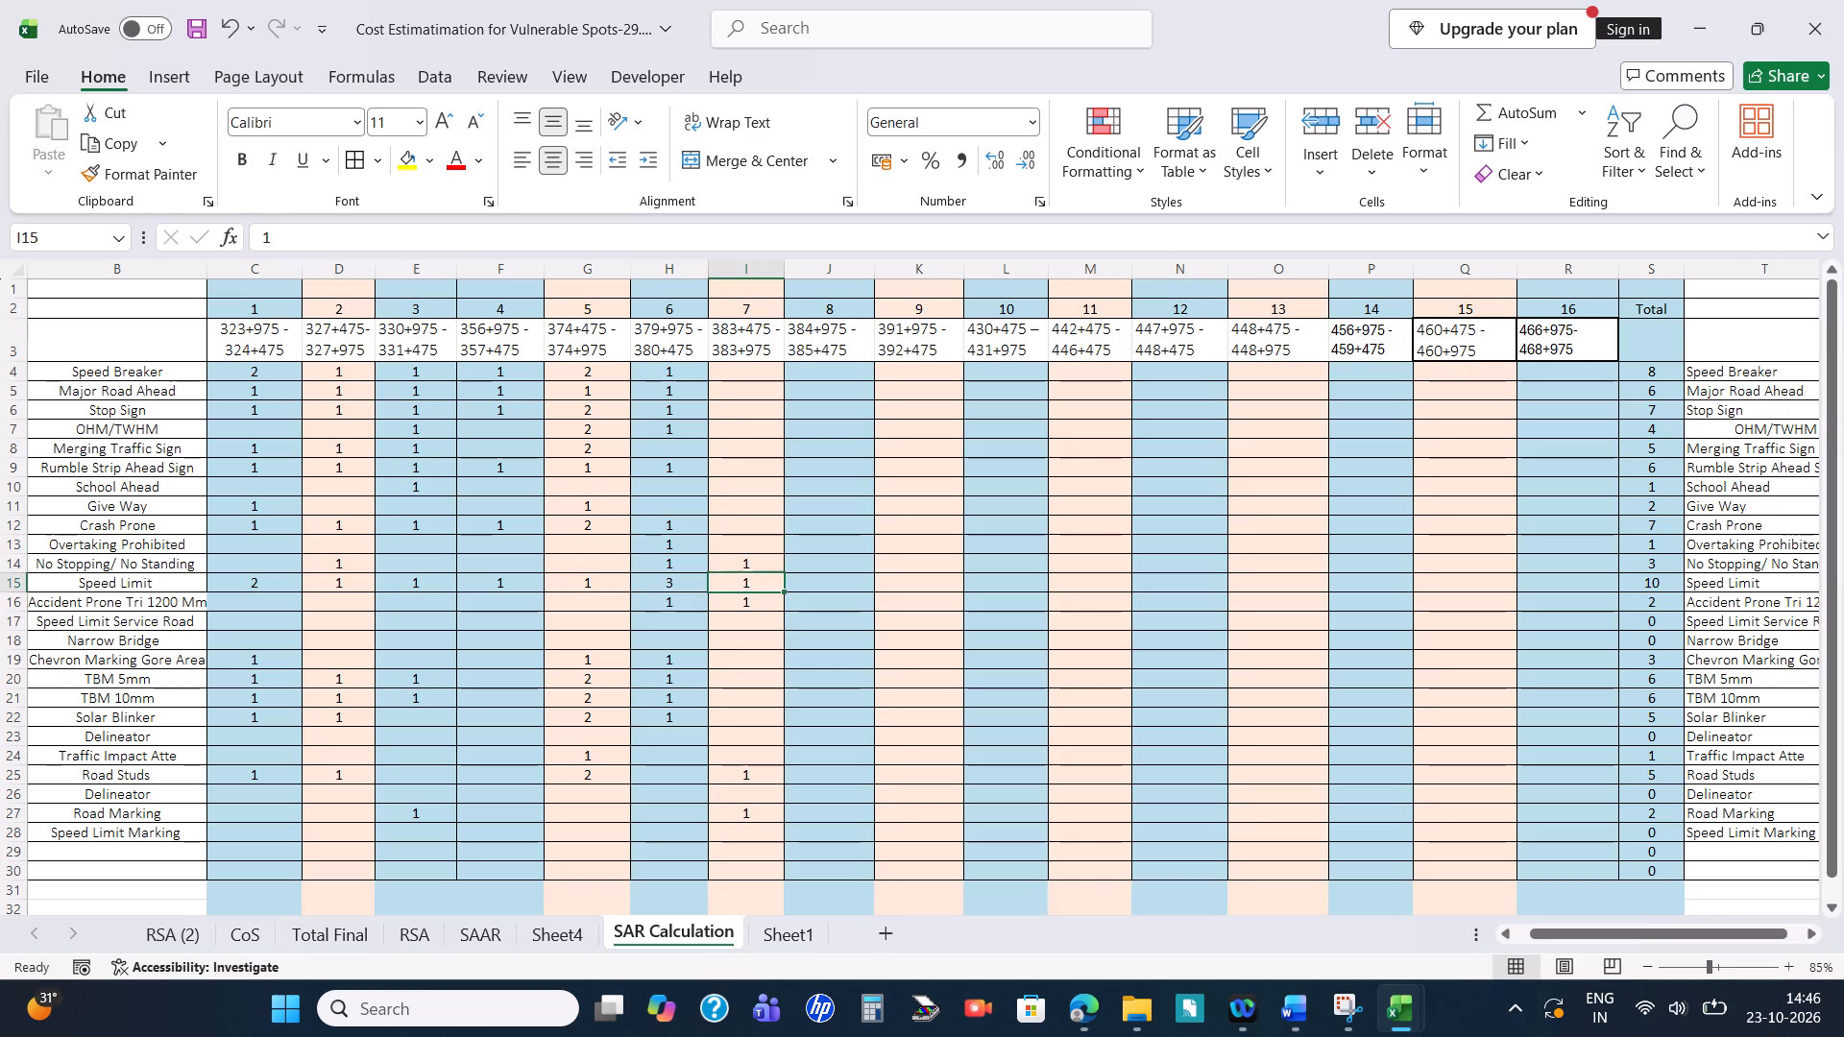
key(BackSpace)
key(Up)
key(BackSpace)
key(Down)
key(Down)
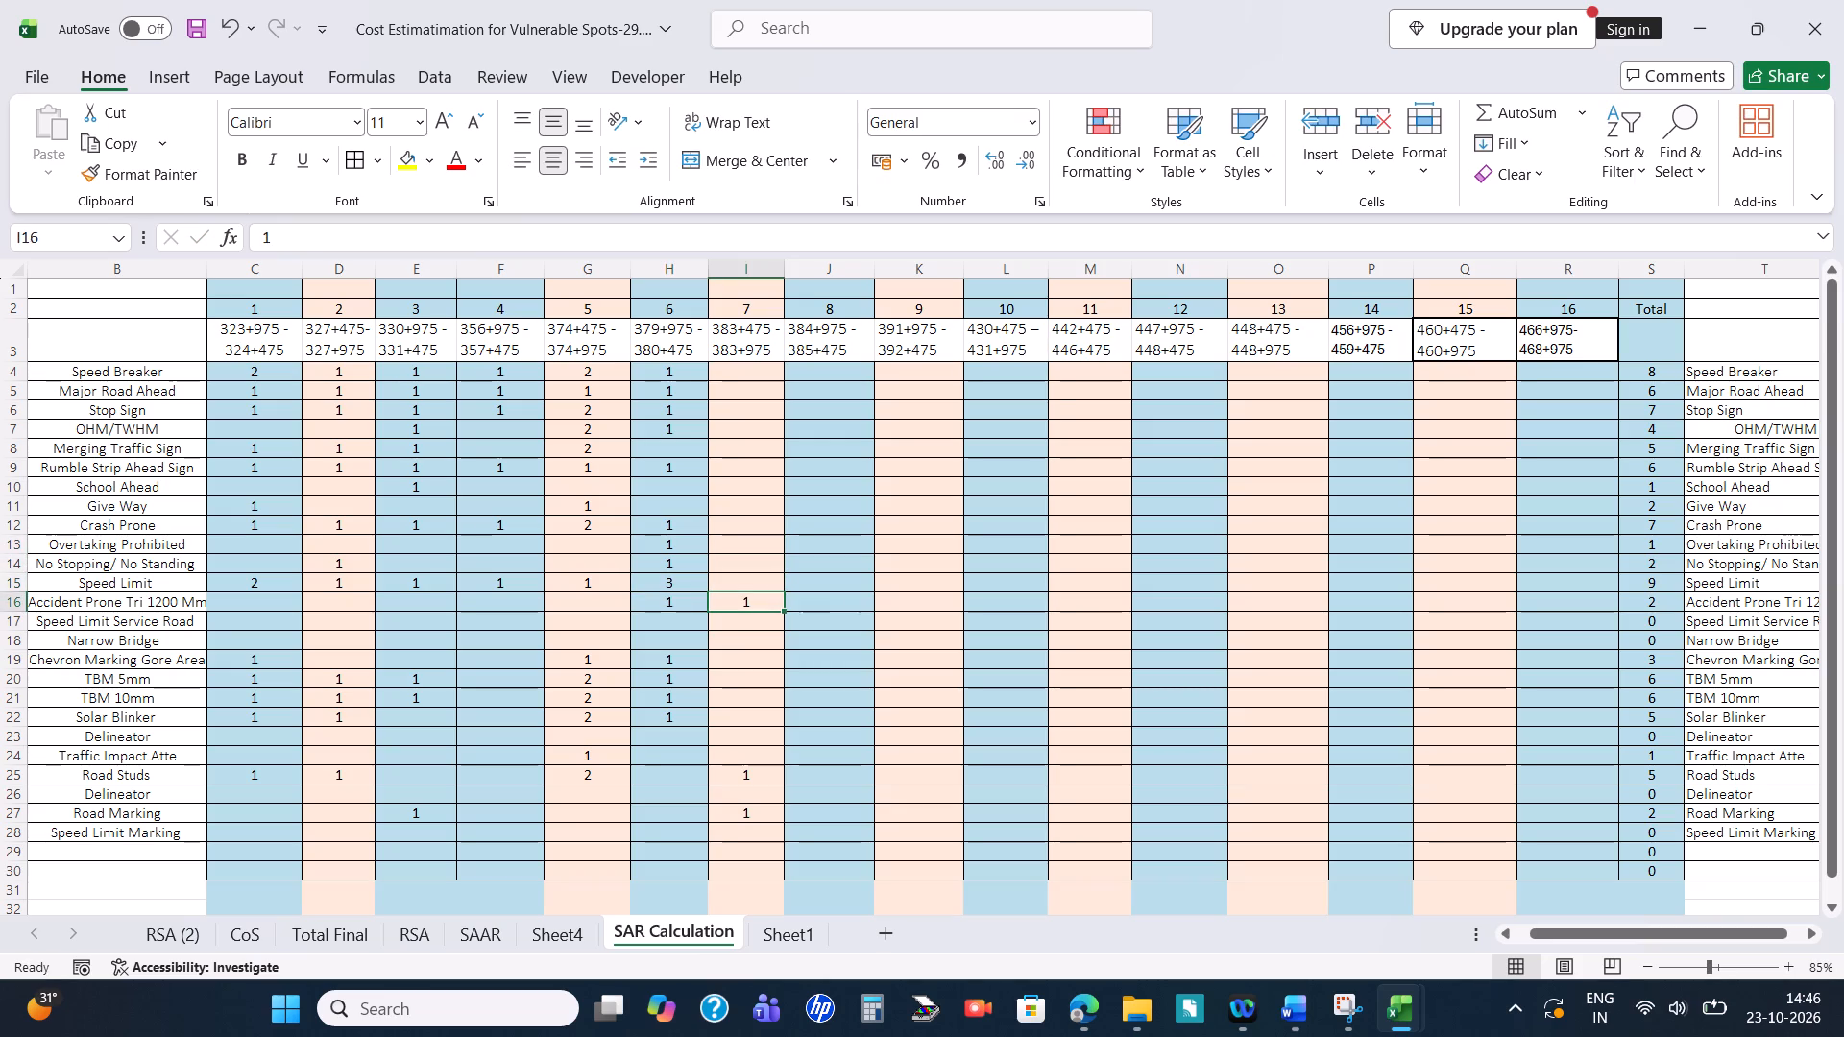
key(BackSpace)
Enter 1 for Road Studs in H25 and 1 for Road Marking in H27 under Blackspot 6.
key(Down)
key(Down)
key(Down)
key(Down)
key(Down)
key(Down)
key(Down)
key(Down)
key(Down)
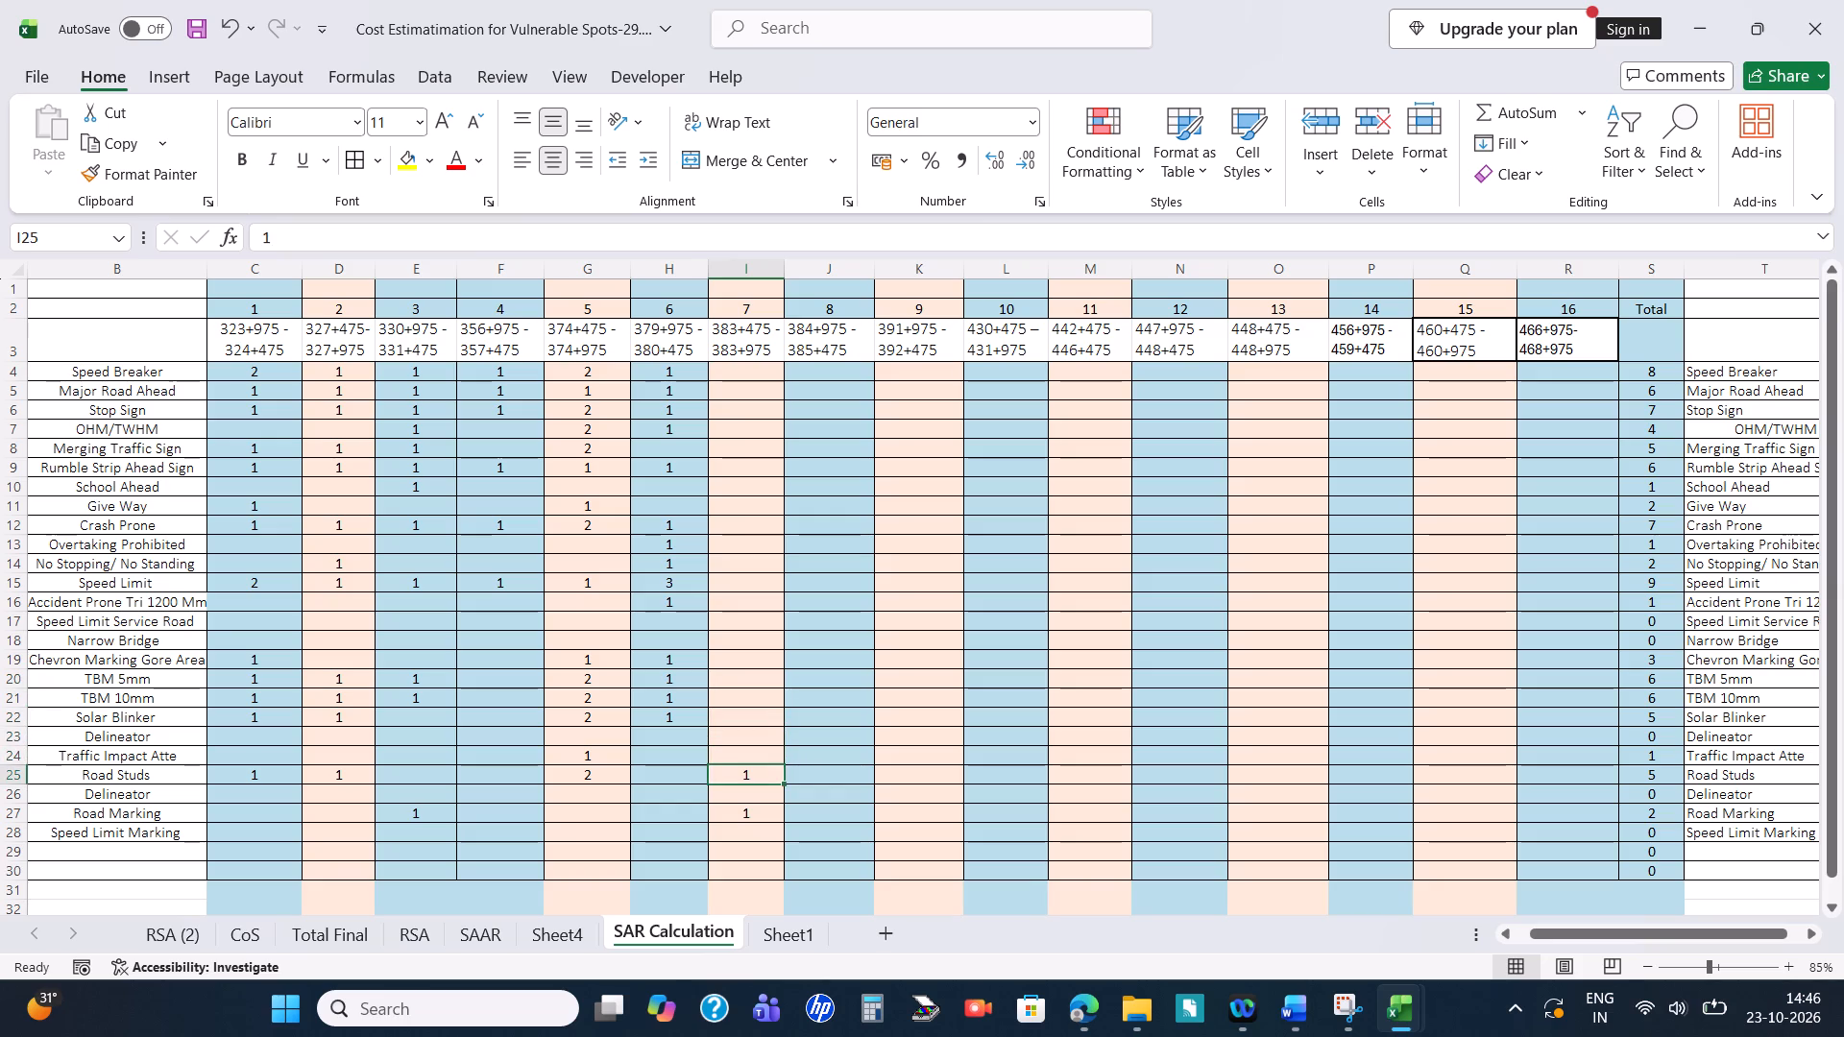
key(Left)
key(1)
key(Down)
key(Down)
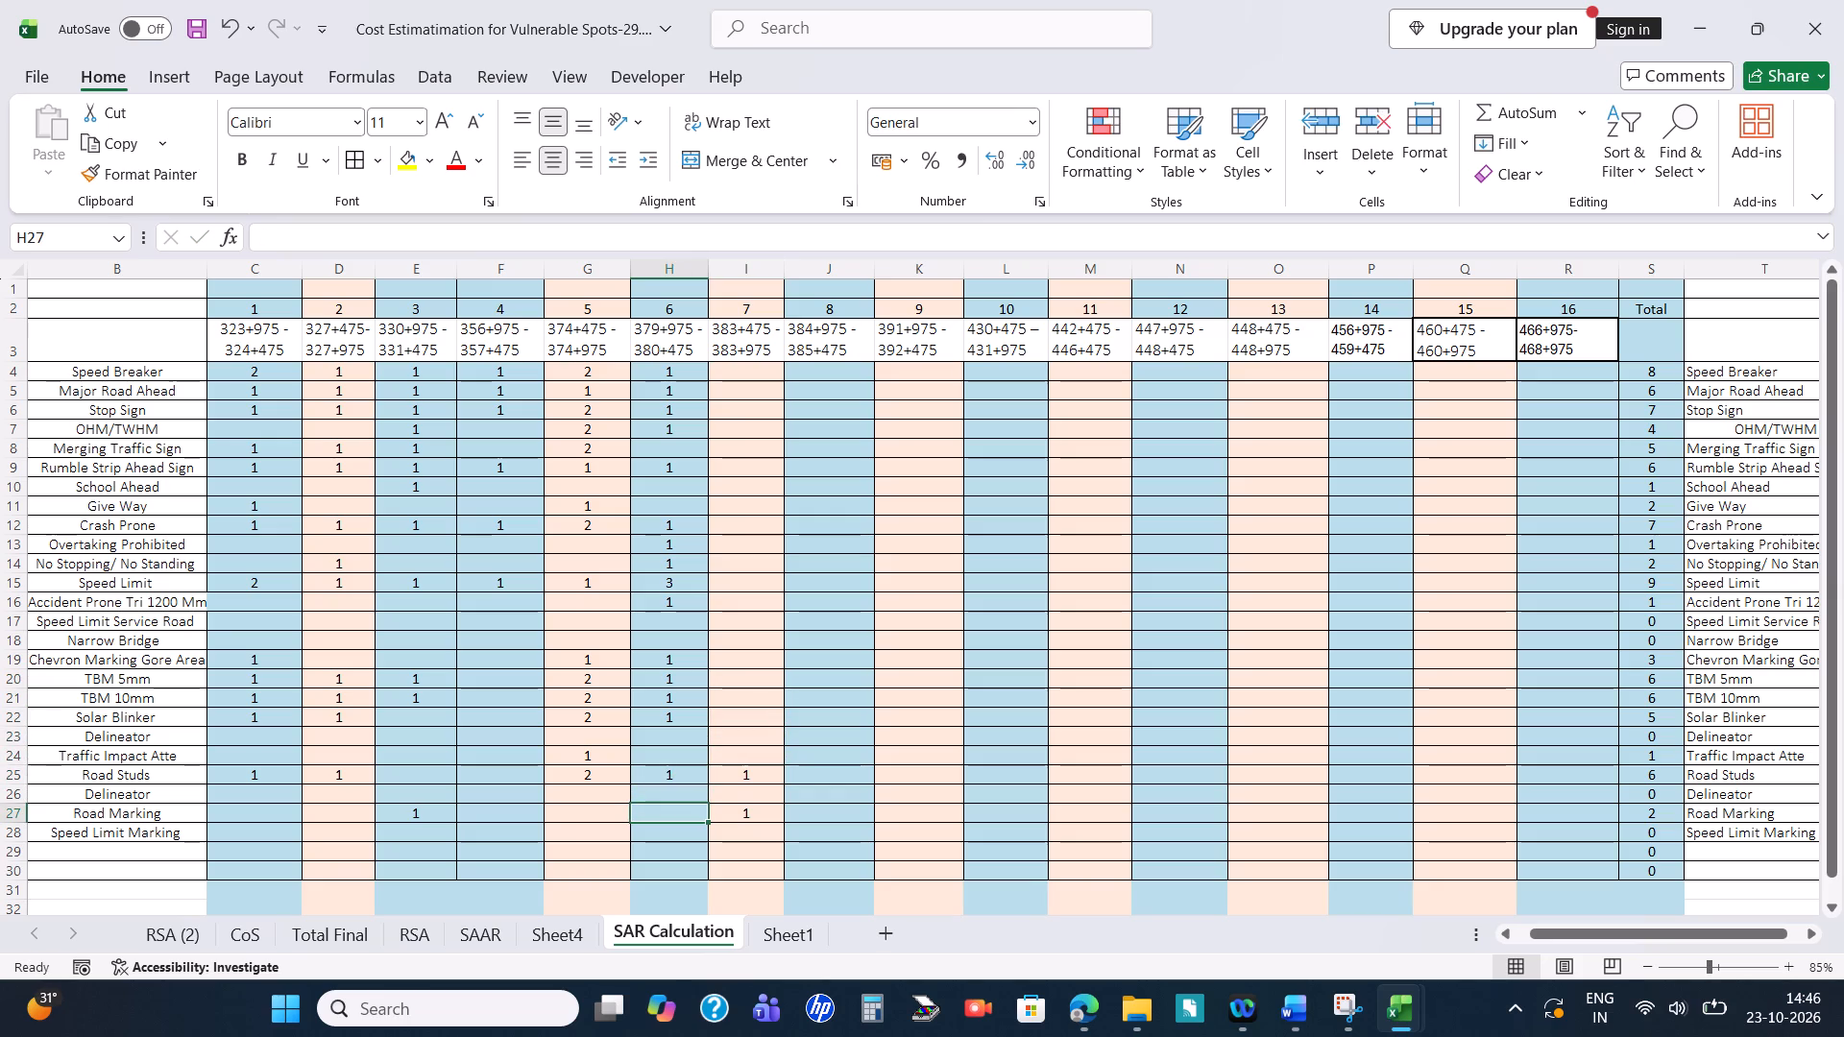
key(1)
Clear the Road Marking entry in I27 and the Road Studs entry in I25 under Blackspot 7.
key(Up)
key(Right)
key(Down)
key(BackSpace)
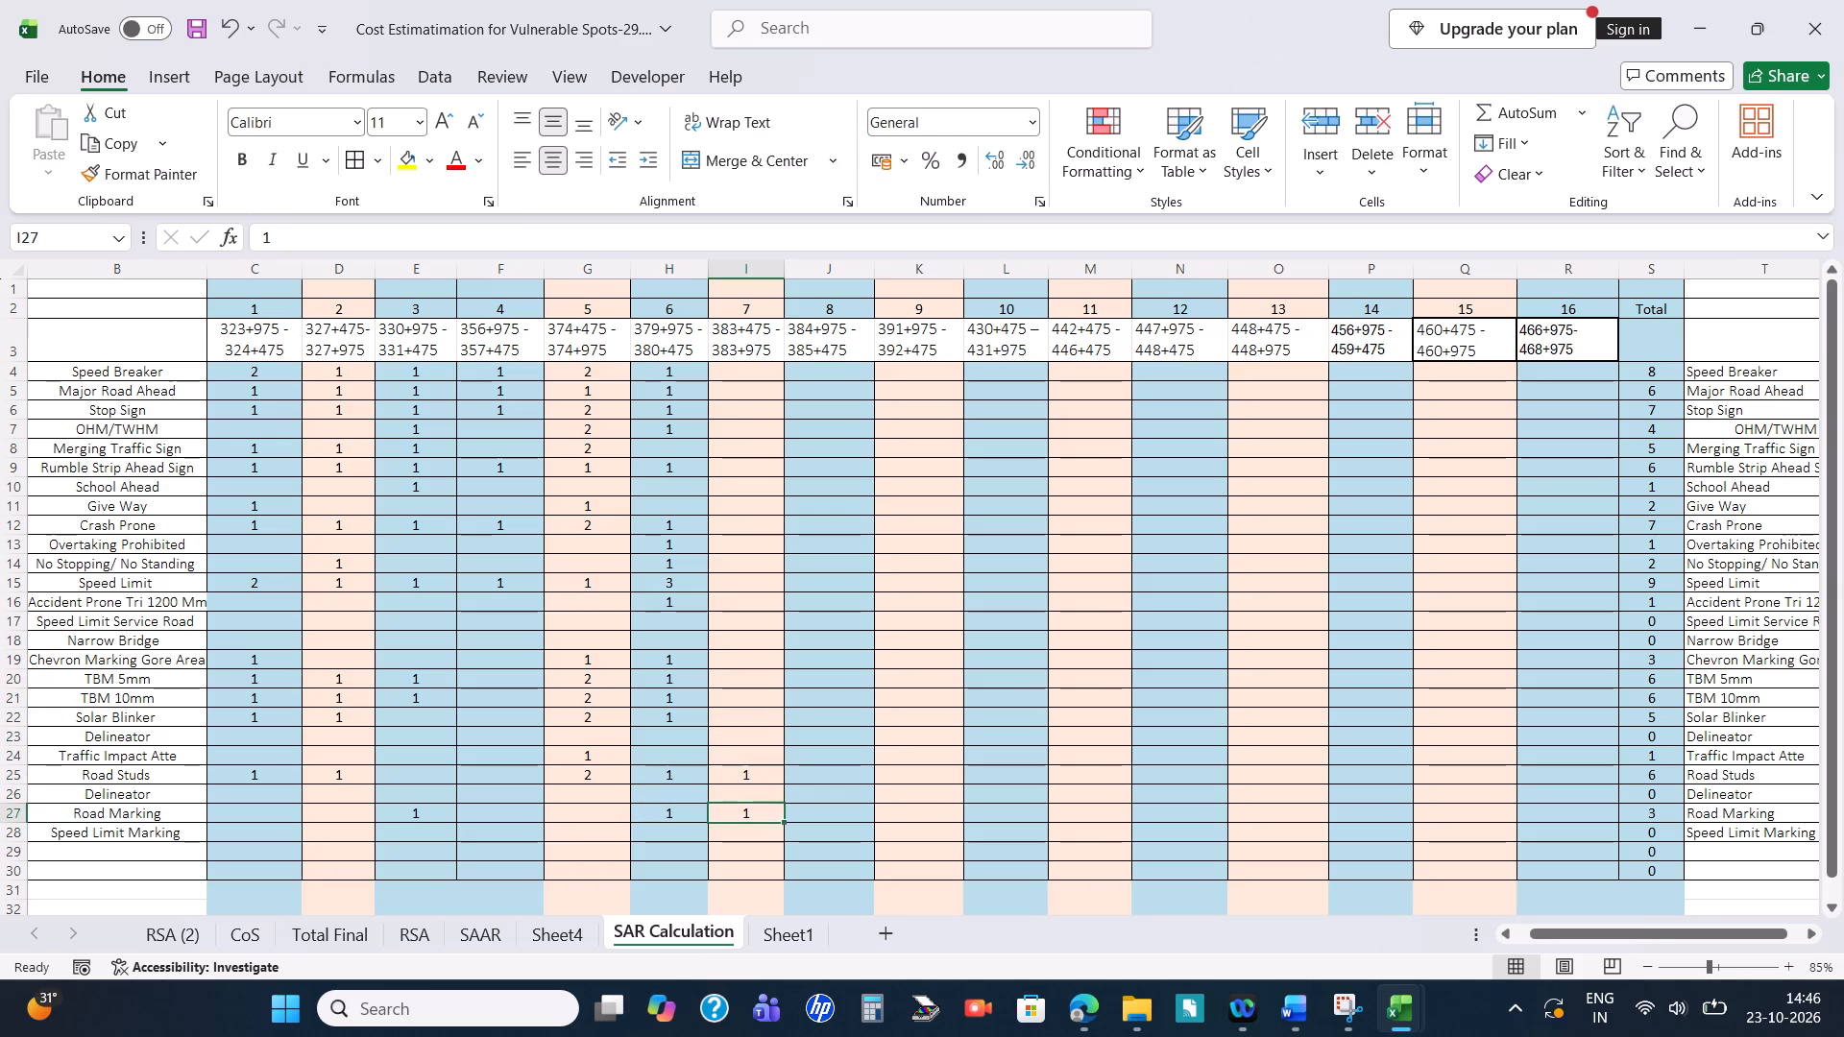
key(Up)
key(Up)
key(BackSpace)
Read section 4.7.1's chevron marking measure in Word and enter 1 for Chevron Marking Gore Area in I19 of Excel.
key(Up)
key(Up)
key(Up)
key(Up)
key(Up)
key(Up)
key(Up)
key(Up)
key(Up)
key(Up)
key(Up)
key(Up)
key(Up)
key(Up)
key(Up)
key(Up)
key(Up)
key(Up)
key(Up)
key(Up)
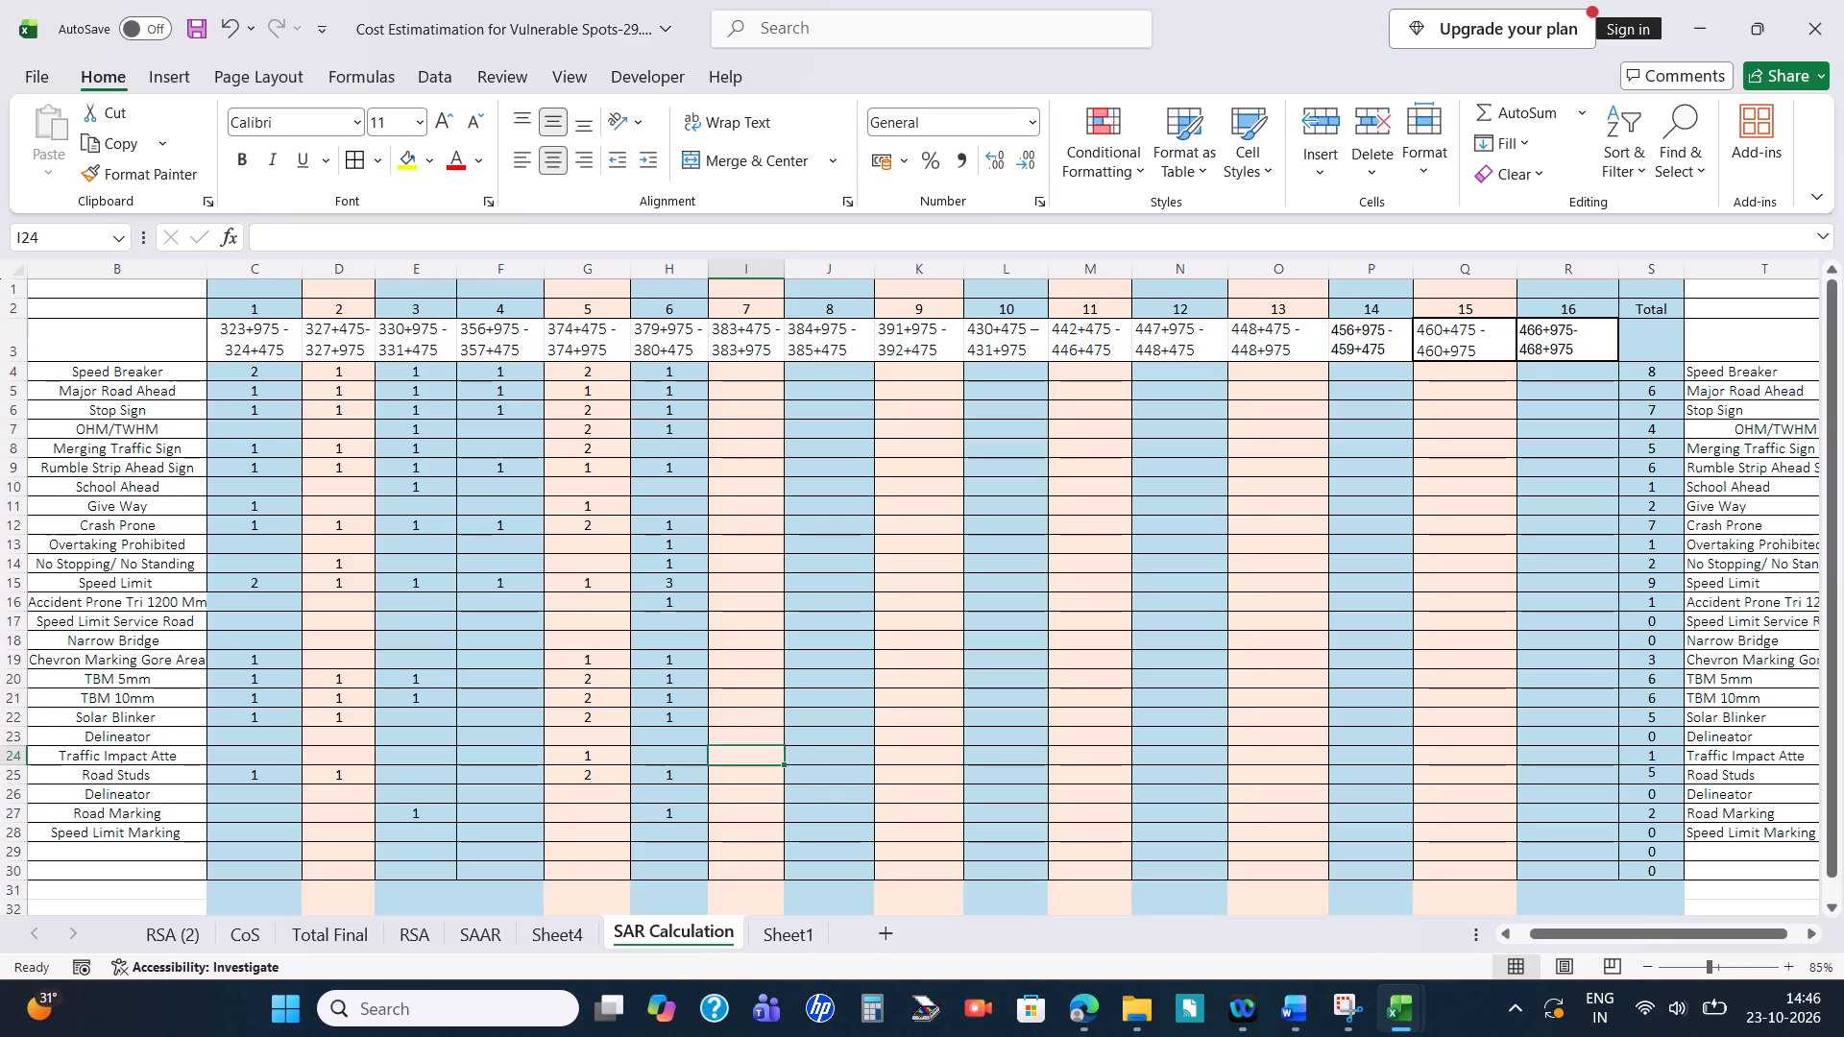
key(Up)
key(alt+Tab)
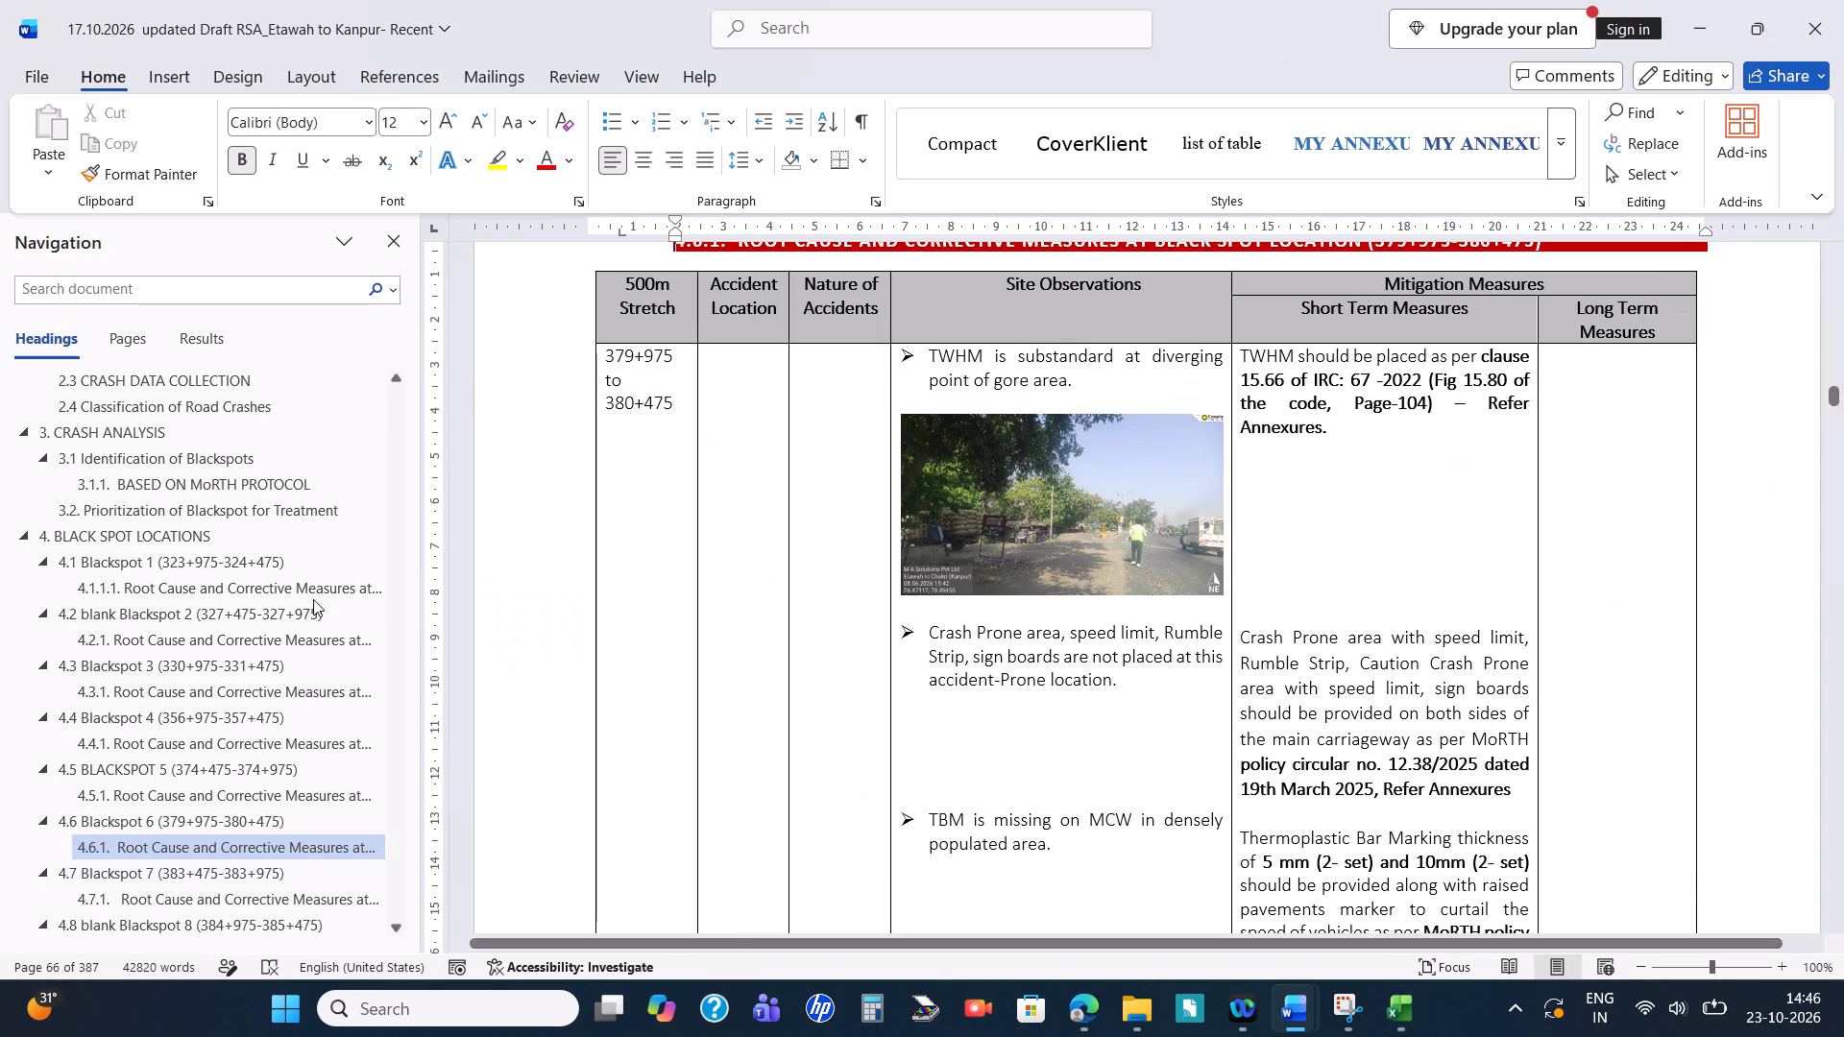
click(211, 896)
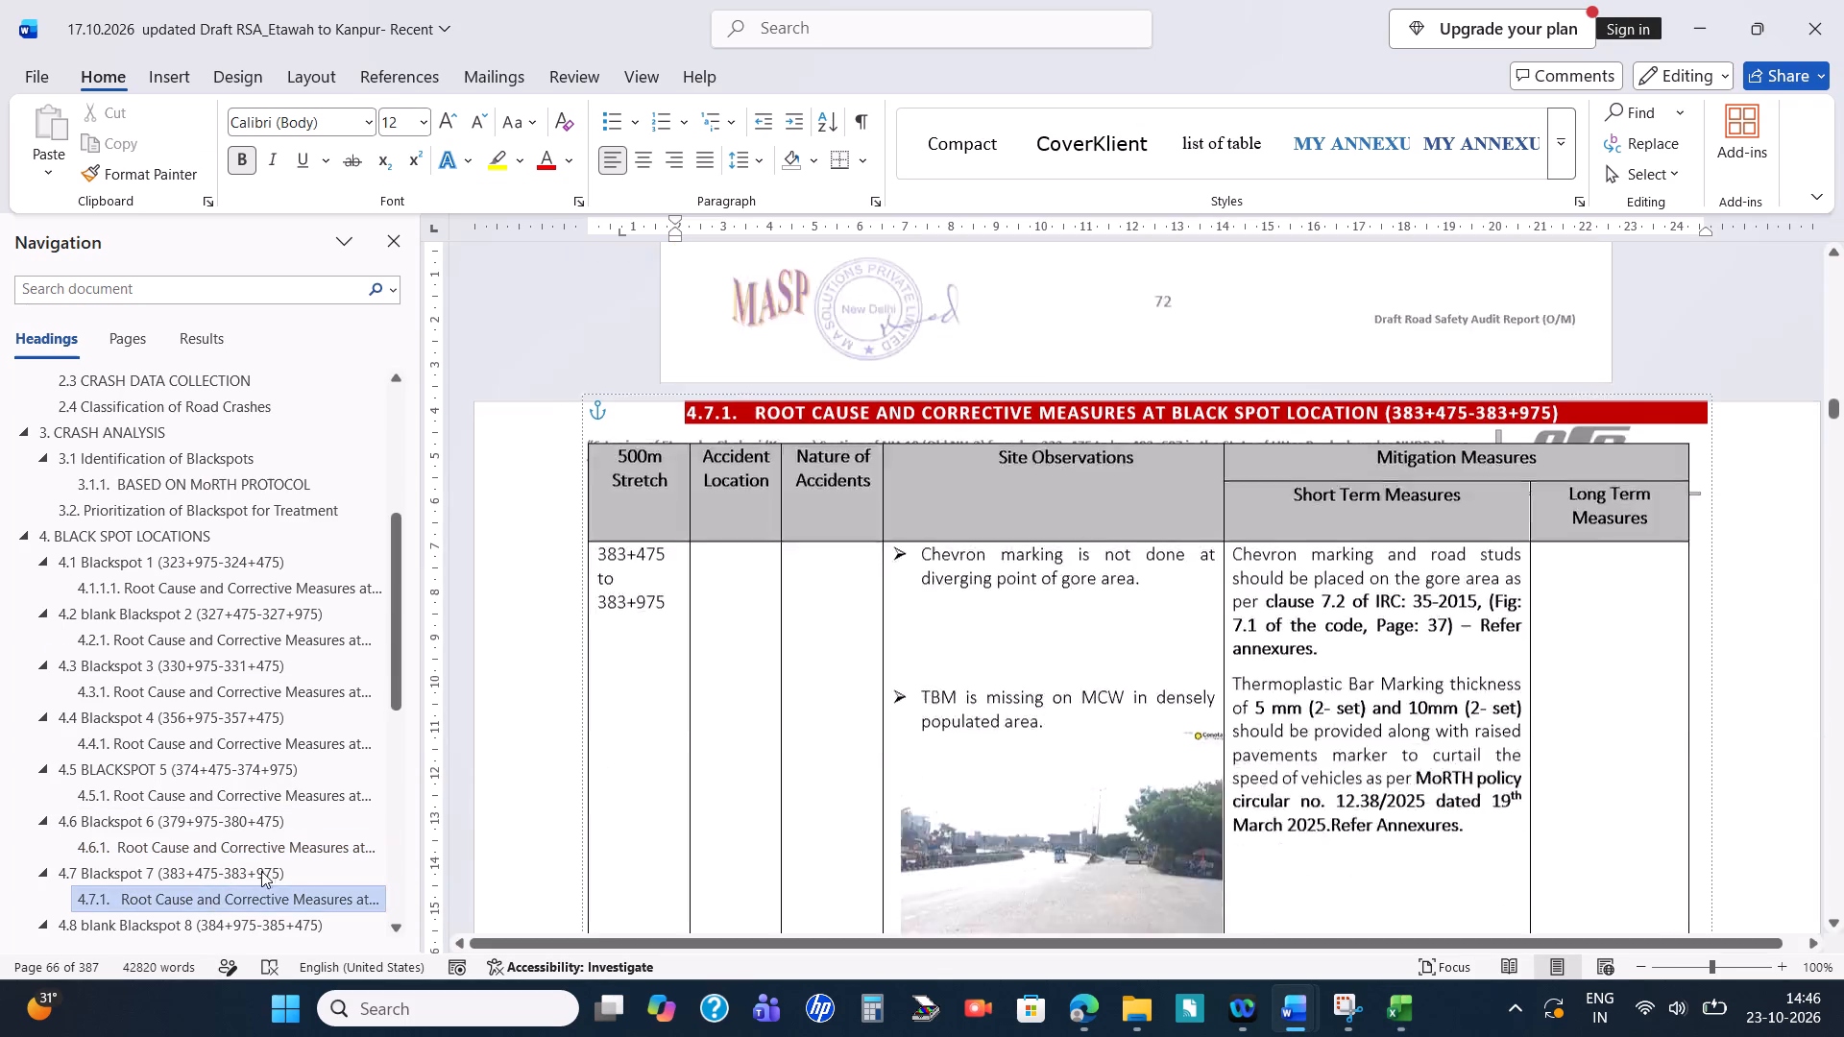
key(alt+Tab)
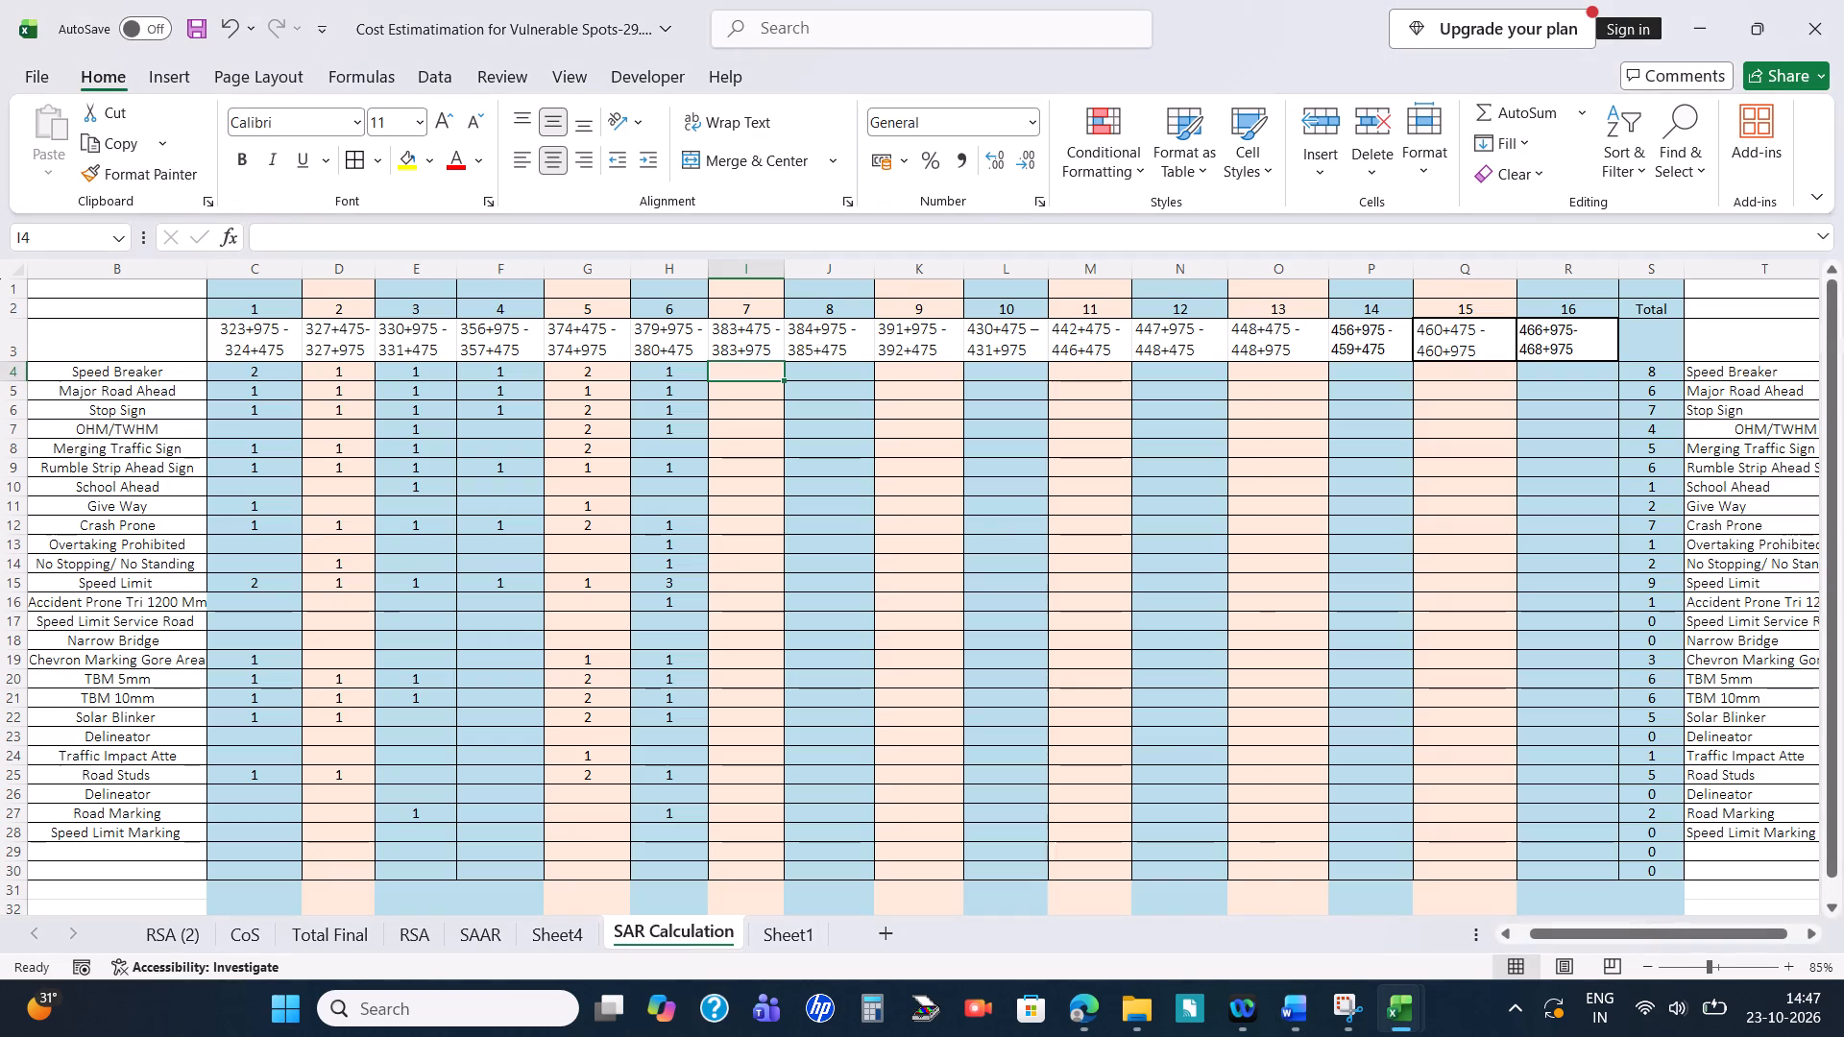
click(764, 658)
key(1)
key(Return)
Check section 4.7.1's bar marking measure in Word and enter 1 for TBM 5mm and TBM 10mm in I20:I21 of Excel.
key(alt+Tab)
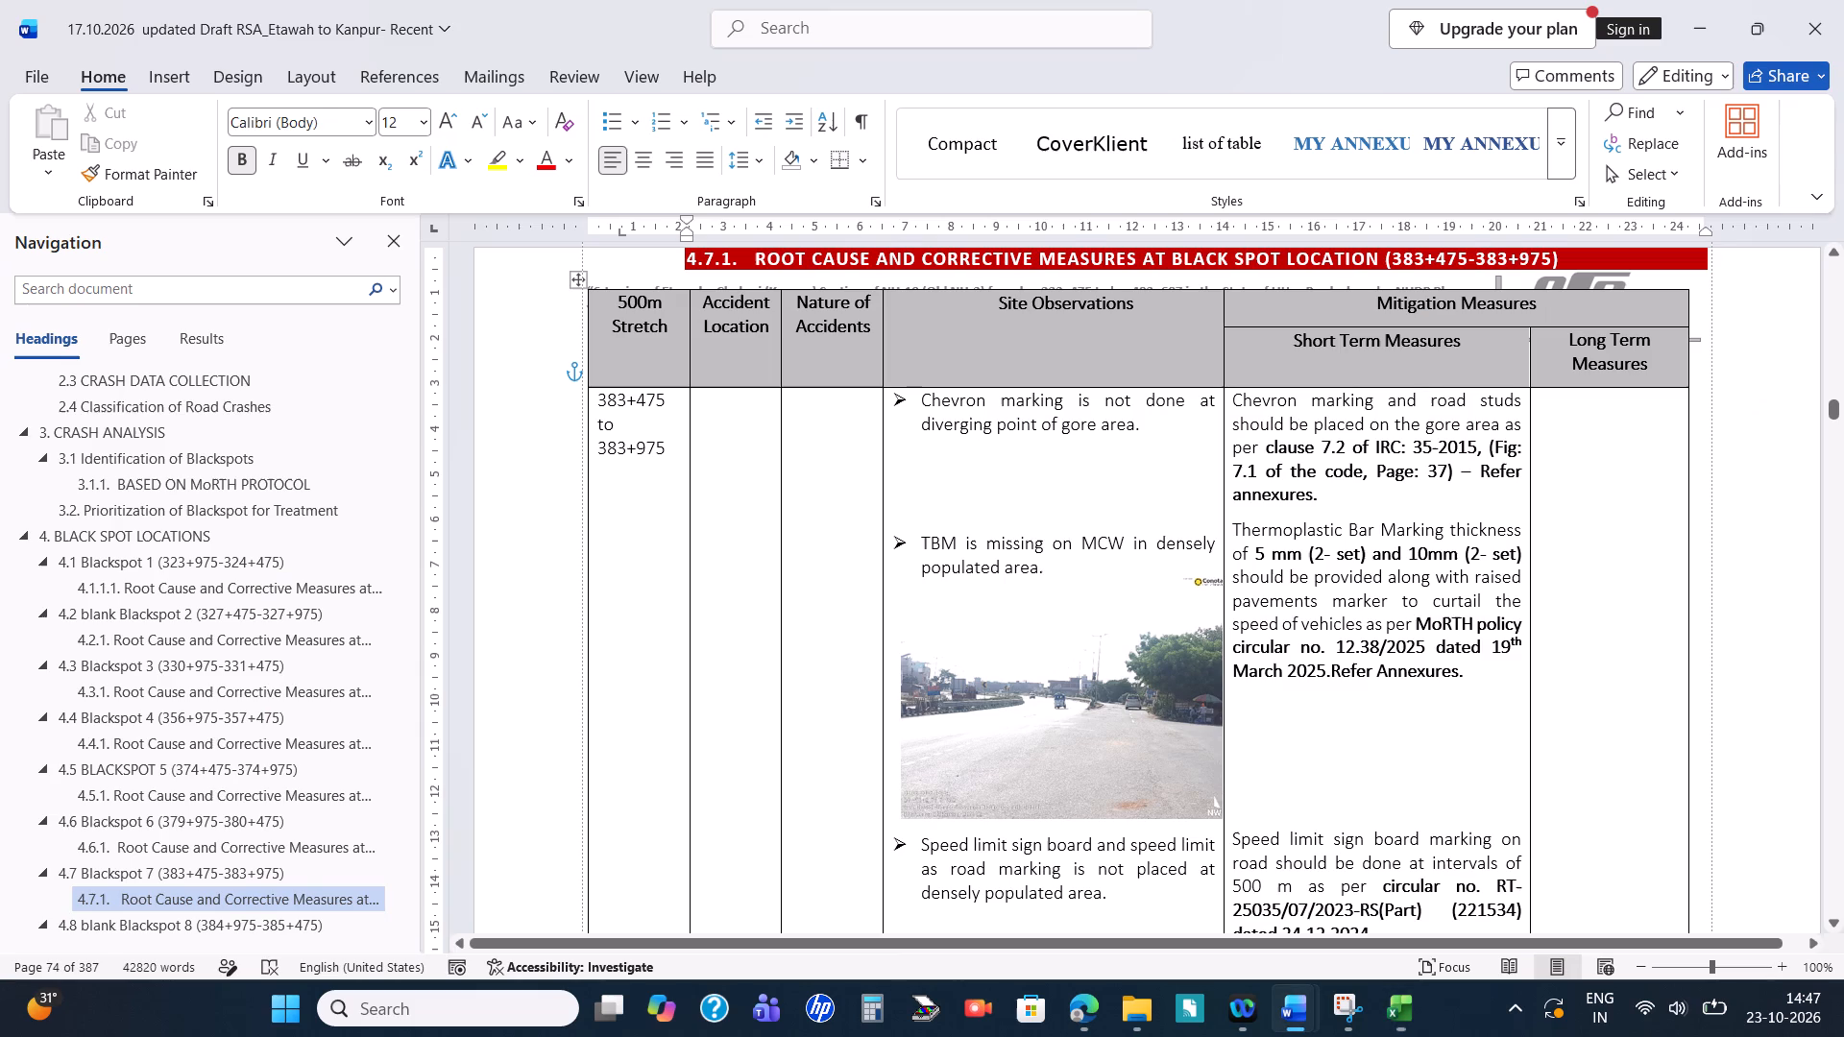
key(alt+Tab)
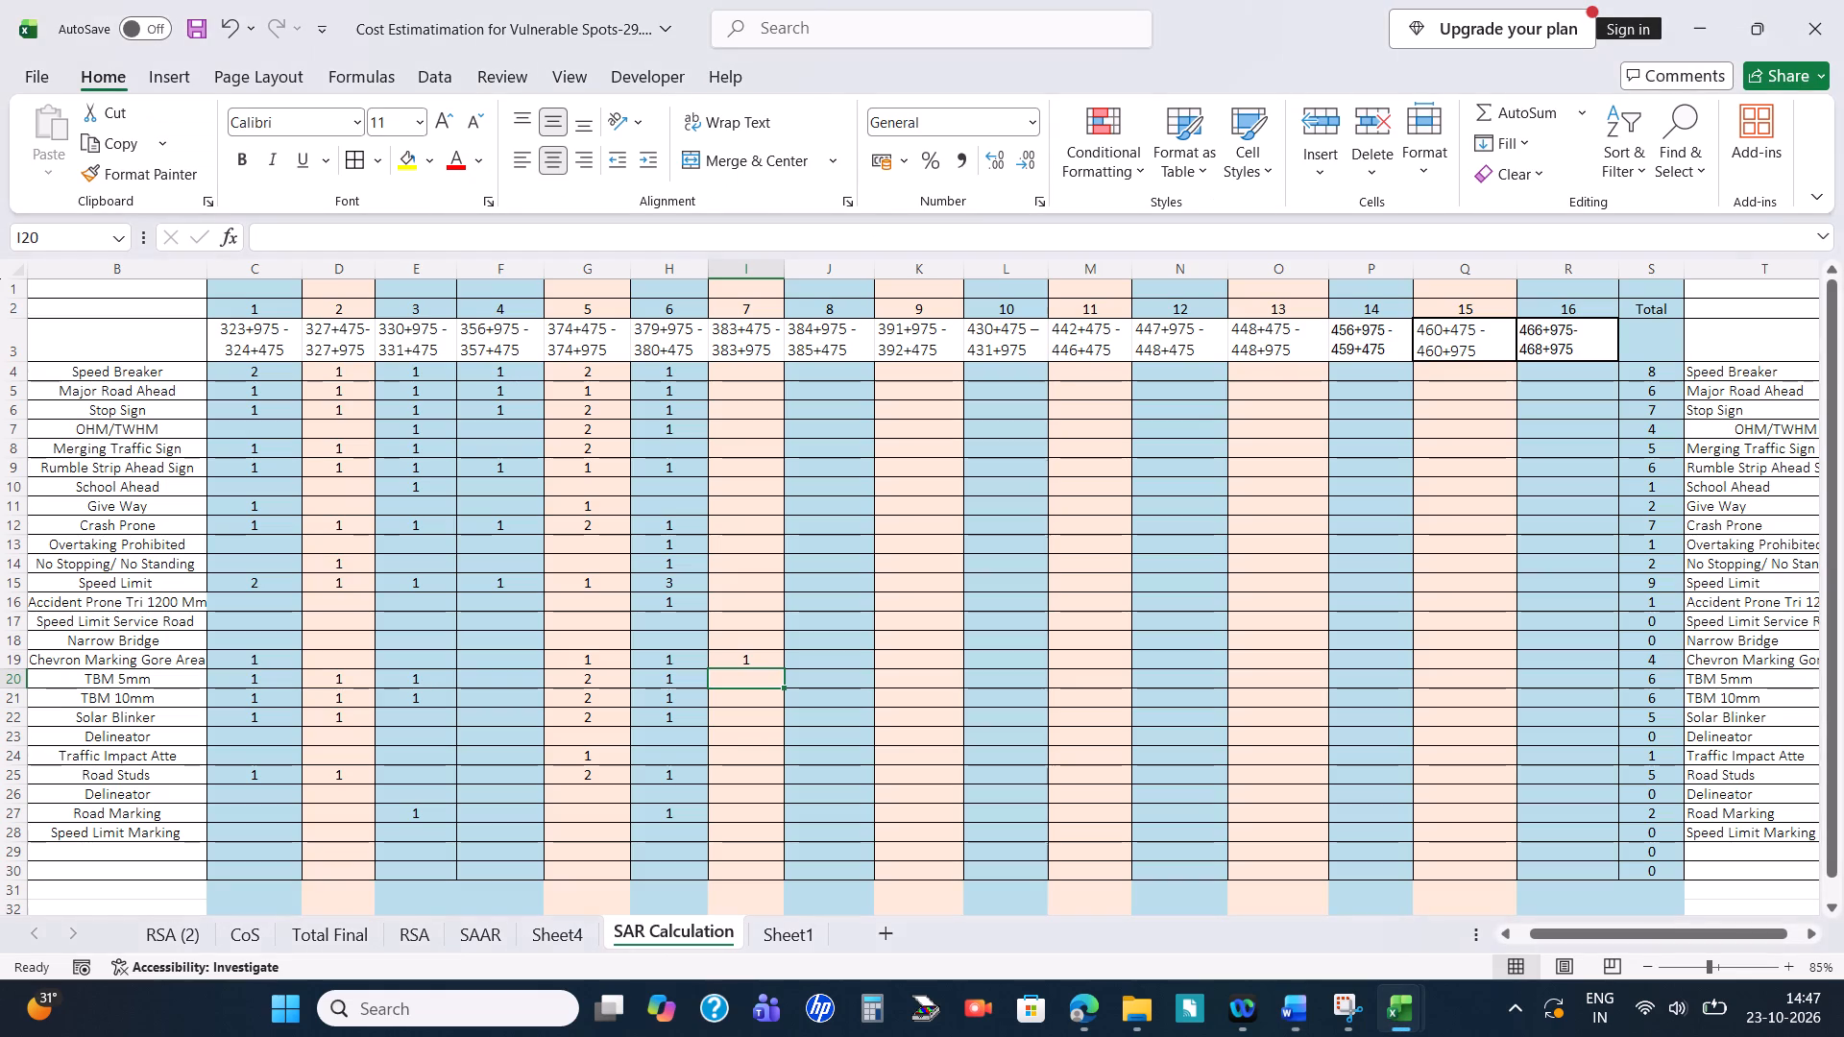
key(1)
key(Return)
key(1)
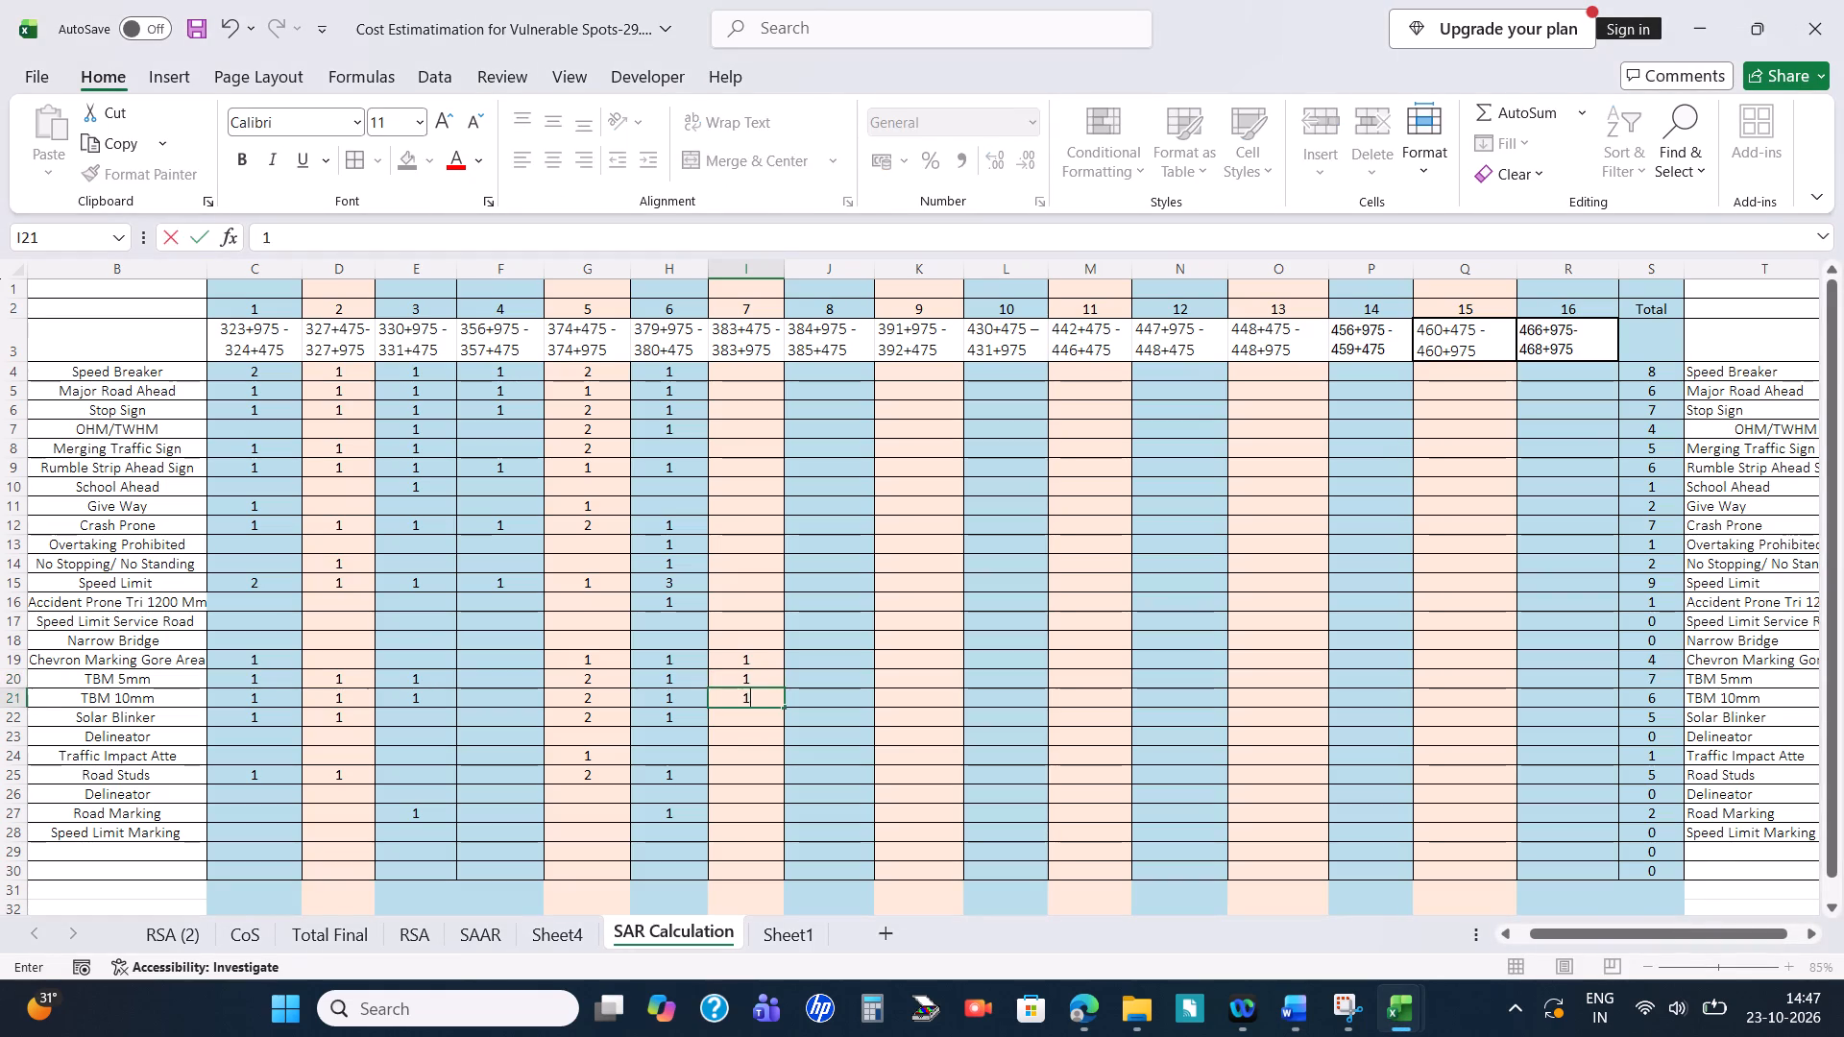
key(Return)
Read section 4.7.1's speed limit sign measure in Word and enter 1 for Speed Limit in I15 under Blackspot 7 in Excel.
key(alt+Tab)
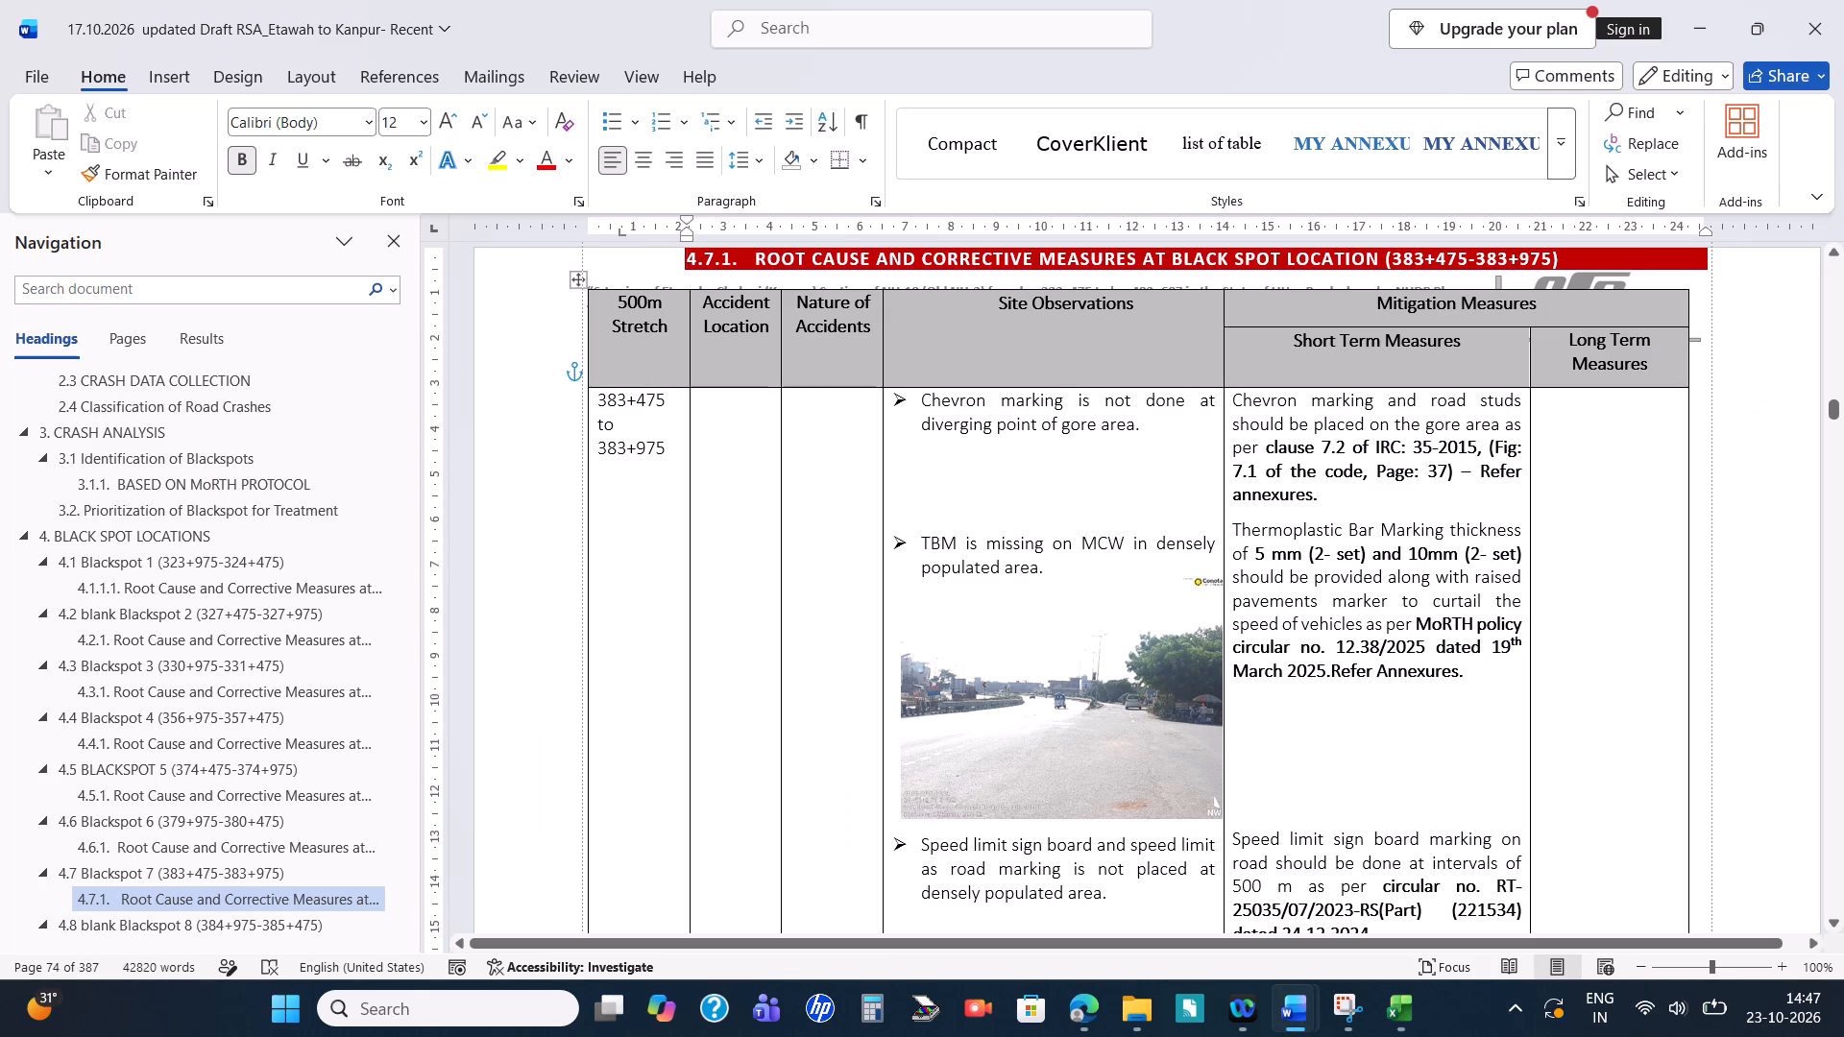
scroll(1186, 773, down, 1)
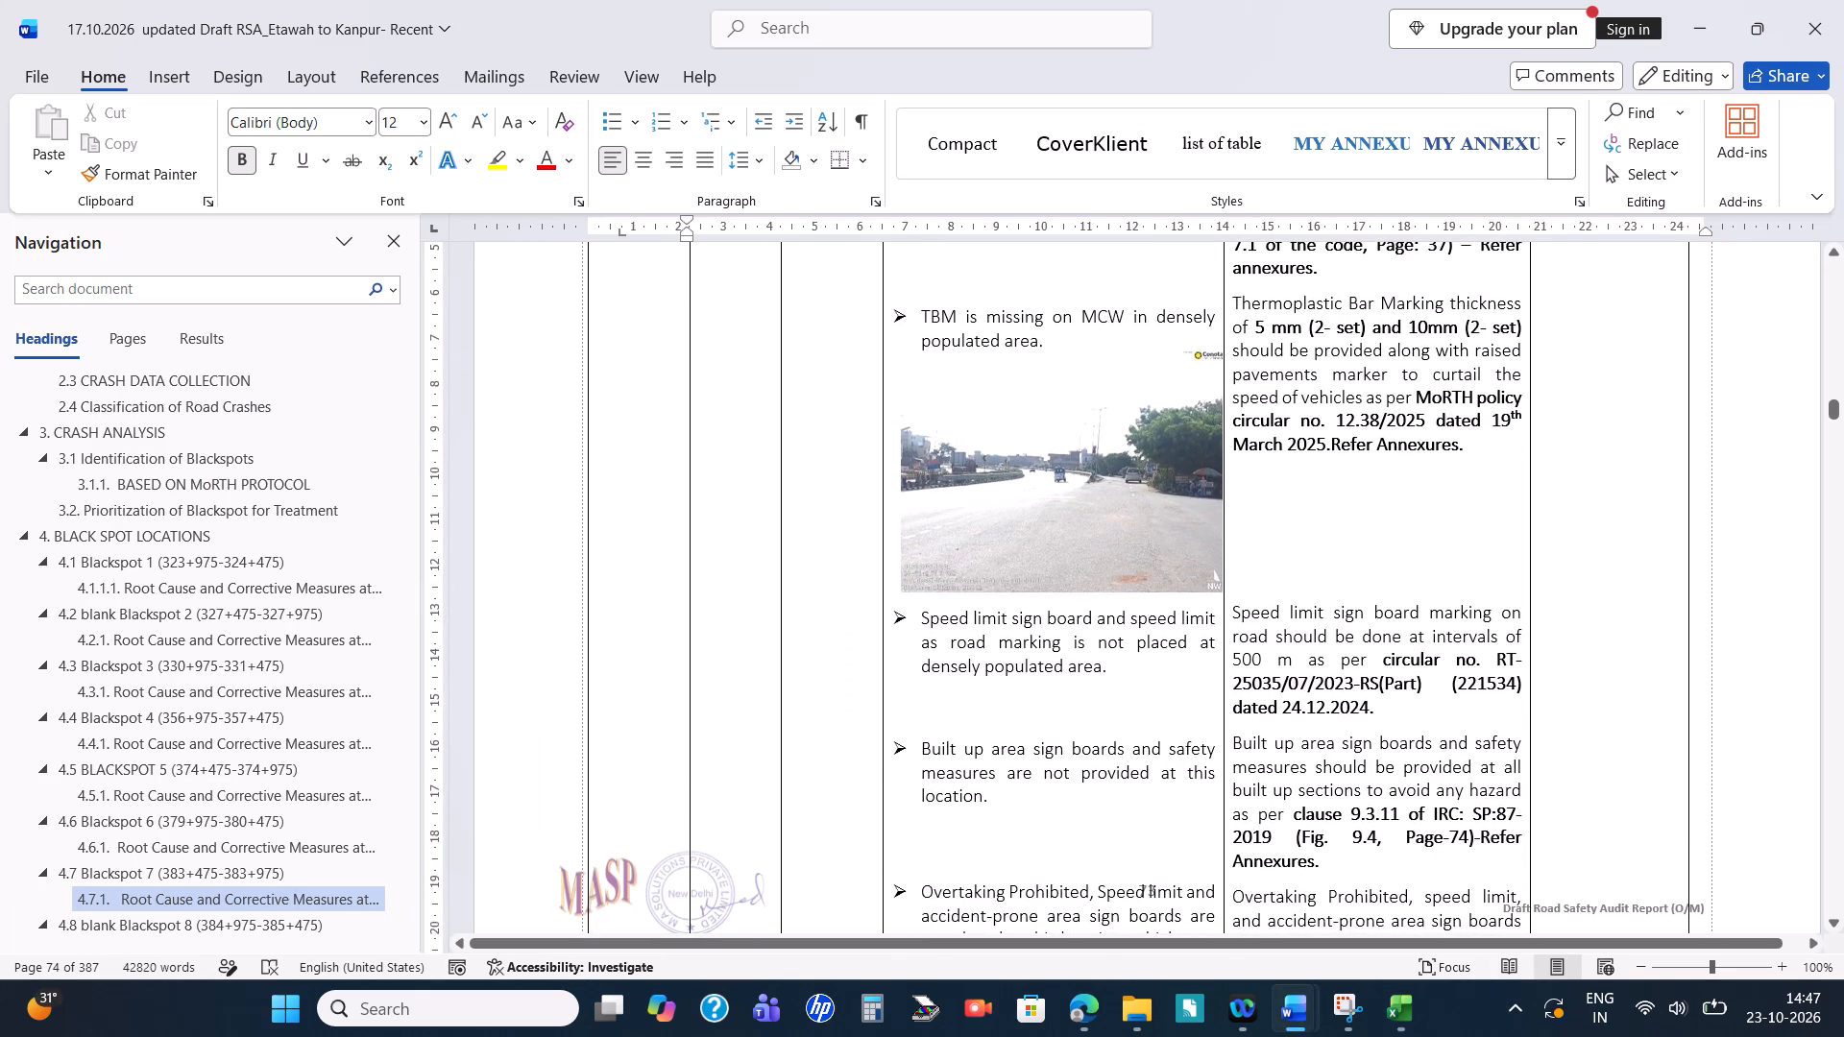
key(alt+Tab)
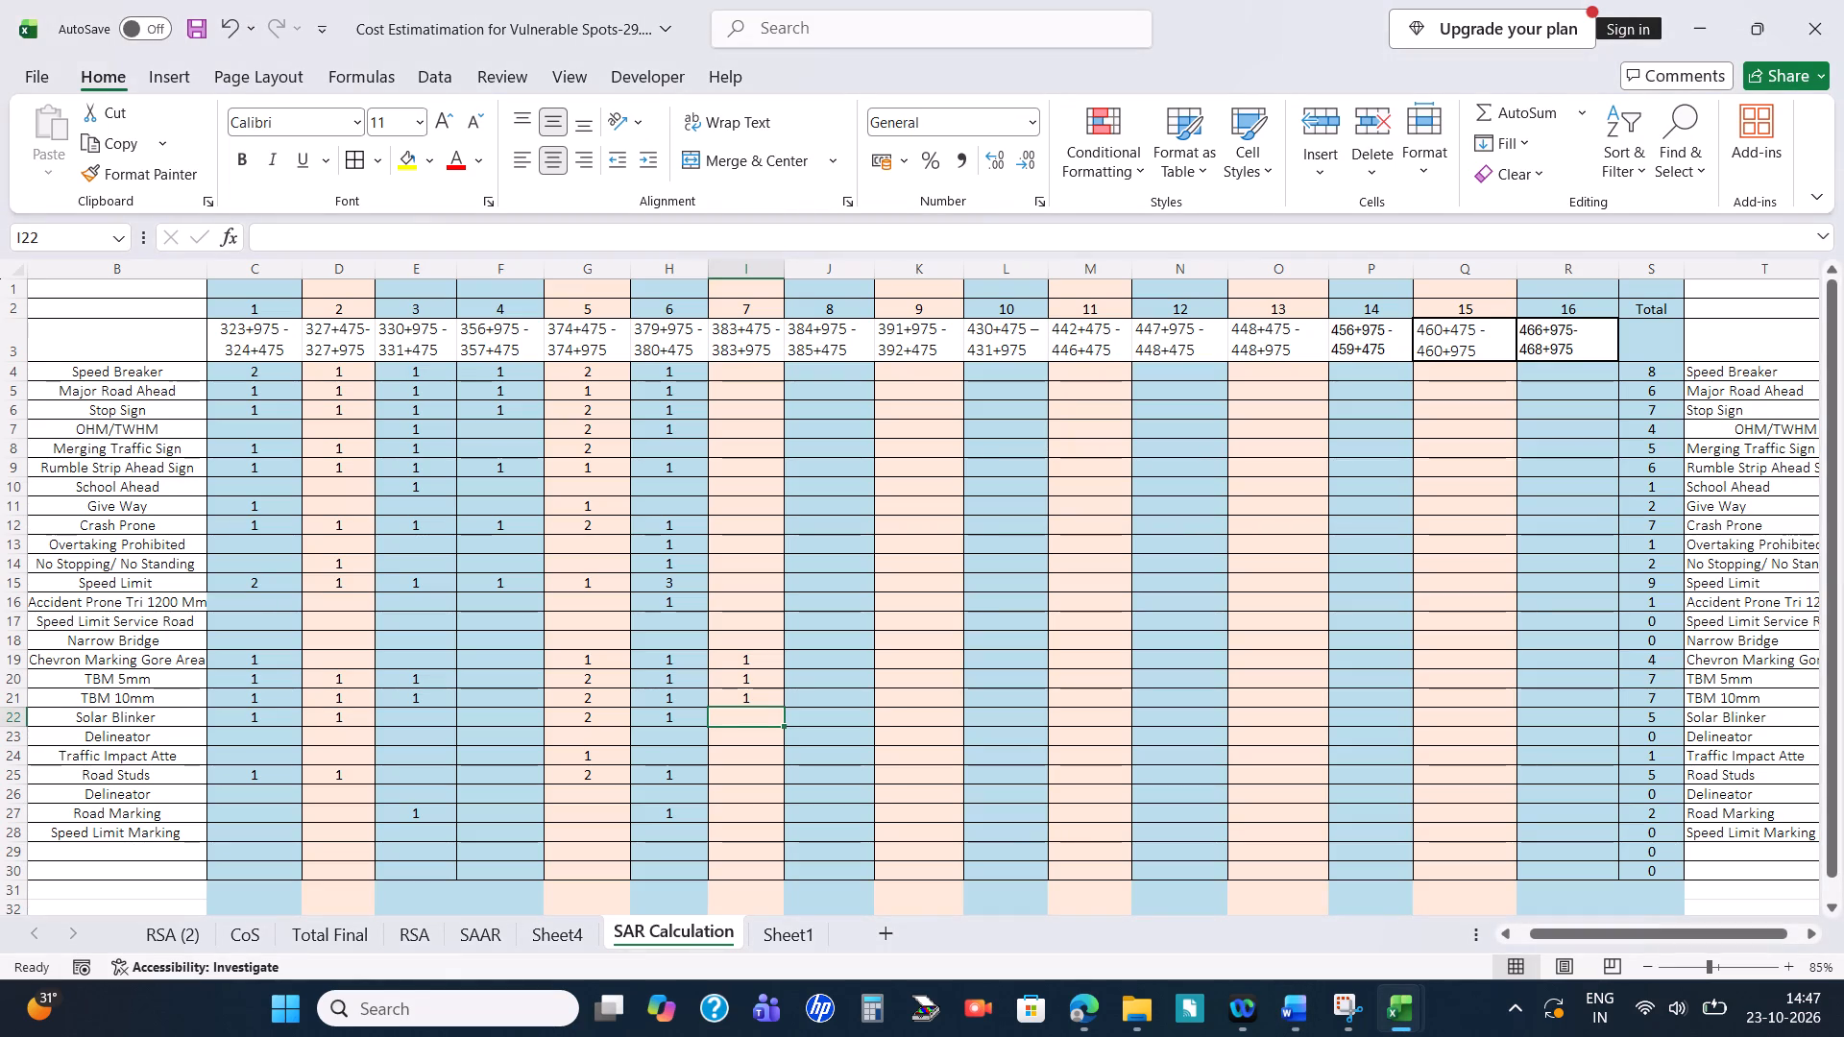
click(131, 584)
key(Right)
key(Right)
key(Right)
key(Right)
key(Right)
key(Right)
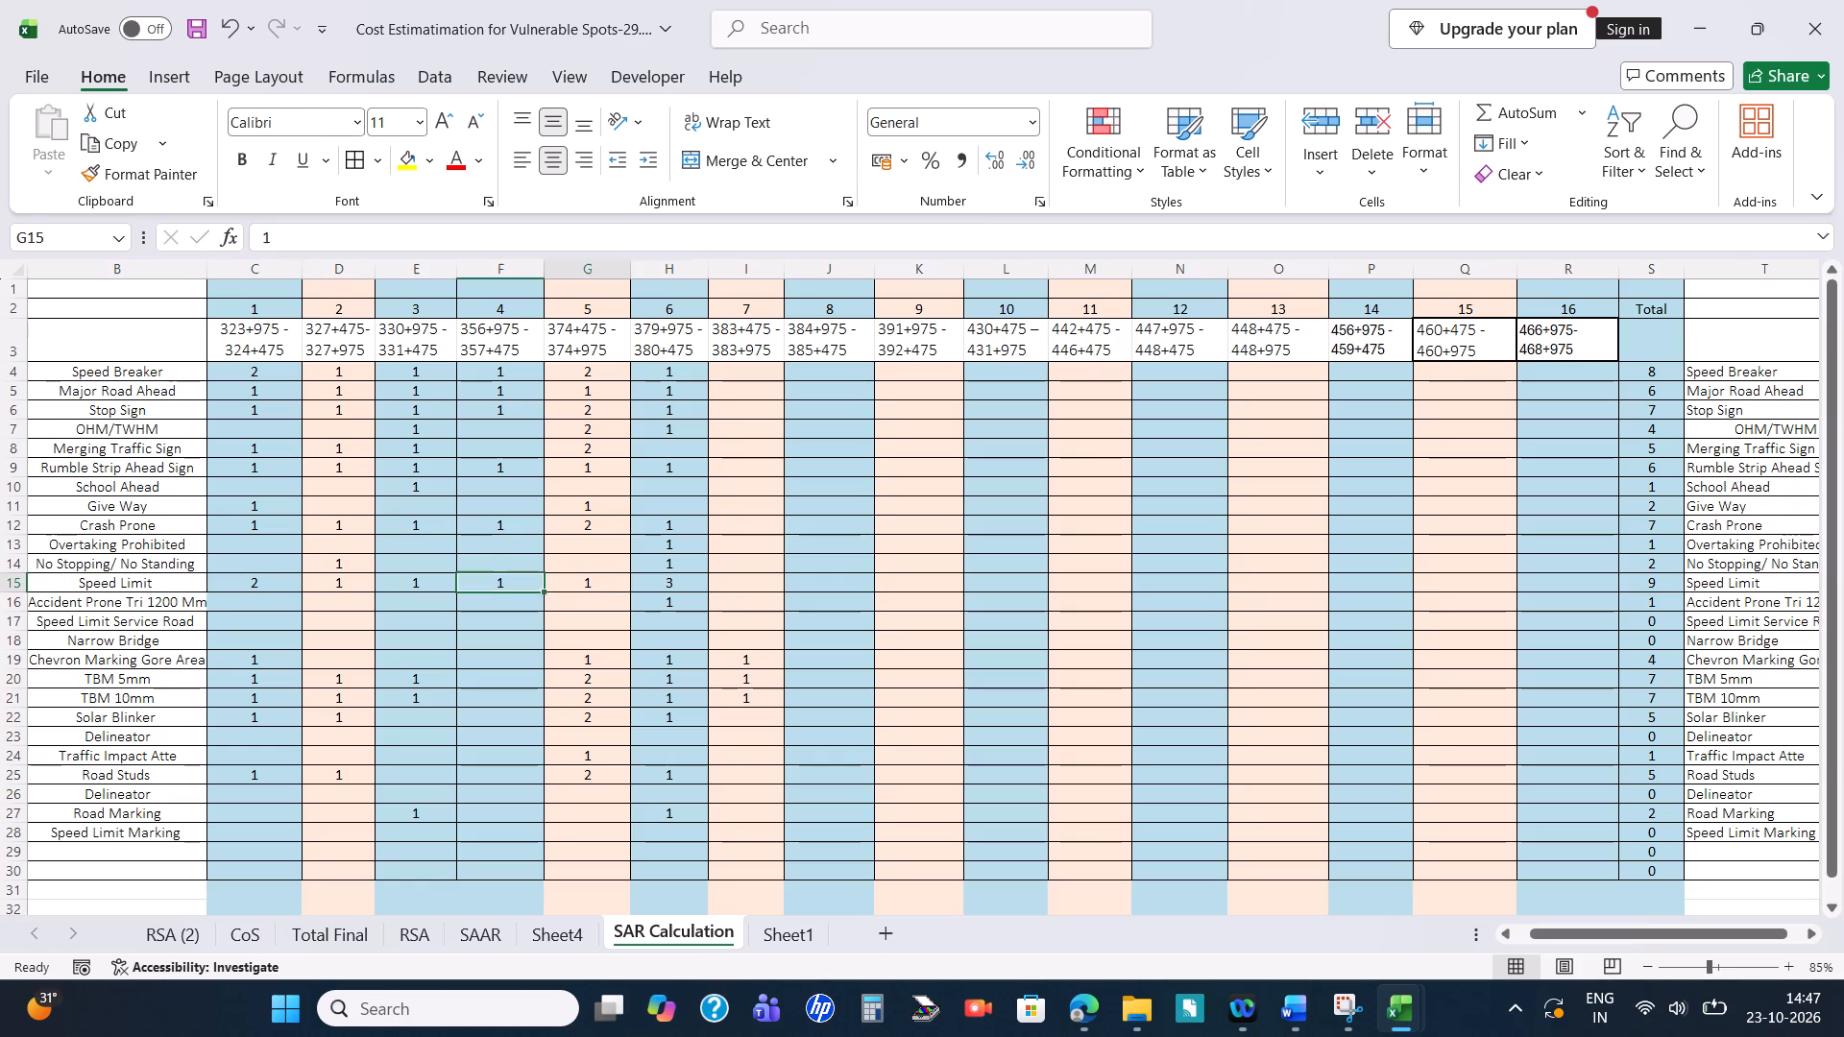
key(Right)
key(1)
key(Return)
Read section 4.7.1's remaining sign measures in Word and enter 1 for Overtaking Prohibited in I13 and Accident Prone in I16 of Excel.
key(alt+Tab)
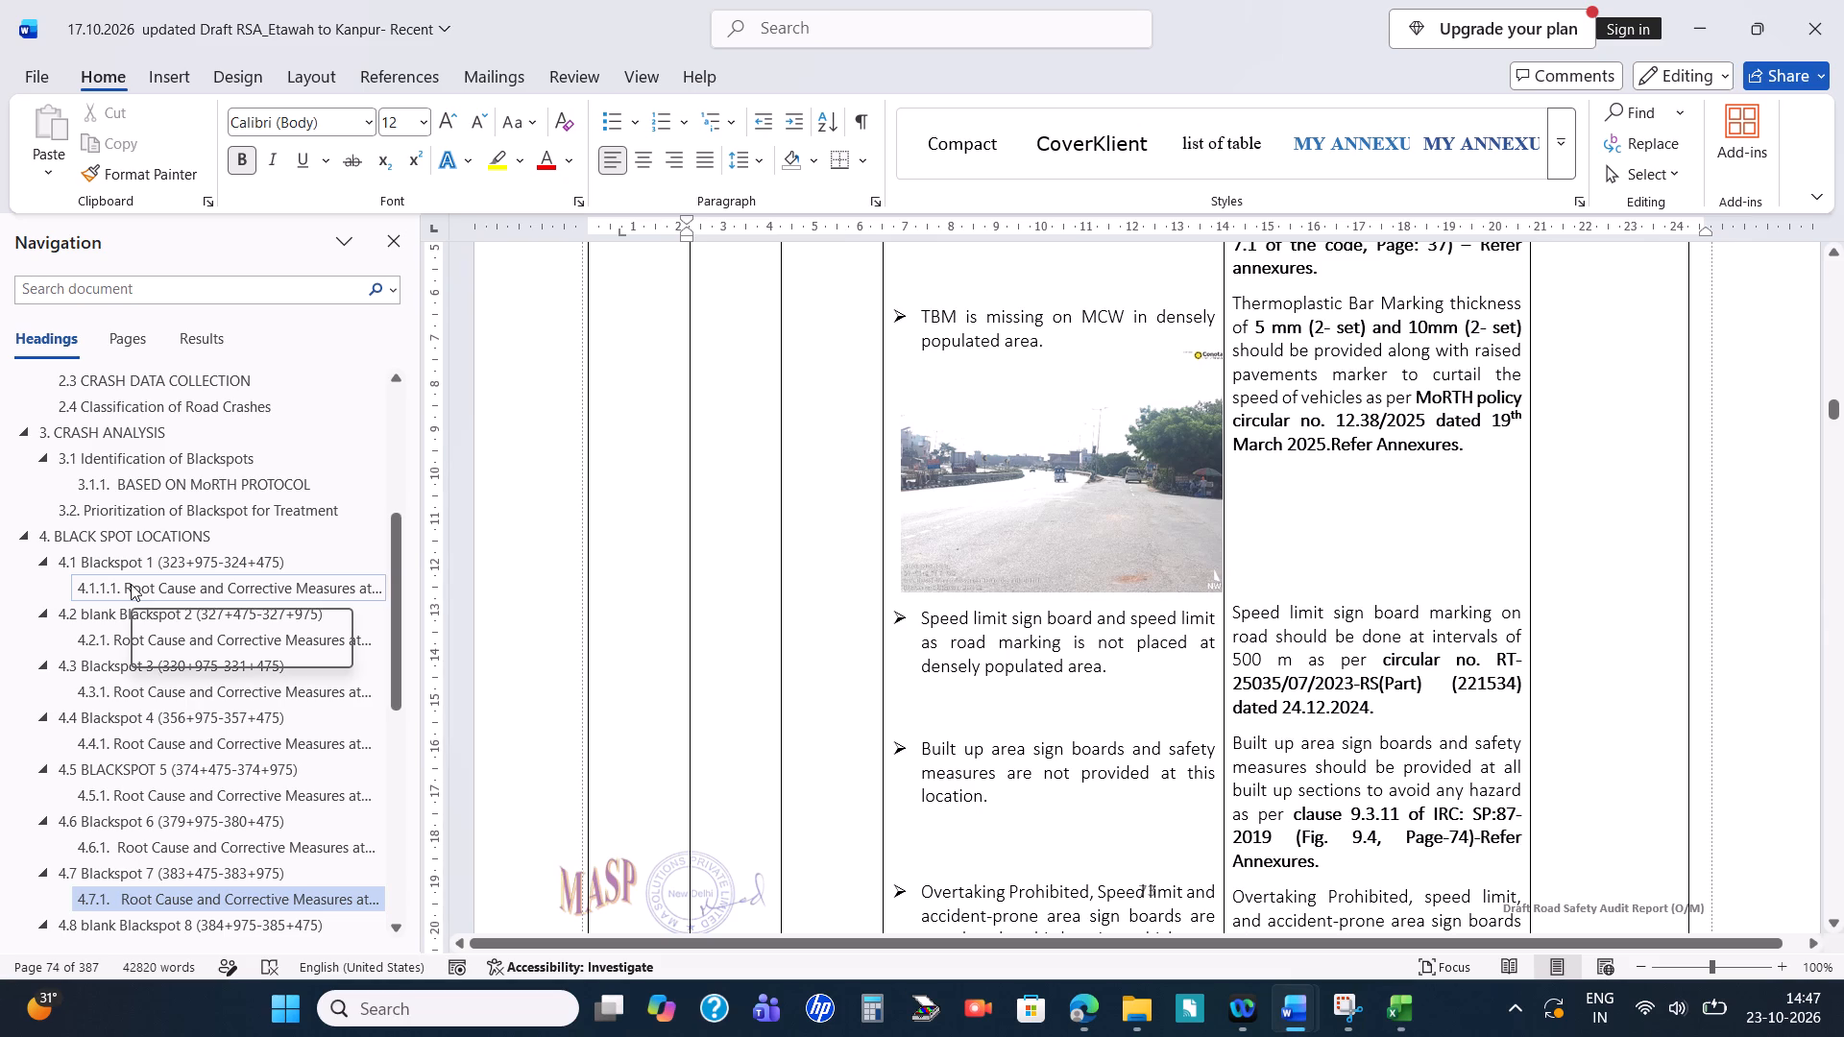
scroll(131, 584, down, 2)
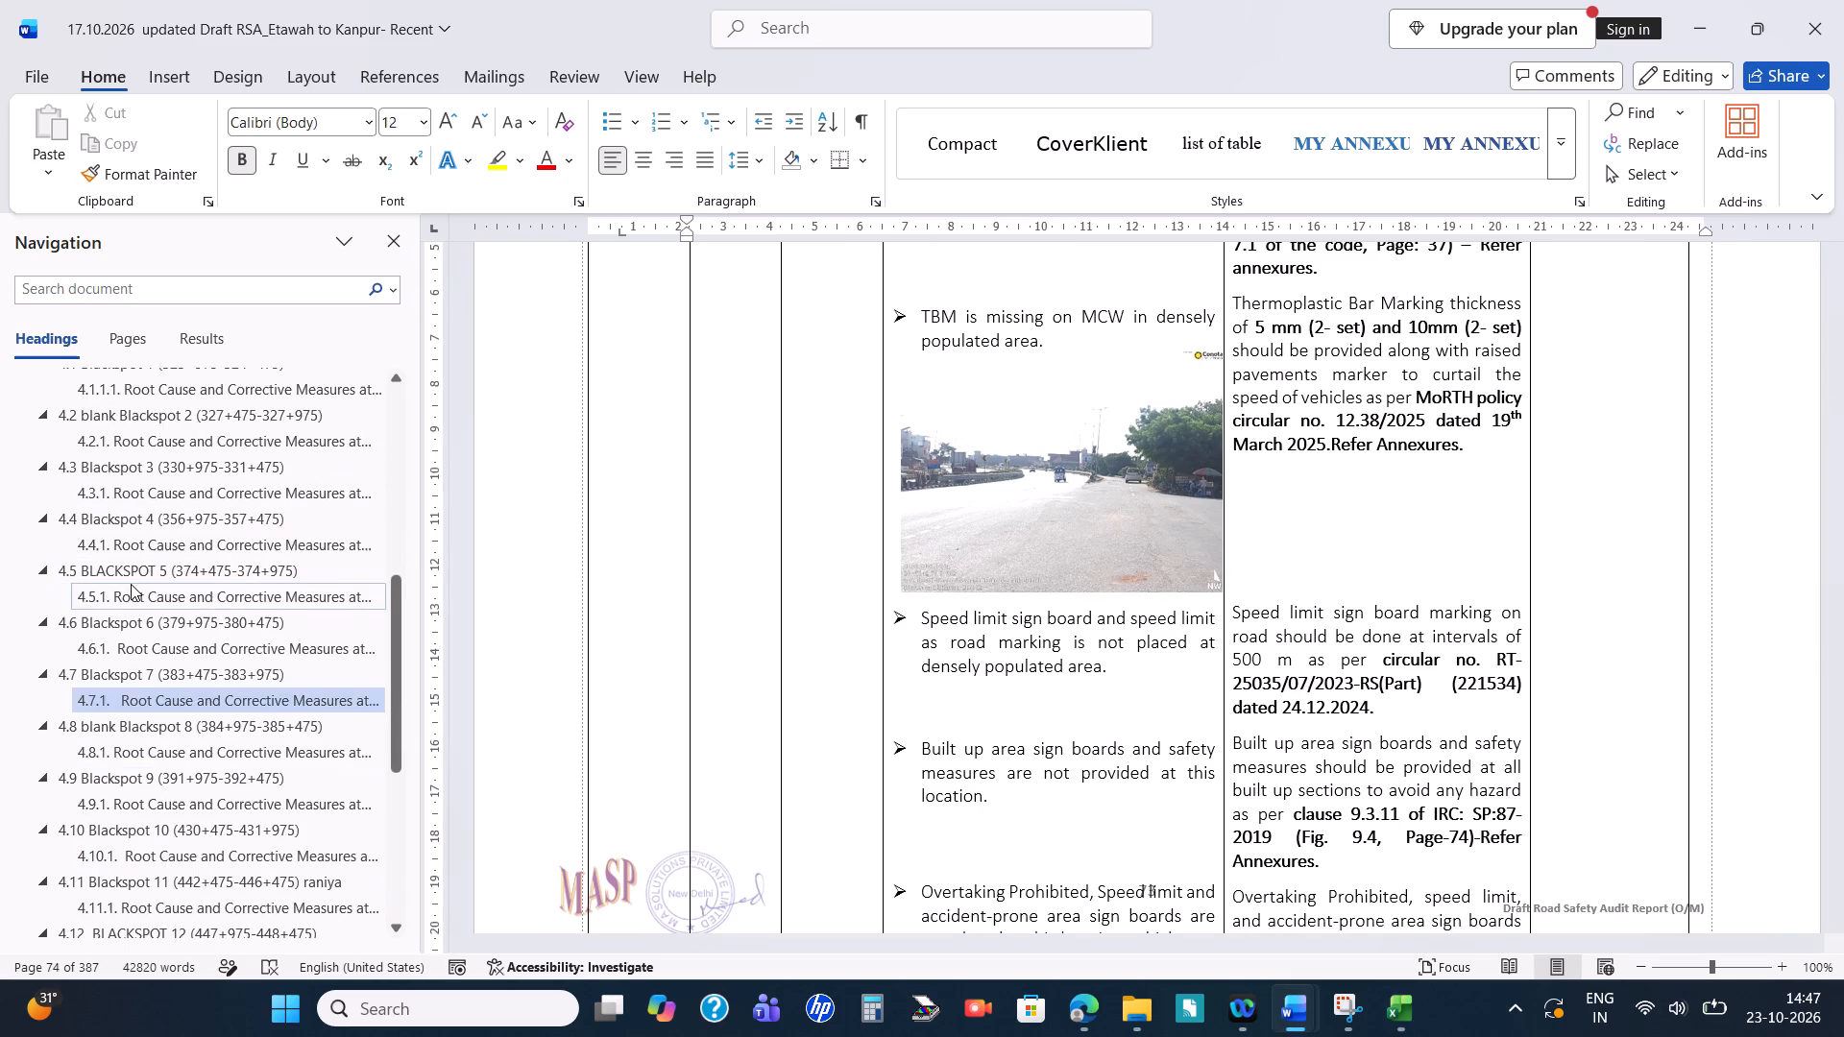
scroll(746, 686, down, 2)
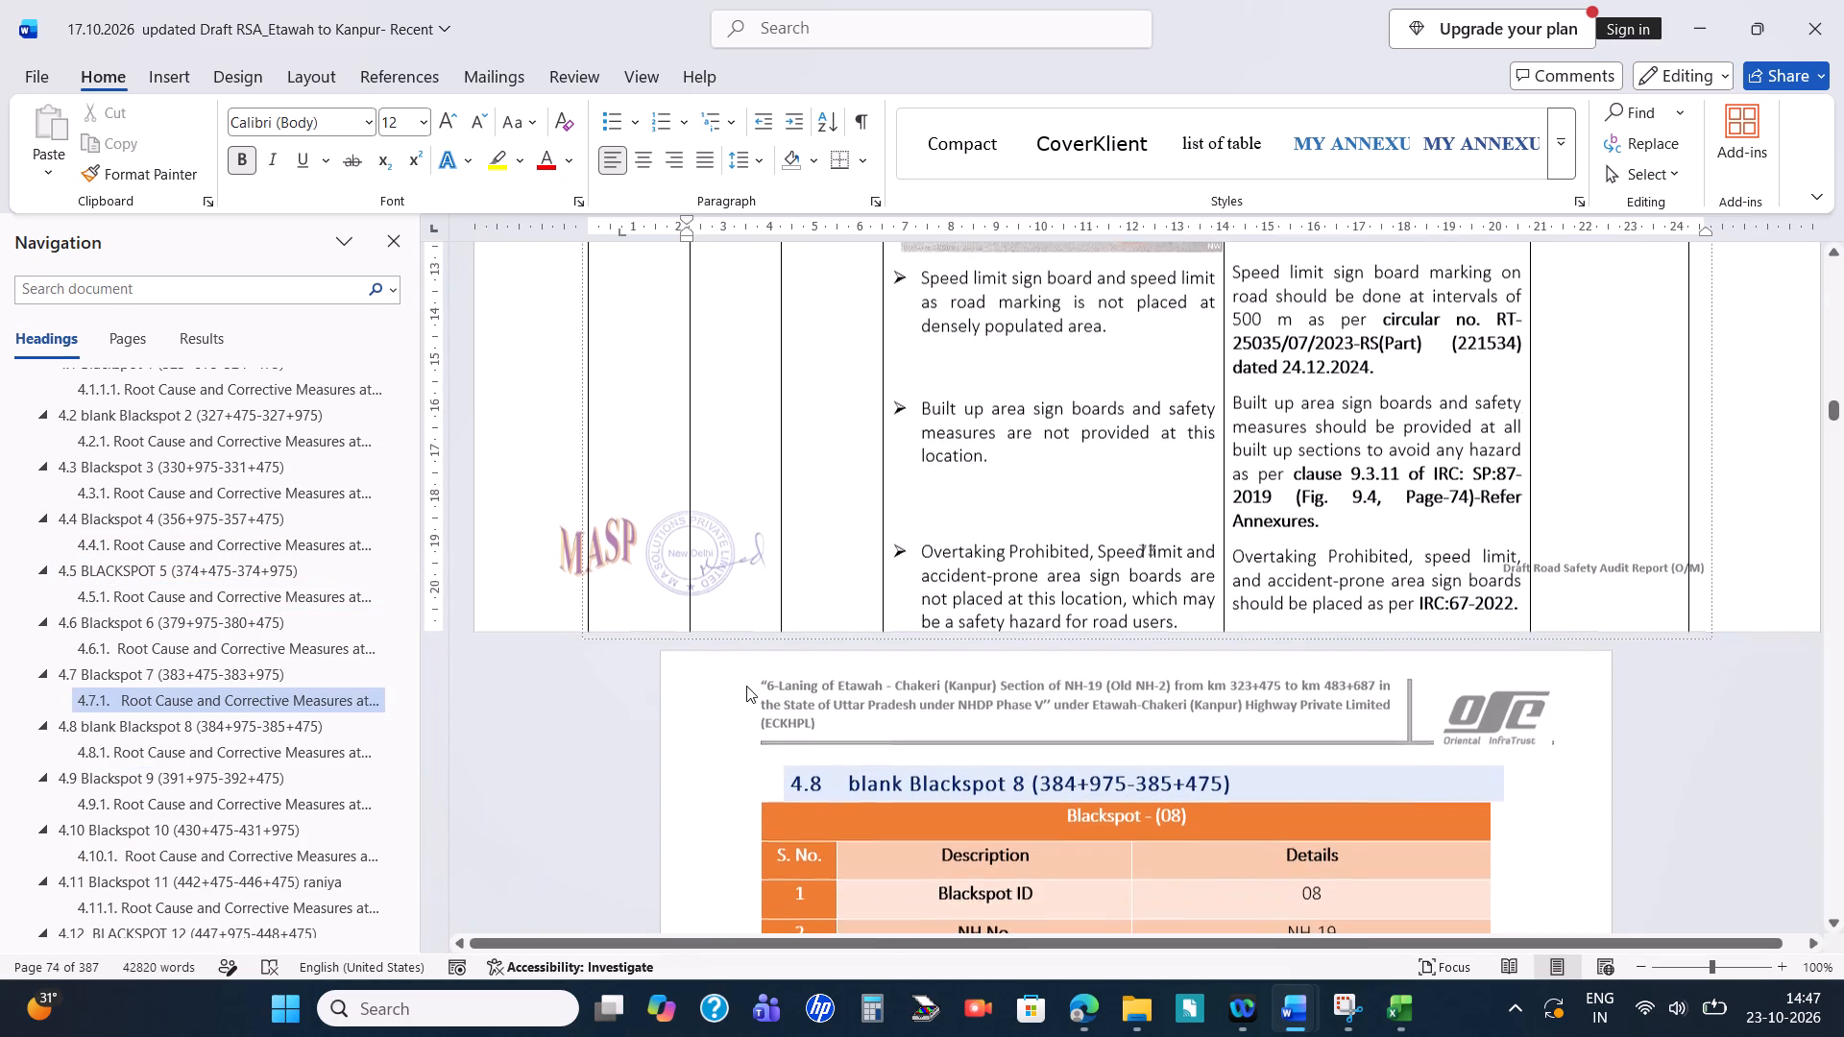
key(alt+Tab)
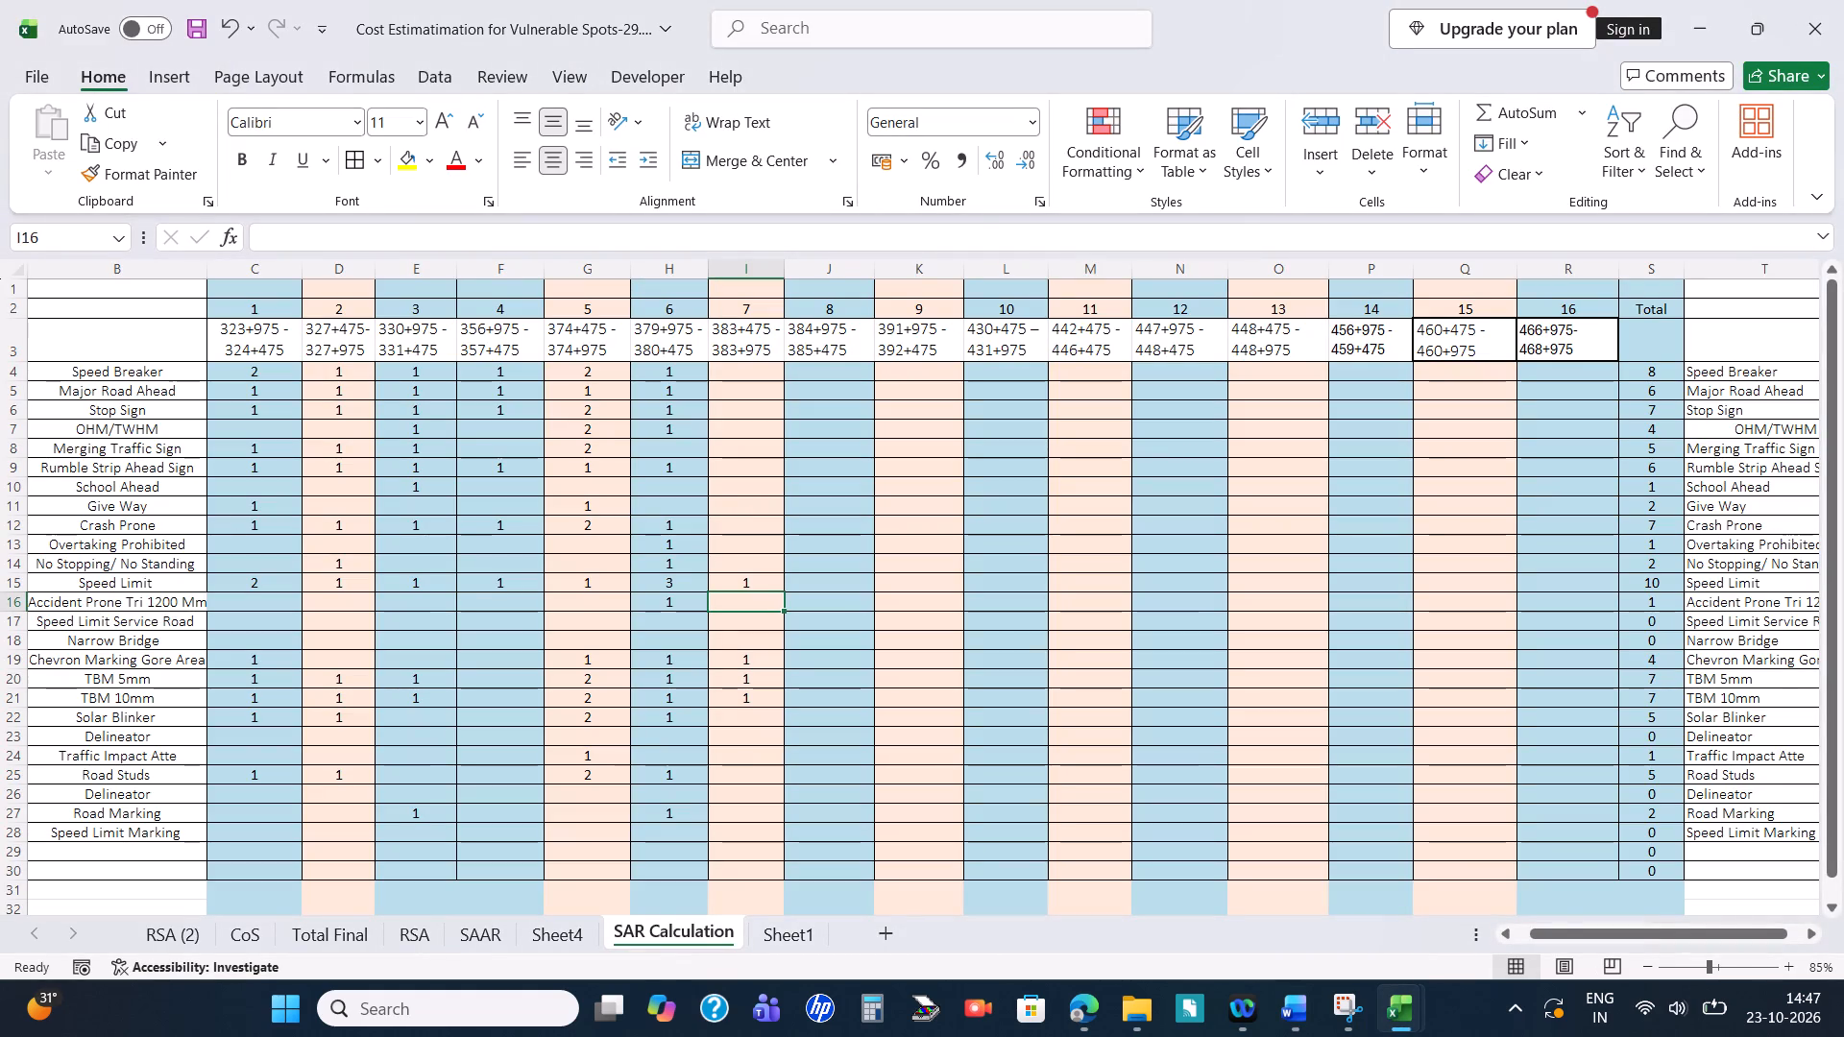
click(753, 547)
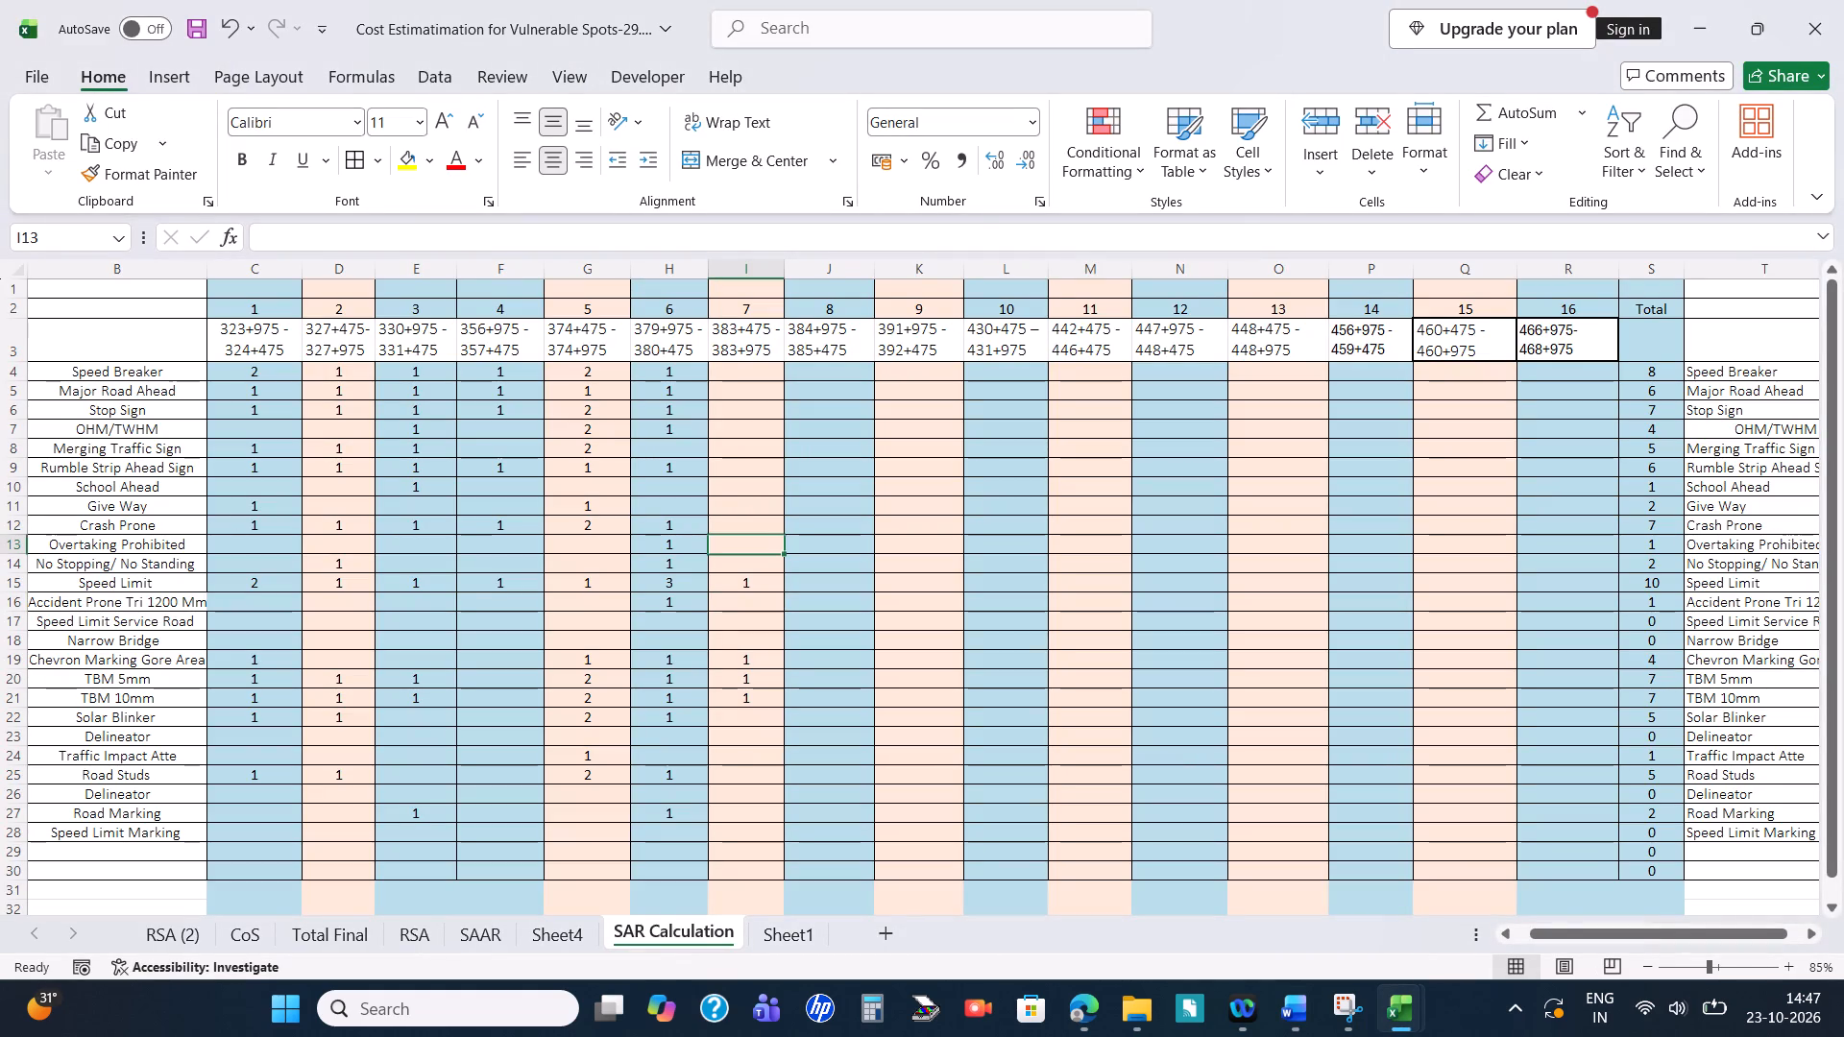
key(1)
key(Return)
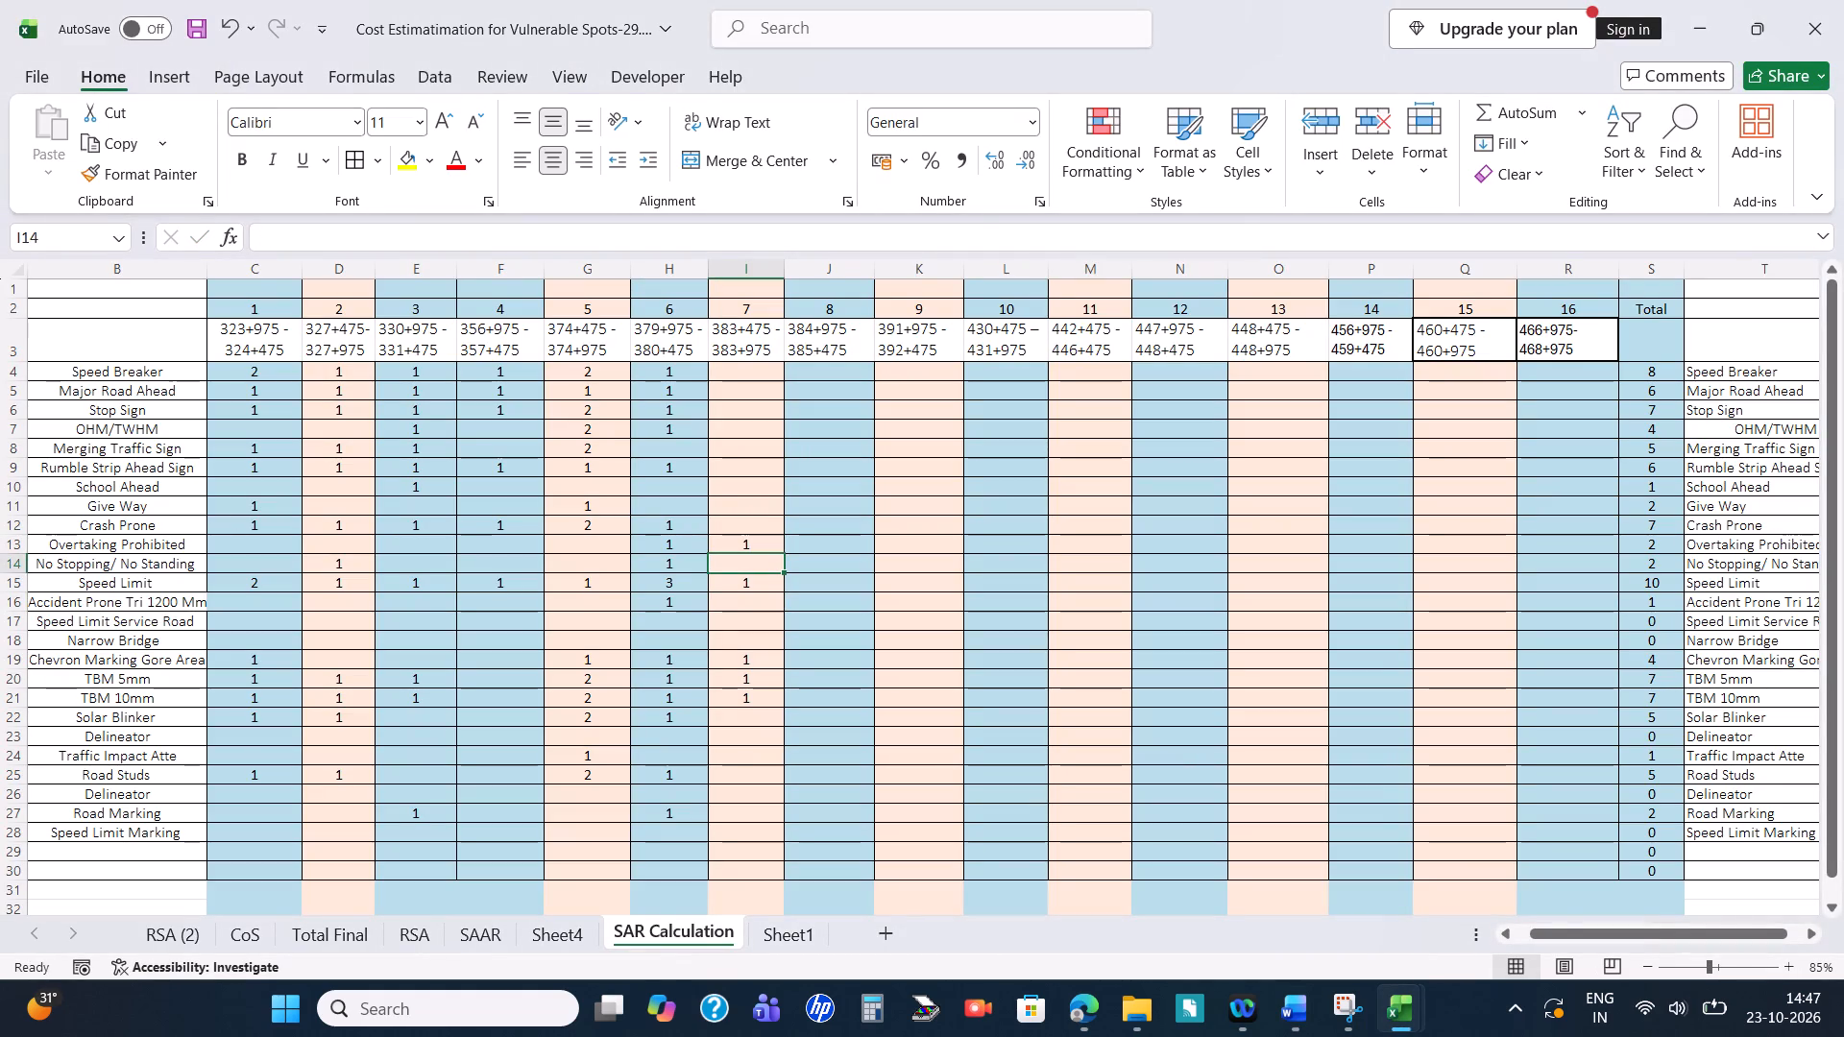
key(Return)
key(Return)
key(1)
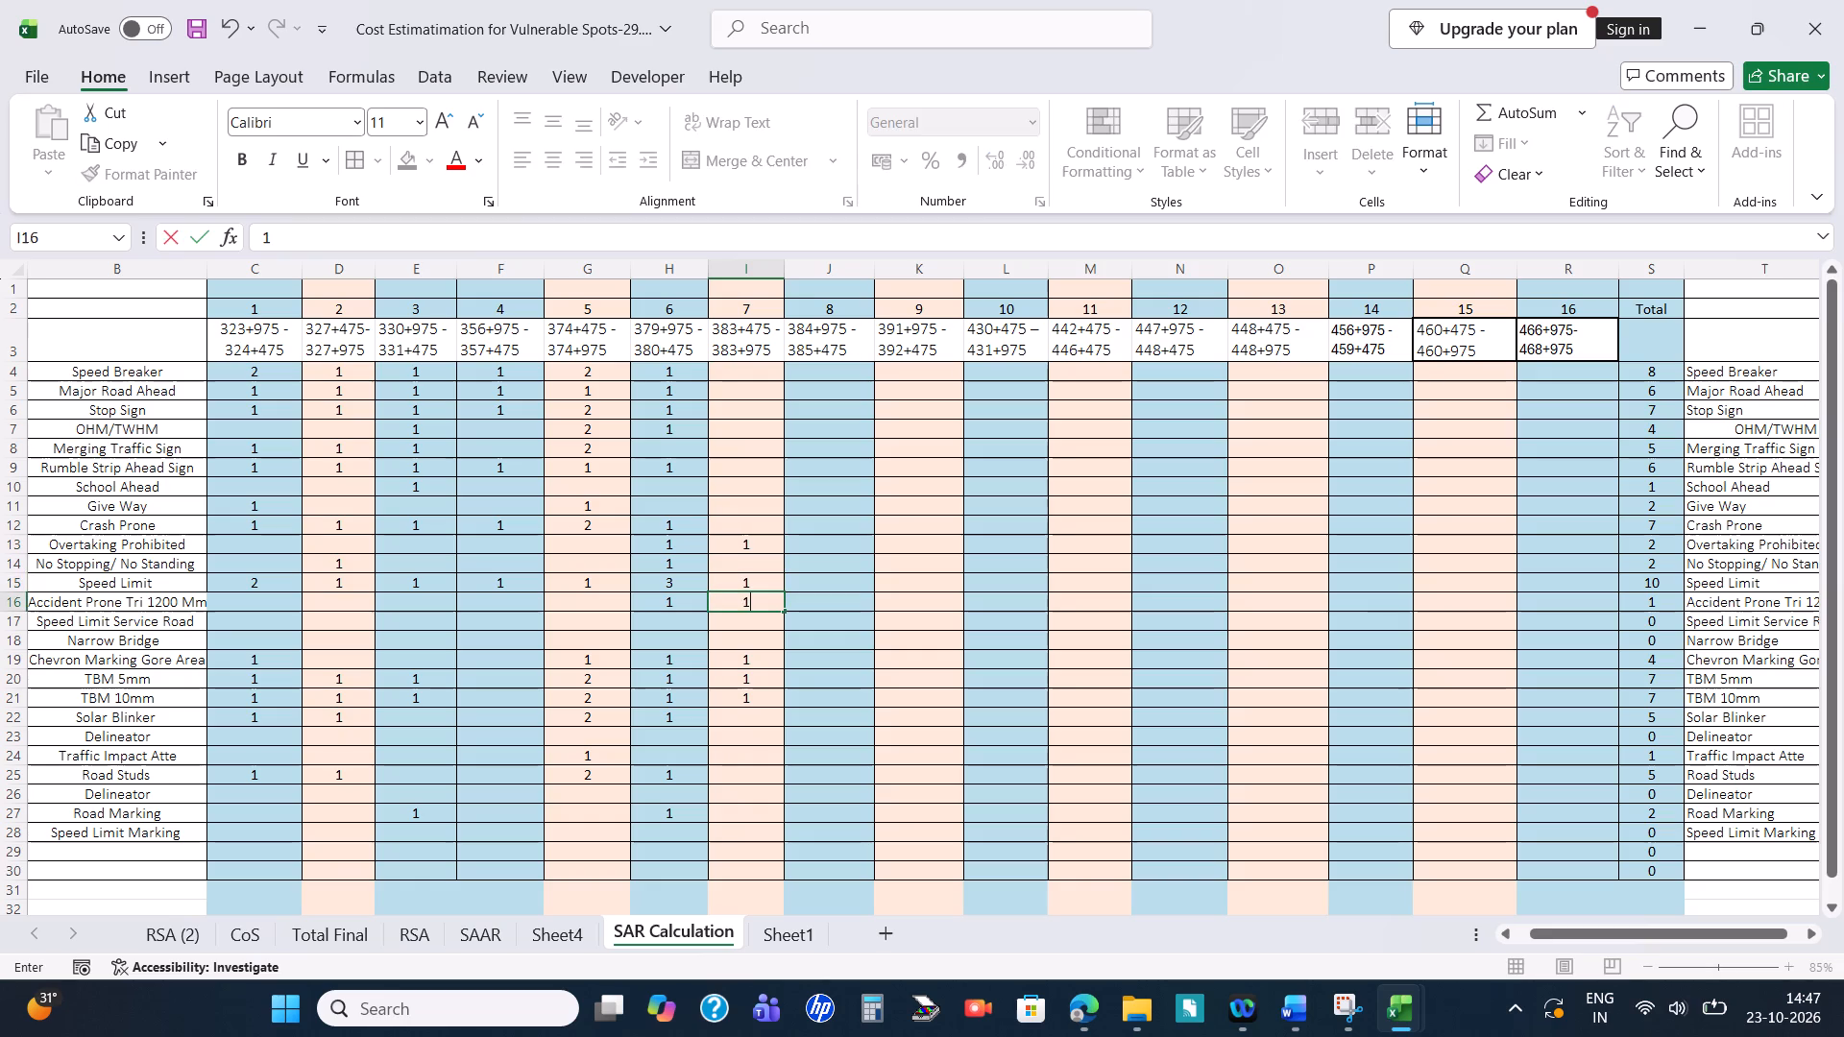
key(Return)
Recheck the Blackspot 7 measures in Word's section 4.7.1 and read the Blackspot 8 measures in section 4.8.1.
key(alt+Tab)
scroll(1364, 529, up, 2)
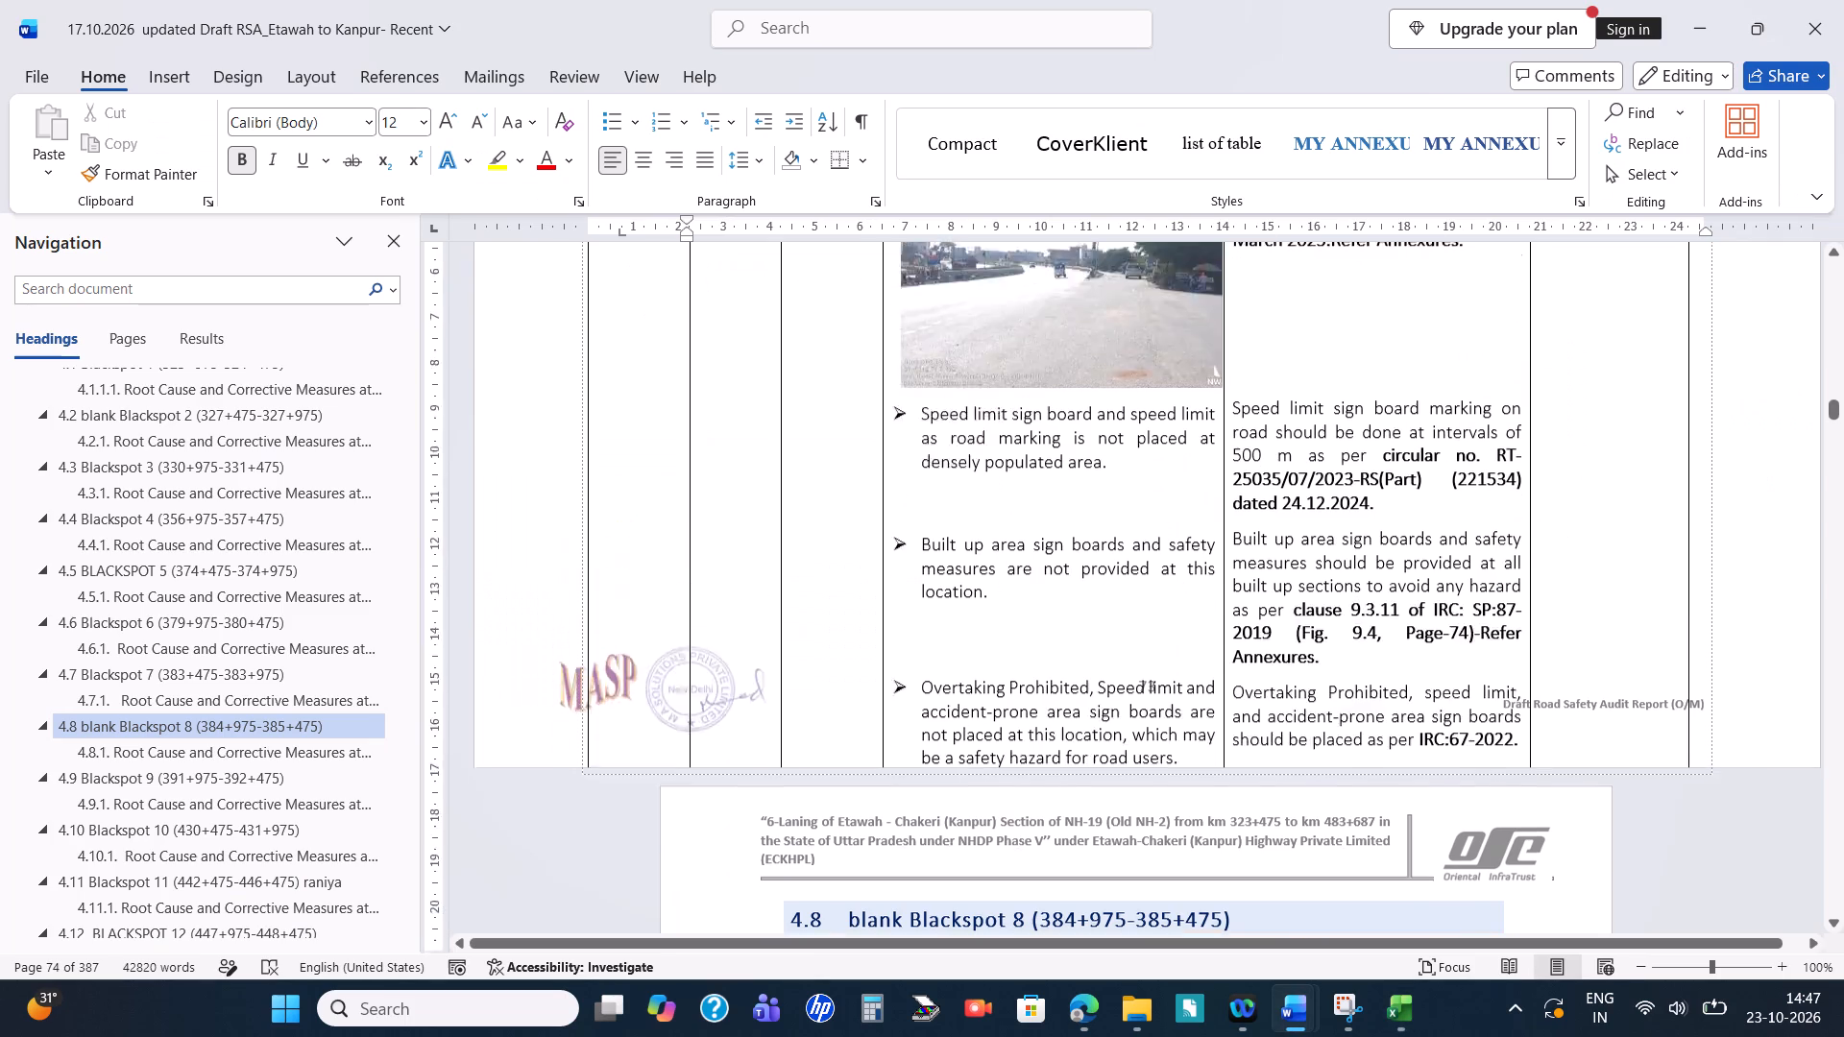
scroll(1364, 529, up, 7)
scroll(1364, 529, down, 1)
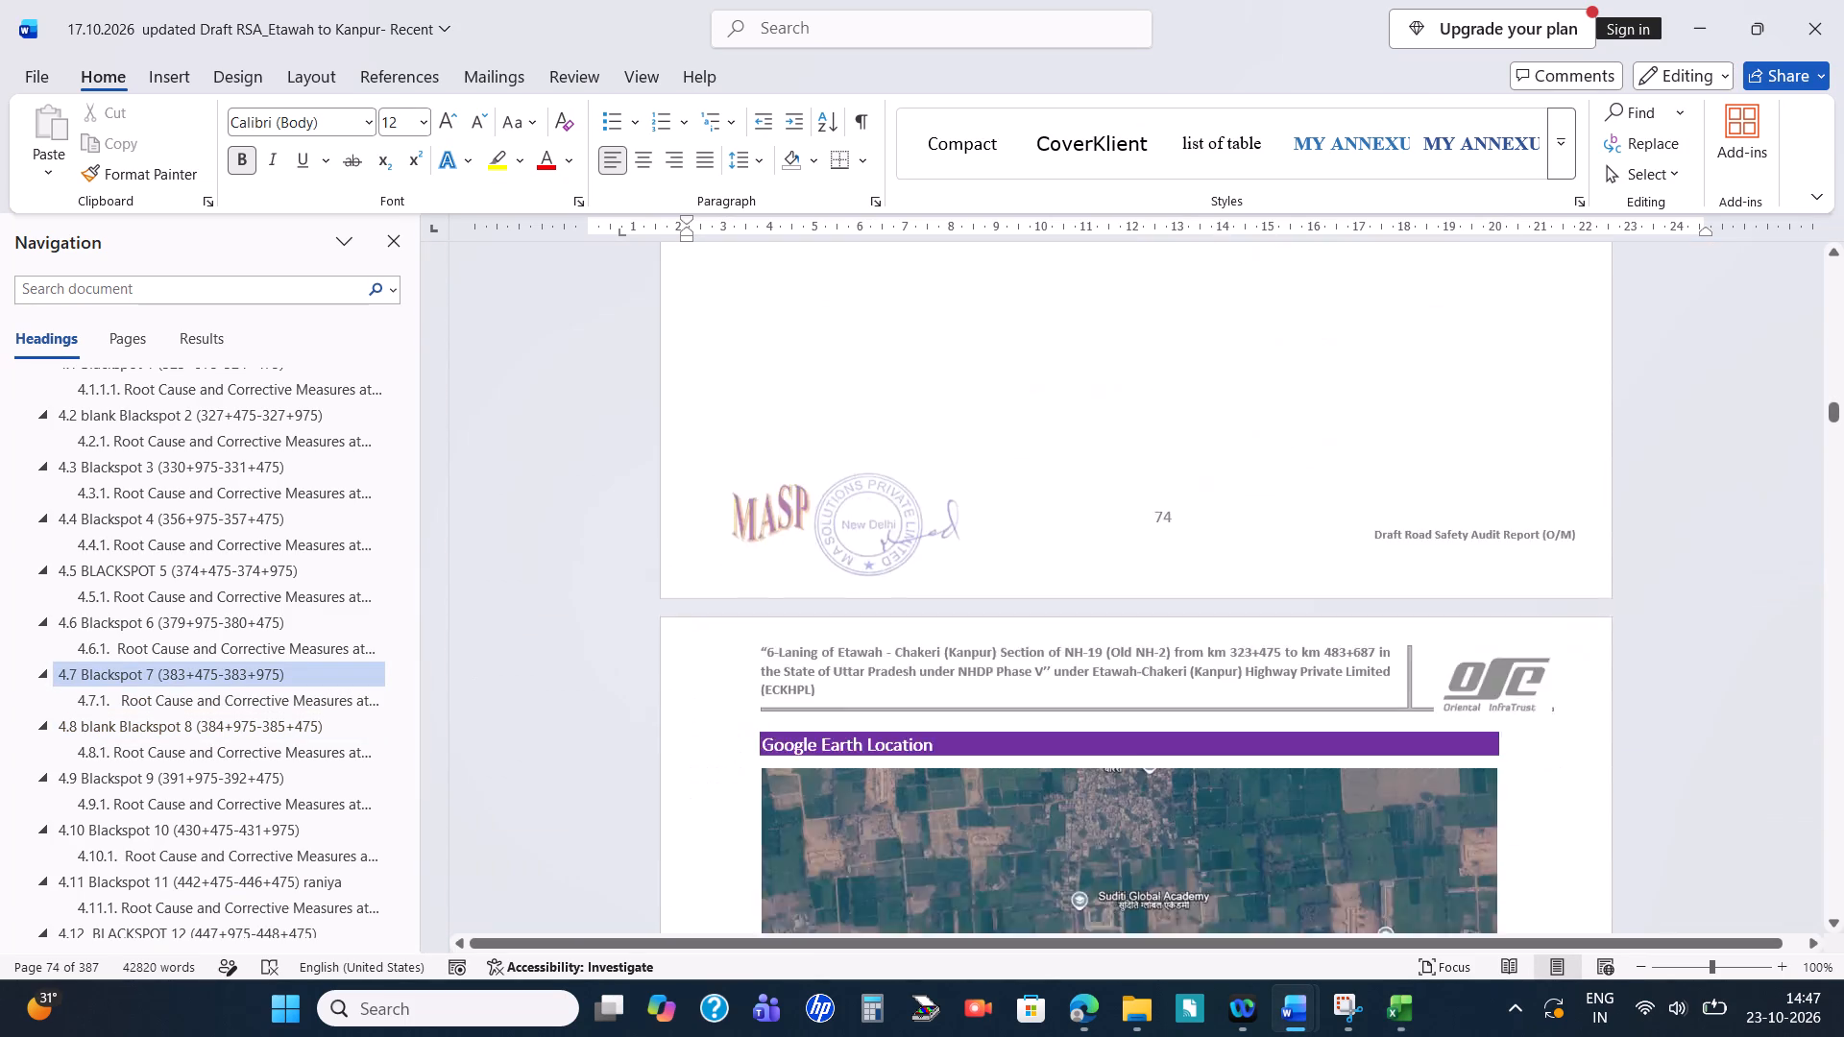
scroll(1364, 529, up, 3)
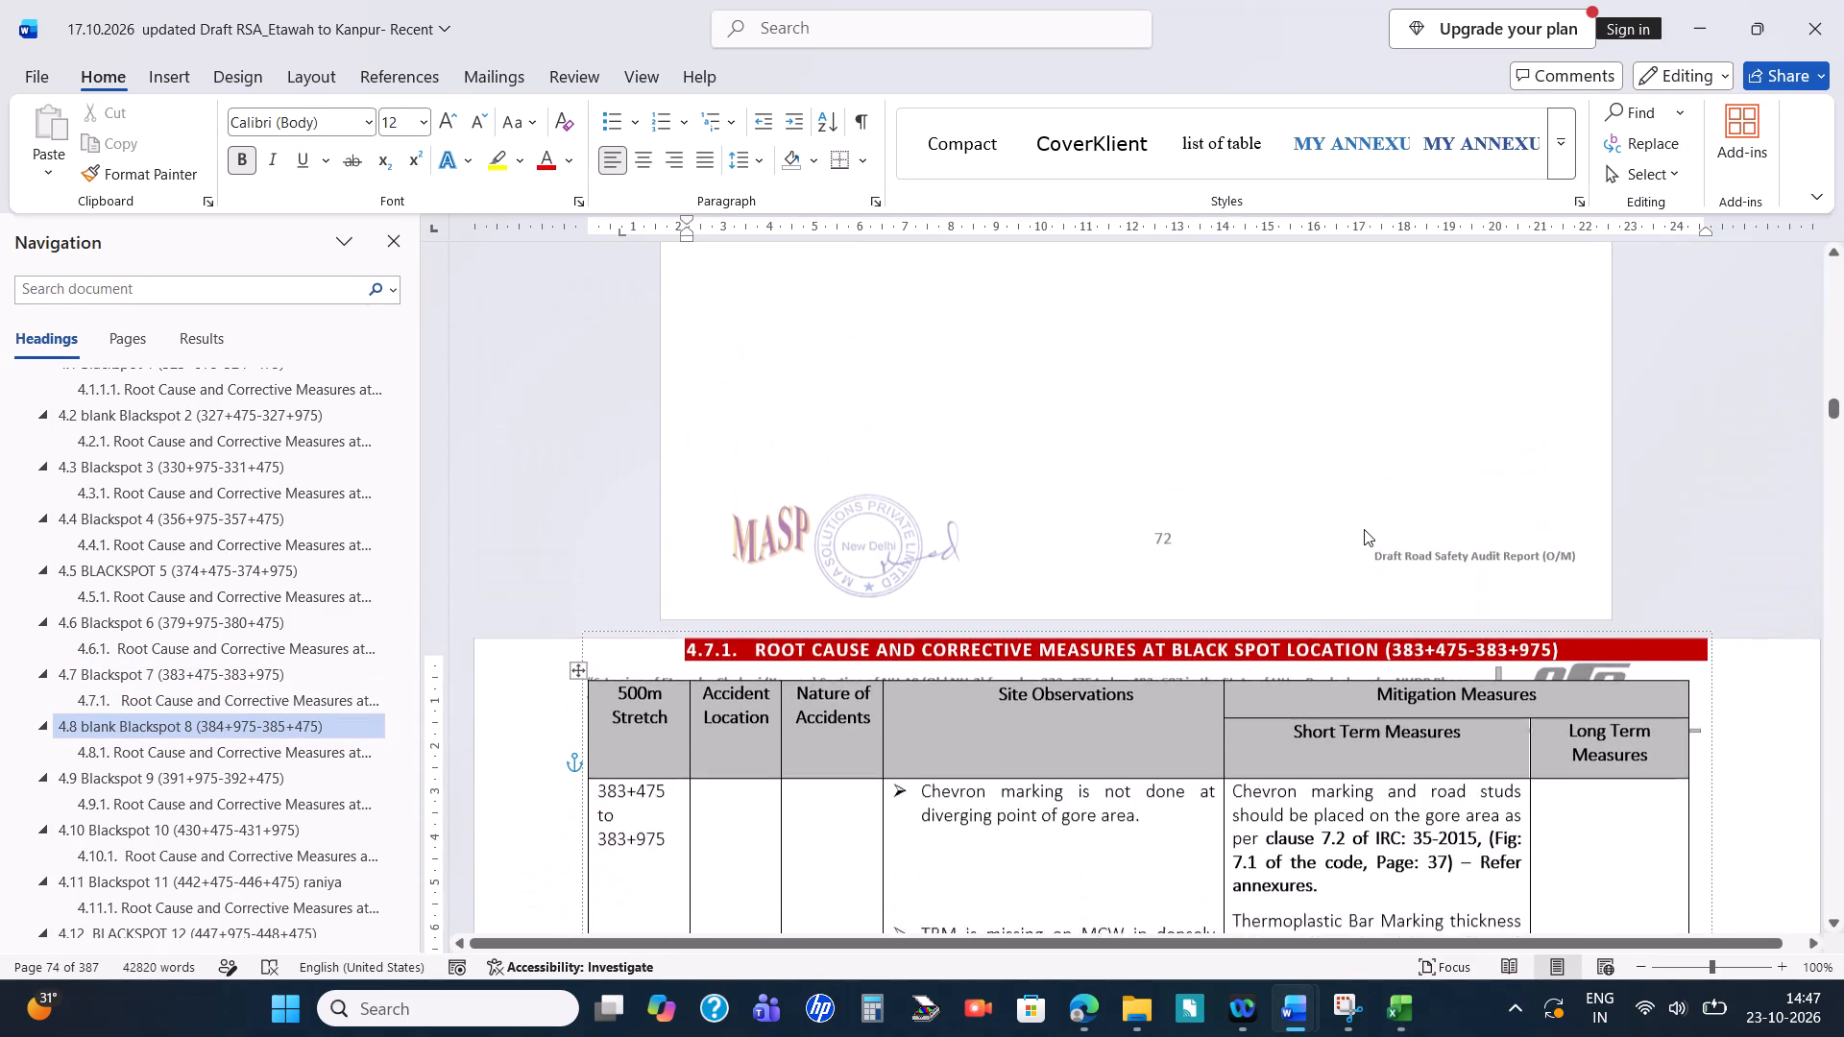
scroll(1364, 529, up, 1)
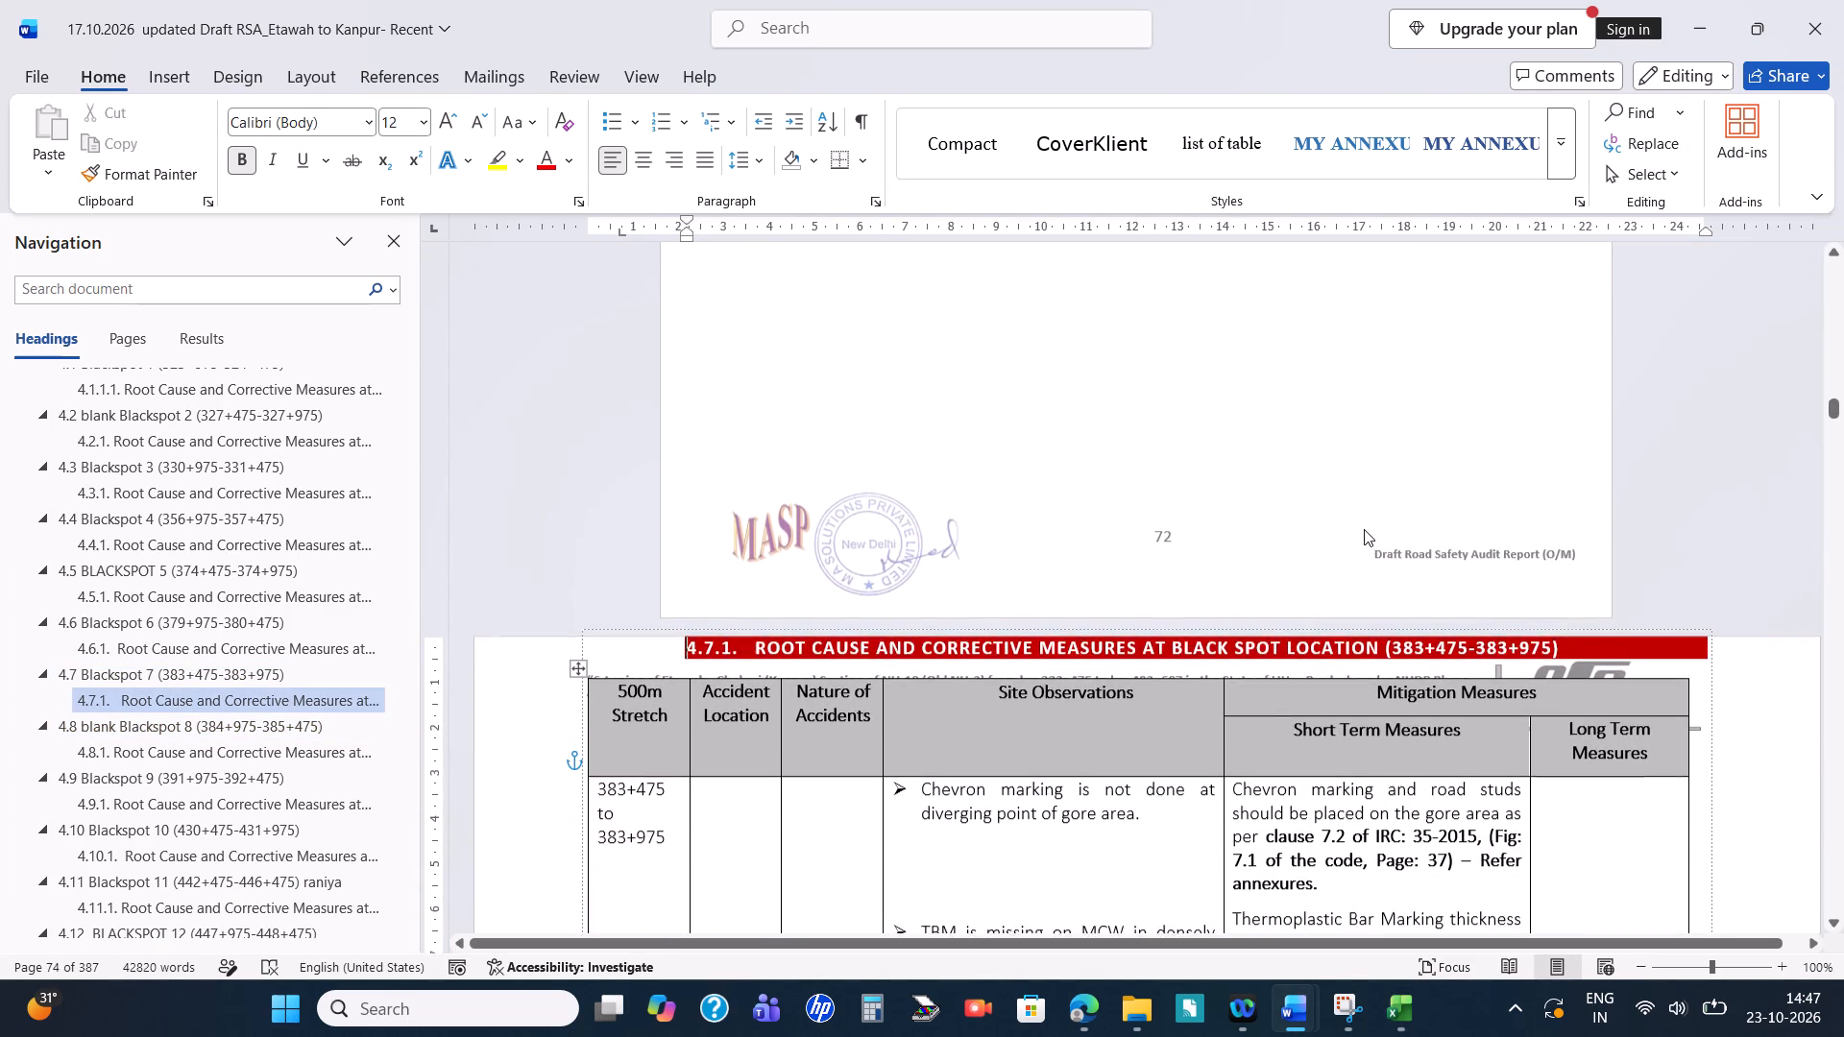
scroll(1364, 529, down, 5)
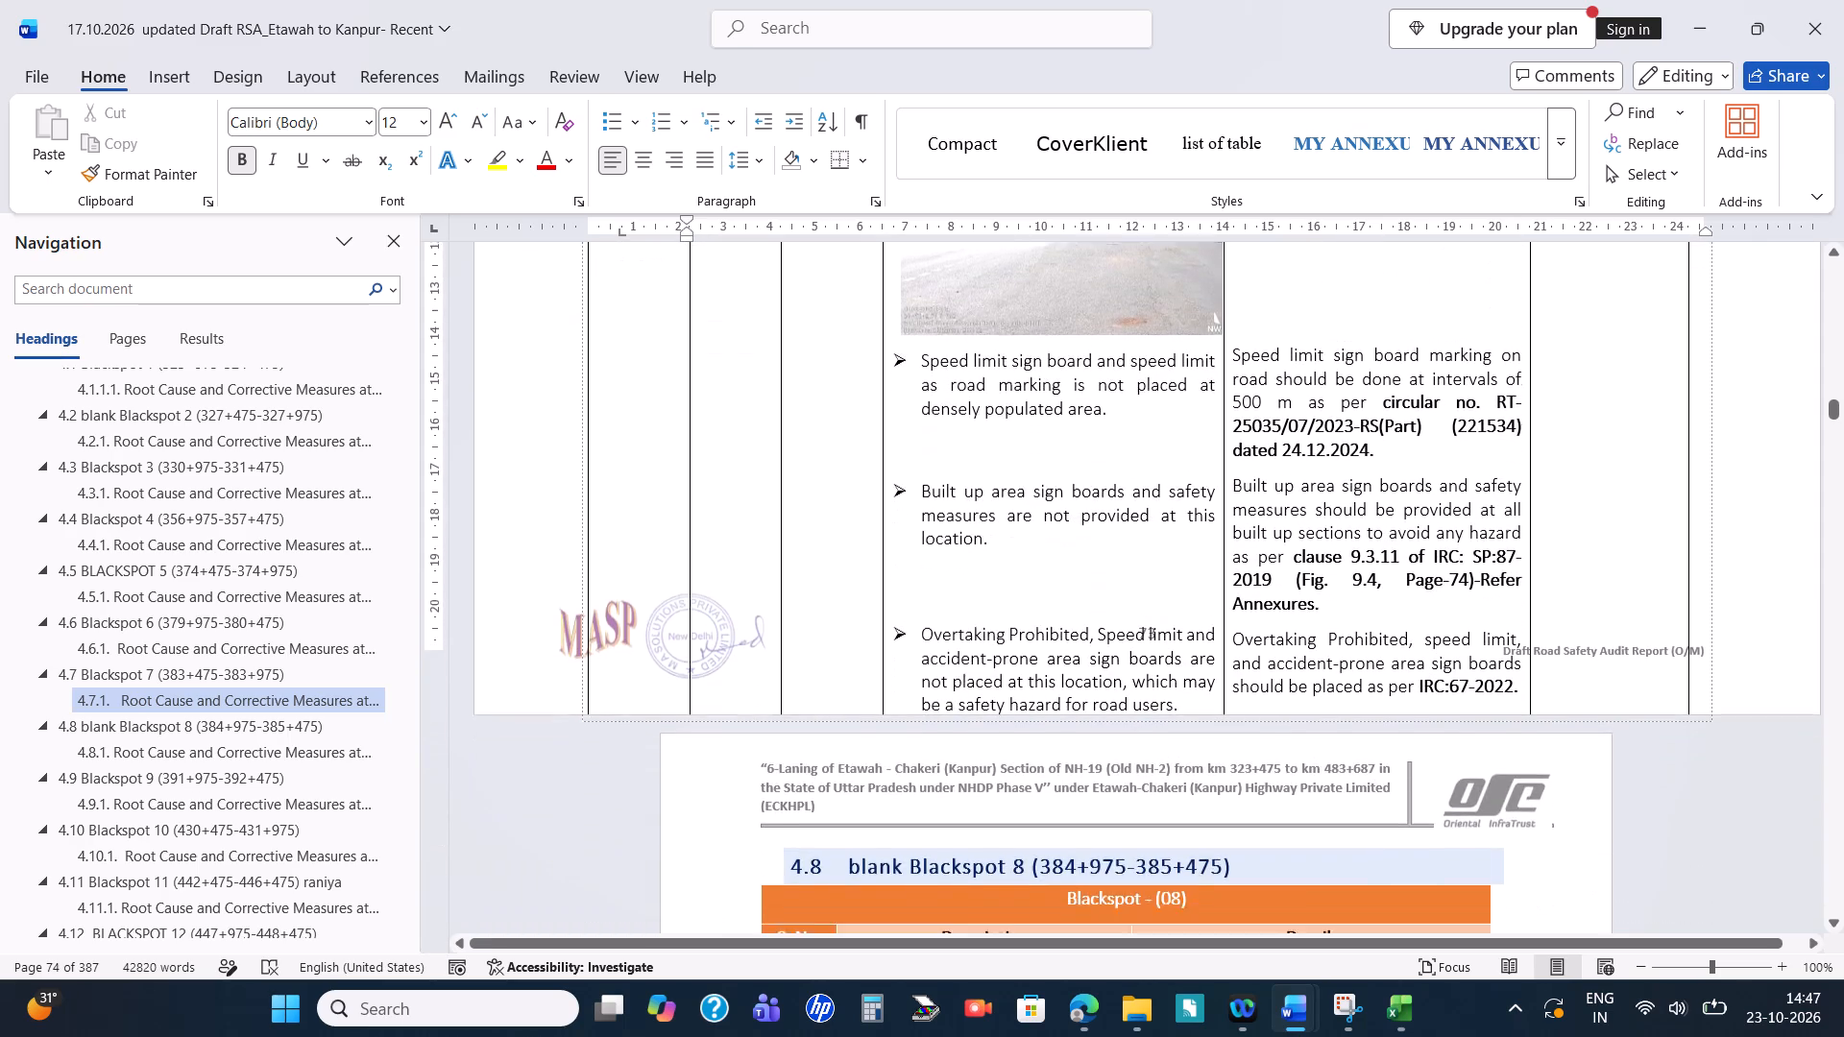
scroll(1364, 529, down, 6)
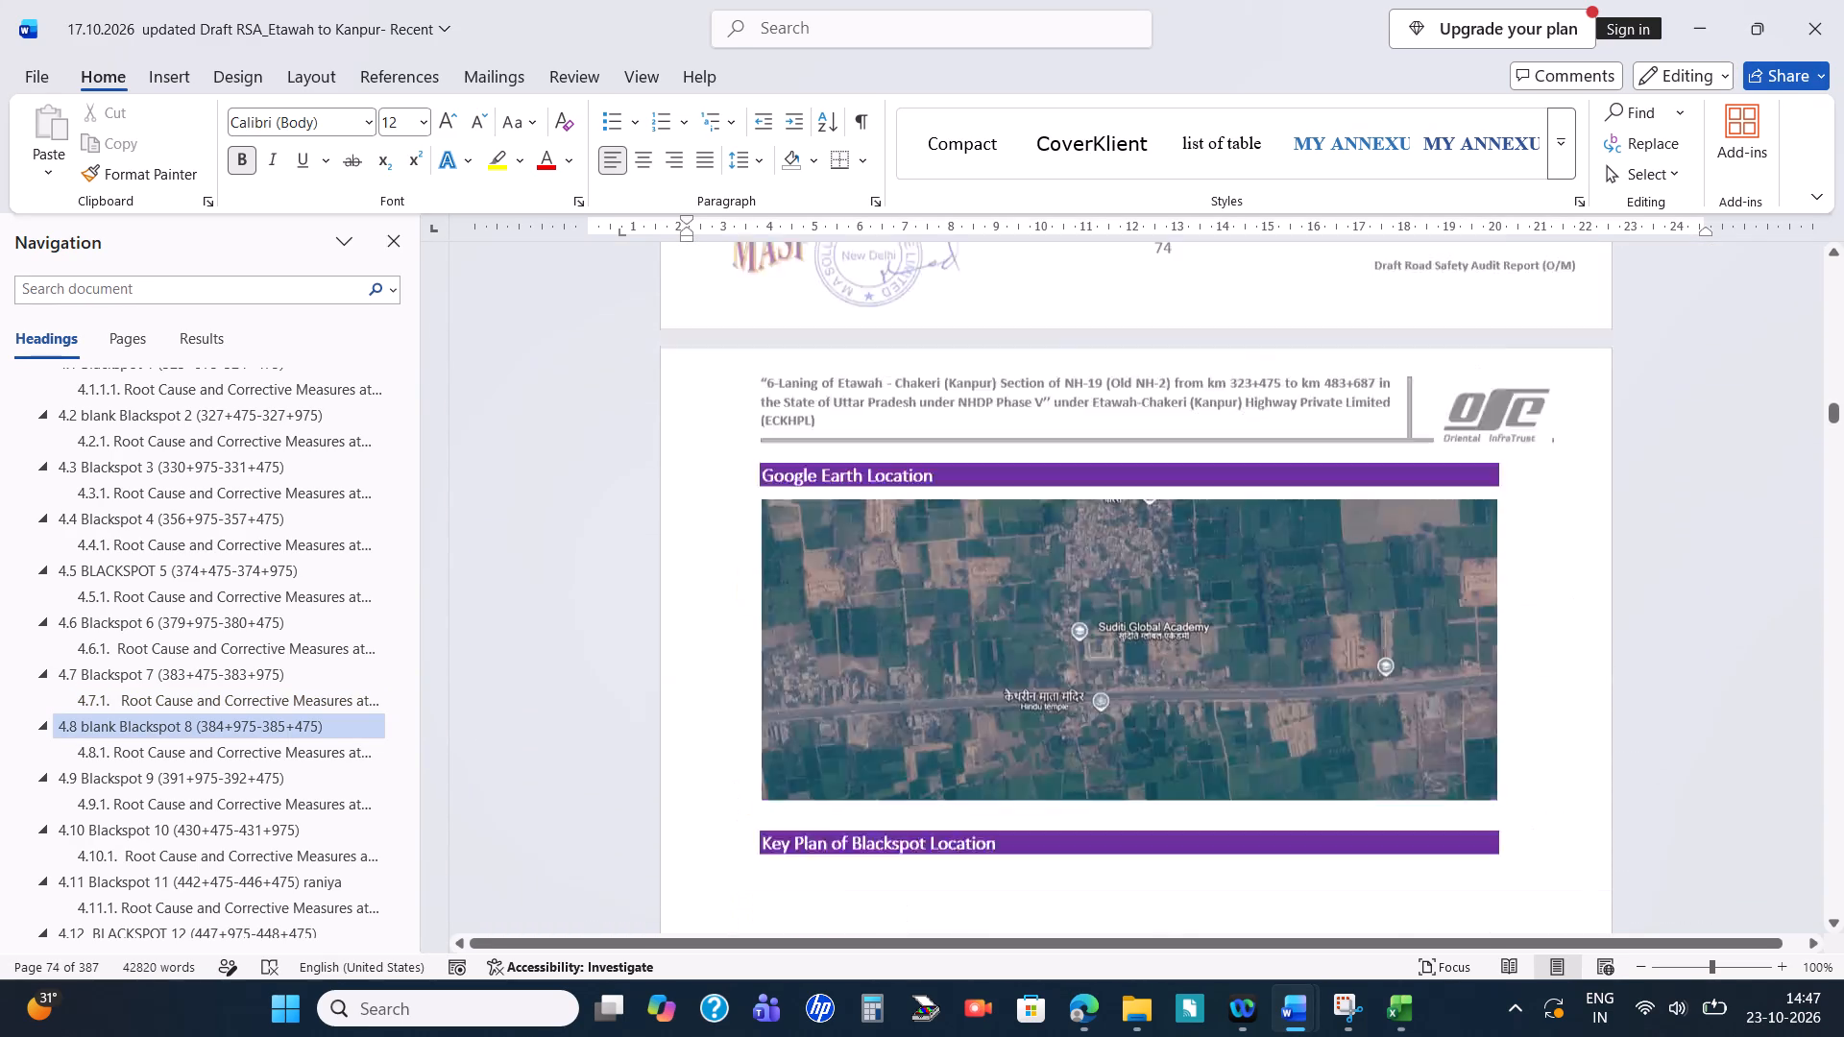
scroll(1364, 529, down, 3)
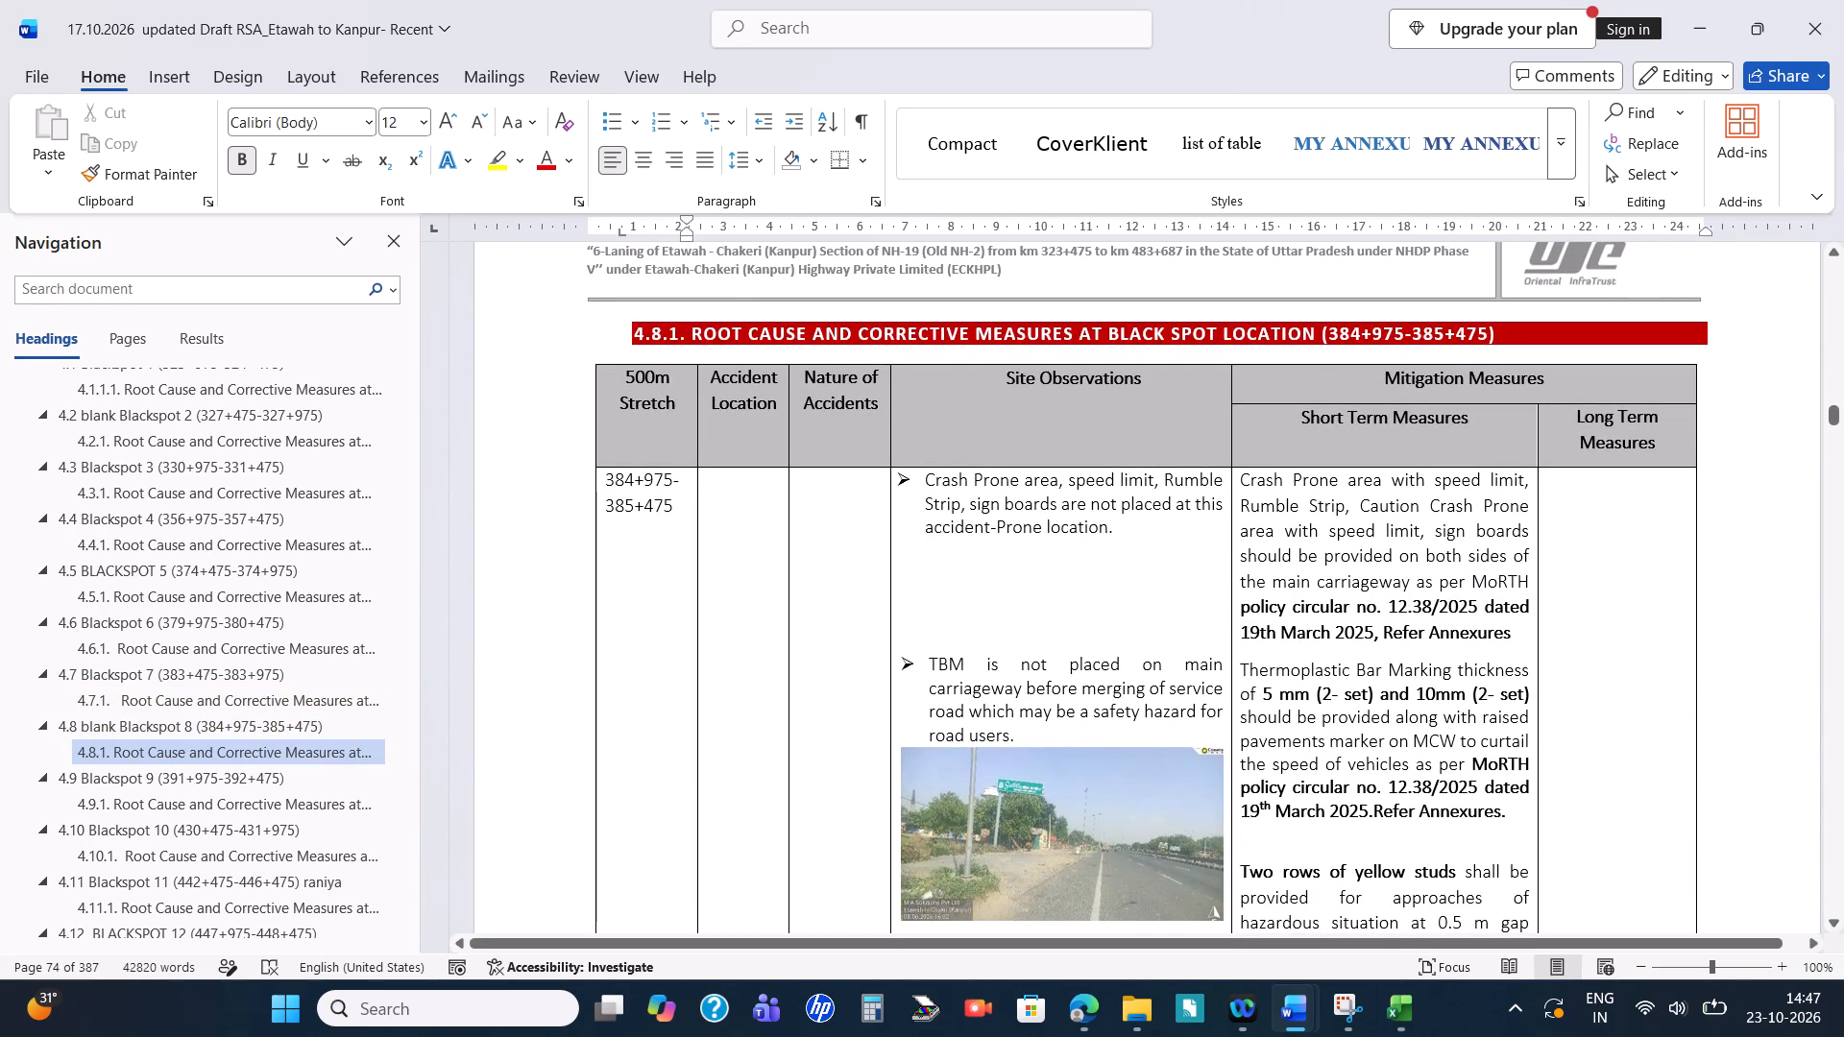
In Excel, enter 1 for Rumble Strip Ahead Sign in J9, Crash Prone in J12 and Speed Limit in J15 under Blackspot 8.
key(alt+Tab)
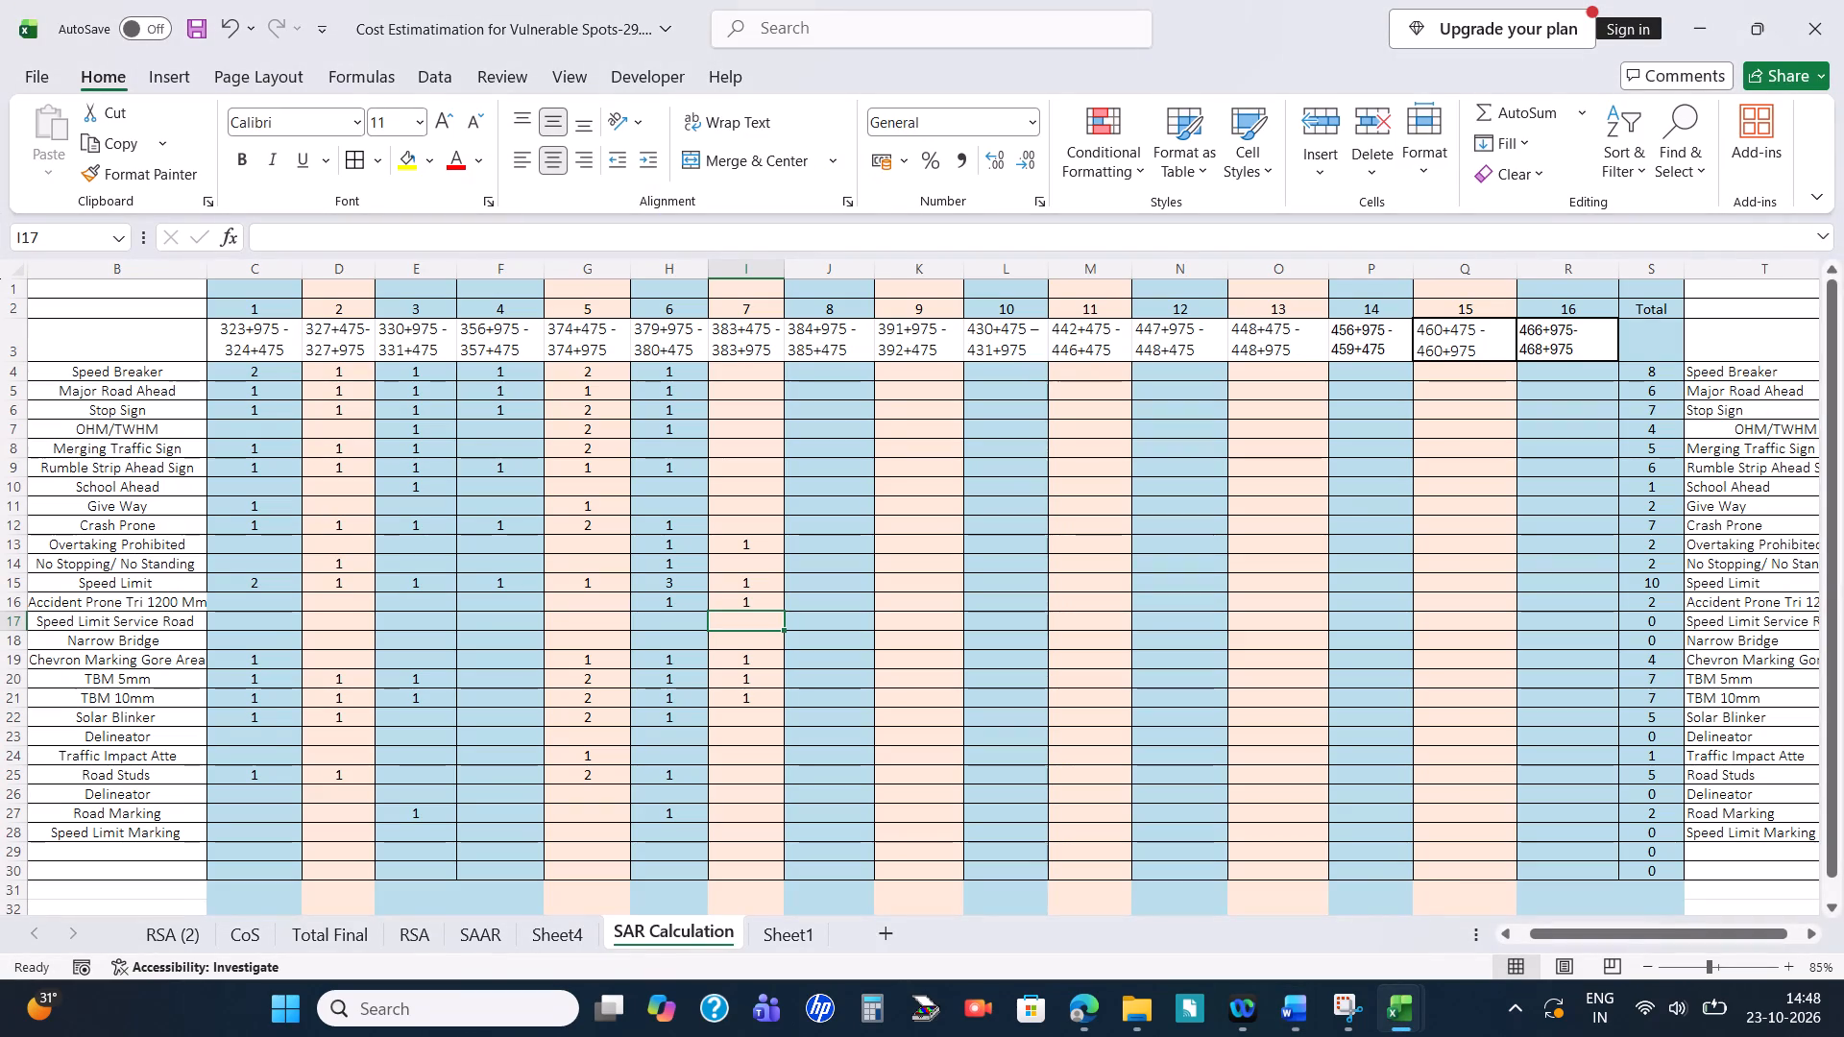
click(838, 374)
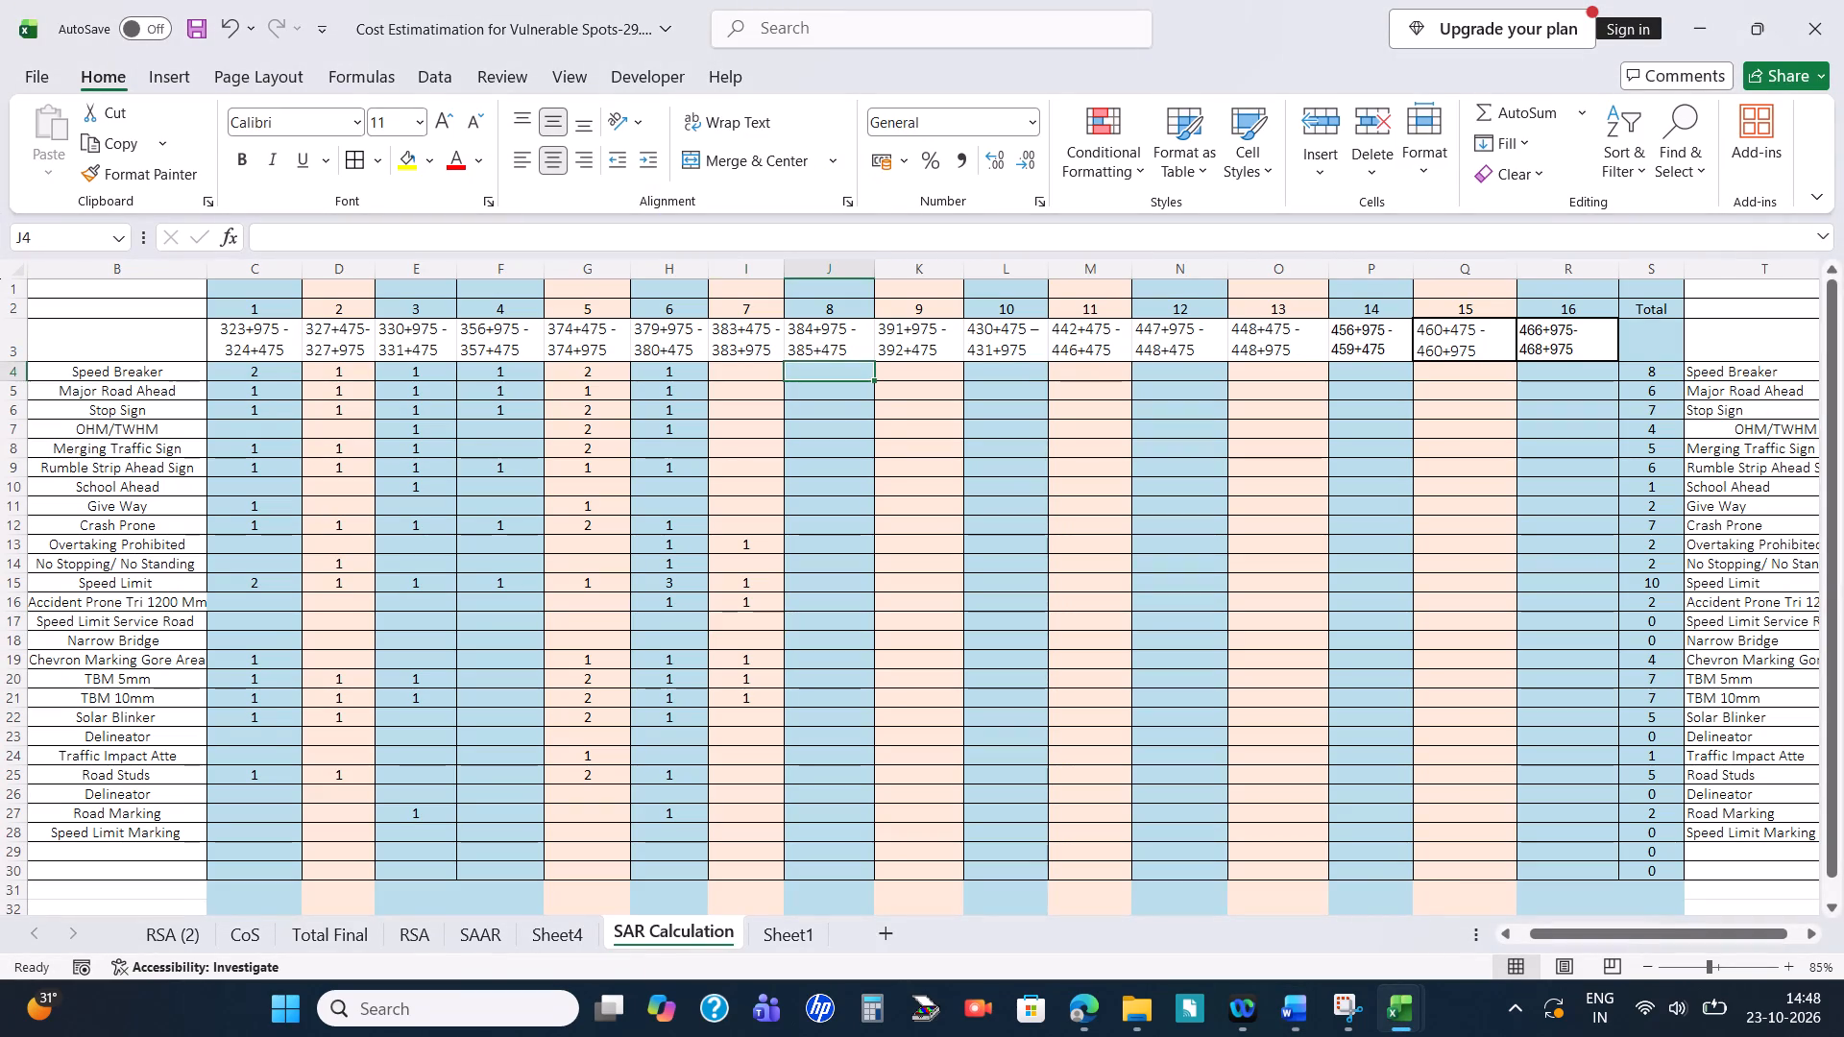
key(Down)
key(Down)
key(Down)
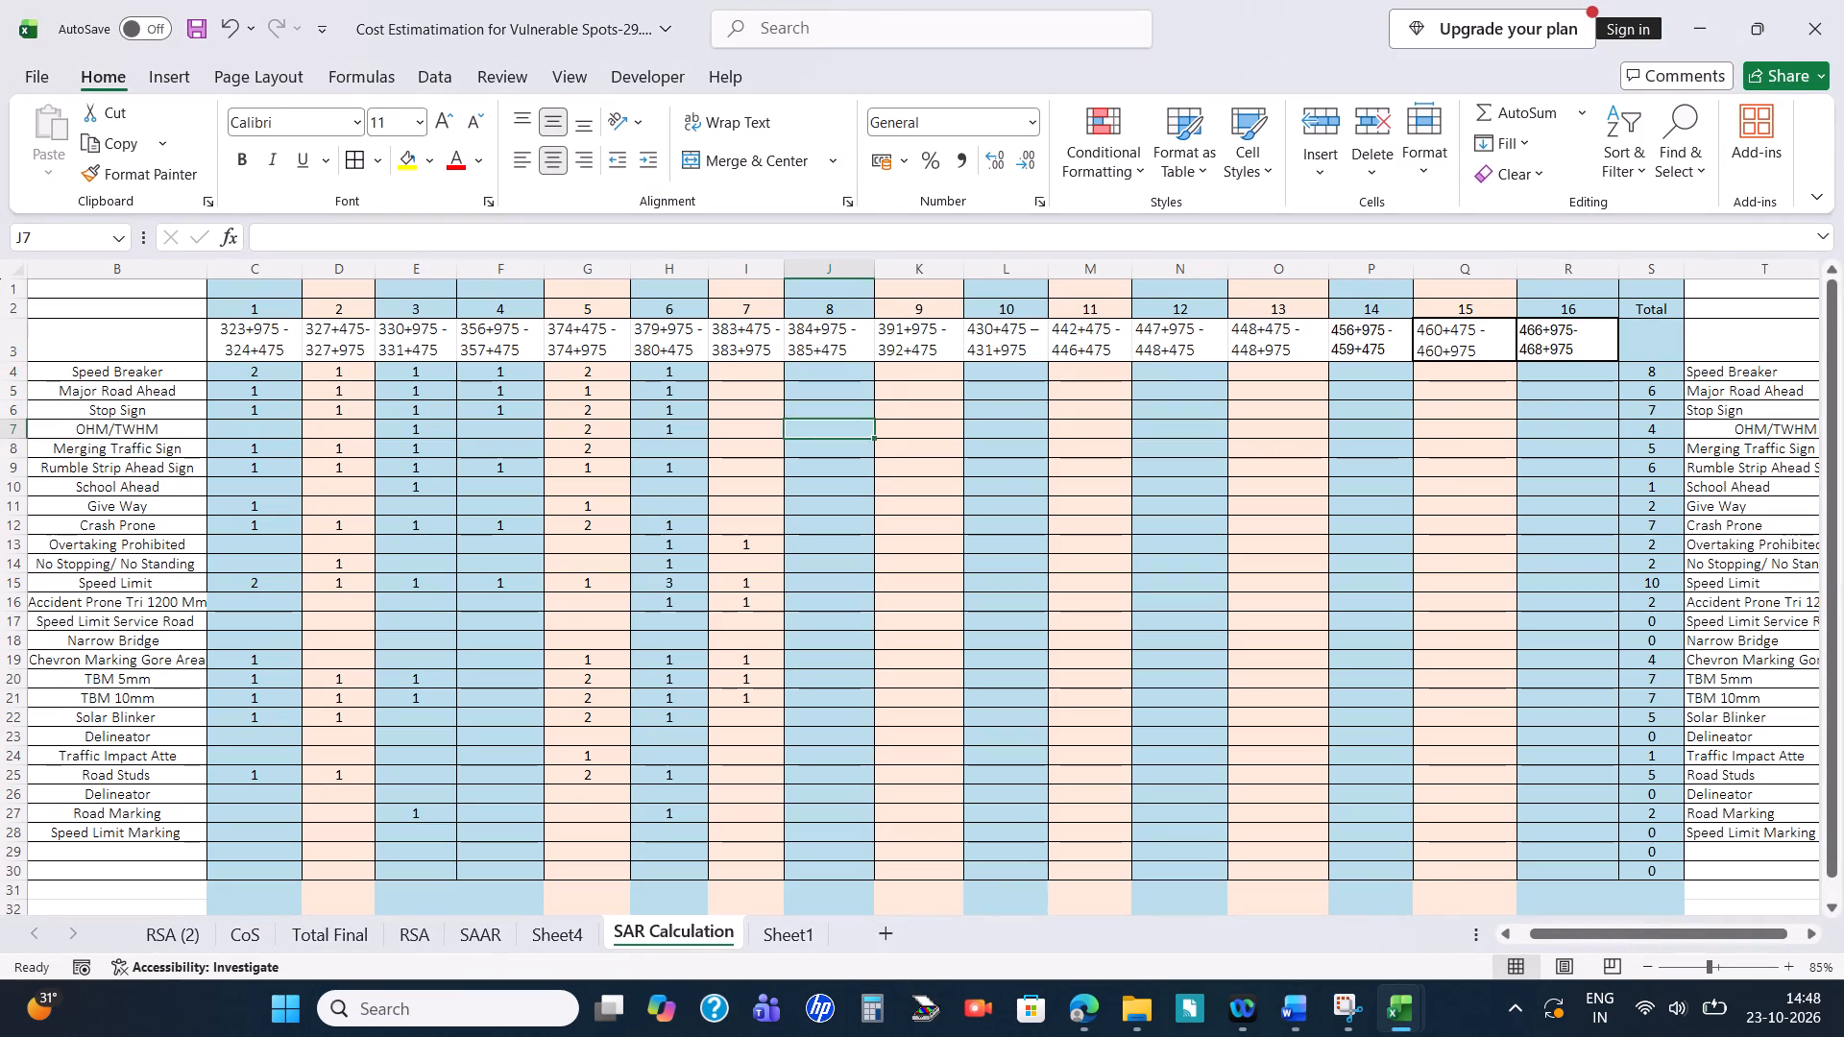
key(Down)
key(Down)
key(1)
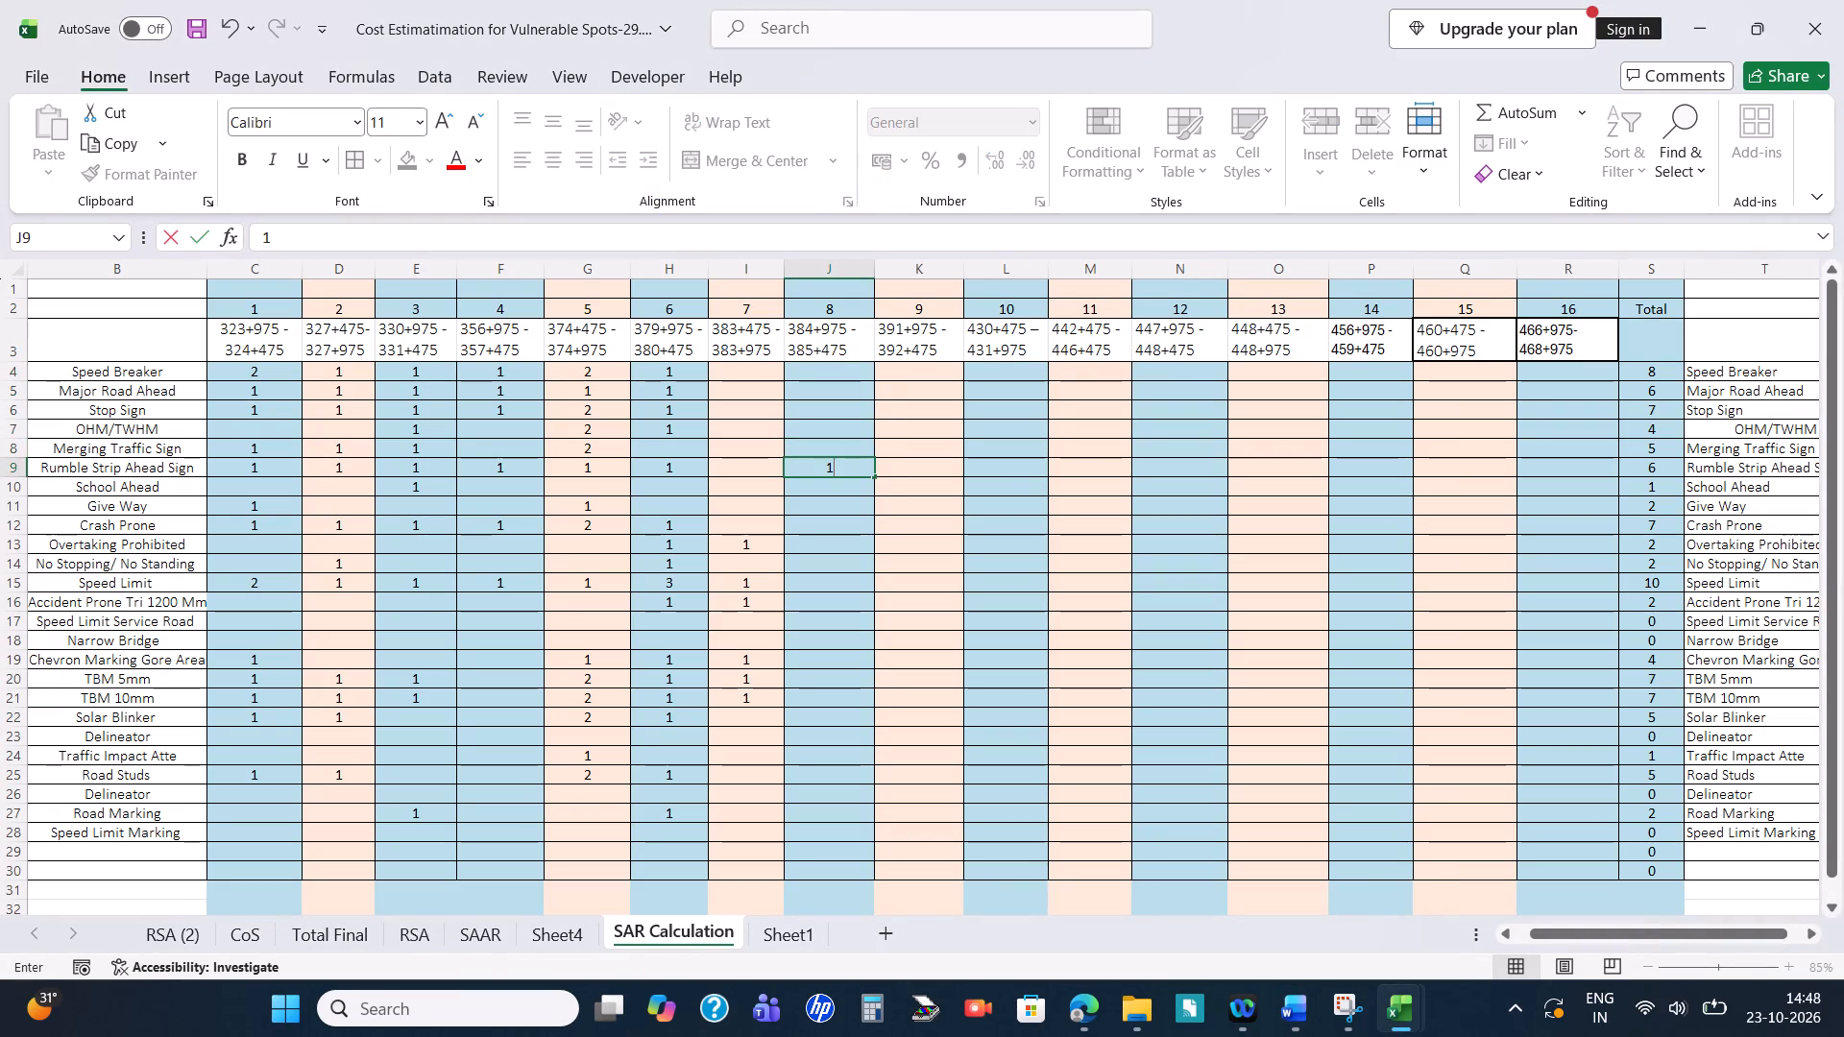
key(Down)
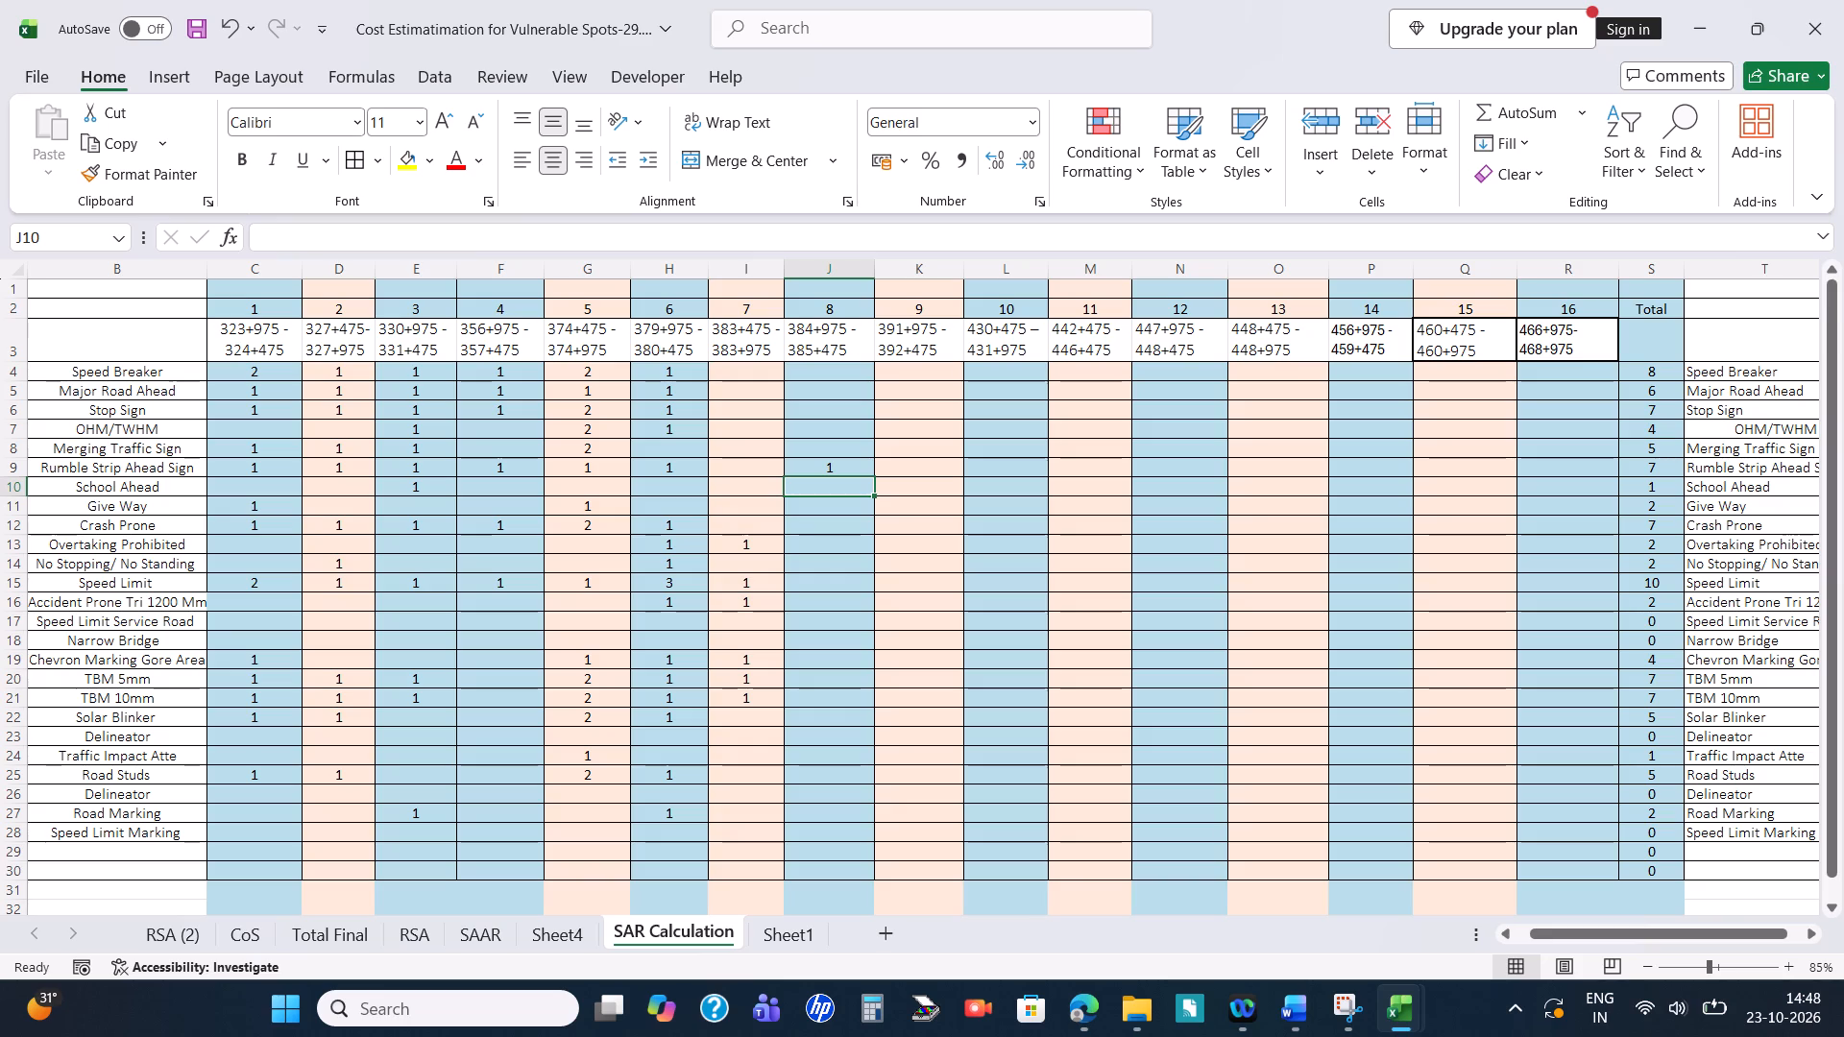
key(Down)
key(Down)
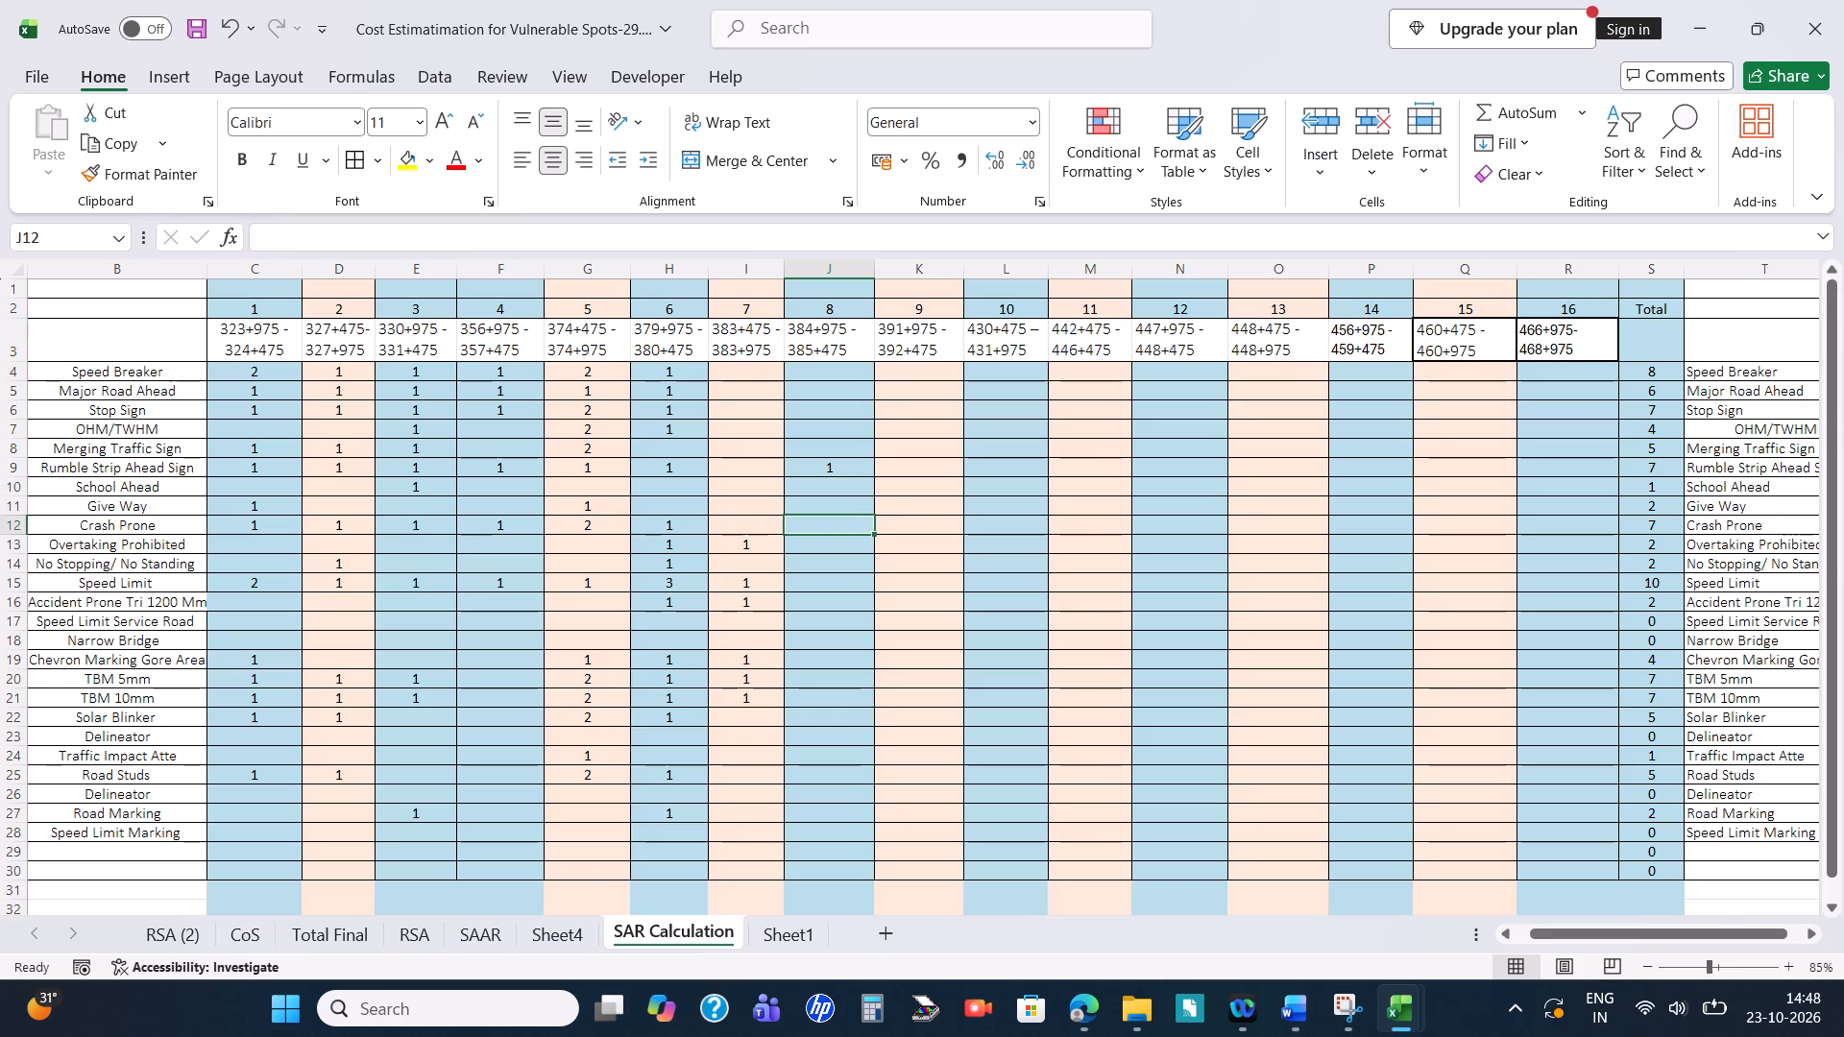
key(1)
key(Down)
key(Down)
key(Down)
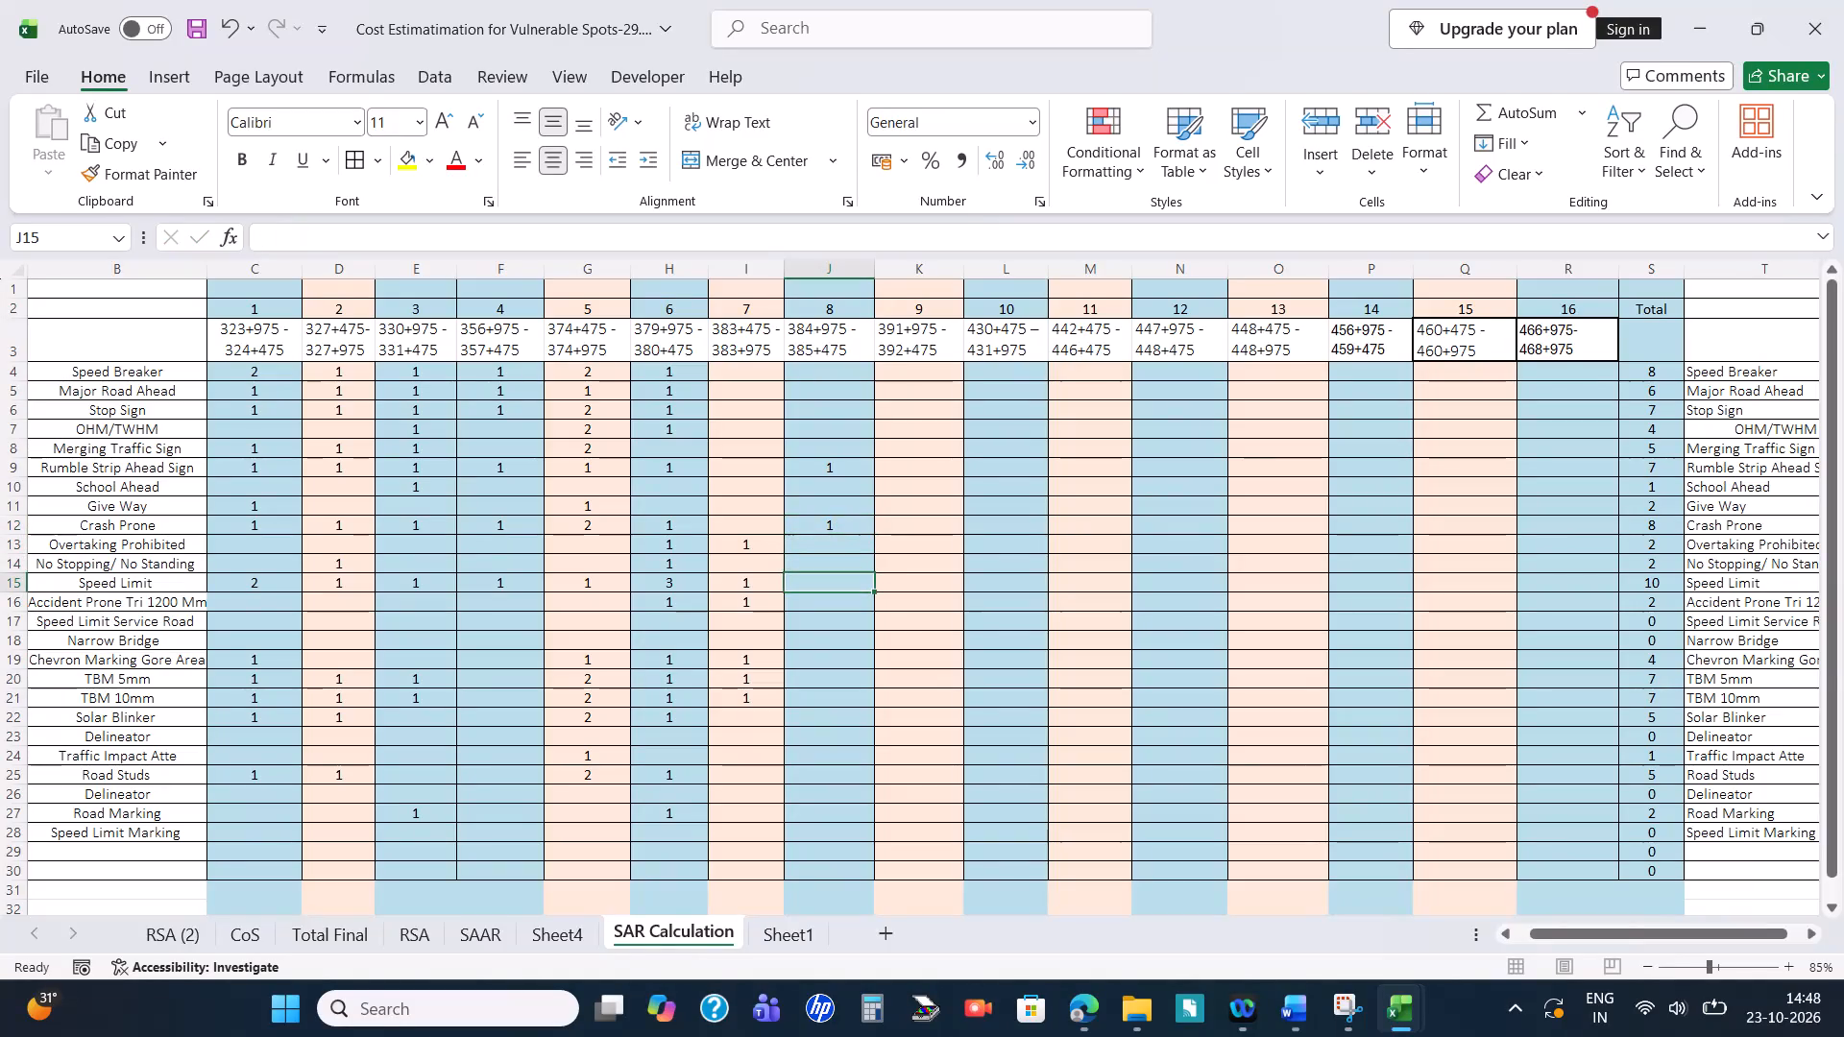
key(1)
key(Return)
Check section 4.8.1's bar marking measure in Word and enter 1 for TBM 5mm and TBM 10mm in J20:J21 of Excel.
key(alt+Tab)
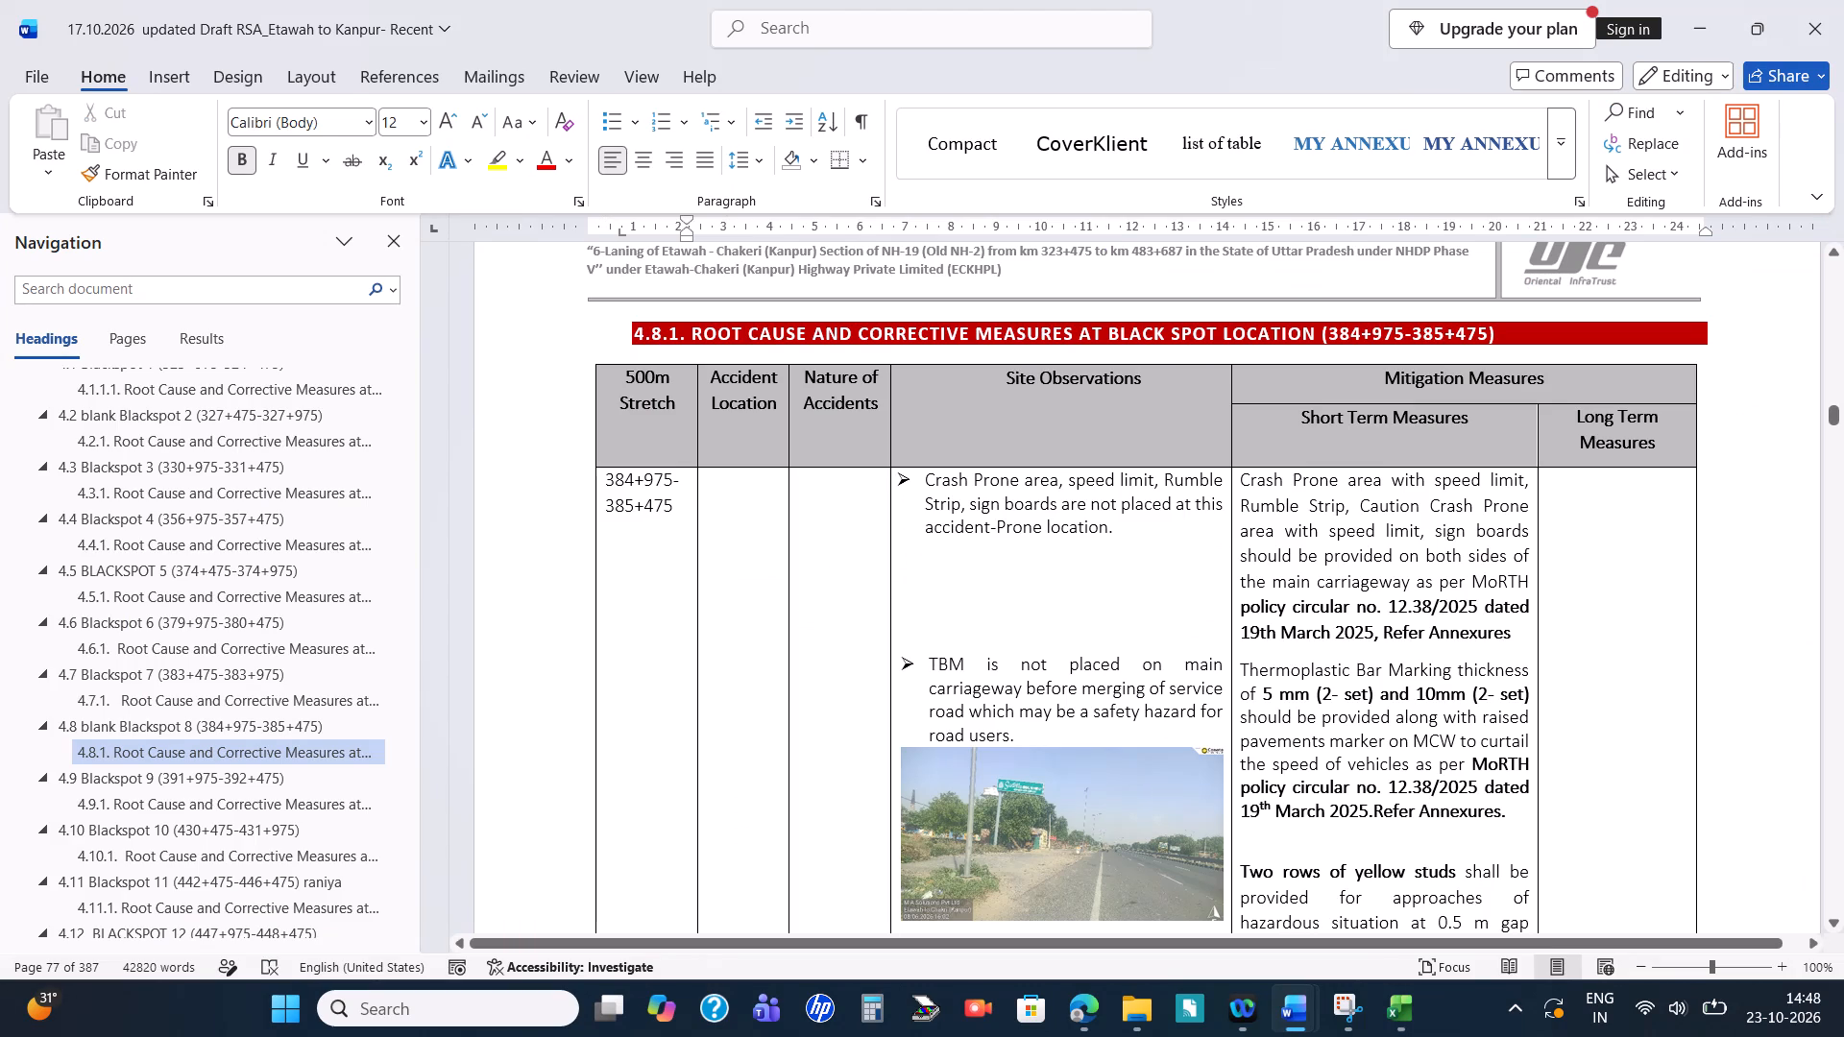
key(alt+Tab)
key(Down)
key(Down)
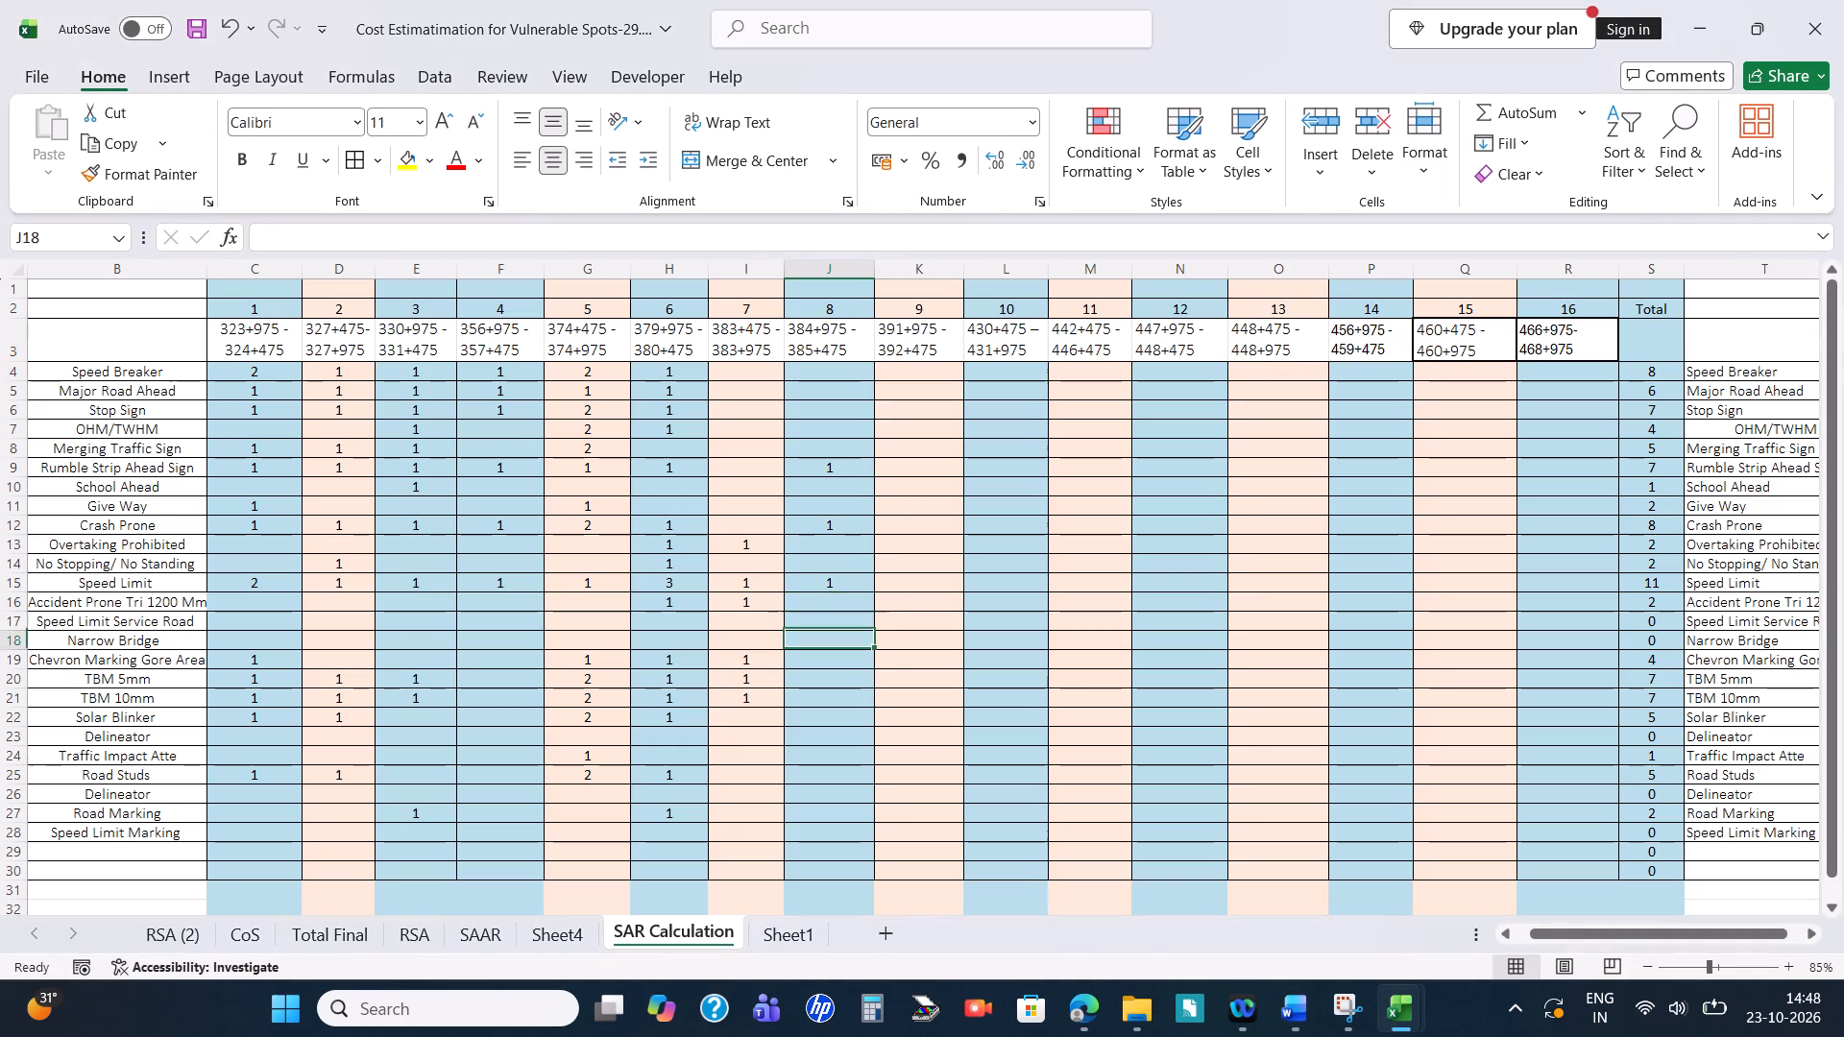
key(Down)
key(Down)
key(Down)
key(Up)
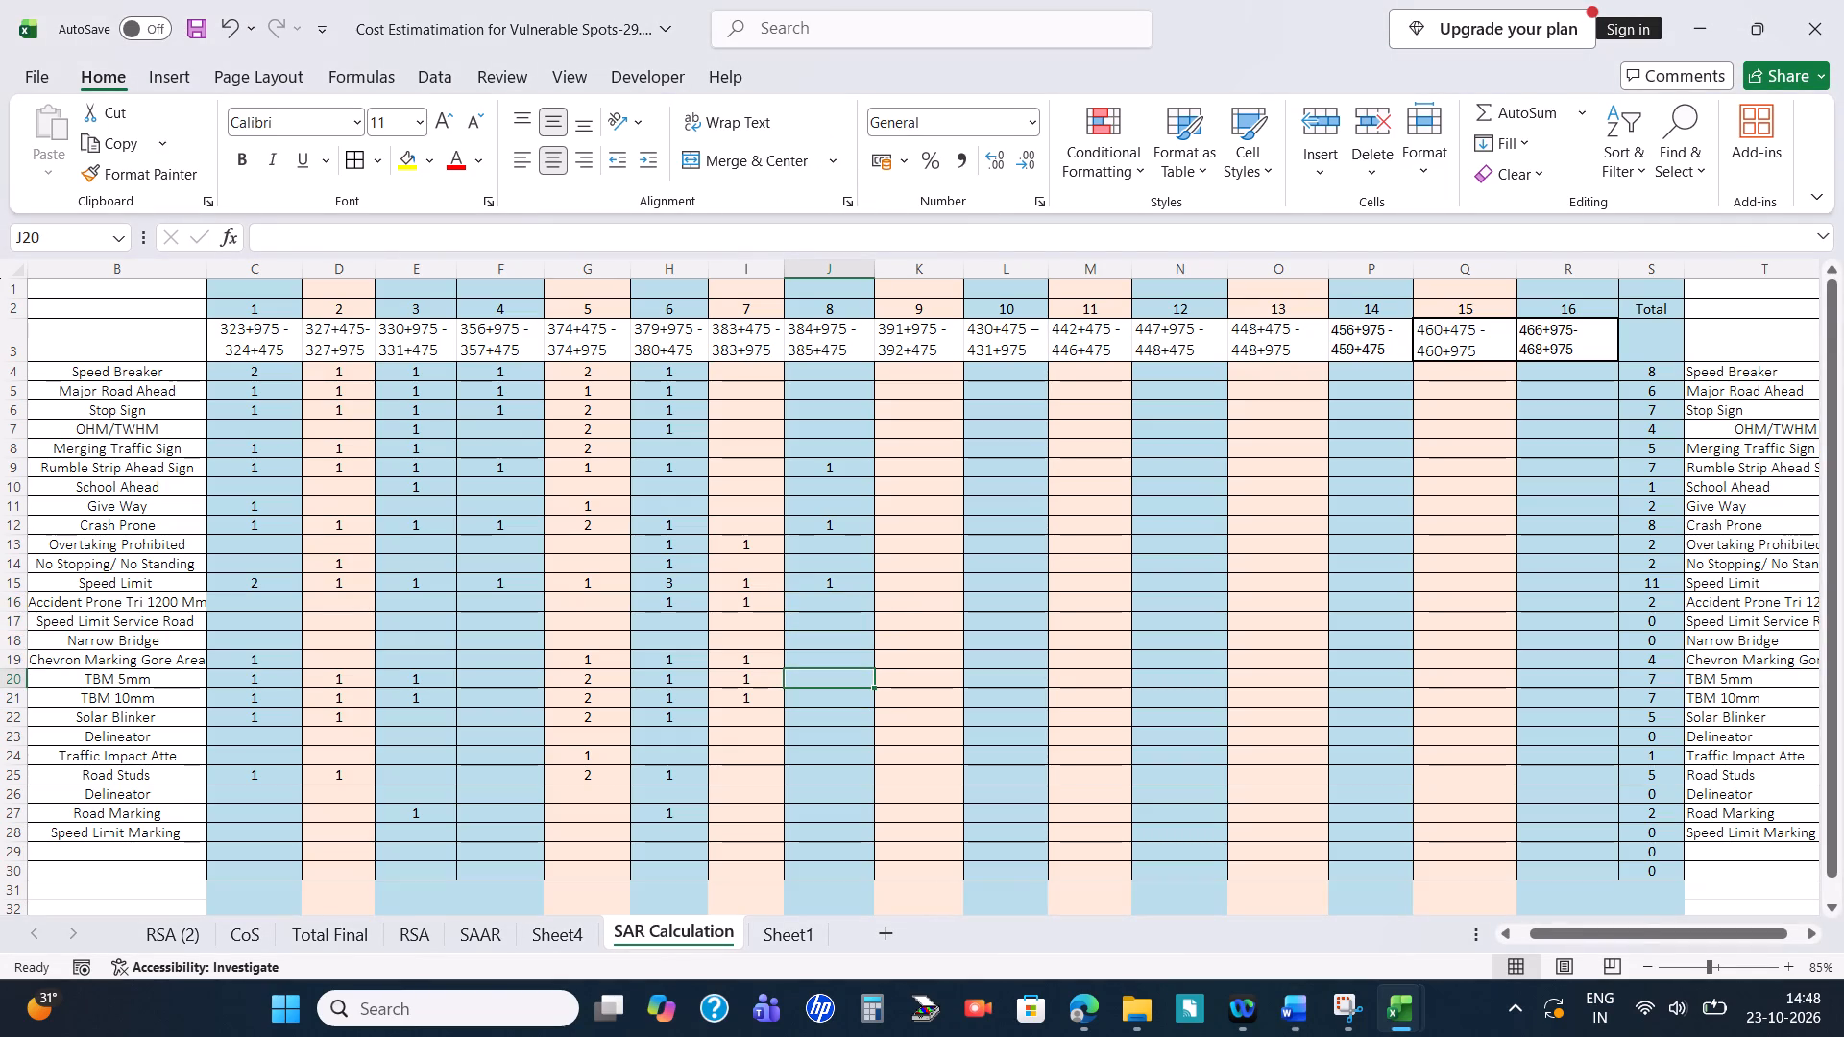
key(1)
key(Return)
key(1)
key(Return)
Read section 4.8.1's yellow studs measure in Word and enter 1 for Road Studs in J25 under Blackspot 8 in Excel.
key(alt+Tab)
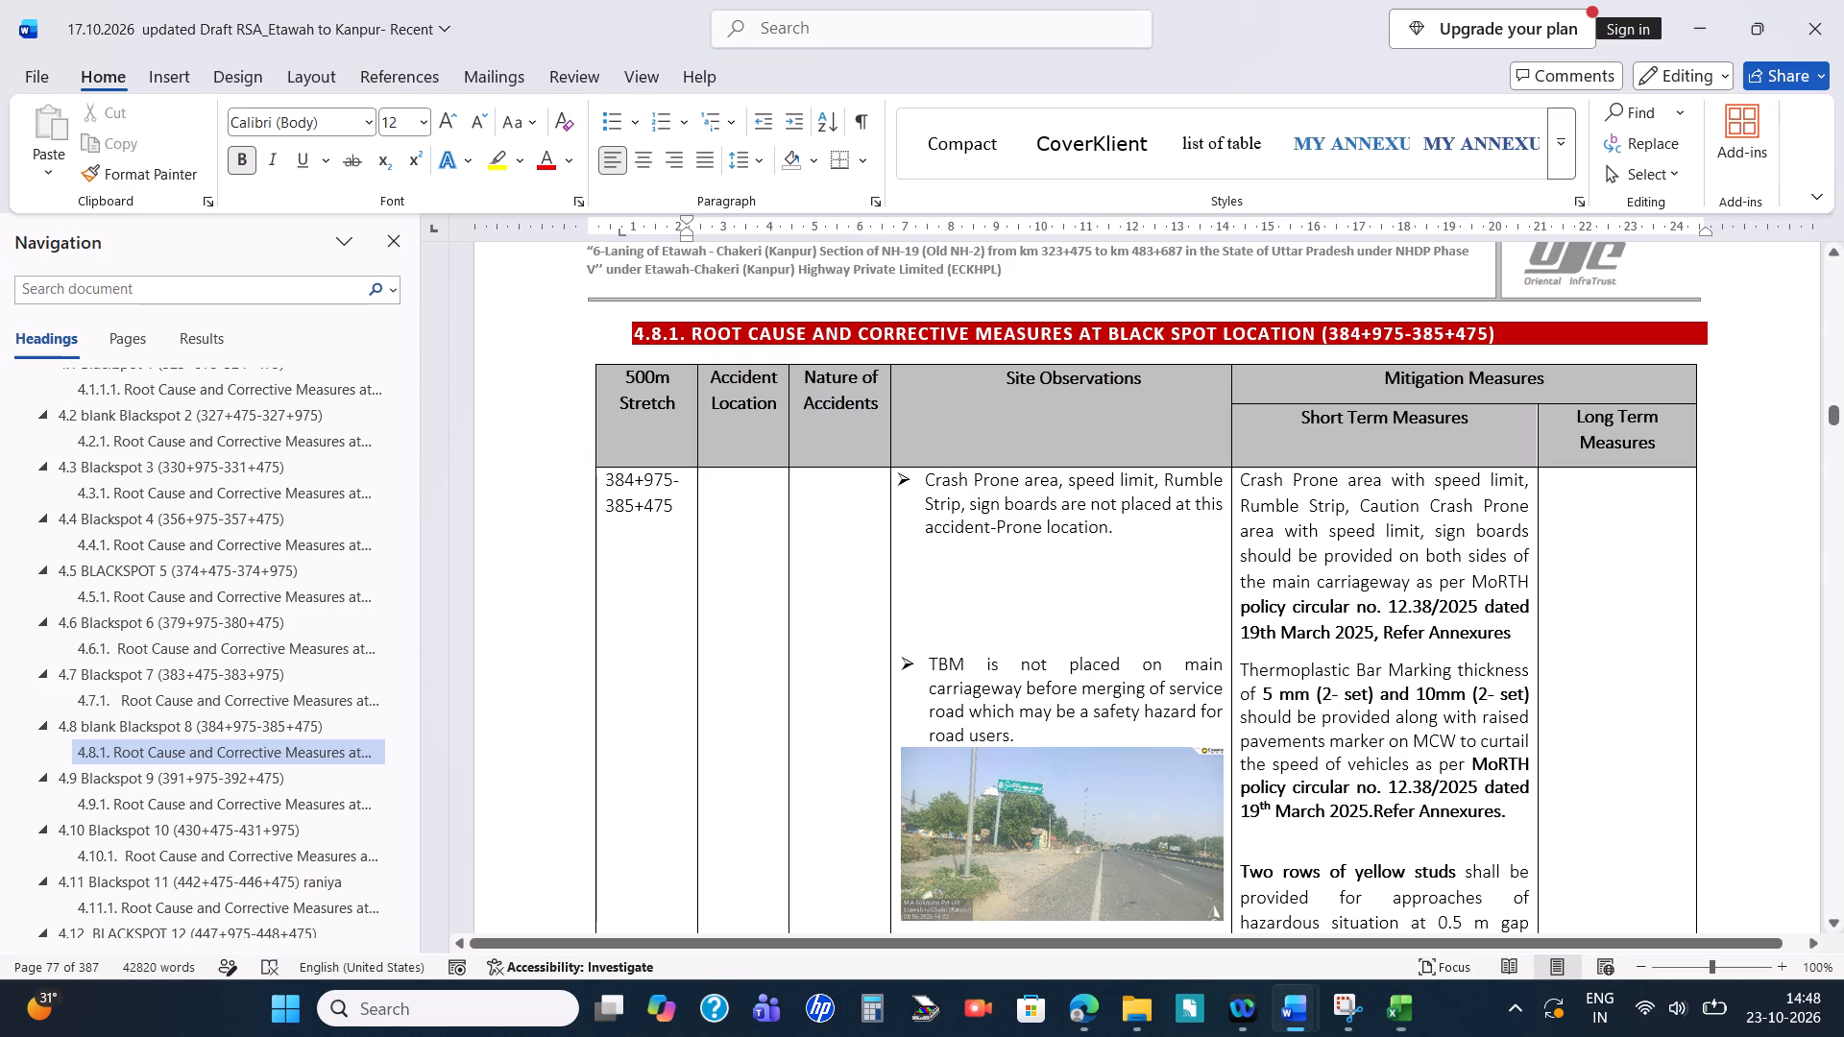
scroll(1322, 769, down, 1)
key(alt+Tab)
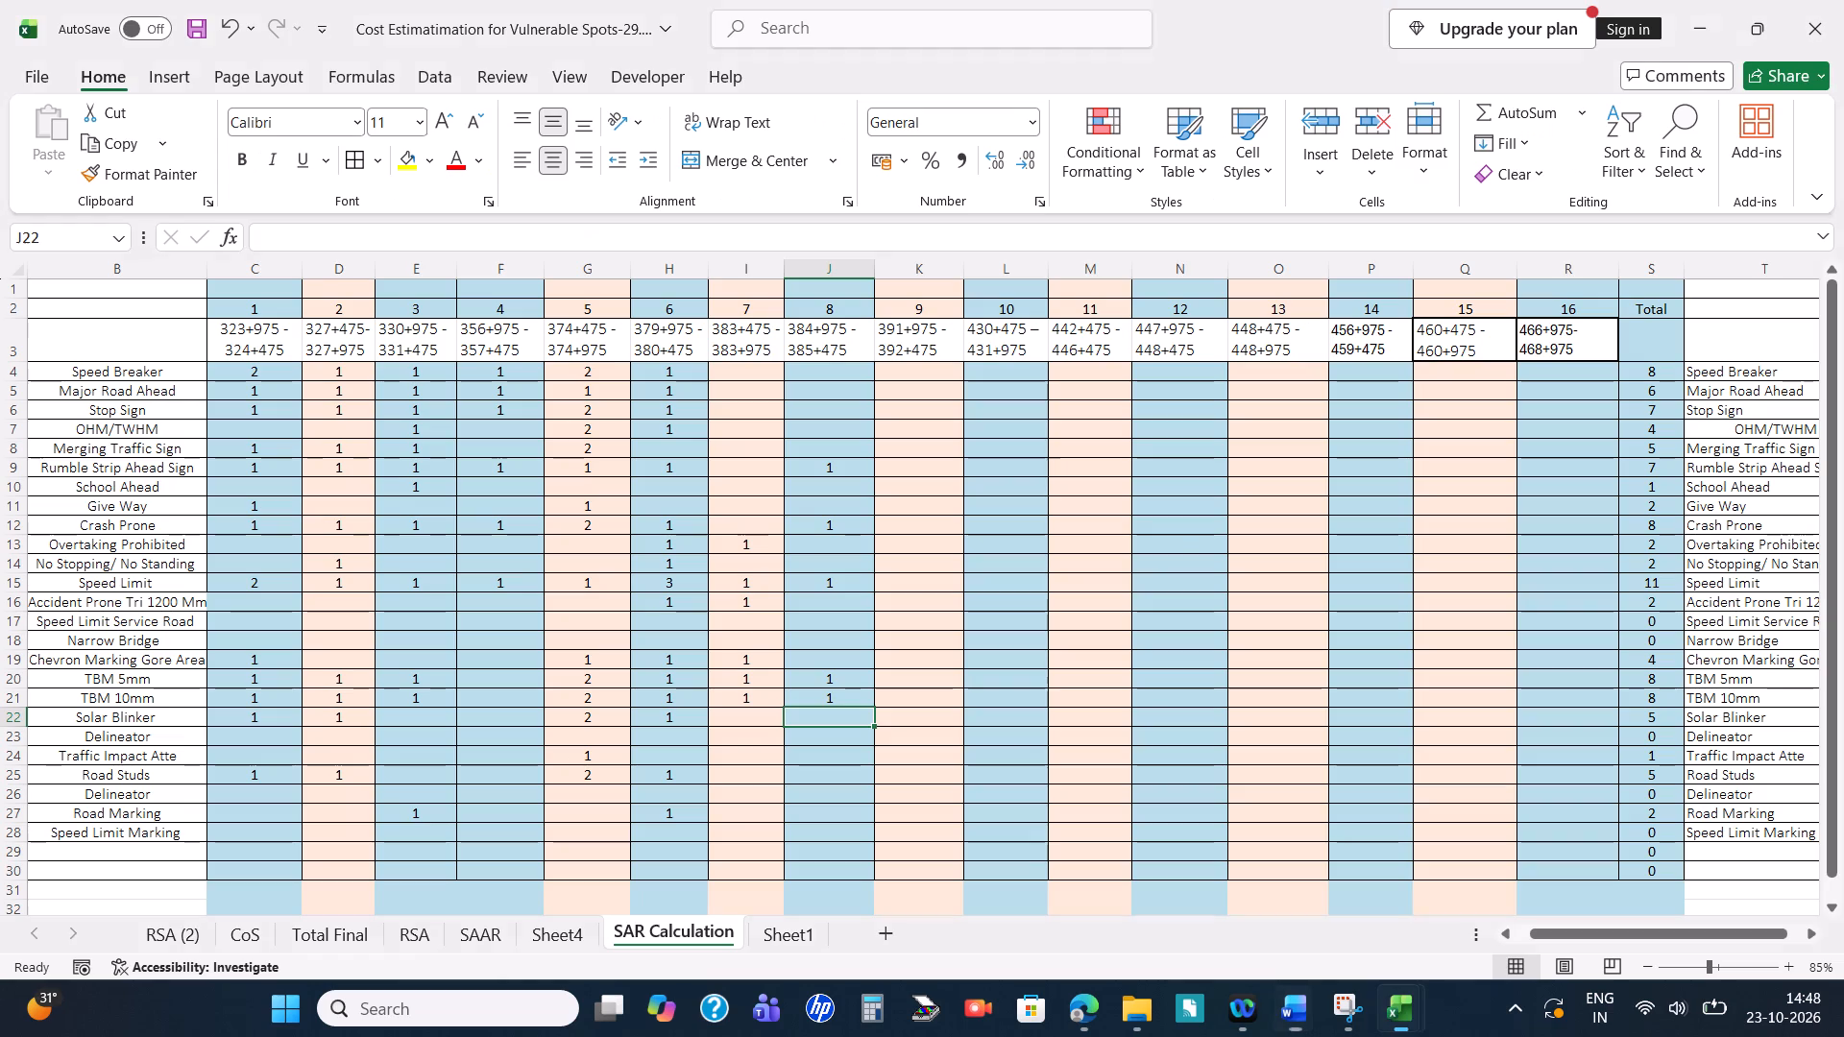
key(Down)
key(Down)
key(Down)
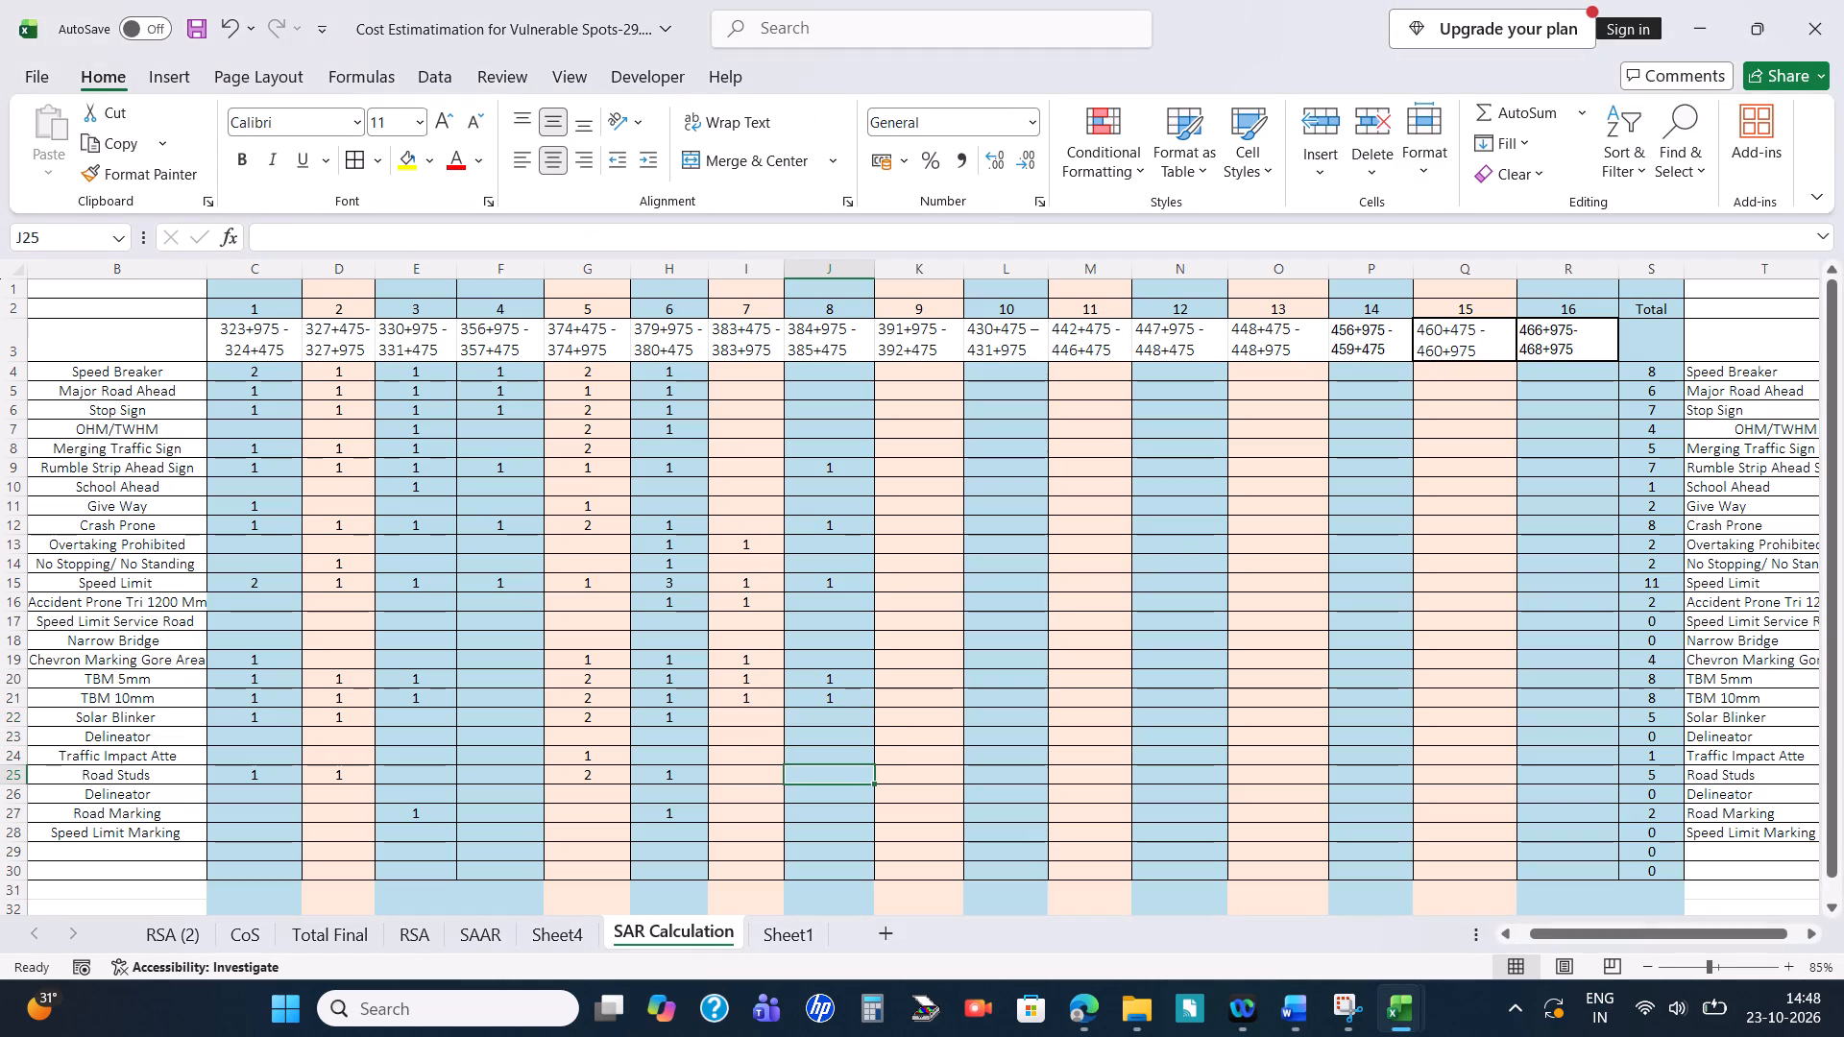
key(1)
key(Return)
Read section 4.8.1's side road measures in Word and enter 1 for Speed Breaker, Major Road Ahead and Stop Sign in J4:J6 of Excel.
key(alt+Tab)
scroll(1322, 769, down, 2)
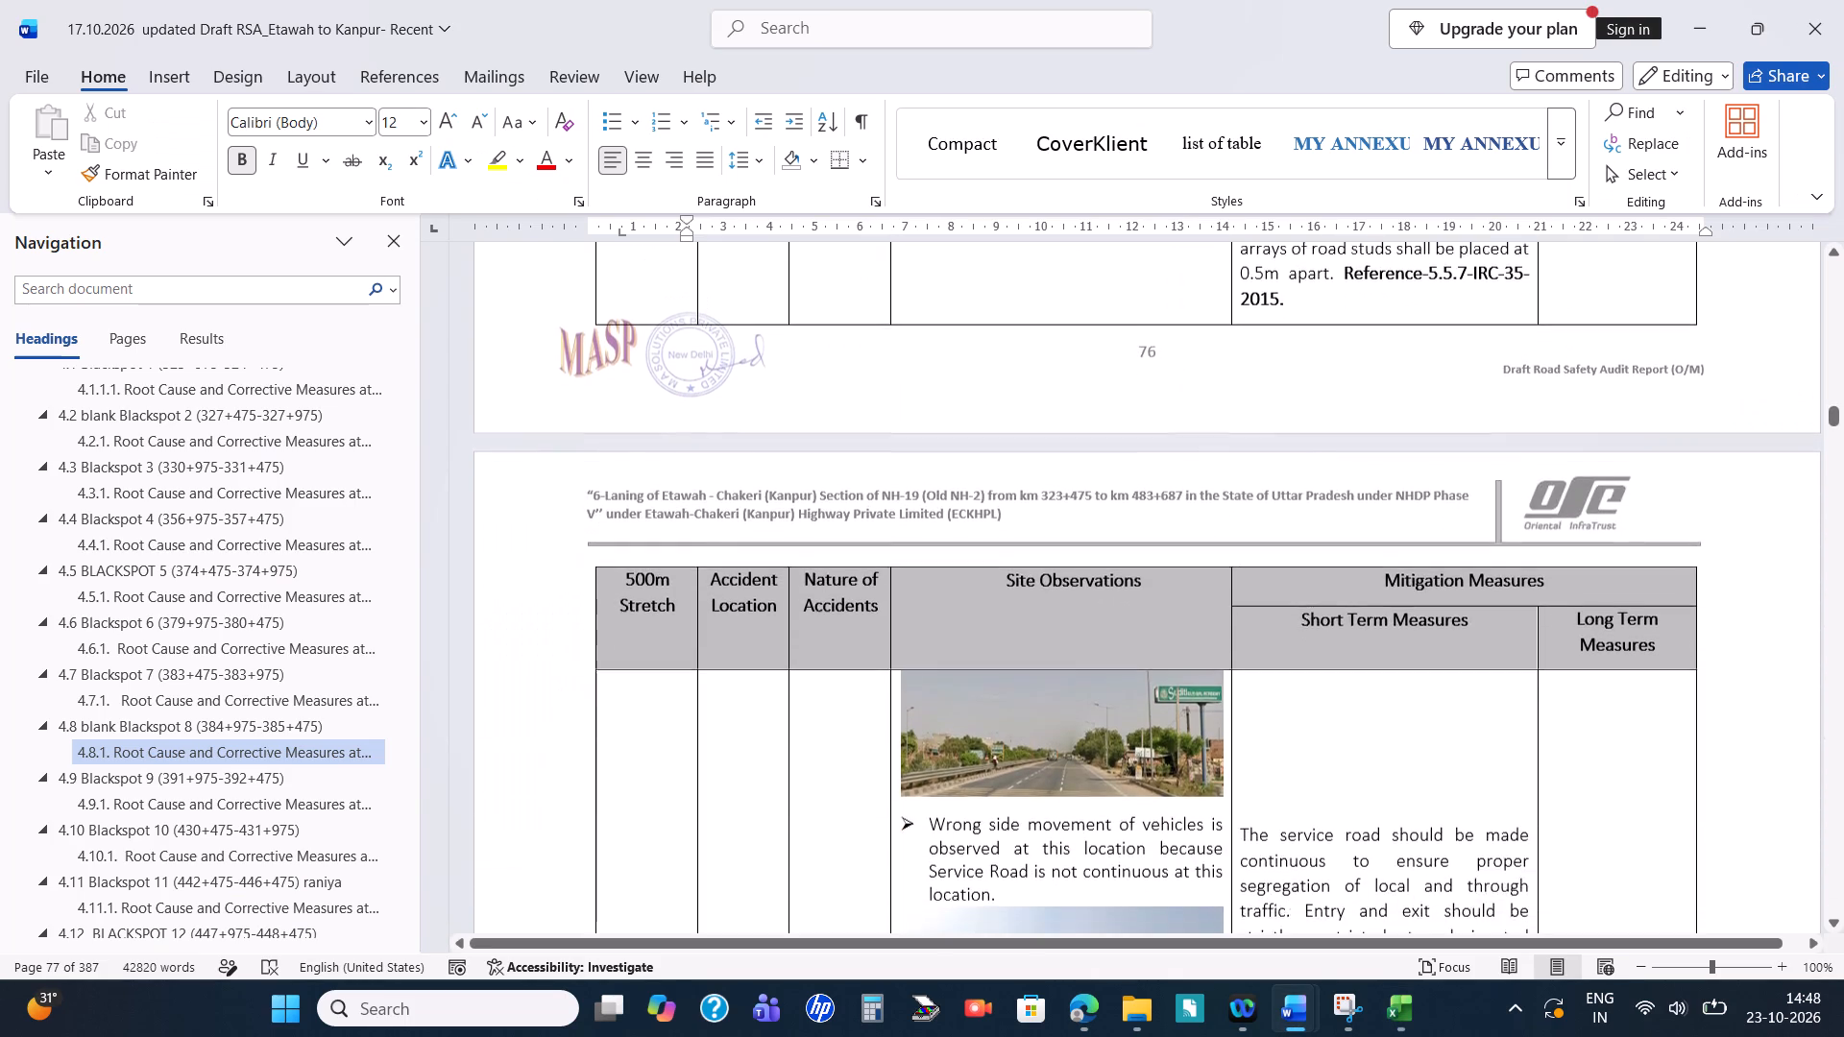
scroll(1322, 769, down, 2)
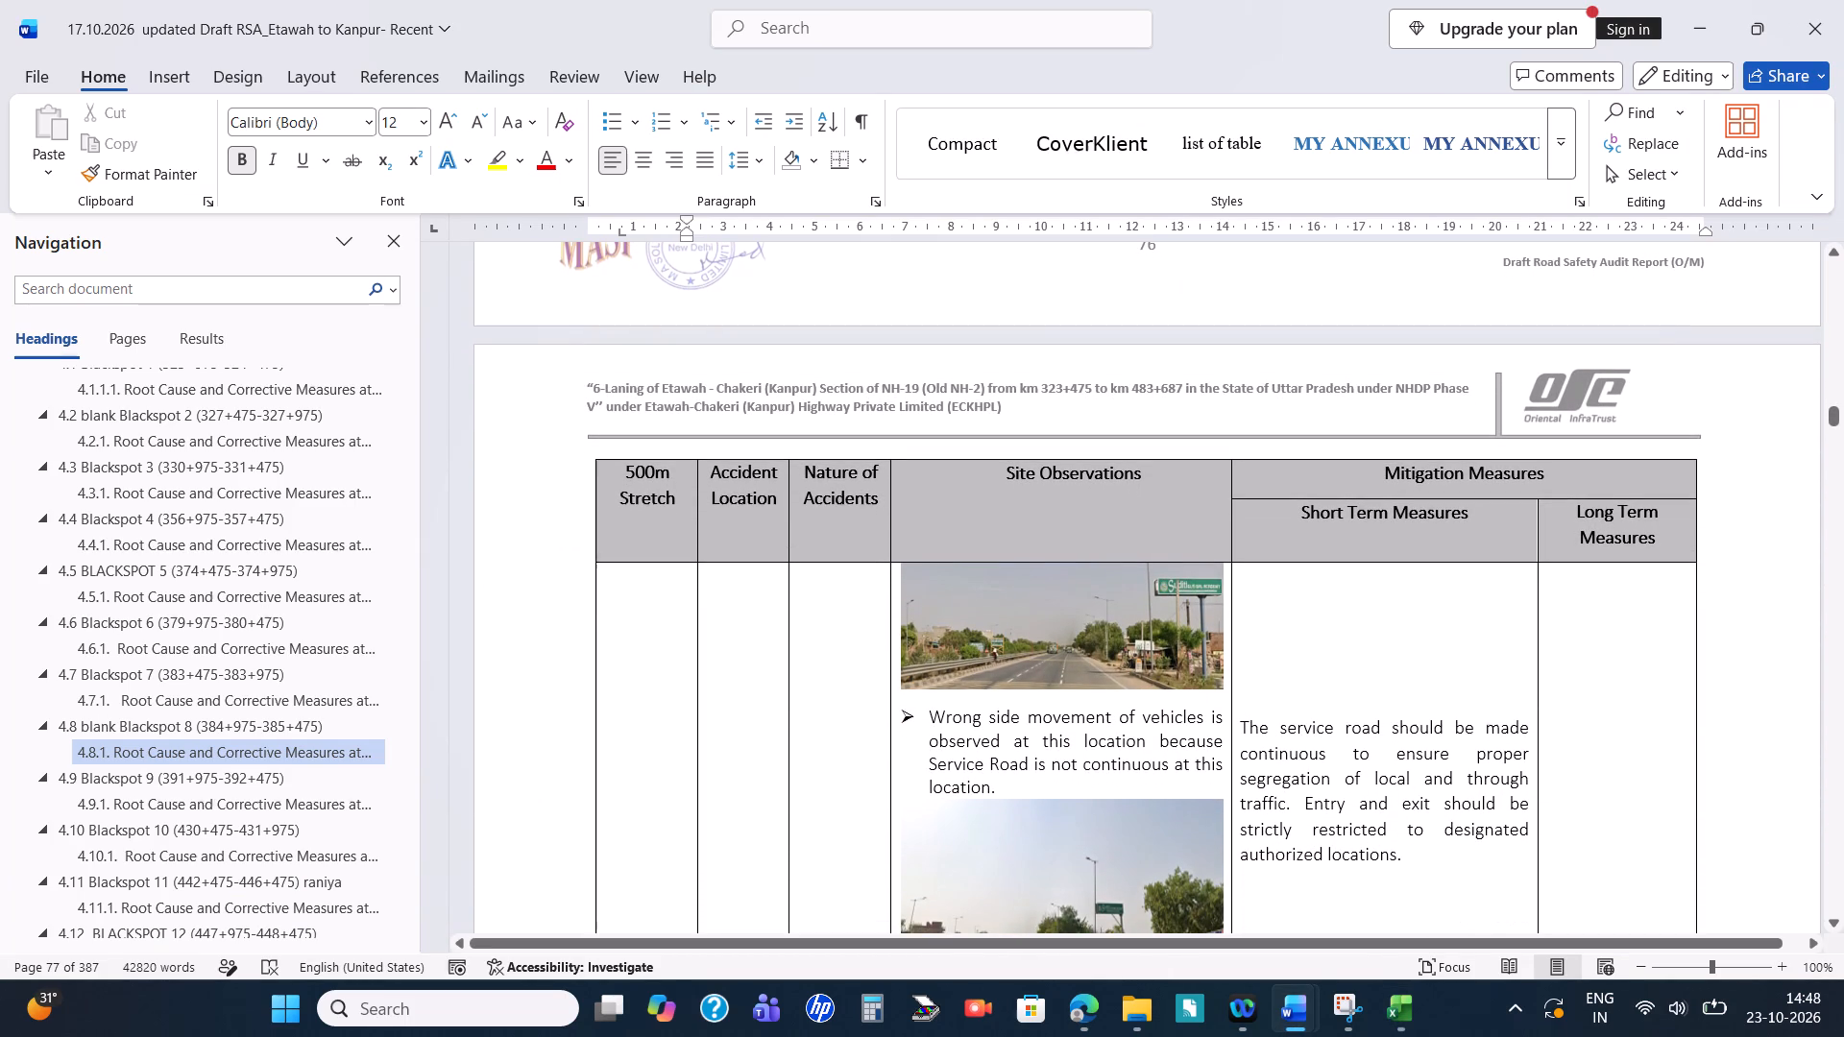
scroll(1322, 769, down, 1)
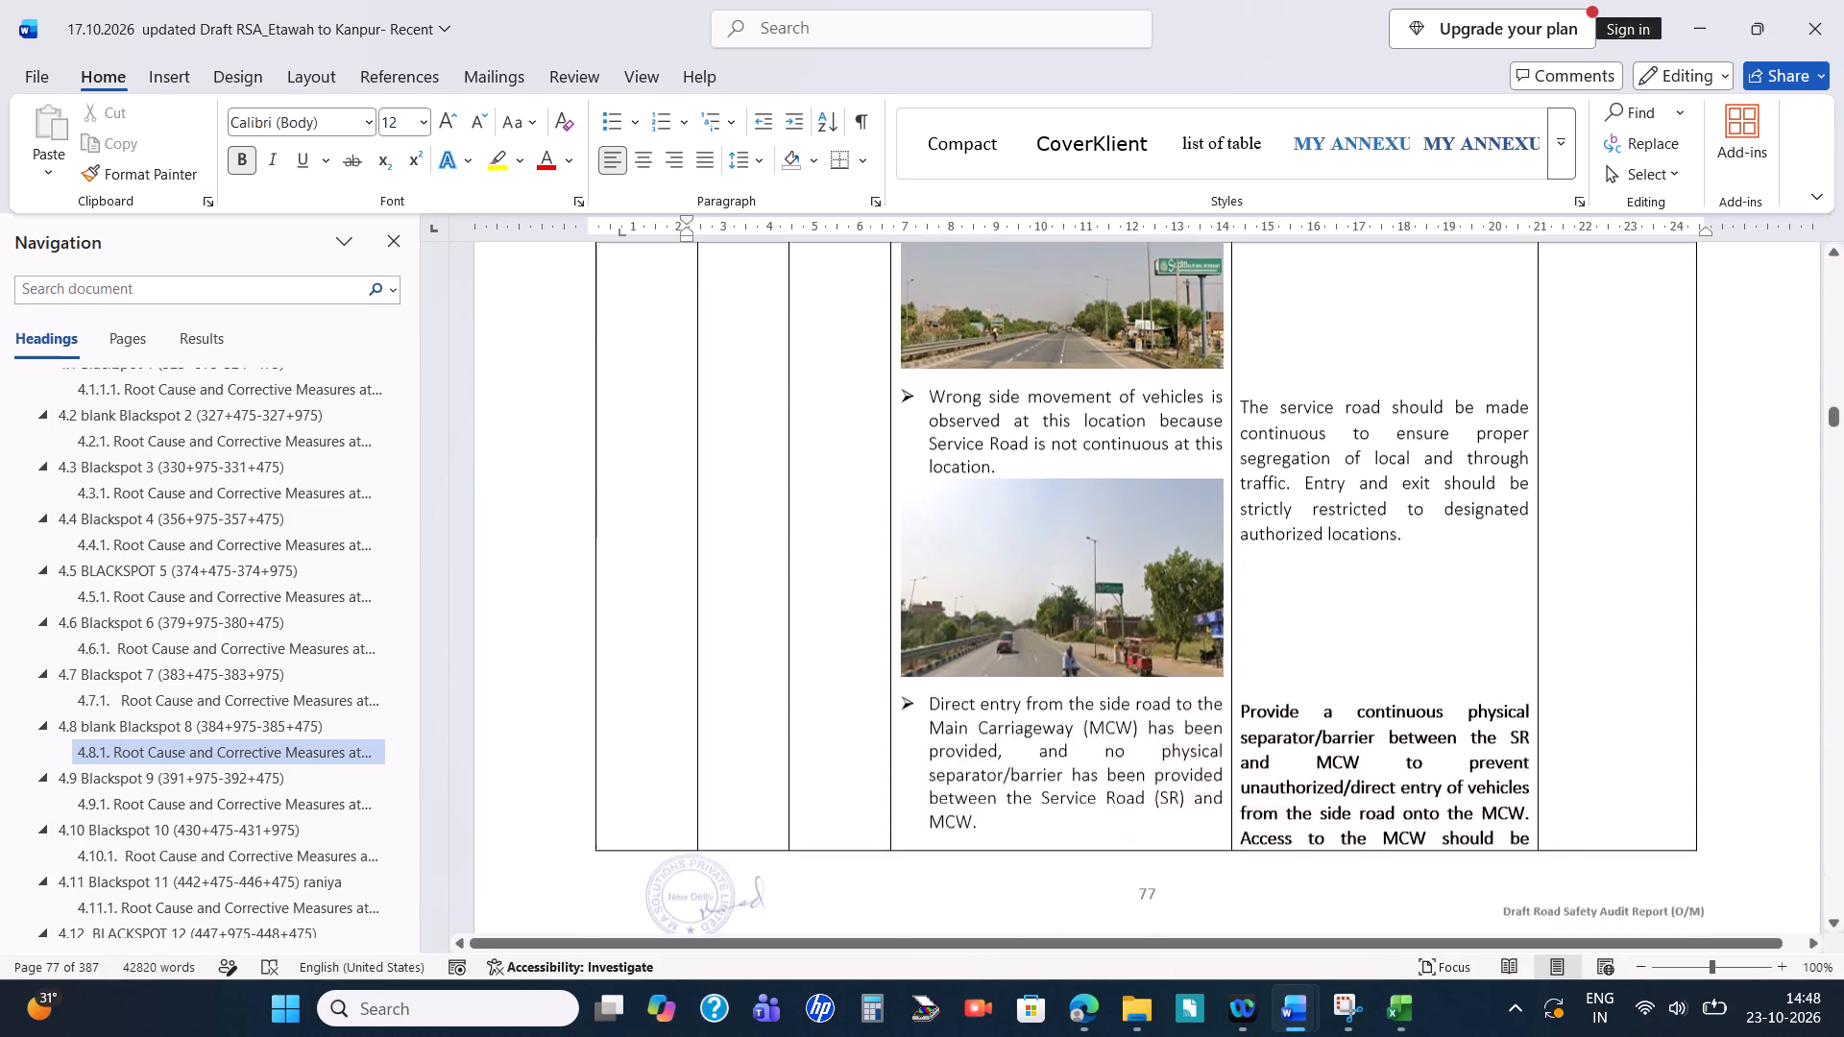
scroll(1322, 769, down, 2)
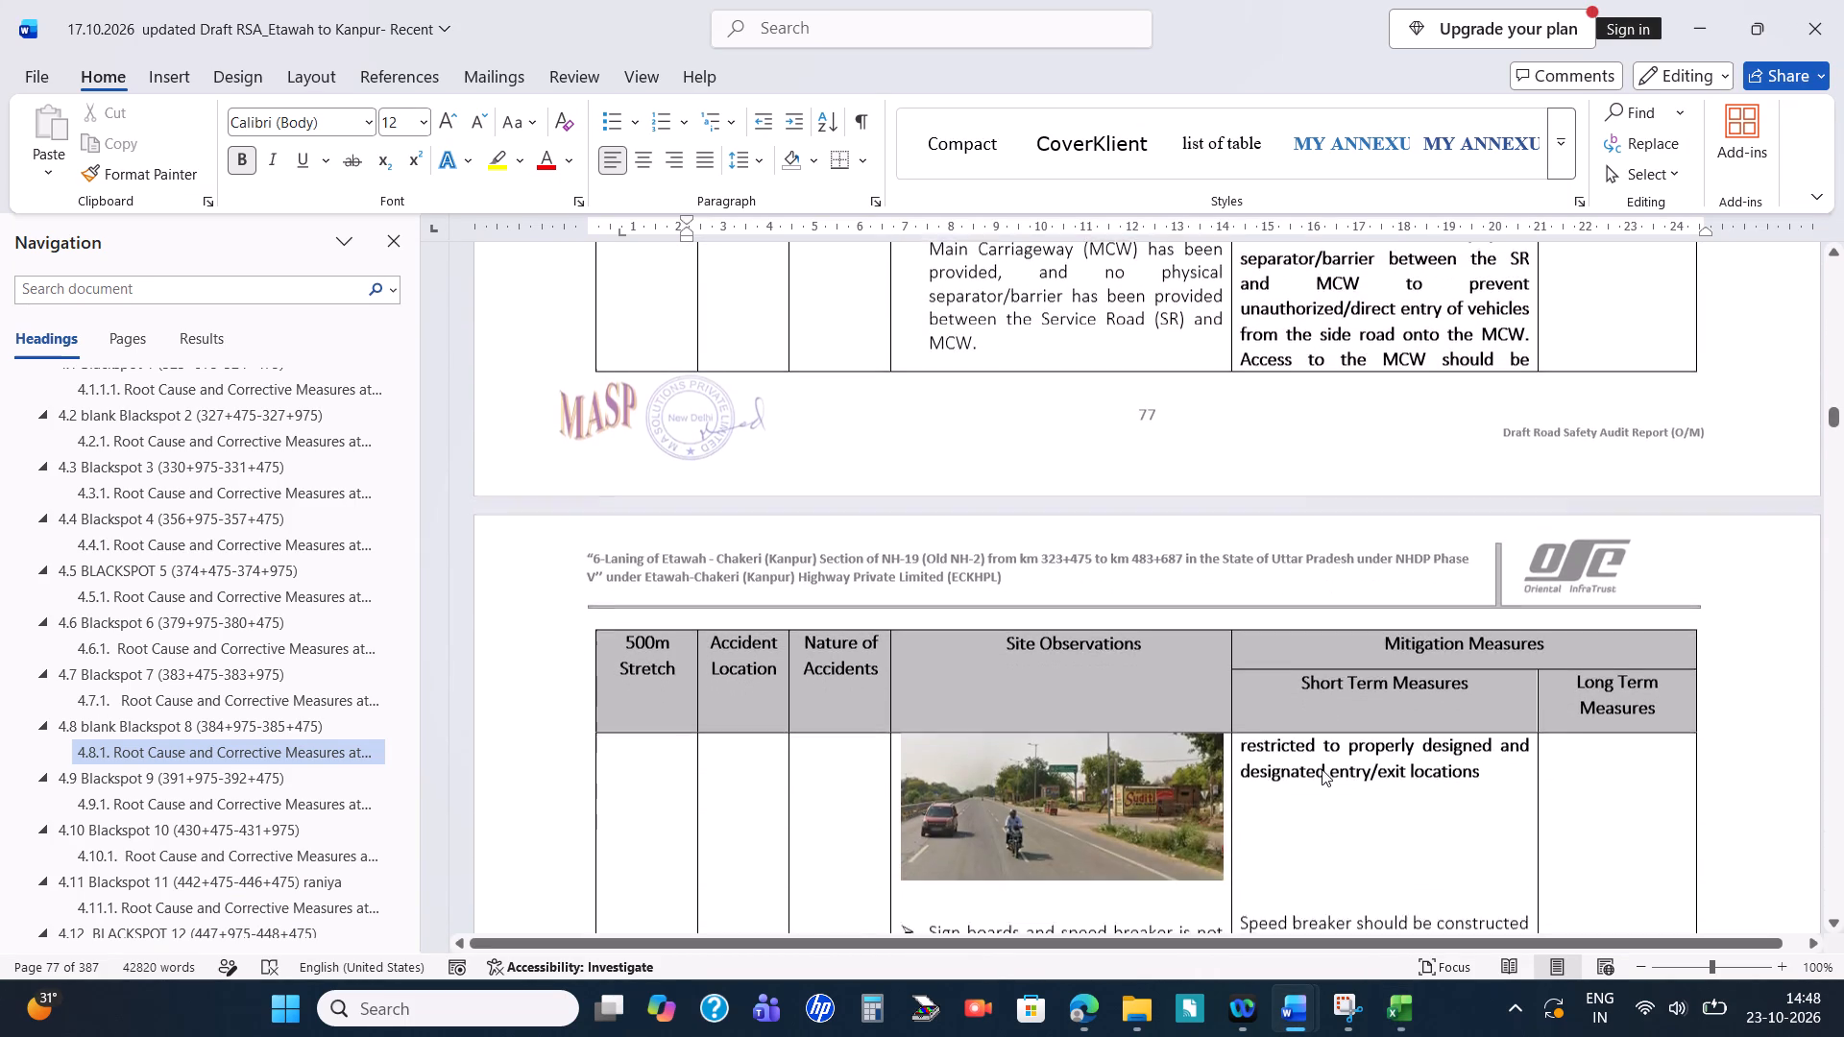
scroll(1322, 769, down, 3)
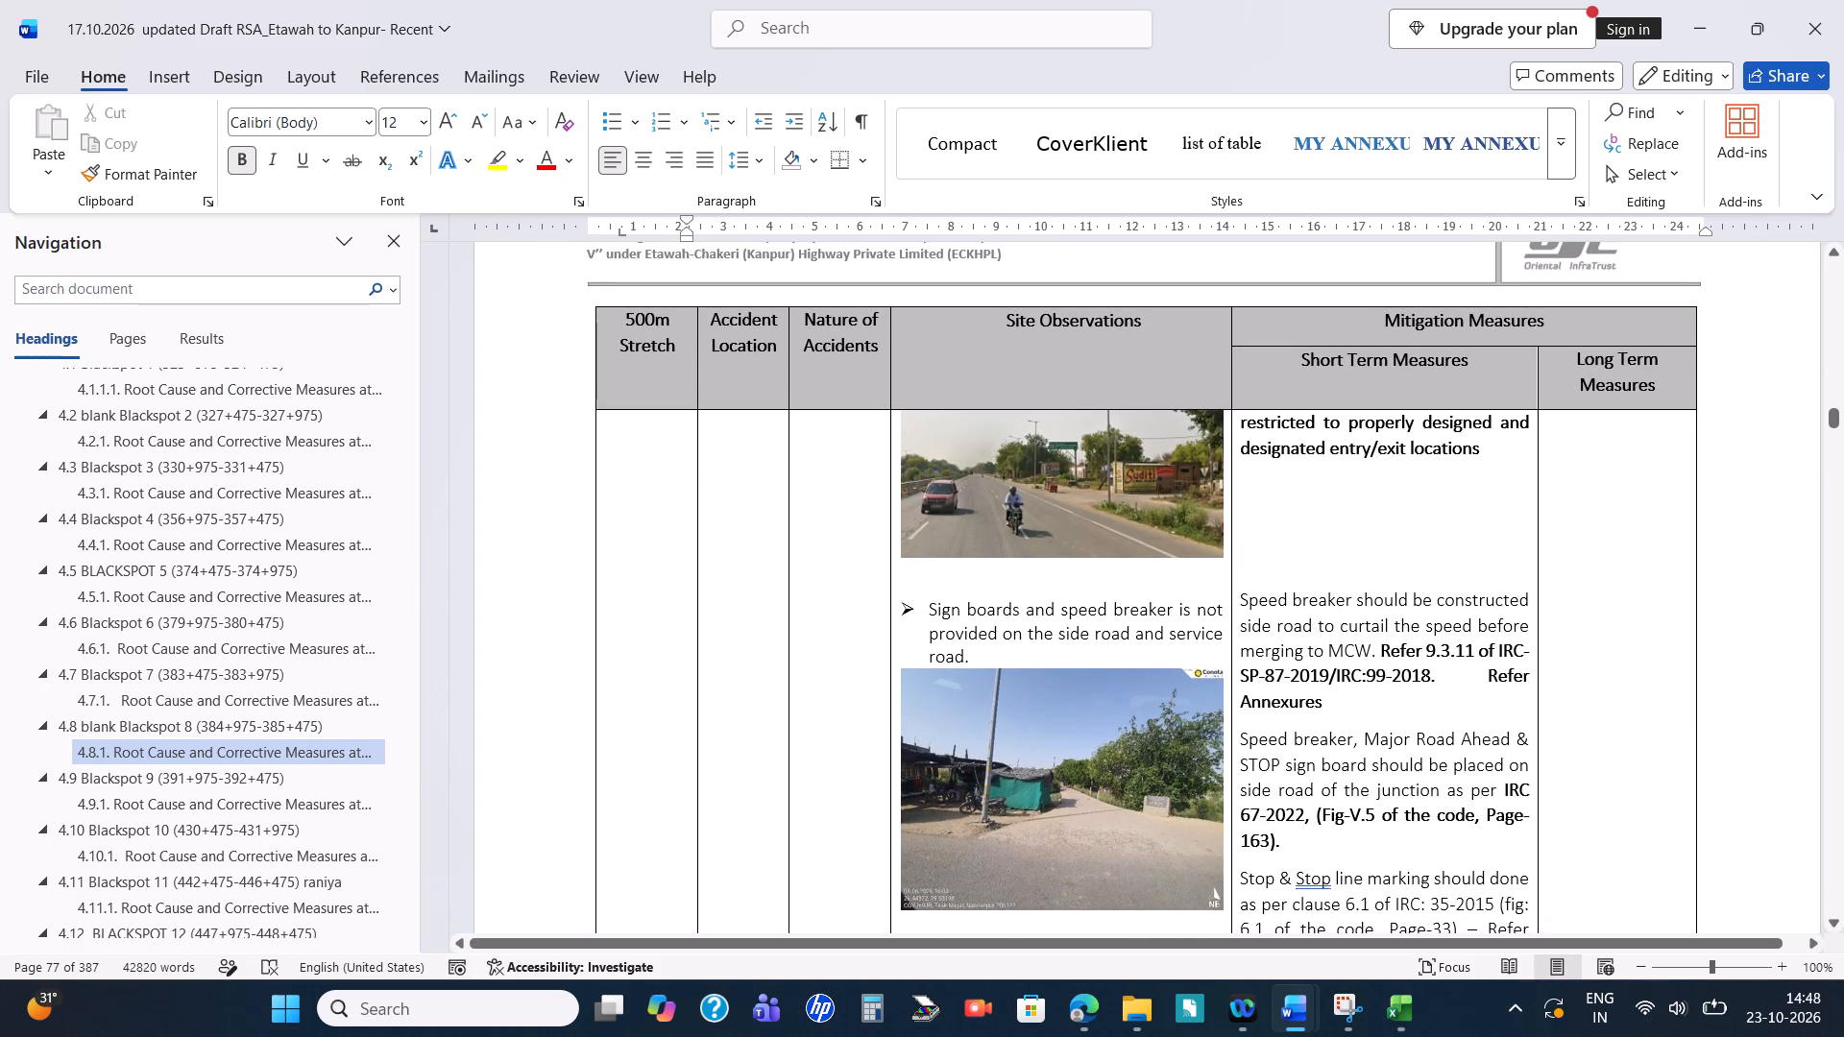
key(alt+Tab)
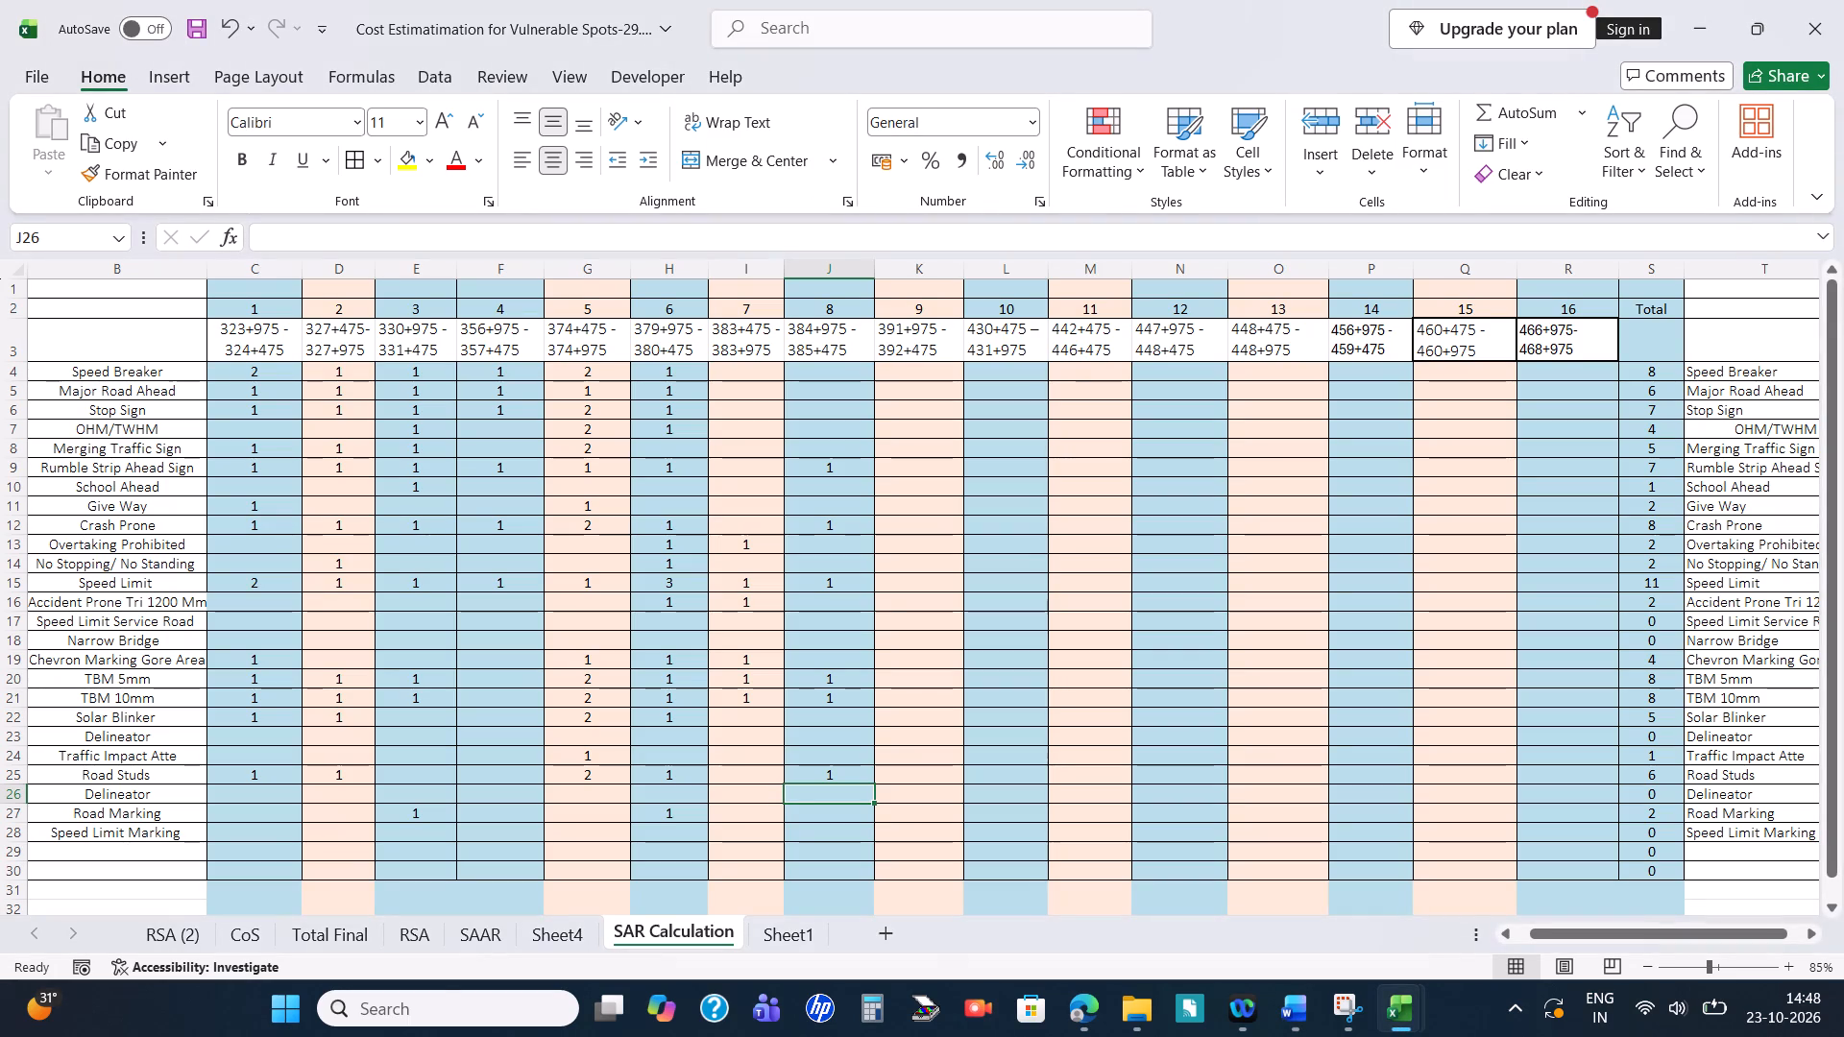
click(845, 370)
key(1)
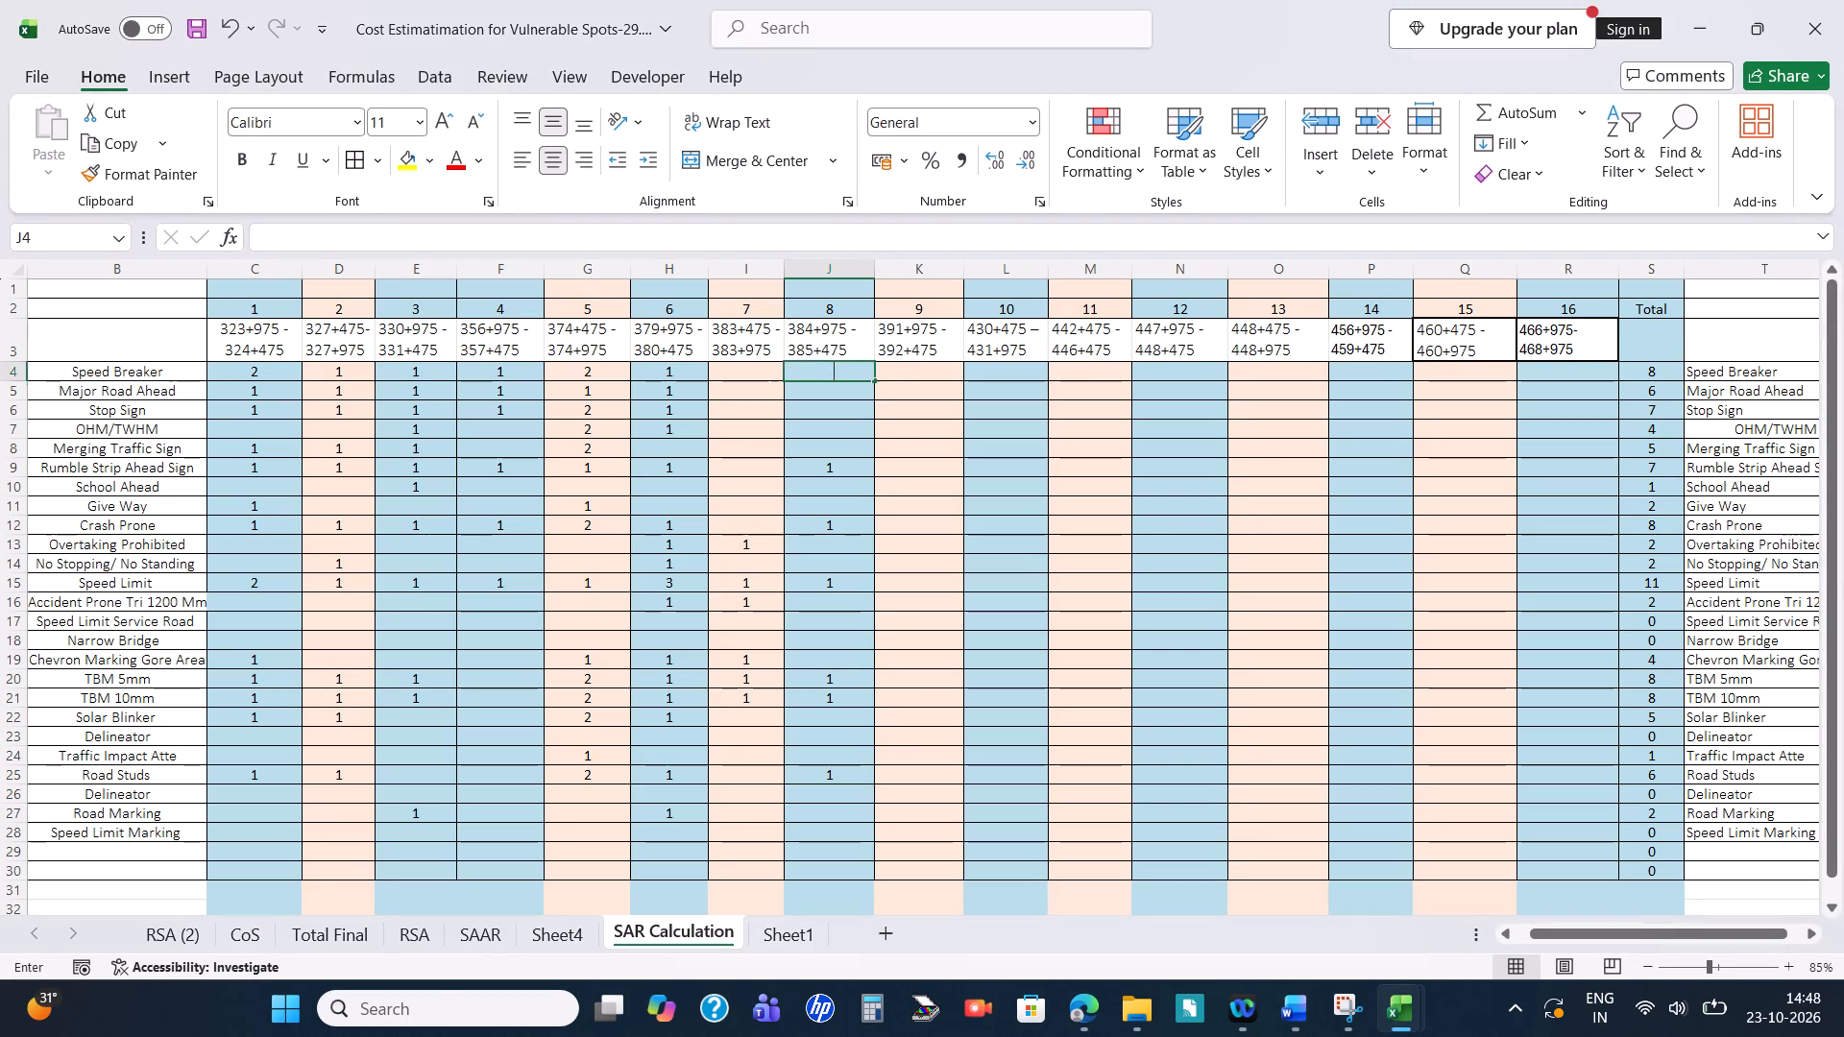
key(Return)
key(1)
key(Return)
key(1)
key(Return)
Check section 4.8.1's remaining measures in Word and enter 1 for Solar Blinker in J22 under Blackspot 8 in Excel.
key(alt+Tab)
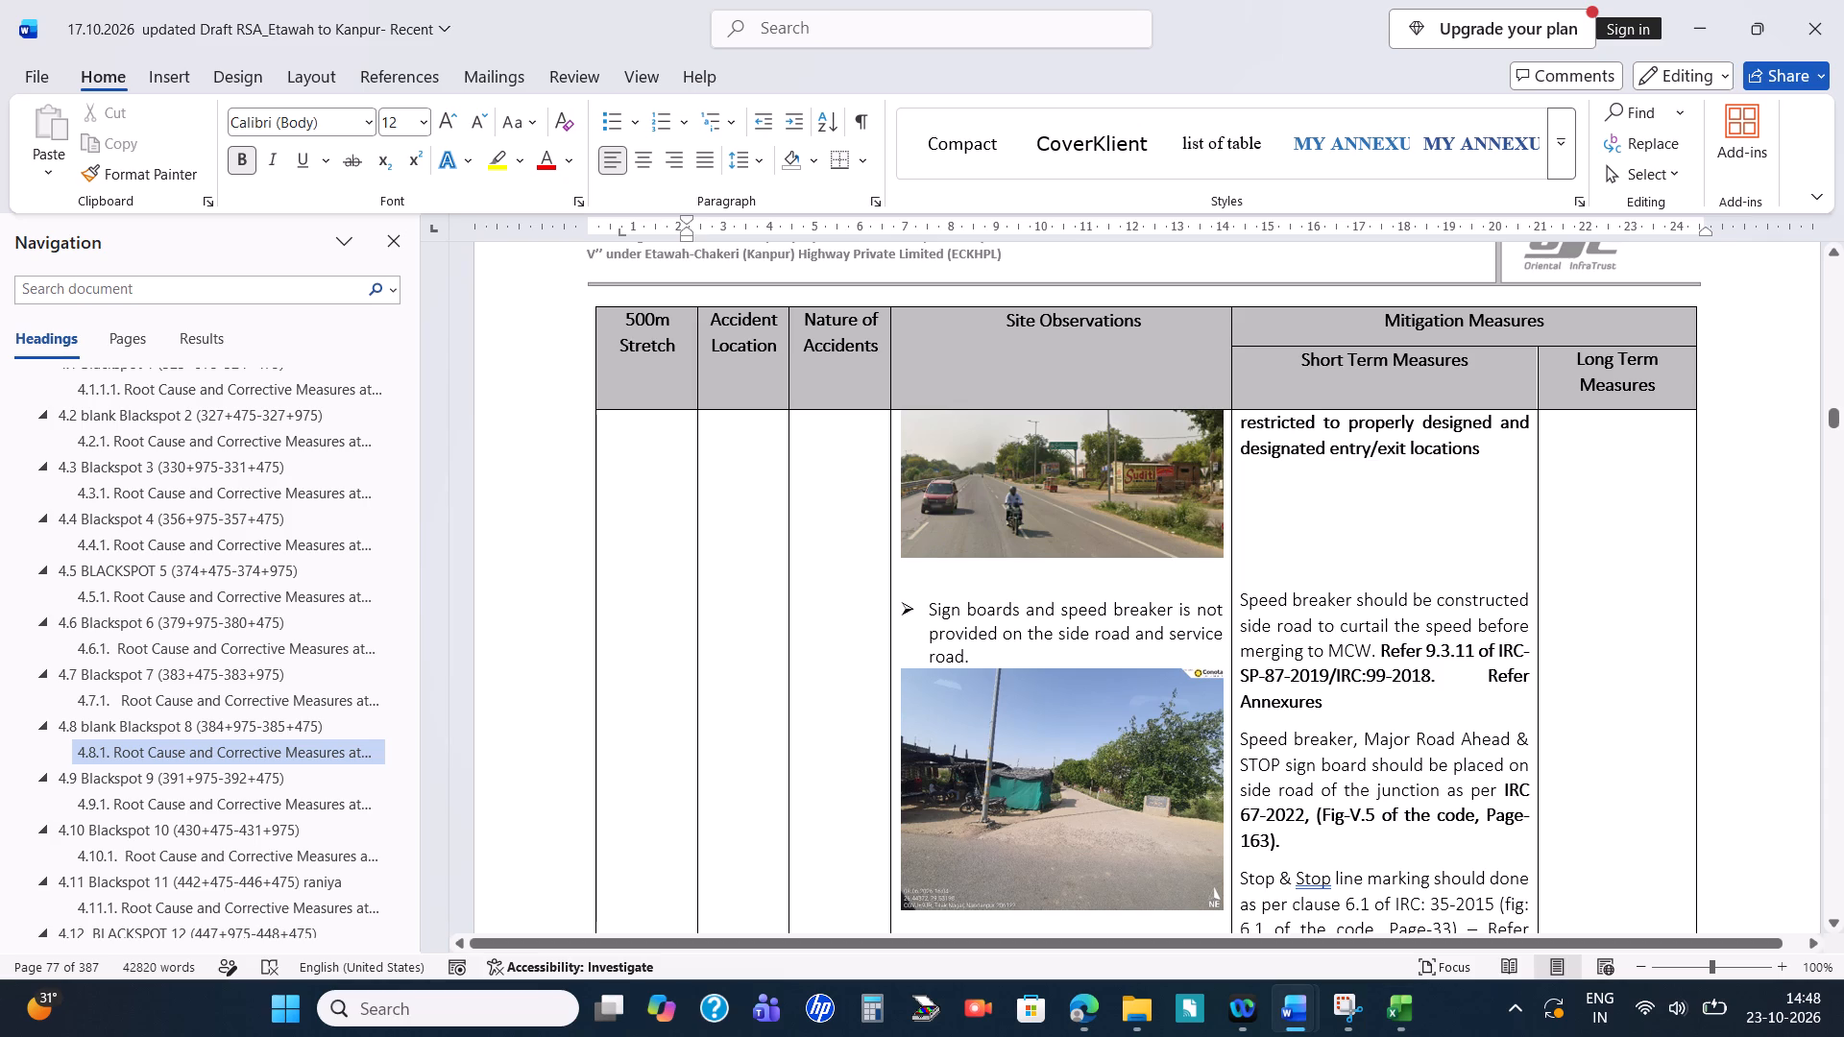
scroll(1132, 704, down, 1)
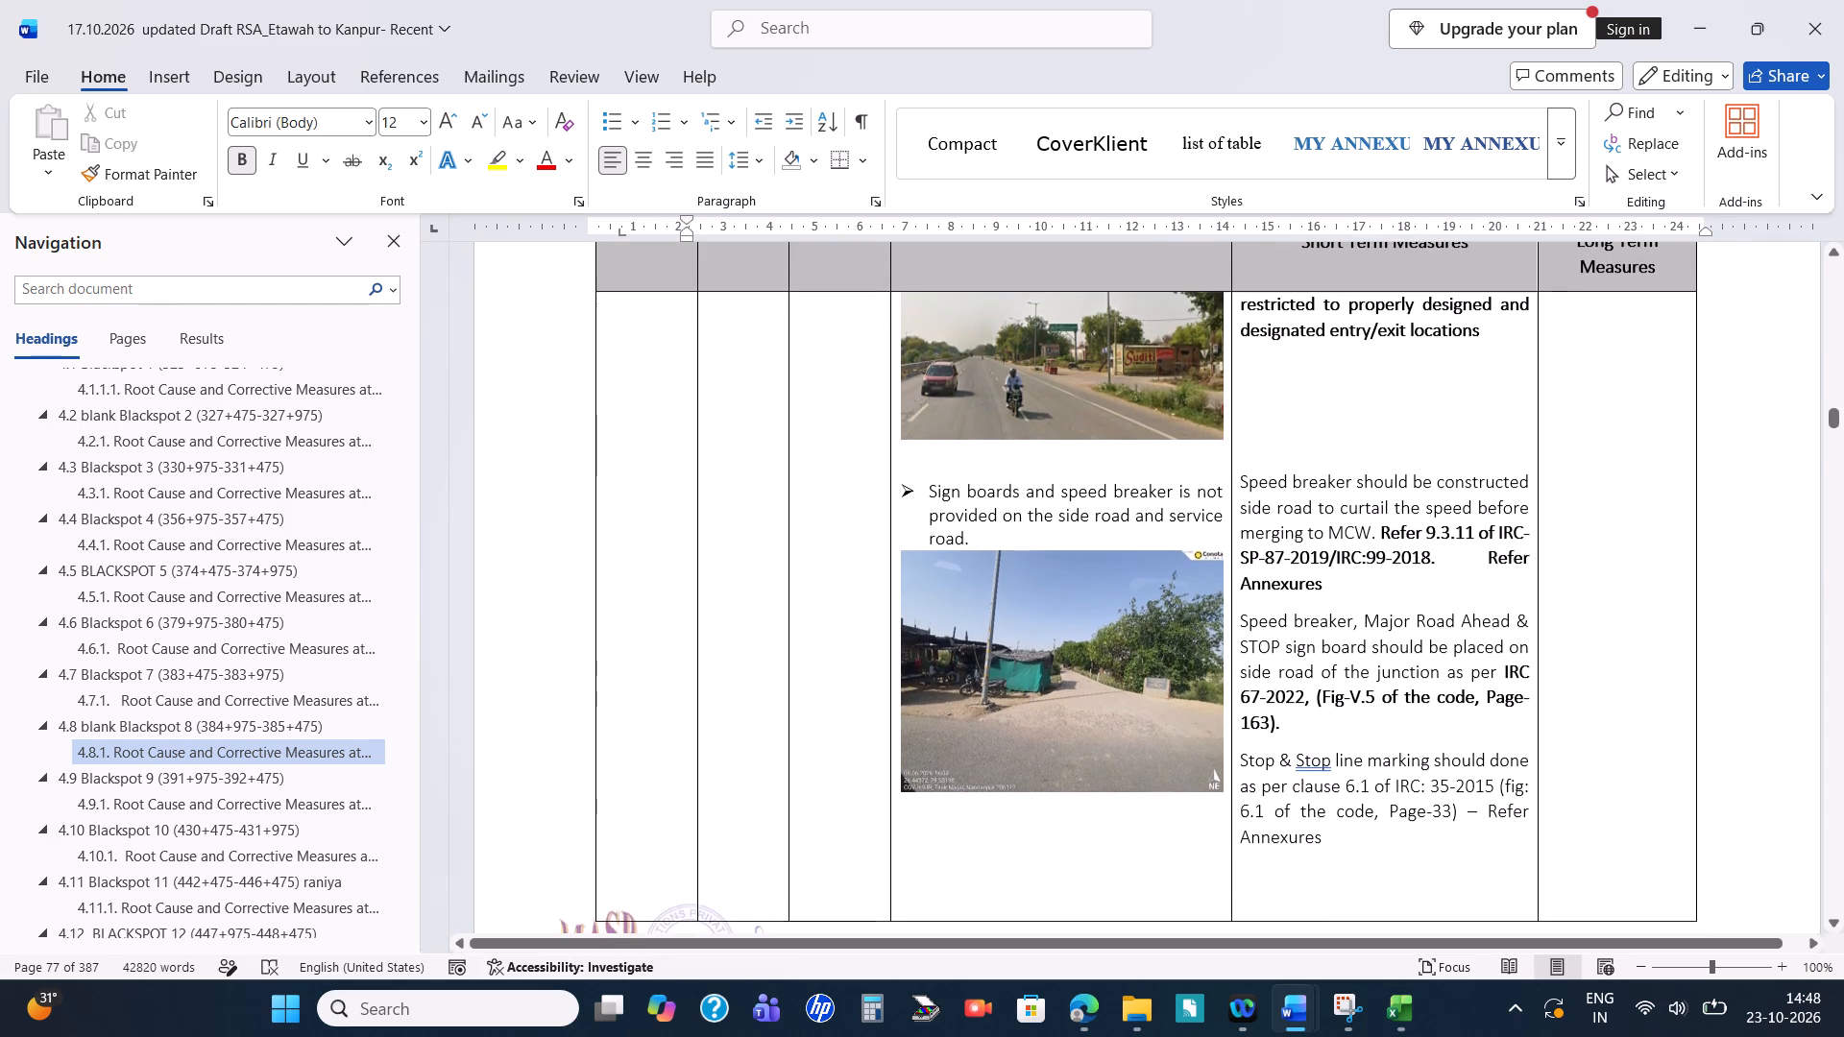
scroll(1132, 704, down, 2)
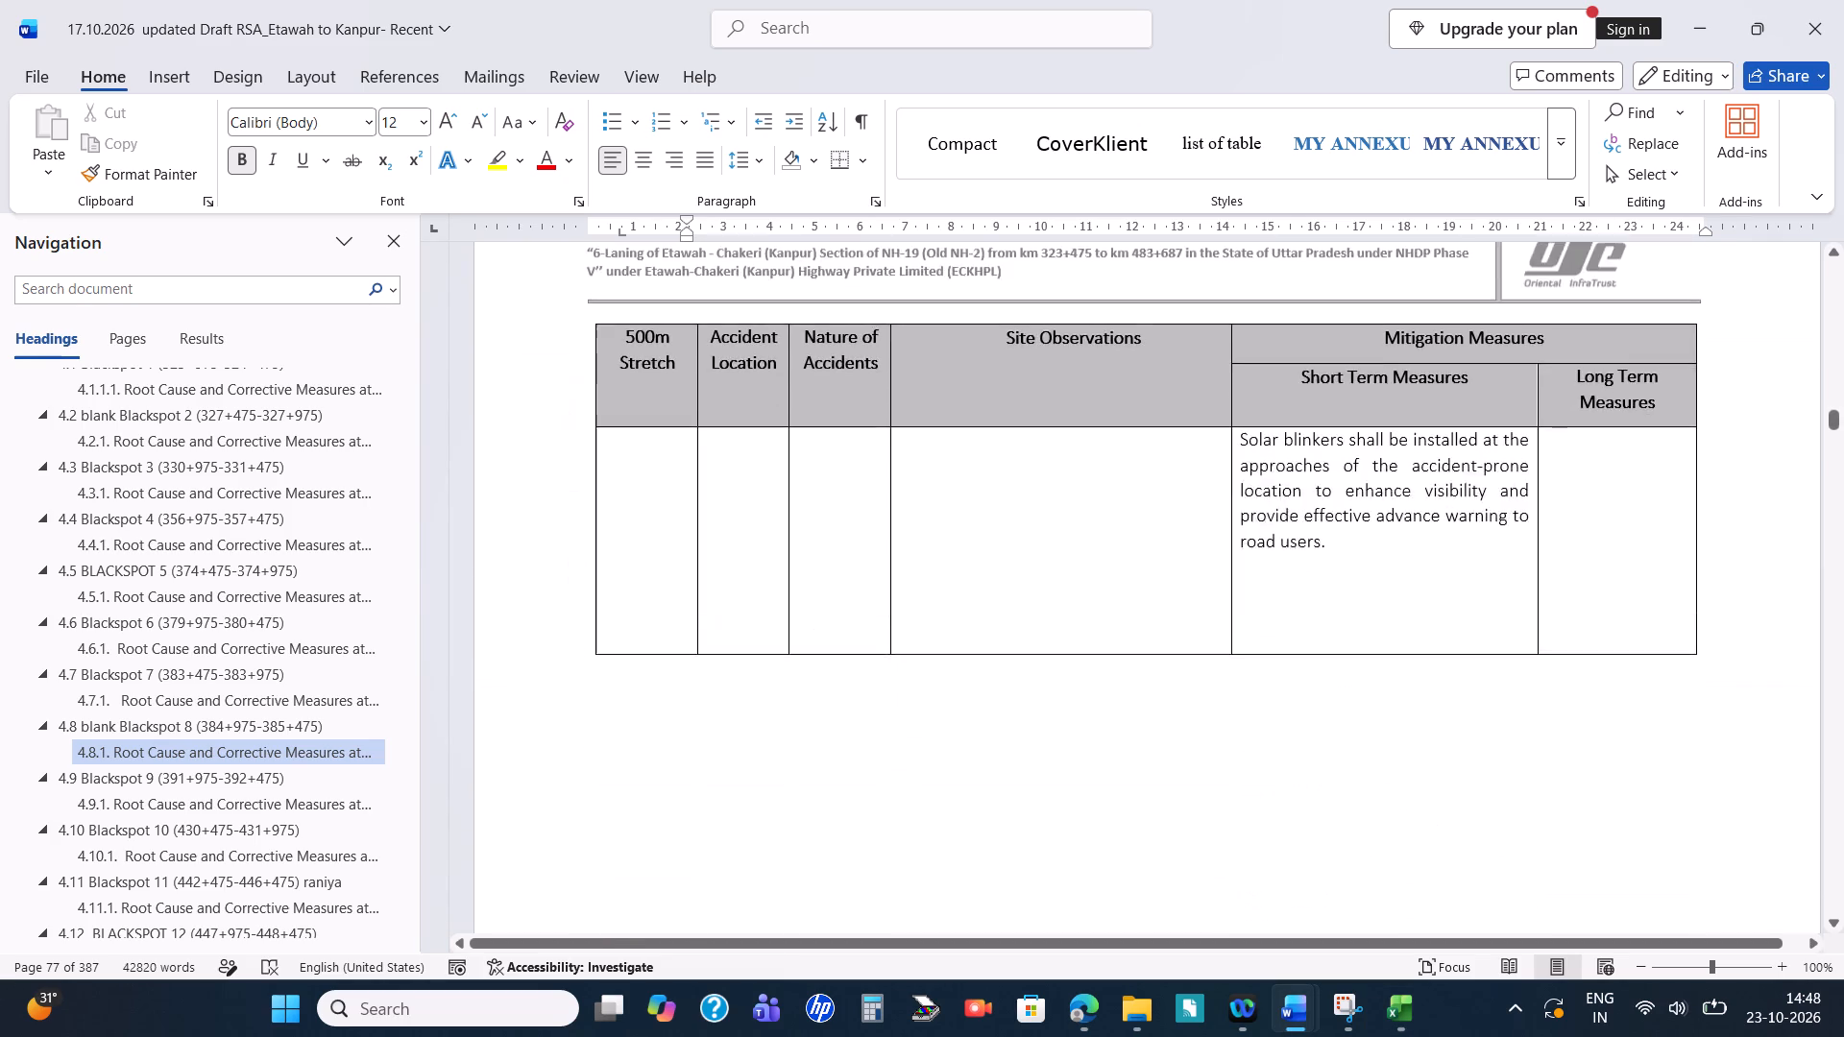
scroll(1132, 704, down, 2)
scroll(1132, 704, up, 1)
scroll(1132, 704, down, 1)
key(alt+Tab)
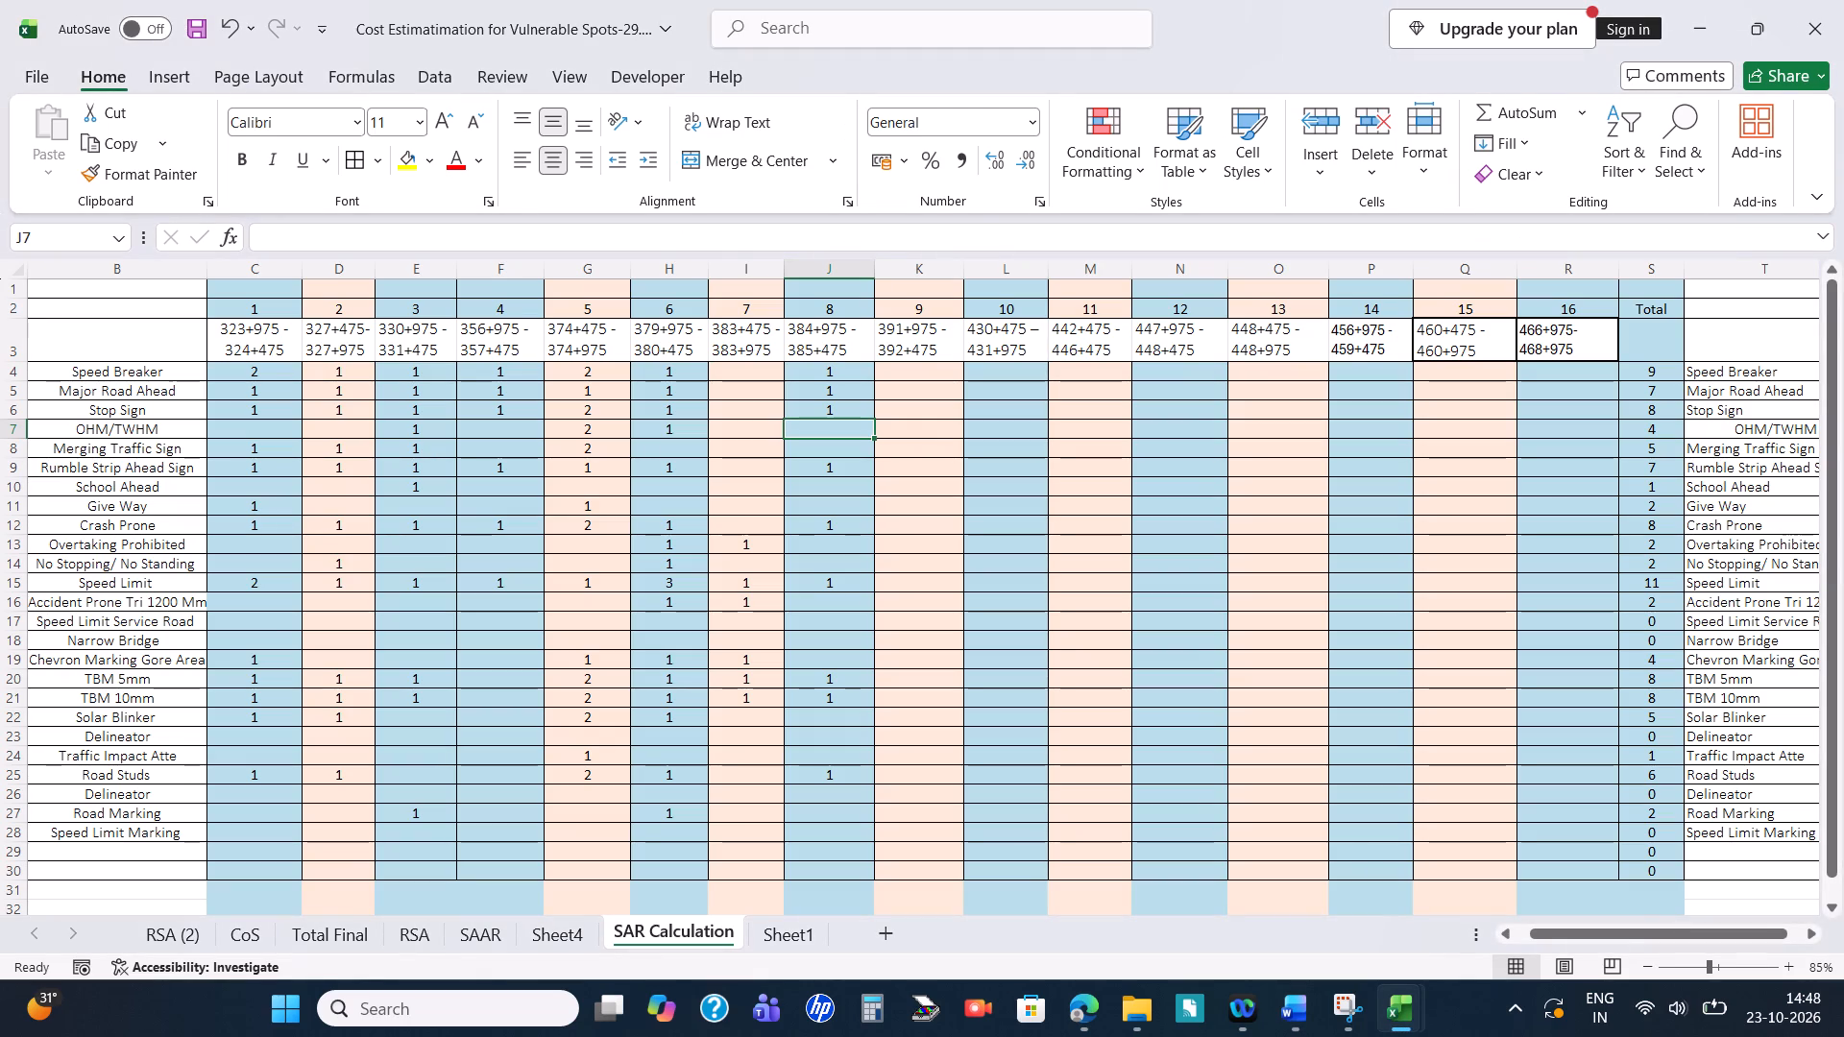
click(833, 735)
key(Up)
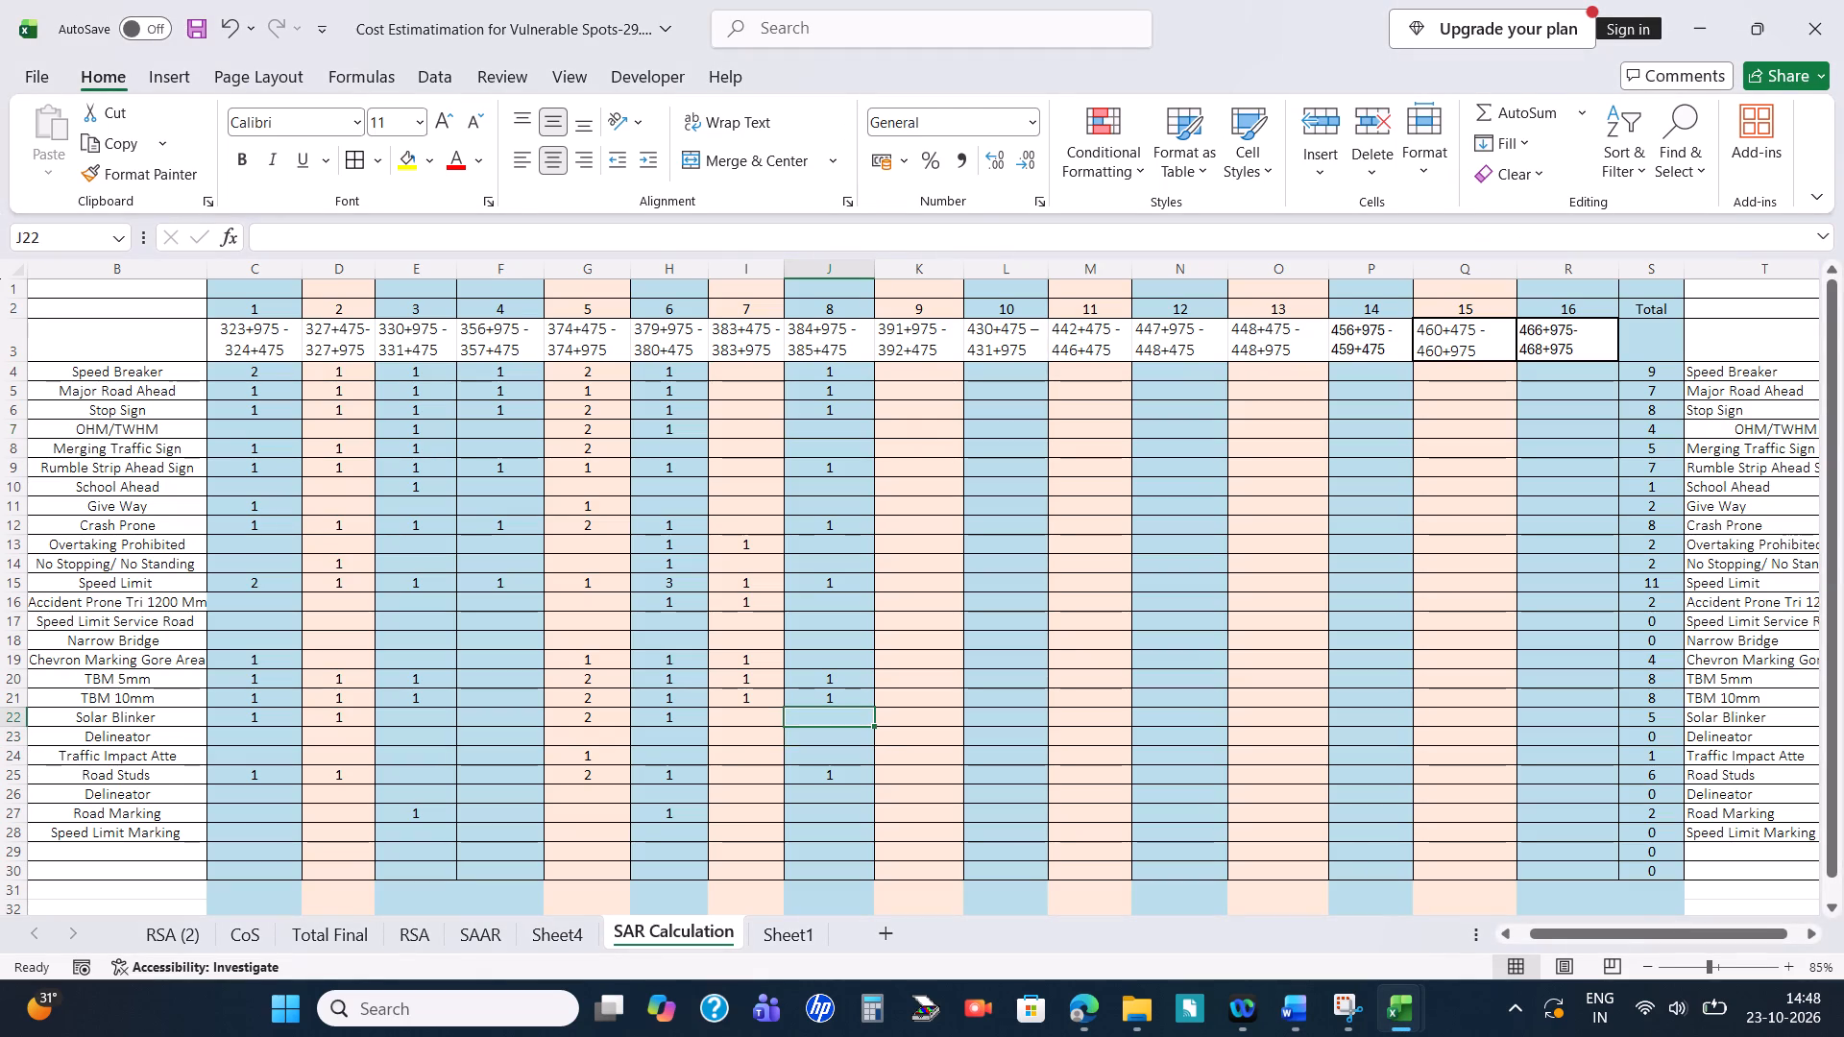
key(1)
key(Return)
Read the Blackspot 9 short-term mitigation measures in section 4.9.1 of the Word report.
key(alt+Tab)
scroll(833, 735, down, 1)
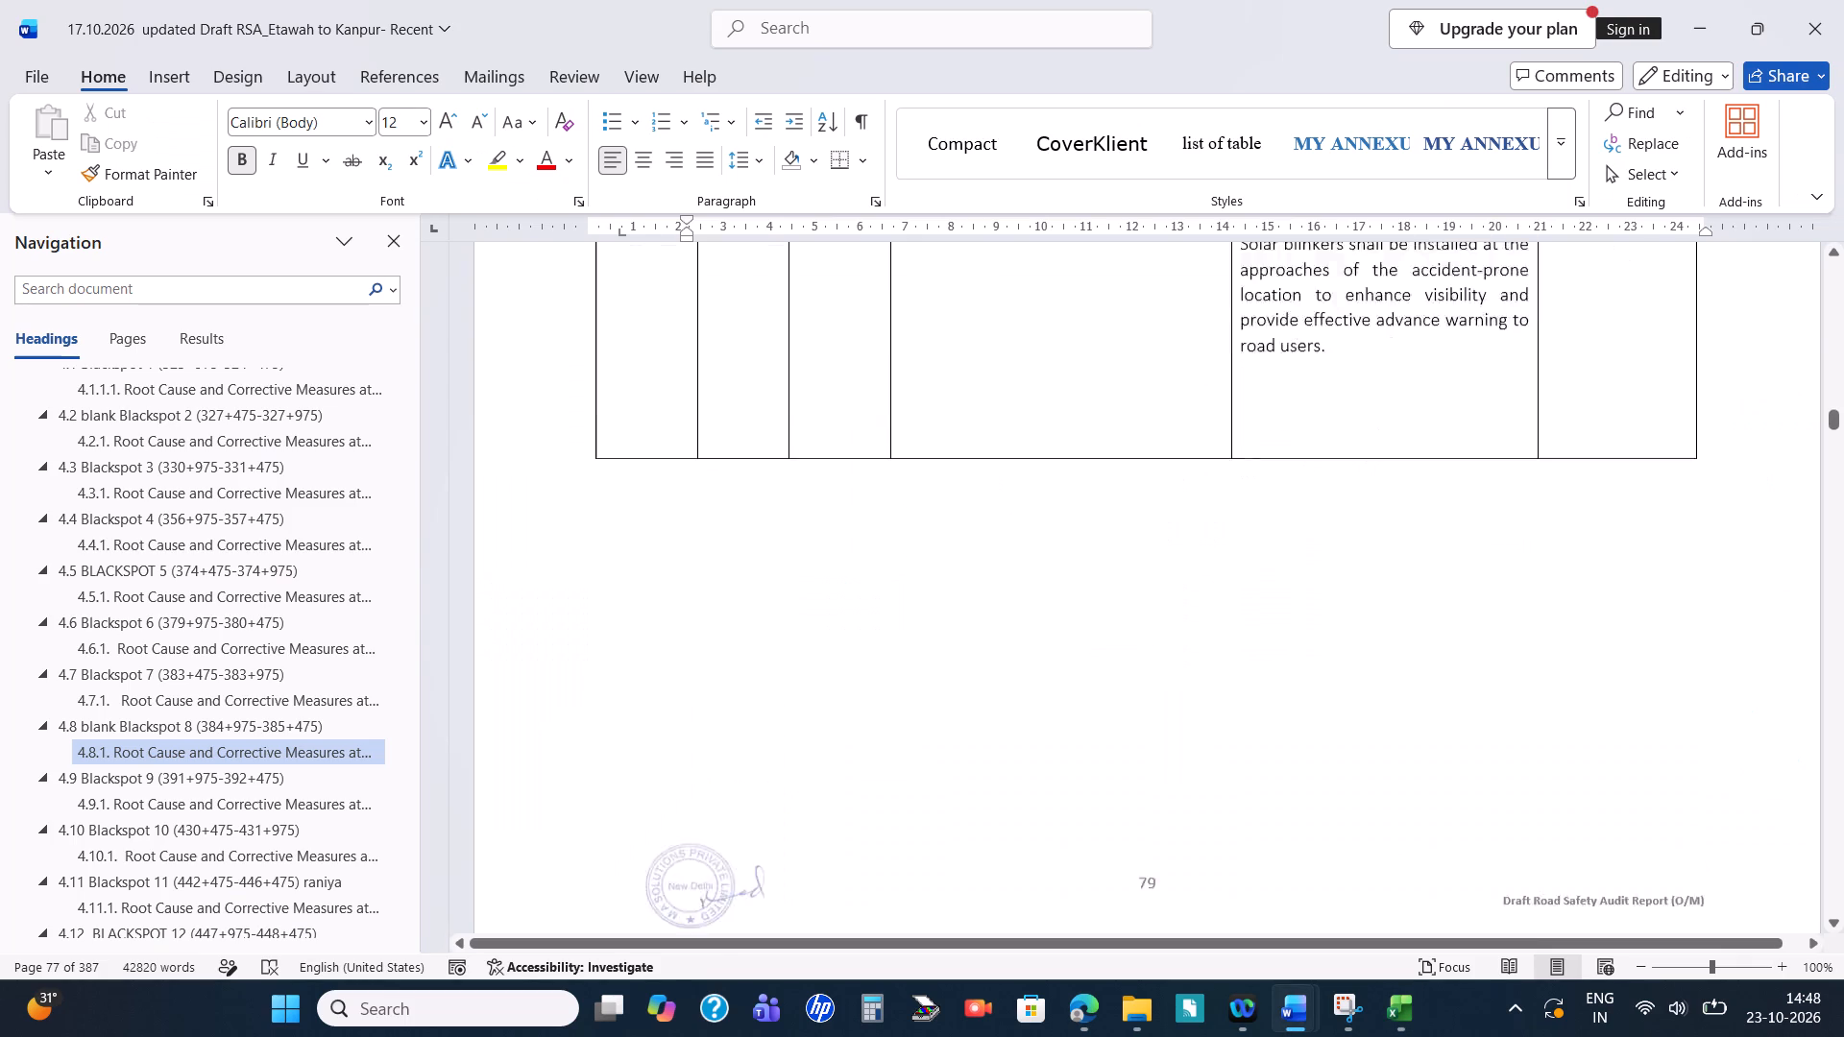
scroll(833, 735, down, 7)
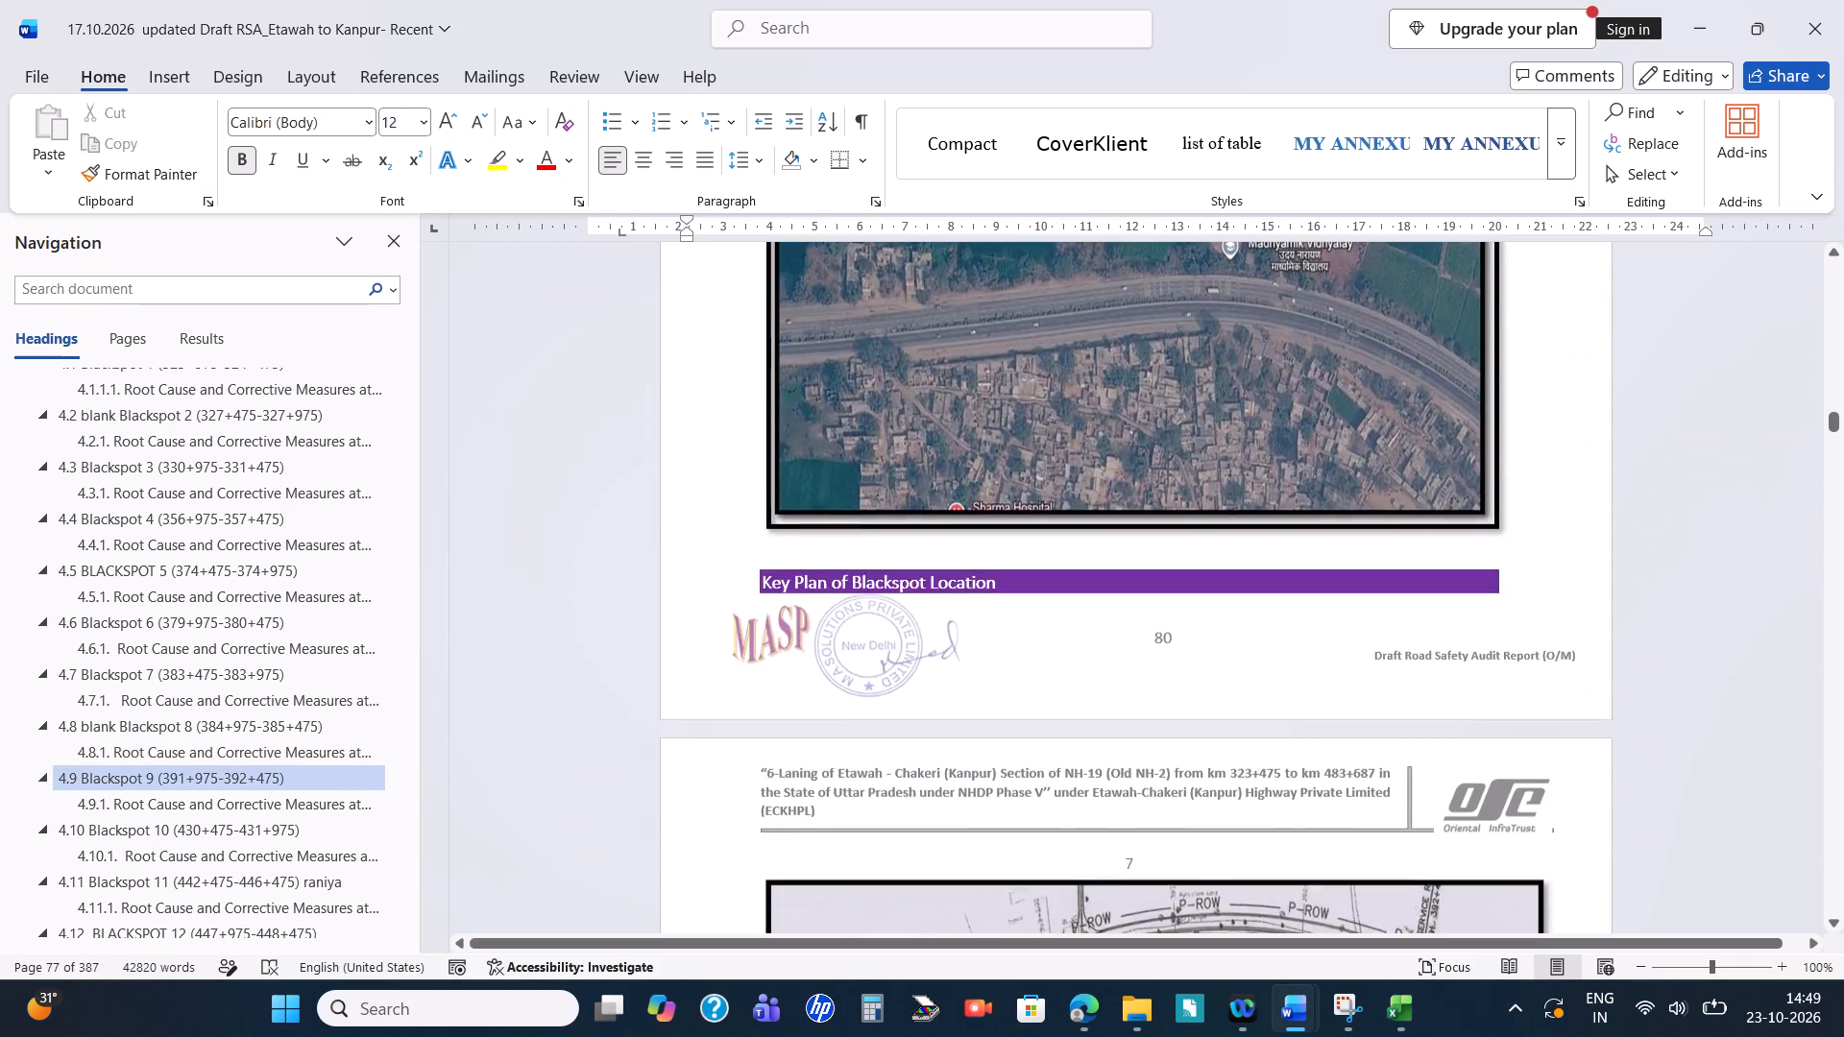
scroll(833, 735, down, 4)
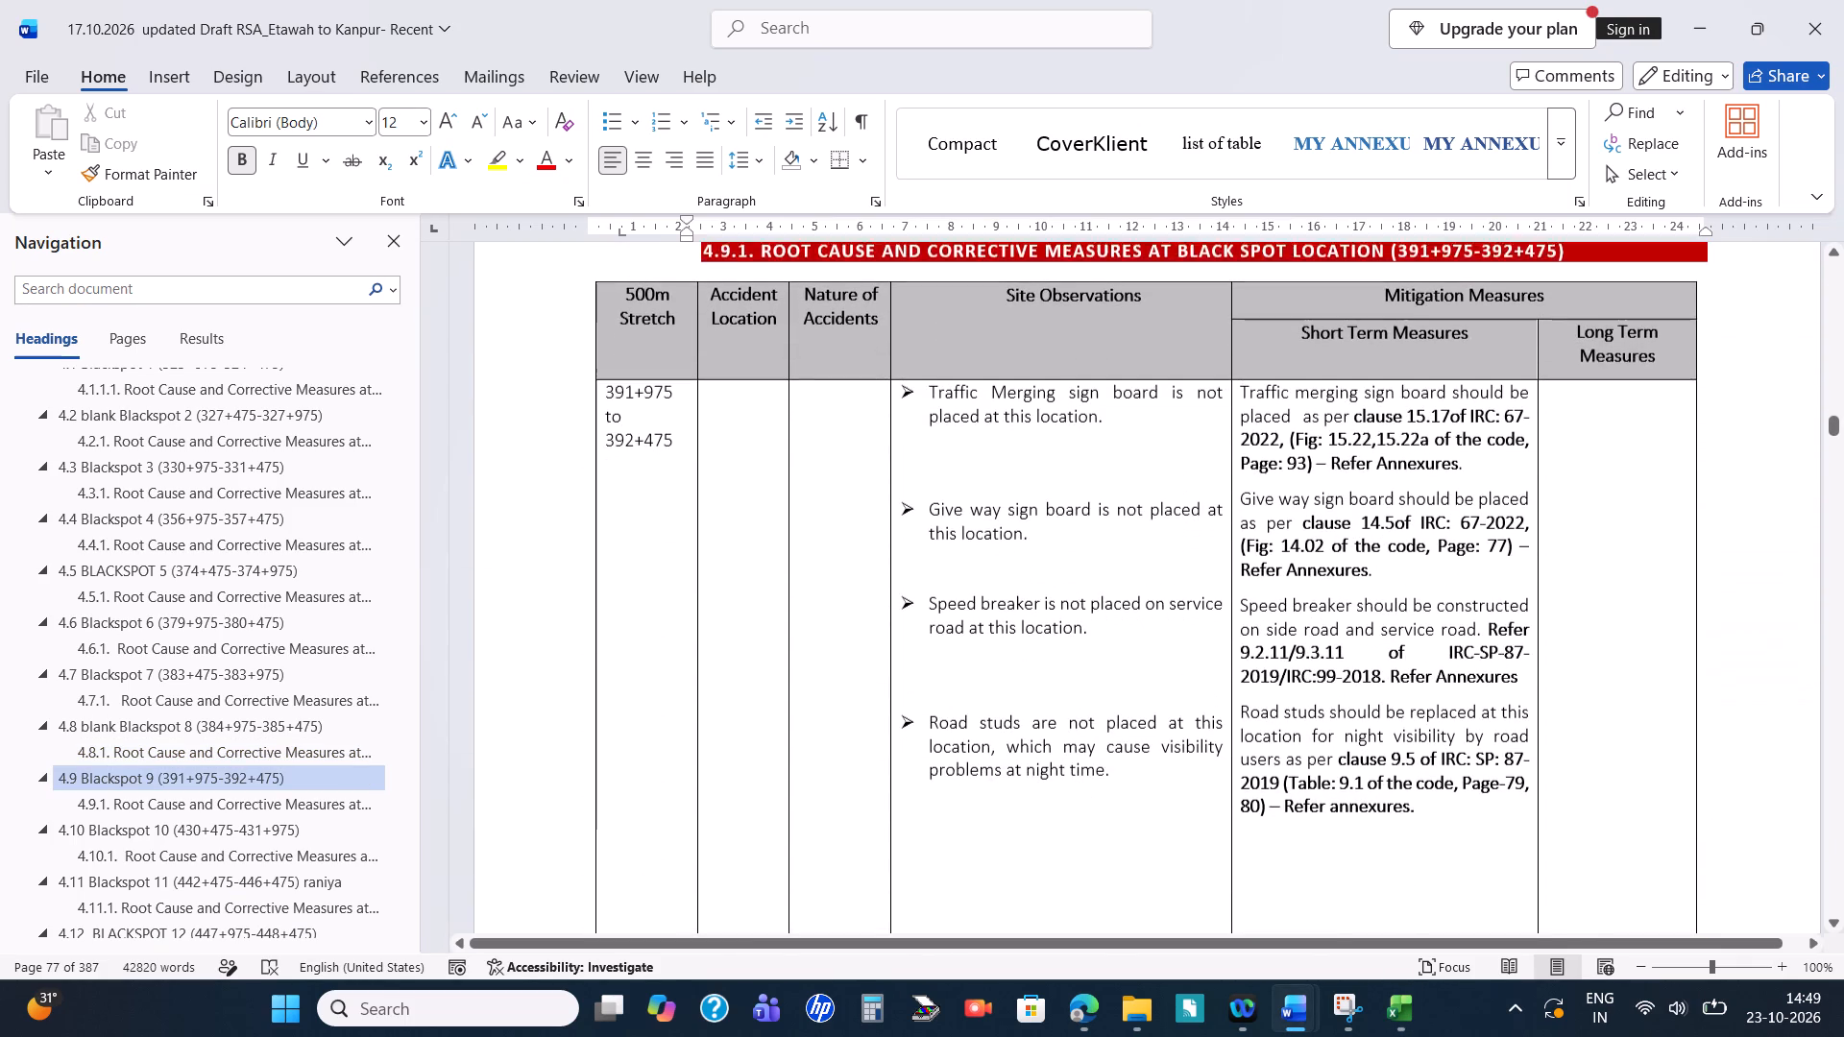
scroll(833, 735, down, 2)
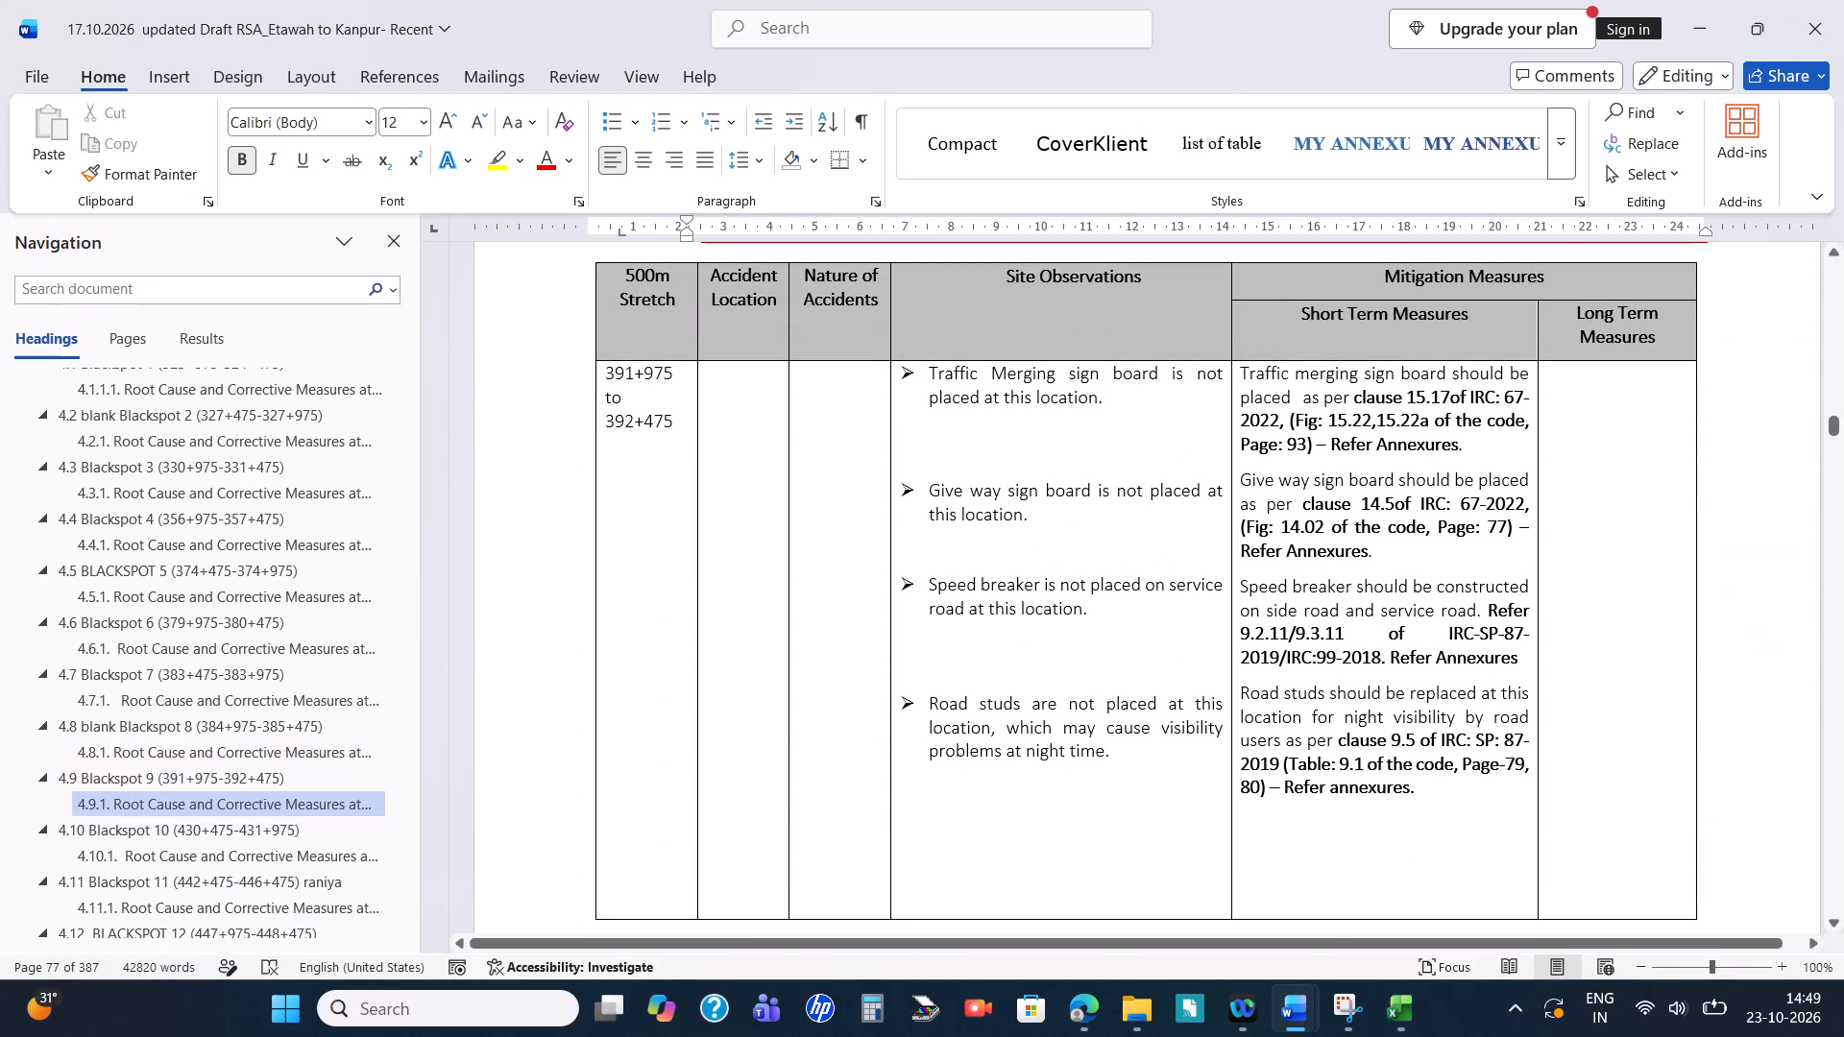
key(alt+Tab)
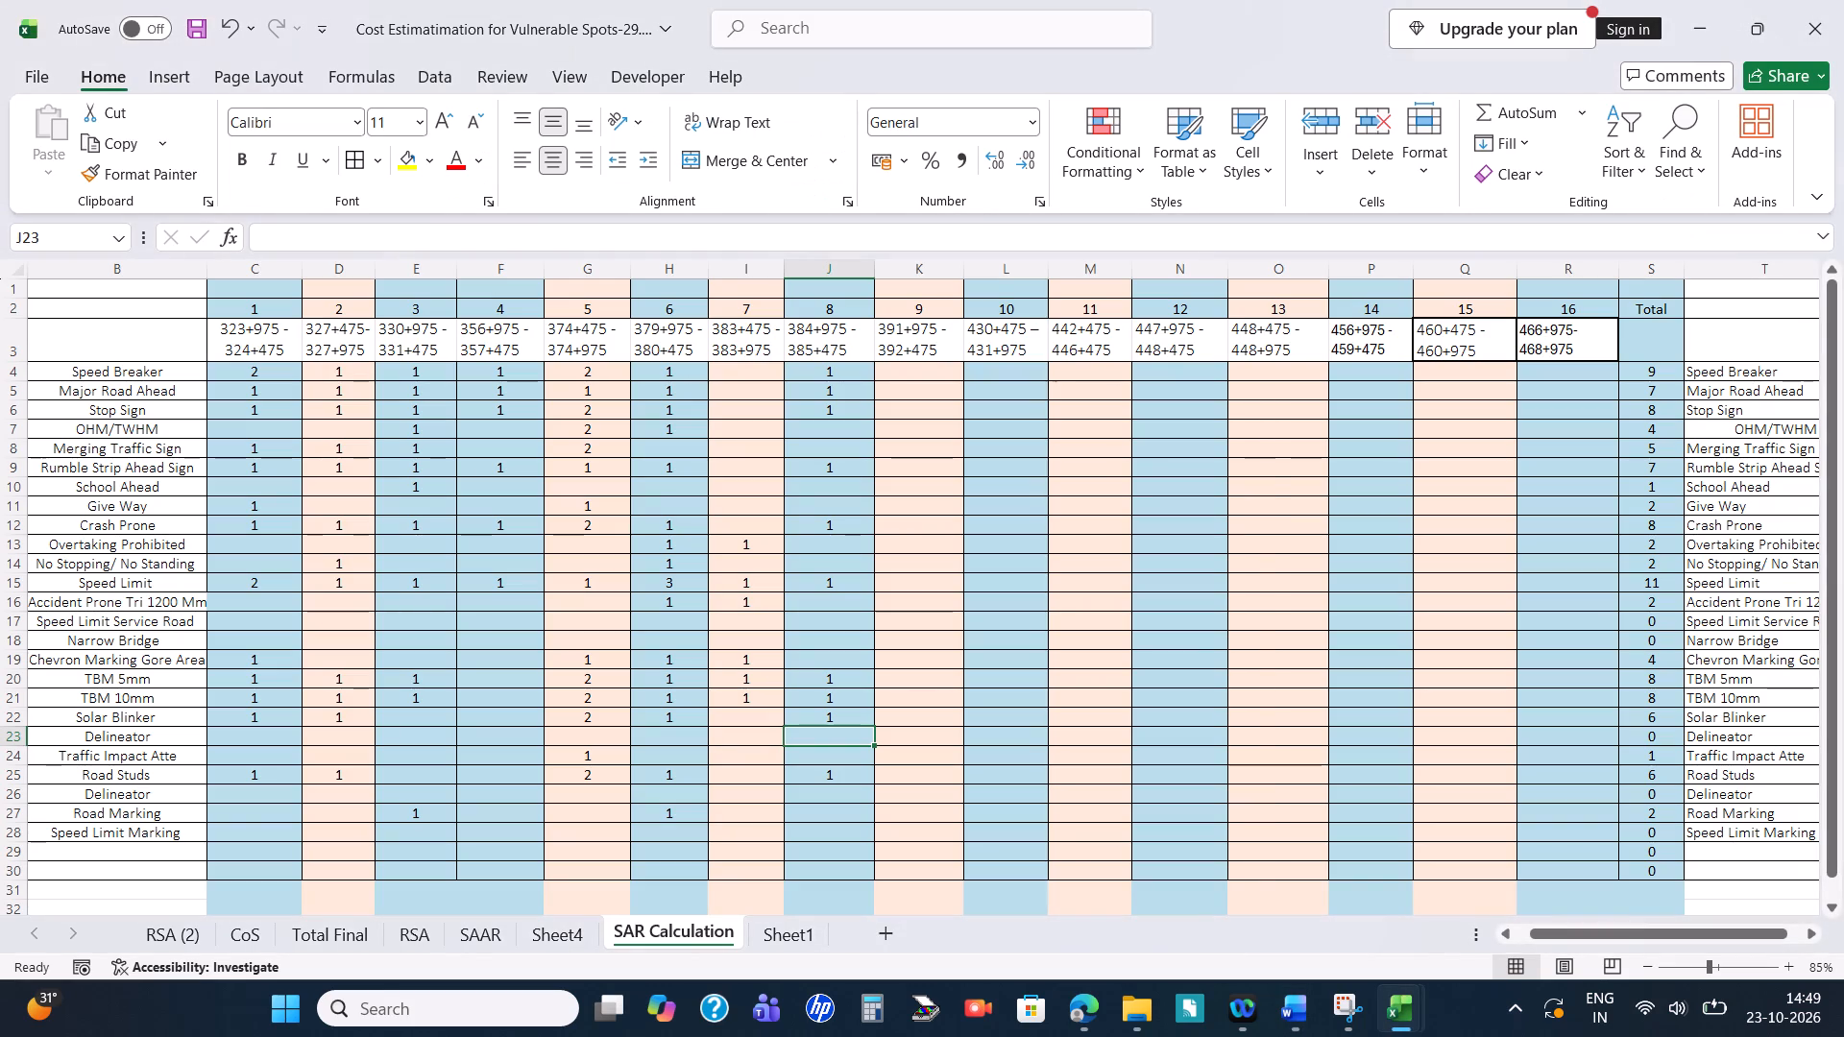
click(927, 381)
key(Up)
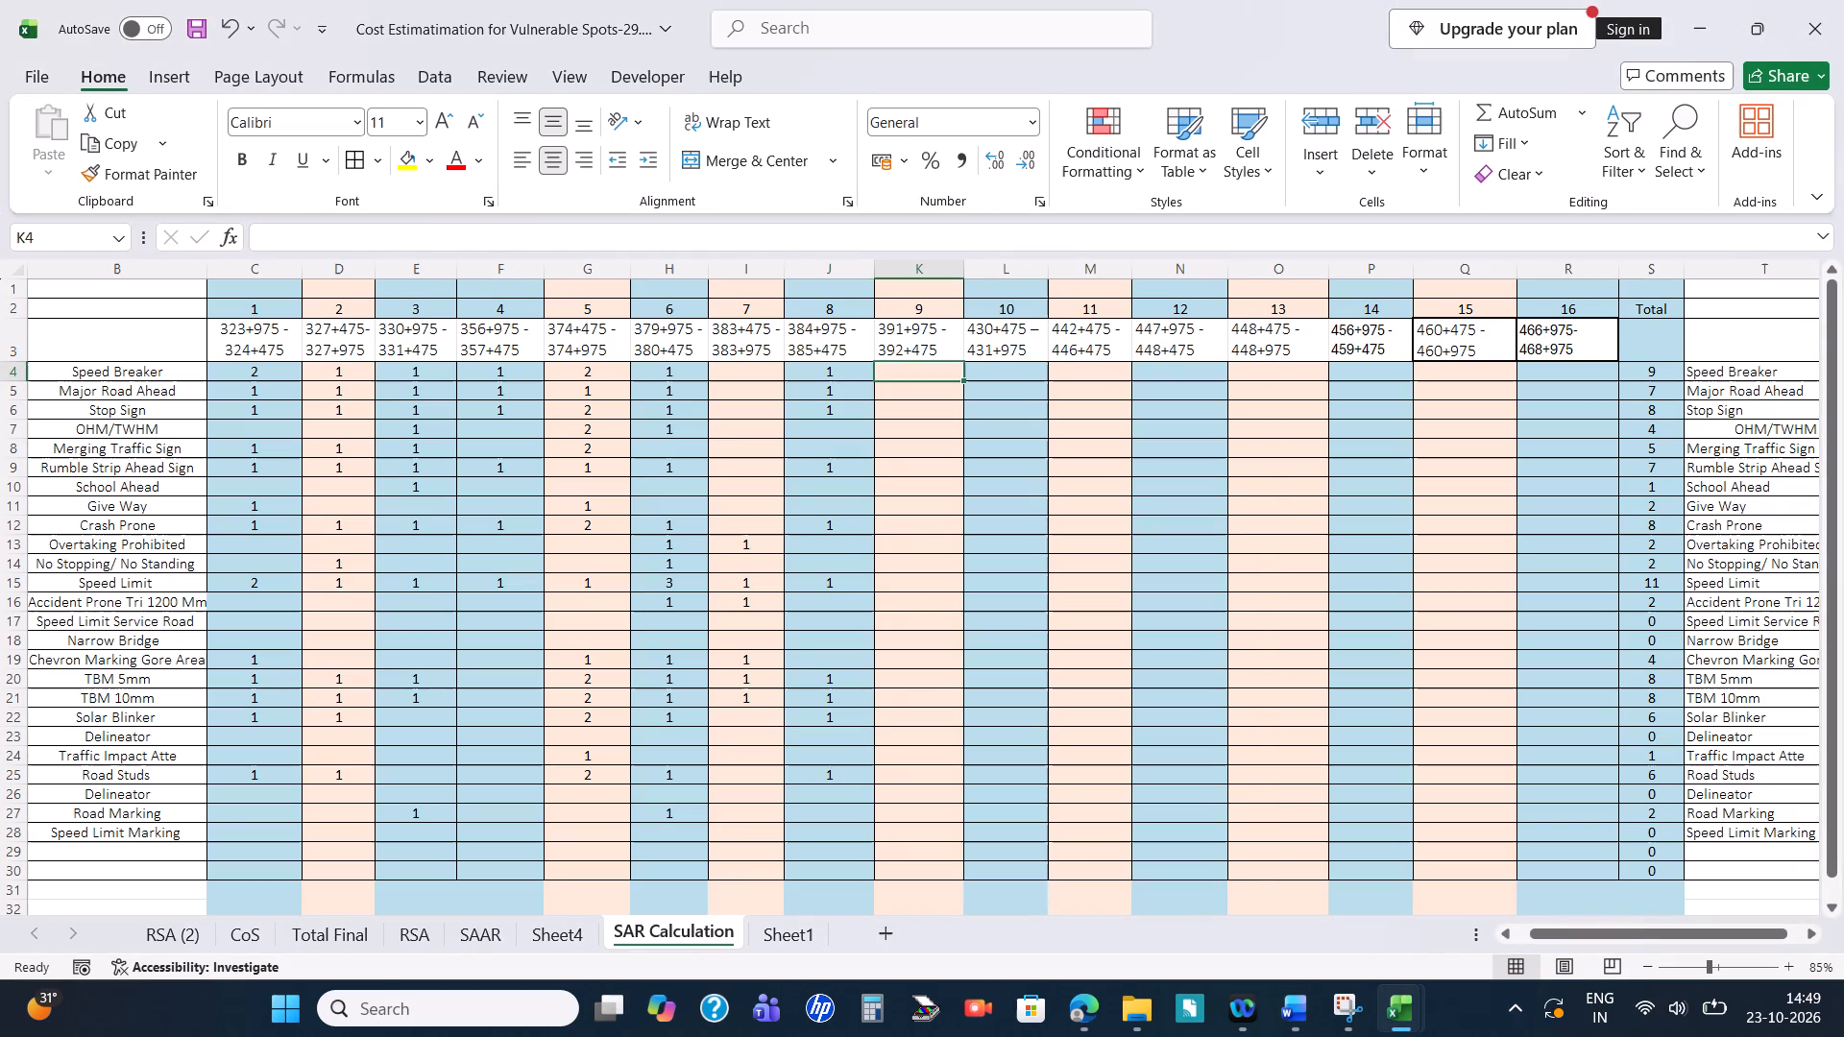
key(alt+Tab)
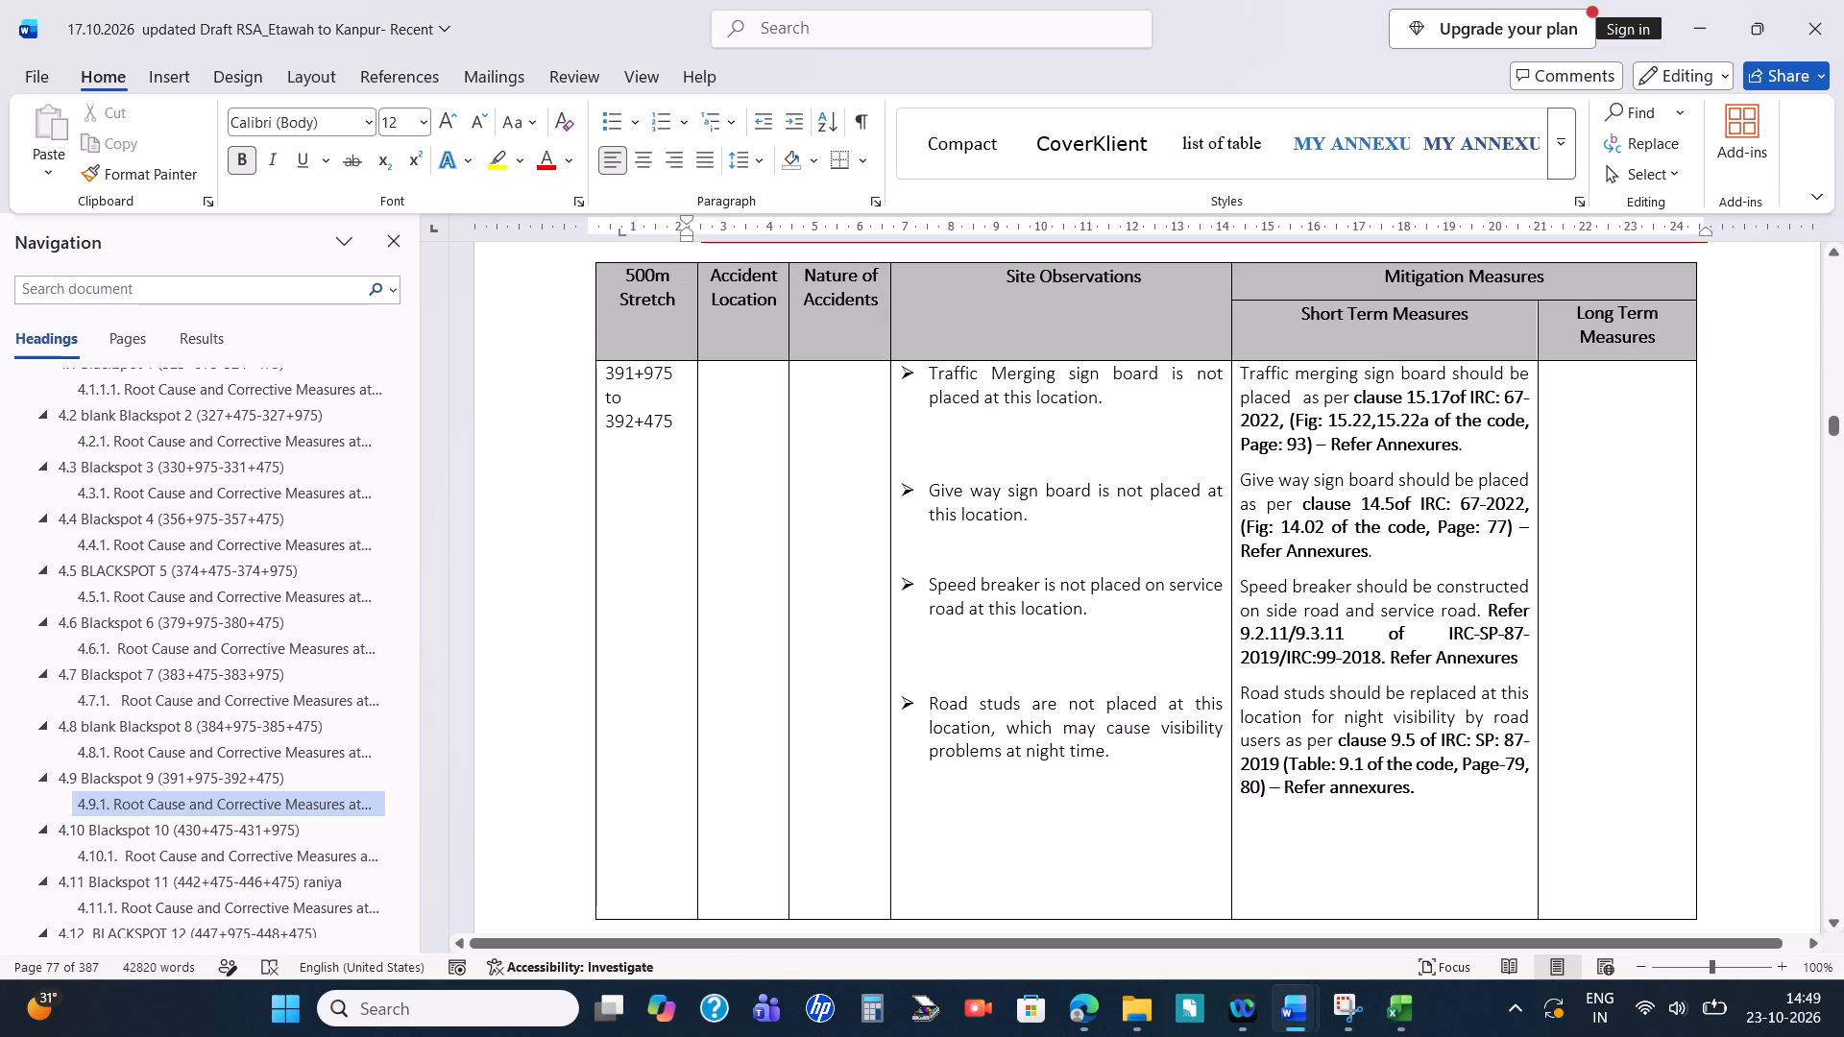
In Excel, enter 1 for Speed Breaker in K4, Merging Traffic Sign in K8 and Give Way in K11 under Blackspot 9.
key(alt+Tab)
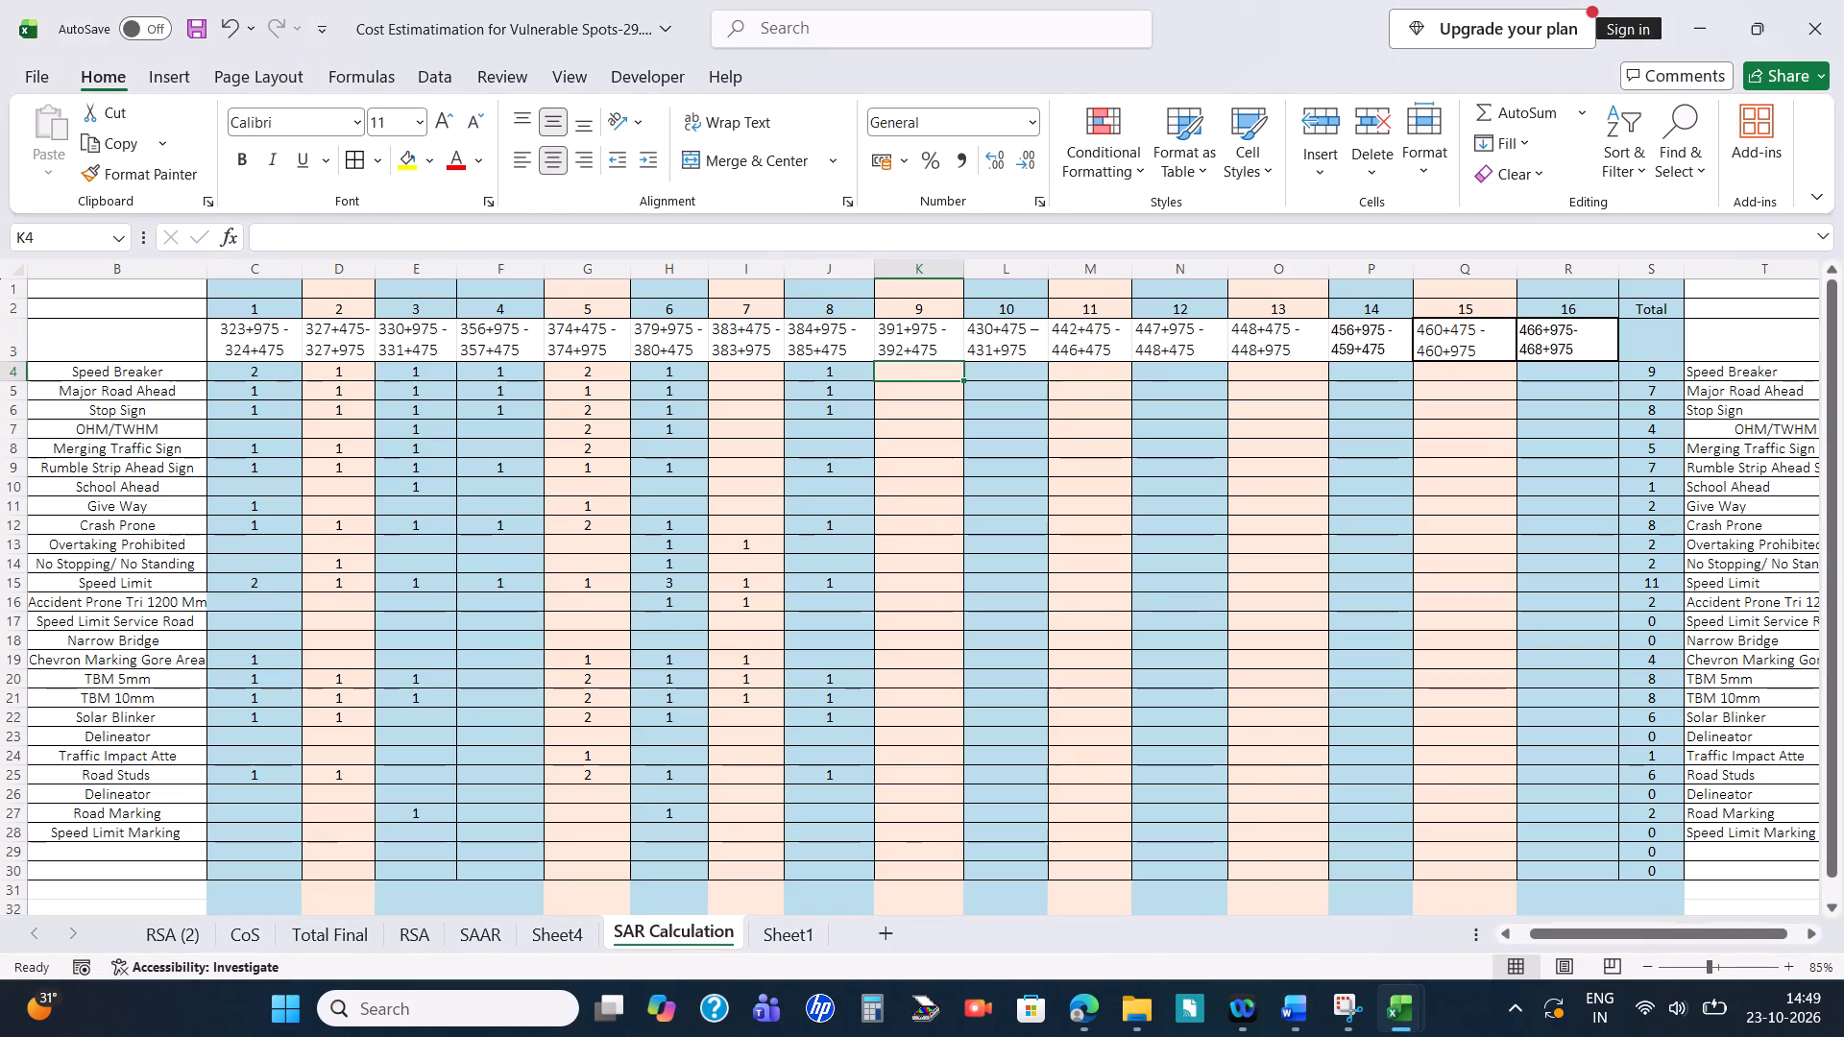
key(1)
key(Return)
key(Return)
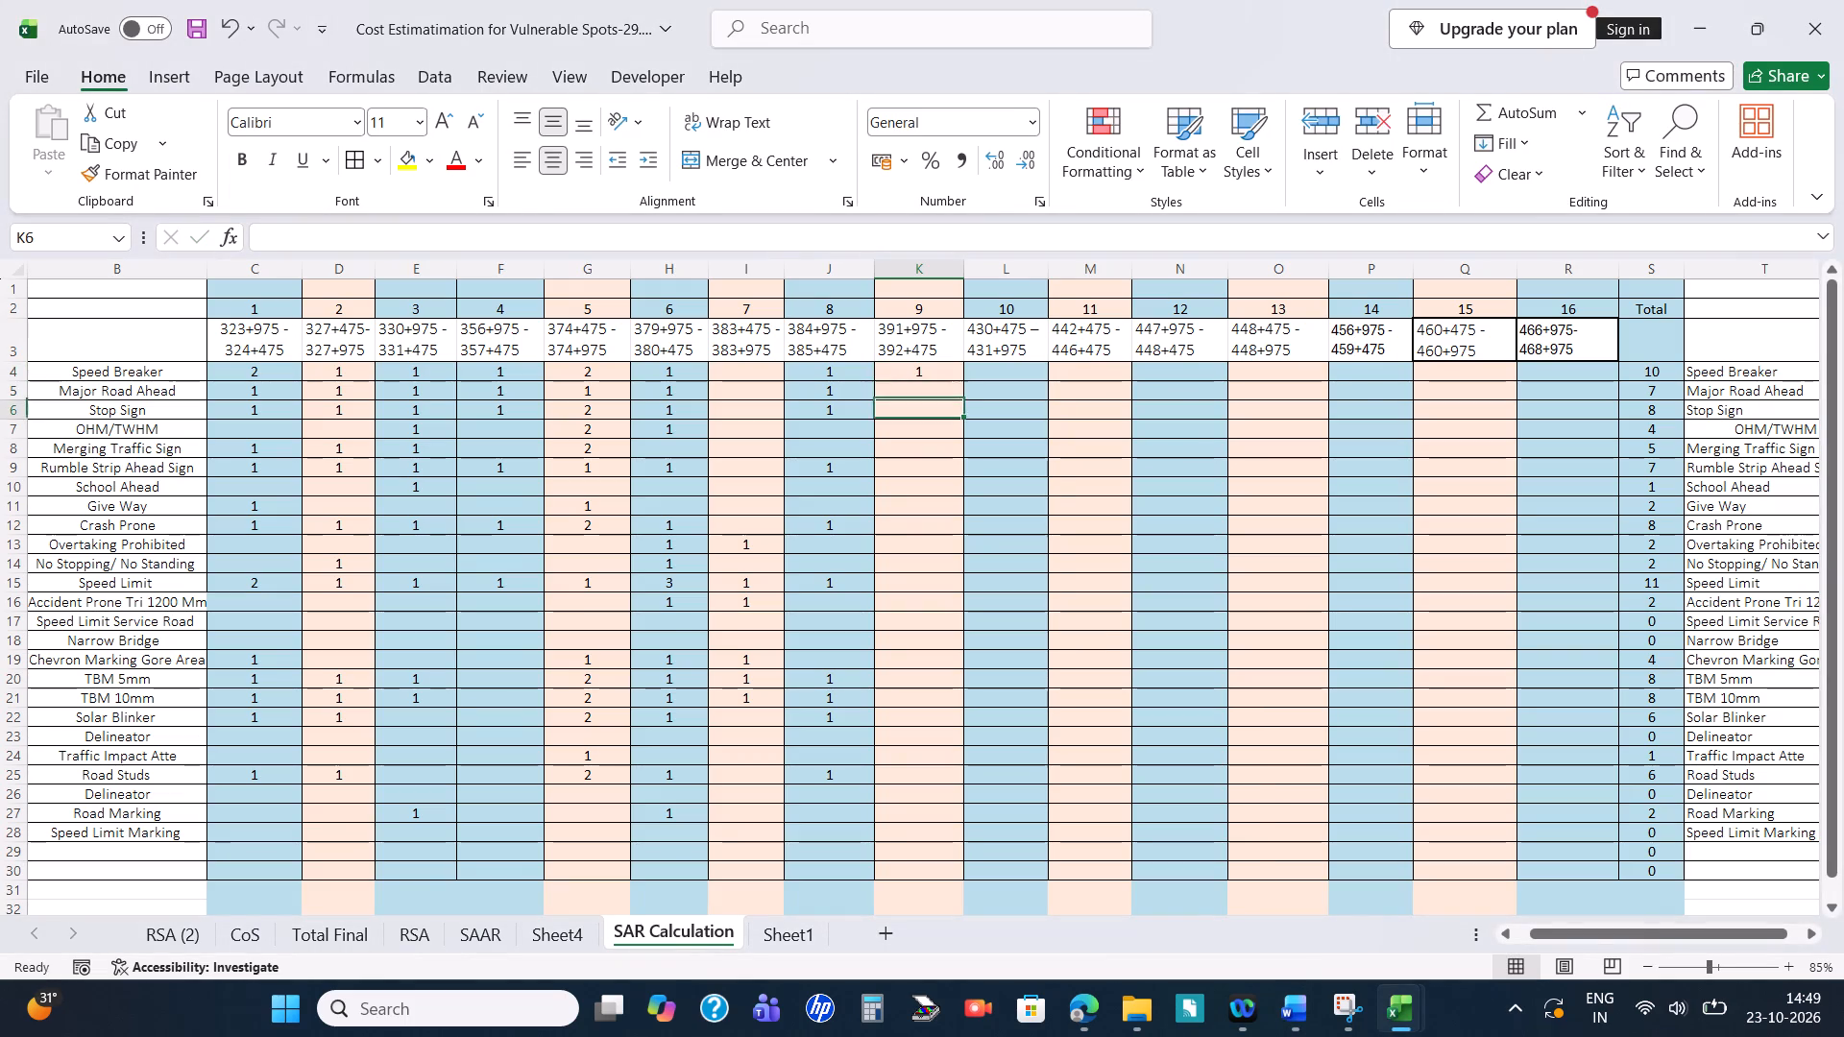
key(Return)
key(Return)
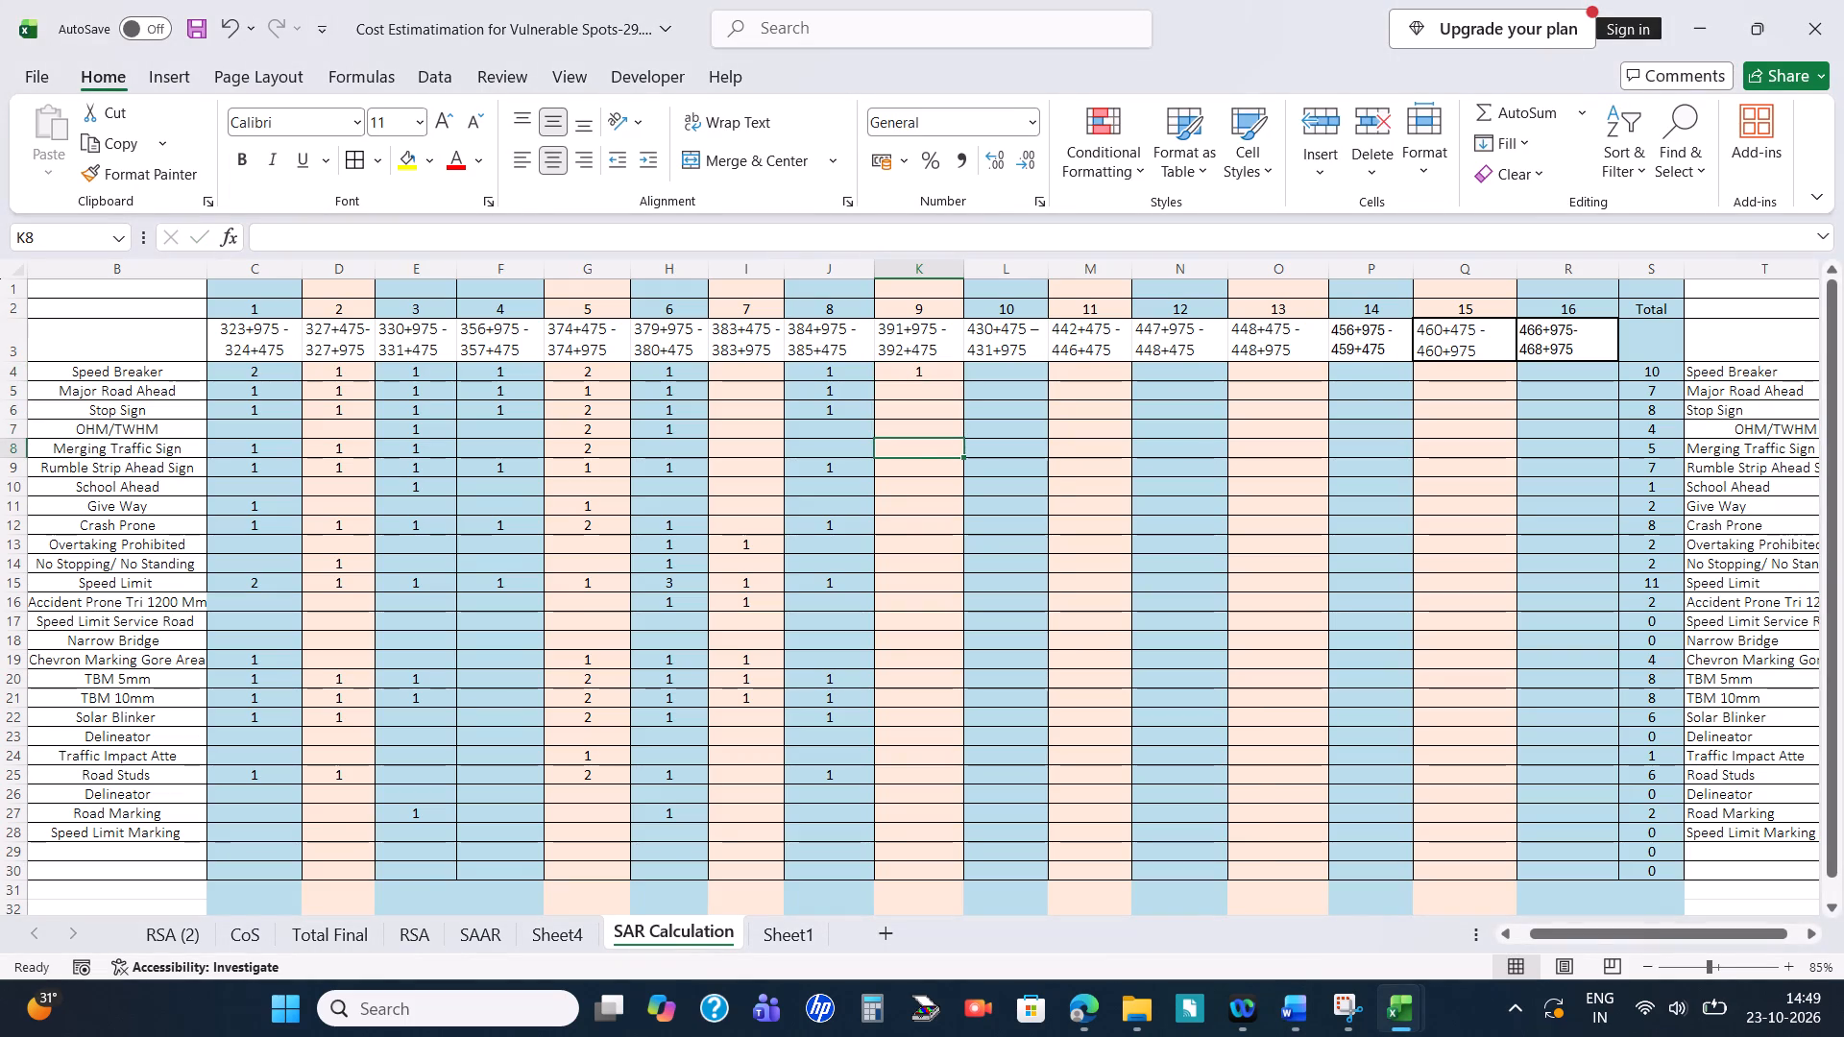
key(1)
key(Return)
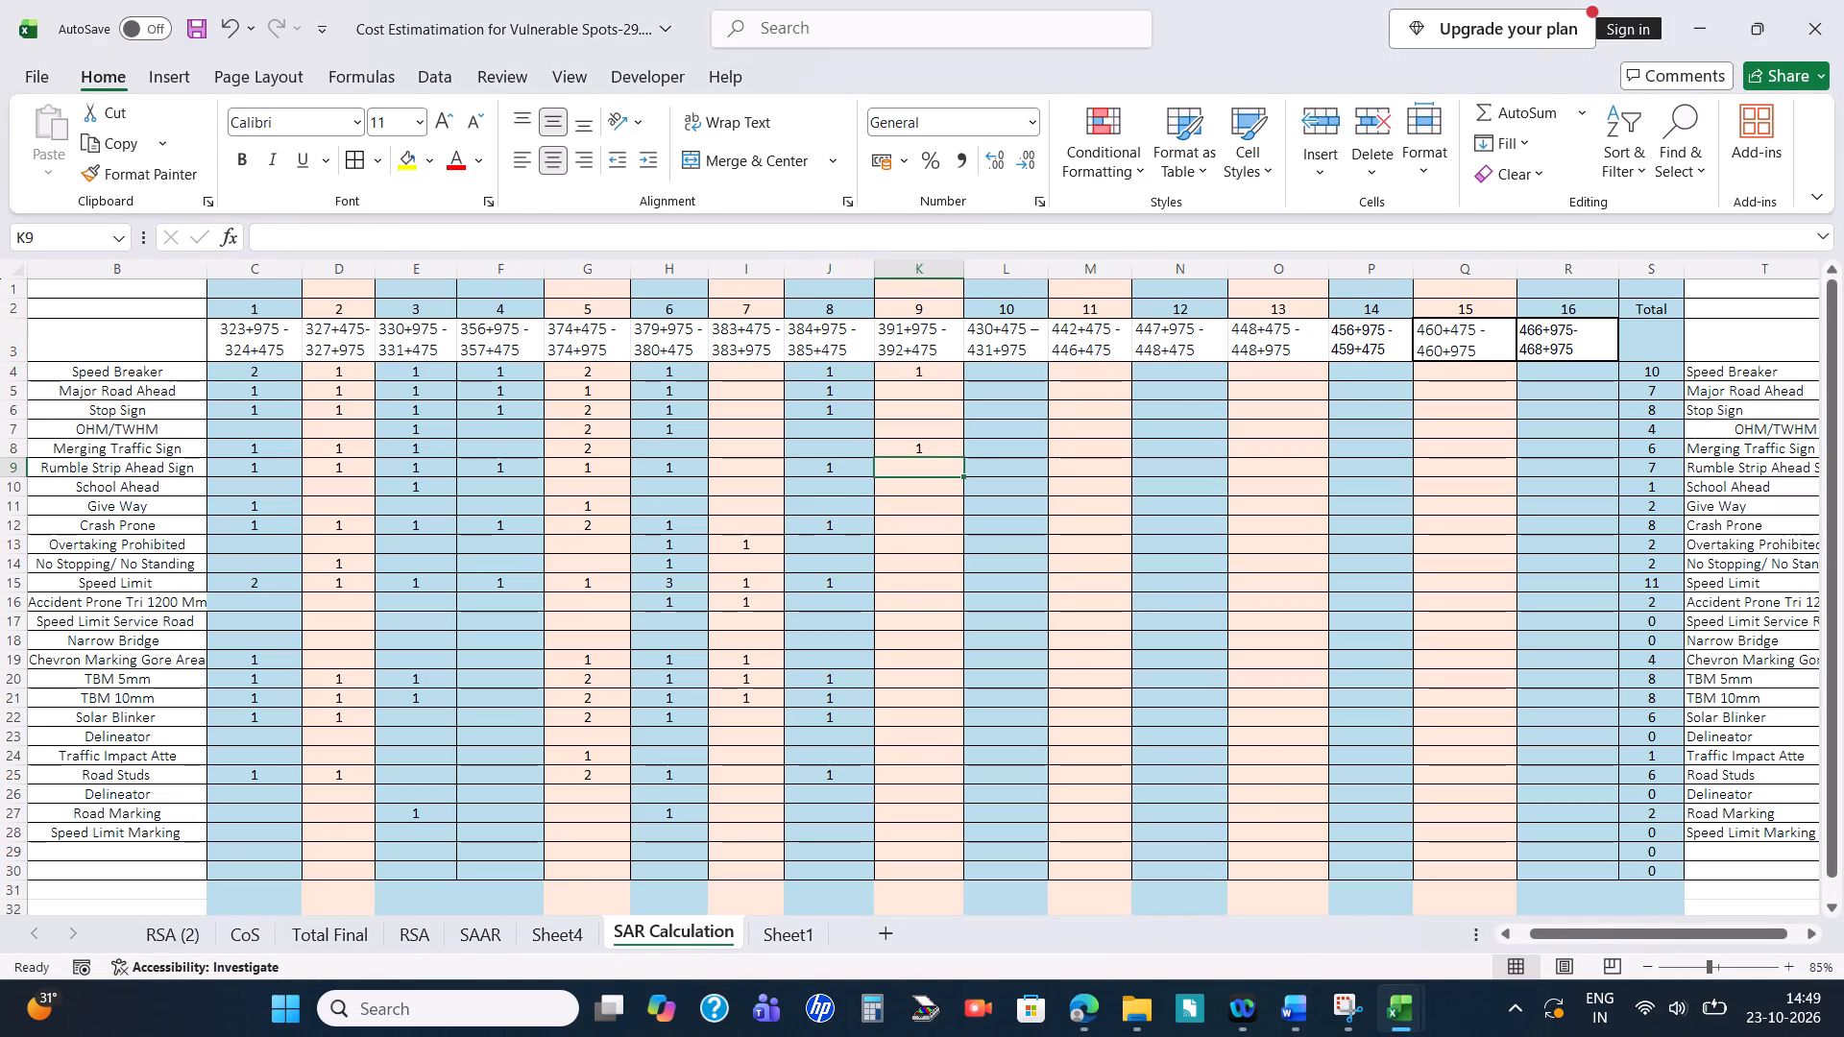
key(Up)
key(Down)
key(Down)
key(Down)
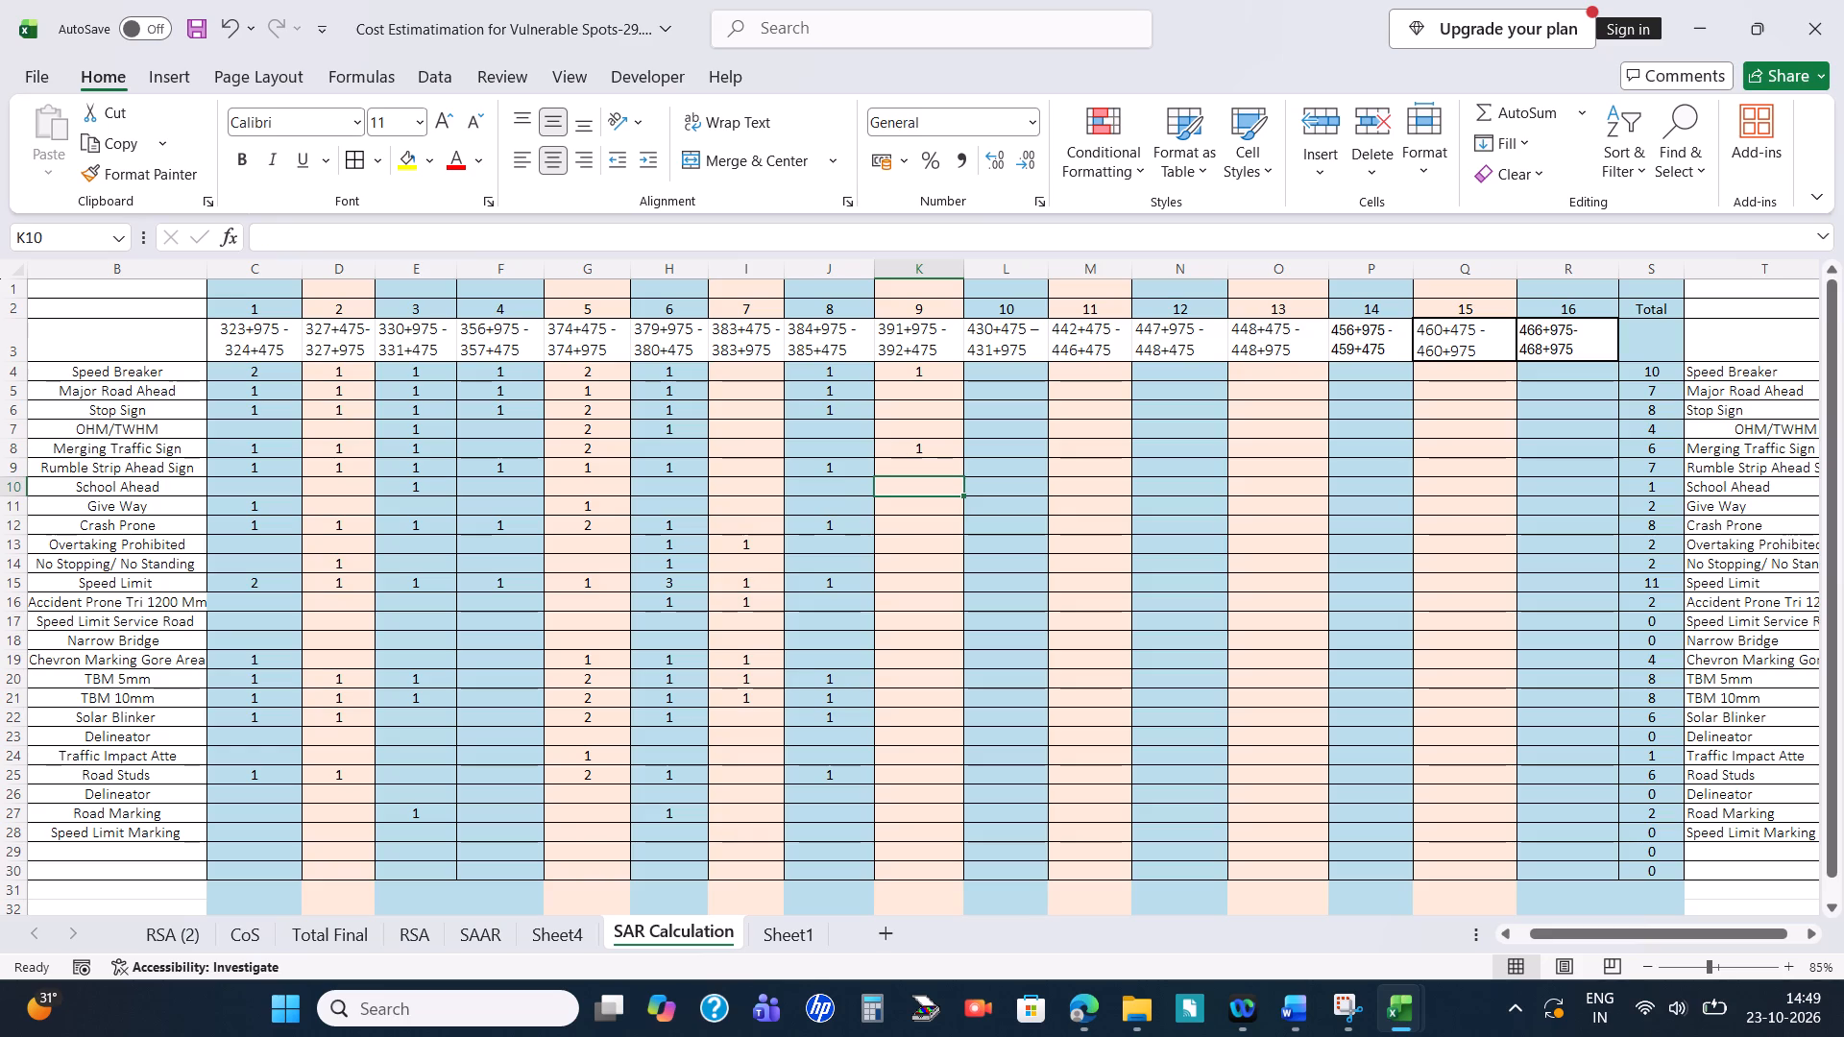
key(1)
key(Return)
Recheck section 4.9.1's road studs measure in Word and enter 1 for Road Studs in K25 under Blackspot 9 in Excel.
key(alt+Tab)
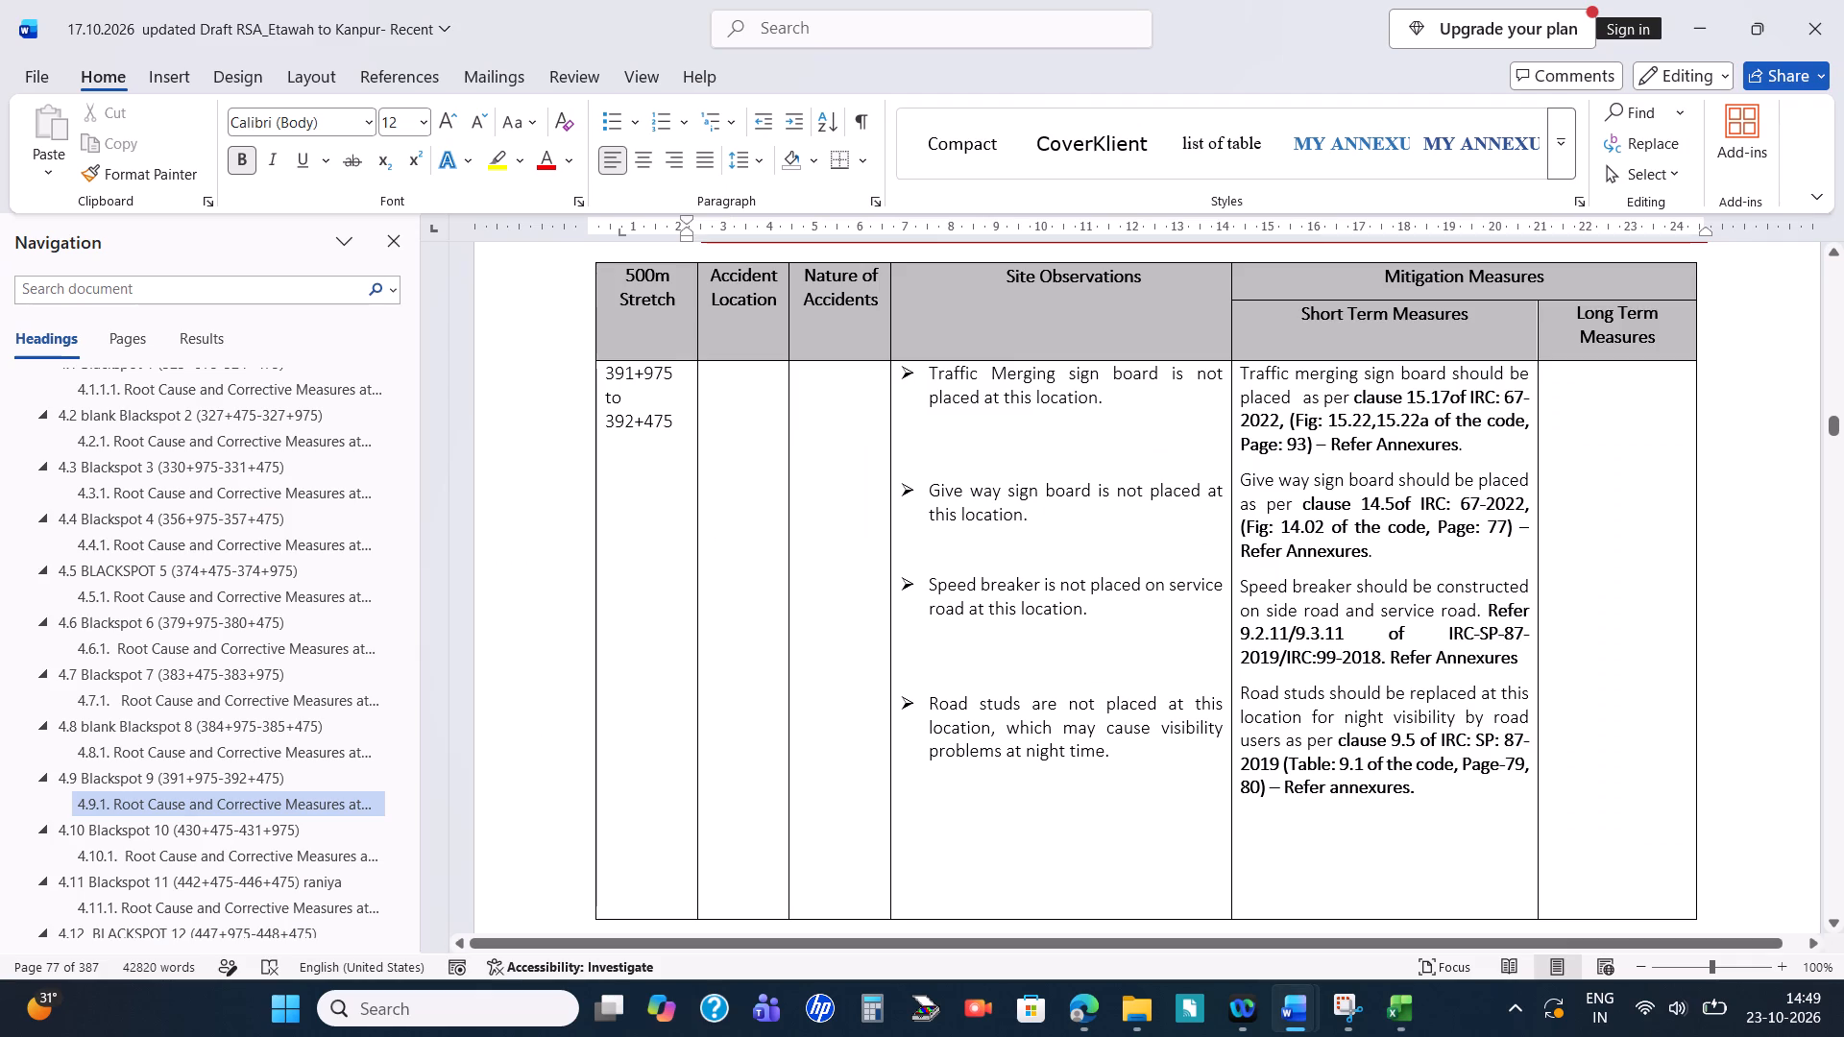
key(alt+Tab)
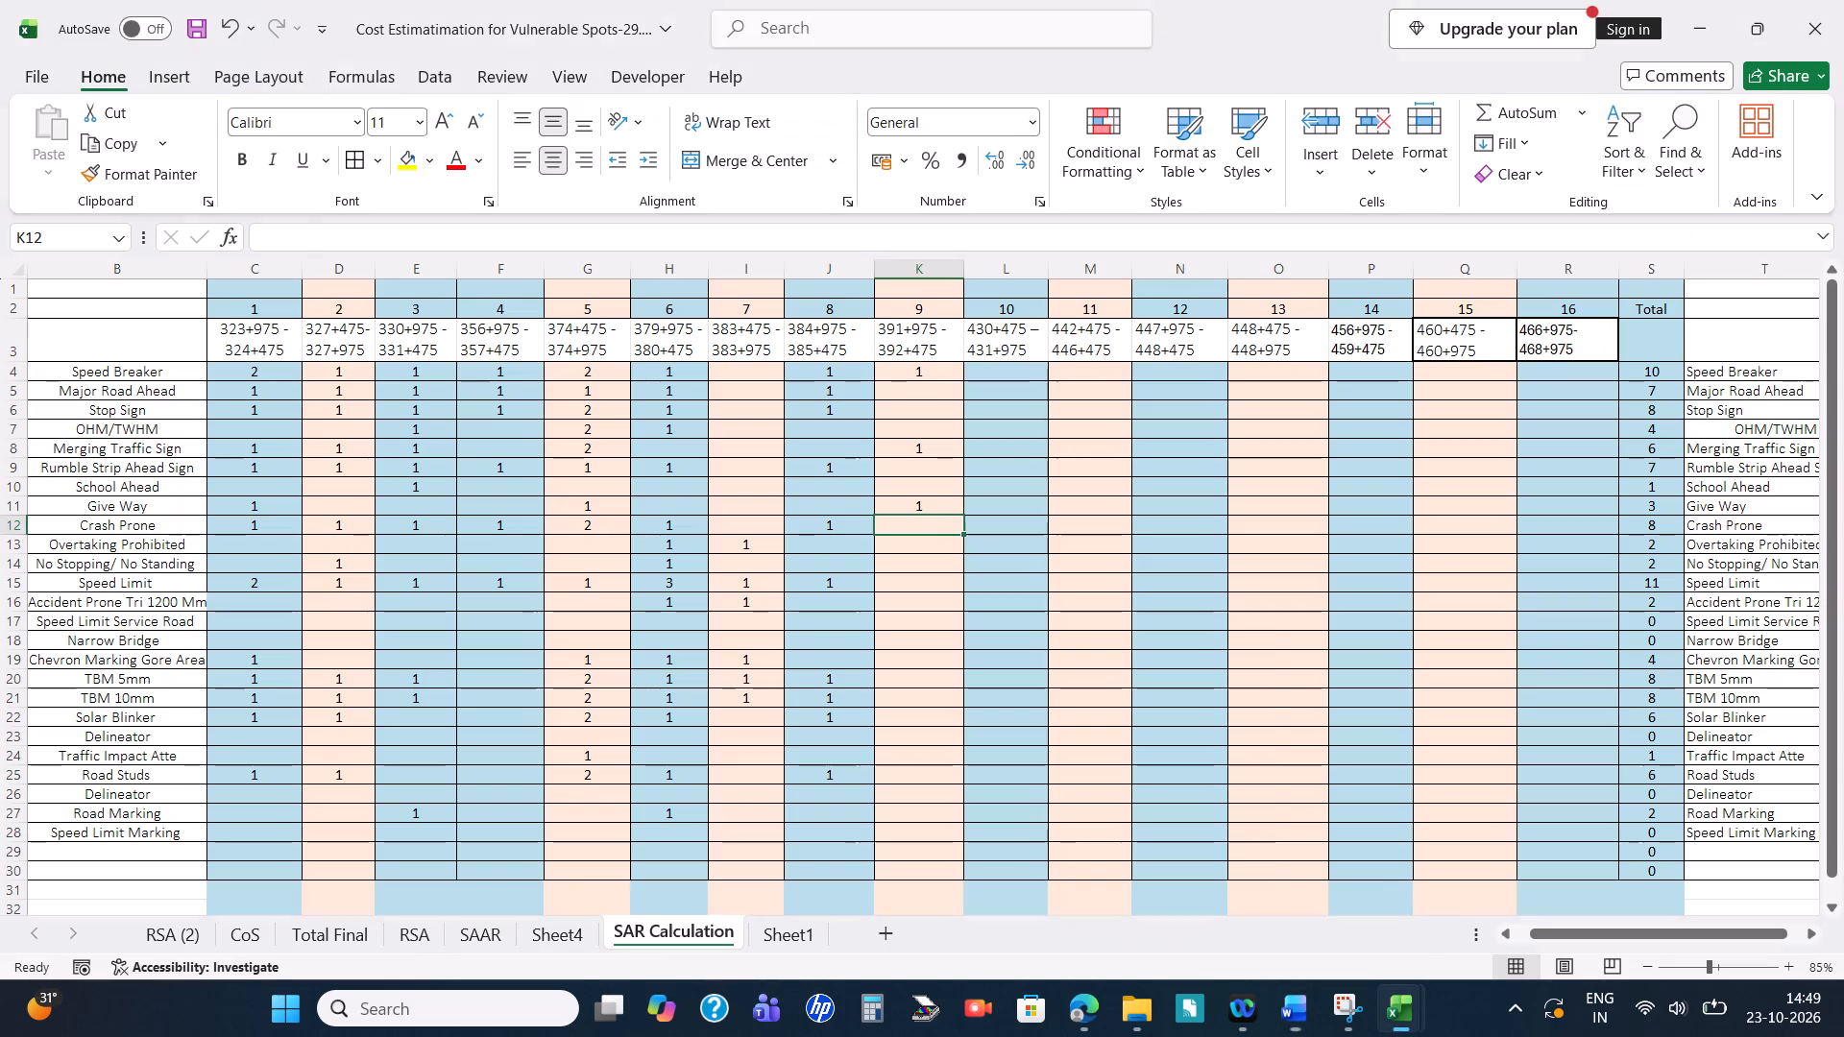
key(Return)
key(Return)
key(Return)
key(Return)
key(Return)
key(Return)
key(Return)
key(Return)
key(Return)
key(Return)
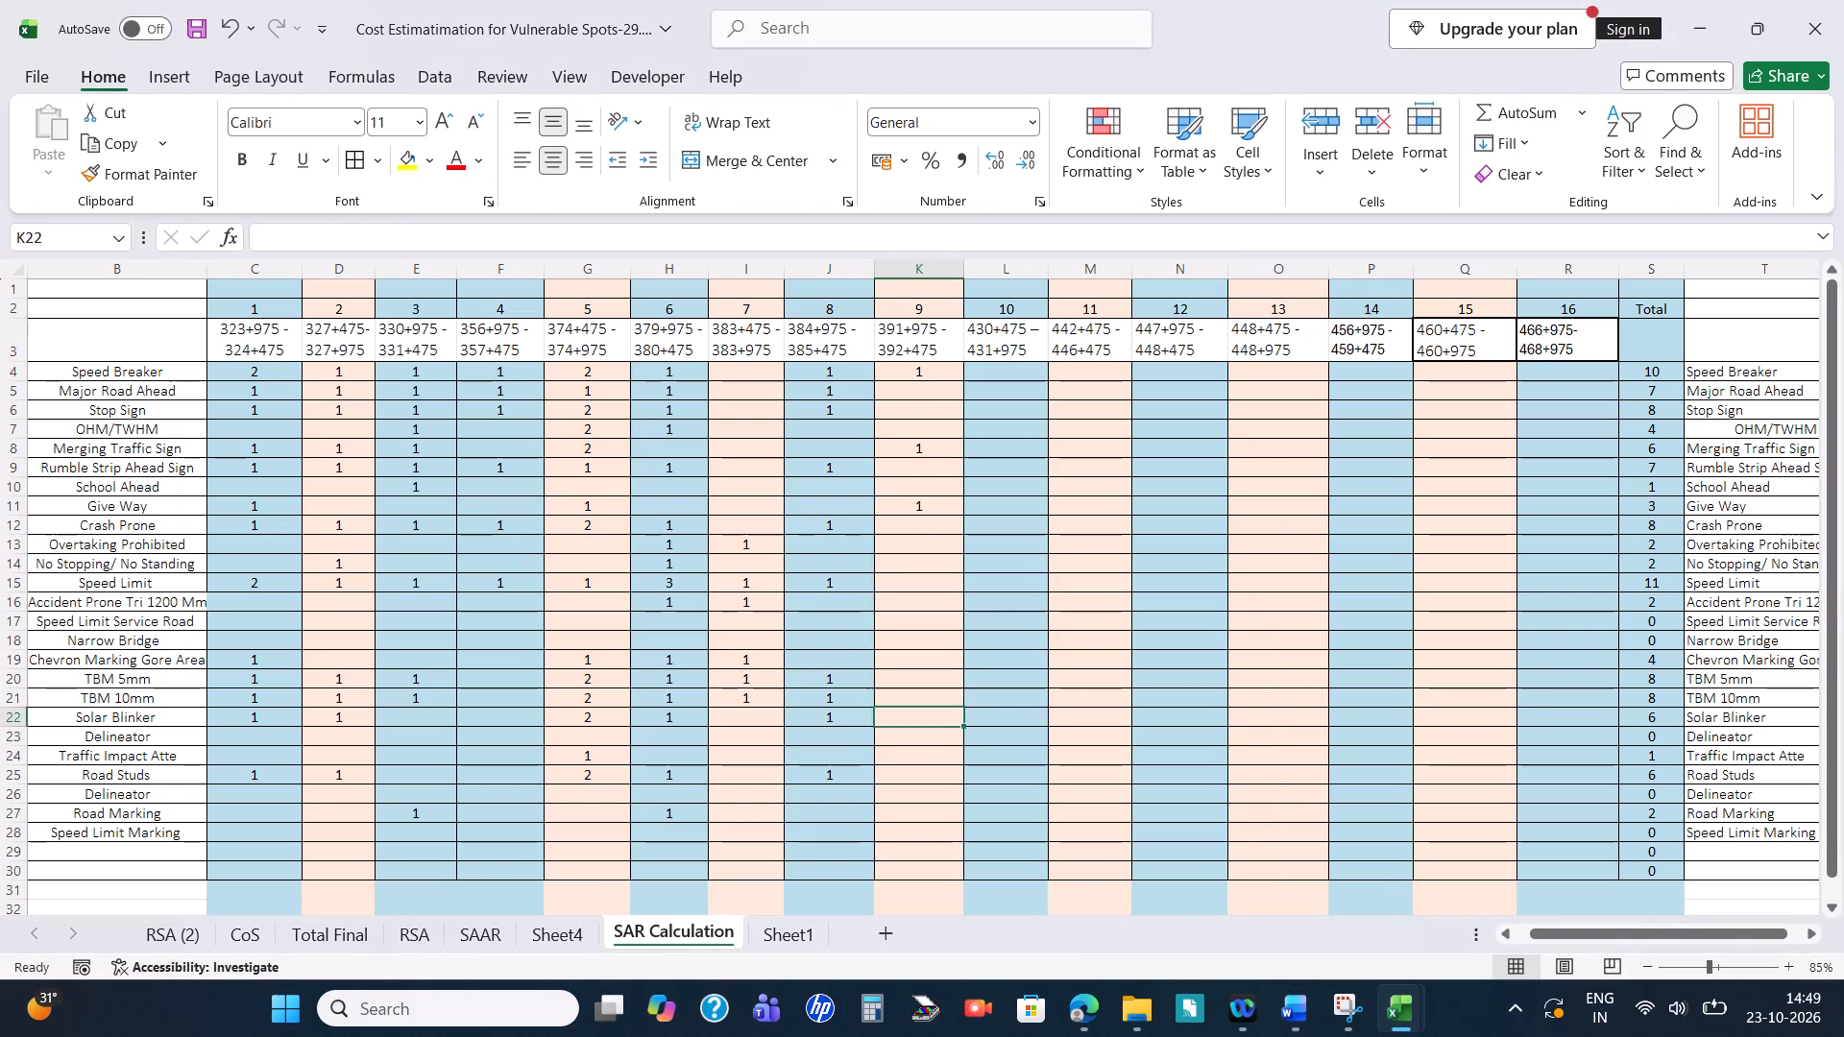
key(Return)
key(Return)
key(Return)
key(1)
key(Return)
Read section 4.9.1's chevron marking measure in Word and enter 1 for Chevron Marking Gore Area in K19 of Excel.
key(alt+Tab)
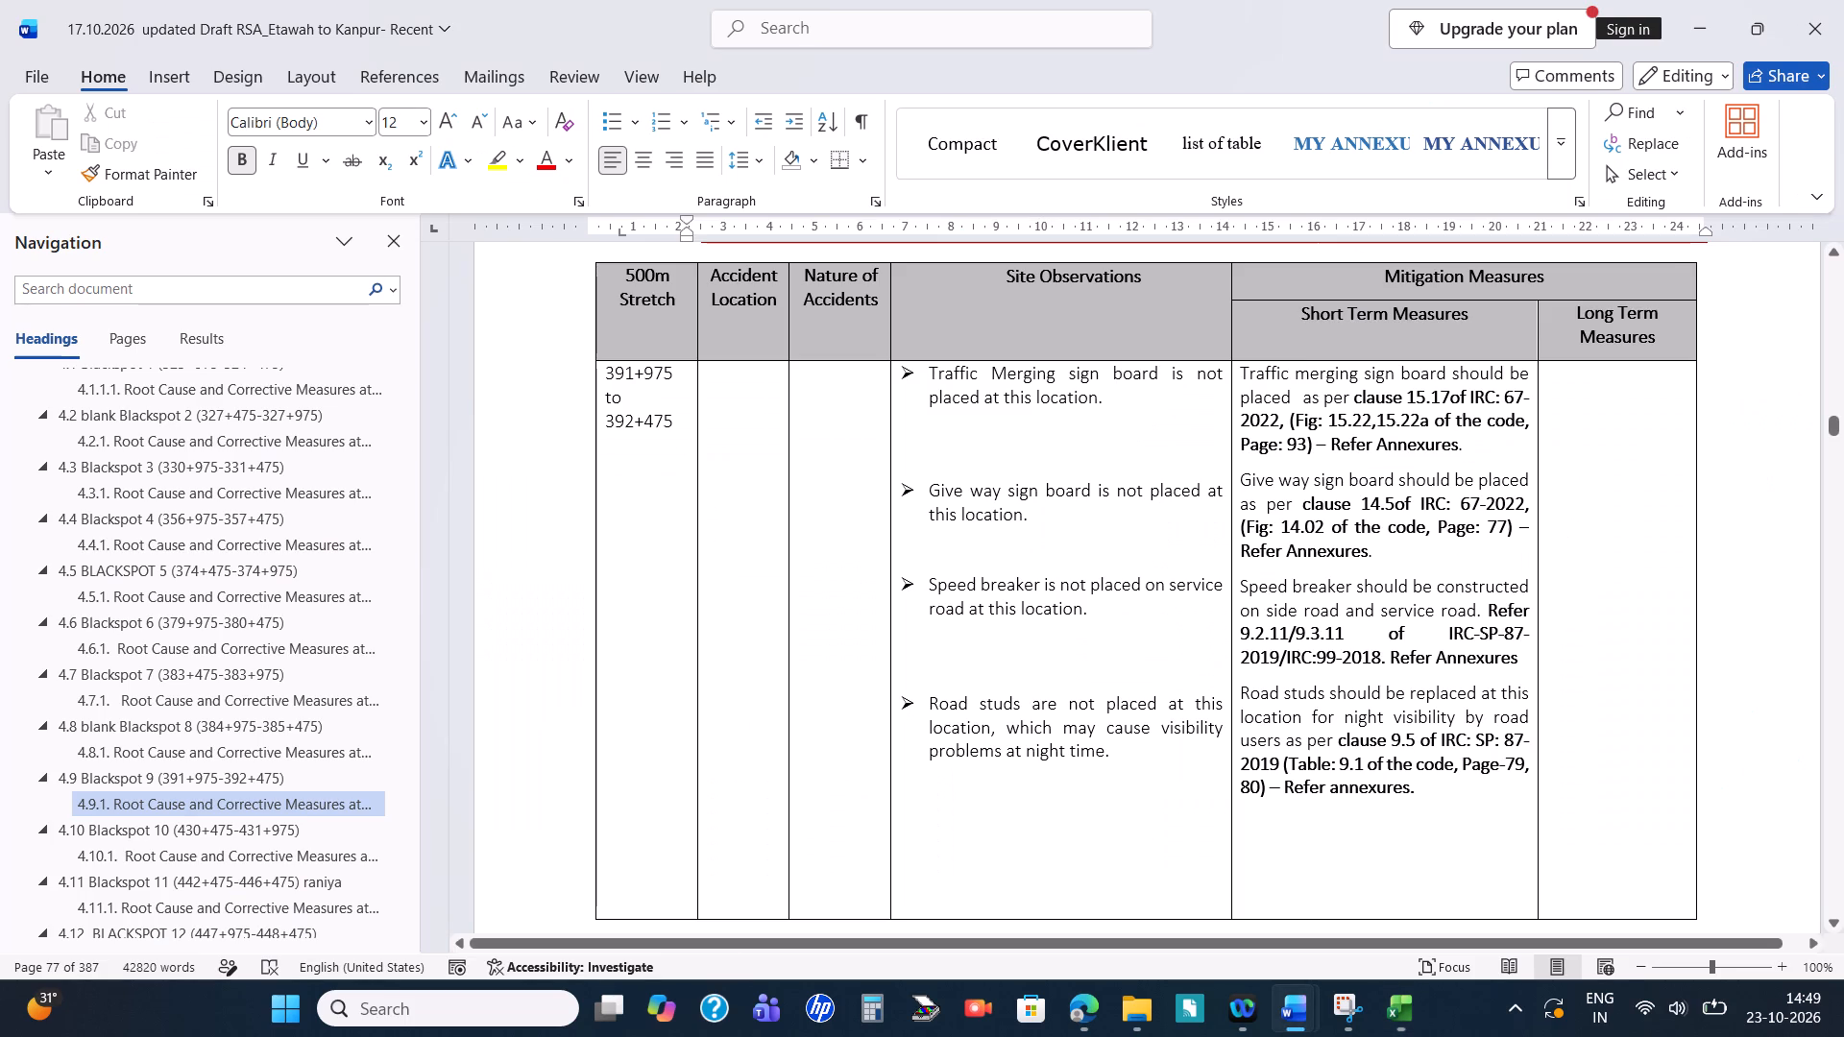
scroll(927, 381, down, 2)
scroll(927, 381, up, 1)
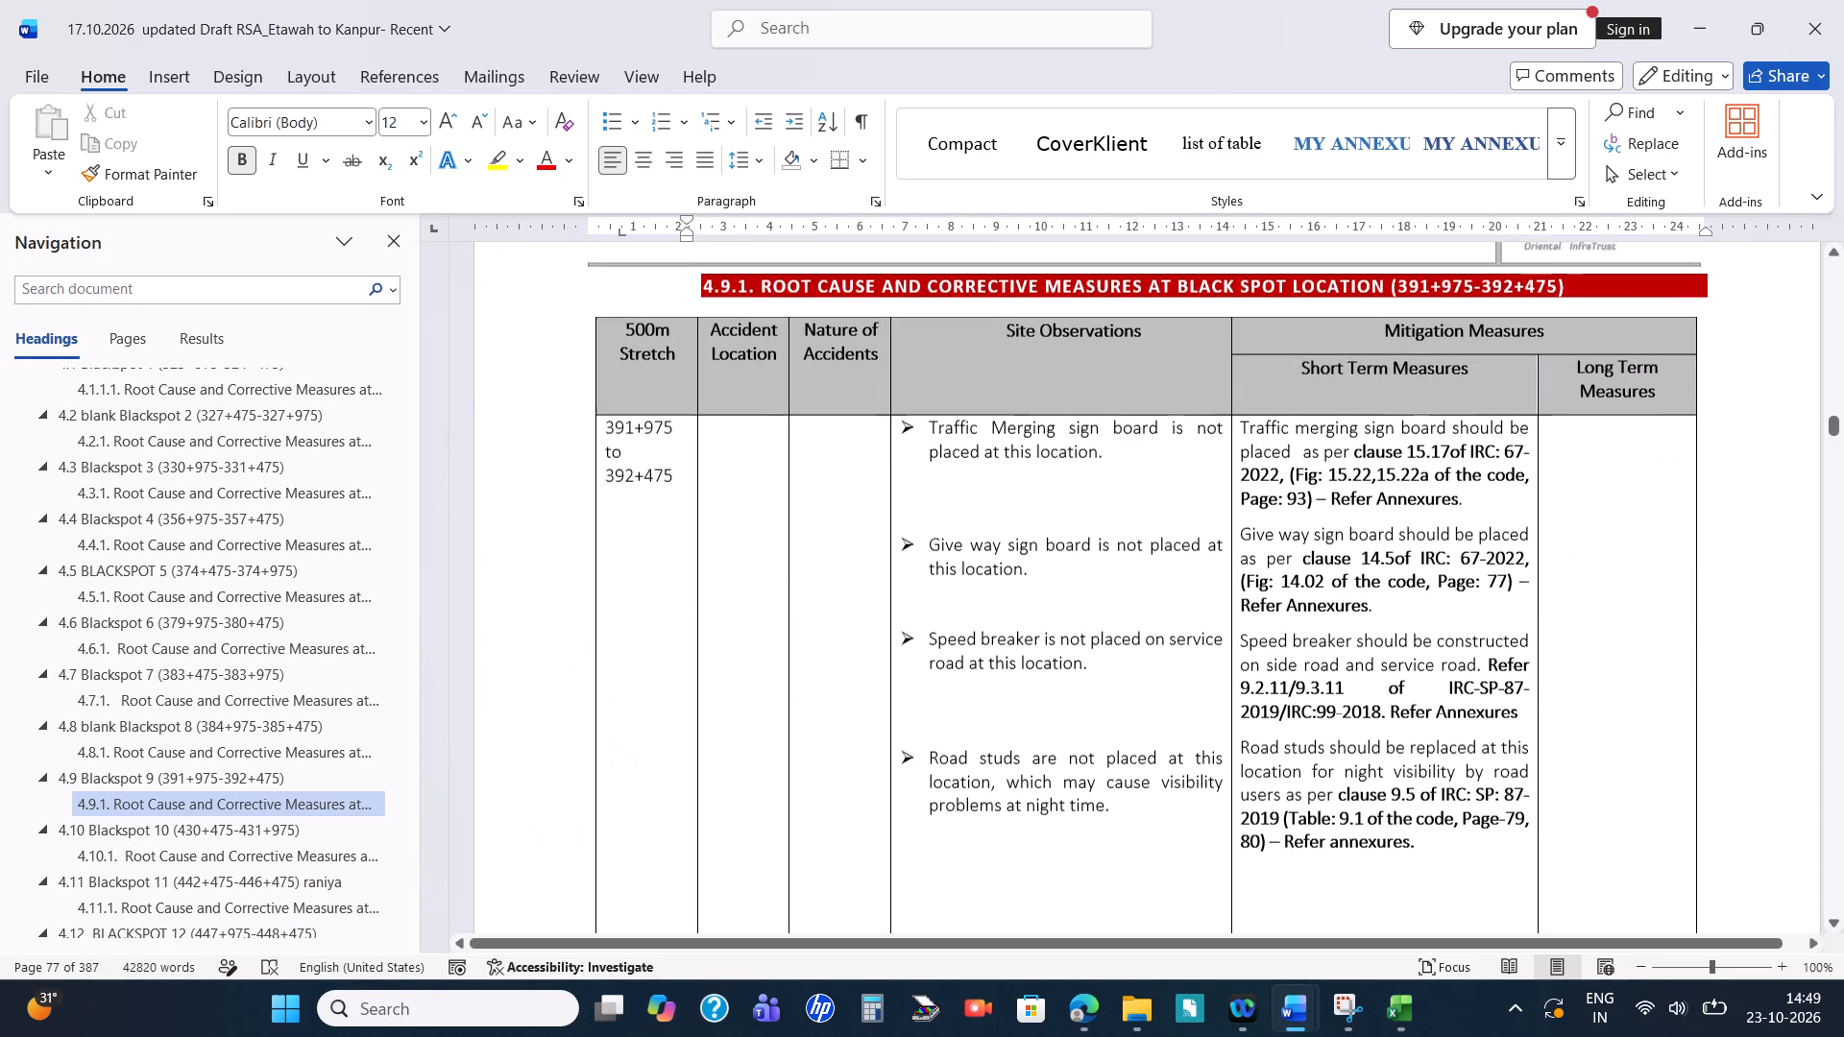
scroll(927, 381, up, 1)
scroll(1349, 627, down, 2)
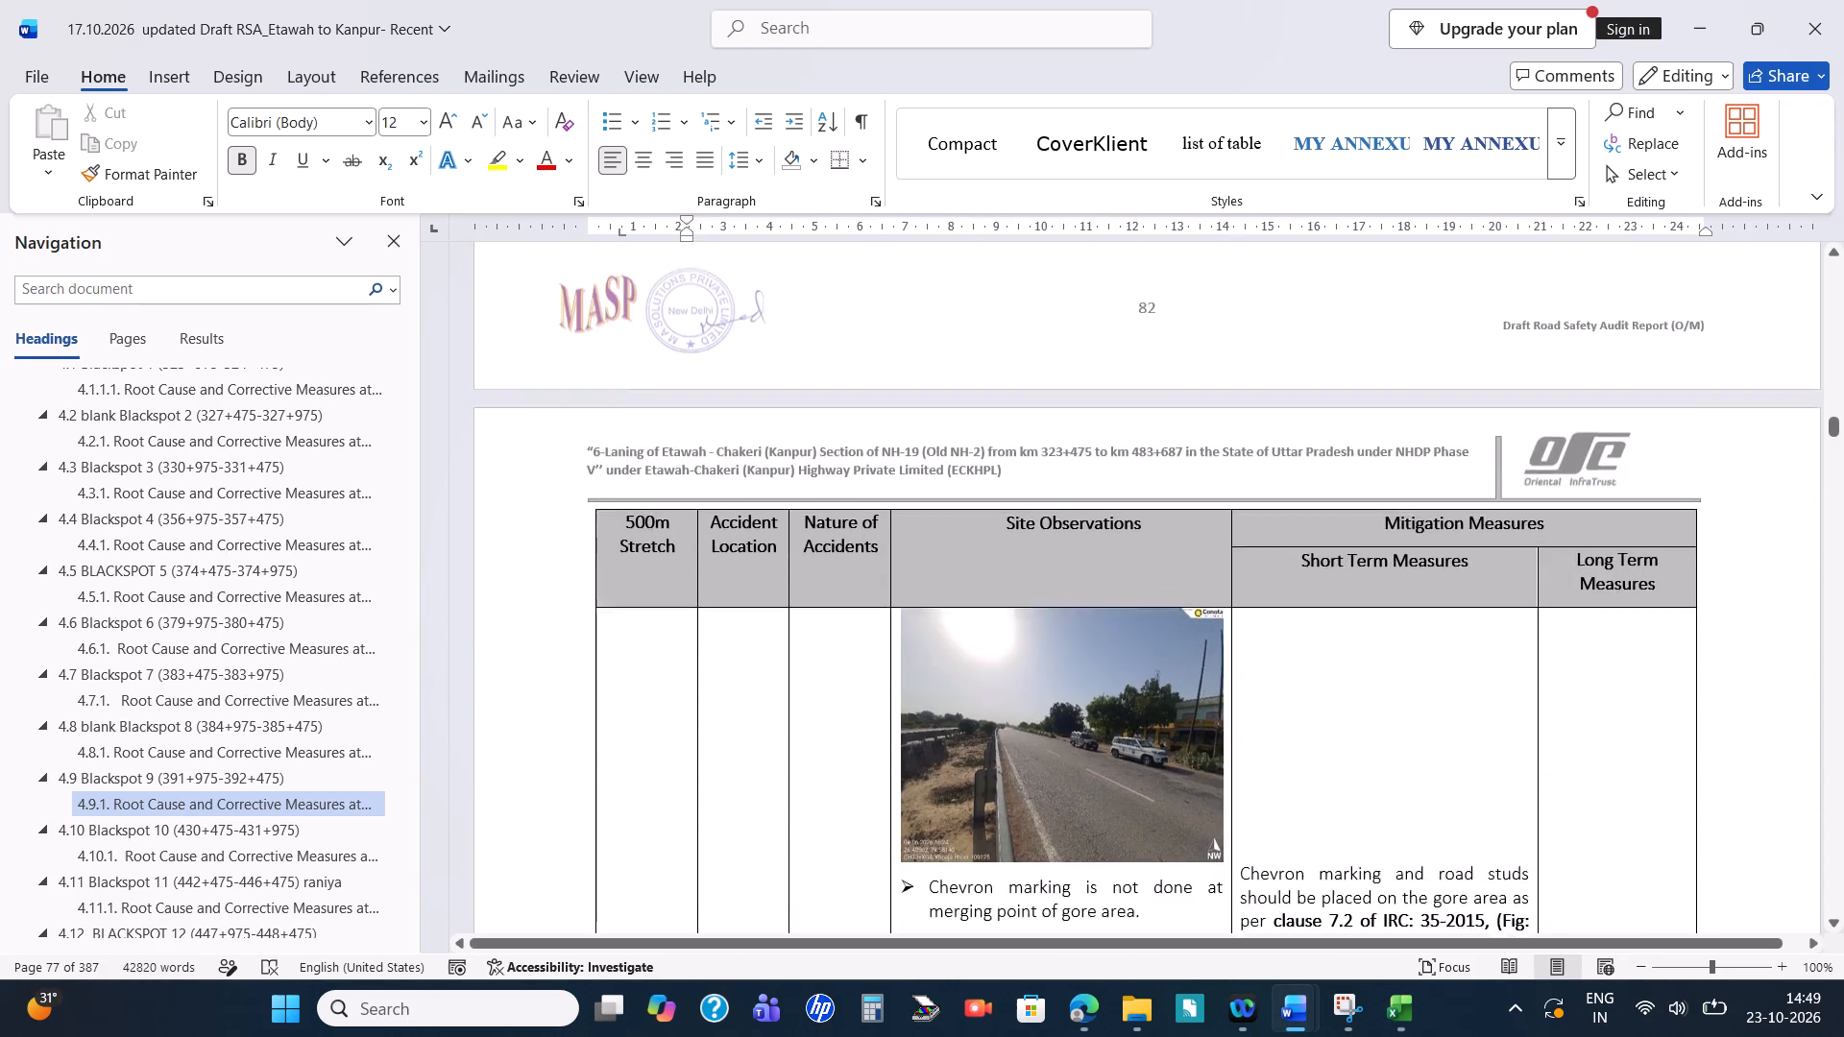
scroll(1349, 627, down, 2)
key(alt+Tab)
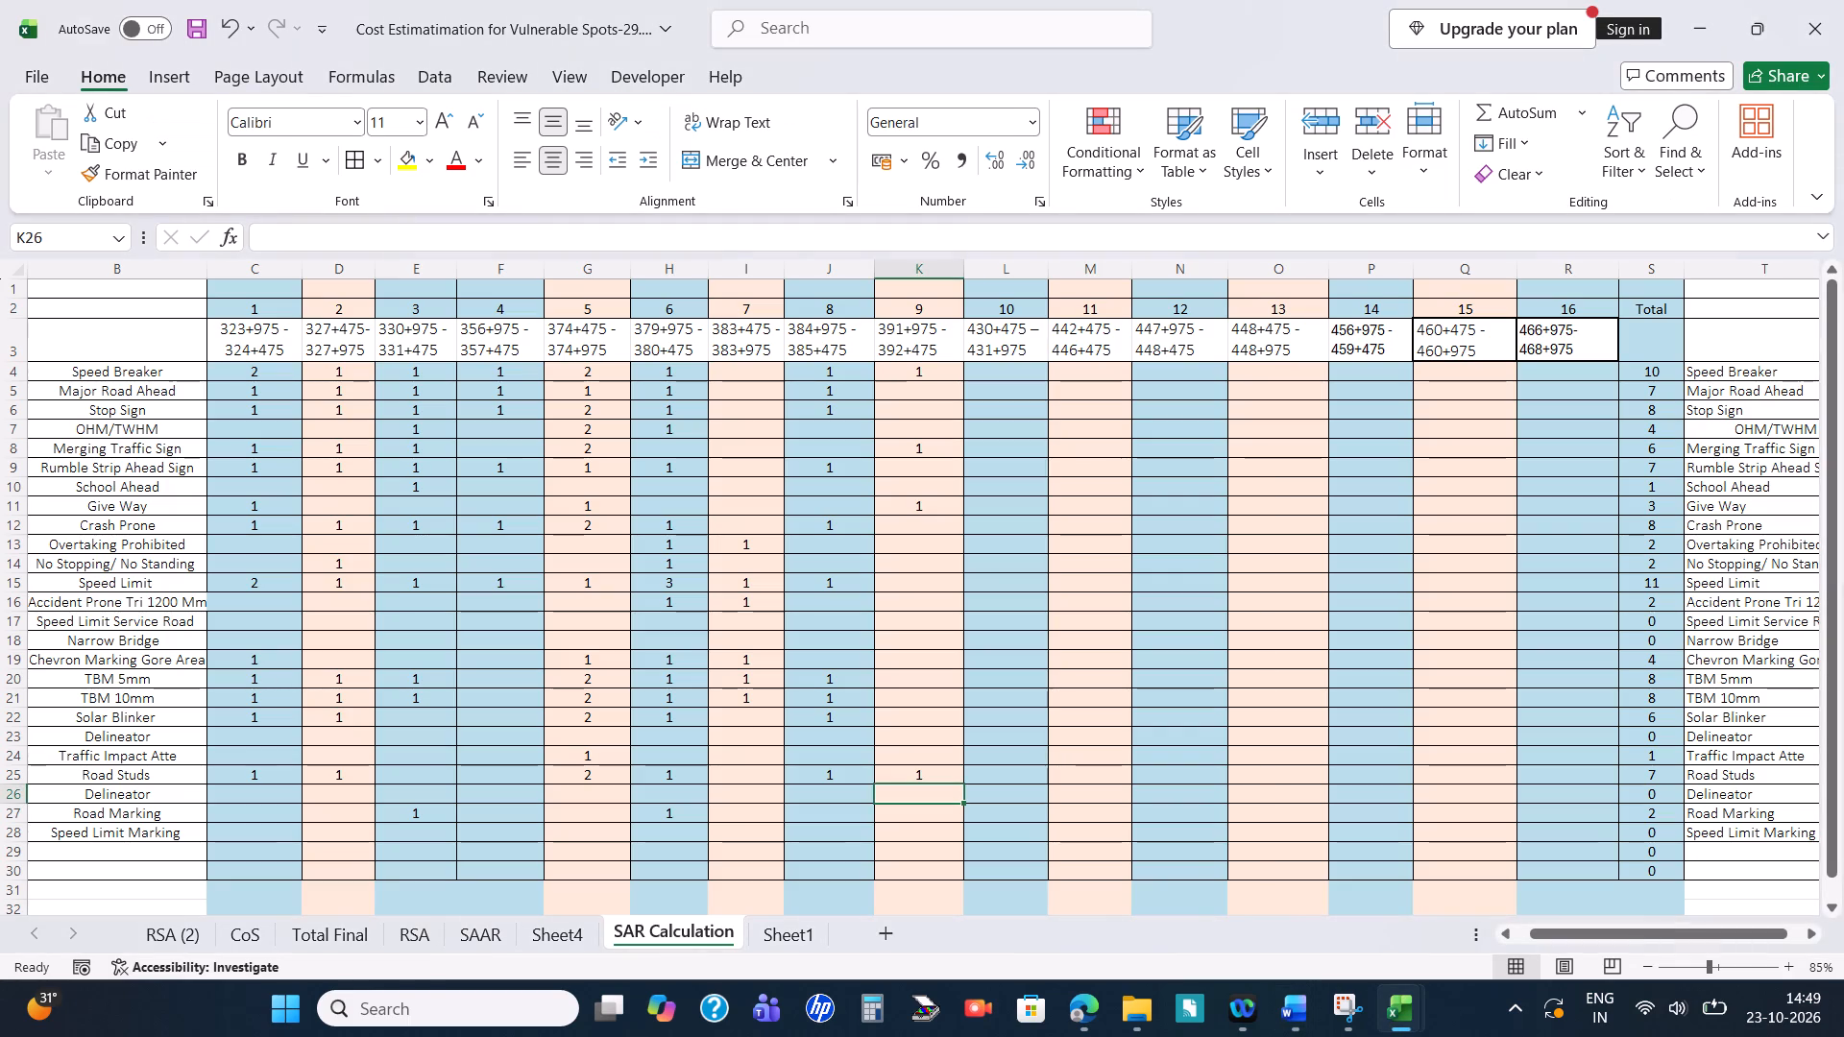
click(909, 653)
key(1)
key(Return)
Read section 4.9.1's side-road junction measure in Word; in Excel set Speed Breaker K4 to 2, Major Road Ahead K5 and Stop Sign K6 to 1.
key(alt+Tab)
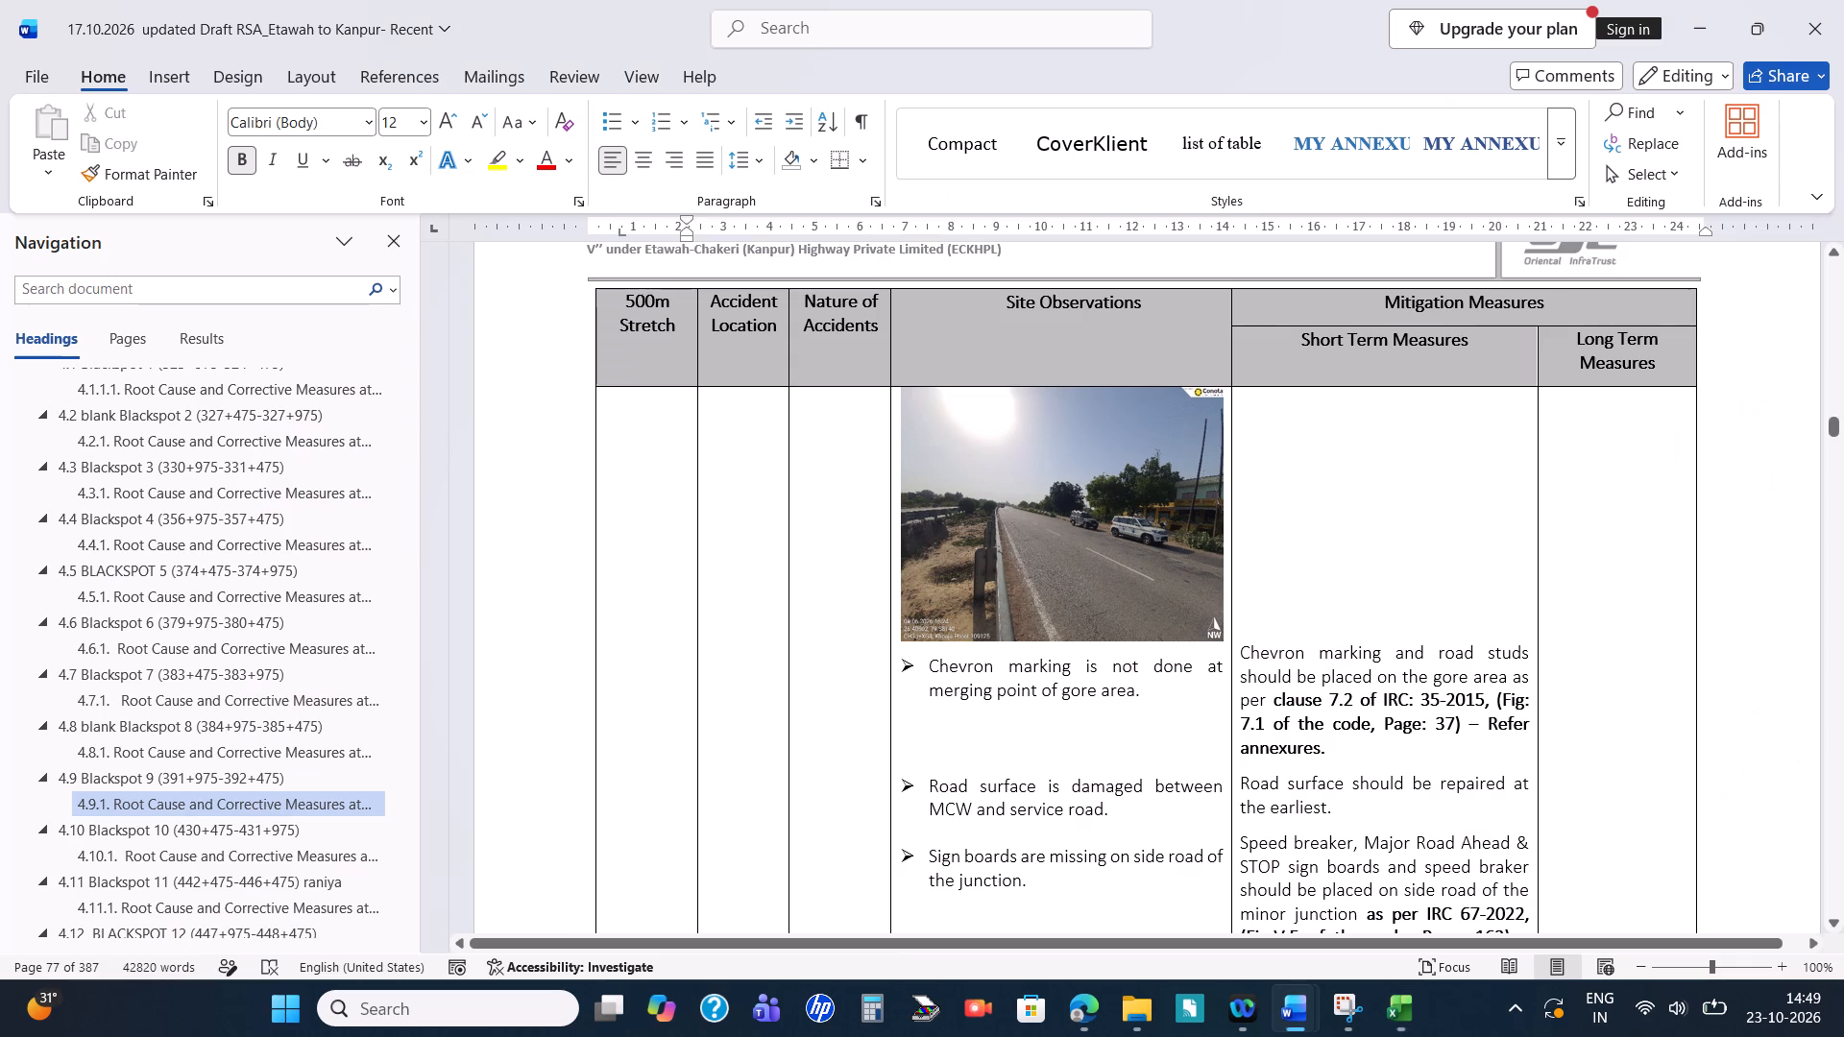
scroll(909, 653, down, 2)
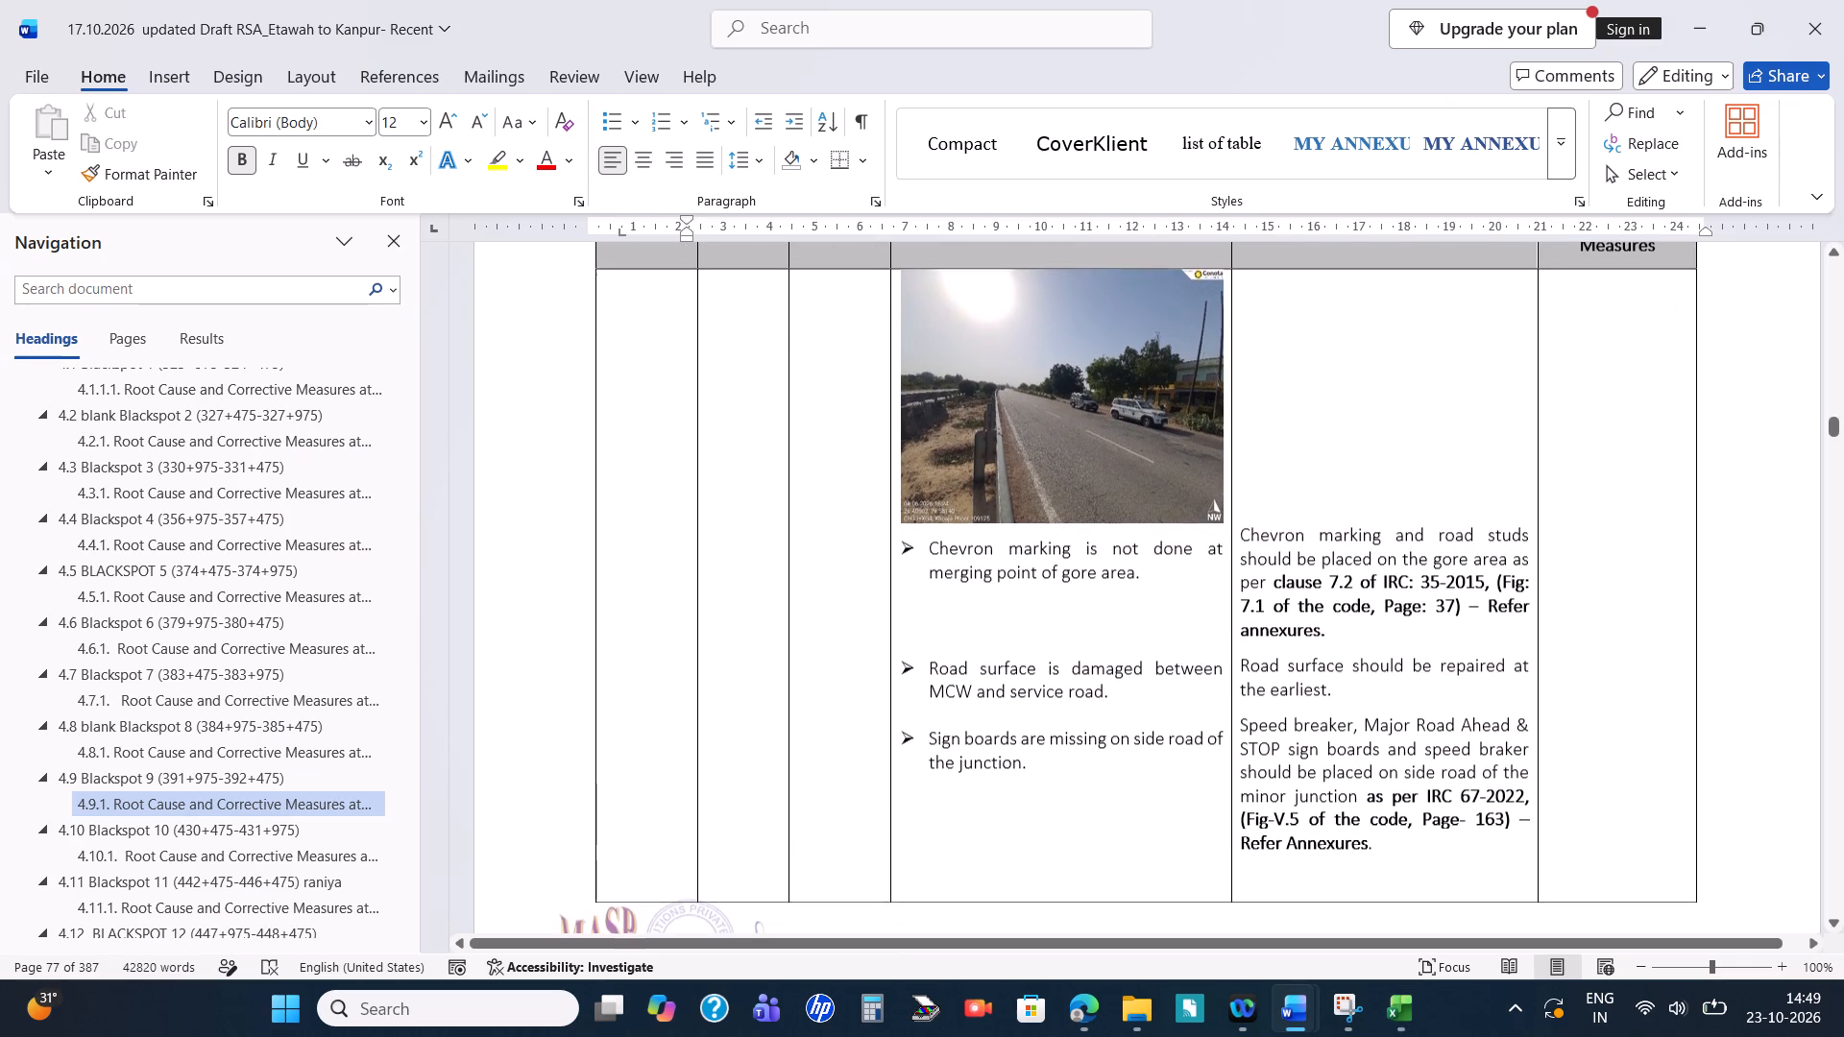
alt+scroll(909, 653, down, 1)
key(alt+Tab)
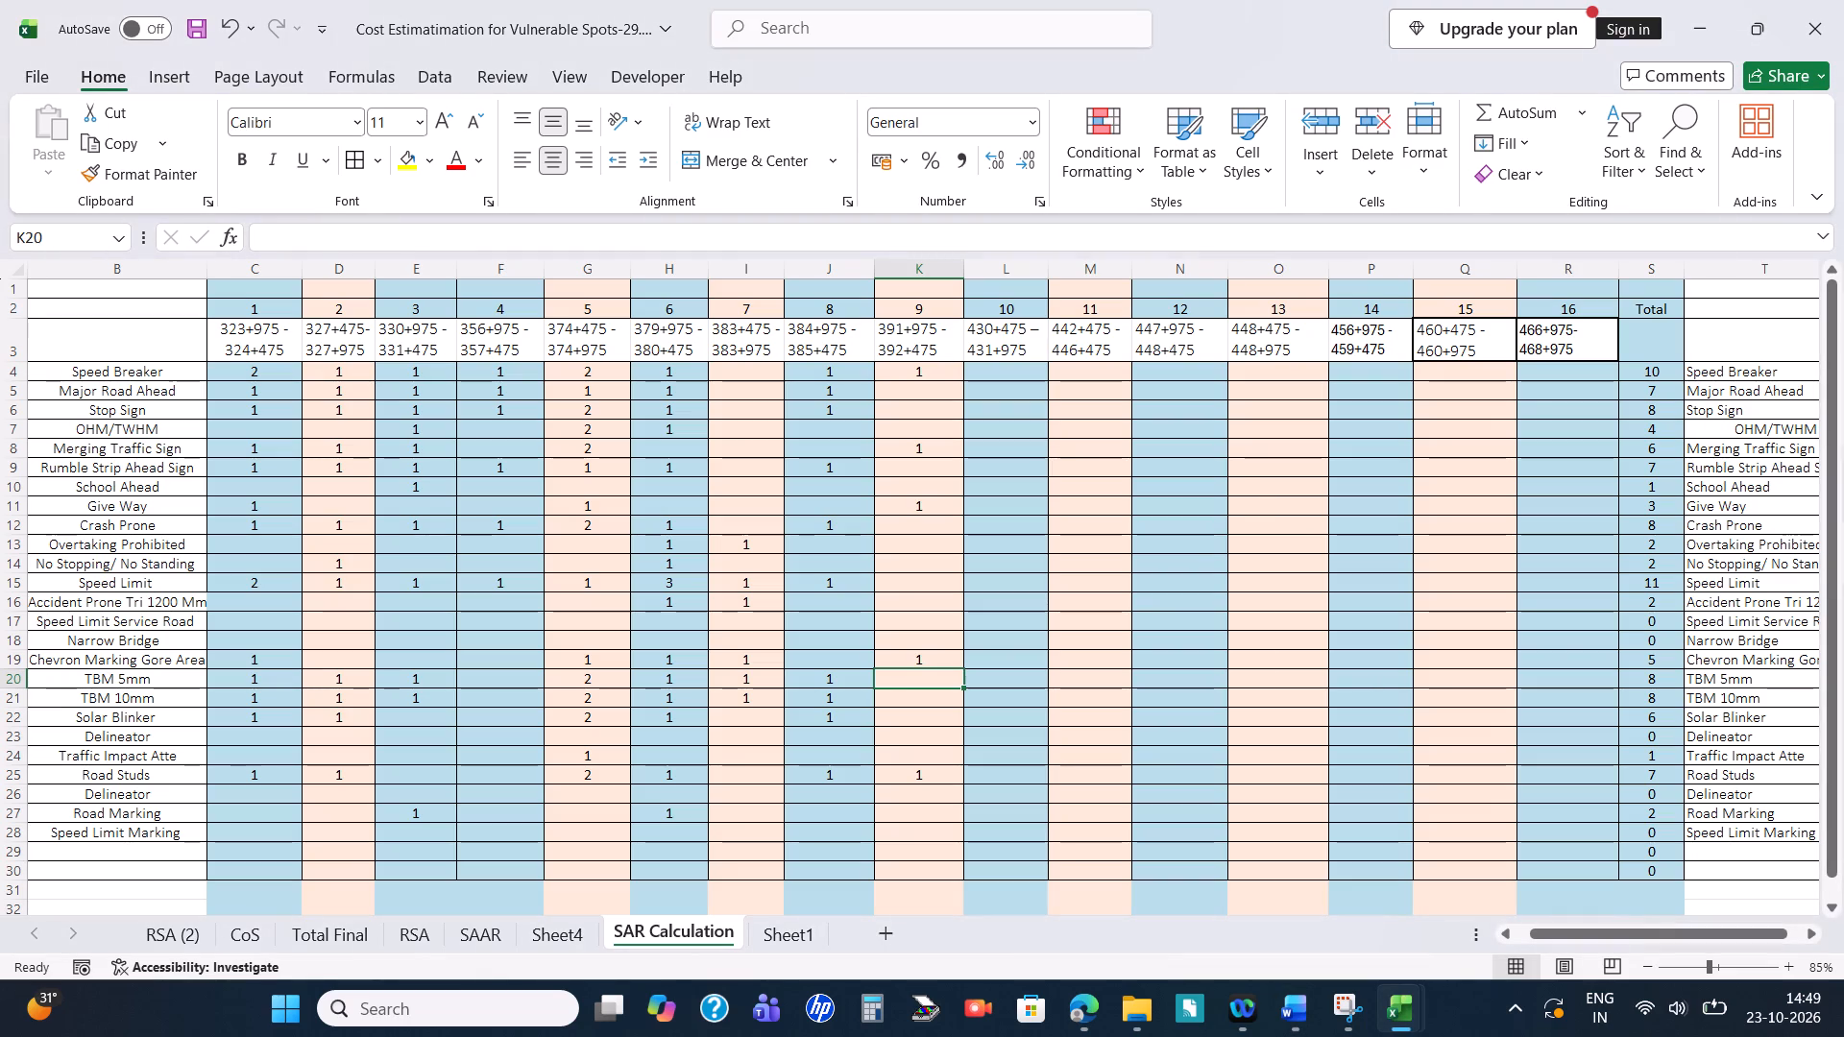
click(945, 373)
key(2)
key(Return)
key(1)
key(Return)
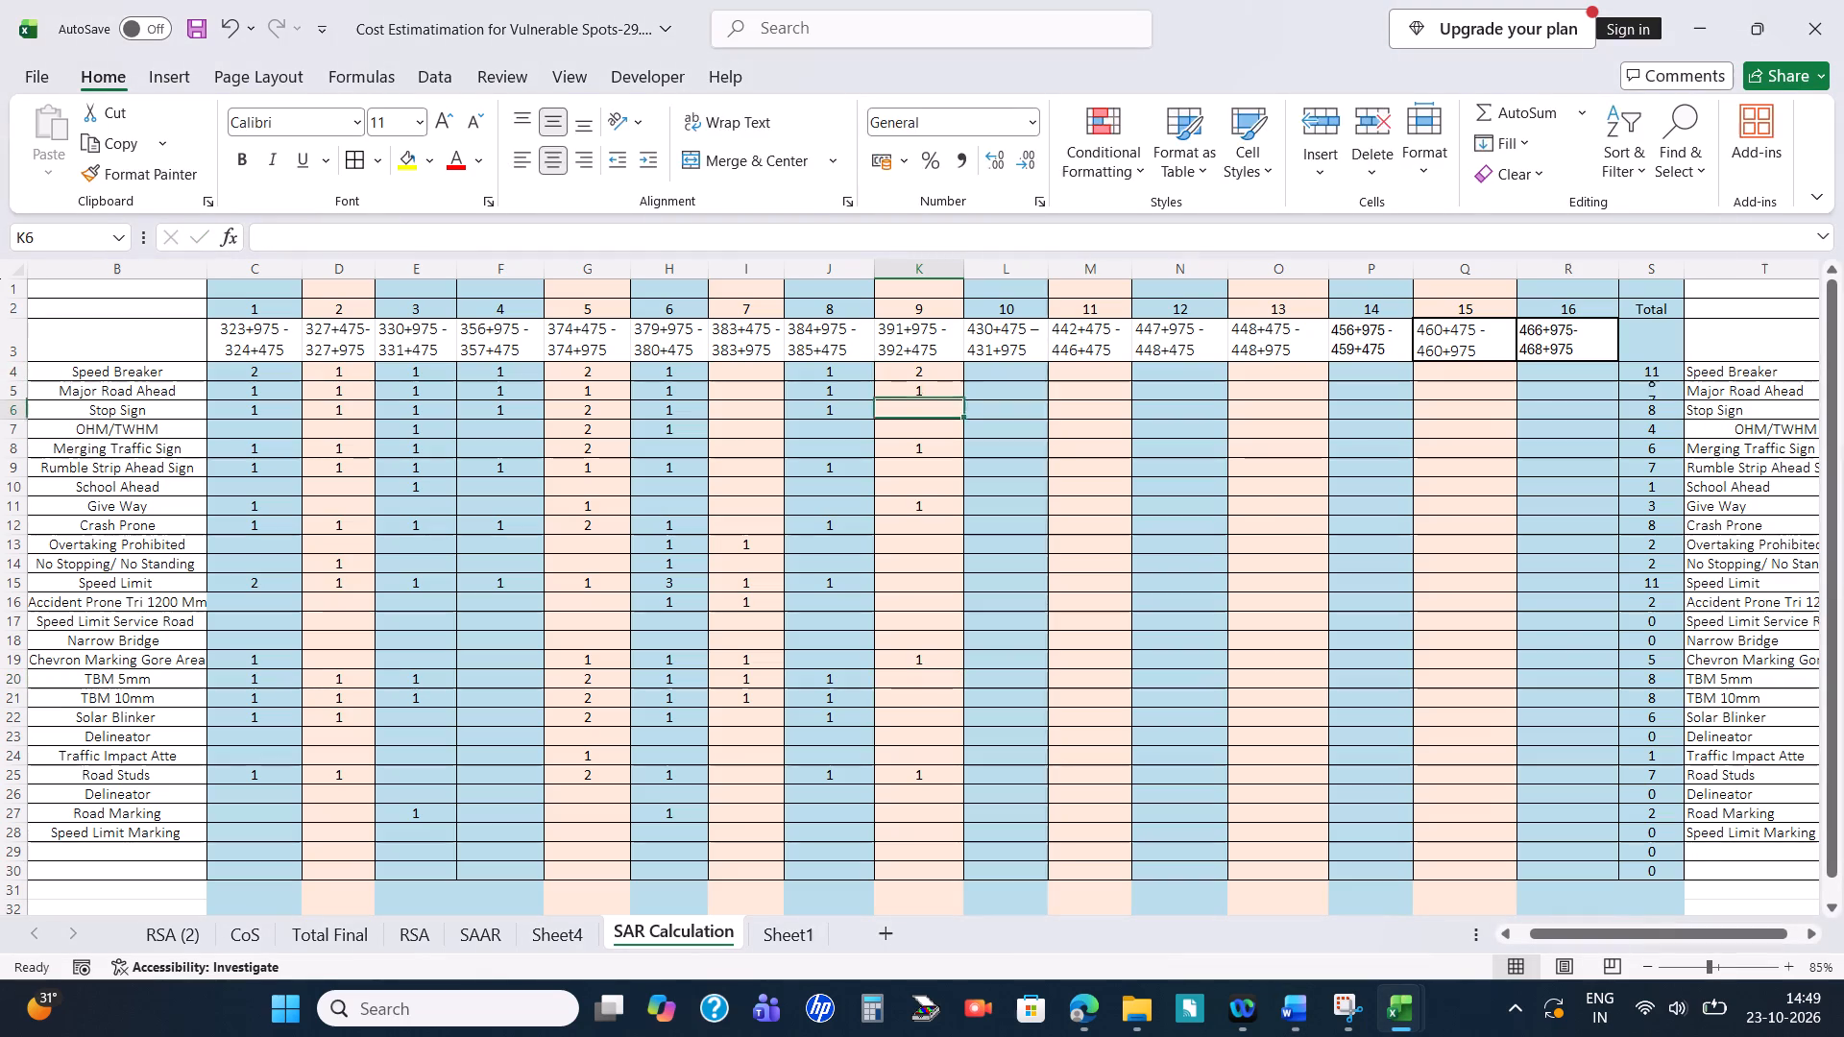
key(1)
key(Return)
Read section 4.9.1's sign board measure in Word and enter 1 for Overtaking Prohibited K13, Speed Limit K15 and Accident Prone K16 in Excel.
key(alt+Tab)
scroll(1085, 782, down, 2)
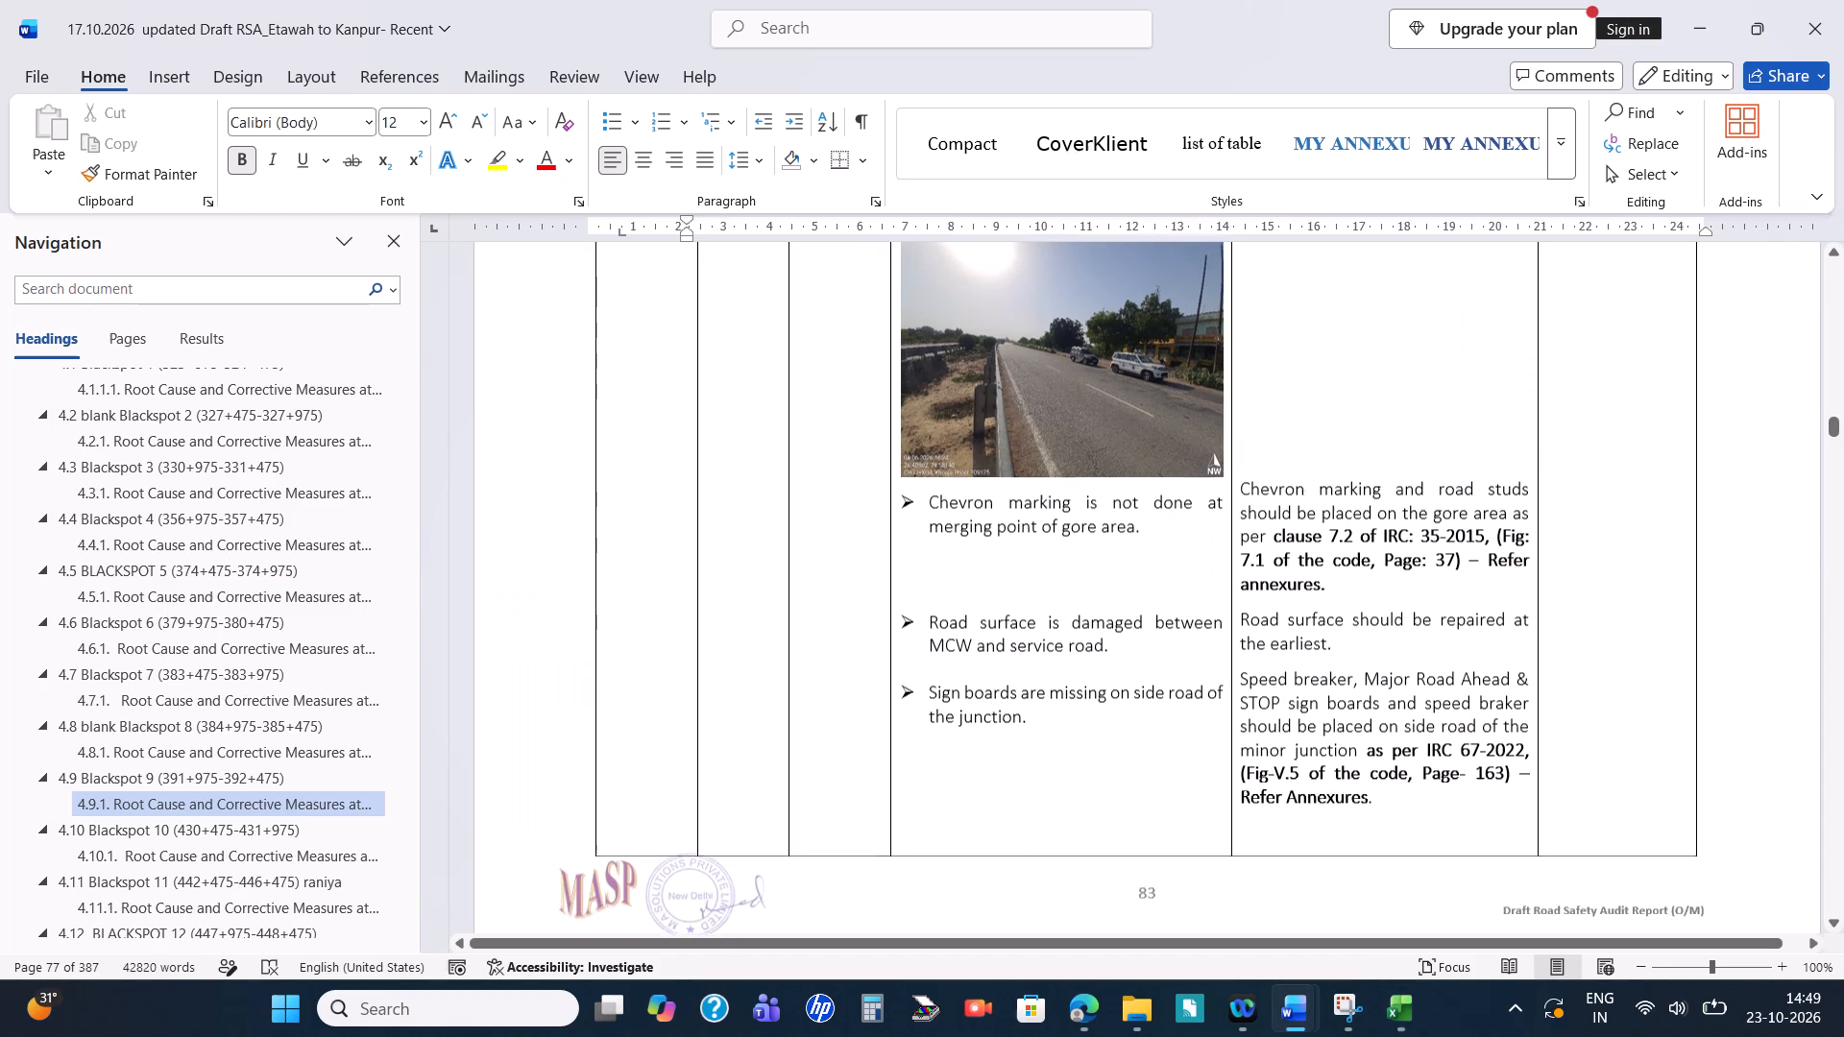
scroll(1085, 782, down, 4)
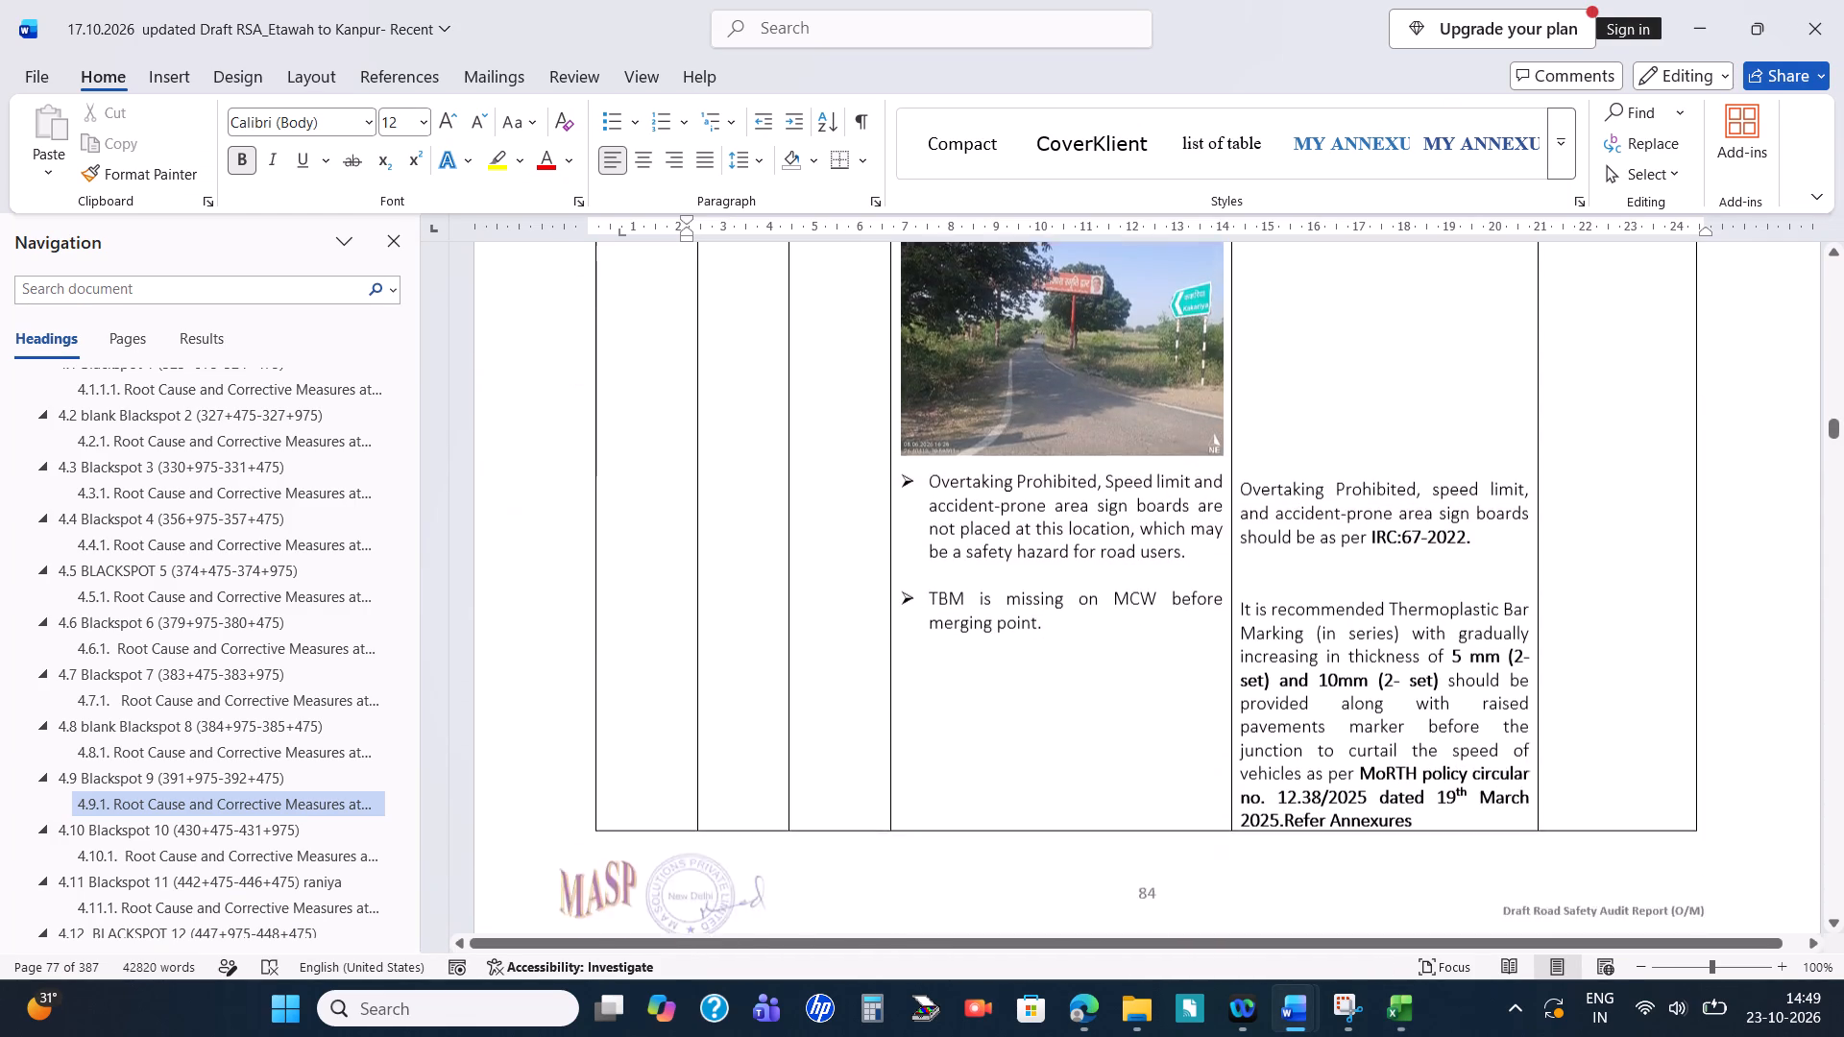
scroll(1085, 782, down, 1)
key(alt+Tab)
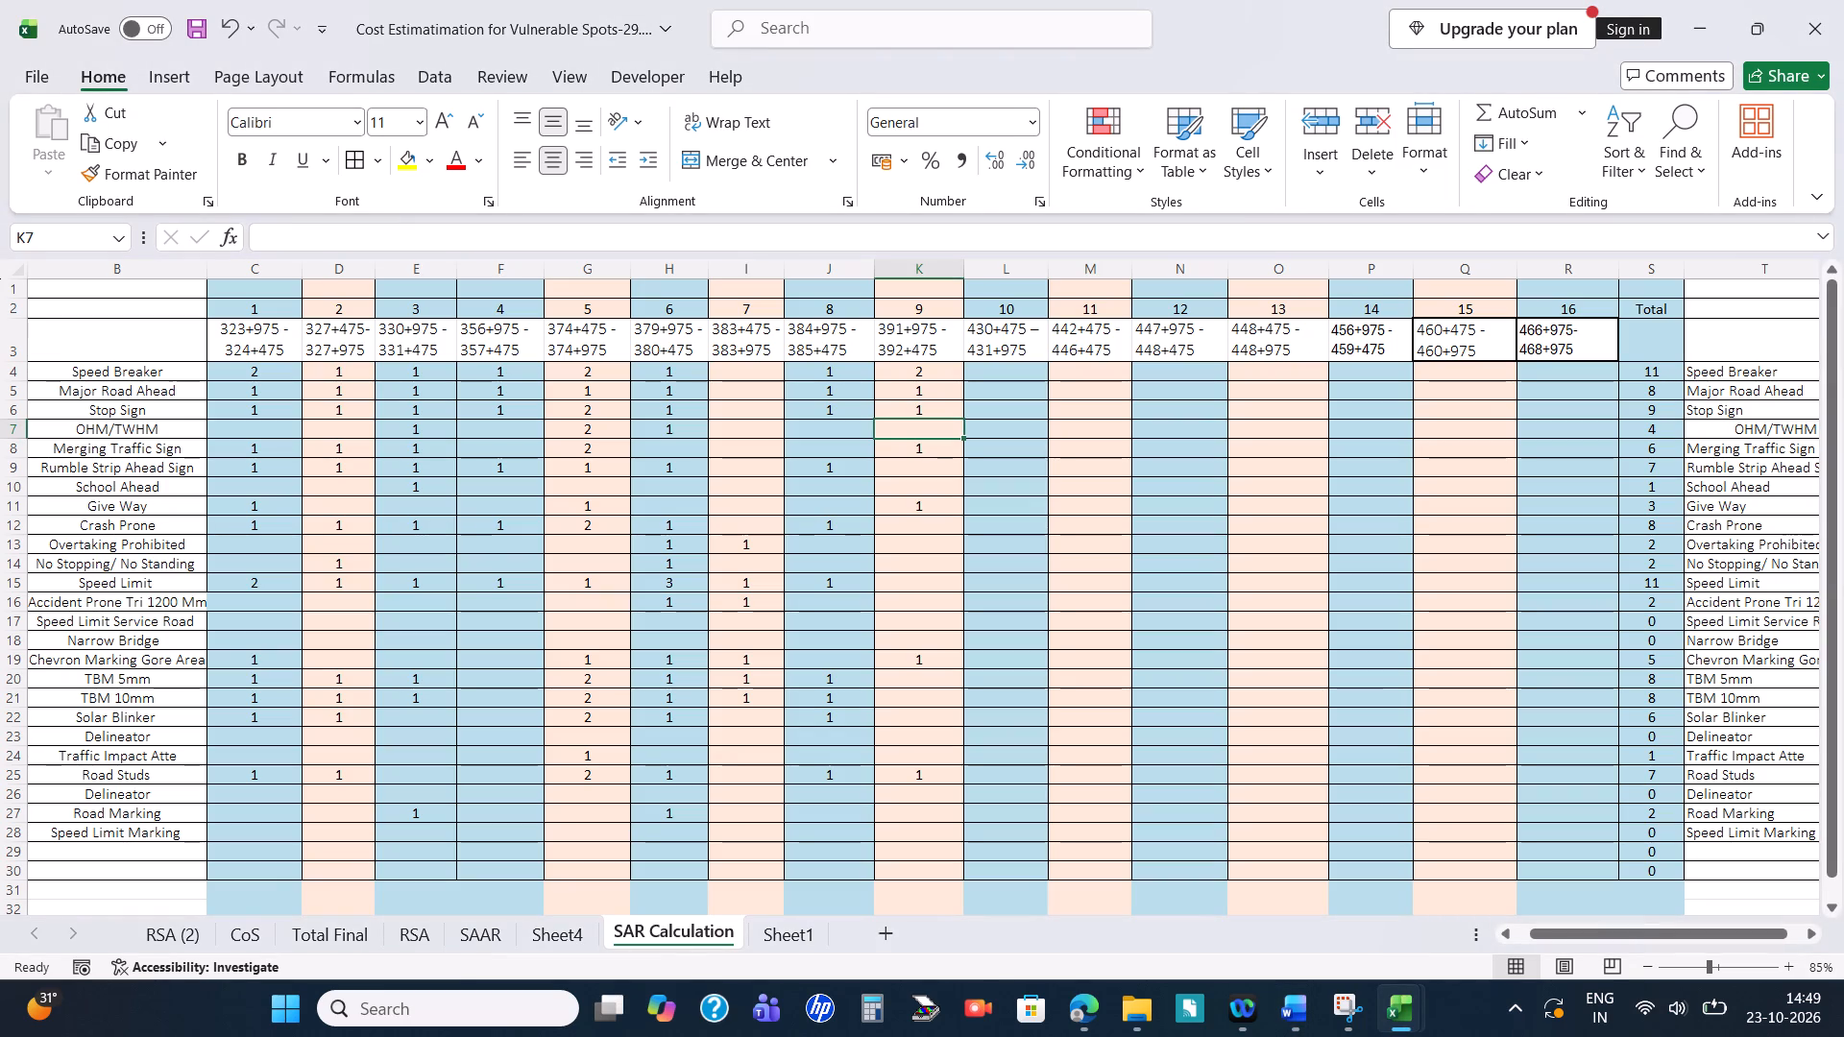
click(901, 544)
key(1)
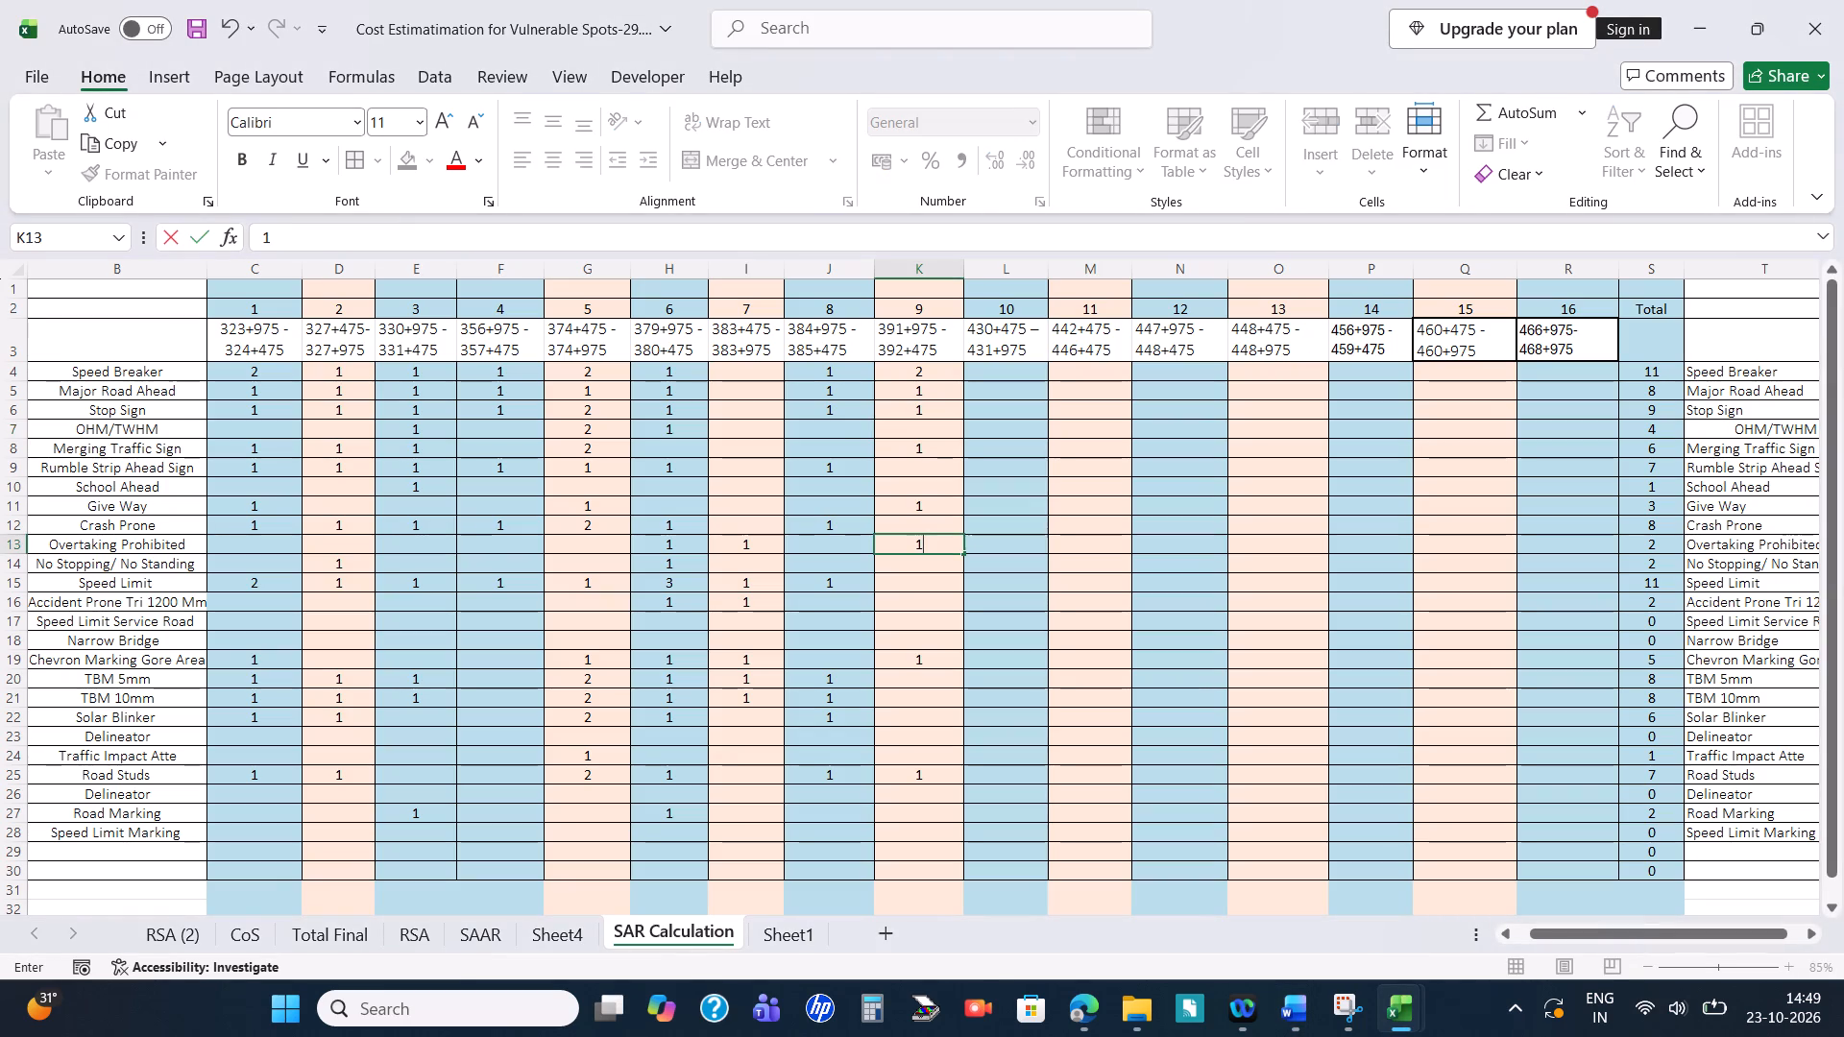
key(alt+Tab)
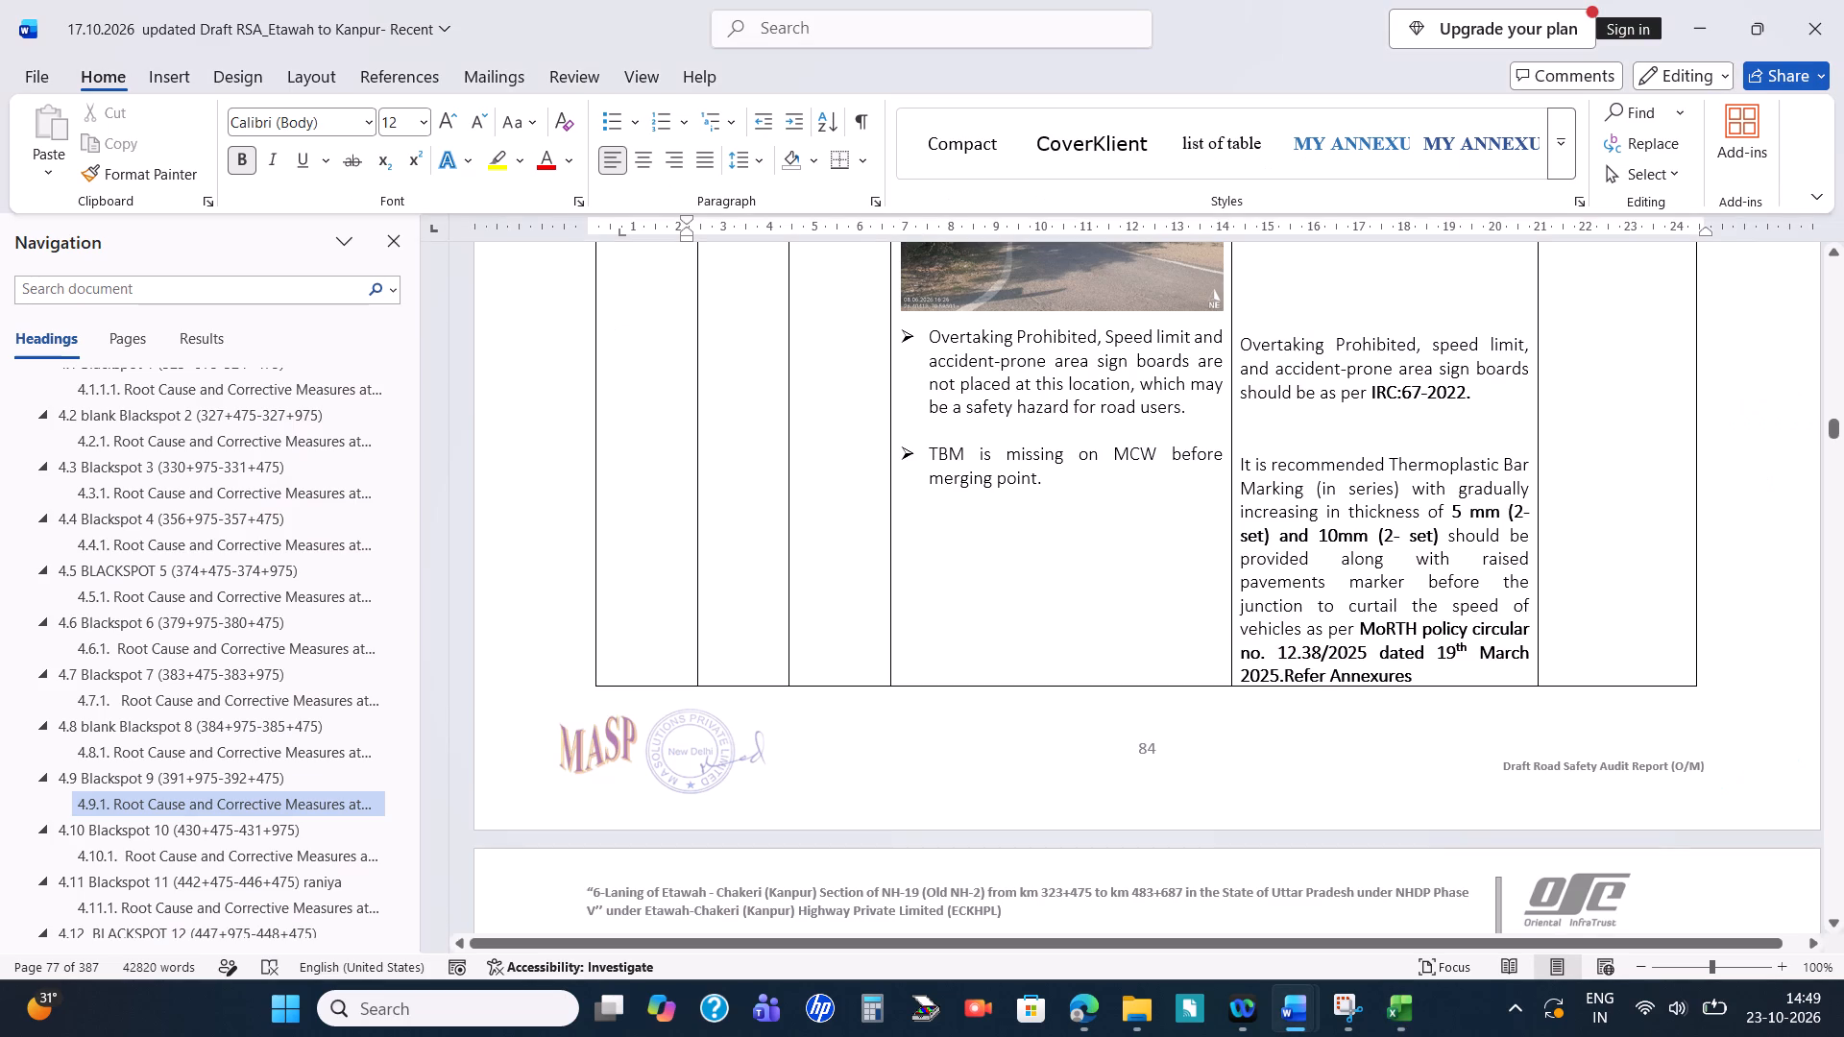
key(alt+Tab)
key(Down)
key(Down)
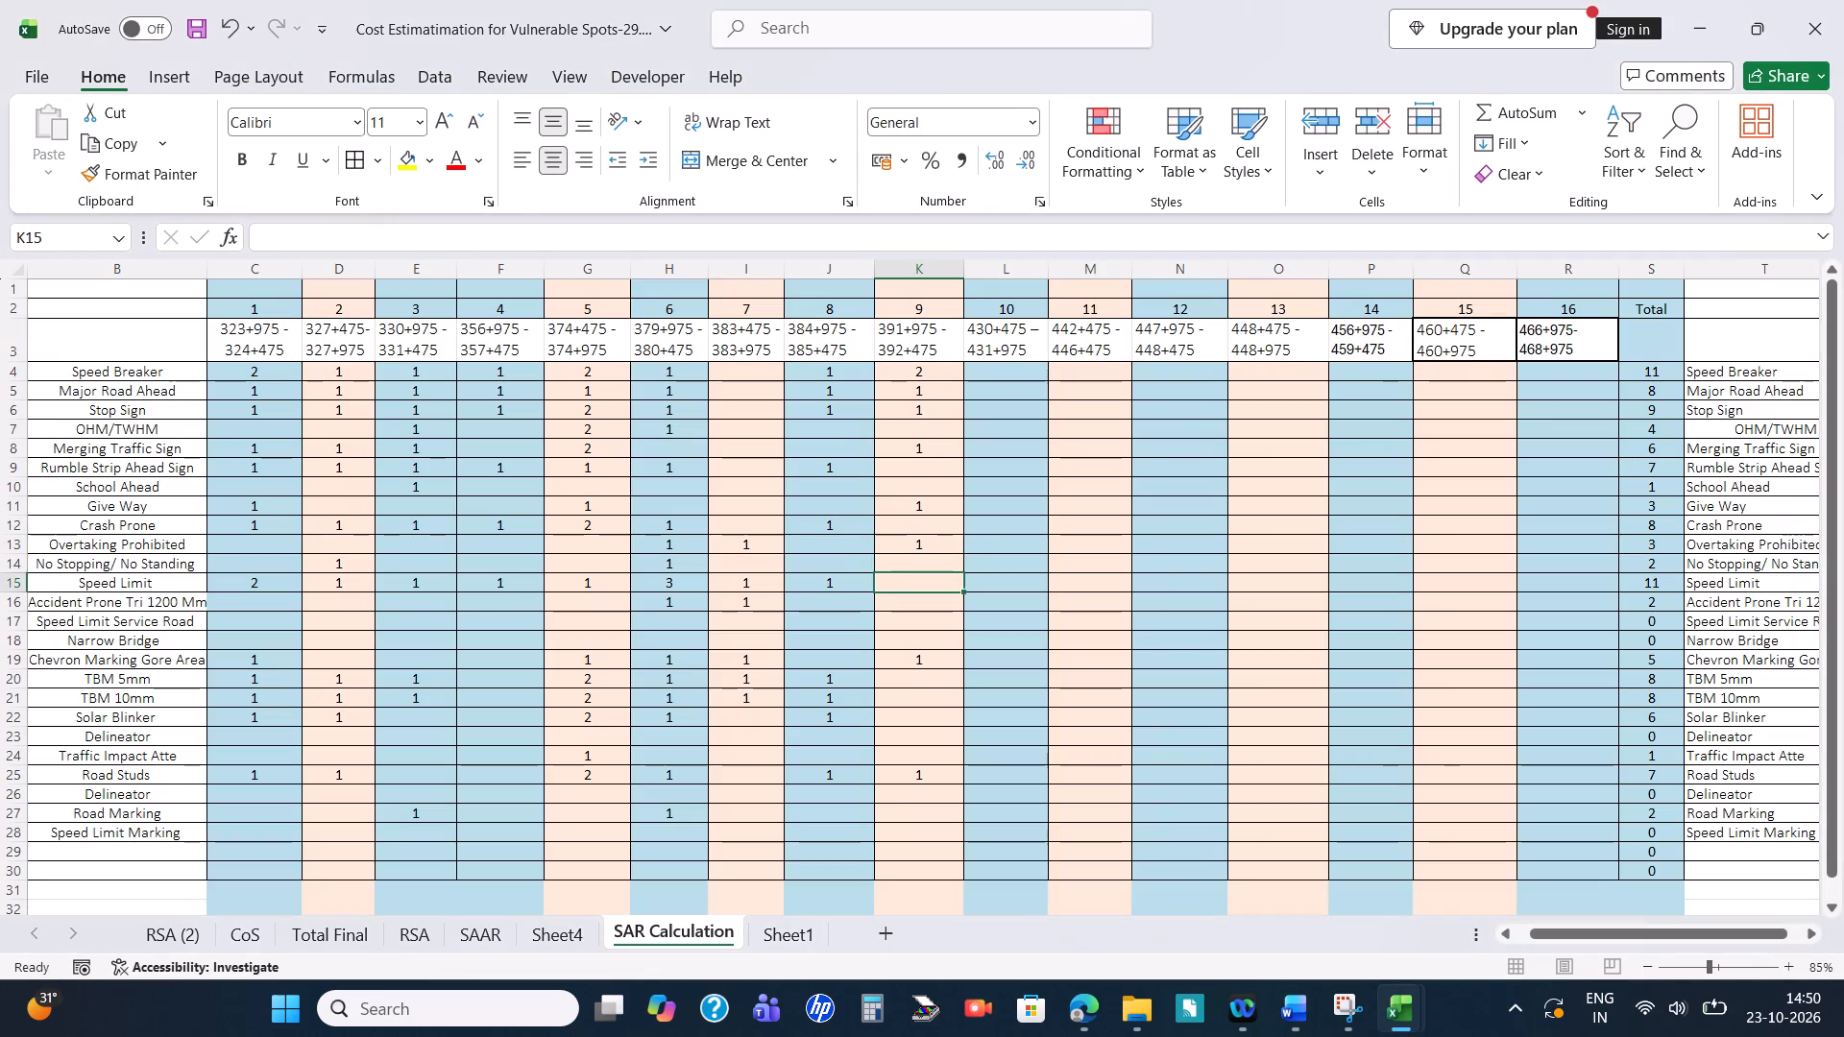
key(1)
key(alt+Tab)
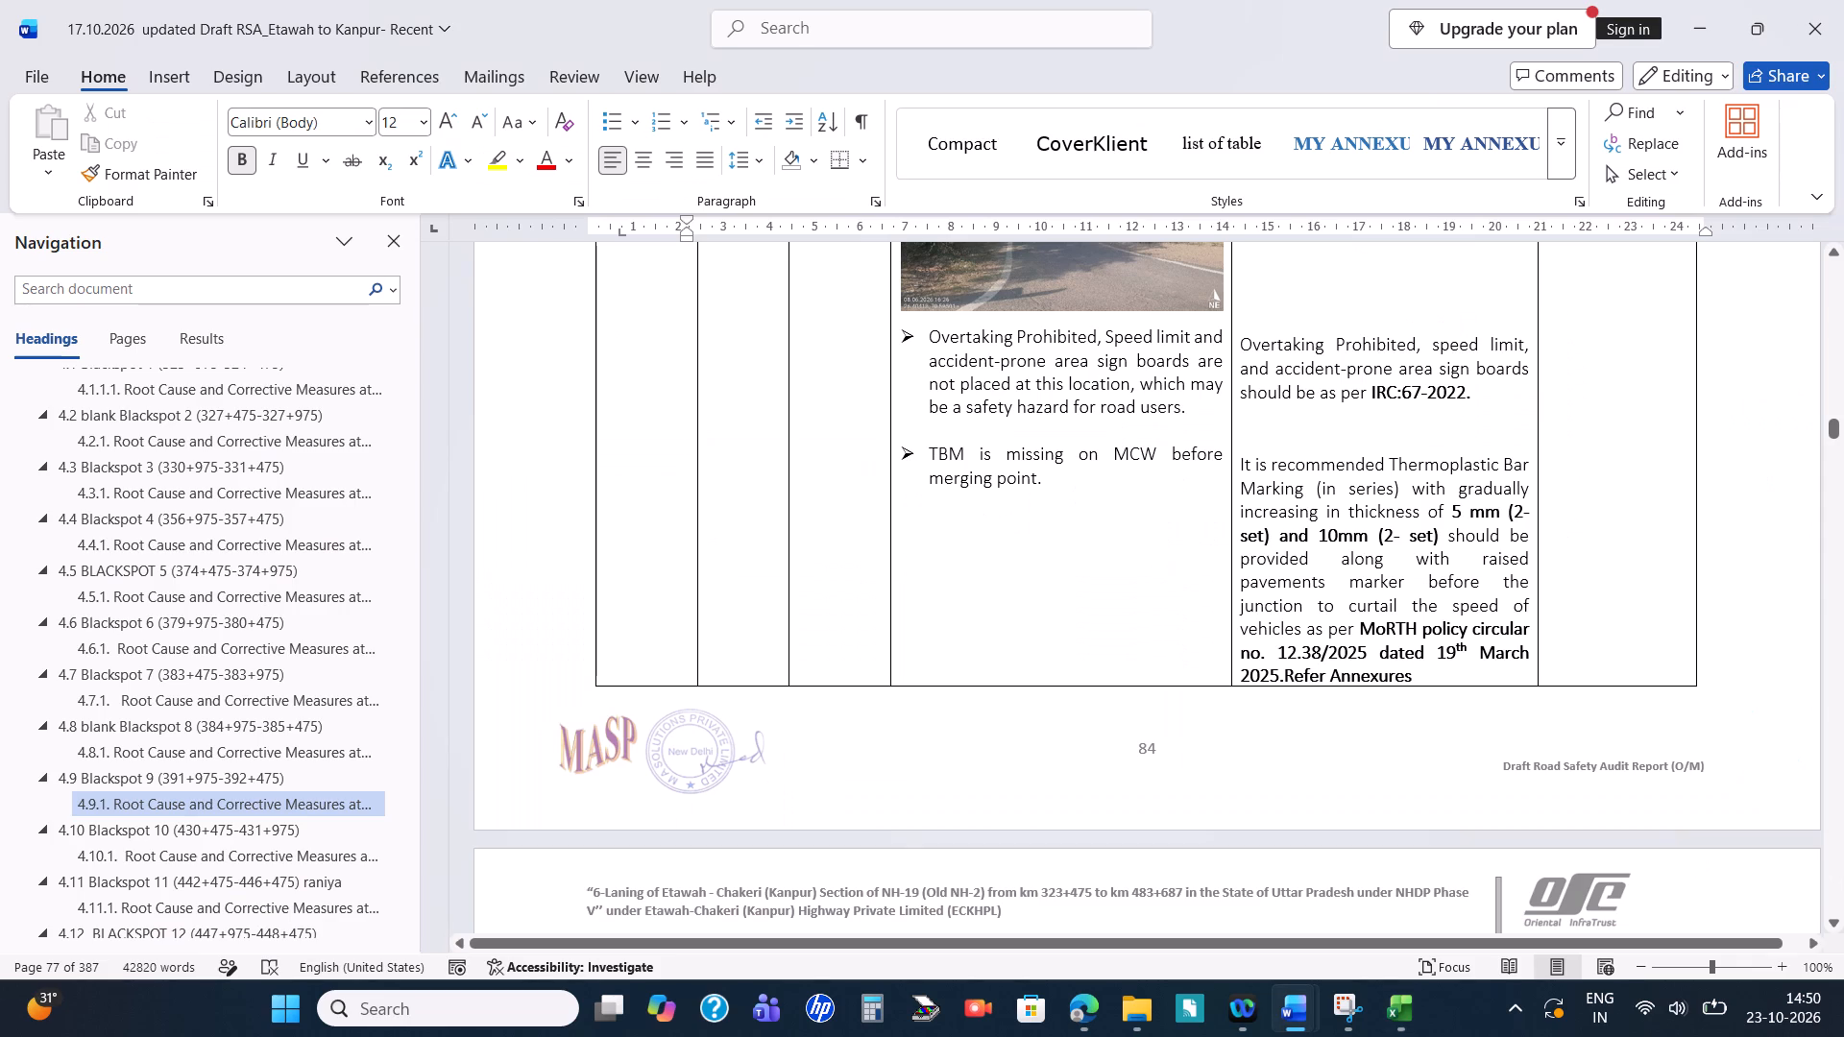
key(alt+Tab)
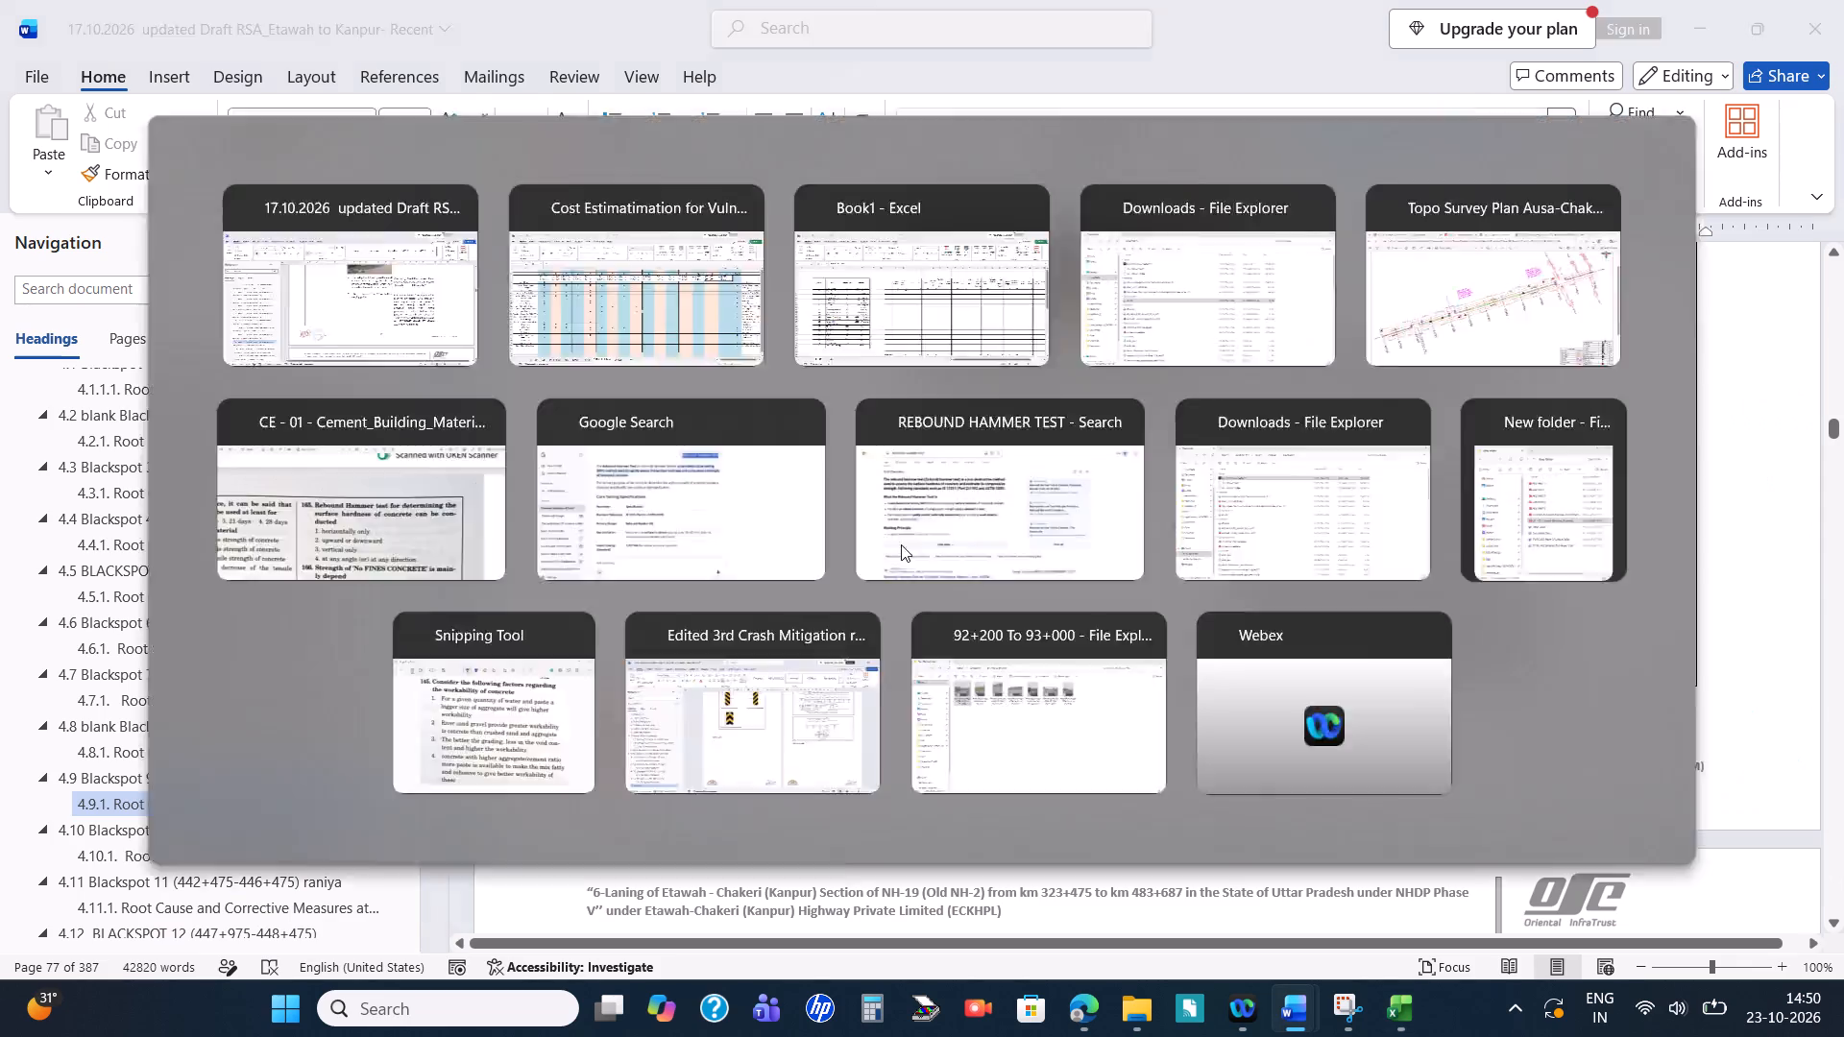
key(Down)
key(1)
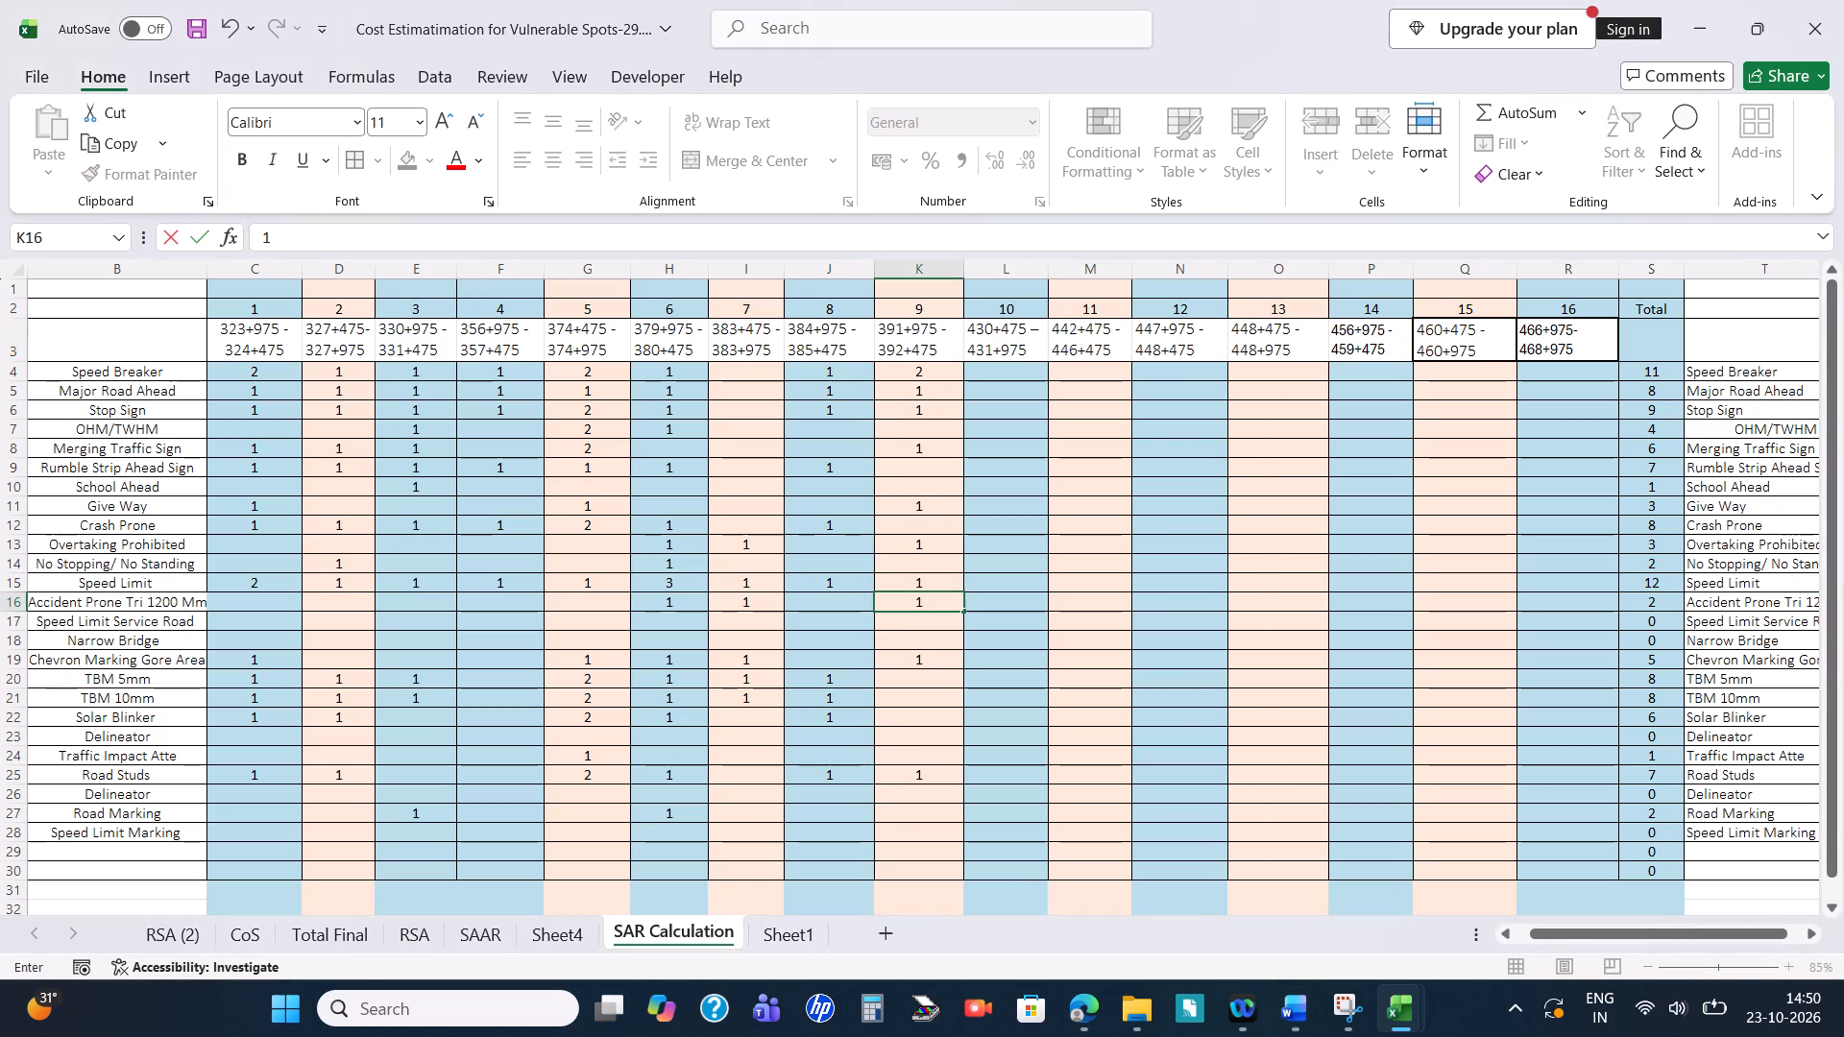
key(Return)
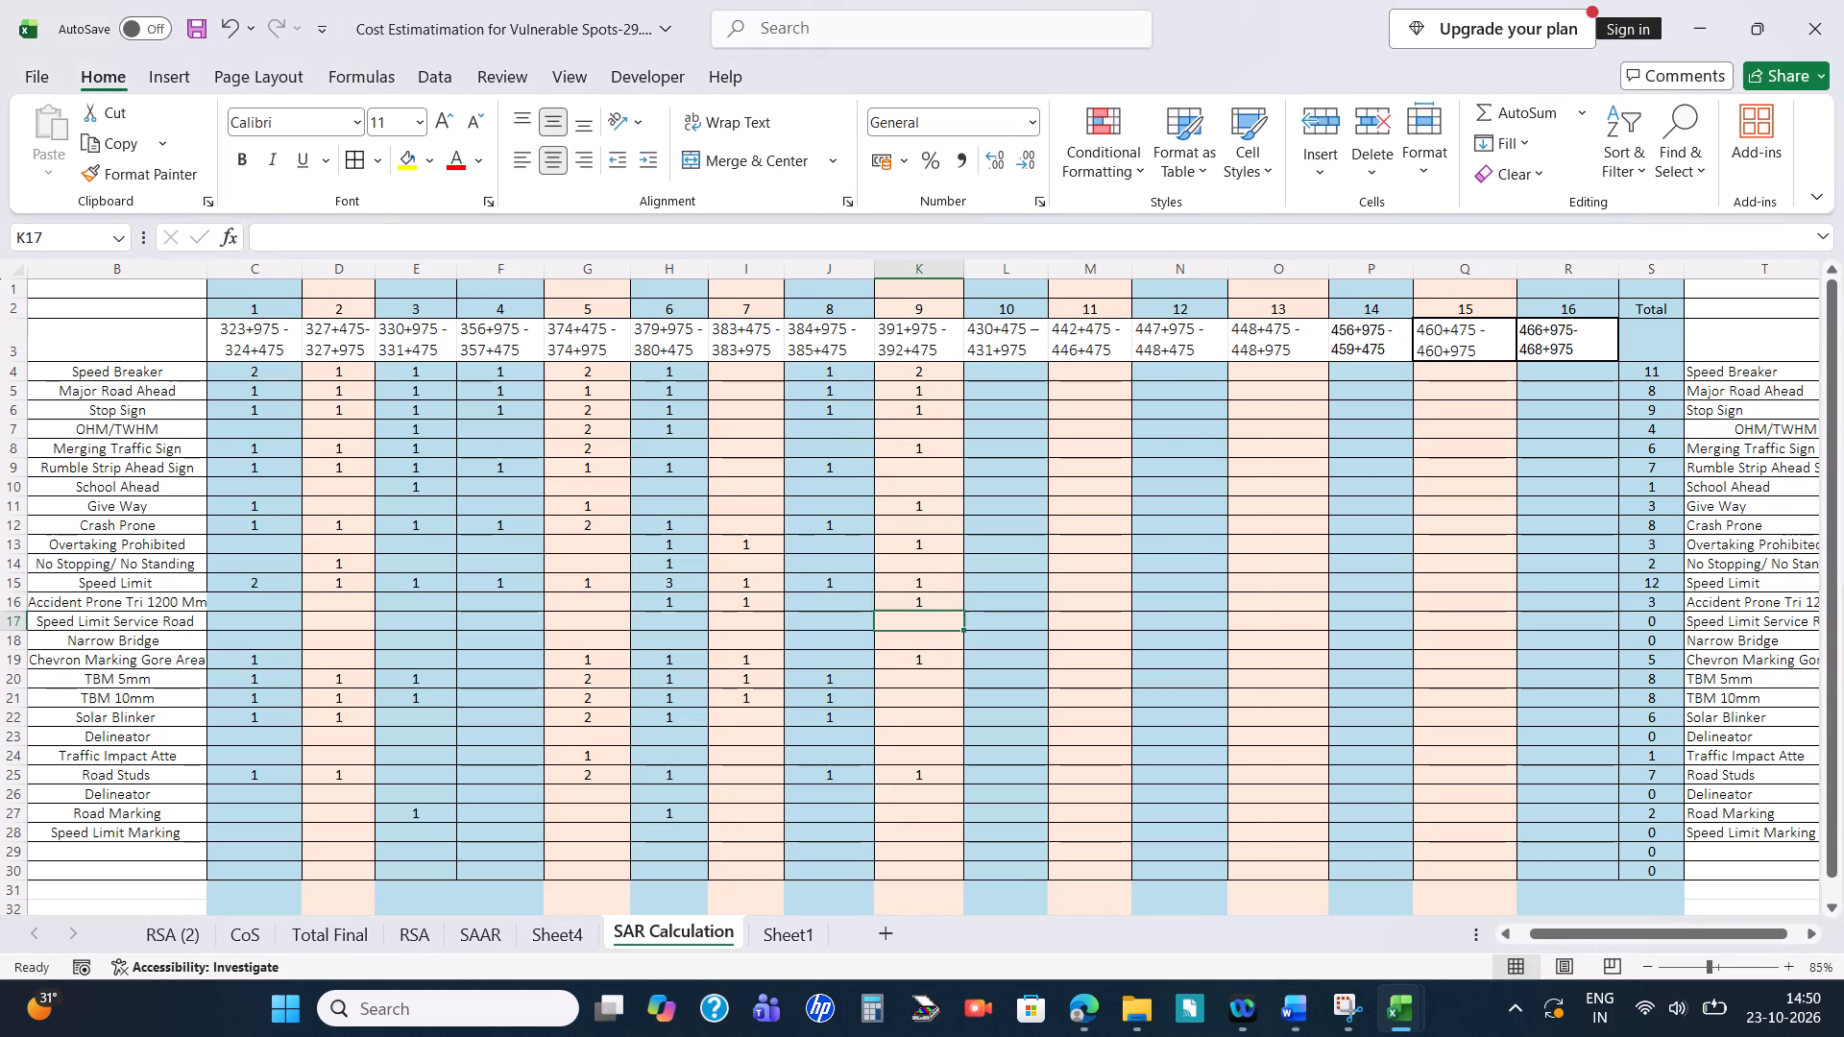
Recheck the thermoplastic bar marking measure in Word and enter 1 for TBM 5mm in K20 and TBM 10mm in K21 of Excel.
key(alt+Tab)
key(alt+Tab)
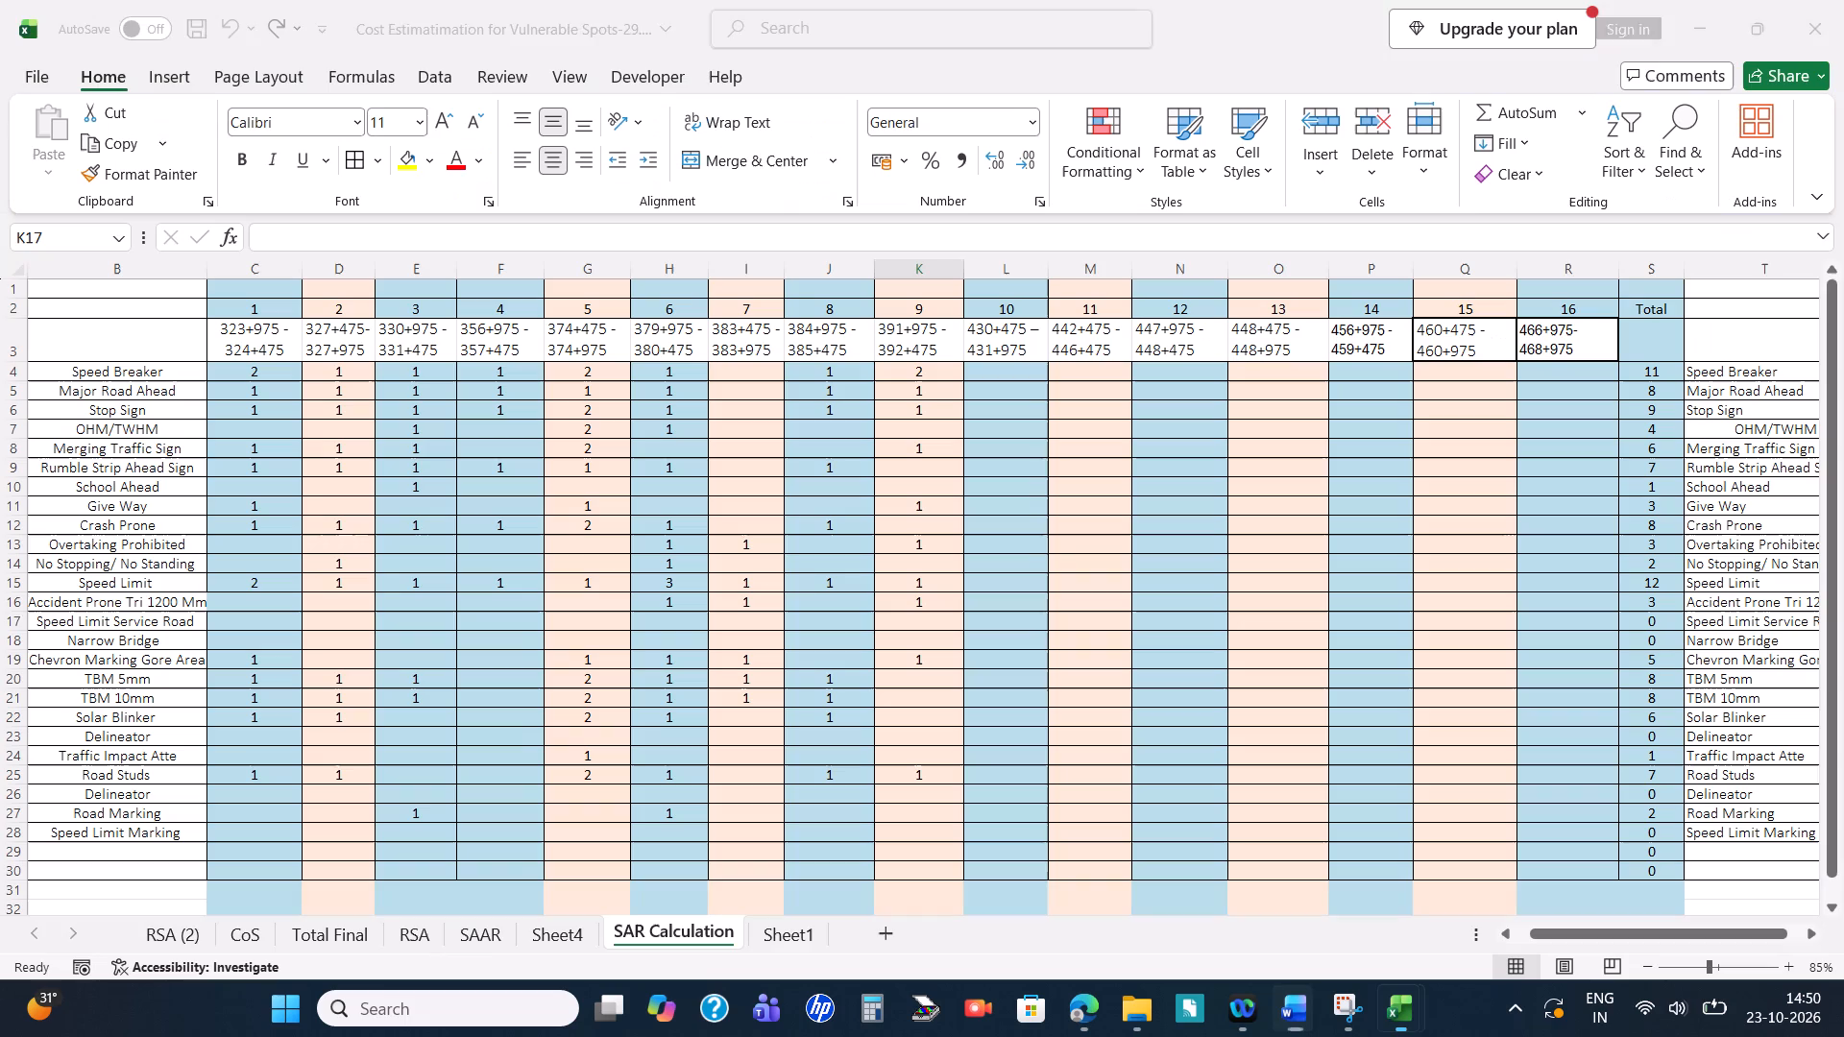
key(Return)
key(Return)
key(Return)
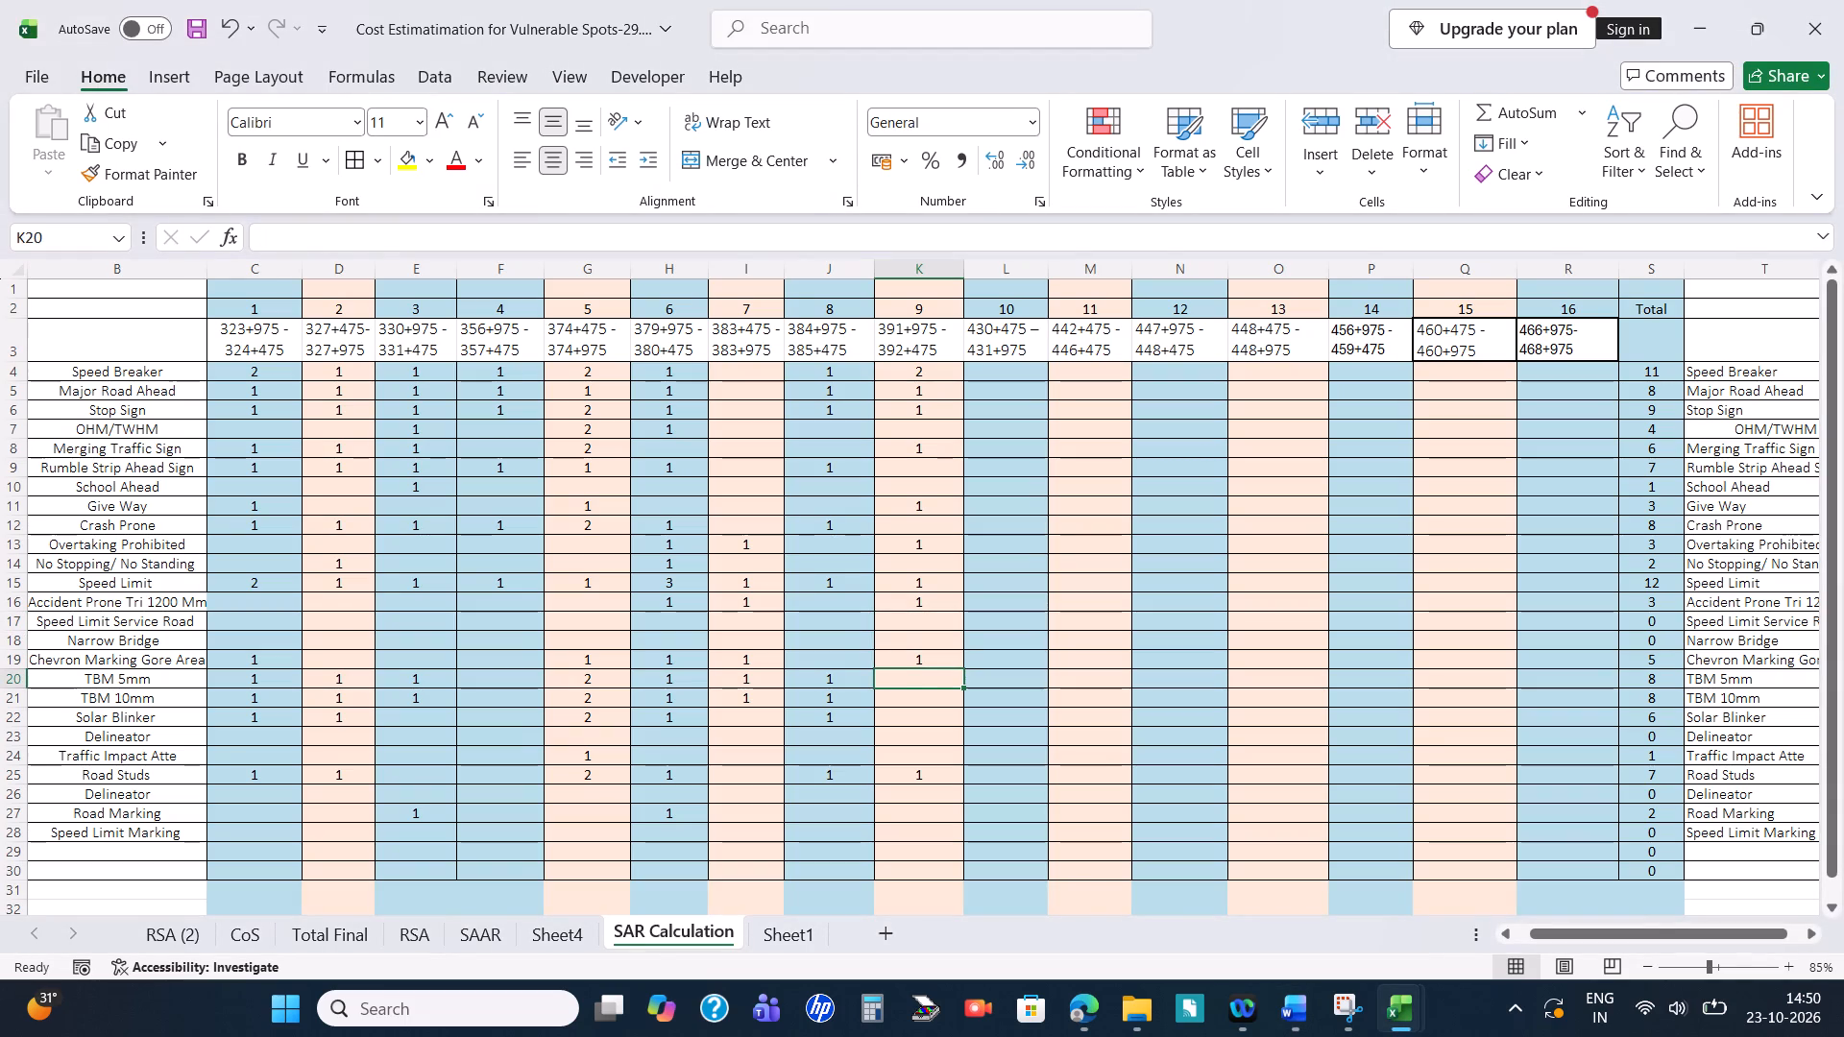
key(1)
key(Return)
key(1)
key(Return)
Read section 4.9.1's remaining short-term measures in Word and enter 1 for Solar Blinker in K22 under Blackspot 9 in Excel.
key(alt+Tab)
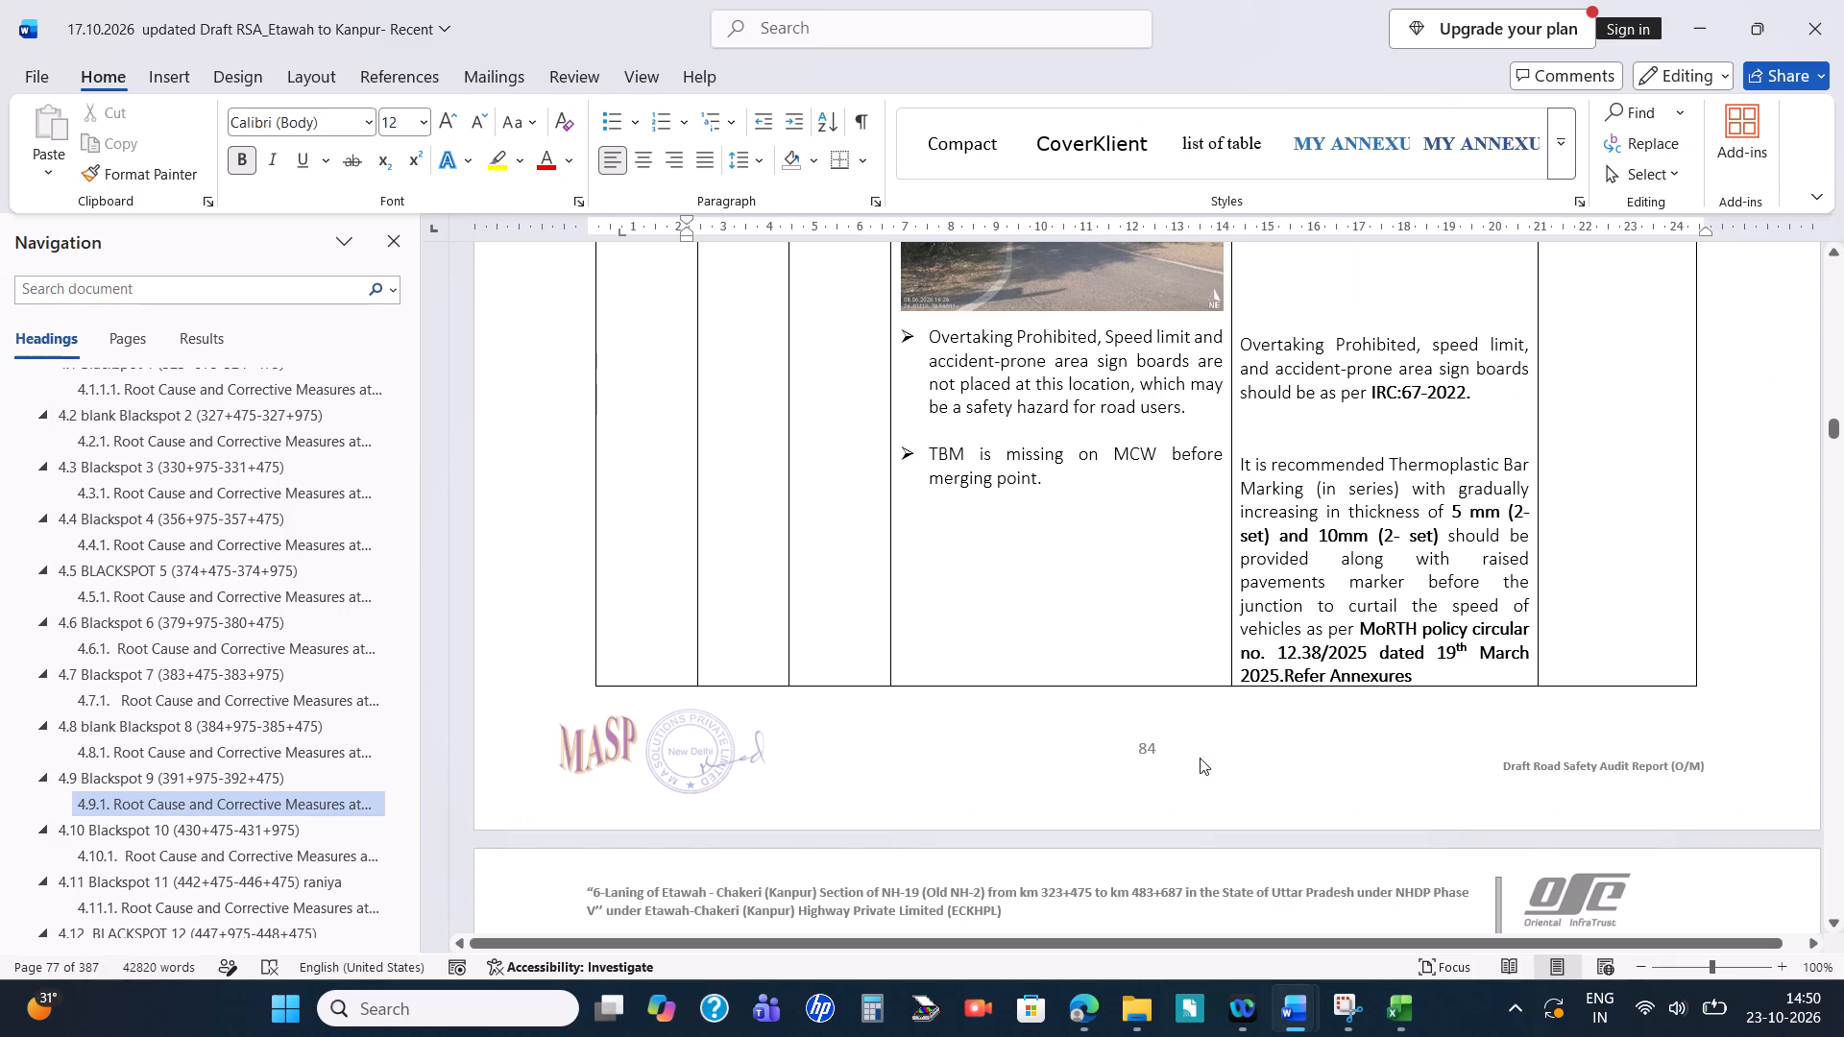
scroll(1200, 758, down, 6)
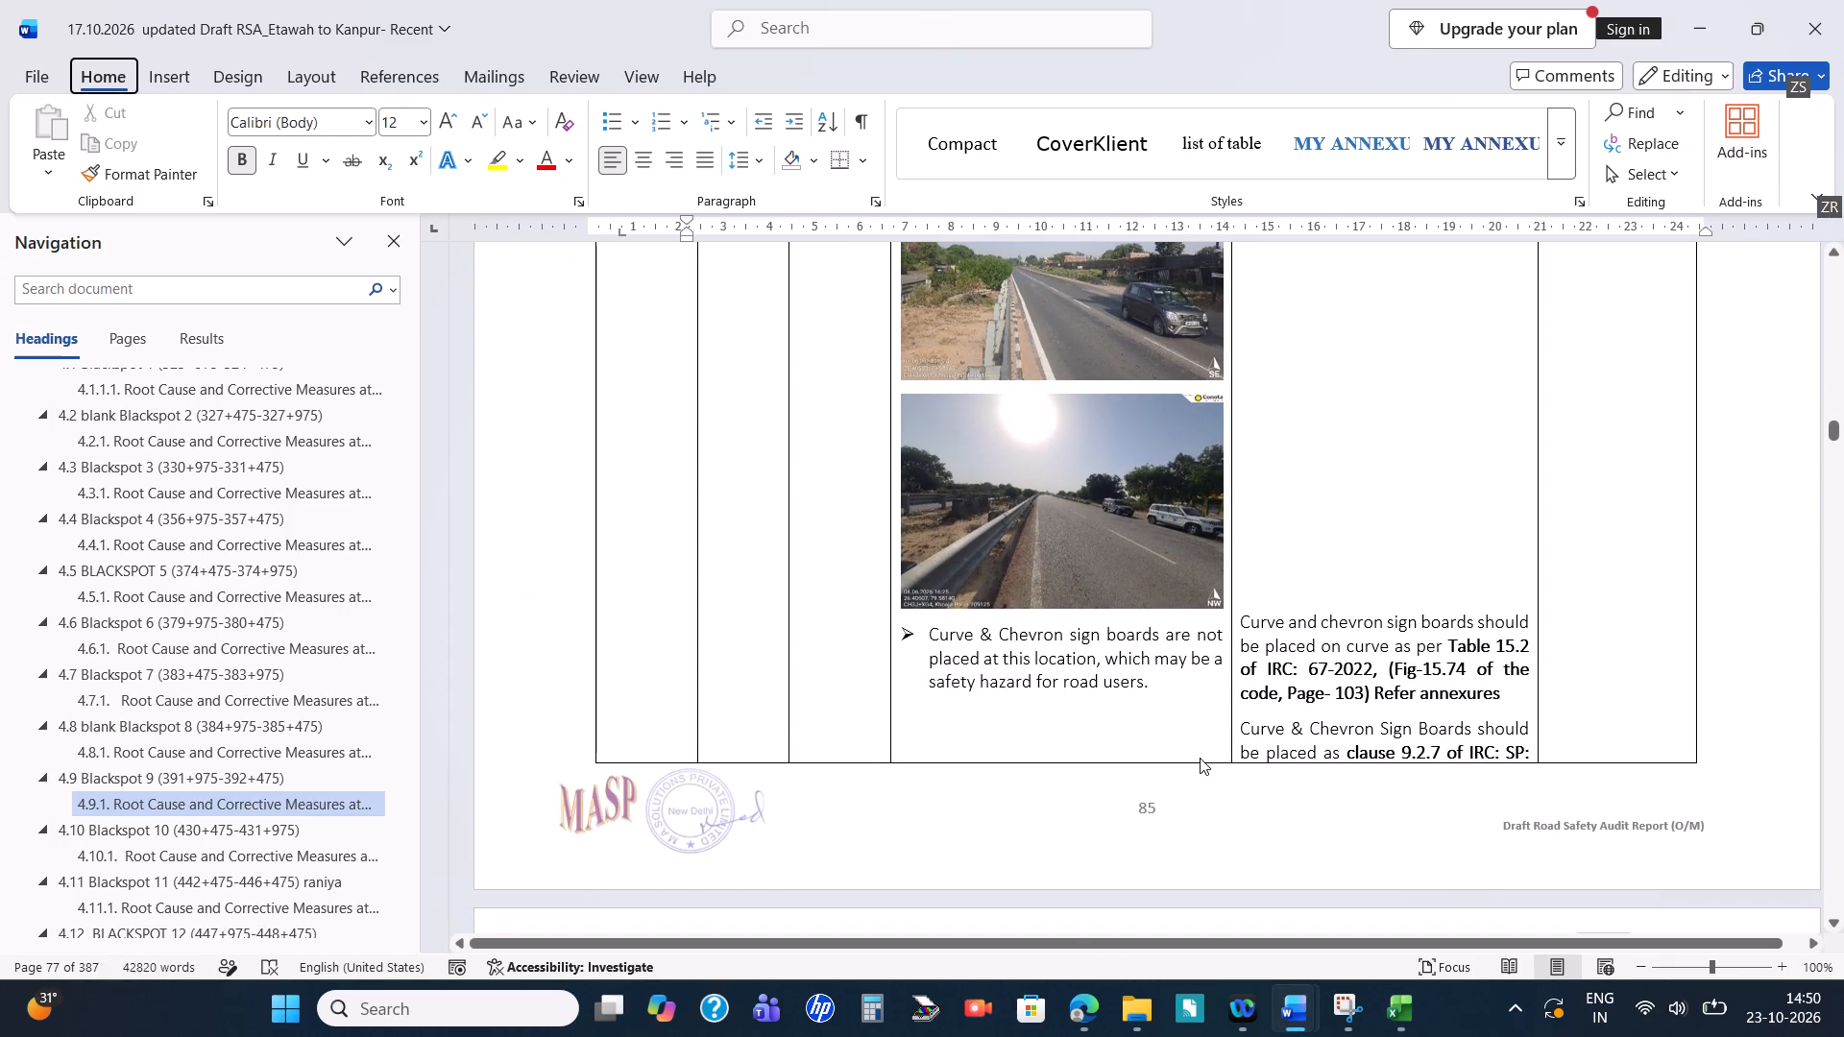
scroll(1200, 758, down, 4)
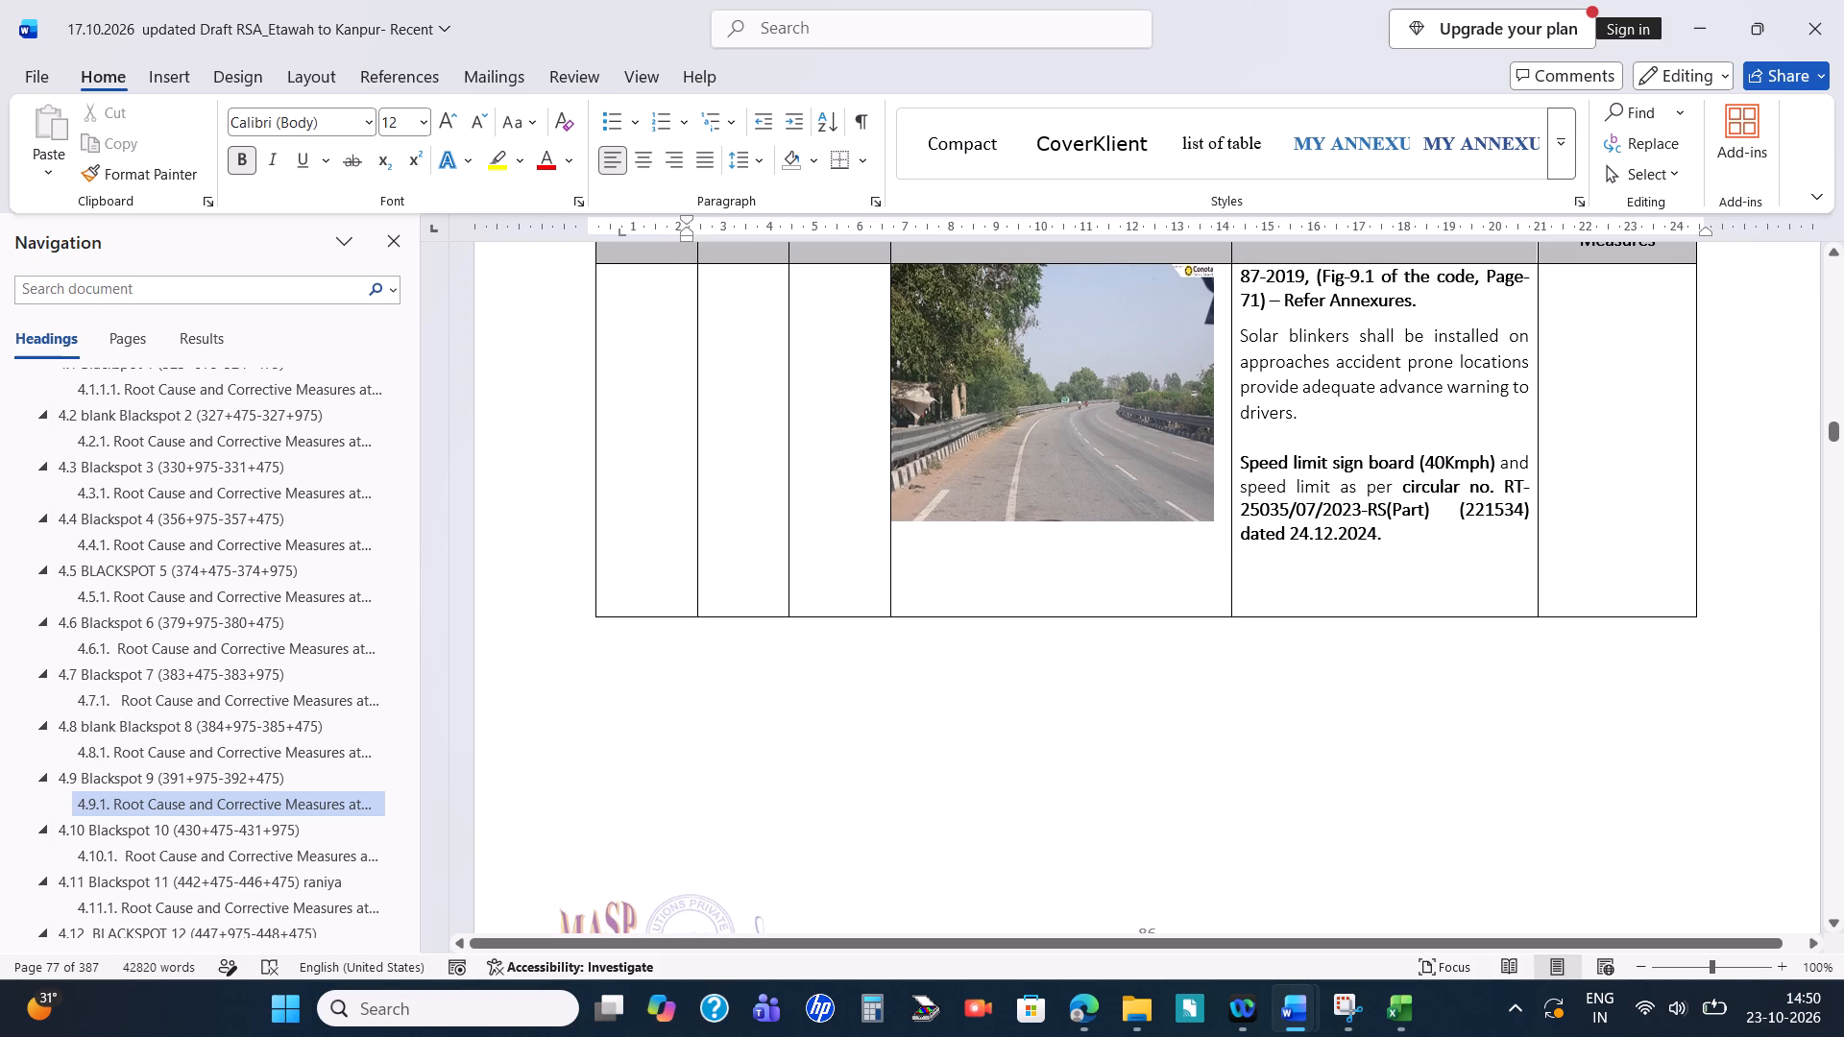
key(alt+Tab)
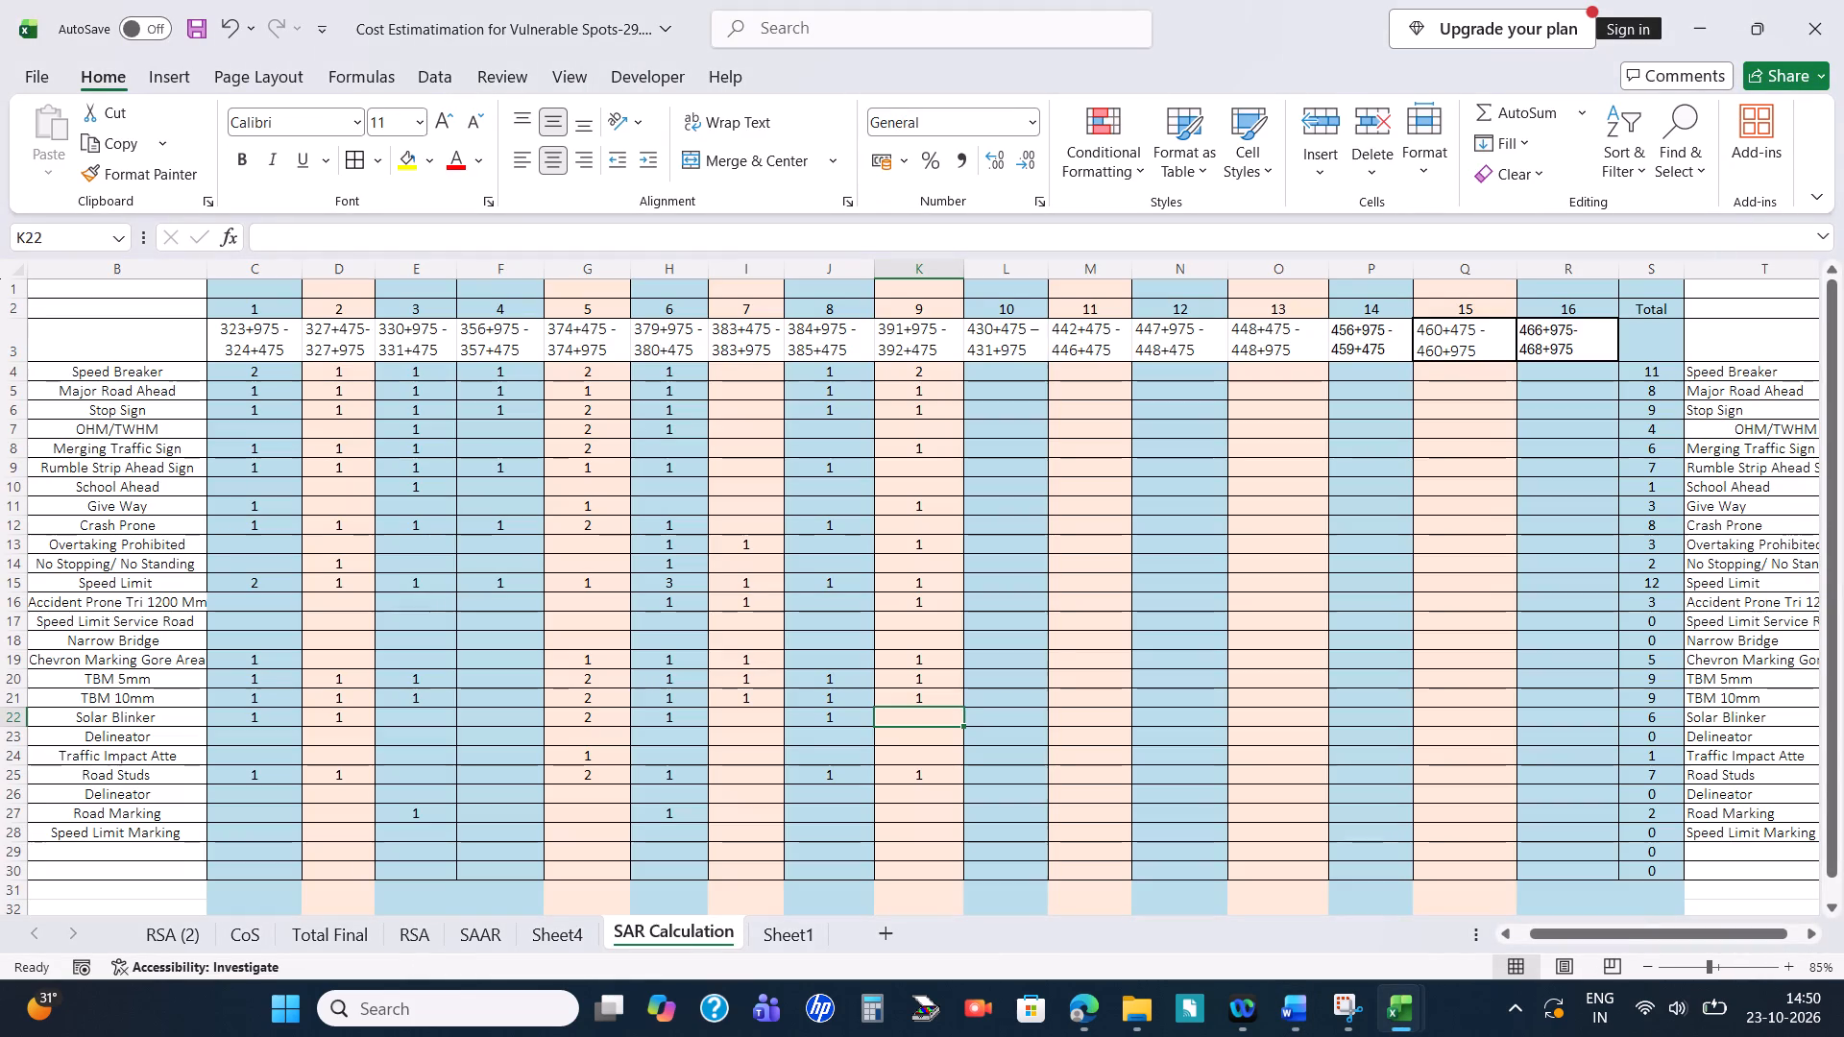
click(923, 804)
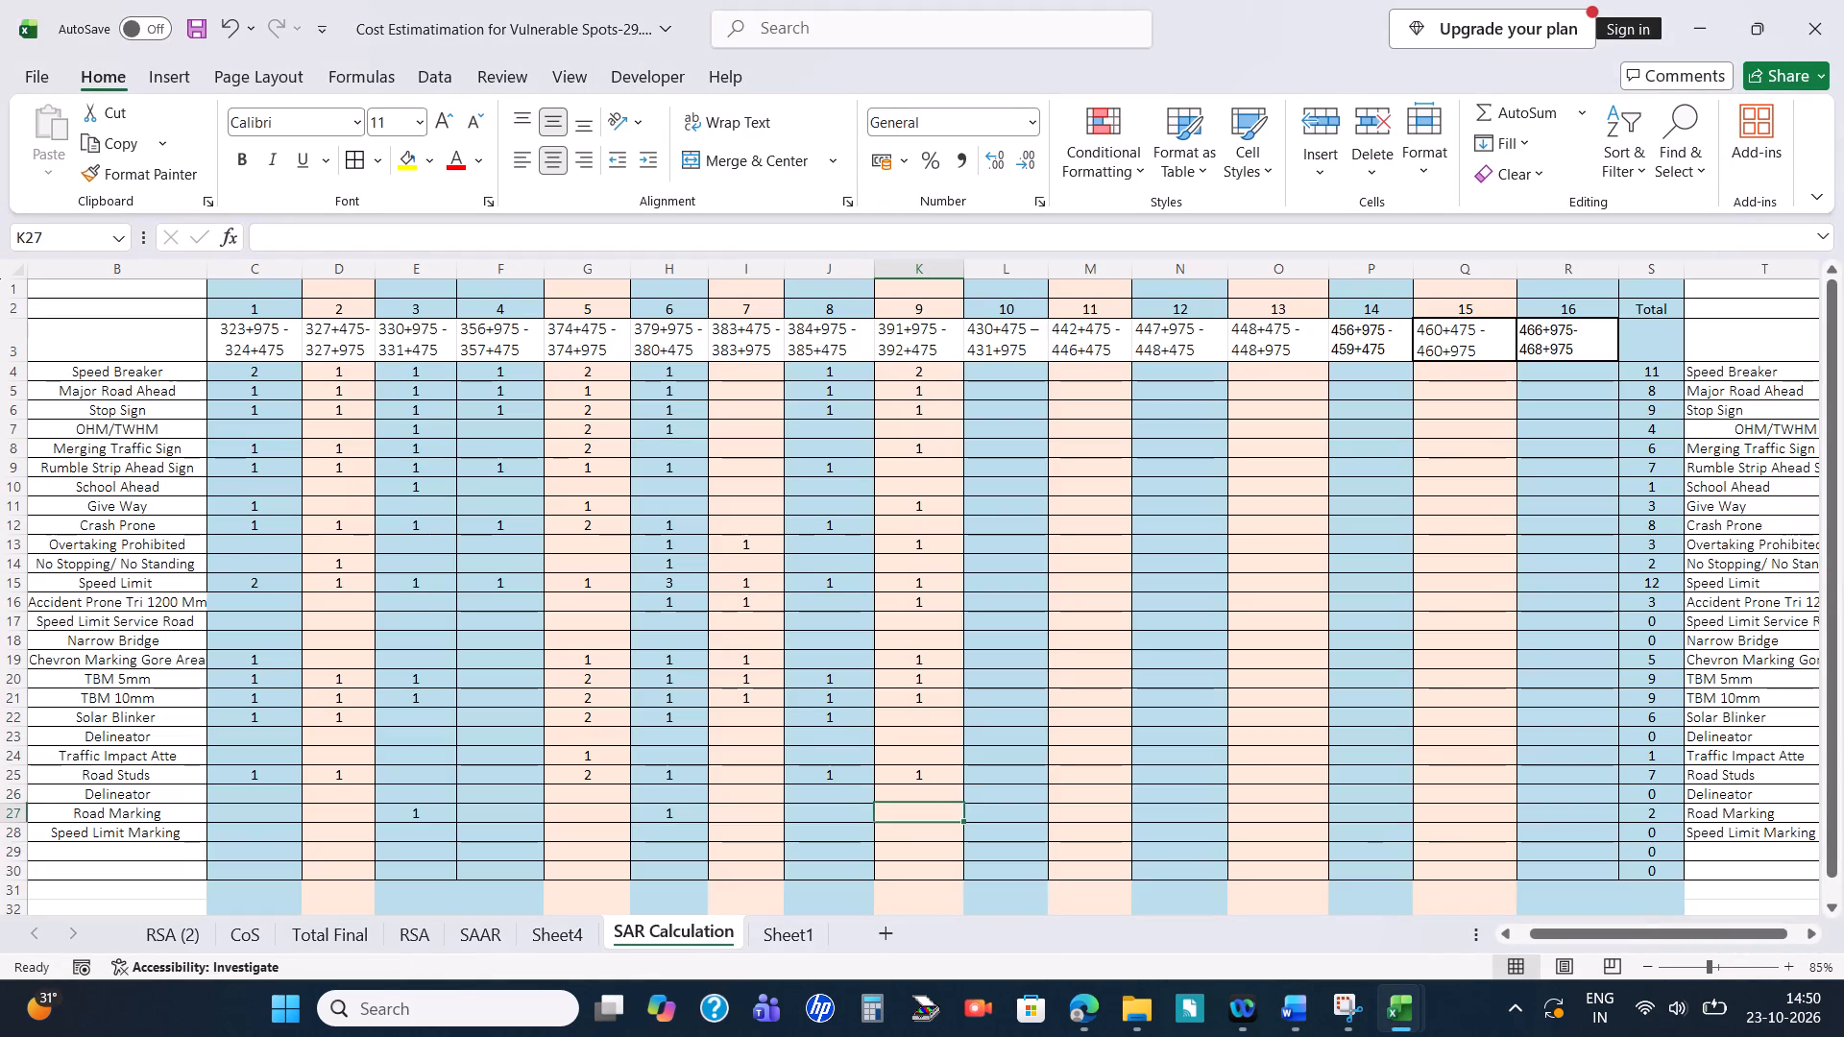
key(Up)
key(Up)
key(Up)
key(Up)
key(Up)
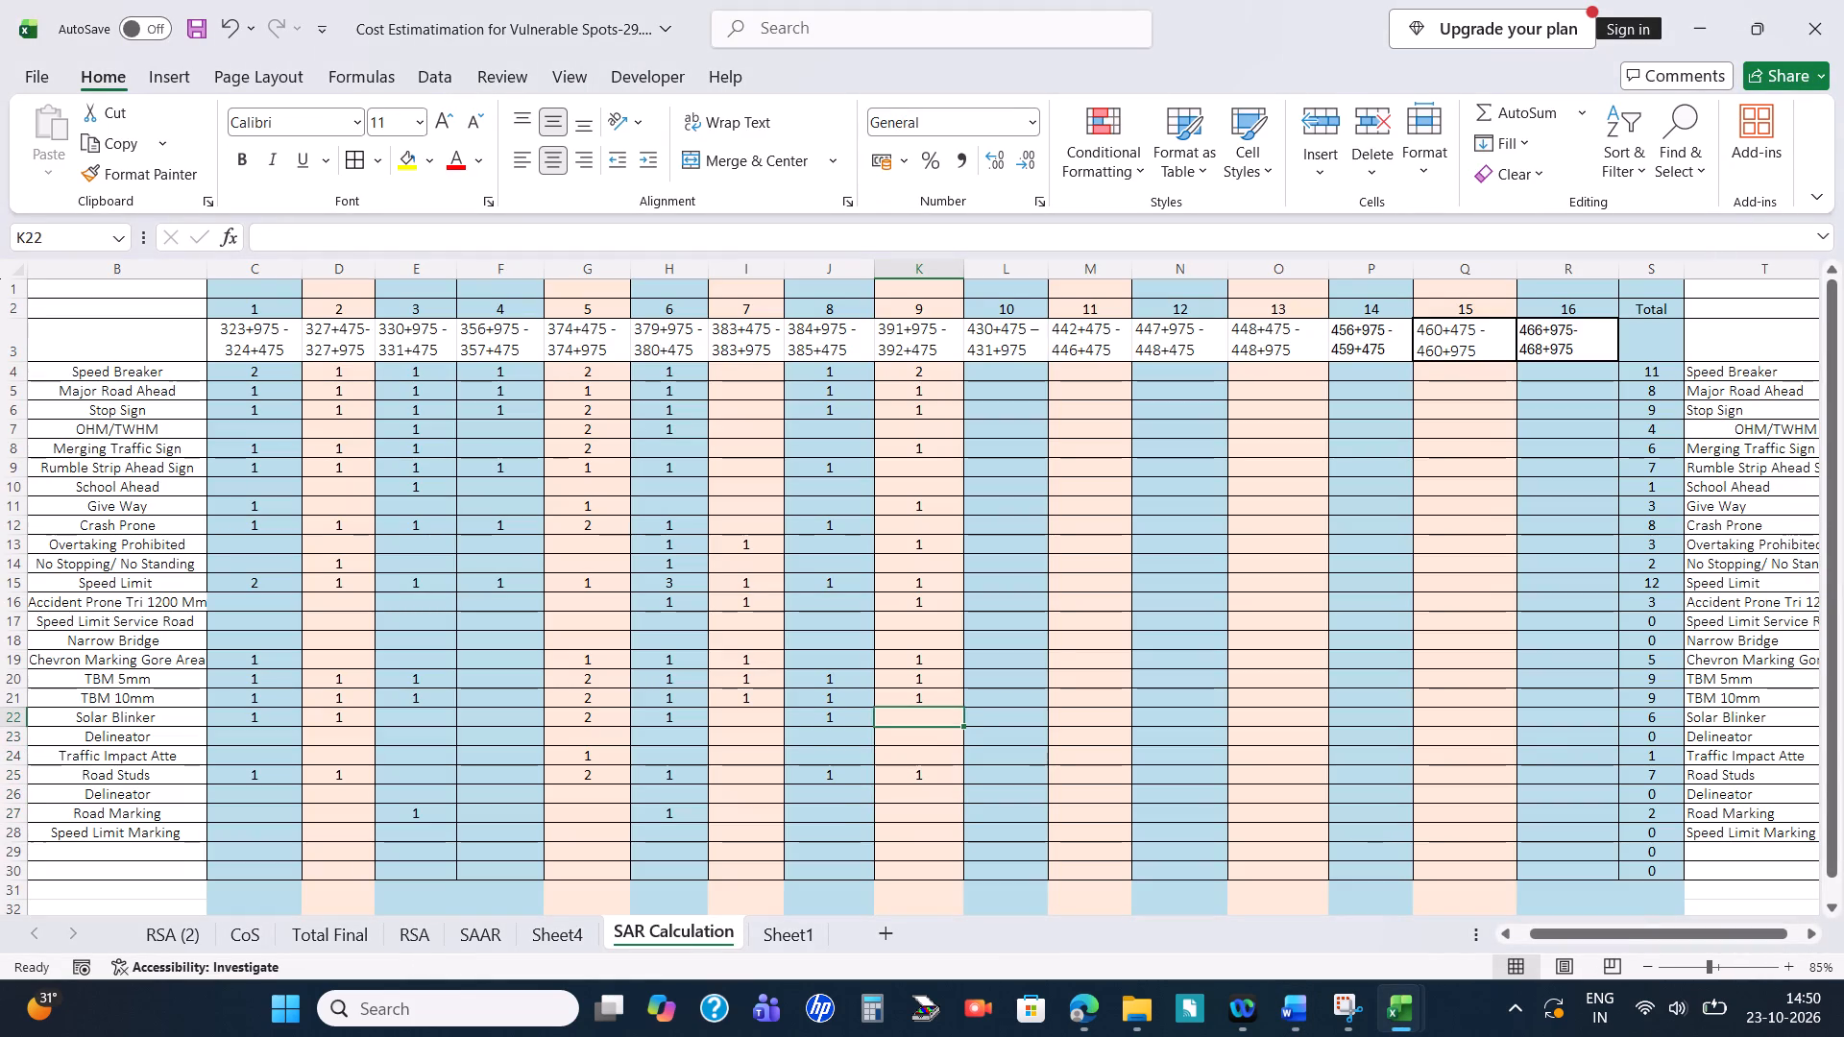
key(1)
Recheck the 40 kmph speed limit measure in Word, set Blackspot 9's Speed Limit in K15 to 2 in Excel, and save the workbook.
key(alt+Tab)
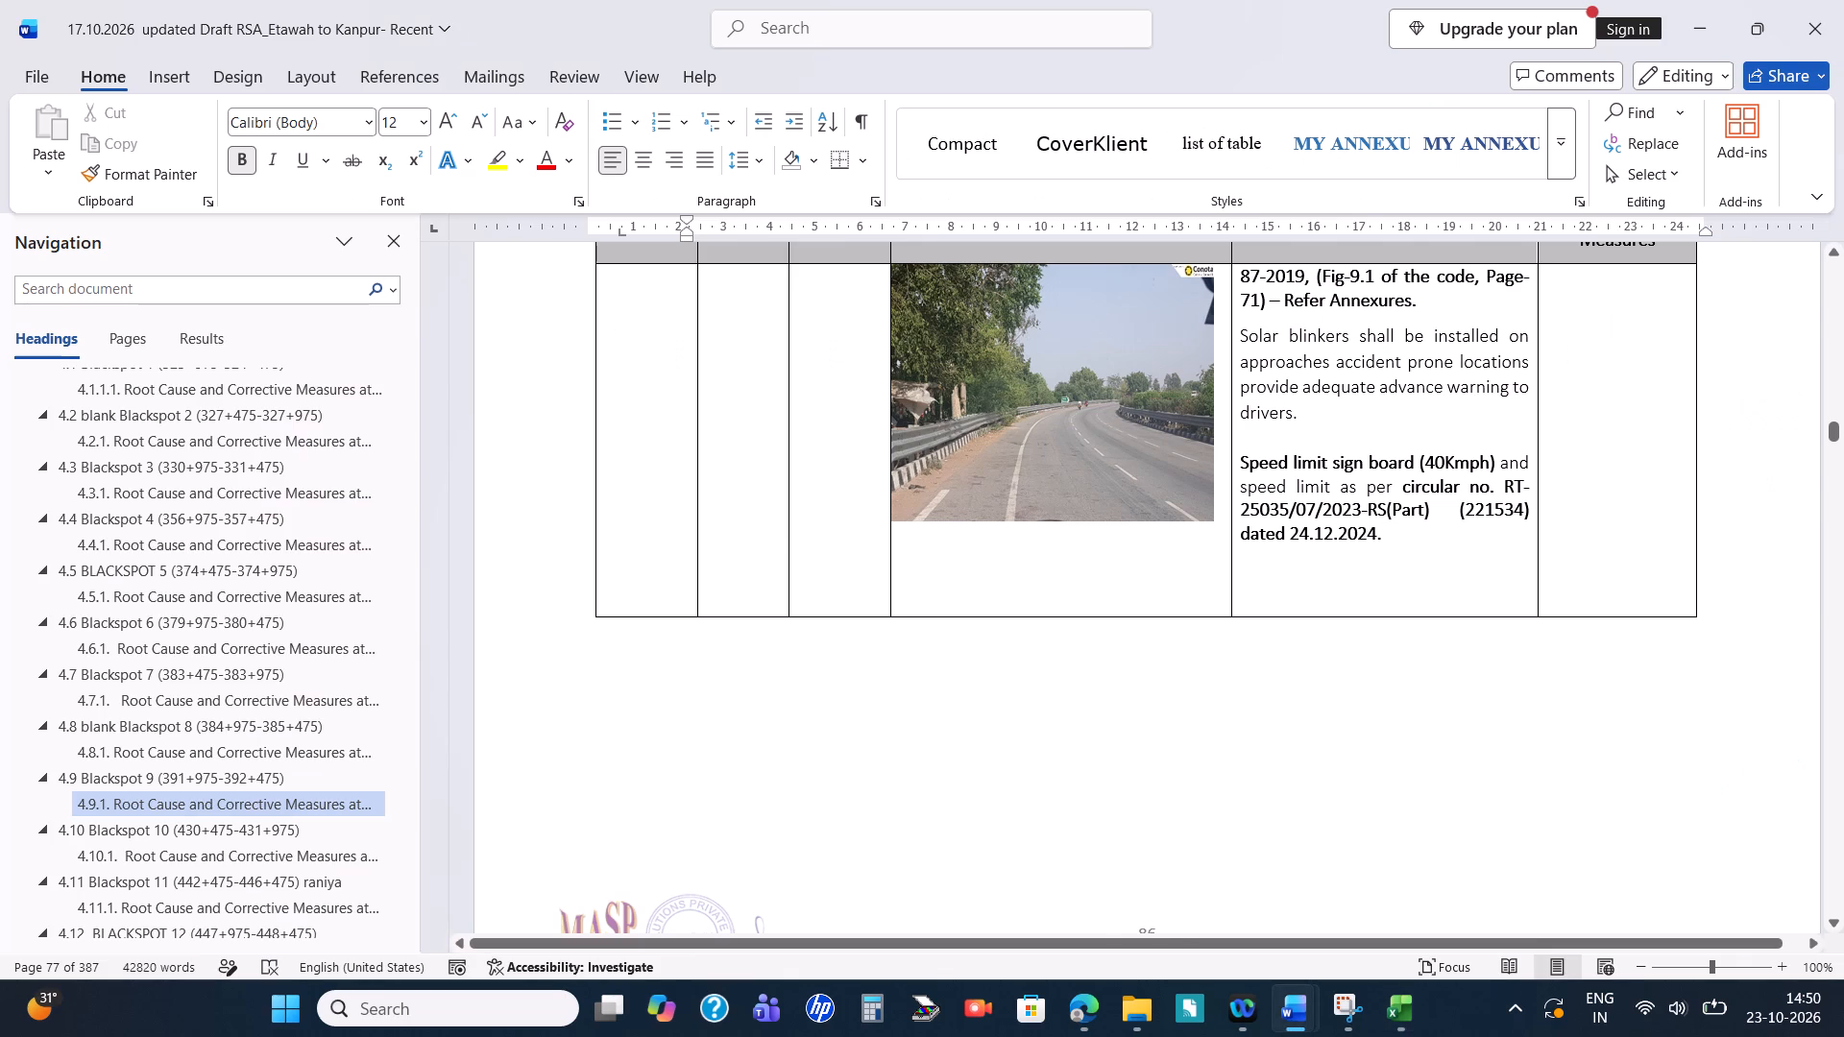
key(alt+Tab)
key(Up)
key(Up)
key(Up)
key(Up)
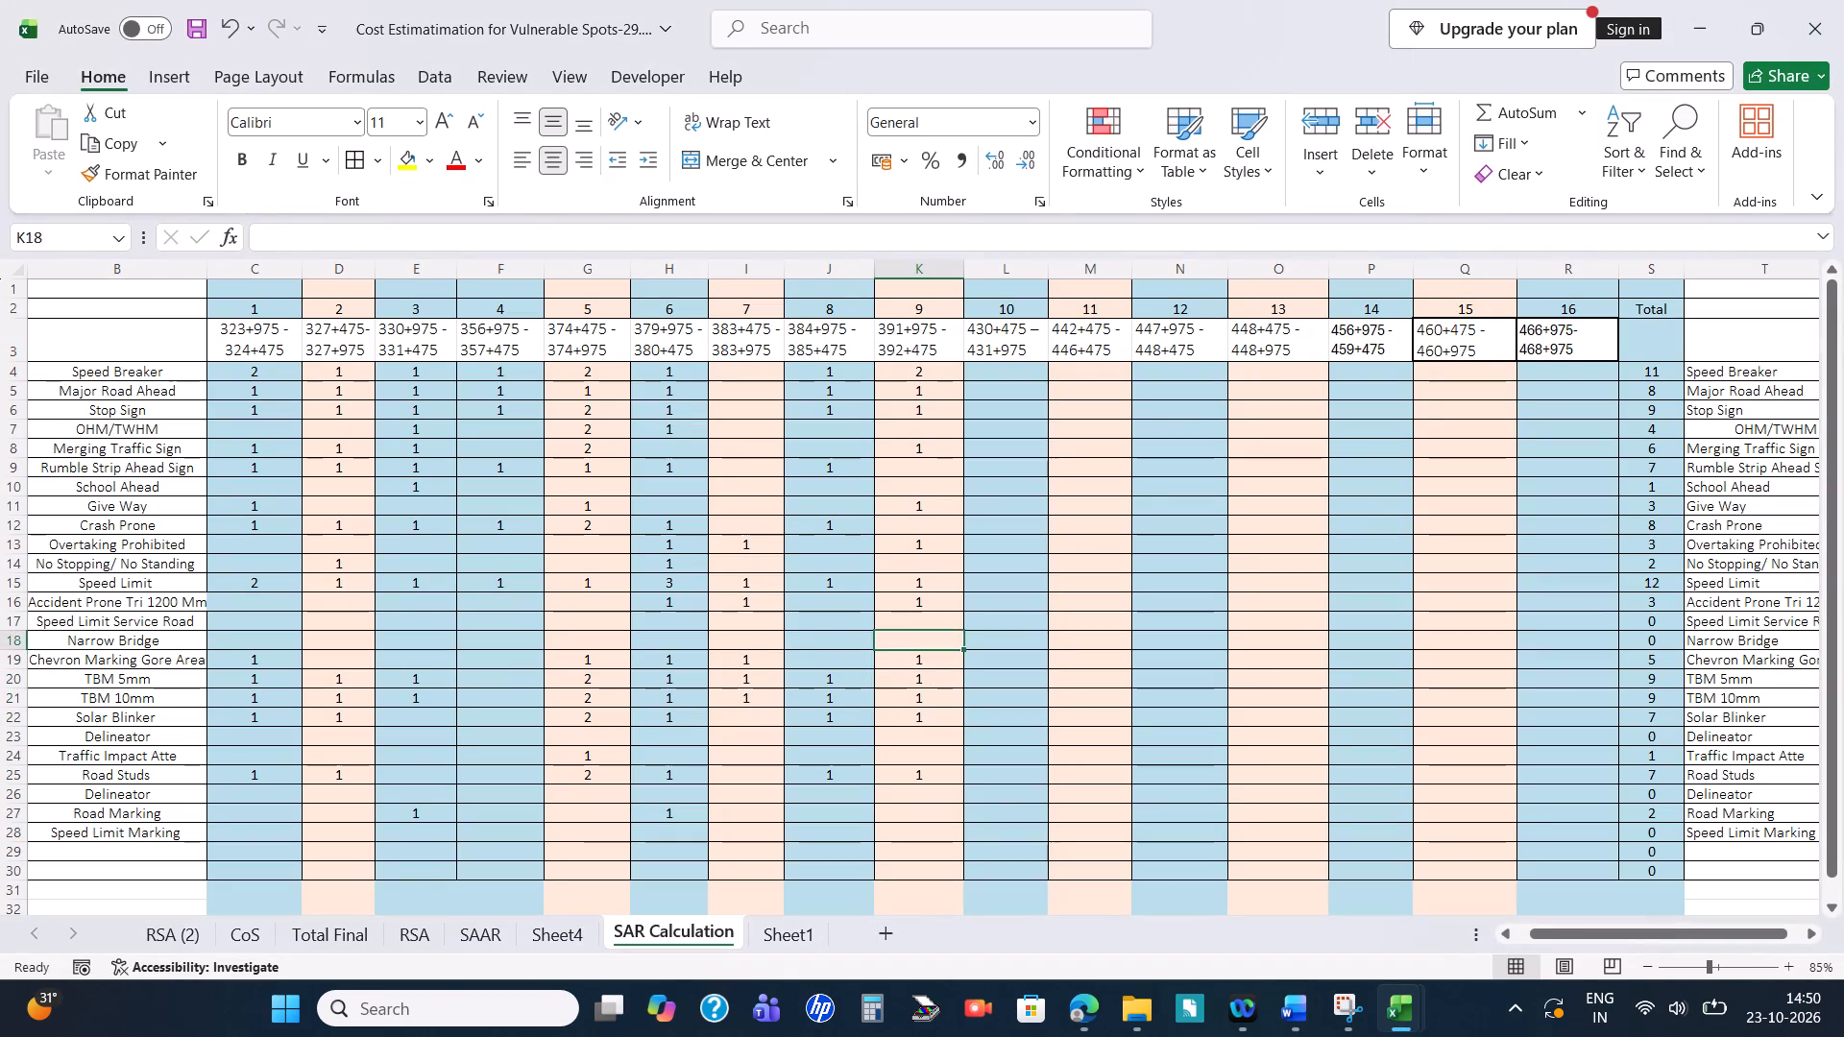
key(Up)
key(Up)
key(Up)
key(2)
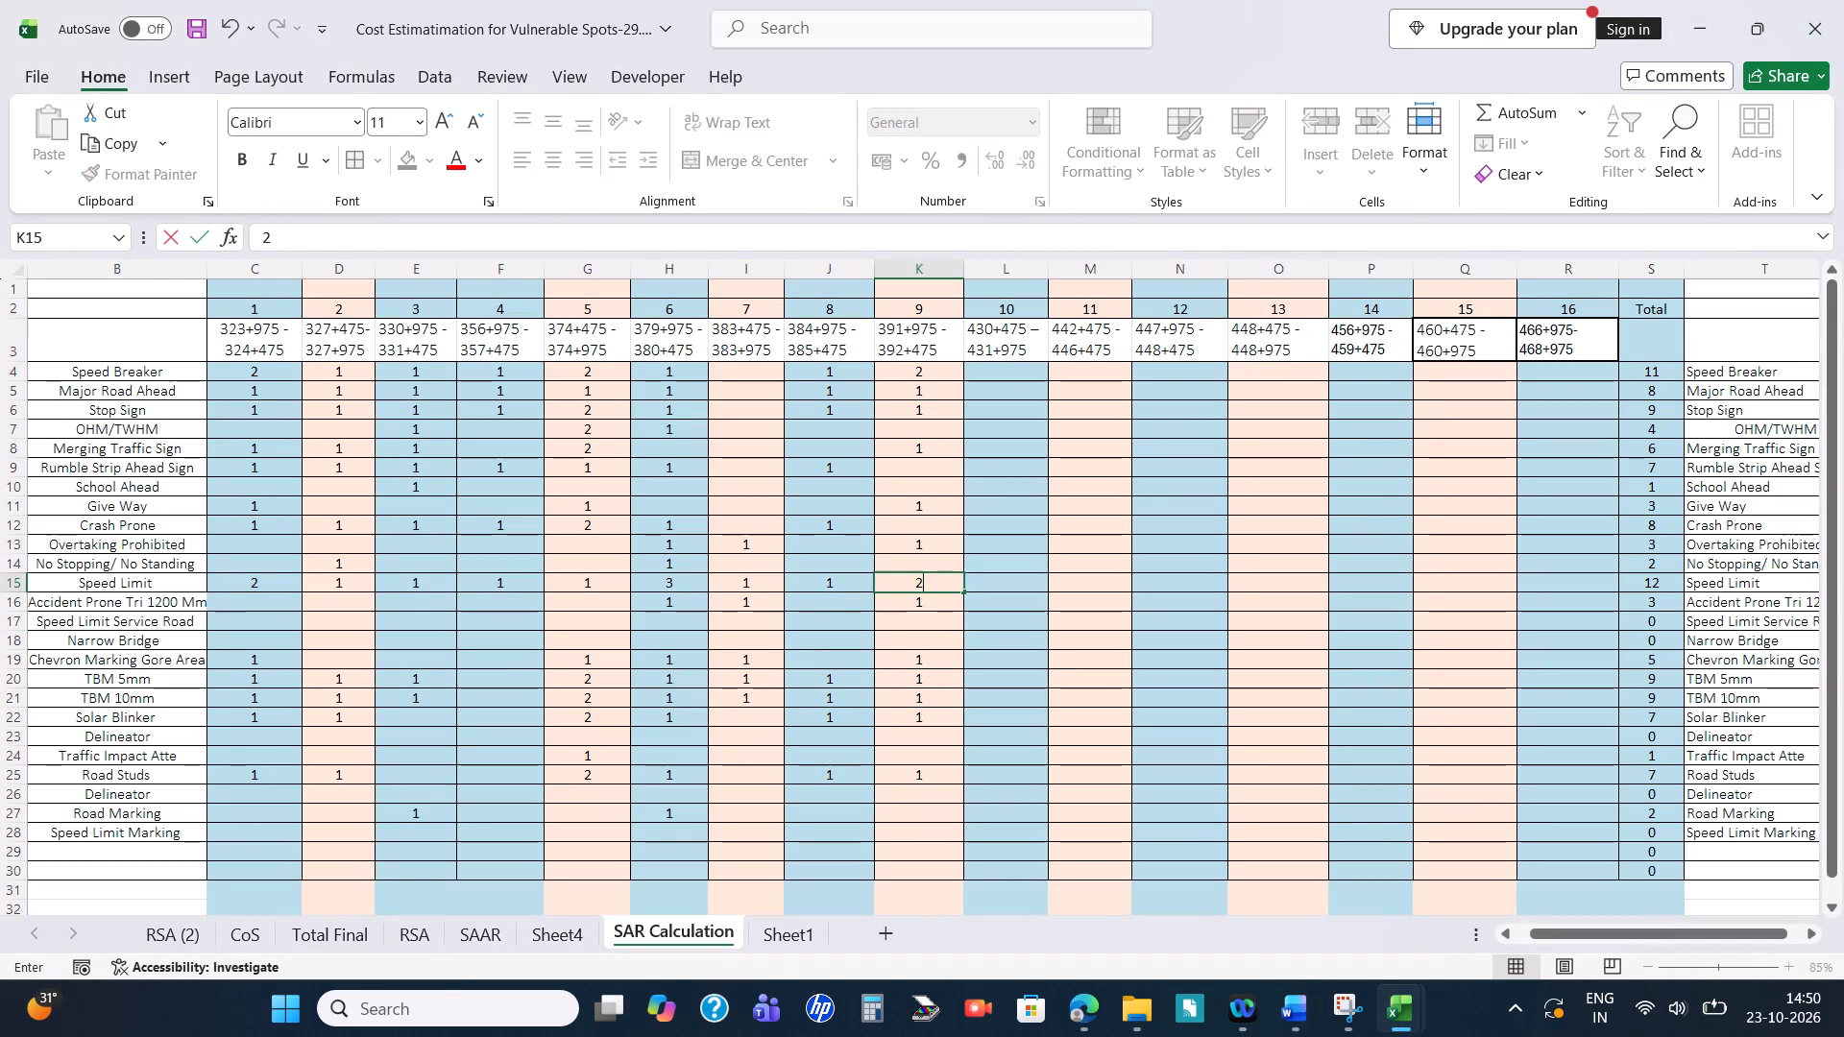
key(Return)
key(alt+Tab)
key(alt+Tab)
key(ctrl+s)
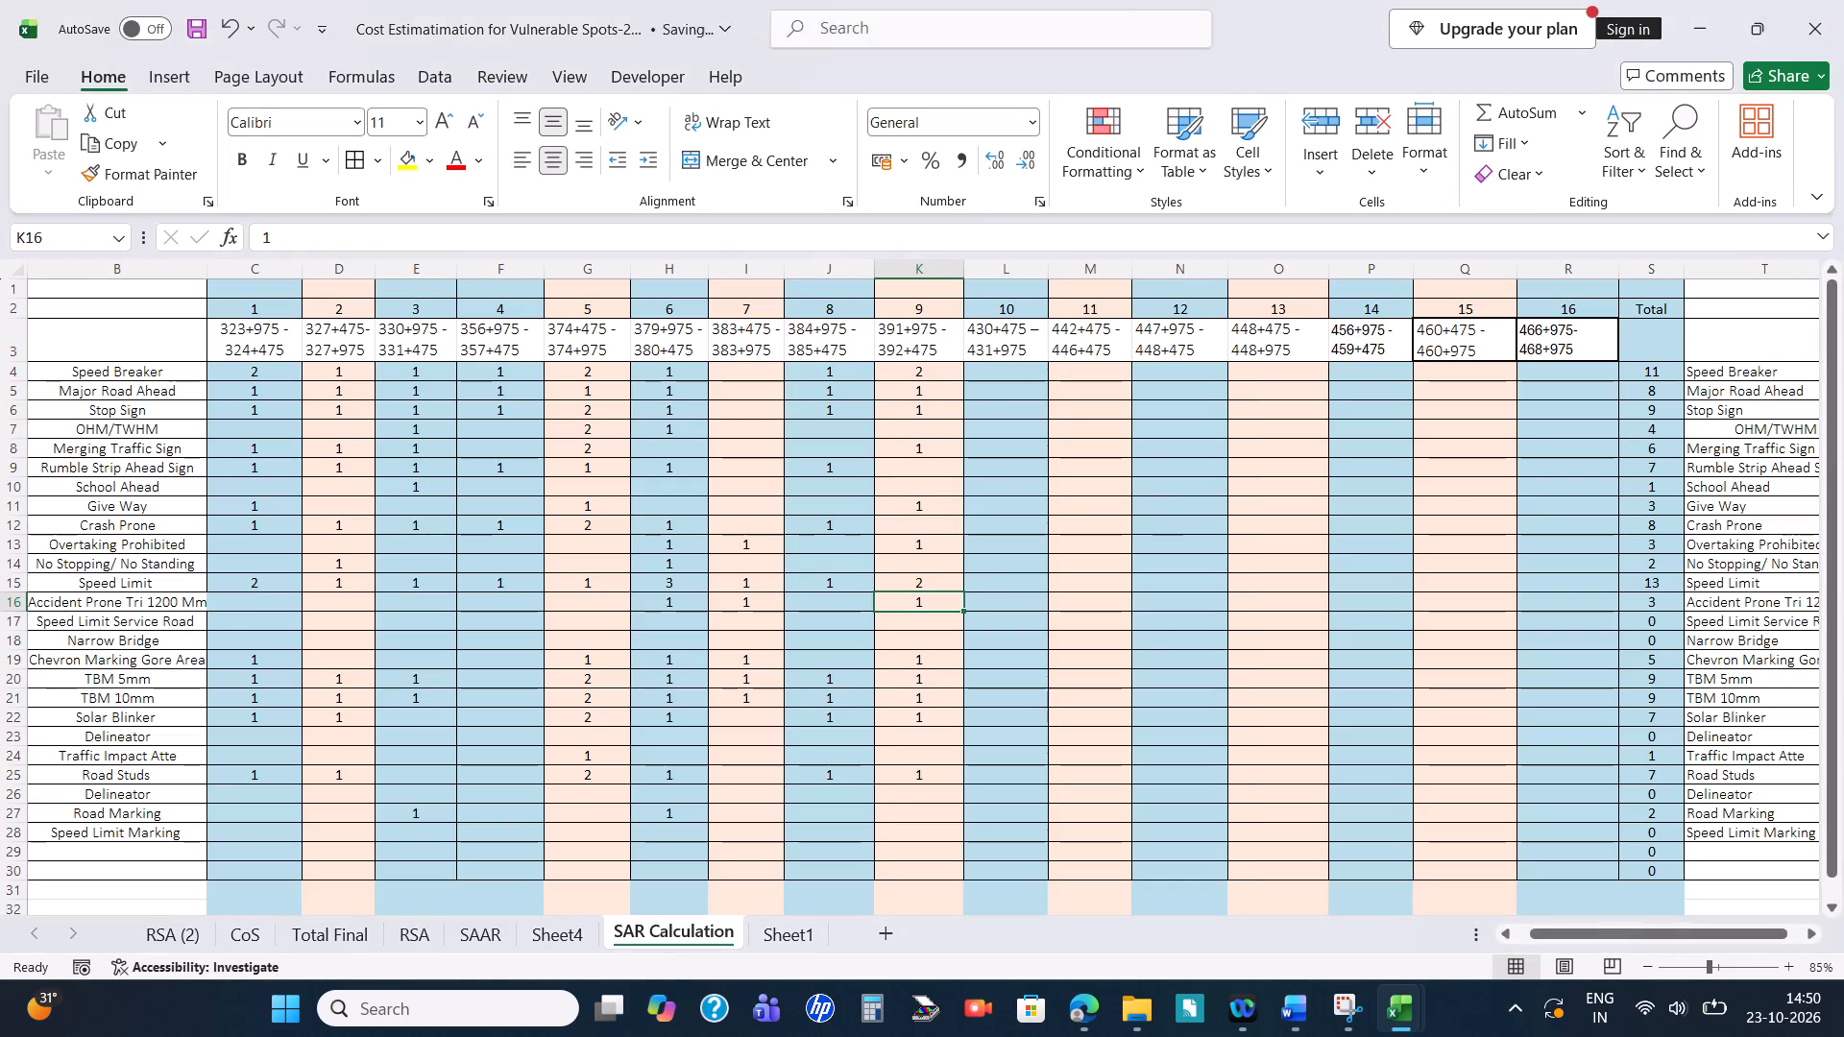
Read section 4.10.1's bar marking measure in Word and enter 1 for TBM 5mm in L20 and TBM 10mm in L21 under Blackspot 10 in Excel.
key(alt+Tab)
scroll(1049, 709, down, 3)
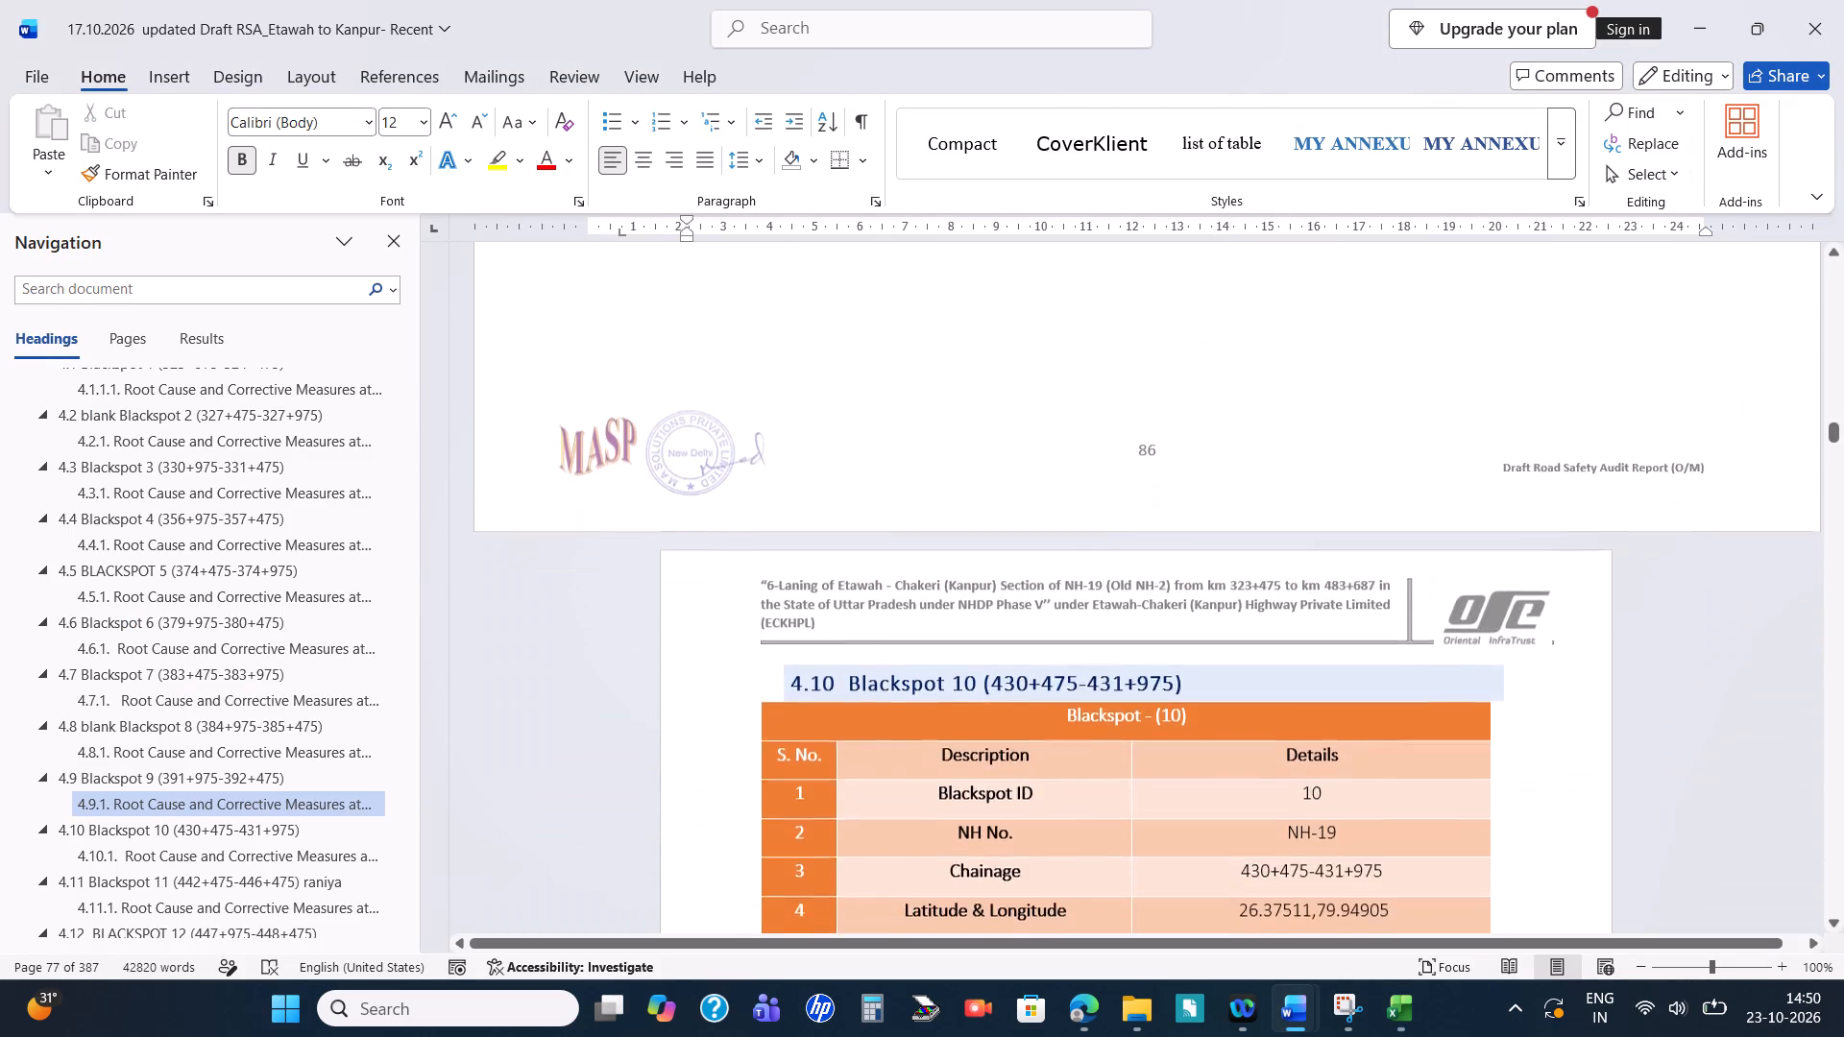
scroll(1049, 709, down, 7)
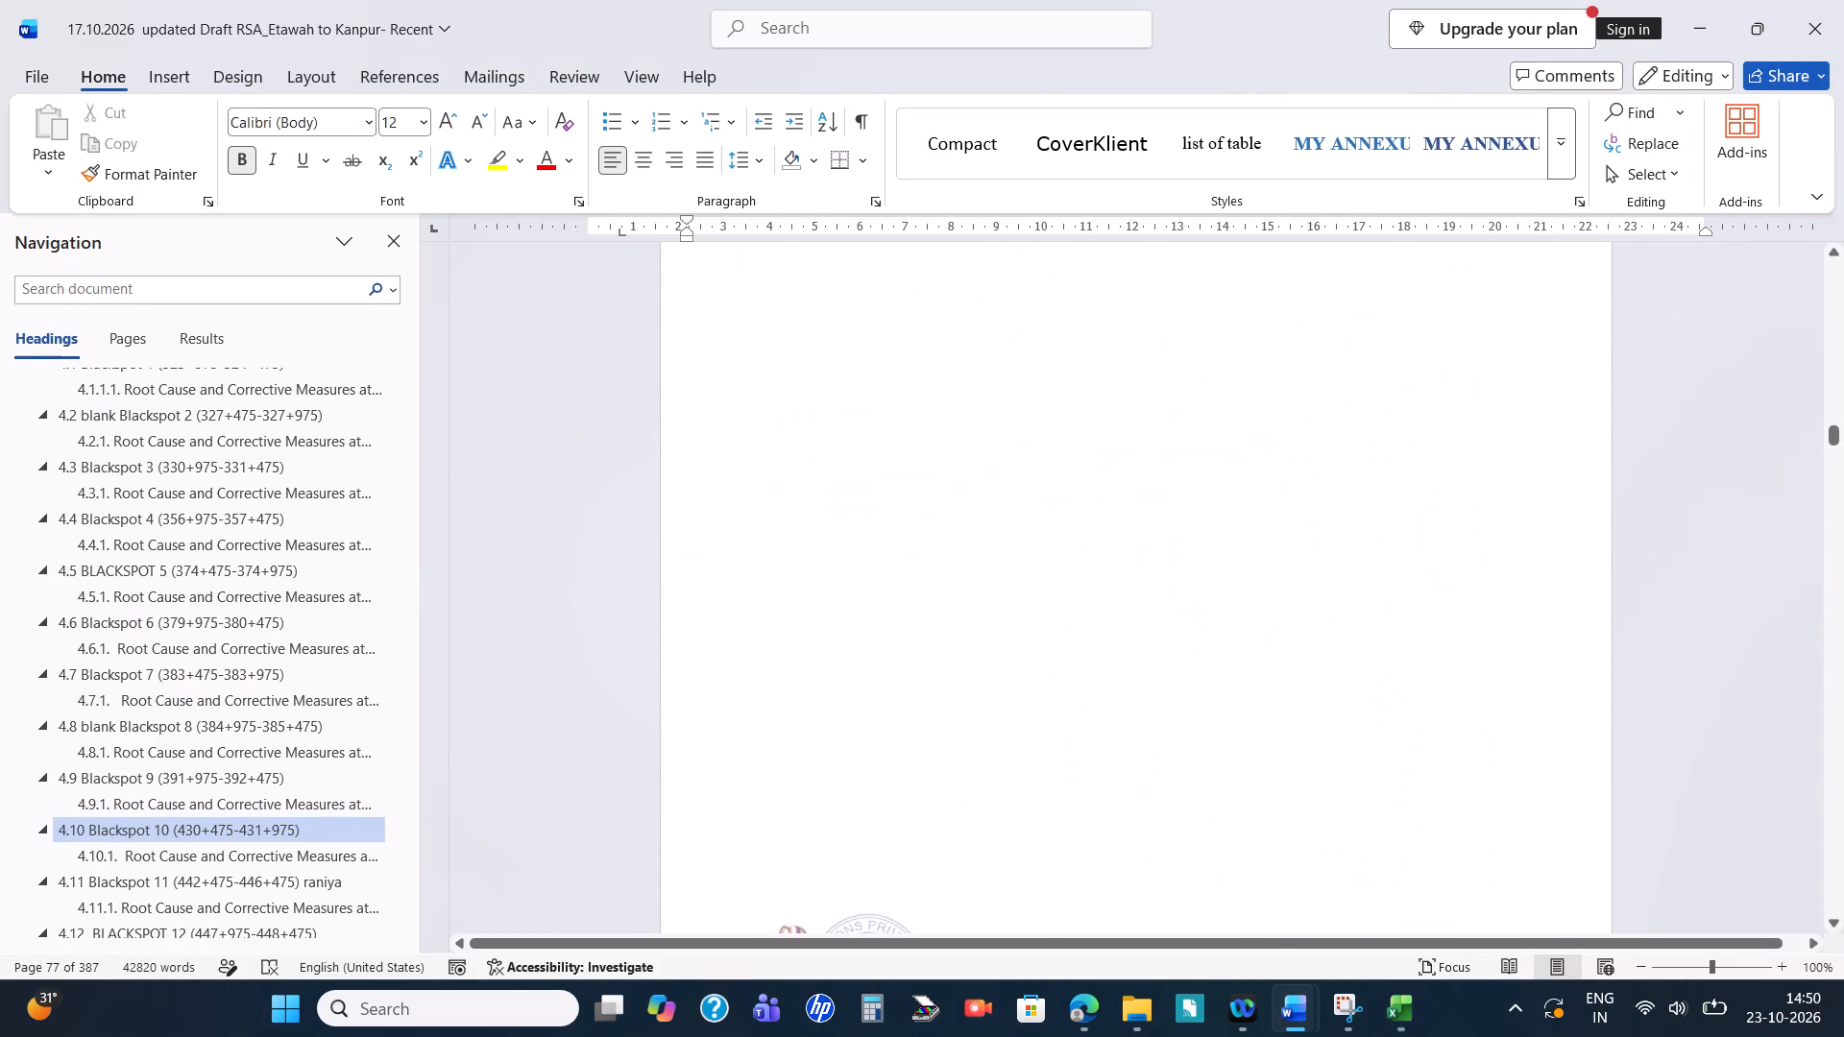
scroll(1049, 709, down, 7)
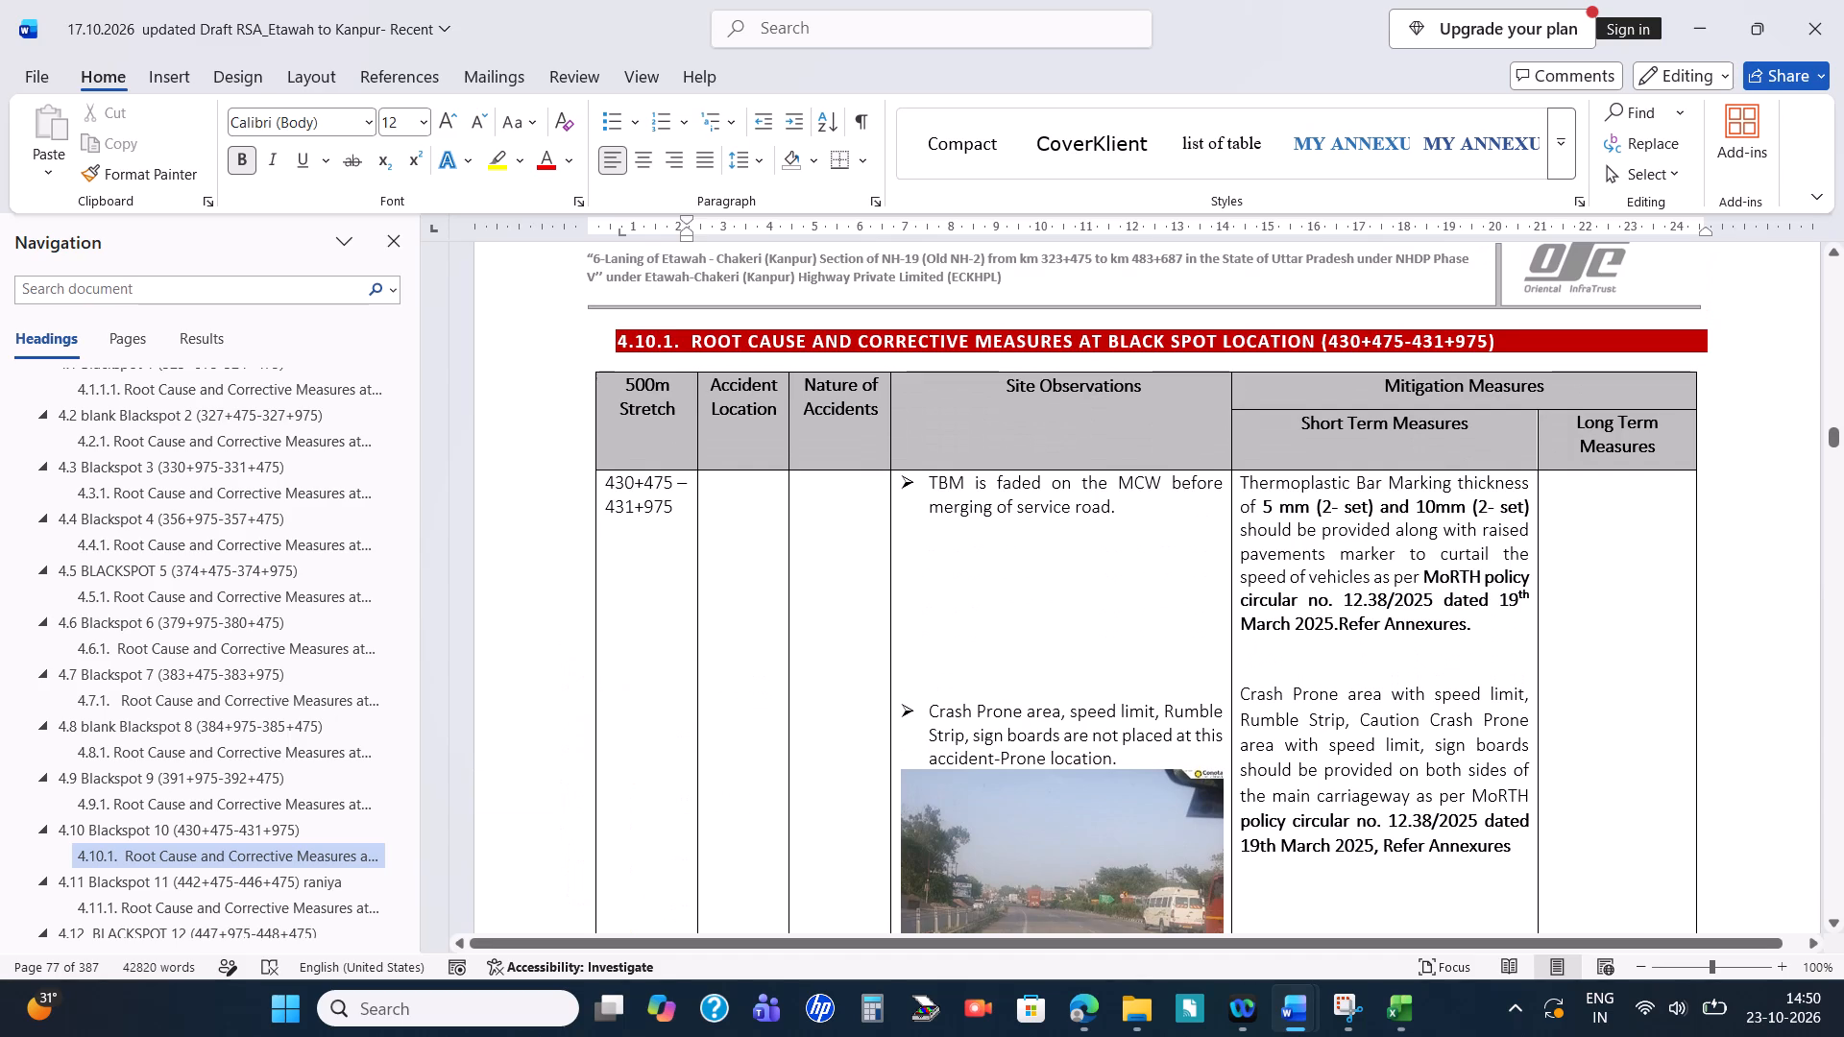
key(alt+Tab)
key(Right)
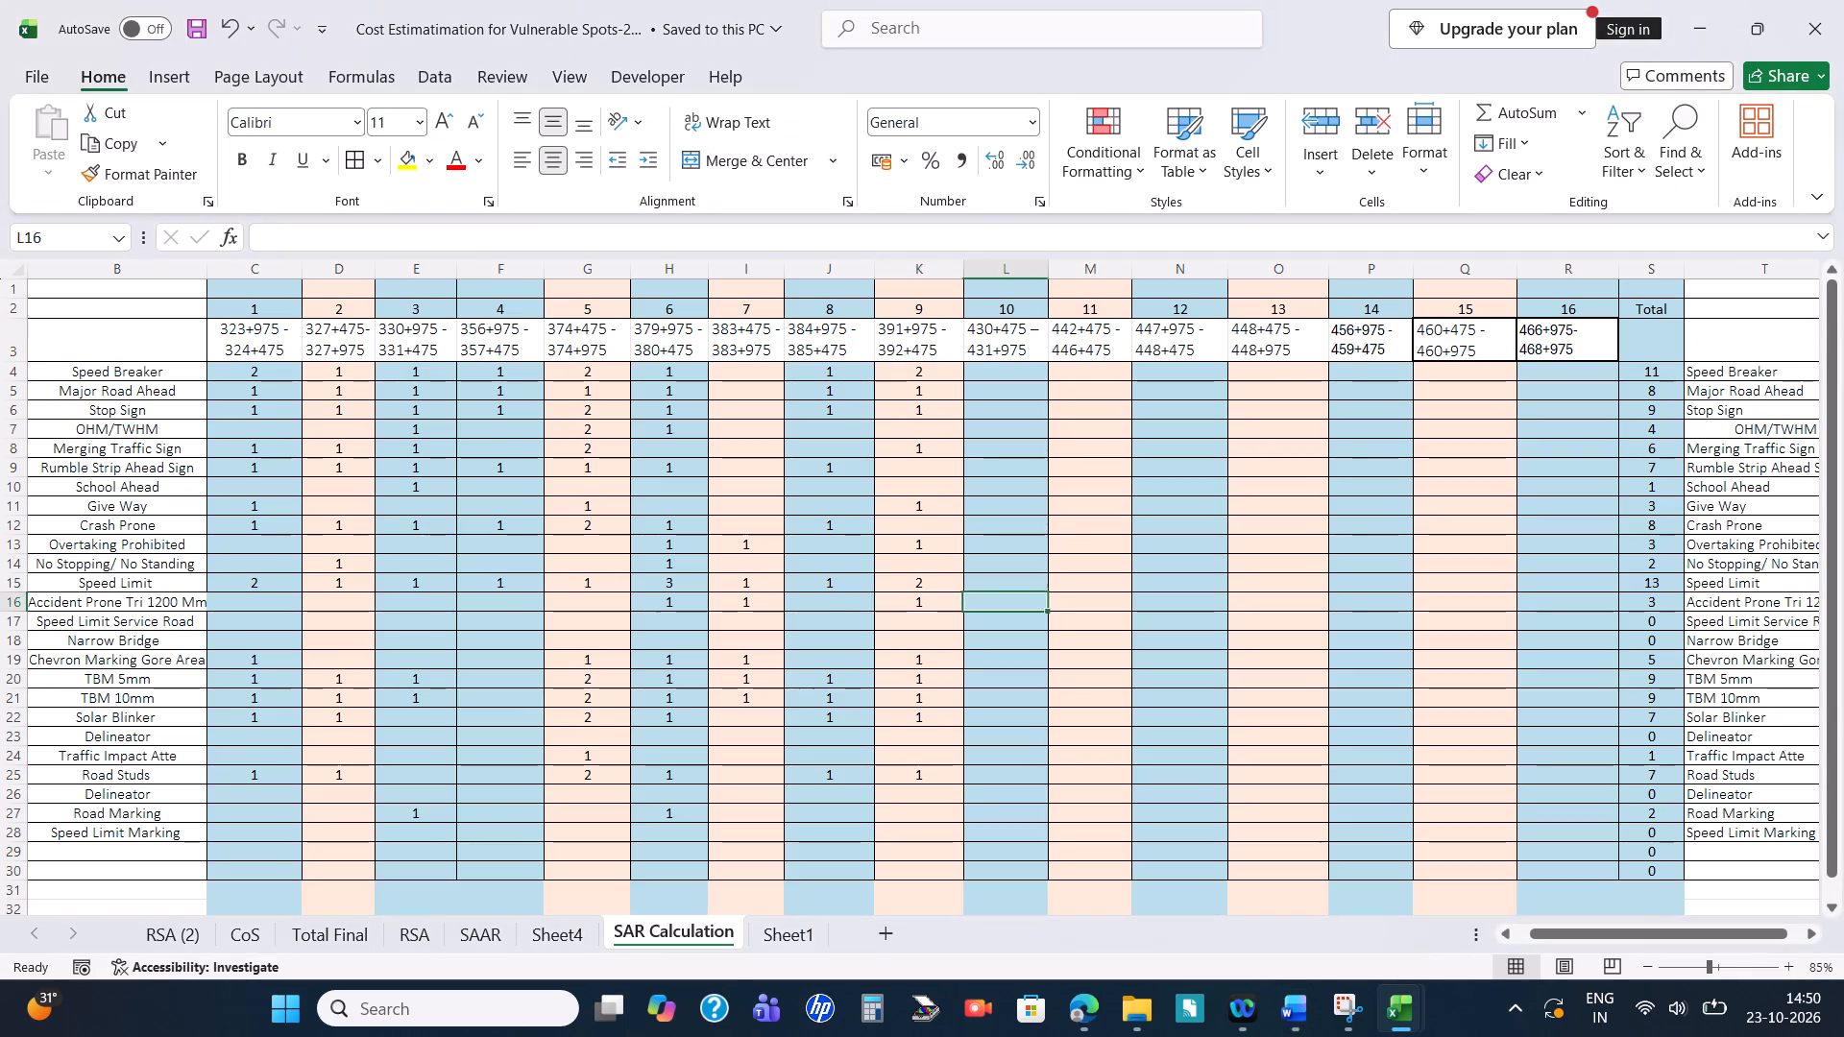
key(Up)
key(Up)
key(Down)
key(Down)
key(Down)
key(Down)
key(Down)
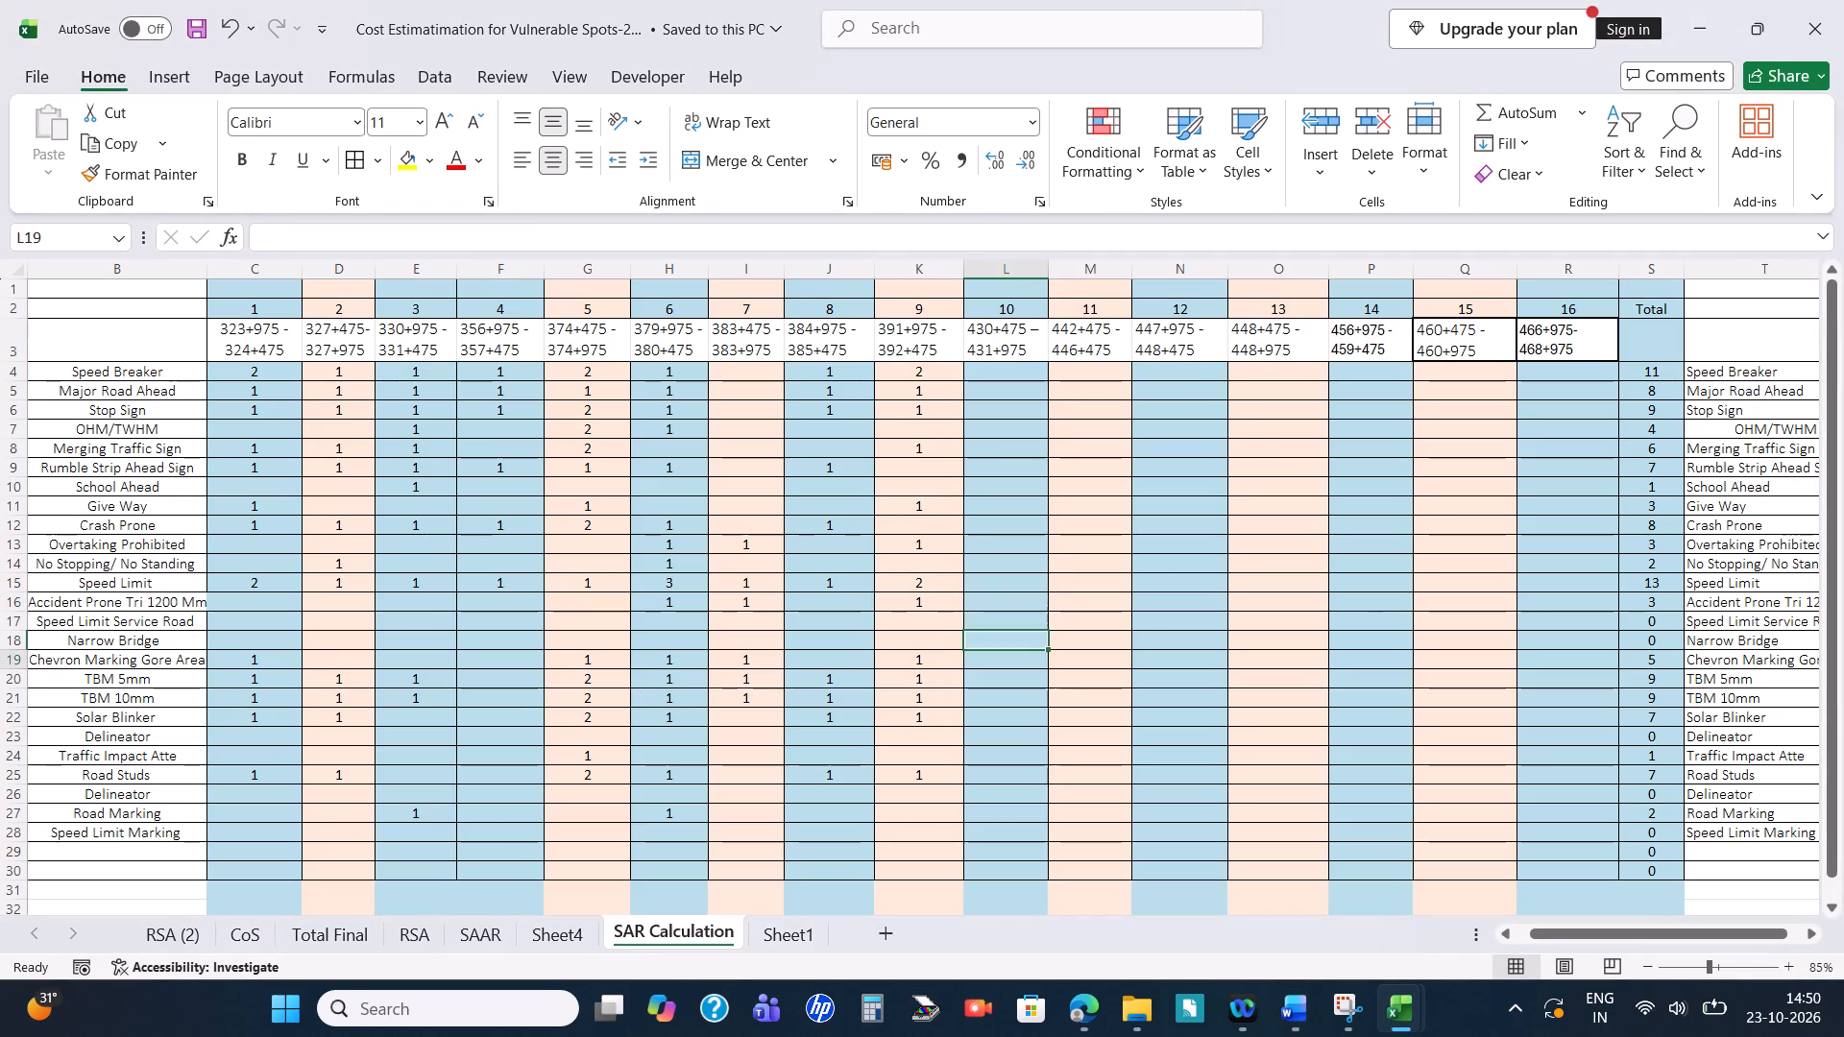
key(Down)
key(1)
key(Return)
key(1)
key(Return)
Recheck section 4.10.1's crash prone measure in Word and enter 1 for Speed Limit in L15 and Crash Prone in L12 of Excel.
key(alt+Tab)
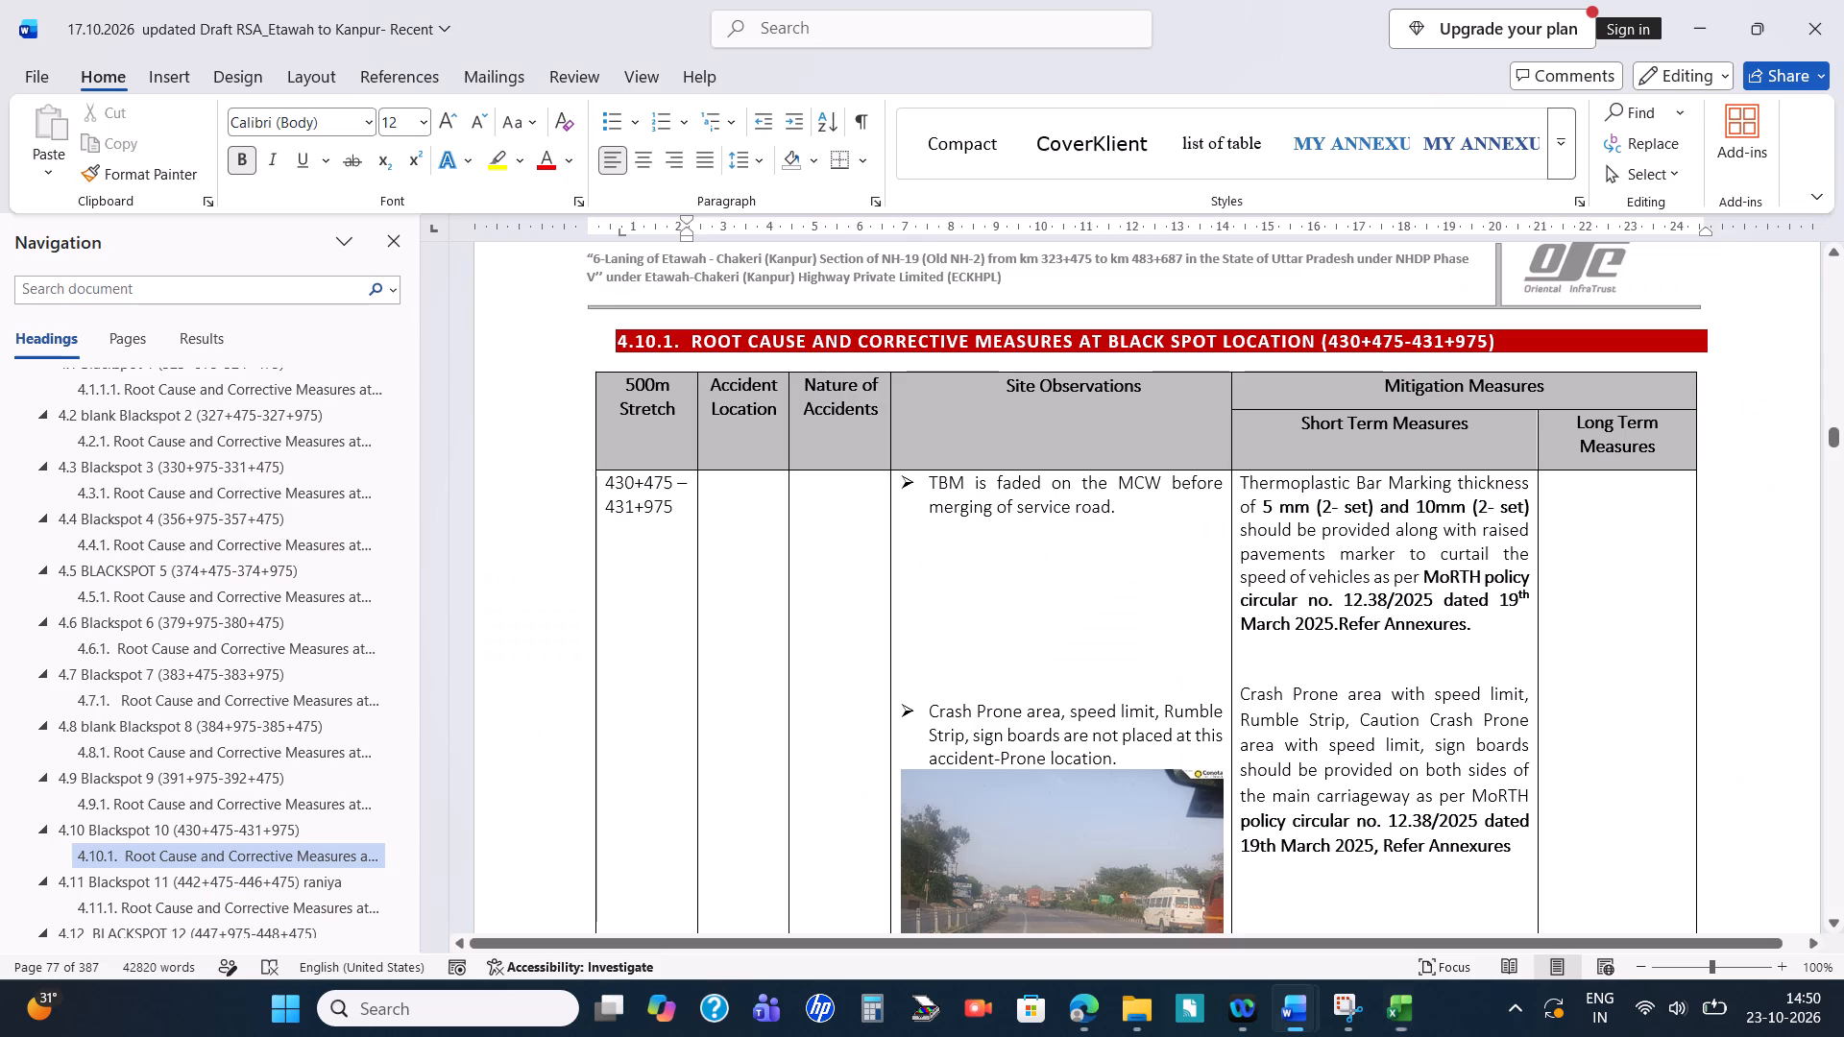
key(alt+Tab)
key(Up)
key(Up)
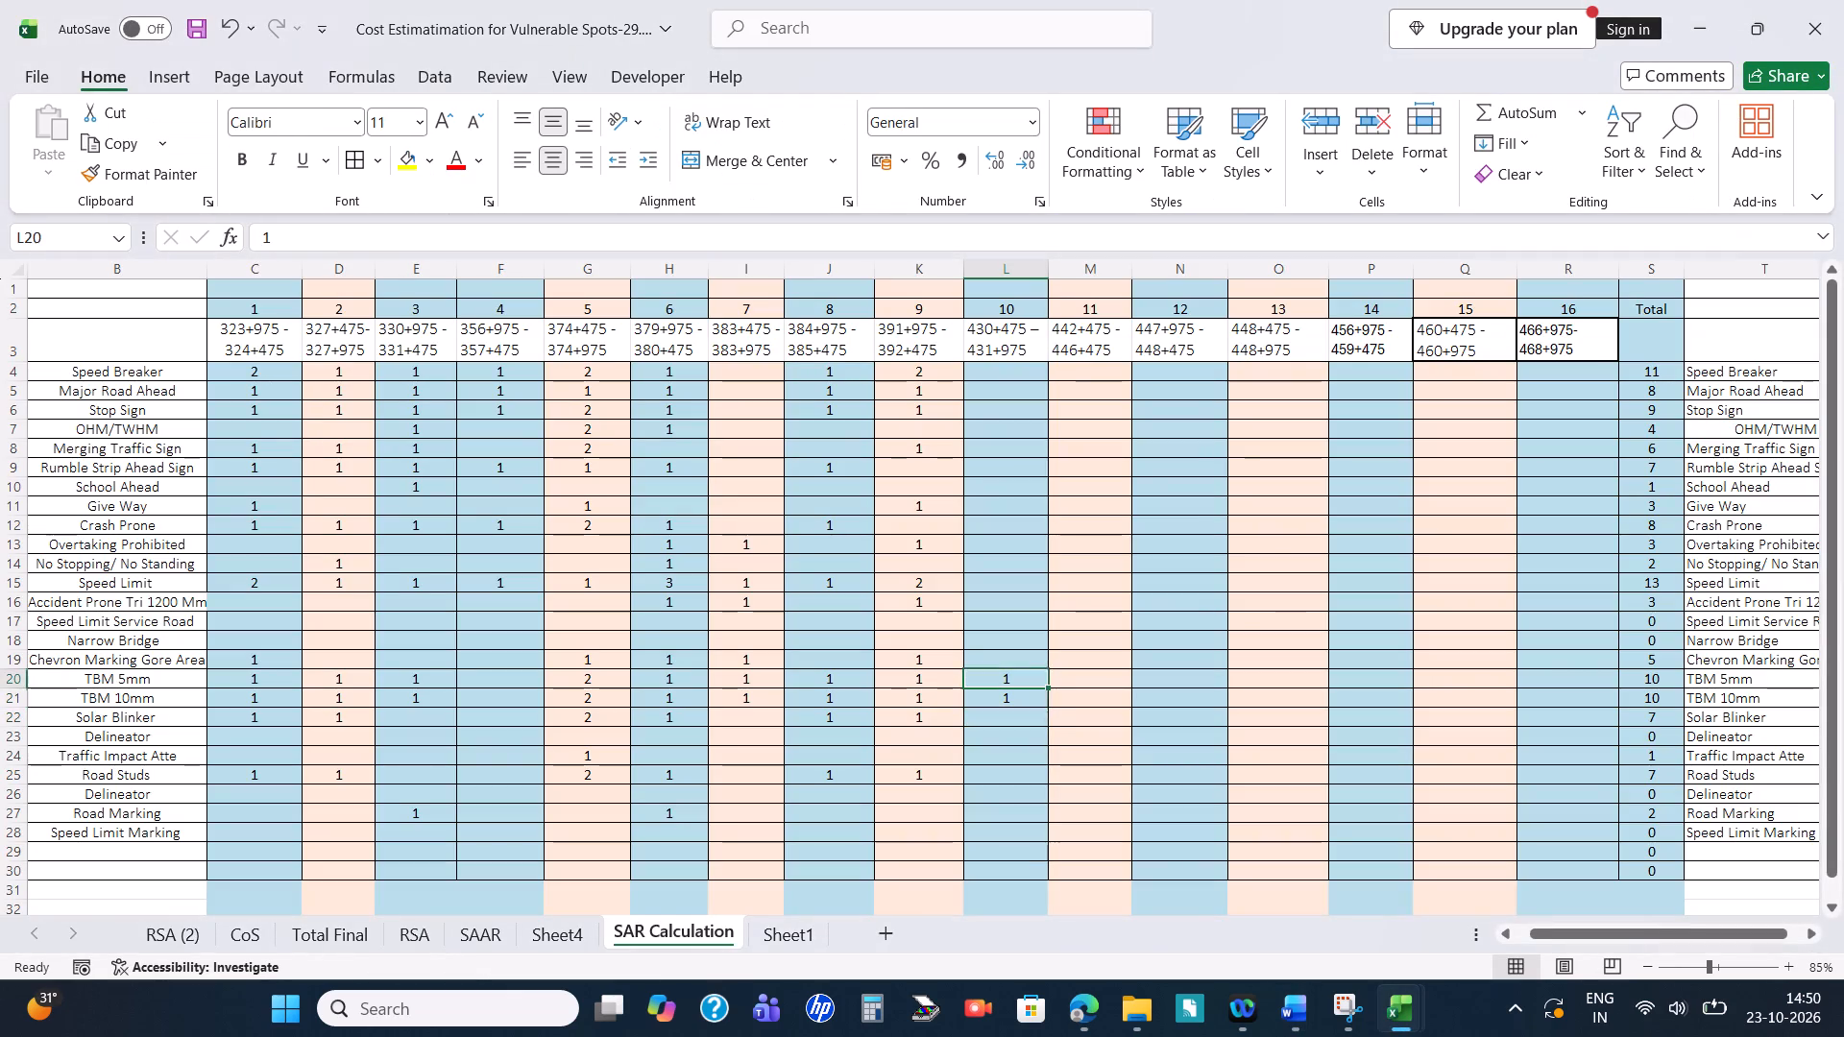
key(Up)
key(Up)
key(Up)
key(Up)
key(Up)
key(Up)
key(Up)
key(Up)
key(Down)
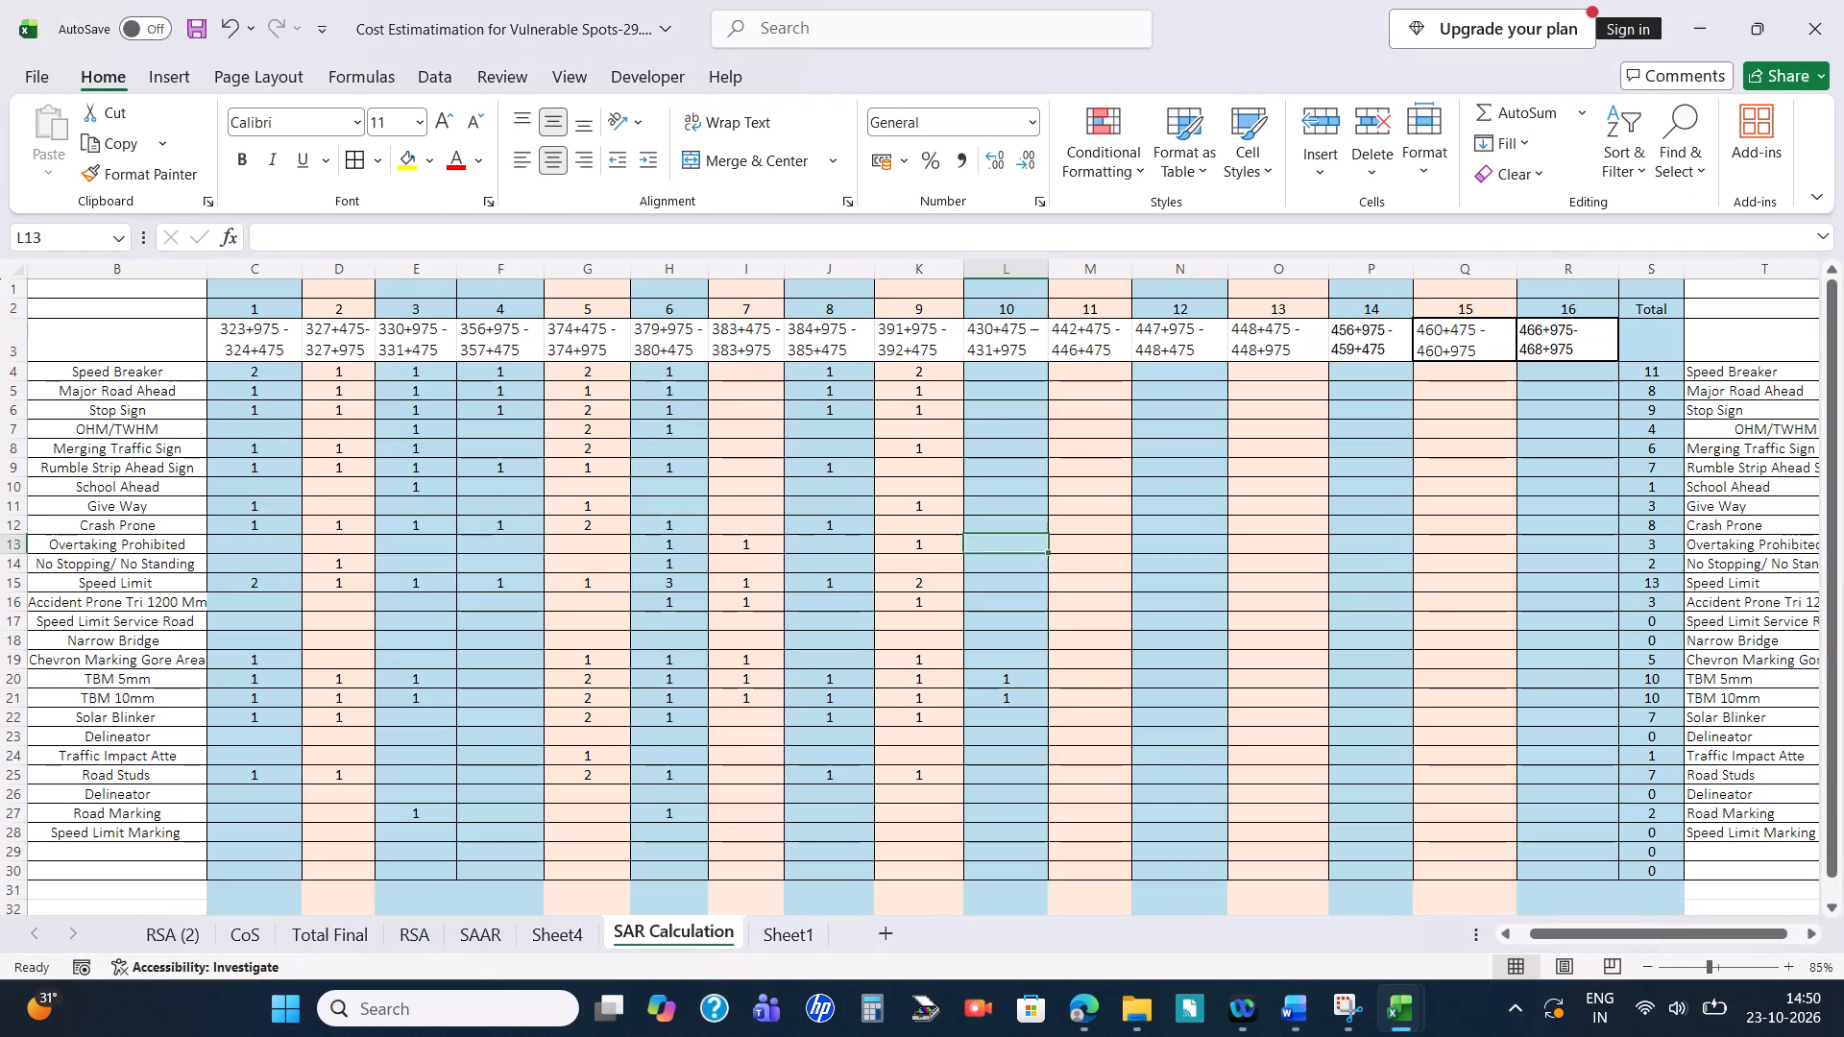
key(Down)
key(Down)
key(1)
key(Up)
key(Up)
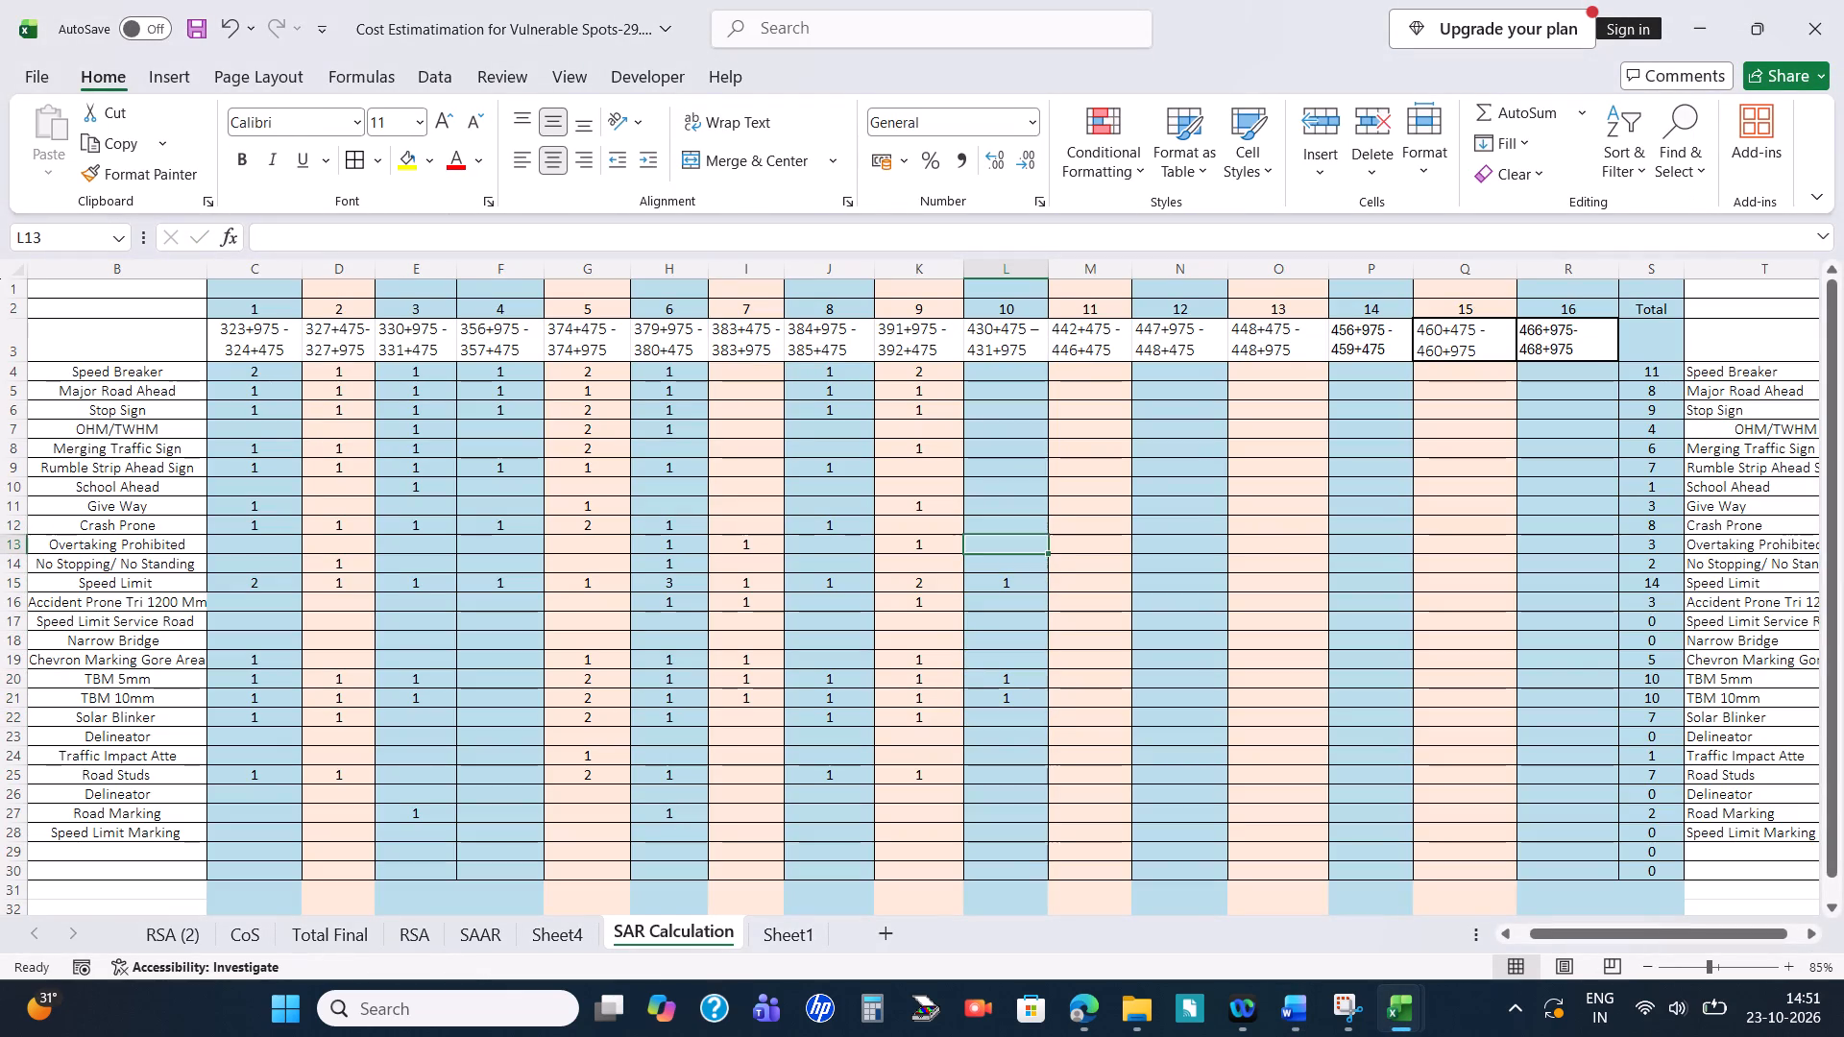
key(Up)
key(1)
key(Up)
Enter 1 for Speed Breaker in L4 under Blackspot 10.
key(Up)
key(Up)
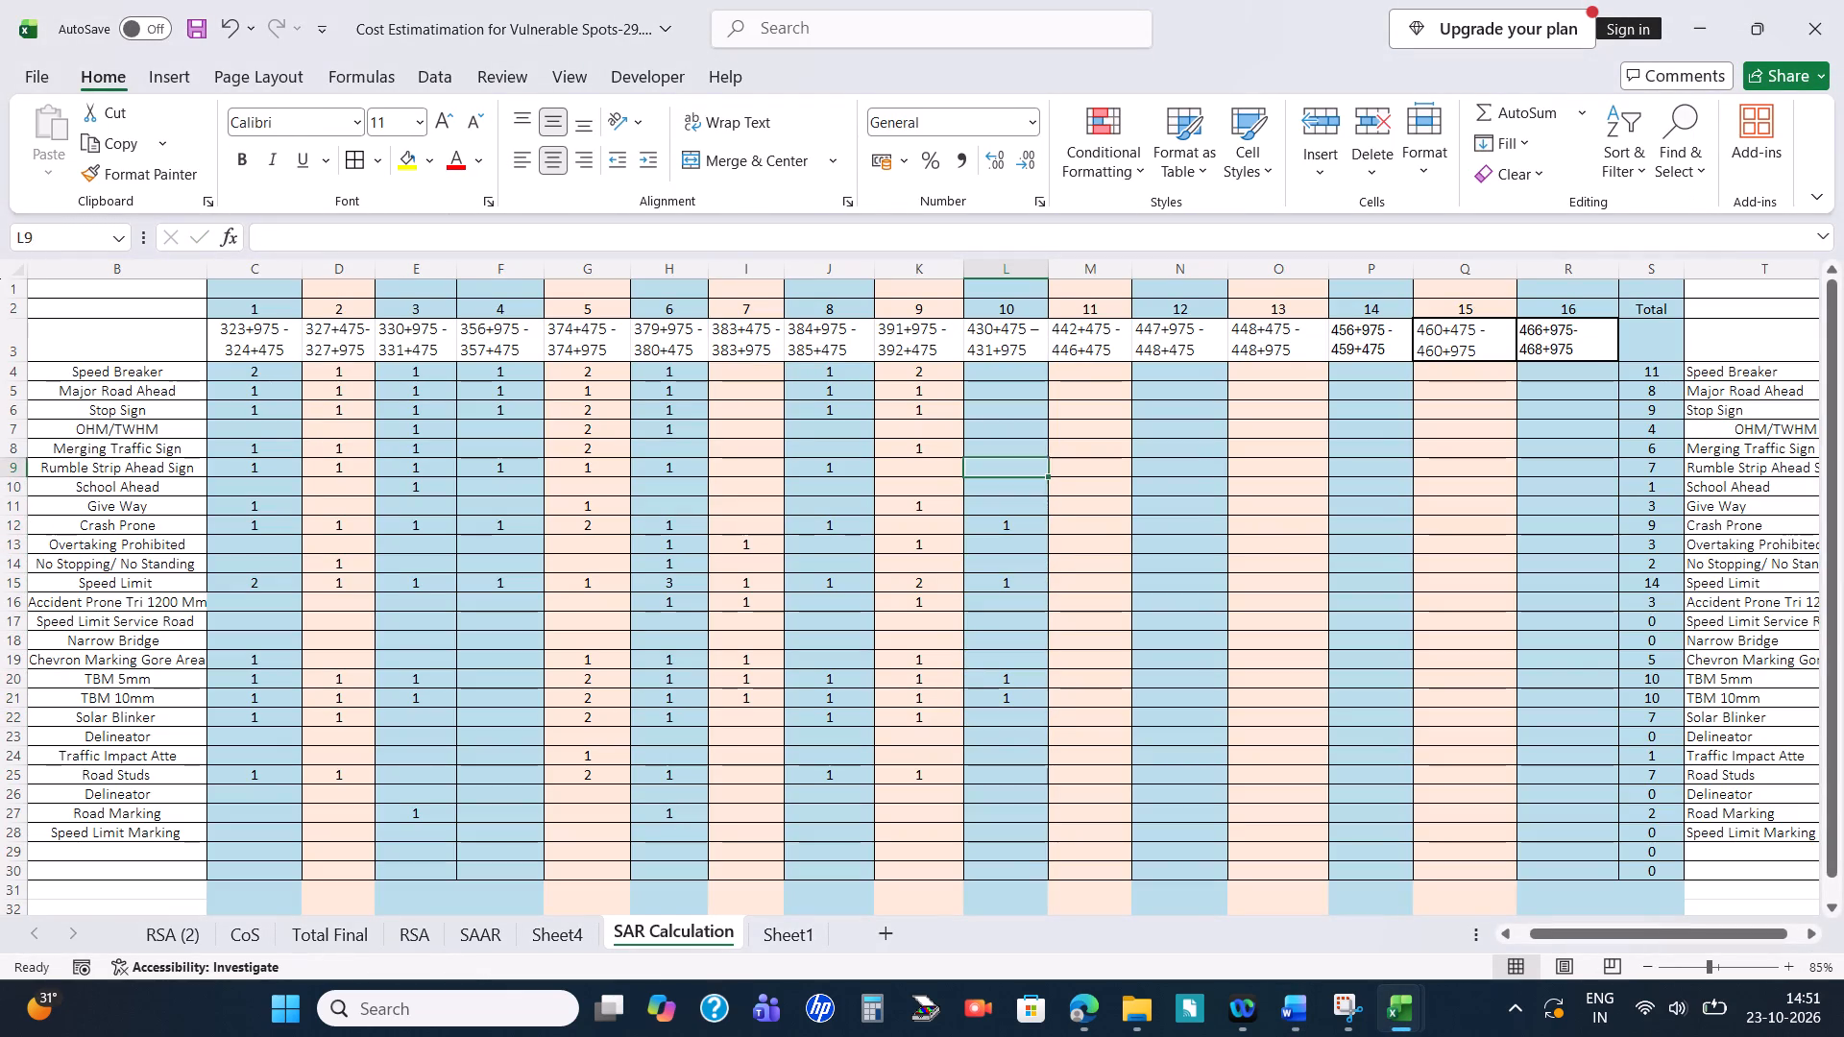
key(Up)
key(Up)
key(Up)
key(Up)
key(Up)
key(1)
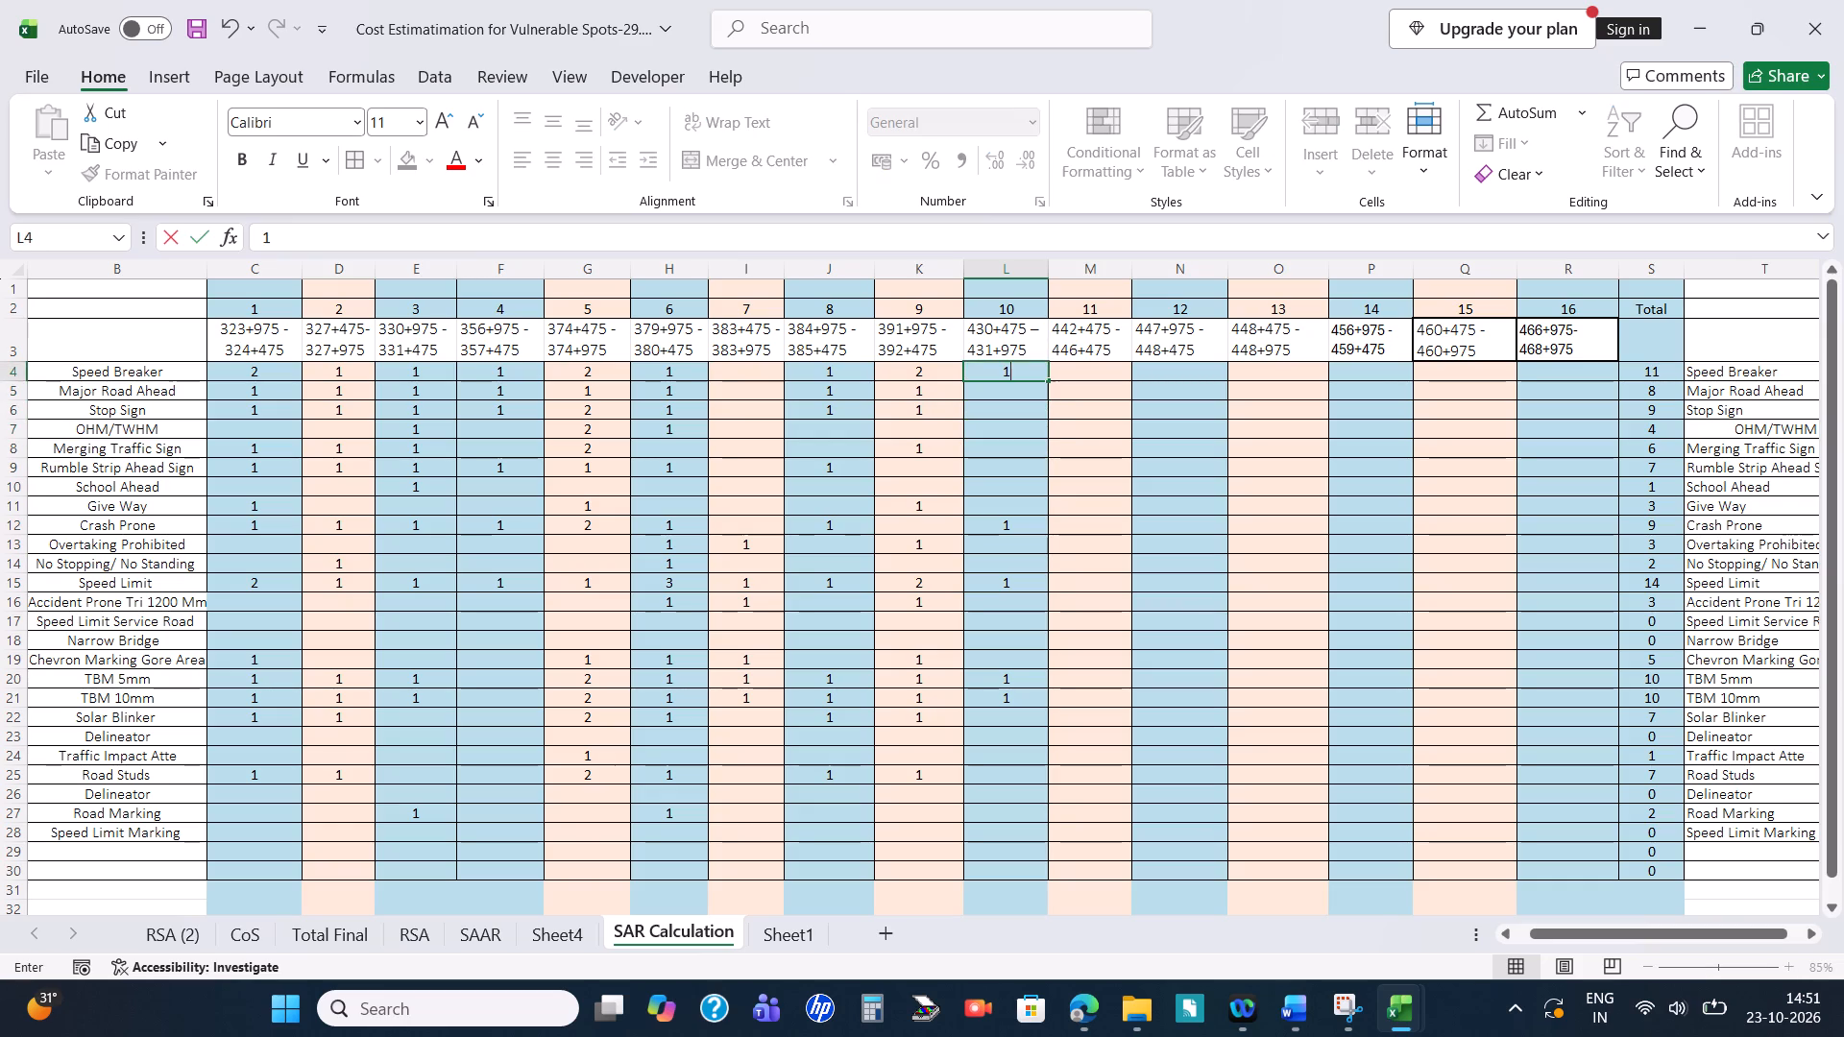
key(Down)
Enter 1 for Rumble Strip Ahead Sign in L9 under Blackspot 10.
key(Down)
key(Down)
key(Down)
key(Down)
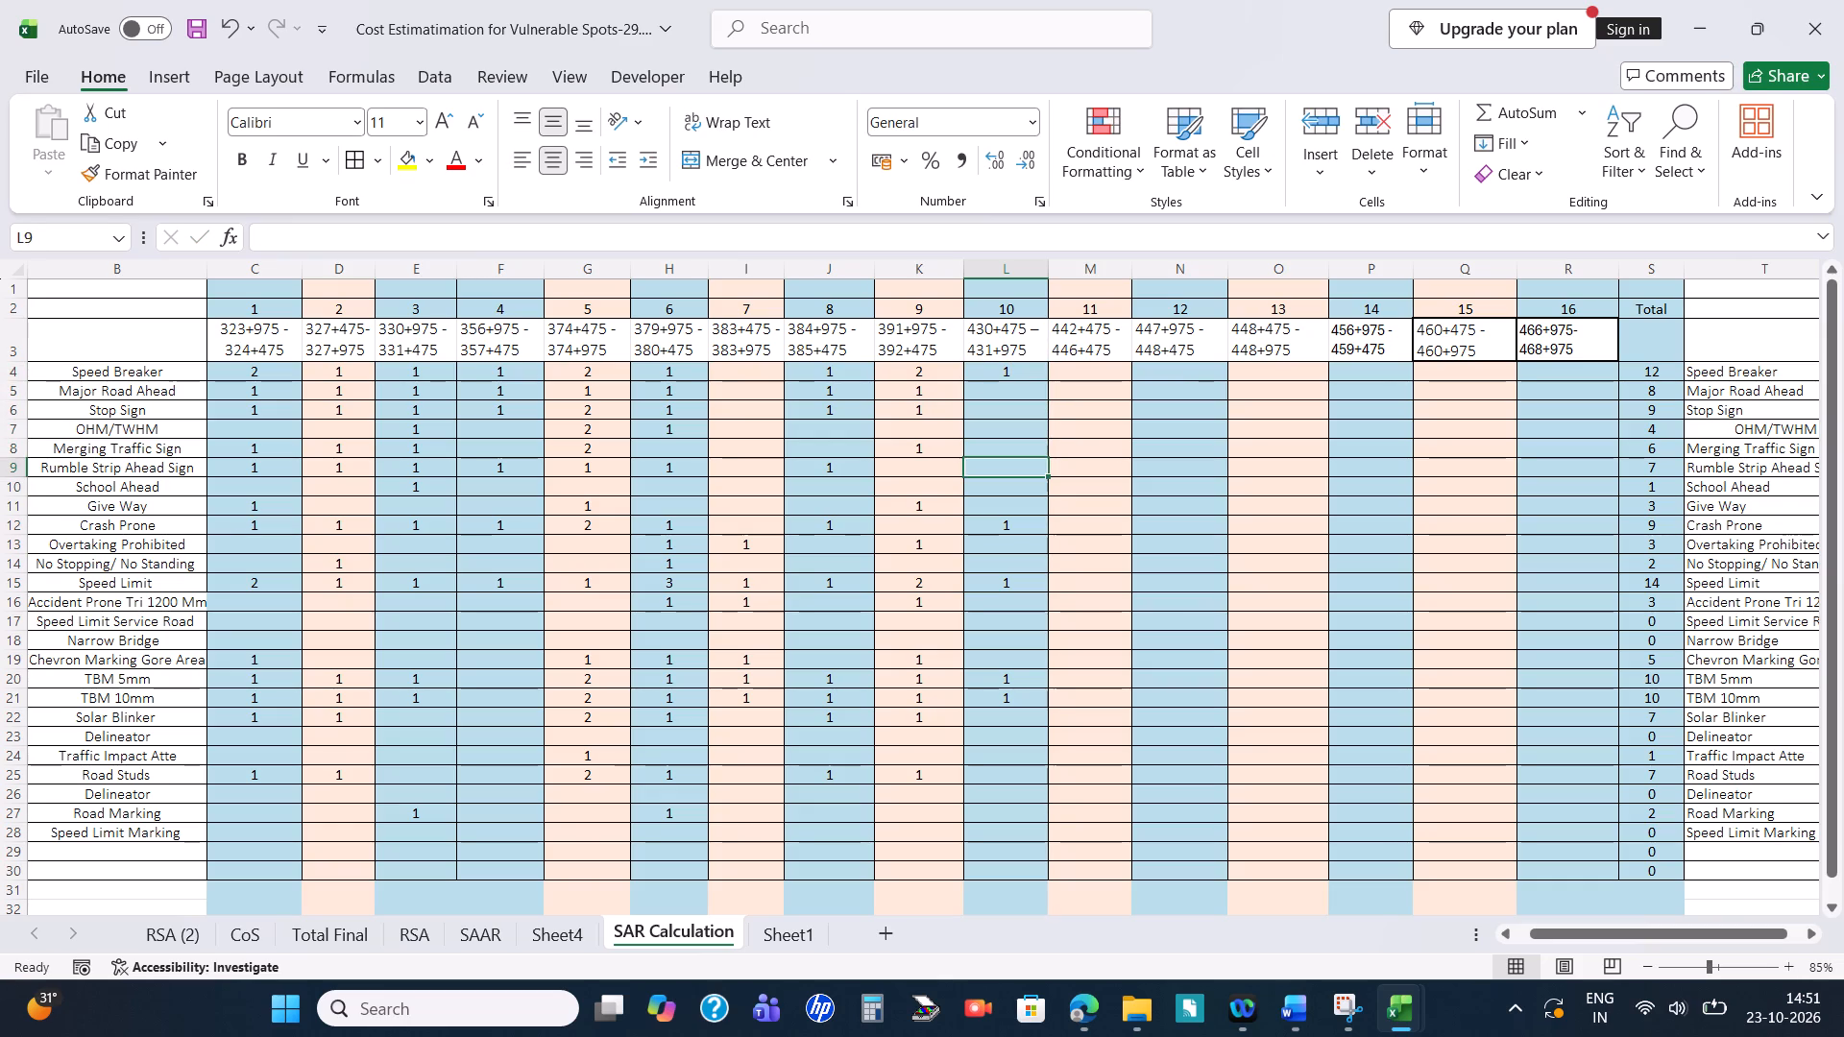
key(1)
key(Return)
Recheck section 4.10.1's short-term measures in Word and set Blackspot 10's Speed Breaker in L4 to 0 in Excel.
key(alt+Tab)
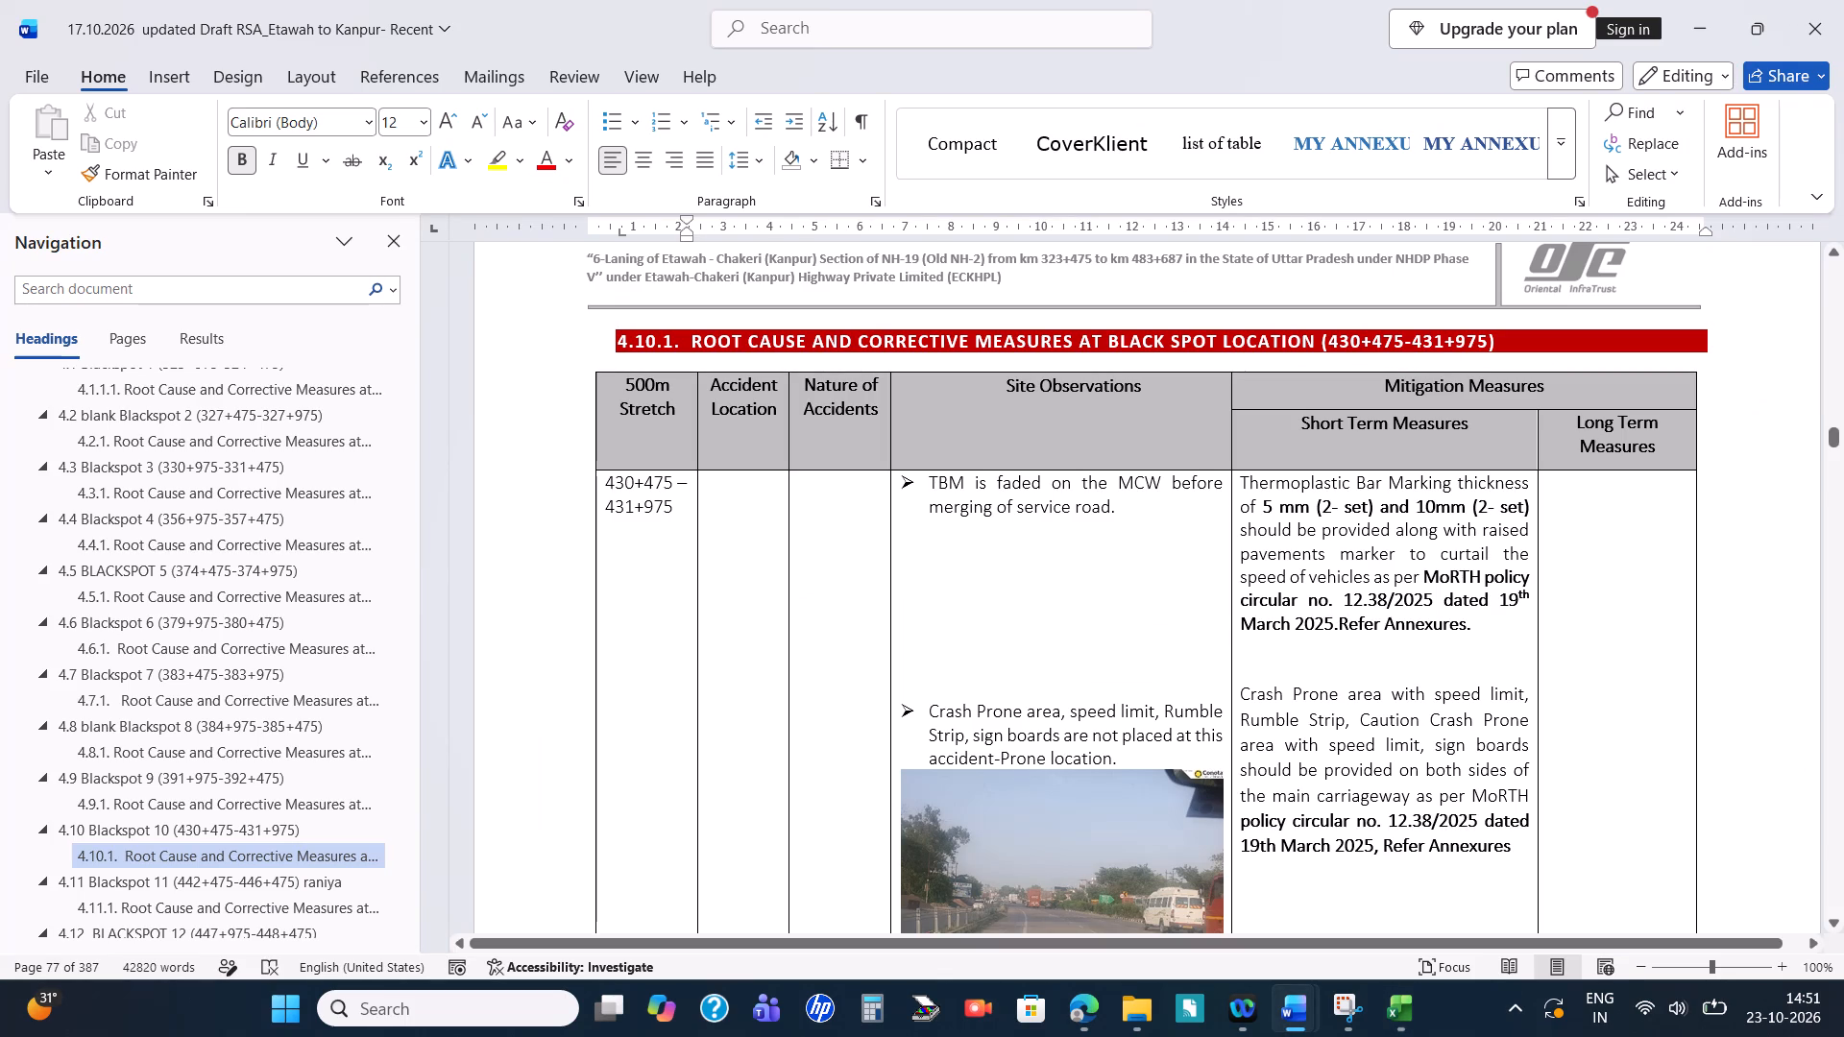
key(alt+Tab)
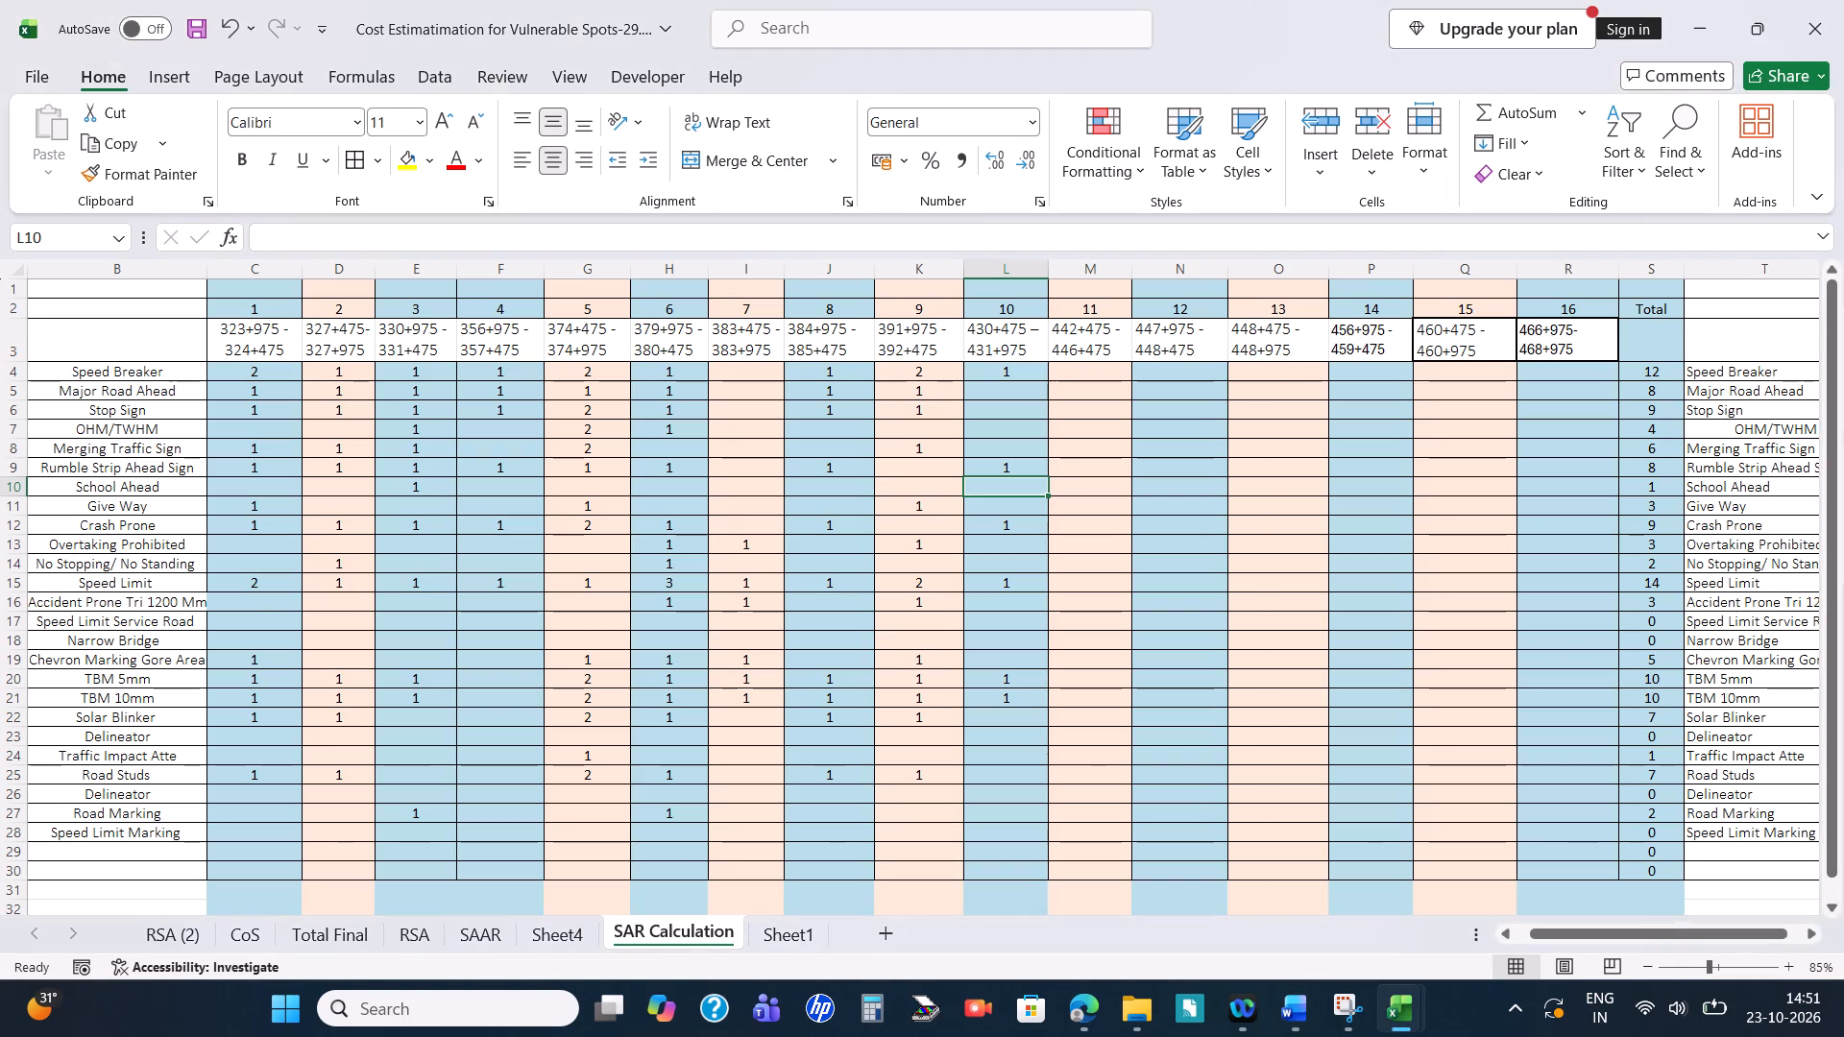
key(Up)
key(Up)
key(Up)
key(Up)
key(Up)
key(Up)
key(0)
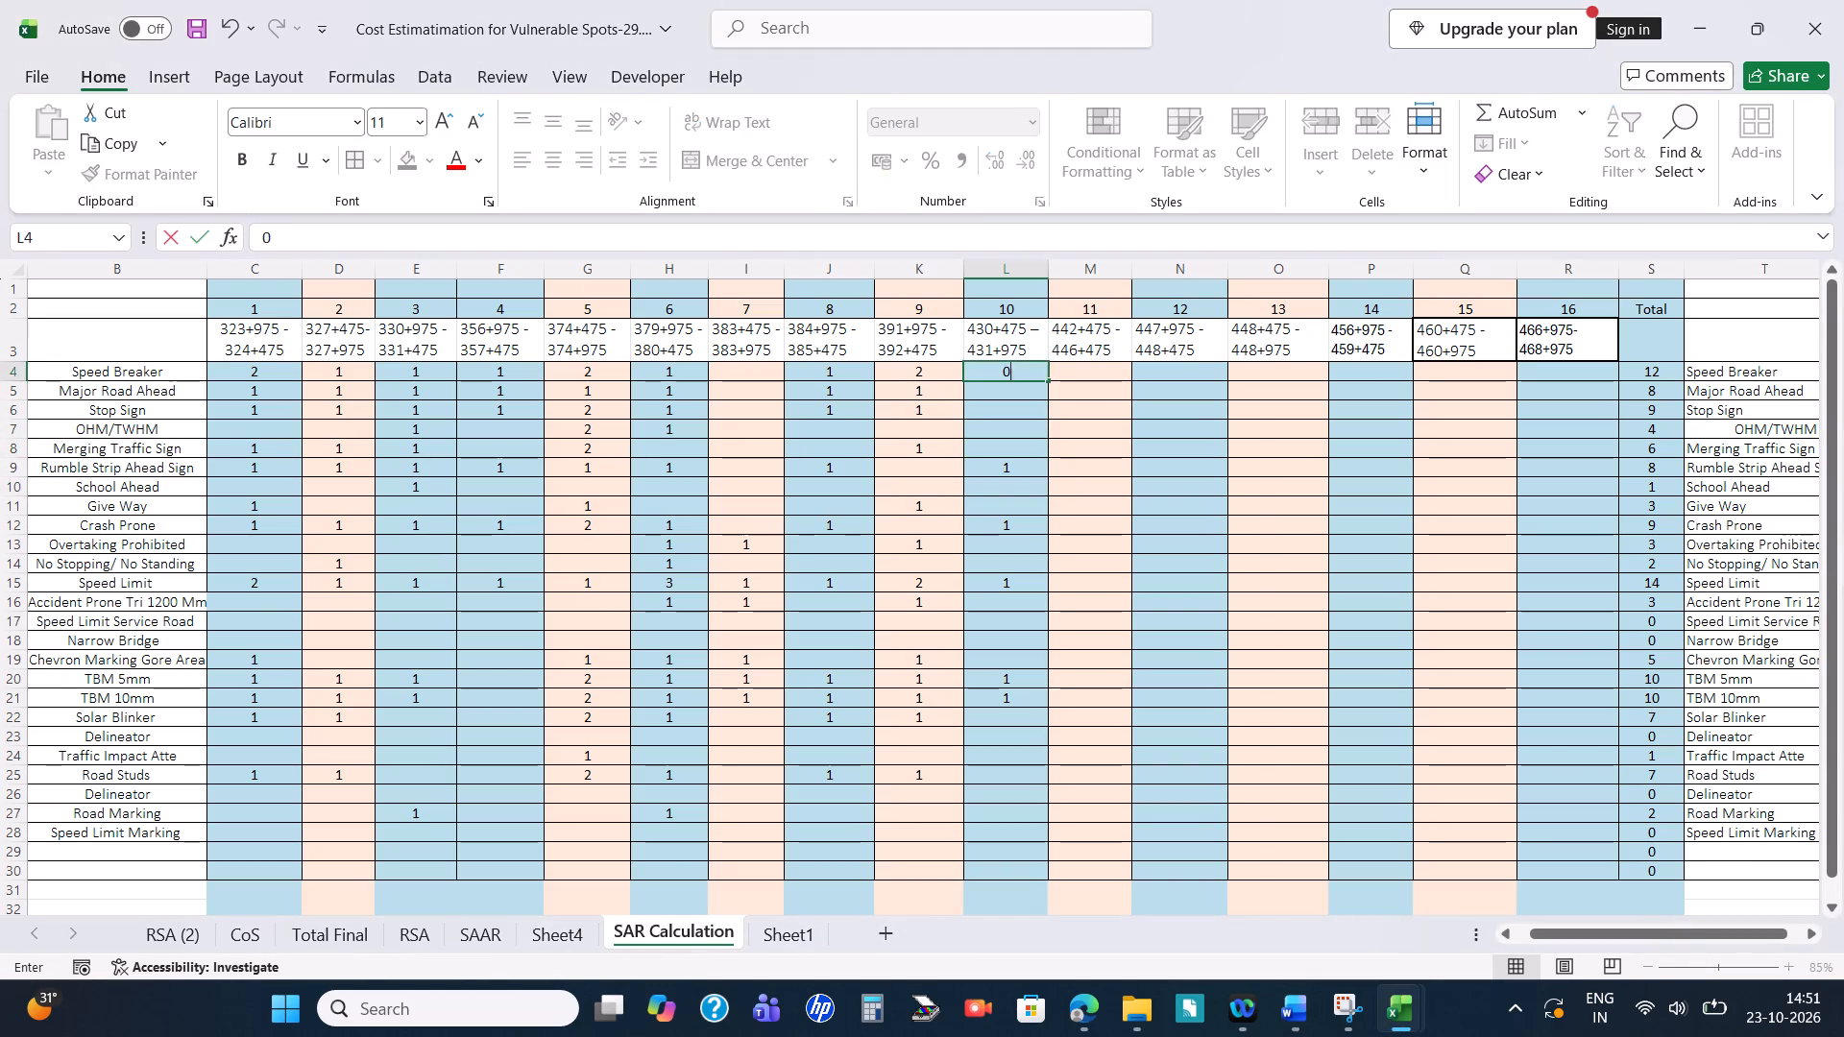
Read the chevron marking measure in Word and enter 1 for Chevron Marking Gore Area in L19 under Blackspot 10 in Excel.
key(alt+Tab)
scroll(1049, 709, down, 2)
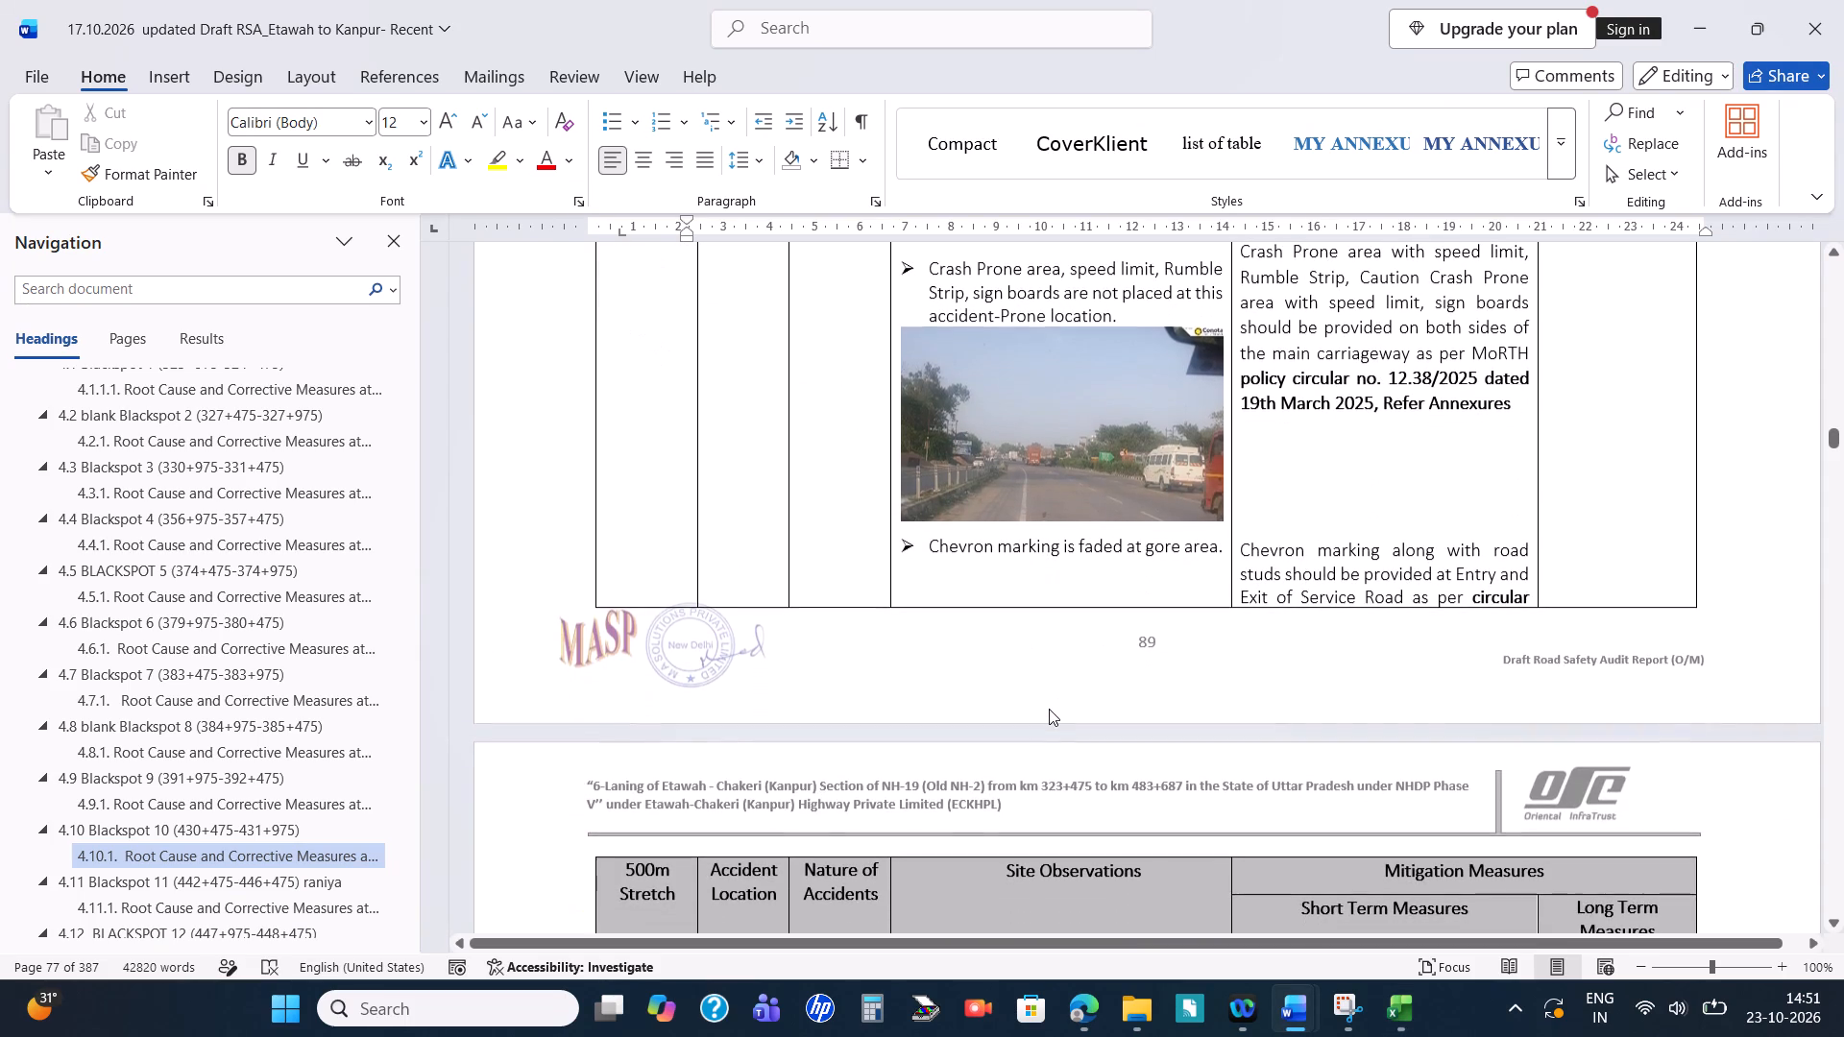
scroll(1049, 709, down, 1)
key(alt+Tab)
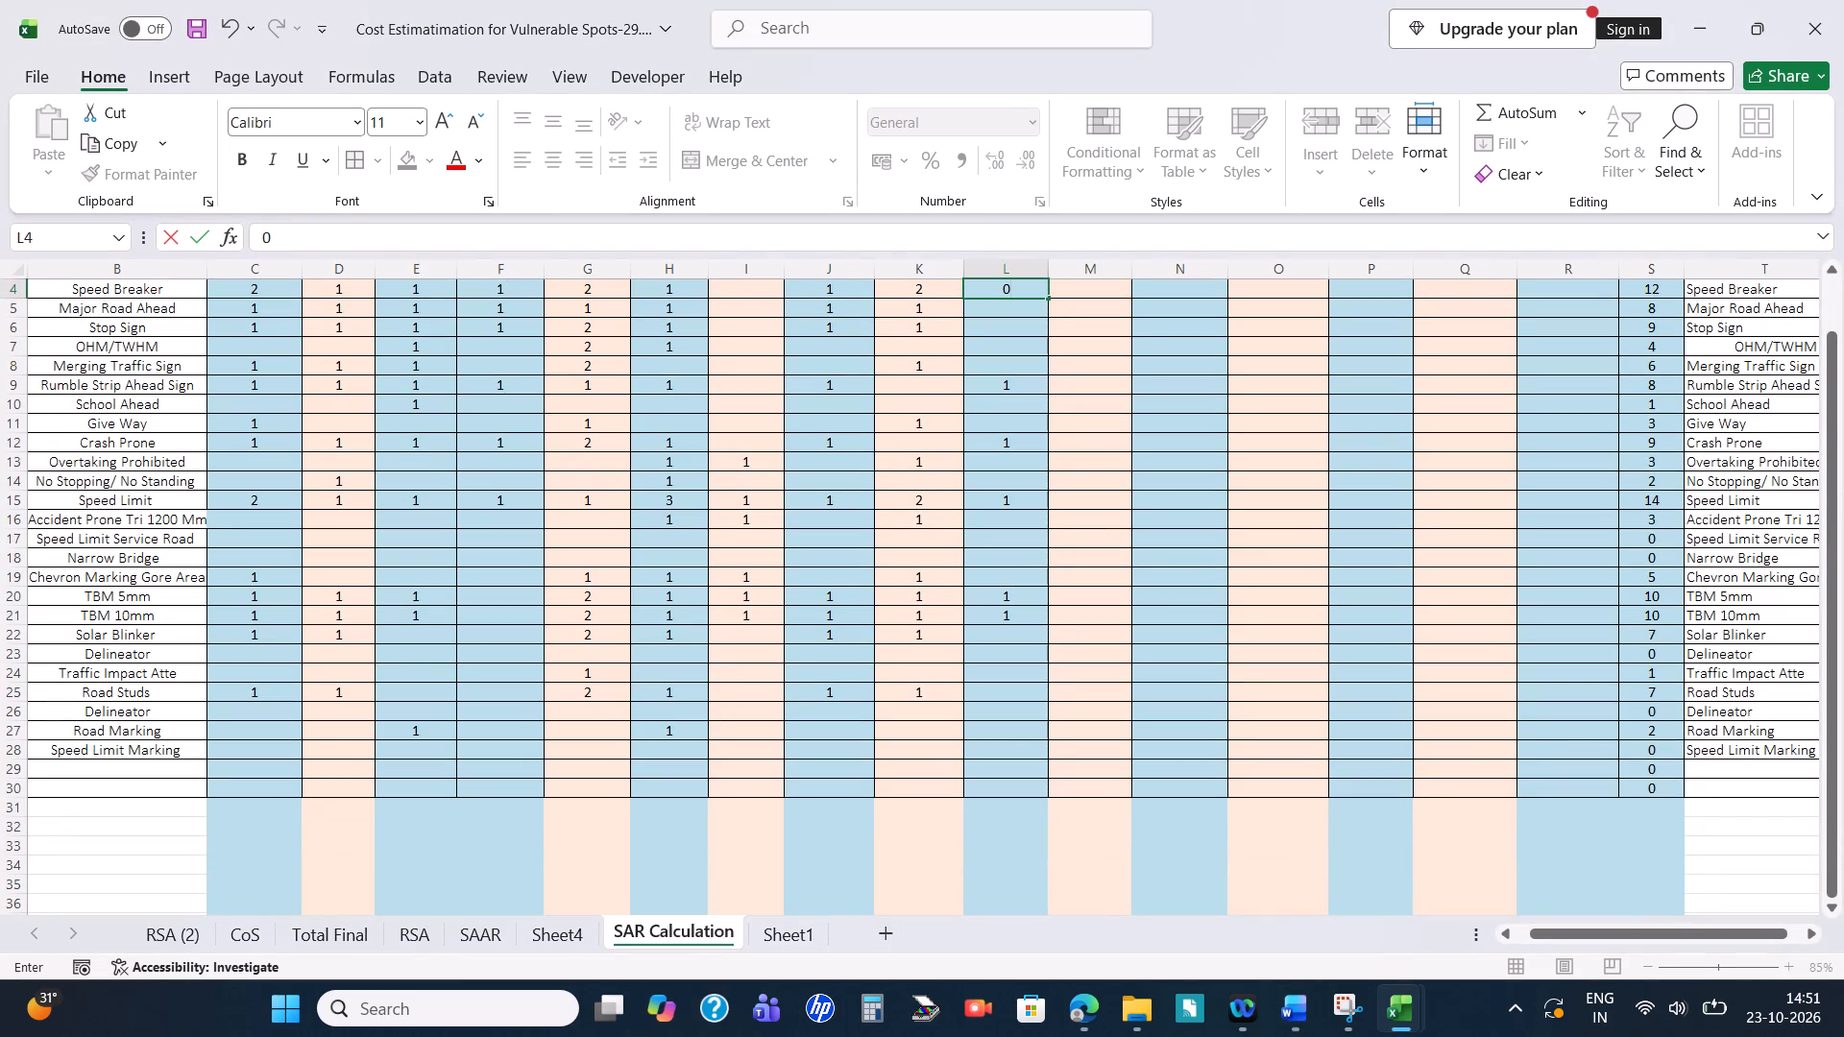
click(997, 577)
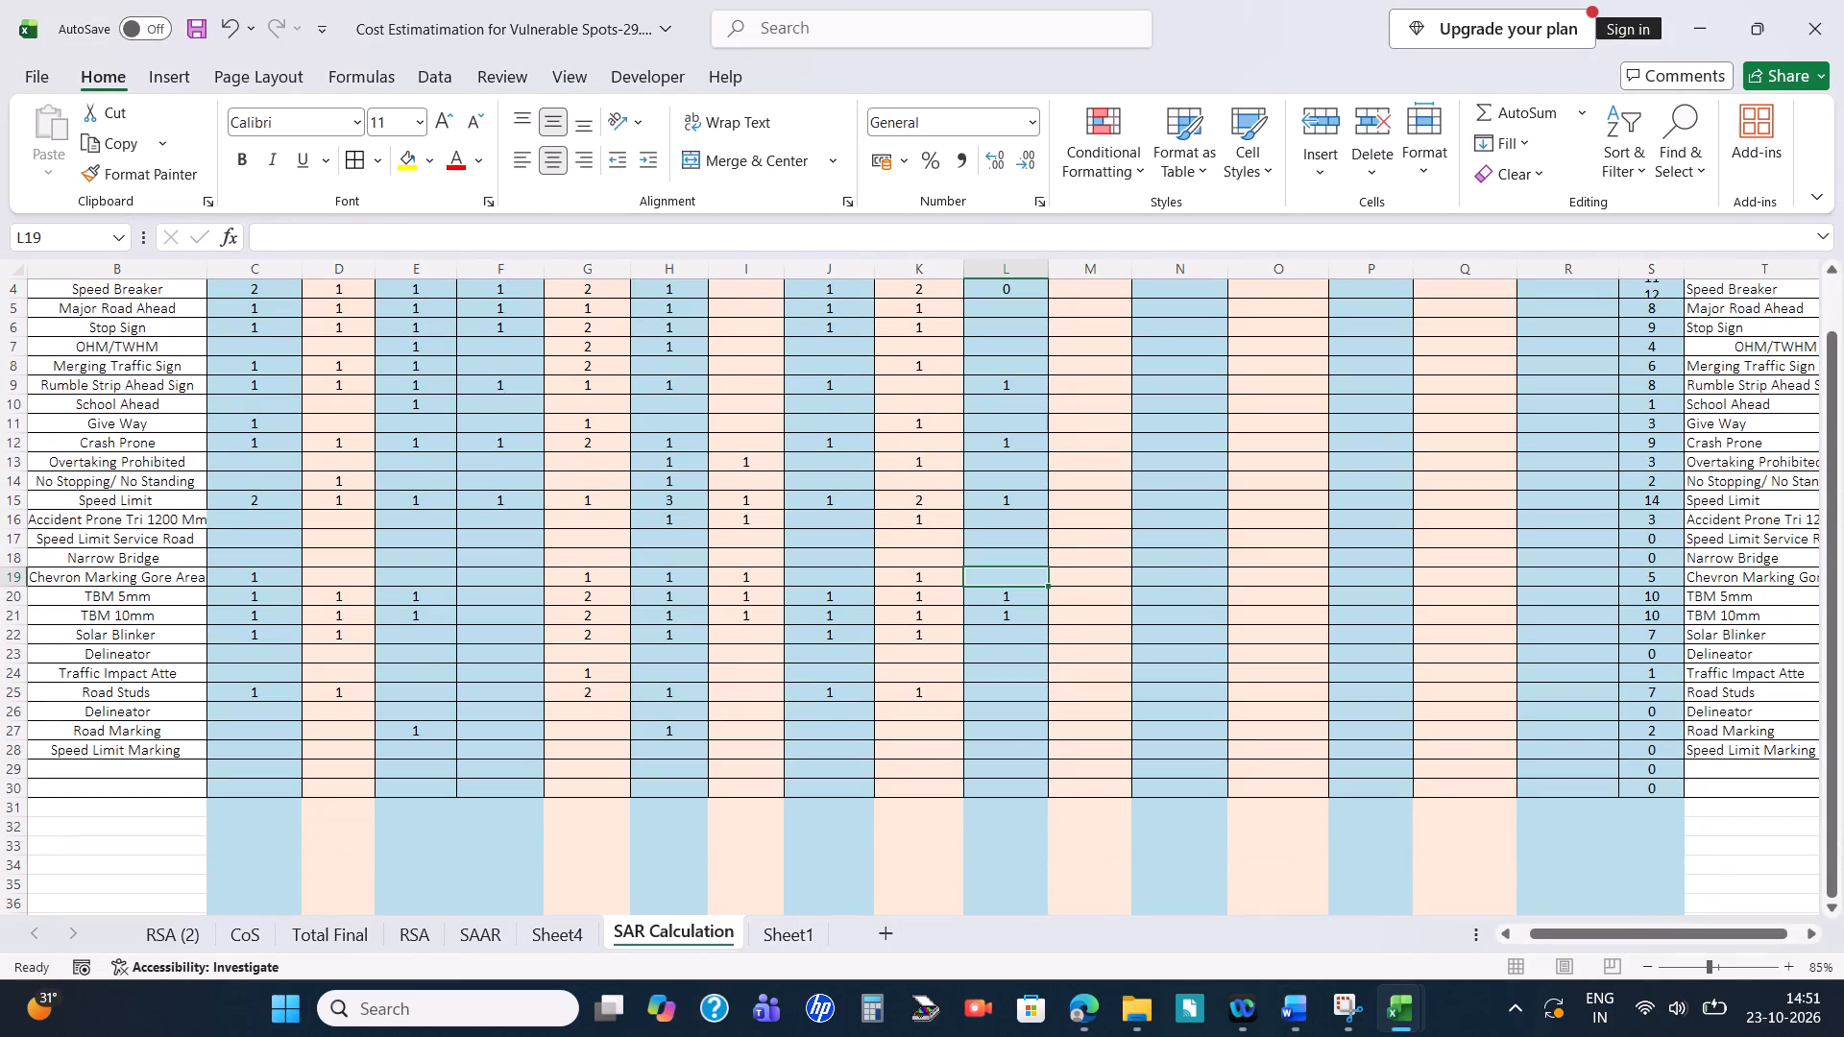
scroll(997, 577, up, 1)
key(1)
key(Return)
Read section 4.10.1's following short-term measures in Word and enter 1 for Merging Traffic Sign in L8 under Blackspot 10 in Excel.
key(alt+Tab)
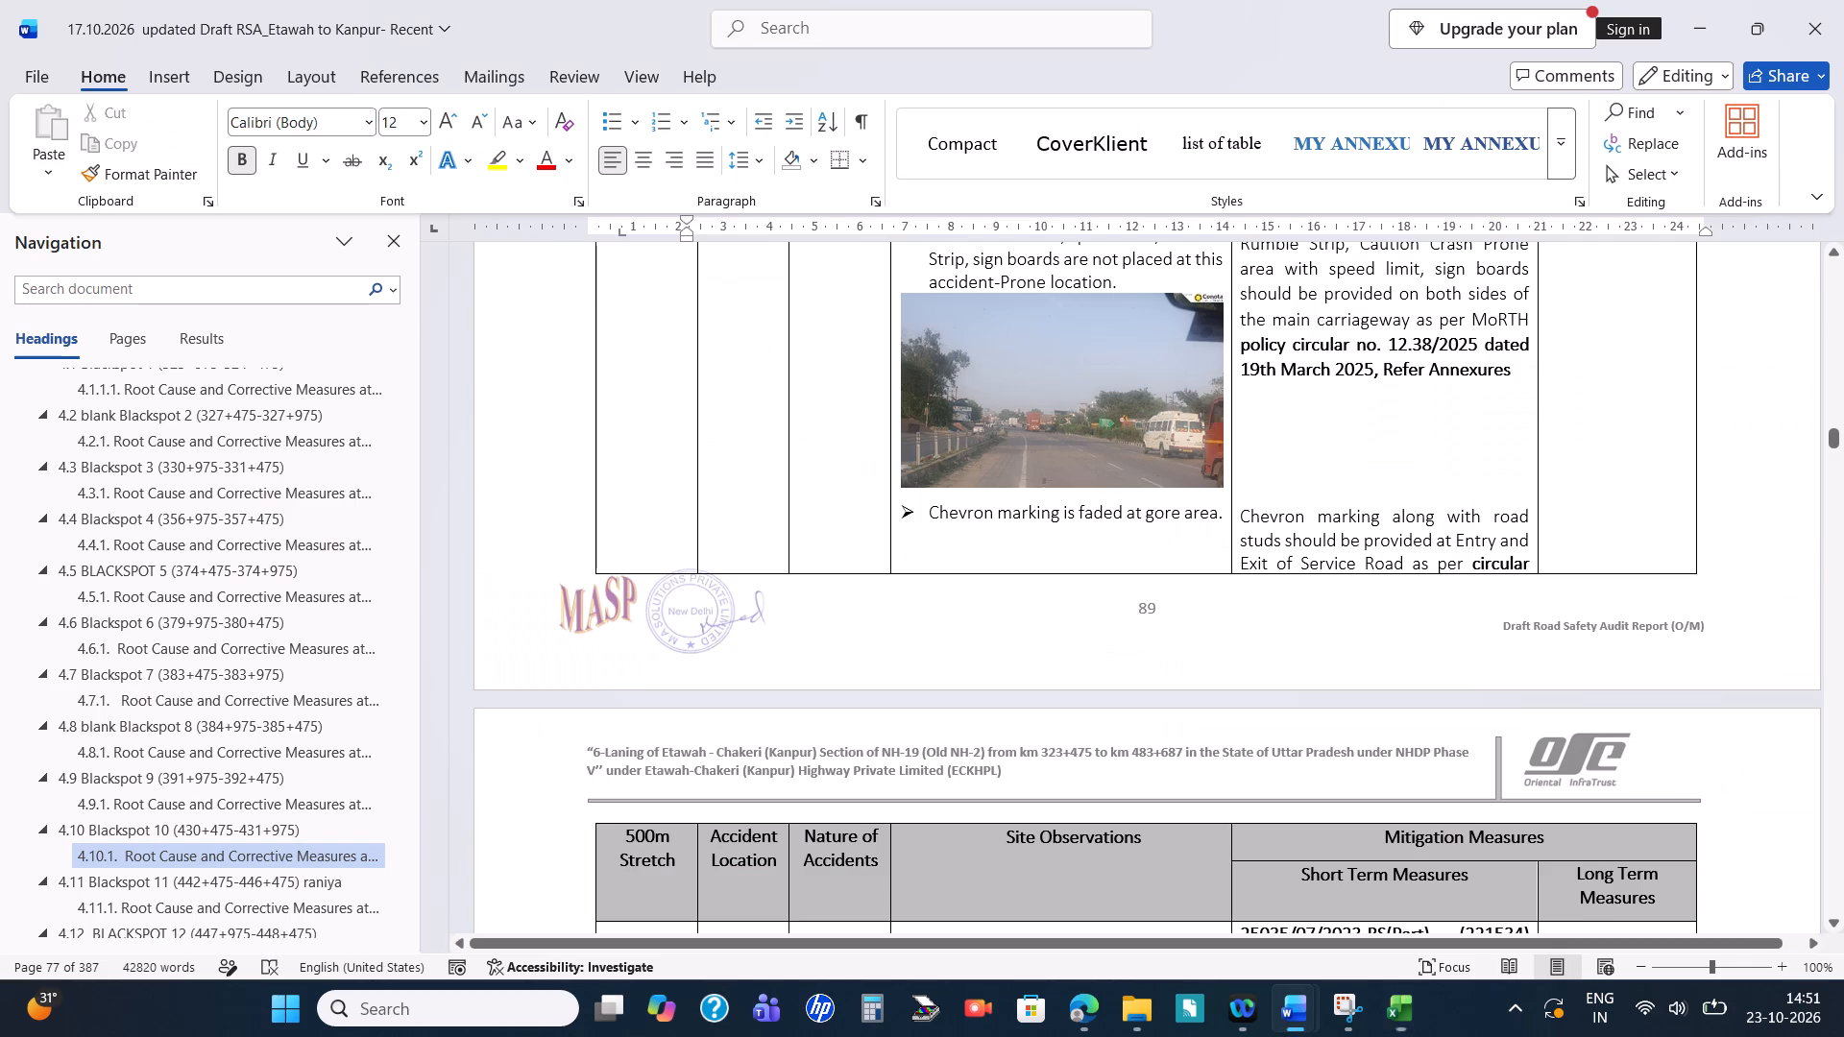
scroll(997, 577, down, 3)
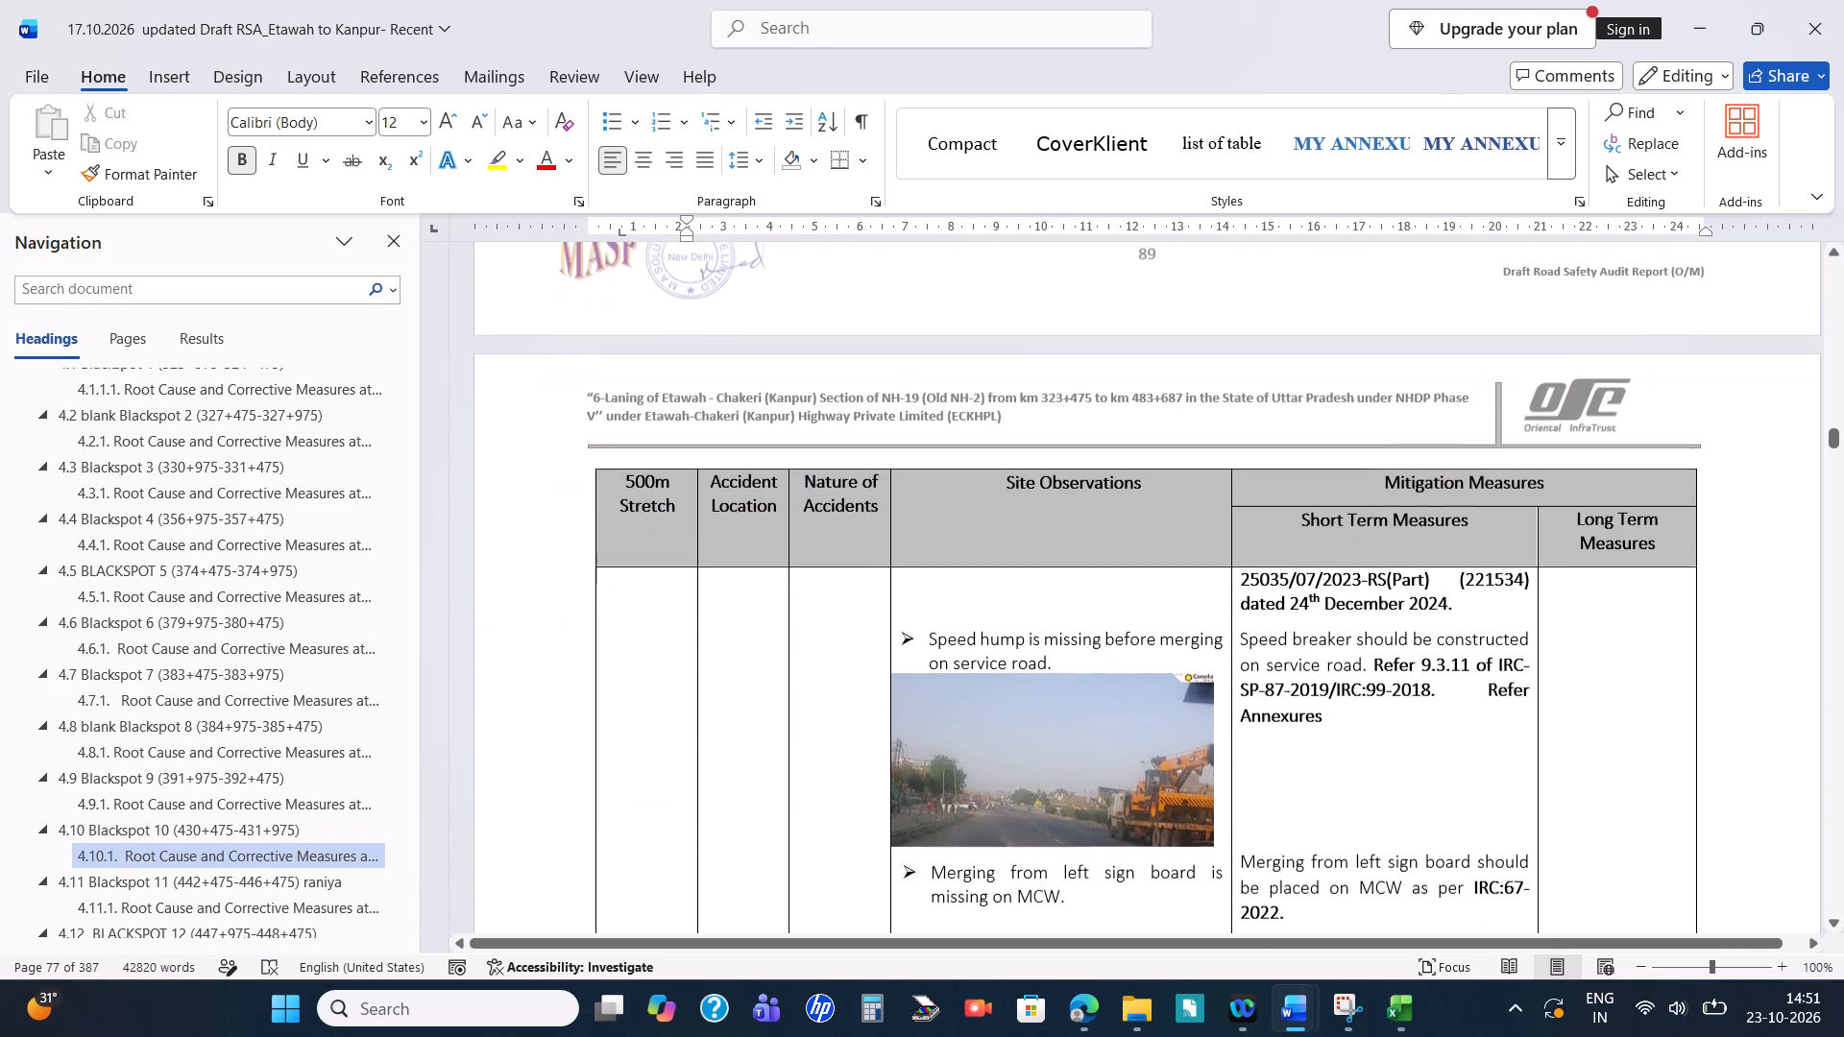
scroll(997, 577, down, 2)
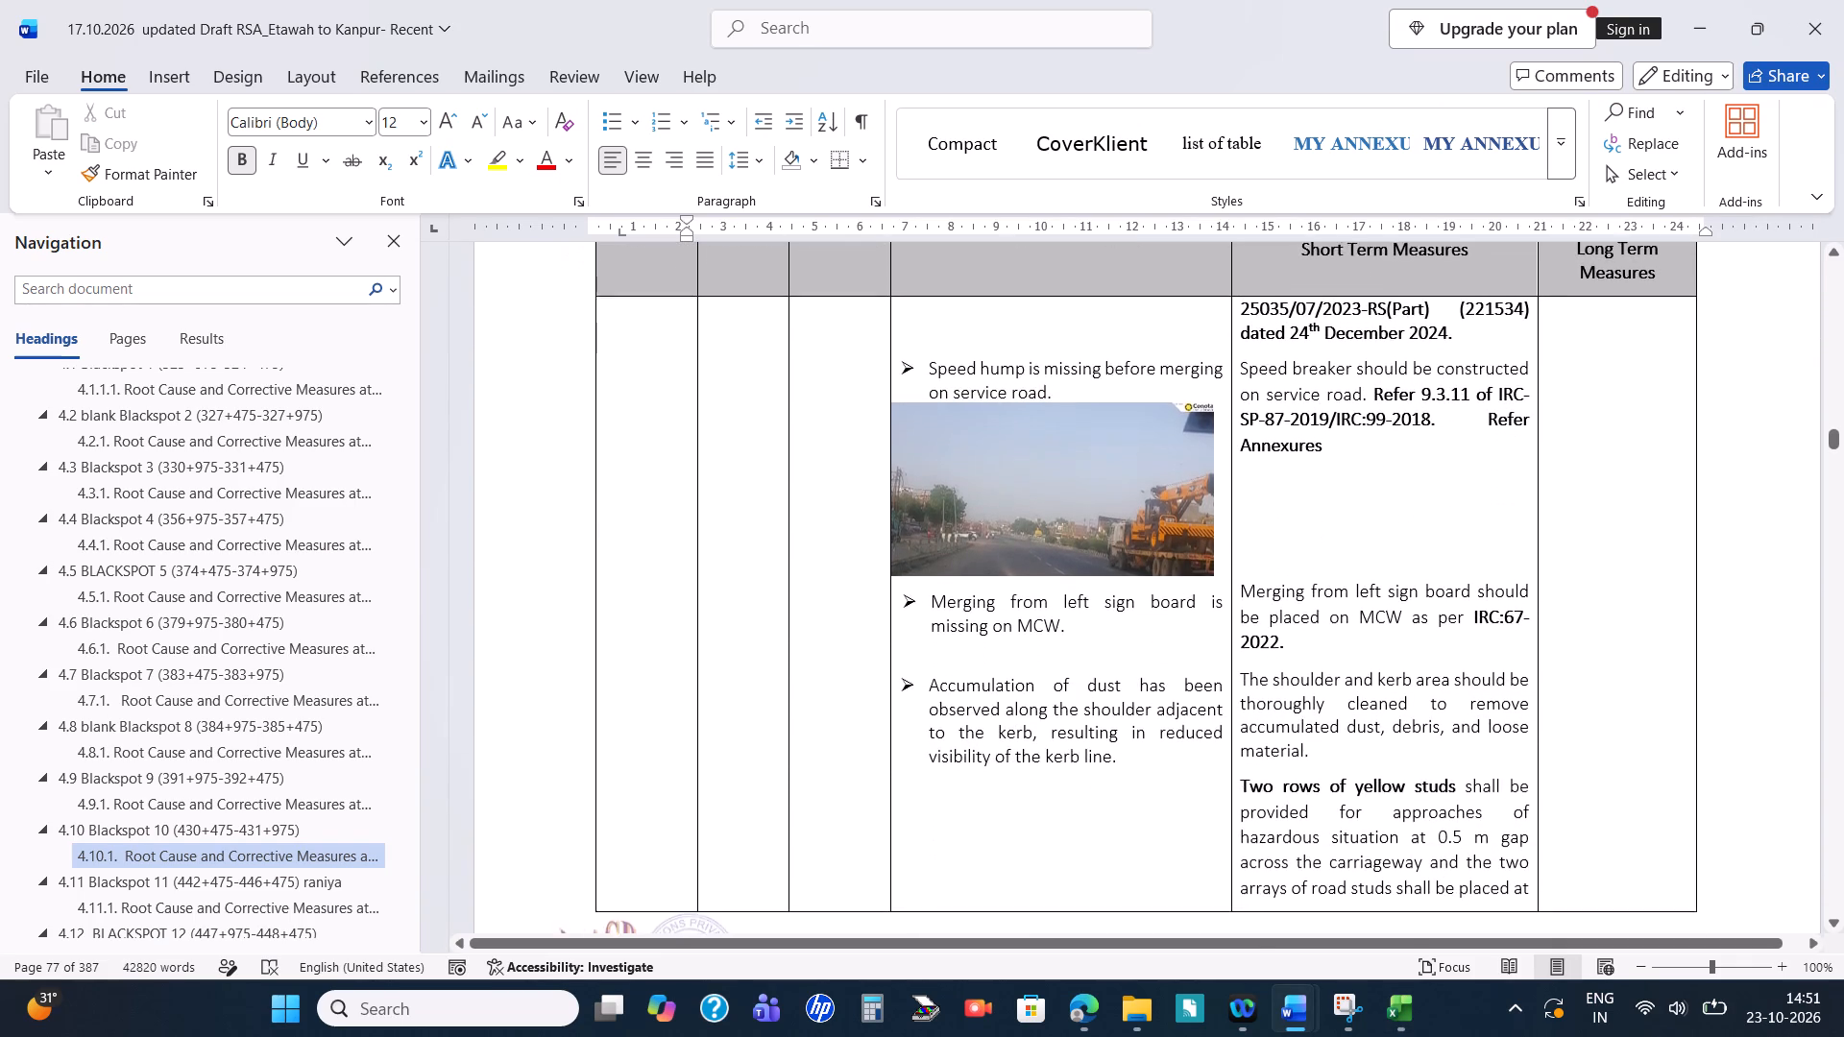
scroll(997, 577, down, 1)
key(alt+Tab)
key(Up)
key(Up)
key(Up)
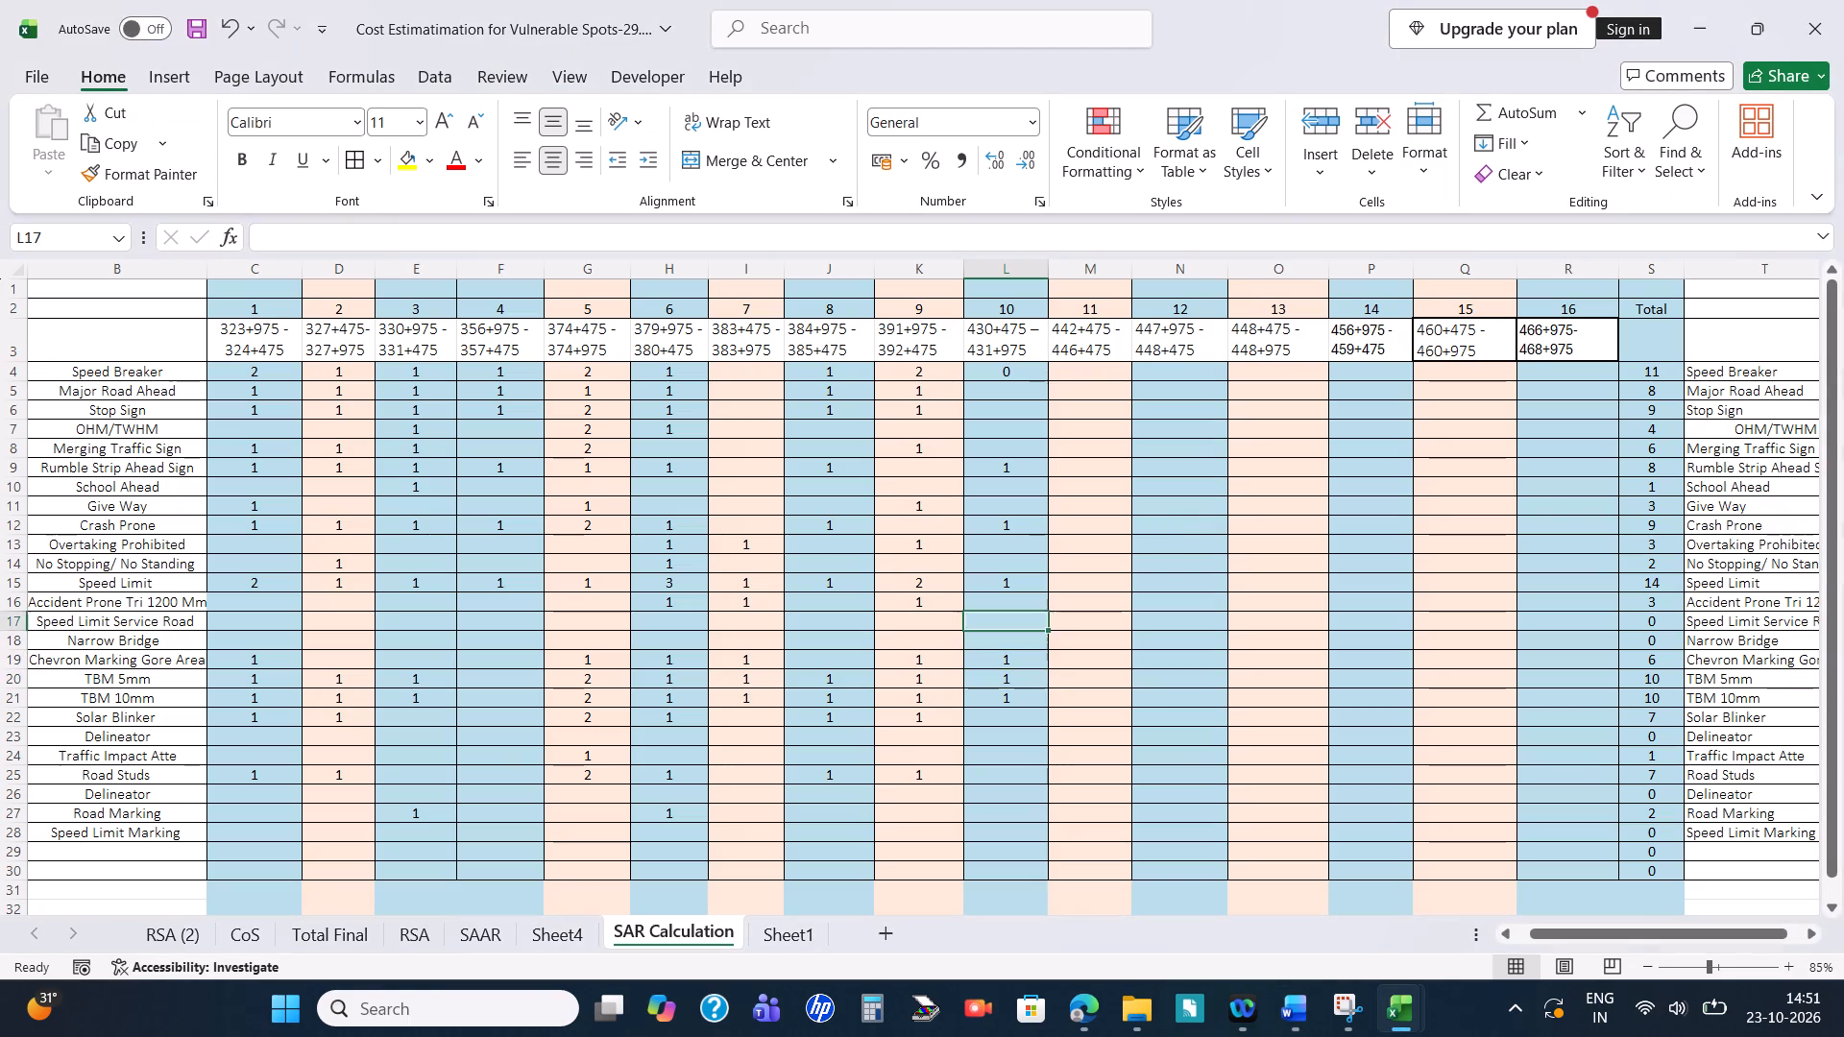
key(Up)
key(Up)
key(Up)
key(Up)
key(Up)
key(Up)
key(Up)
key(Up)
key(Up)
key(1)
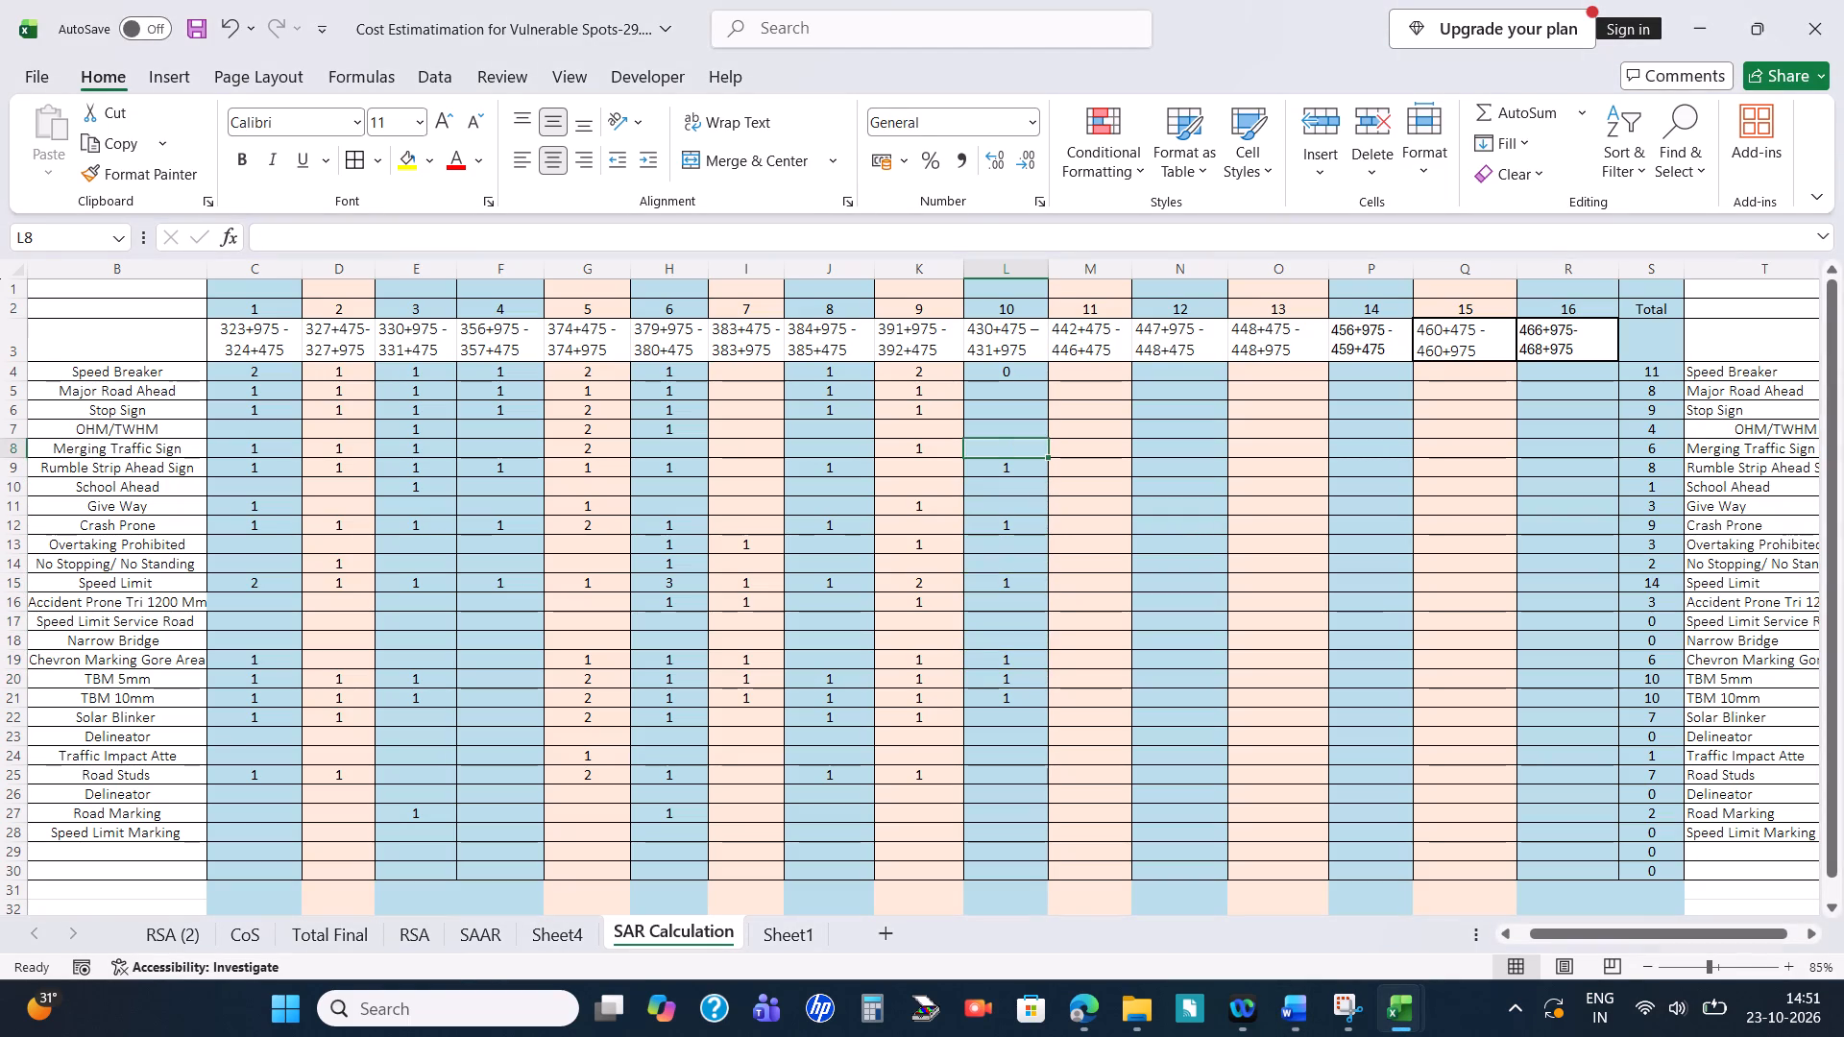
Read section 4.10.1's remaining measures, including the 40 kmph speed limit, in Word and set Blackspot 10's Speed Limit in L15 to 2 in Excel.
key(alt+Tab)
scroll(997, 577, down, 2)
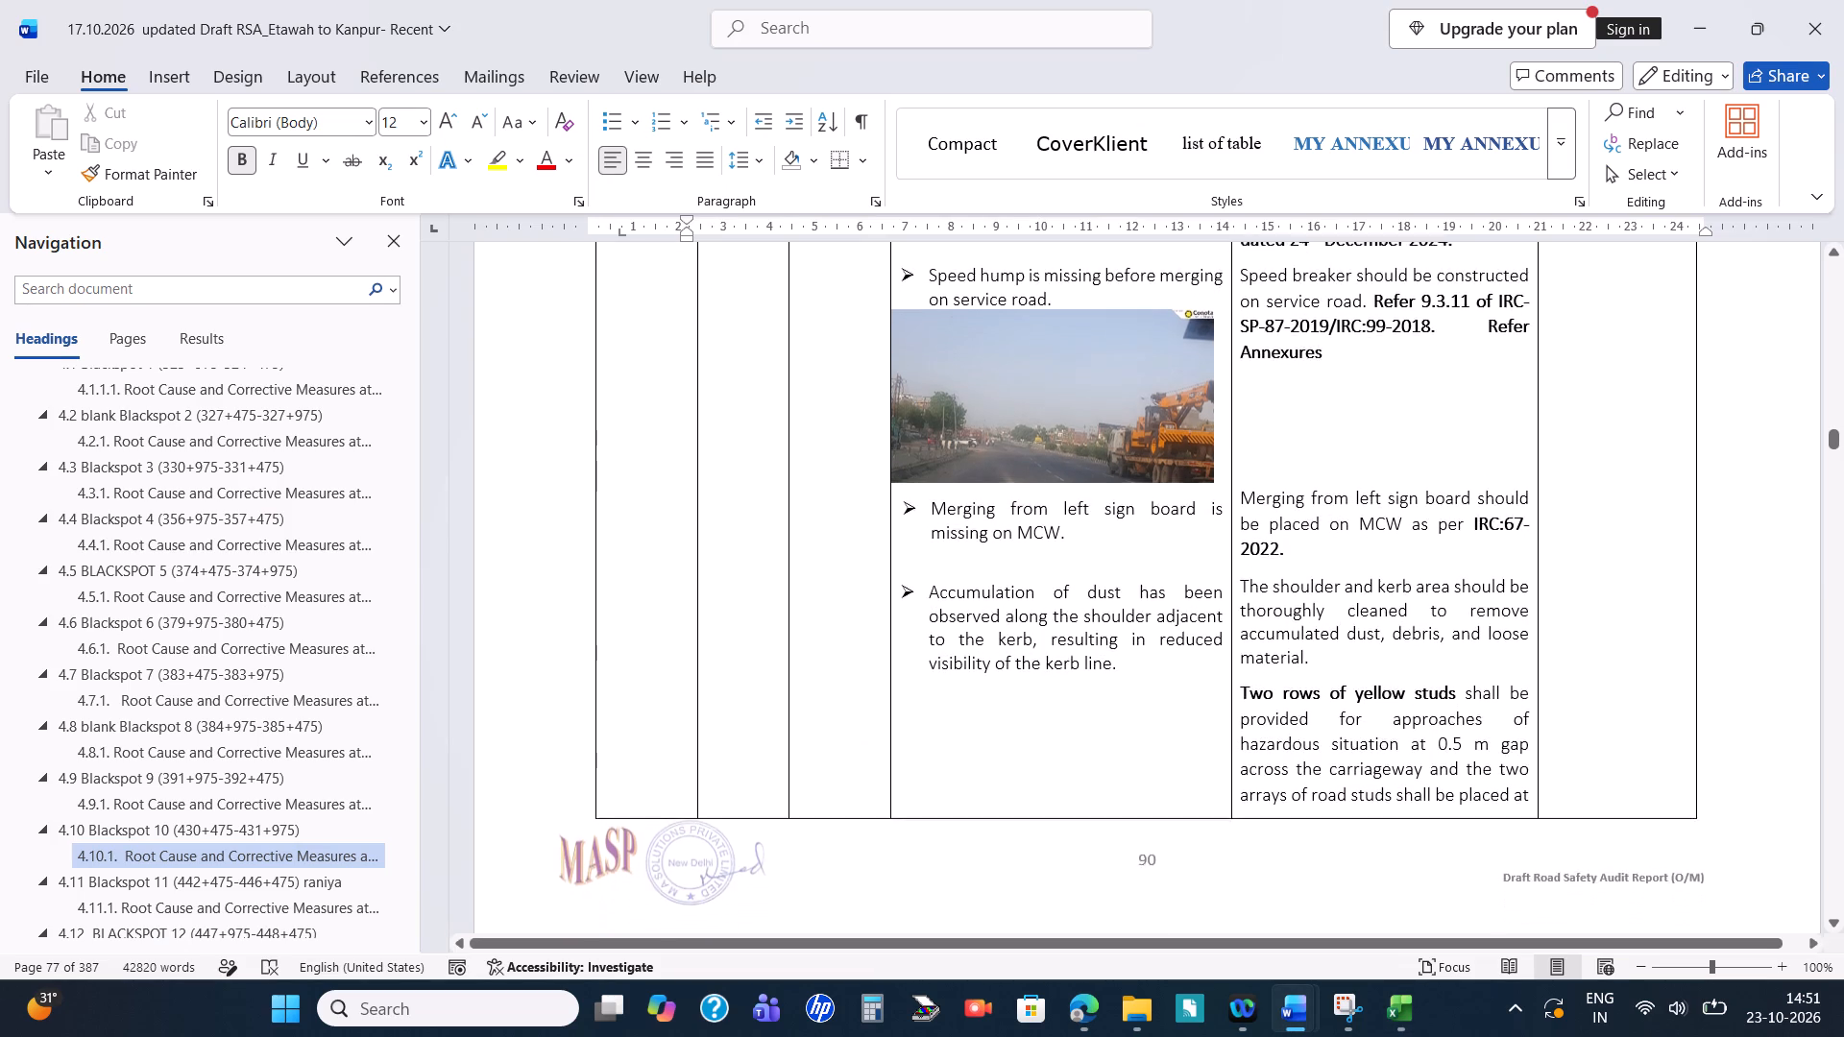
scroll(997, 577, down, 4)
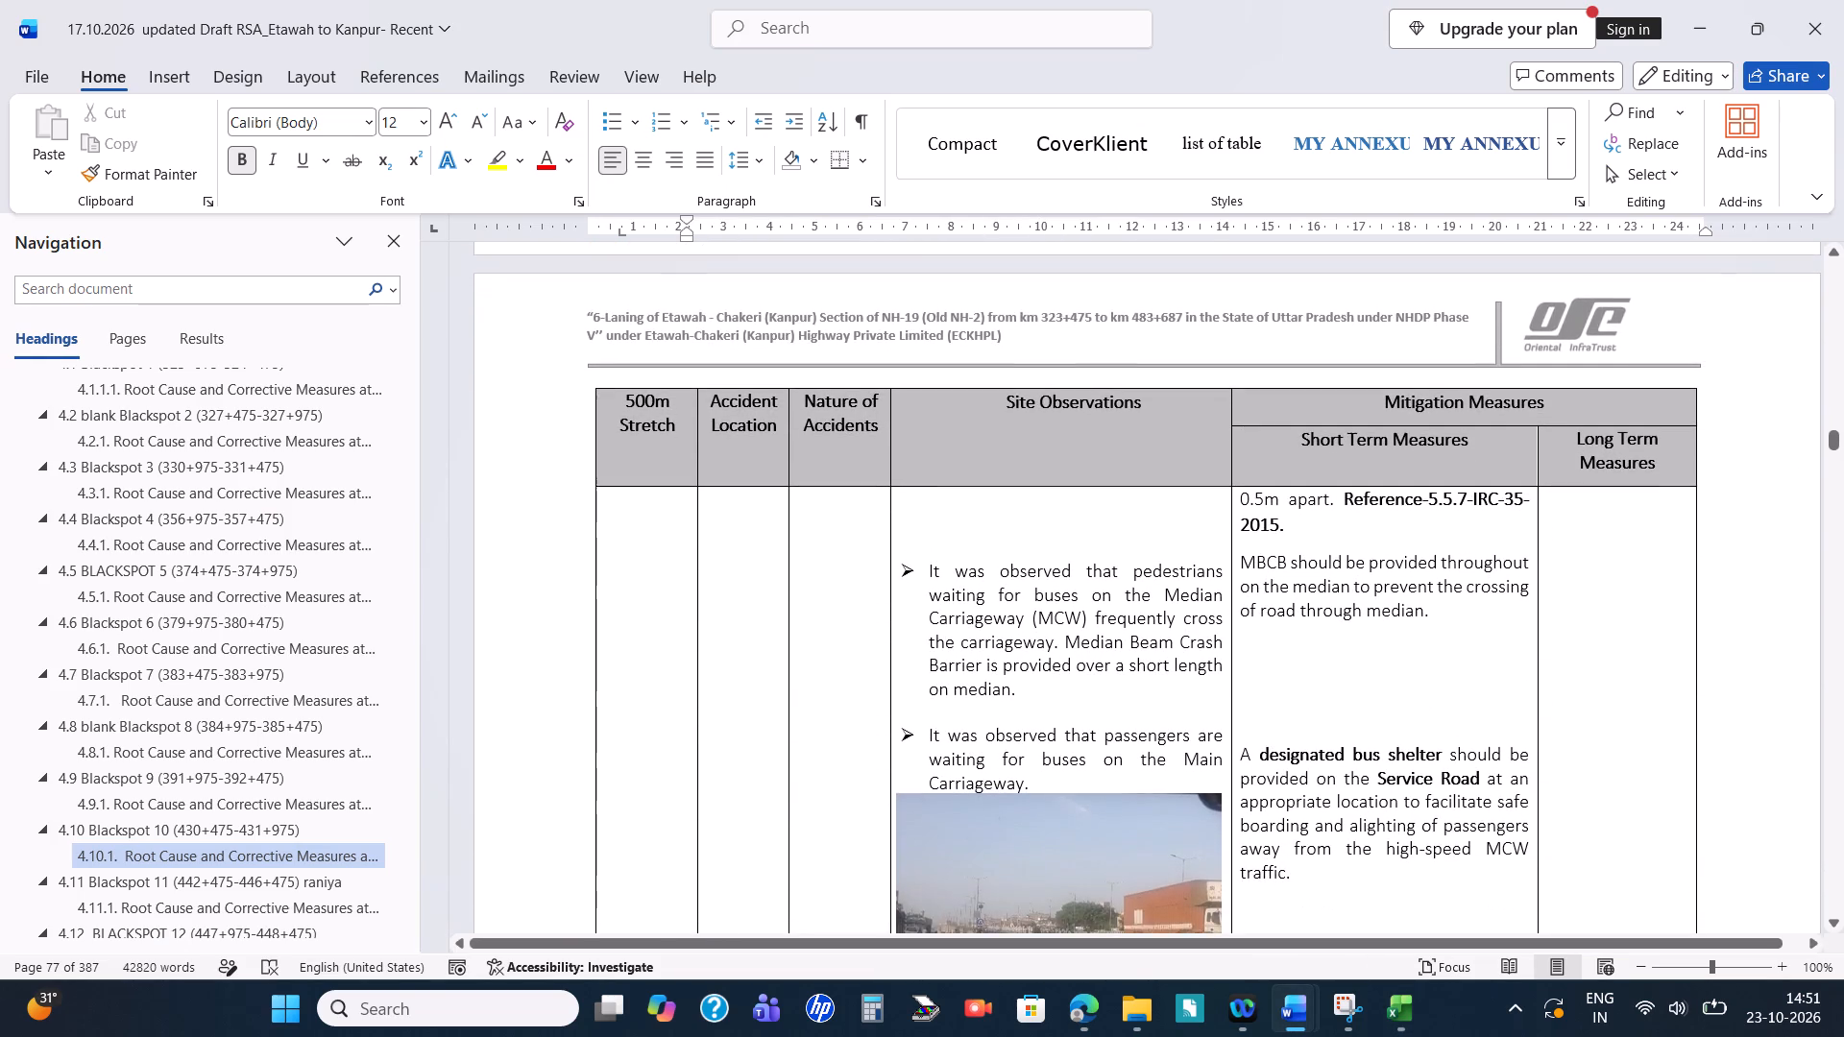
scroll(997, 577, down, 1)
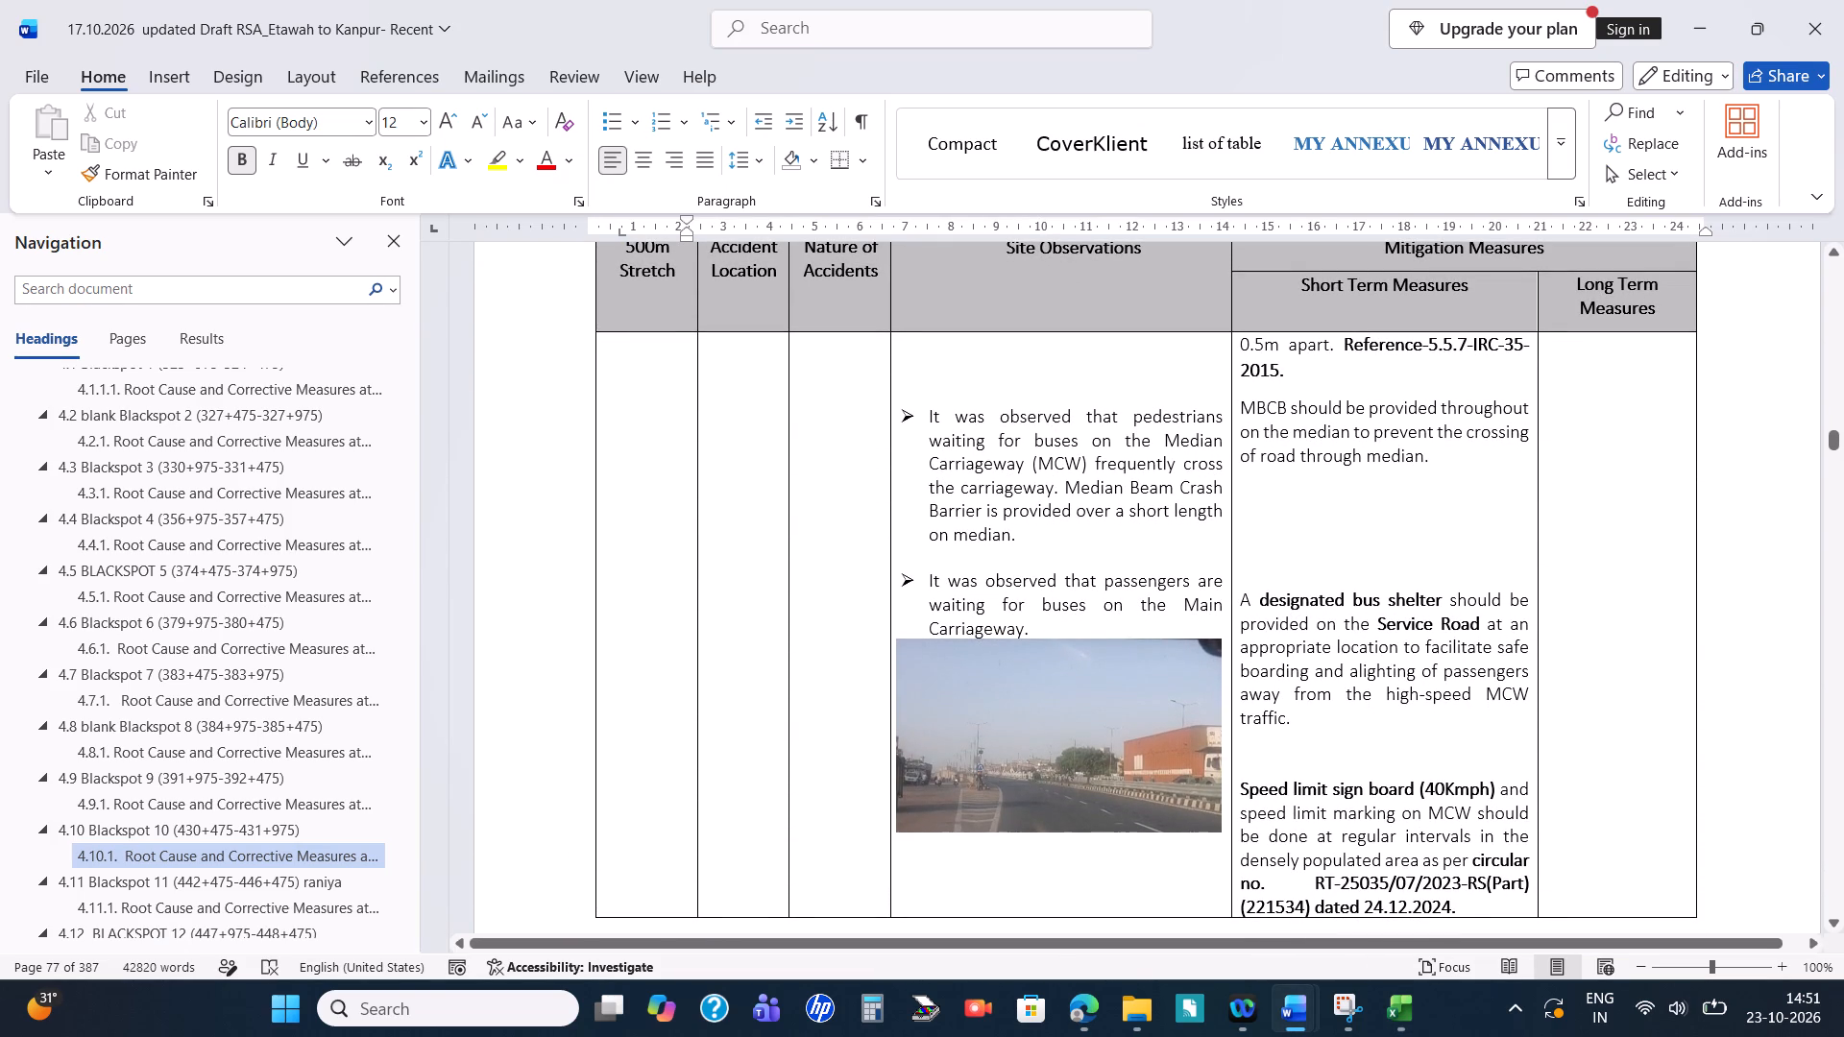
scroll(997, 577, up, 1)
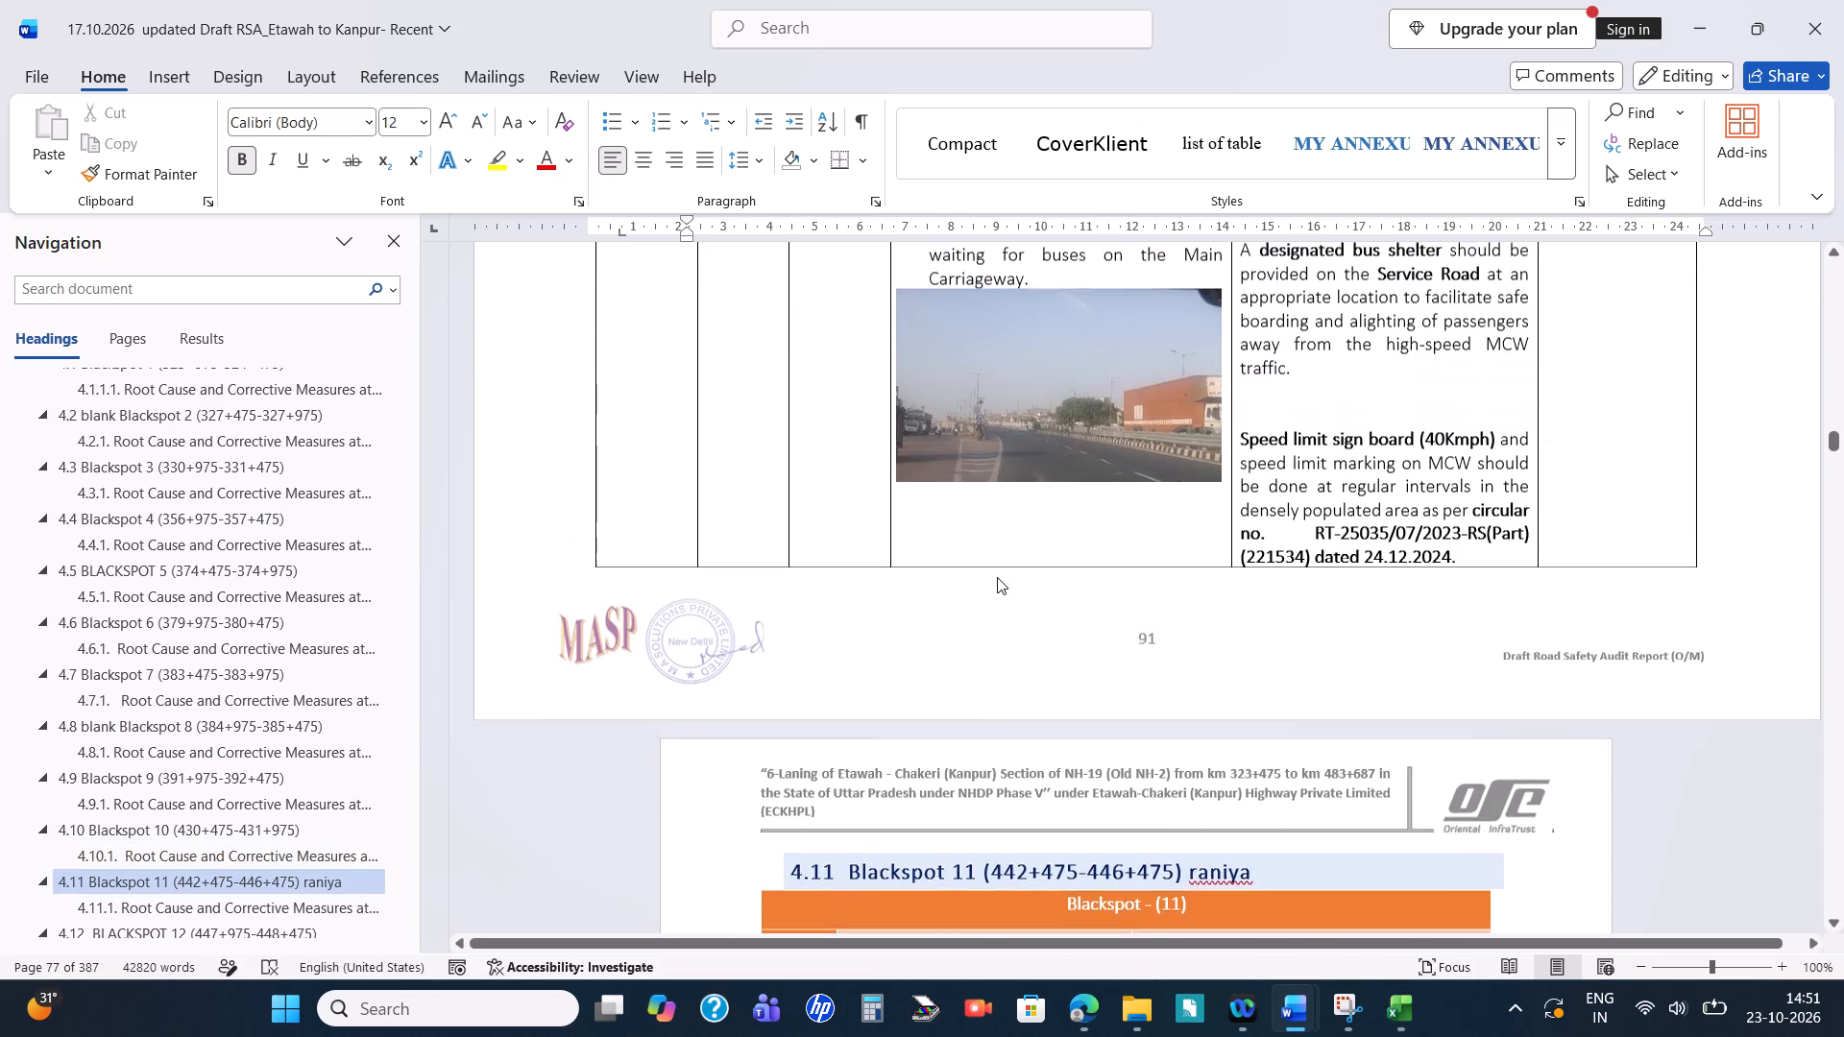
scroll(997, 577, up, 1)
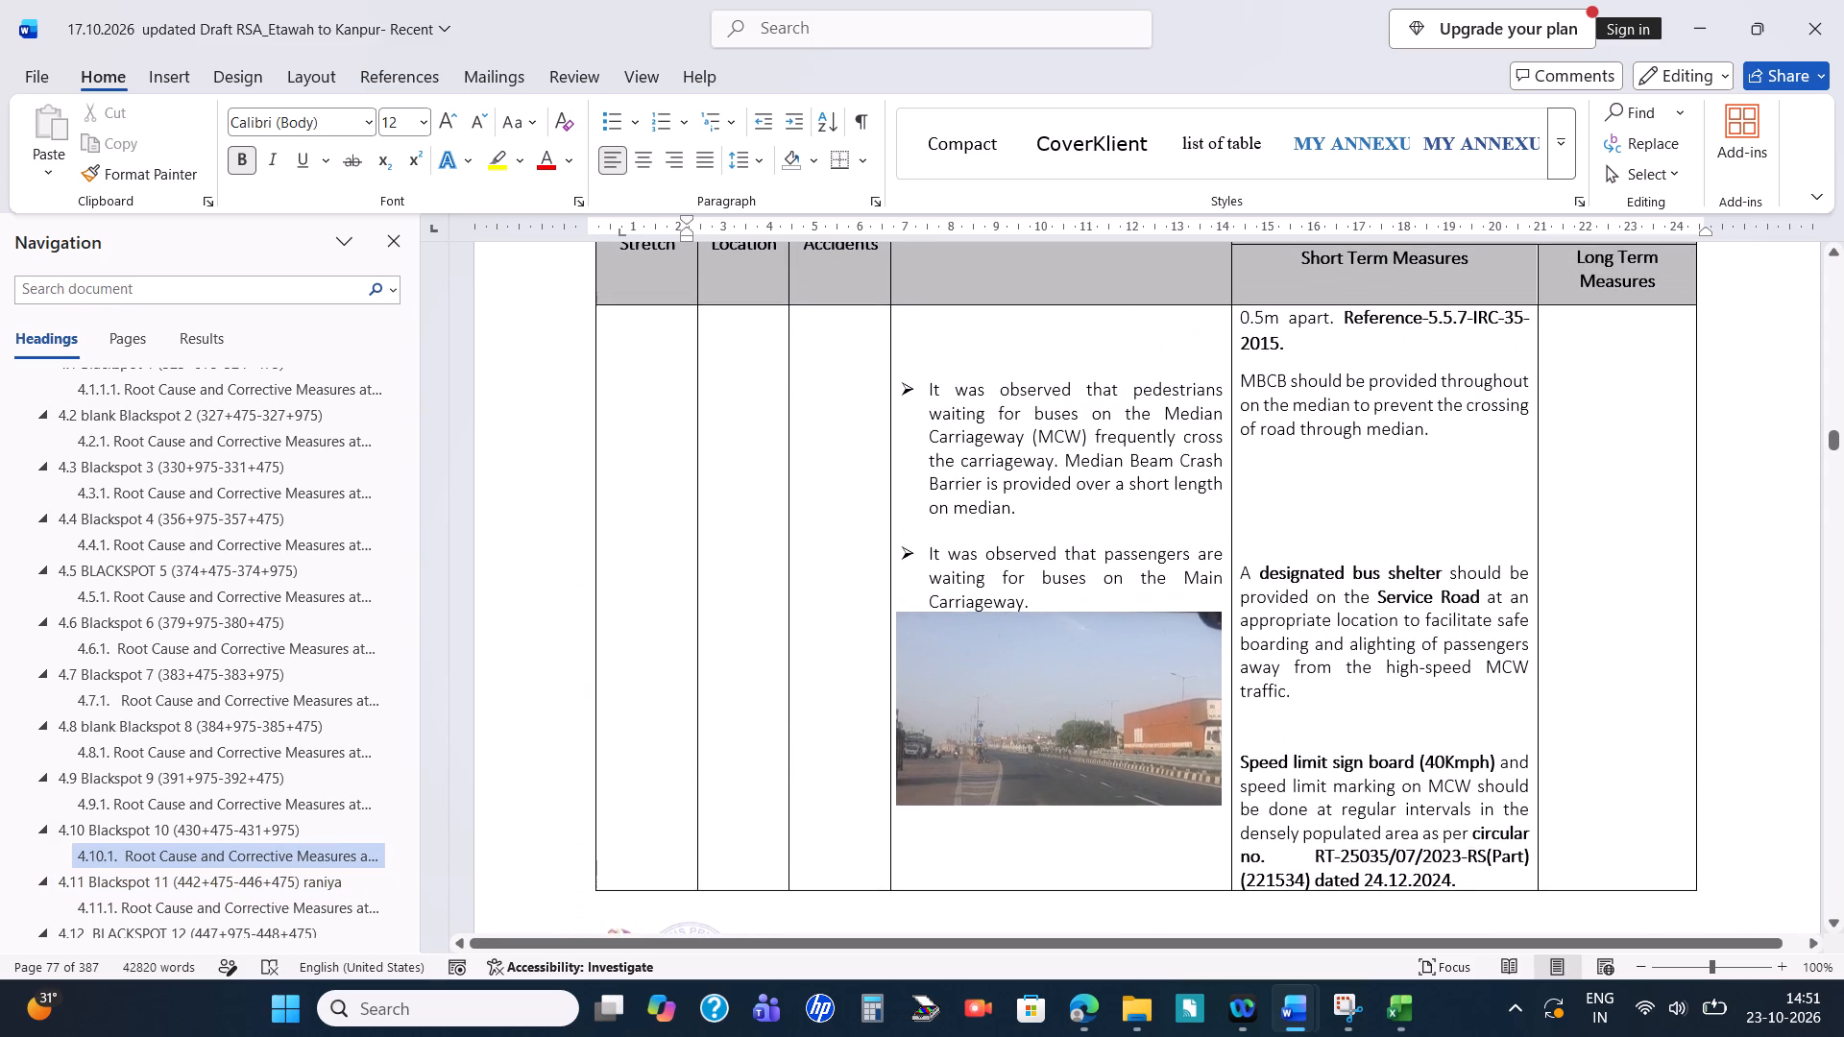
scroll(997, 577, up, 1)
key(alt+Tab)
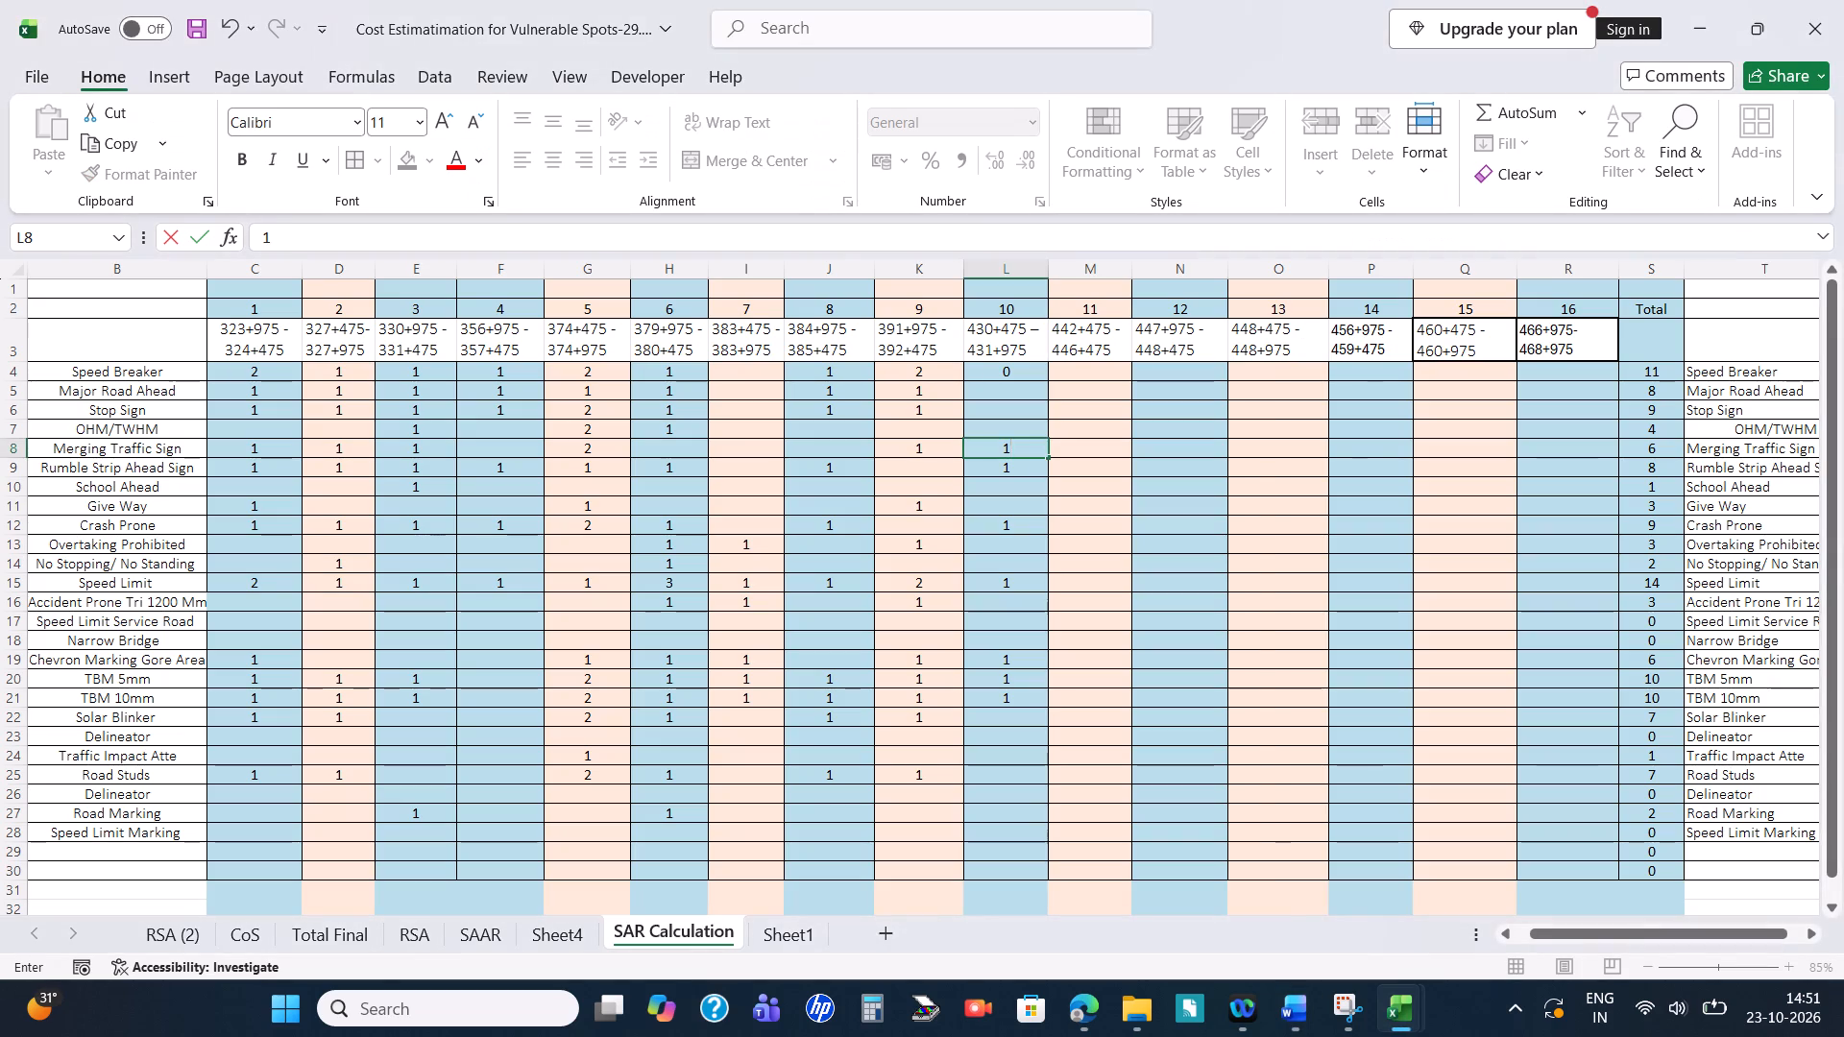
key(Down)
key(Down)
key(Down)
key(Down)
key(Down)
key(Down)
key(Down)
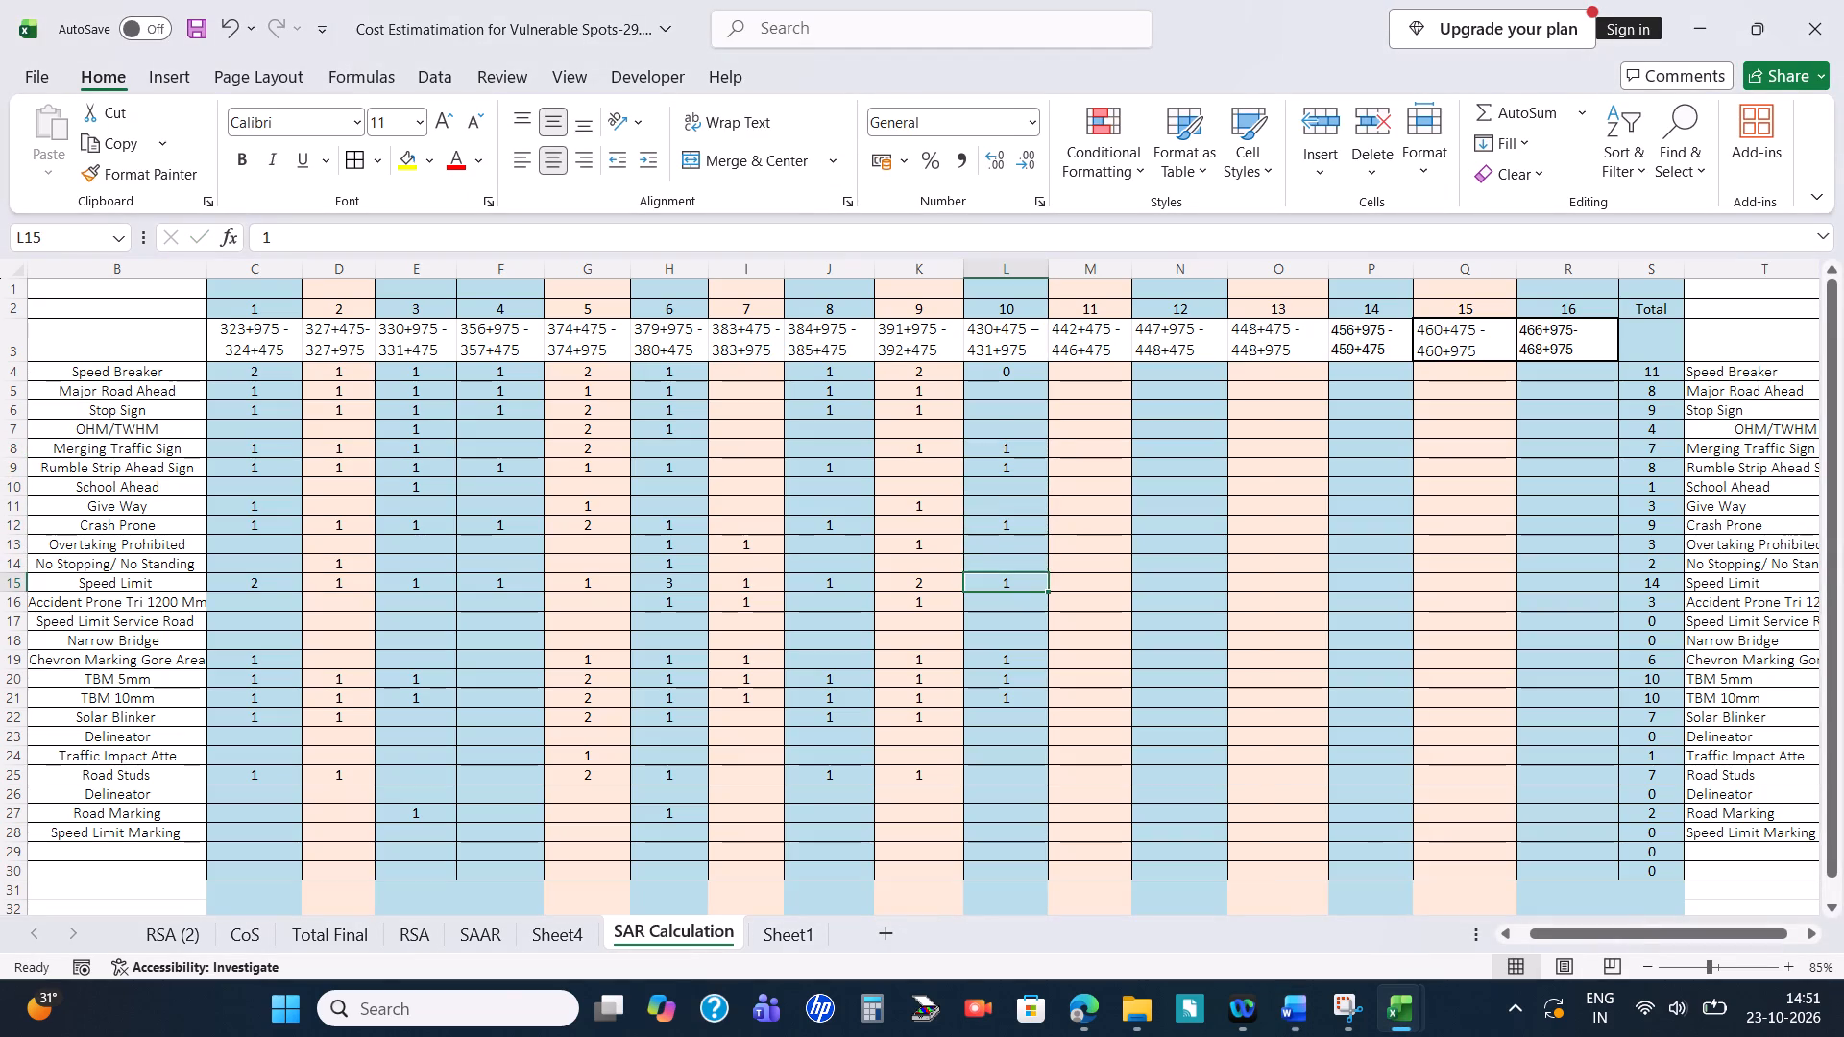
key(2)
key(Return)
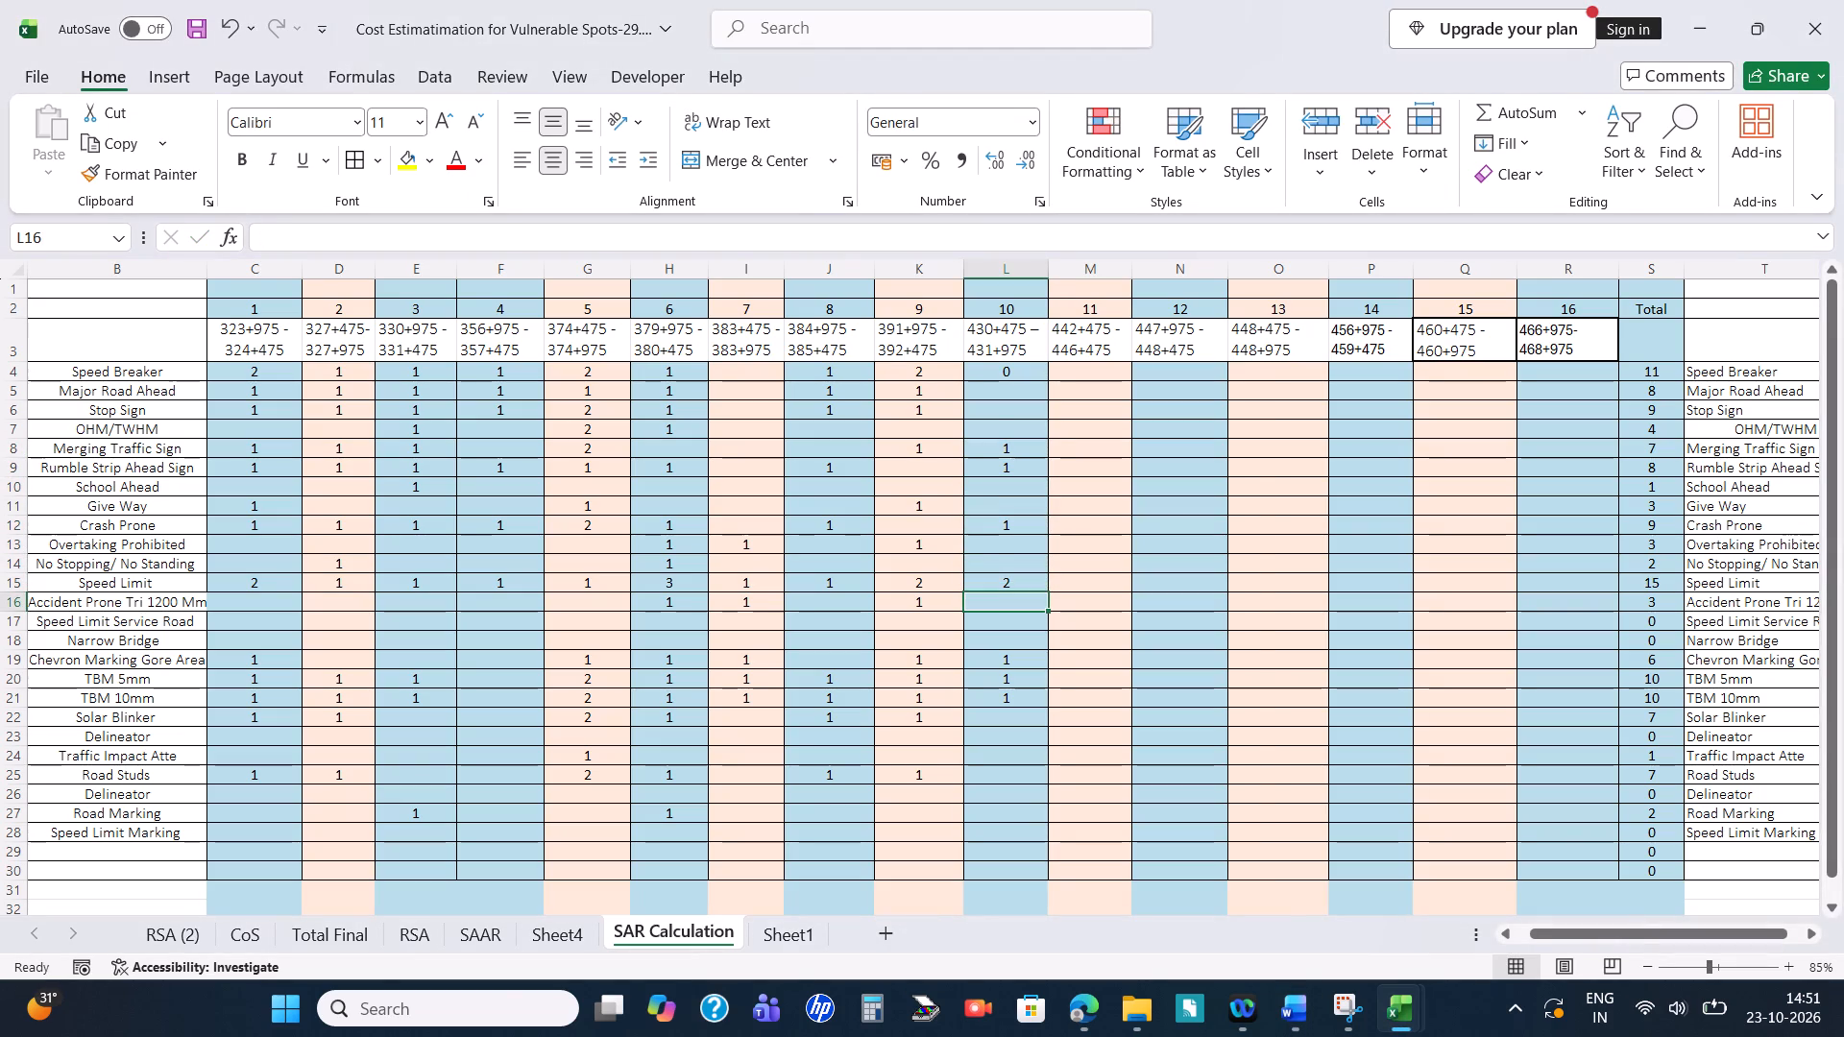
Start Blackspot 11 at cell M4 in Excel, switch to the draft audit report in Word, and read section 4.11.1's first short-term measures.
key(Right)
key(Left)
key(Left)
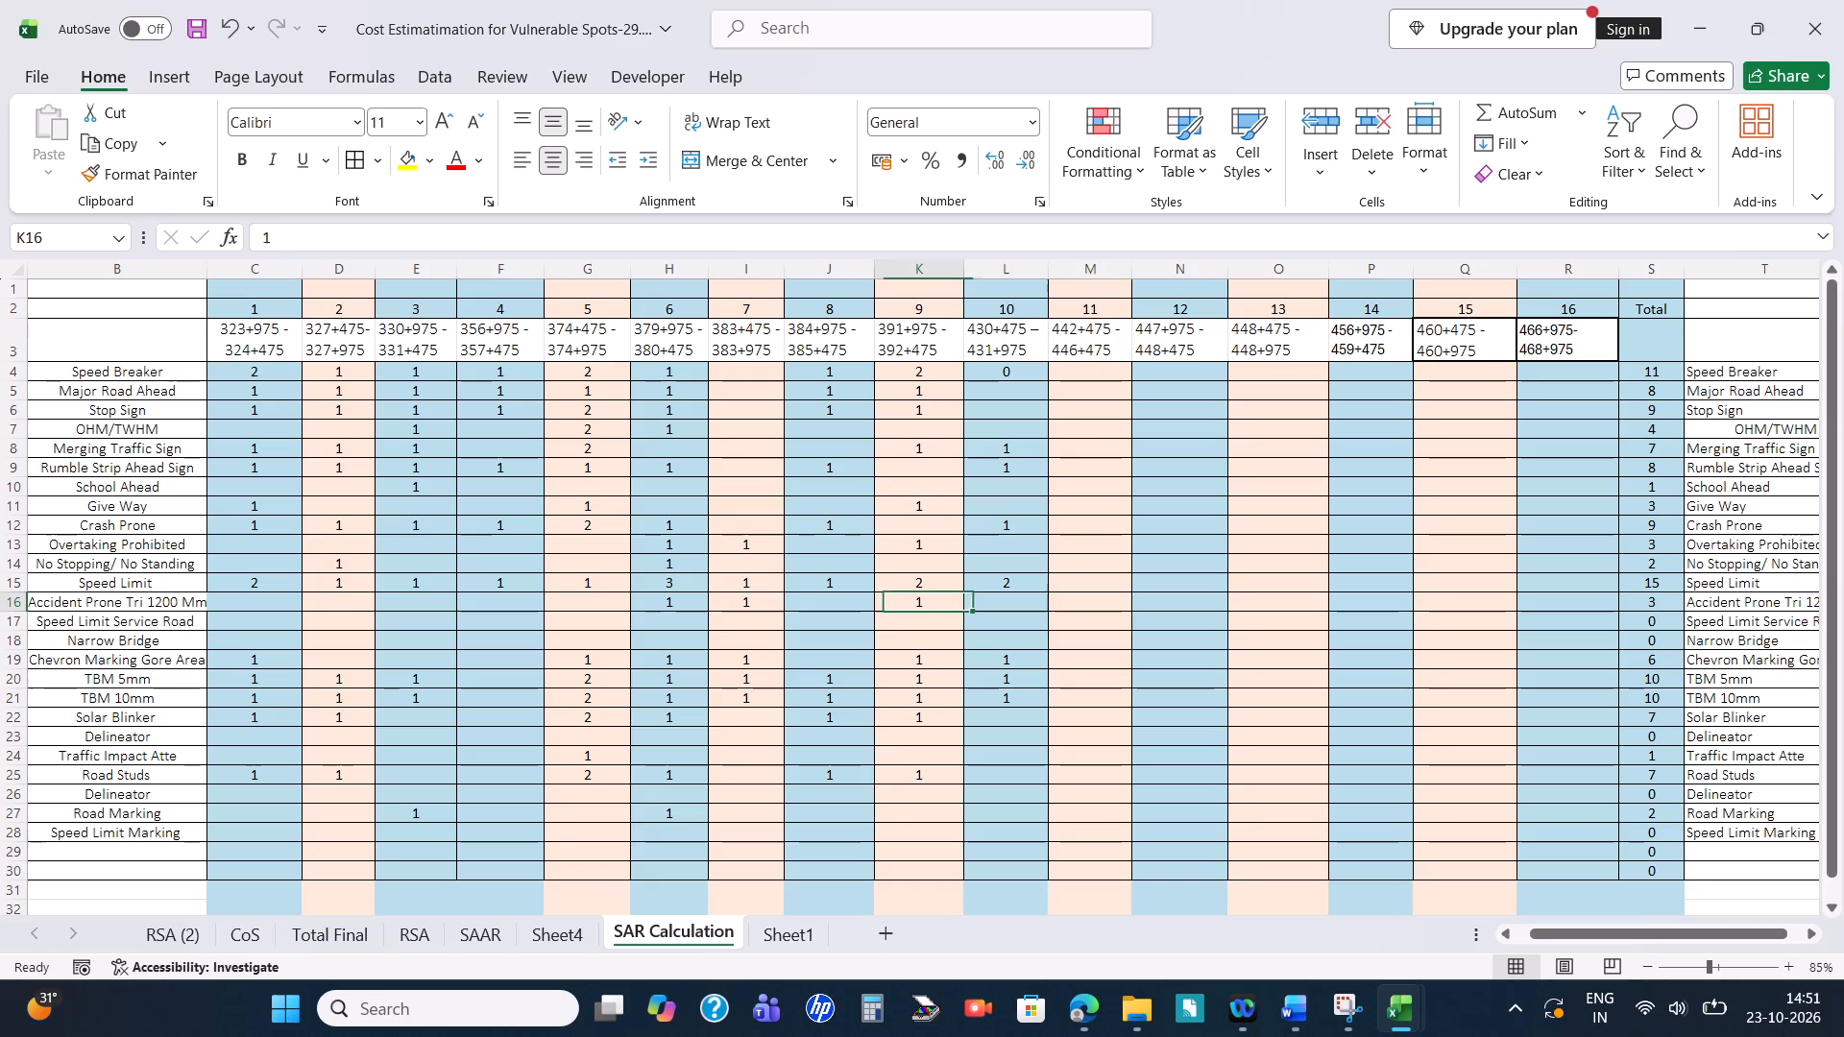
key(Up)
key(Right)
key(Up)
key(Up)
key(Right)
key(Up)
key(Up)
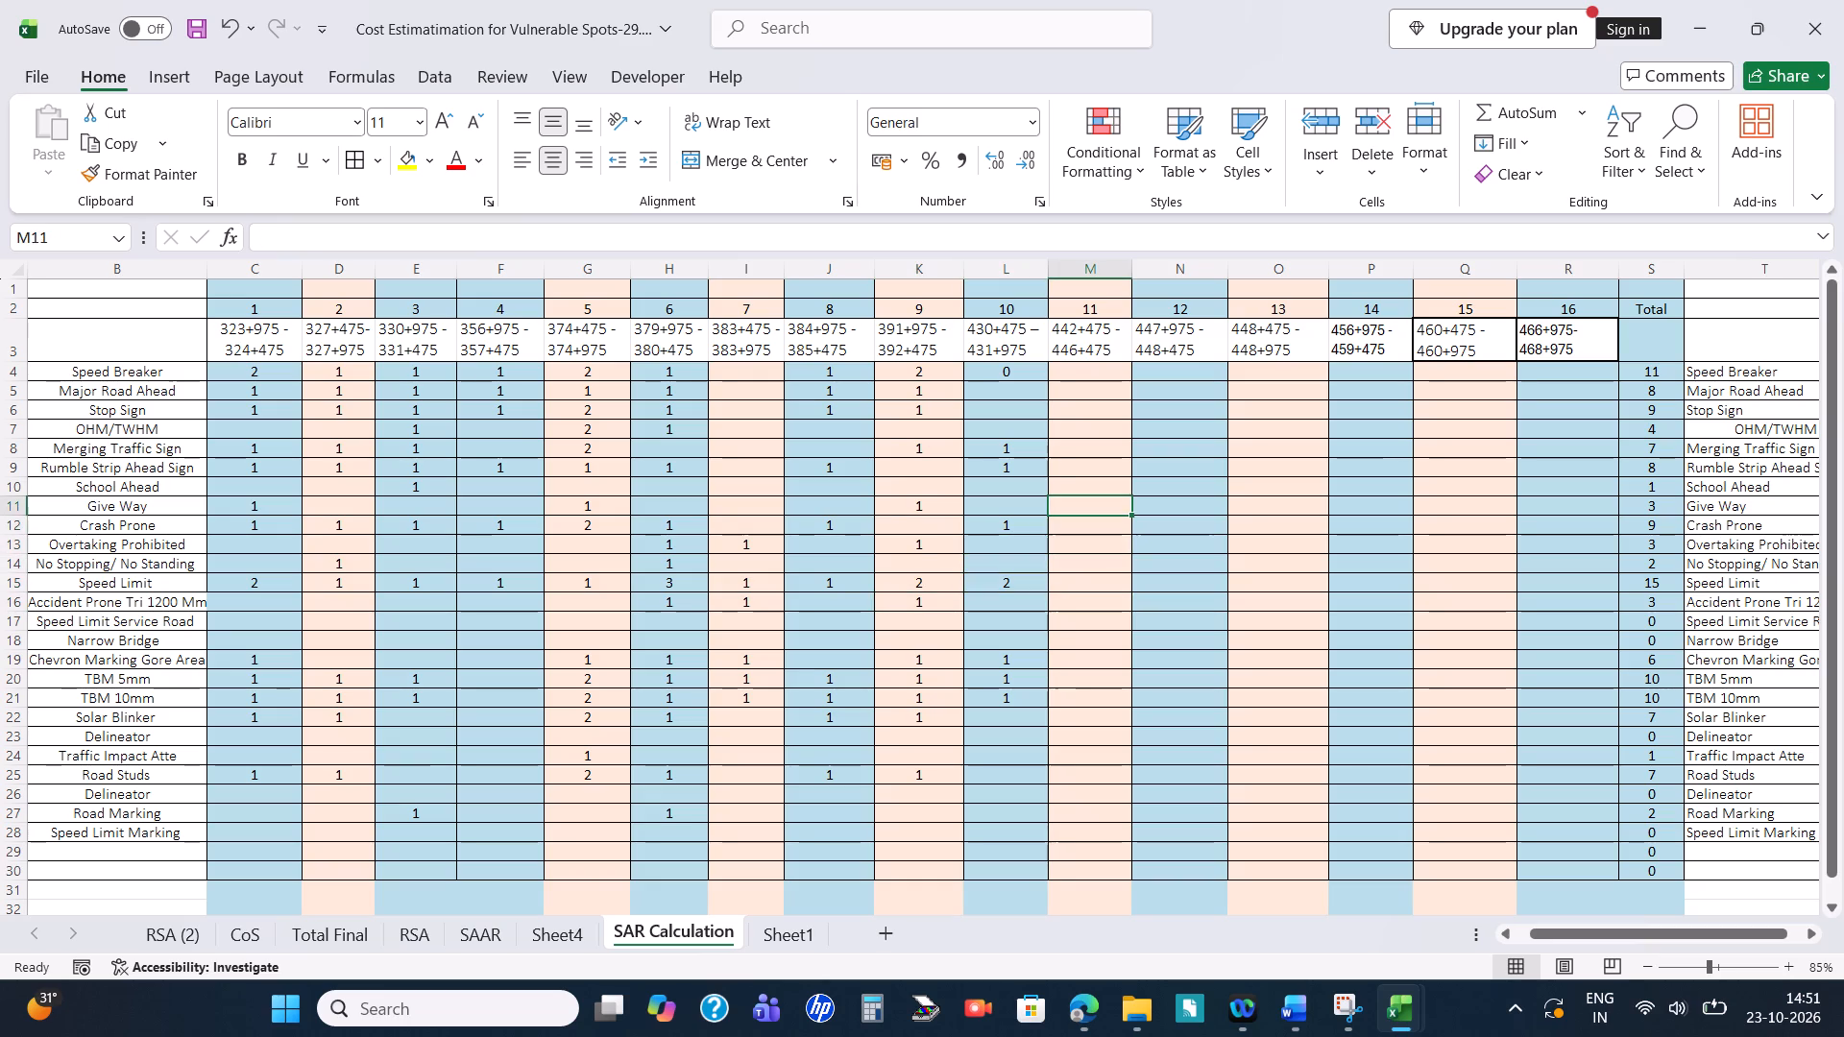
key(Up)
key(Up)
key(Up)
key(Up)
key(Up)
key(Up)
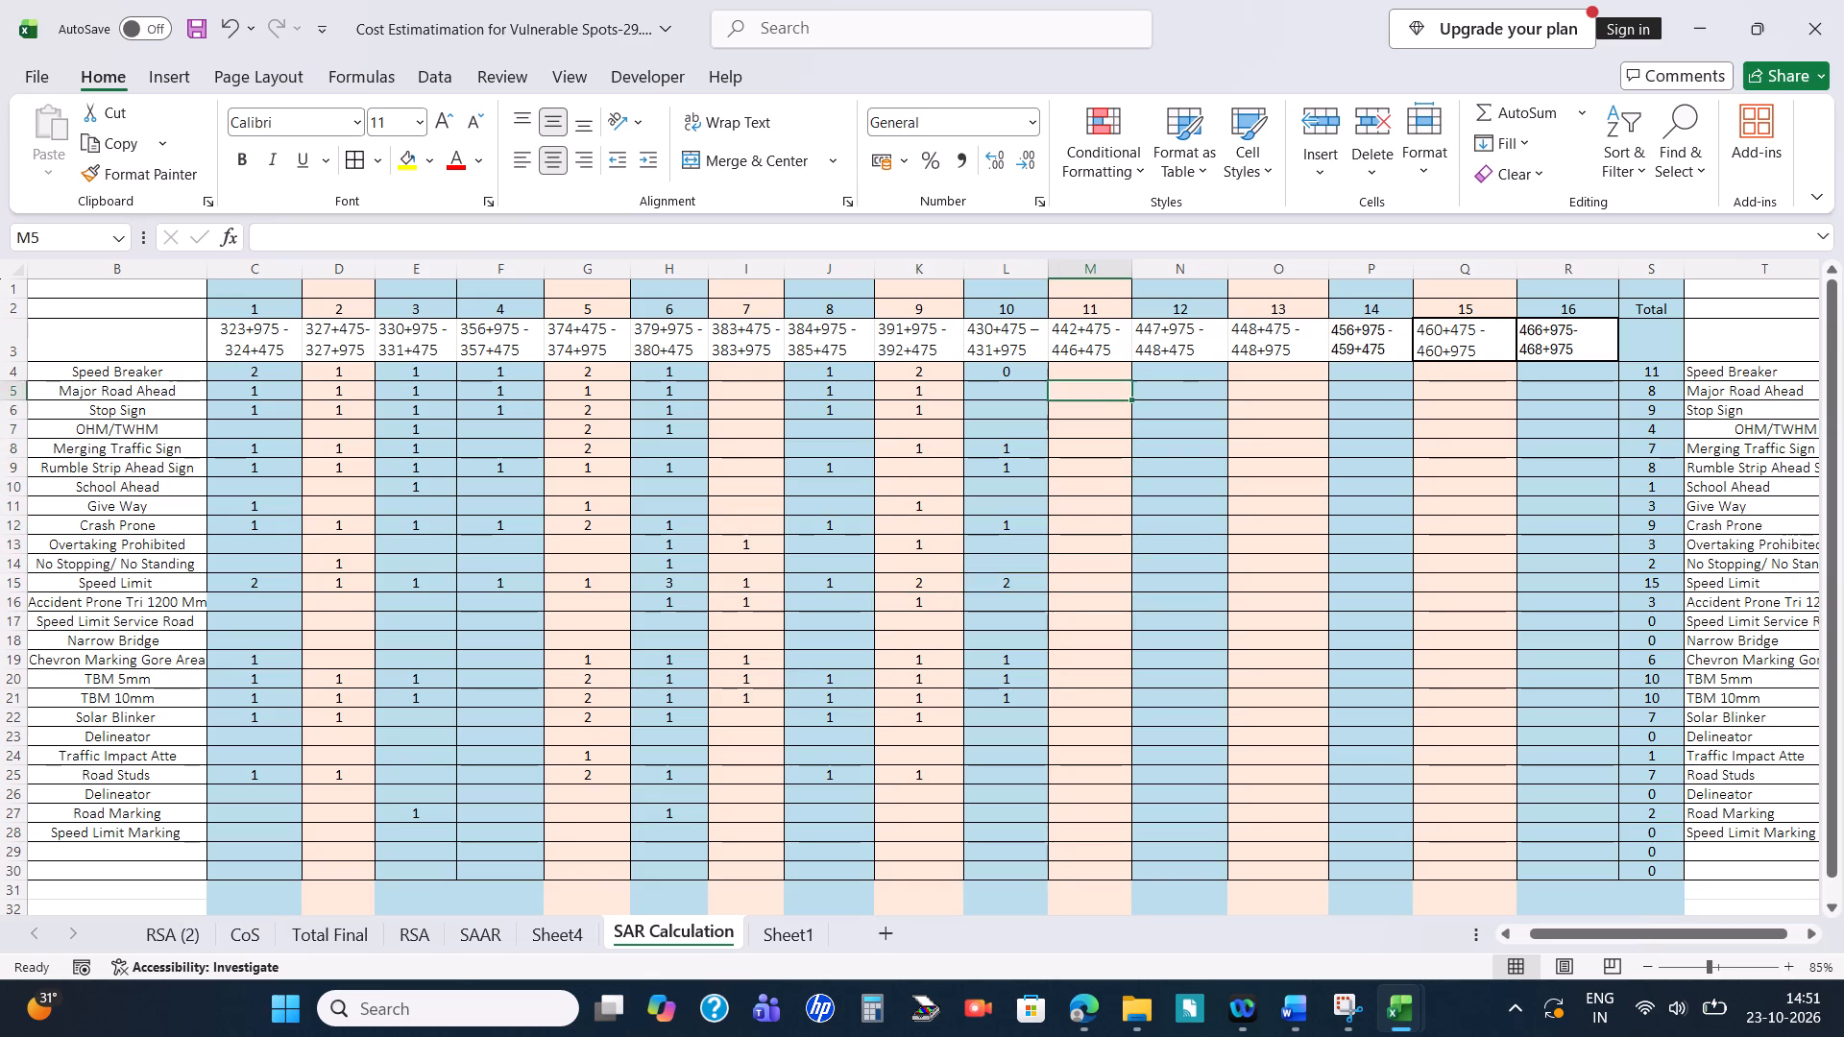
key(Up)
key(alt+Tab)
scroll(997, 577, down, 6)
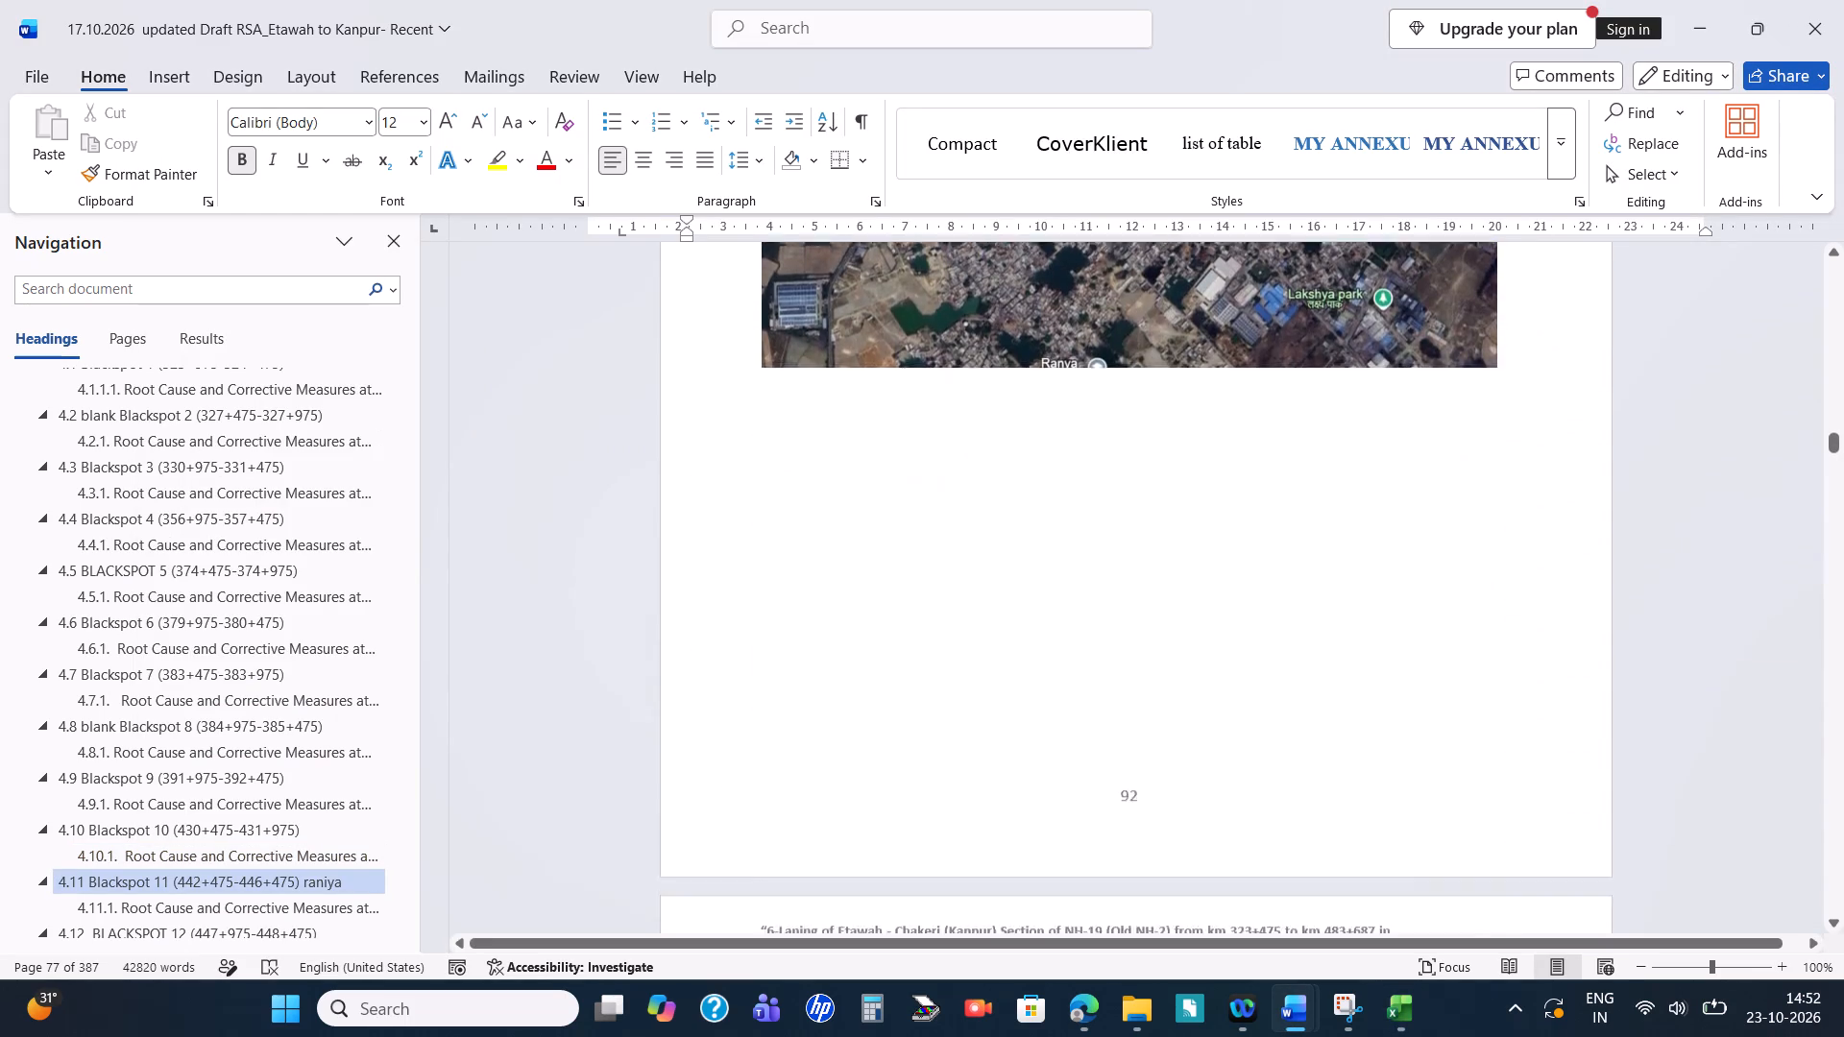
scroll(997, 577, down, 4)
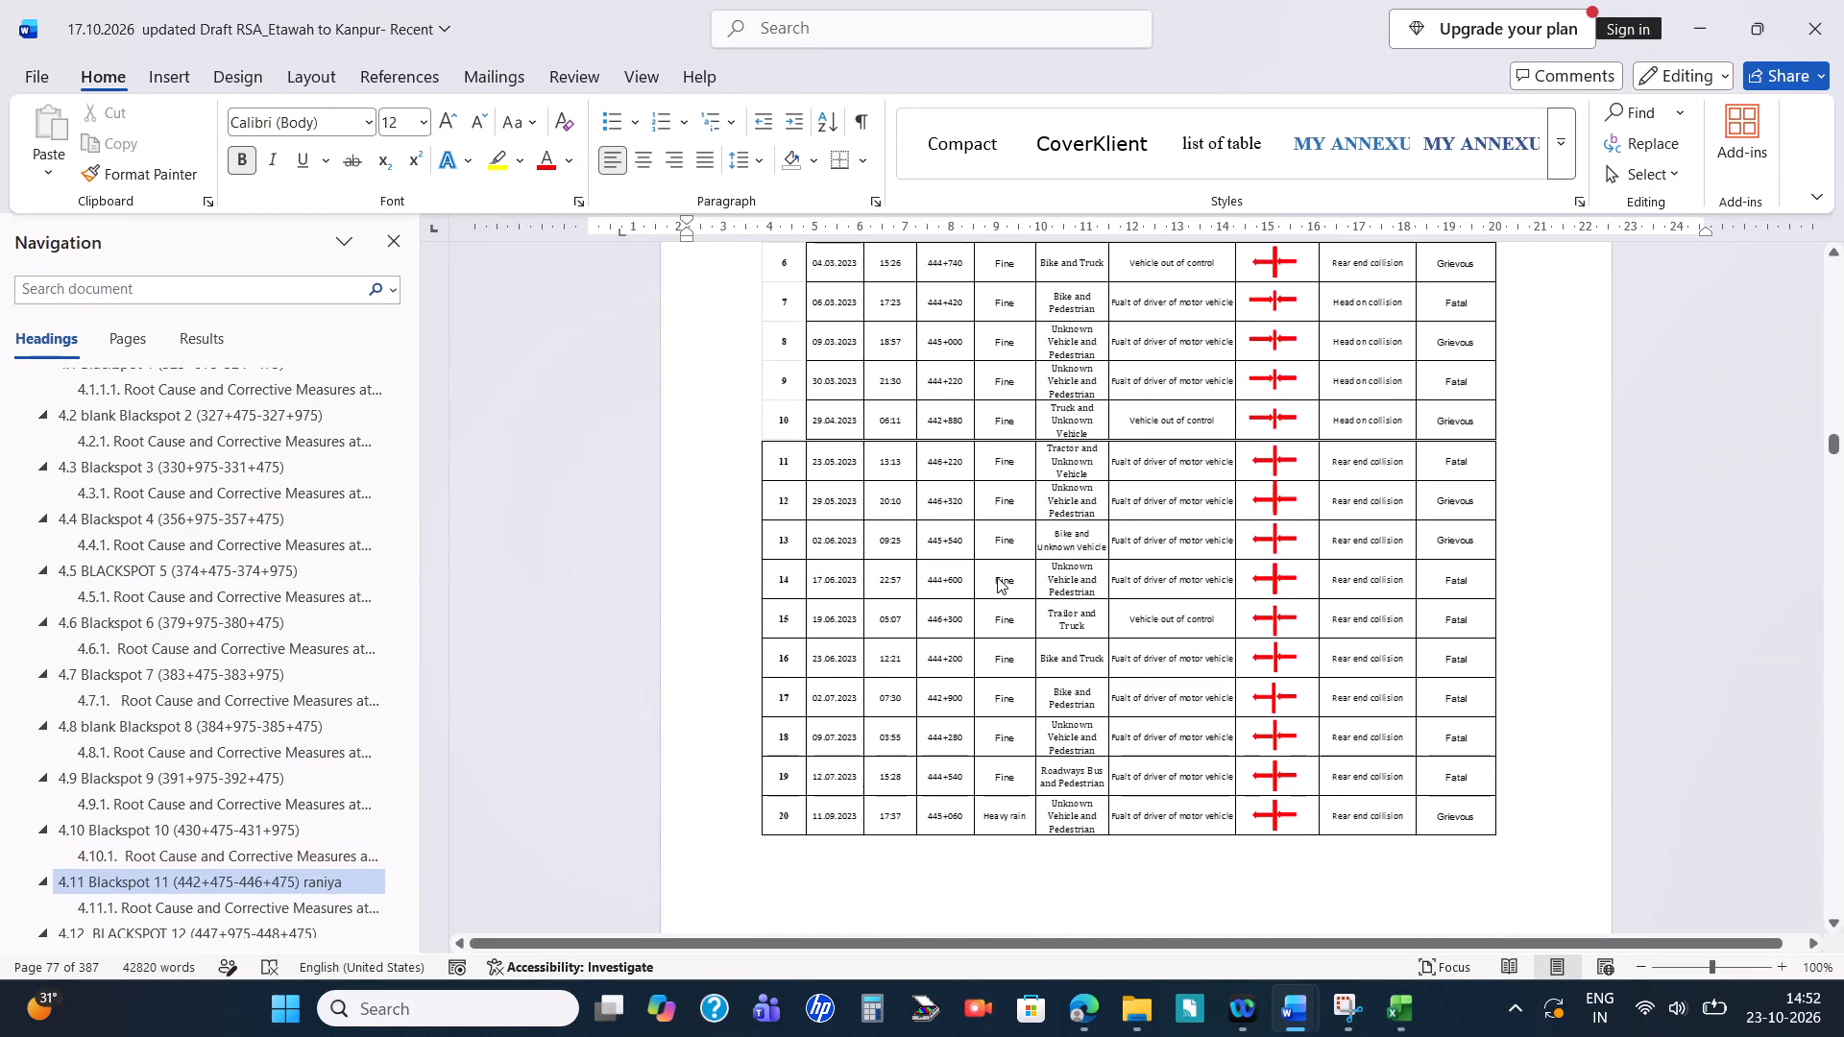
scroll(997, 577, down, 7)
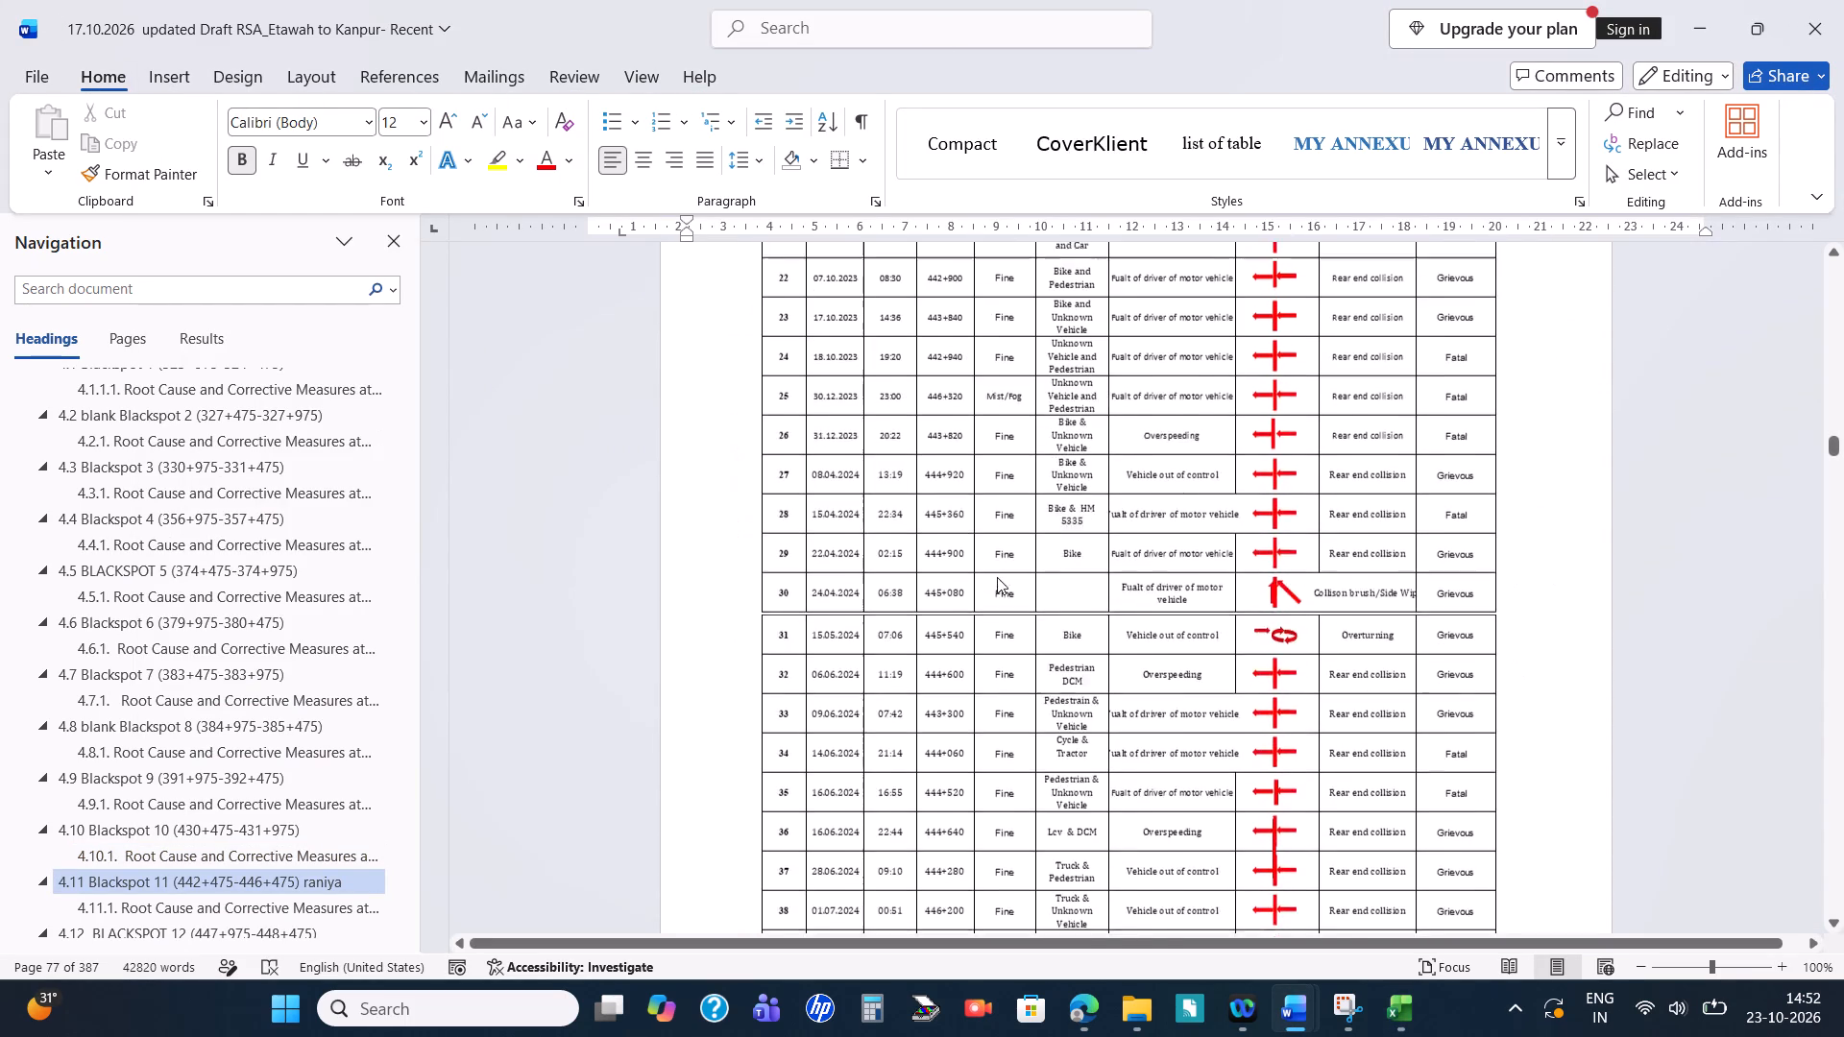
scroll(997, 577, down, 10)
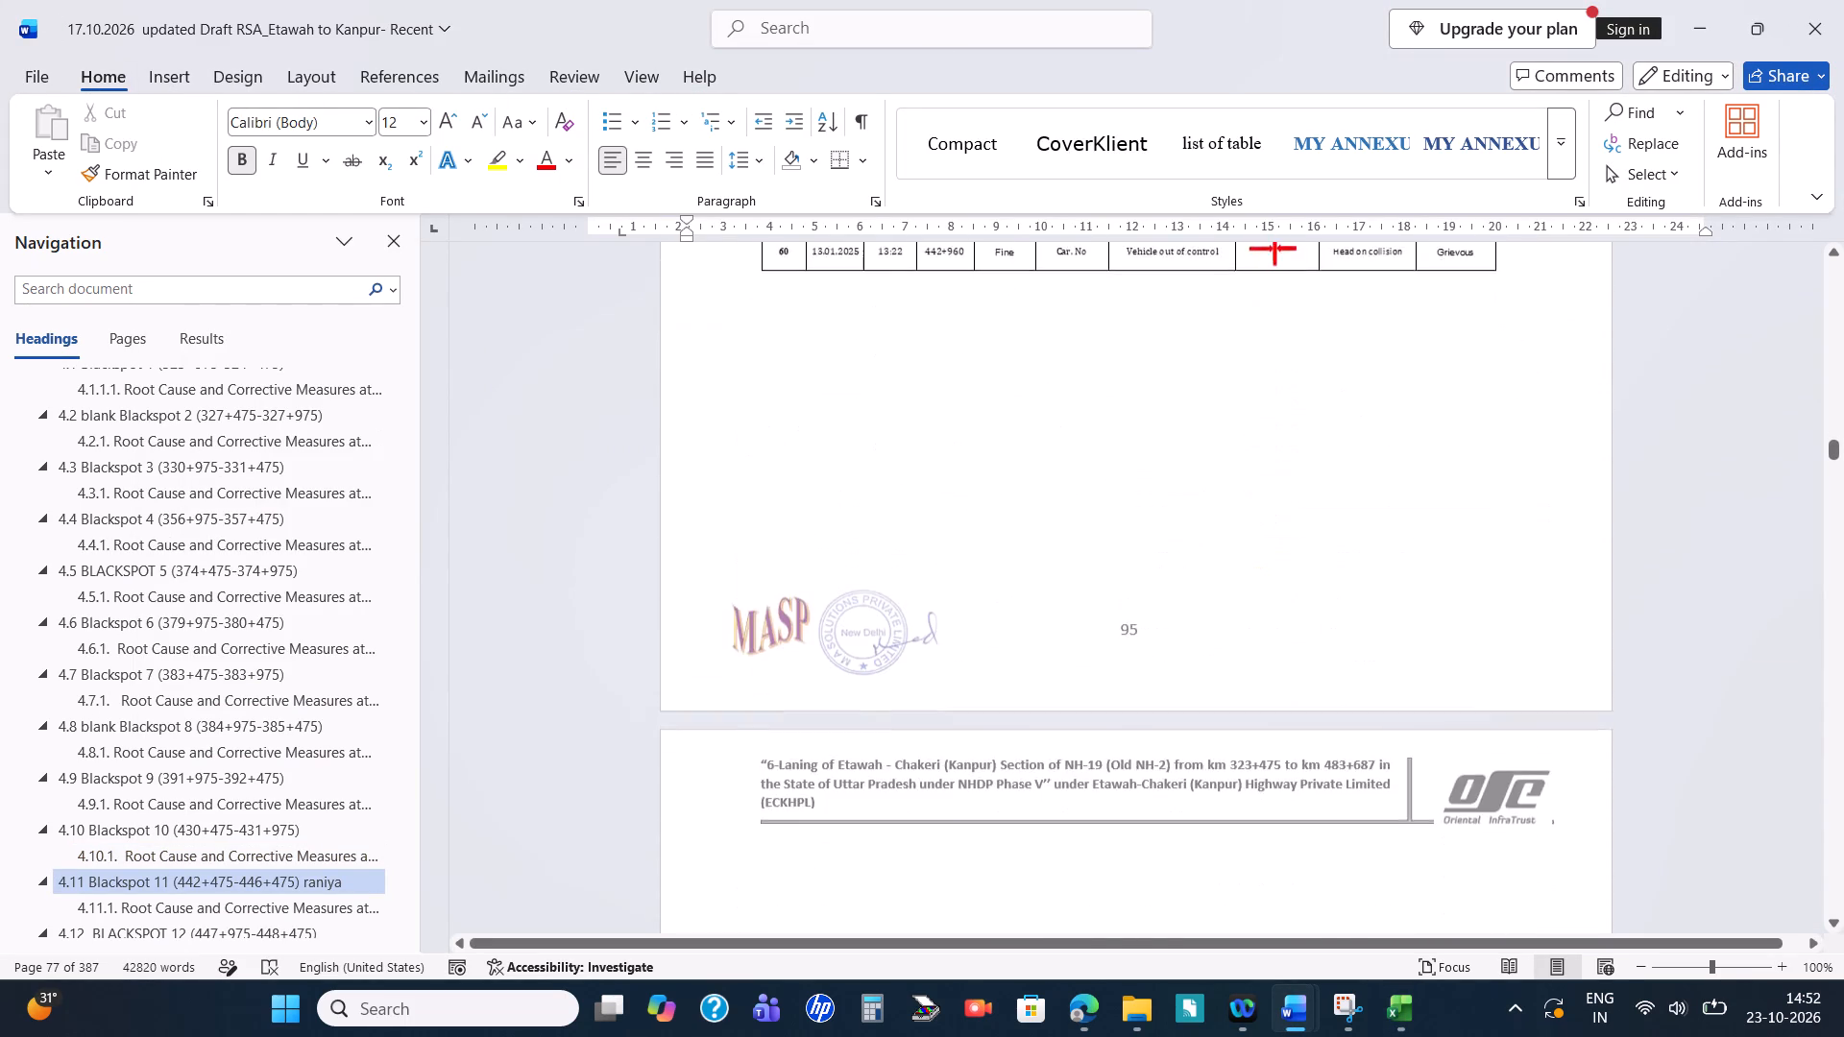
scroll(997, 577, down, 7)
scroll(997, 577, left, 1)
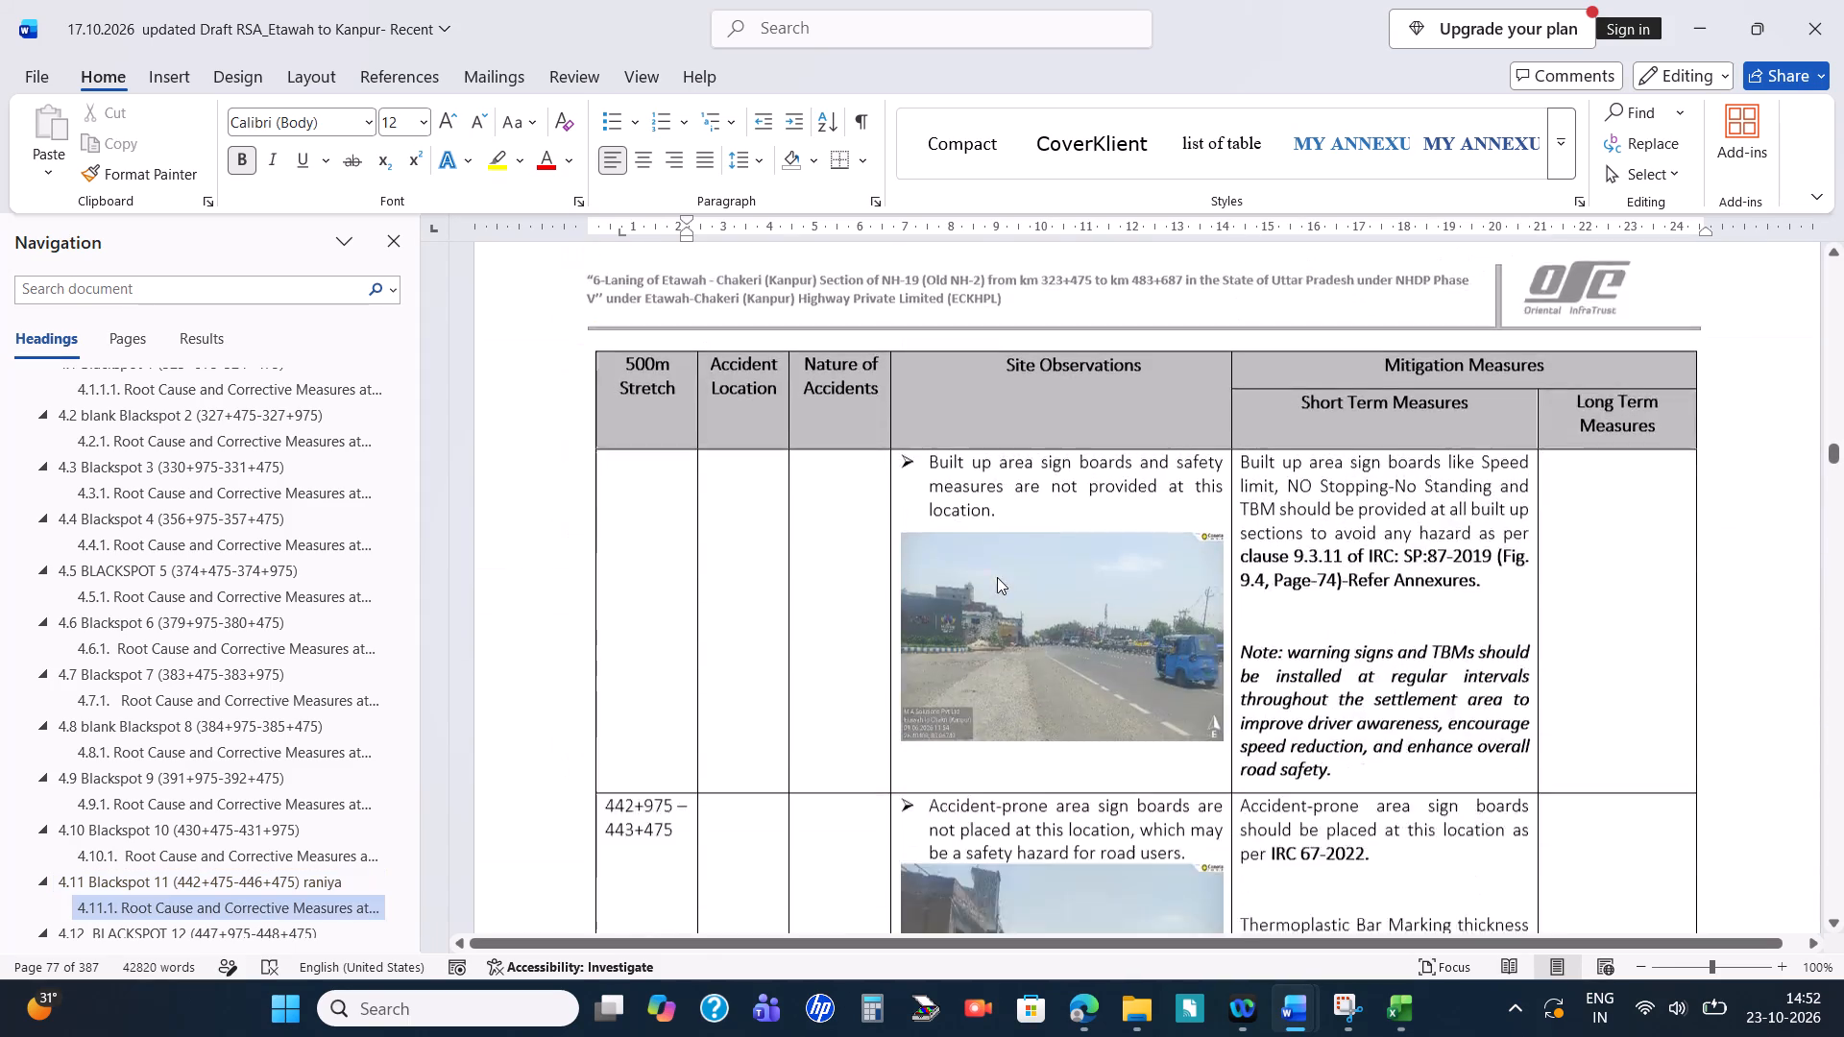
scroll(997, 577, left, 1)
scroll(997, 577, down, 2)
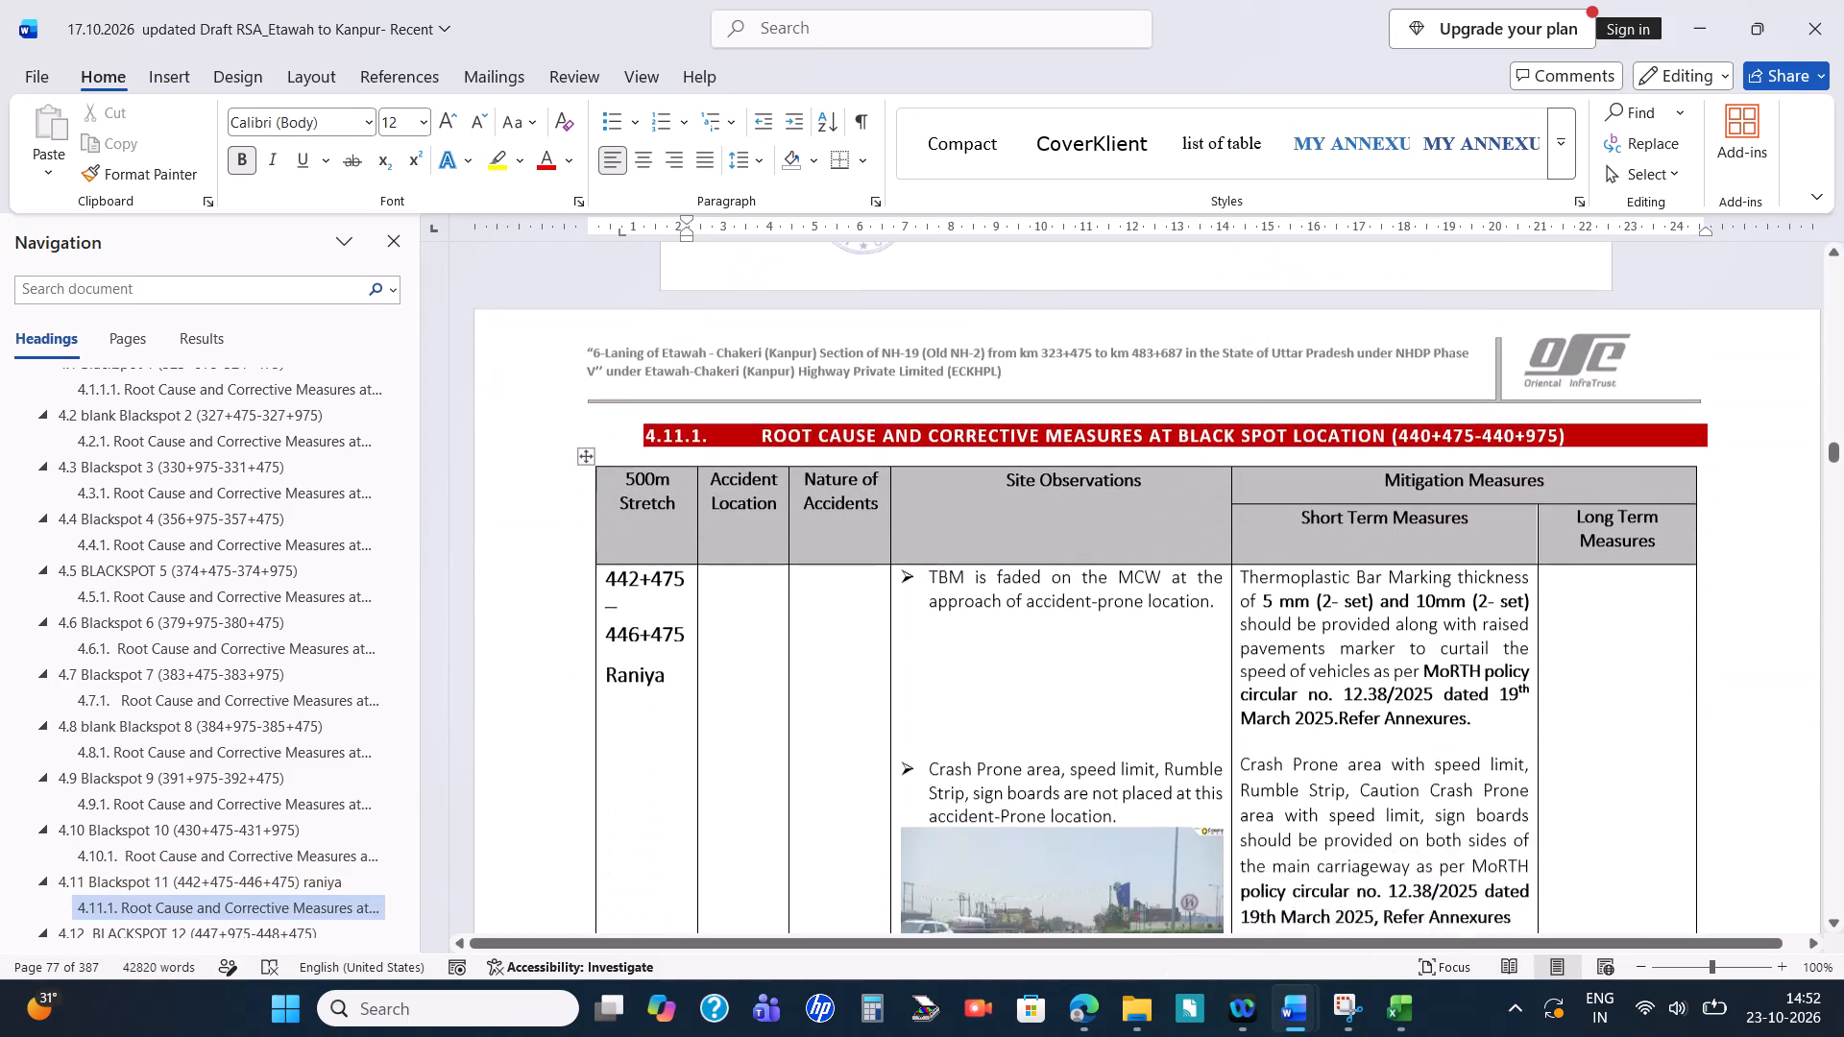
scroll(997, 577, down, 2)
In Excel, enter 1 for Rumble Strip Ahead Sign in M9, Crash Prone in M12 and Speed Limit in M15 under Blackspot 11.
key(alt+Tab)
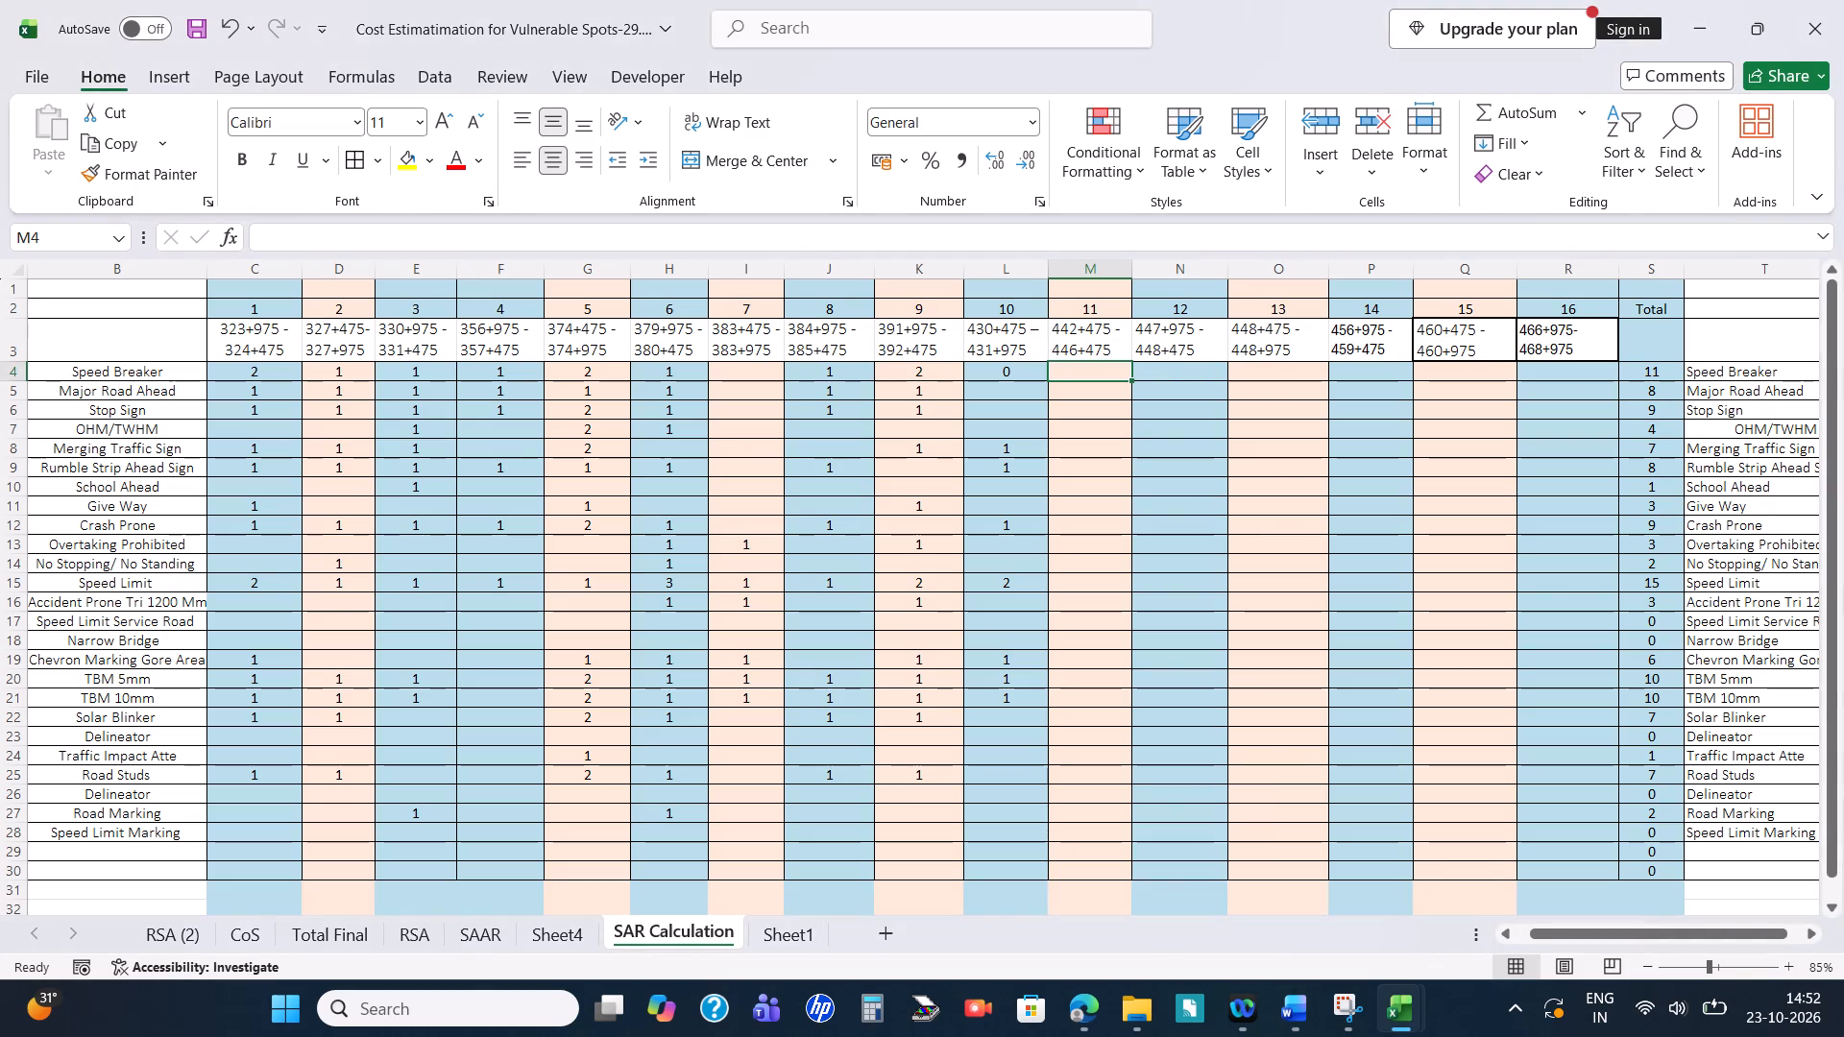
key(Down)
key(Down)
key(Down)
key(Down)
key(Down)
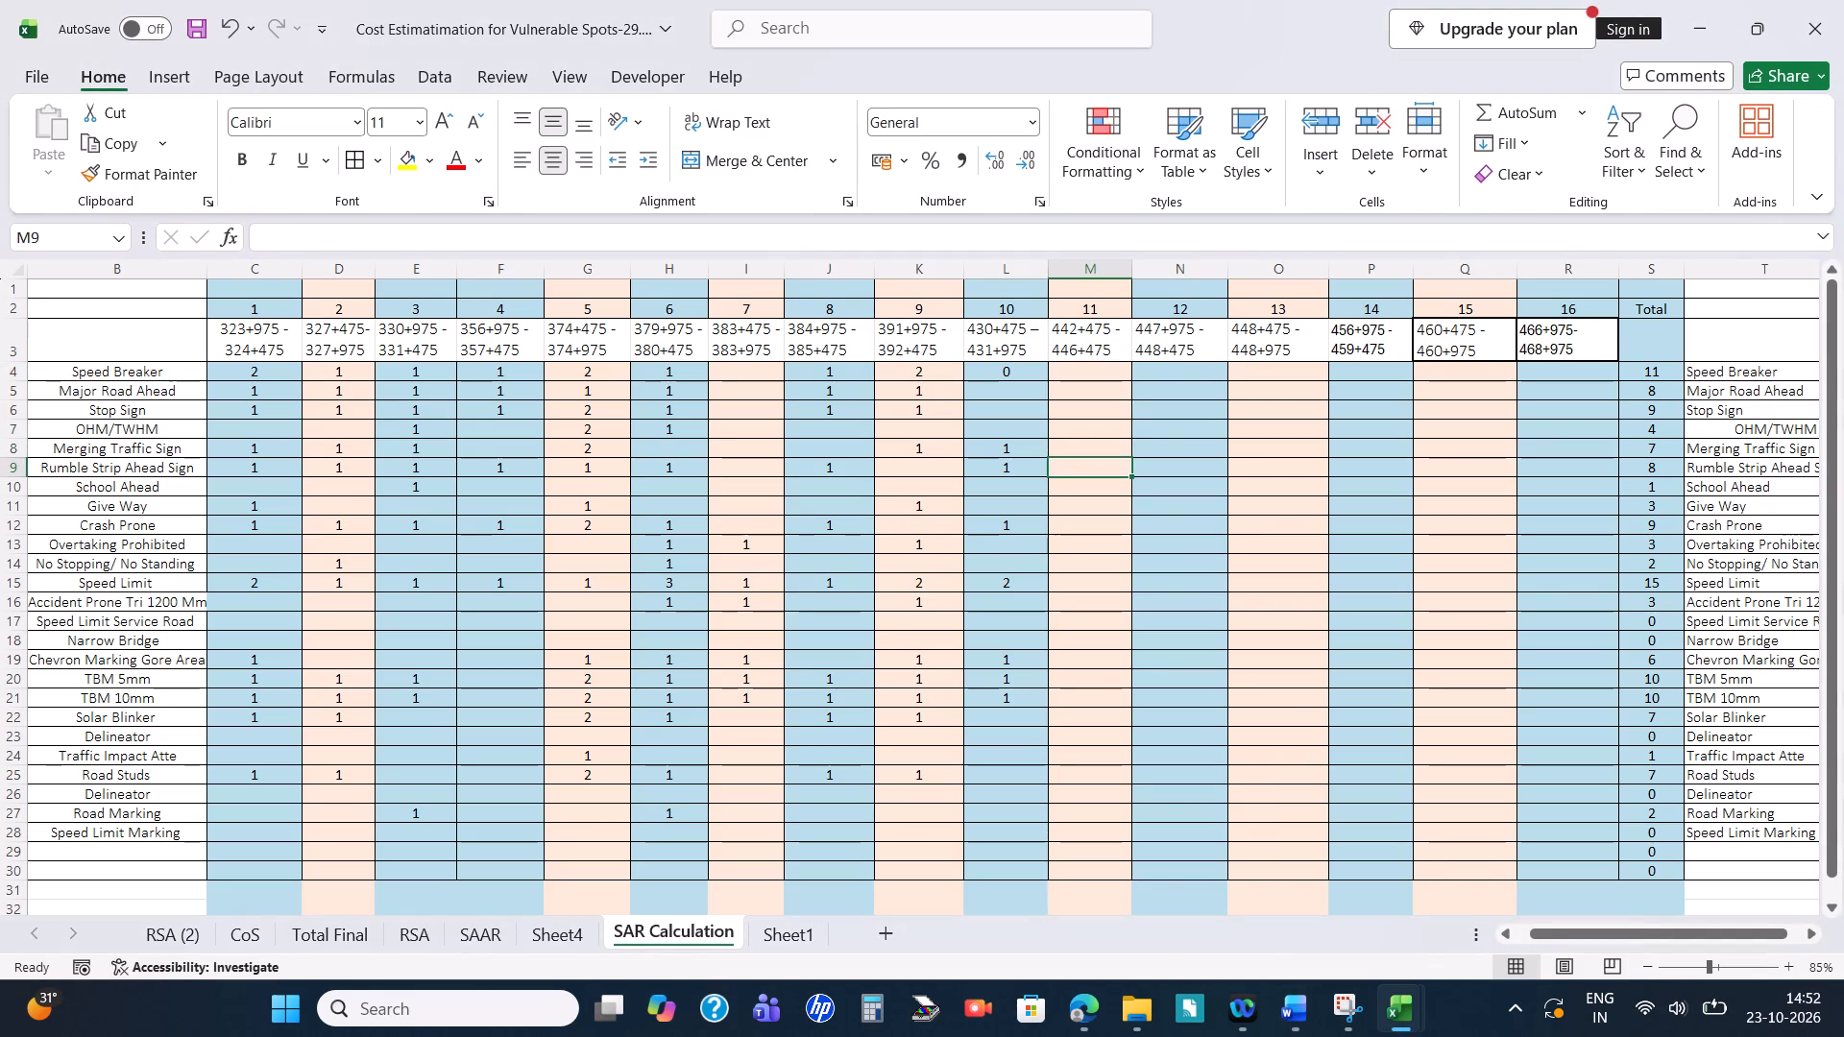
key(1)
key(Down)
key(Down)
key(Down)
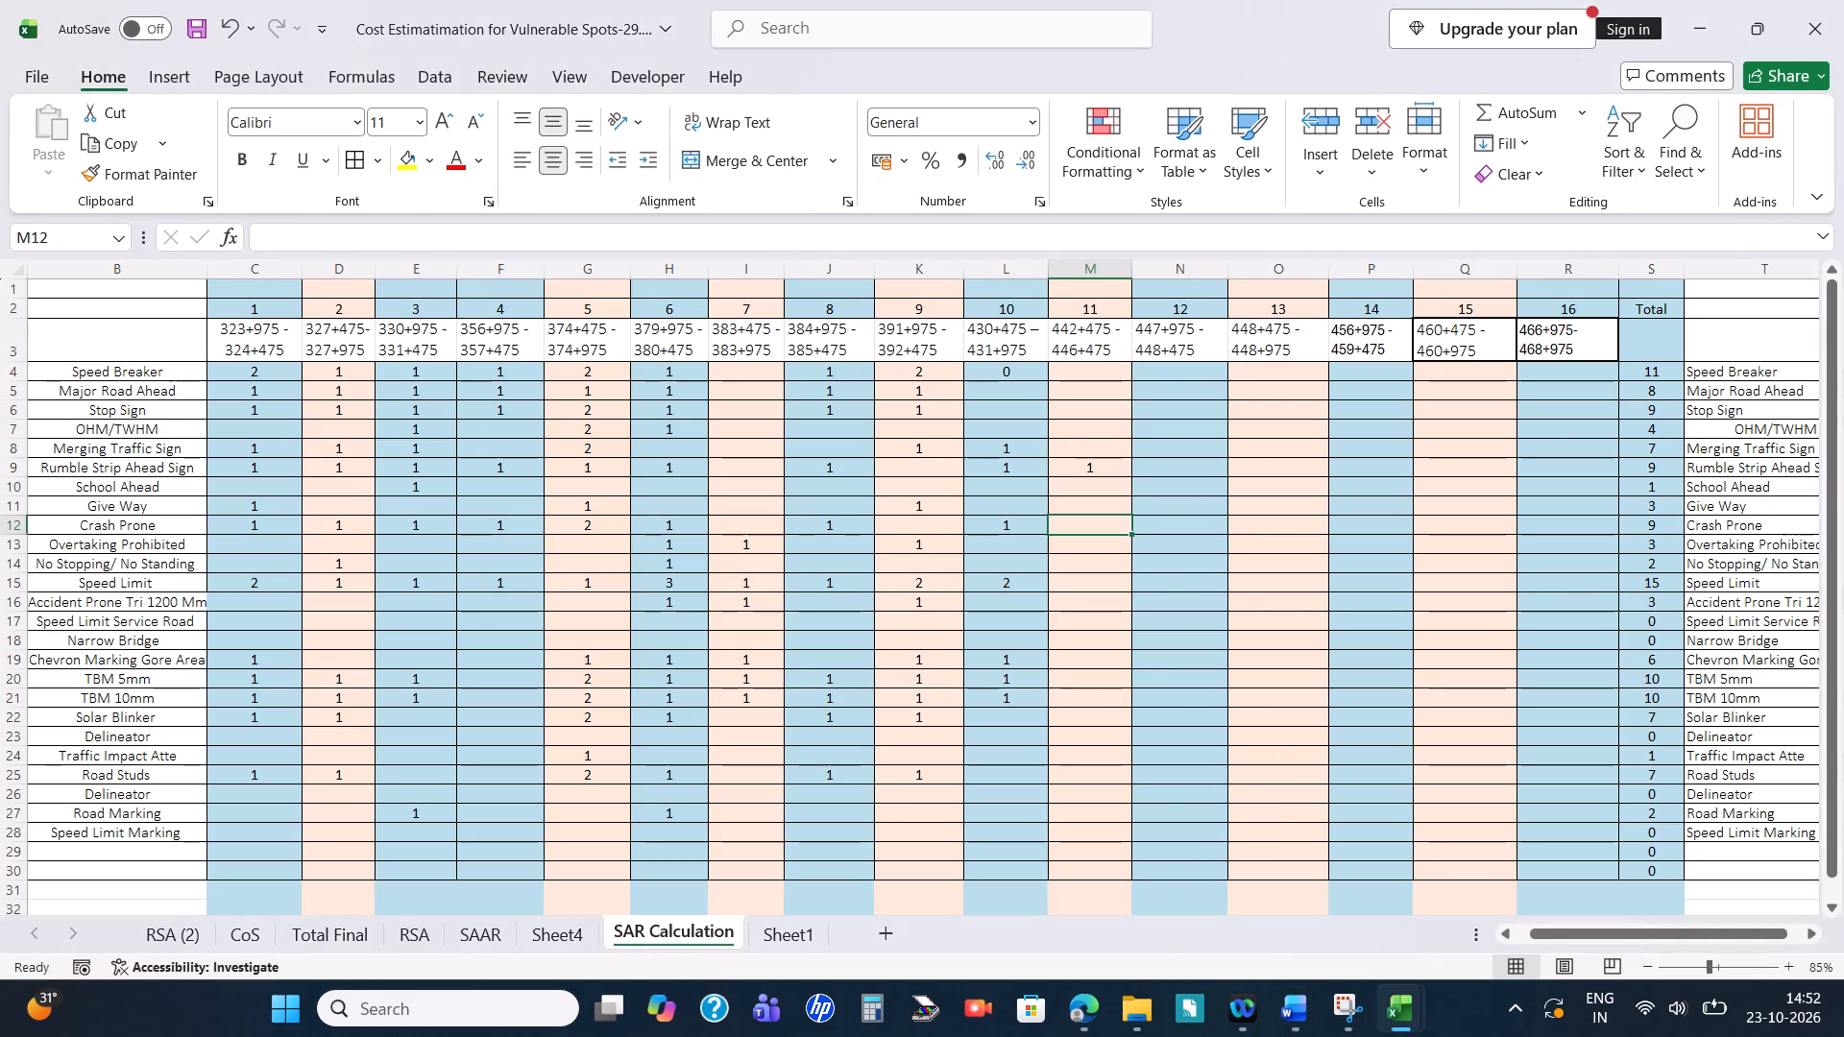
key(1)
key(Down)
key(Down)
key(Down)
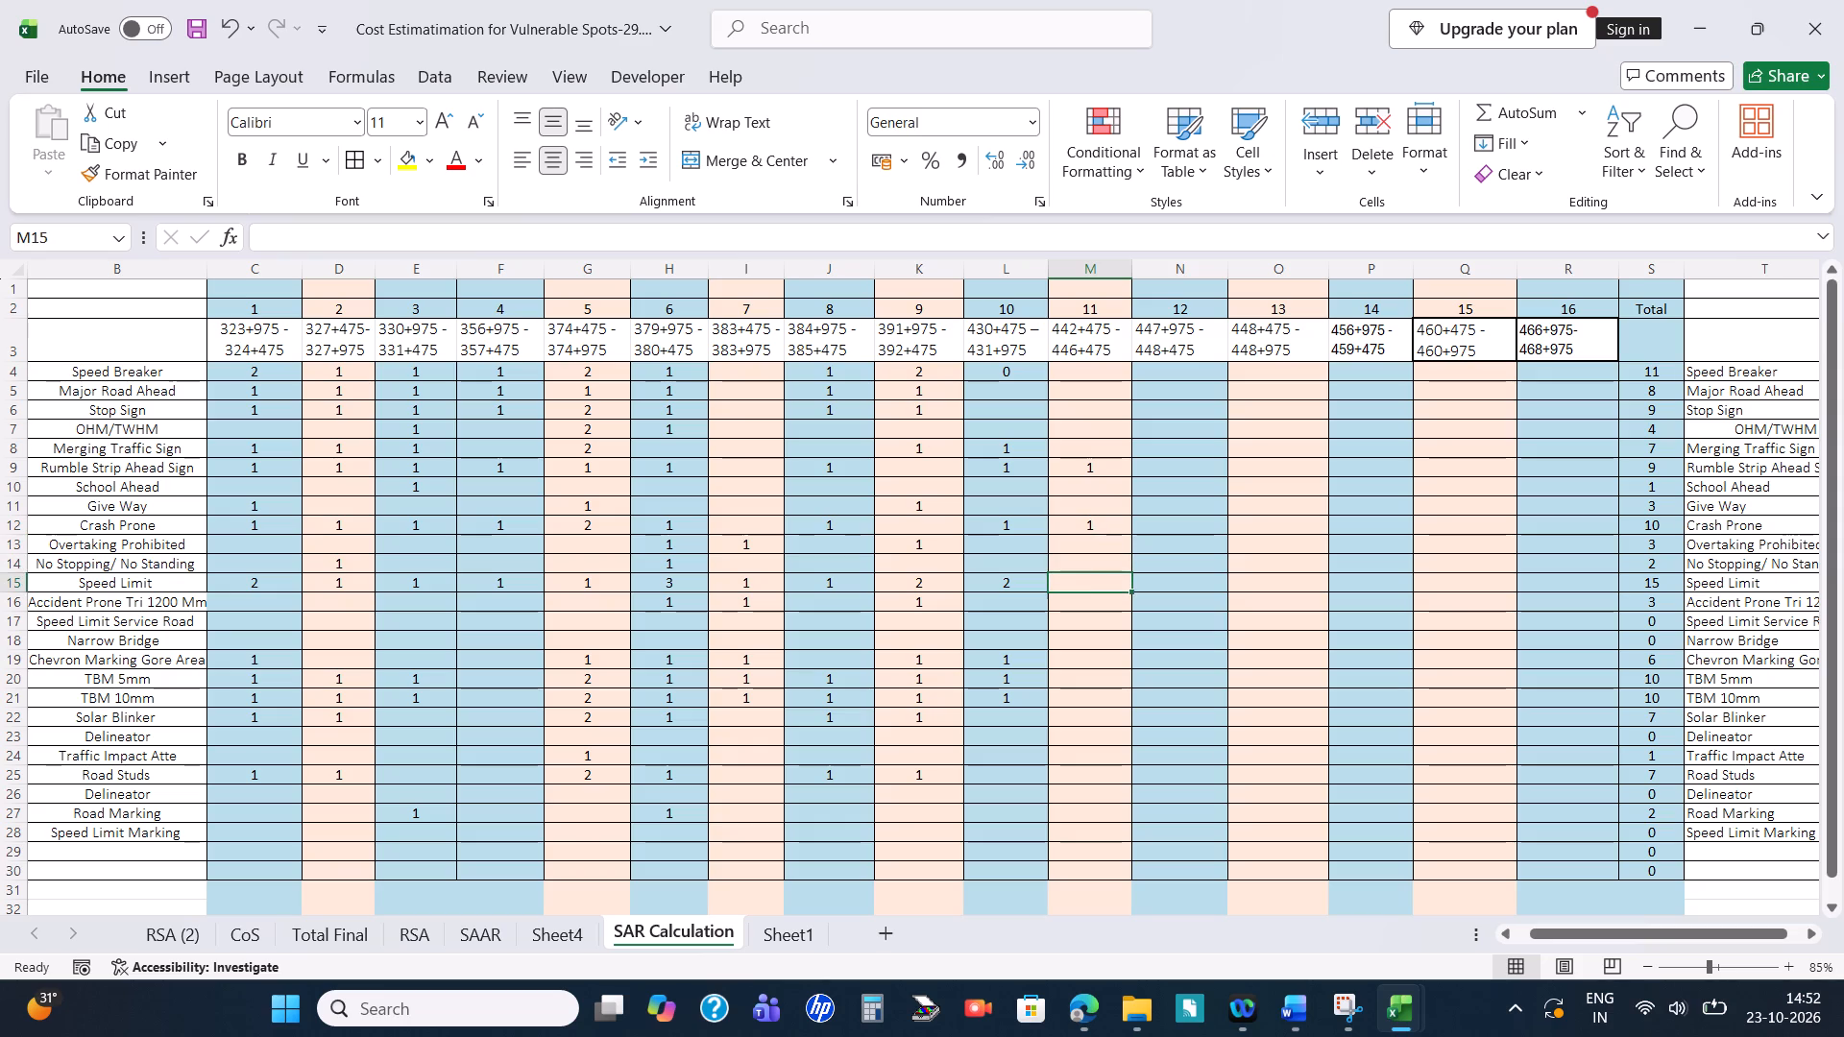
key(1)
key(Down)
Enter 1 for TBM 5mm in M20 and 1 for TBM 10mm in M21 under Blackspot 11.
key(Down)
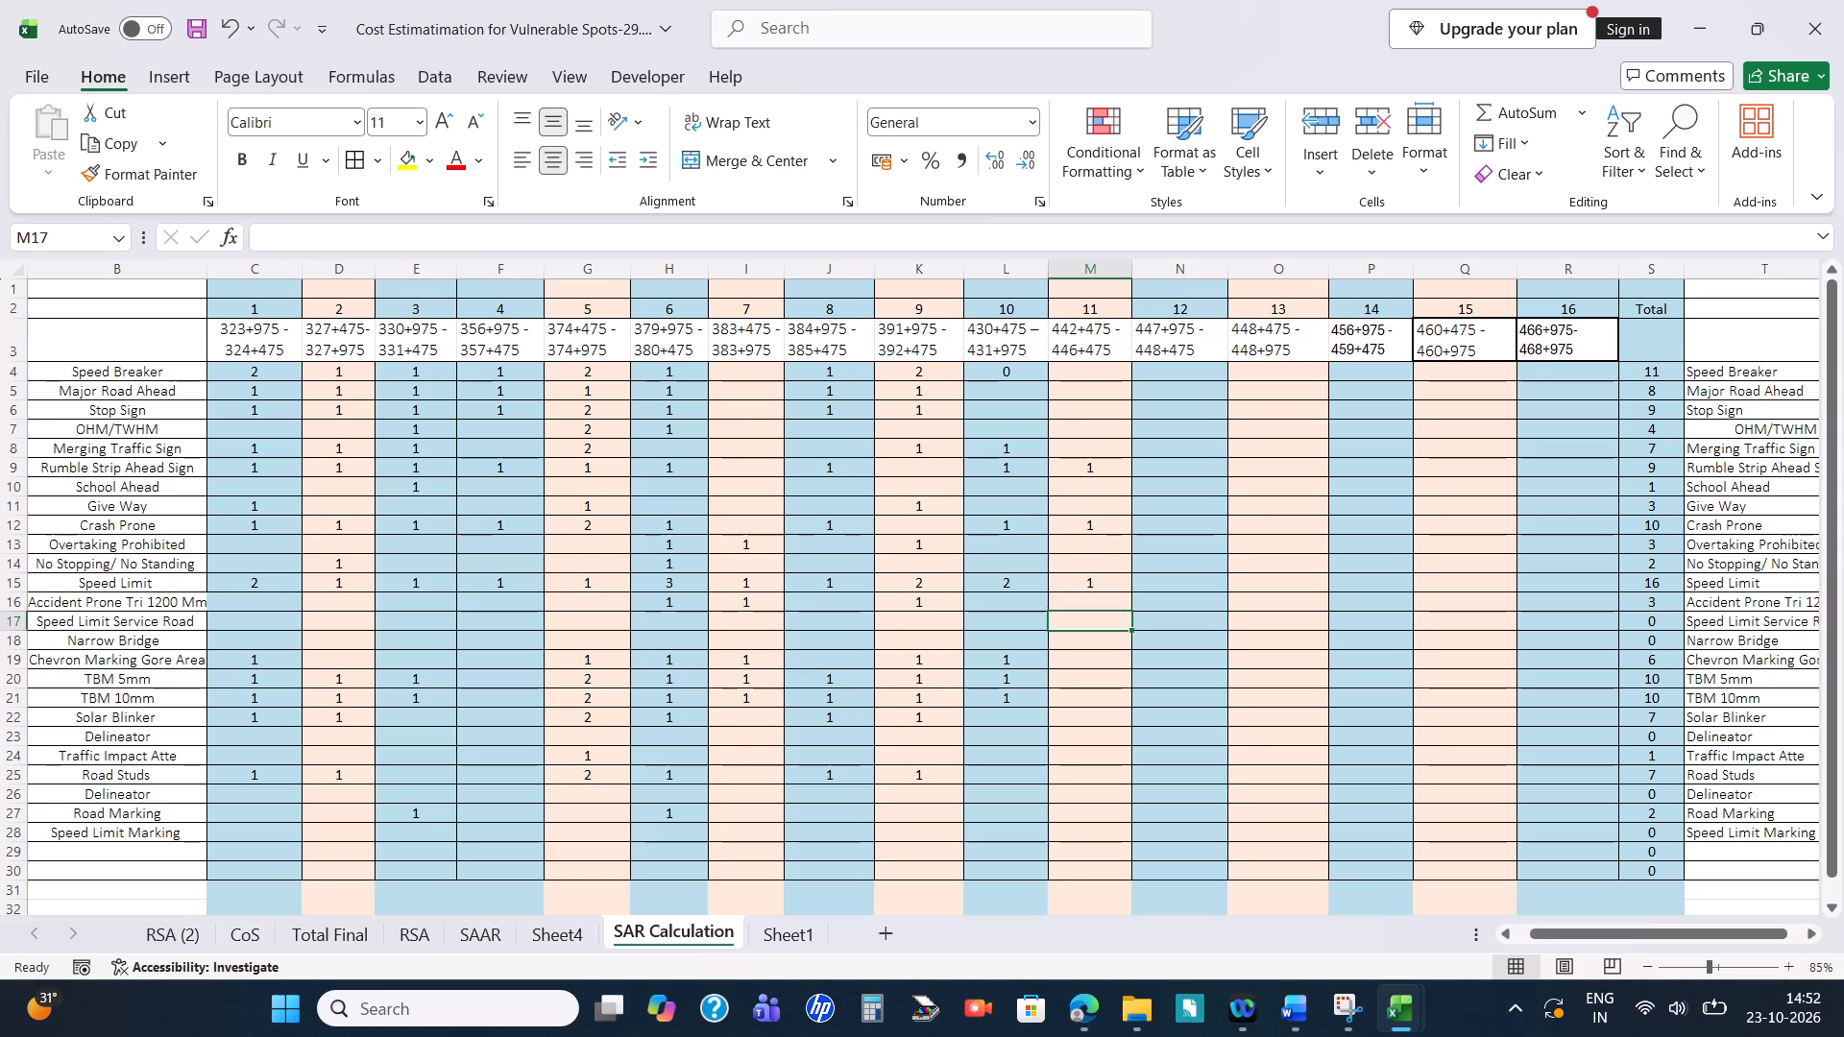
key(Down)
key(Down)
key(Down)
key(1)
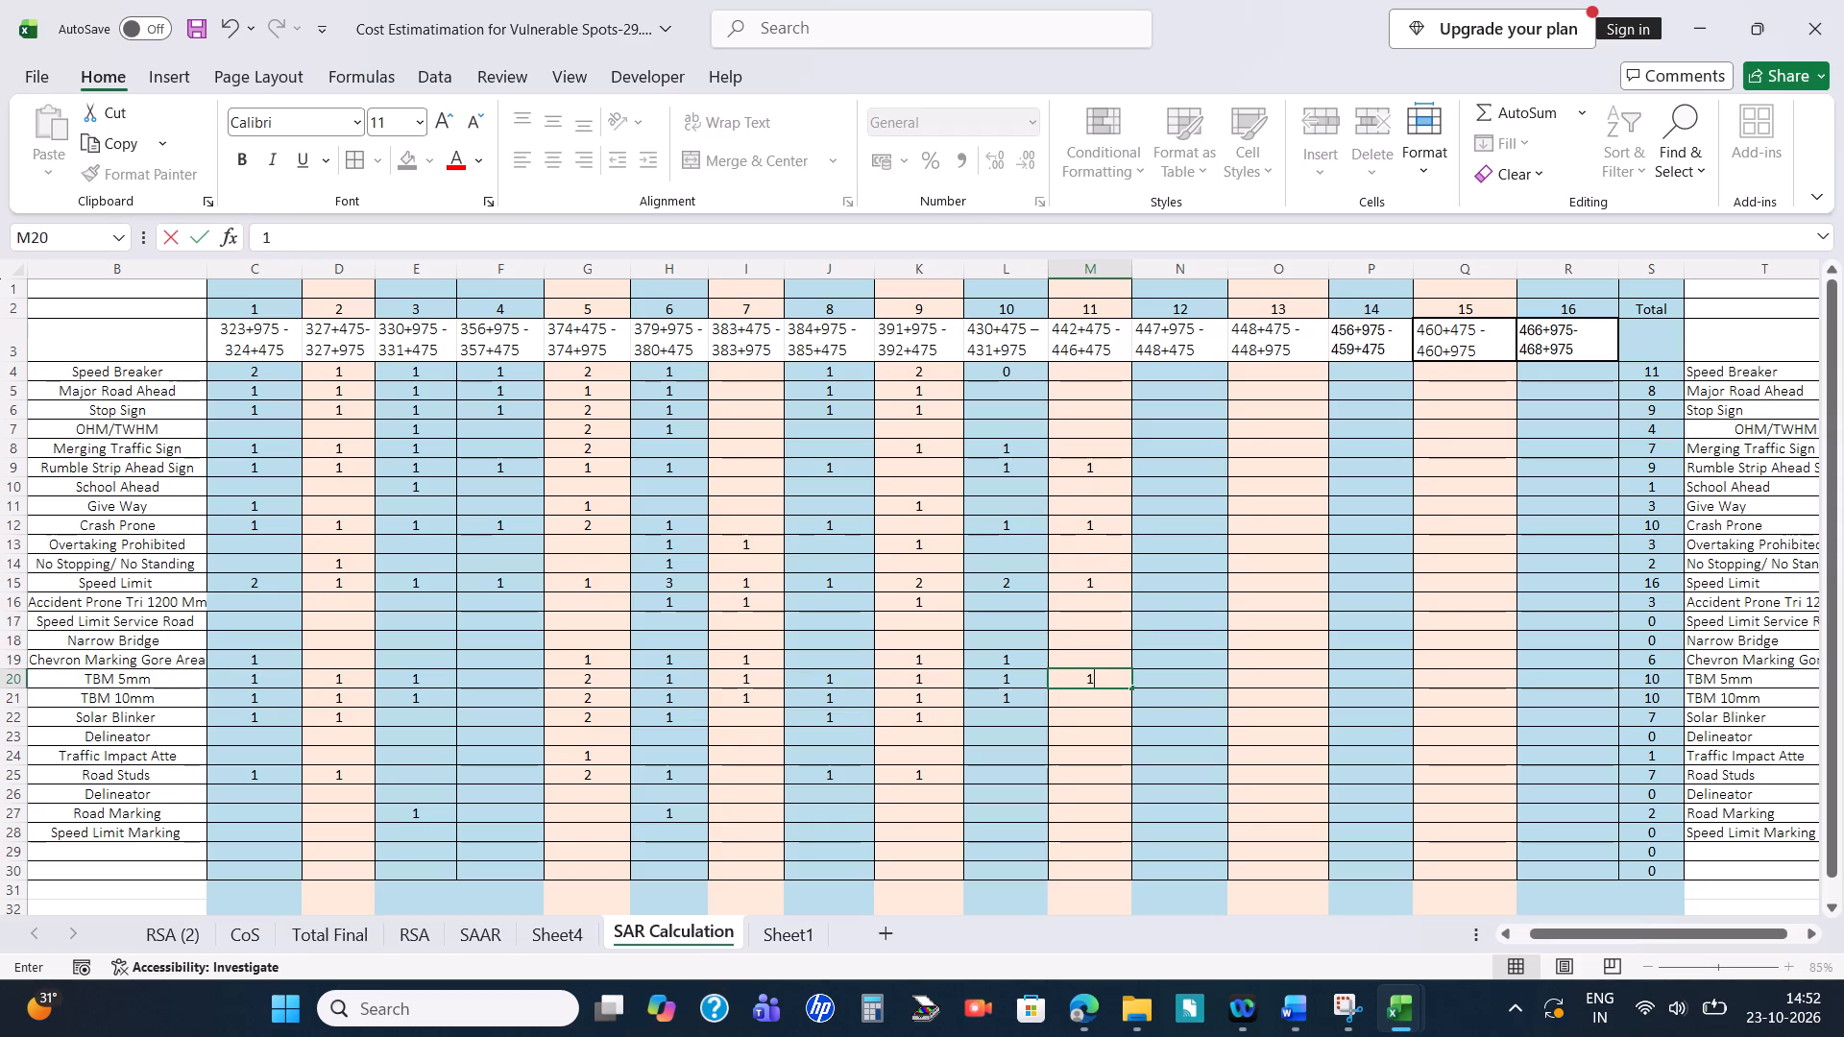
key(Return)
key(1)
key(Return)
Return to the Word report and skip forward three times in the media playing in Microsoft Edge.
key(alt+Tab)
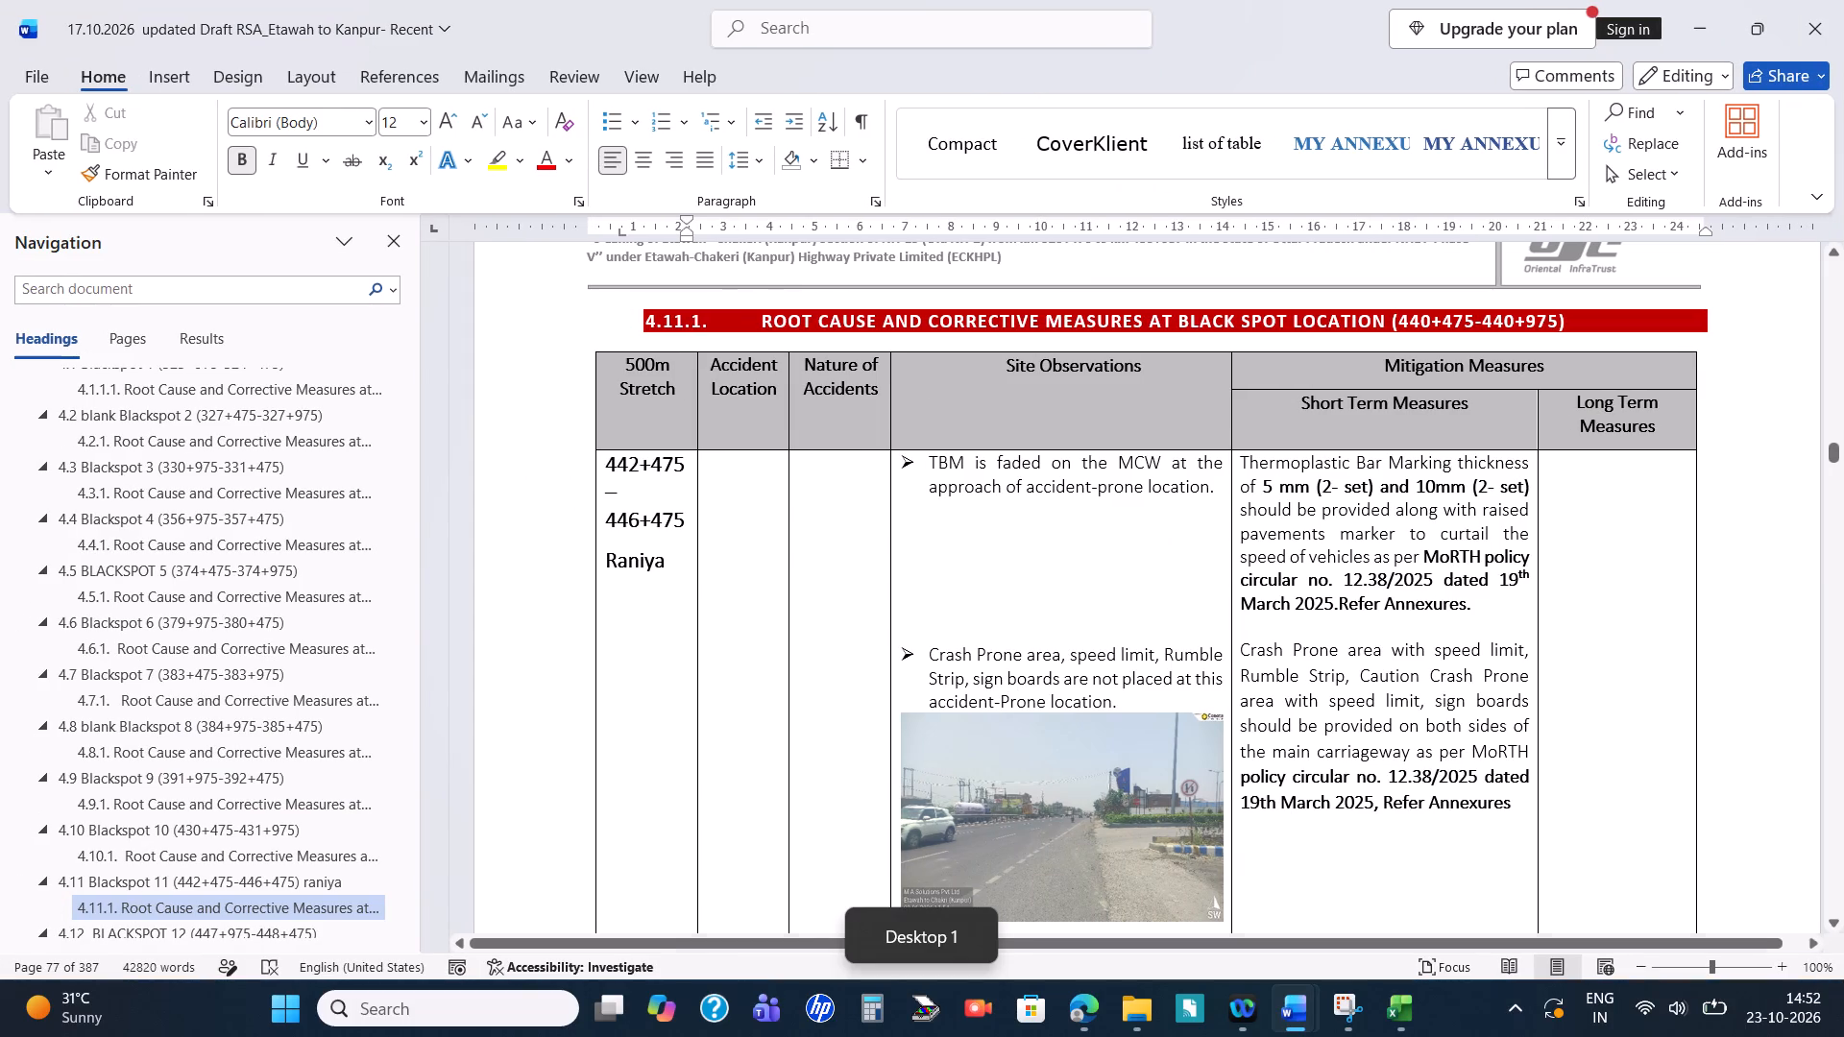
click(1637, 1014)
click(1690, 427)
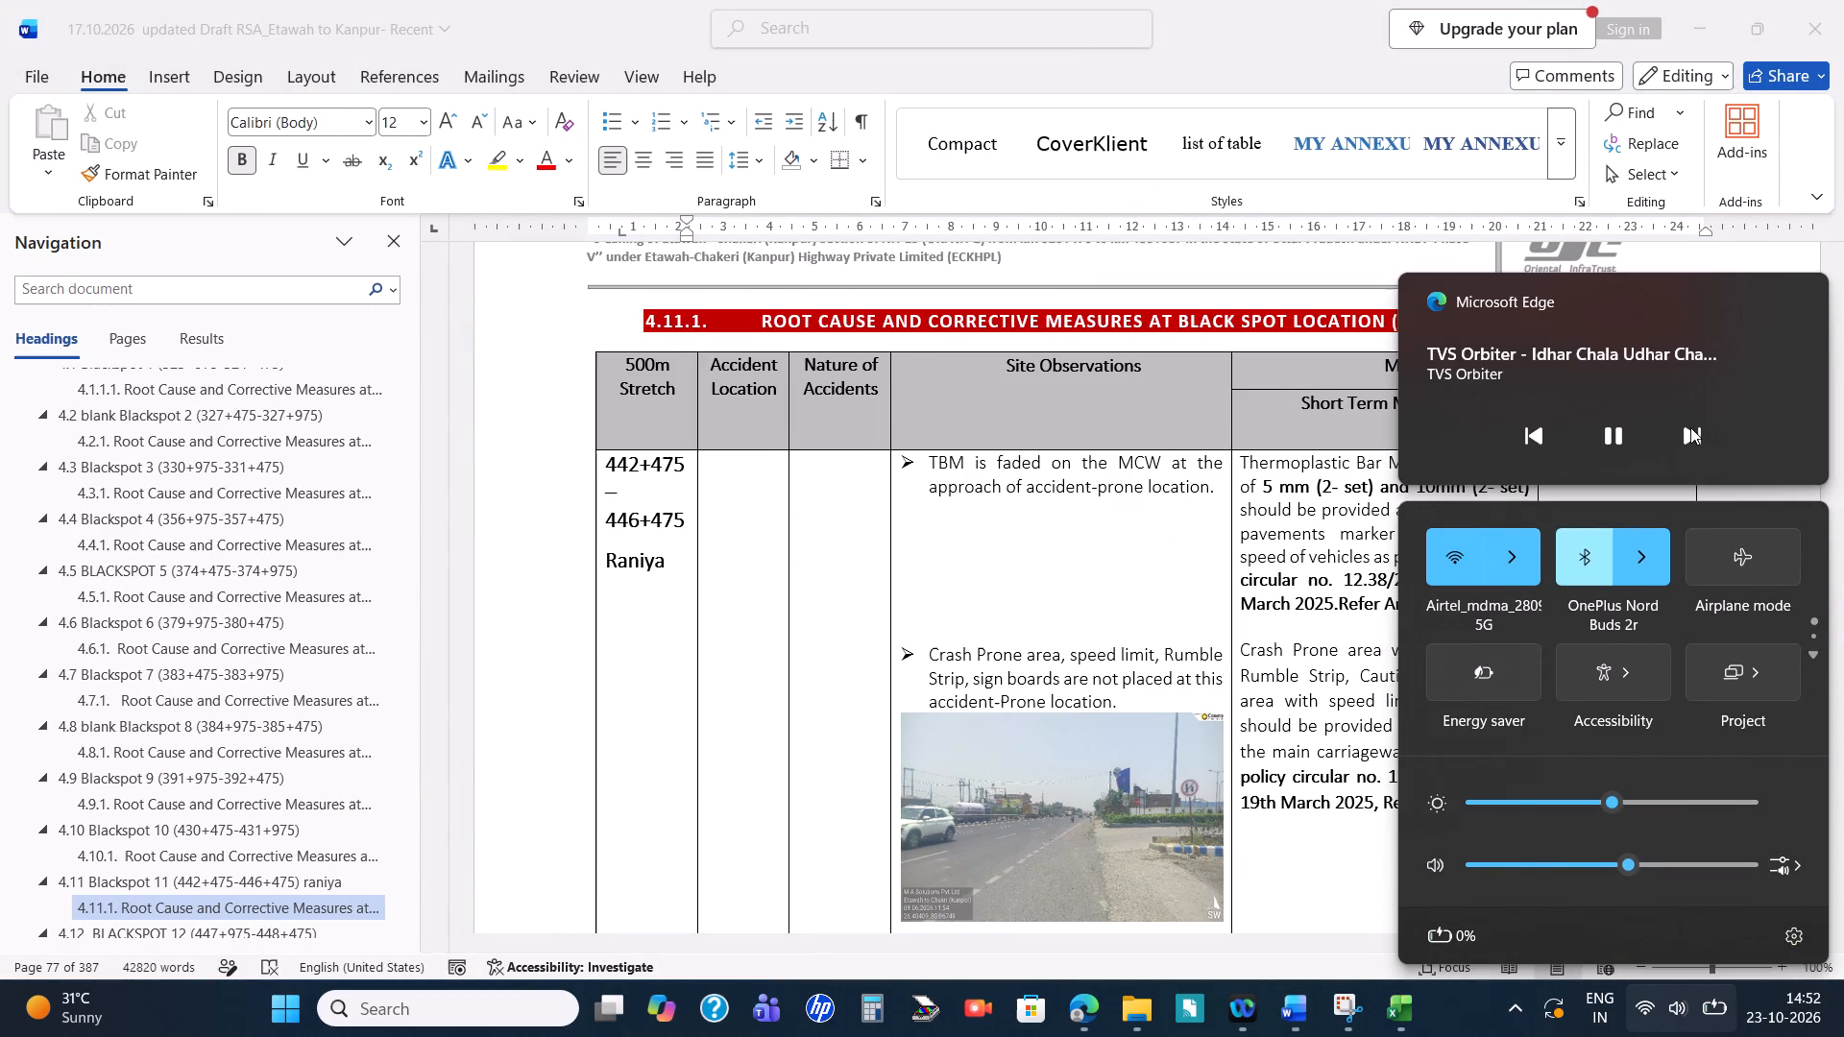
click(1690, 427)
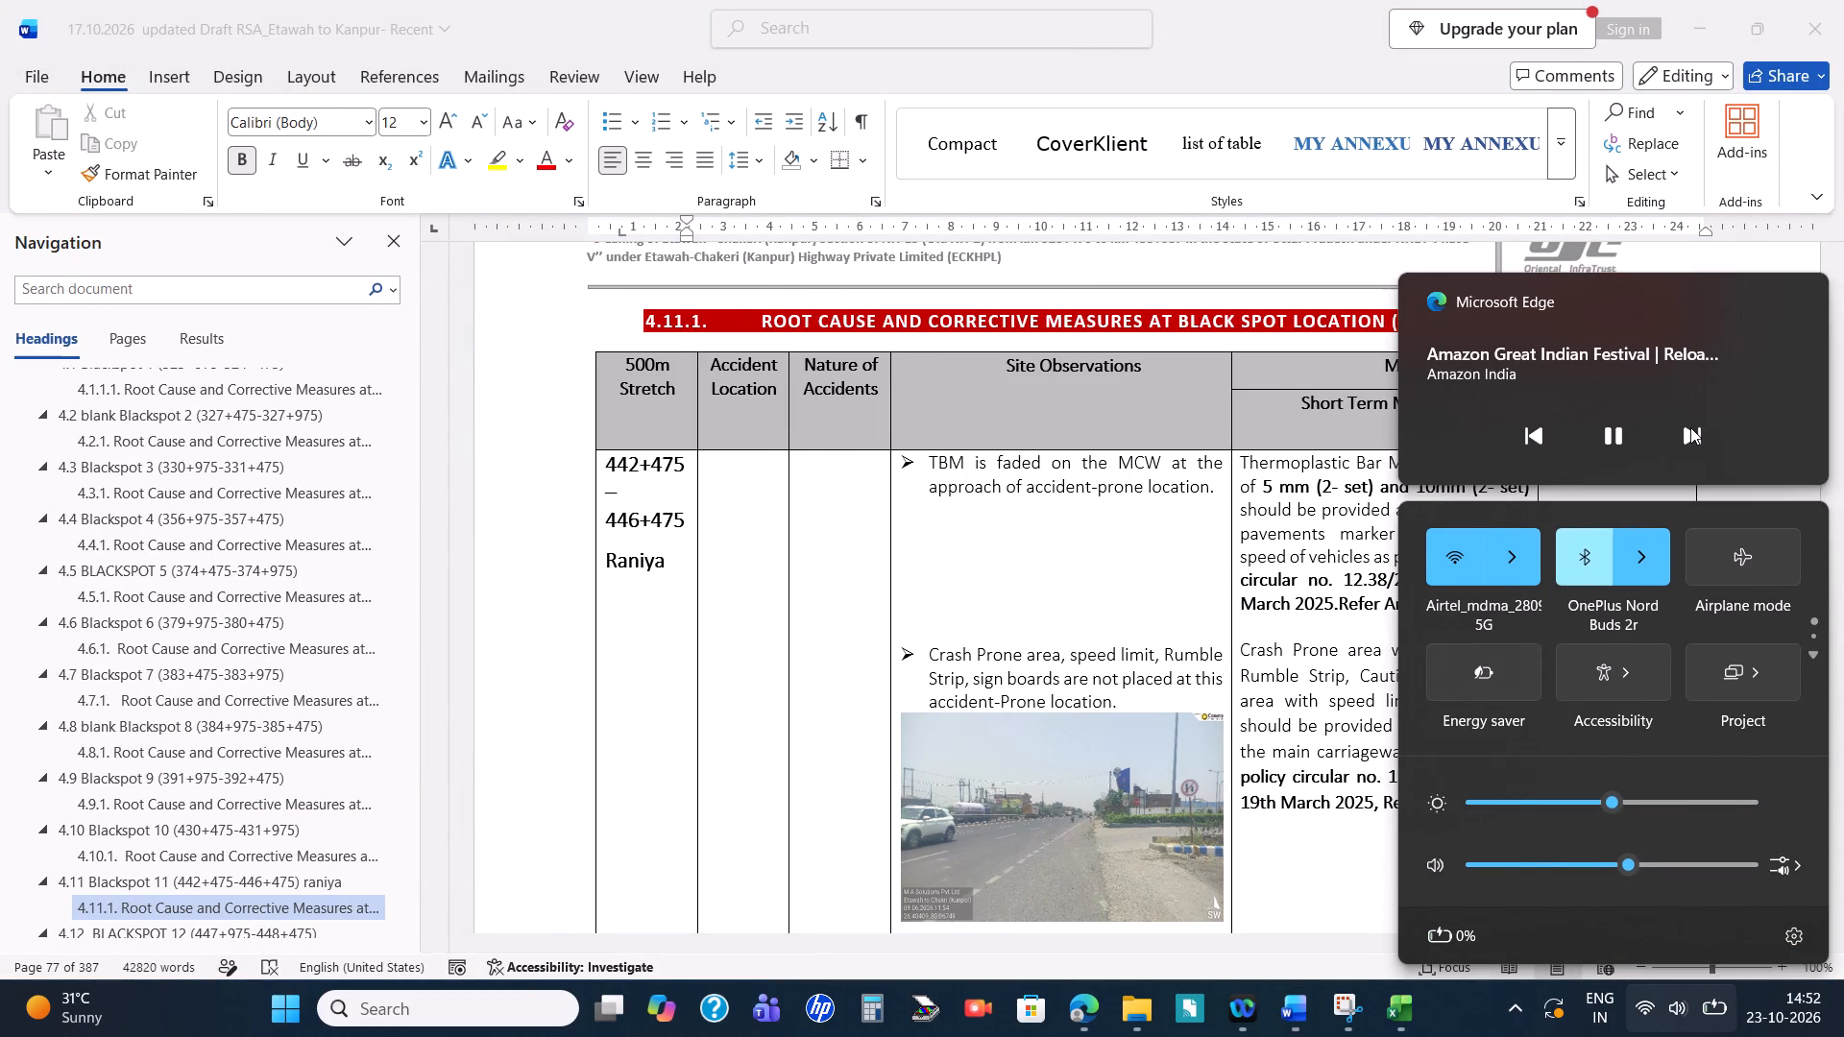
click(1690, 427)
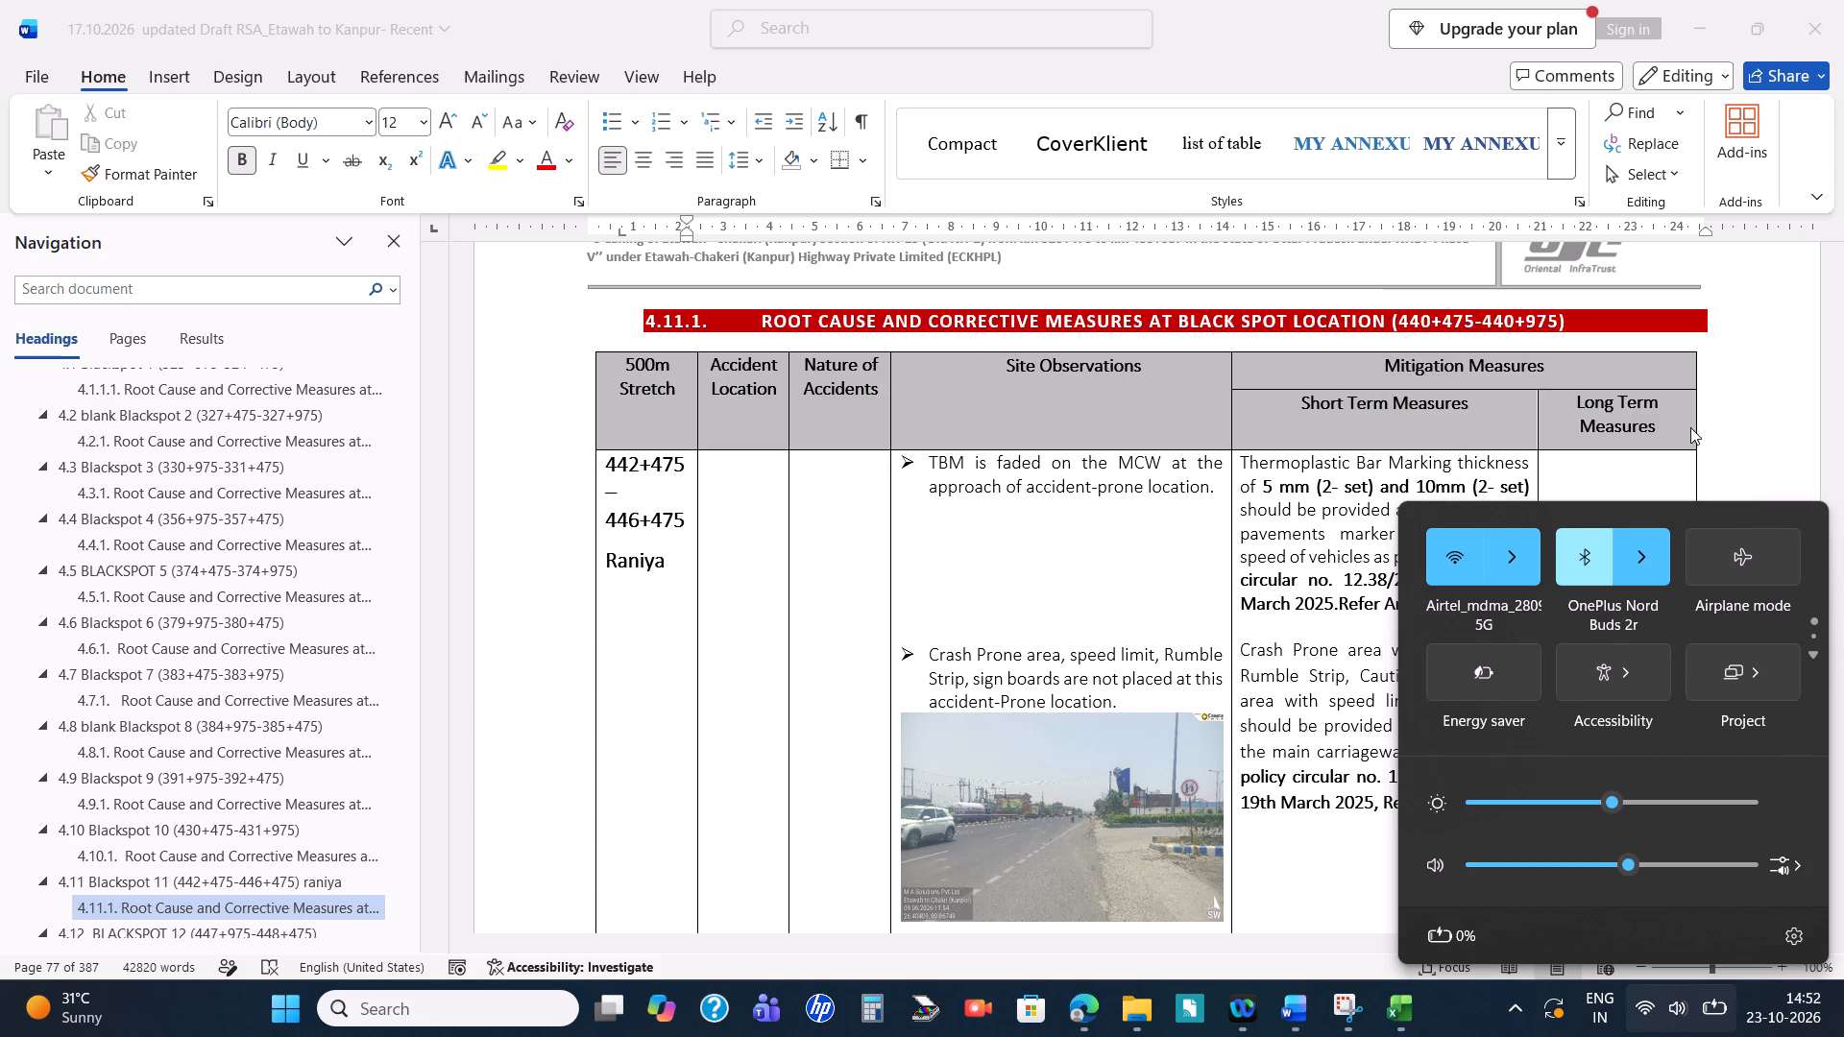
click(1280, 0)
Read section 4.11.1's built-up and accident-prone area measures in Word and set M9, M12 and M15 to 2 under Blackspot 11 in Excel.
scroll(997, 642, down, 2)
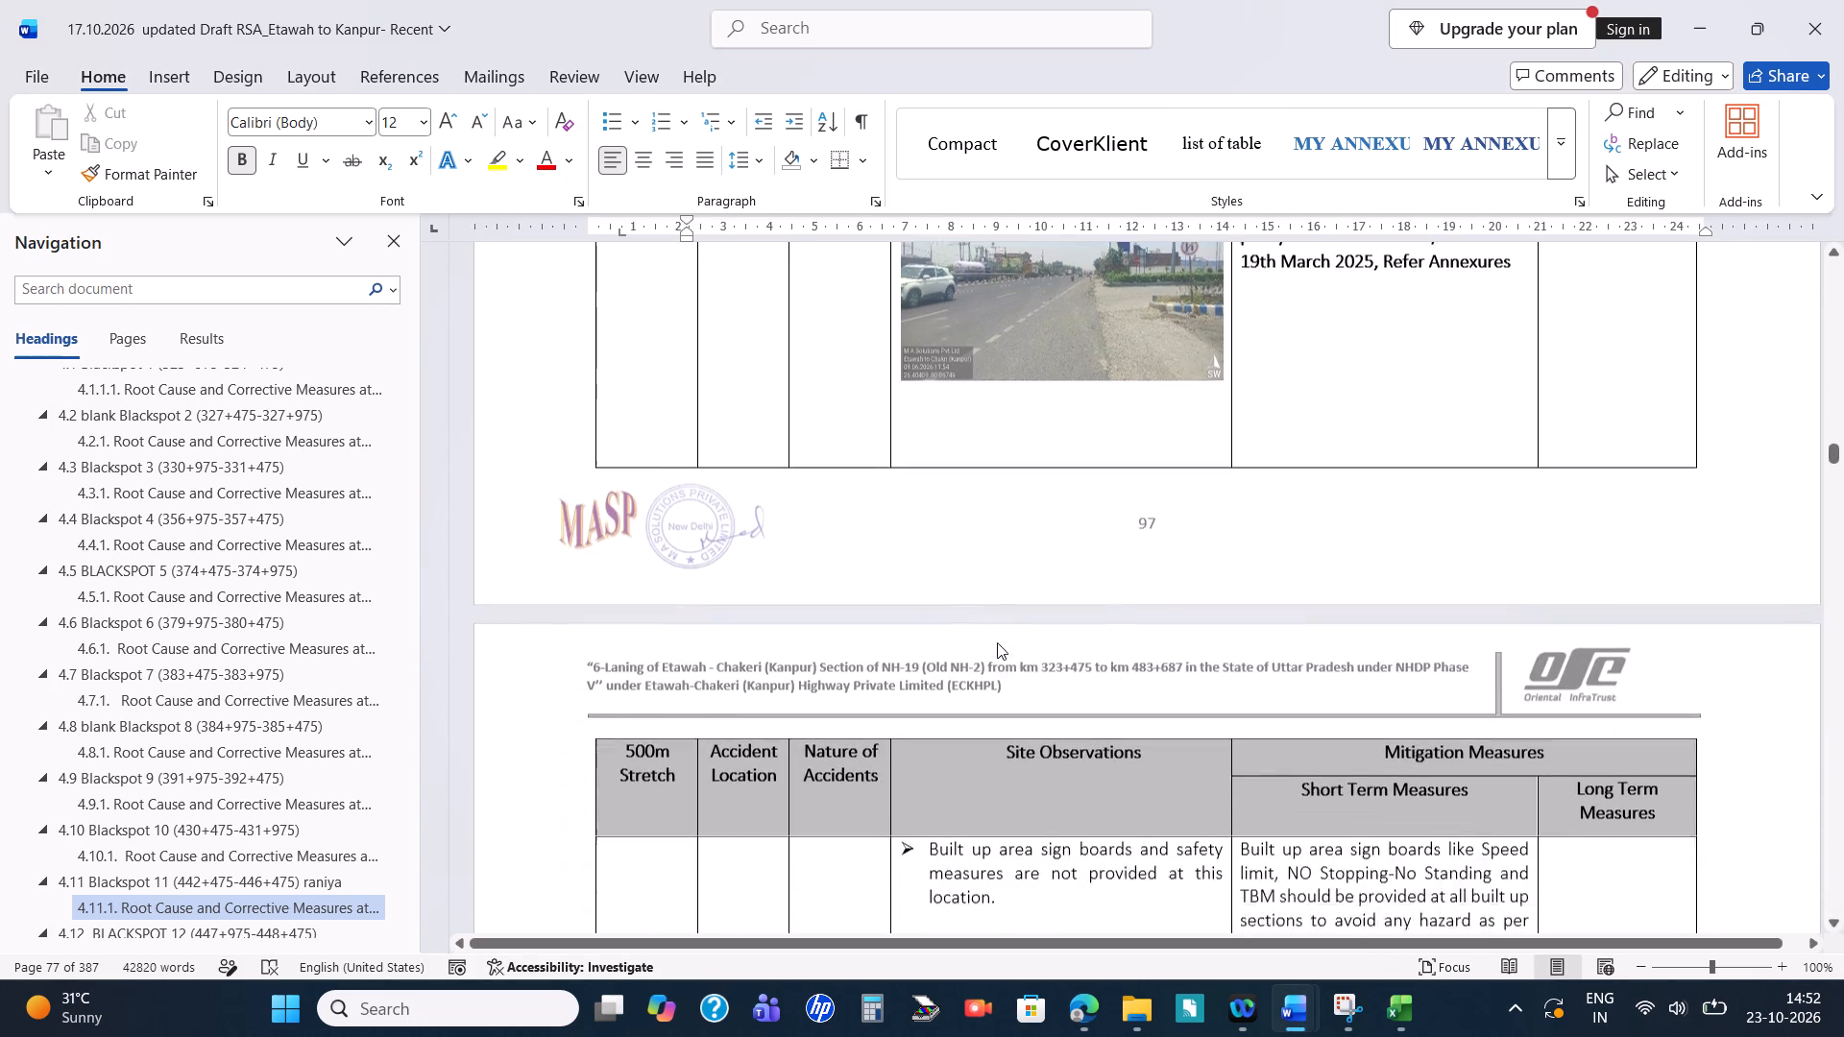
scroll(997, 642, down, 4)
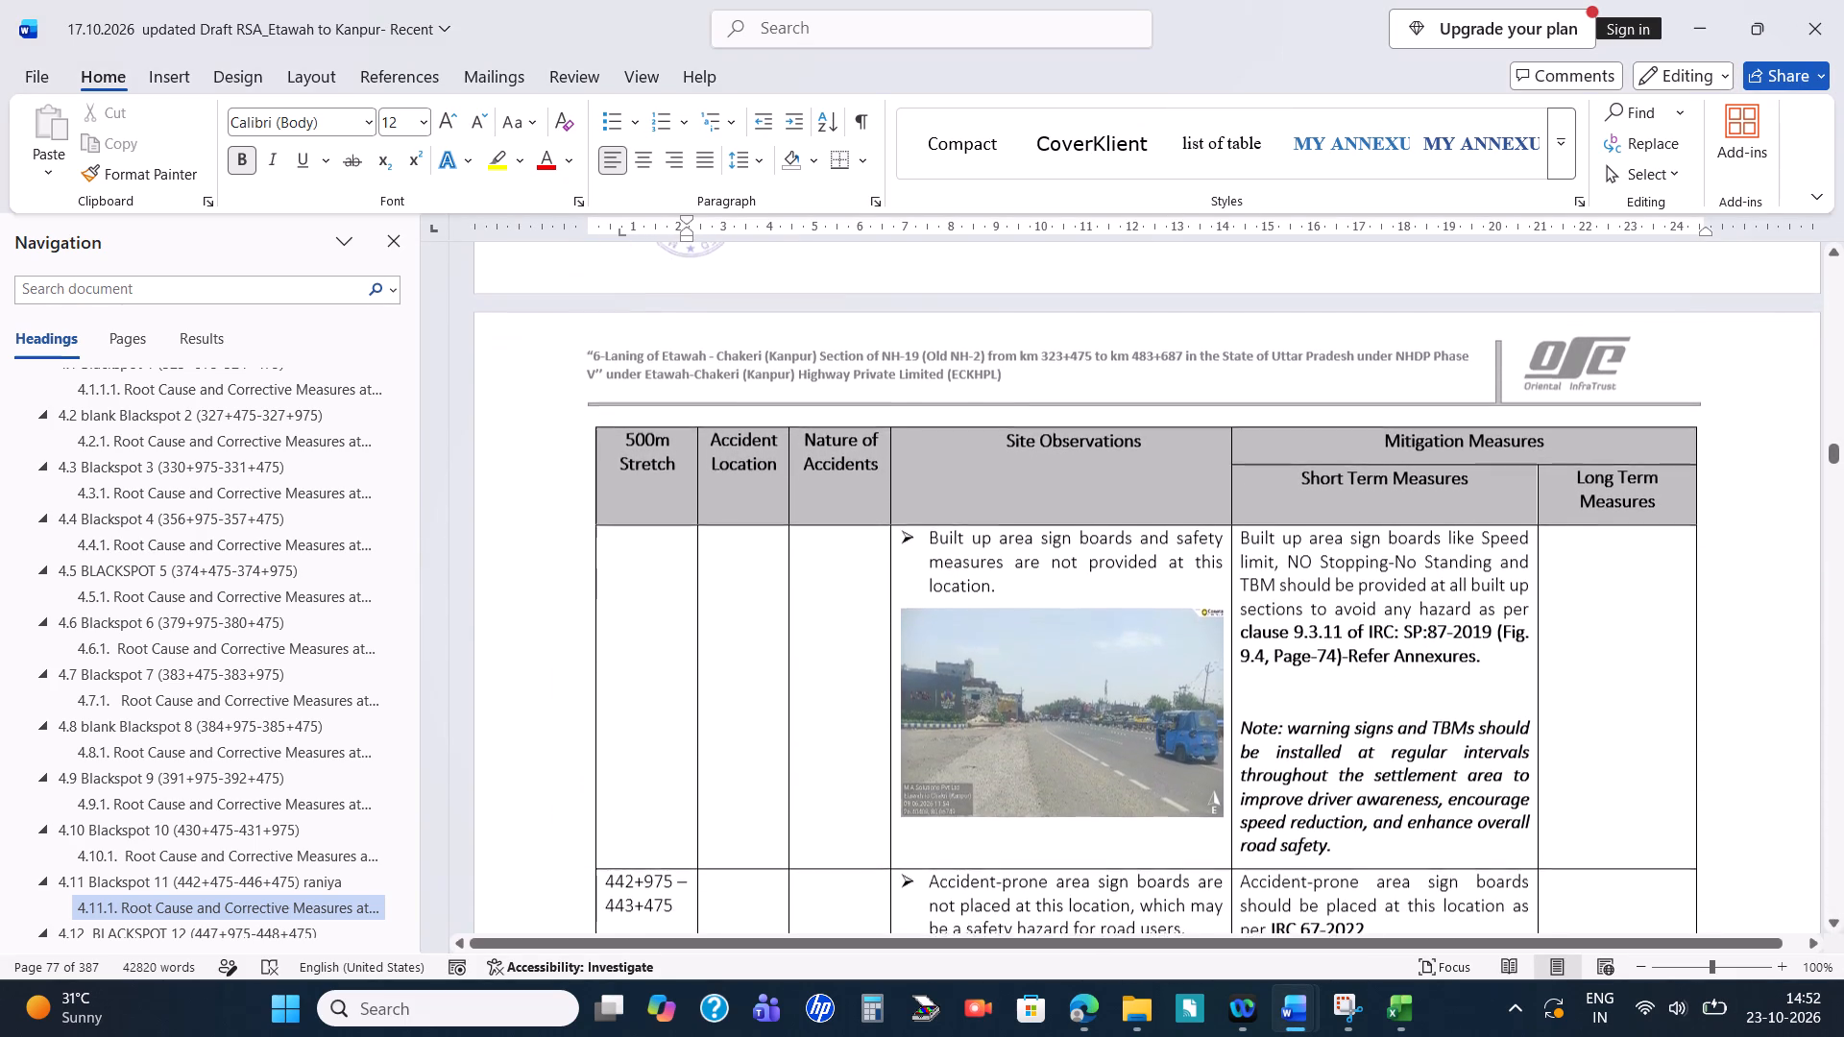
scroll(997, 642, down, 3)
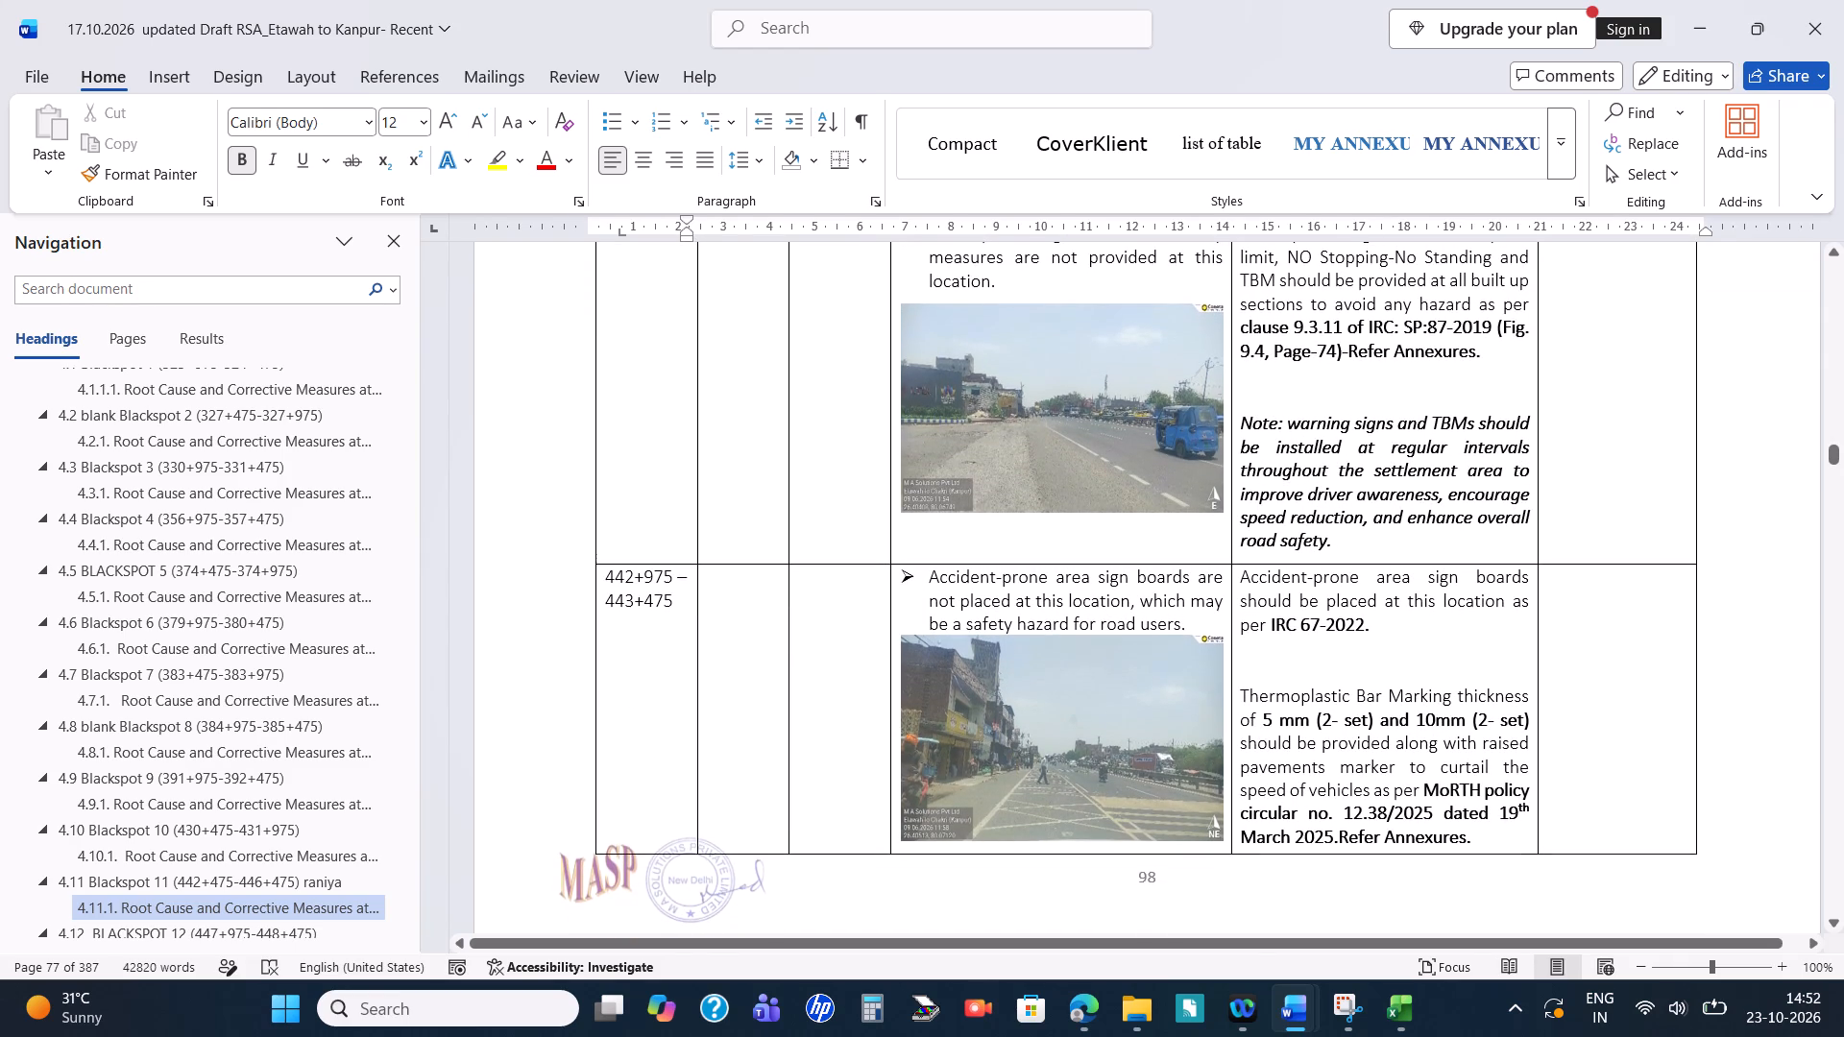
scroll(997, 642, down, 1)
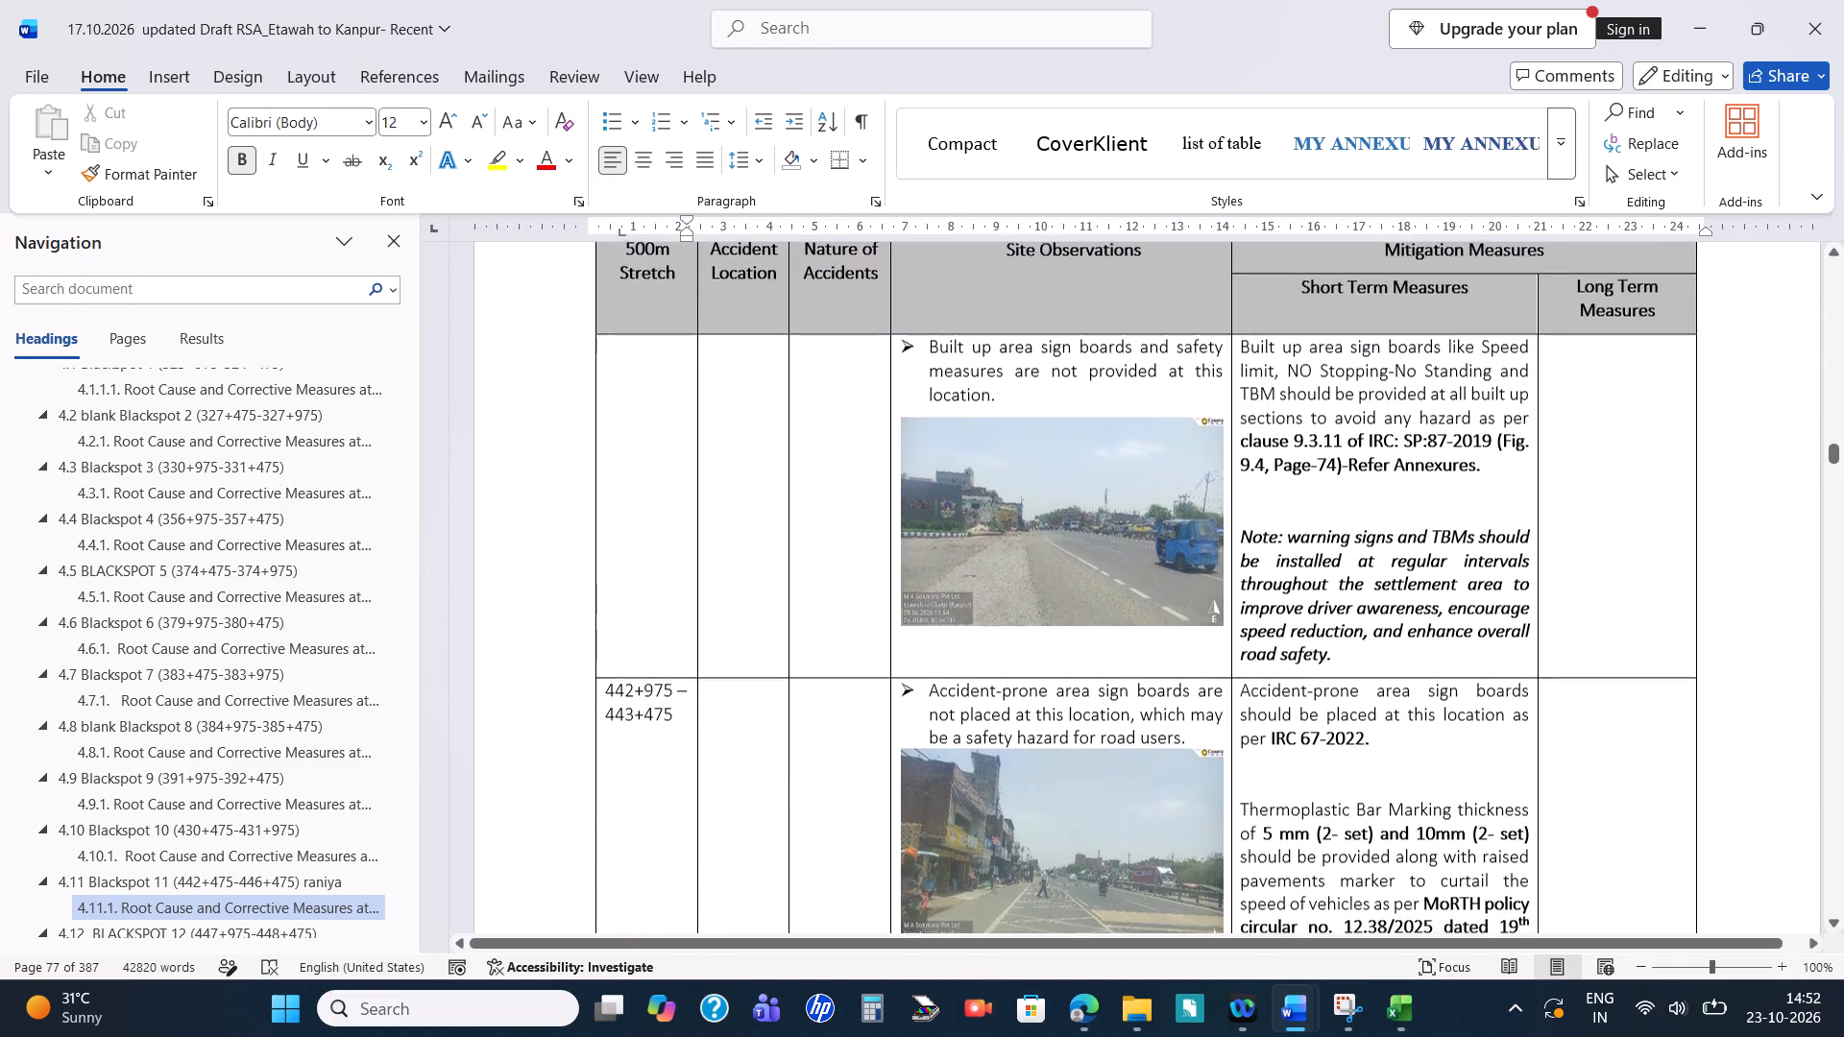
scroll(997, 642, down, 1)
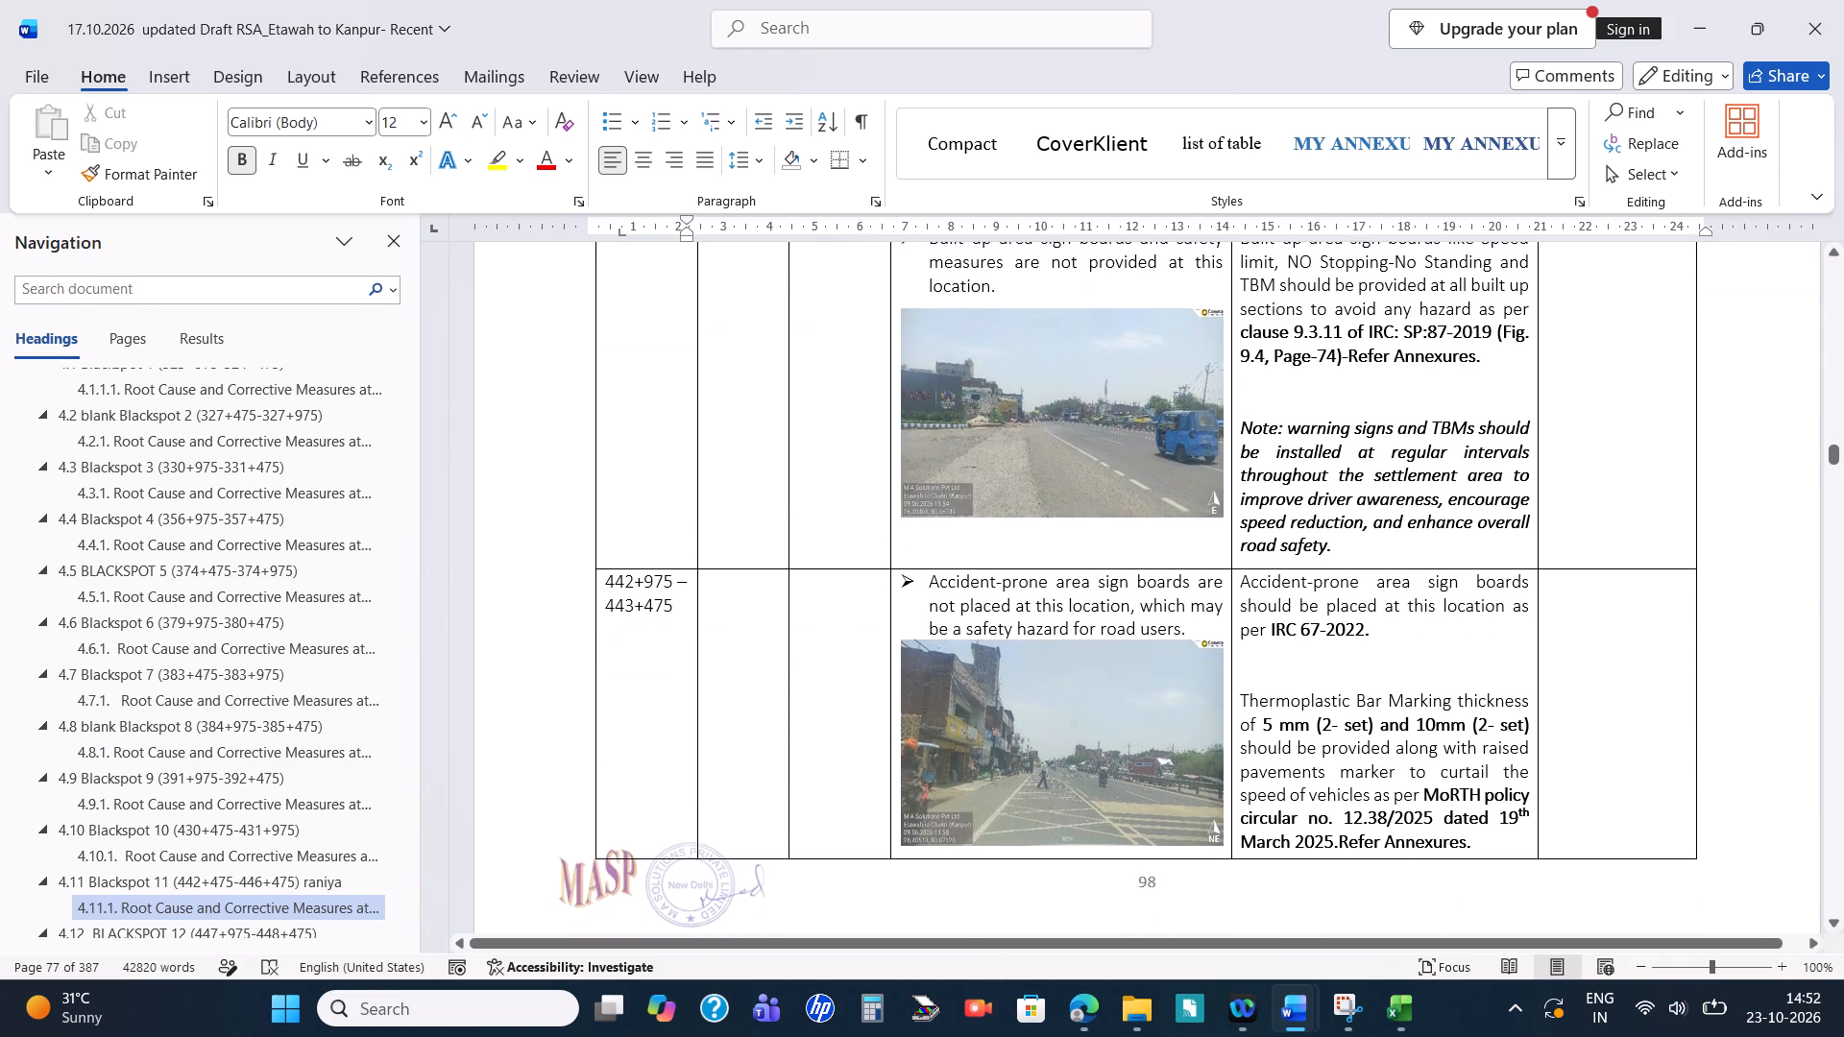
key(alt+Tab)
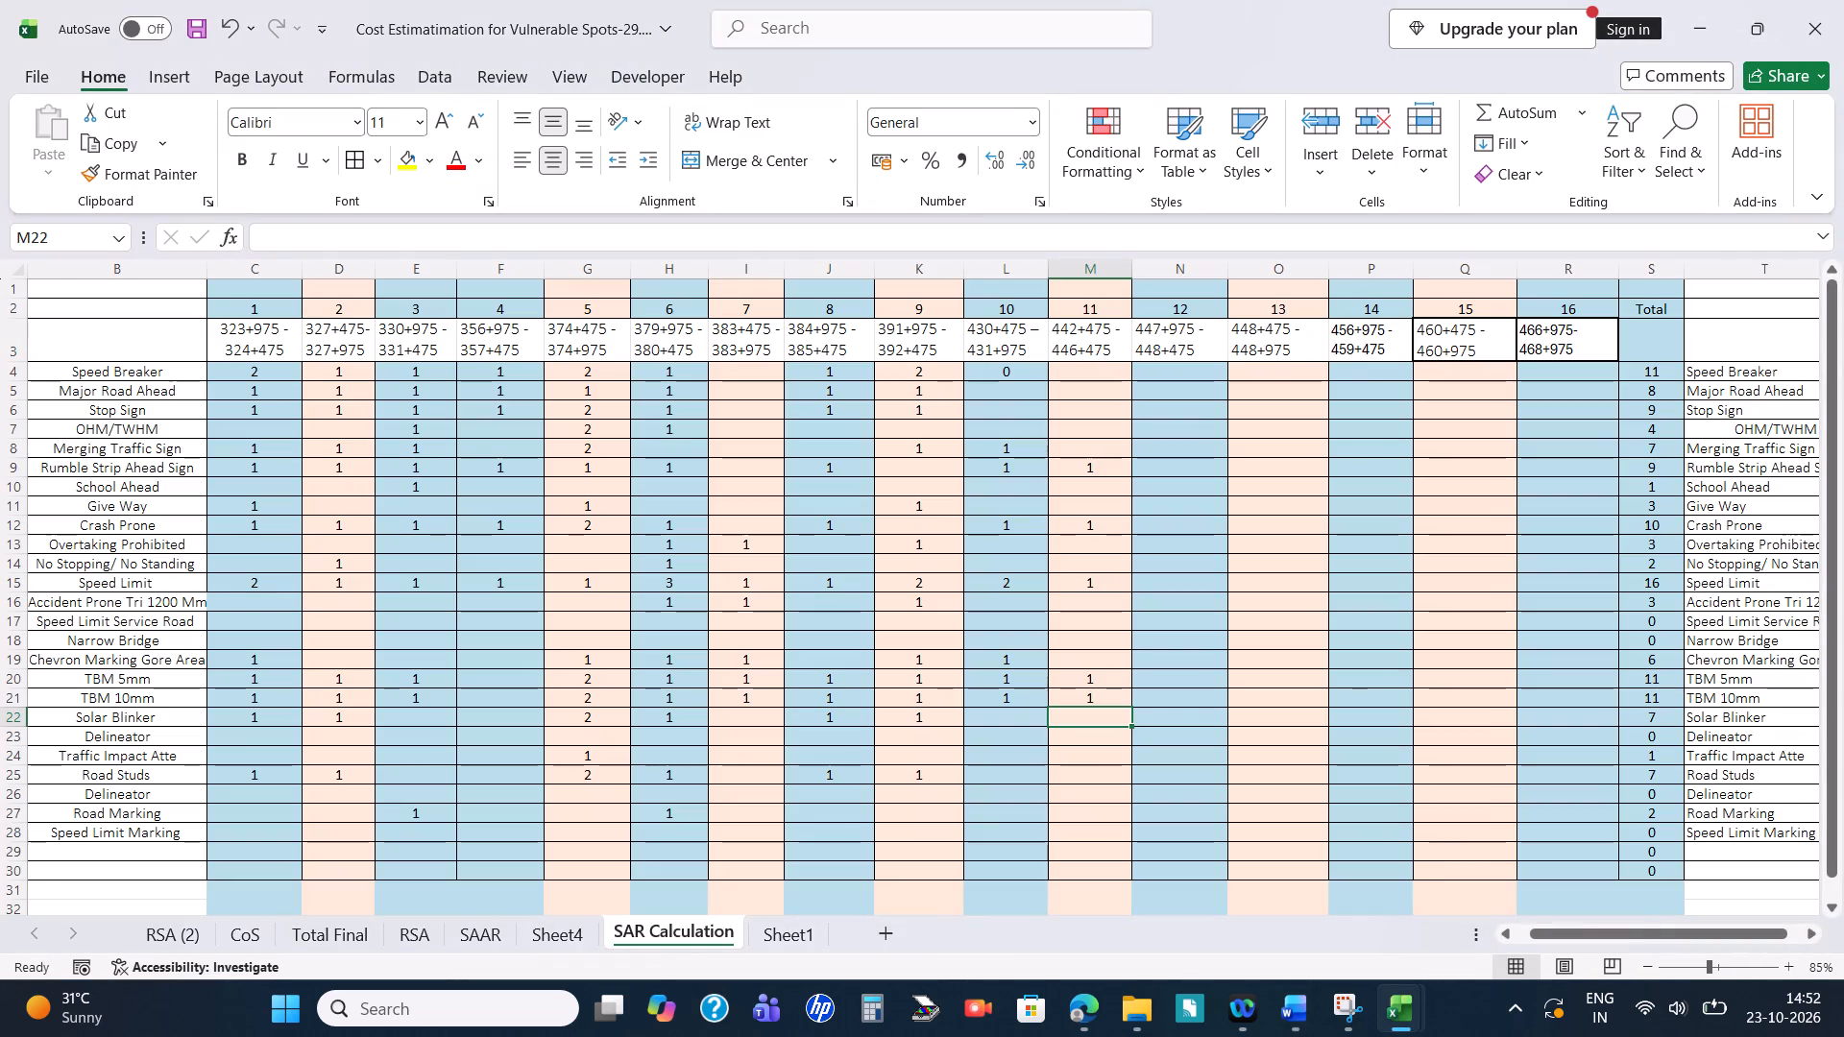
click(1073, 470)
key(2)
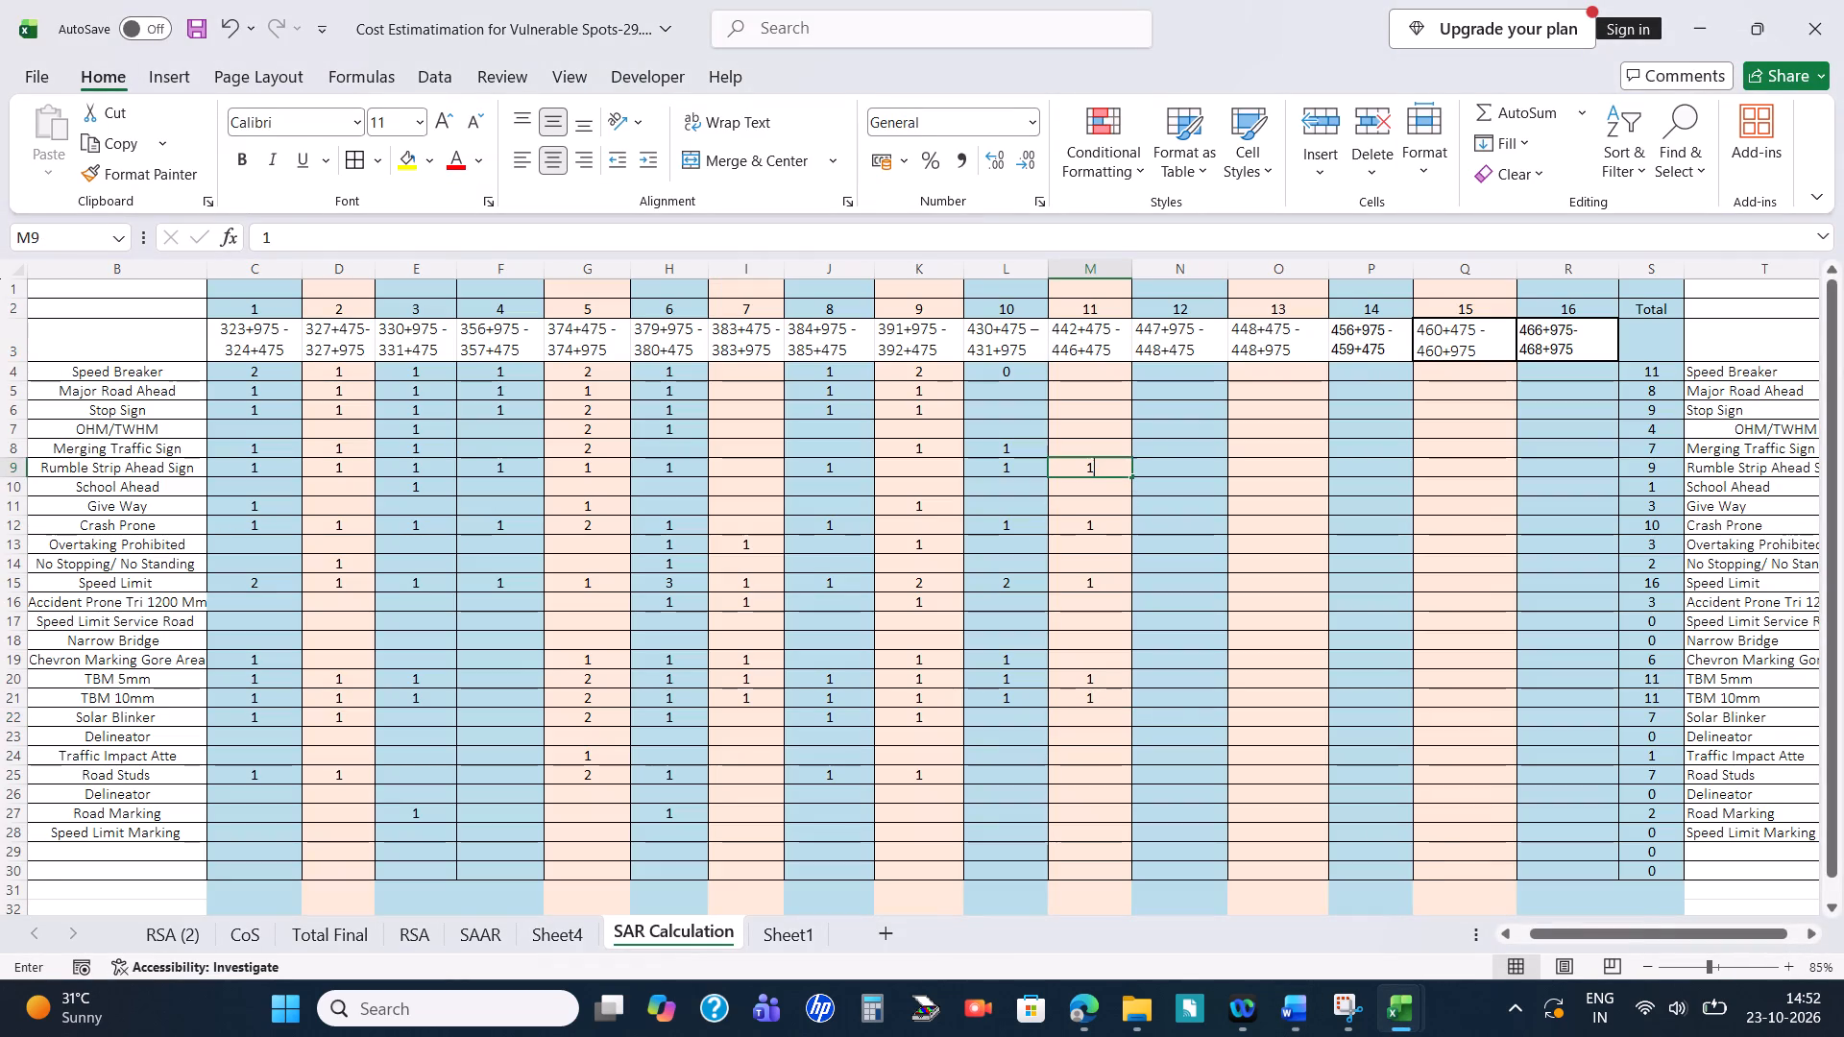
key(Return)
key(Return)
key(Return)
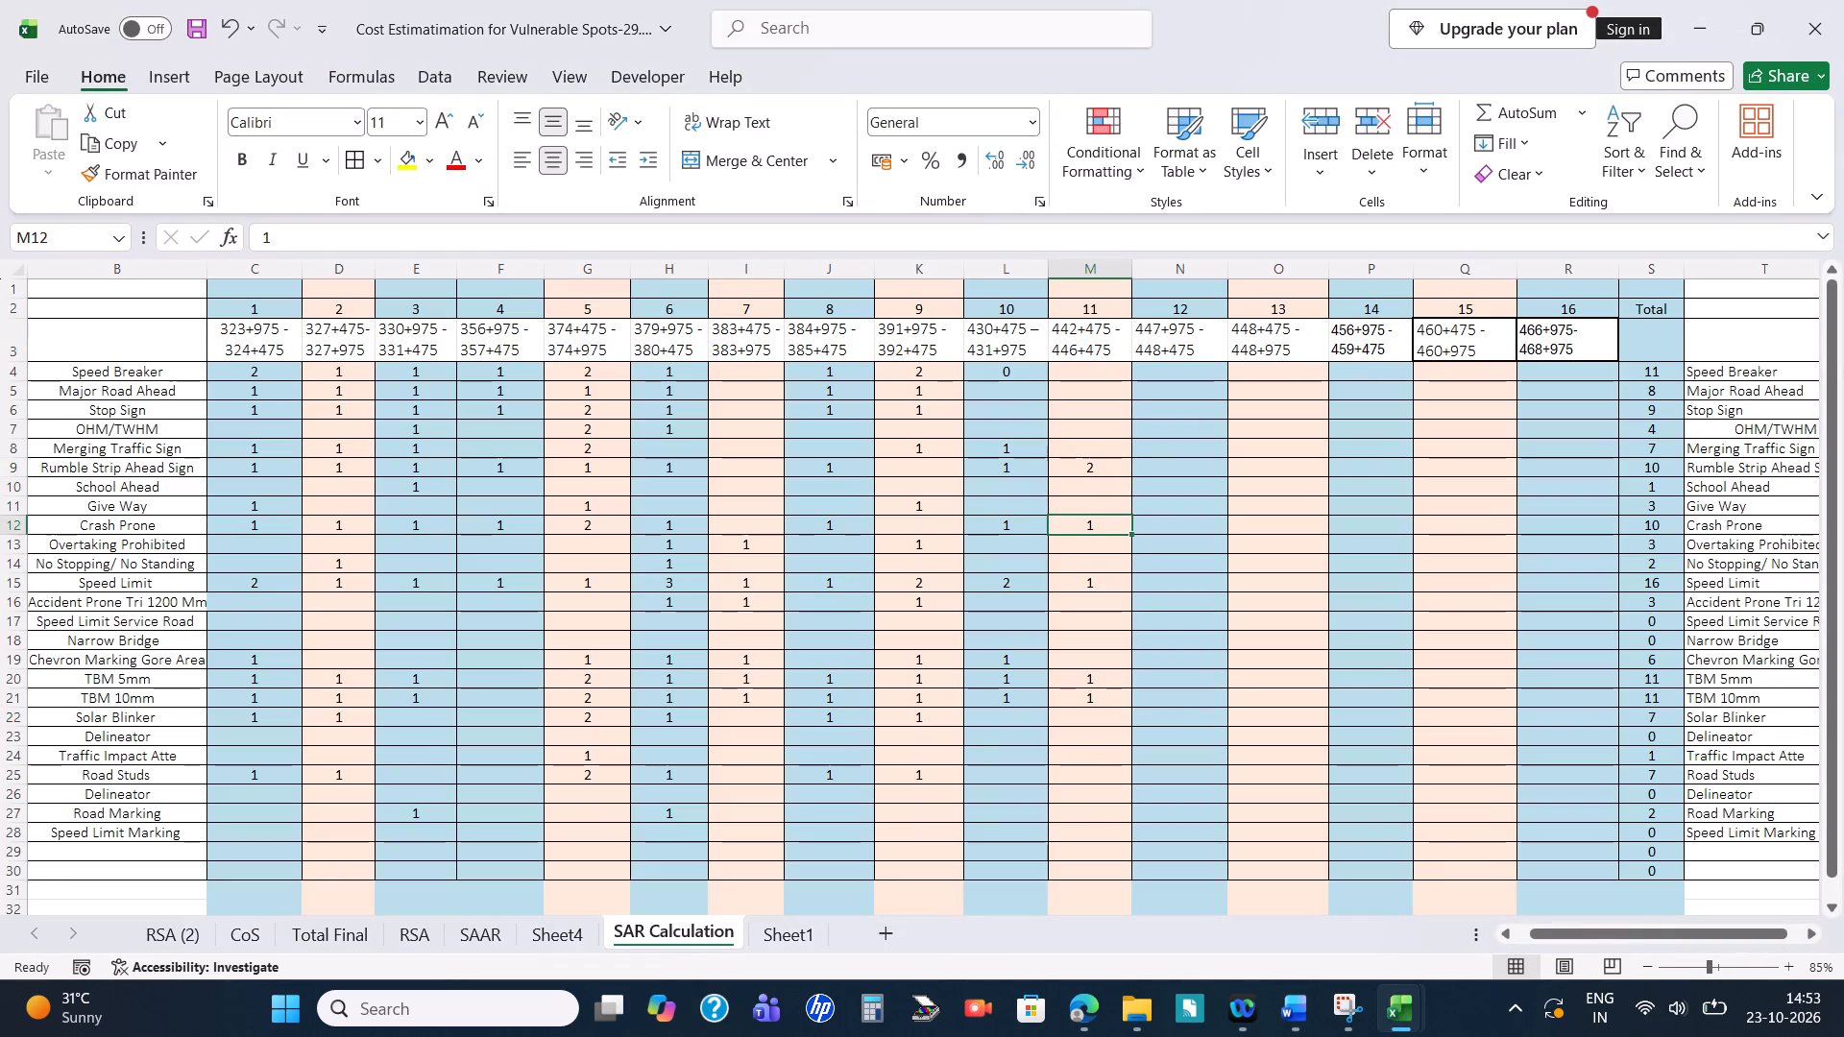
key(2)
key(Return)
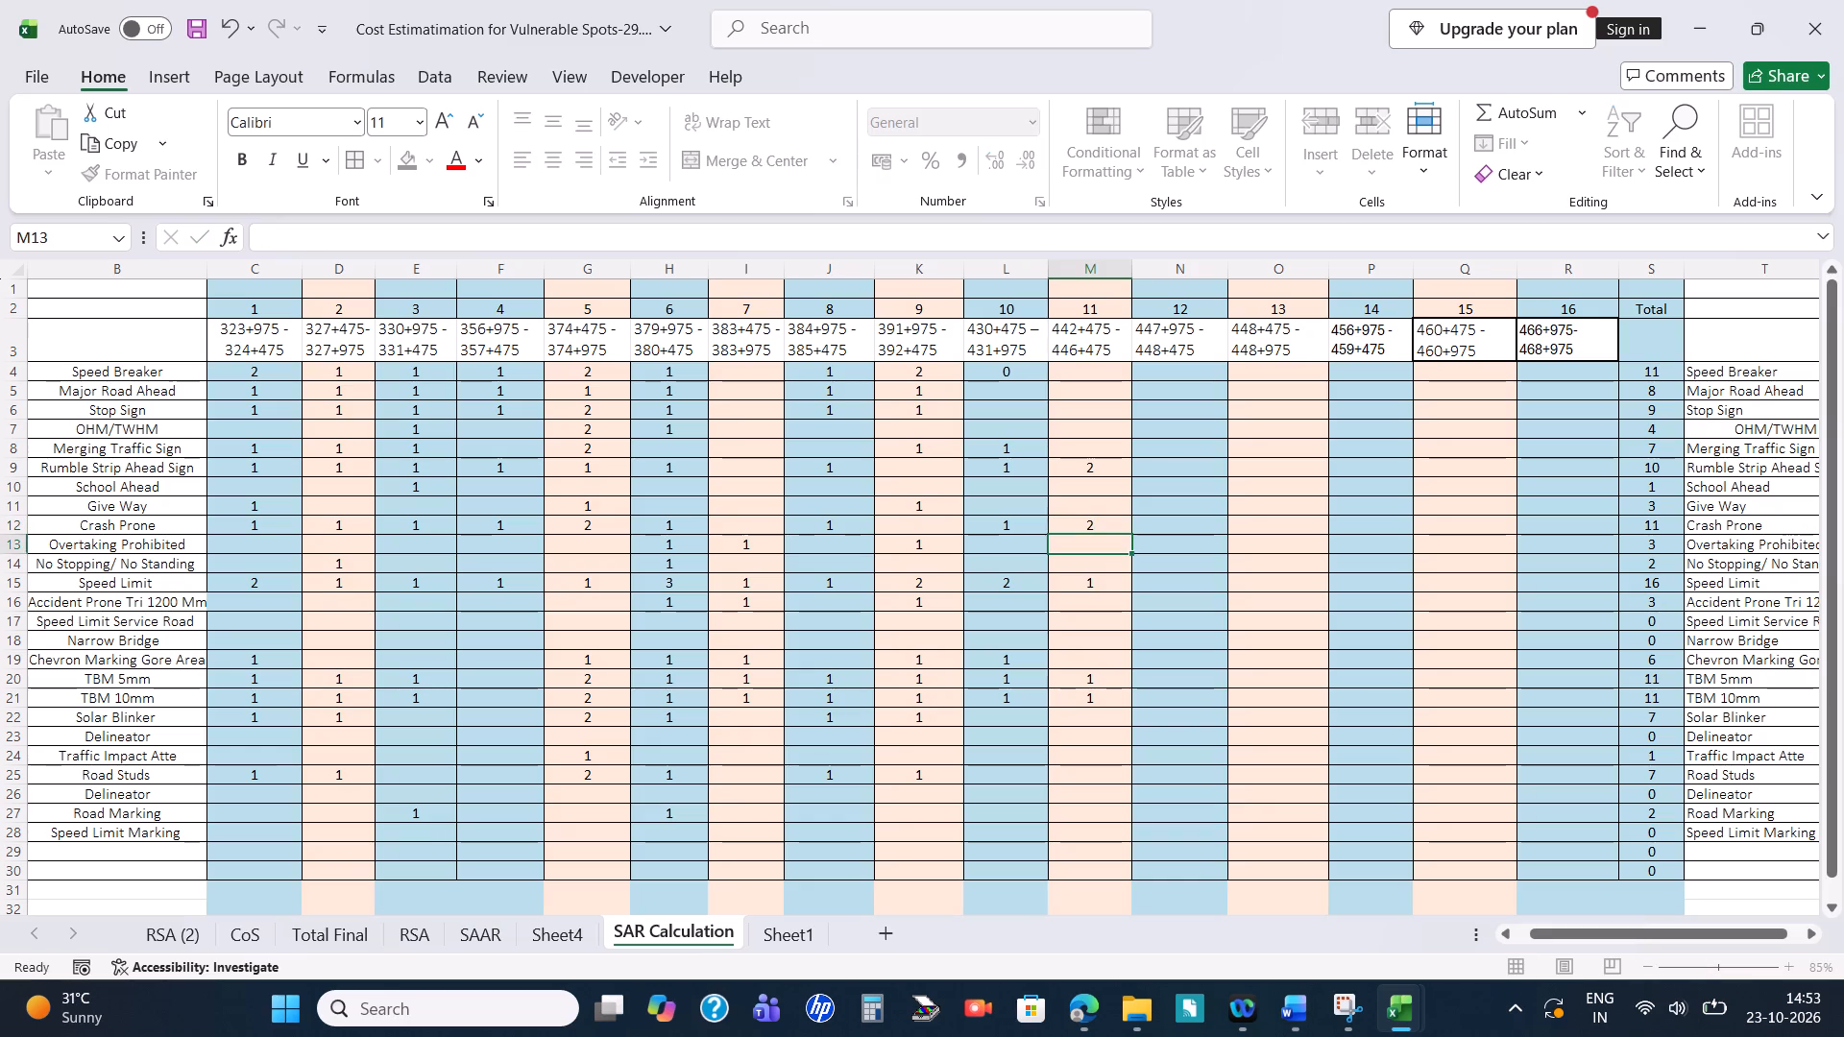
key(Return)
key(Return)
key(2)
key(Return)
Recheck the thermoplastic bar marking measure in Word and set Blackspot 11's TBM 5mm in M20 and TBM 10mm in M21 to 2 in Excel.
key(alt+Tab)
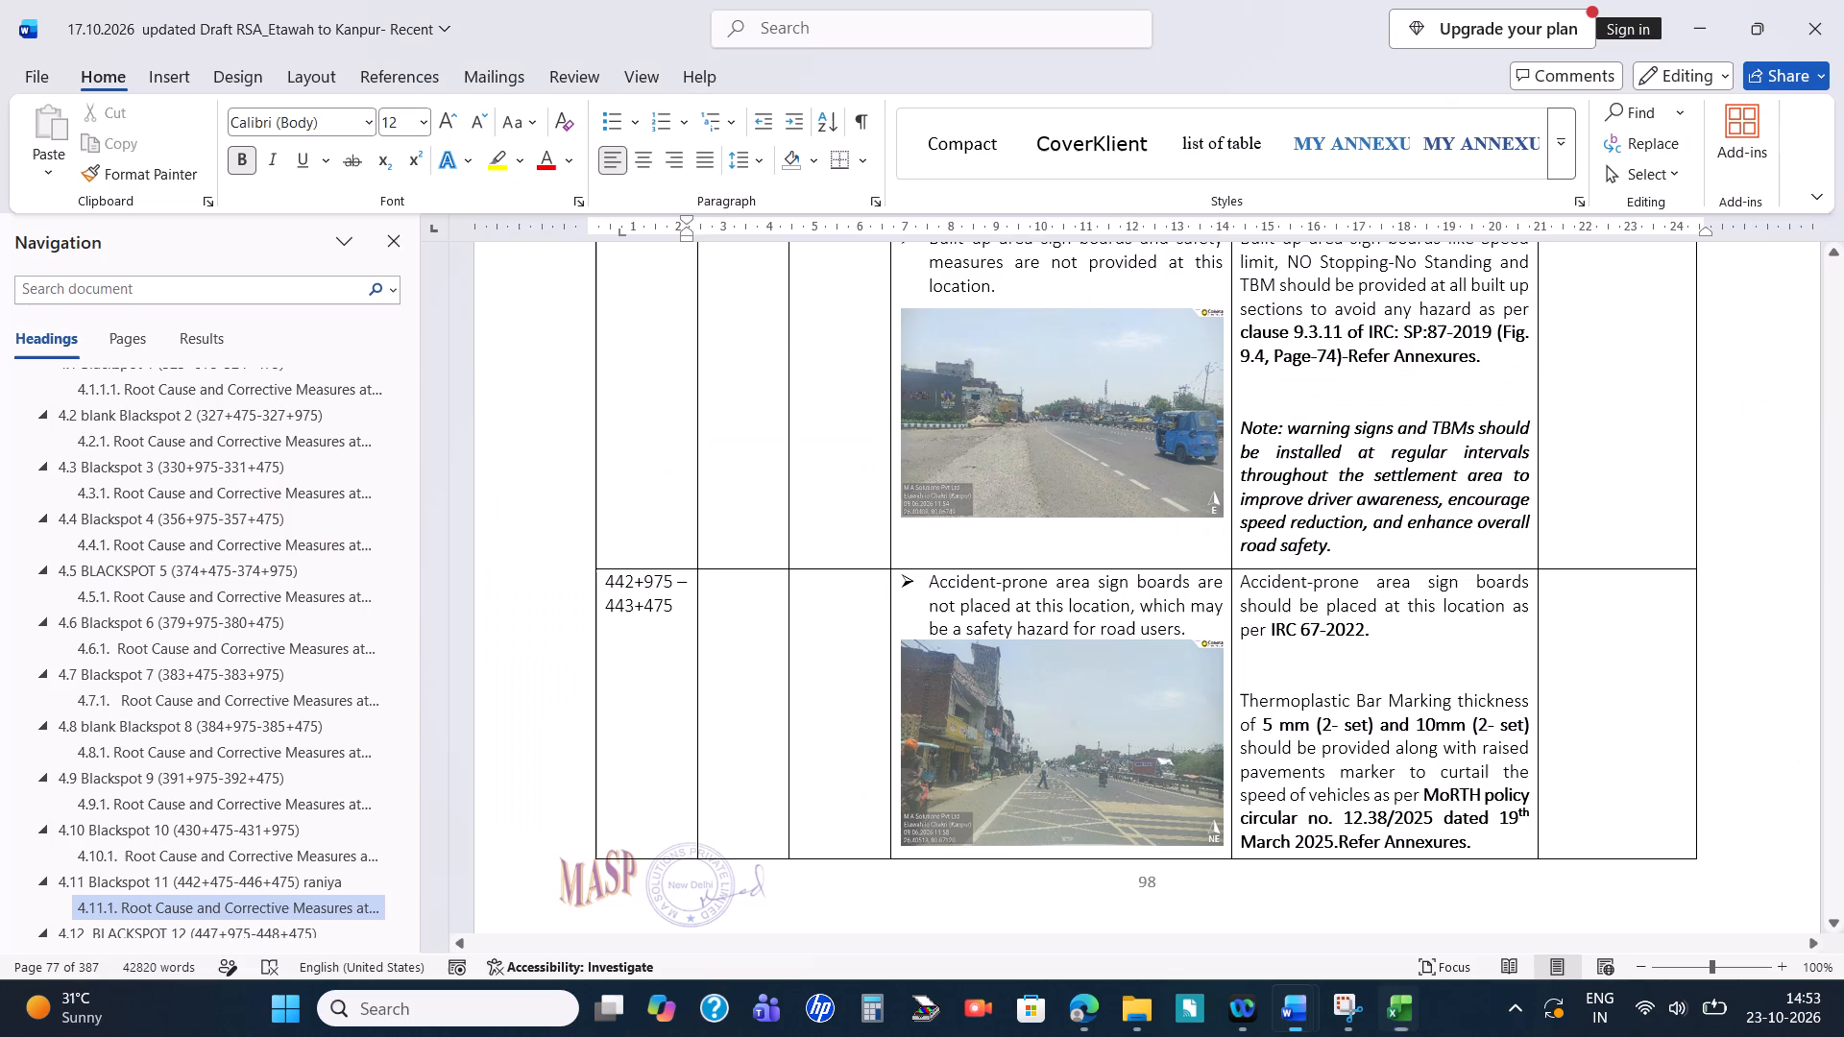
scroll(1185, 714, down, 1)
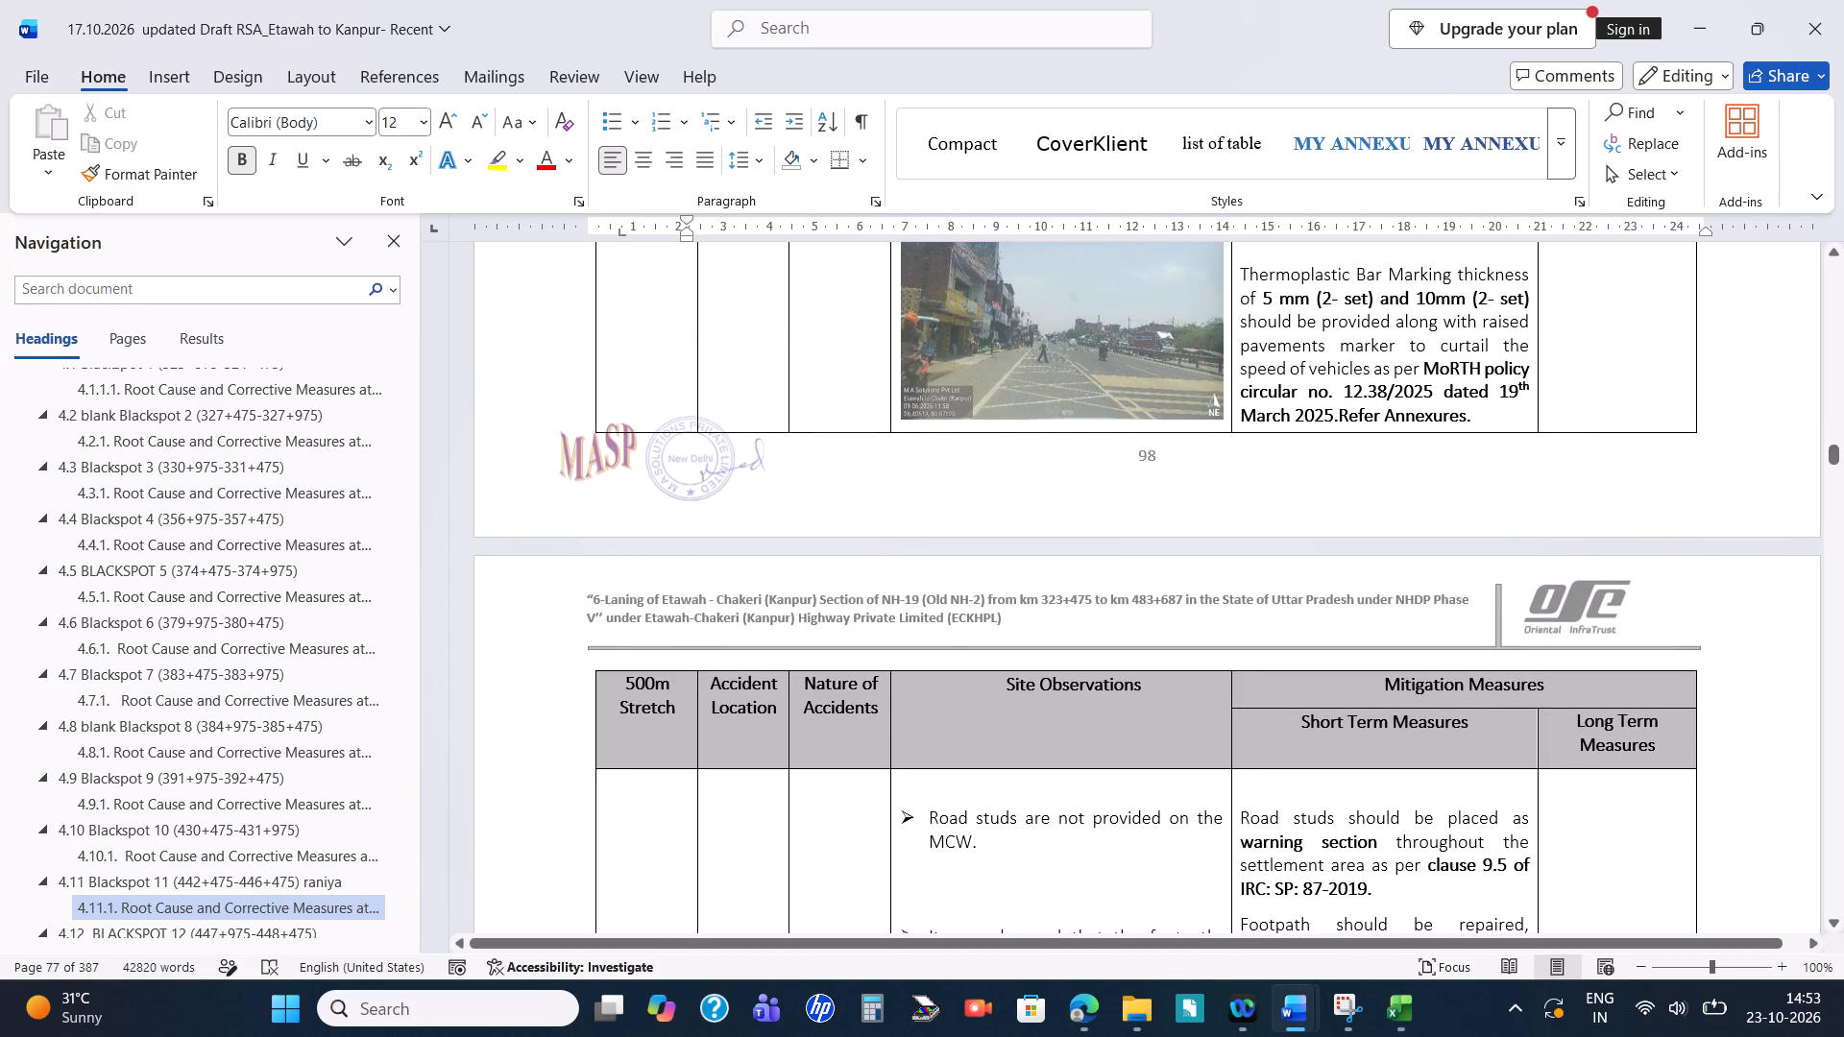
key(alt+Tab)
key(Return)
key(Return)
key(Return)
key(Return)
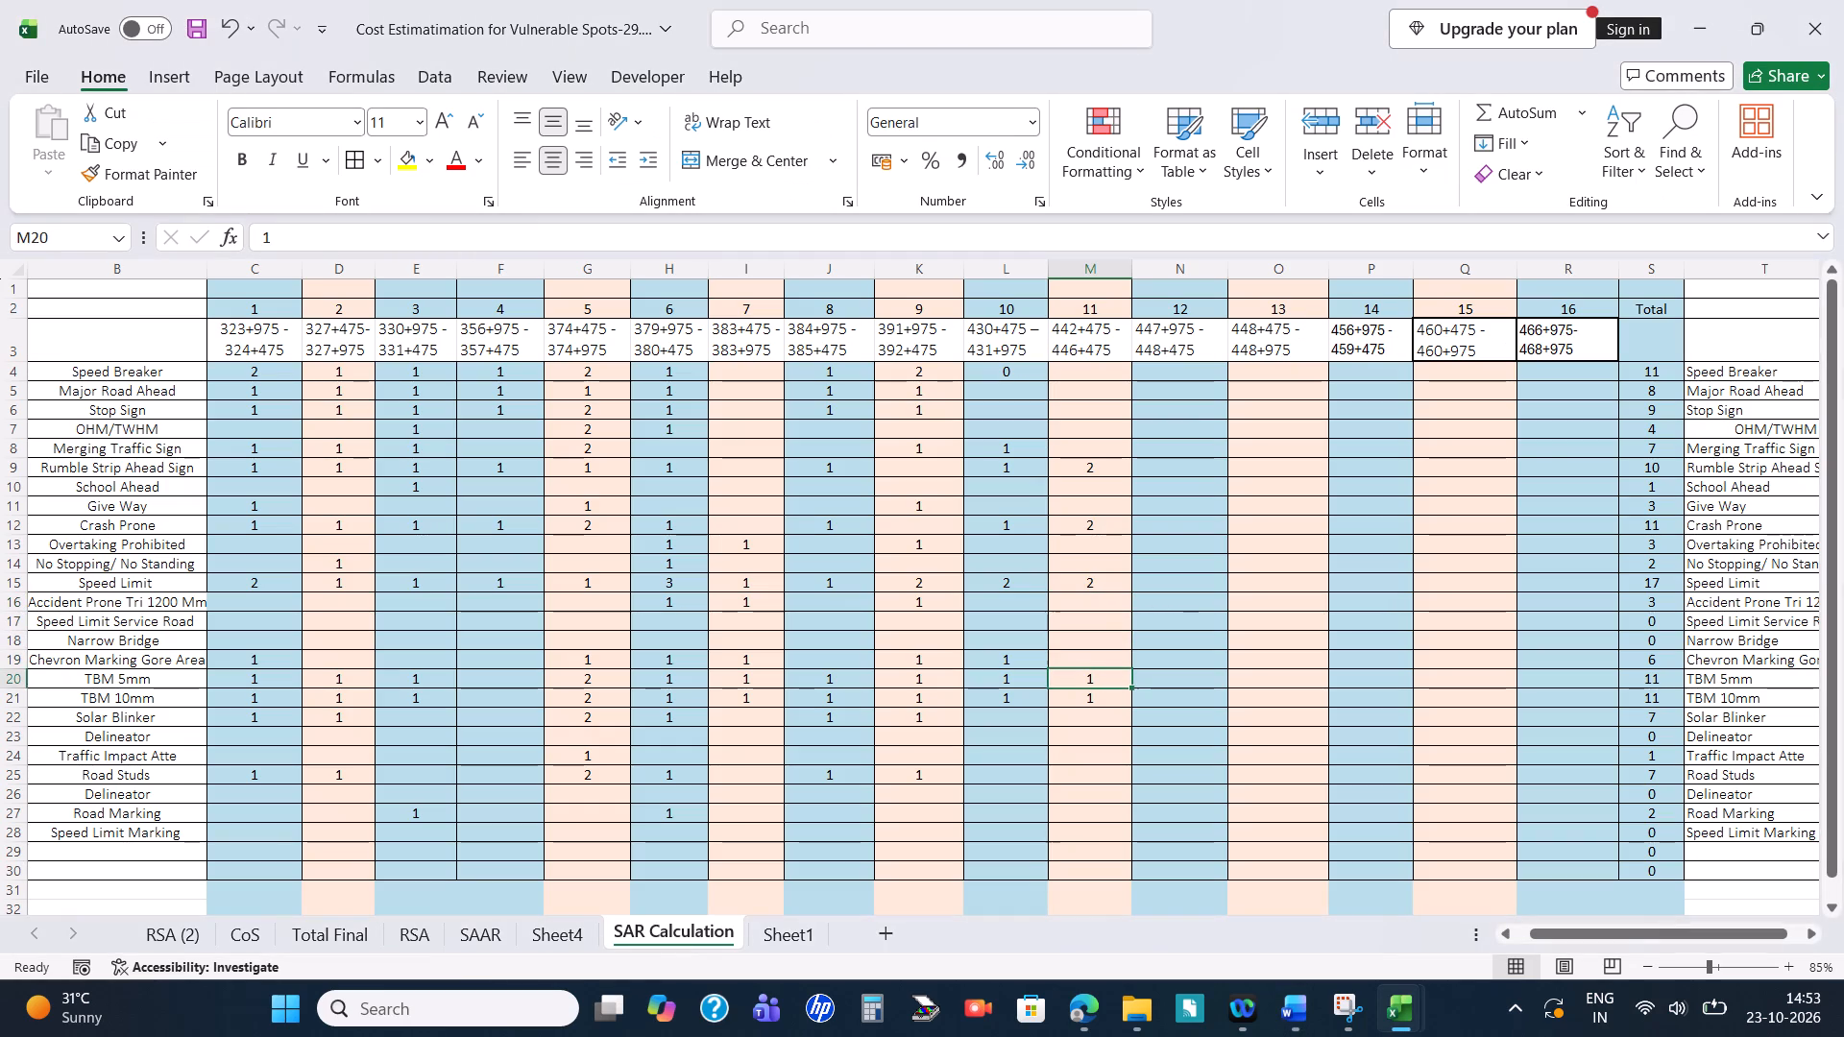
key(2)
key(Return)
key(2)
key(Return)
Dismiss Word's Save As dialog, check the road studs measure, and set Blackspot 11's Road Studs in M25 to 1 in Excel.
key(alt+Tab)
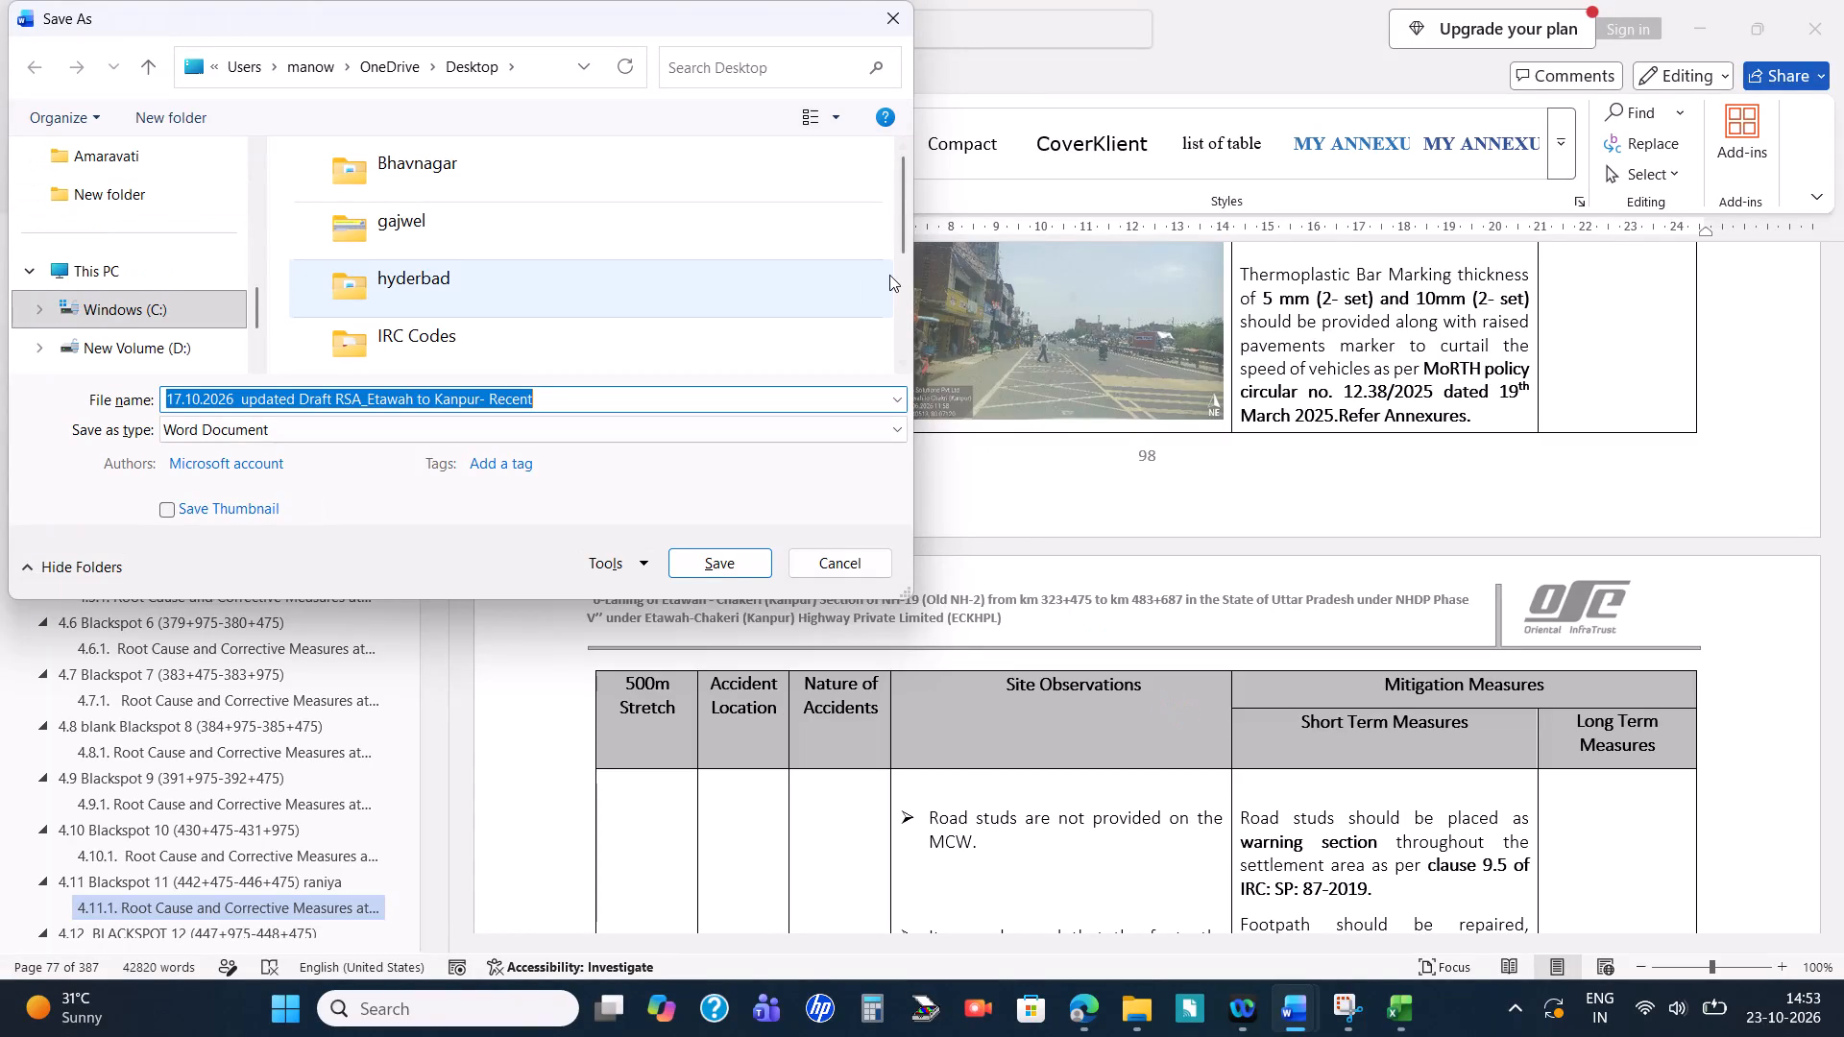
click(902, 14)
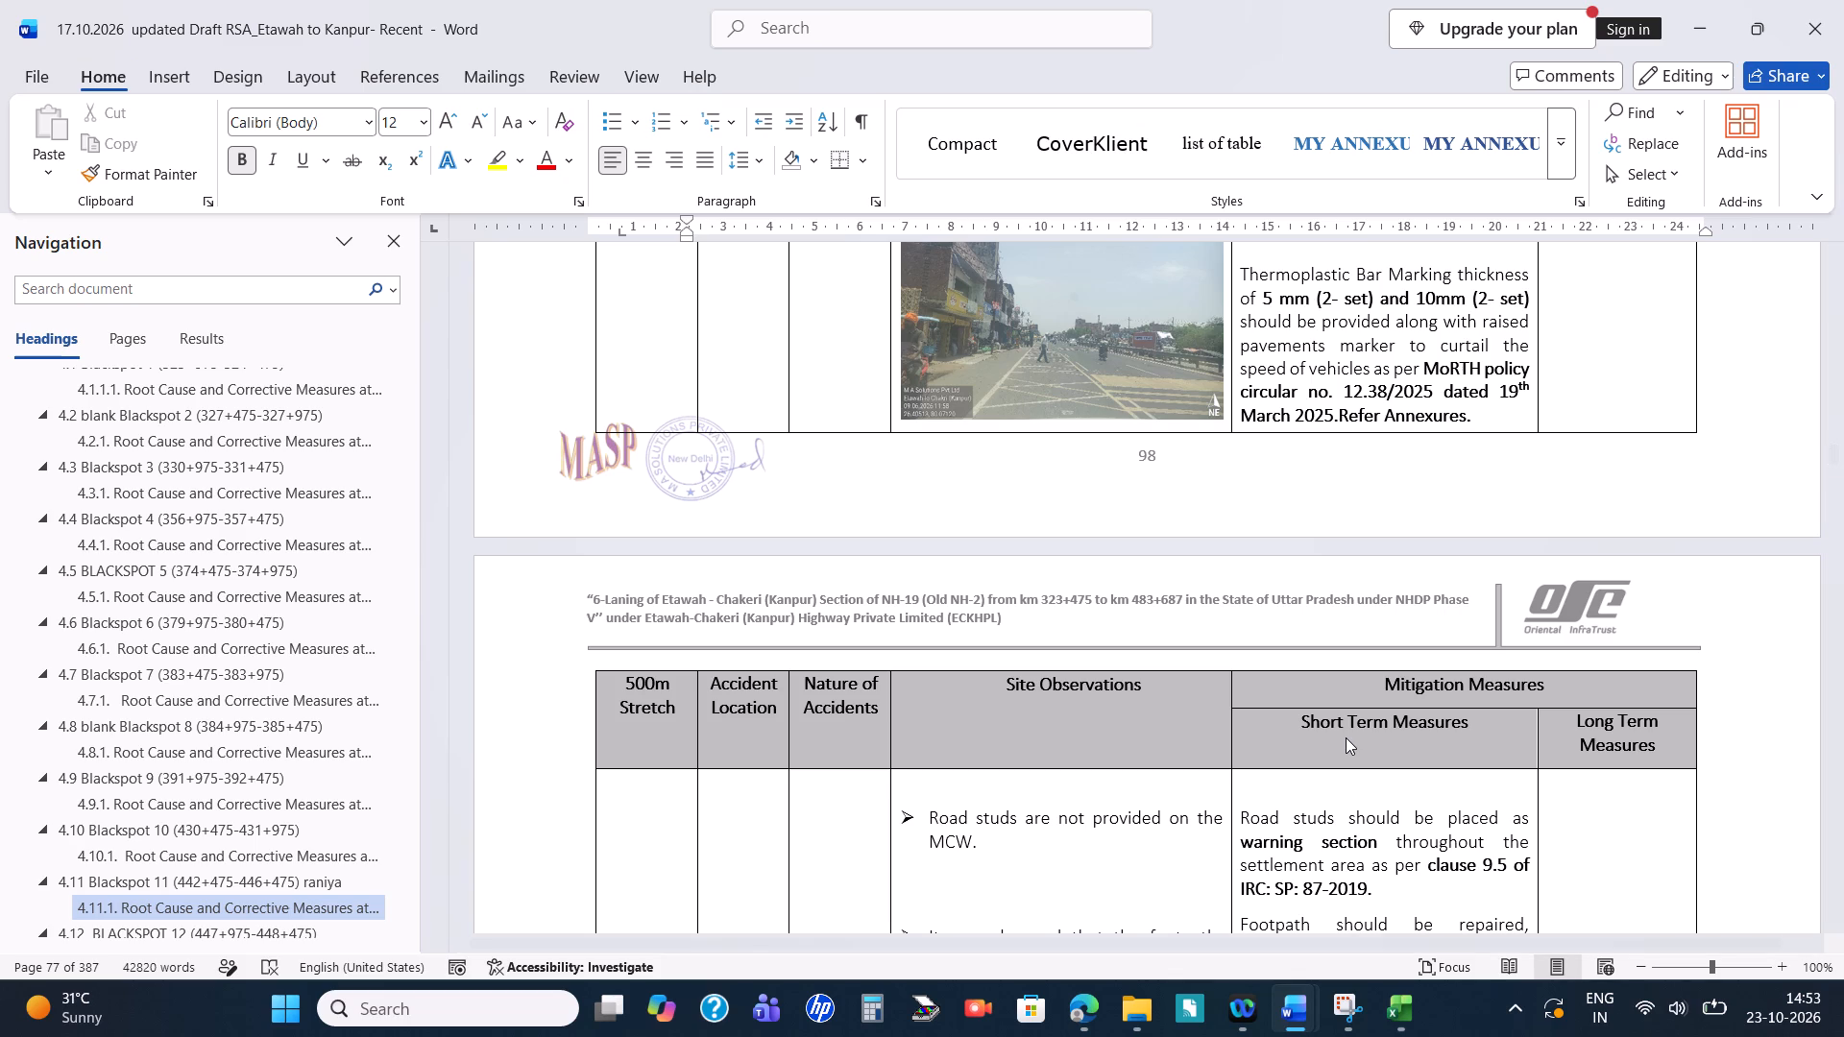
key(alt+Tab)
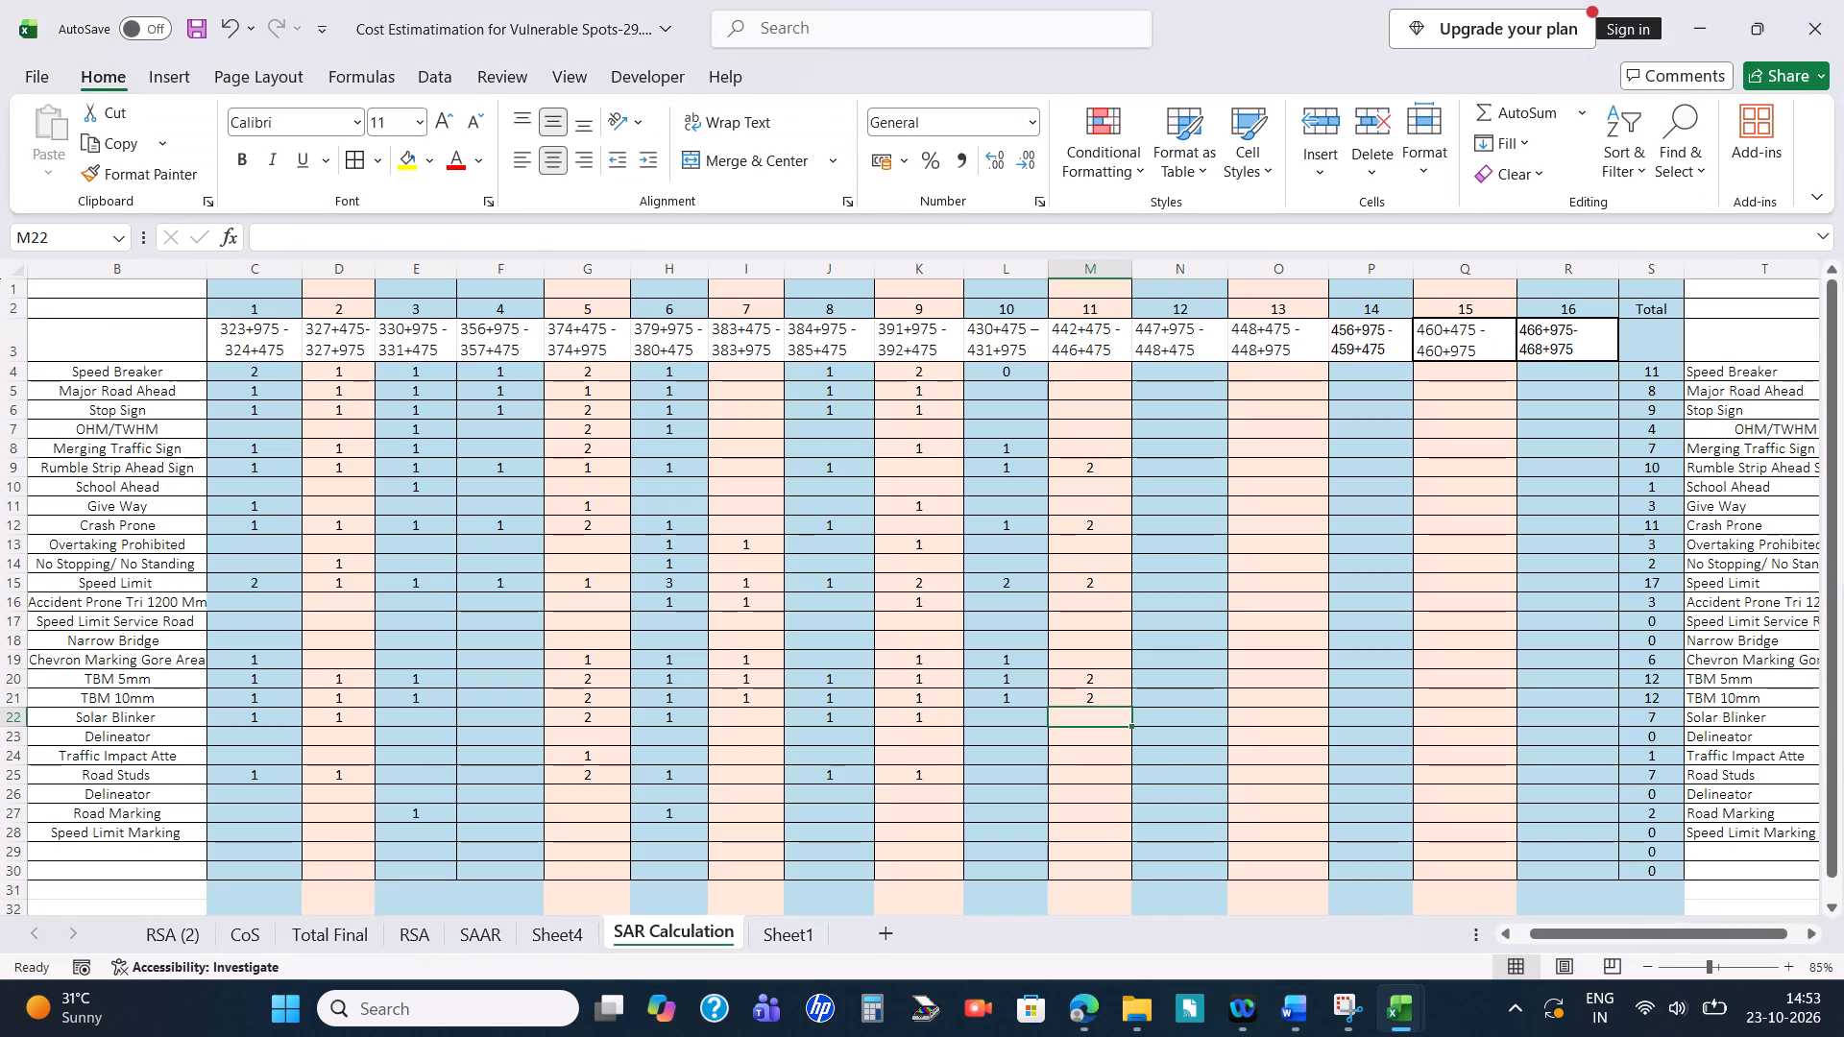
key(Down)
key(Down)
key(Down)
key(1)
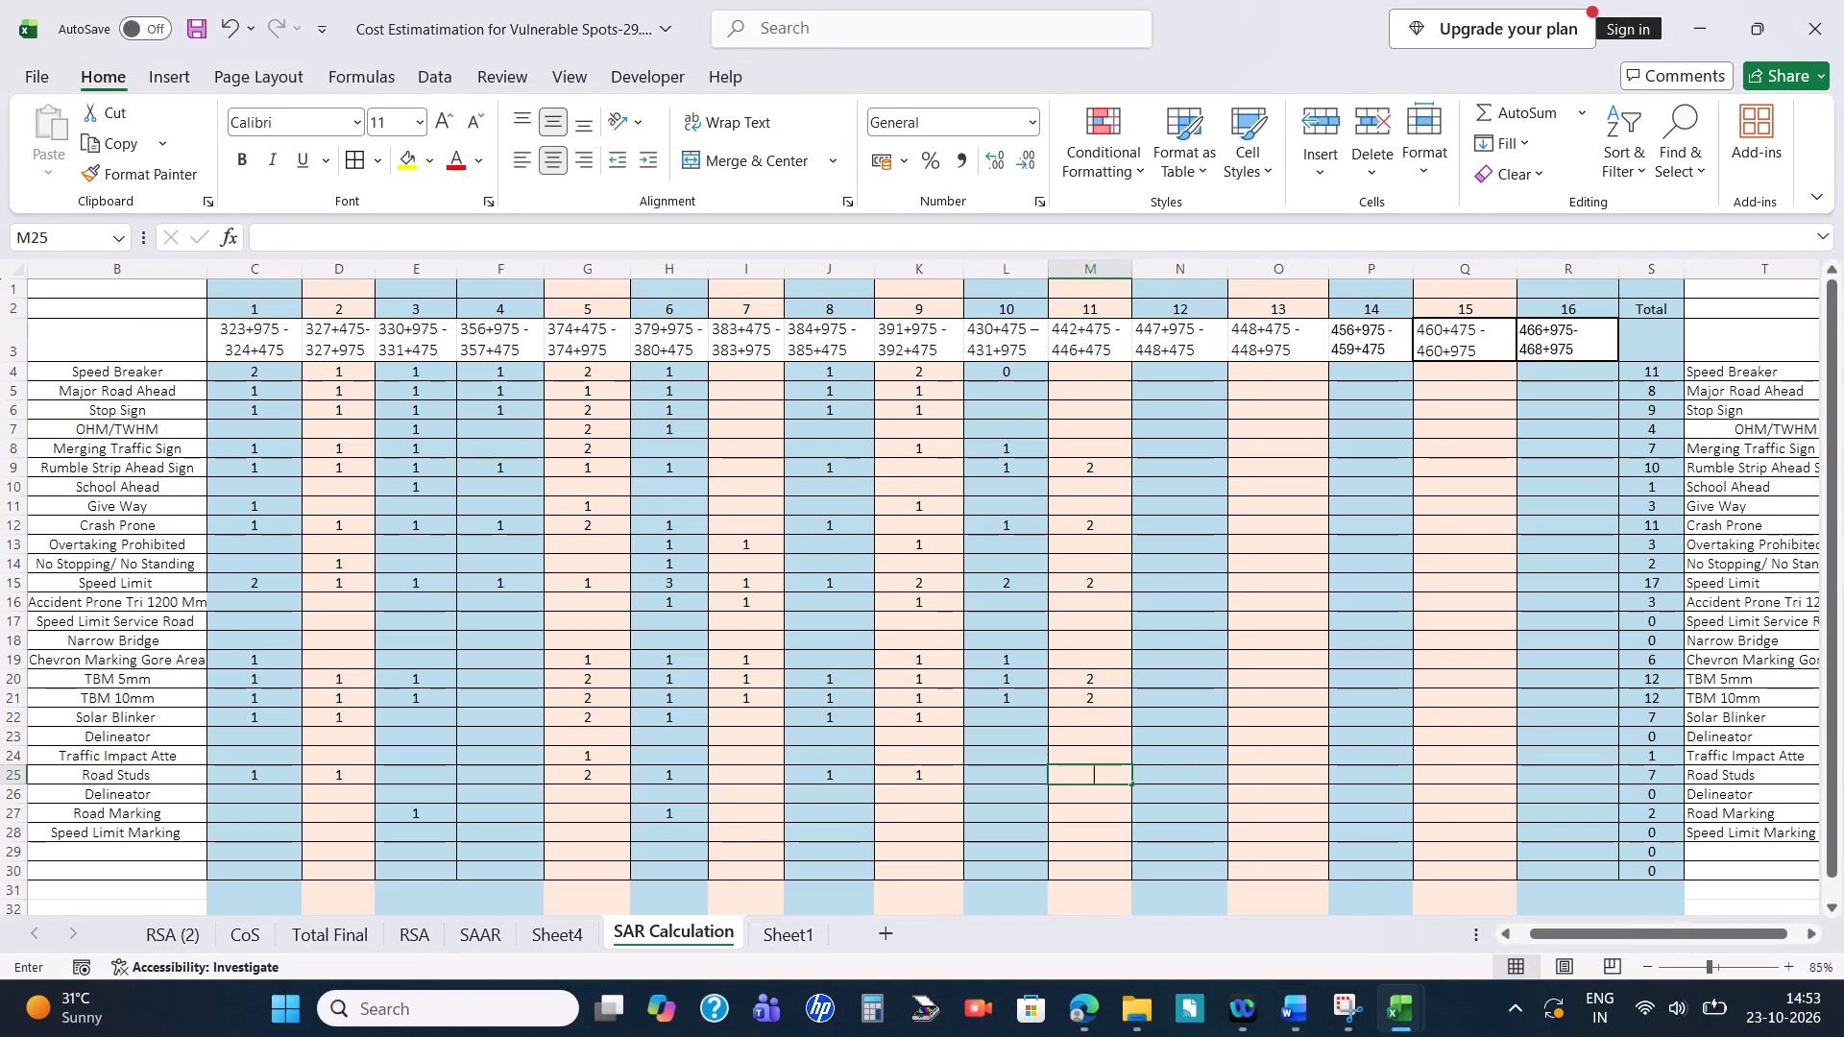
key(Return)
Read on to stretch 443+475–443+975 in Word and enter 1 for Speed Breaker, Major Road Ahead and Stop Sign in M4:M6 in Excel.
key(alt+Tab)
scroll(1346, 737, down, 1)
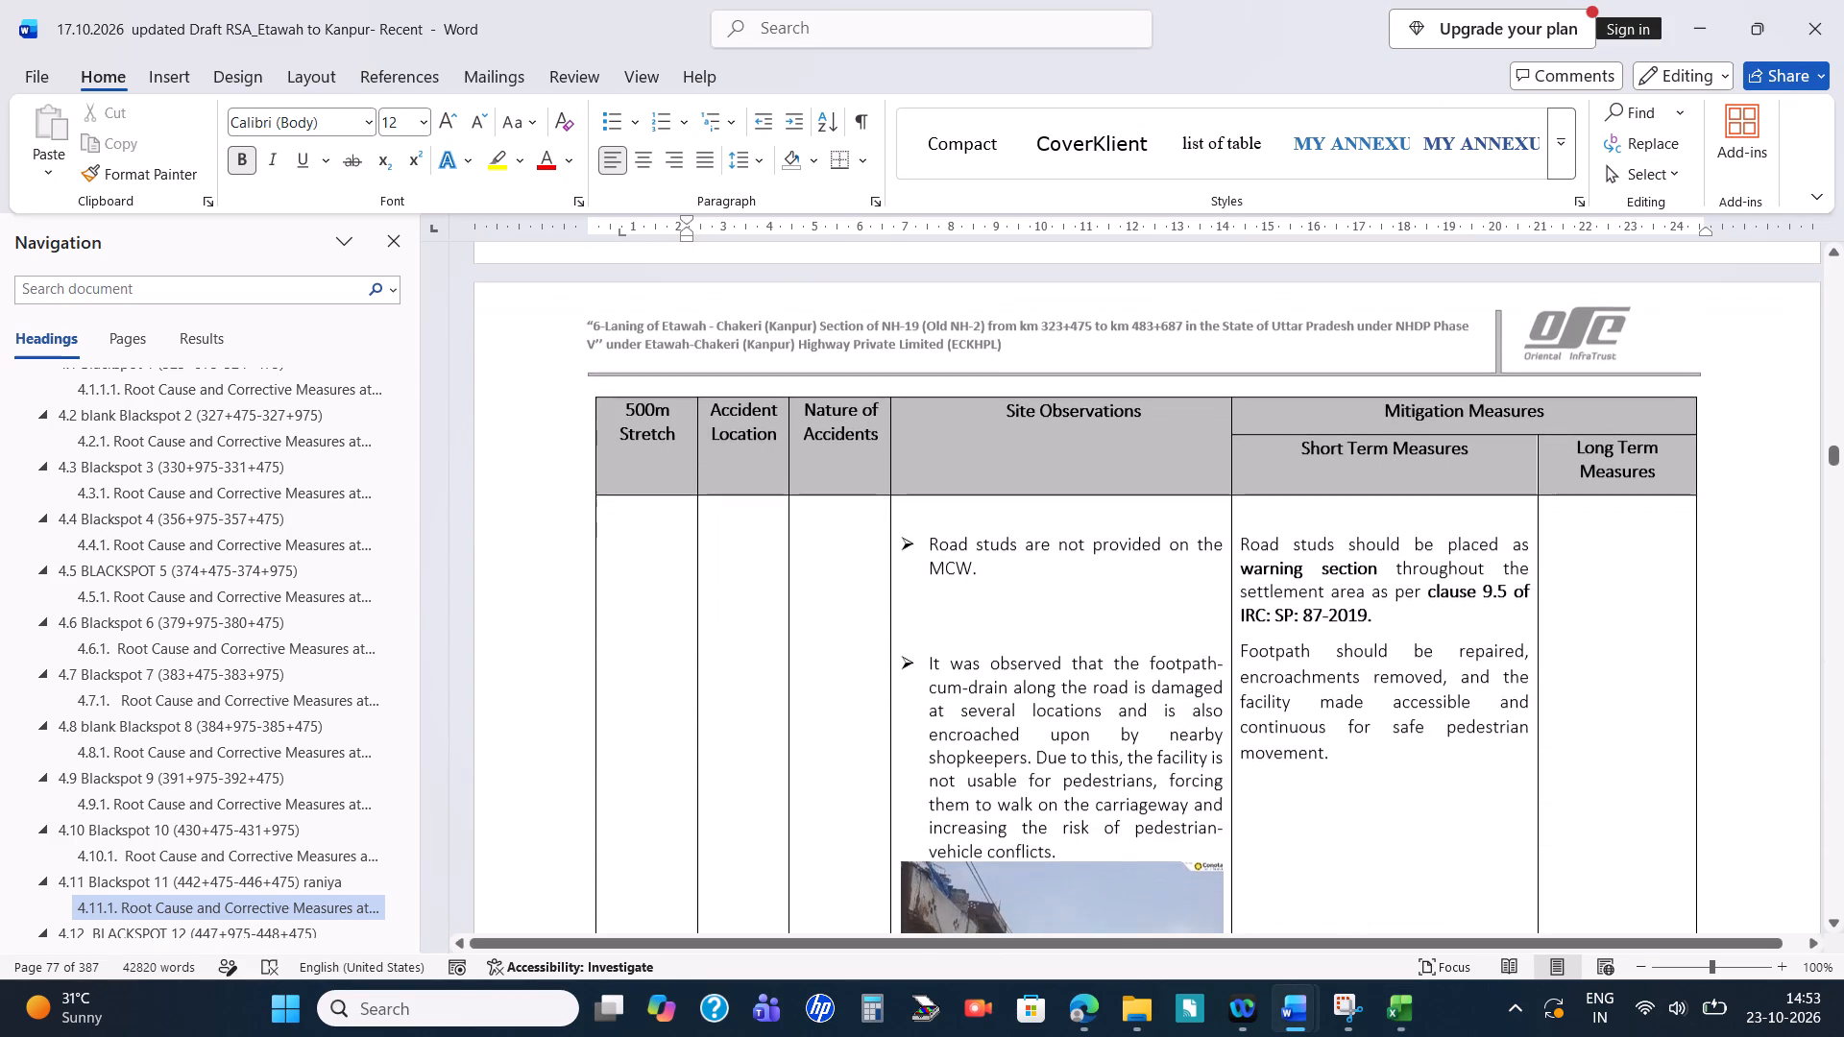
scroll(1346, 737, down, 5)
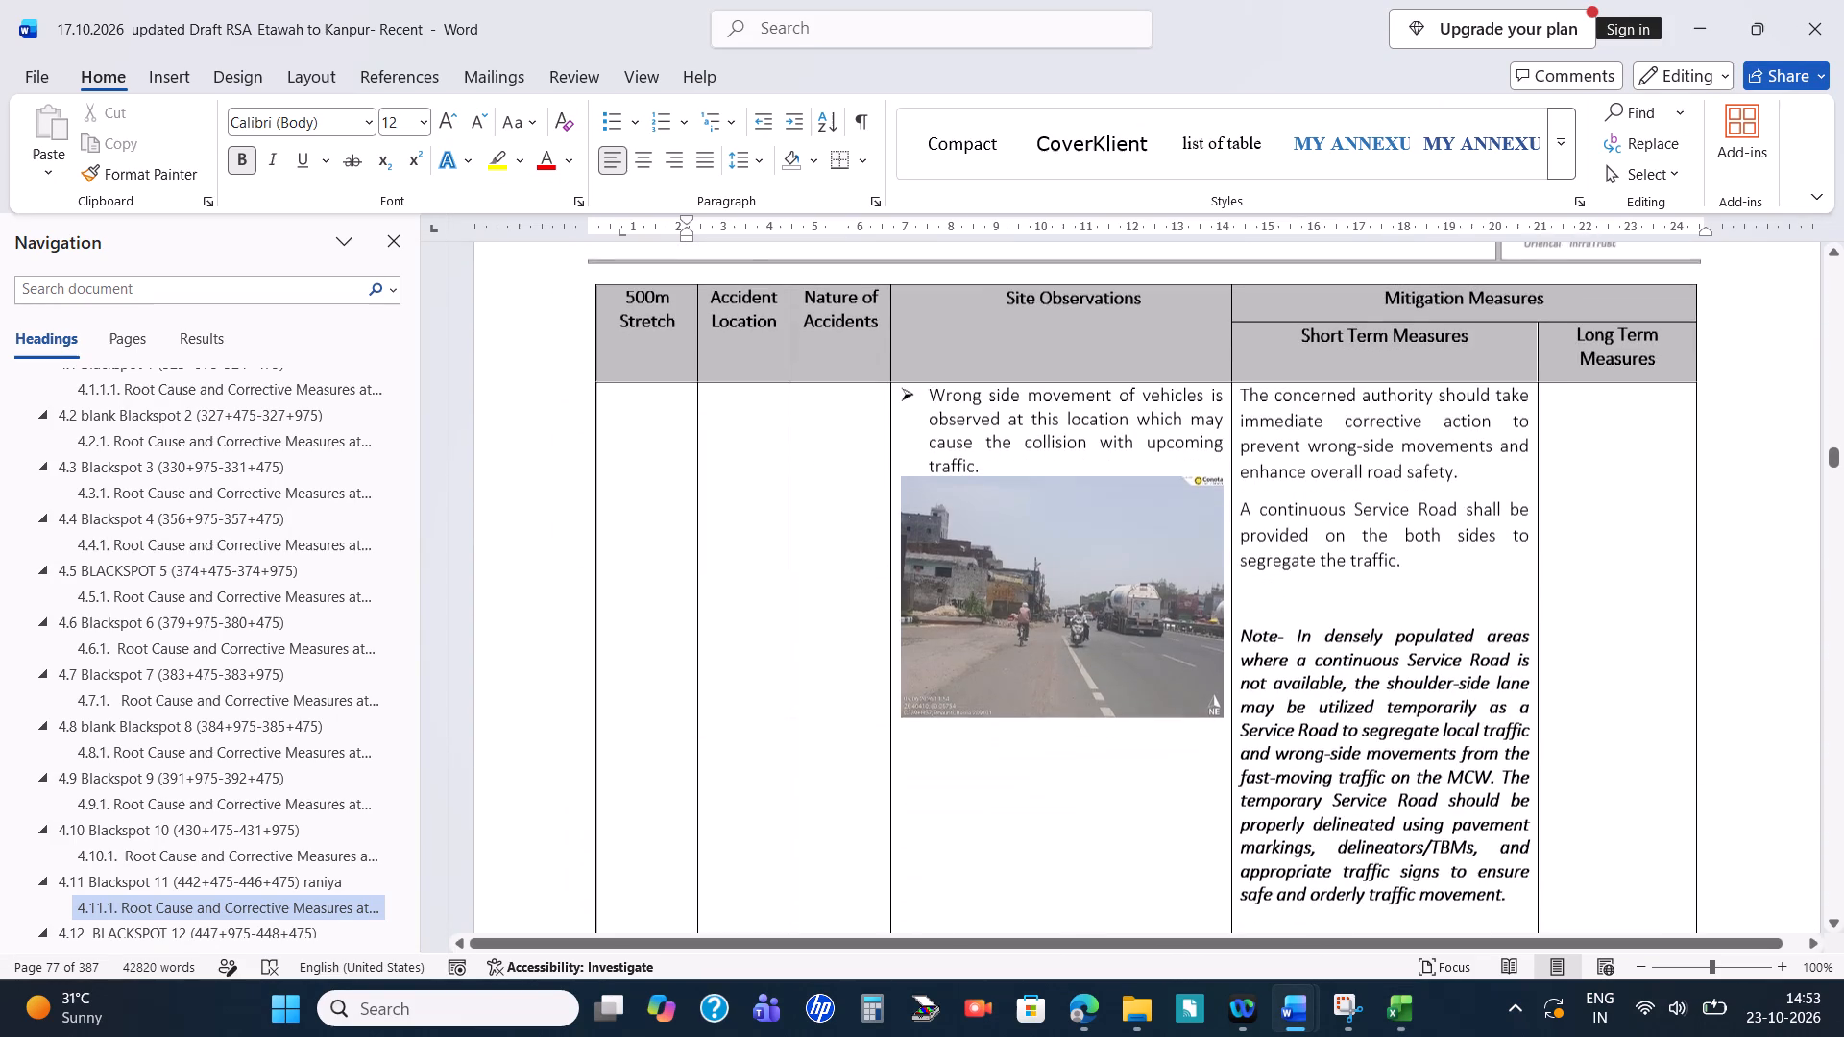
scroll(1346, 737, down, 1)
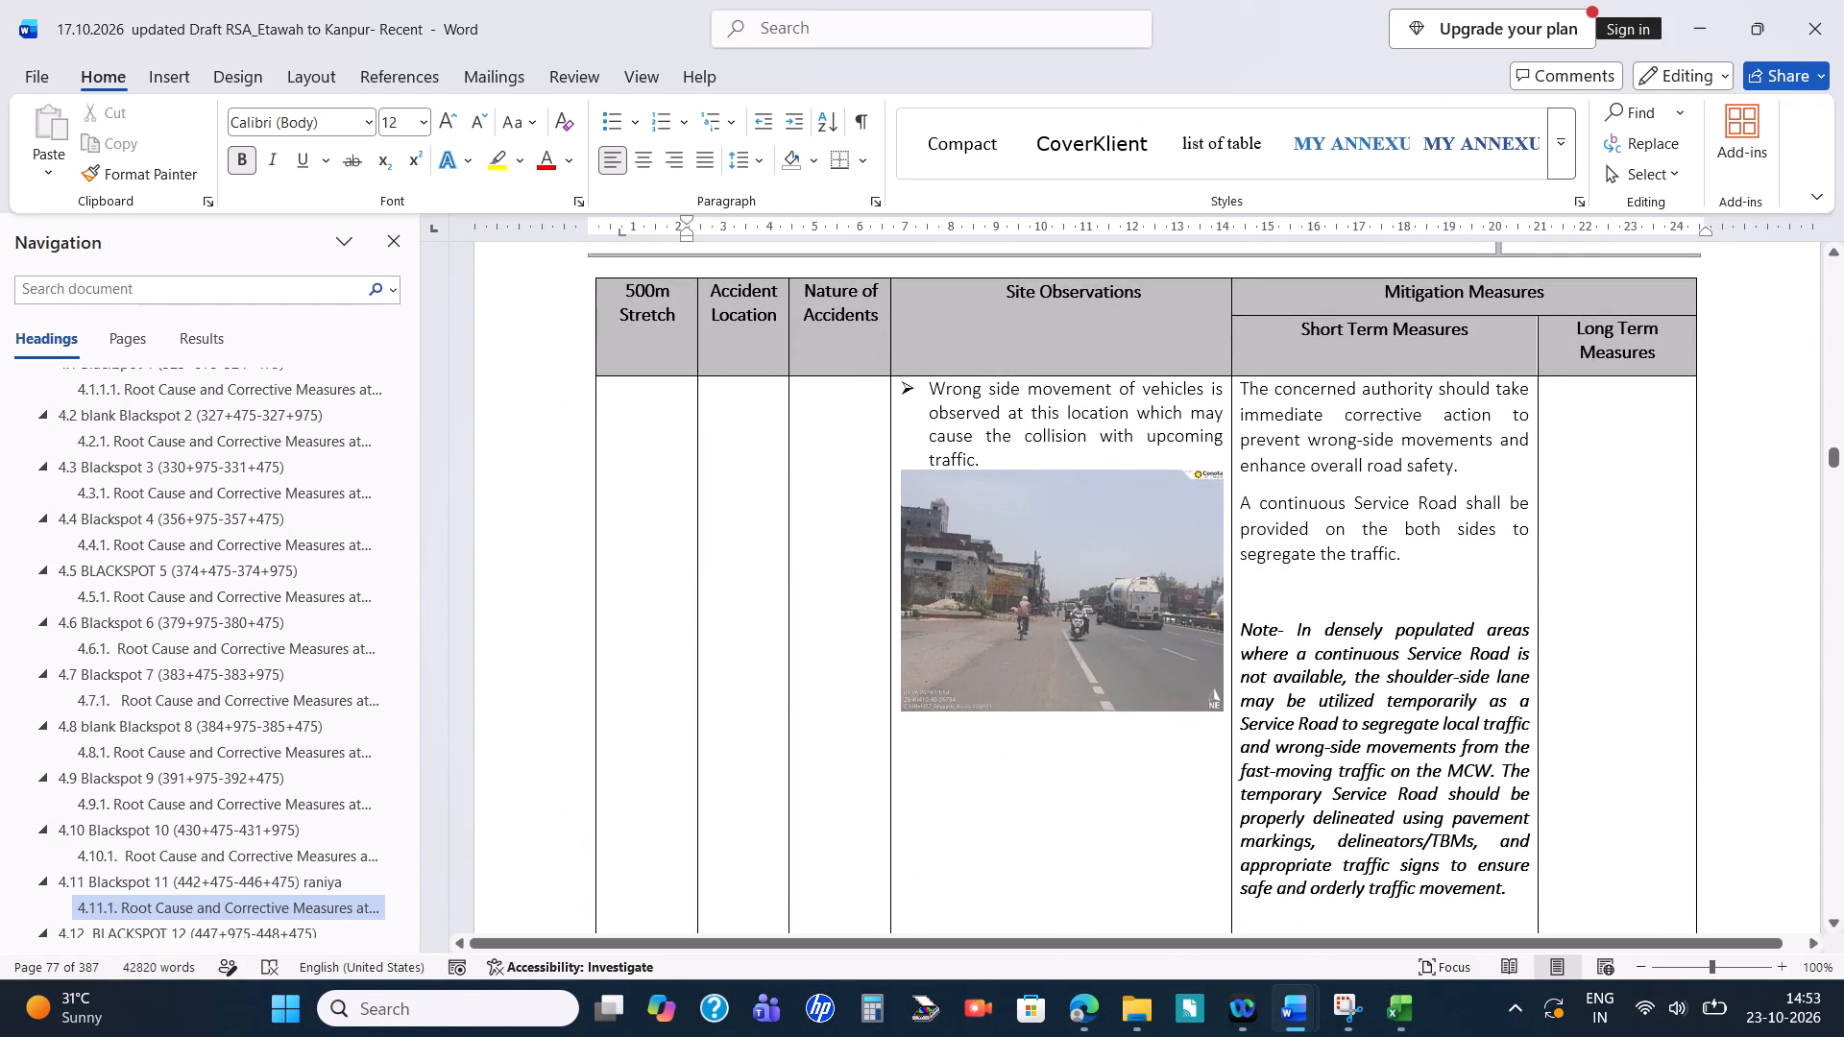
scroll(1346, 737, down, 3)
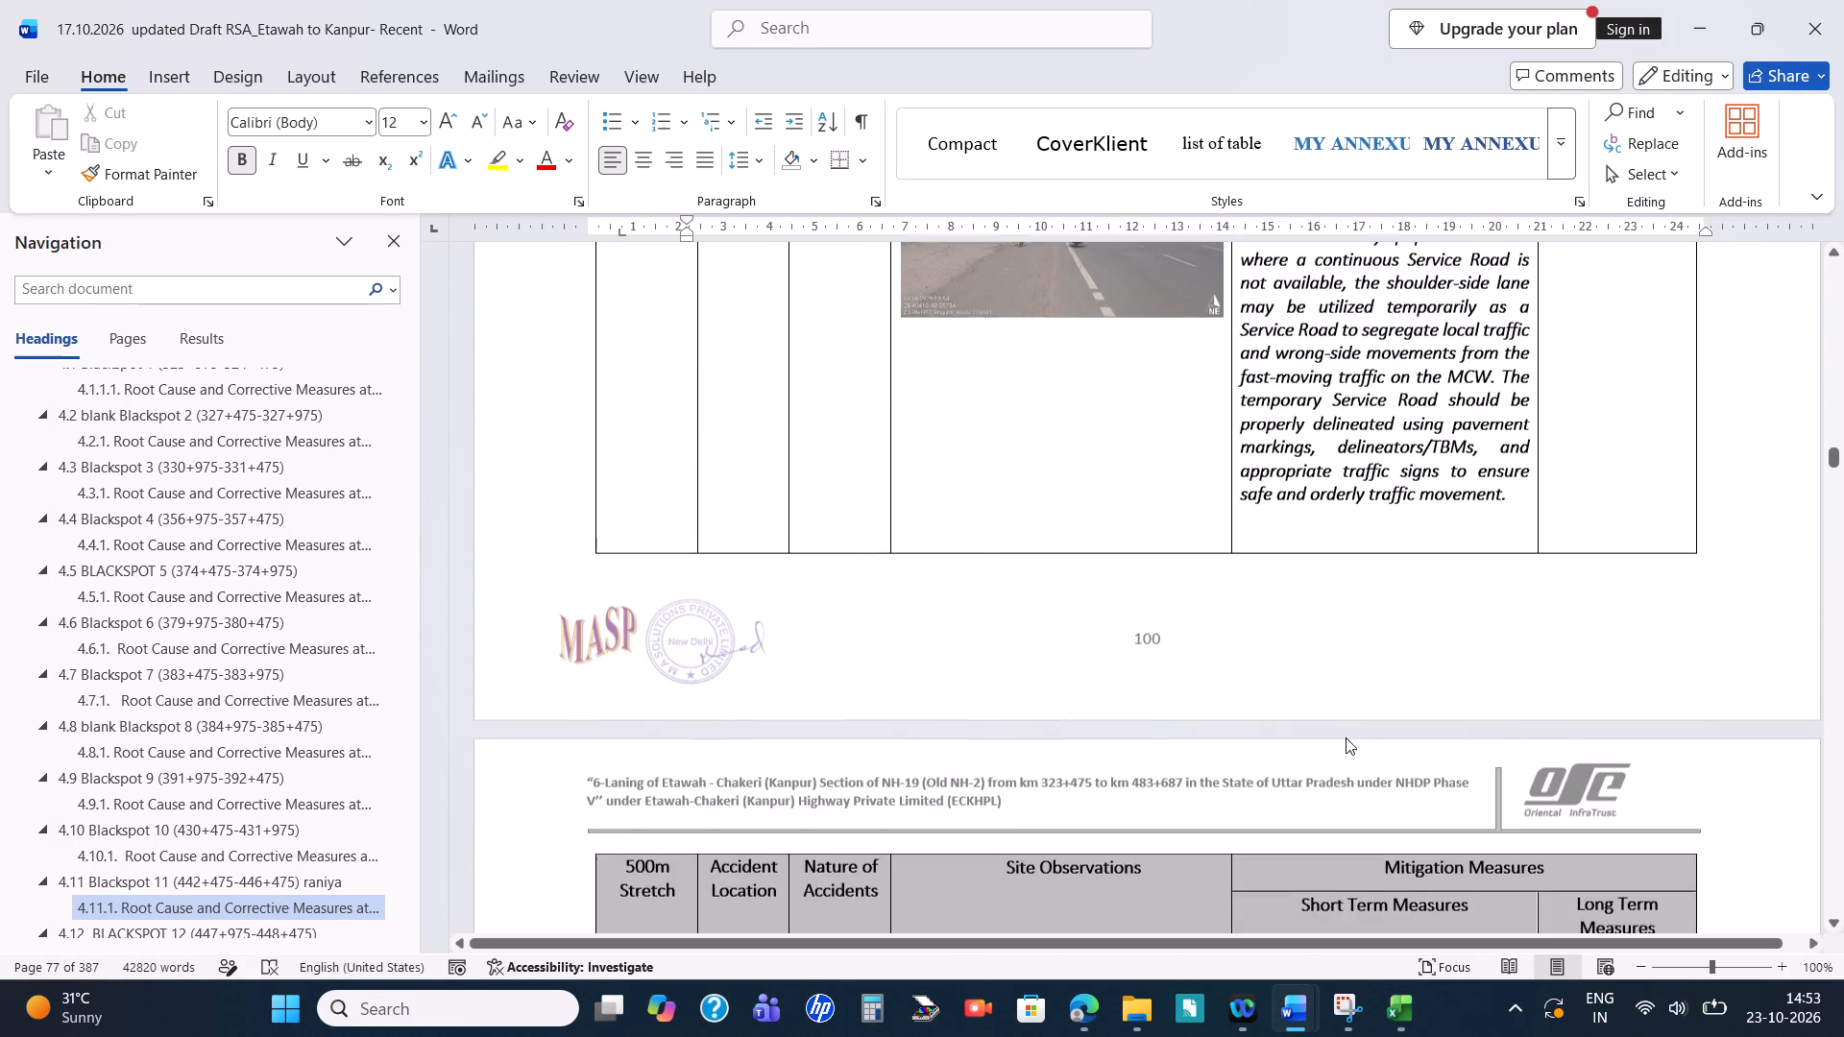
scroll(1346, 737, down, 3)
key(alt+Tab)
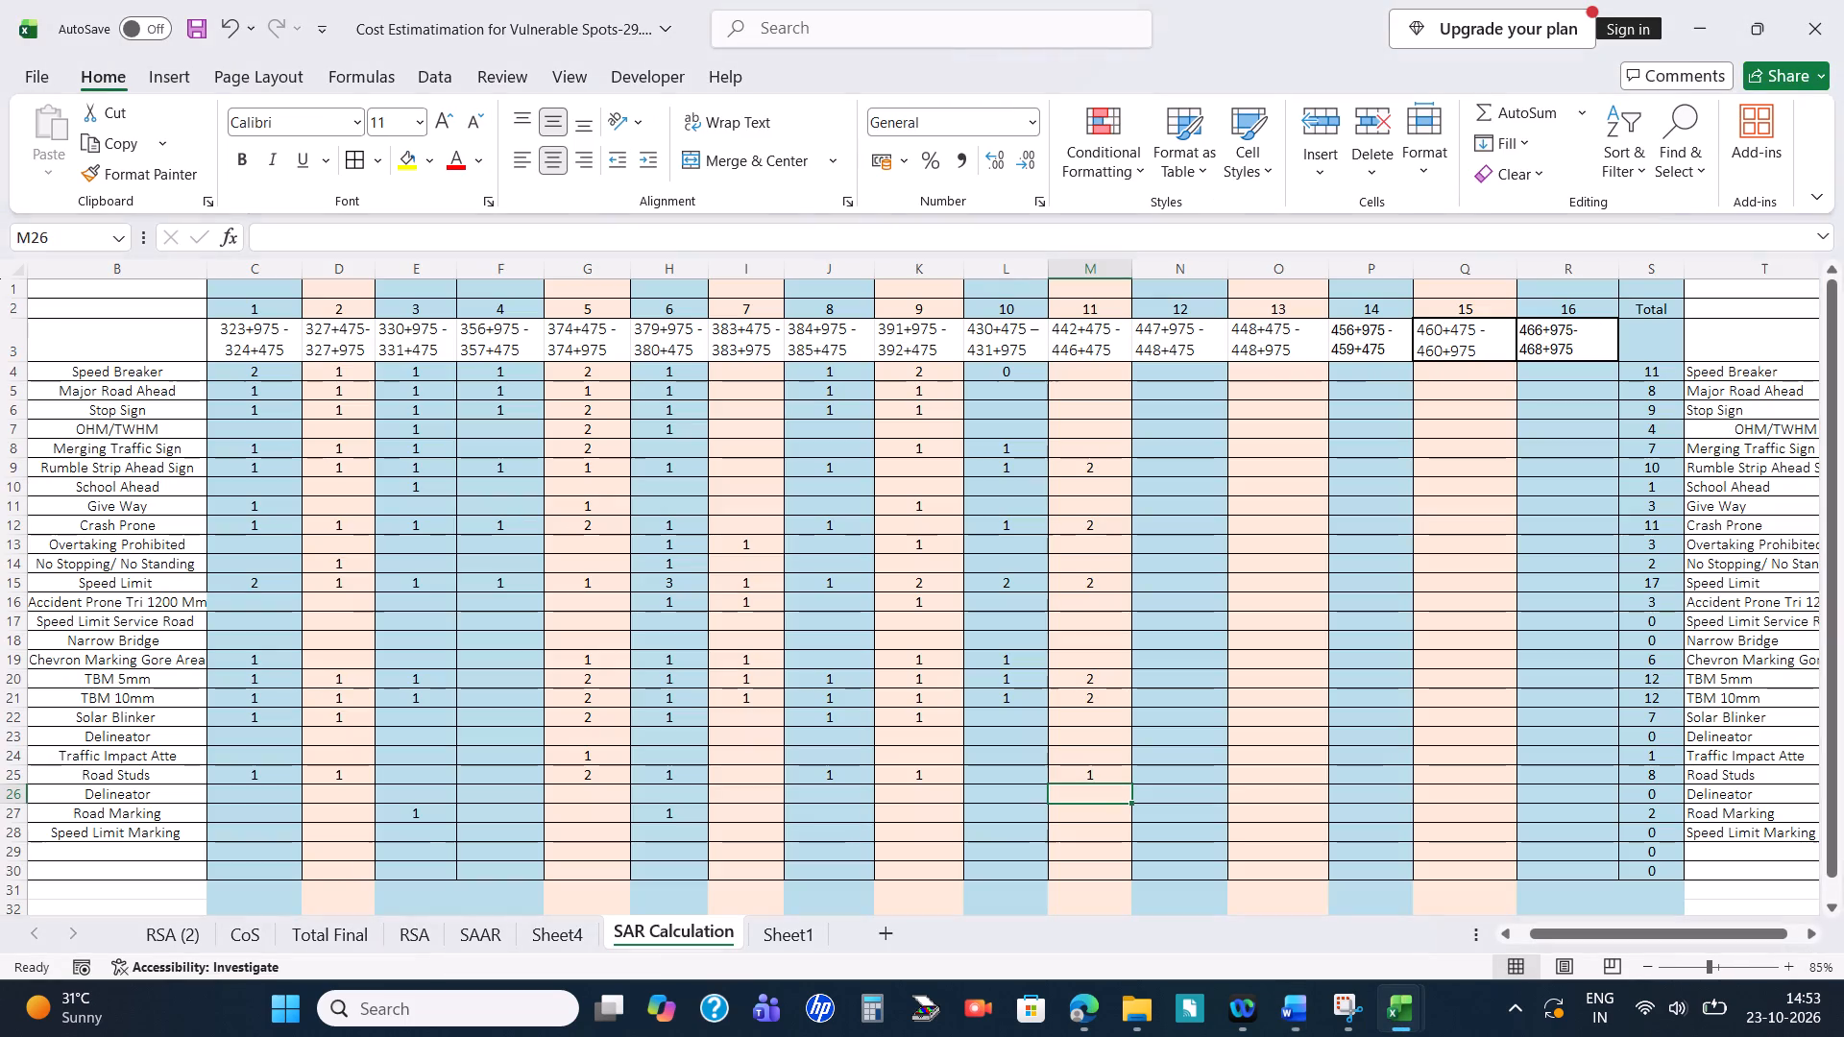
click(1106, 372)
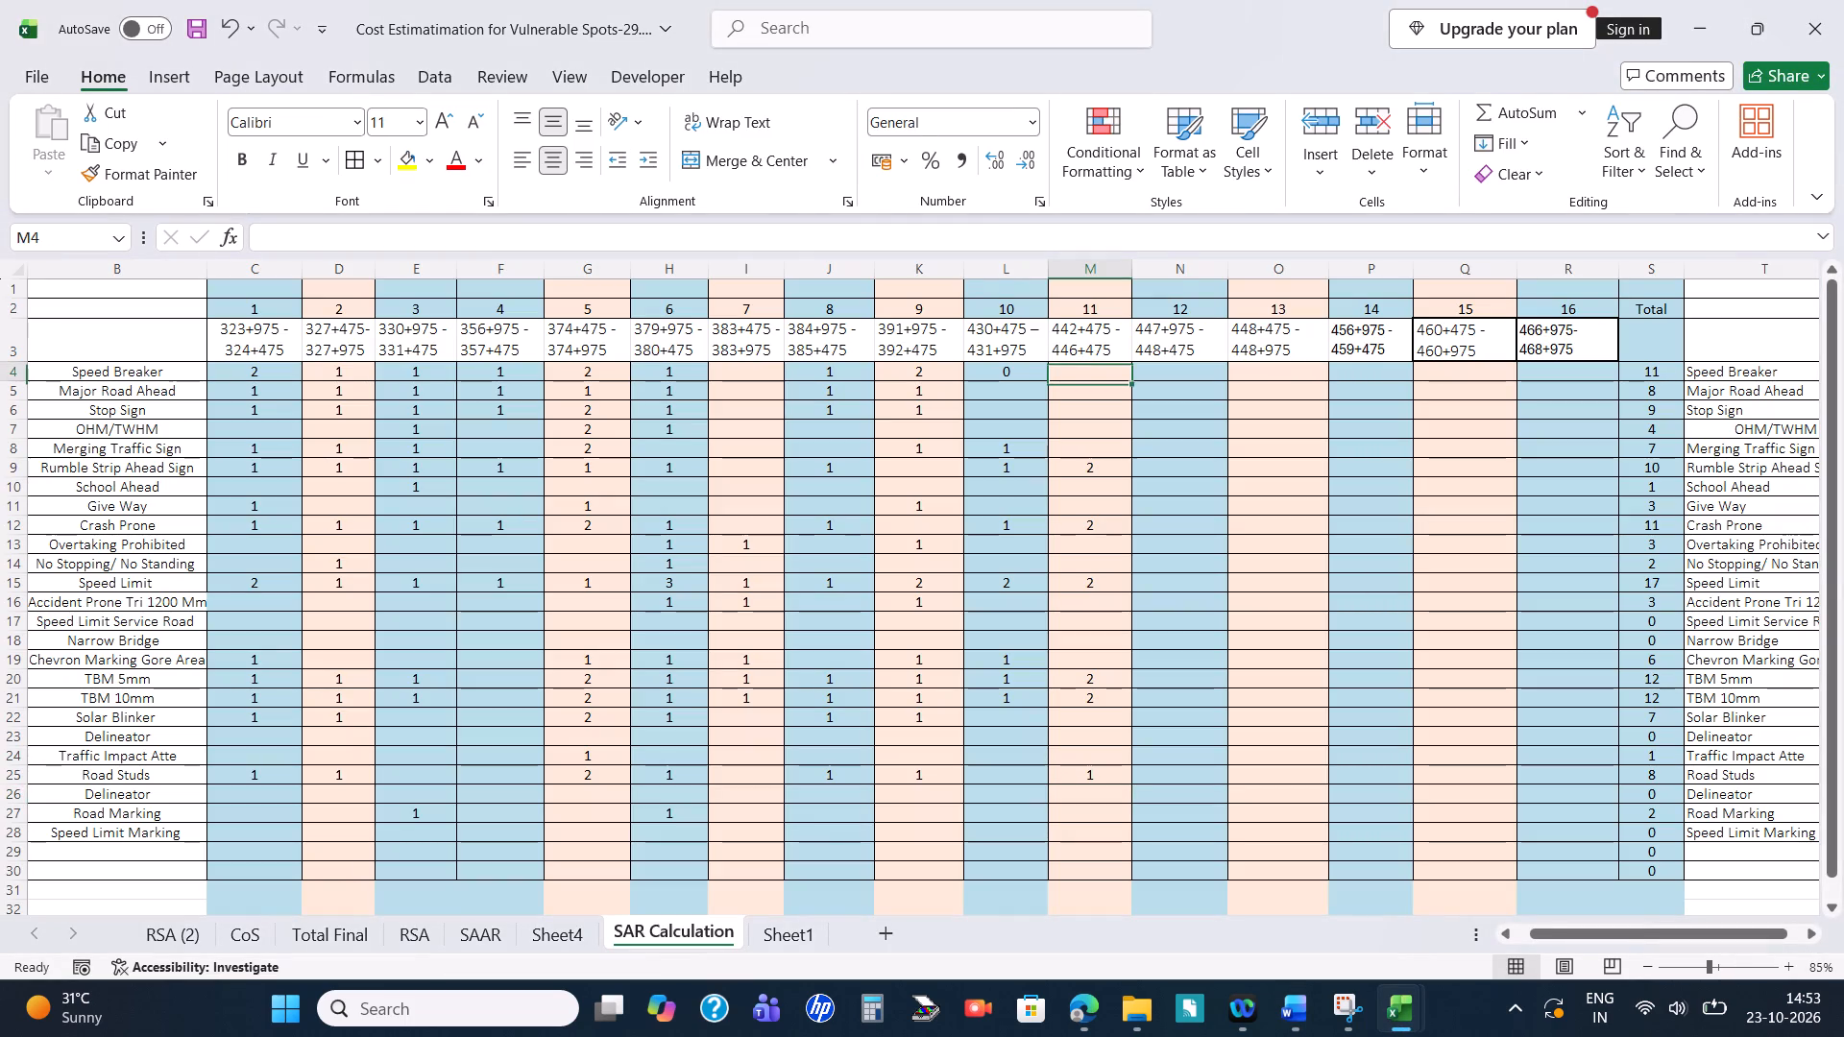
key(1)
key(Return)
key(1)
key(Return)
key(1)
key(Return)
Read the stretch's accident-prone area measure in Word and enter 1 for Accident Prone Tri 1200 Mm in M16 in Excel.
key(alt+Tab)
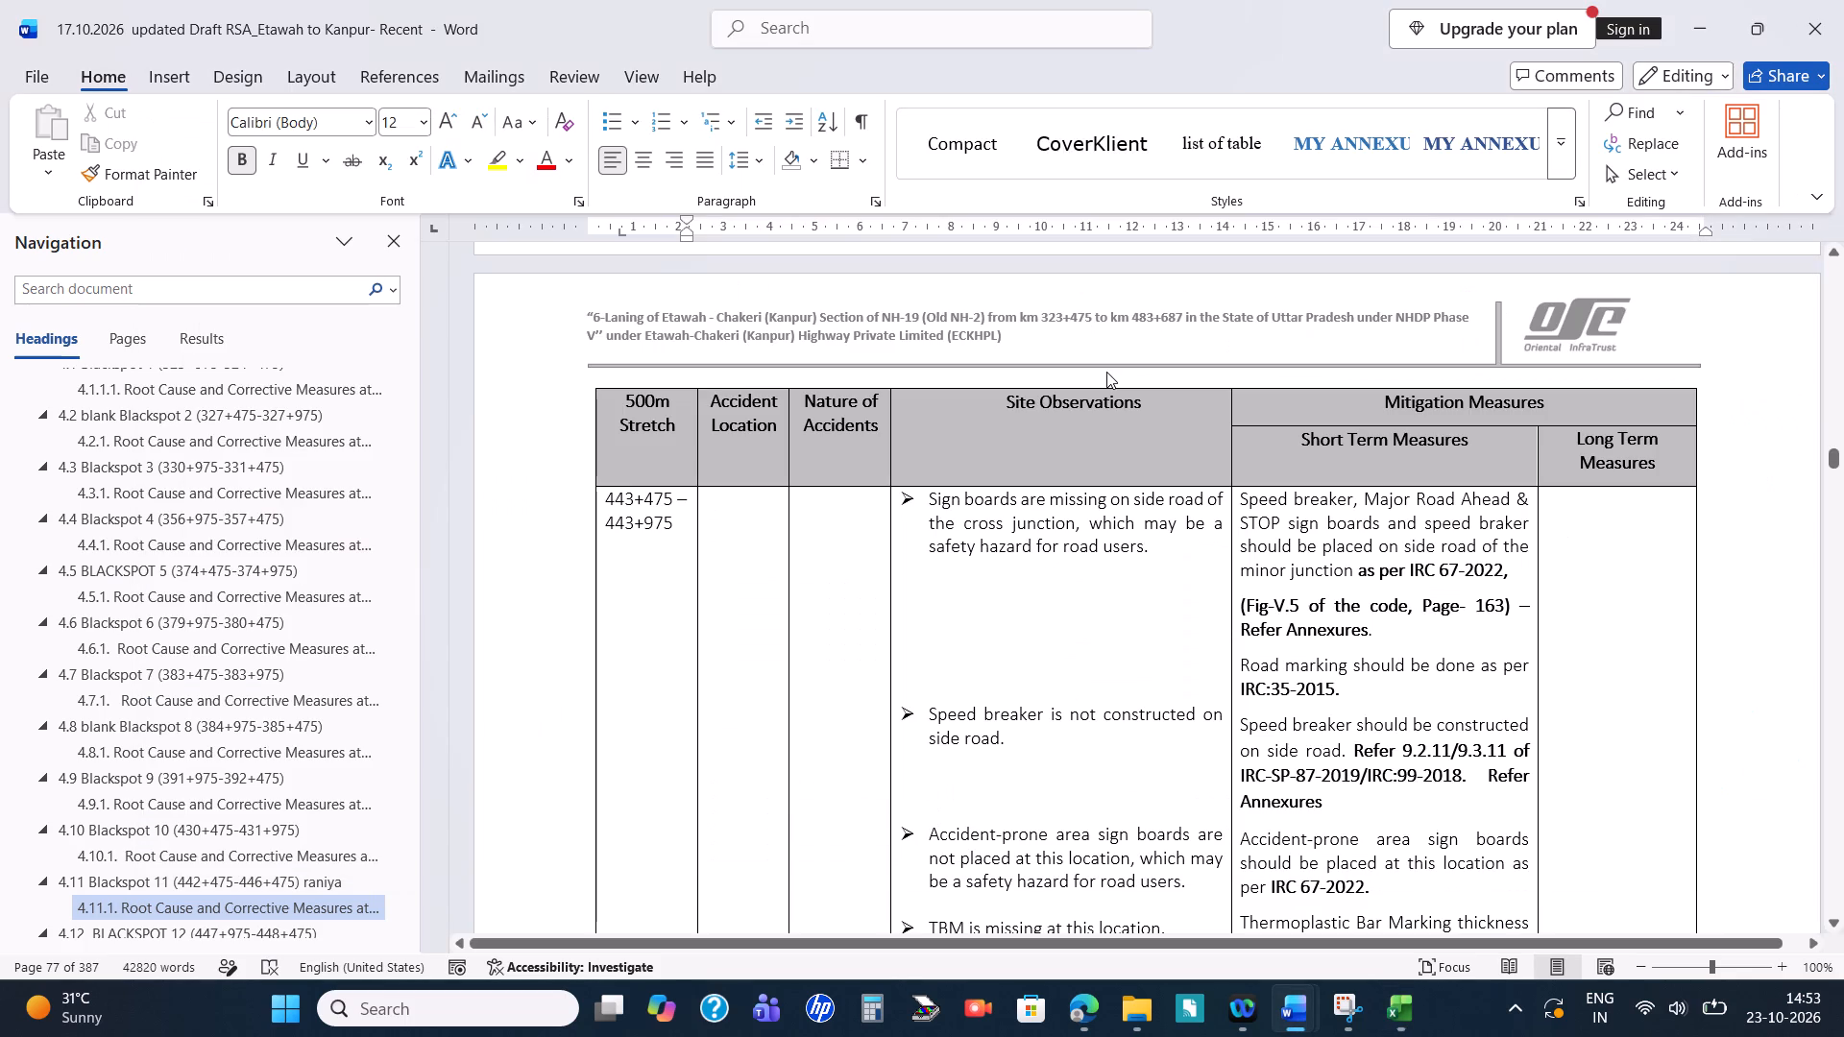
scroll(1239, 744, down, 1)
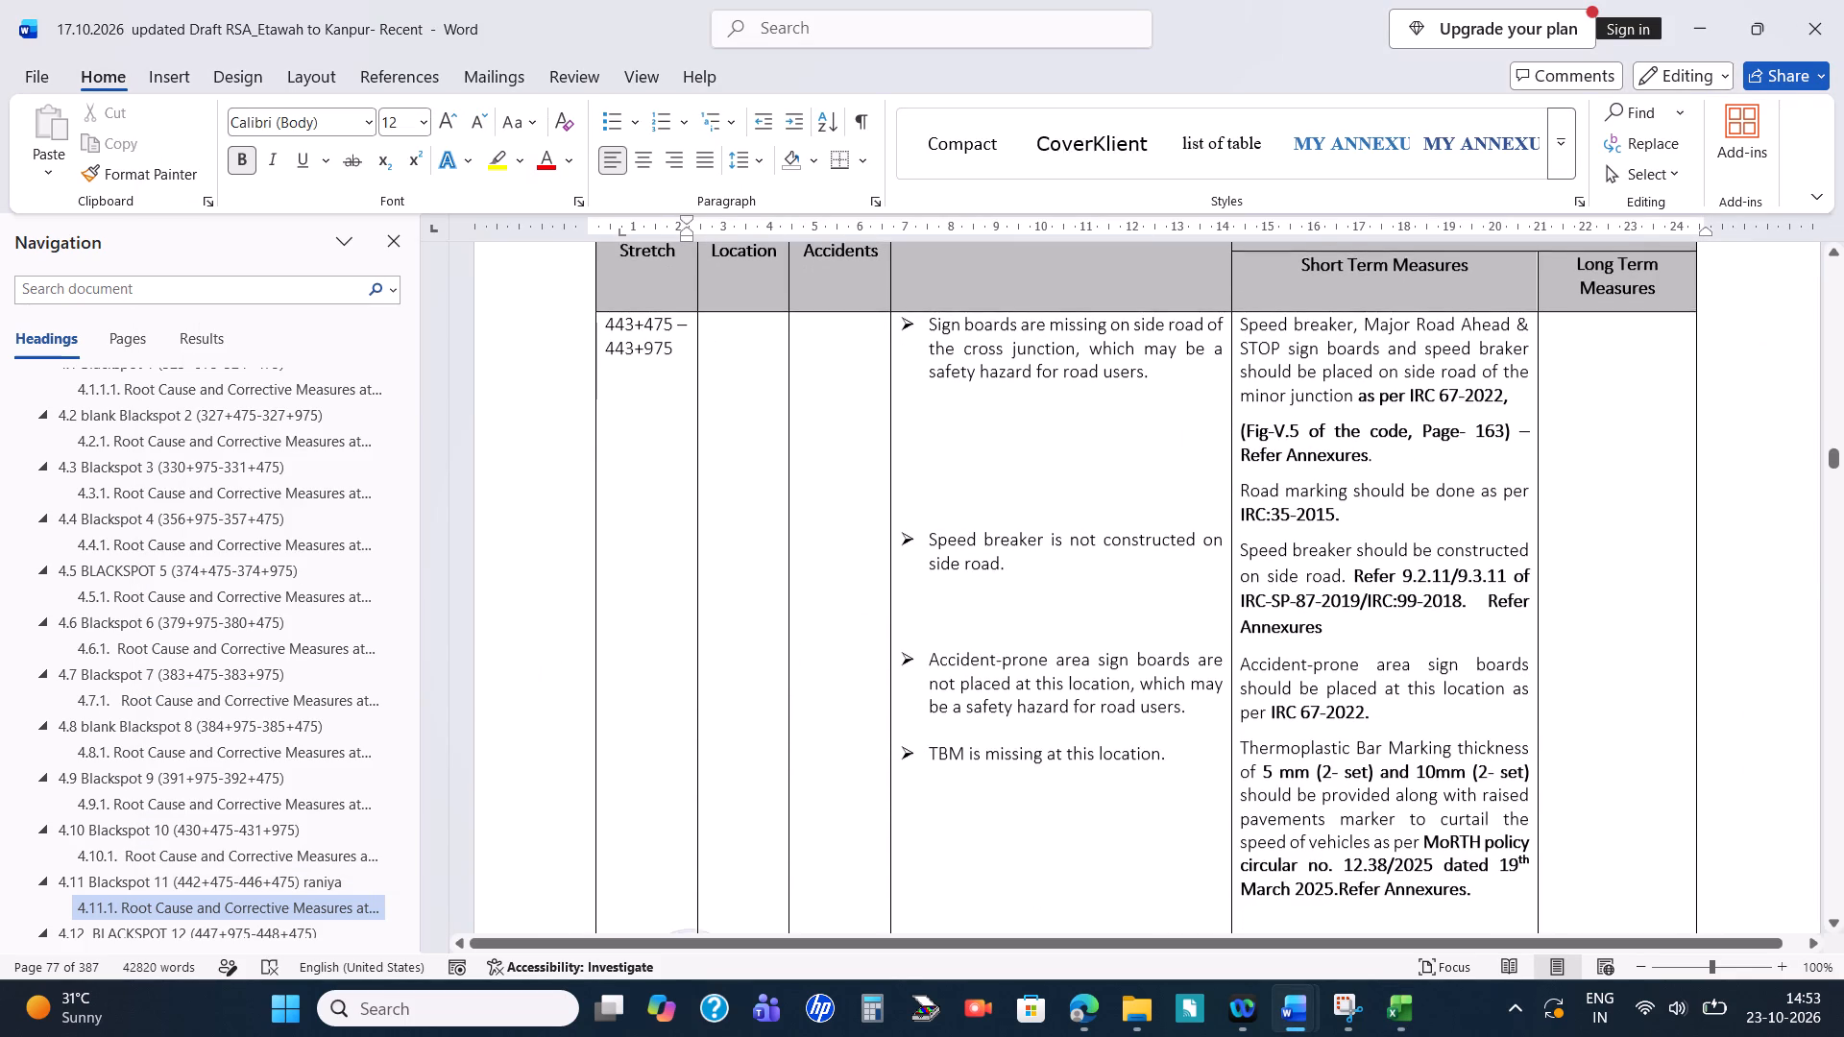
scroll(1239, 744, down, 1)
key(alt+Tab)
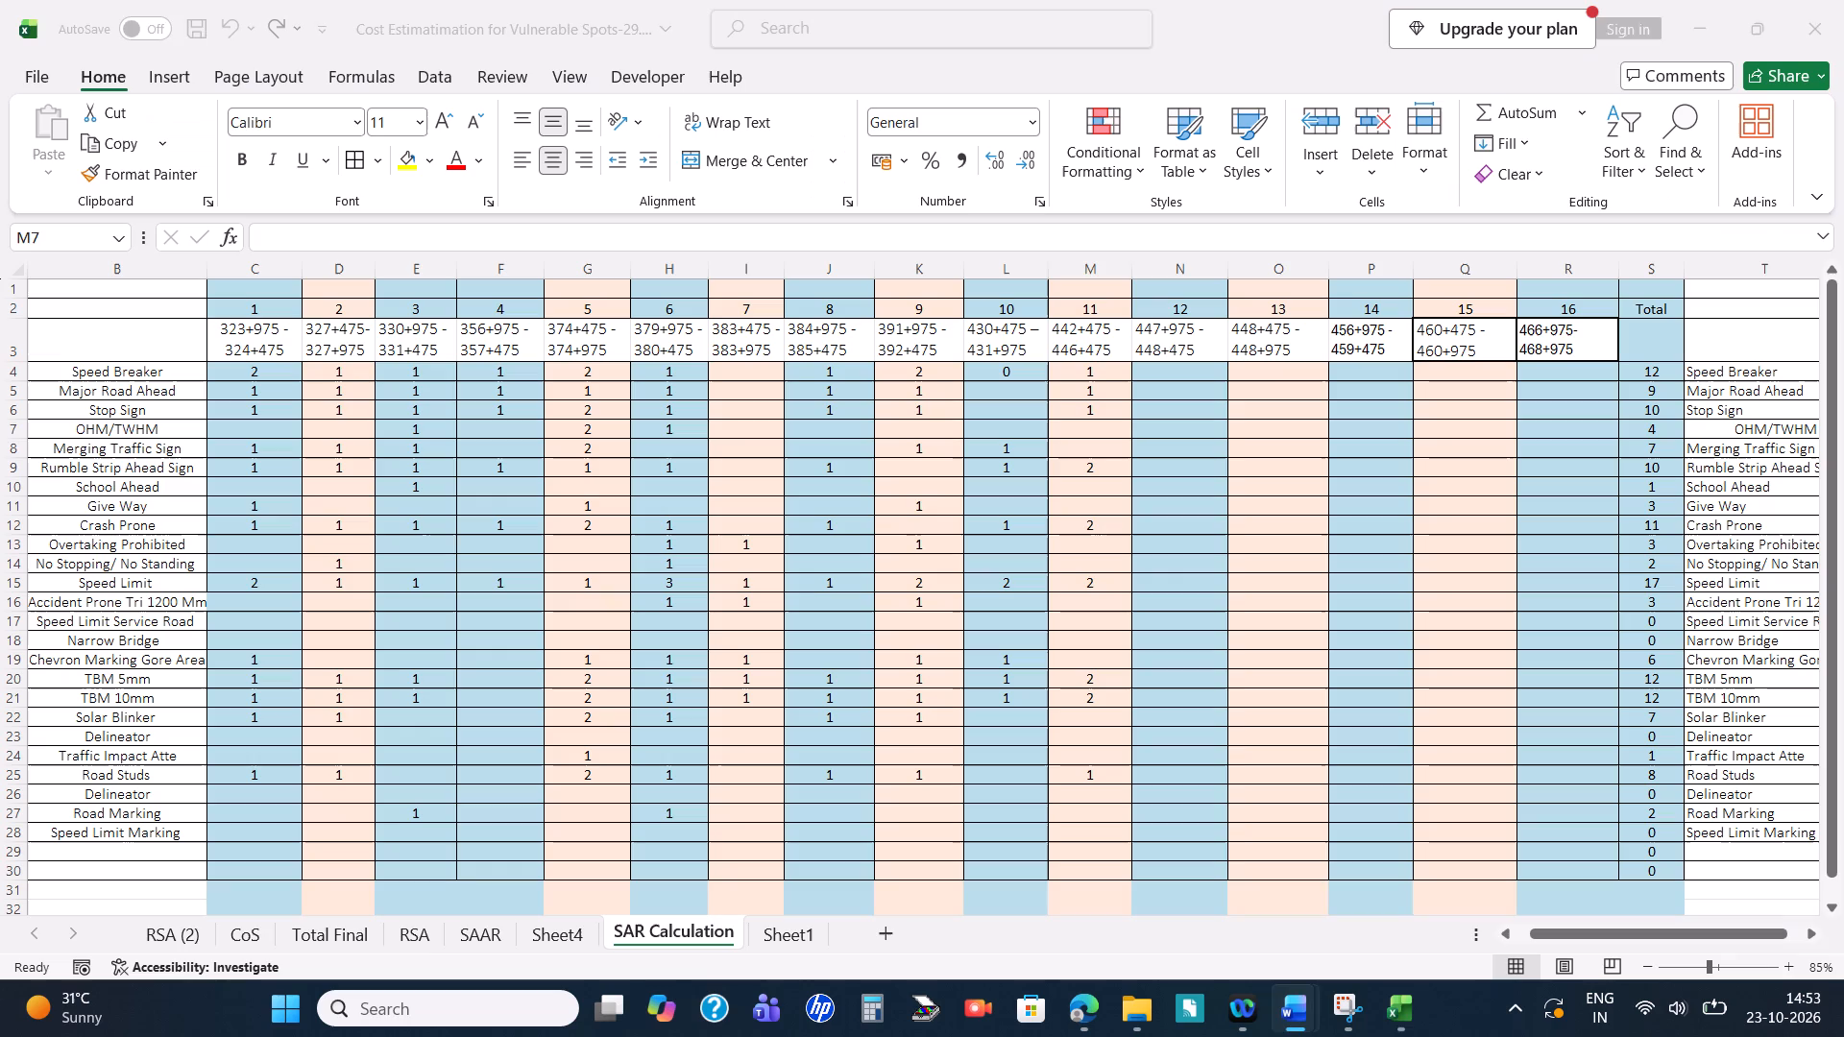
key(Down)
key(Down)
key(Down)
key(Down)
key(Down)
key(Down)
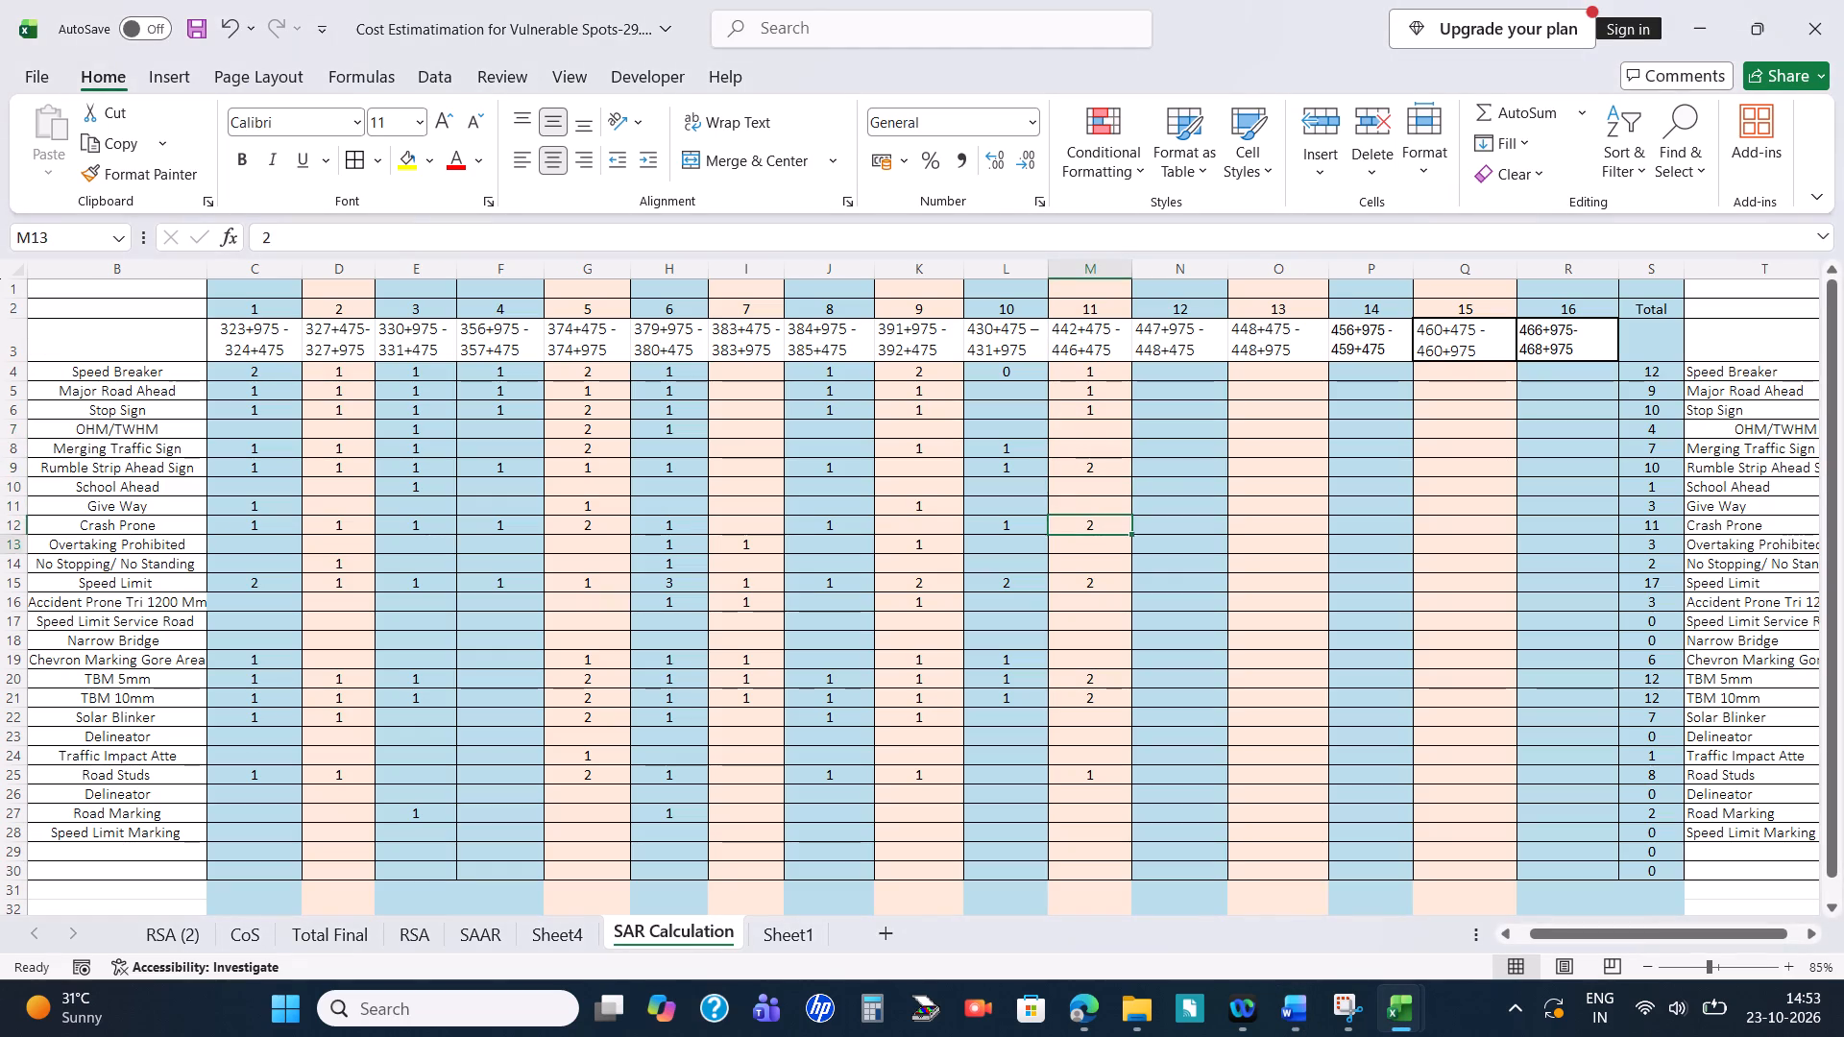
key(Down)
key(Down)
key(Down)
key(1)
key(Return)
Recheck the stretch's thermoplastic bar marking measure in Word and set TBM 5mm in M20 and TBM 10mm in M21 to 3 in Excel.
key(alt+Tab)
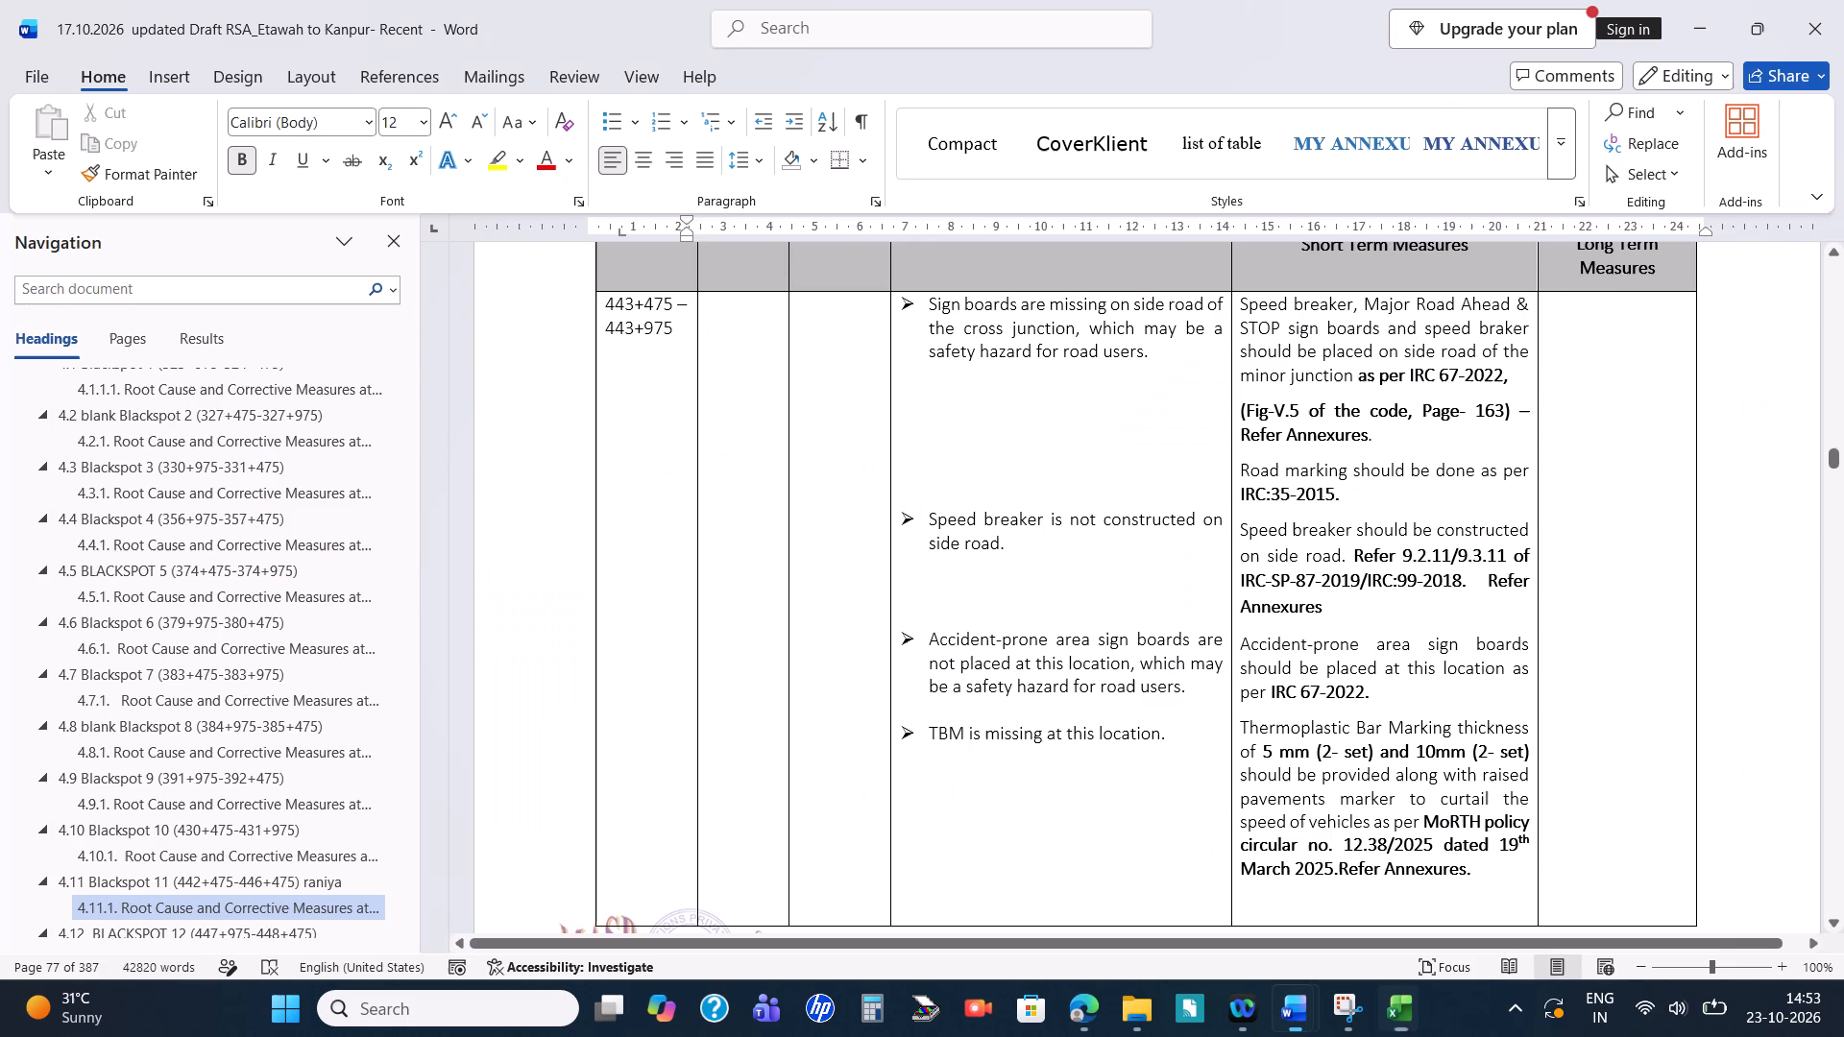
key(alt+Tab)
key(Down)
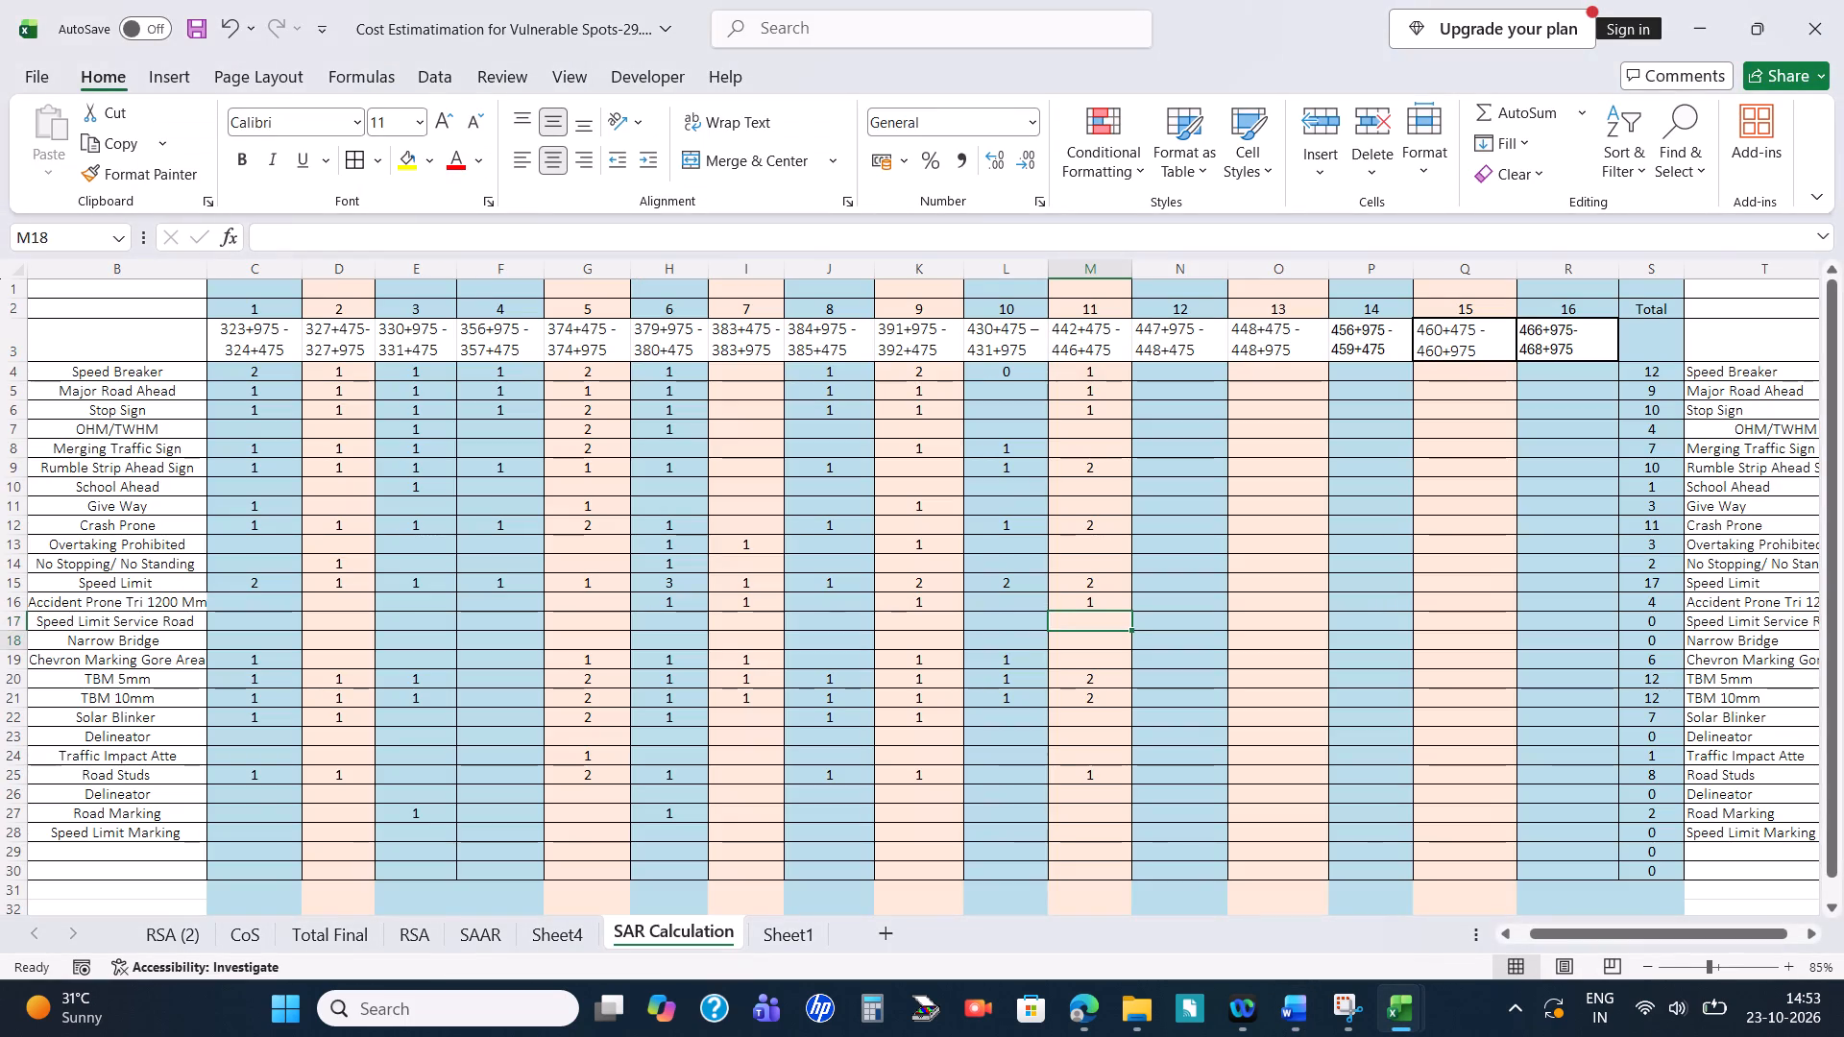
key(Down)
key(Down)
key(3)
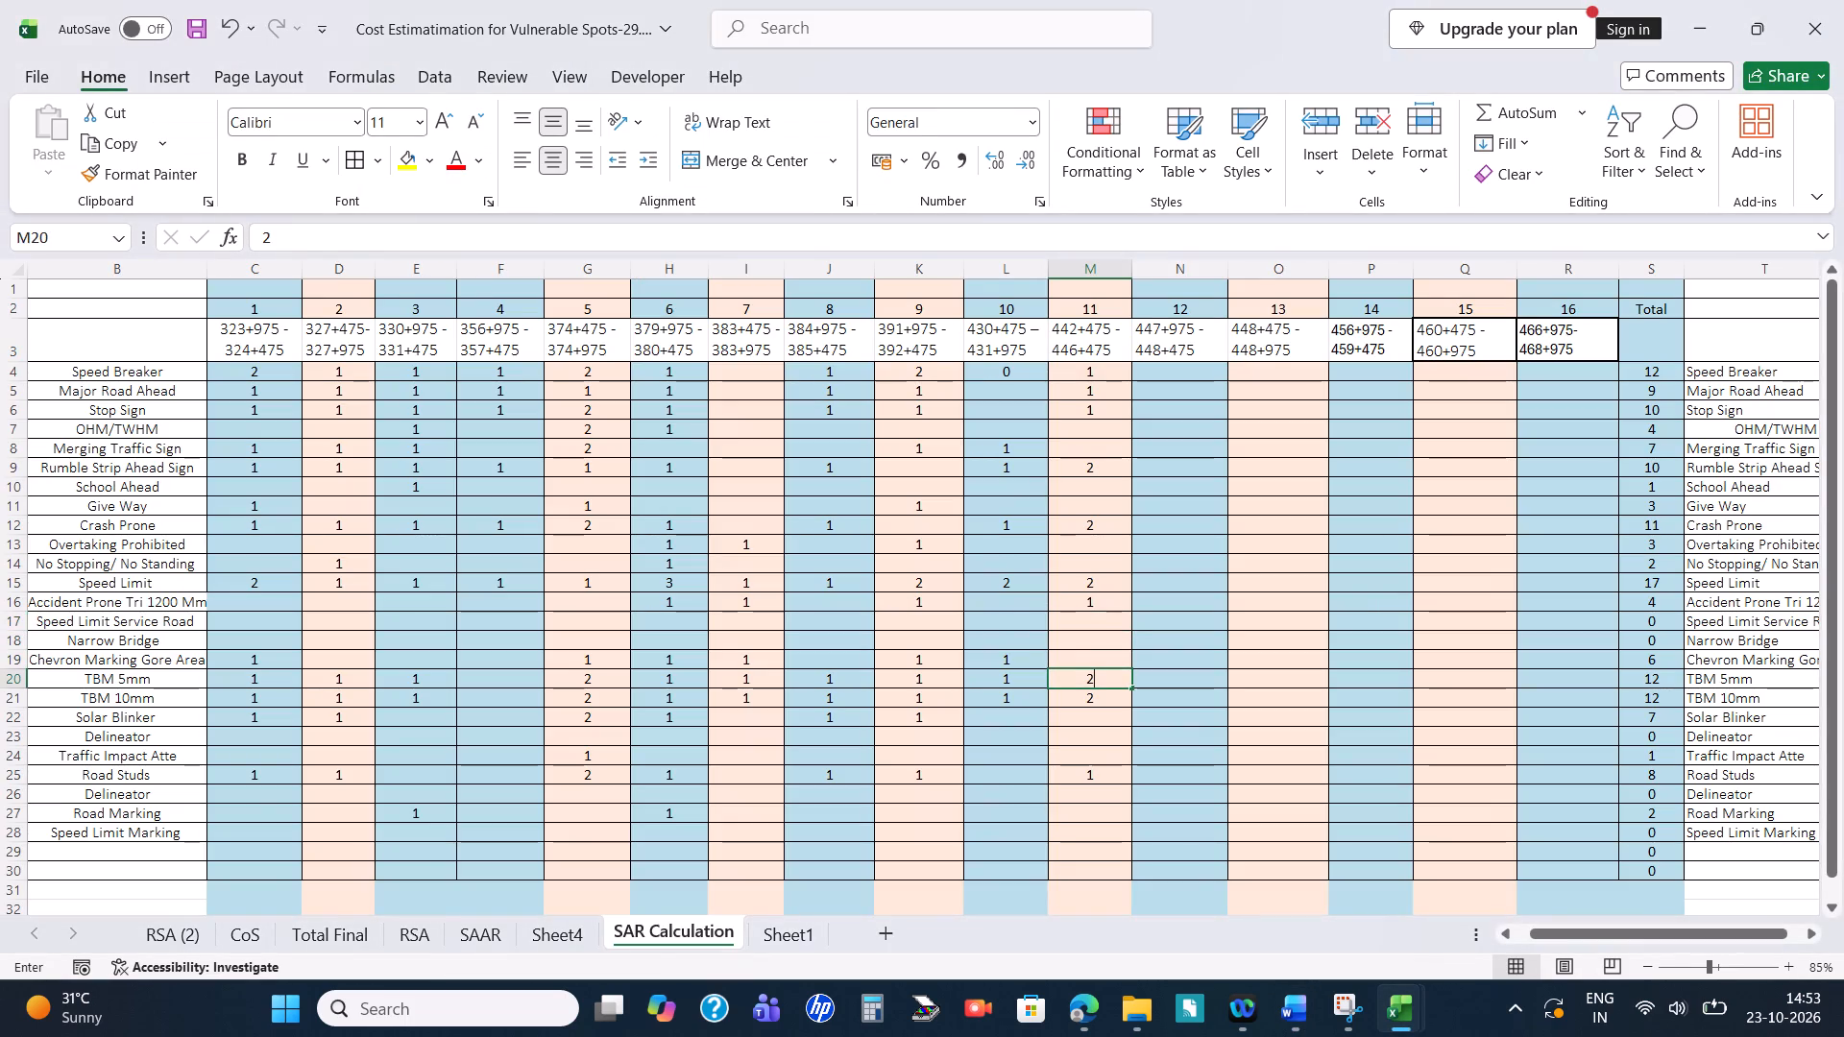
key(Return)
key(3)
key(Return)
Read the 40Kmph speed limit sign measure in Word and set Blackspot 11's Speed Limit in M15 to 3 in Excel.
key(alt+Tab)
scroll(1120, 690, down, 1)
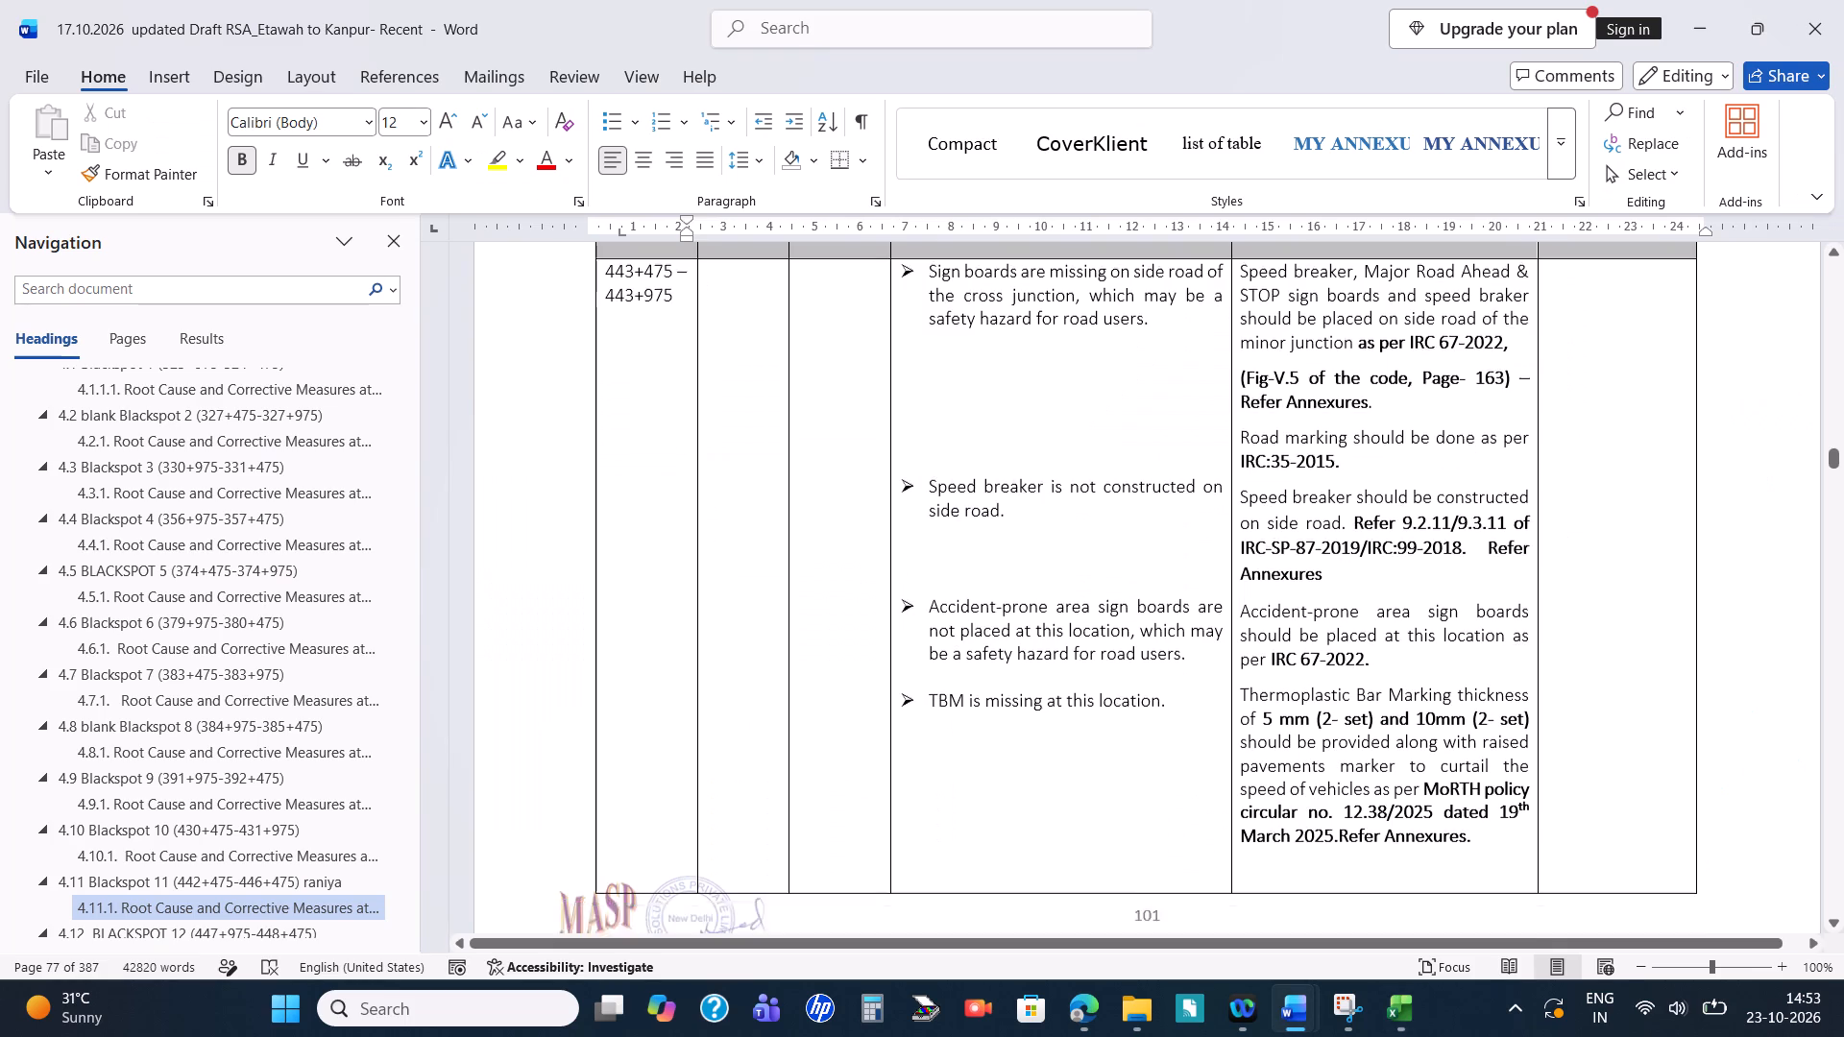
scroll(1120, 690, down, 6)
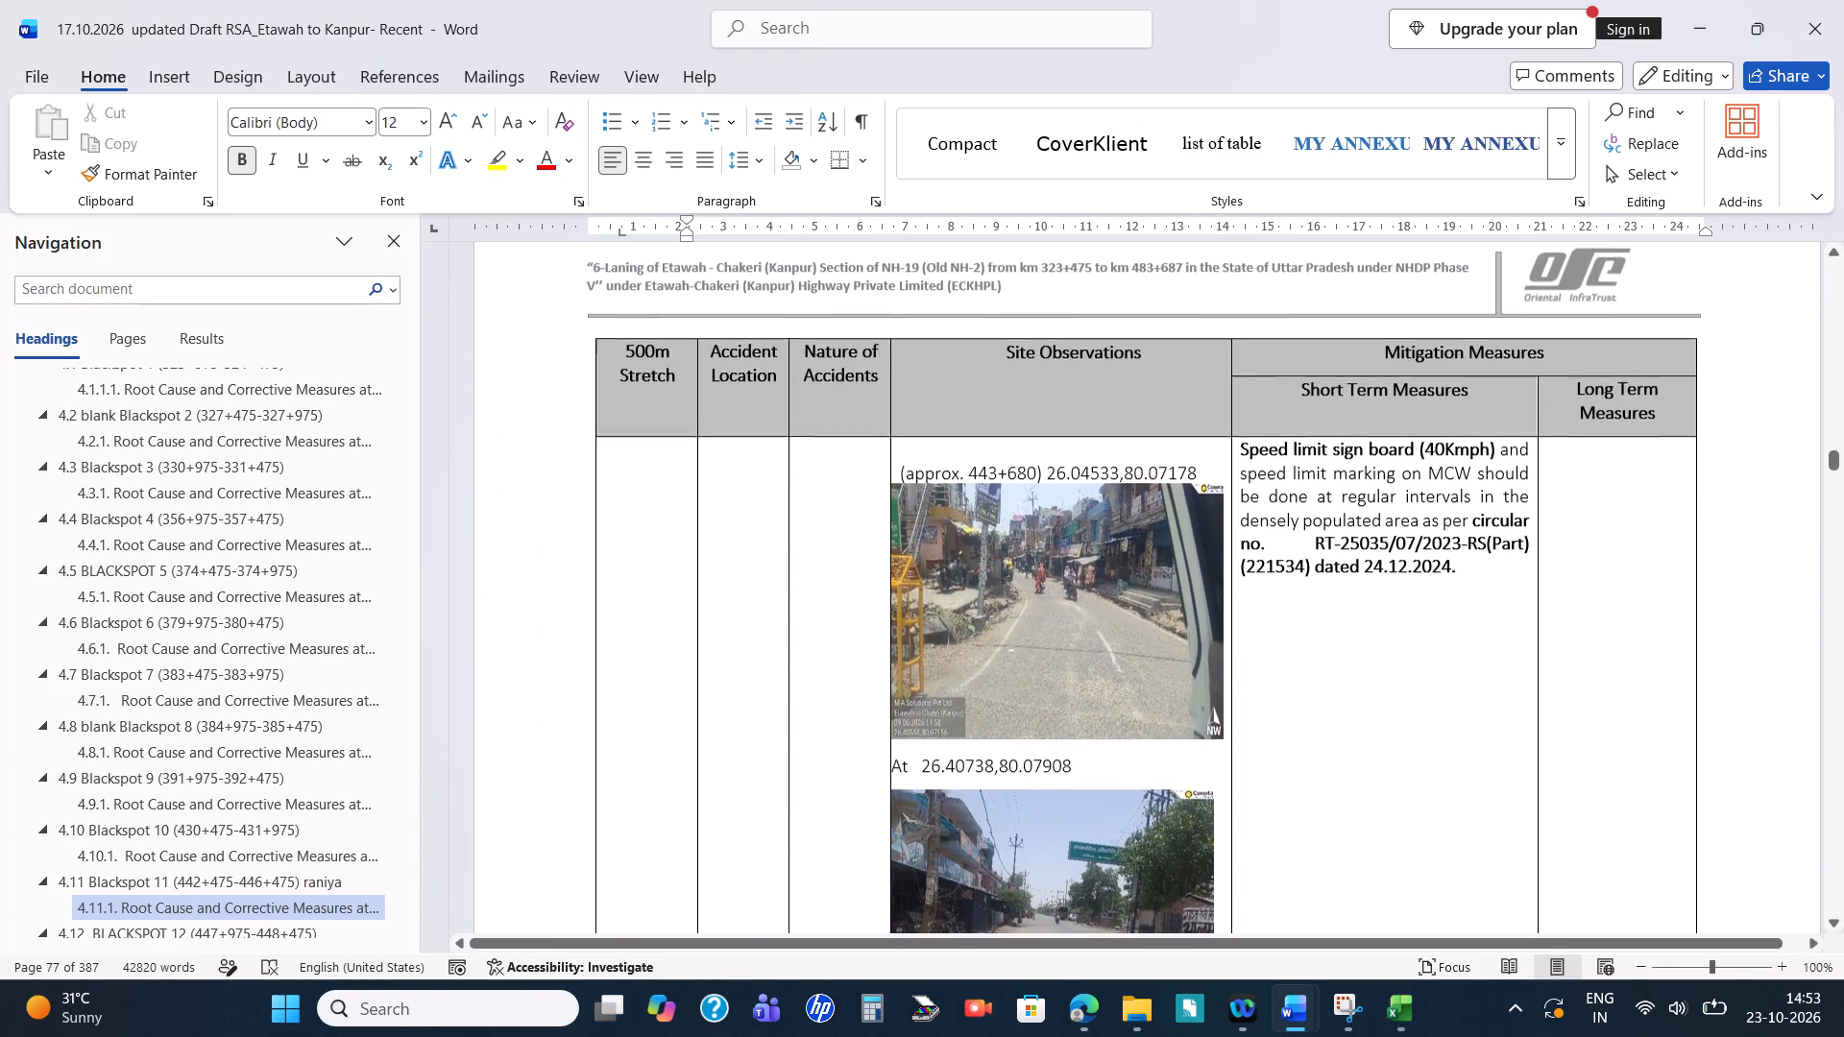
key(alt+Tab)
key(Up)
key(Up)
key(Up)
key(Up)
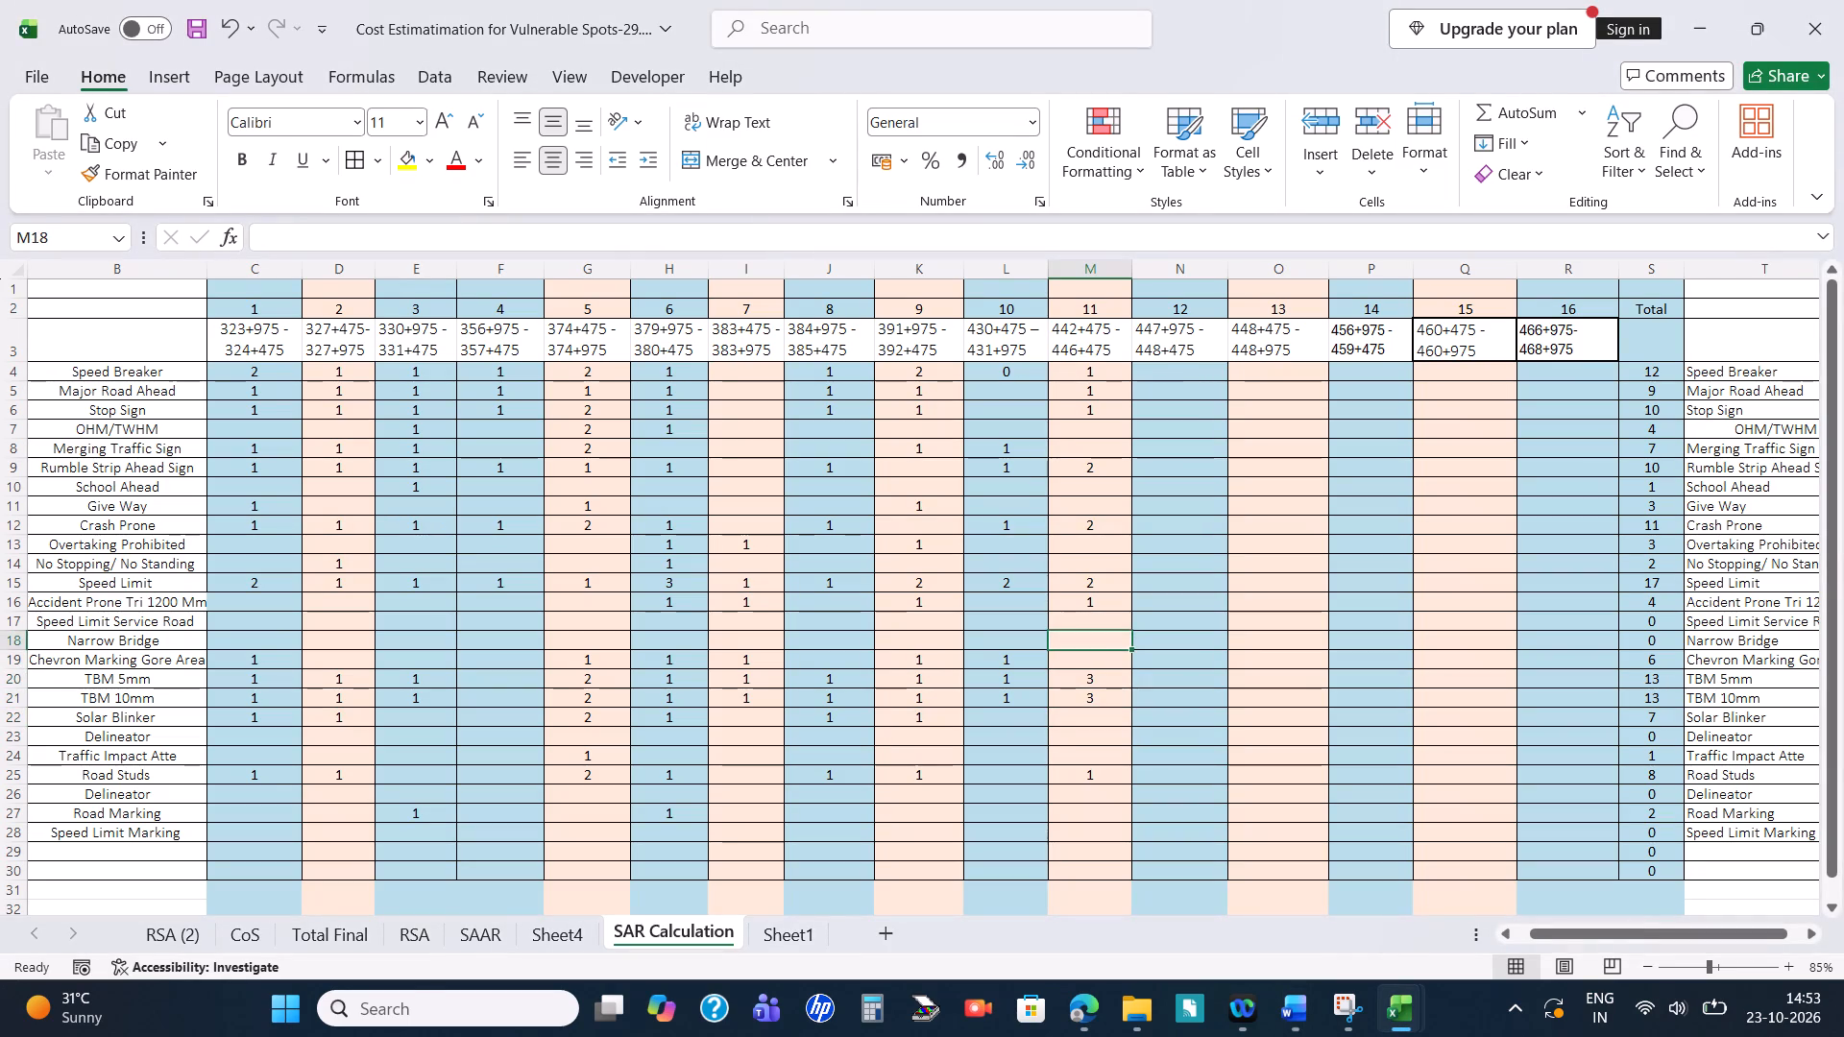
key(Up)
key(Up)
key(Up)
key(Up)
key(Up)
key(Up)
key(Up)
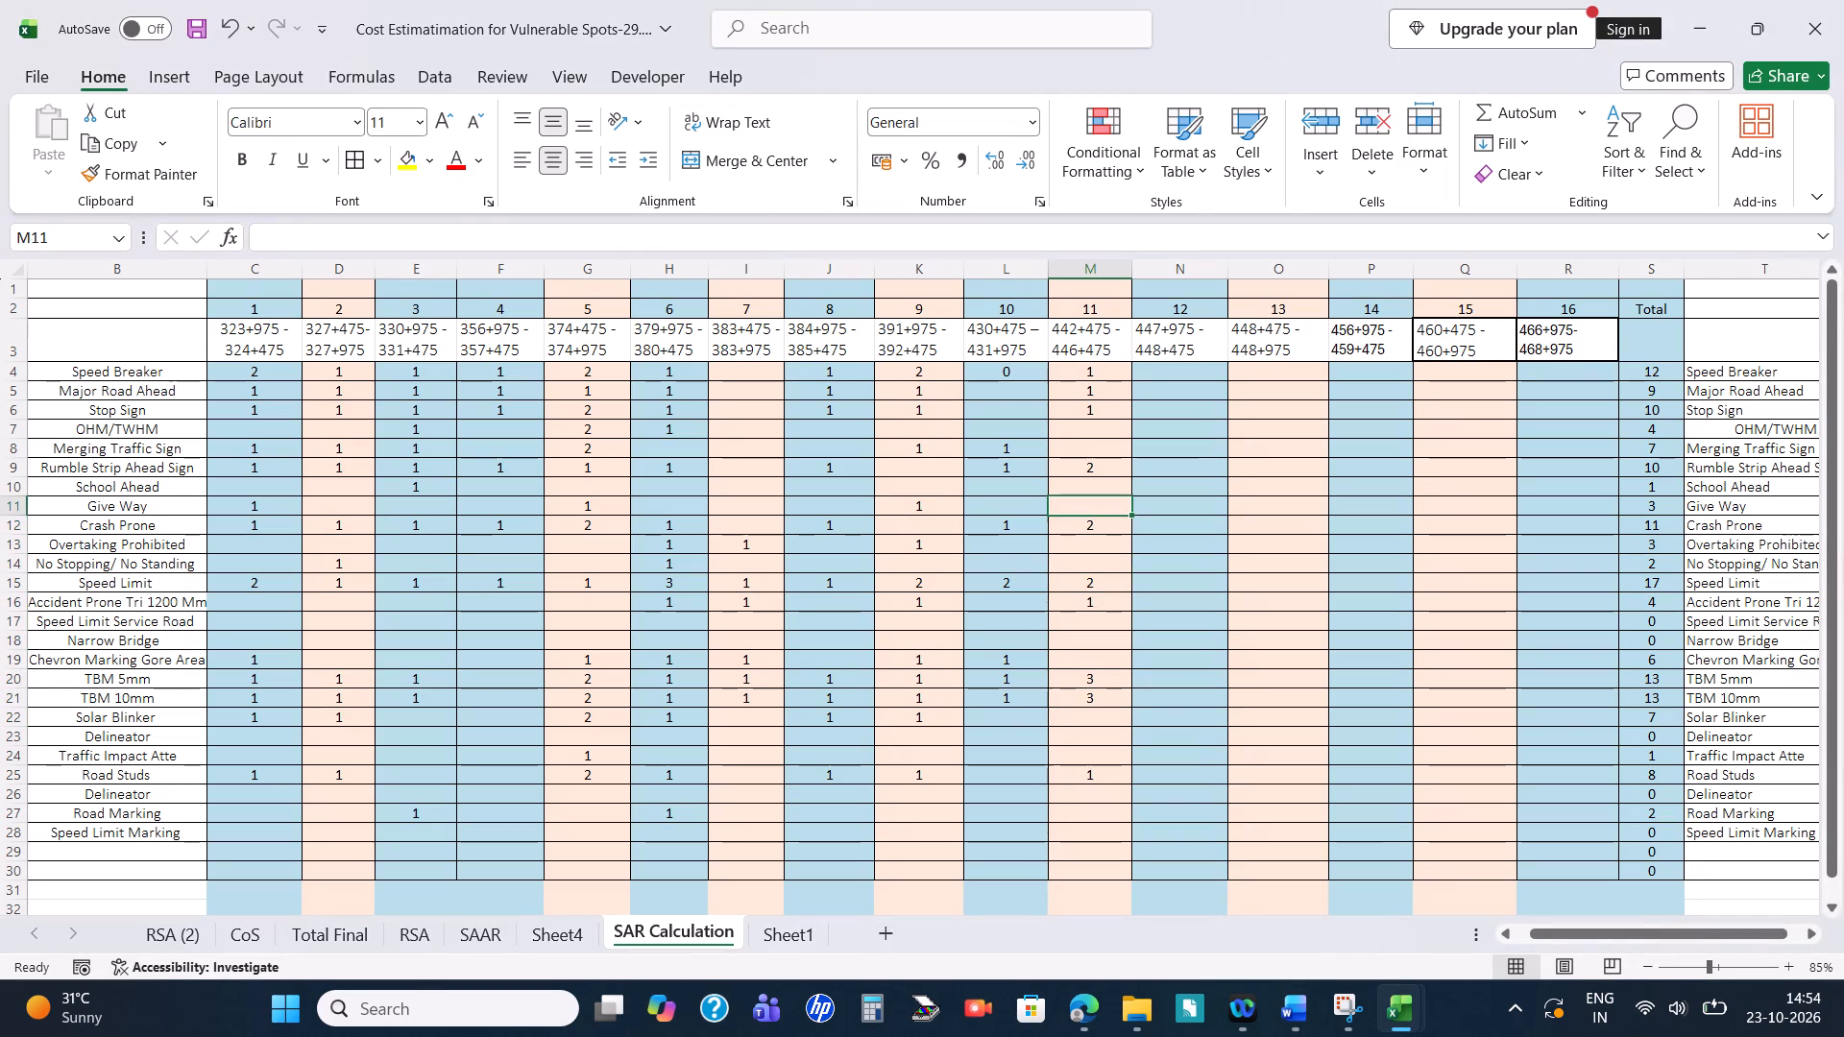
key(Down)
key(Down)
key(Down)
key(Down)
key(Down)
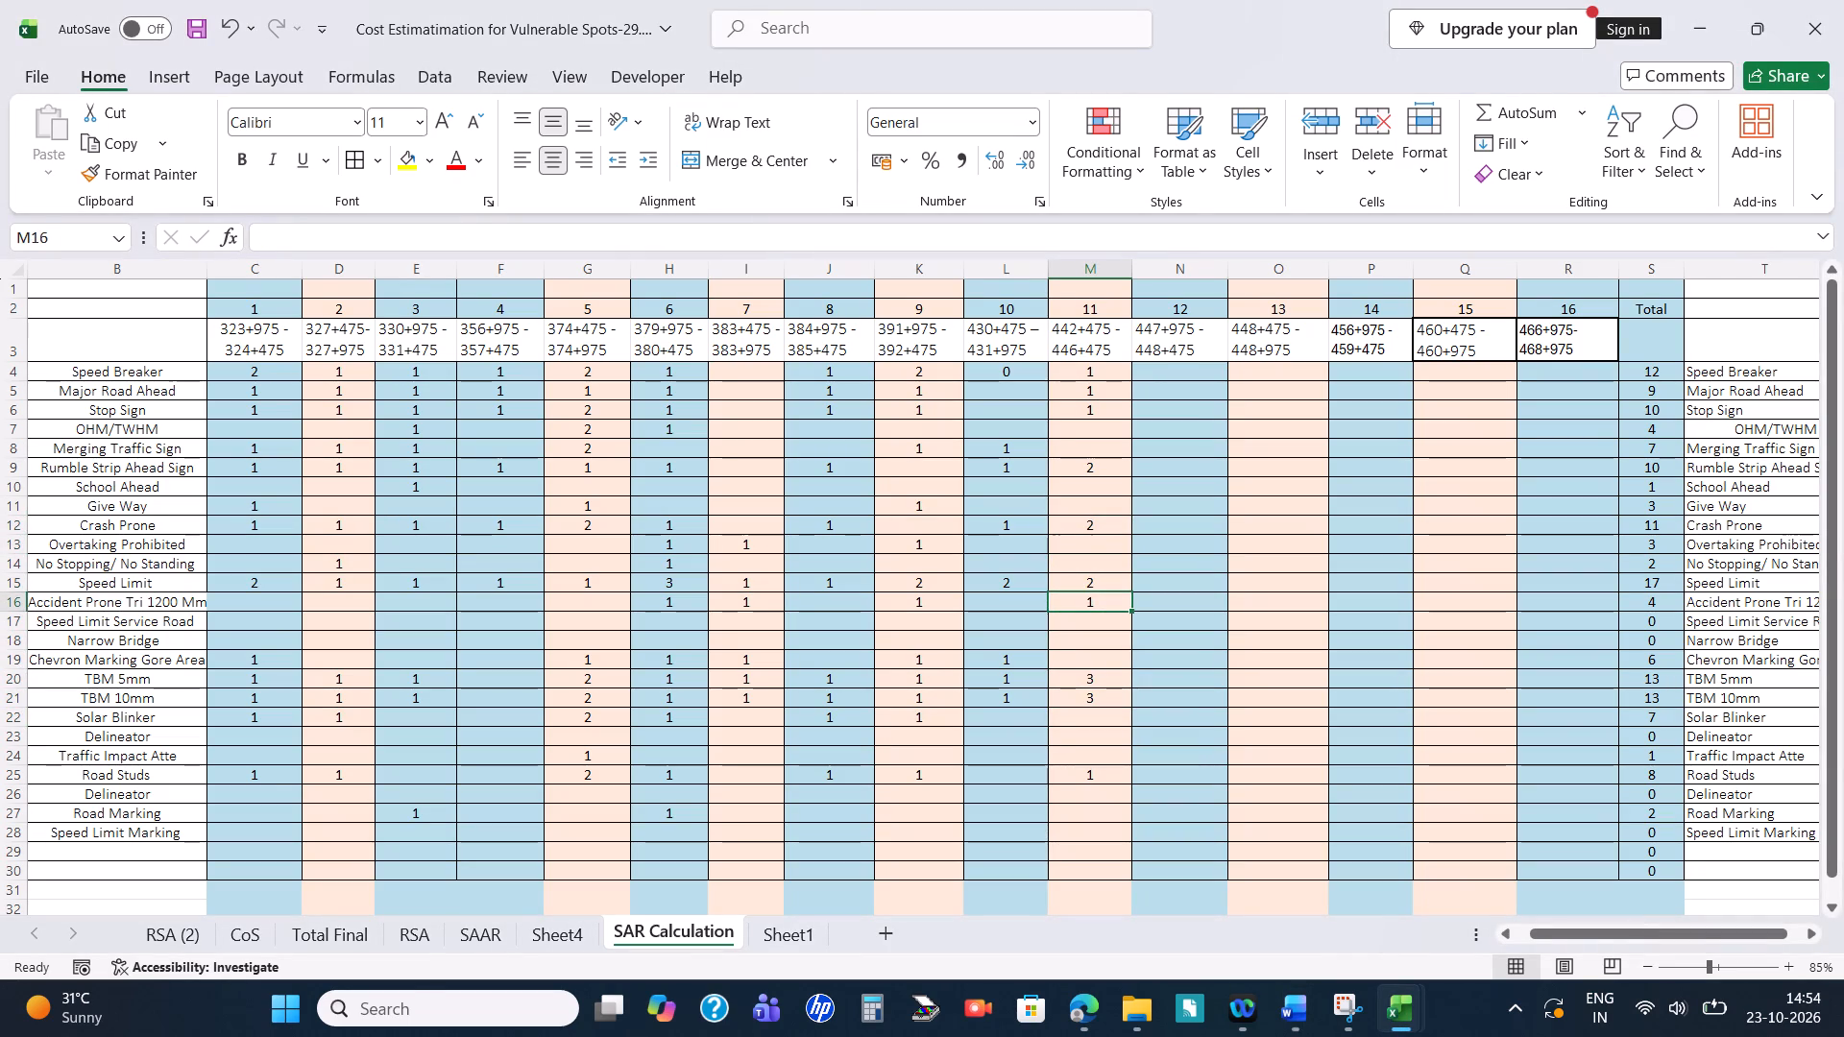
key(Up)
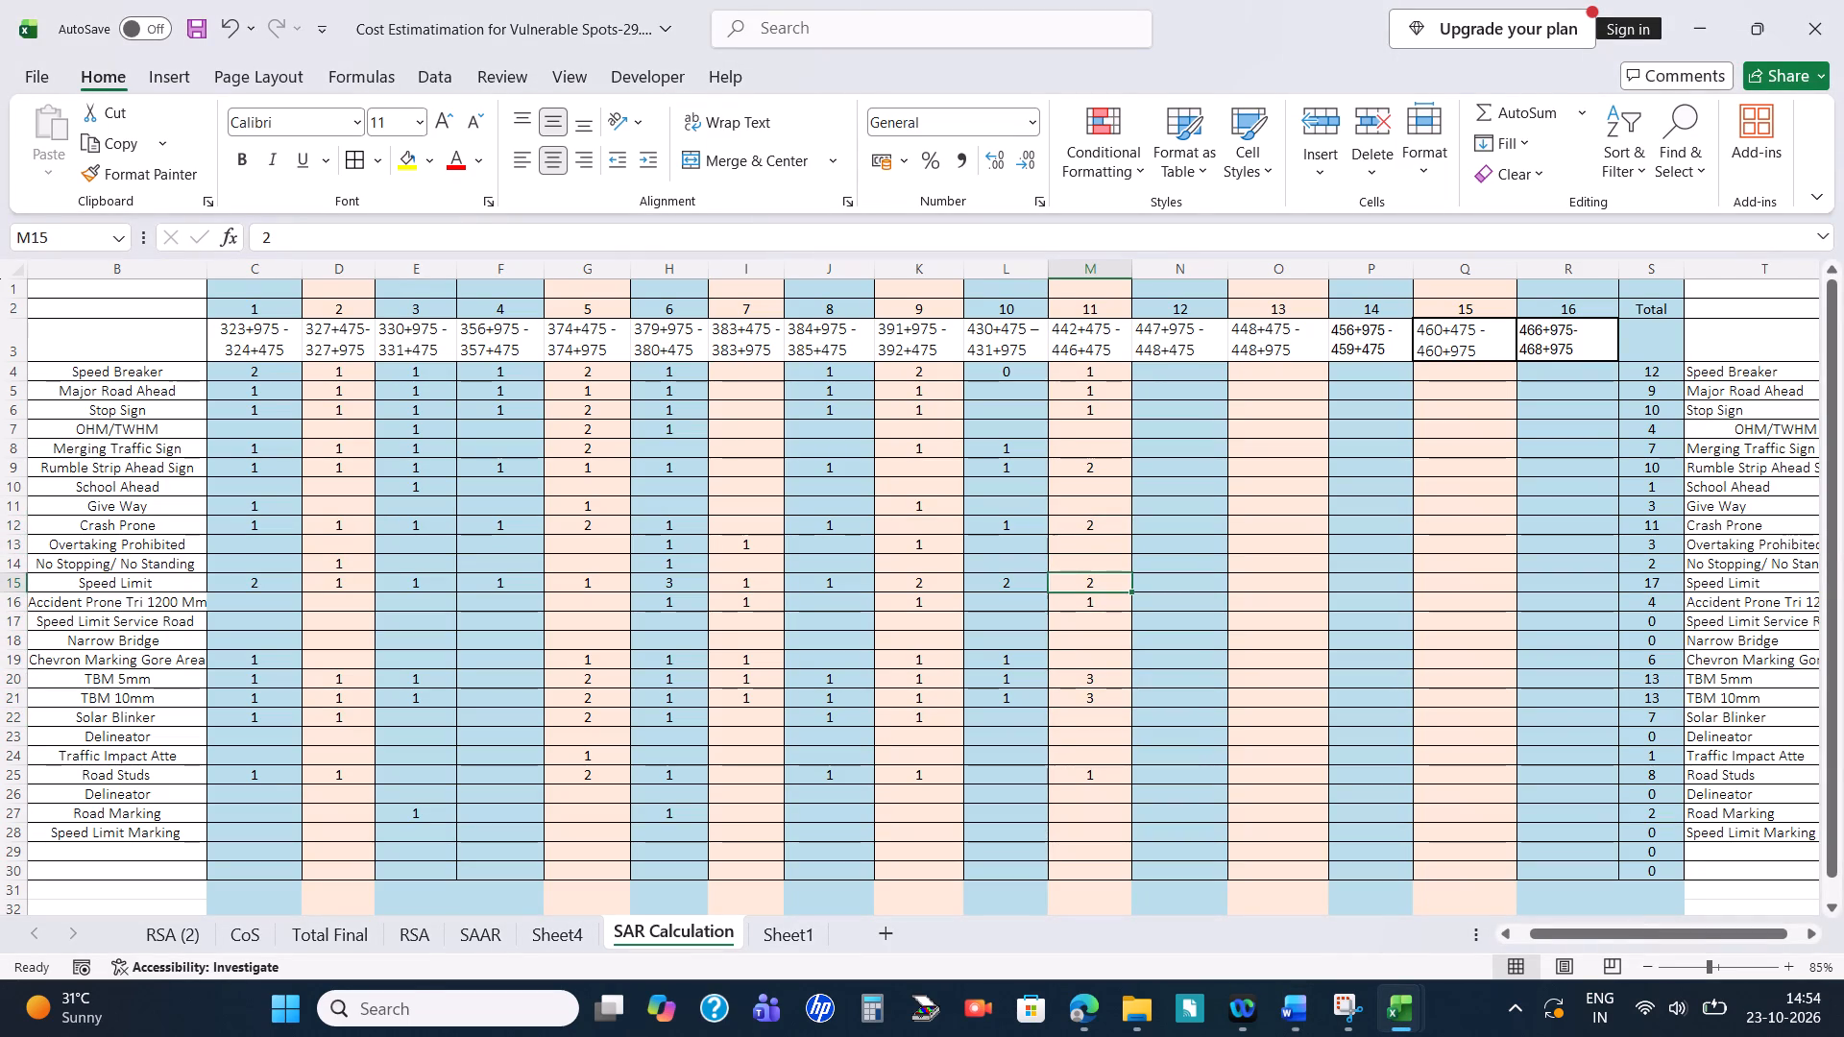
key(3)
key(Return)
Read Word section 4.12.1 to its bar marking measure and enter 1 for TBM 5mm in N20 and TBM 10mm in N21 under Blackspot 12.
key(alt+Tab)
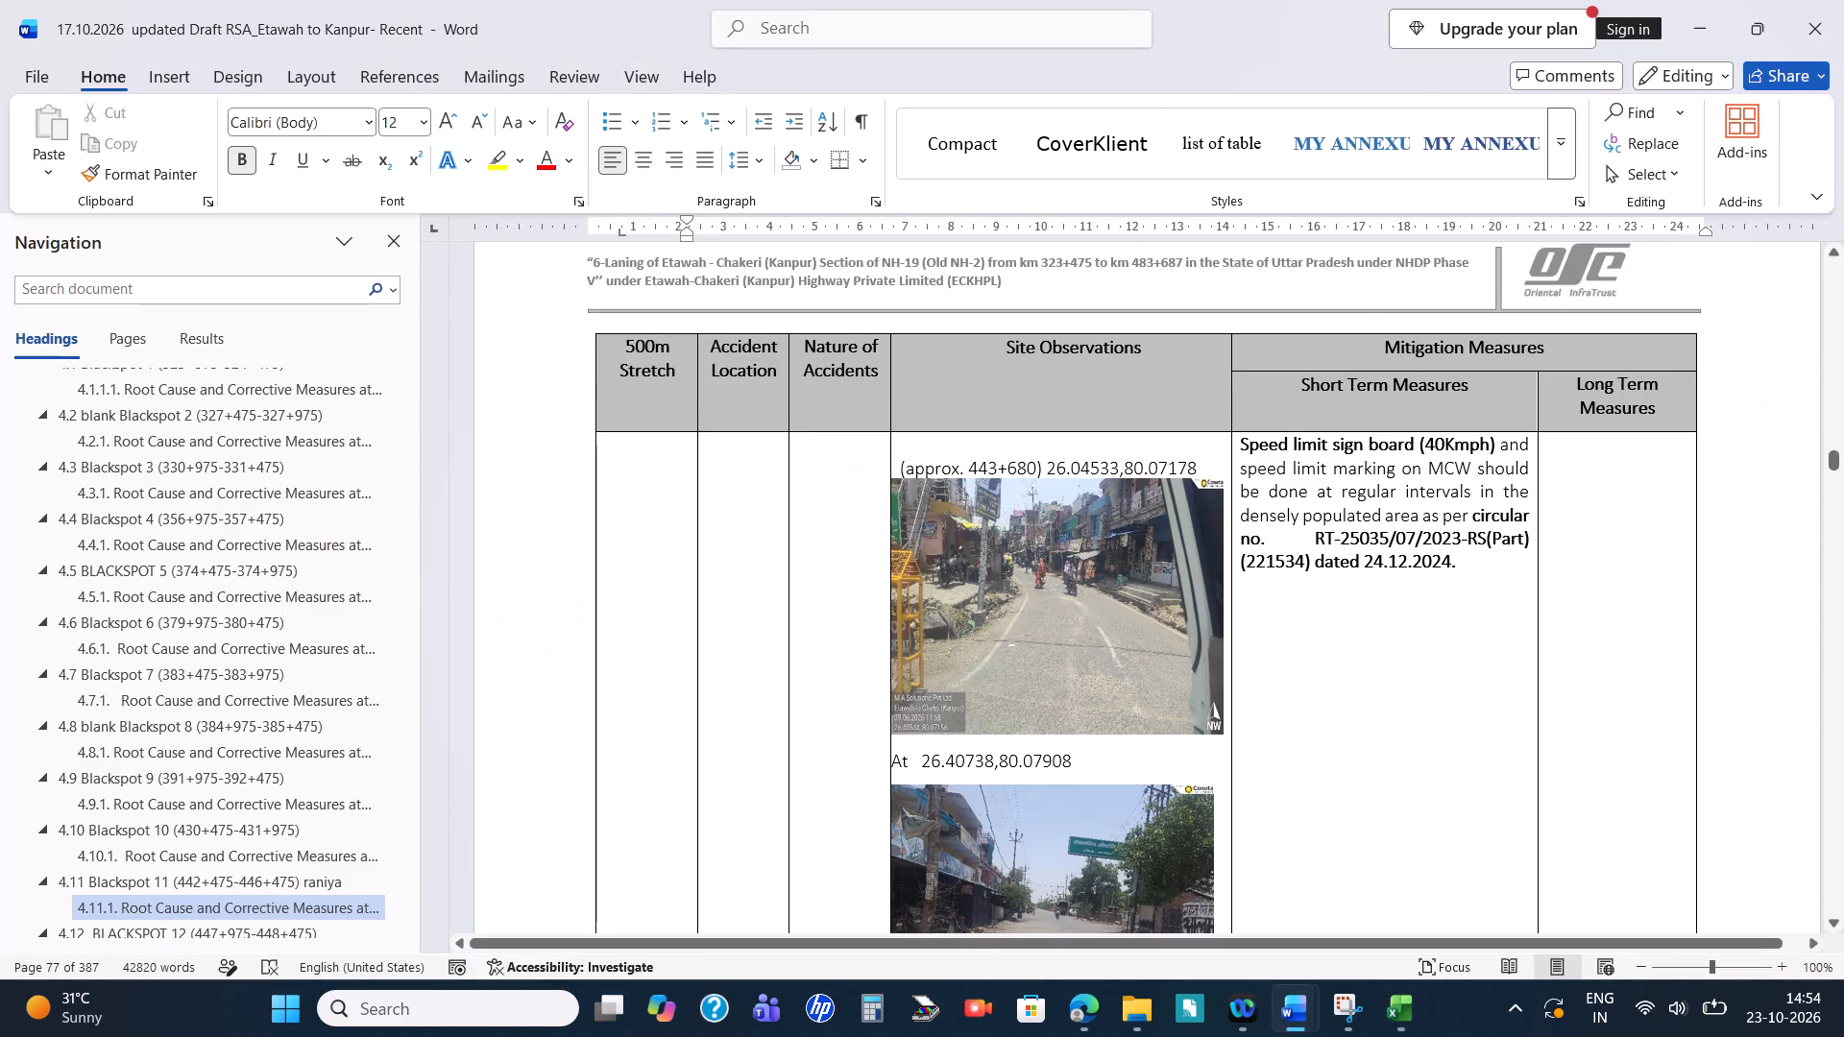
scroll(1120, 690, down, 9)
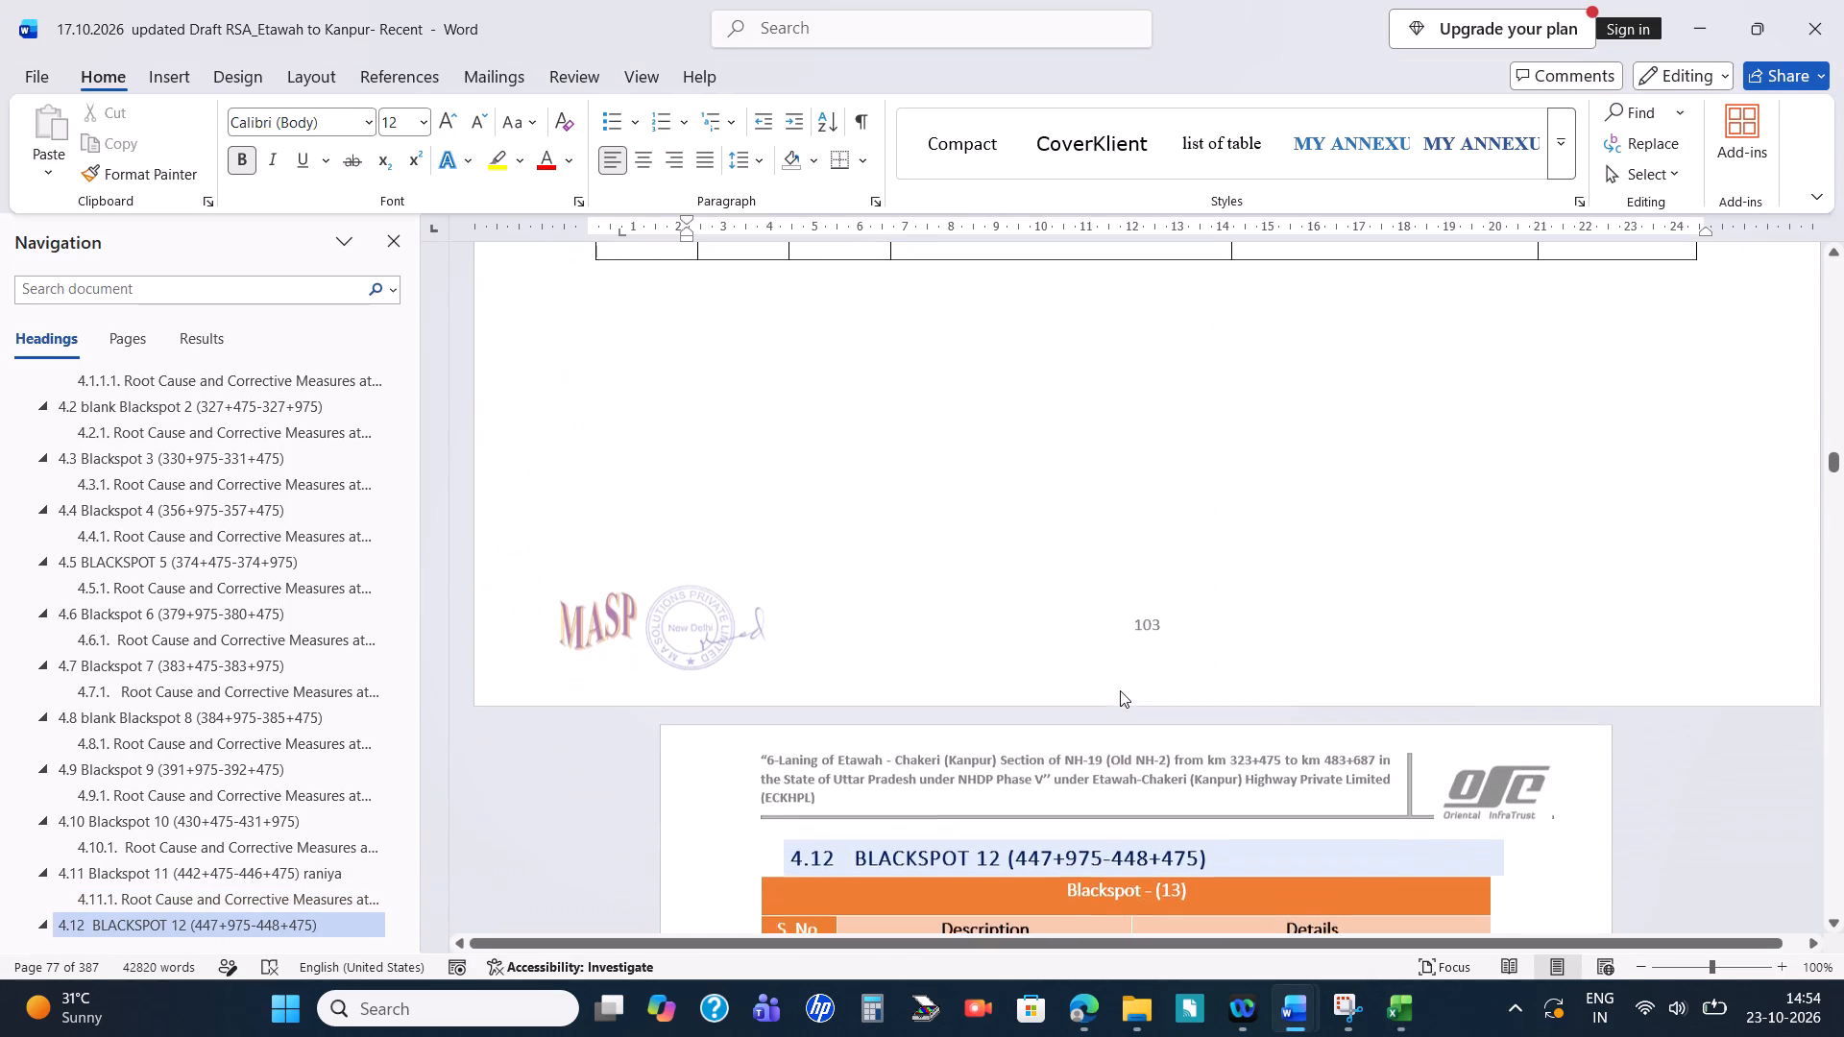
scroll(1120, 690, down, 8)
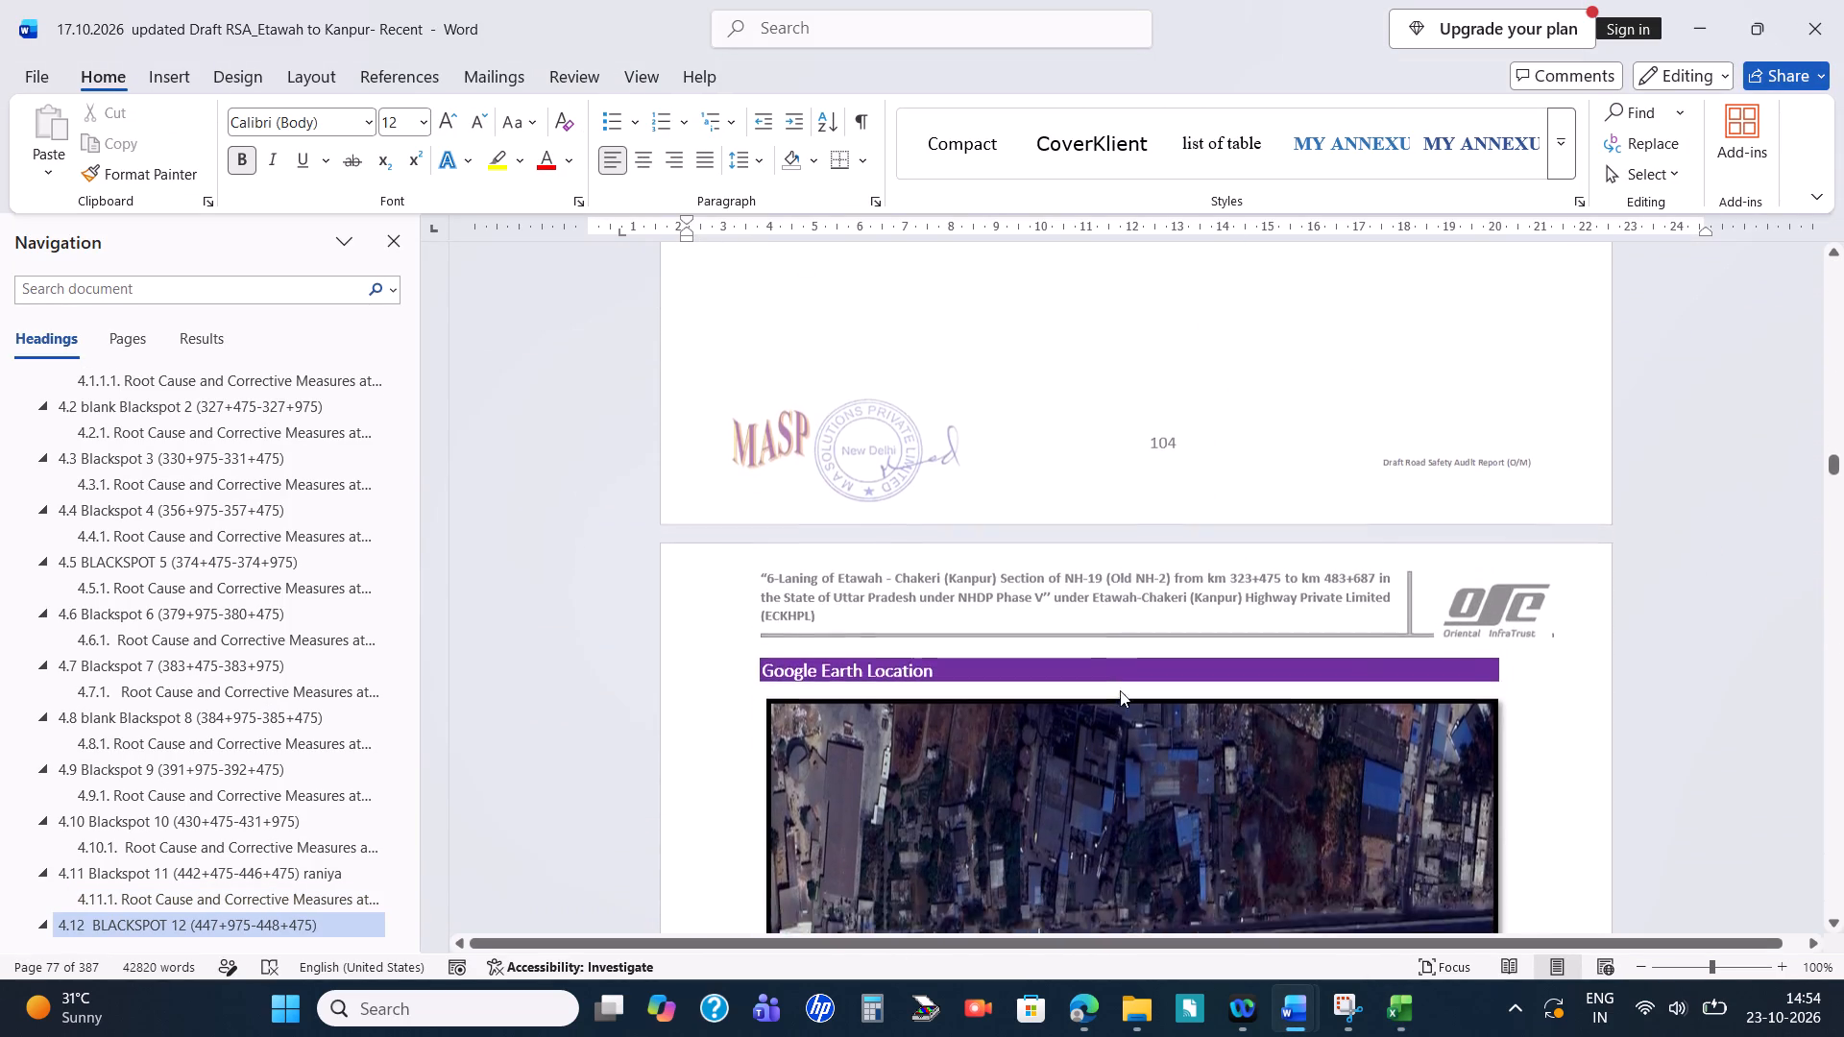
scroll(1120, 690, down, 7)
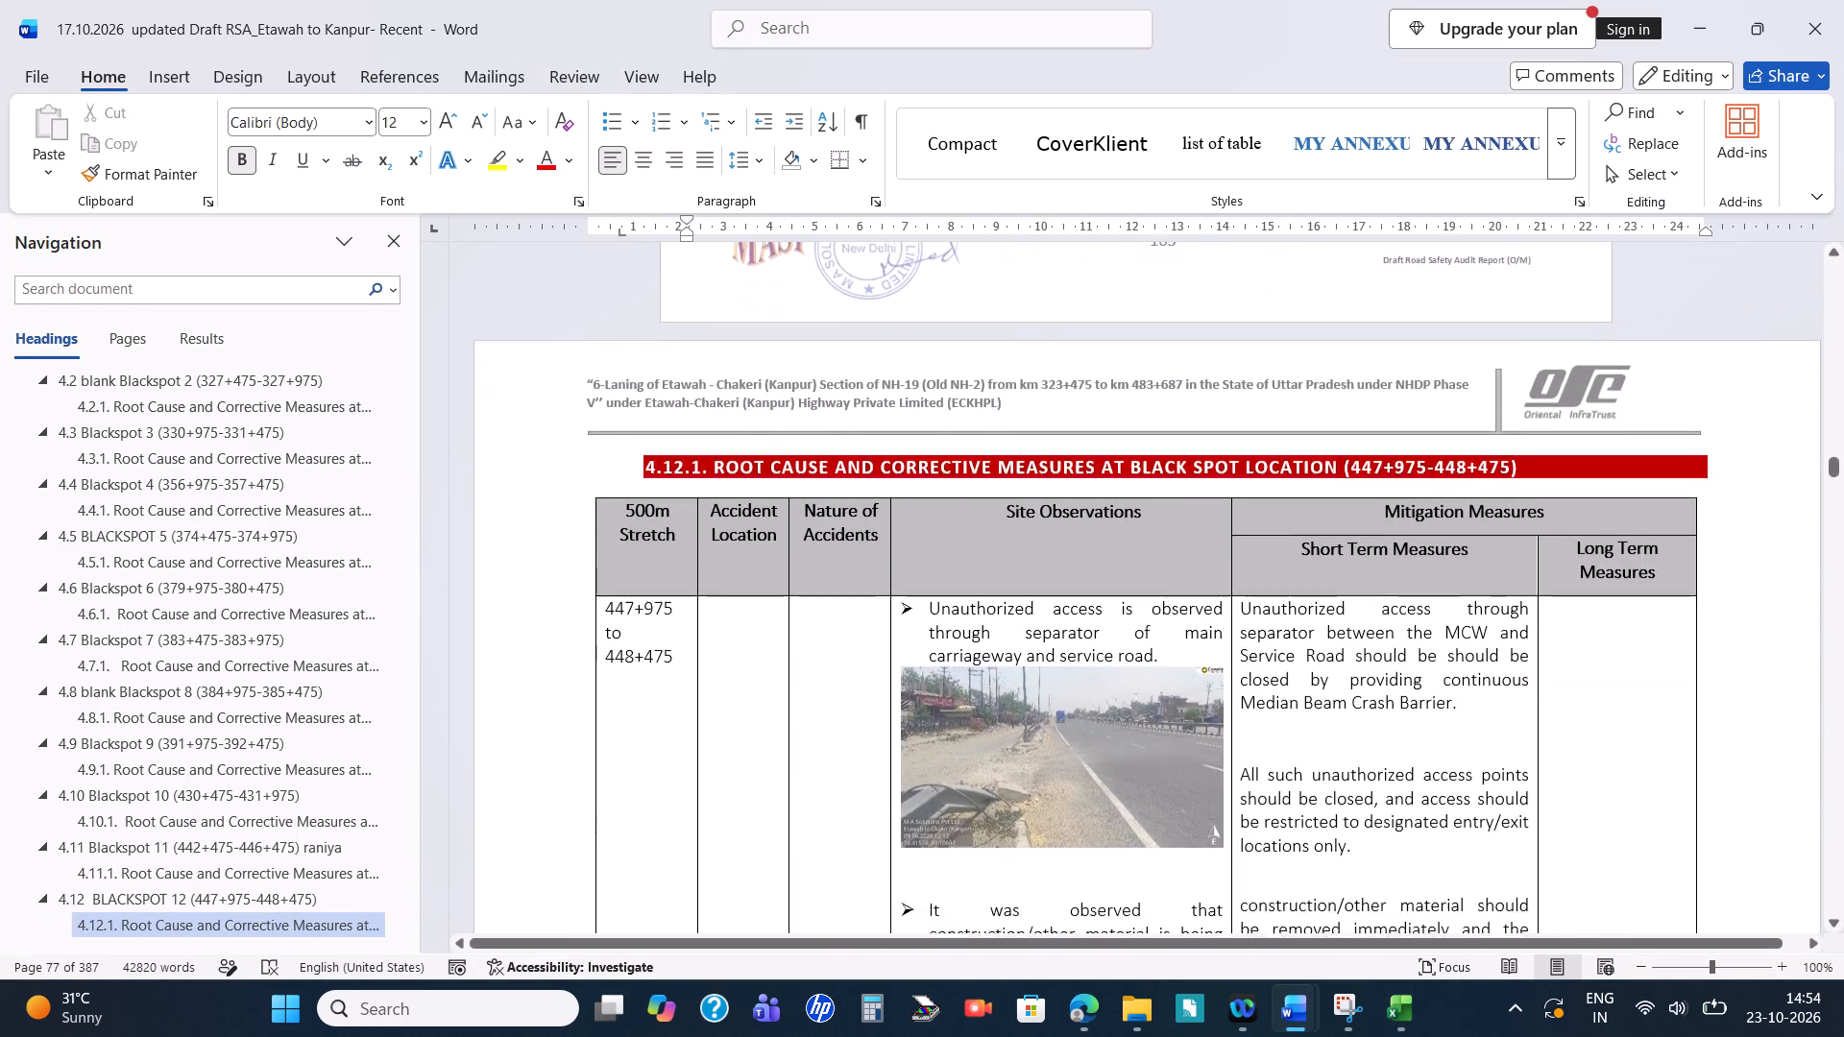
scroll(1120, 690, down, 2)
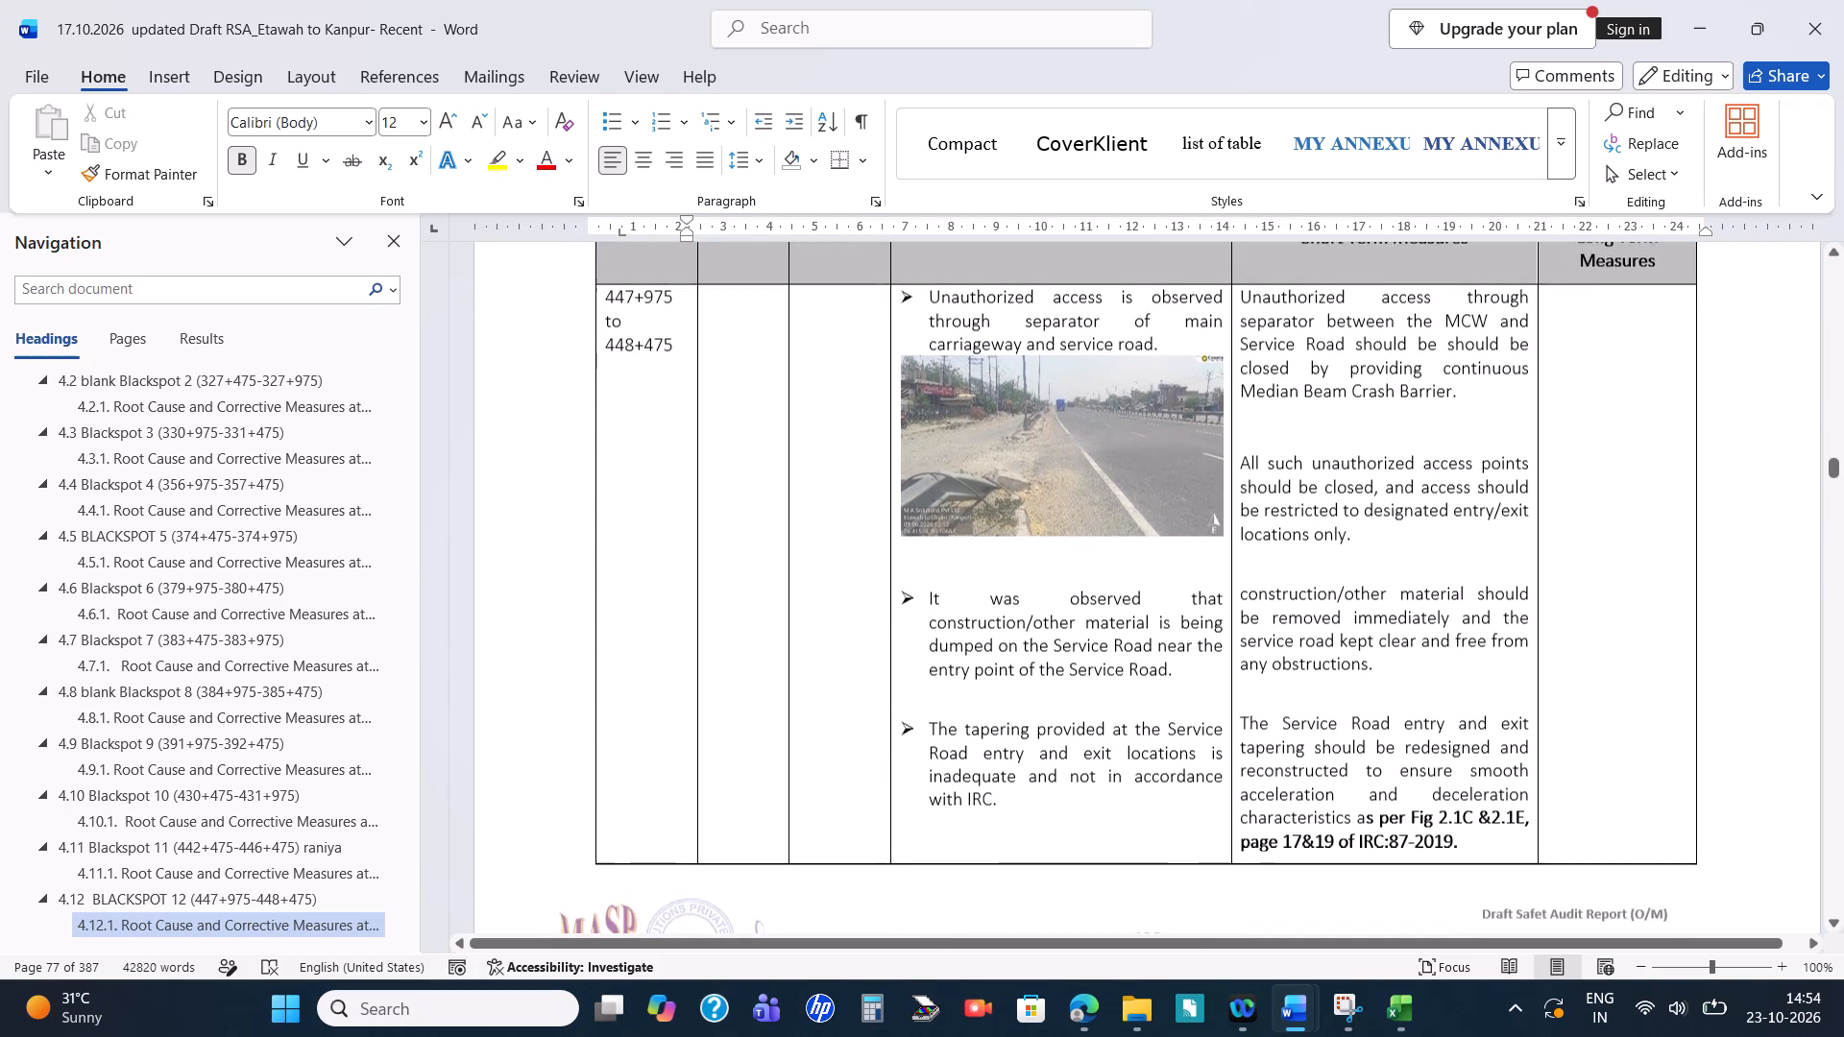
scroll(1120, 690, down, 3)
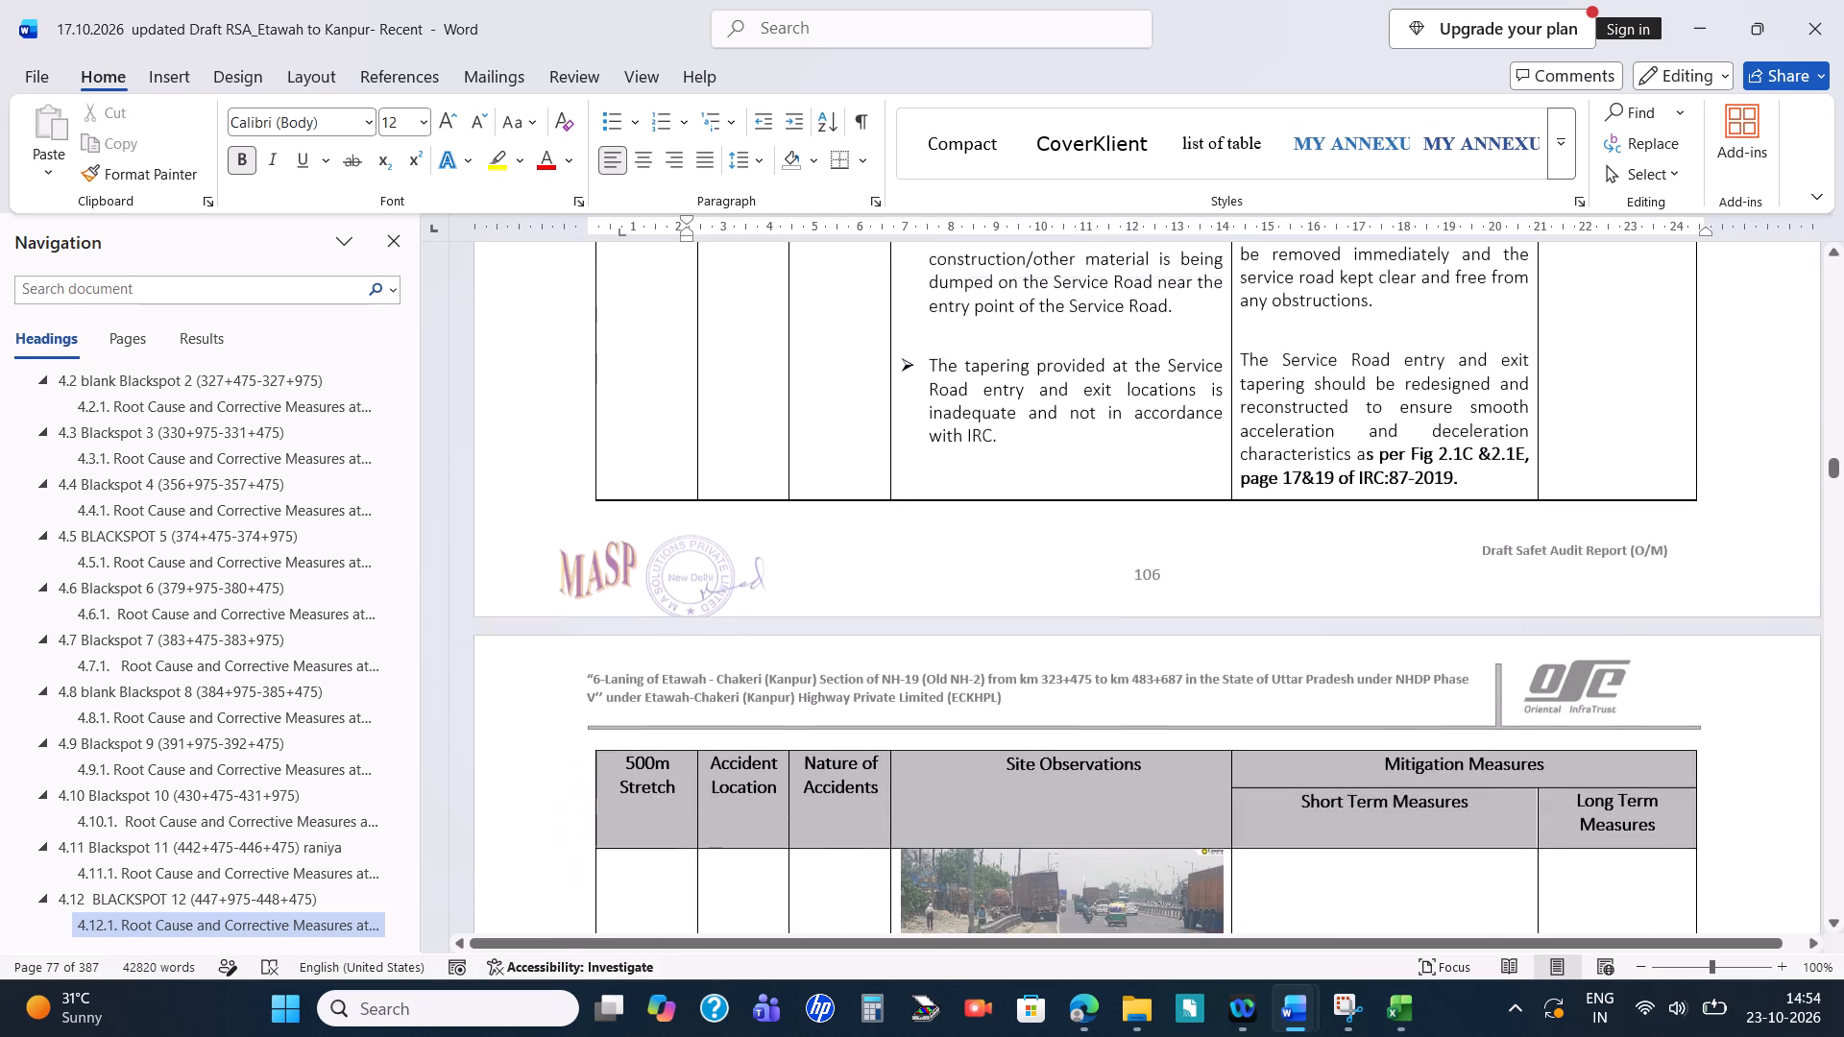
scroll(1072, 728, down, 3)
key(alt+Tab)
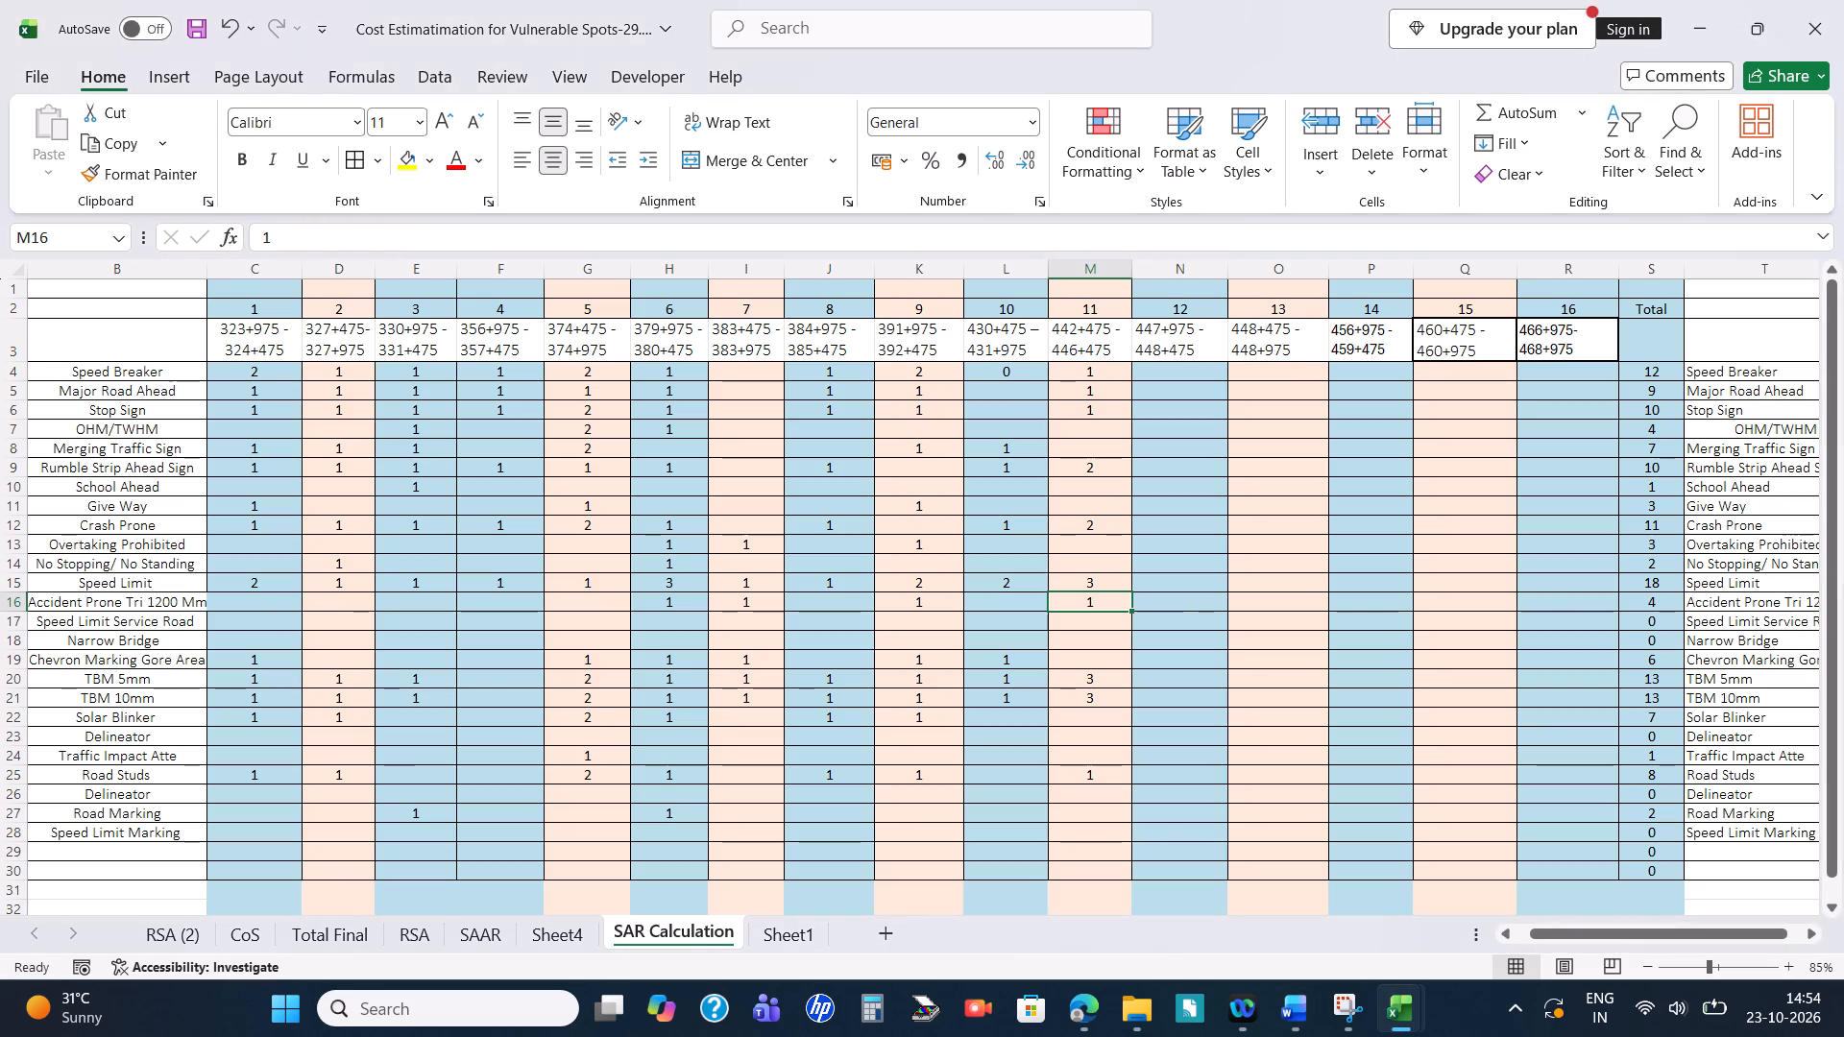
key(Right)
key(Down)
key(Down)
key(Down)
key(Down)
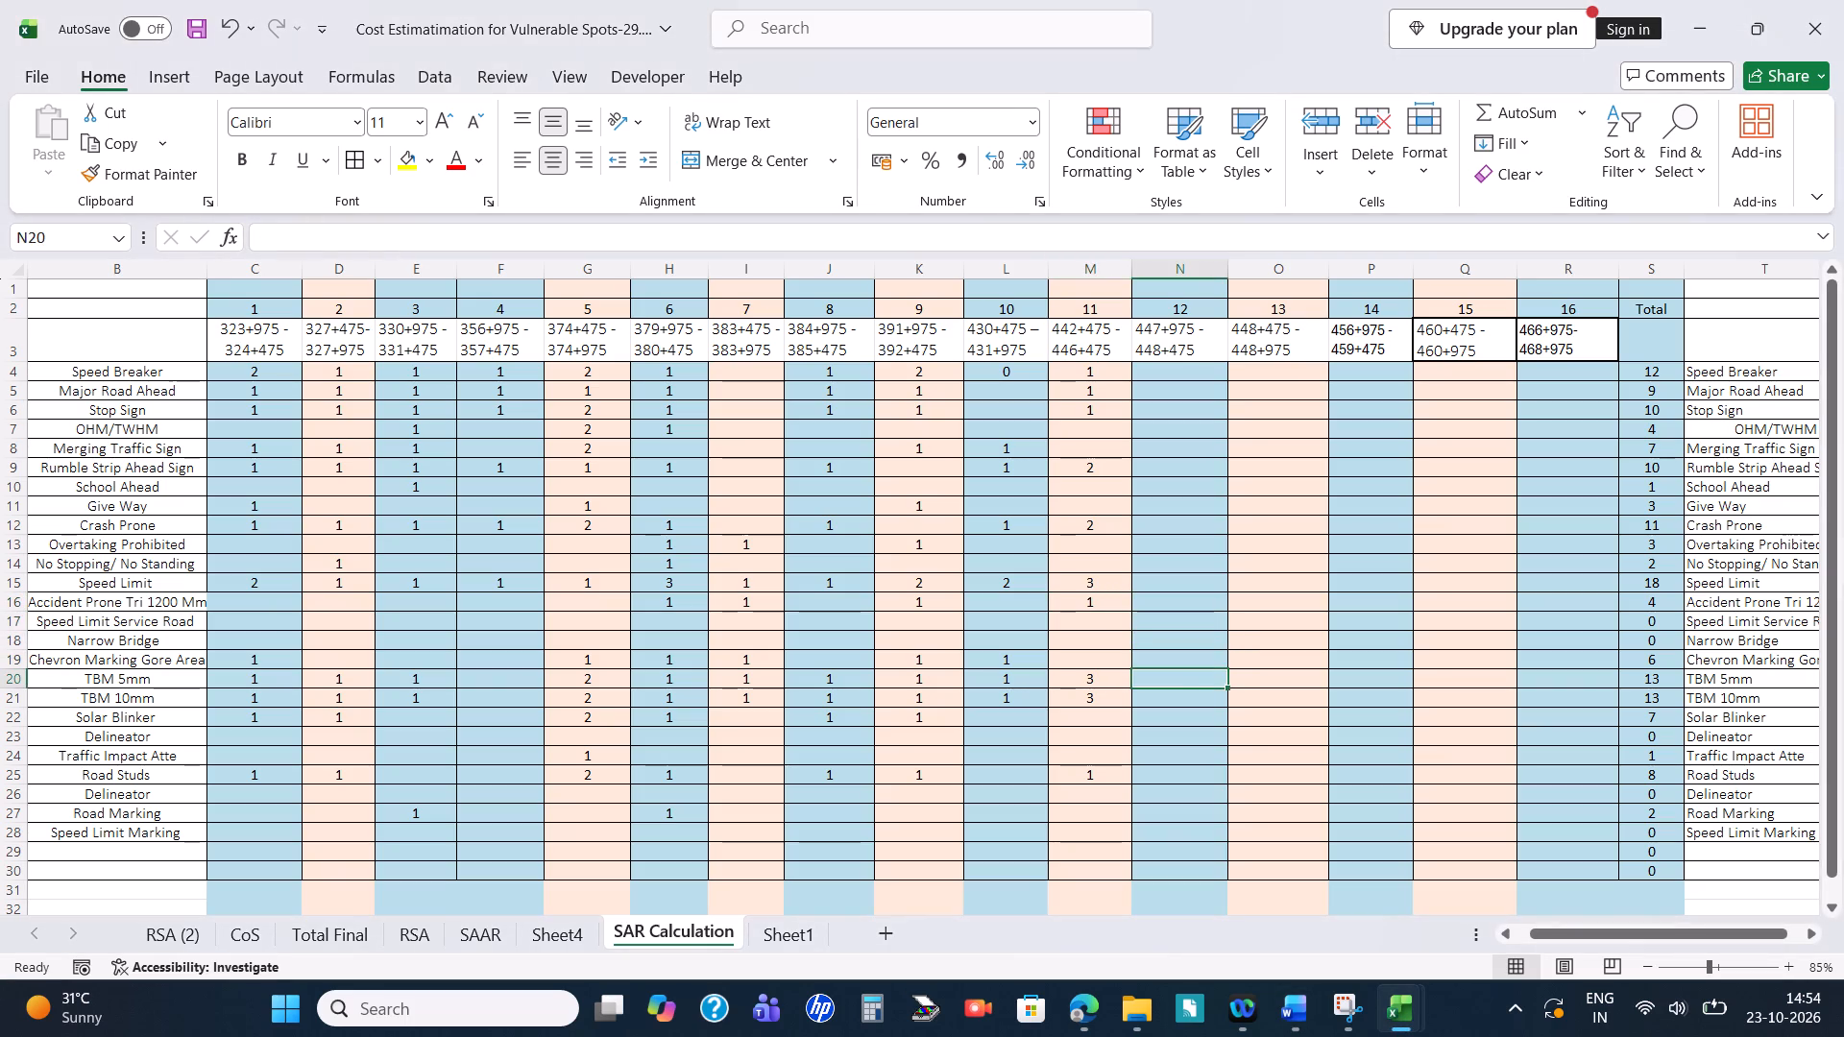
key(1)
key(Return)
key(1)
key(Return)
Read section 4.12.1's crash prone area sign measure in Word and enter 1 for Blackspot 12's Speed Limit in N15 in Excel.
key(alt+Tab)
scroll(1072, 728, down, 1)
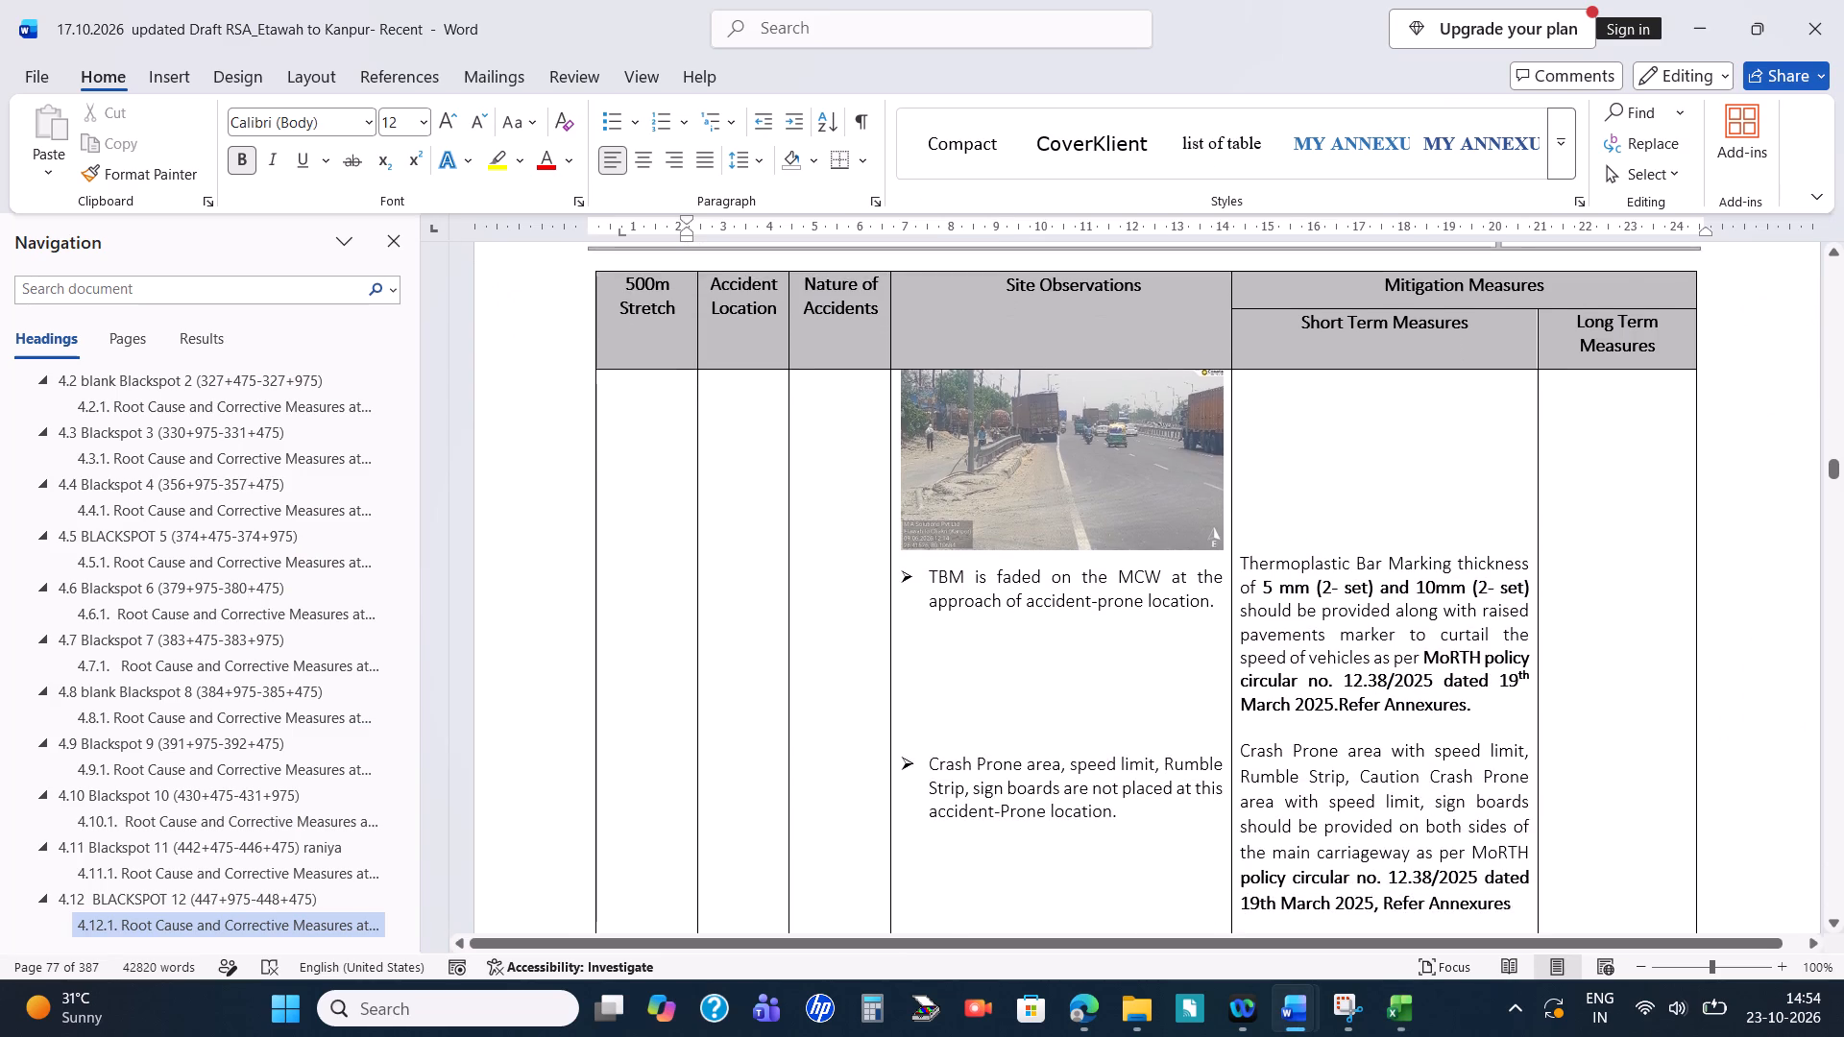
scroll(1072, 728, down, 1)
key(alt+Tab)
key(Up)
key(Up)
key(Up)
key(Up)
key(Up)
key(Up)
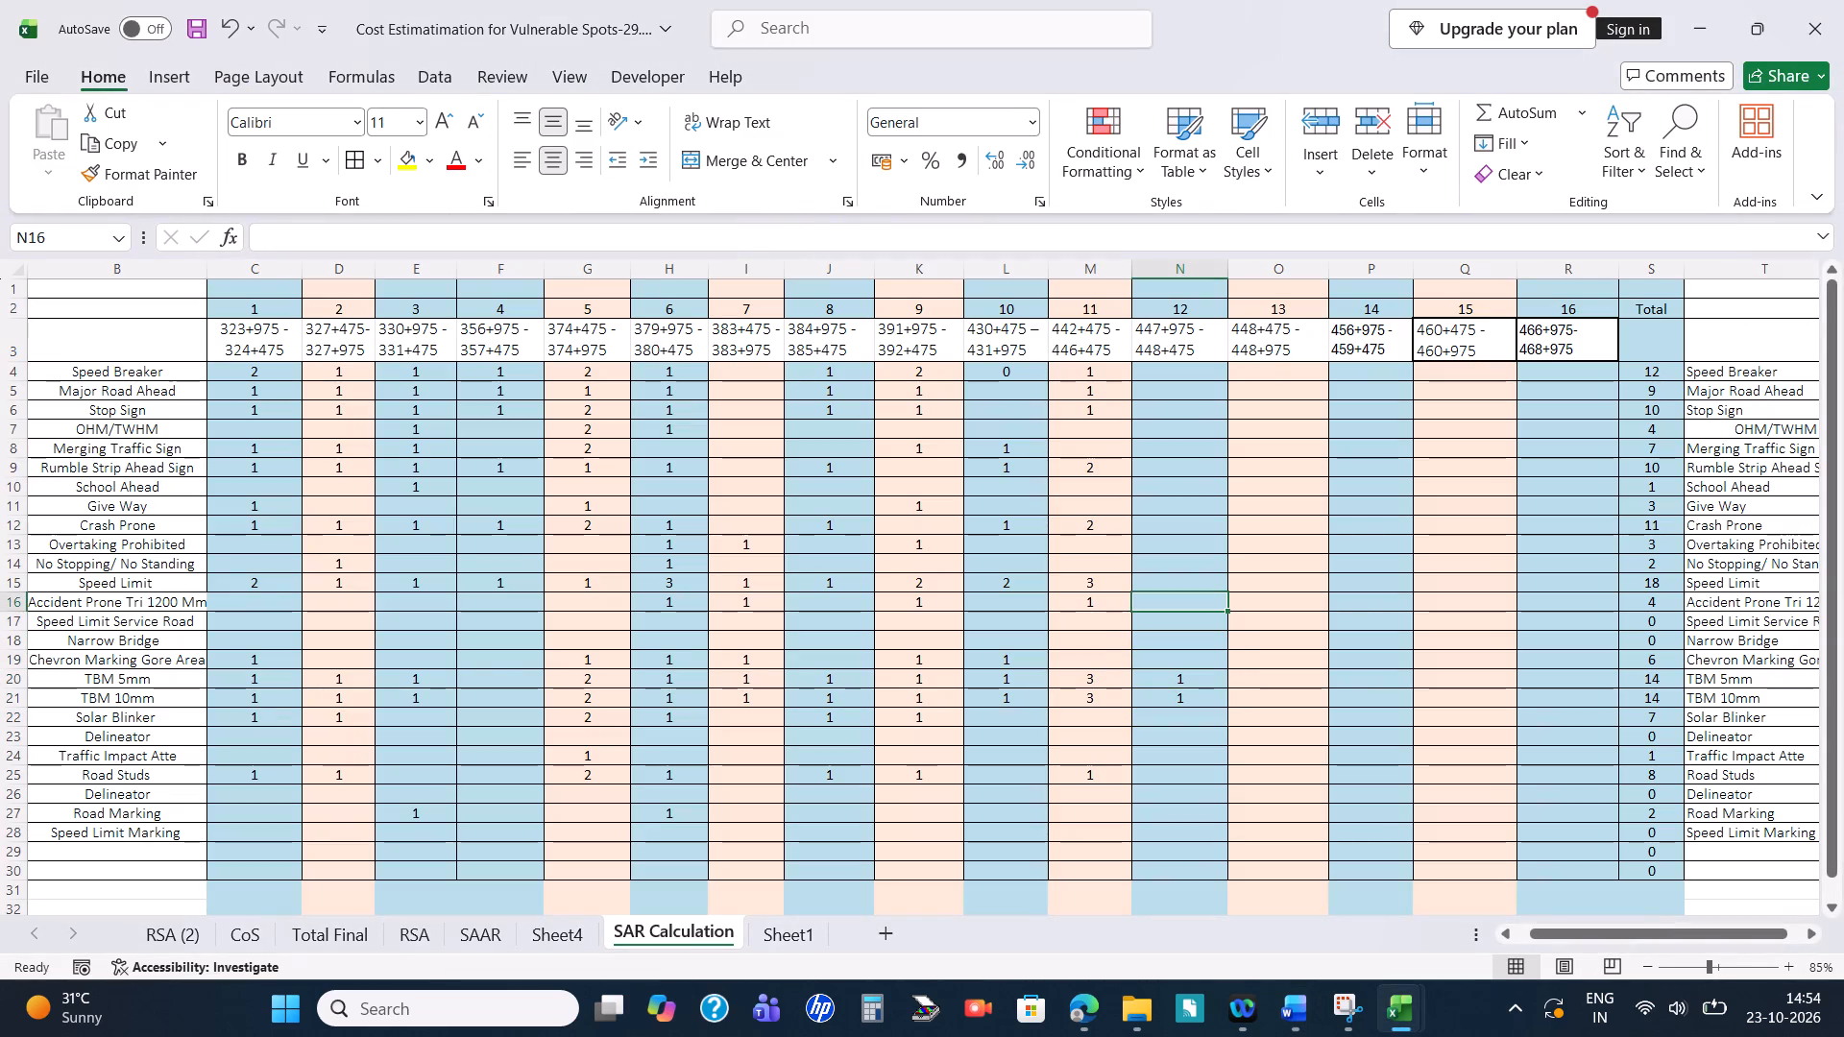
key(Up)
key(1)
key(Up)
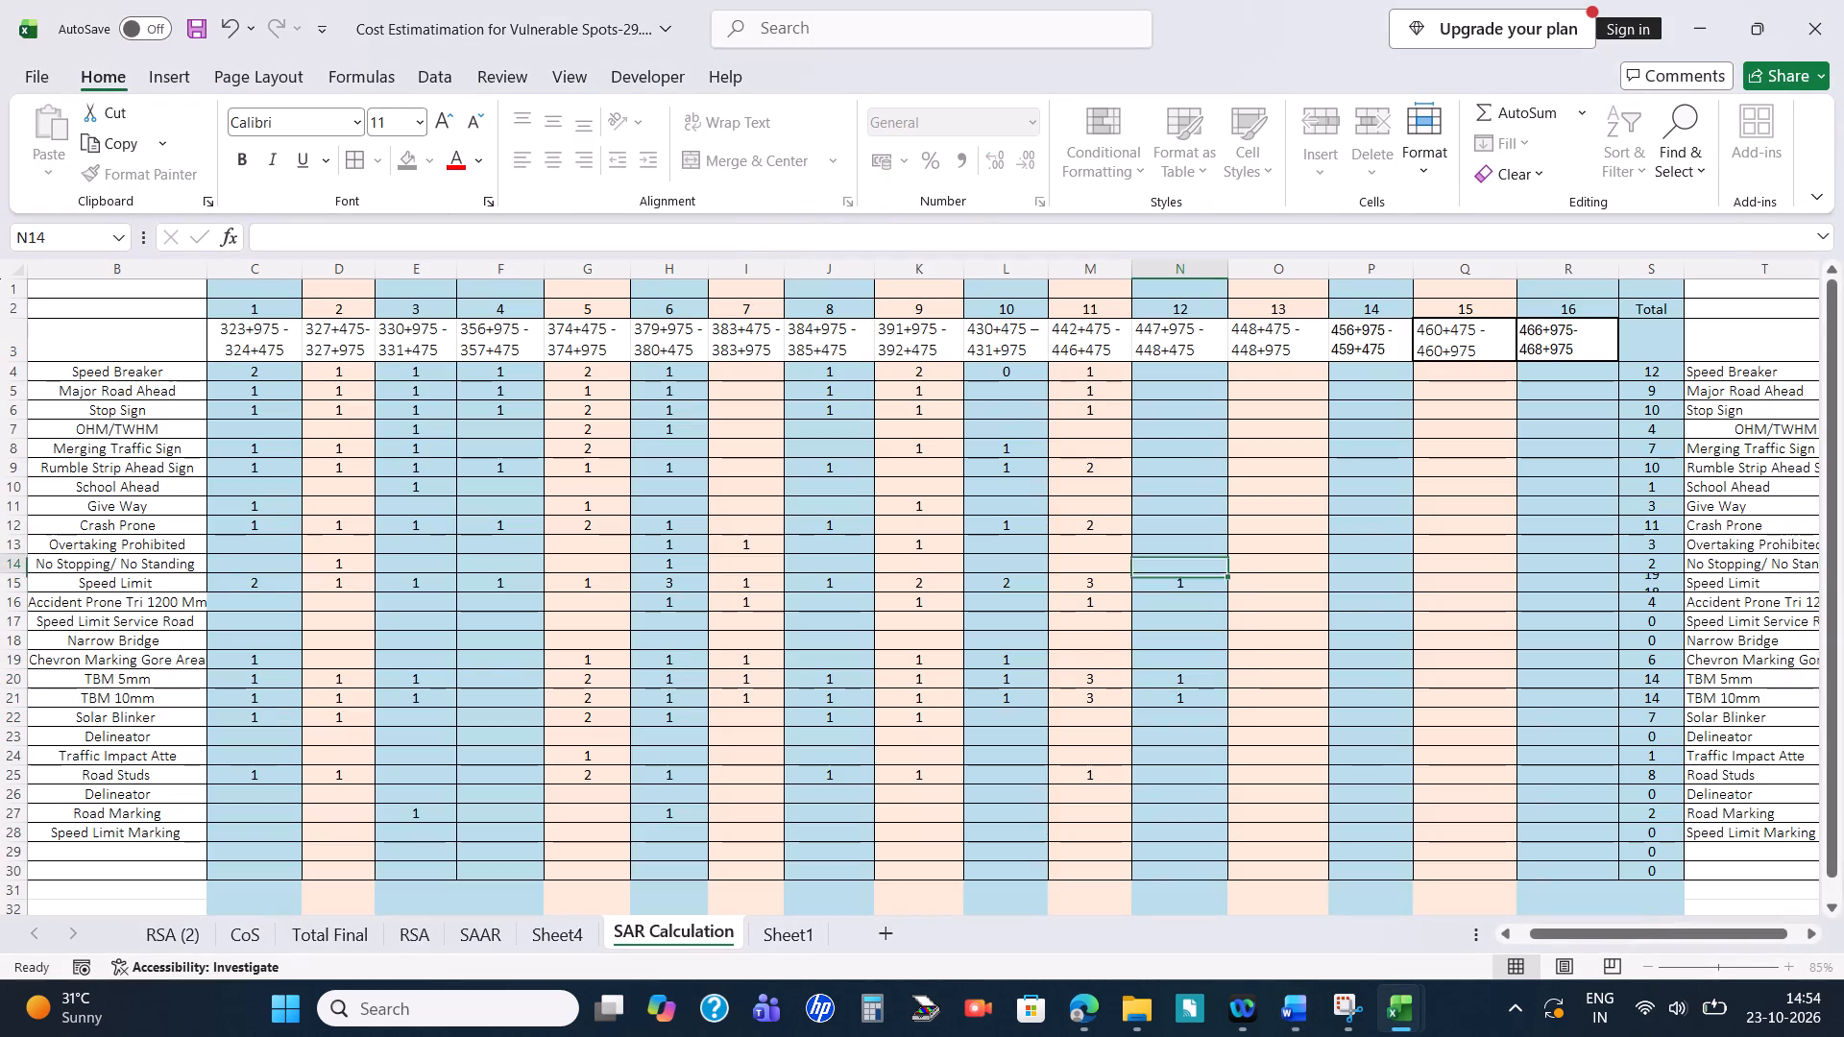
Enter 1 for Crash Prone in N12 and Rumble Strip Ahead Sign in N9 under Blackspot 12.
key(Up)
key(Up)
key(Up)
key(Down)
key(1)
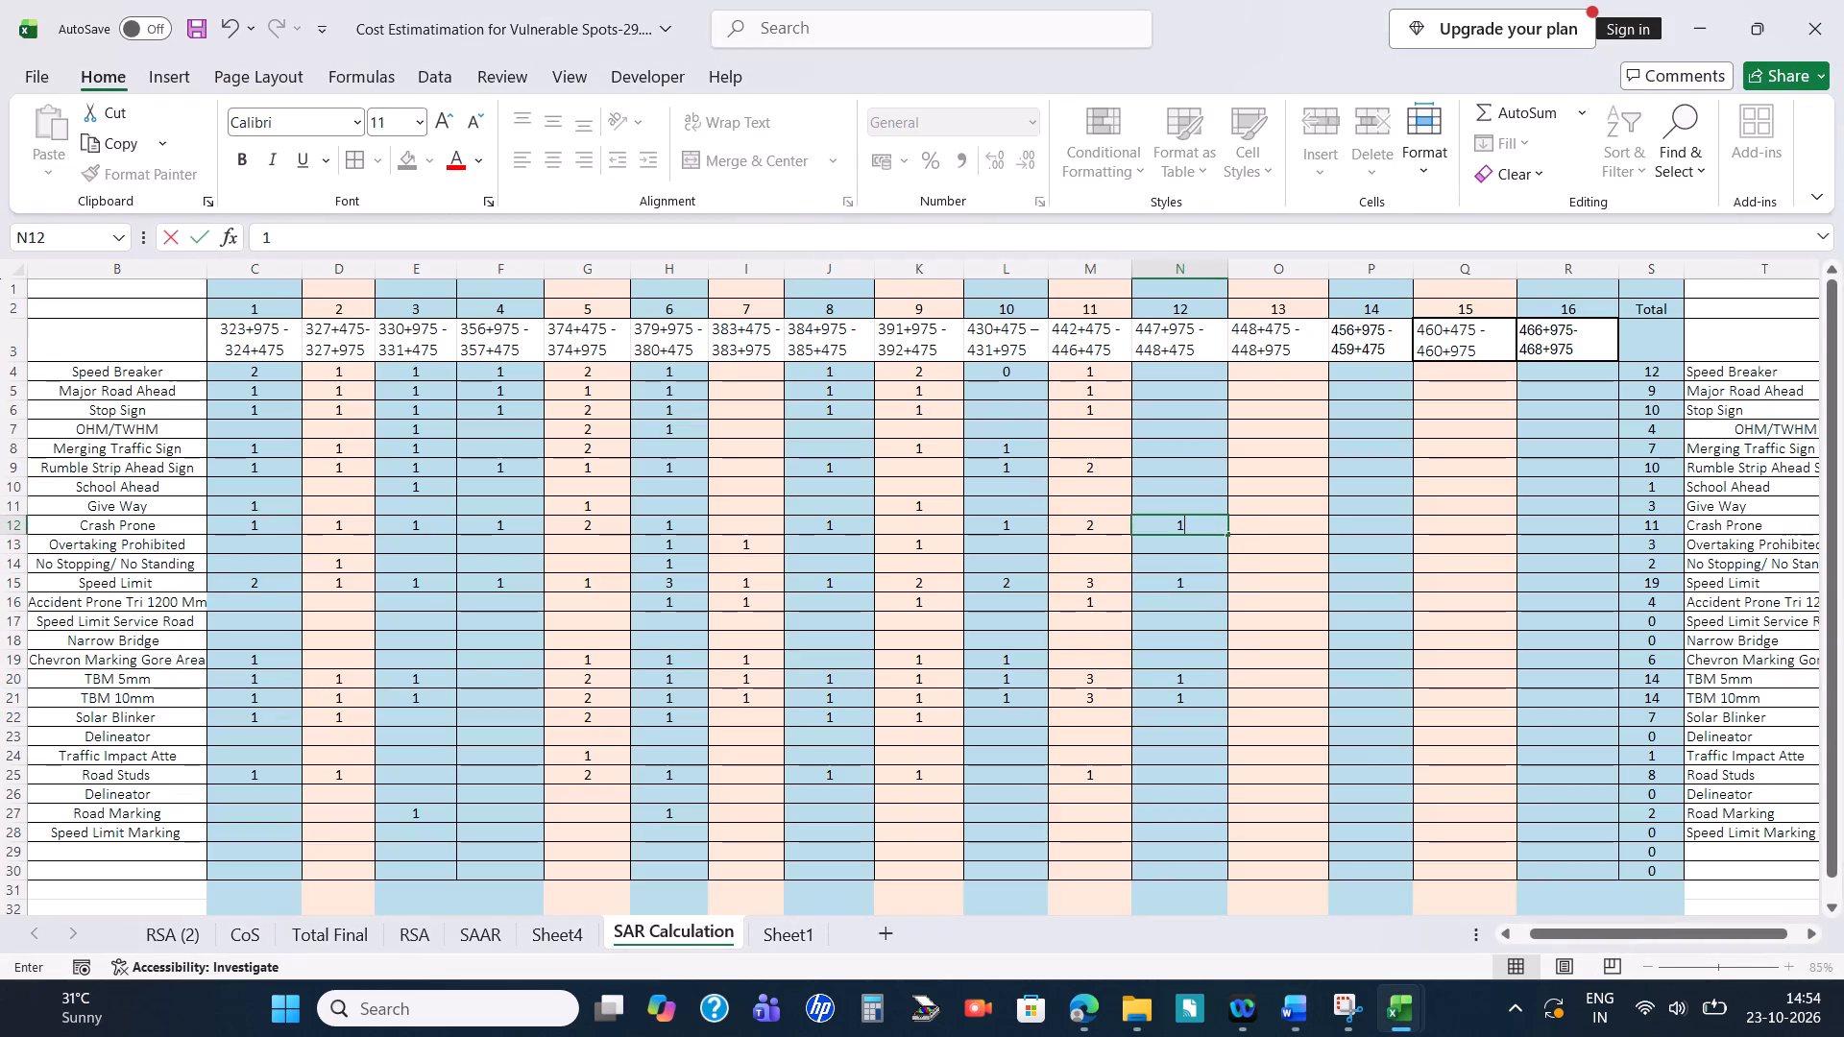
key(Up)
key(Up)
key(Up)
key(Up)
key(Up)
key(Down)
key(Down)
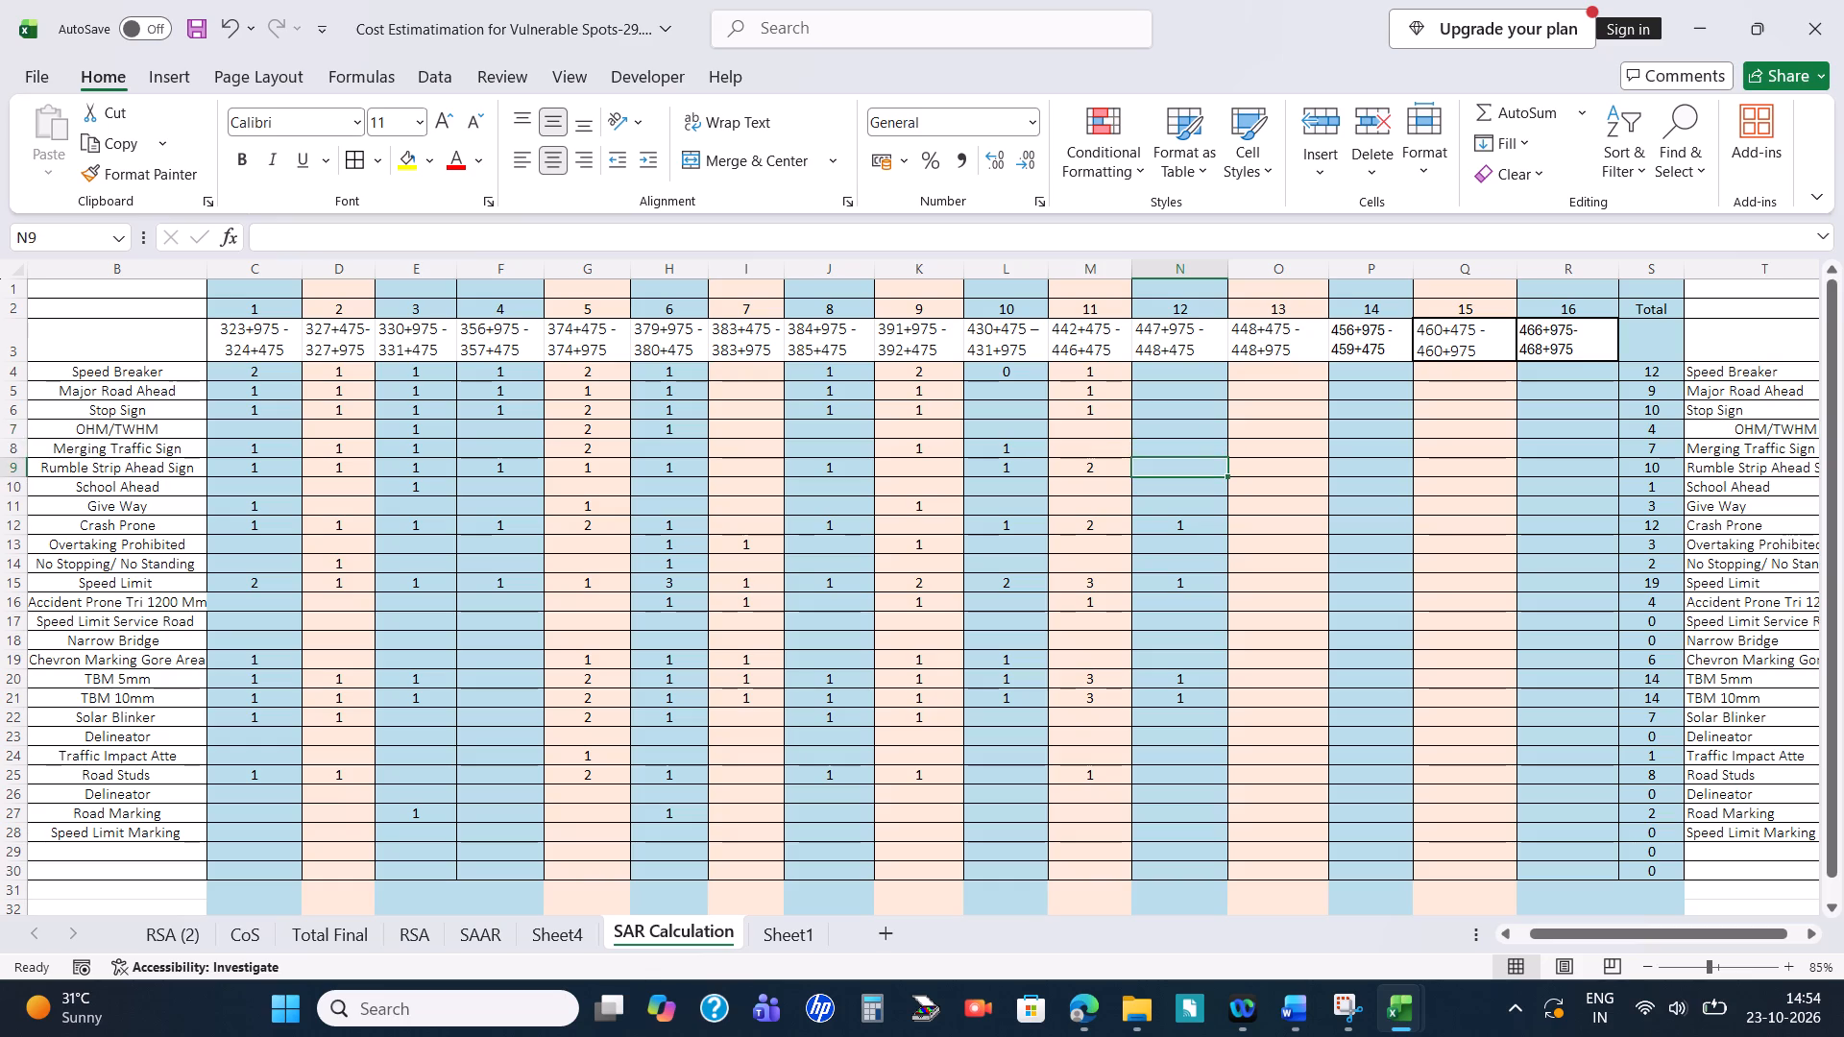
key(1)
key(Return)
Read on to the stretch's chevron marking measure in Word and enter 1 for Chevron Marking Gore Area in N19 in Excel.
key(alt+Tab)
scroll(1309, 913, down, 2)
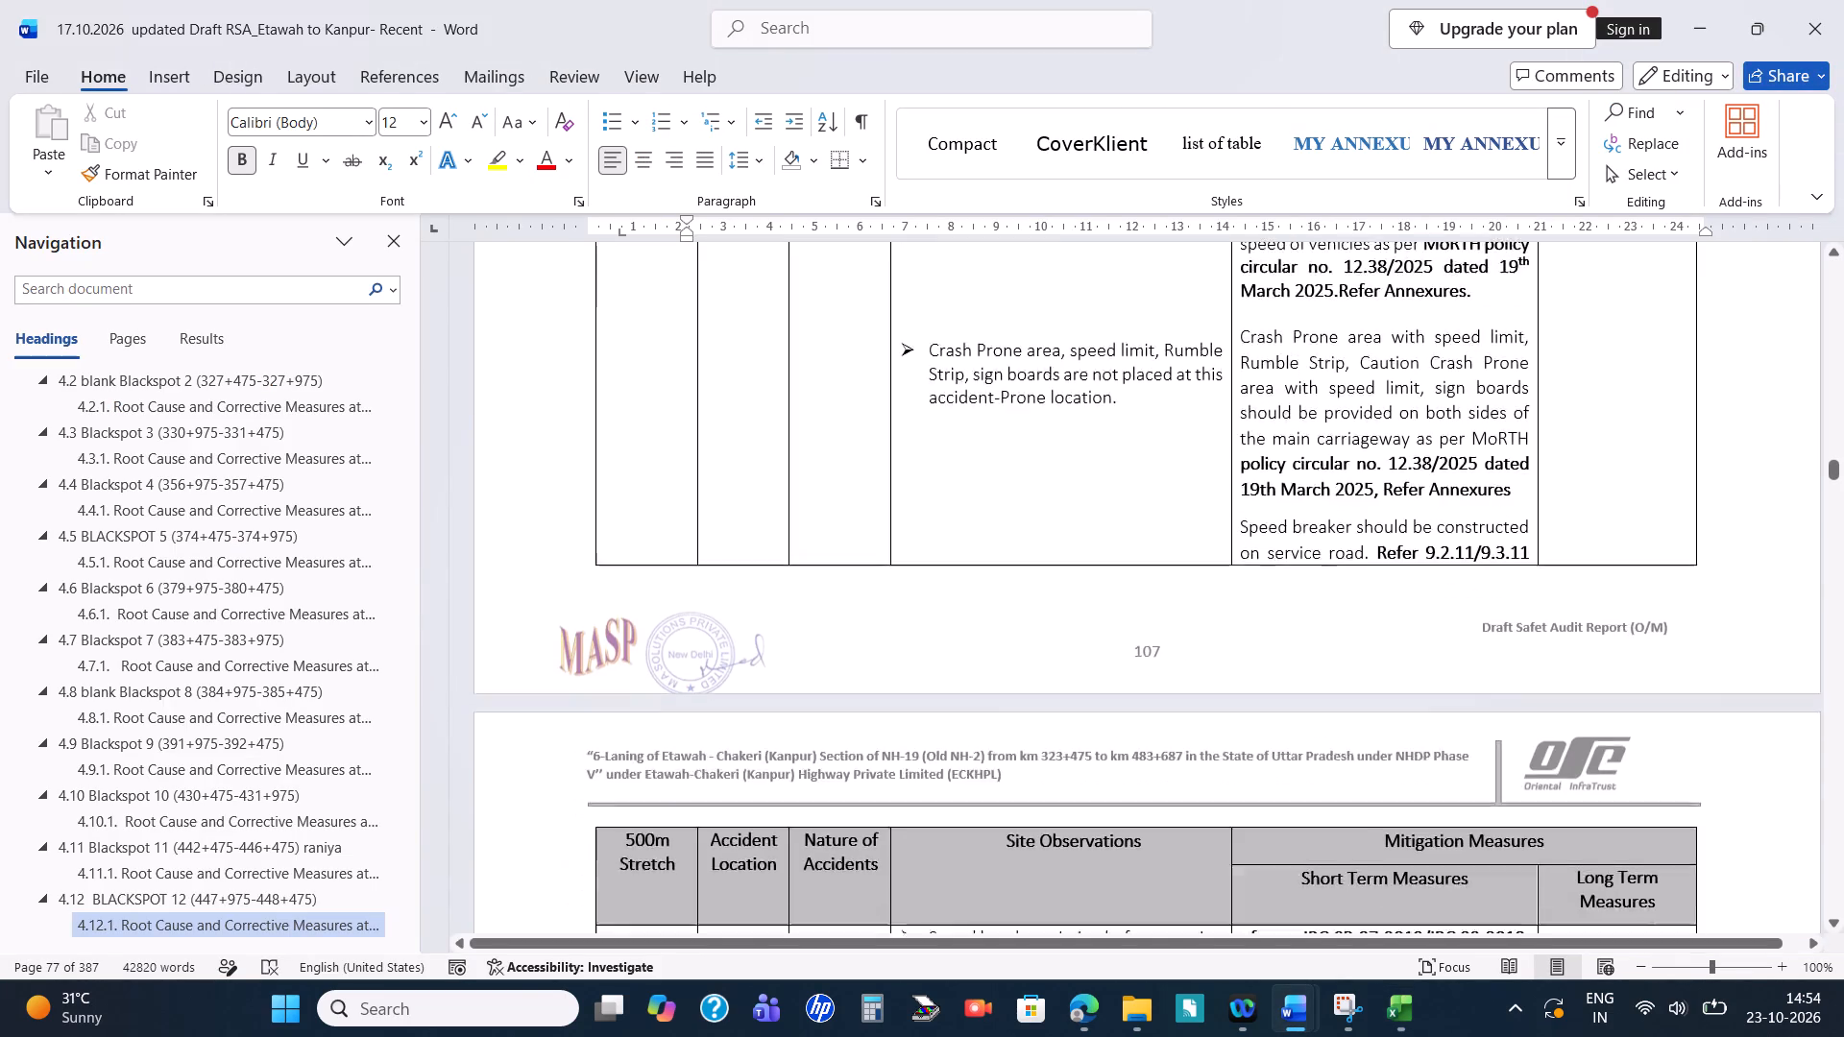
scroll(1309, 913, down, 5)
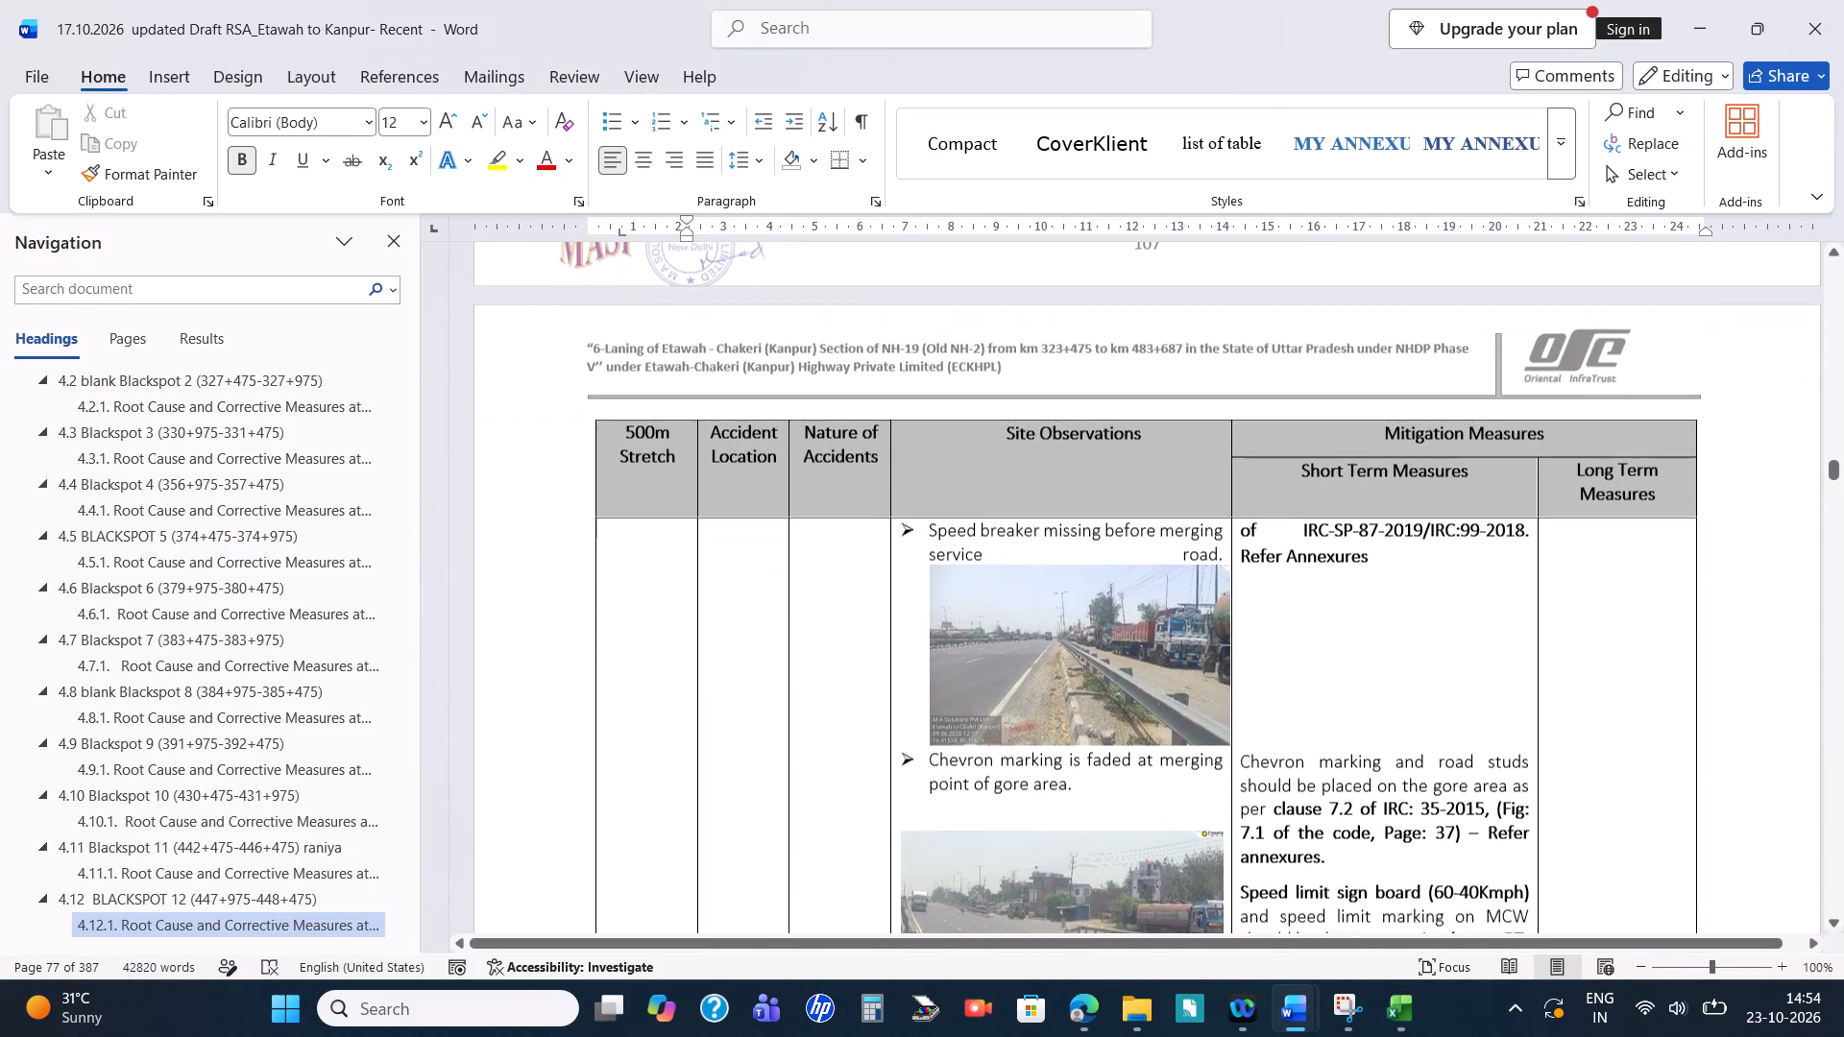
scroll(1309, 913, down, 1)
key(alt+Tab)
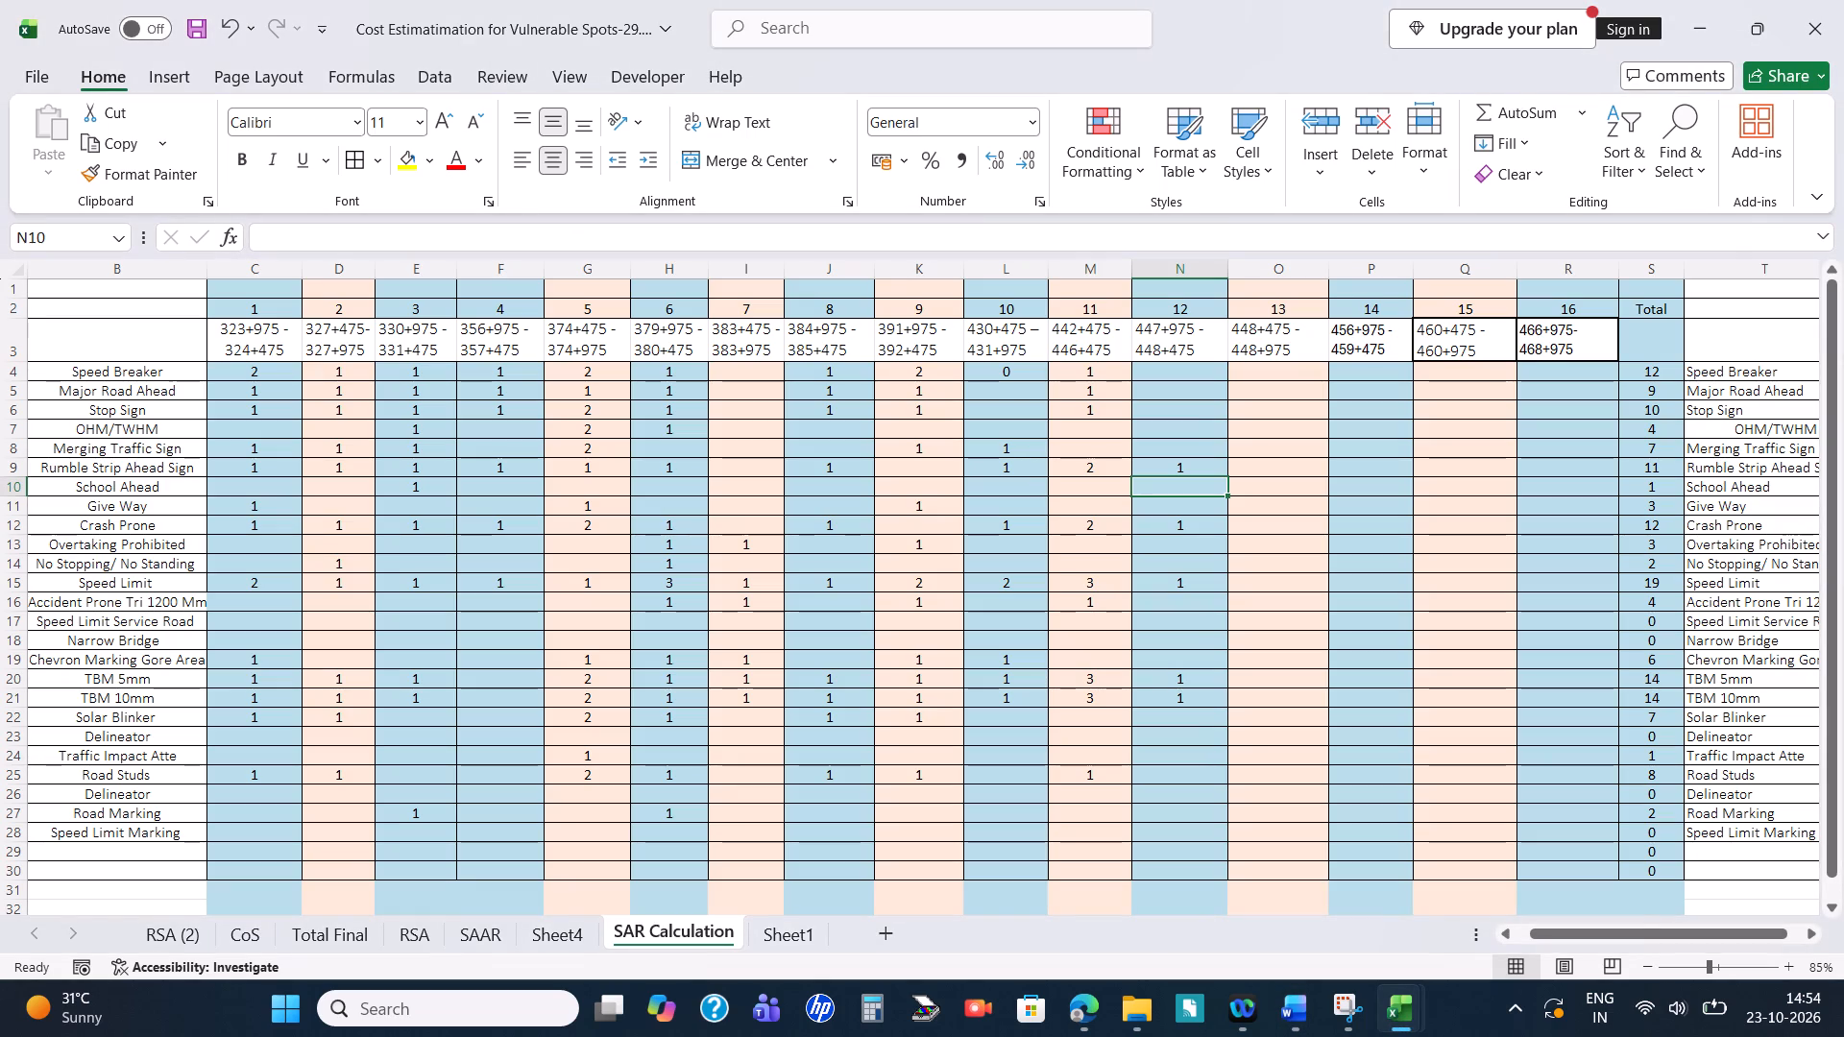
click(1173, 662)
key(1)
key(Return)
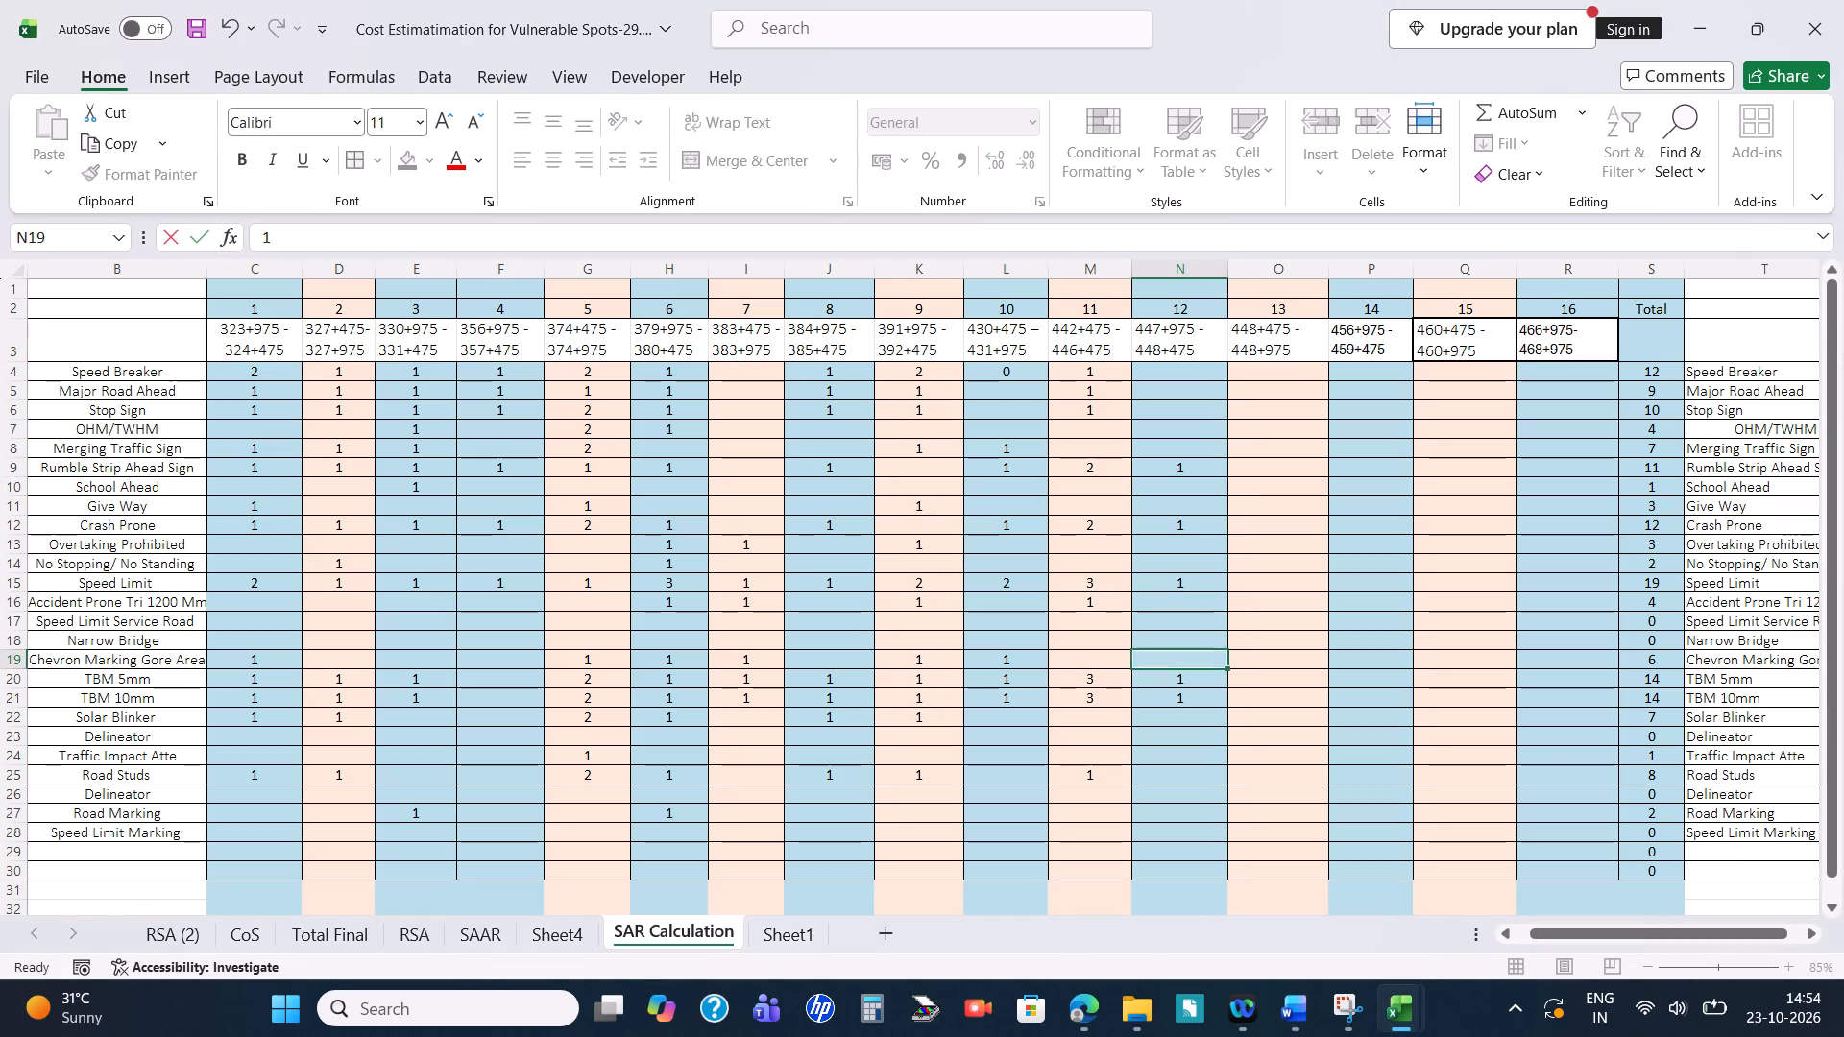
Read Word section 4.13.1 to its bar marking measure and enter 1 for TBM 5mm in O20 and TBM 10mm in O21 under Blackspot 13.
key(alt+Tab)
scroll(1173, 662, down, 6)
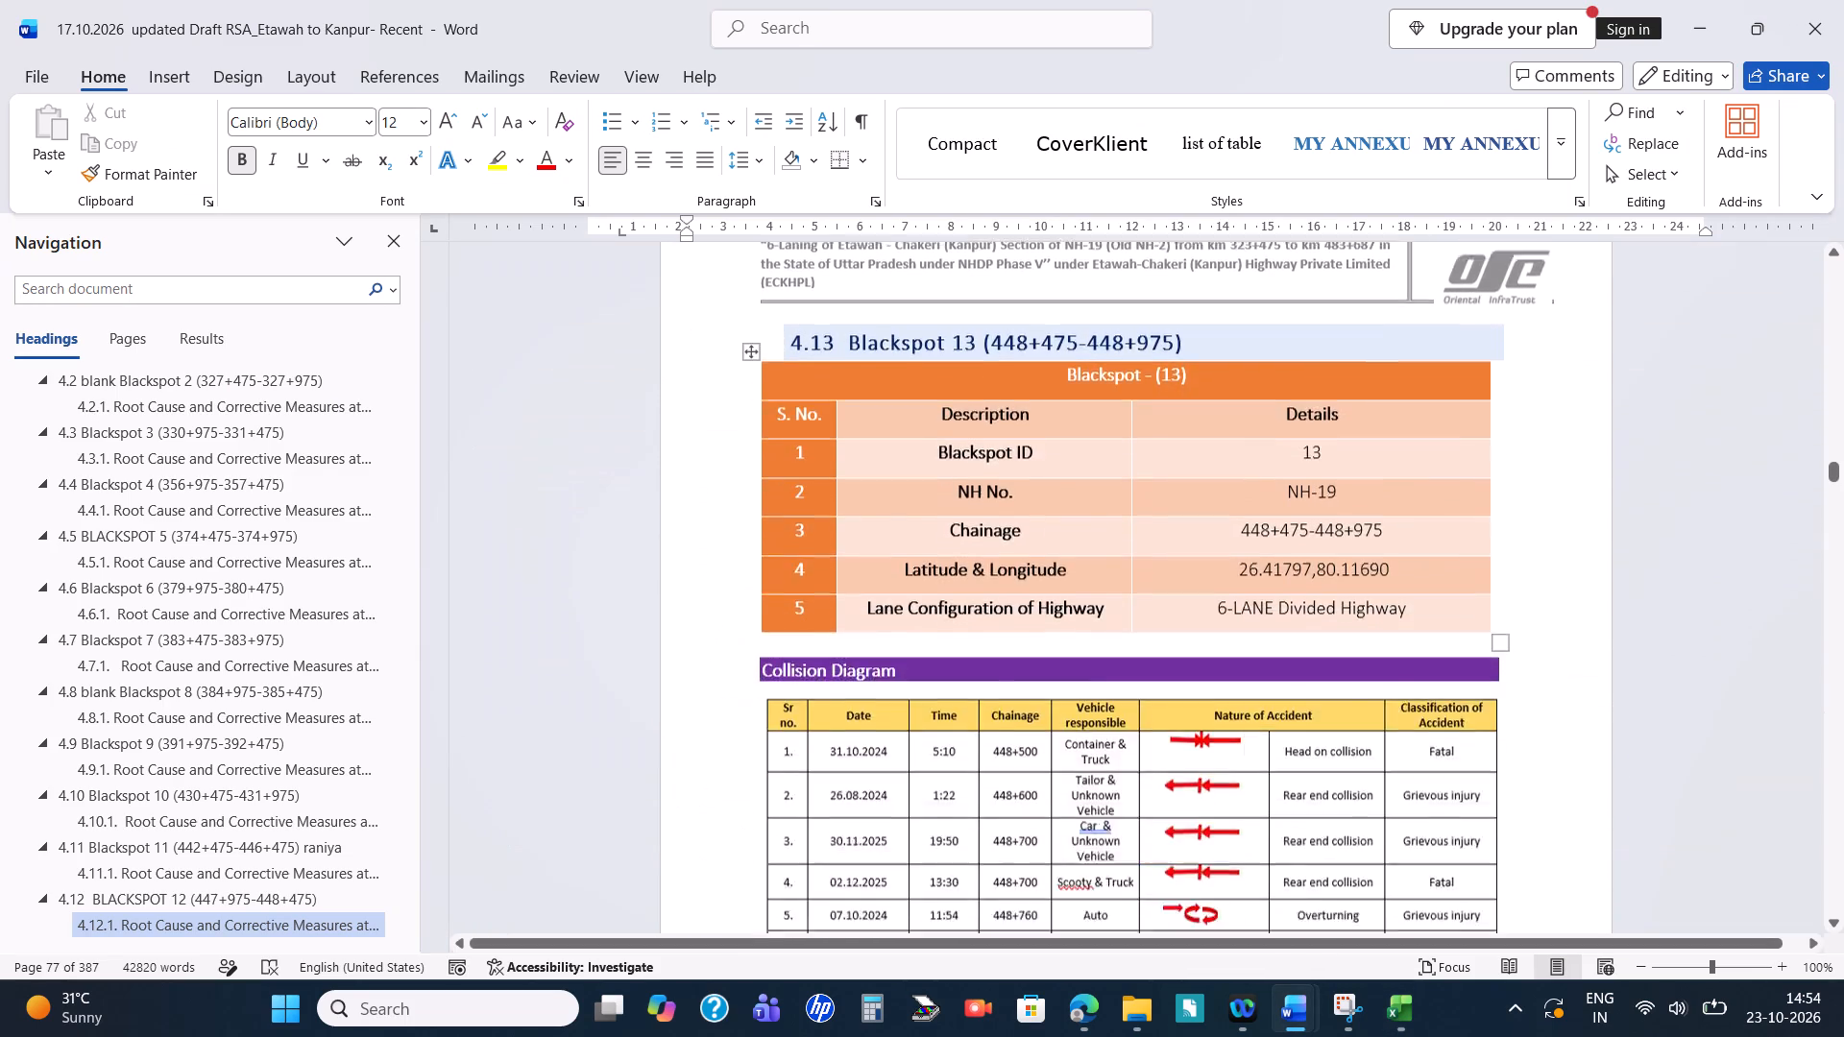
scroll(1173, 662, down, 10)
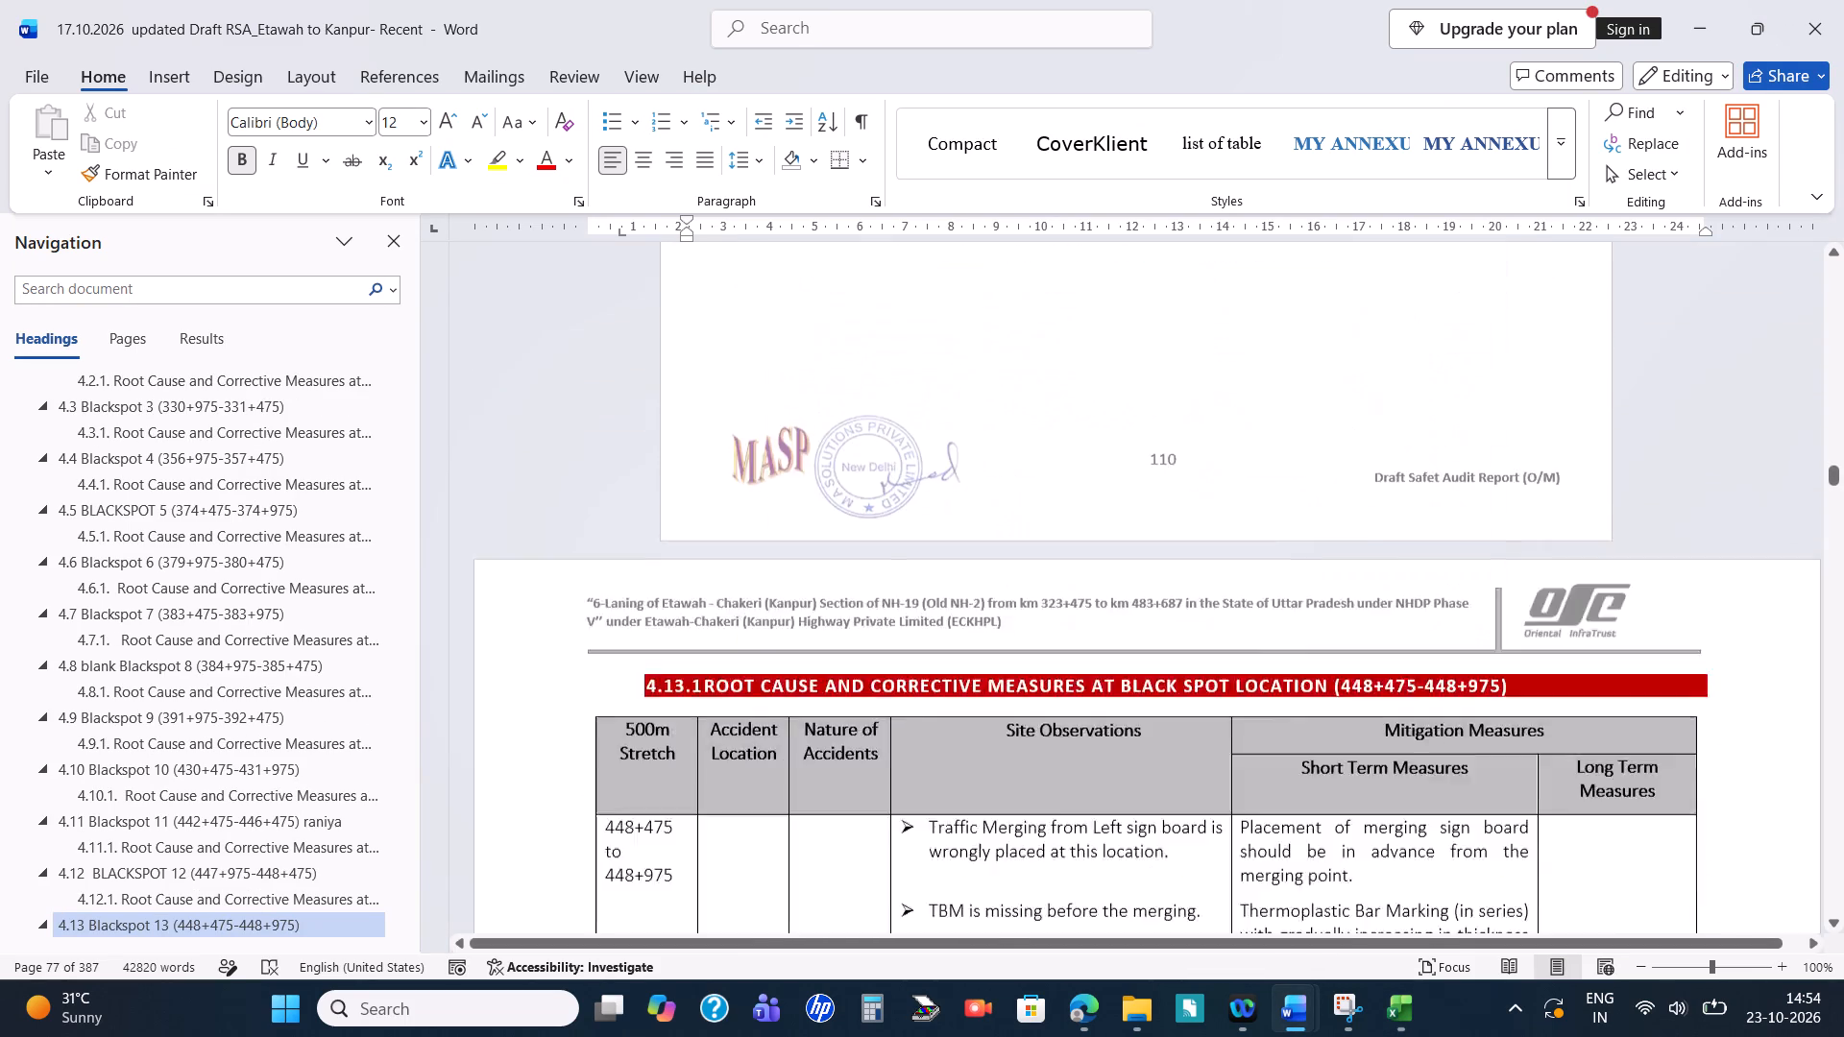
scroll(1173, 662, down, 2)
scroll(1173, 662, up, 3)
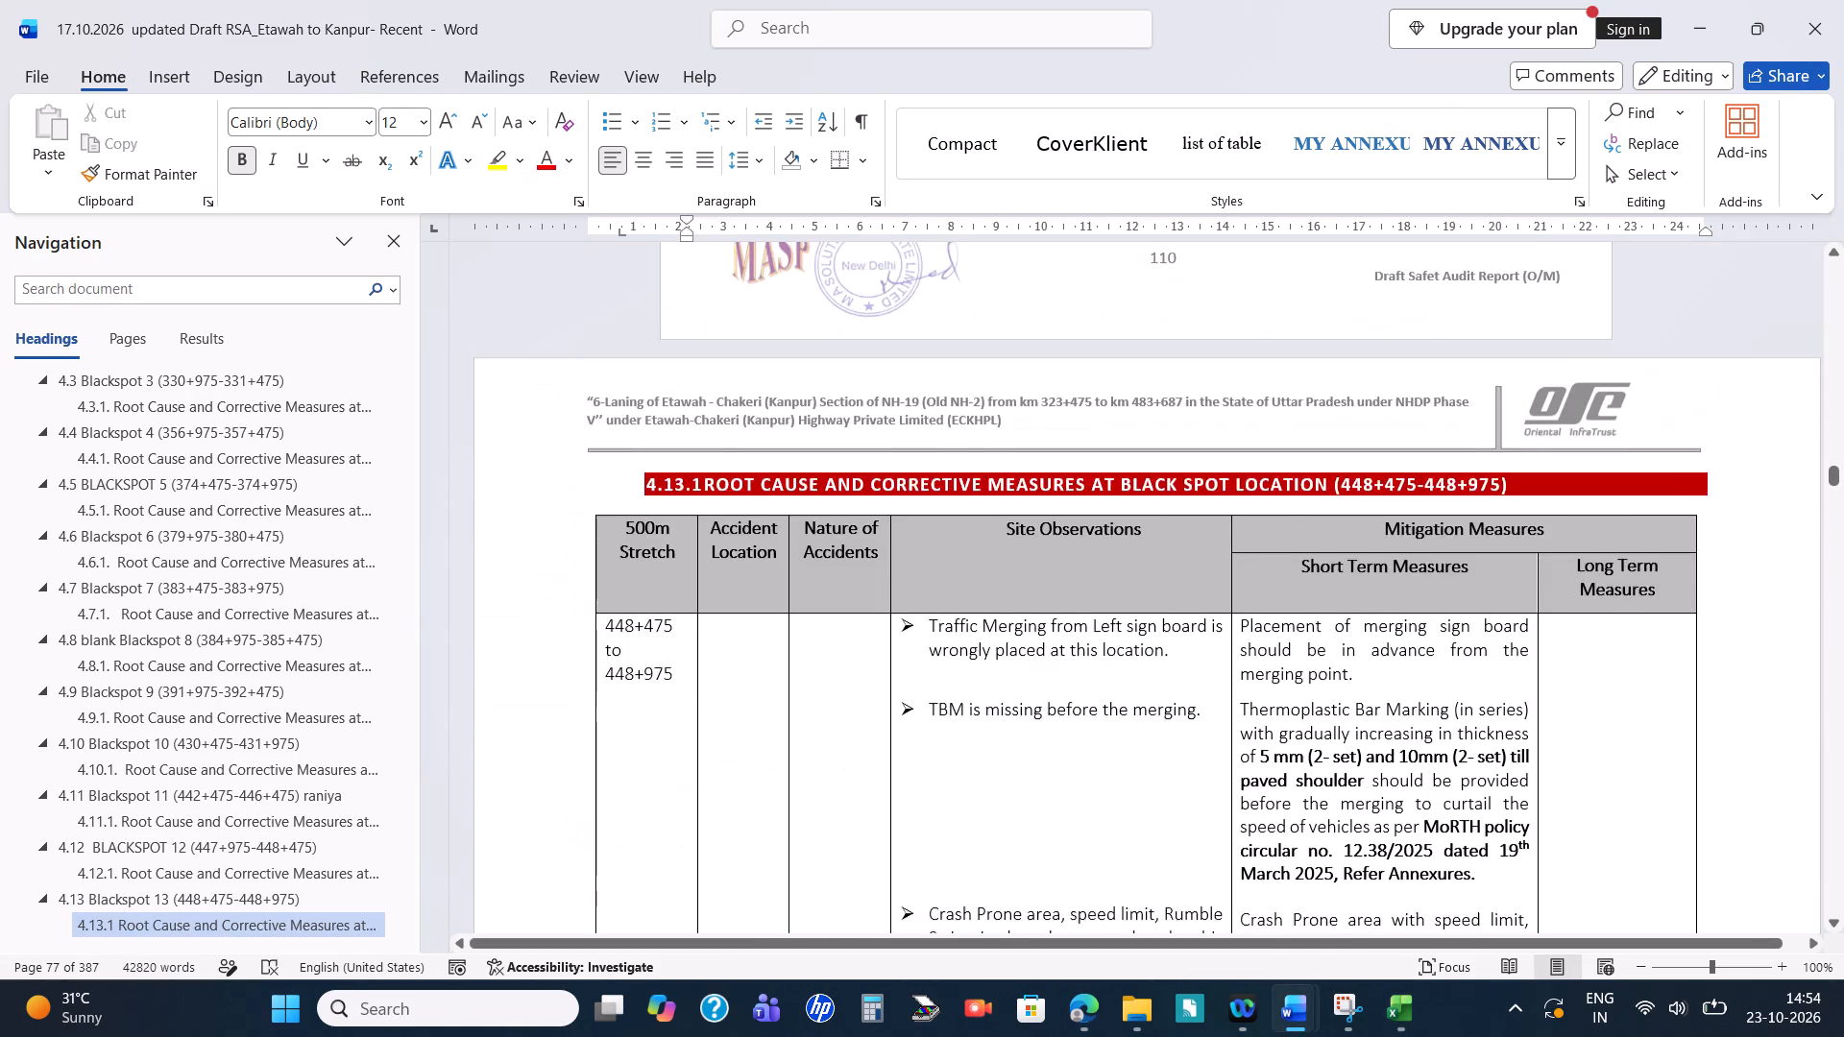
scroll(1173, 662, up, 2)
key(alt+Tab)
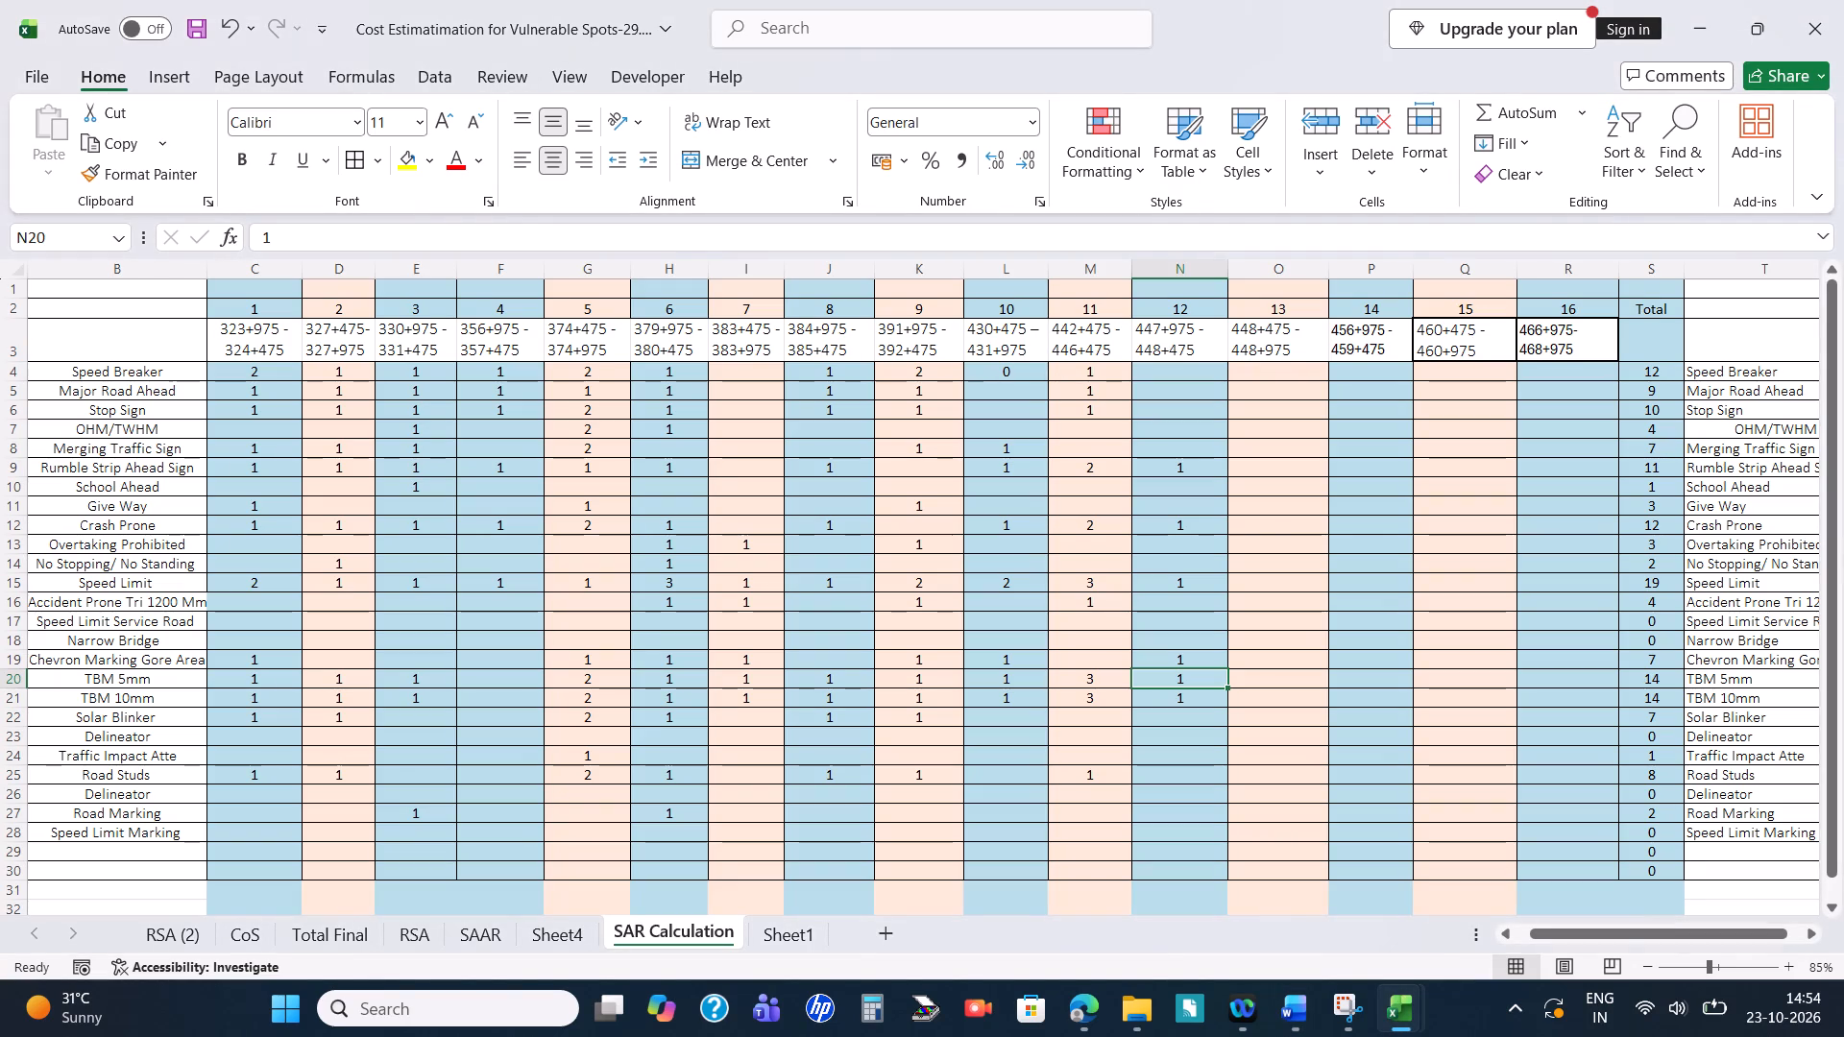
key(Right)
key(alt+Tab)
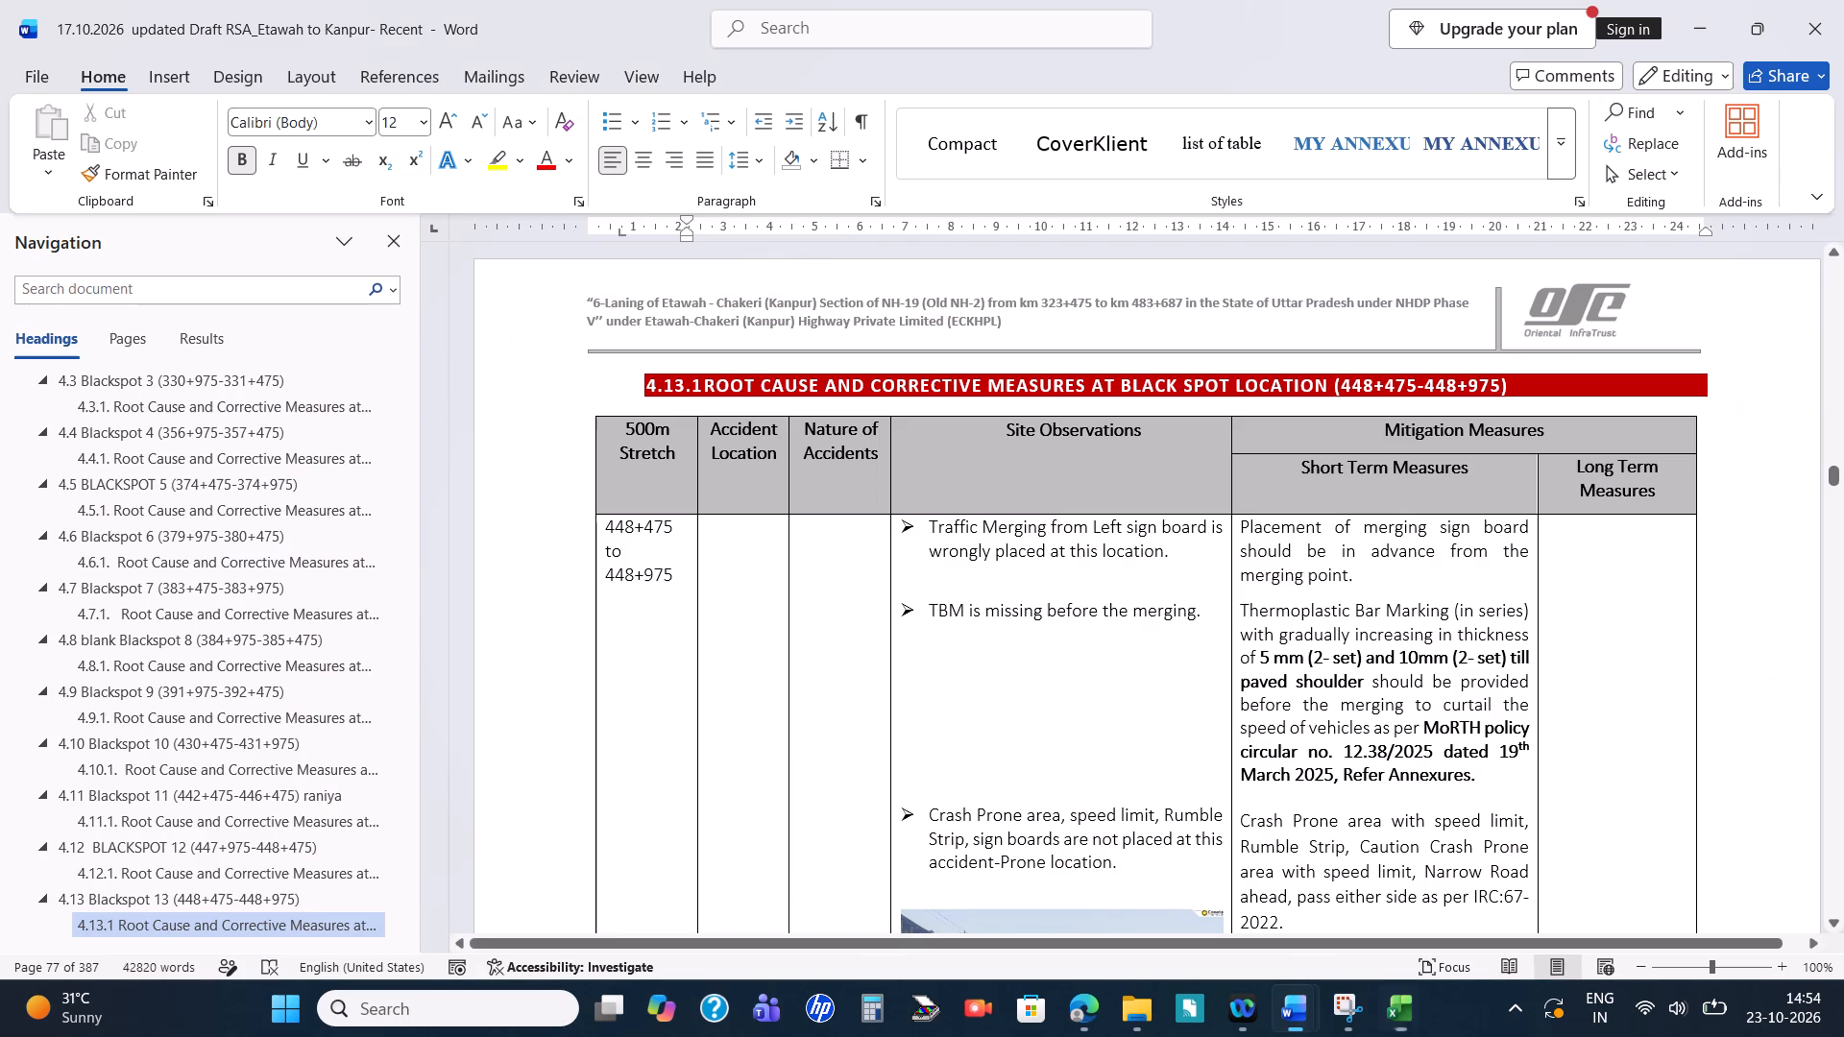
key(alt+Tab)
key(1)
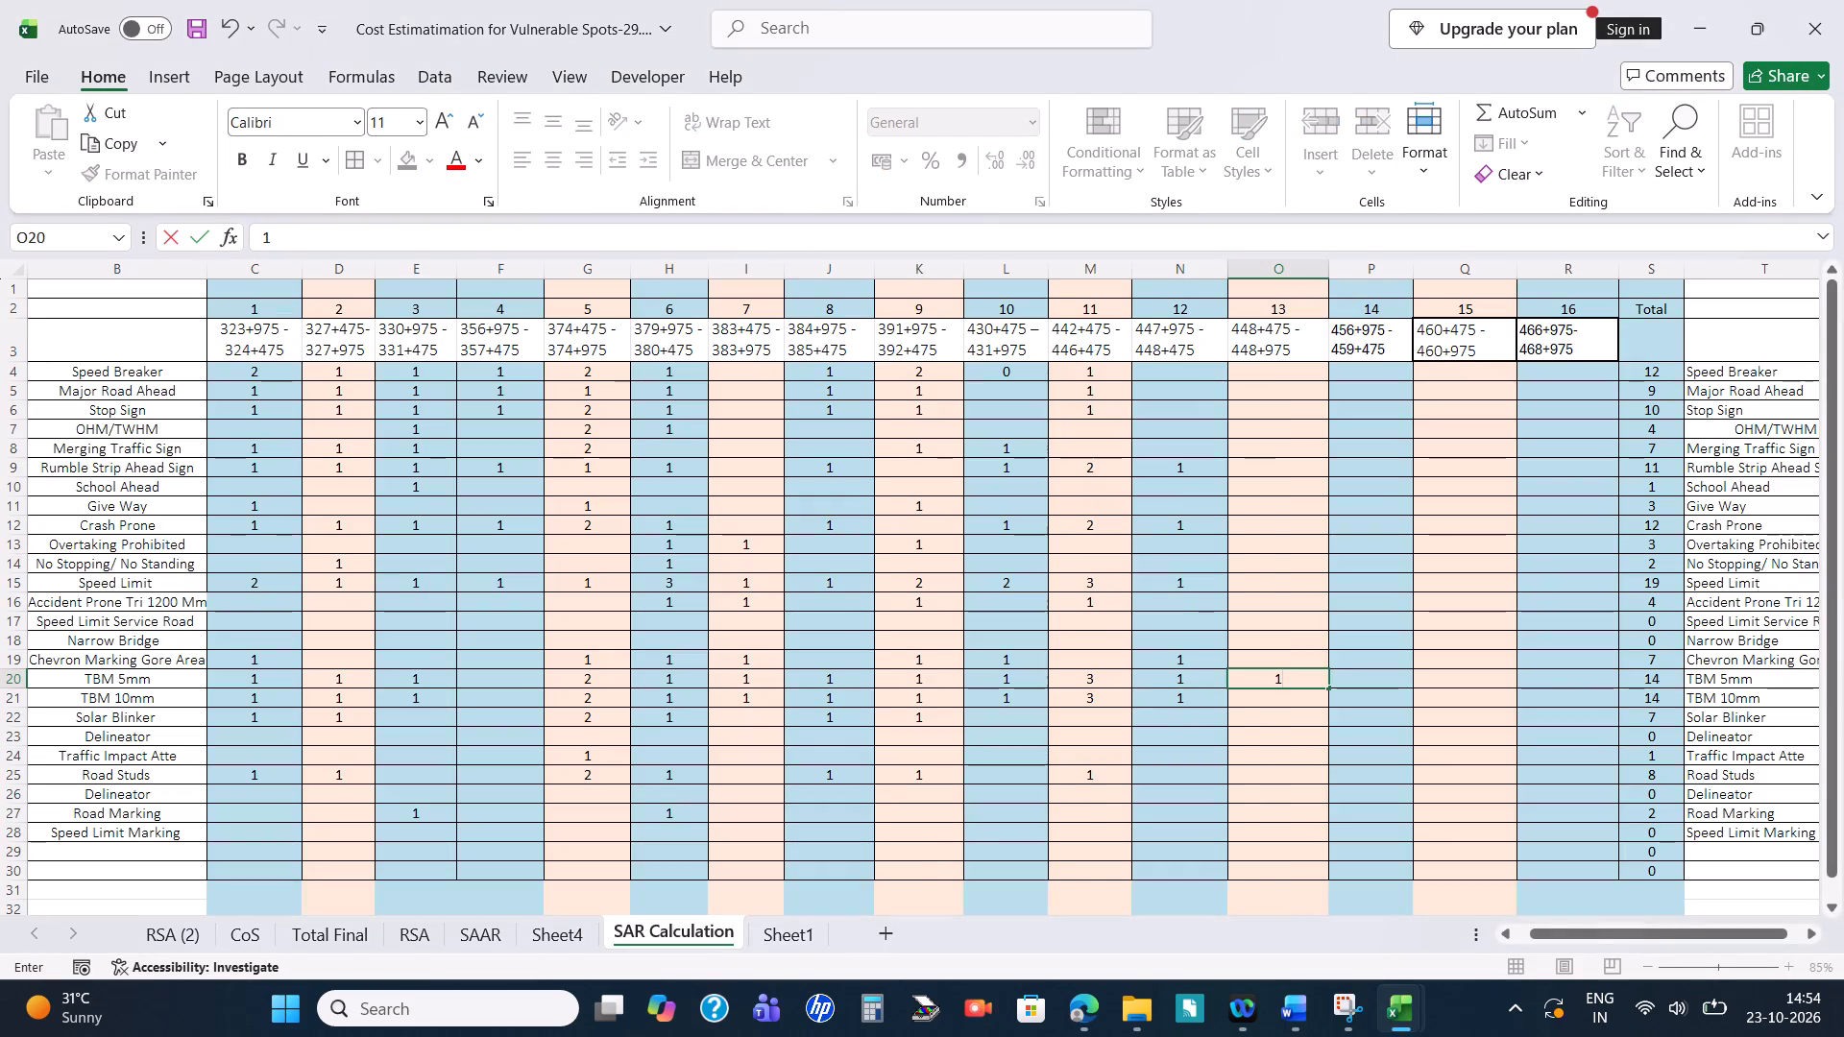
key(Return)
key(1)
key(Return)
Enter 1 for Merging Traffic Sign in O8 under Blackspot 13.
key(Up)
key(Up)
key(Up)
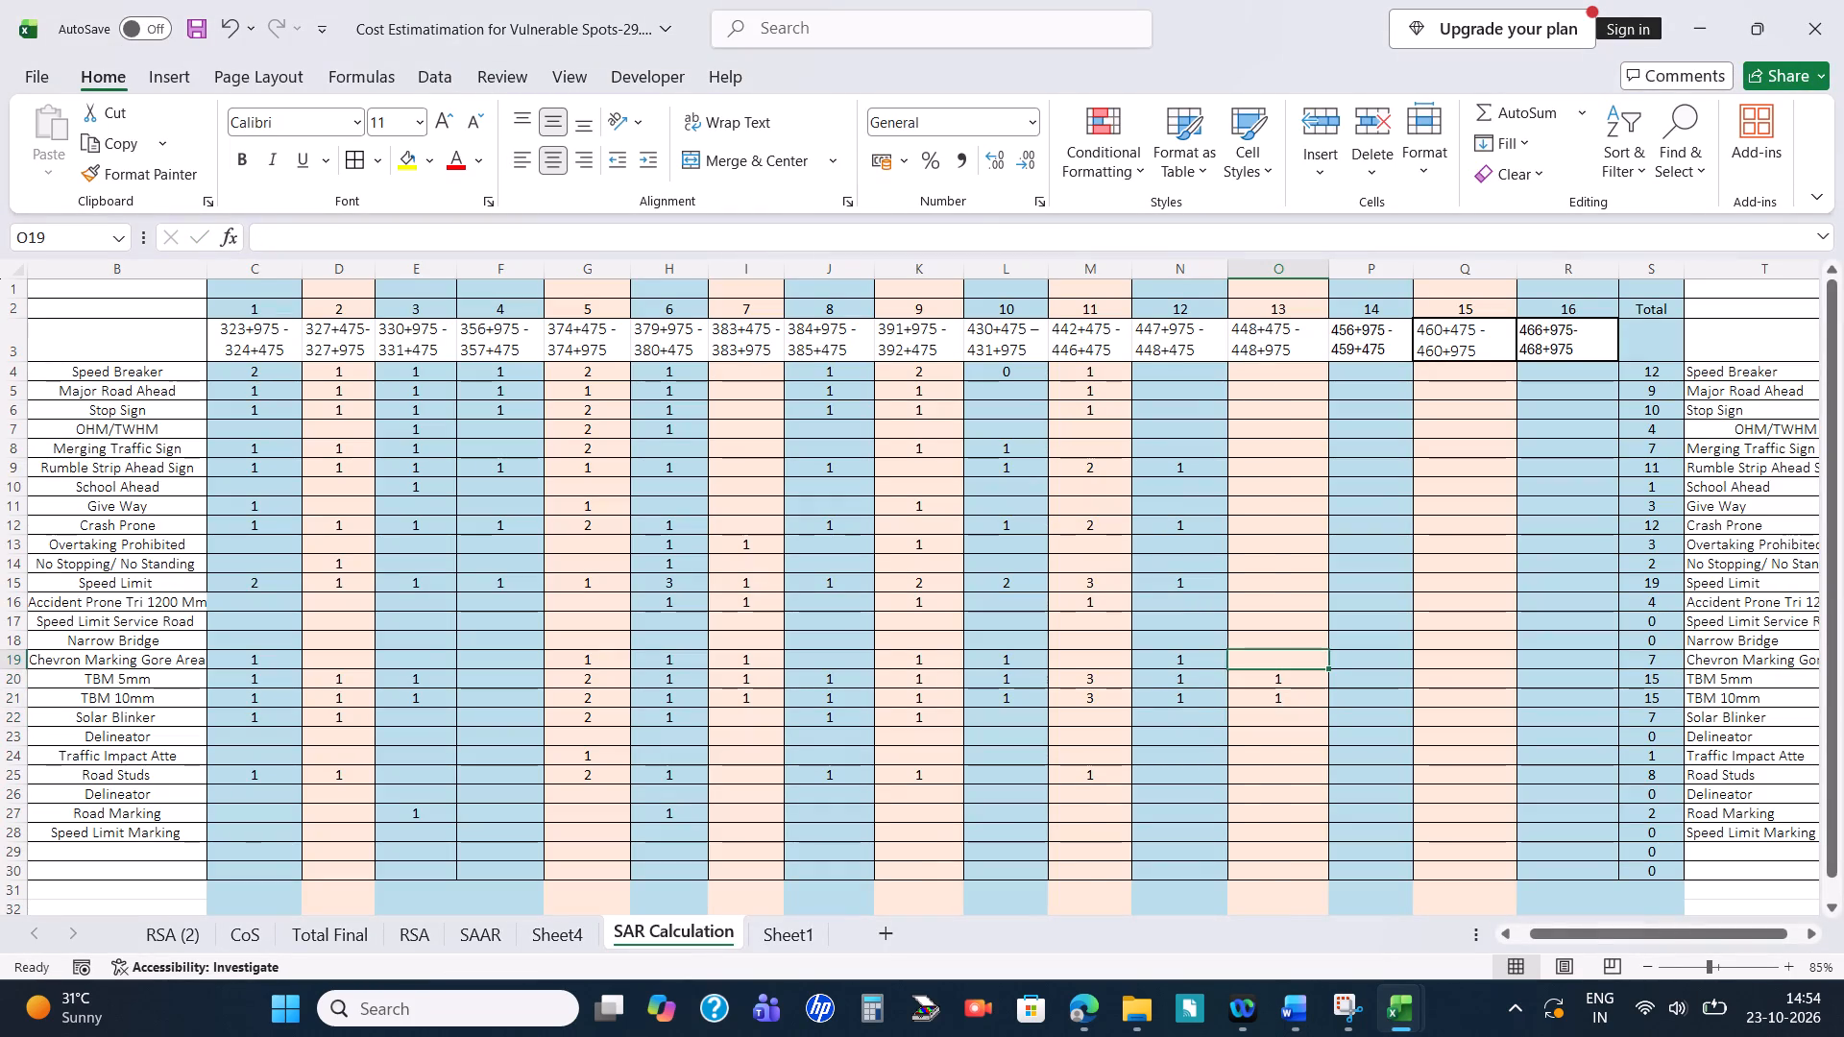
key(Up)
key(Up)
key(Up)
key(Up)
key(Up)
key(Up)
key(Up)
key(Up)
key(Up)
key(Up)
key(Up)
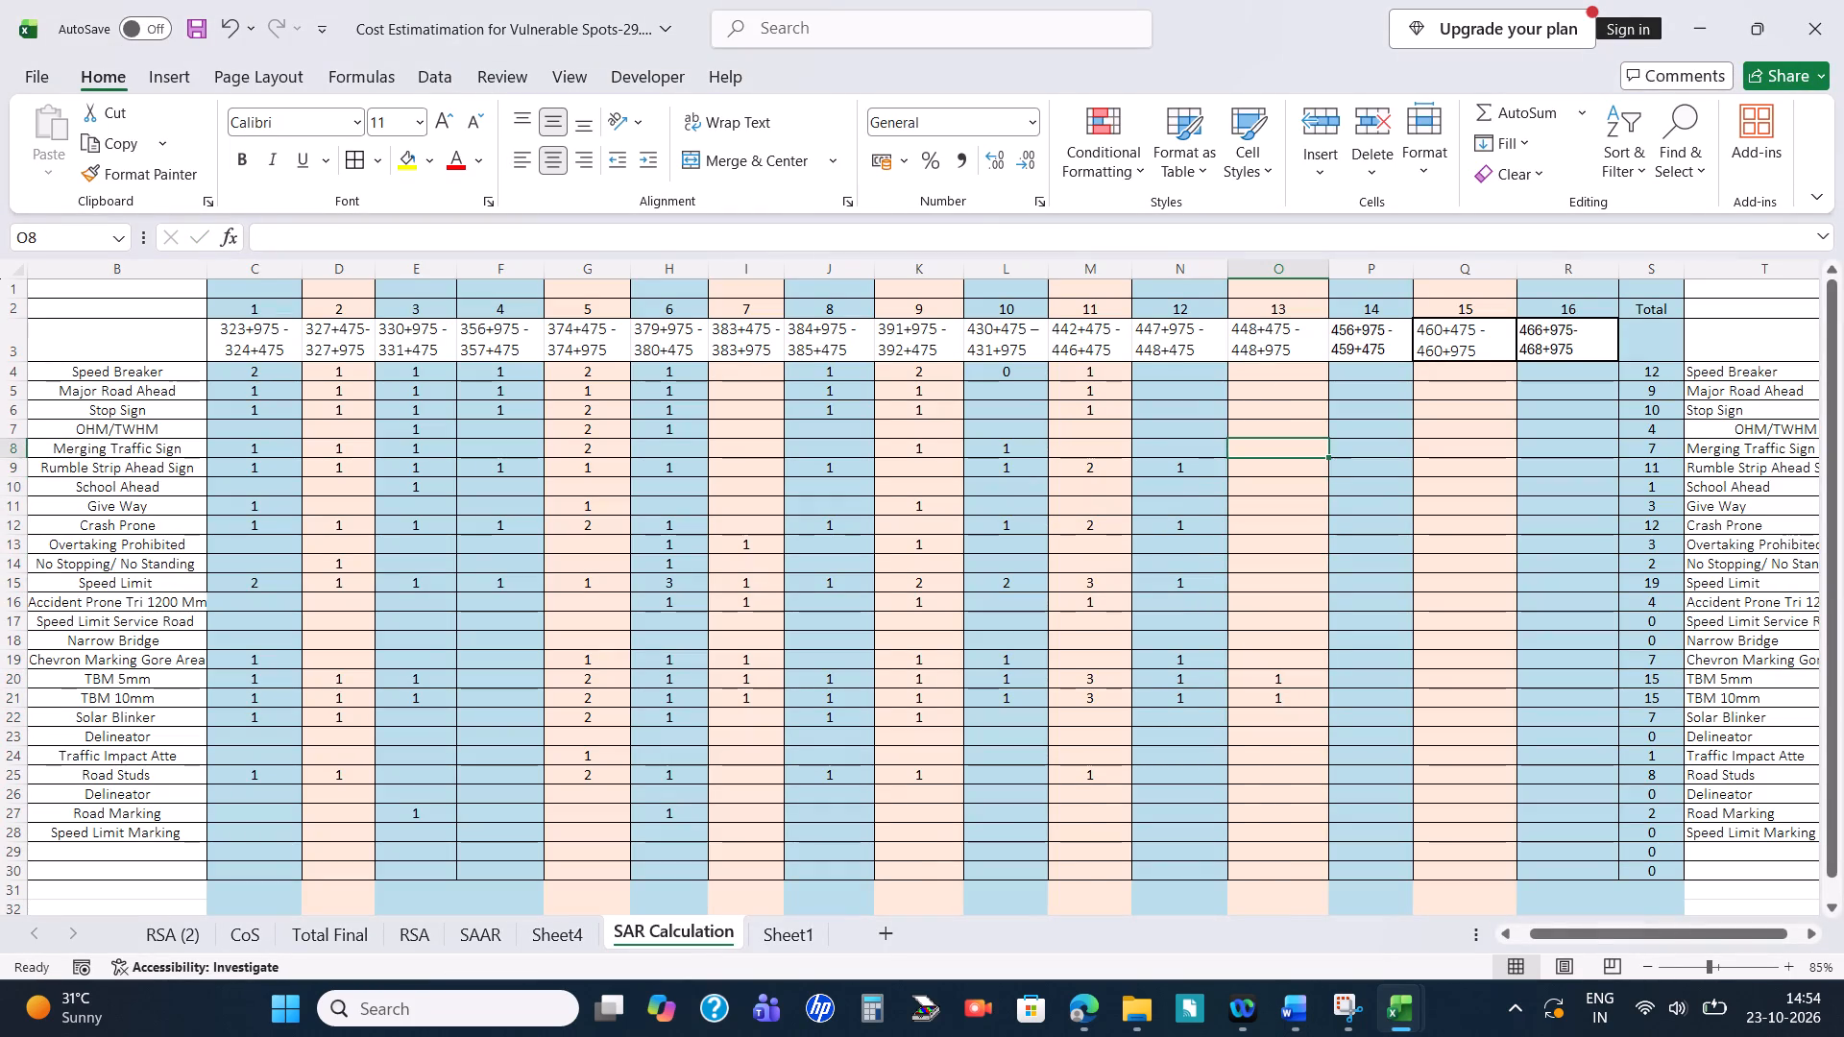
key(1)
key(Return)
Read the stretch's crash prone area sign measure in Word and enter 1 for Crash Prone in O12 and Speed Limit in O15 in Excel.
key(alt+Tab)
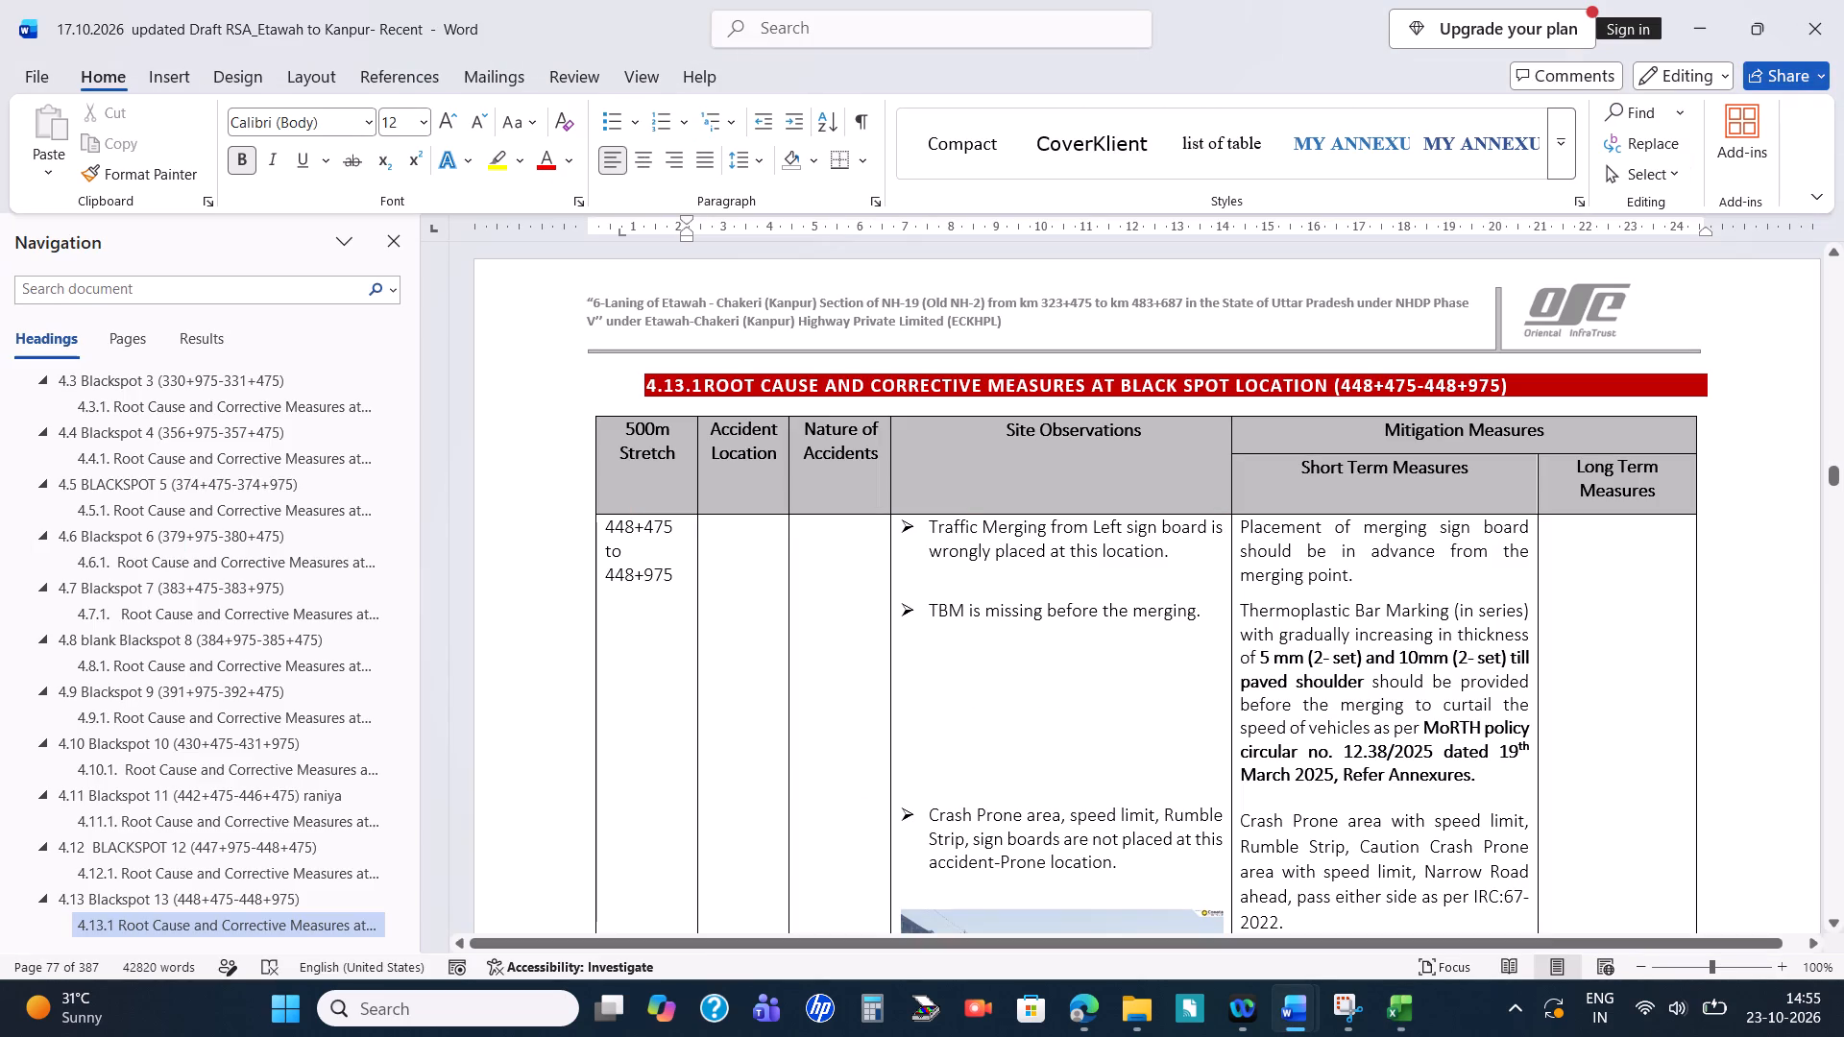
key(alt+Tab)
key(Down)
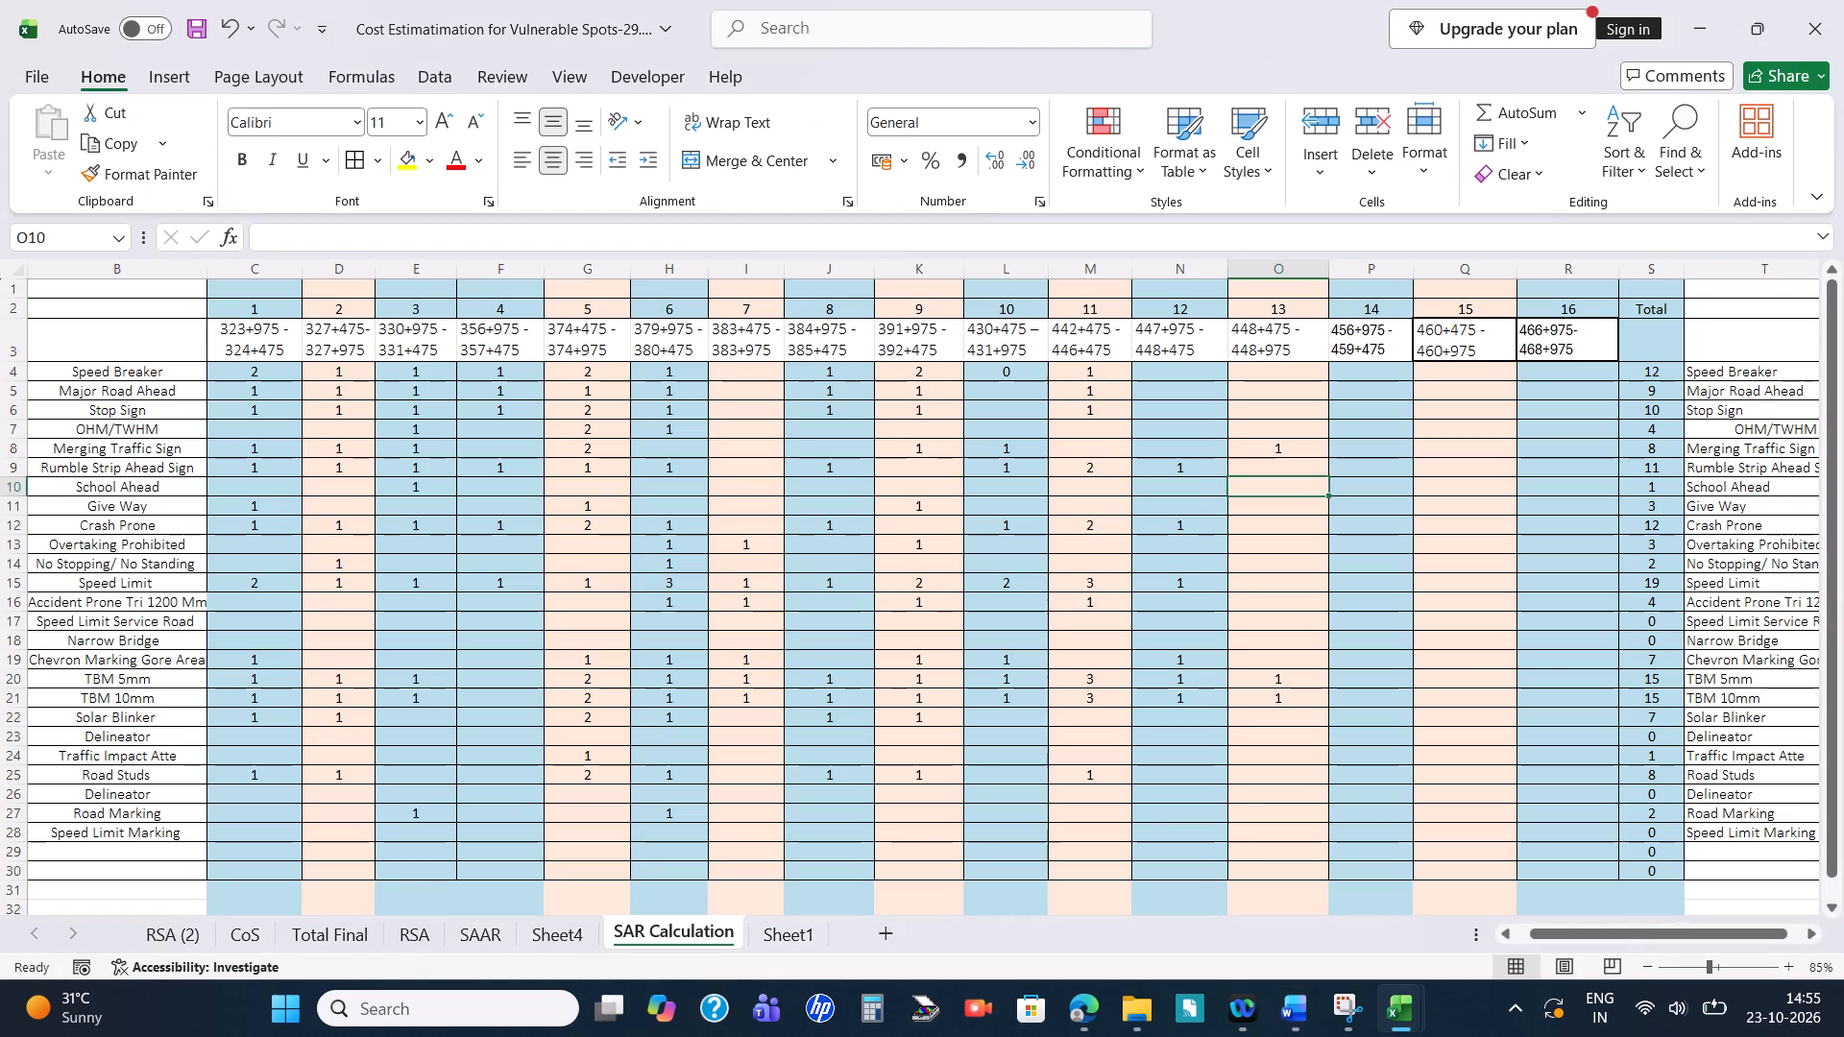
key(Down)
key(Down)
key(1)
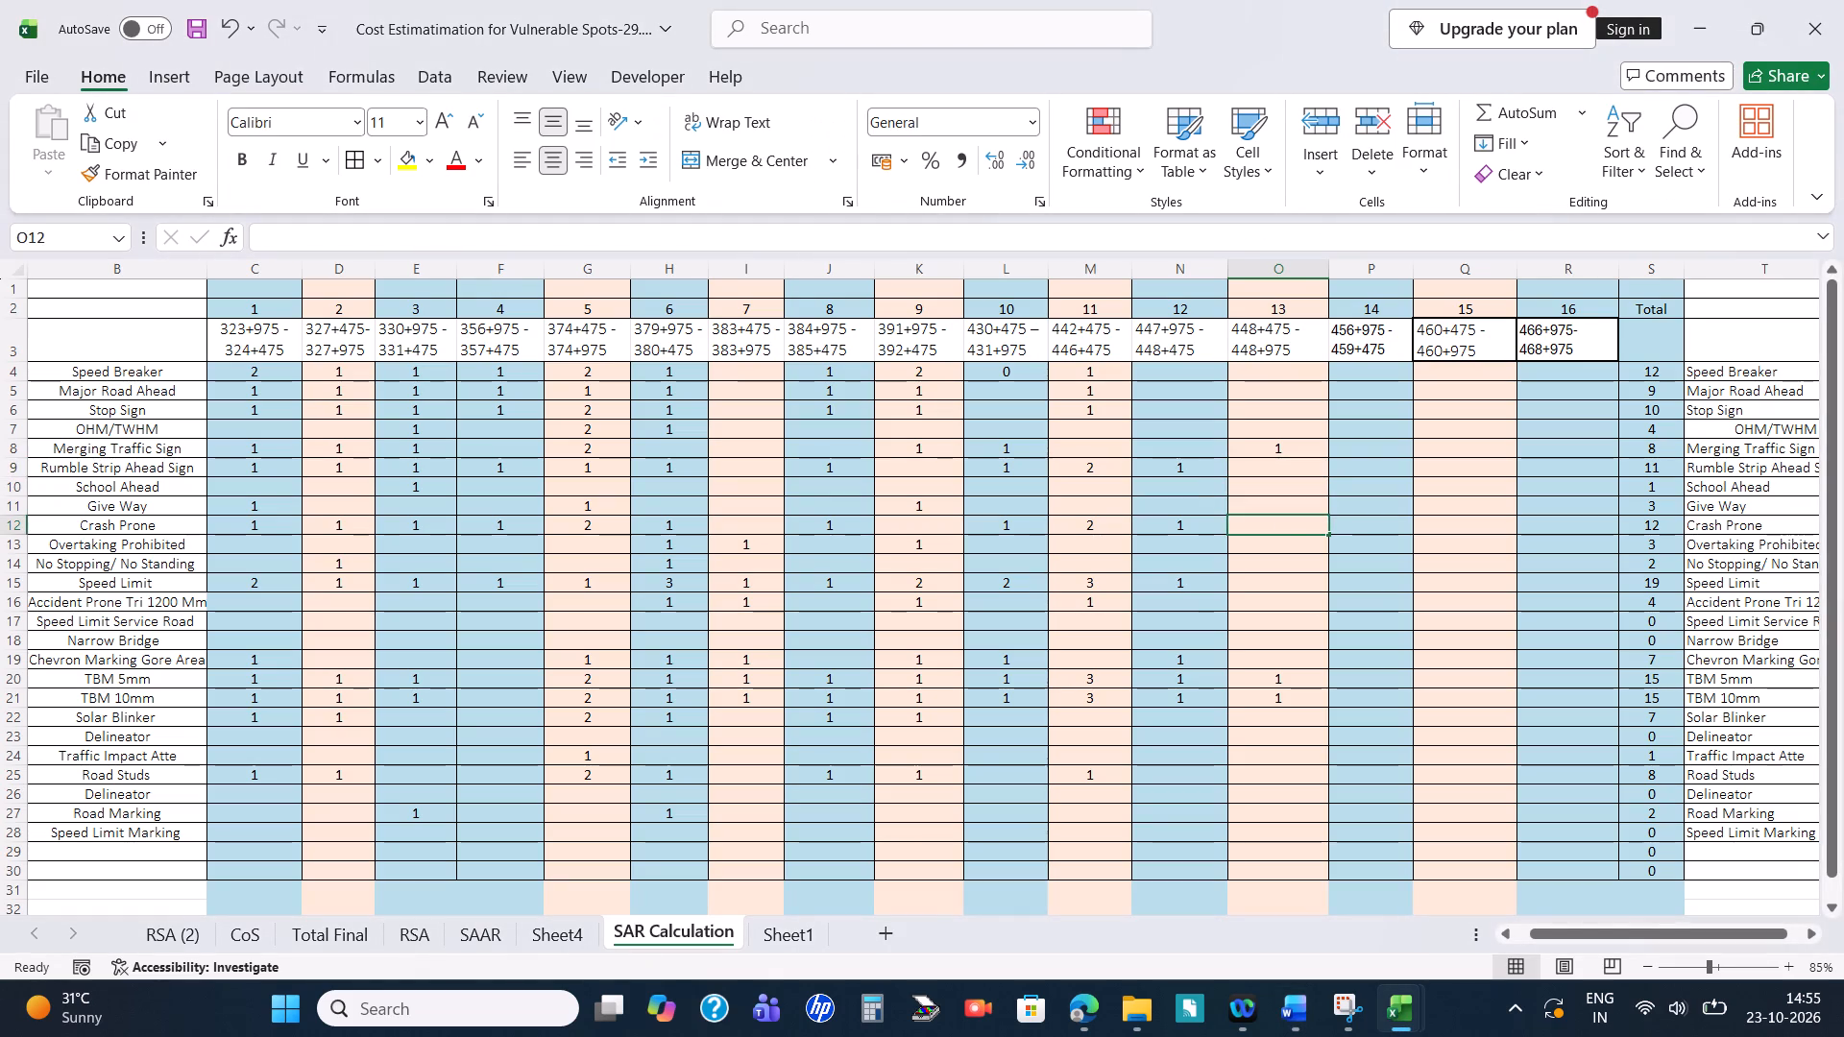
key(Up)
key(Up)
key(Down)
key(Down)
key(Down)
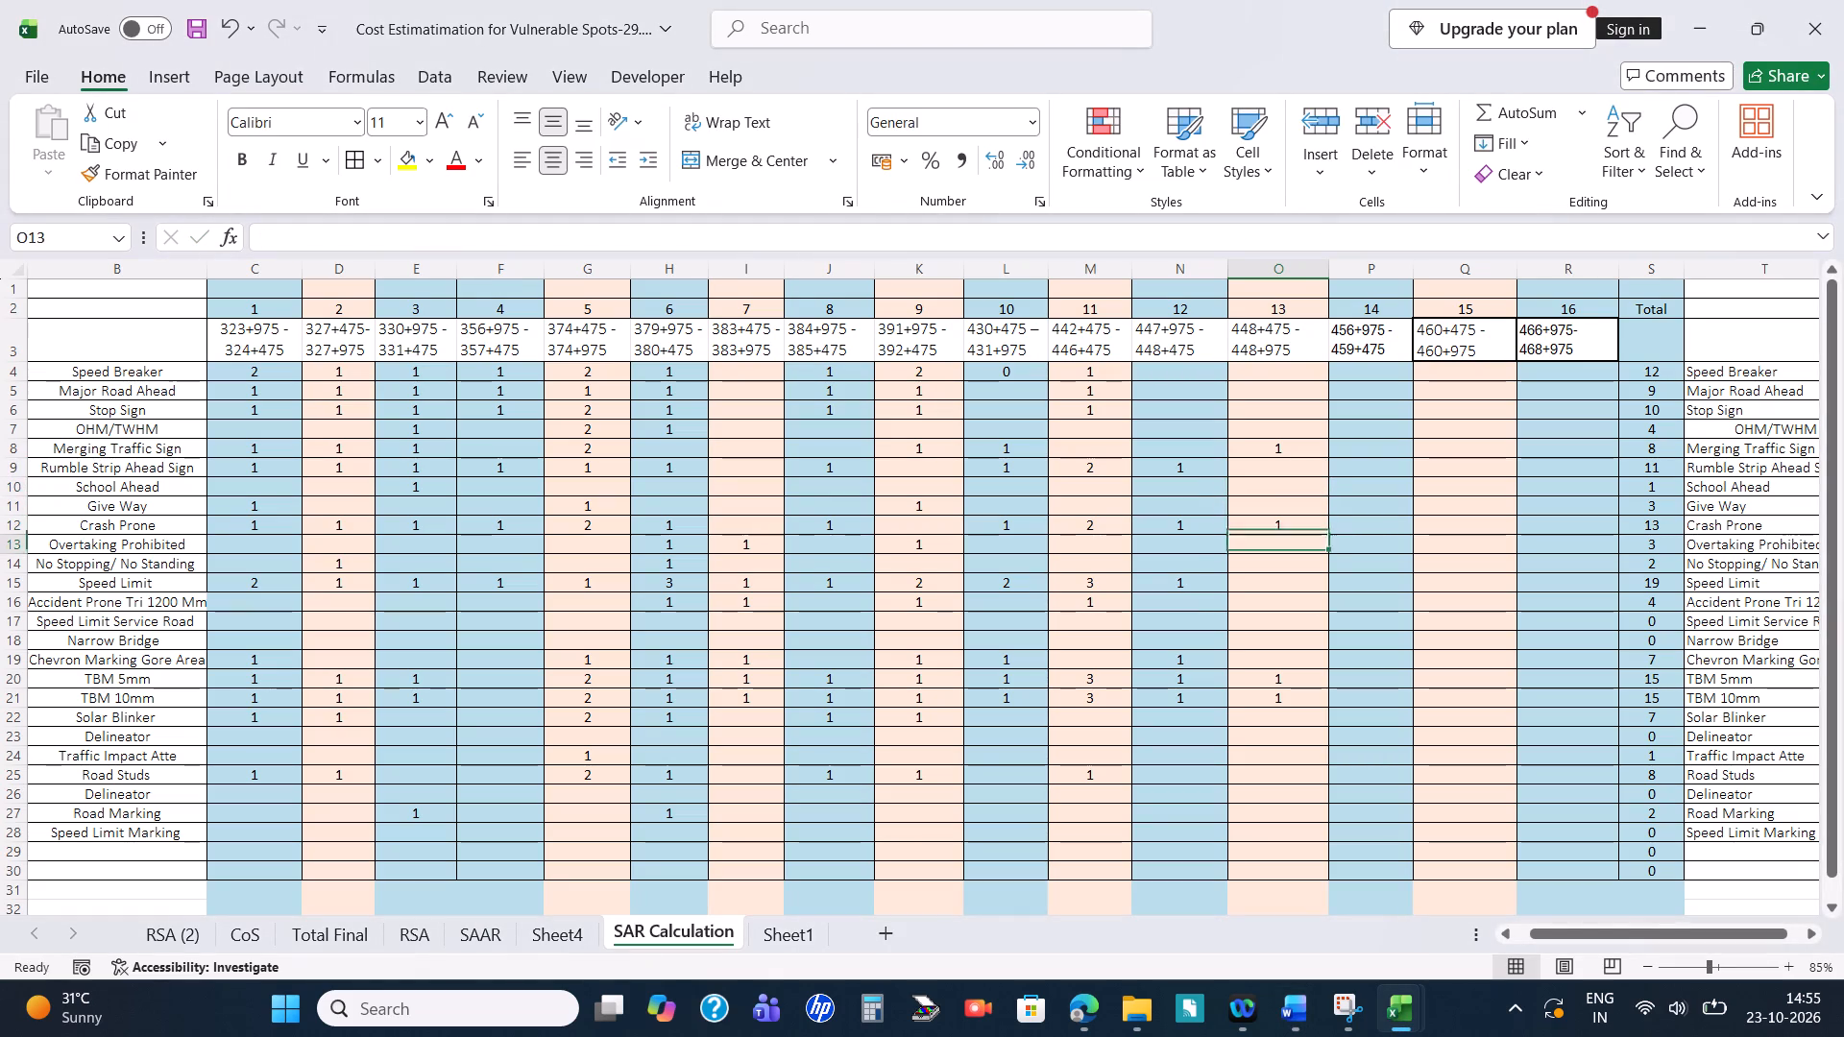
key(Down)
key(Down)
key(1)
key(Up)
Enter 1 for Rumble Strip Ahead Sign in O9 under Blackspot 13.
key(Up)
key(Up)
key(Up)
key(Up)
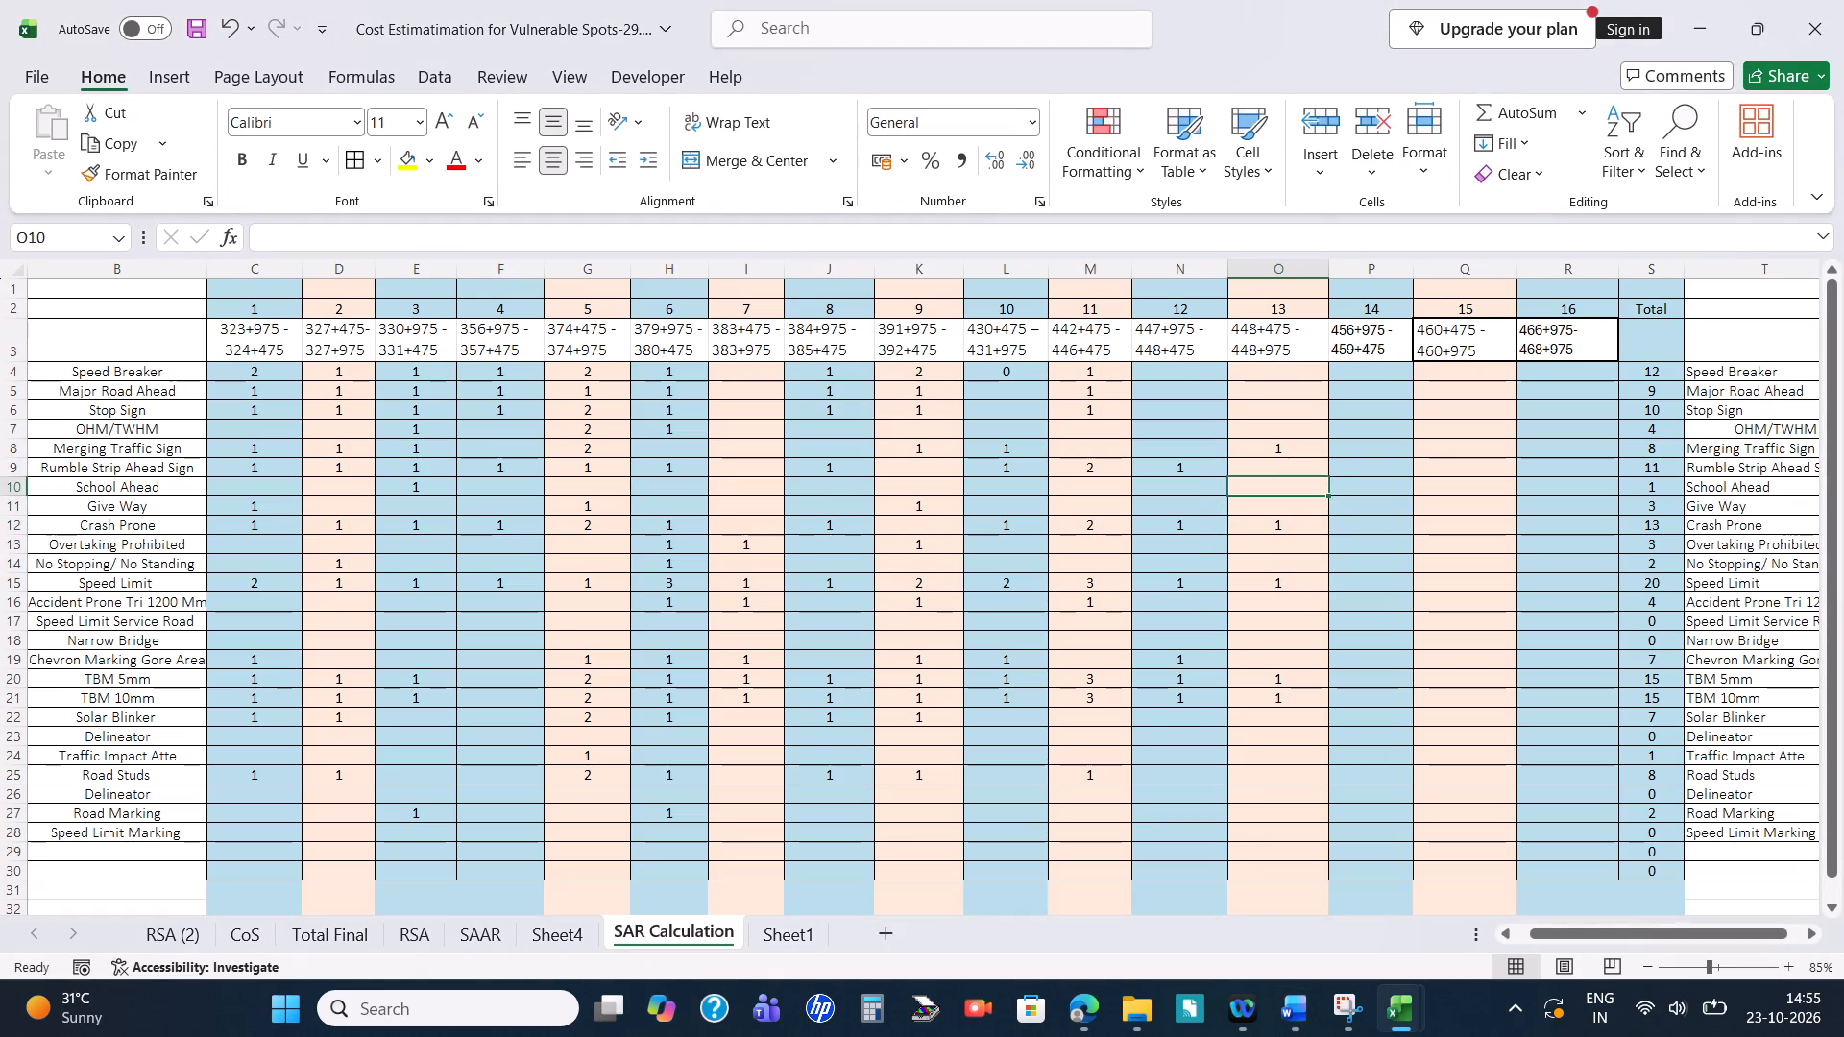
key(Up)
key(Up)
key(Up)
key(Up)
key(Up)
key(Up)
key(Down)
key(Down)
key(Down)
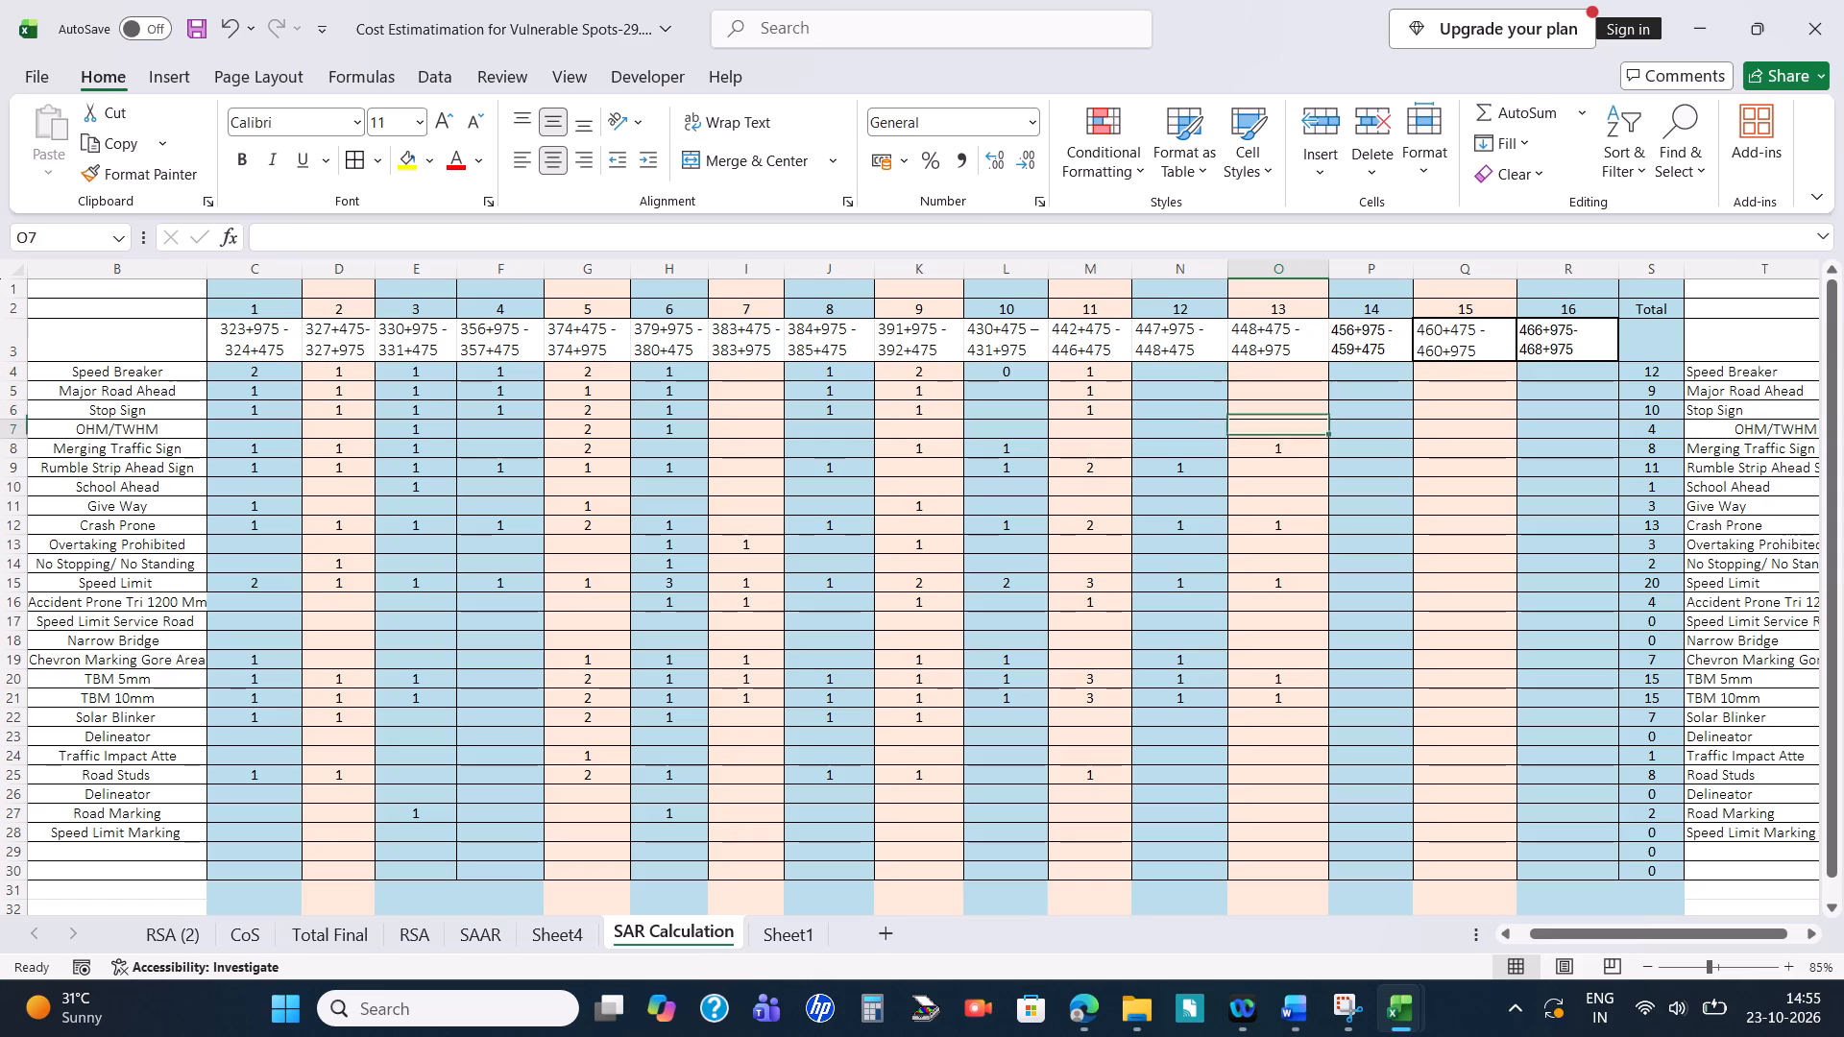
key(Down)
key(Down)
key(1)
key(Return)
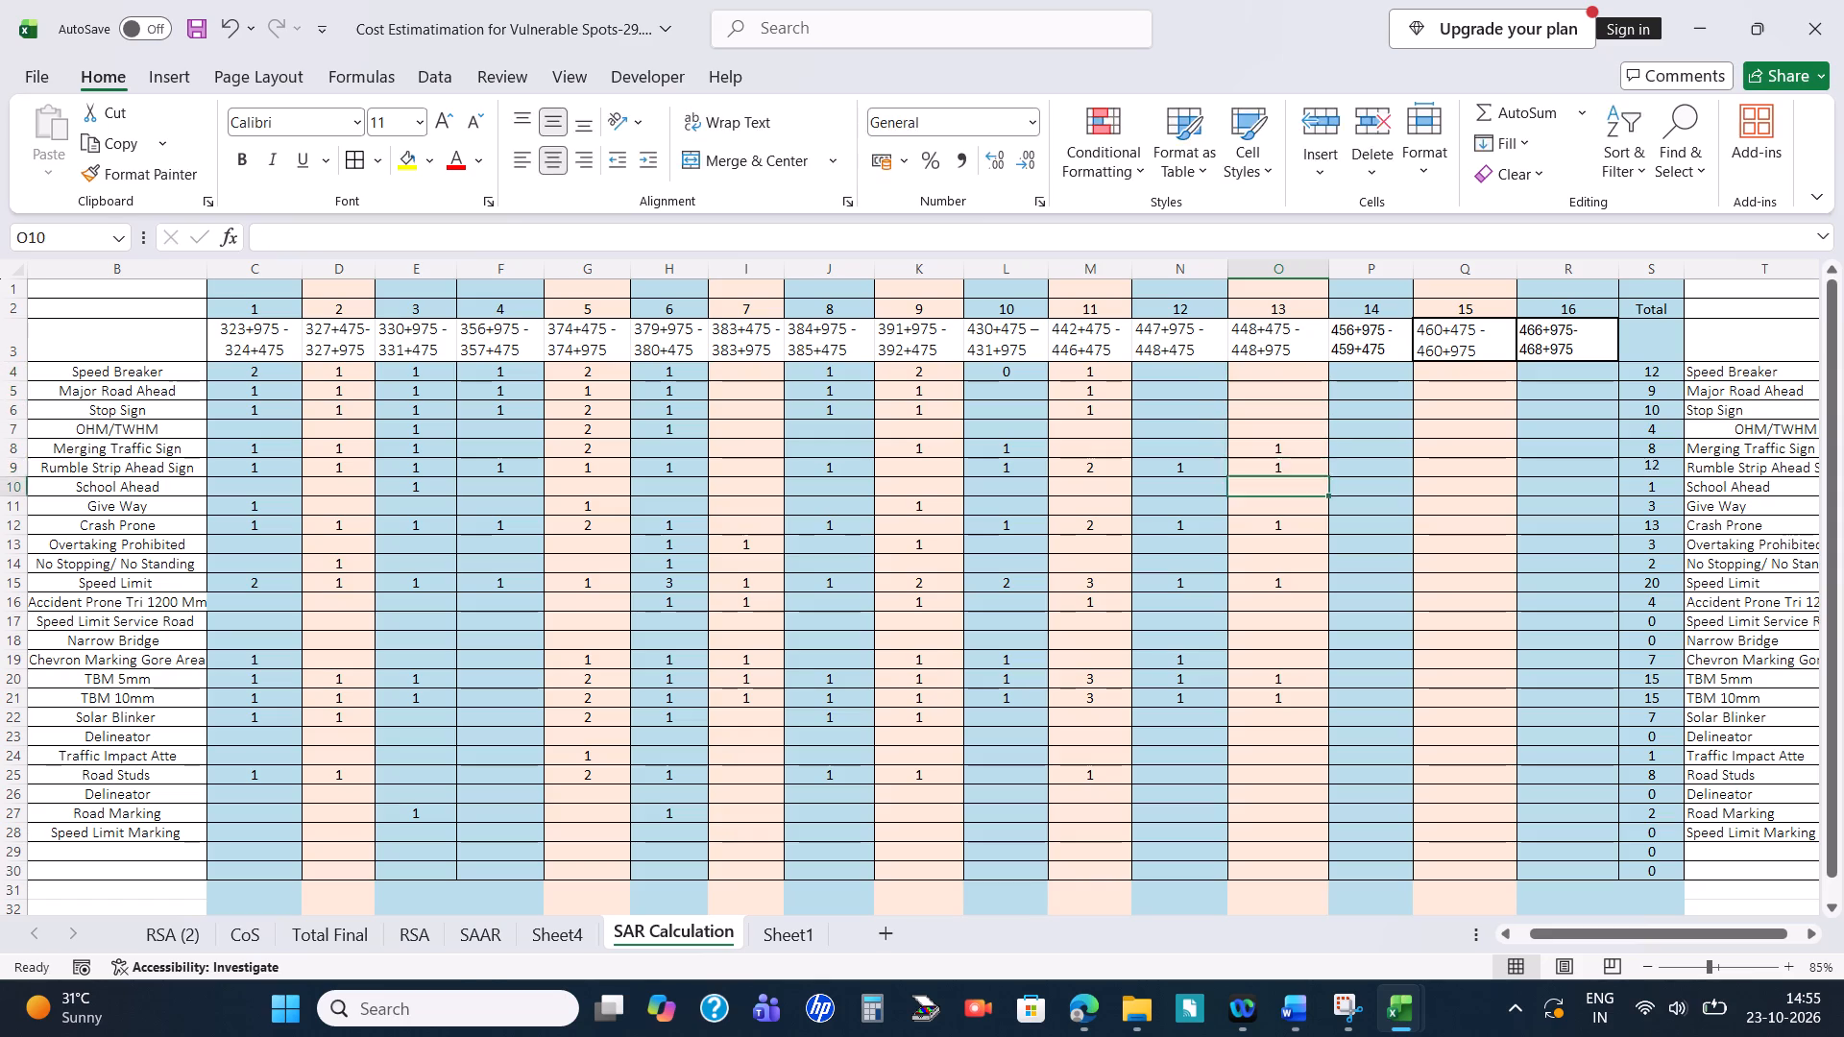
Read section 4.13.1's chevron marking measure in Word and enter 1 for Chevron Marking Gore Area in O19 in Excel.
key(alt+Tab)
scroll(1385, 792, down, 1)
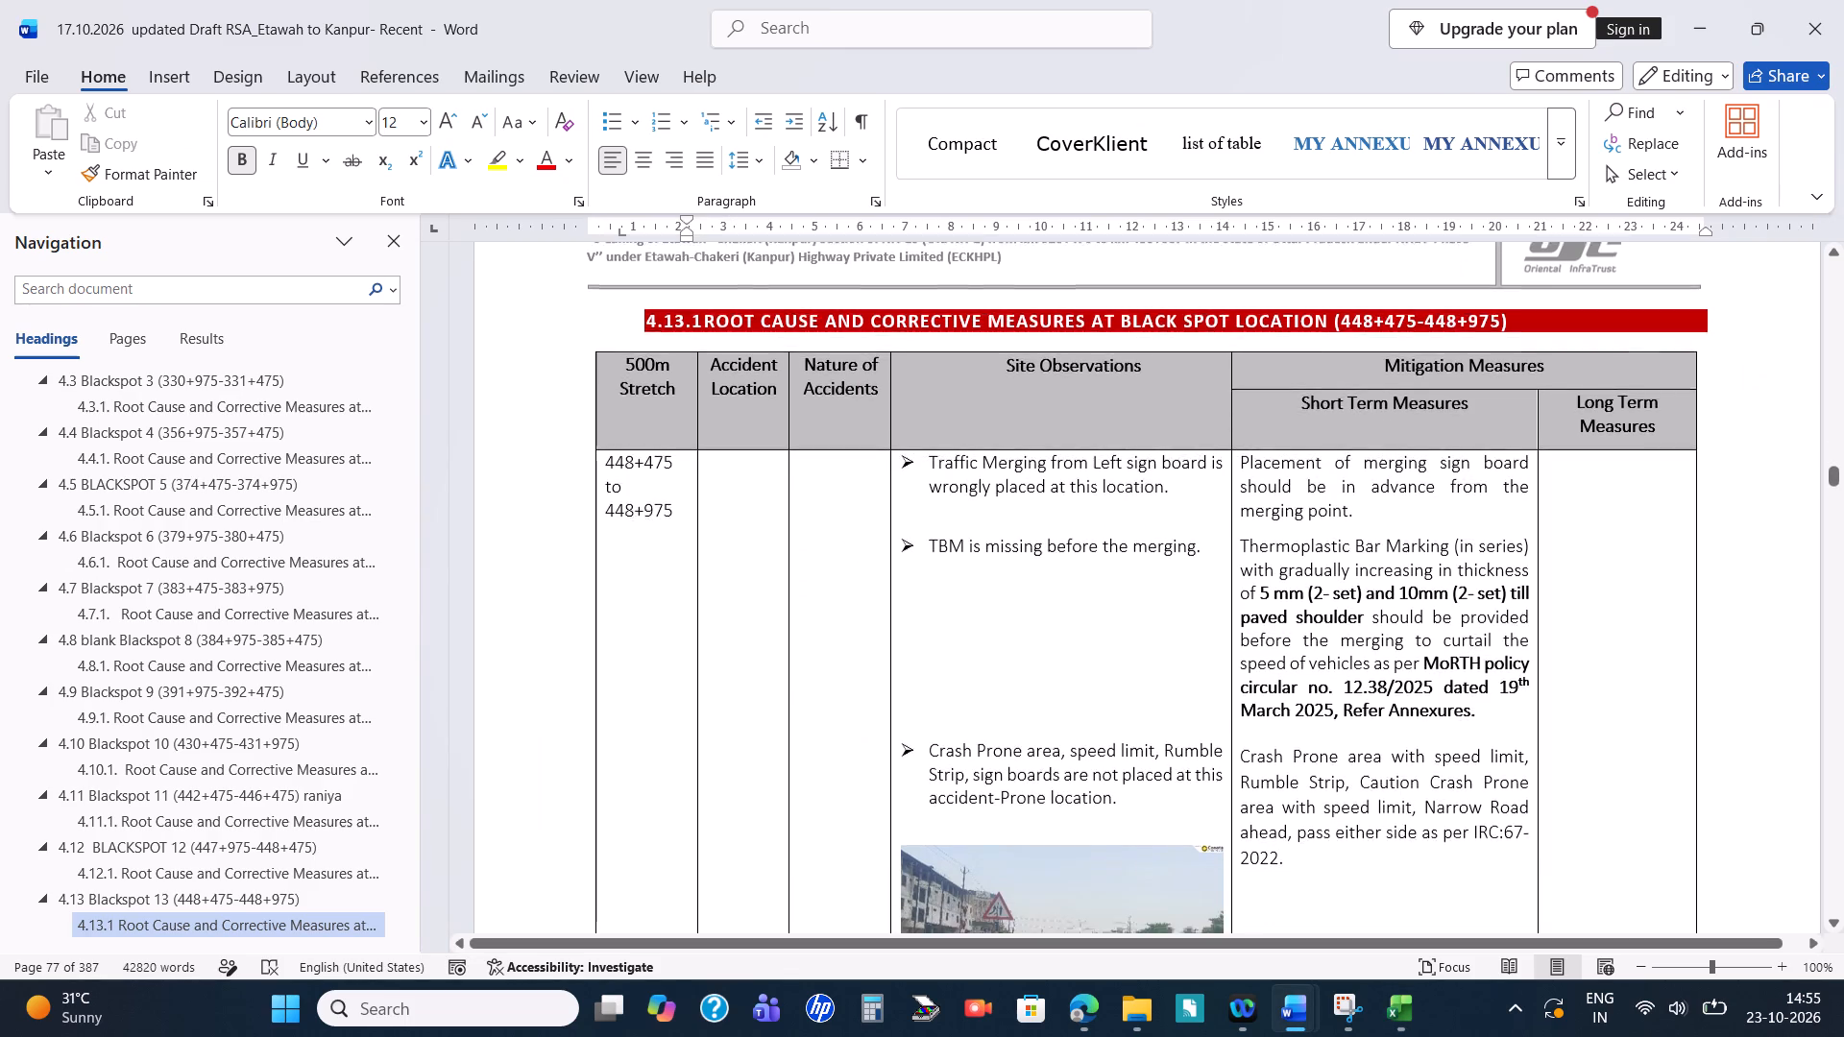
scroll(1385, 792, down, 4)
key(alt+Tab)
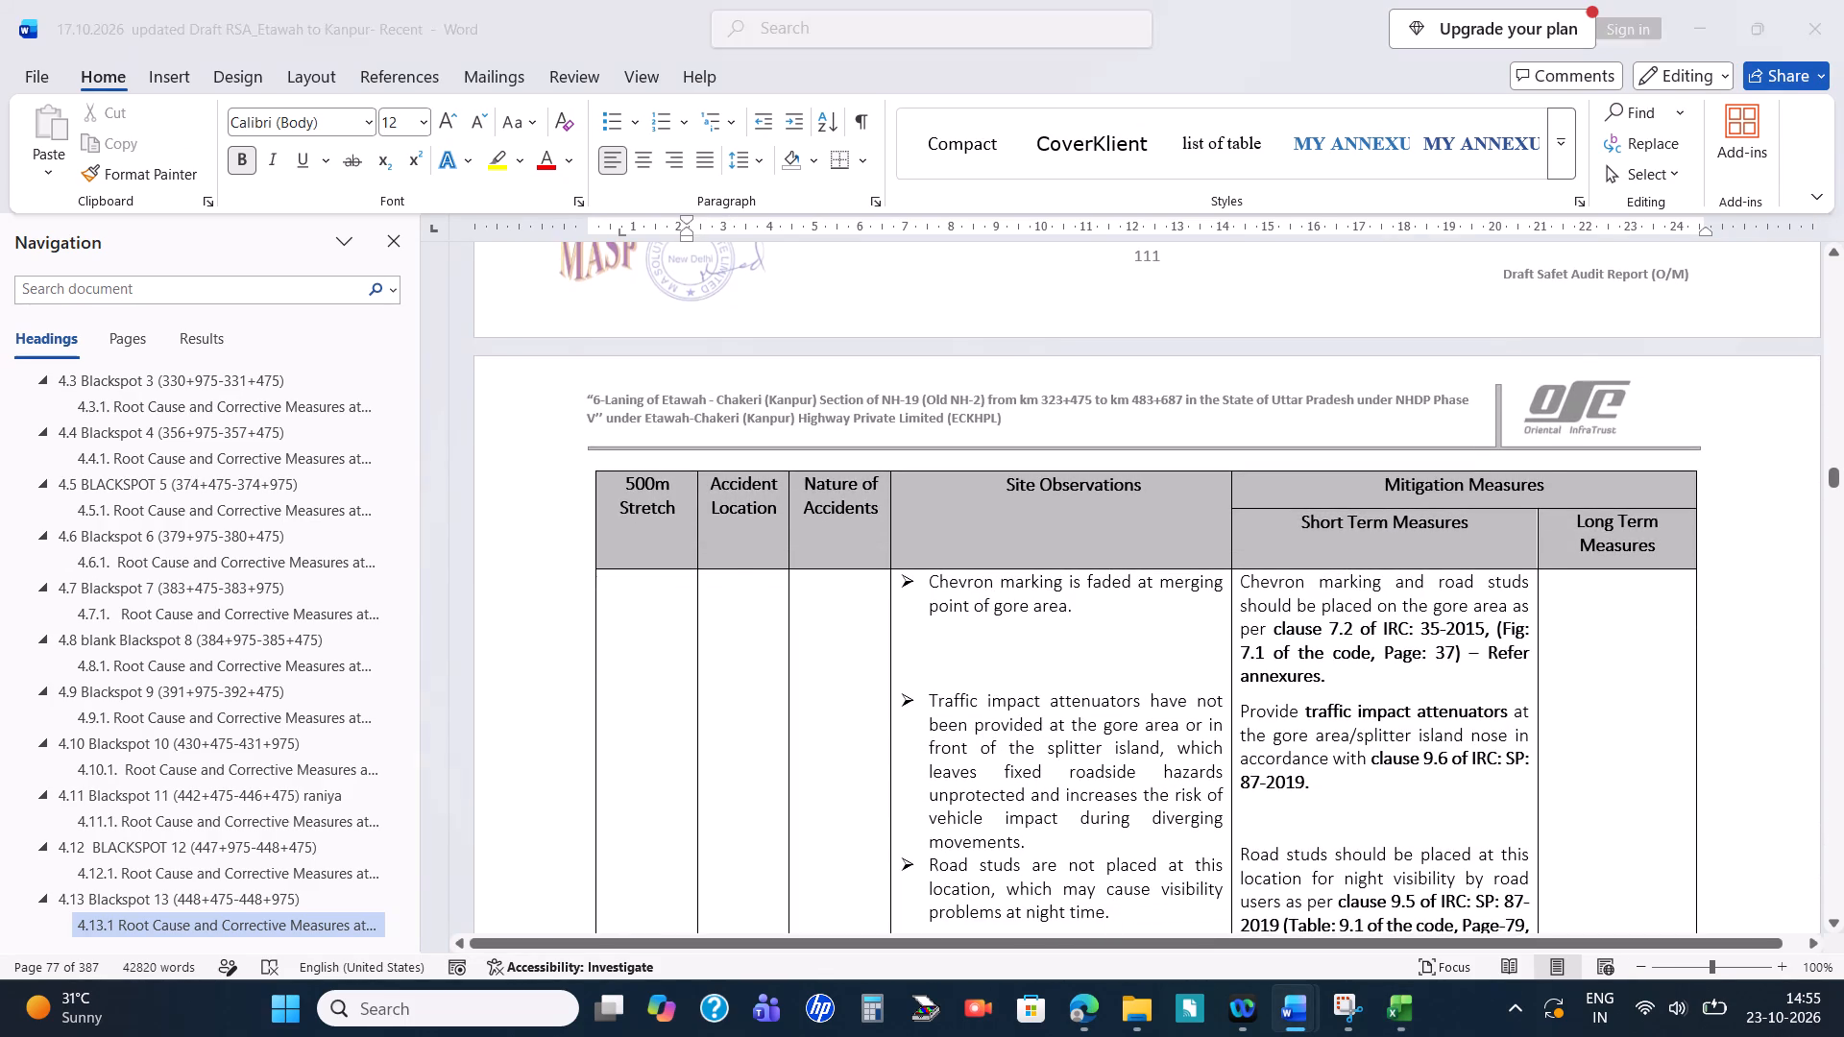
key(Down)
key(Down)
key(Down)
key(Down)
key(Down)
key(Down)
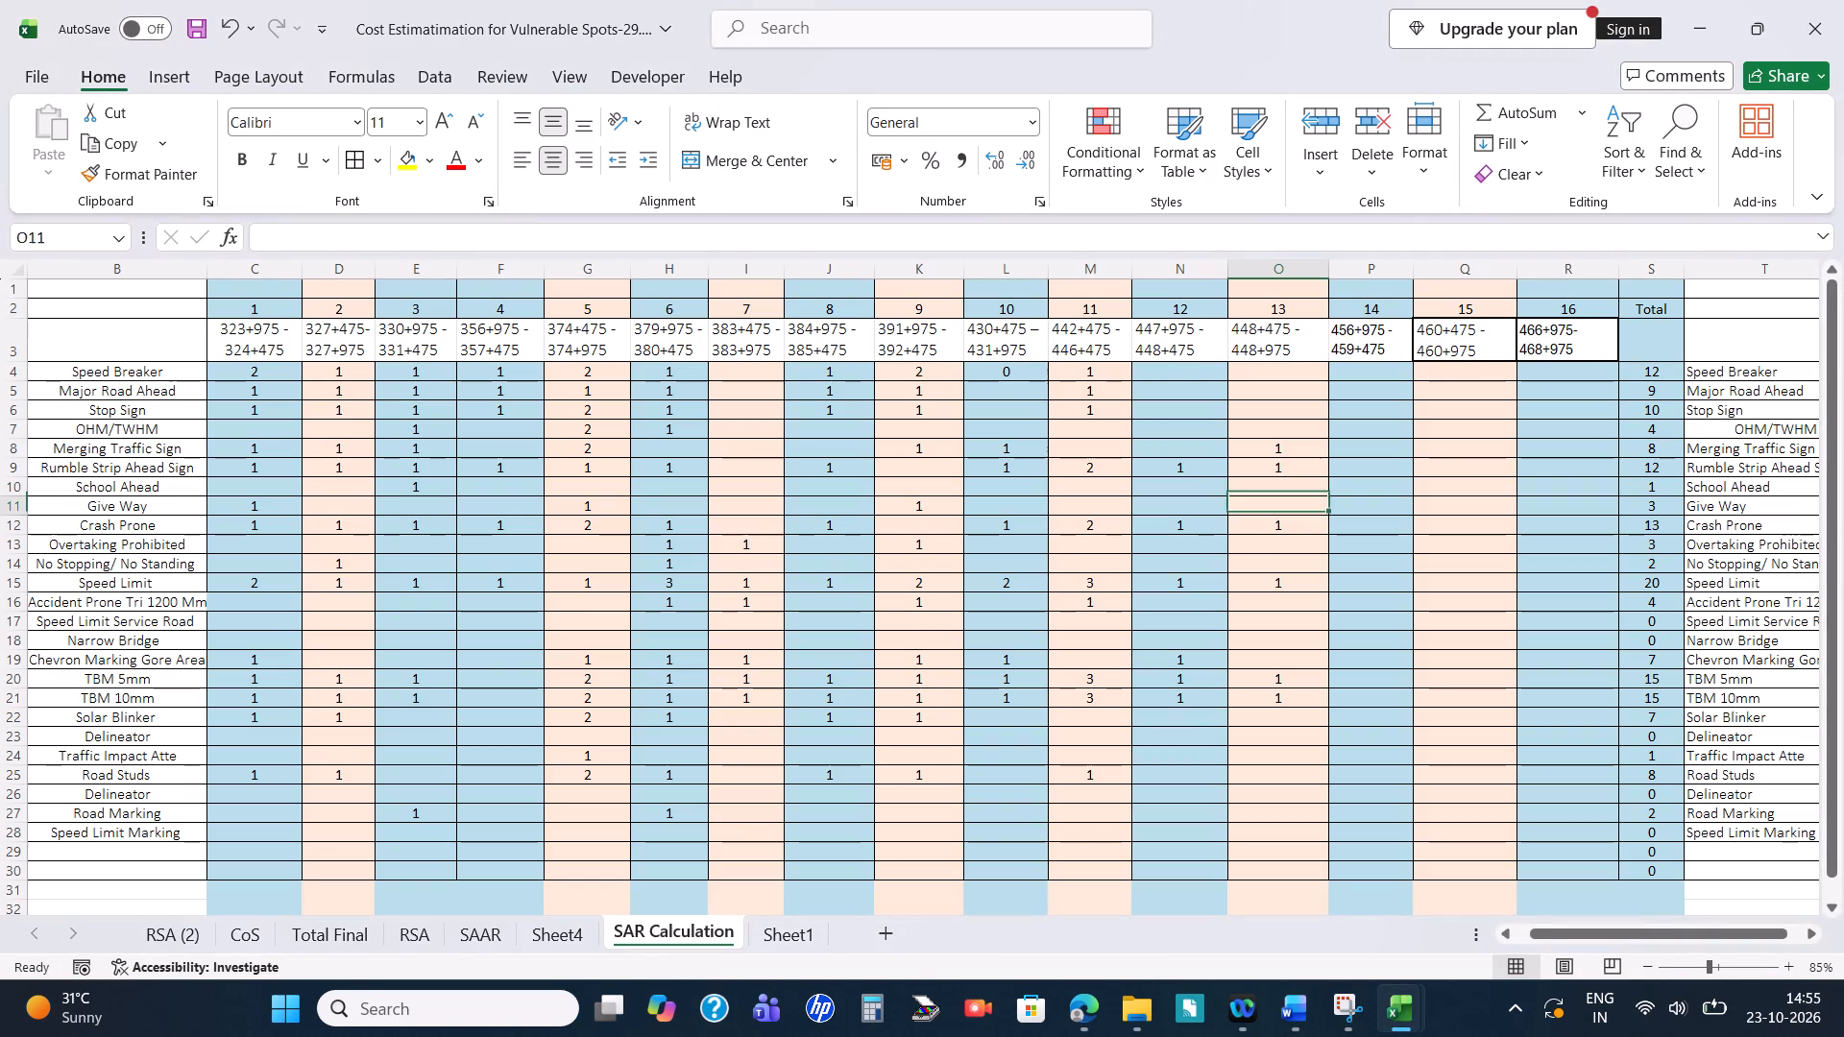
key(Down)
key(Down)
key(Down)
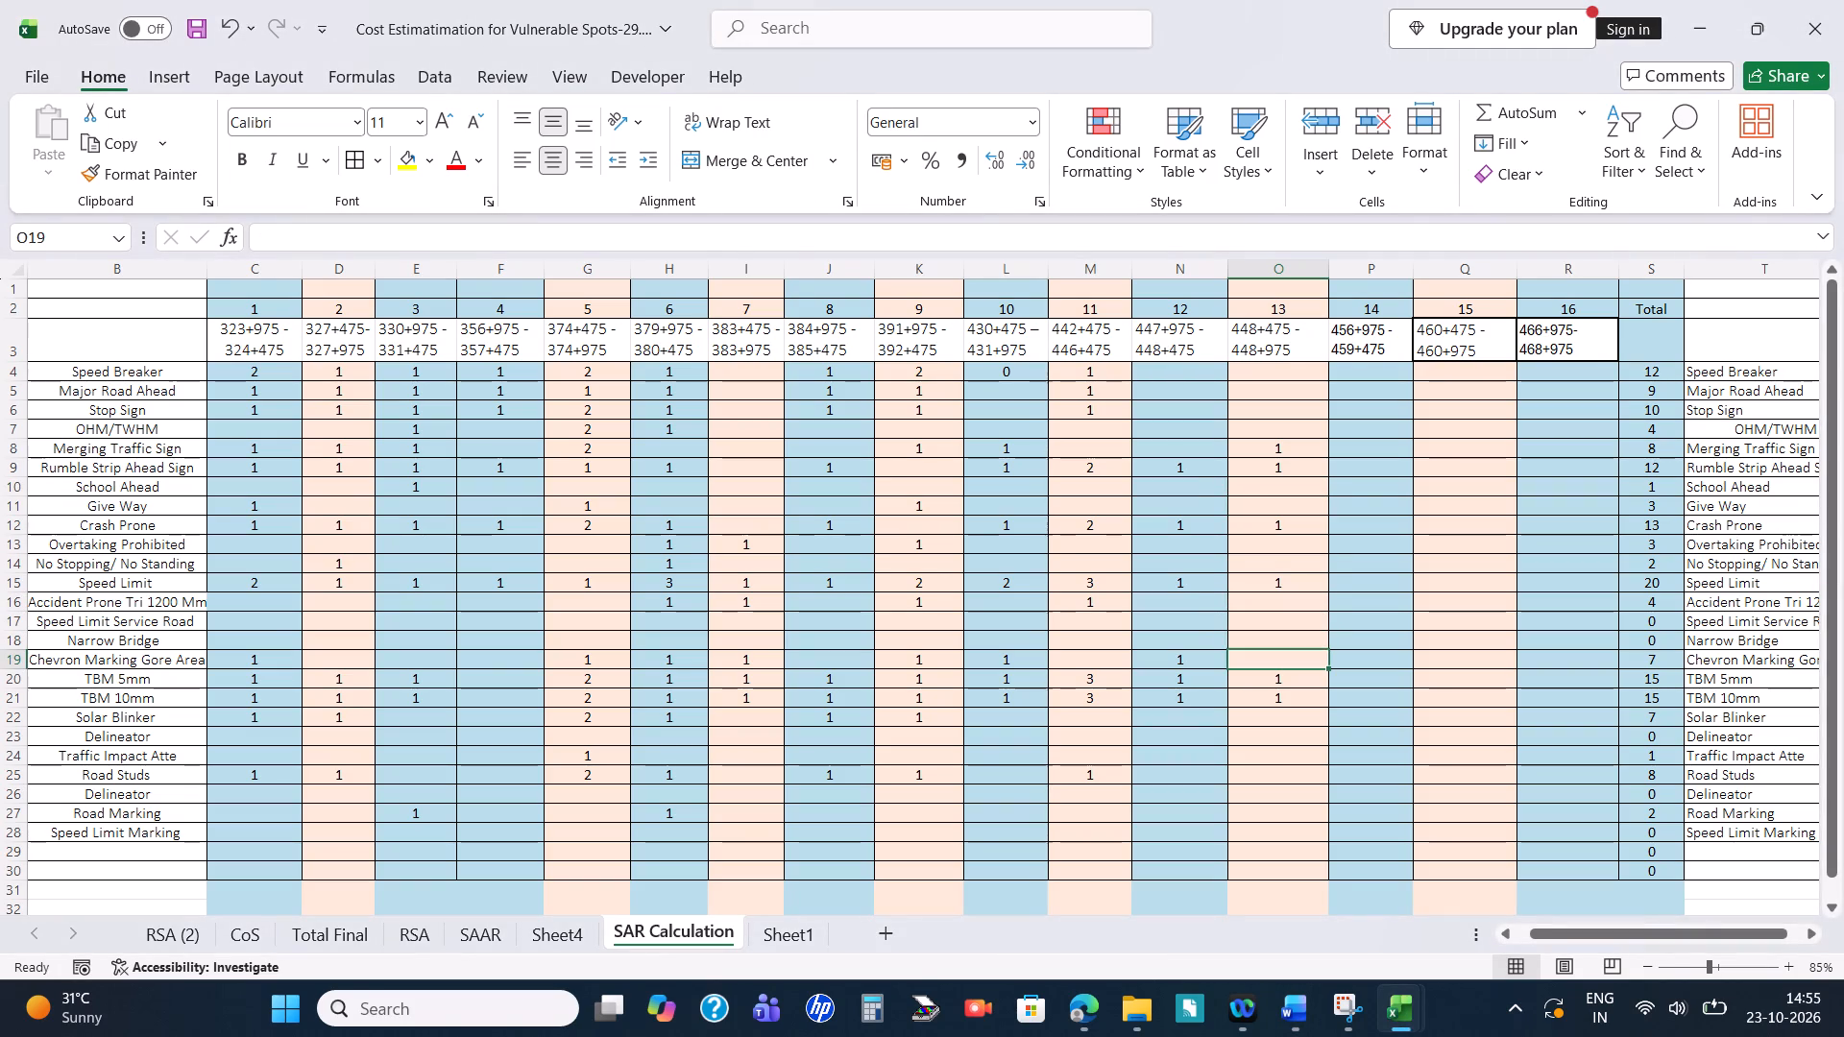
key(1)
key(Return)
Read the traffic impact attenuator and road stud measures in Word and enter 1 for each in O24 and O25 in Excel.
key(alt+Tab)
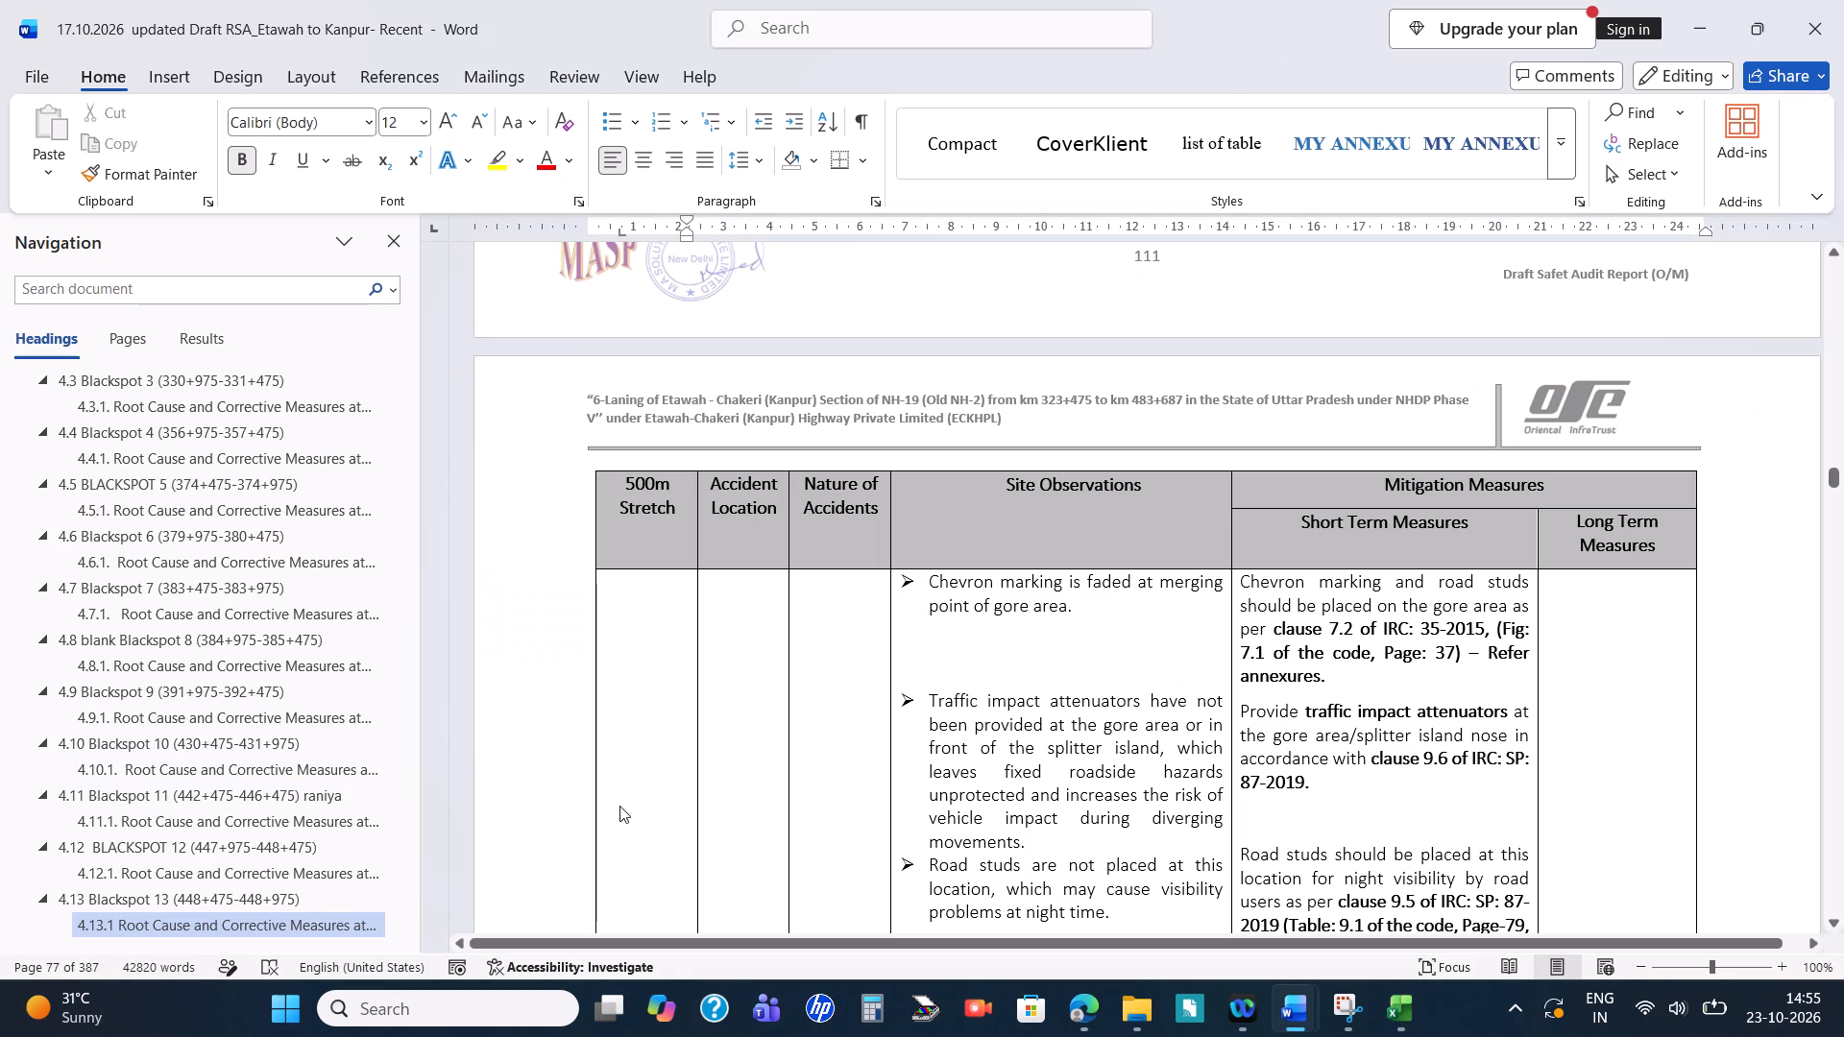
key(alt+Tab)
key(alt+Tab)
key(alt+Tab)
key(Down)
key(Down)
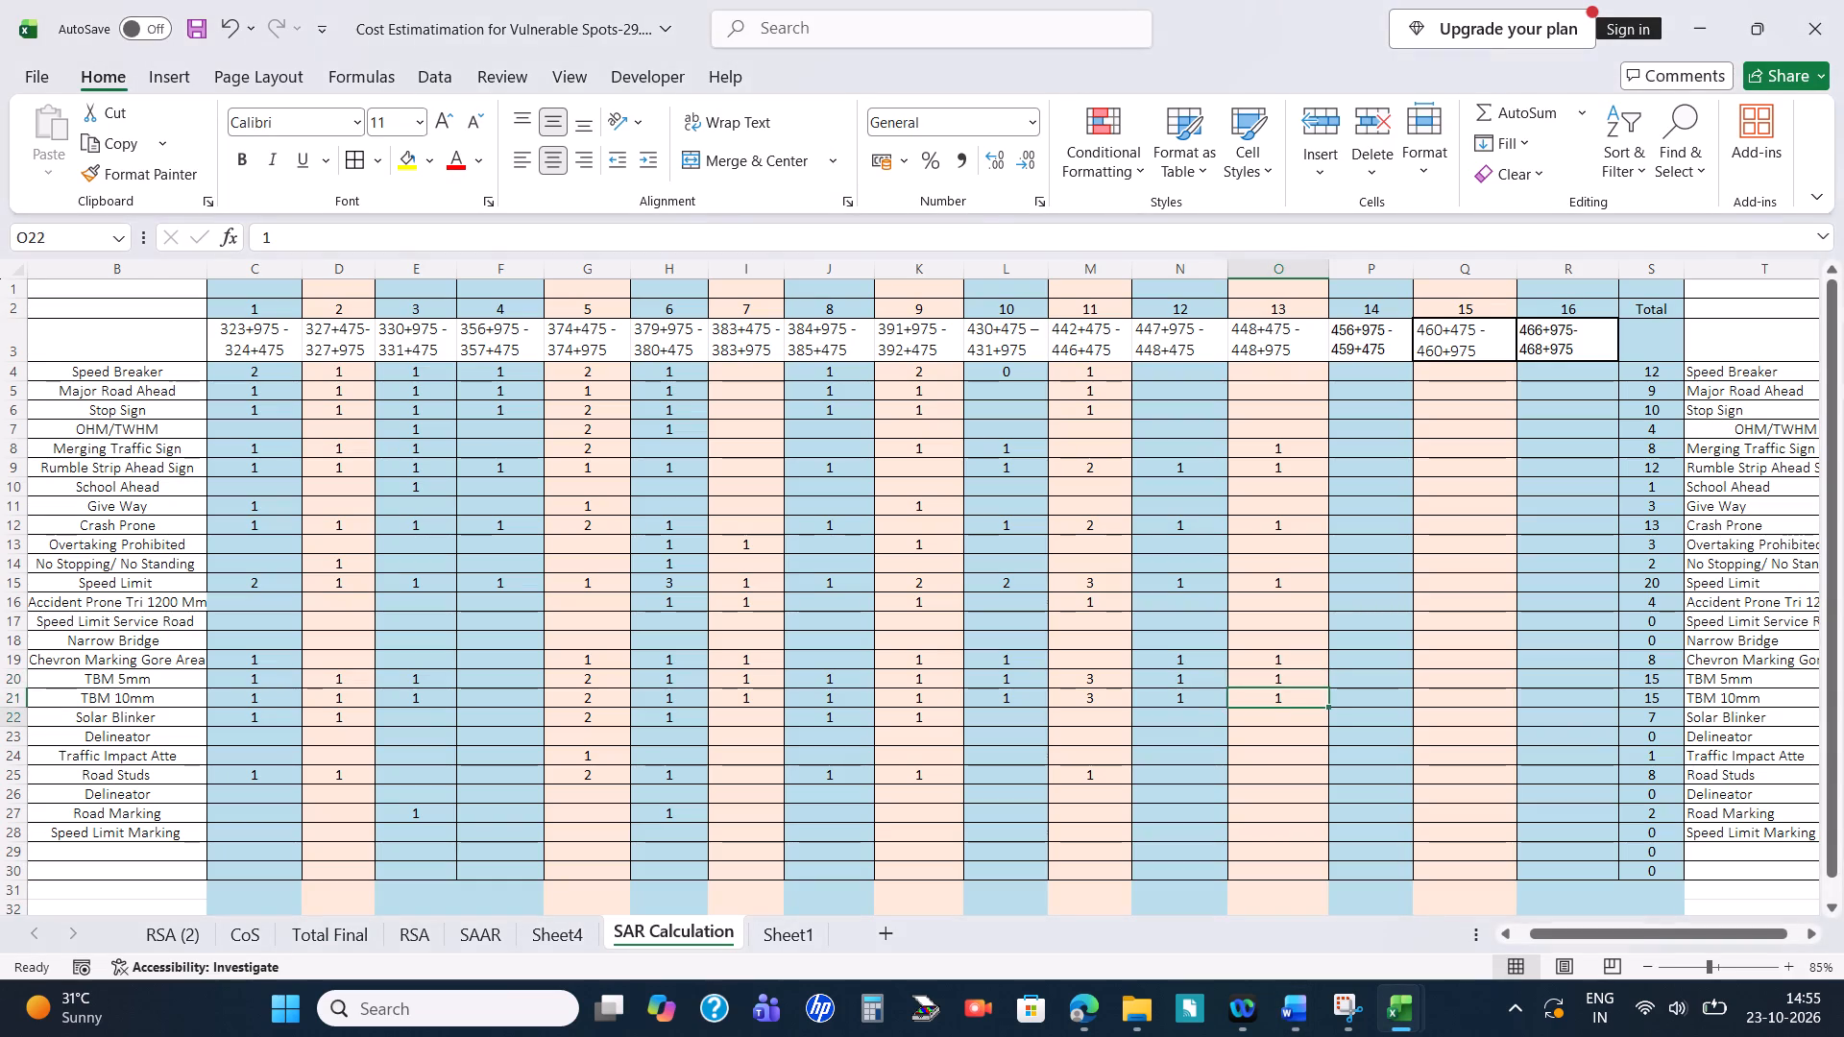
key(Down)
key(Down)
key(1)
key(Down)
key(Down)
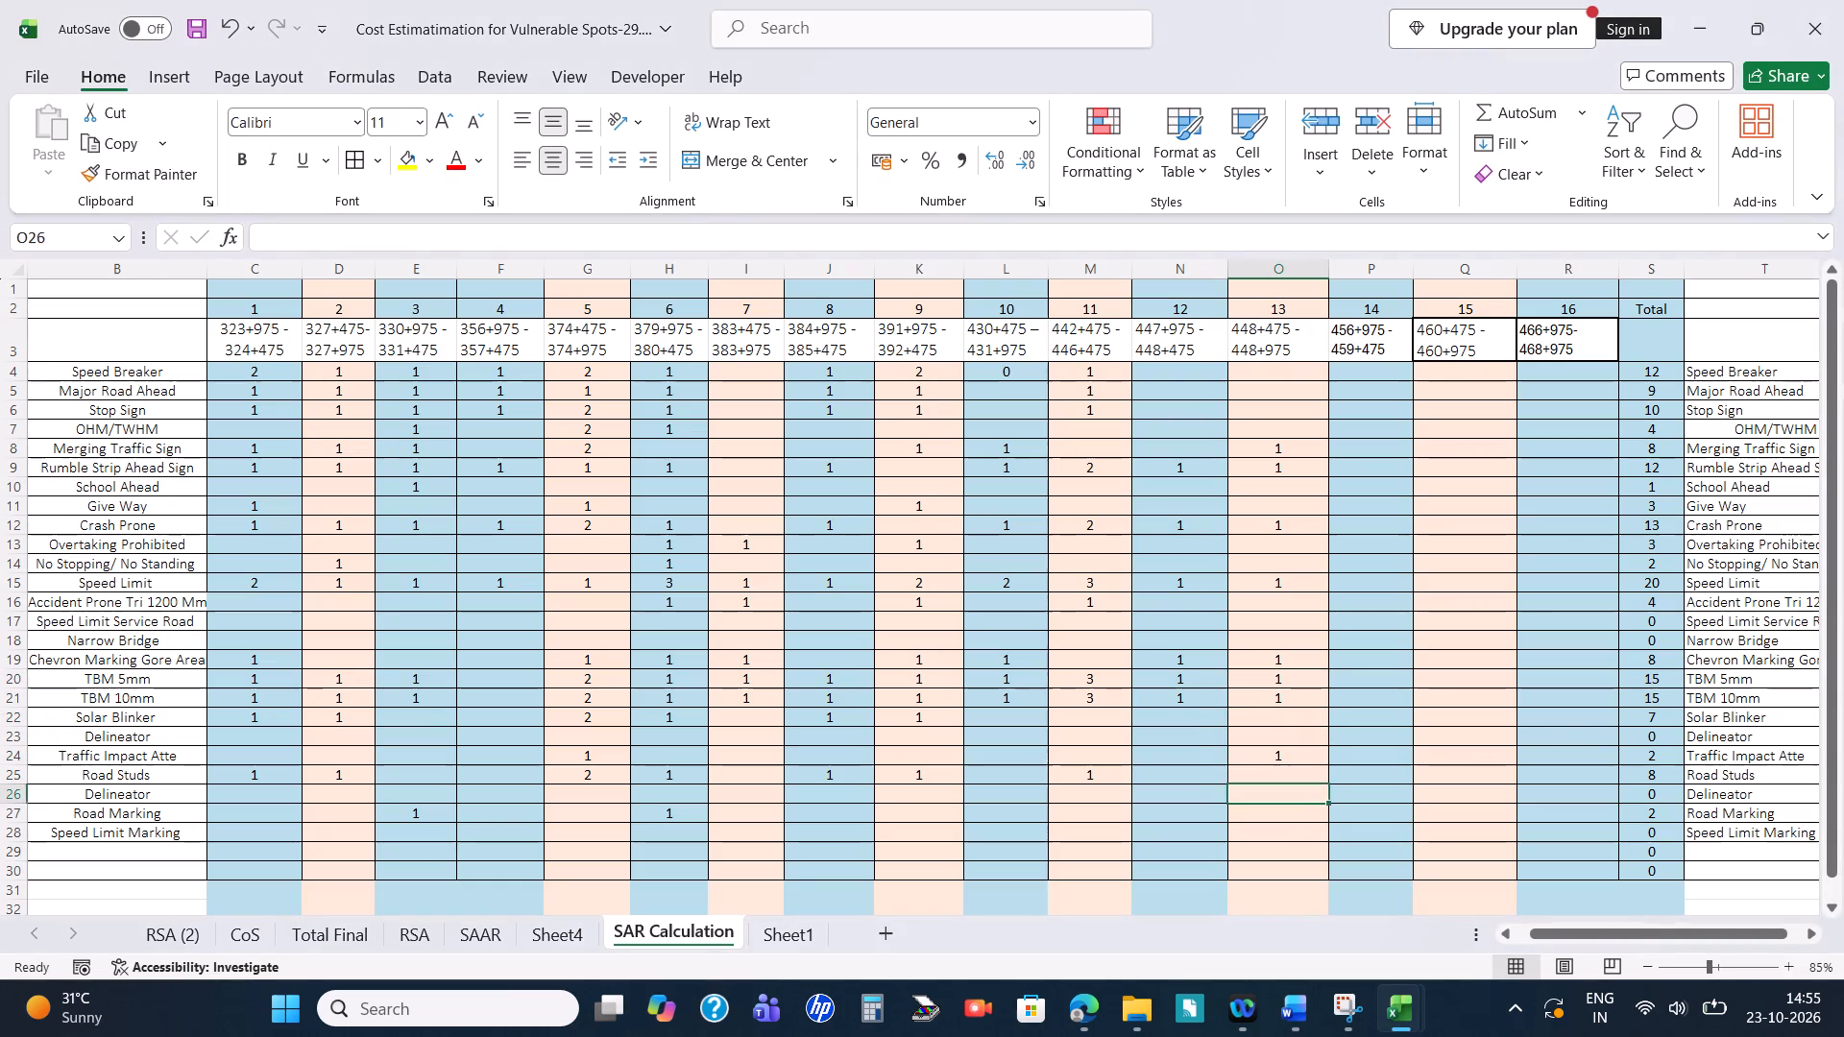
key(Down)
key(Up)
key(Up)
key(1)
key(Return)
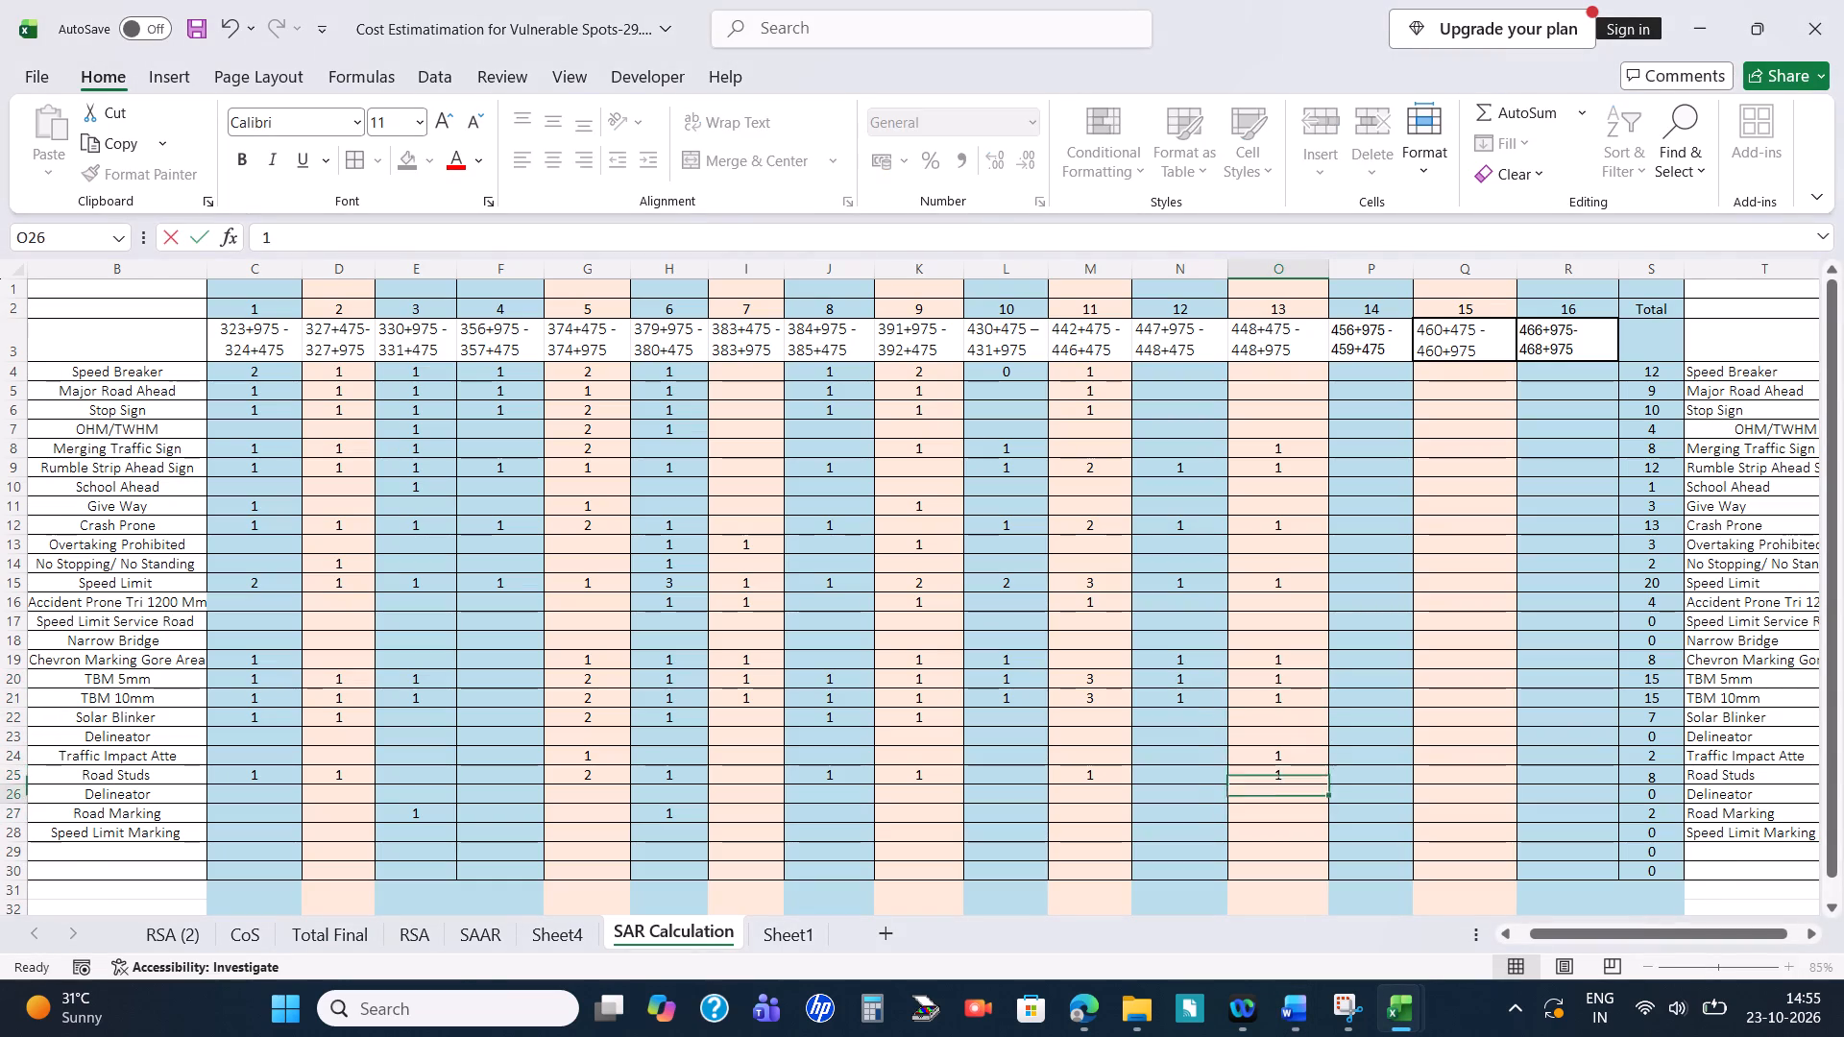
Read section 4.13.1's give way sign board measure in Word and enter 1 for Give Way in O11 in Excel.
key(alt+Tab)
scroll(1038, 864, down, 3)
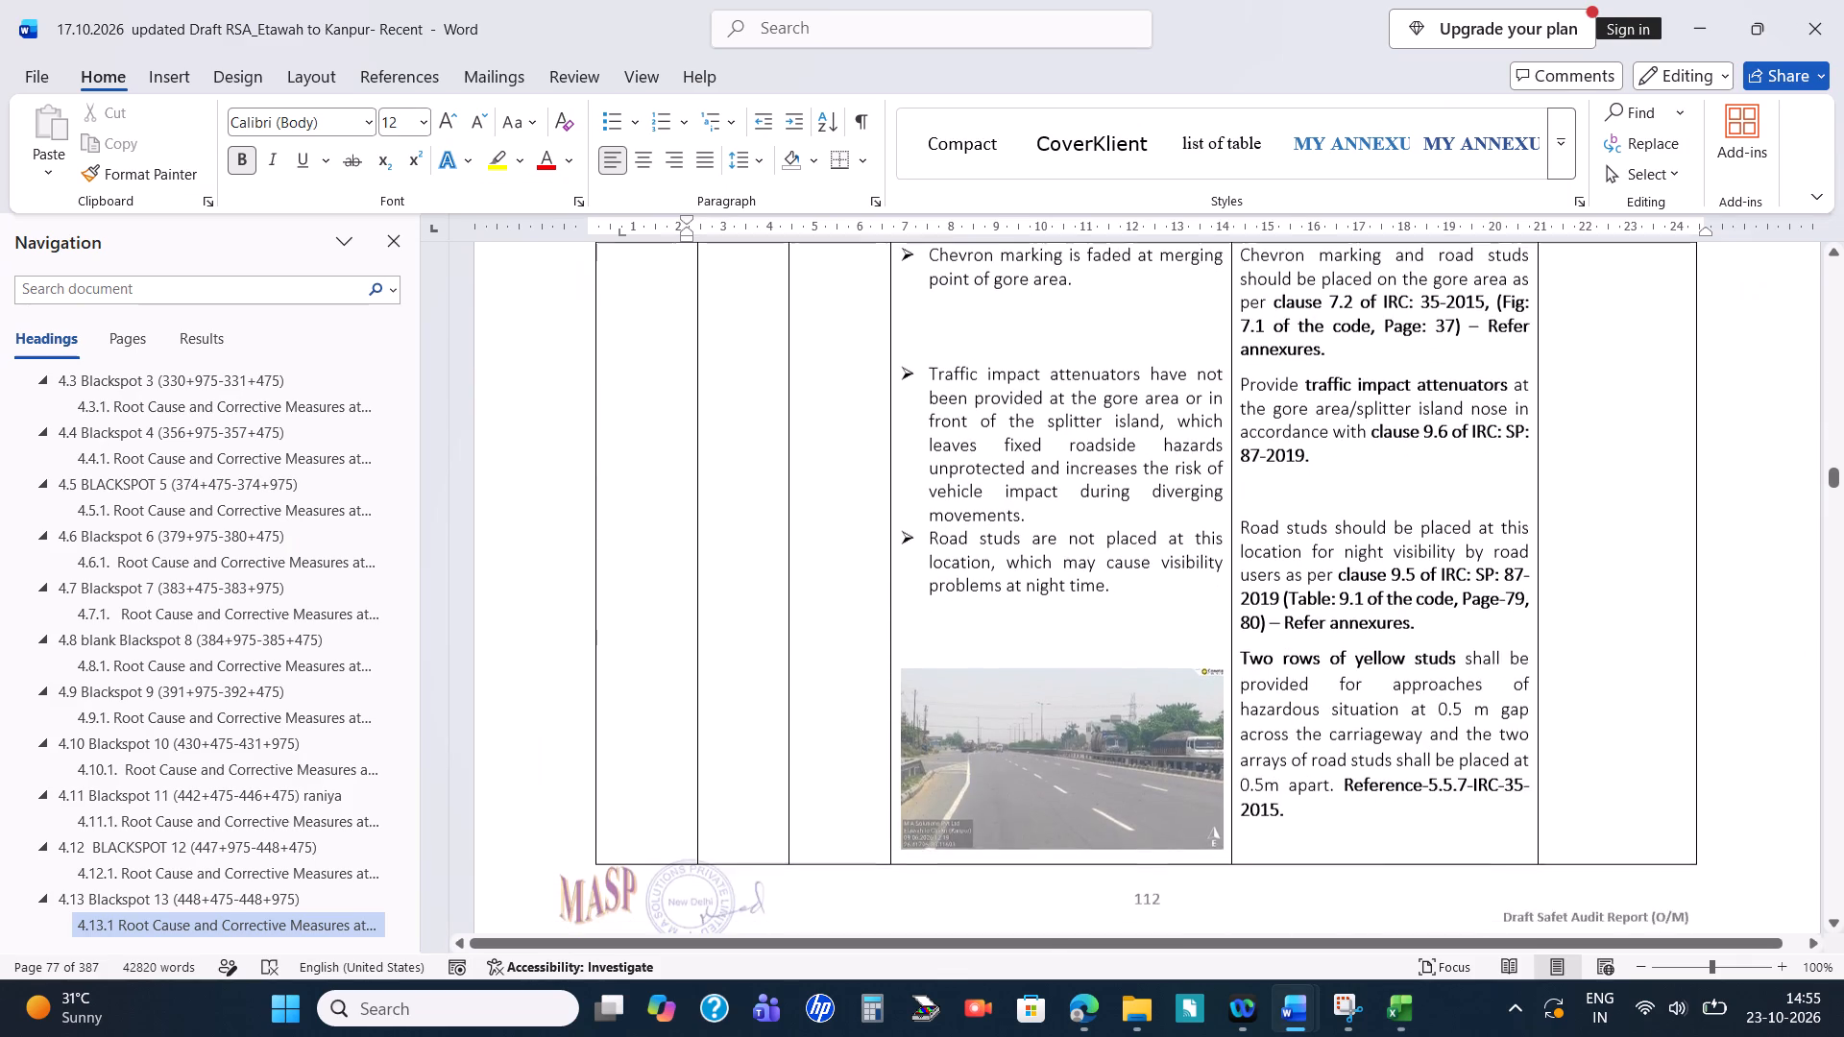
scroll(1038, 864, down, 5)
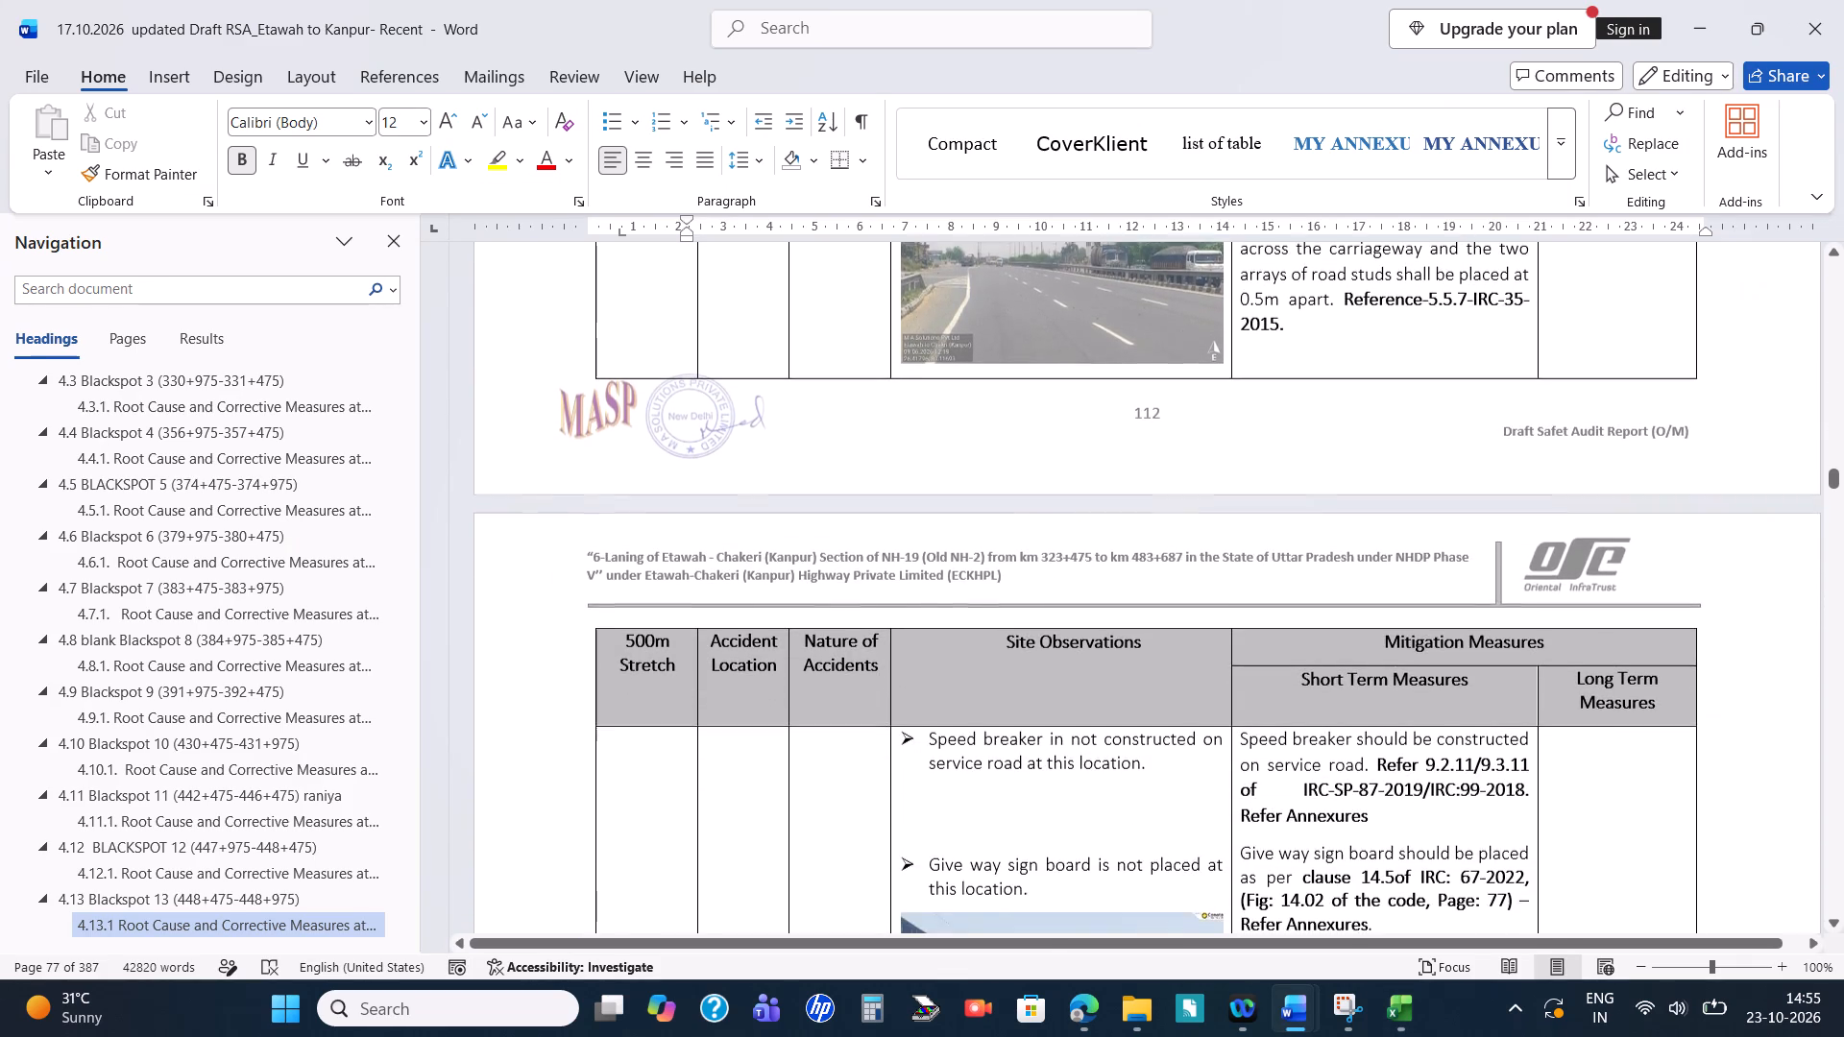
scroll(1038, 864, down, 3)
key(alt+Tab)
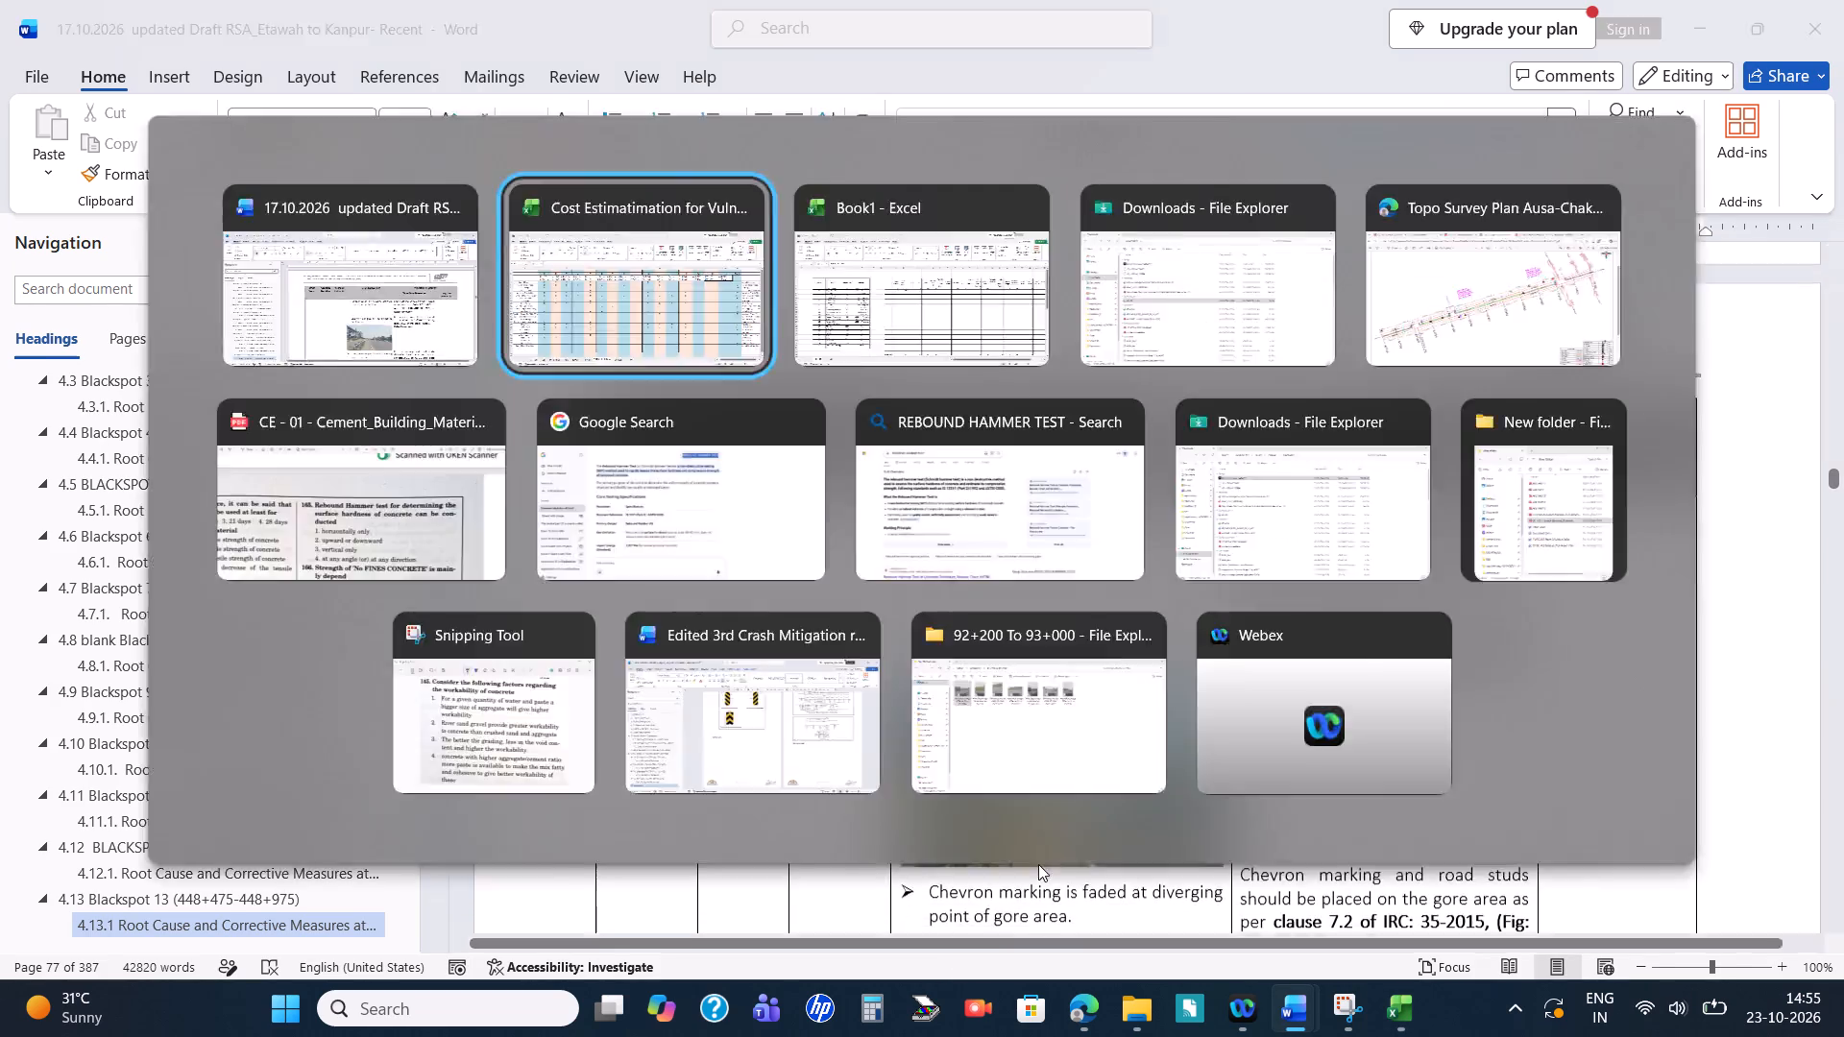
key(Up)
key(Up)
key(Up)
key(Up)
key(Up)
key(Up)
key(Up)
key(Up)
key(Up)
key(Up)
key(Up)
key(Up)
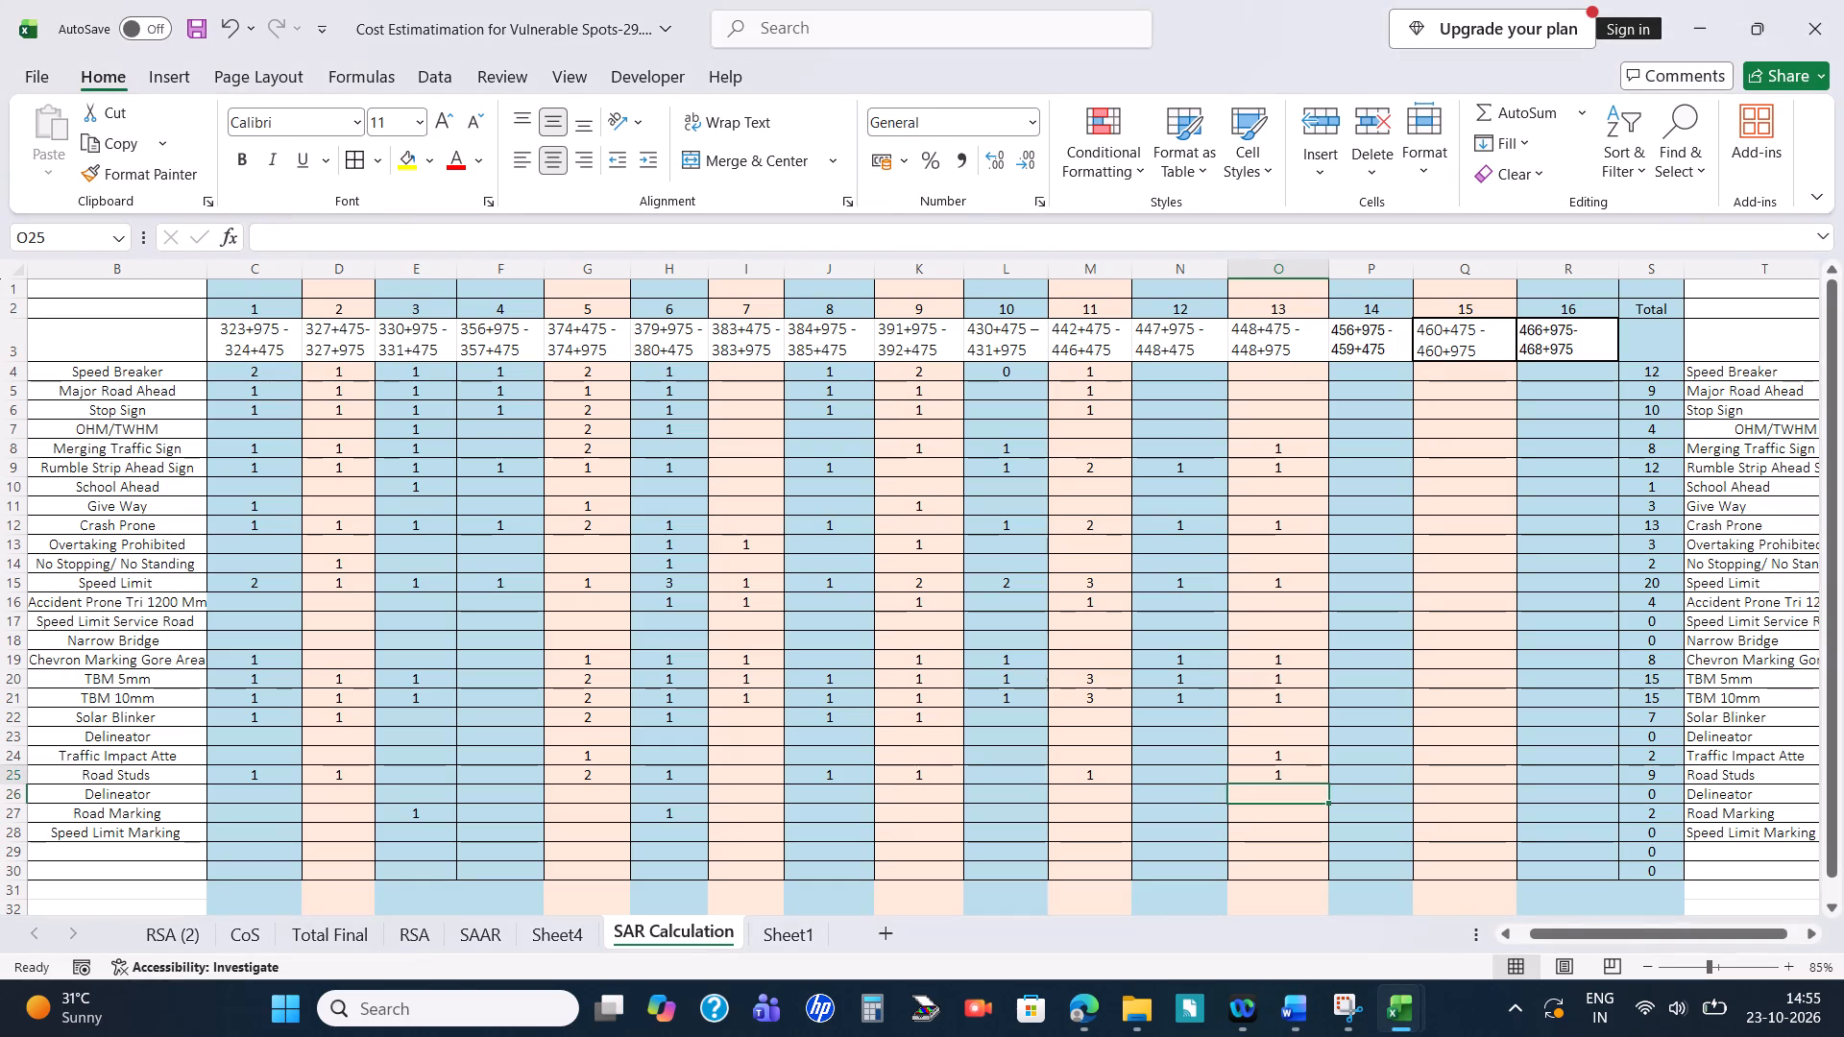
key(Up)
key(Up)
key(Up)
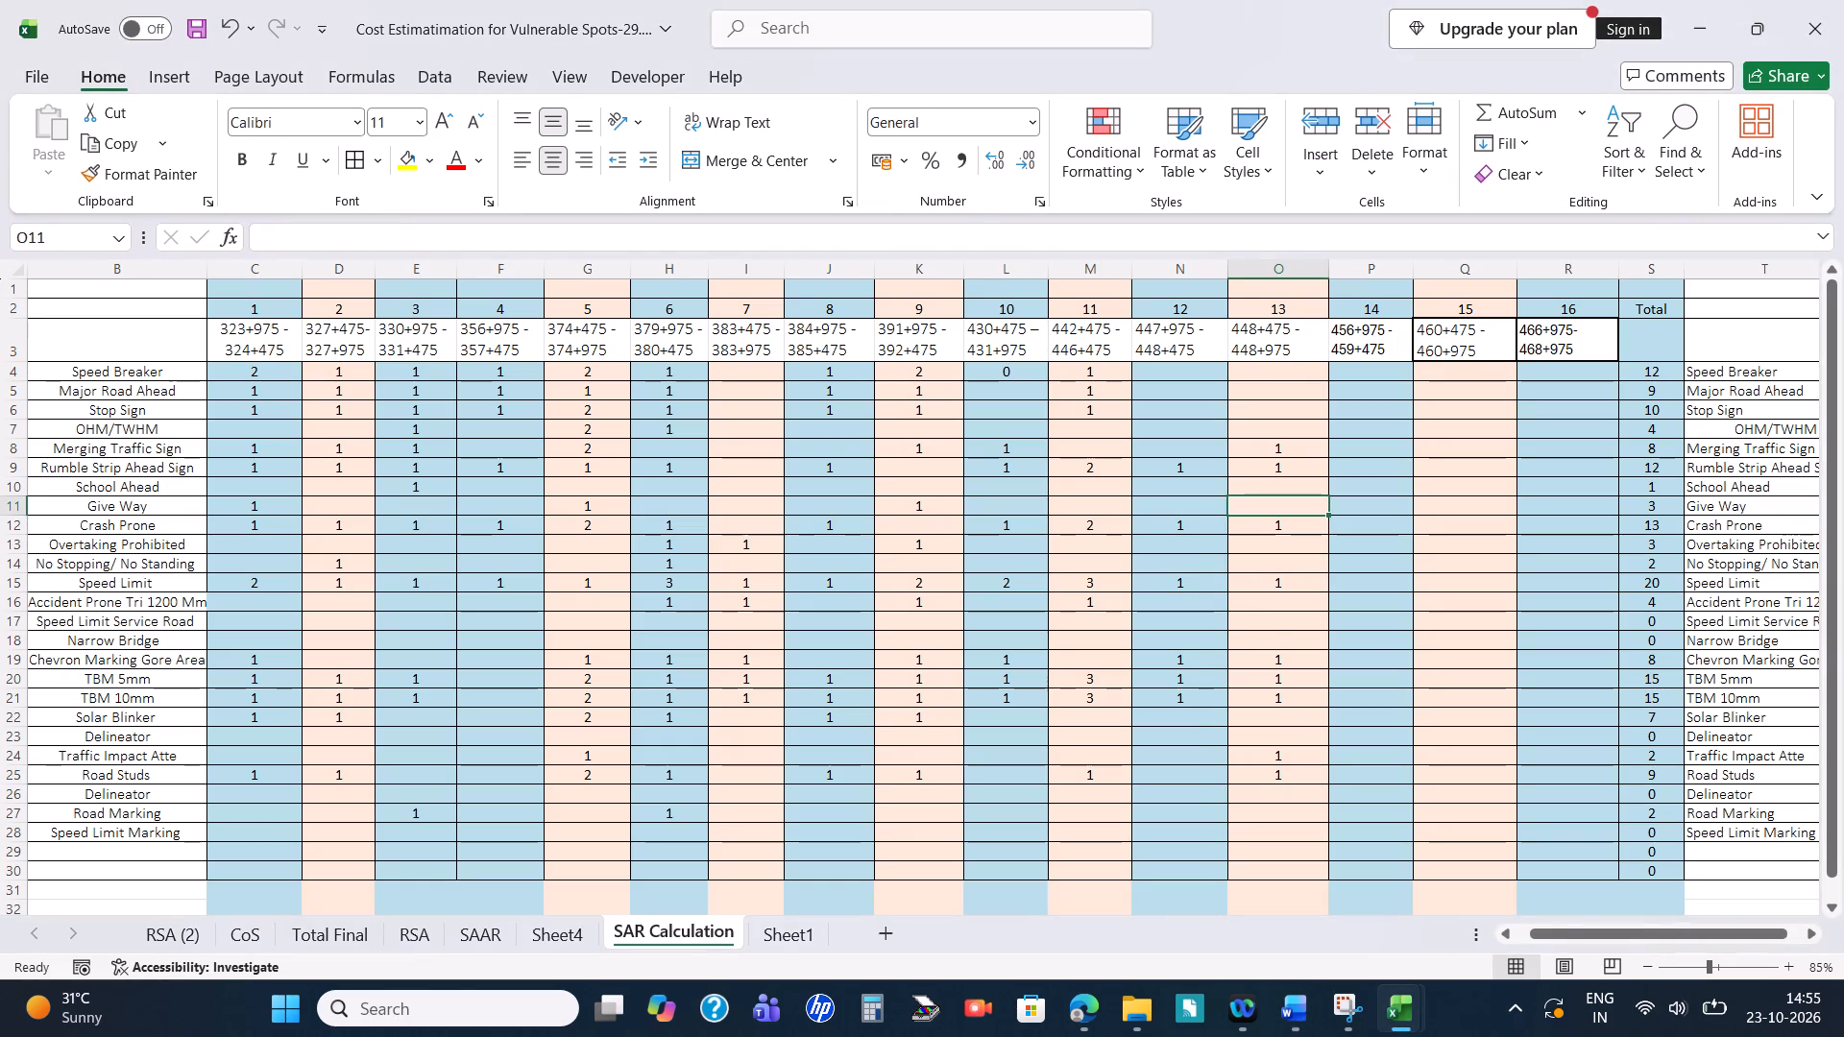
key(1)
Check the chevron marking measure at the diverging gore area in Word and set Chevron Marking Gore Area in O19 to 2 in Excel.
key(alt+Tab)
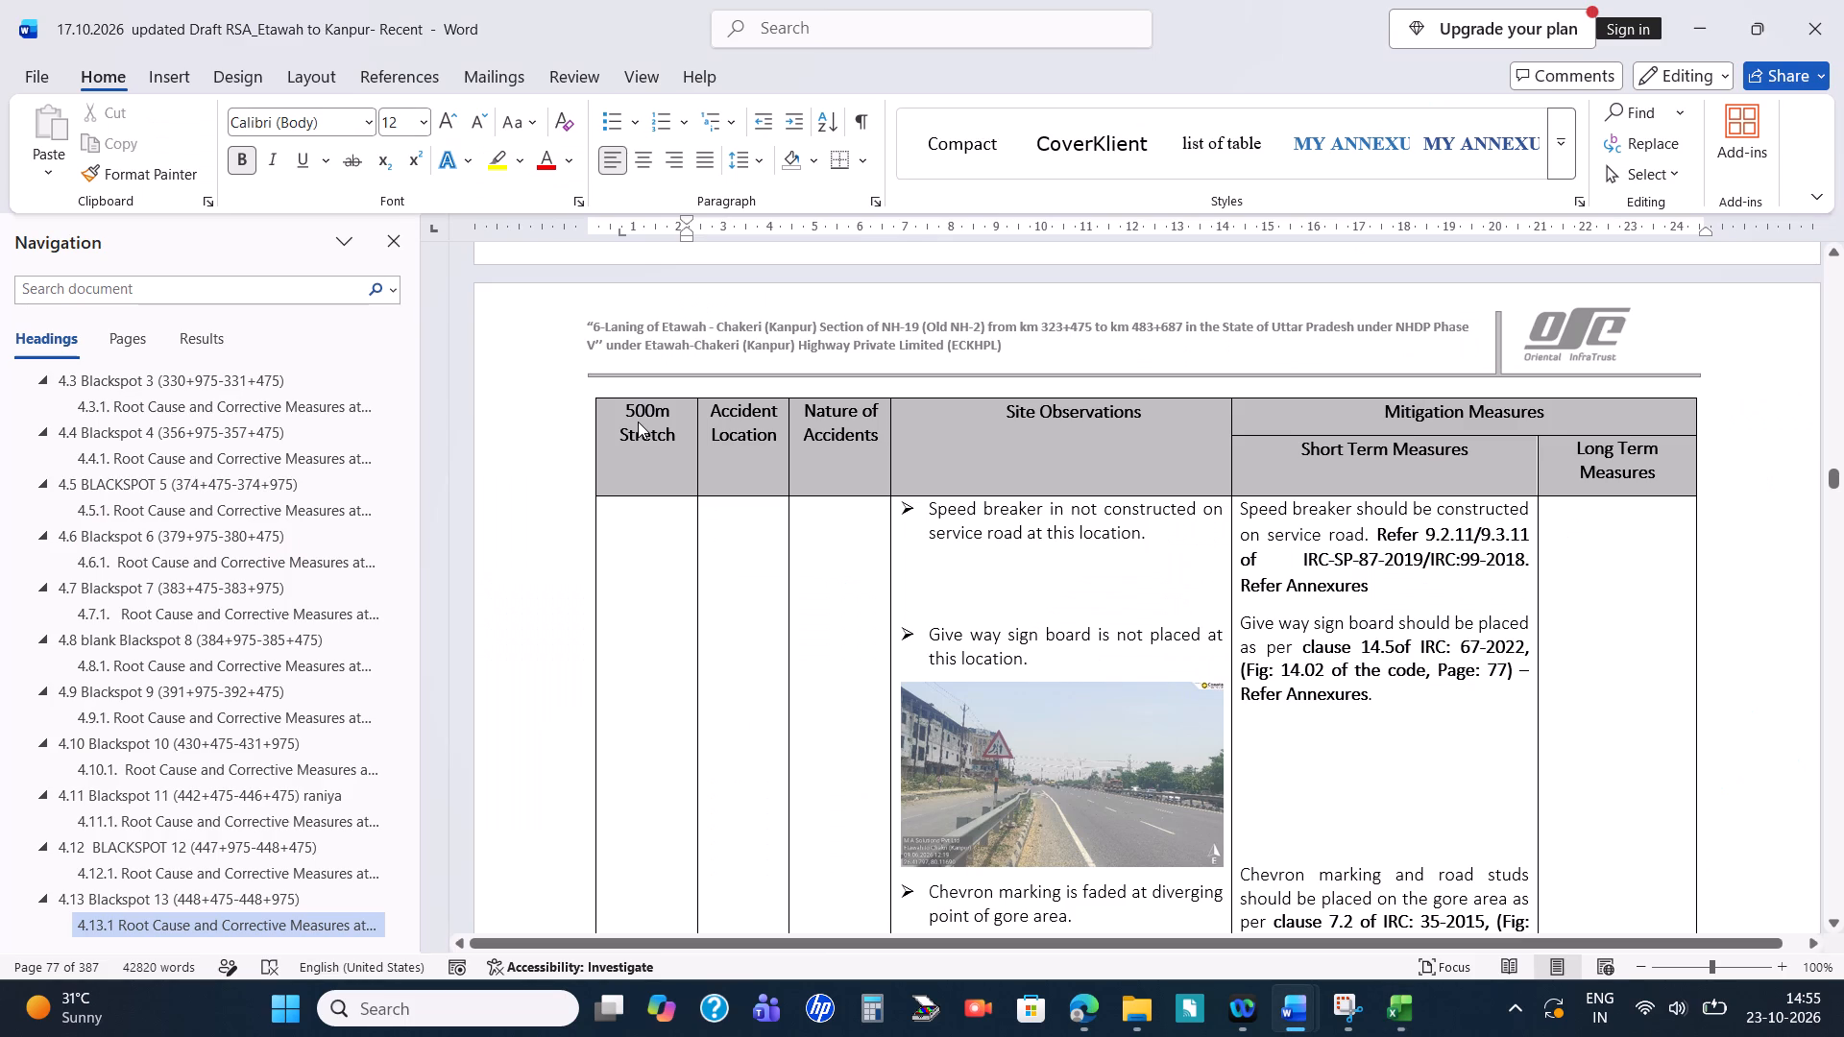
key(alt+Tab)
key(Down)
key(Down)
key(Down)
key(Down)
key(Down)
key(Down)
key(Down)
key(Down)
key(Down)
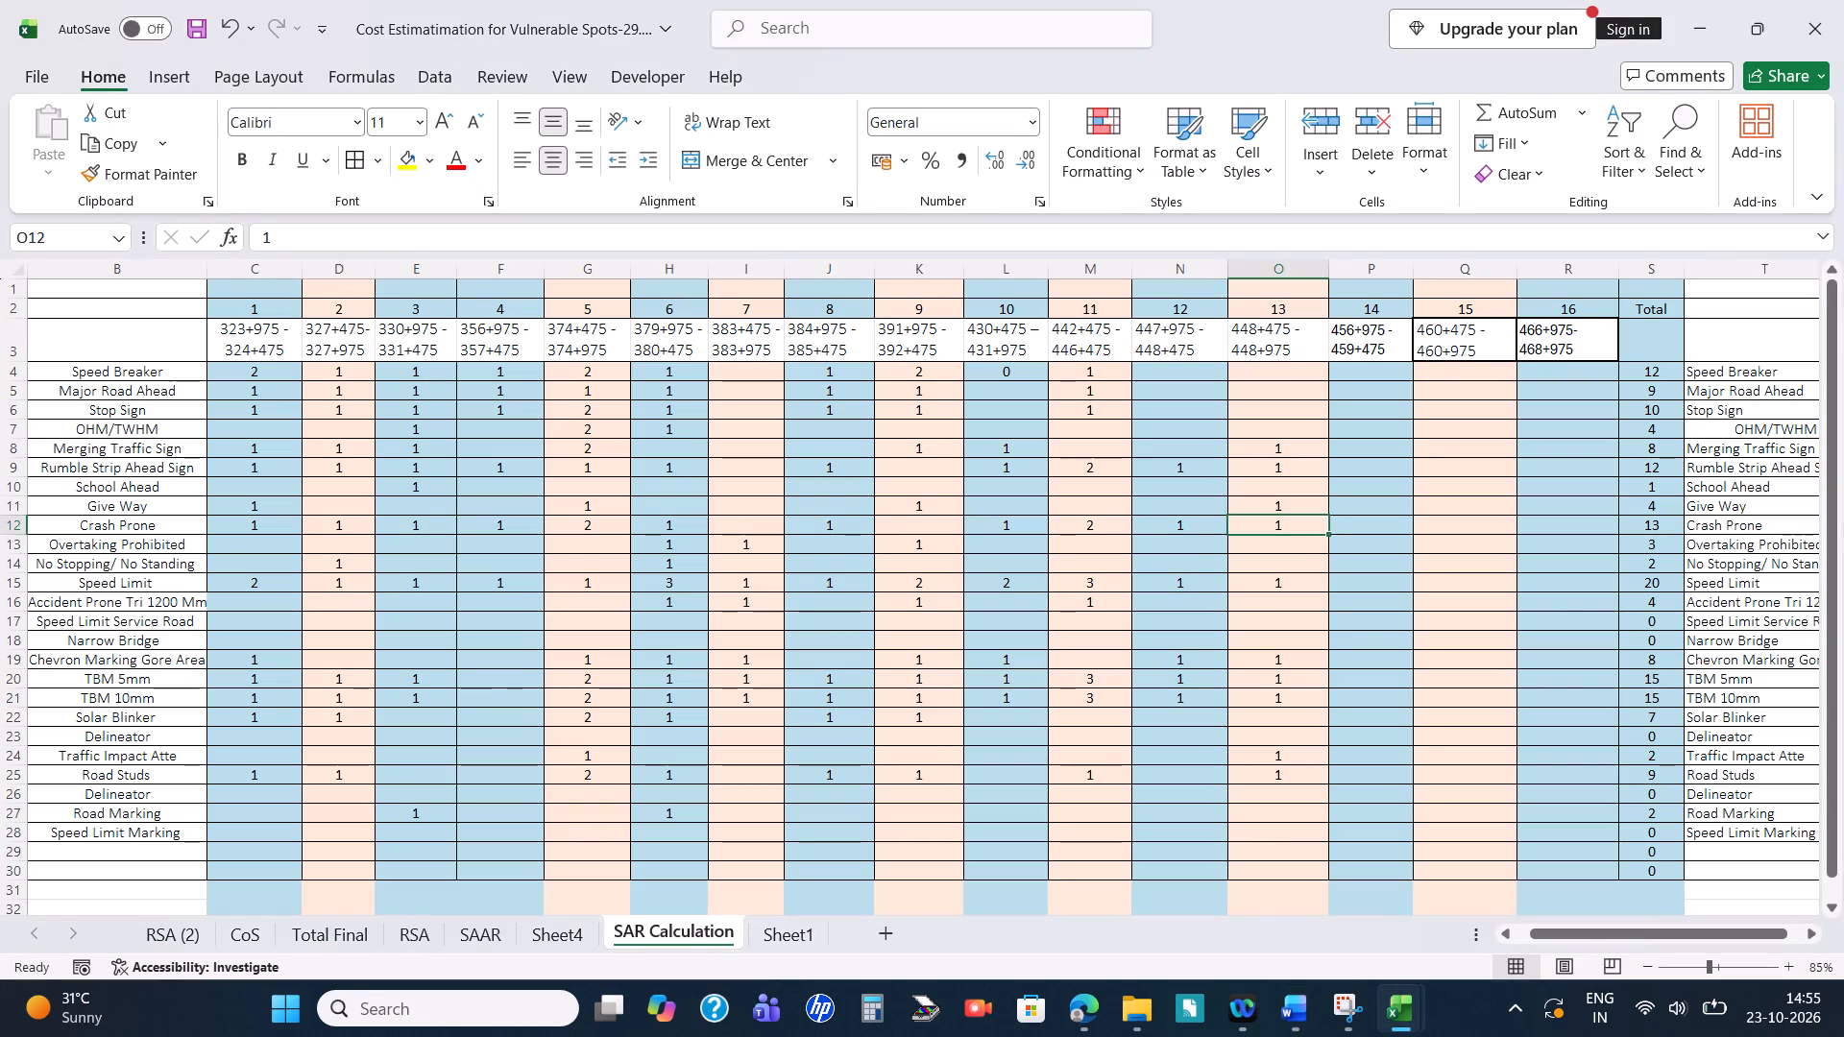
key(Up)
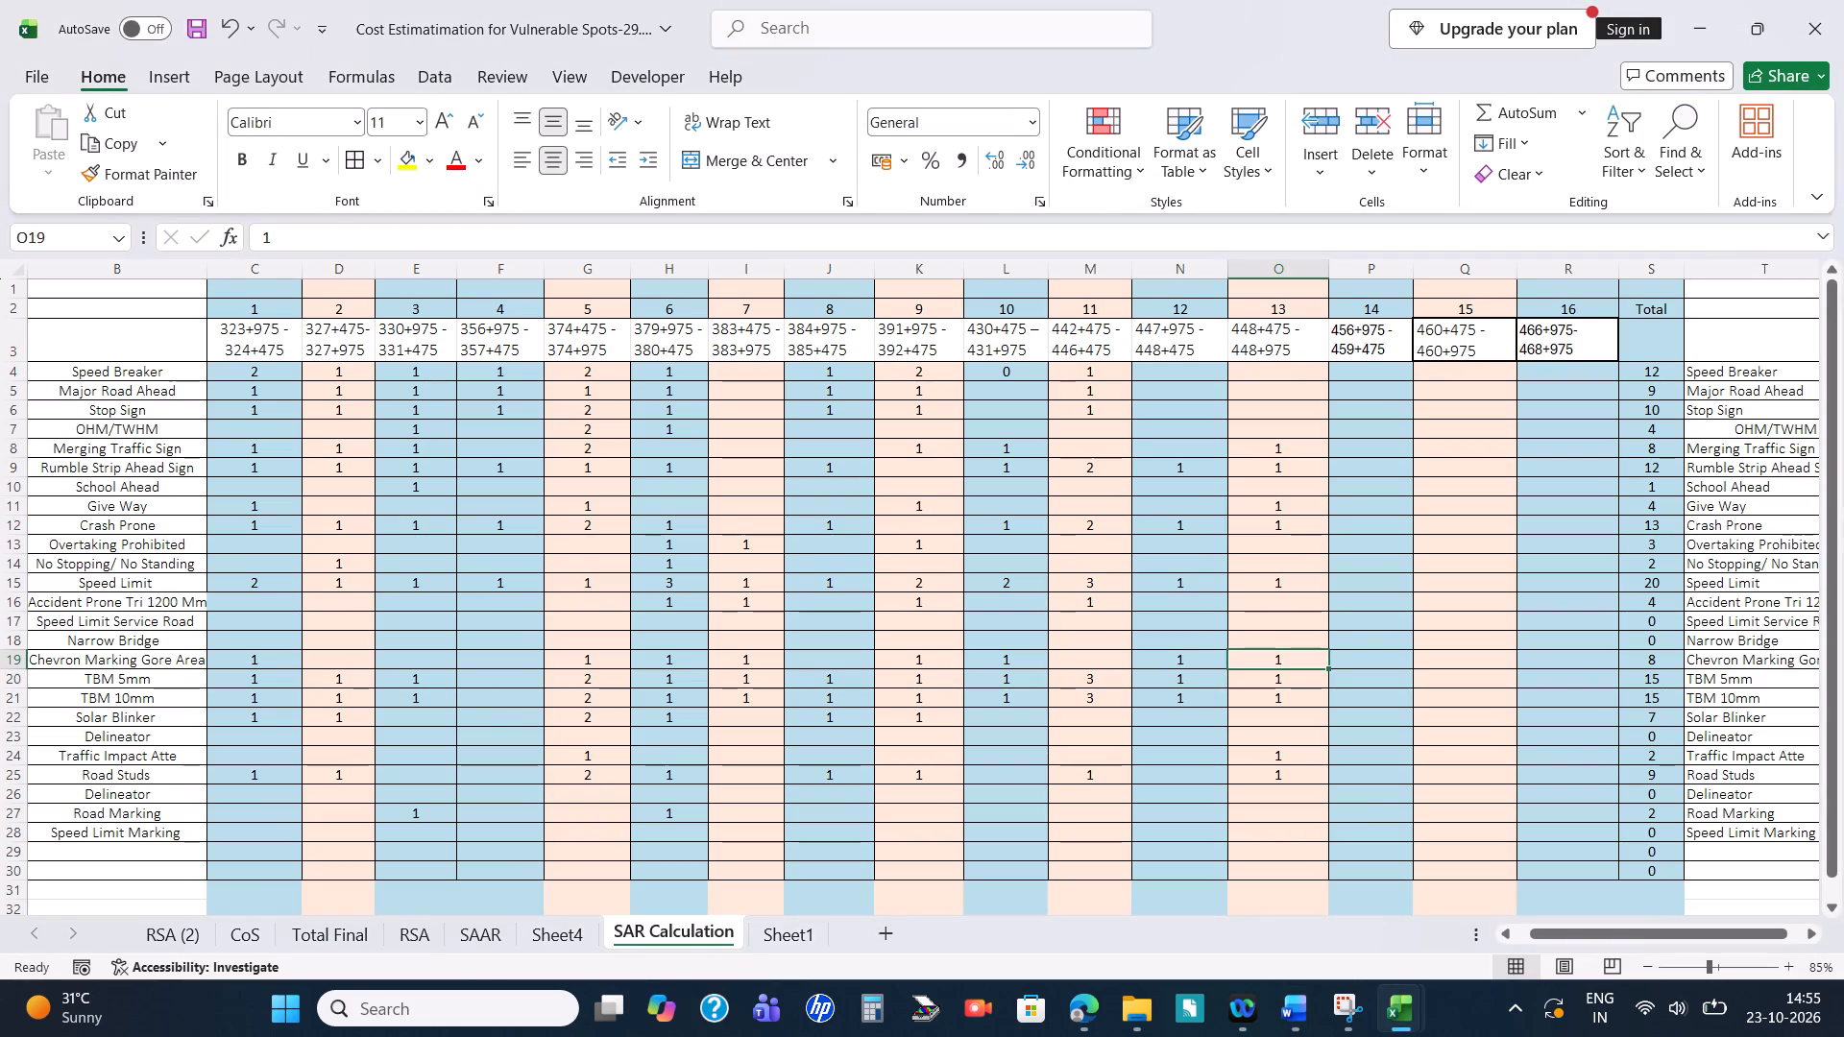
key(2)
key(Return)
Continue in Word to section 4.14.1's sign board measures and enter 1 for Crash Prone in P12 under Blackspot 14 in Excel.
key(alt+Tab)
scroll(638, 422, down, 2)
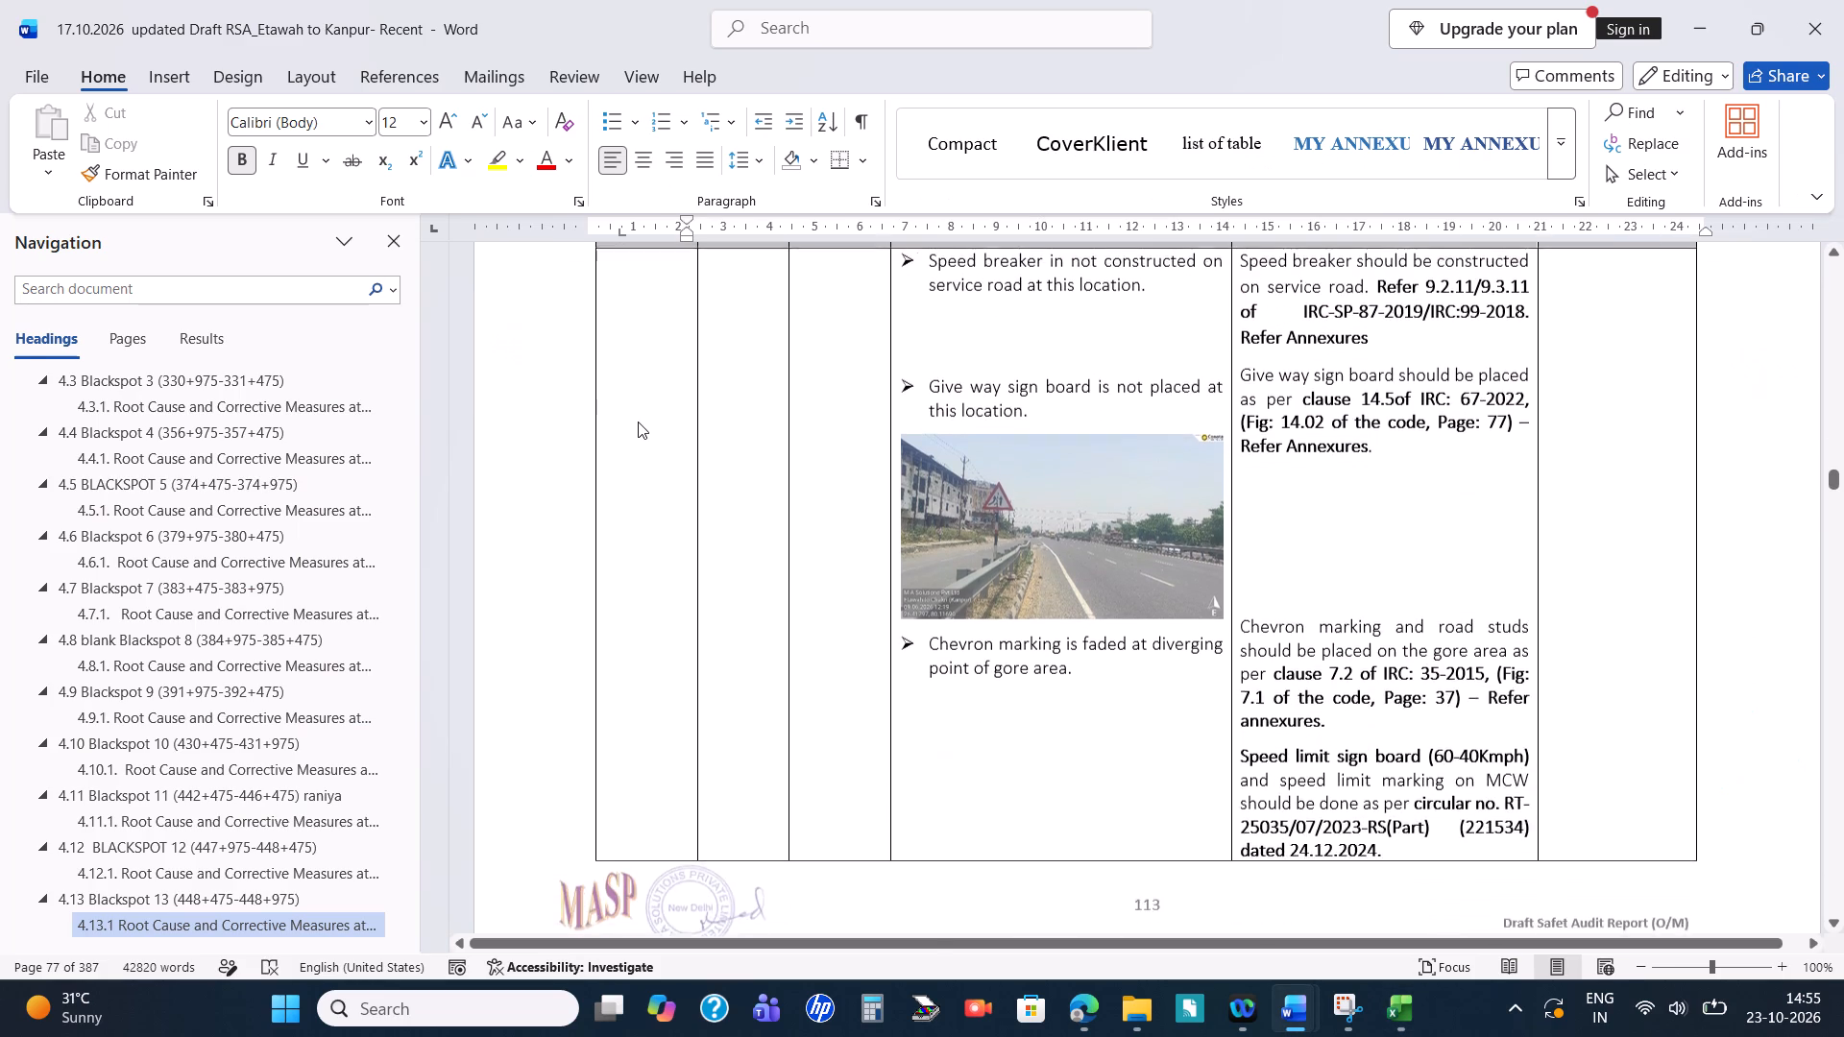
scroll(638, 422, down, 5)
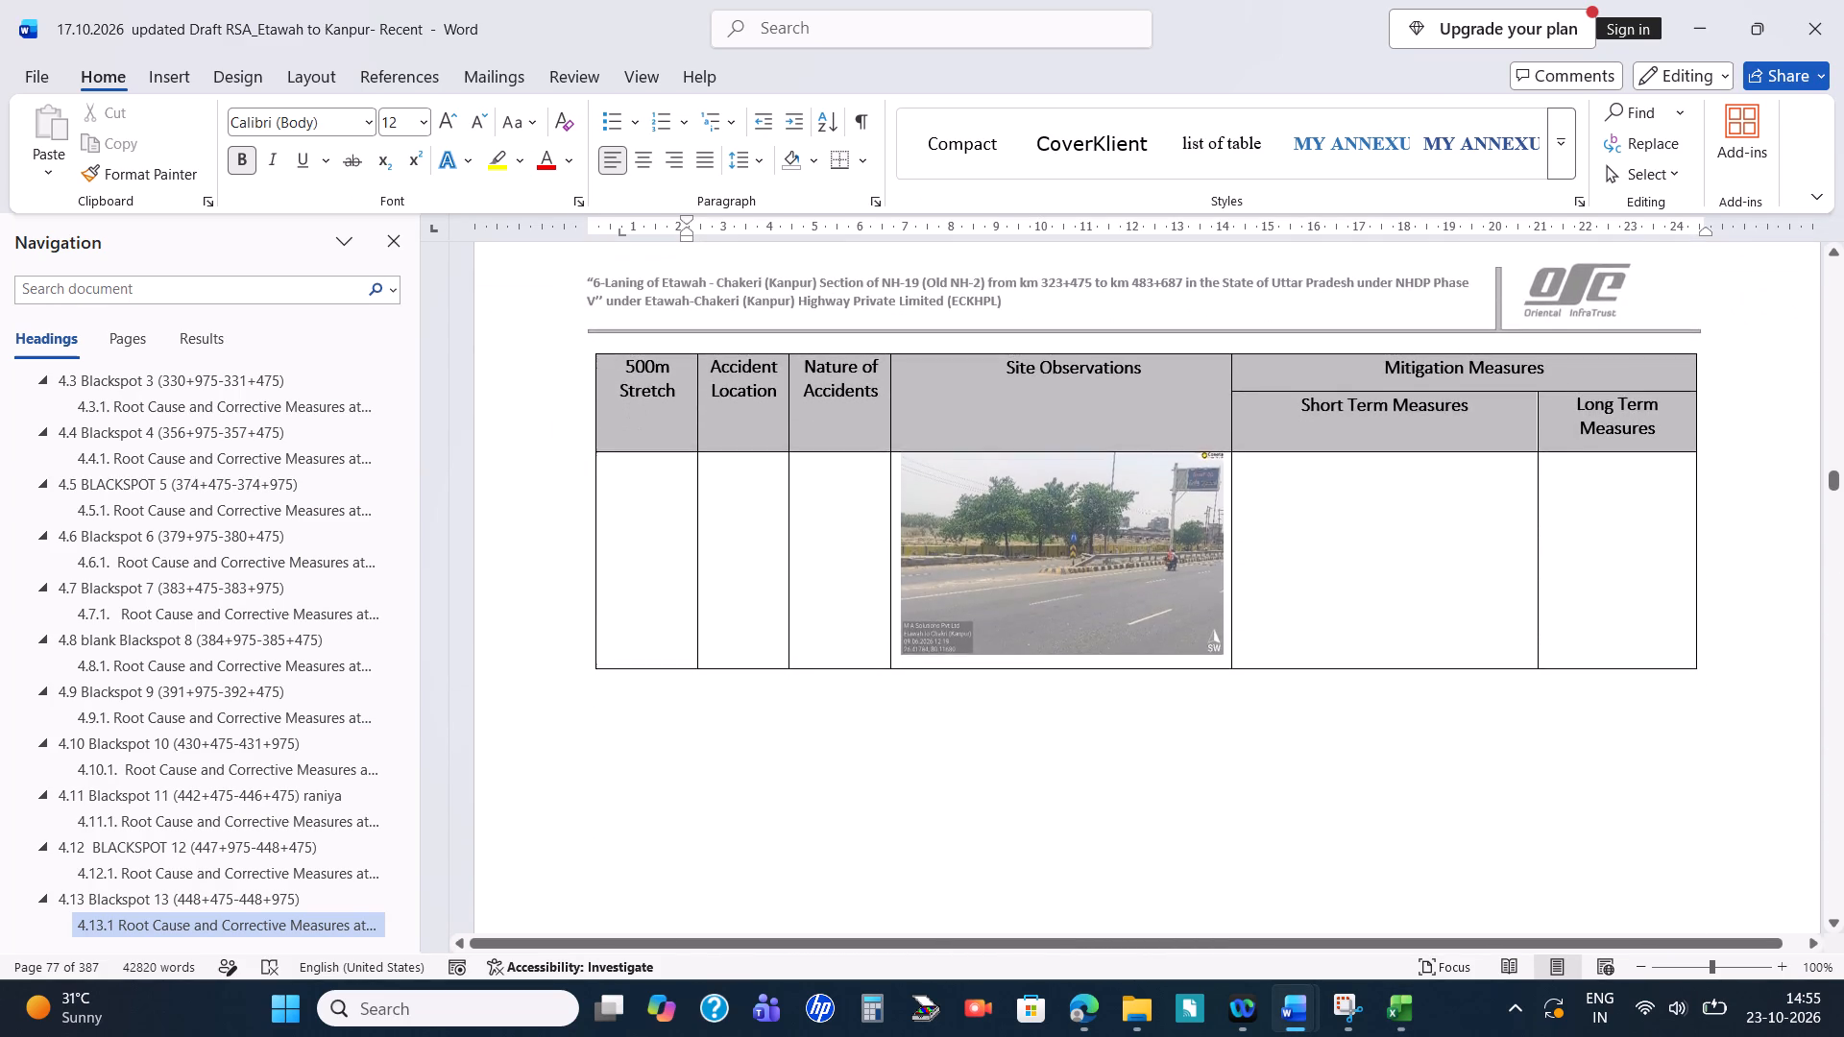
scroll(638, 422, down, 7)
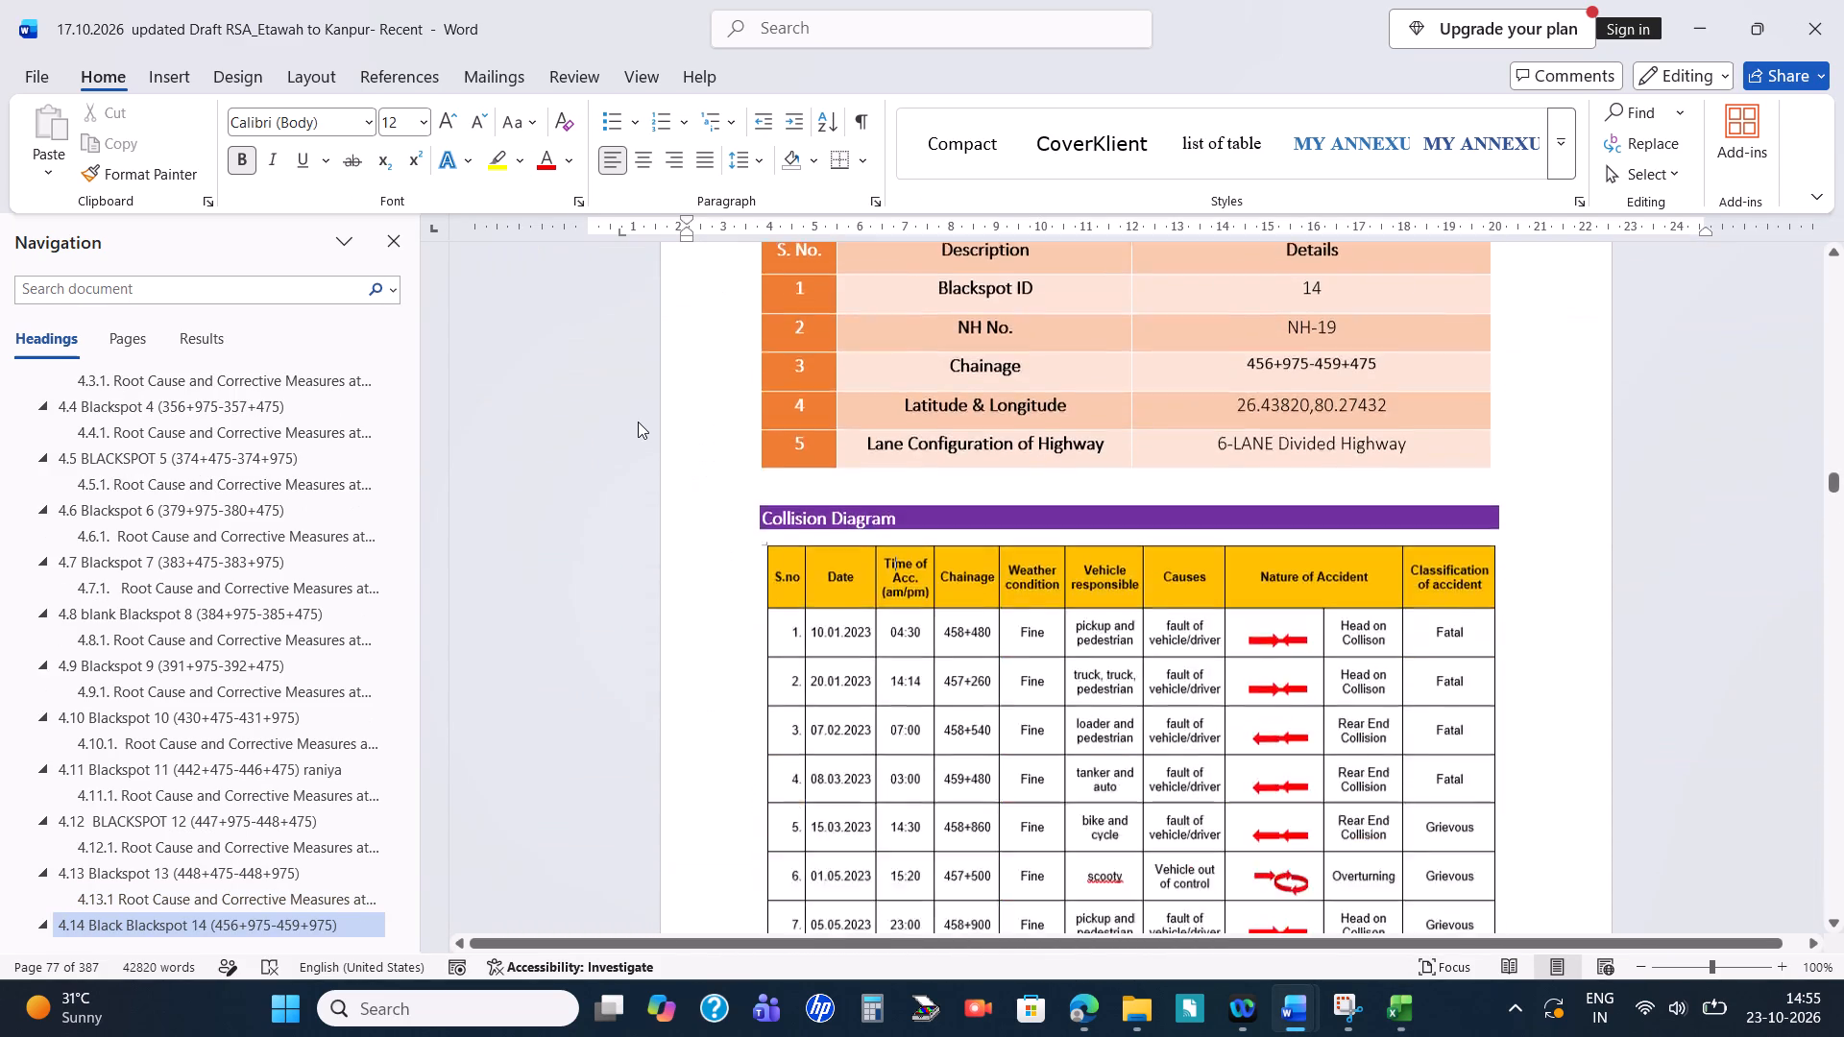
scroll(638, 422, down, 8)
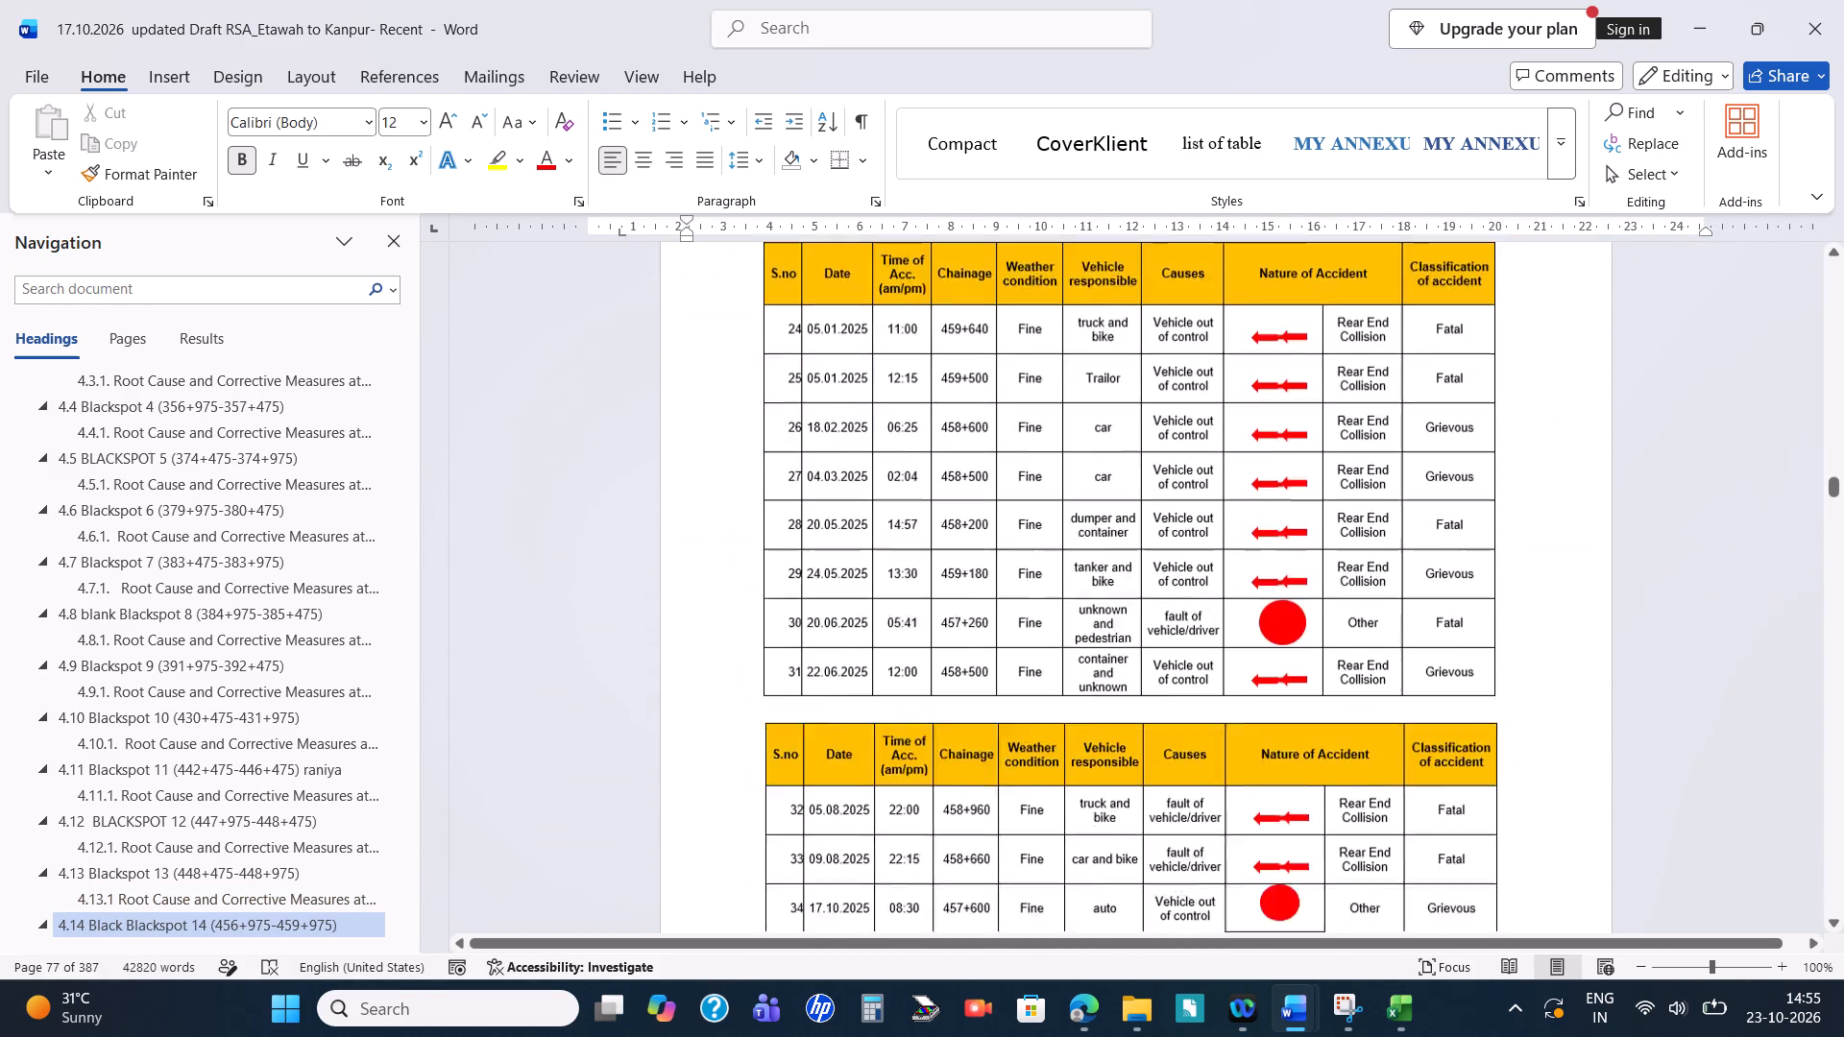
scroll(638, 422, down, 4)
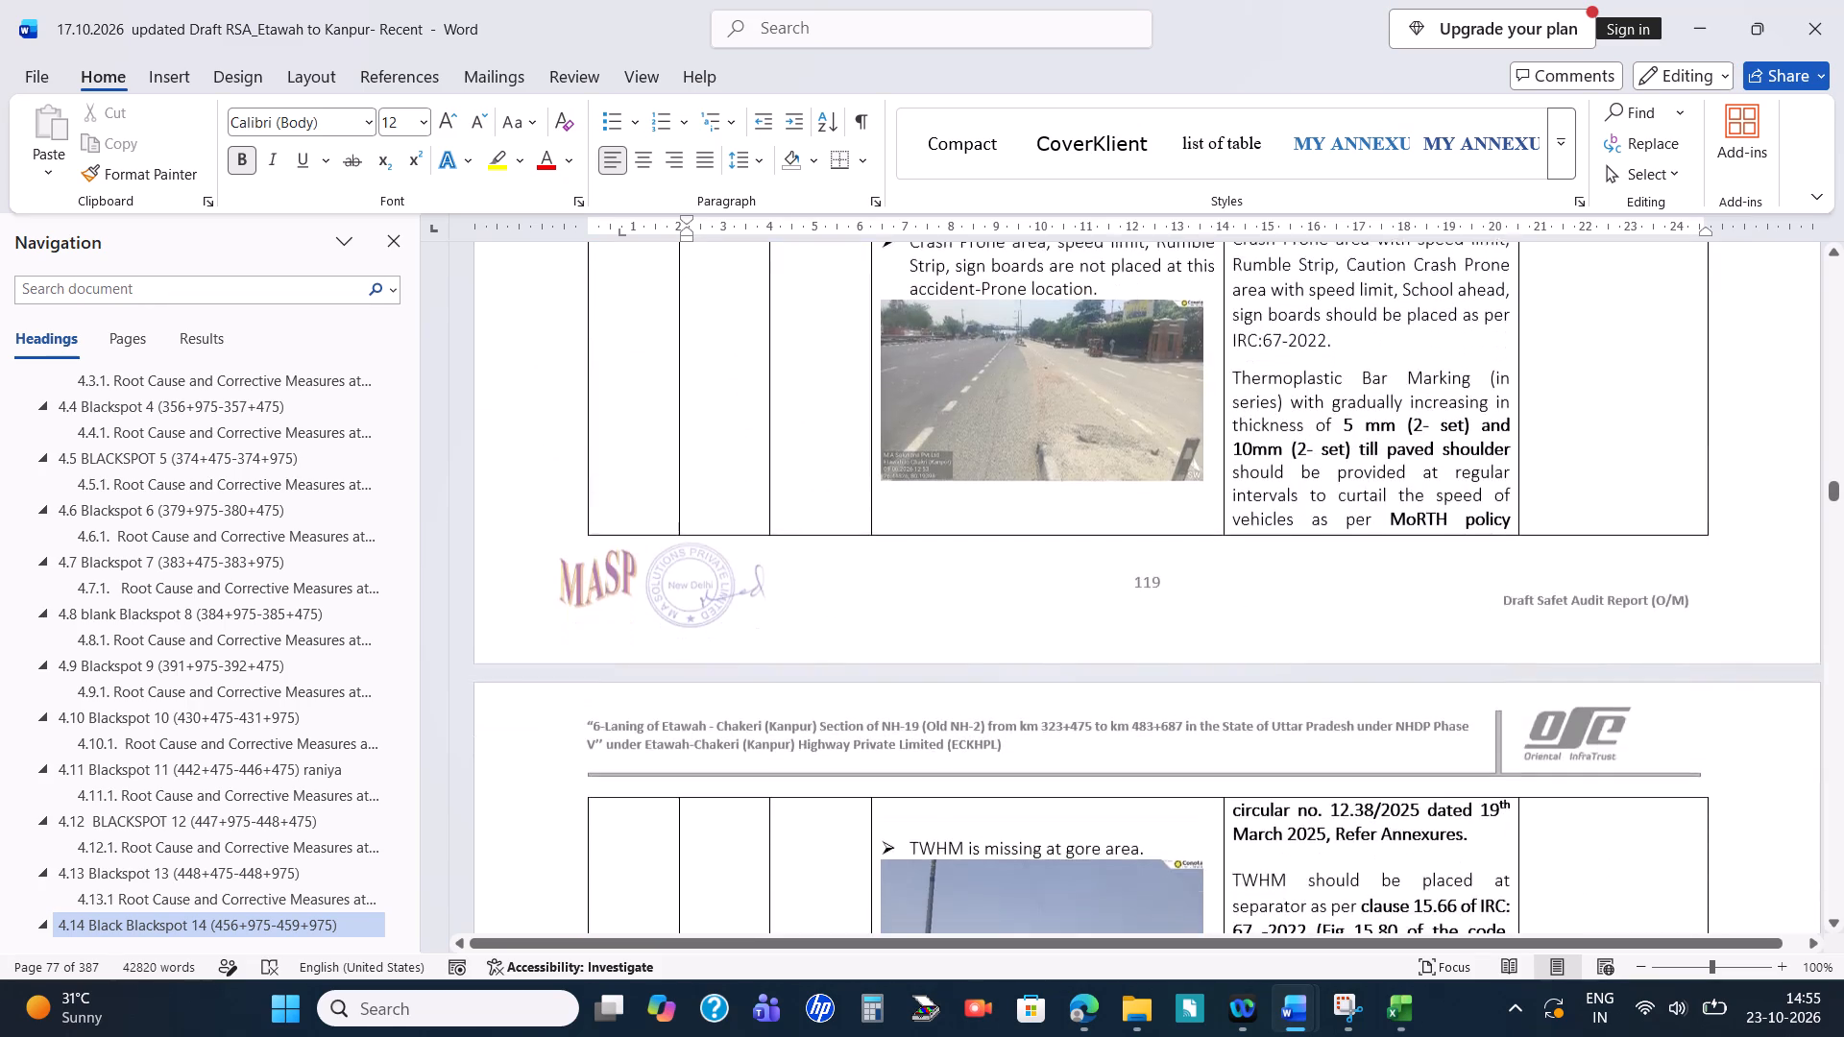
scroll(638, 422, down, 1)
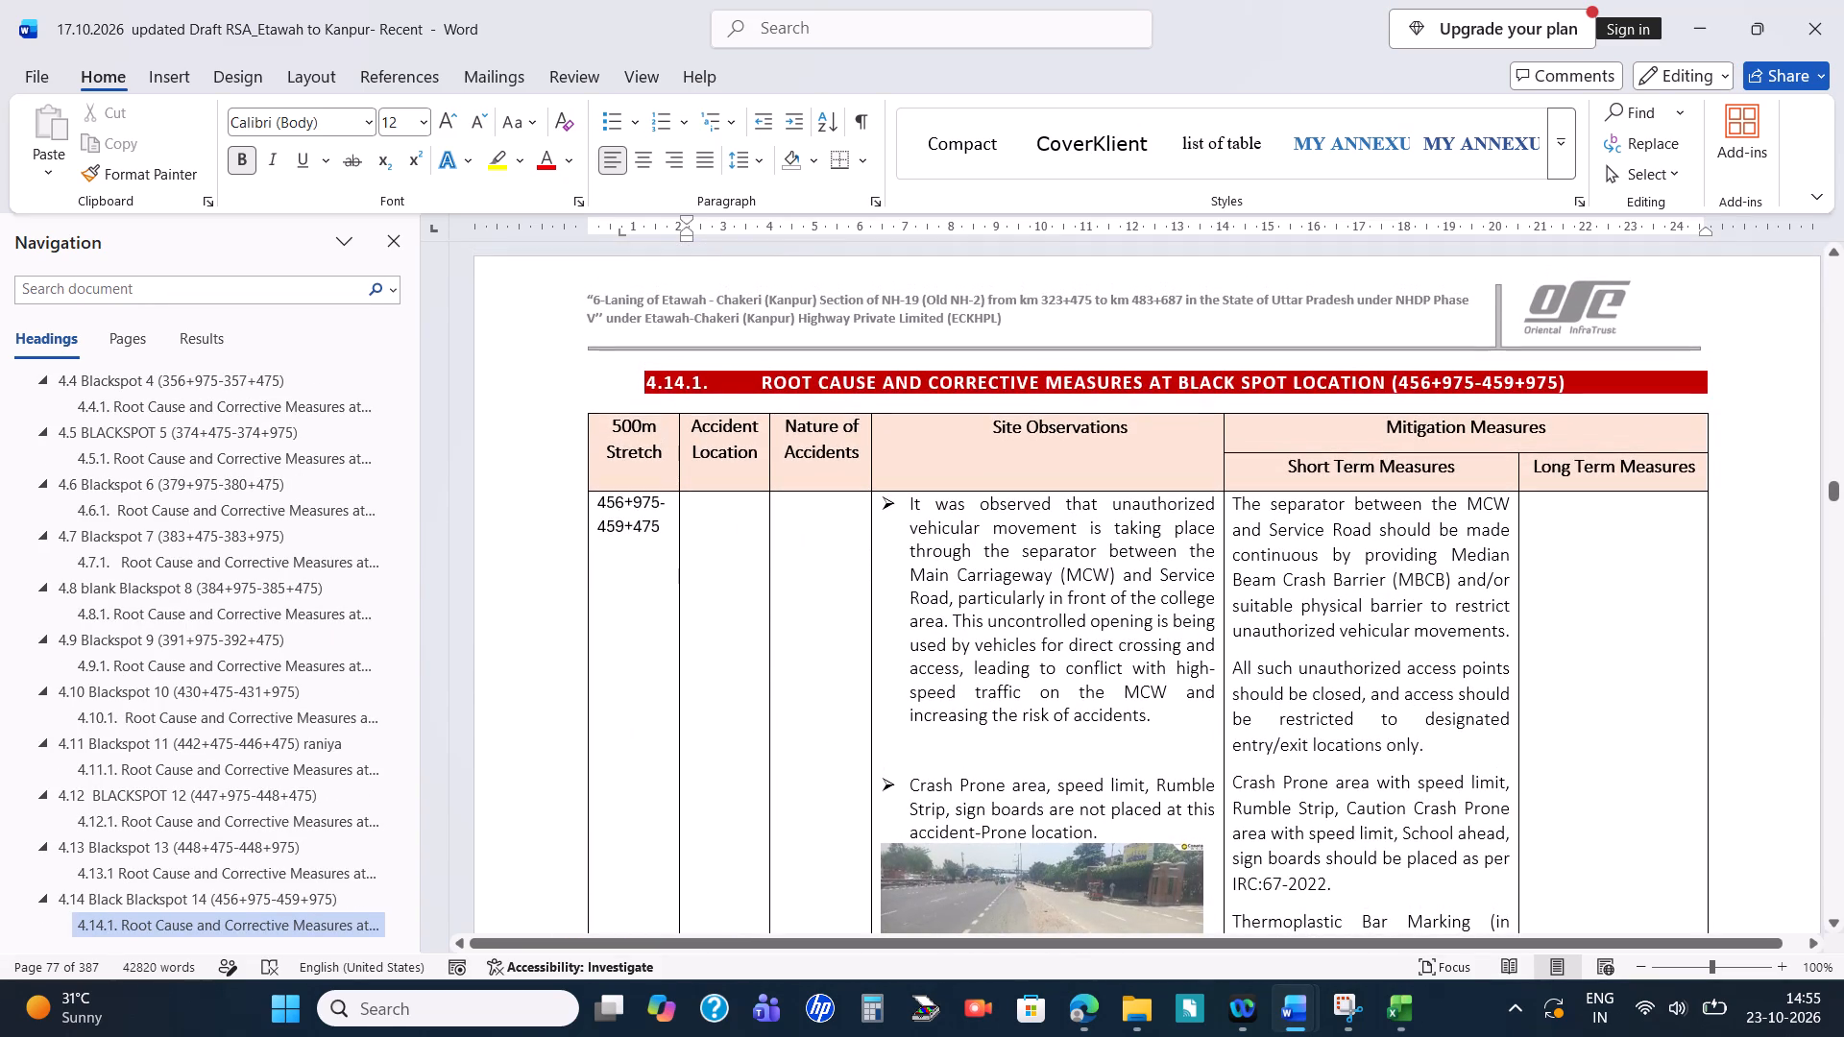
scroll(638, 422, down, 1)
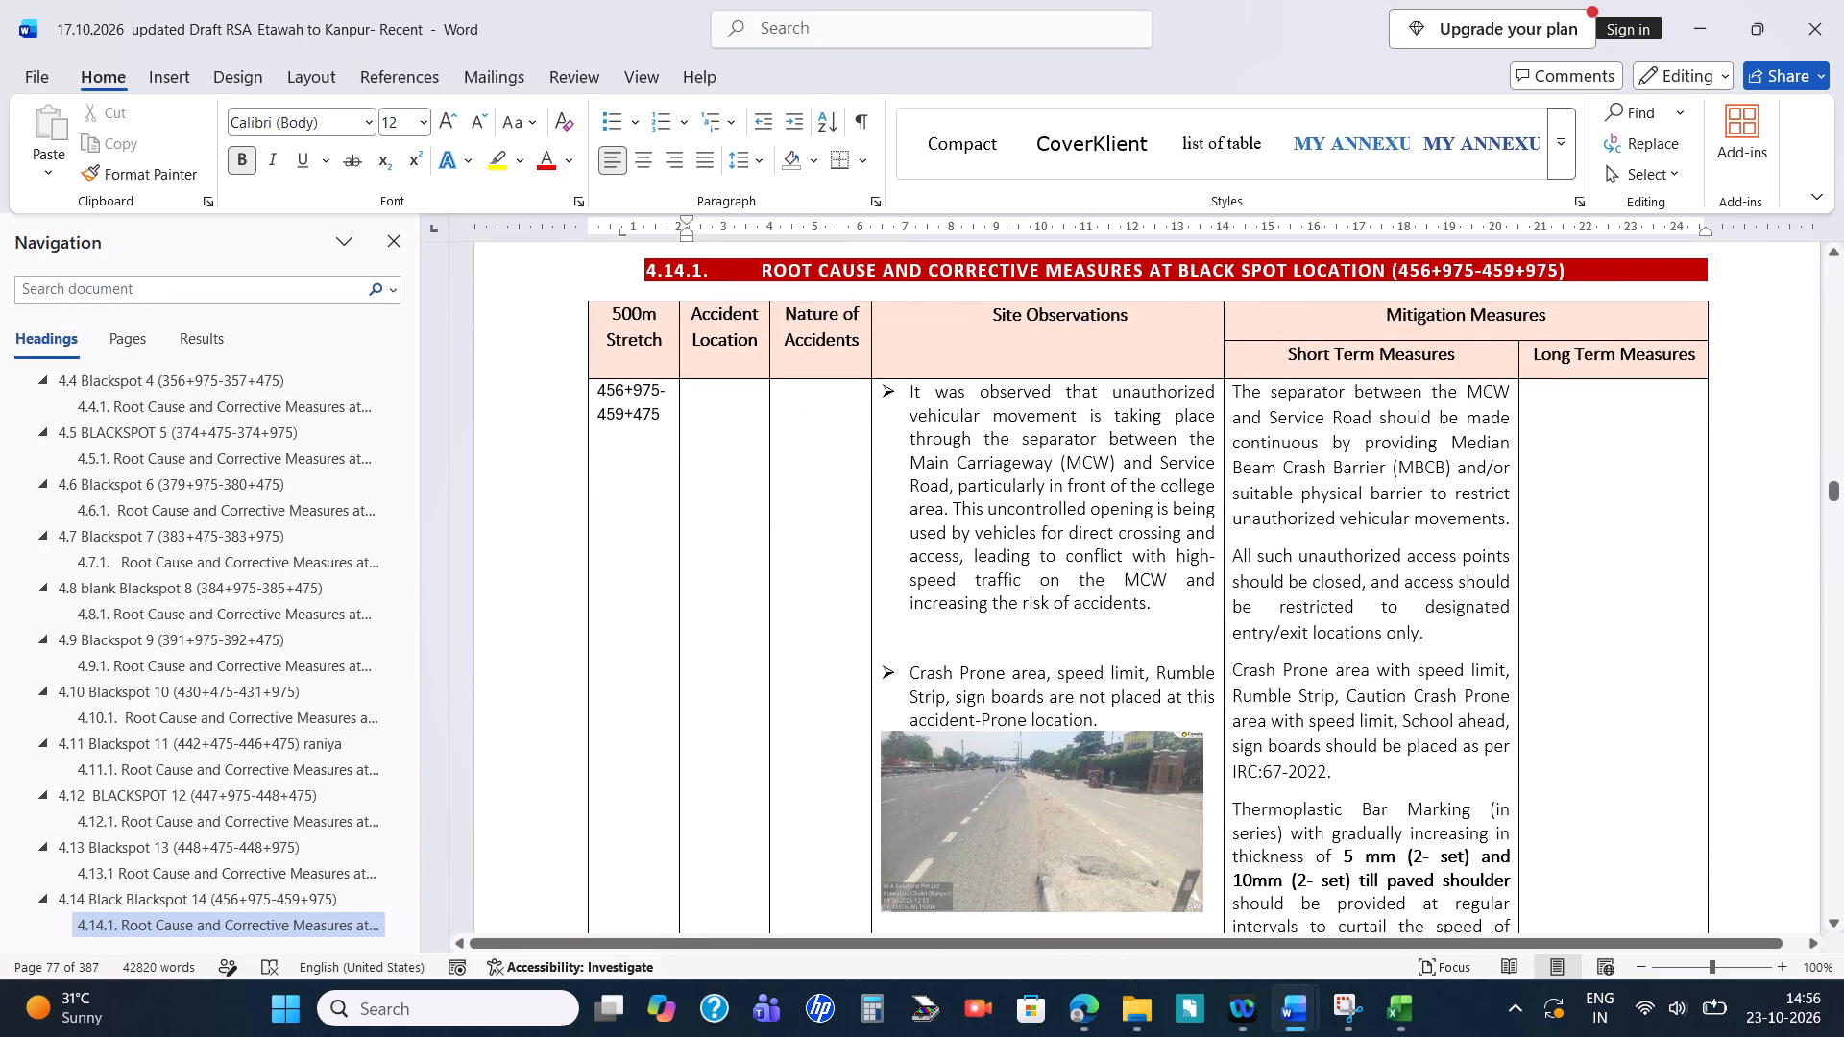
key(alt+Tab)
key(Right)
key(Up)
key(Up)
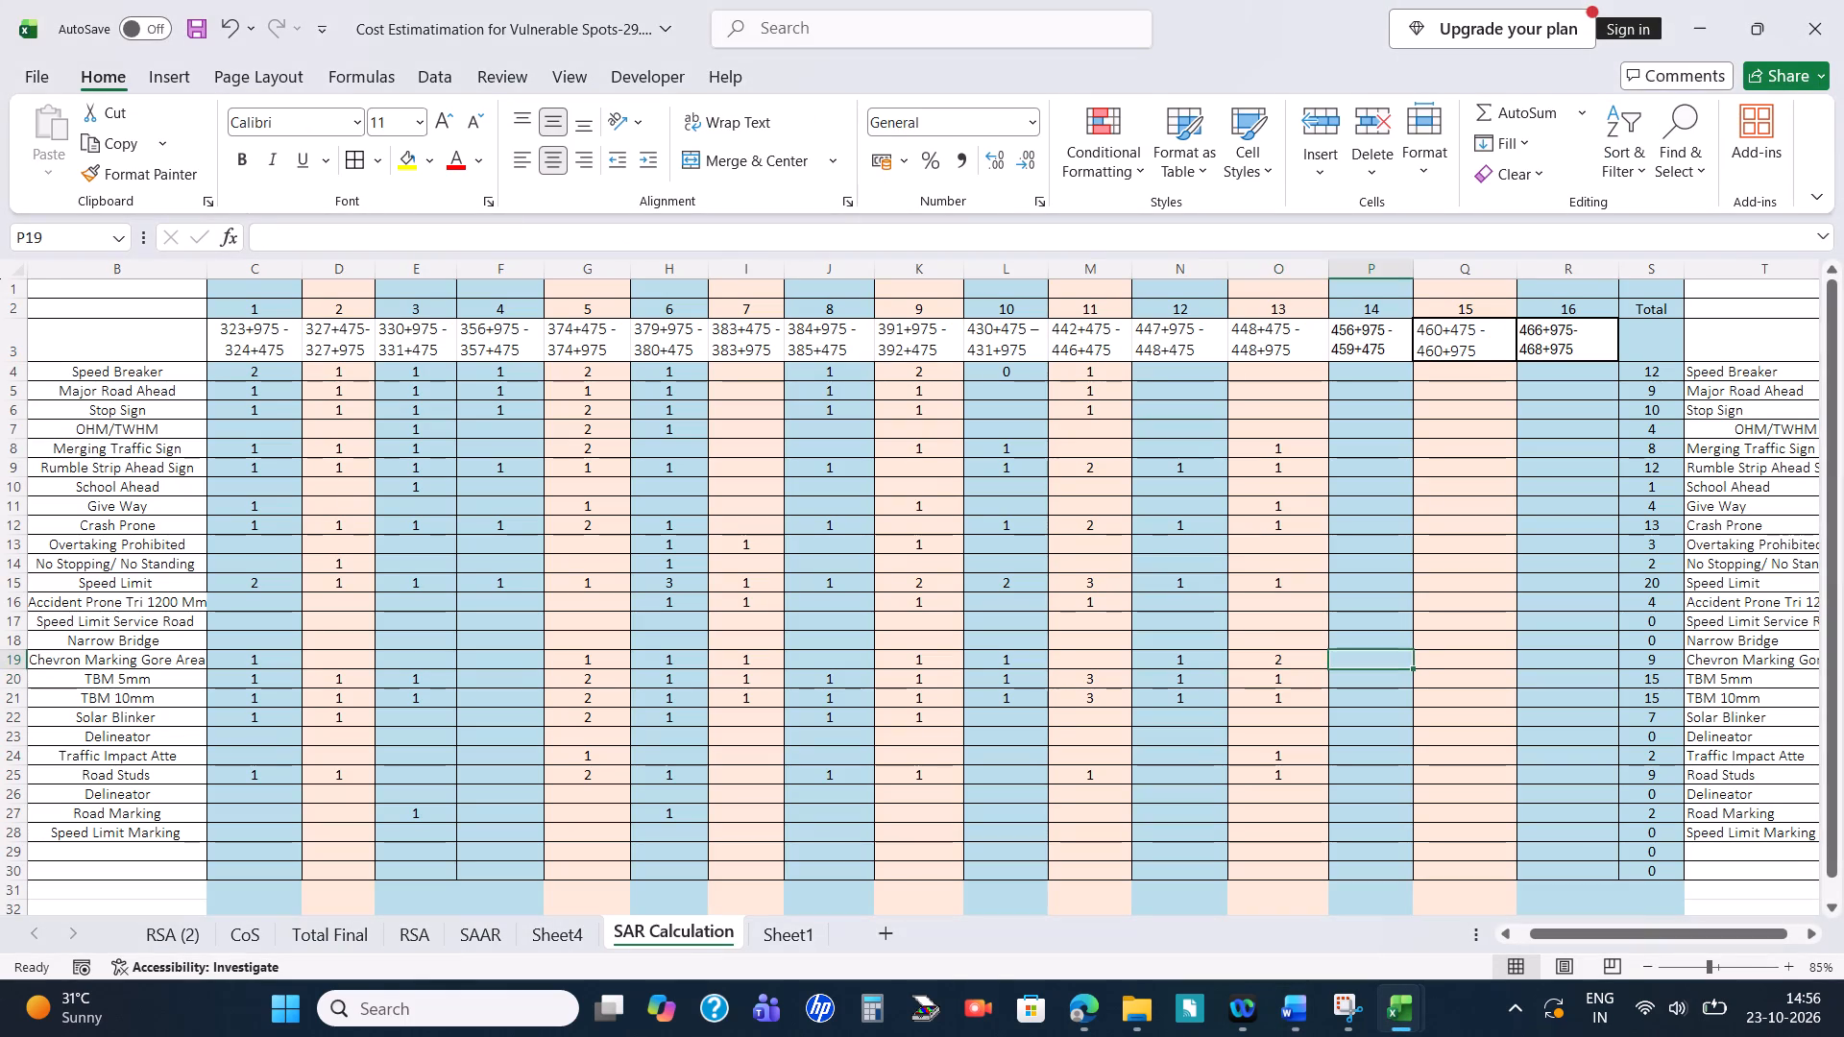
key(Up)
key(Up)
key(Up)
key(Up)
key(Up)
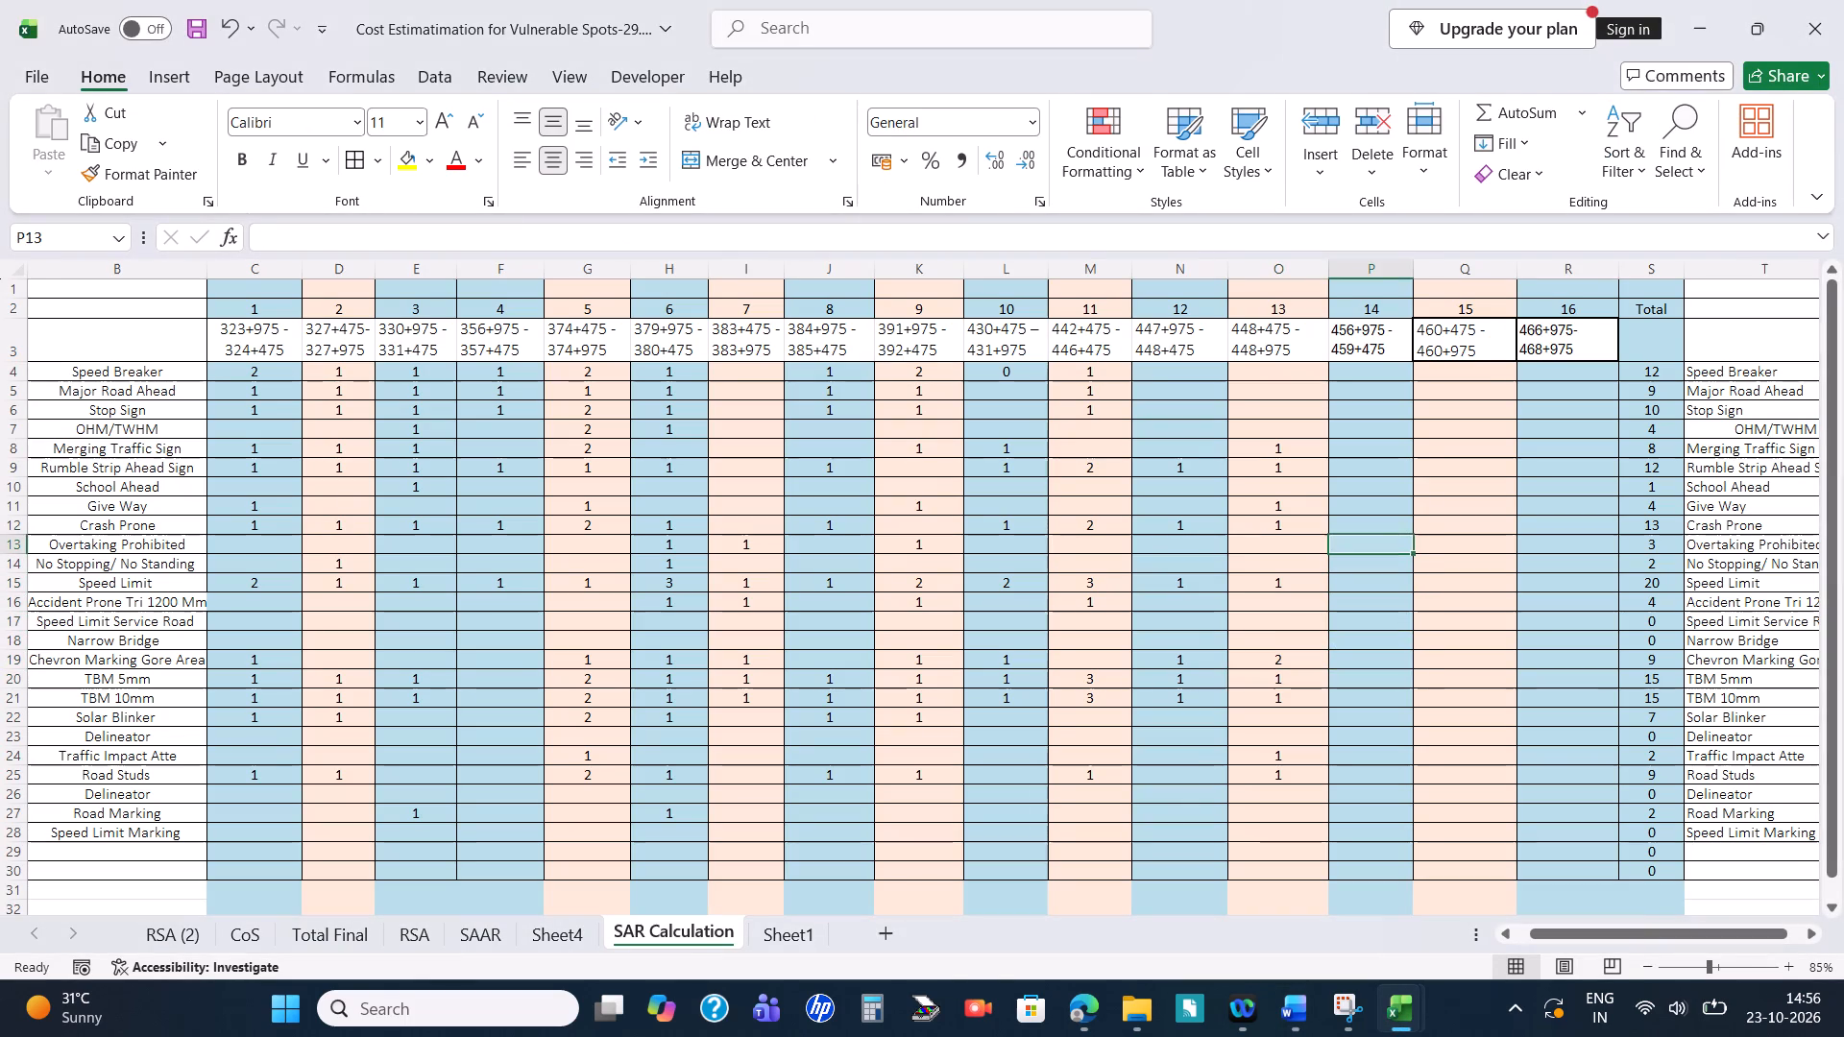
key(Up)
key(1)
key(Up)
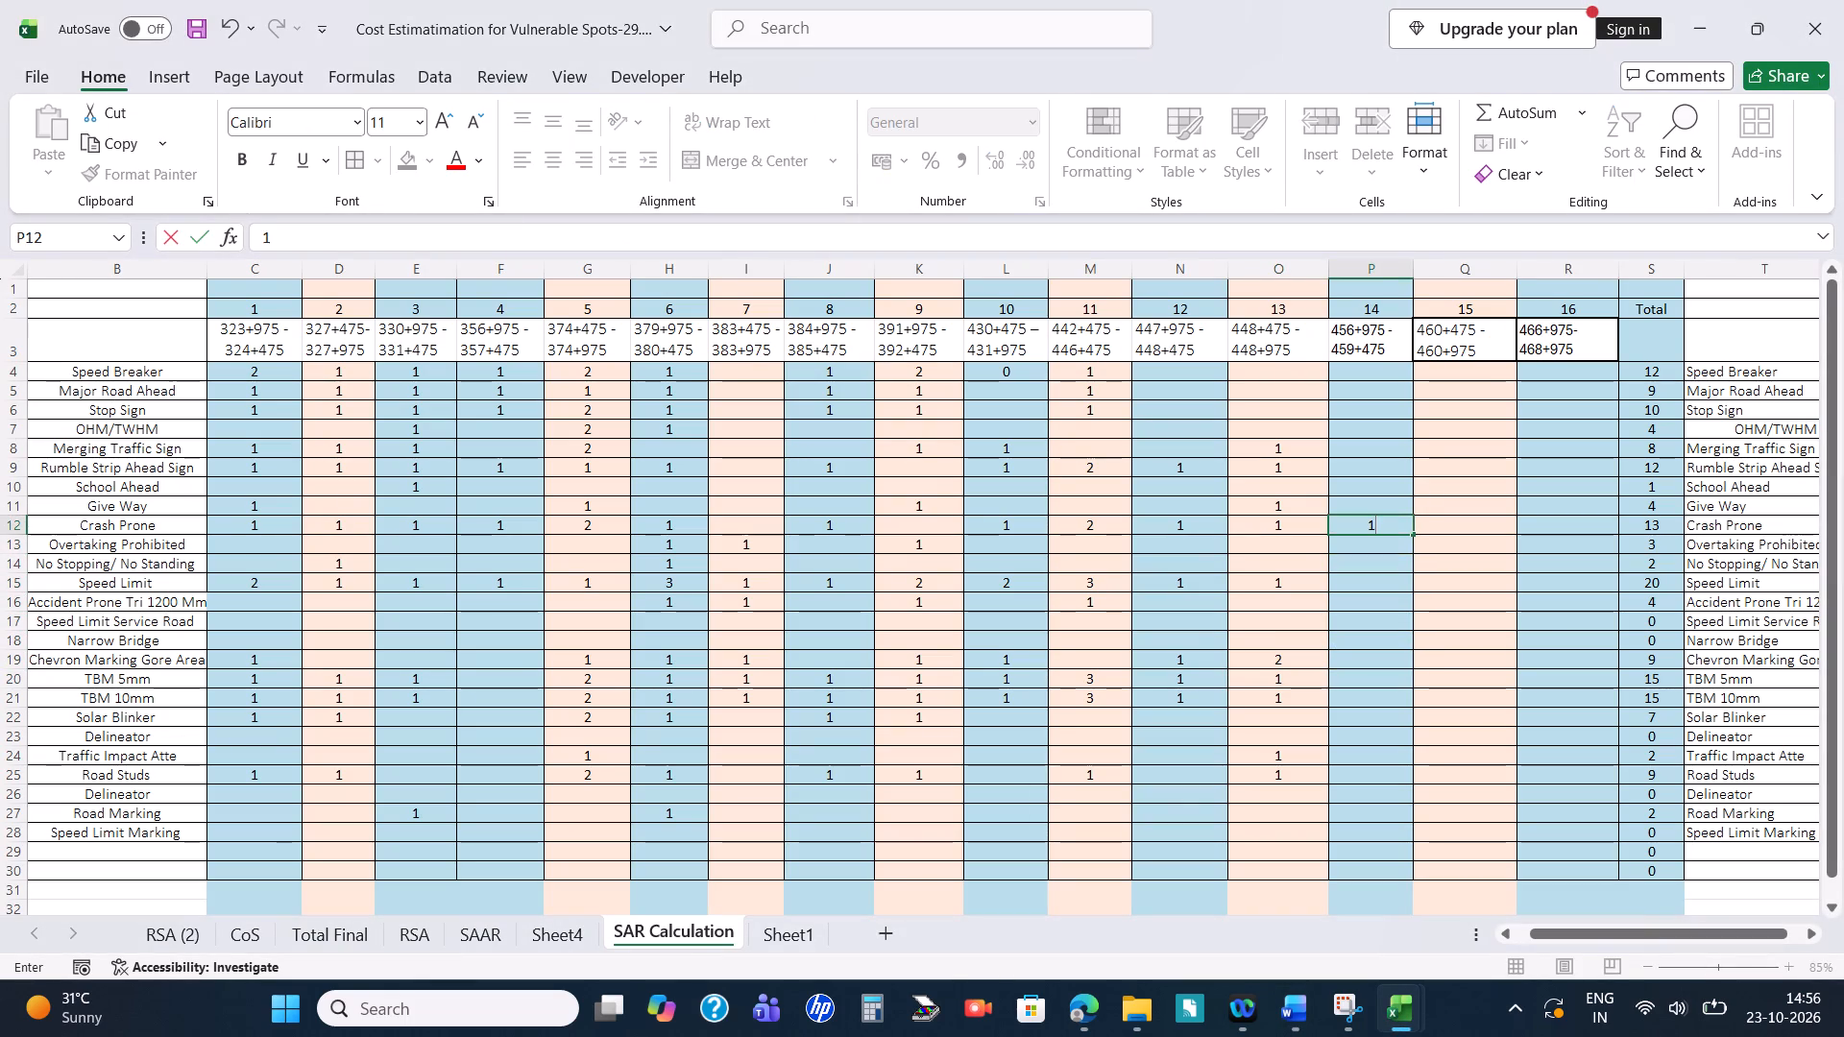
Enter 1 for Rumble Strip Ahead Sign in P9 under Blackspot 14.
key(Up)
key(Up)
key(Up)
key(Up)
key(Up)
key(Up)
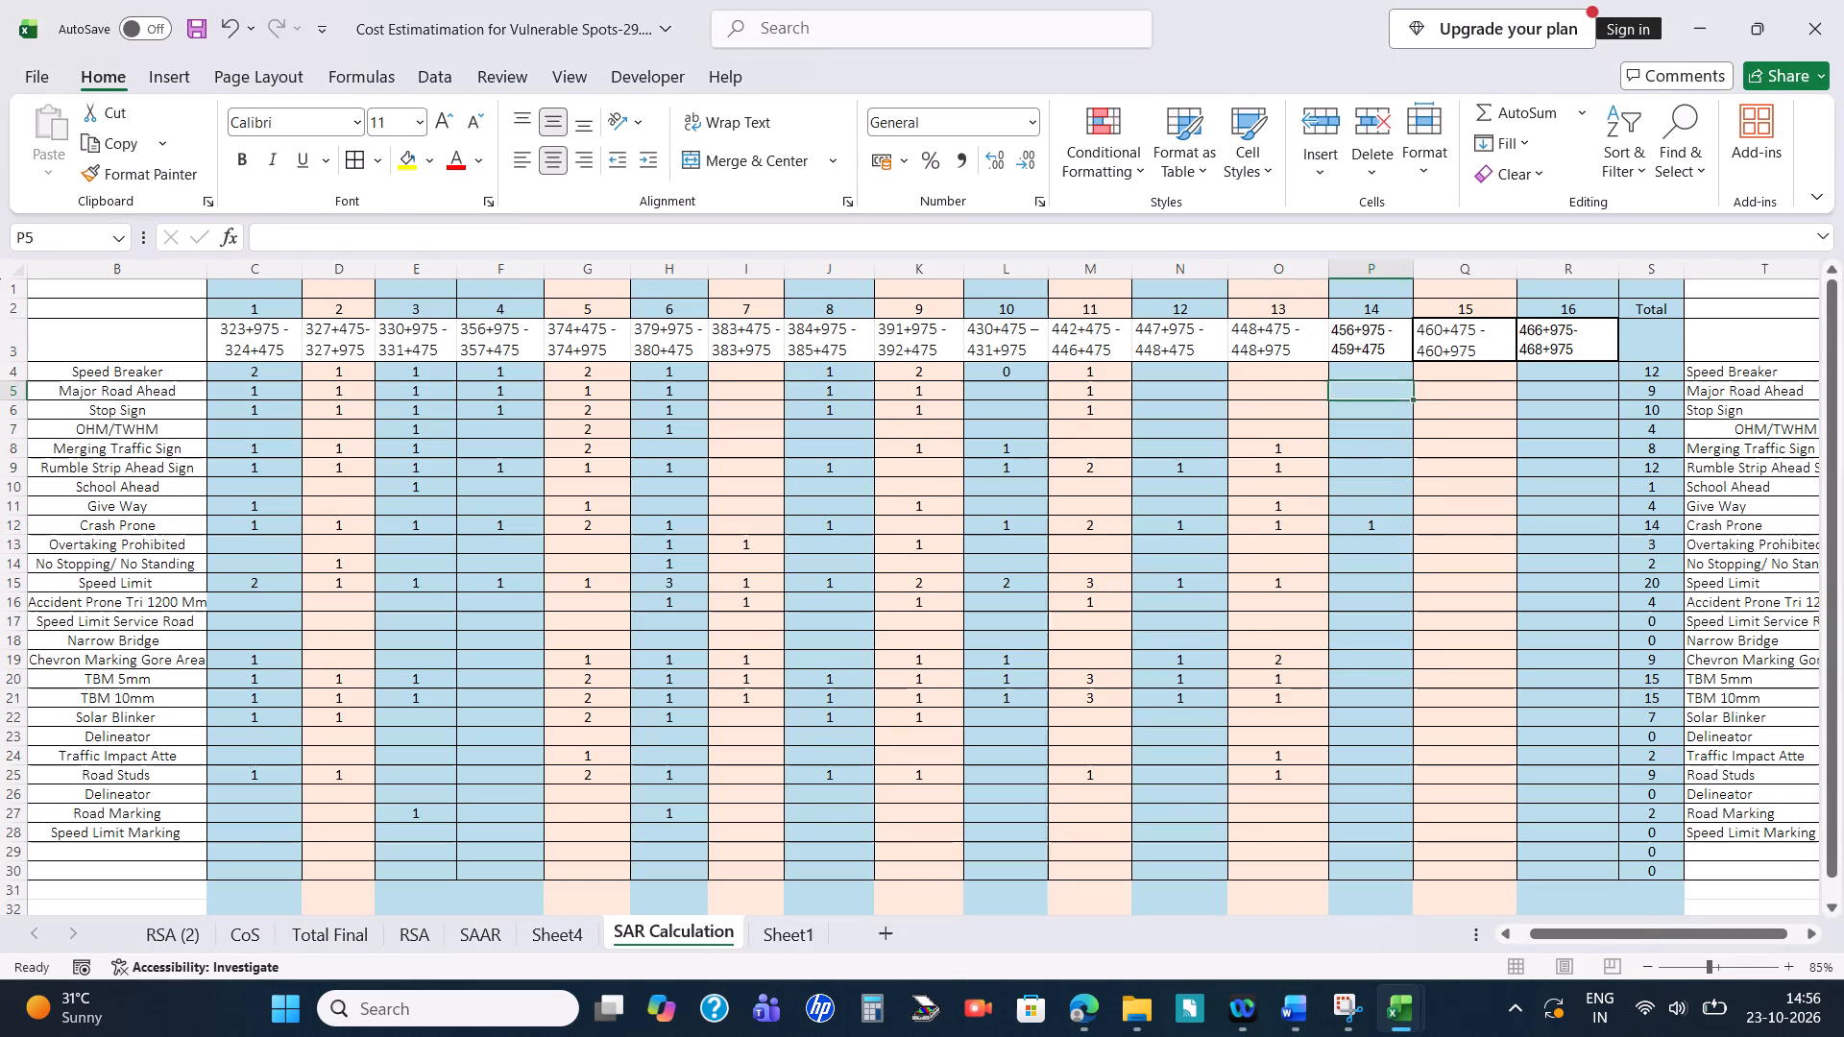
key(Up)
key(Down)
key(Down)
key(Down)
key(Down)
key(Down)
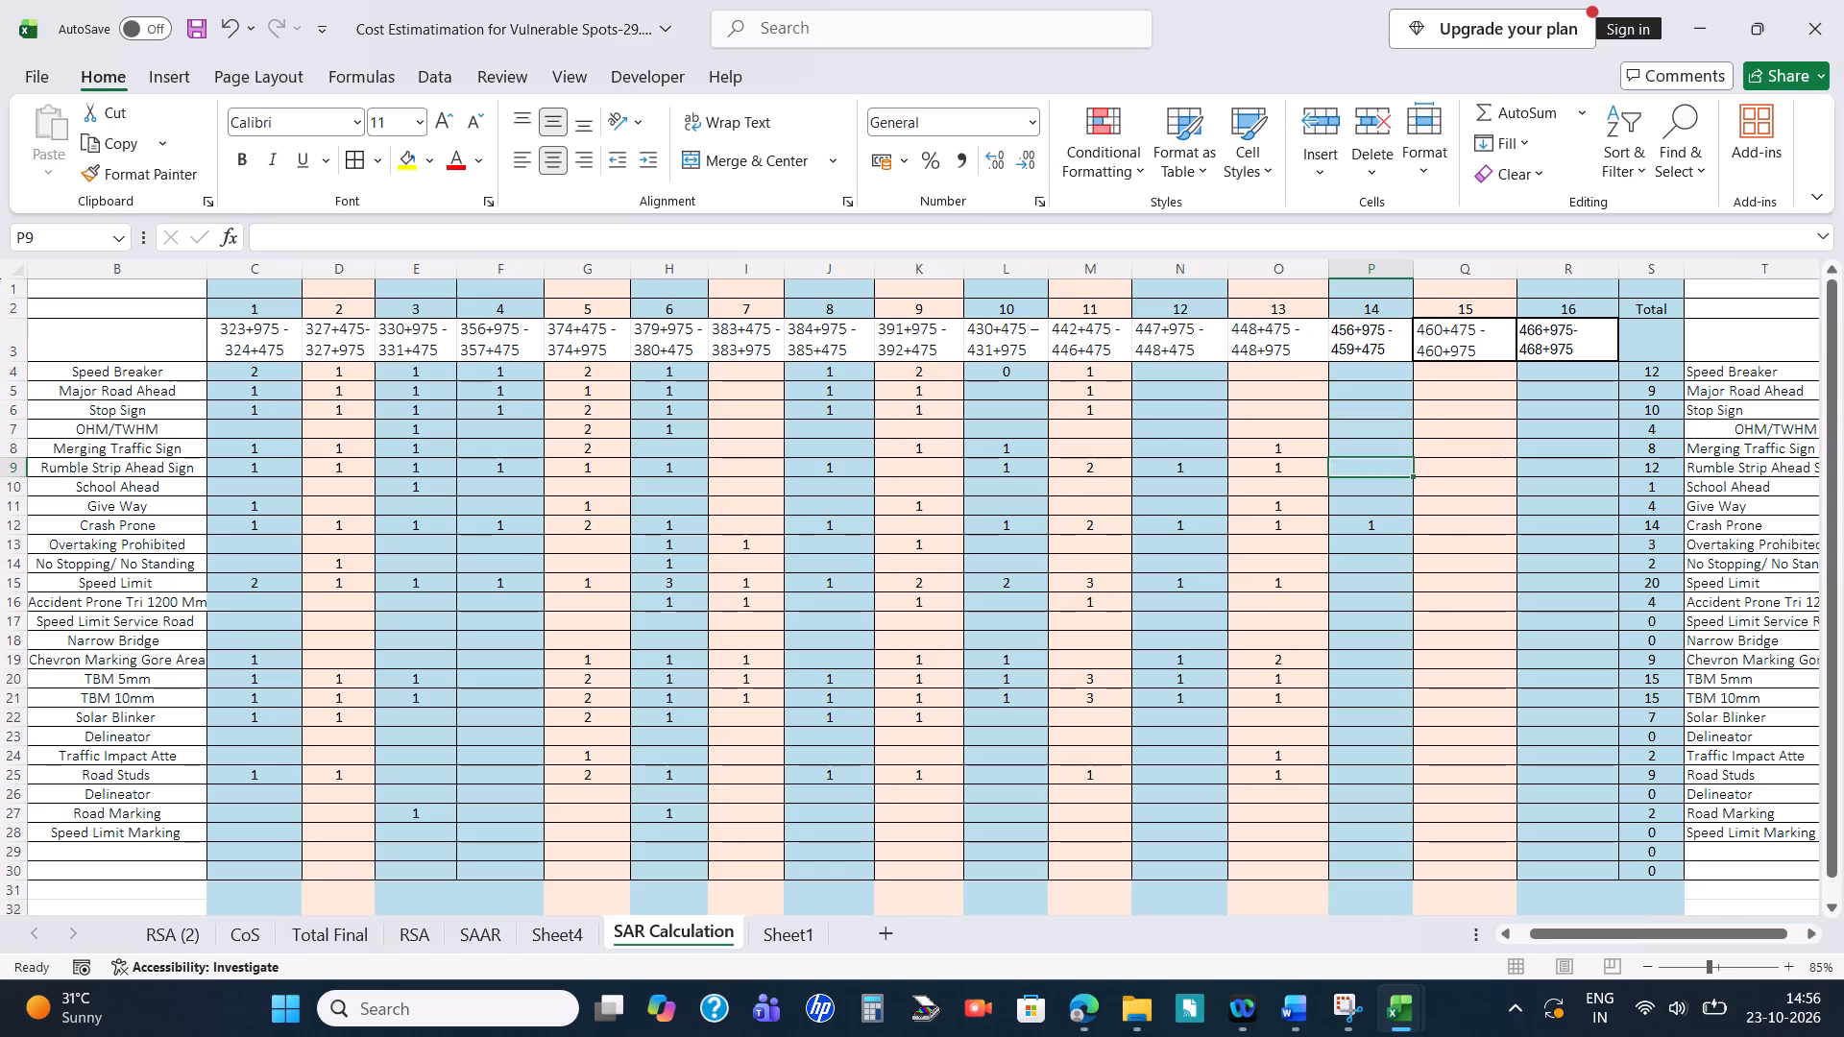
key(1)
key(Down)
Enter 1 for Speed Limit in P15 under Blackspot 14.
key(Down)
key(Down)
key(Down)
key(Down)
key(Down)
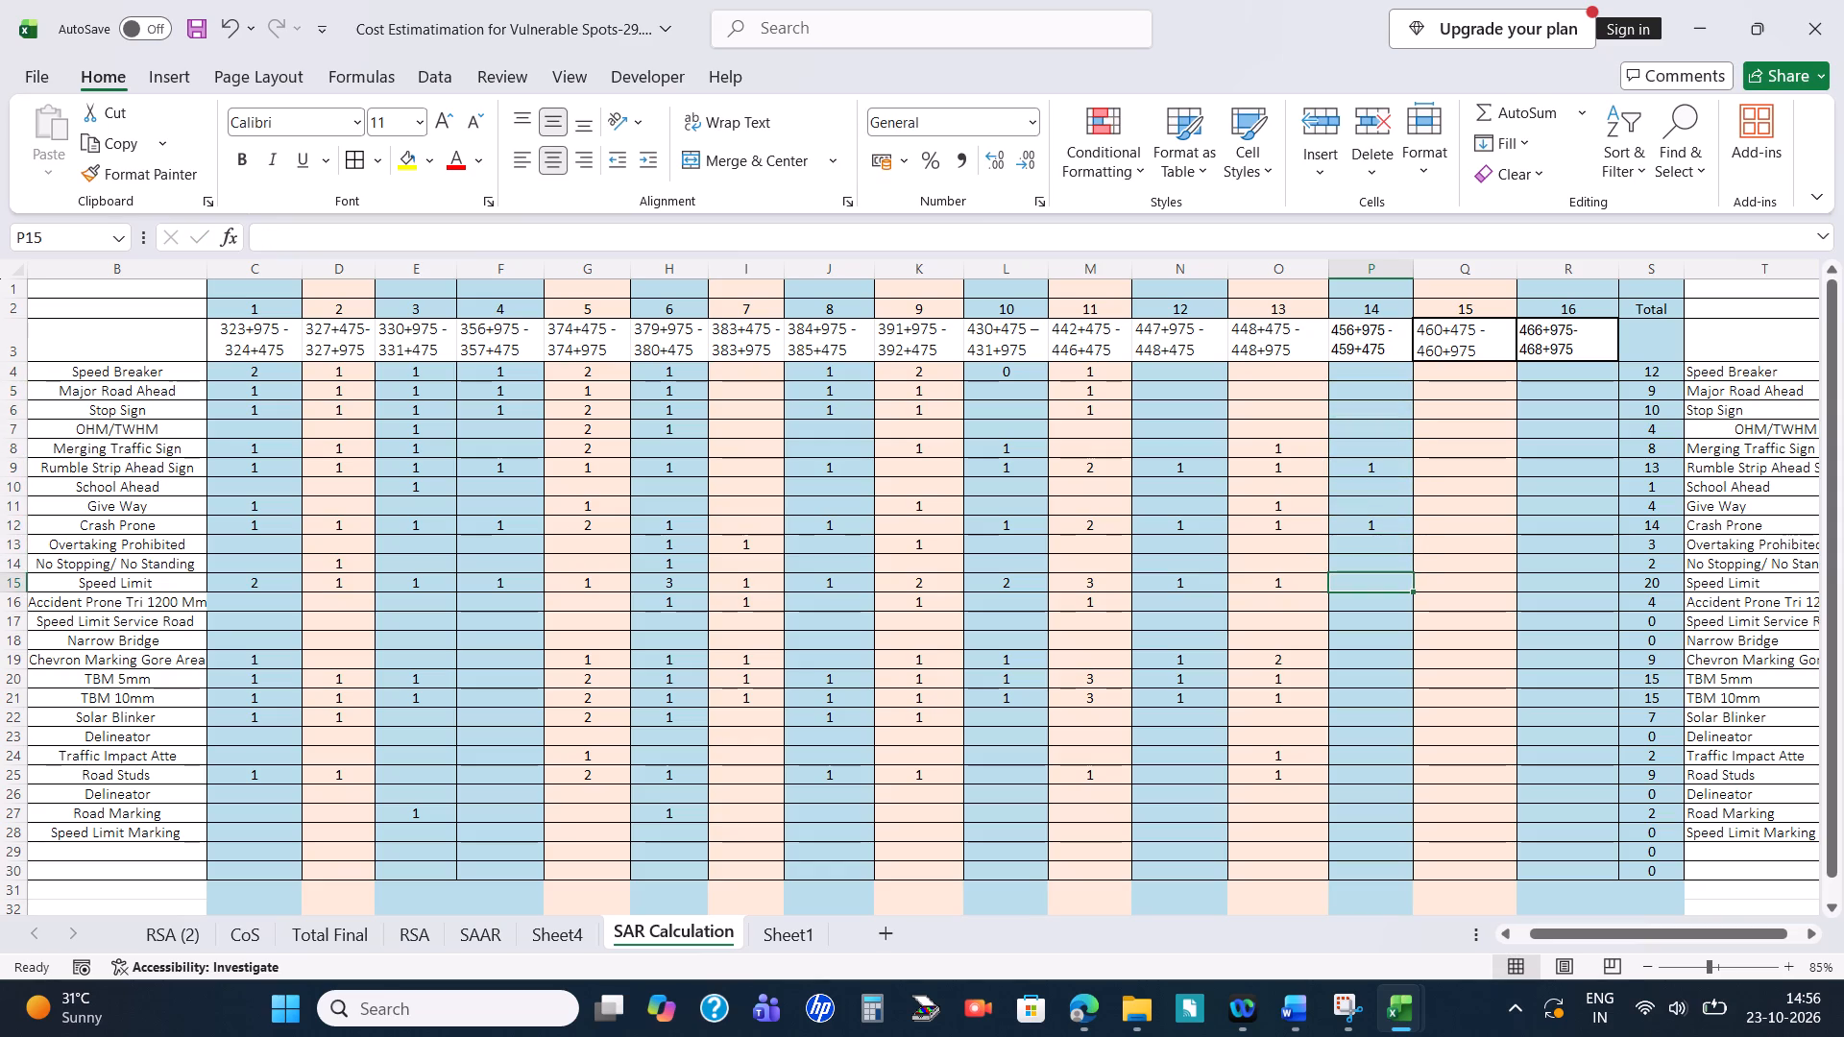
key(1)
key(Return)
Read section 4.14.1's TWHM measure in Word and enter 1 for OHM/TWHM in P7 in Excel.
key(alt+Tab)
scroll(638, 422, down, 1)
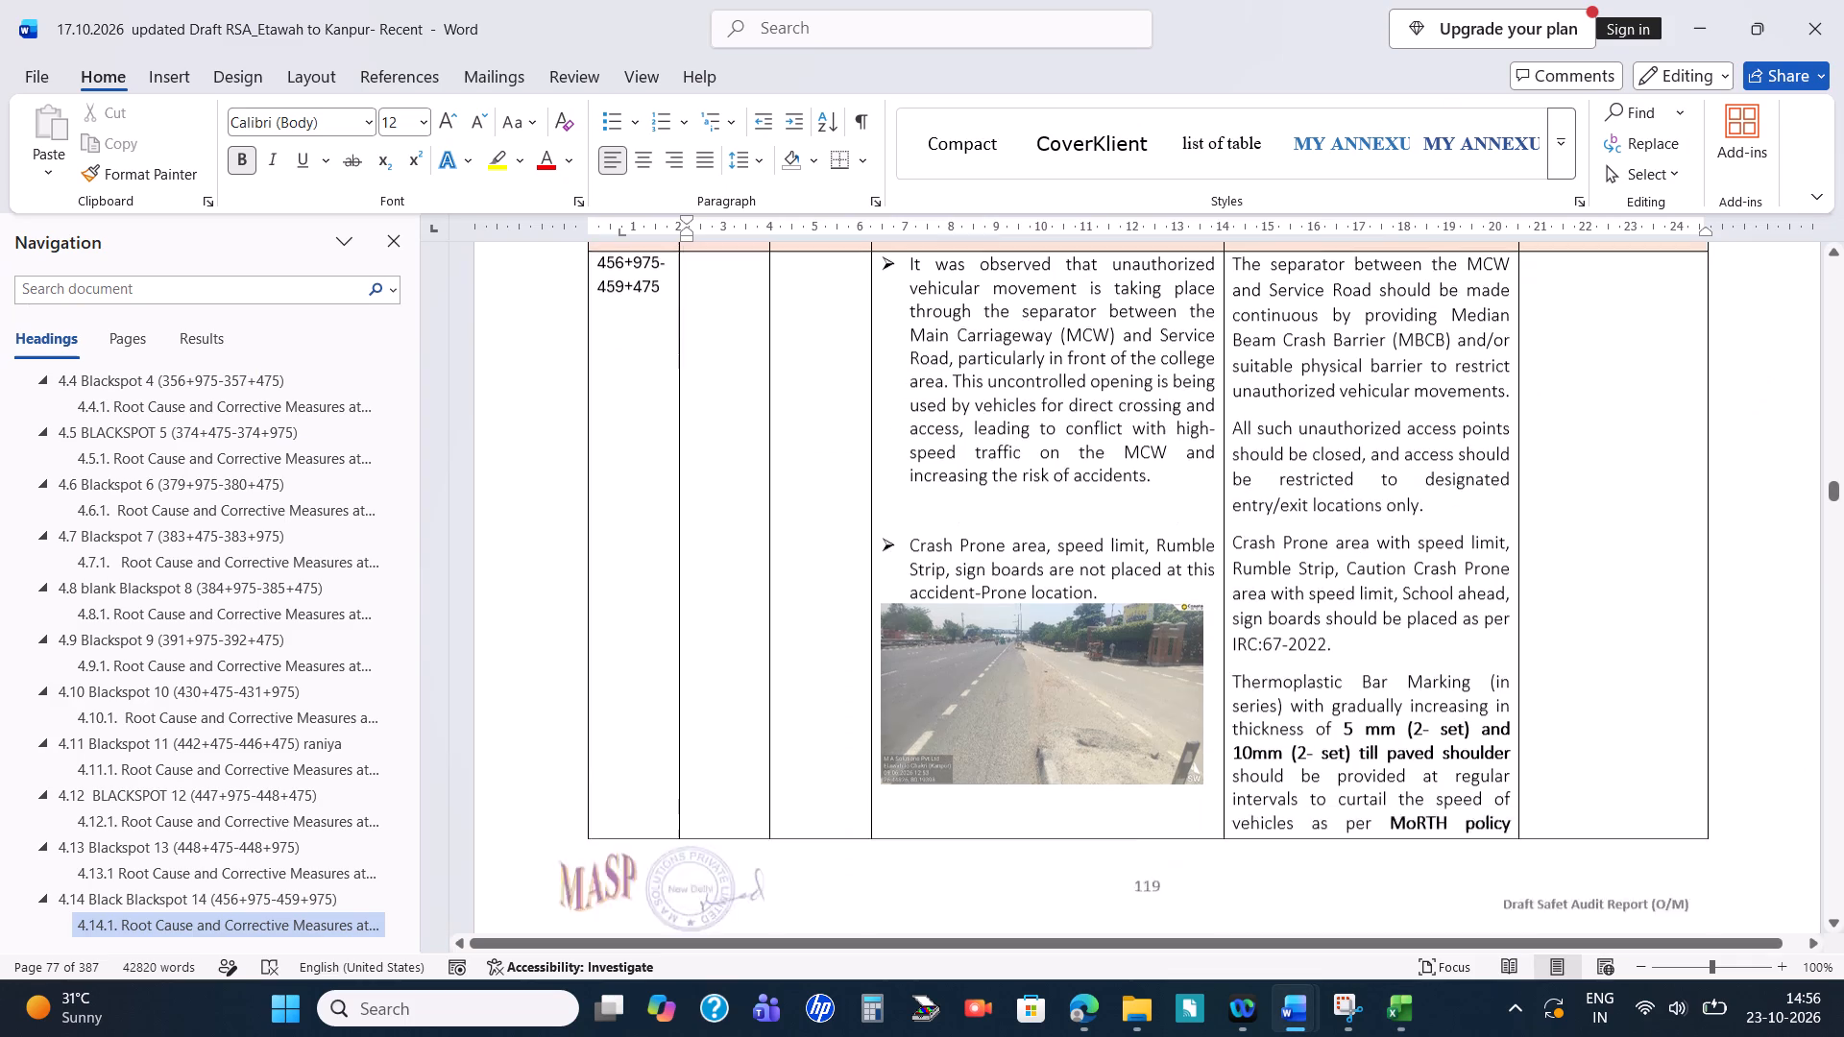
scroll(638, 422, down, 4)
key(alt+Tab)
key(Up)
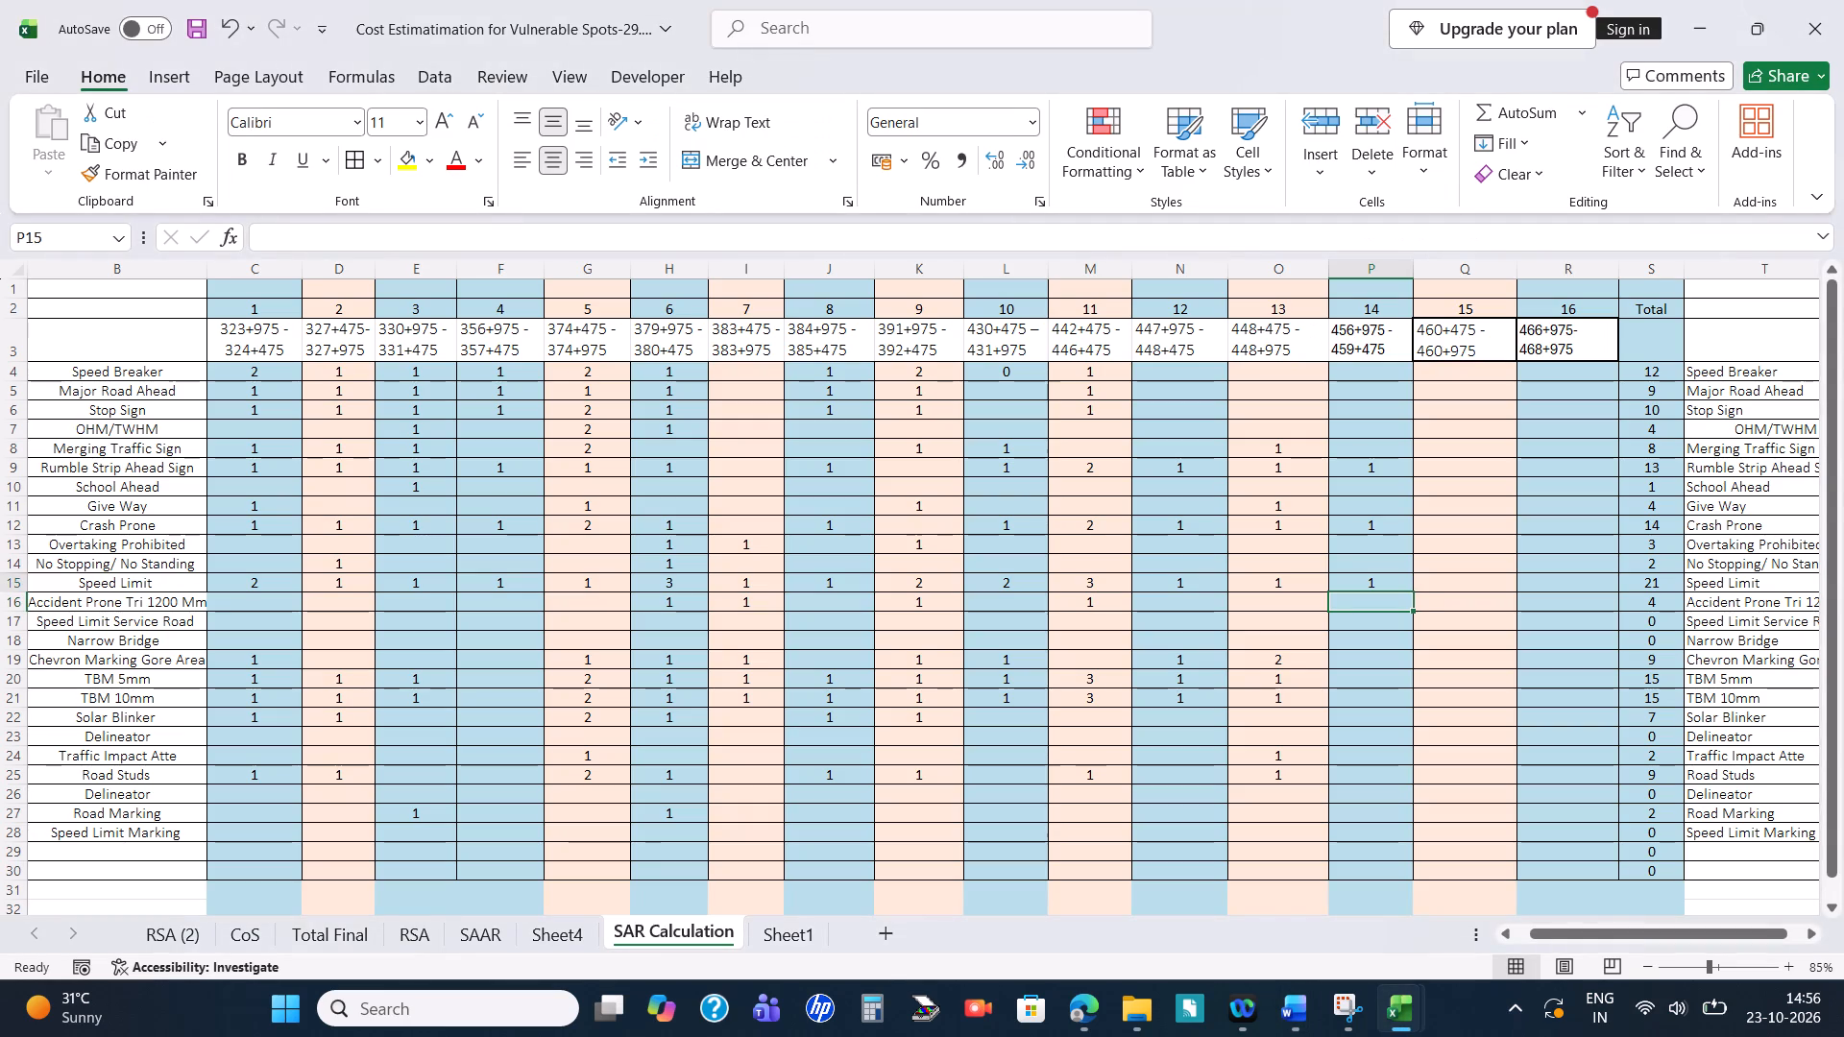
key(Up)
key(Up)
key(Up)
key(Up)
key(Up)
key(Up)
key(Up)
key(Up)
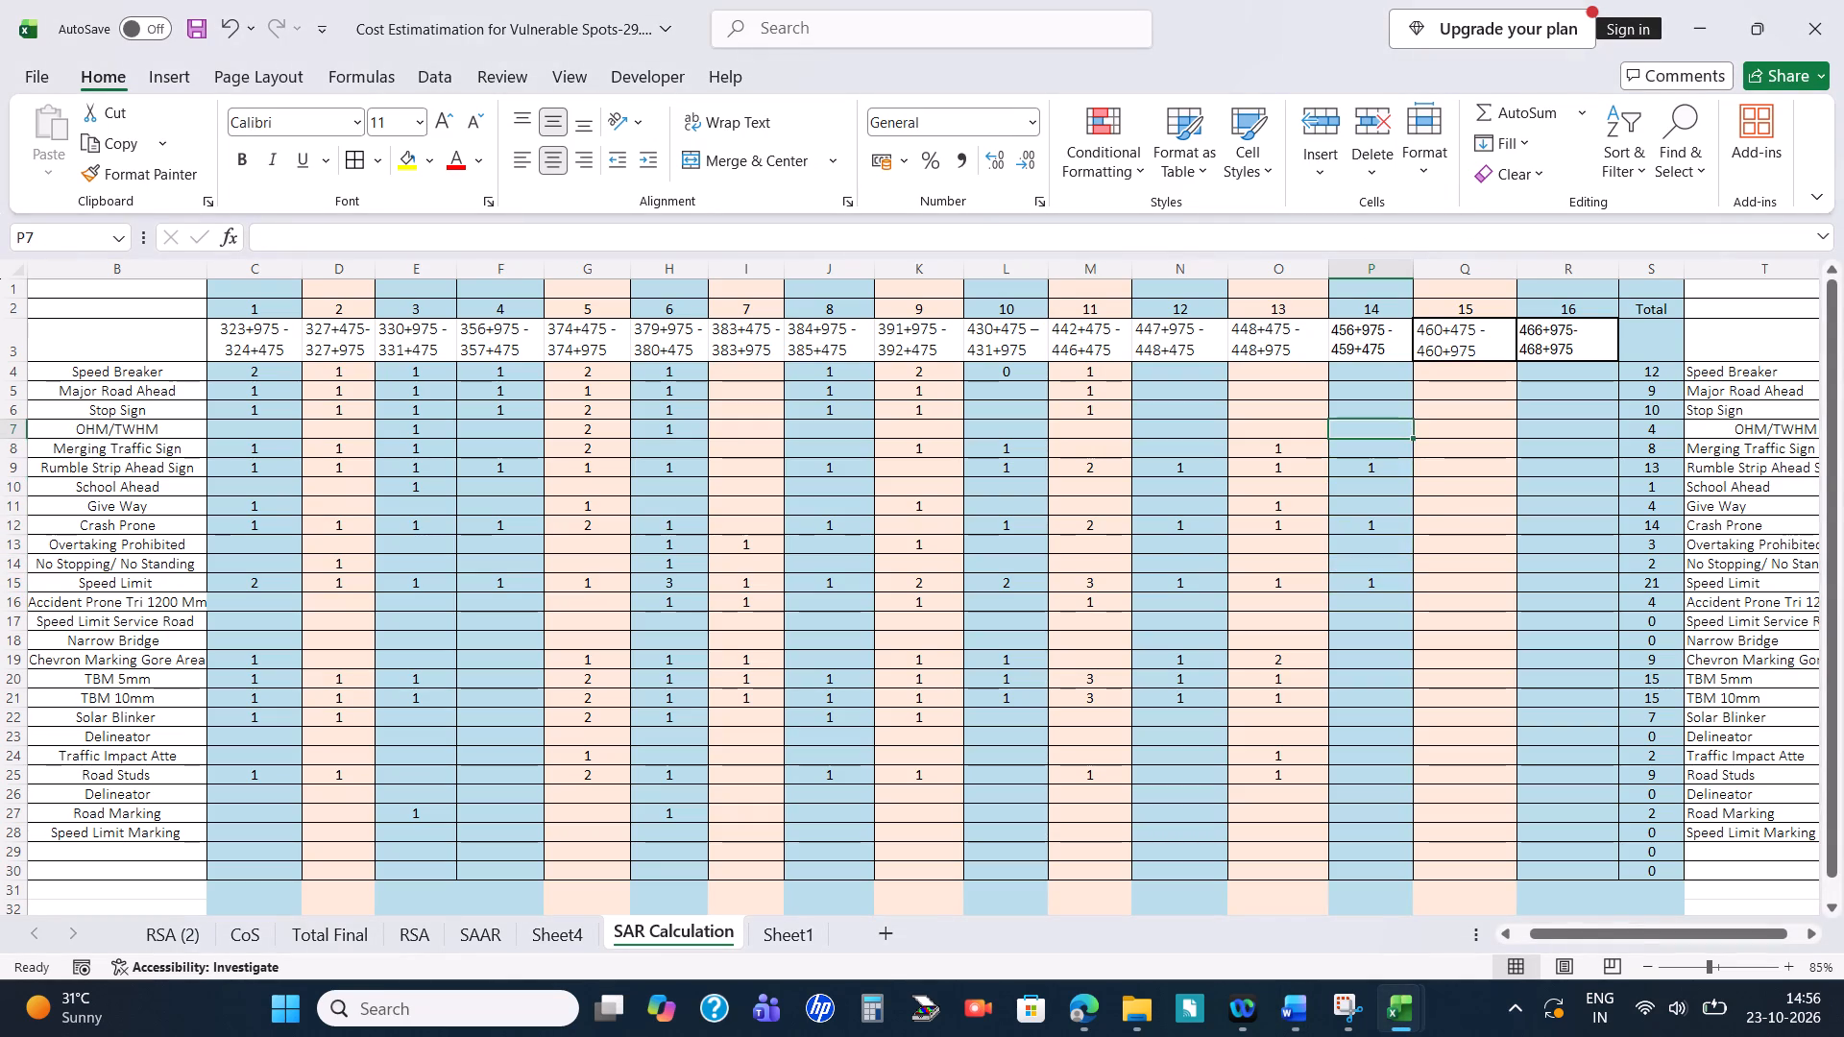
key(1)
key(Return)
Read the solar-powered blinker measure in Word and enter 1 for Solar Blinker in P22 in Excel.
key(alt+Tab)
scroll(638, 422, down, 1)
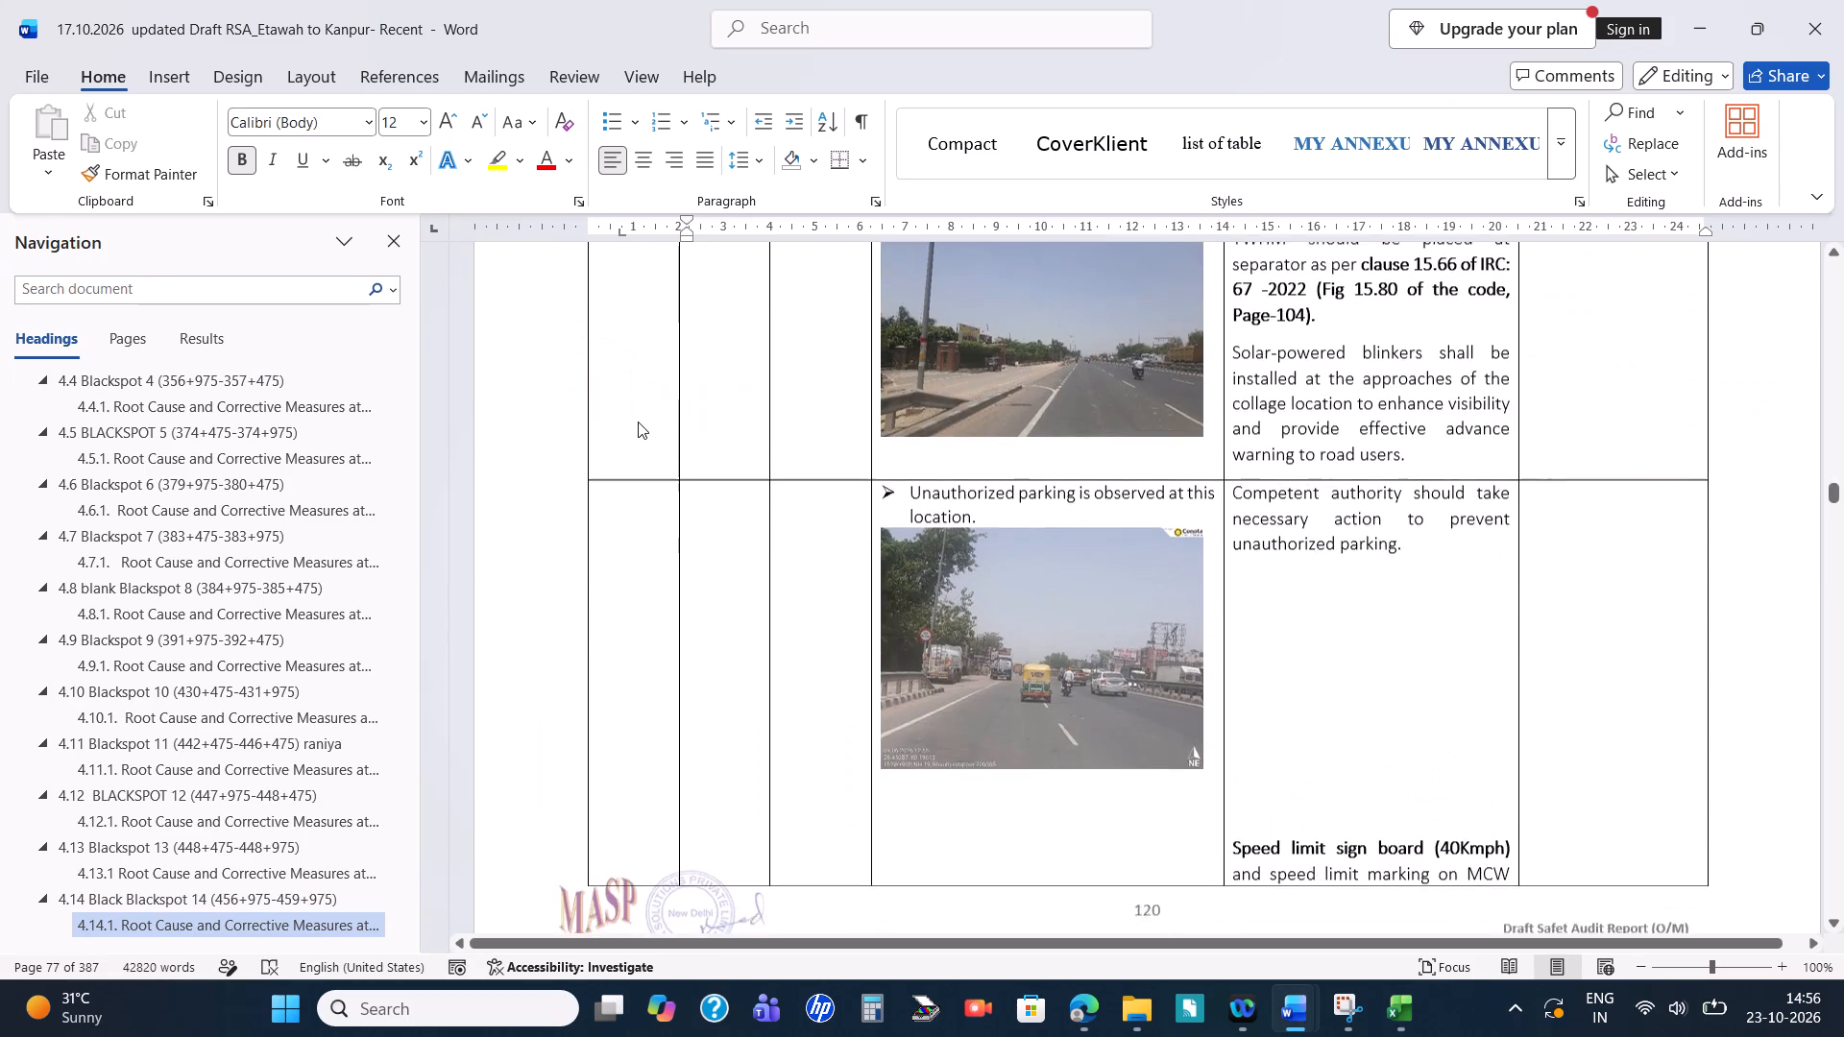
scroll(638, 422, down, 2)
key(alt+Tab)
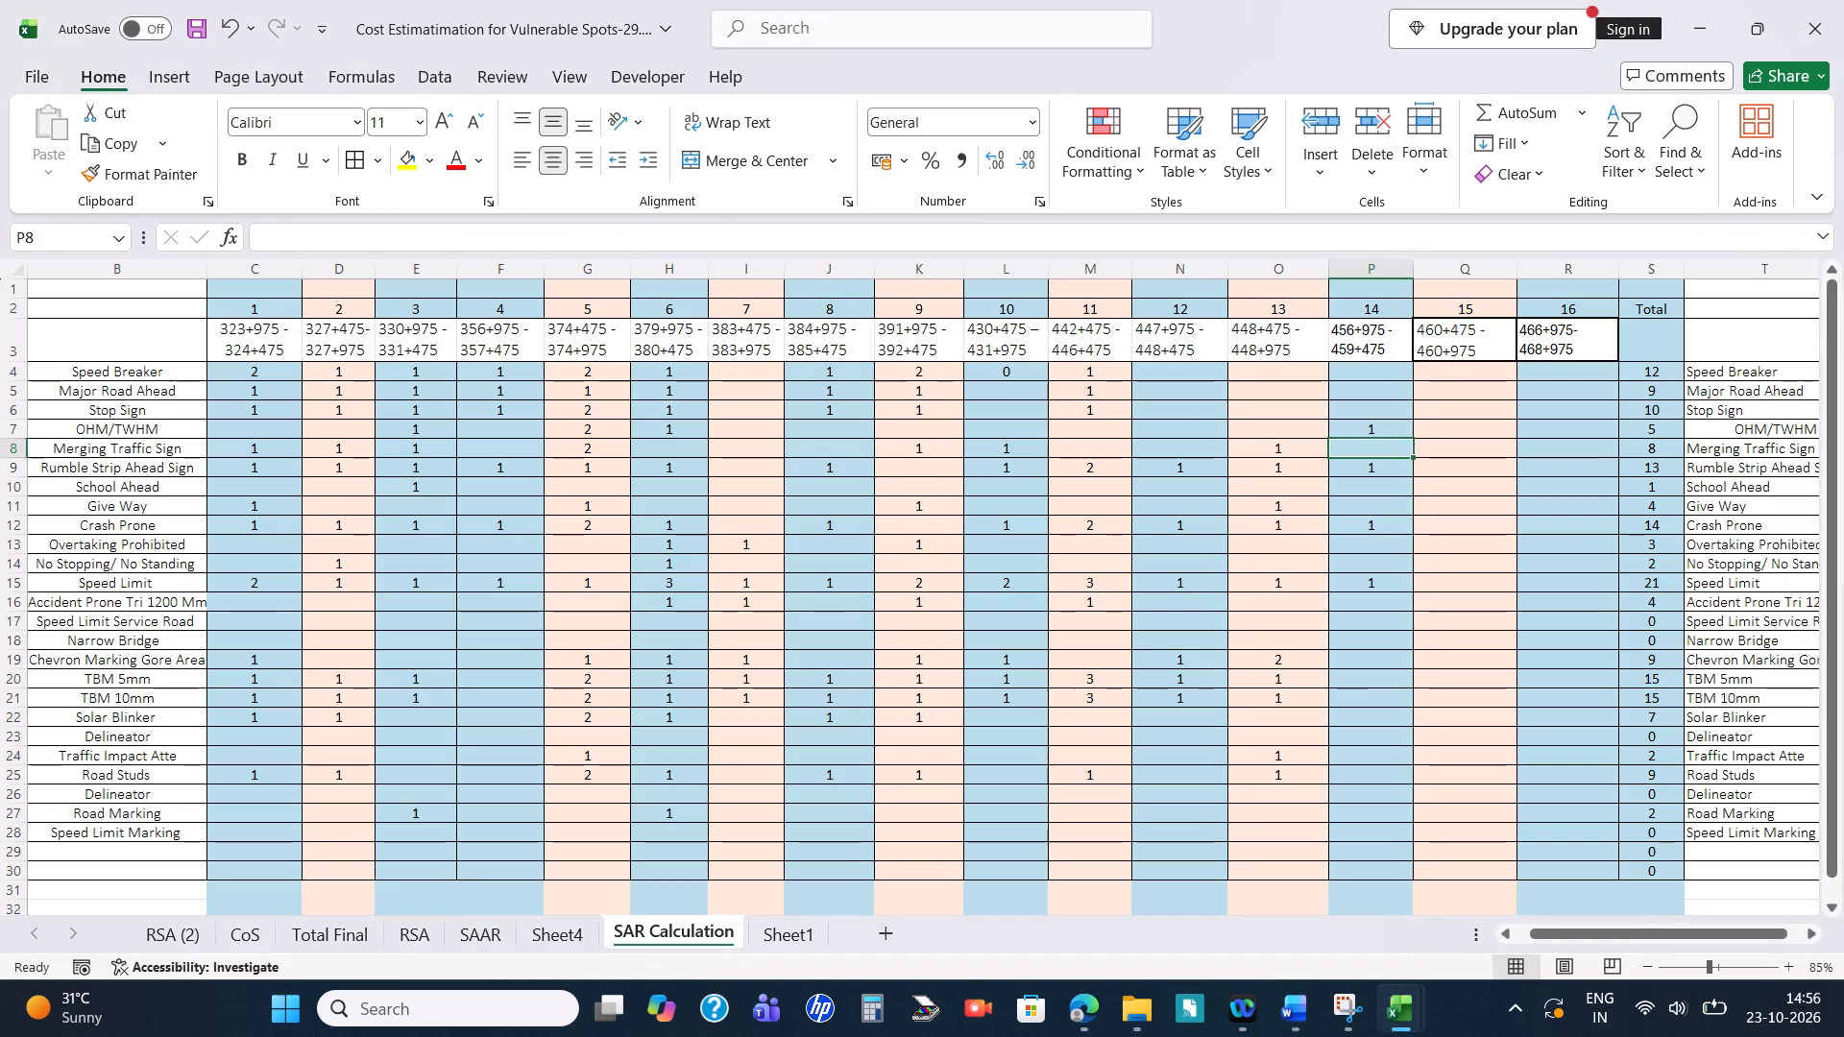
key(Down)
key(Down)
key(Down)
key(Down)
key(Down)
key(Down)
key(Down)
key(Down)
key(Down)
key(Down)
key(Down)
key(Down)
key(Down)
key(Down)
key(Down)
key(Up)
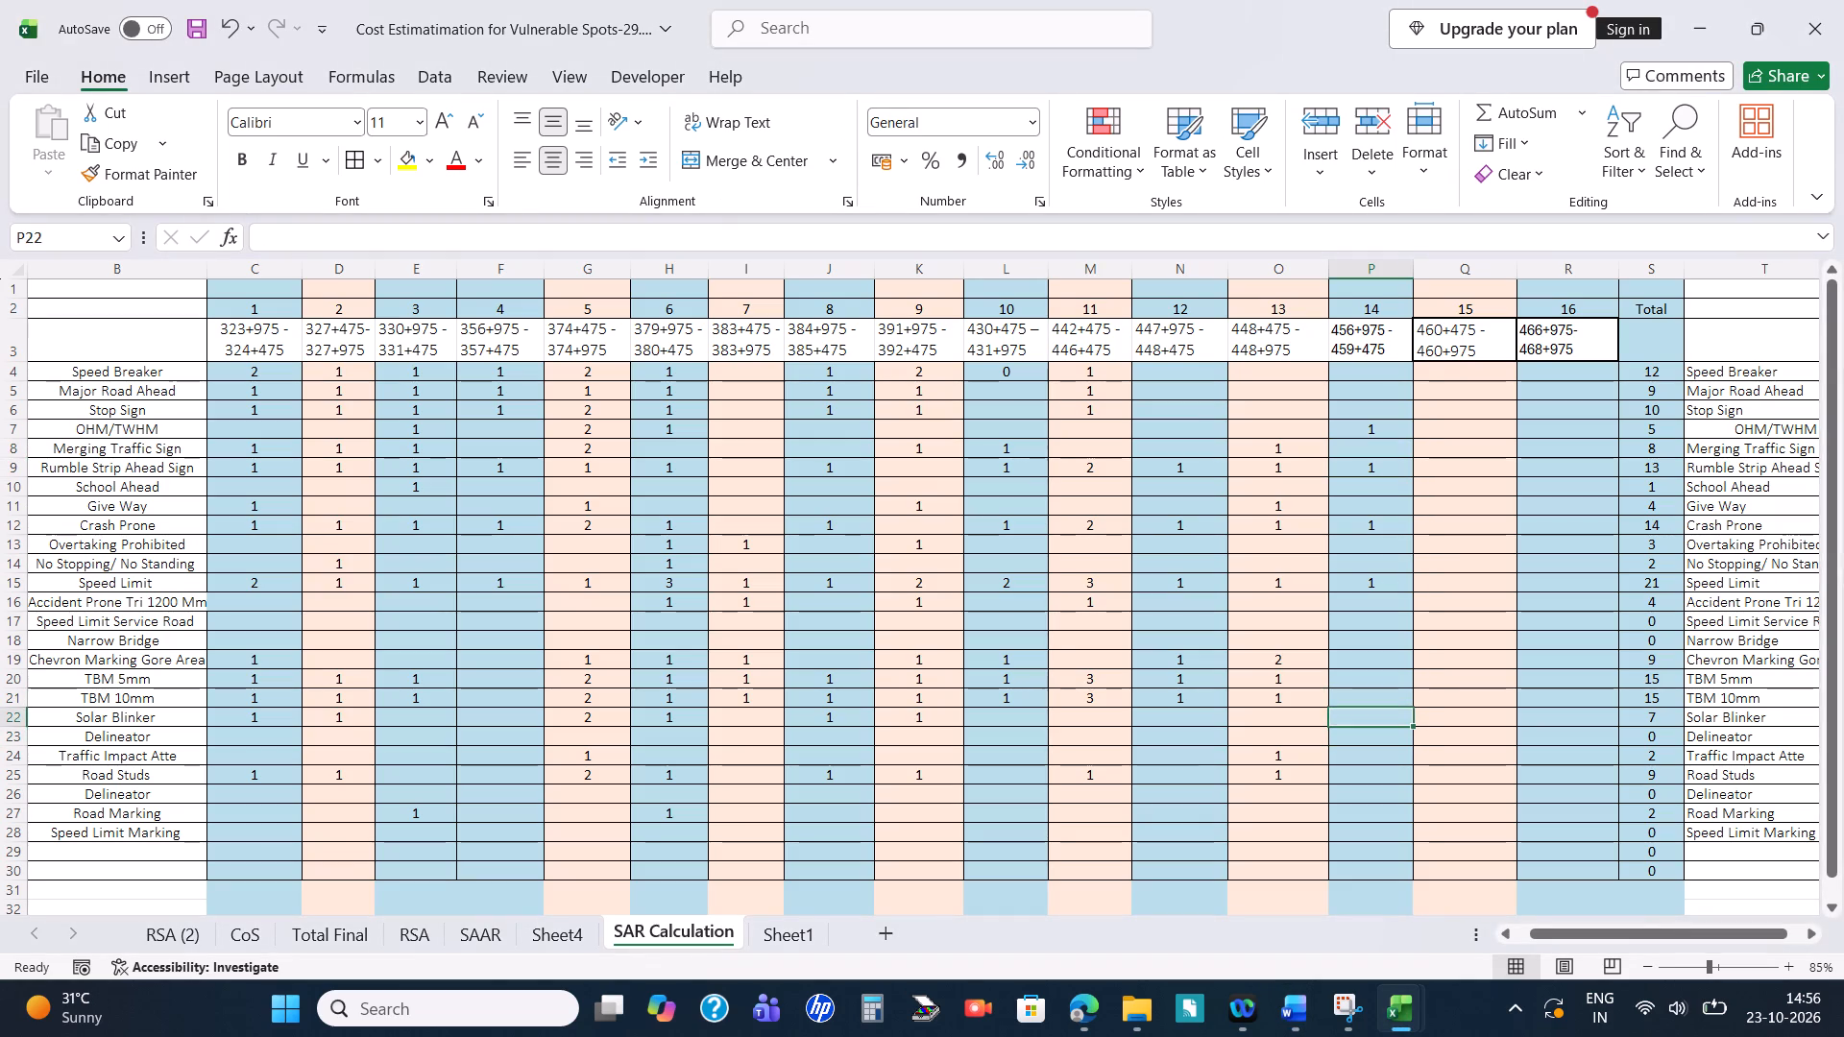
key(1)
key(Return)
Read section 4.14.1's speed limit sign board measure in Word and change Speed Limit in P15 under Blackspot 14 to 2 in Excel.
key(alt+Tab)
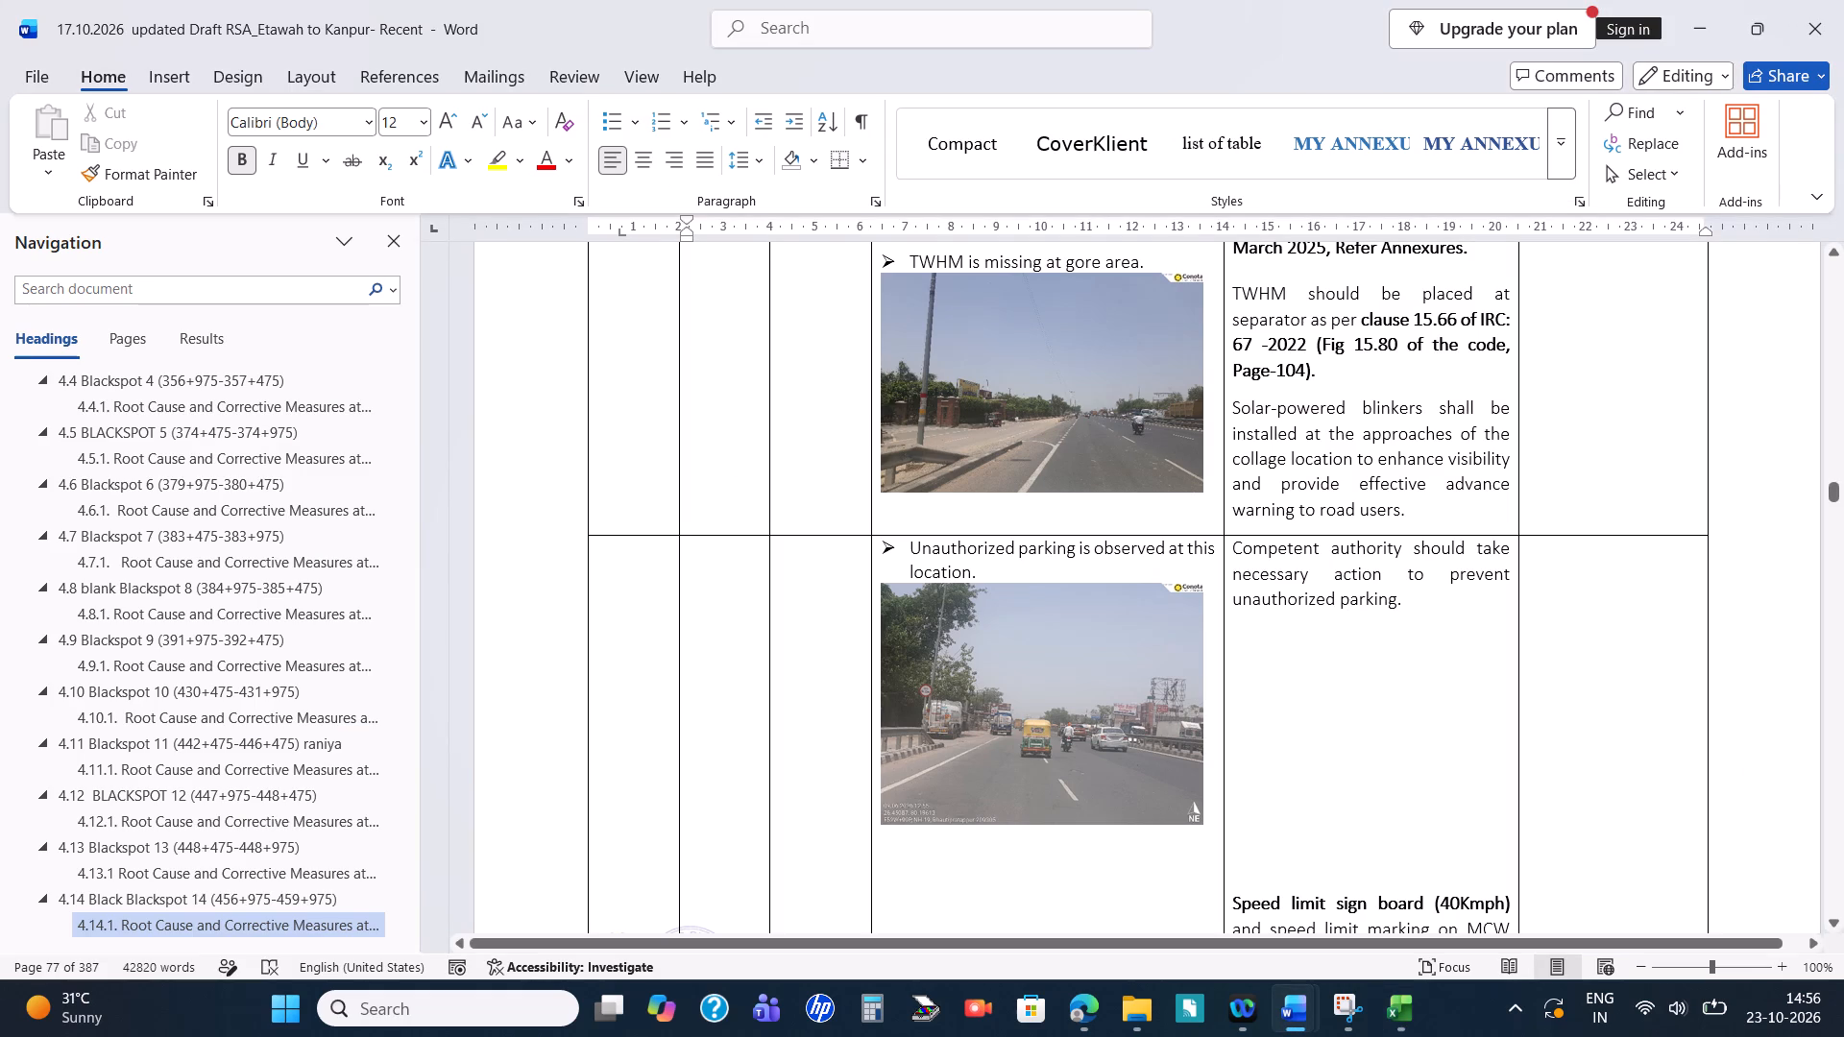
scroll(1103, 674, down, 4)
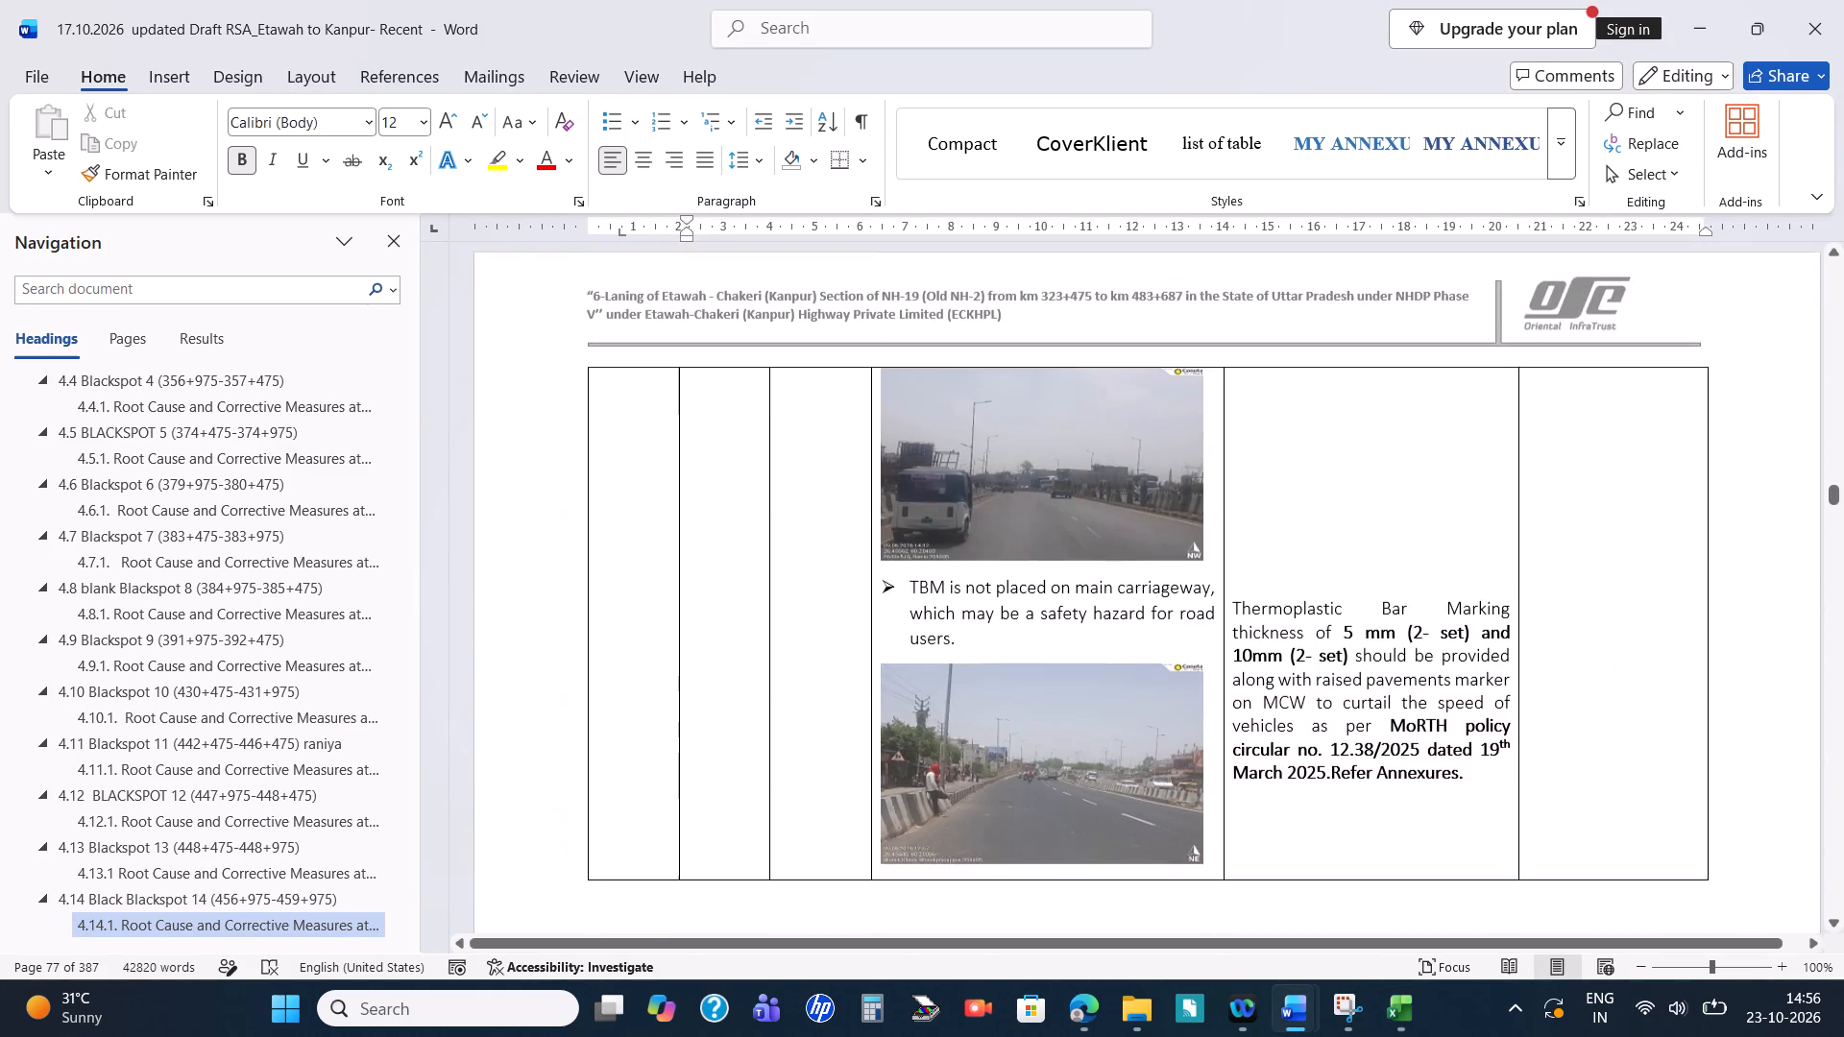
scroll(1103, 674, up, 3)
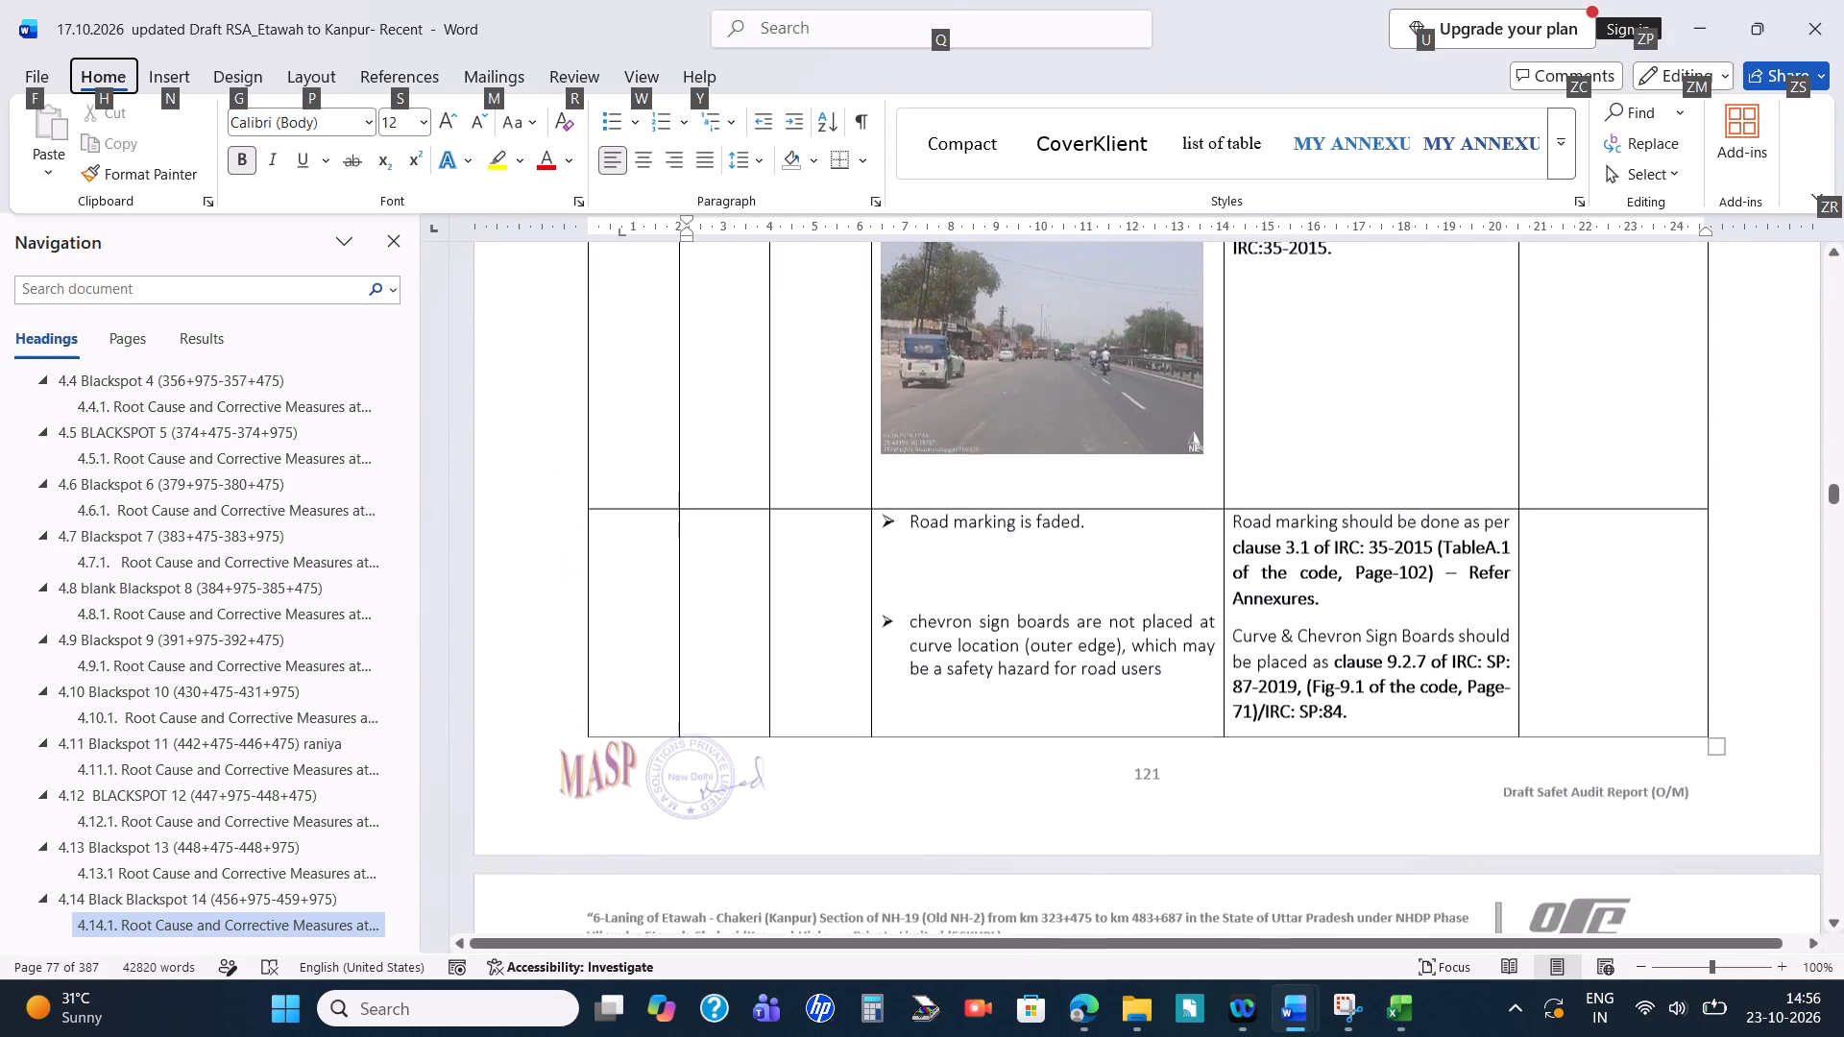
scroll(1103, 674, up, 1)
click(1103, 674)
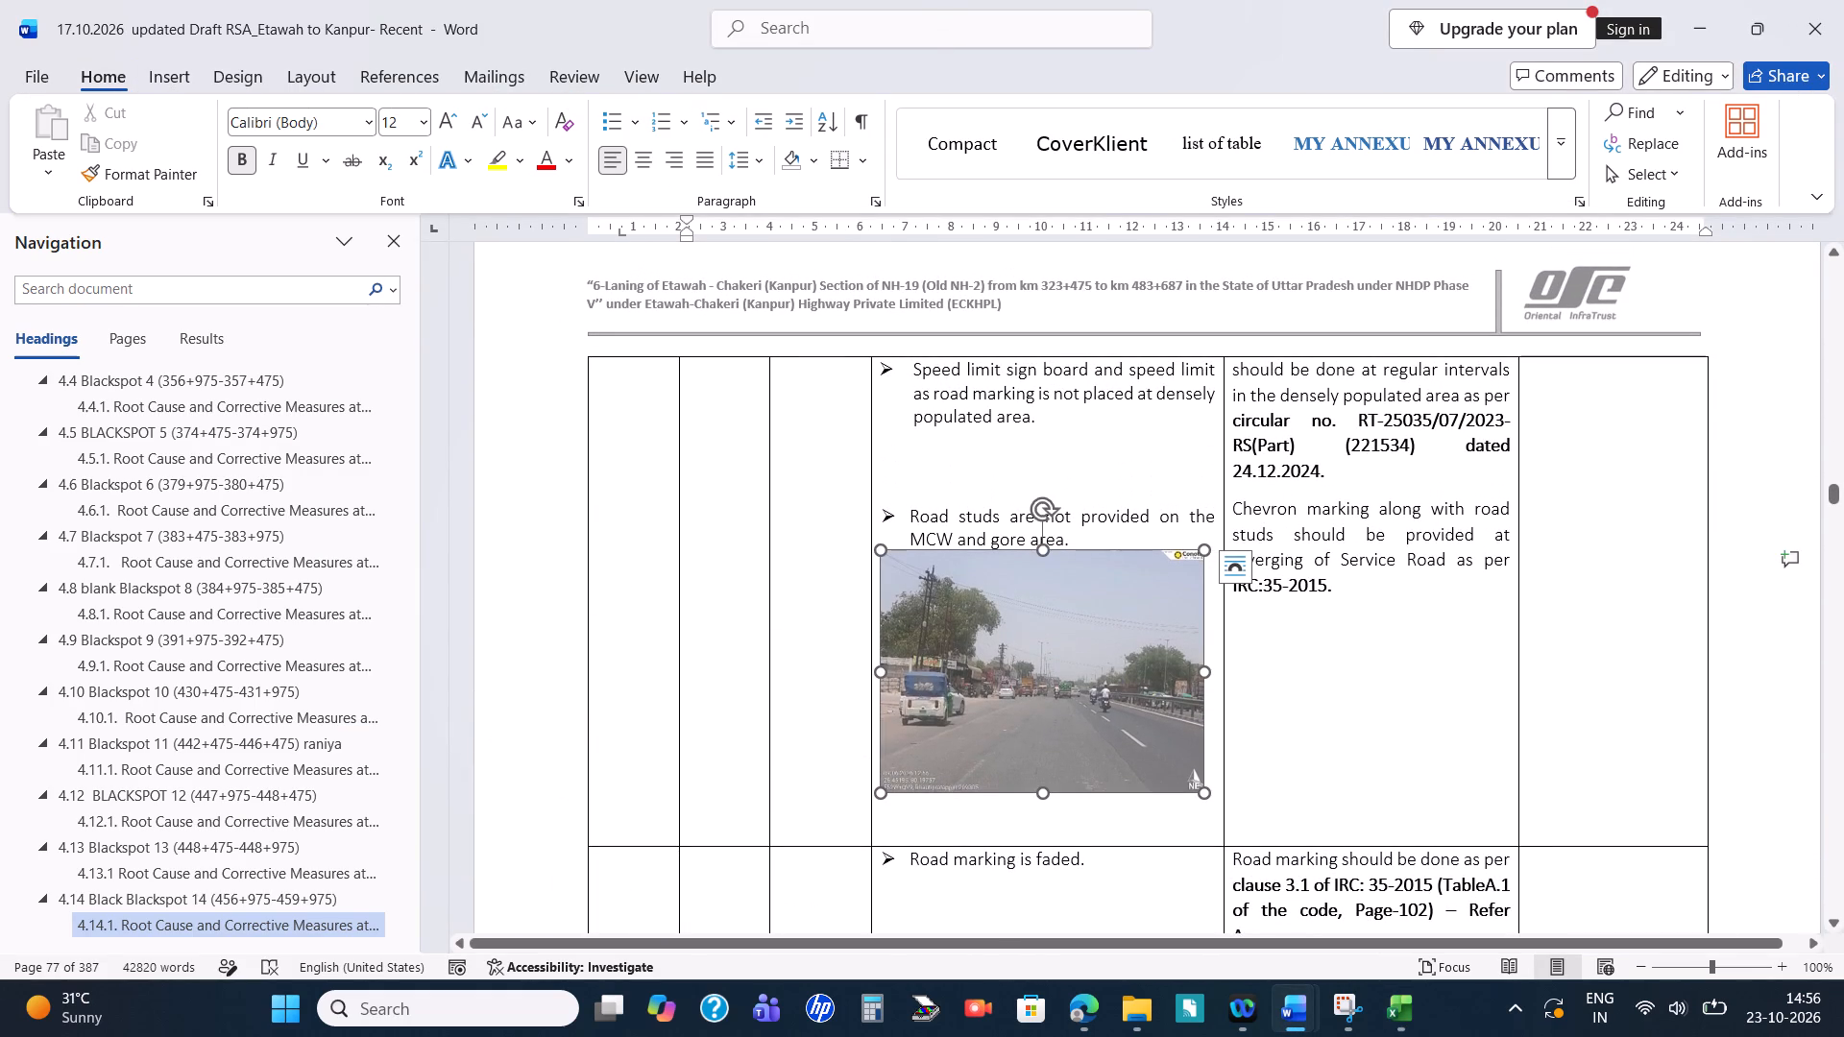
click(1453, 643)
key(alt+Tab)
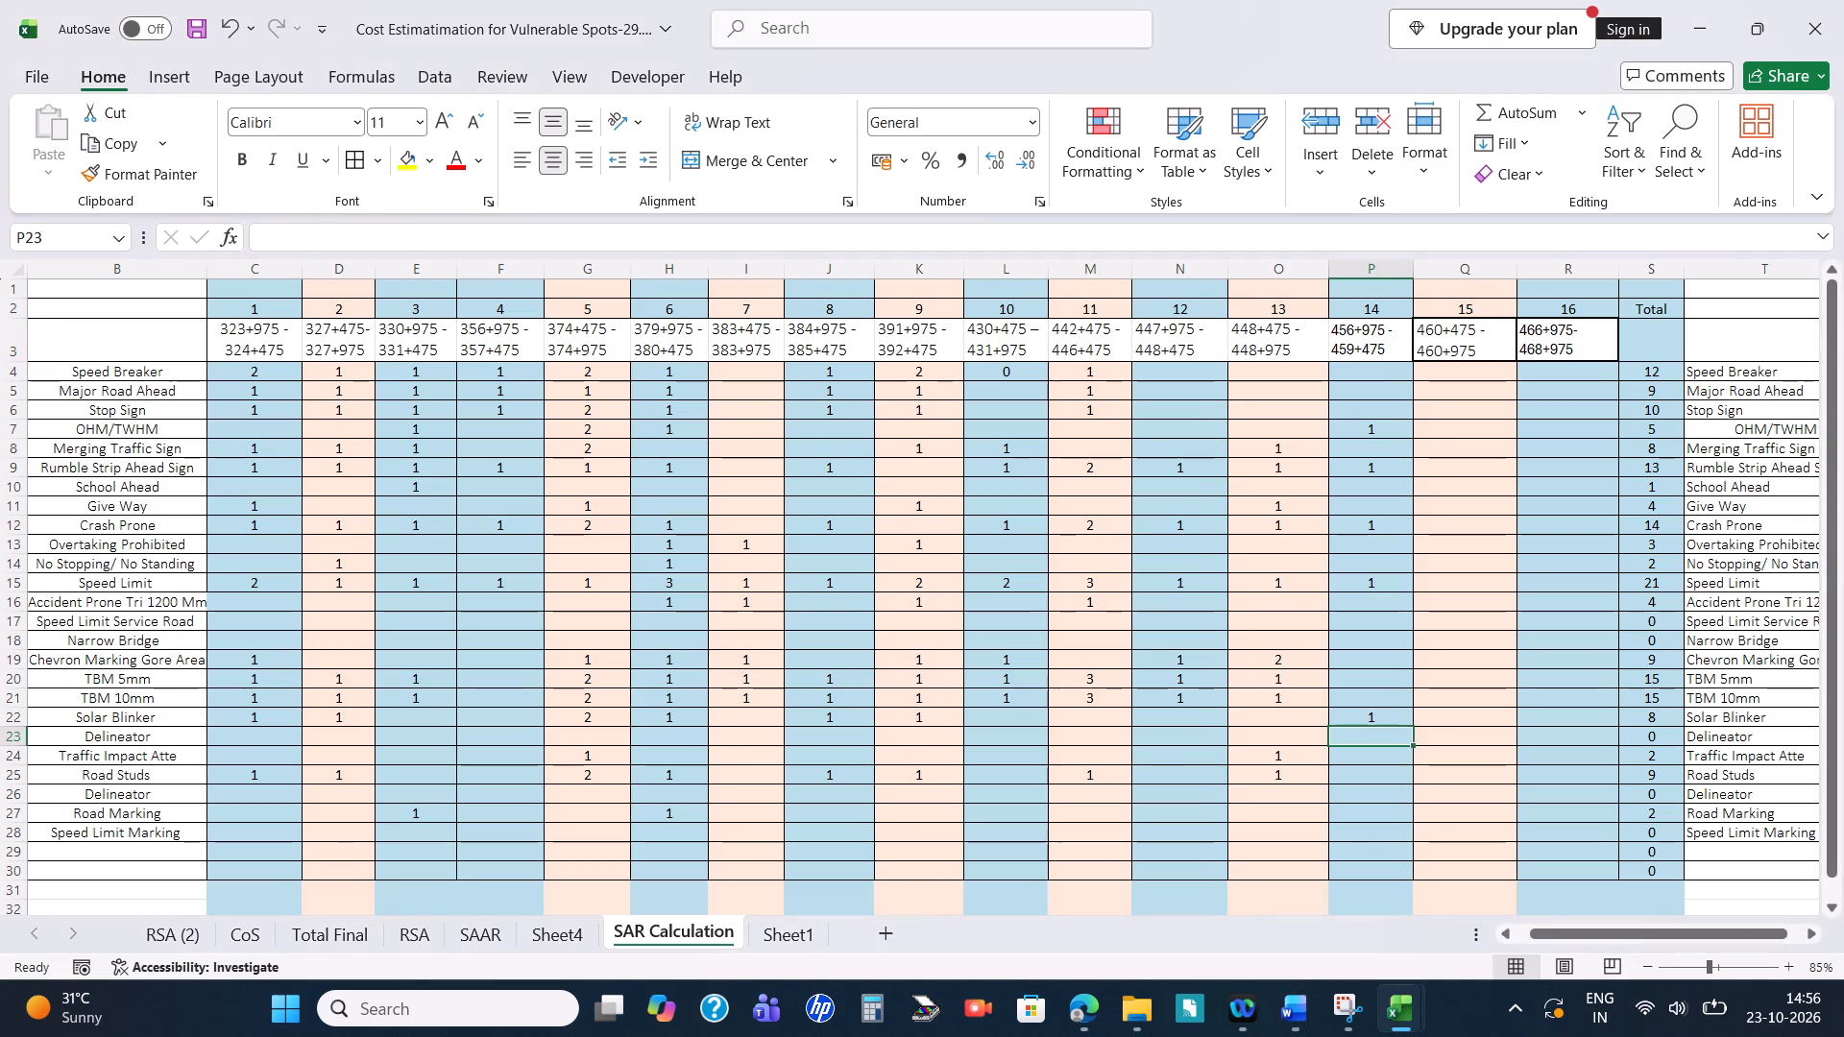
key(Up)
key(Up)
key(Up)
key(Up)
key(Up)
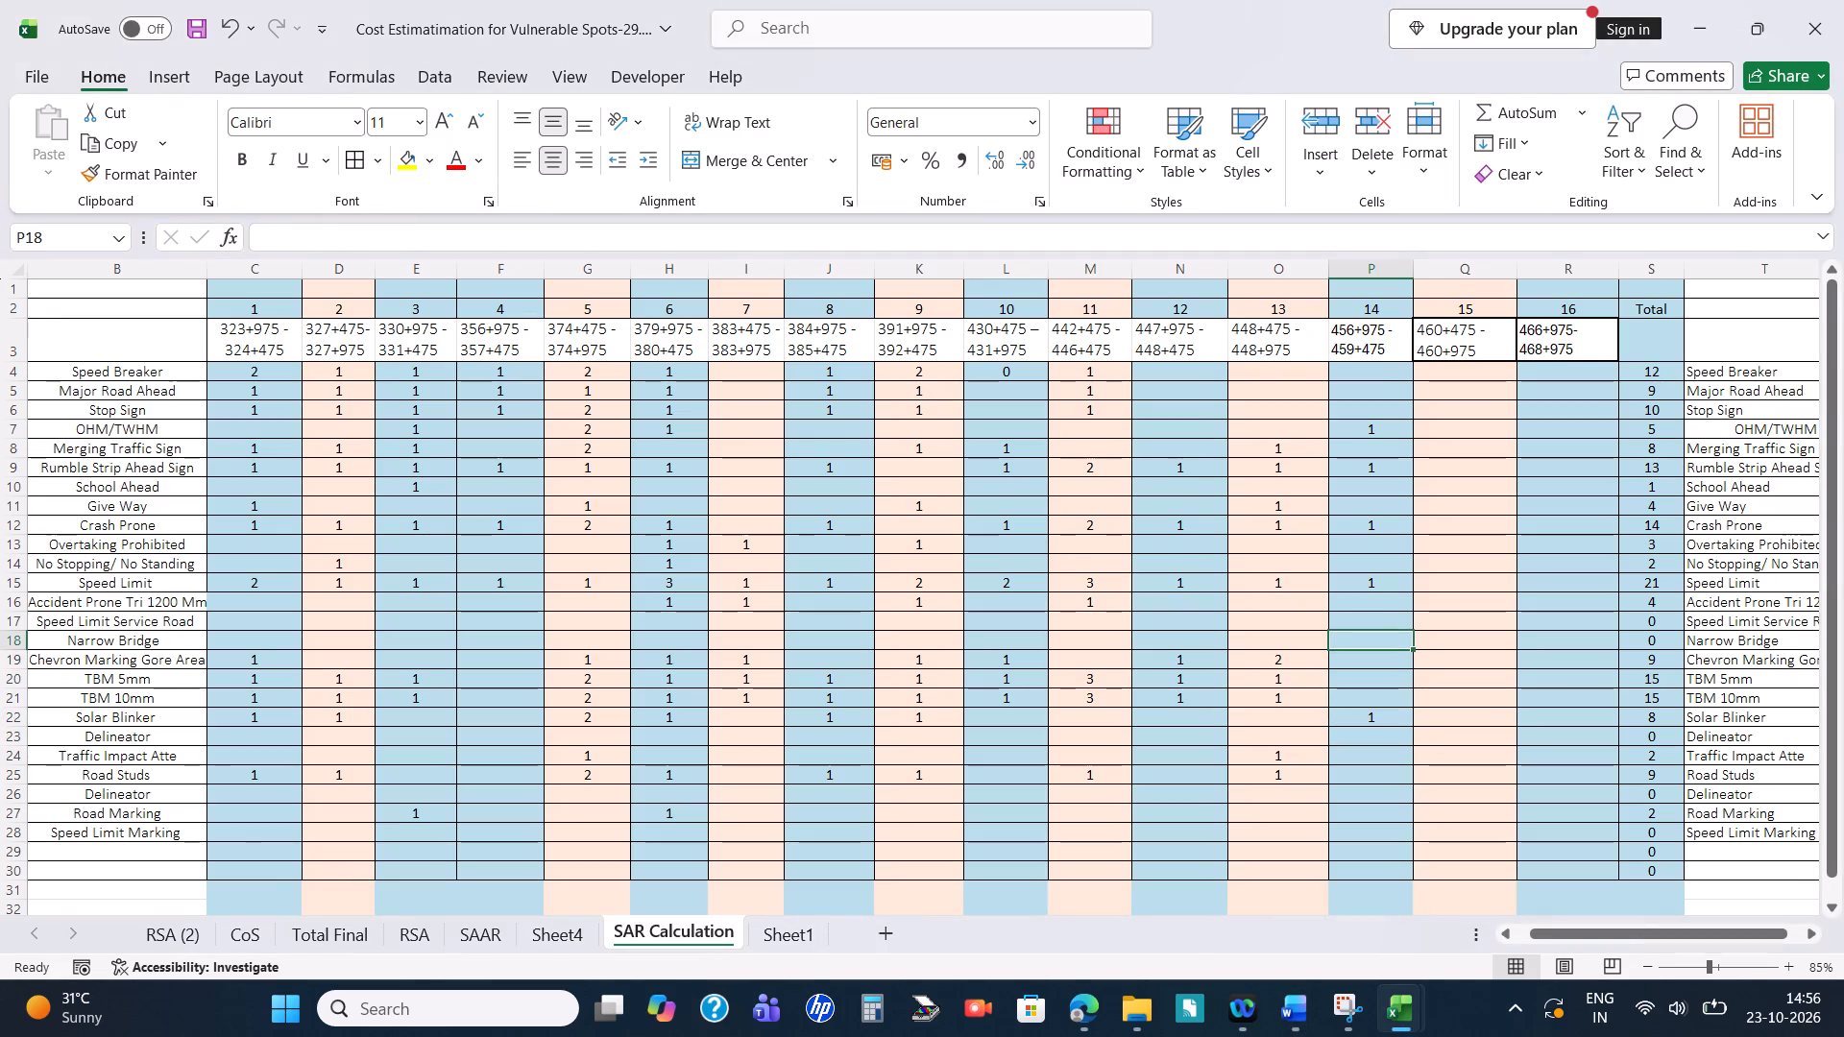
key(Up)
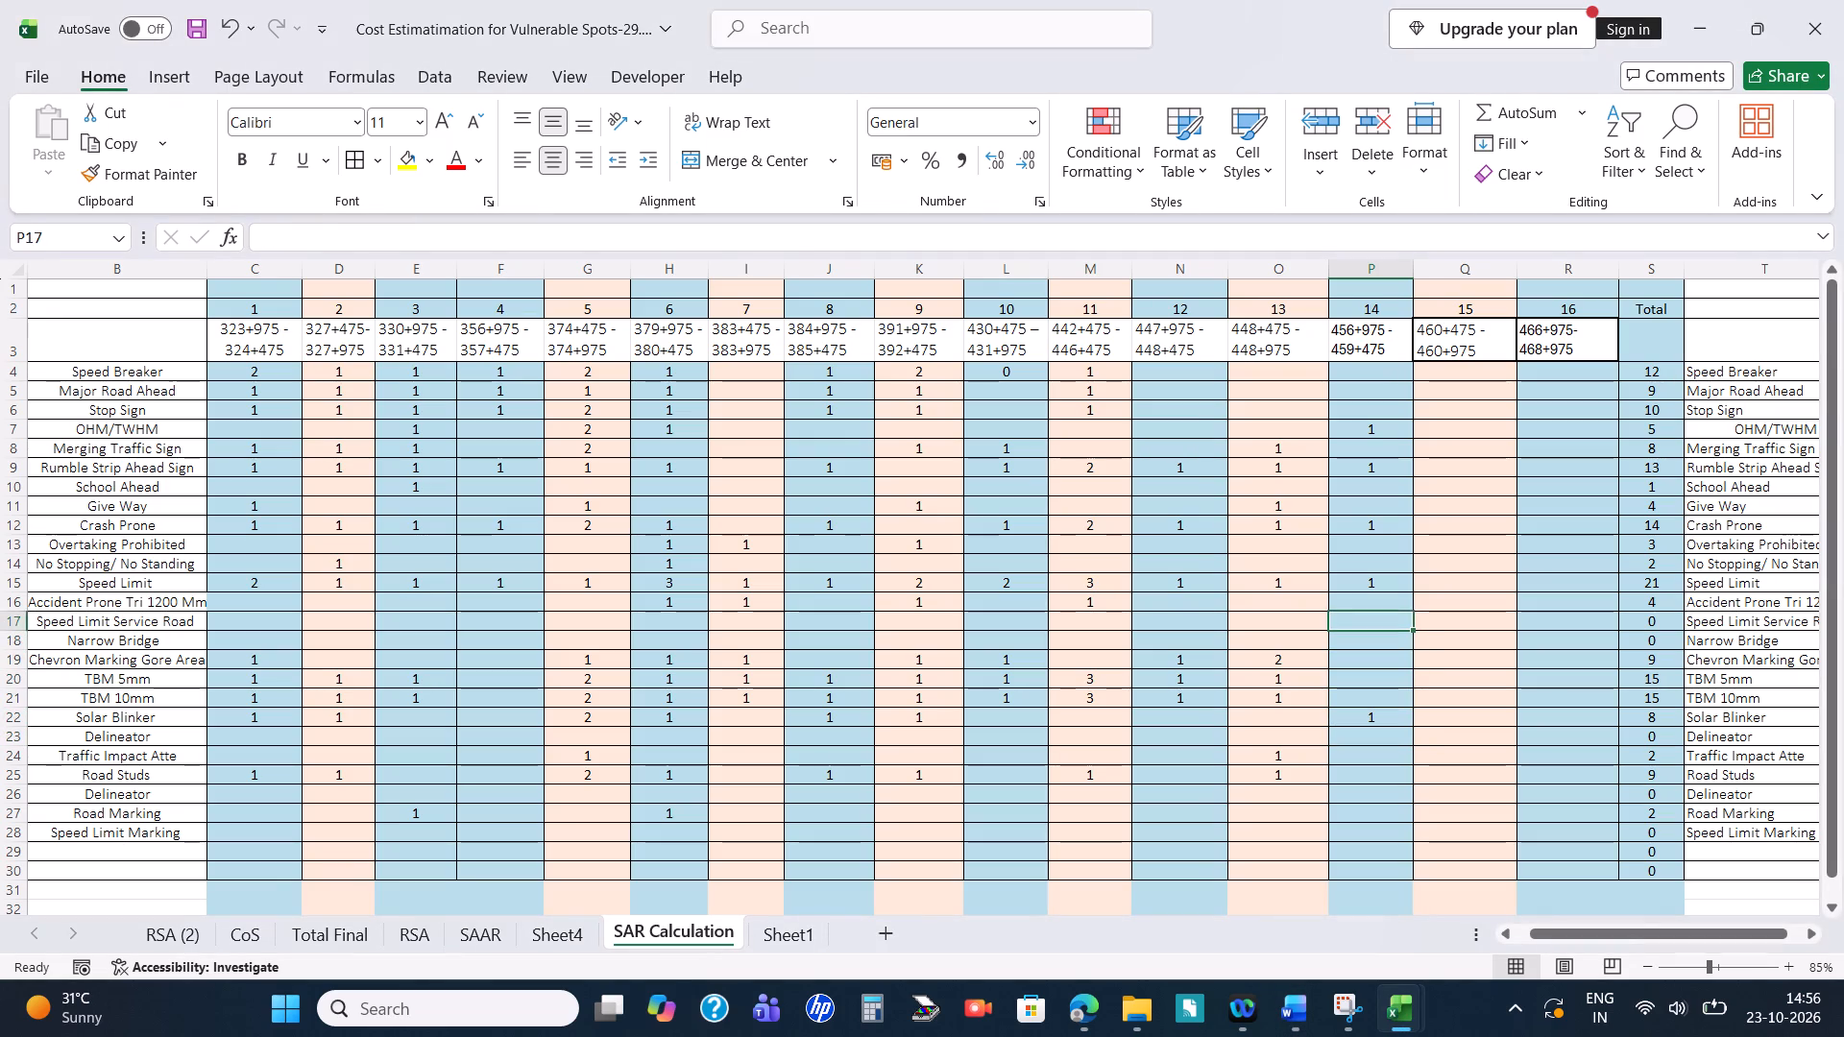
key(Up)
key(Up)
key(Up)
key(Up)
key(Up)
key(Down)
key(Down)
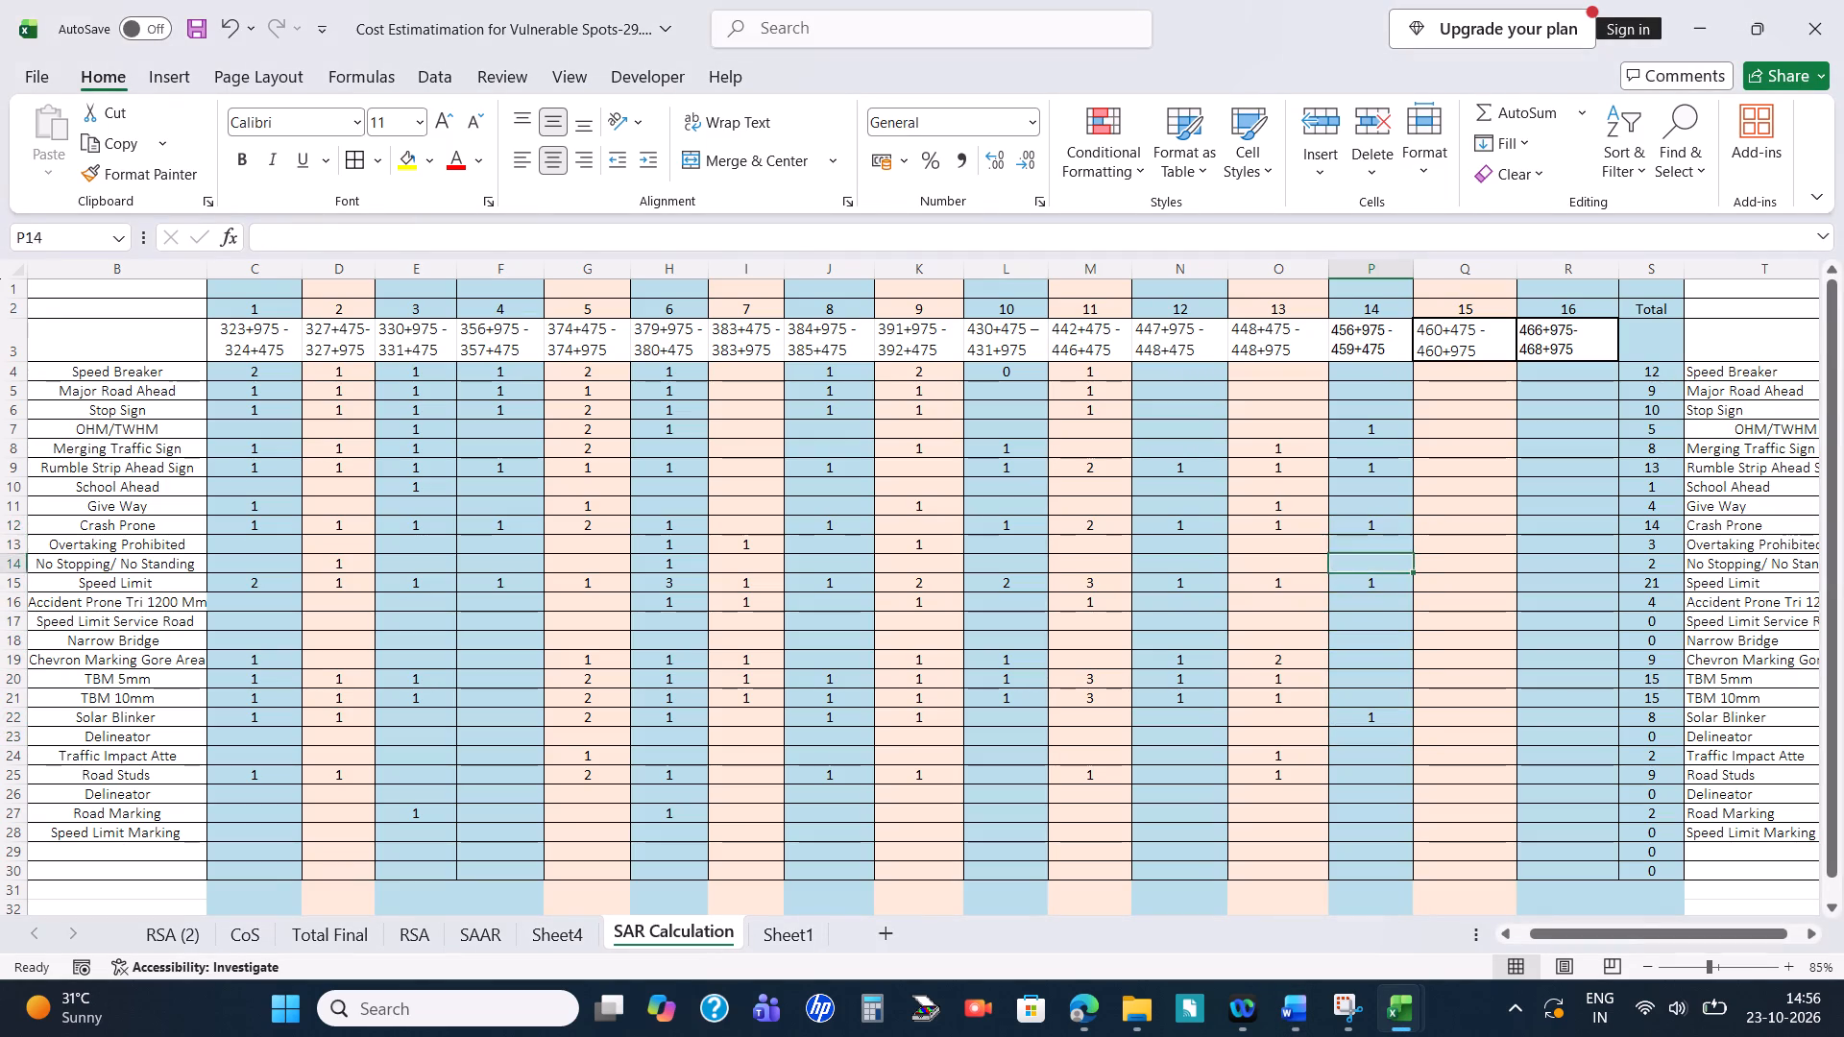
key(Down)
key(Down)
key(Up)
key(2)
key(Return)
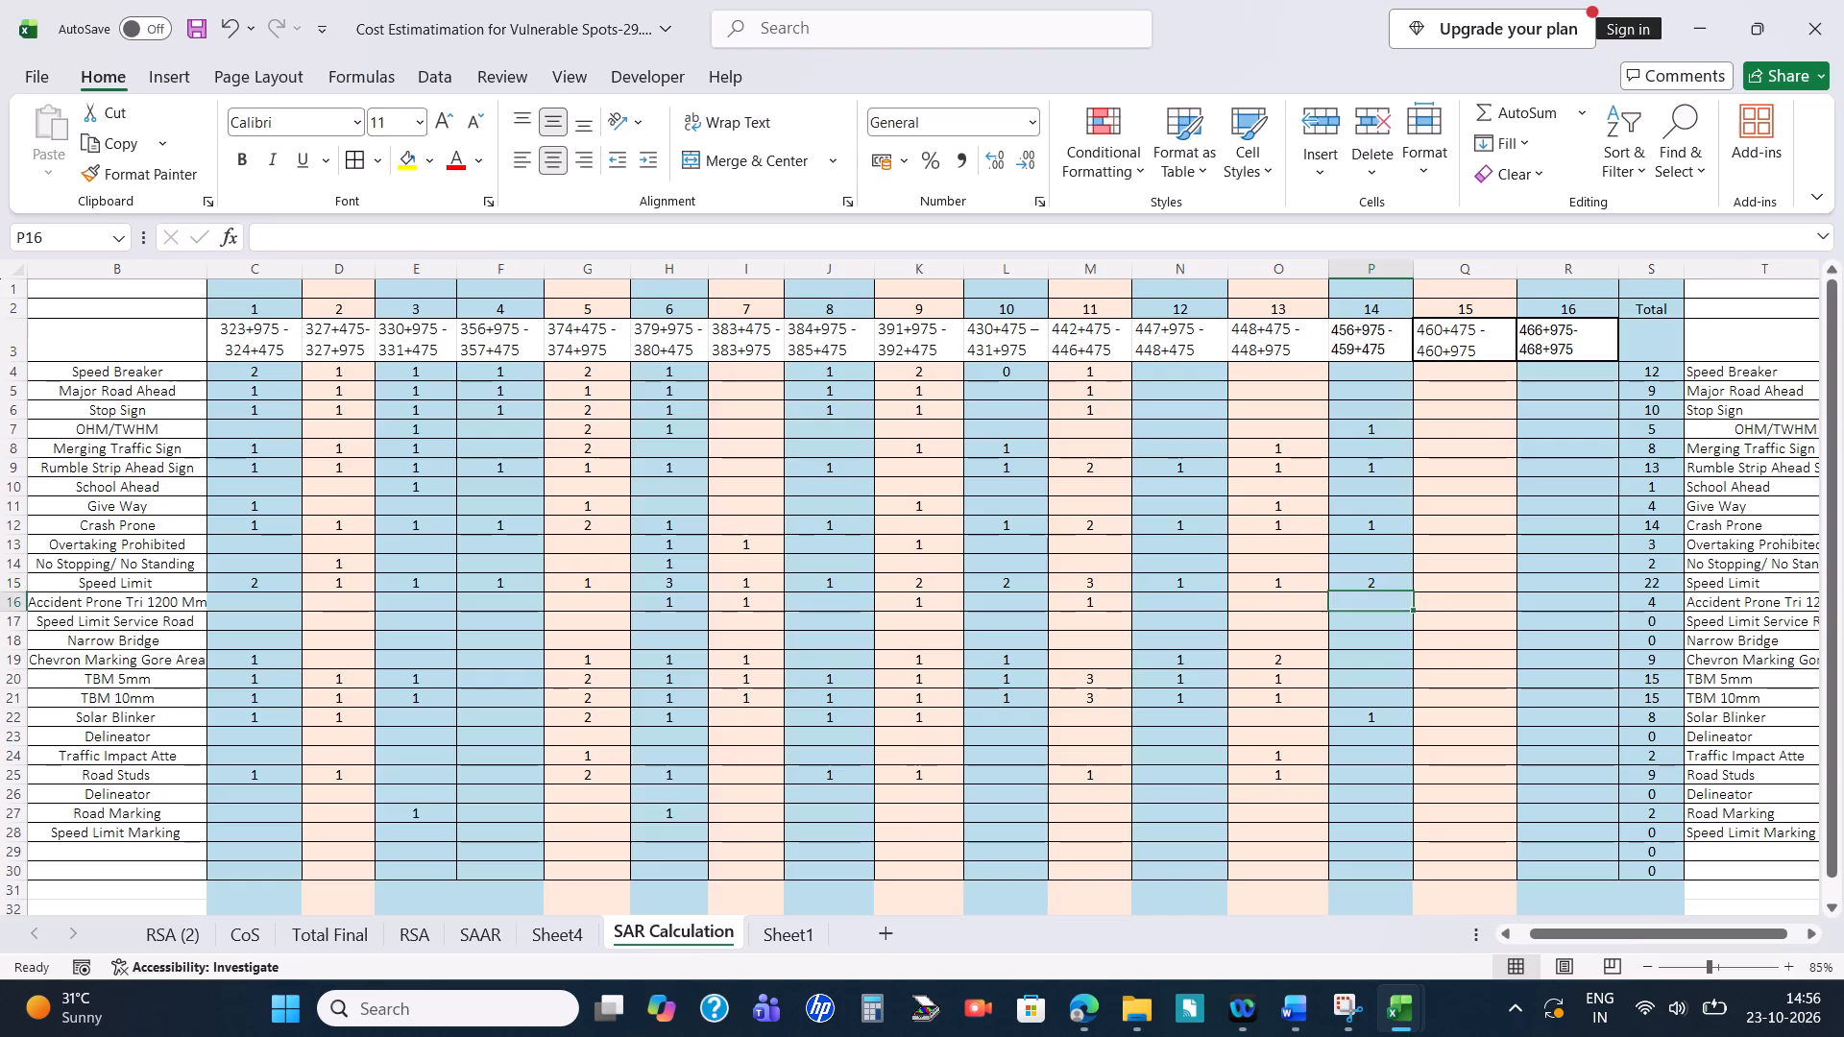
Check the road studs measure in Word and enter 1 for Road Studs in P25 under Blackspot 14 in Excel.
key(alt+Tab)
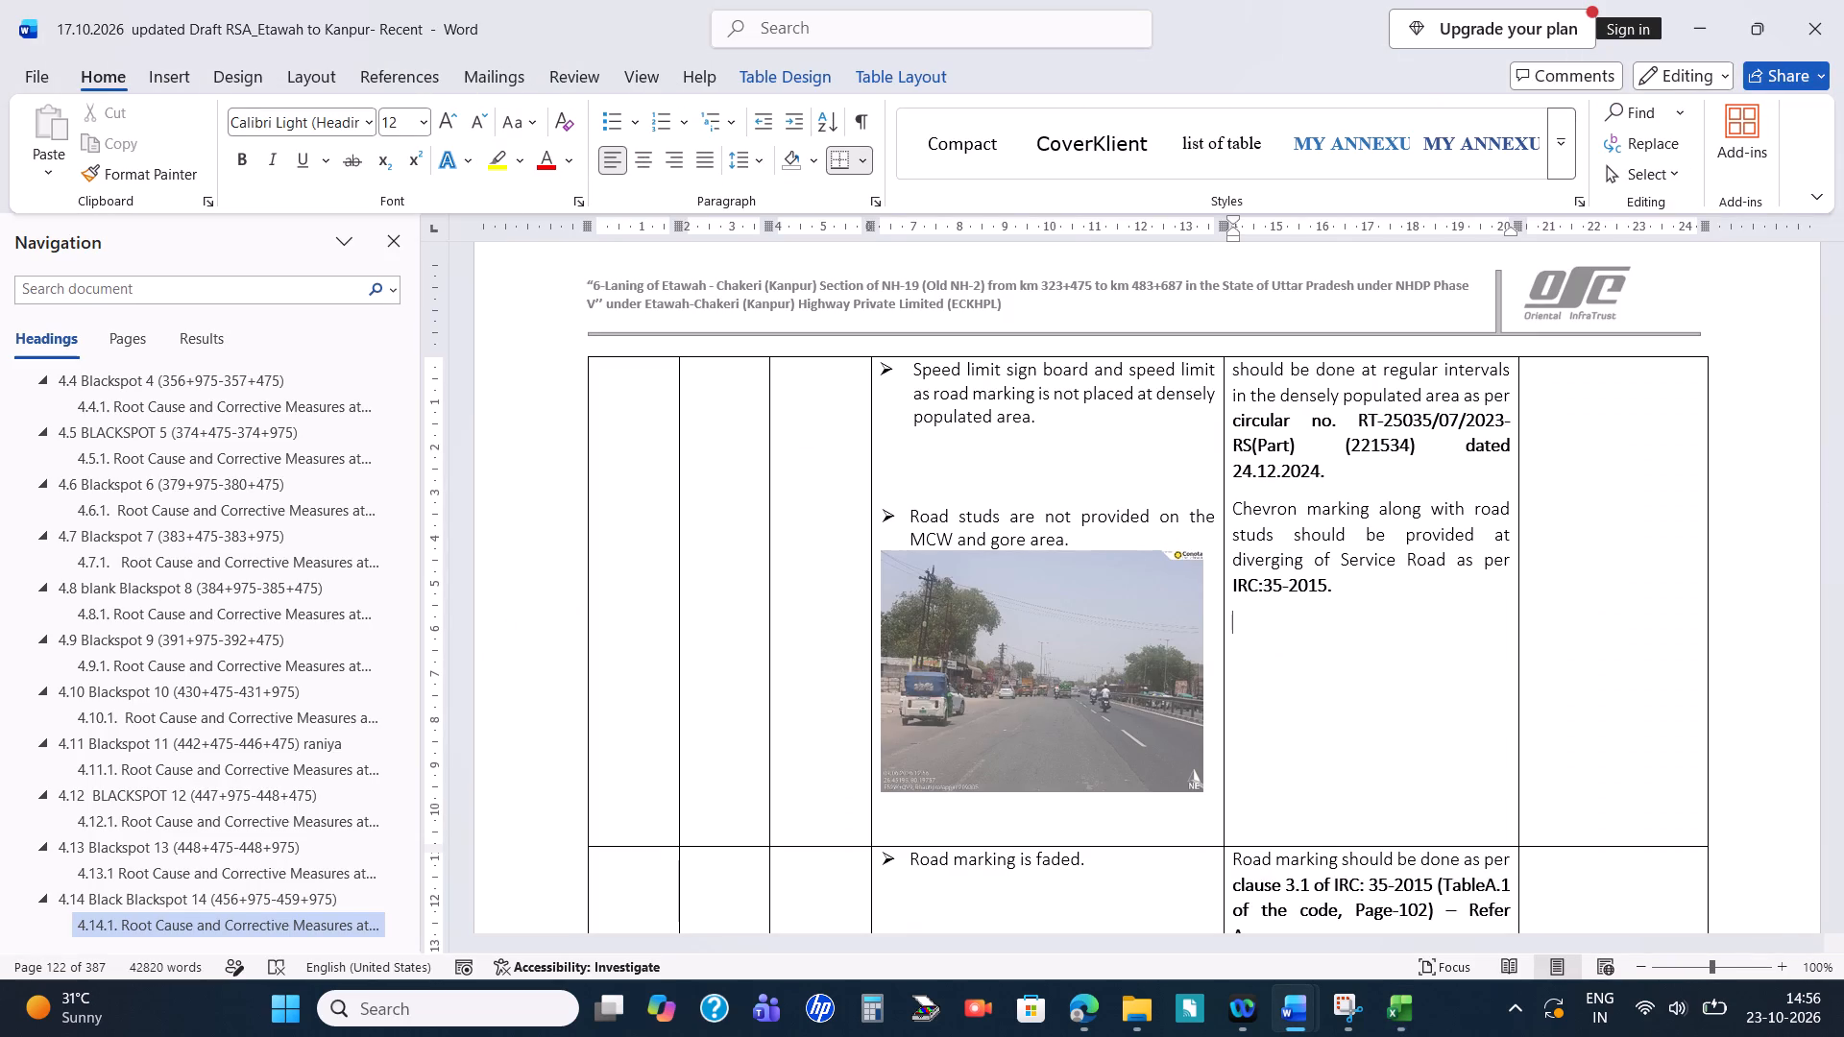
key(alt+Tab)
key(Down)
key(Down)
key(Down)
key(Down)
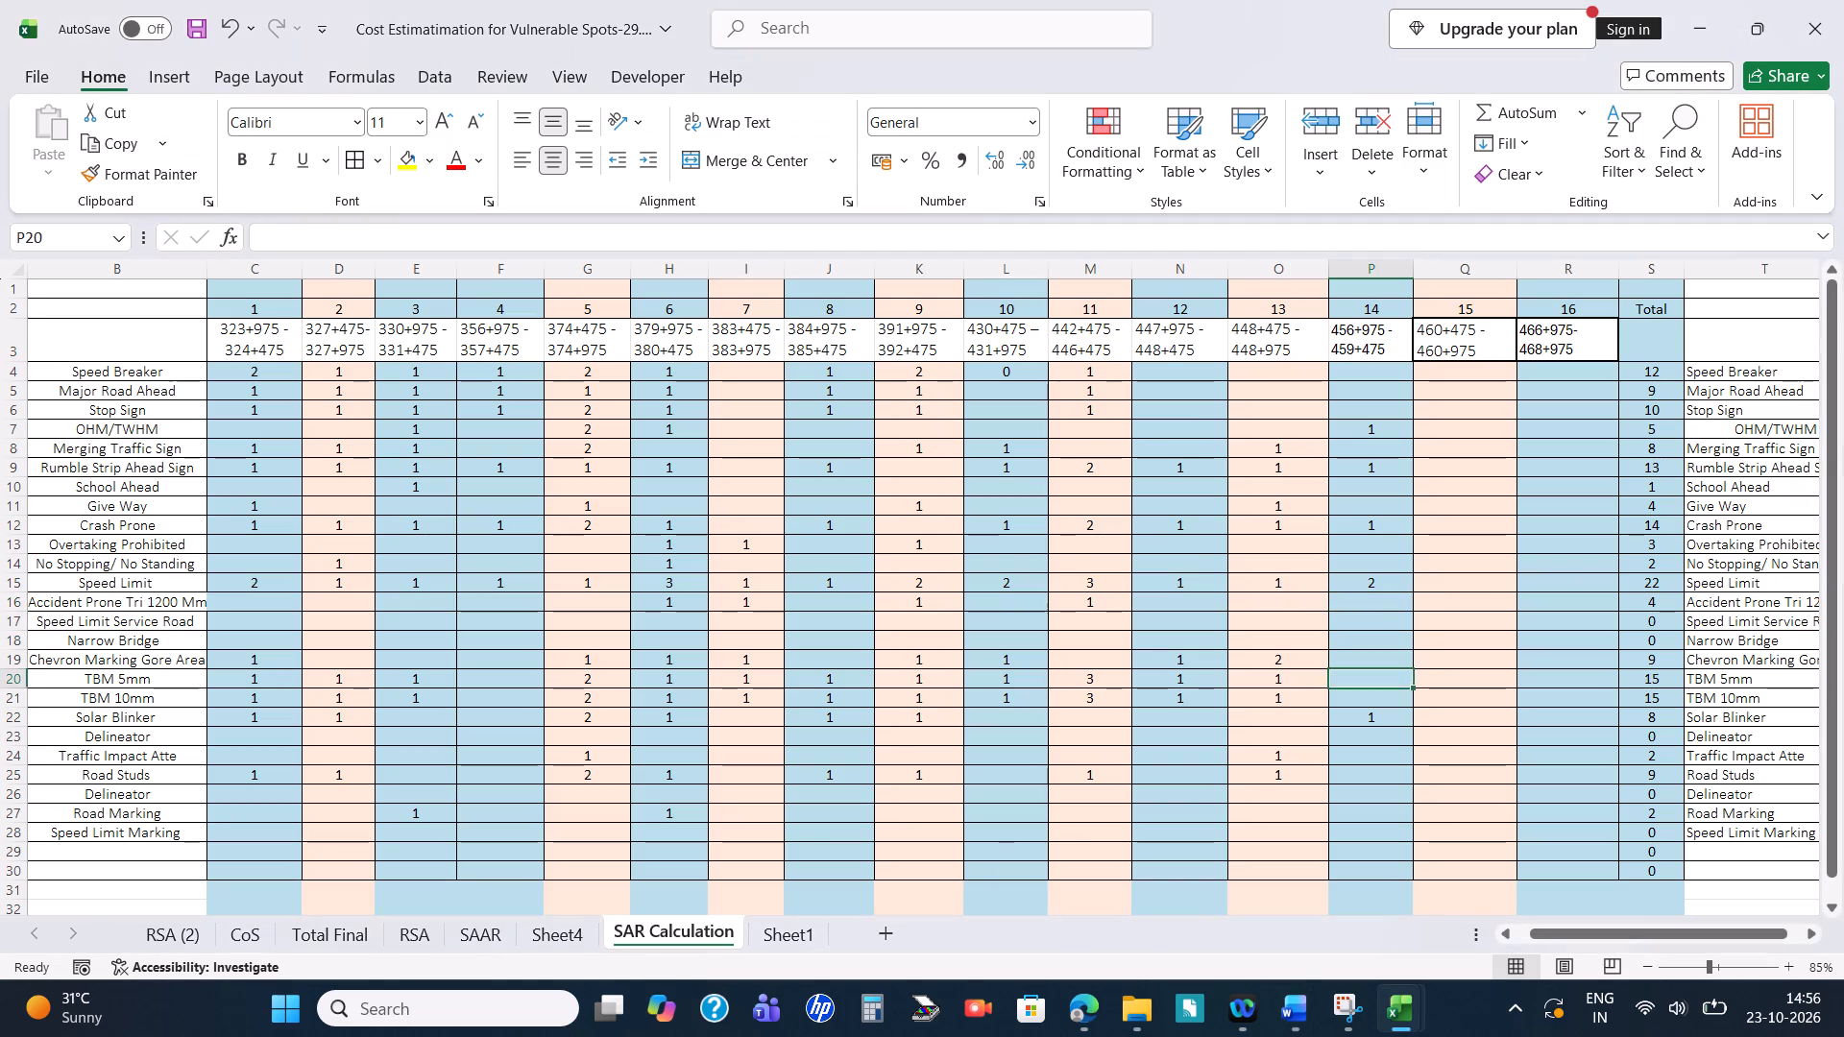
key(Down)
key(Down)
key(Down)
key(Down)
key(Down)
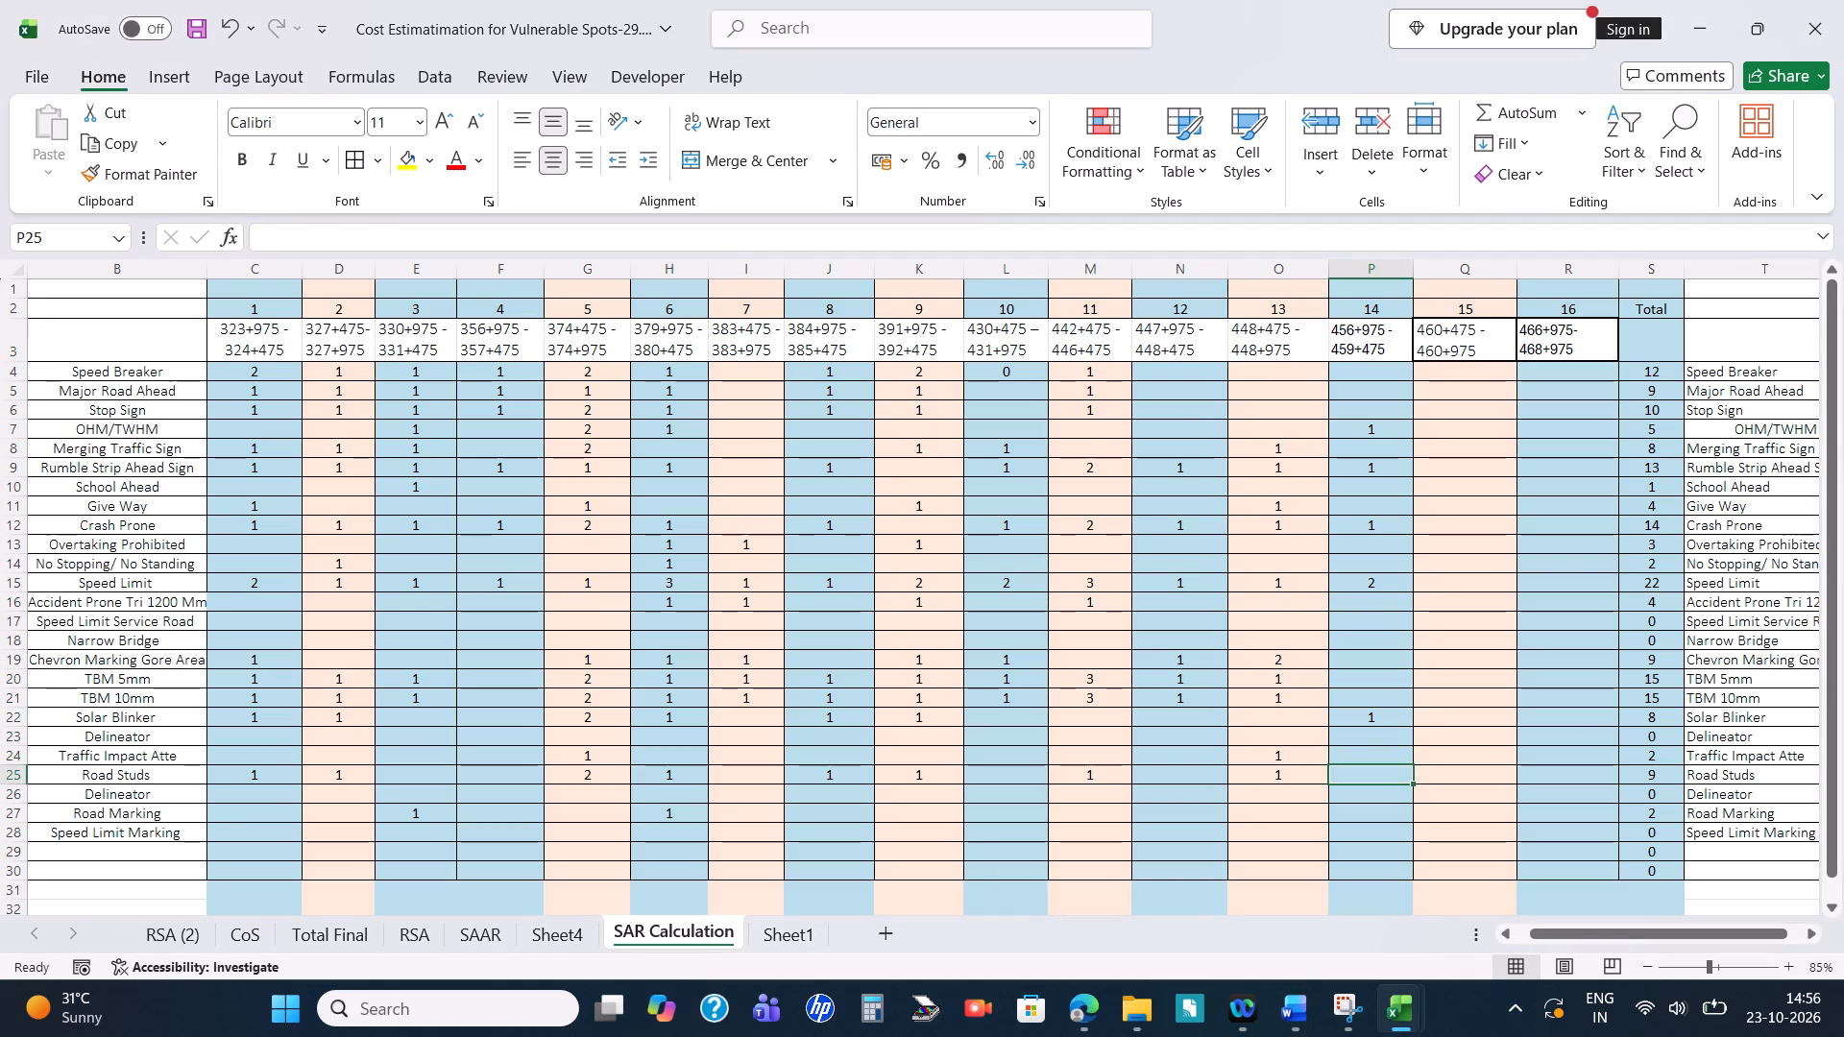
key(1)
key(Return)
Read the road marking measure in Word and enter 1 for Road Marking in P27 under Blackspot 14 in Excel.
key(alt+Tab)
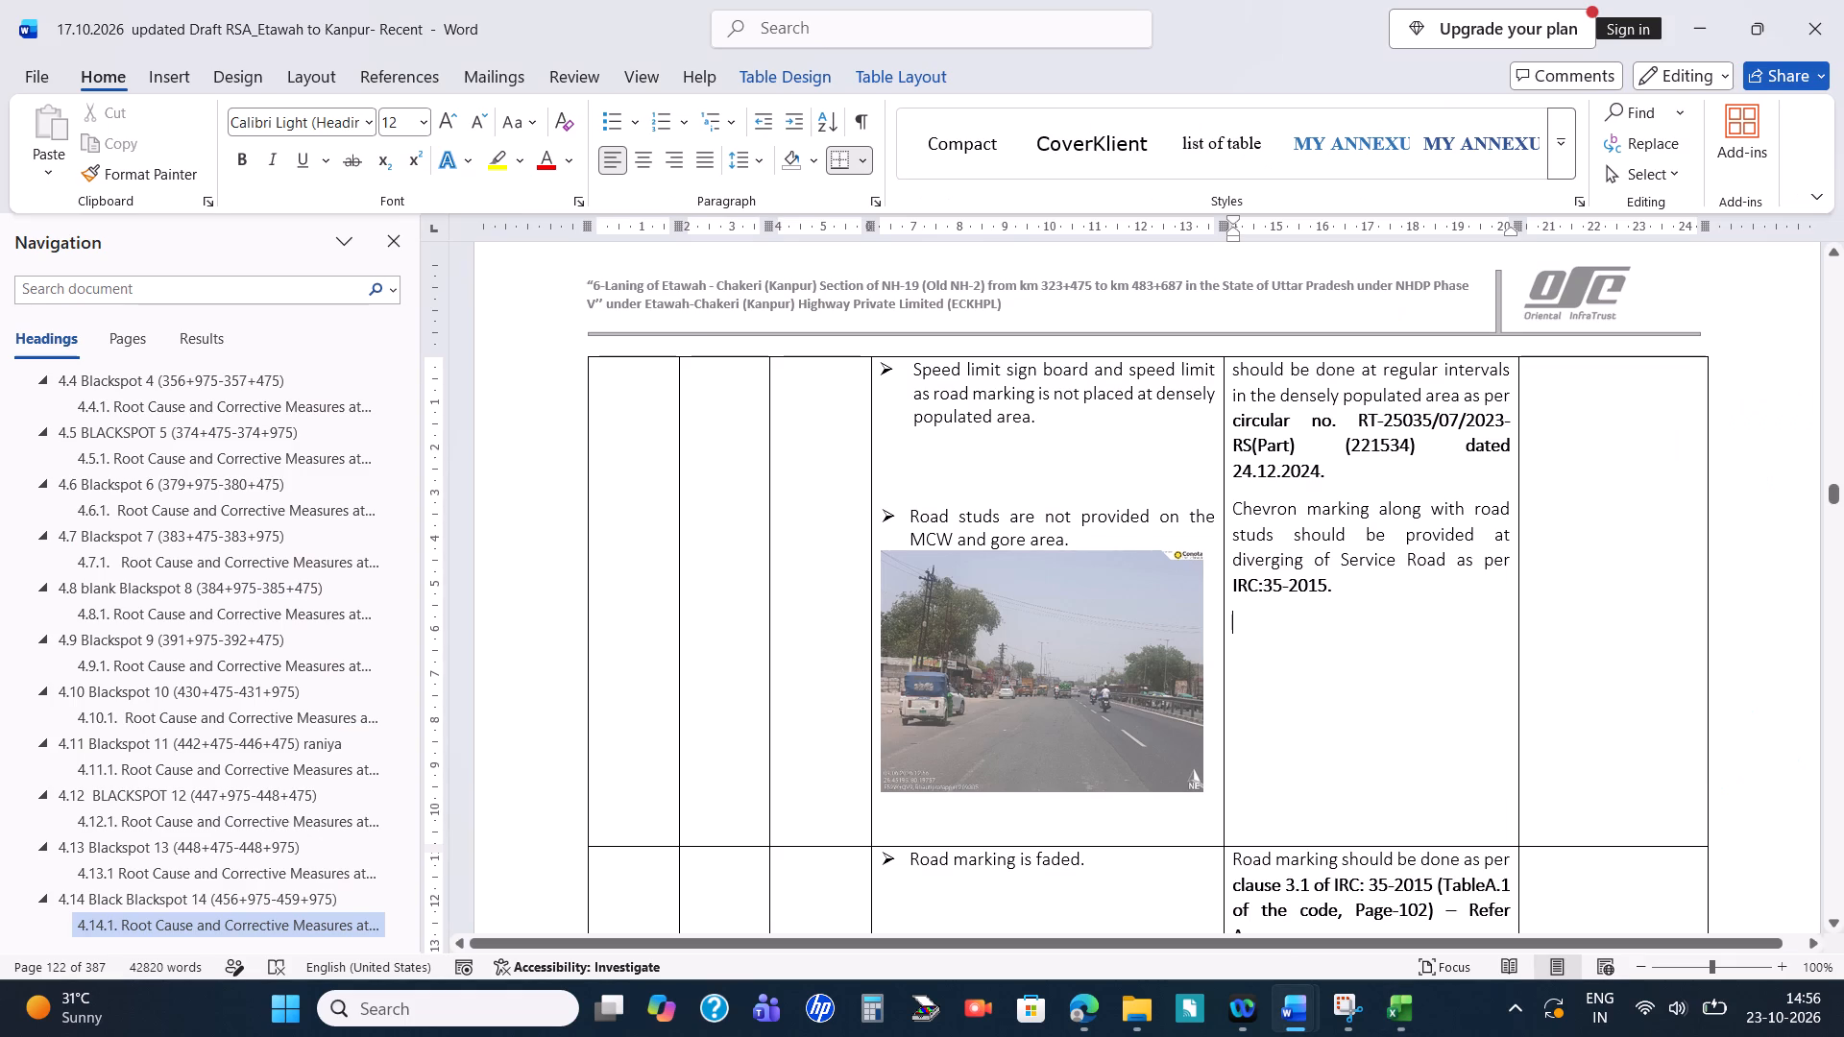
scroll(1454, 707, down, 1)
key(alt+Tab)
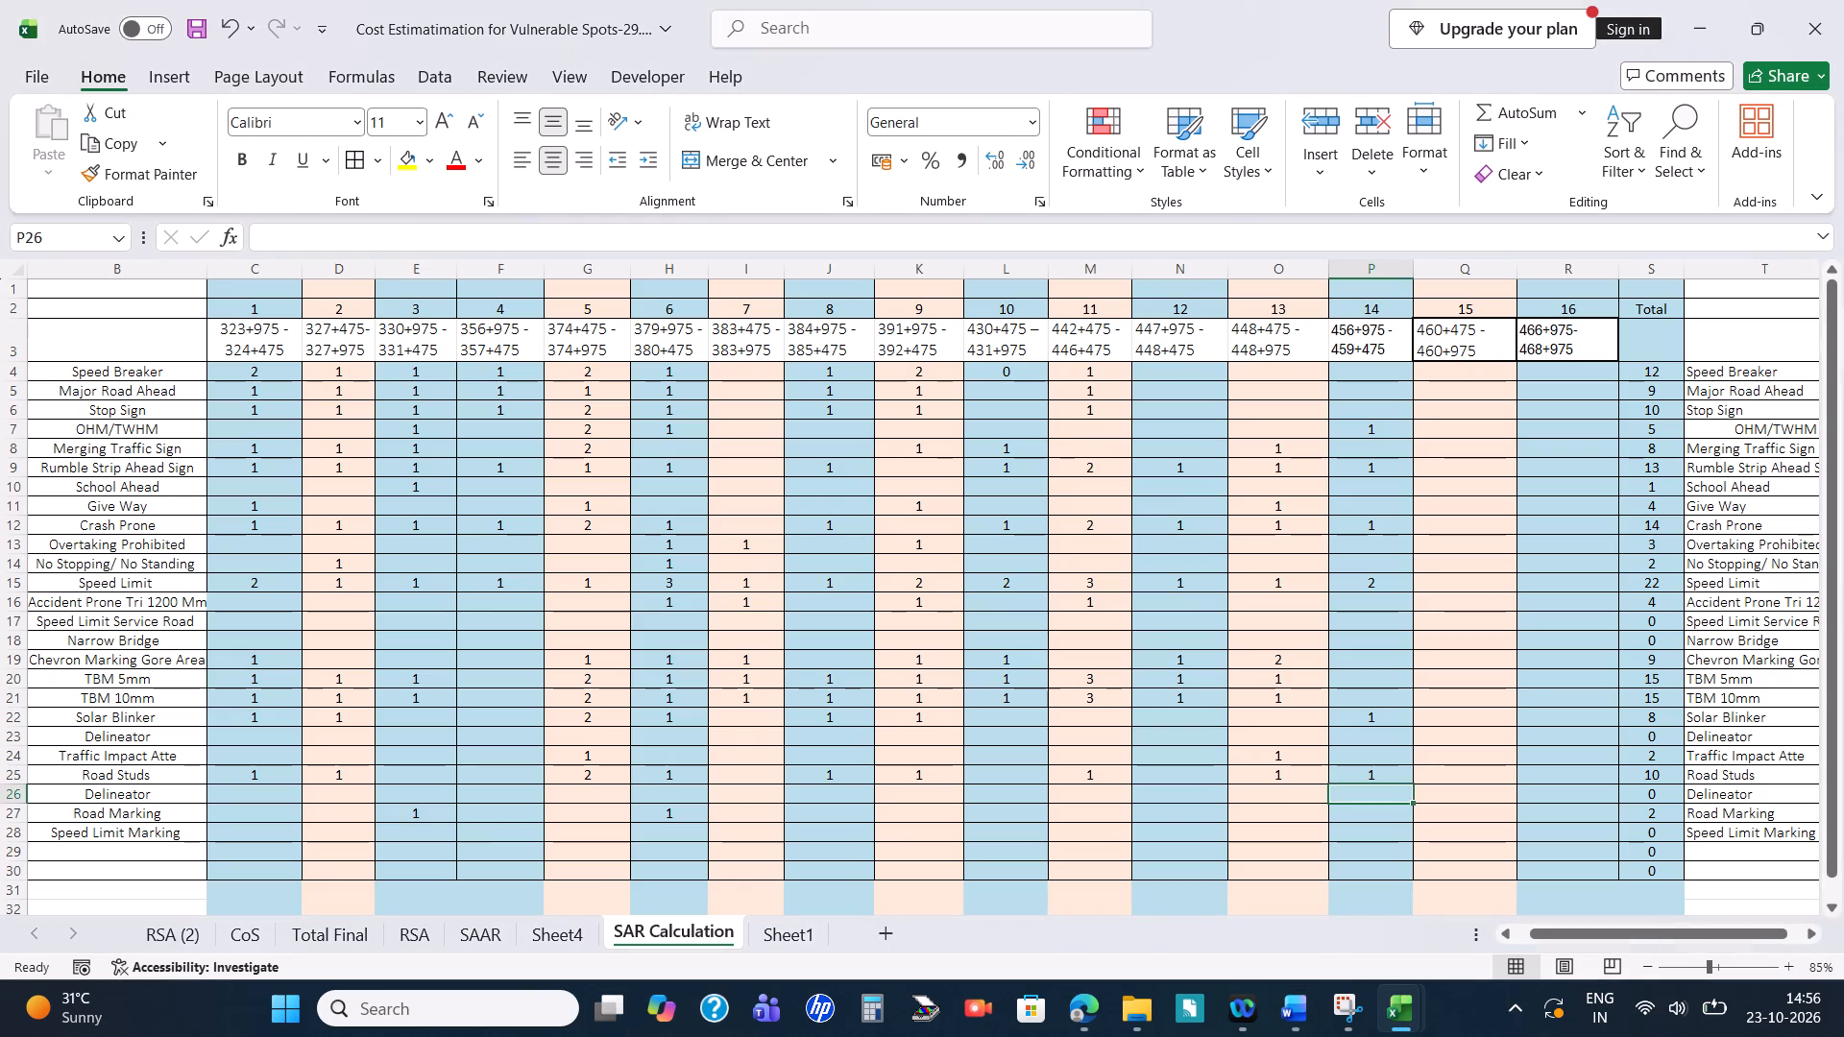
key(Down)
key(1)
Read the Thermoplastic Bar Marking measure in Word and enter 1 for TBM 10mm in P21 and TBM 5mm in P20 in Excel.
key(alt+Tab)
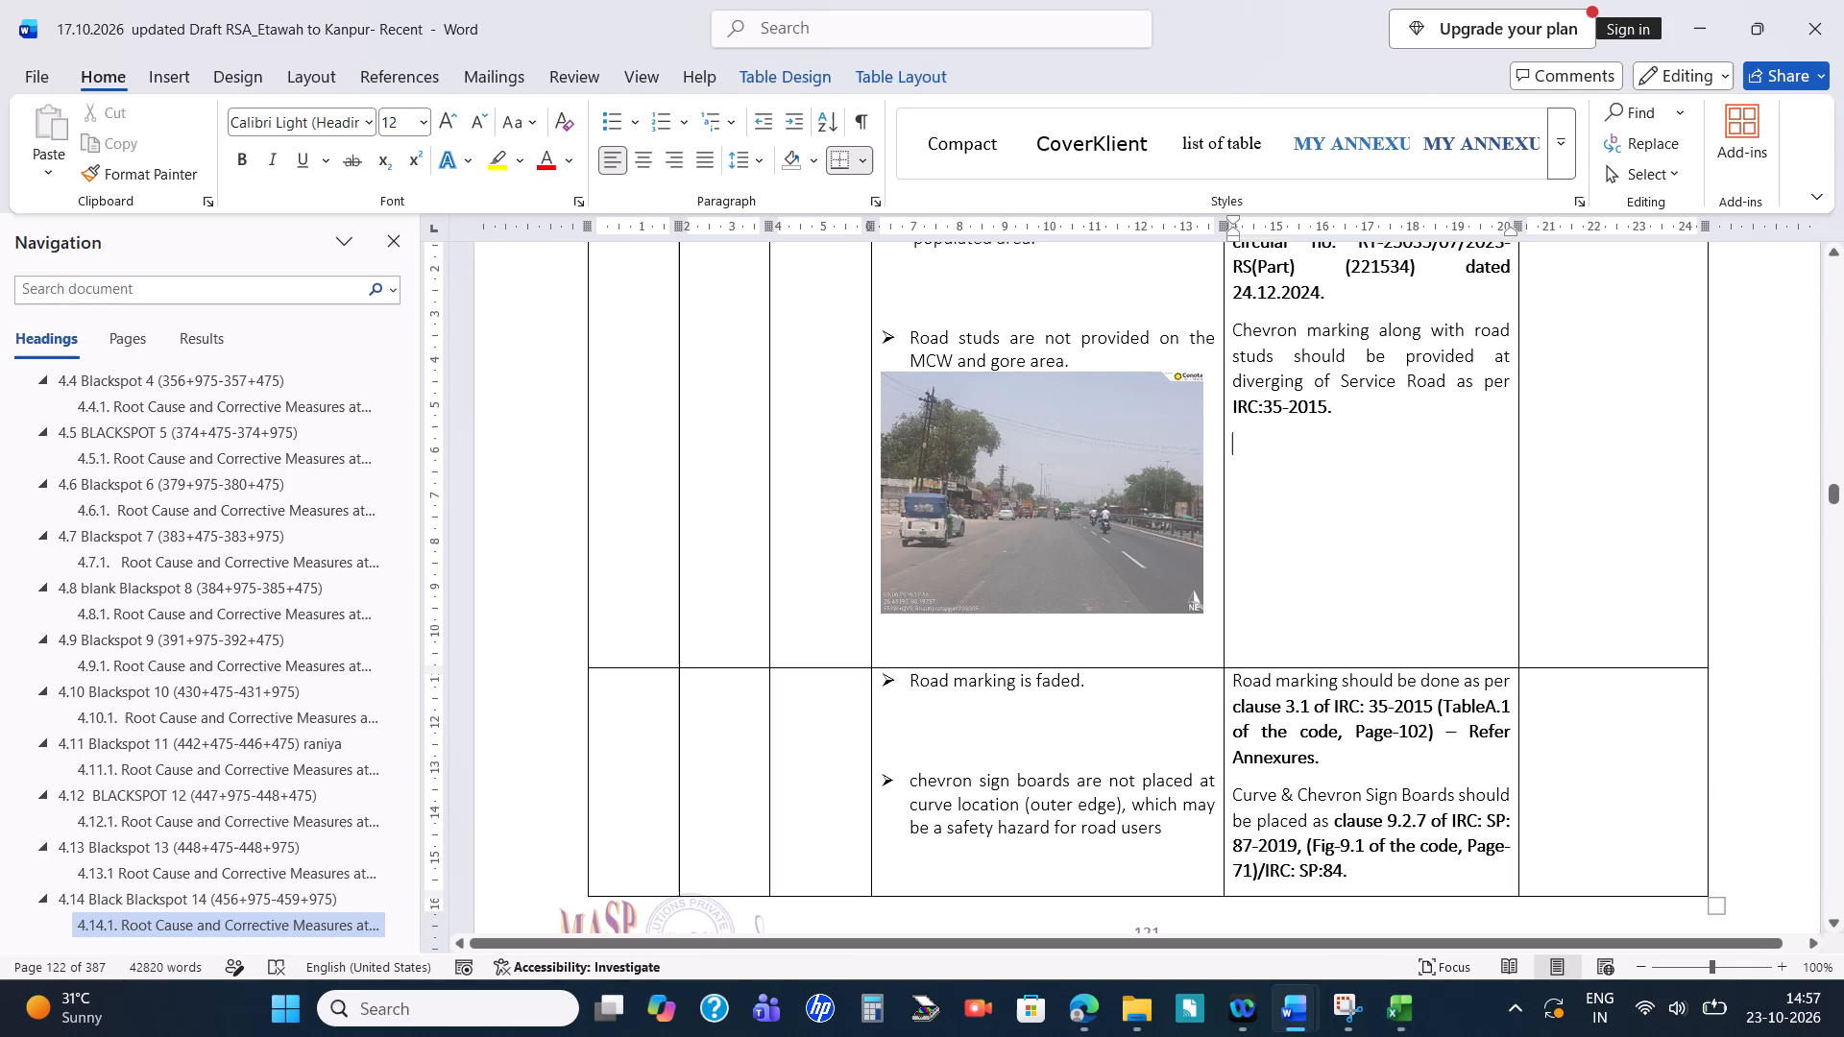
scroll(1454, 707, down, 4)
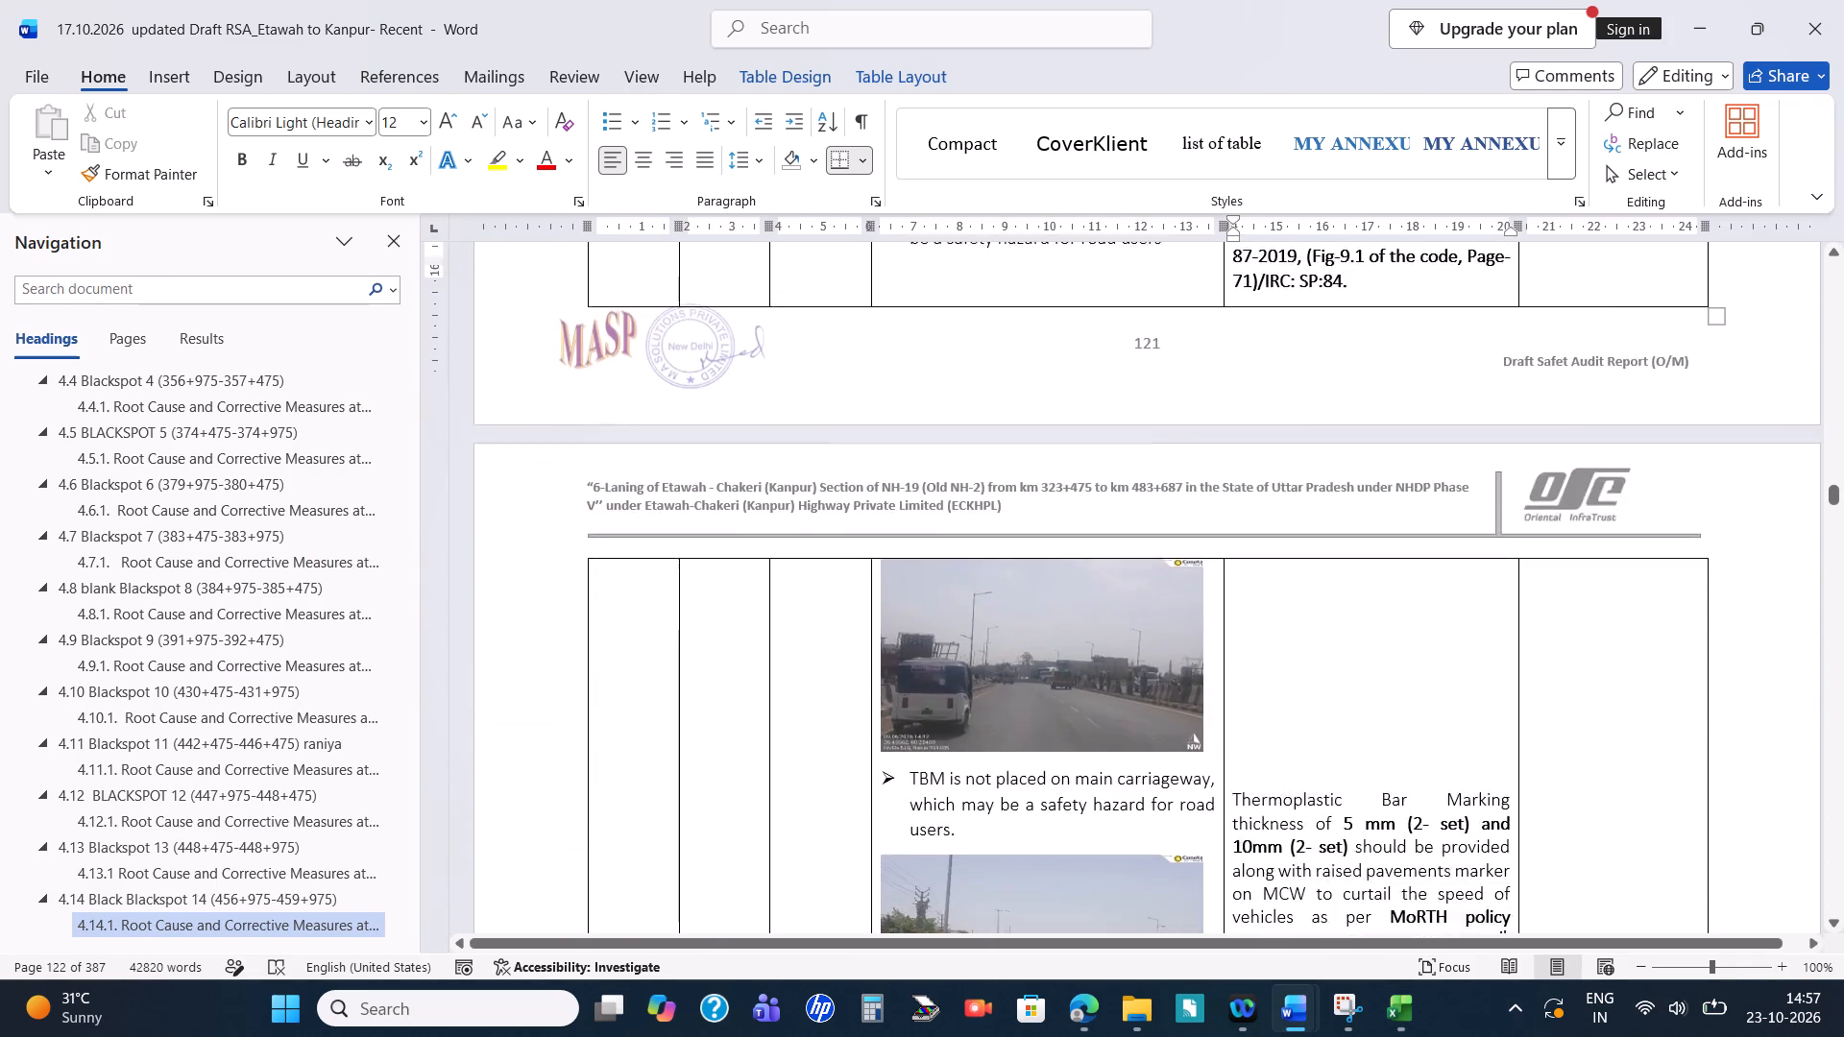
scroll(1454, 707, down, 2)
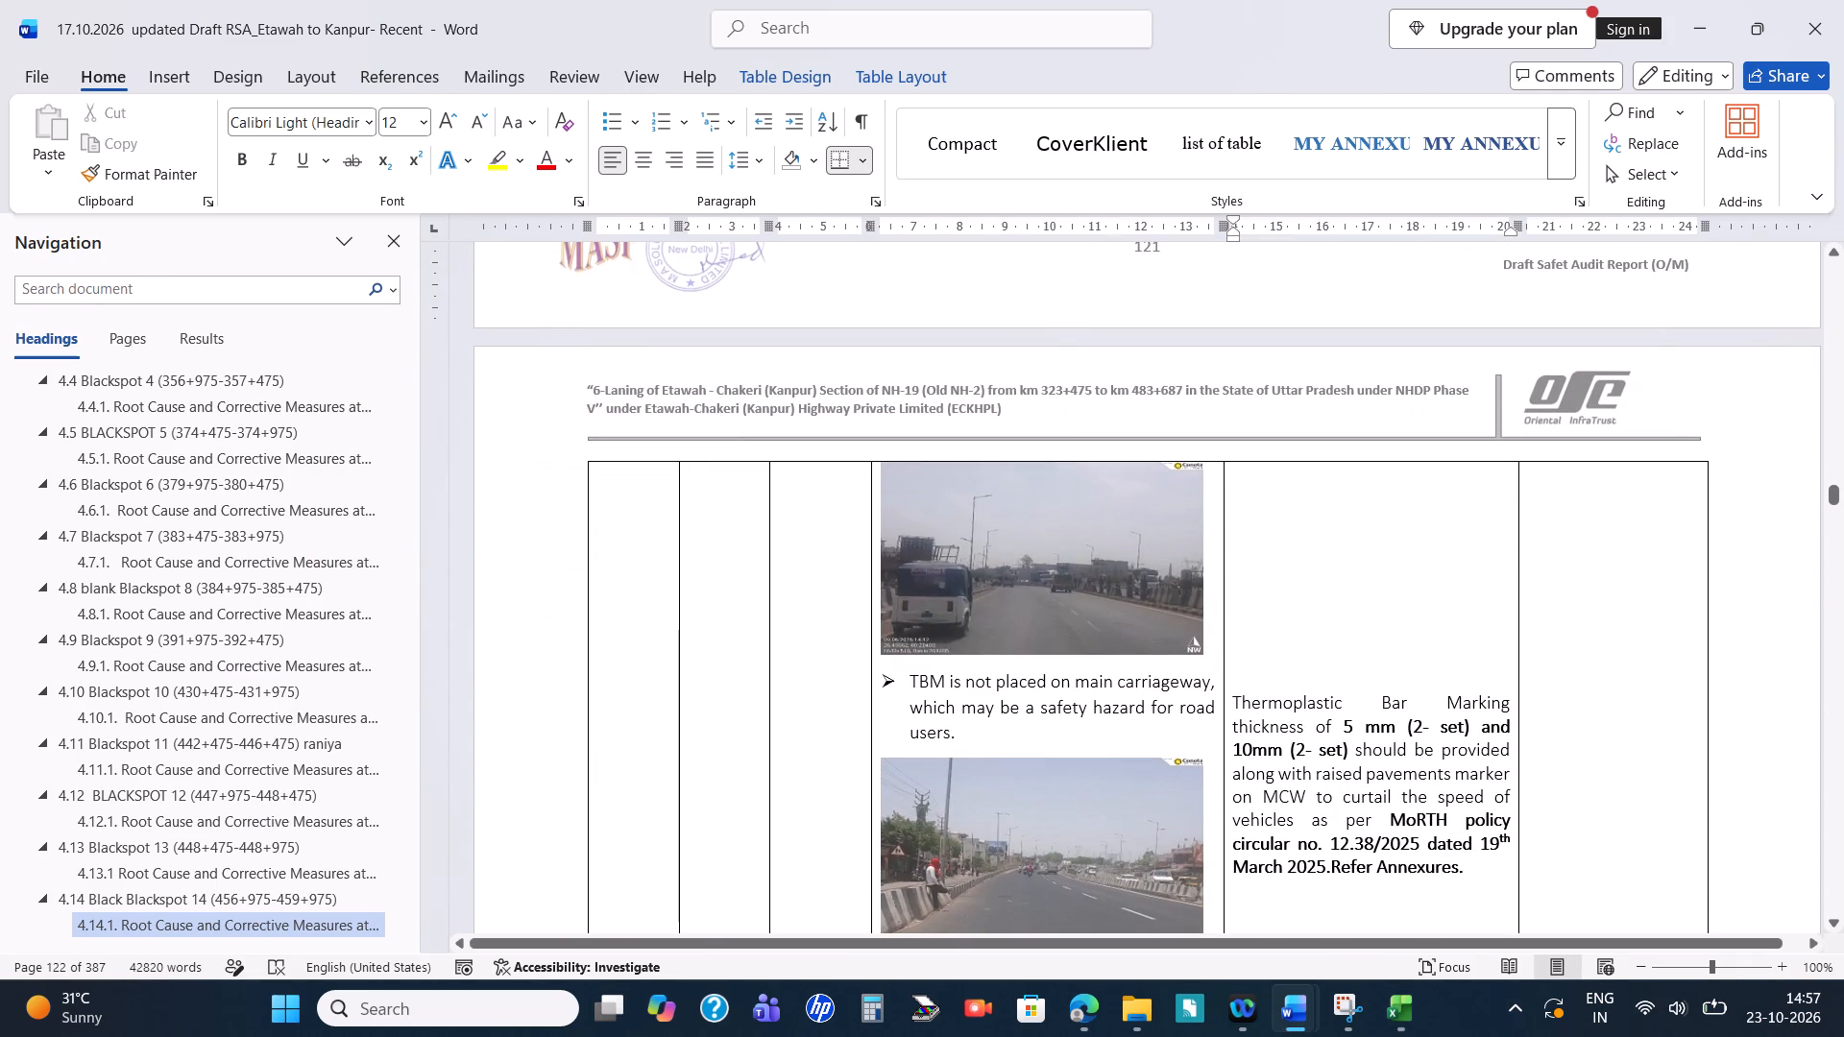
key(alt+Tab)
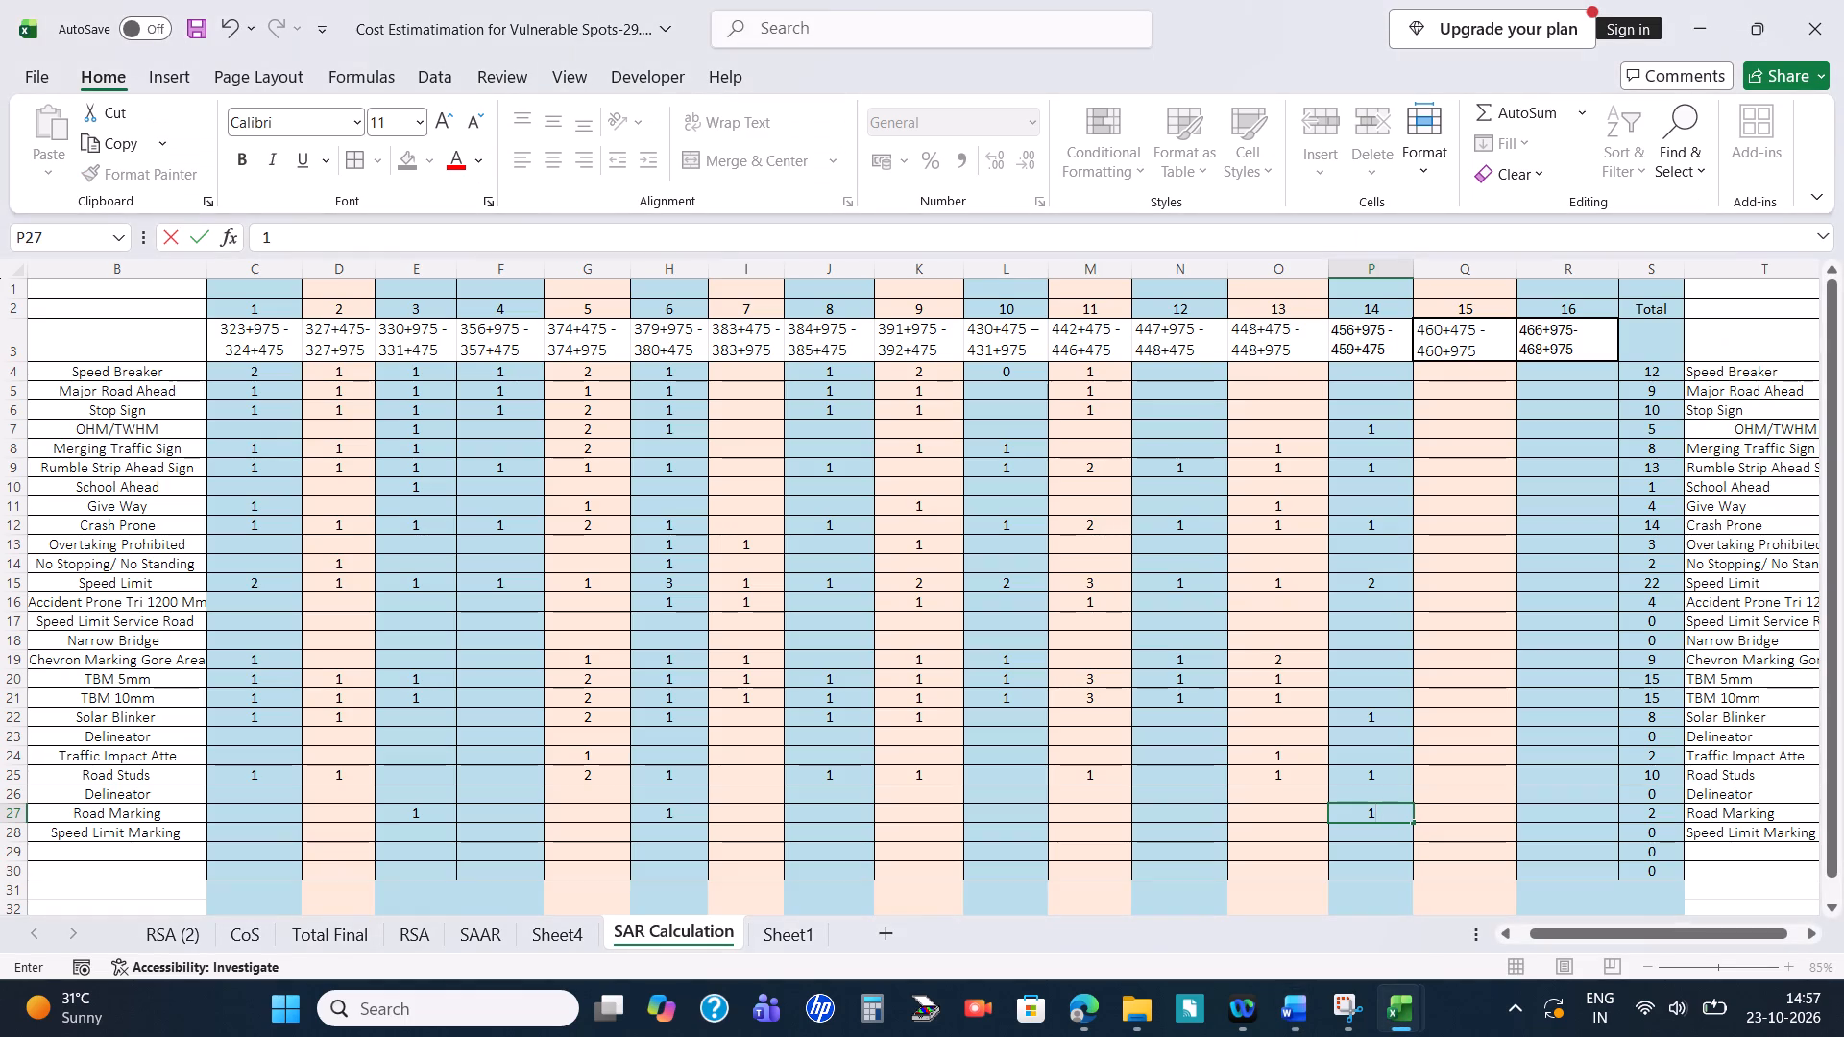
key(Return)
key(Up)
key(Up)
key(Up)
key(Up)
key(Up)
key(Up)
key(Up)
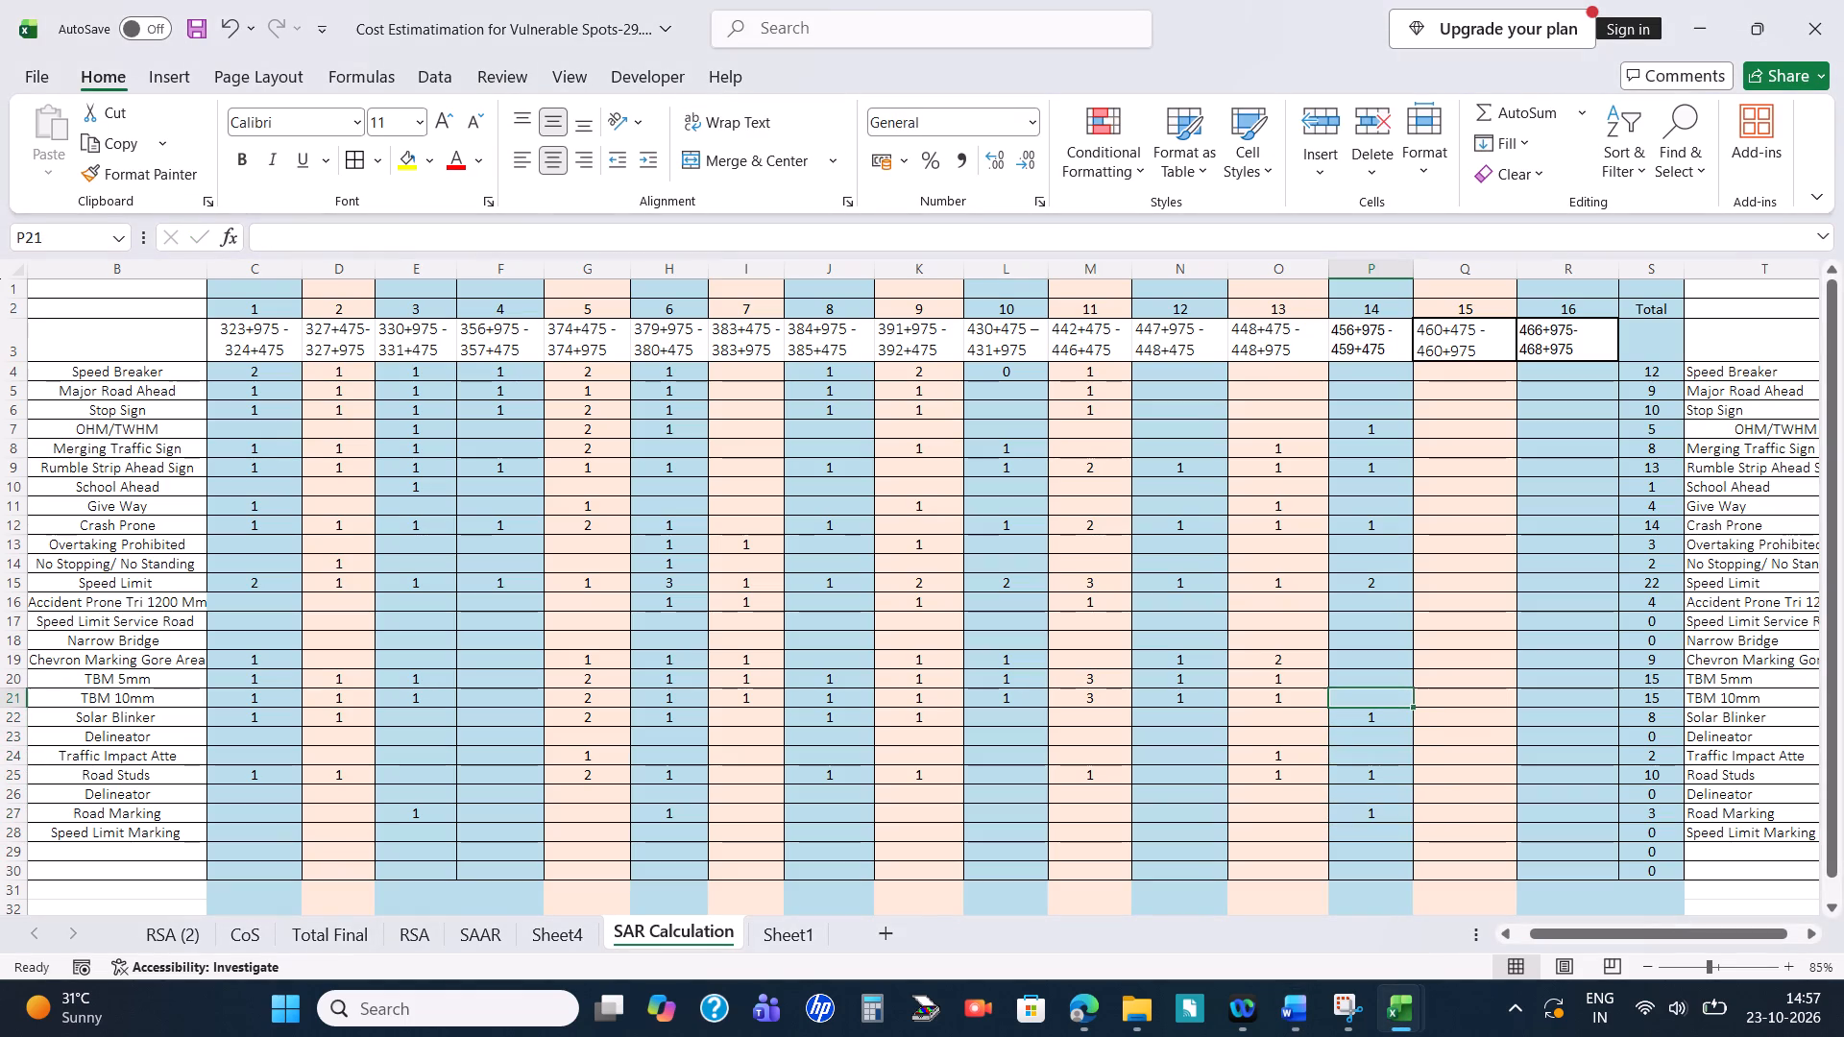
key(1)
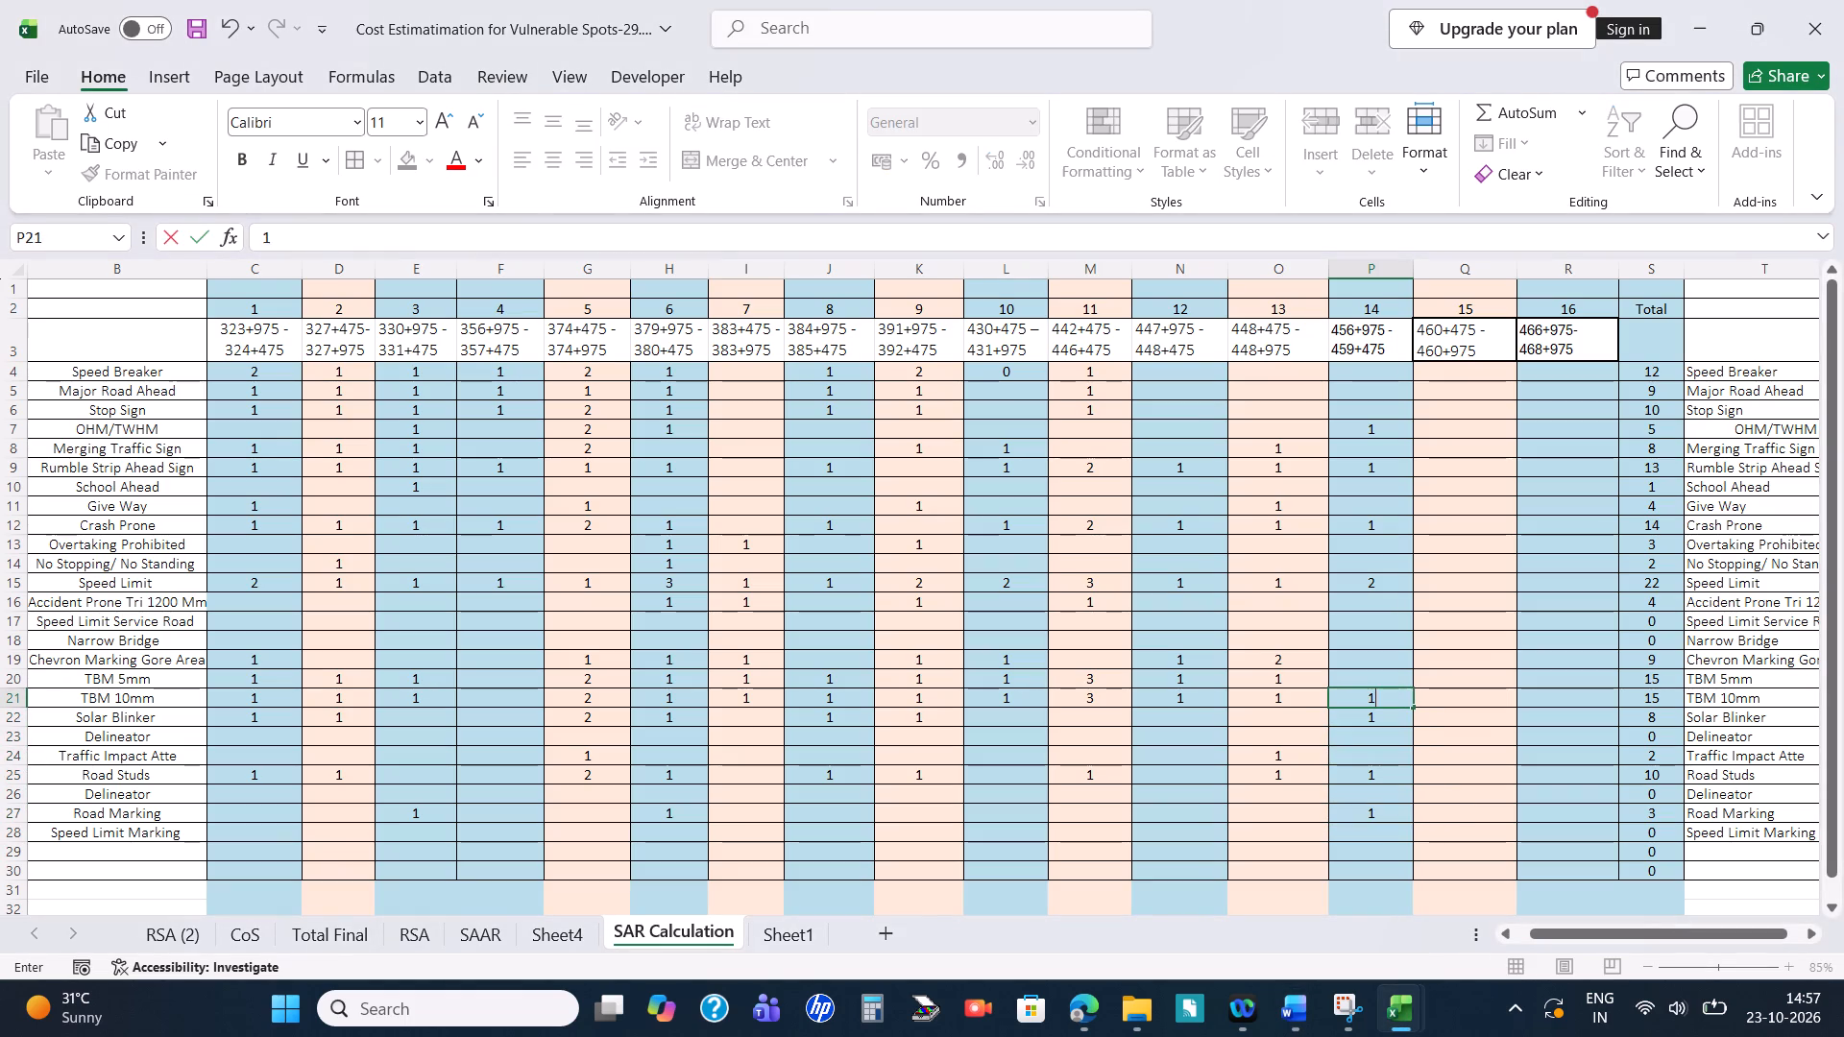
key(Up)
key(1)
key(Return)
Go to section 4.15.1 in Word, read its road marking measure, and enter 1 for Road Marking in Q27 under Blackspot 15 in Excel.
key(alt+Tab)
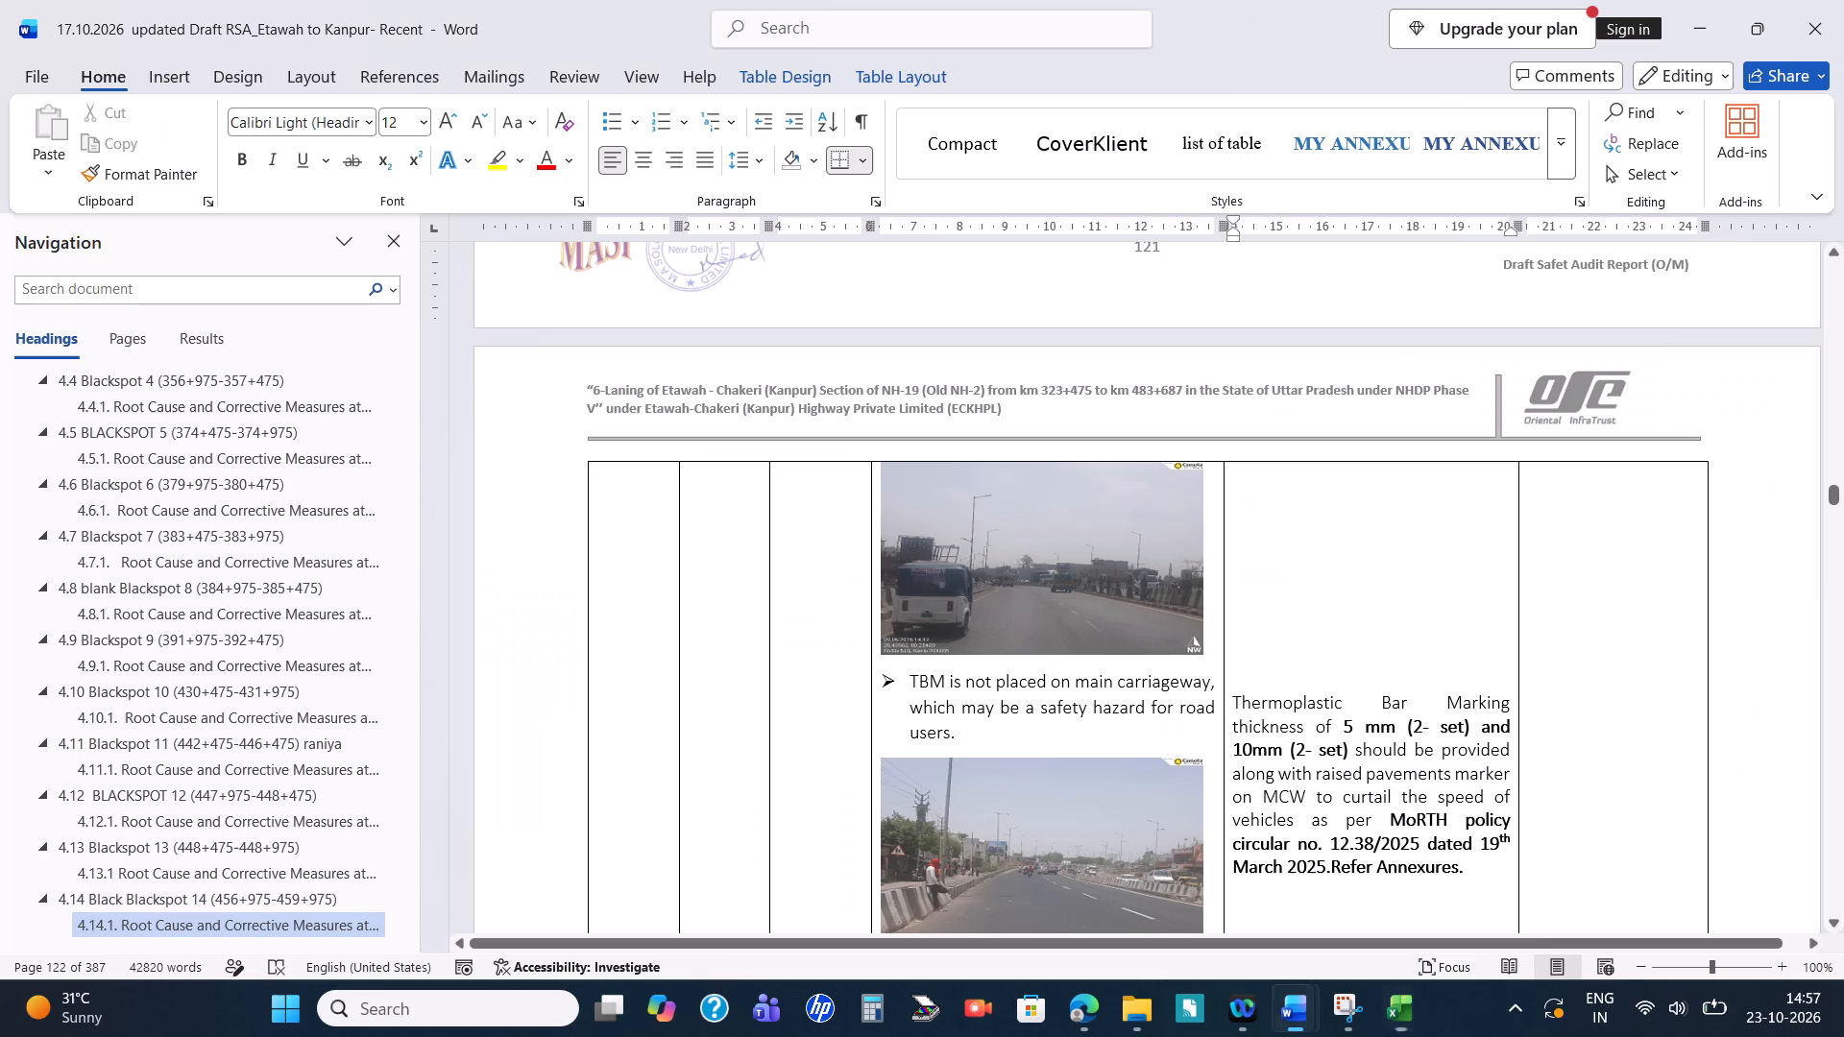
scroll(1454, 707, down, 6)
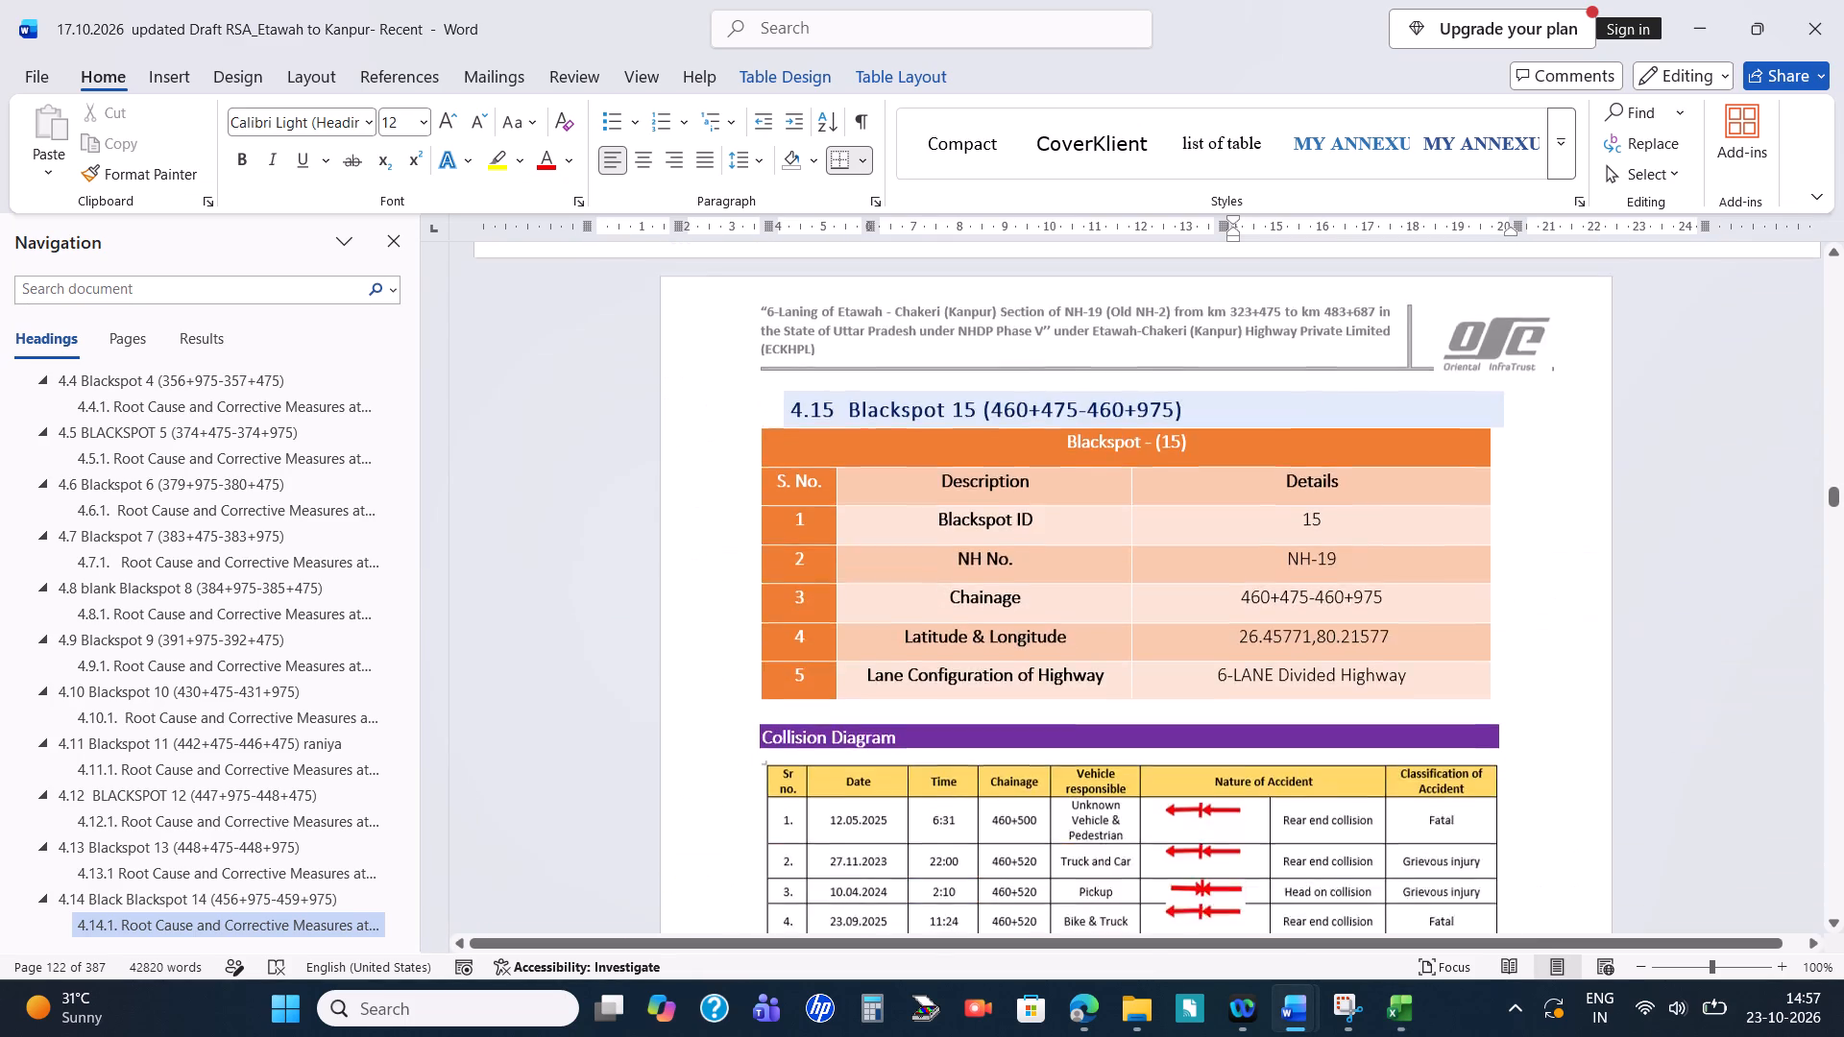
scroll(1454, 707, down, 7)
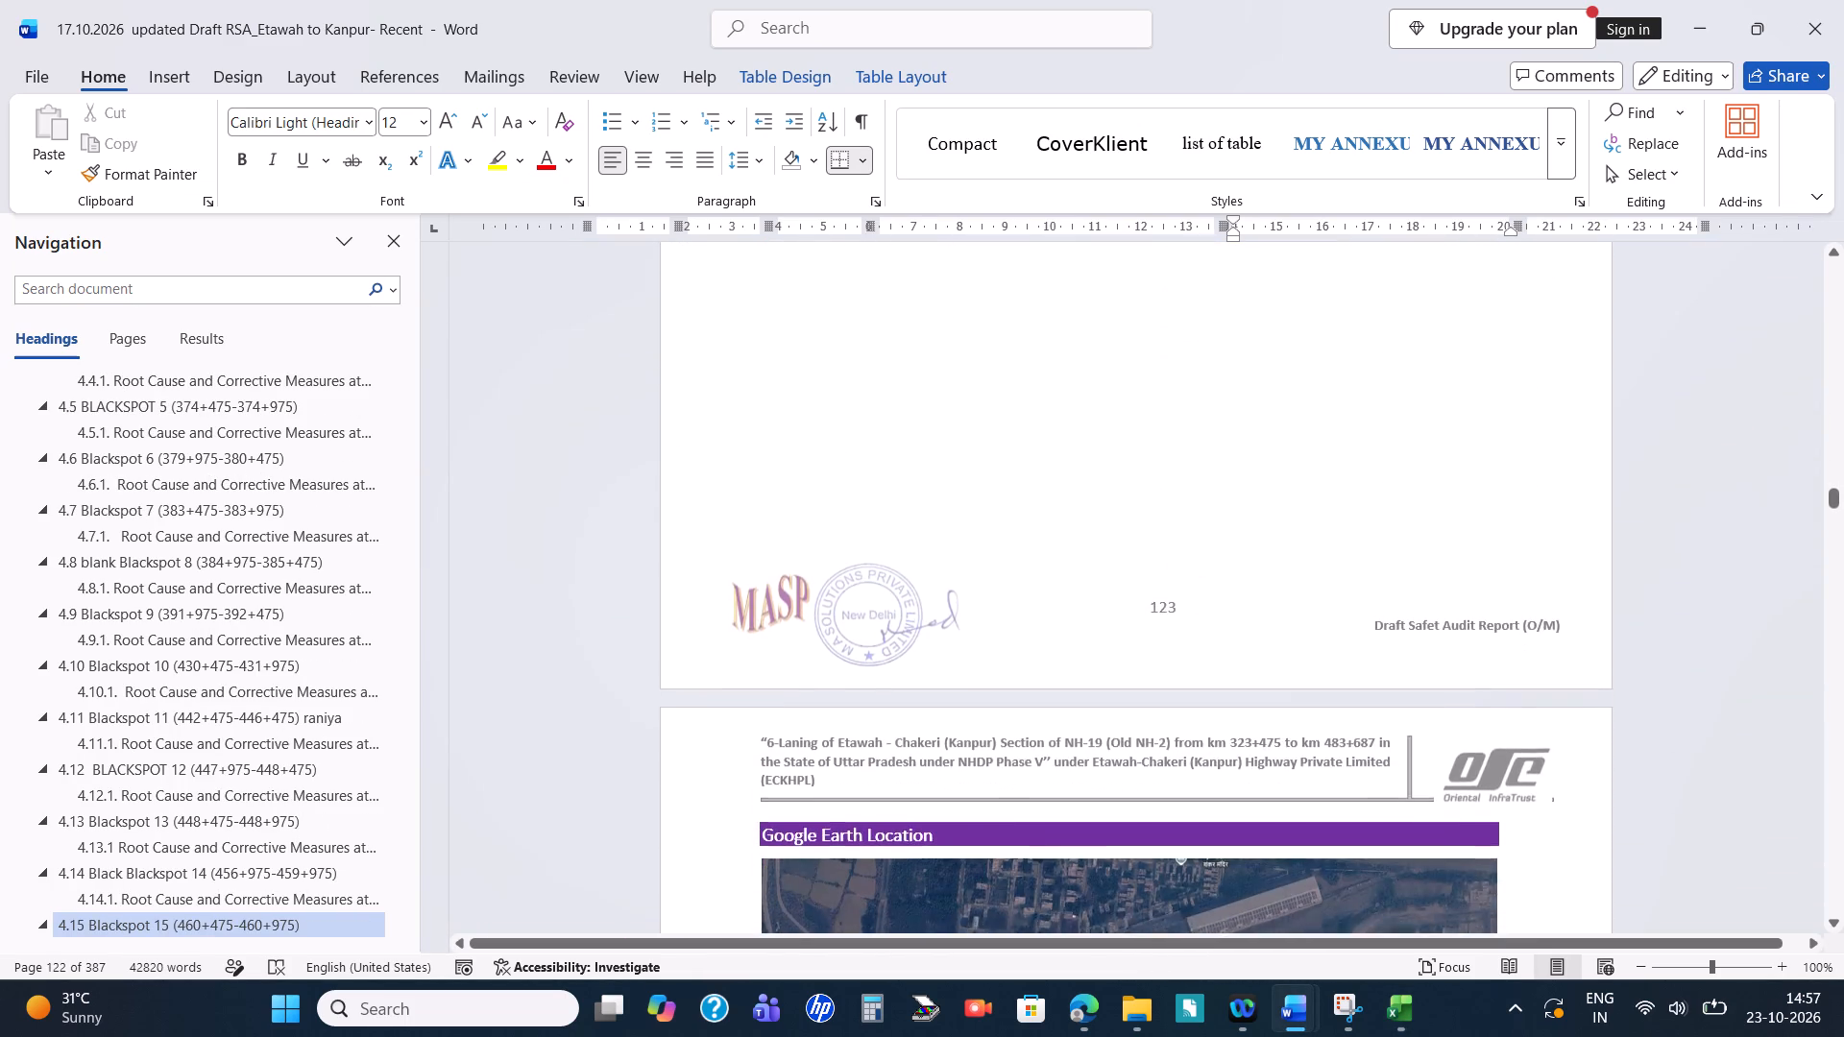
scroll(1454, 707, down, 6)
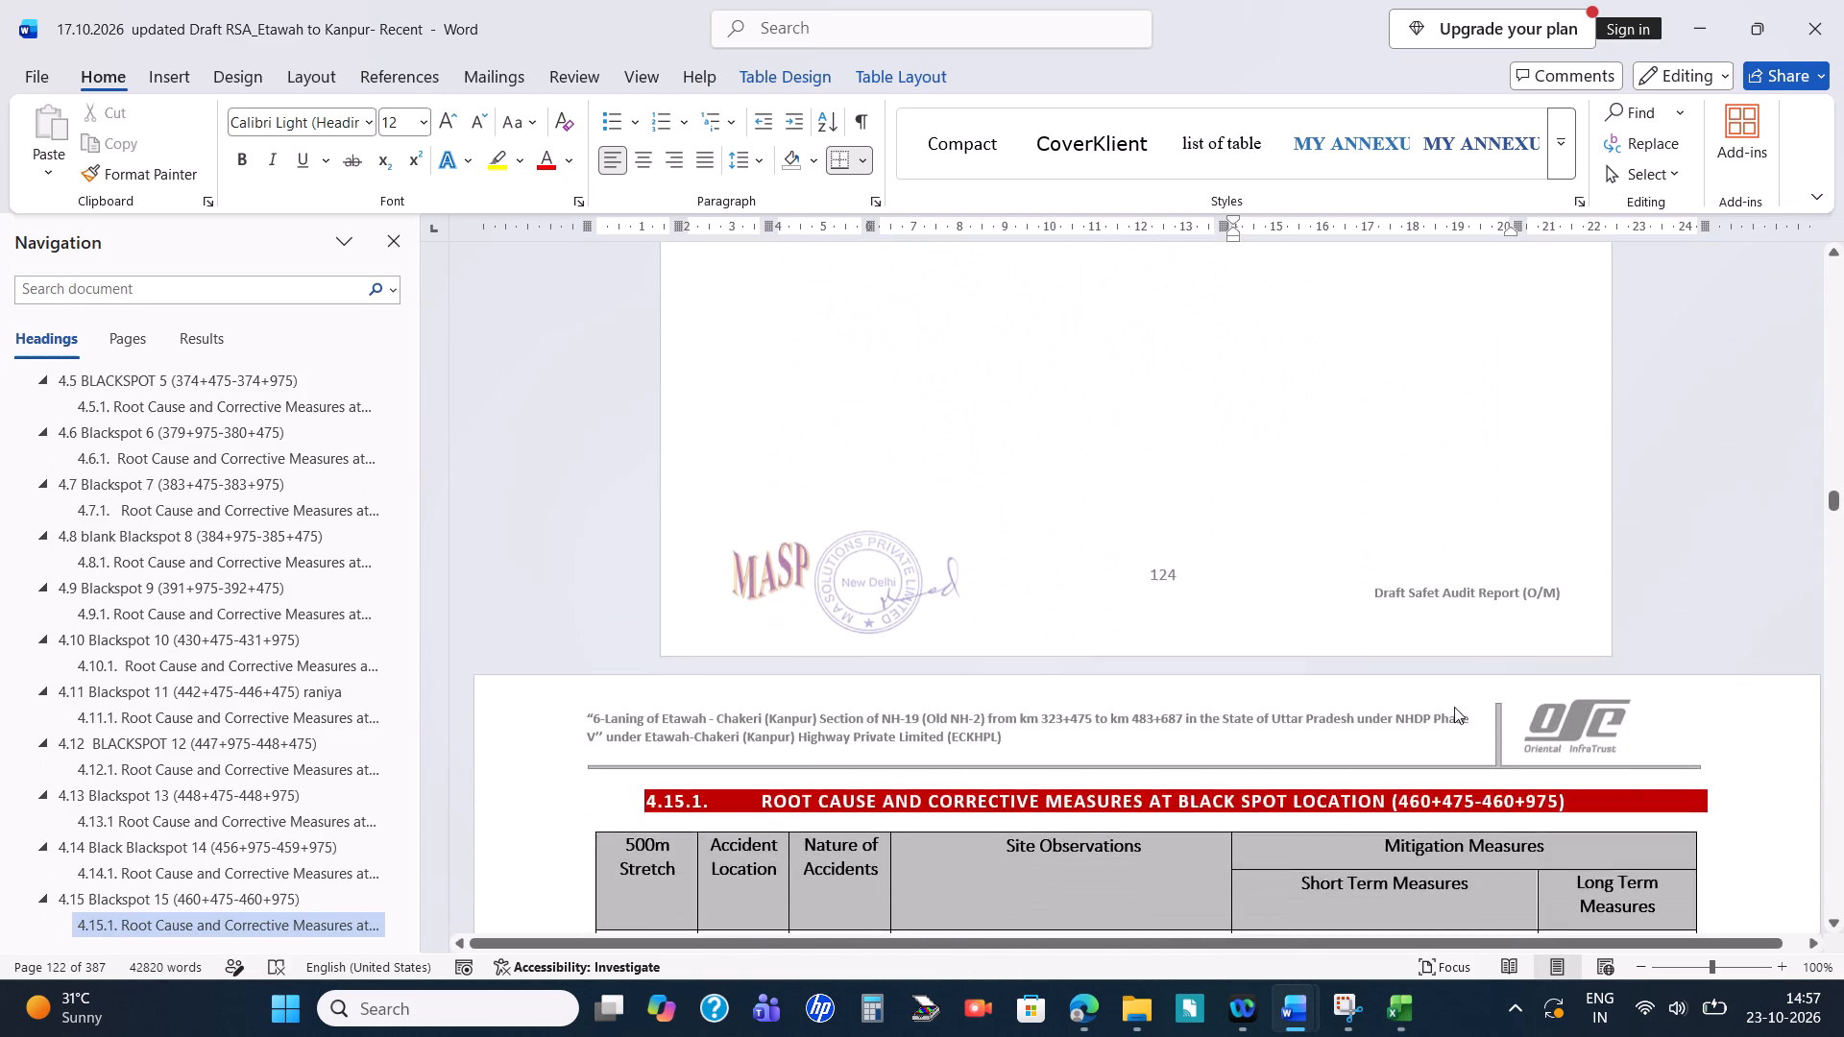
scroll(1454, 707, down, 4)
key(alt+Tab)
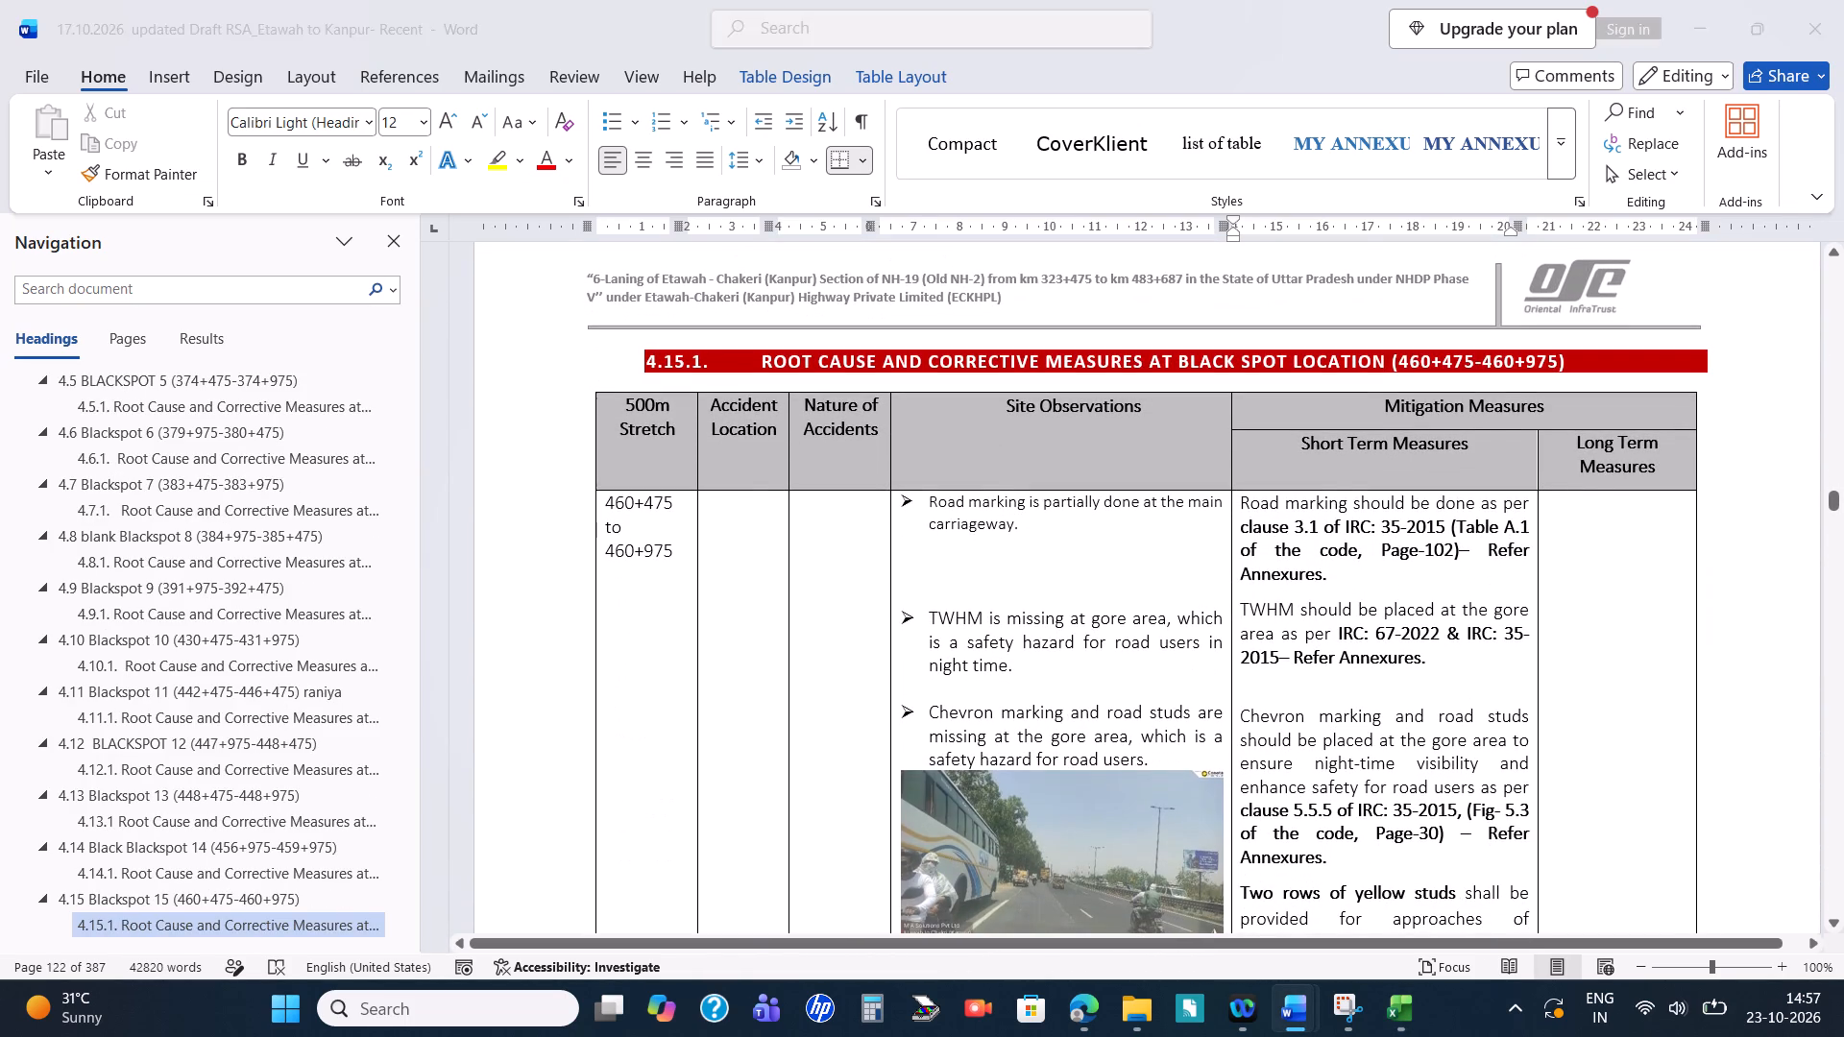
key(Right)
key(Down)
key(Down)
key(Down)
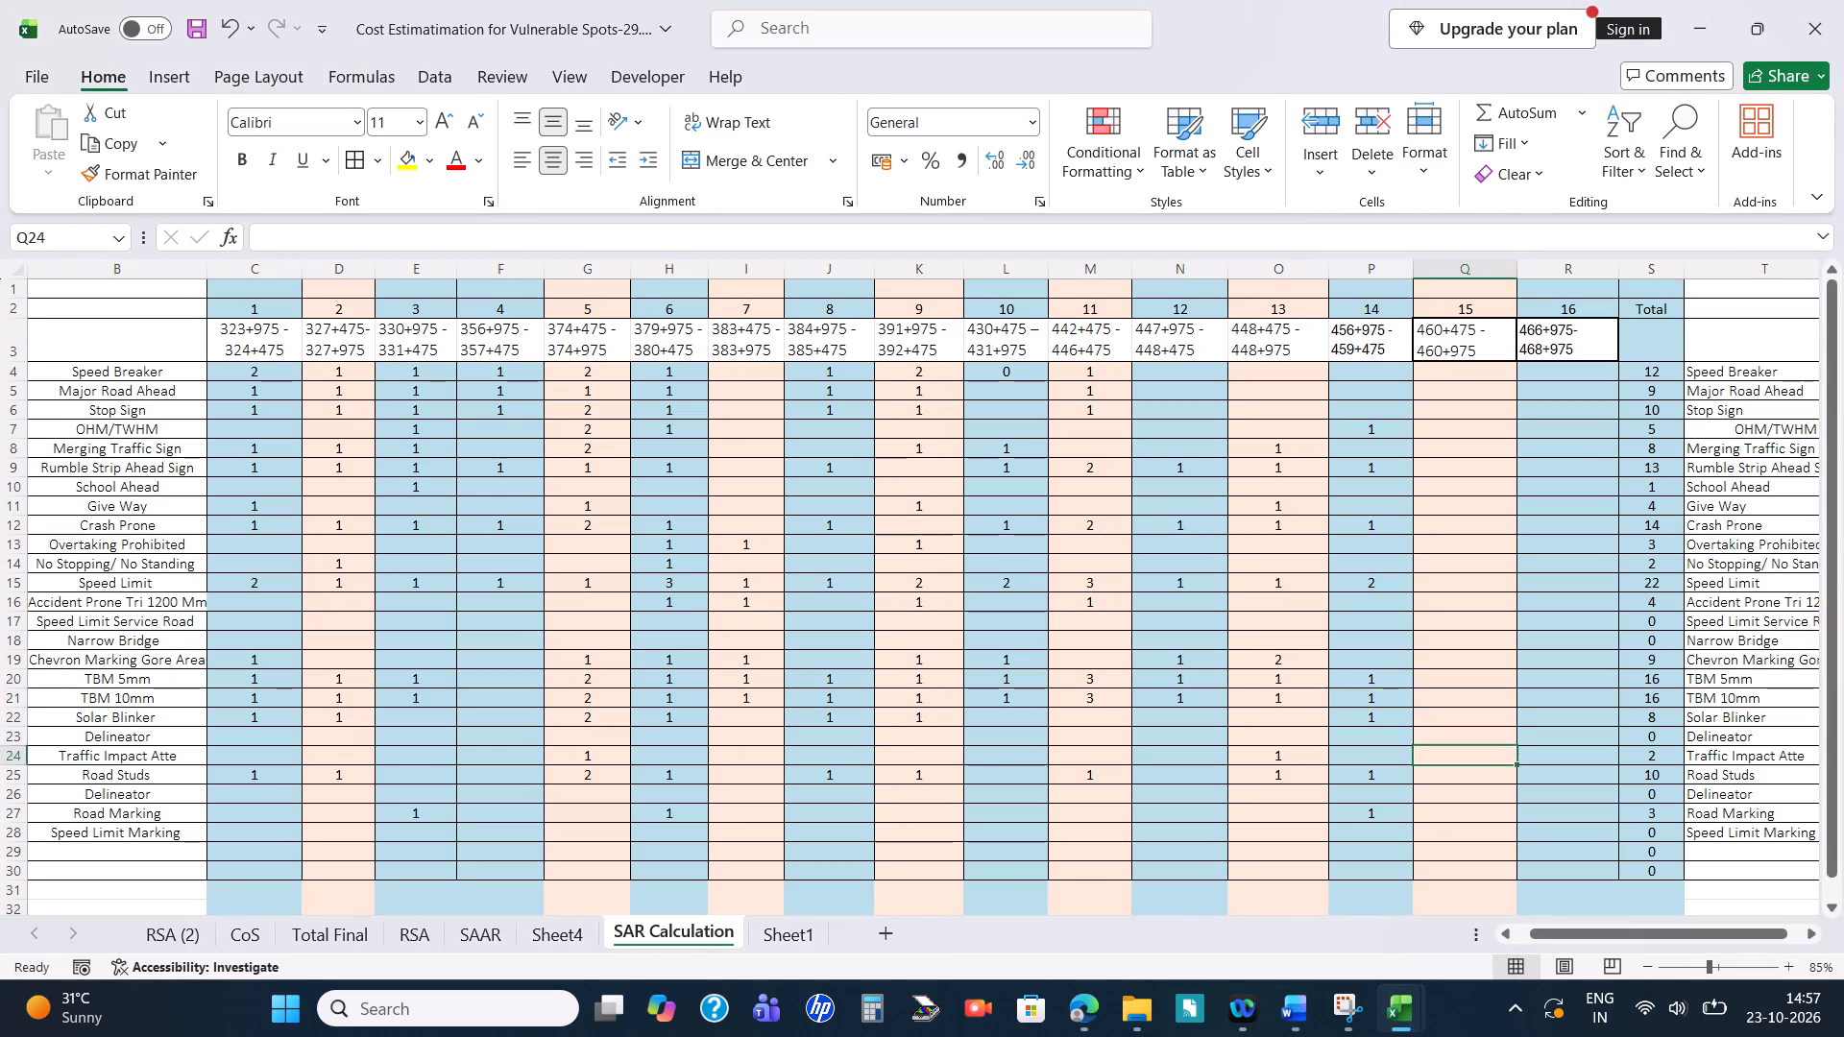
key(Down)
key(Down)
key(Down)
key(1)
key(Up)
Enter 1 for Chevron Marking Gore Area in Q19 under Blackspot 15.
key(alt+Tab)
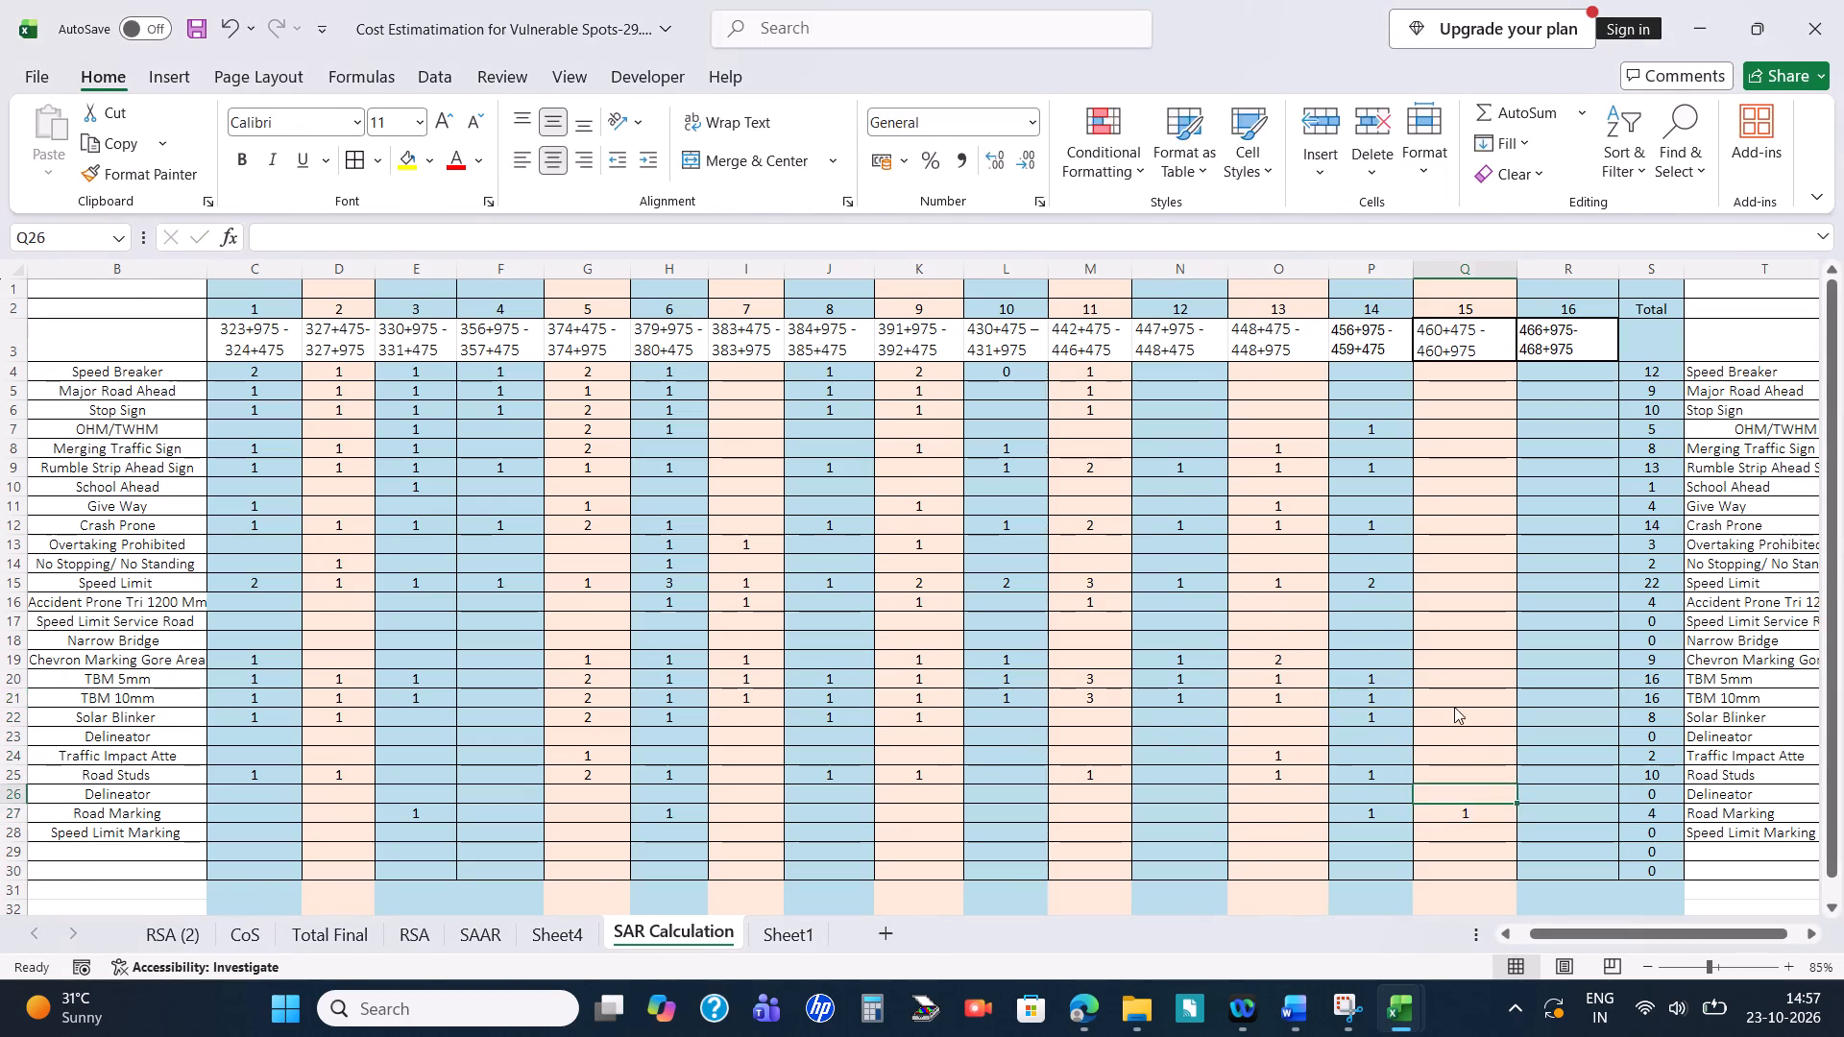
key(alt+Tab)
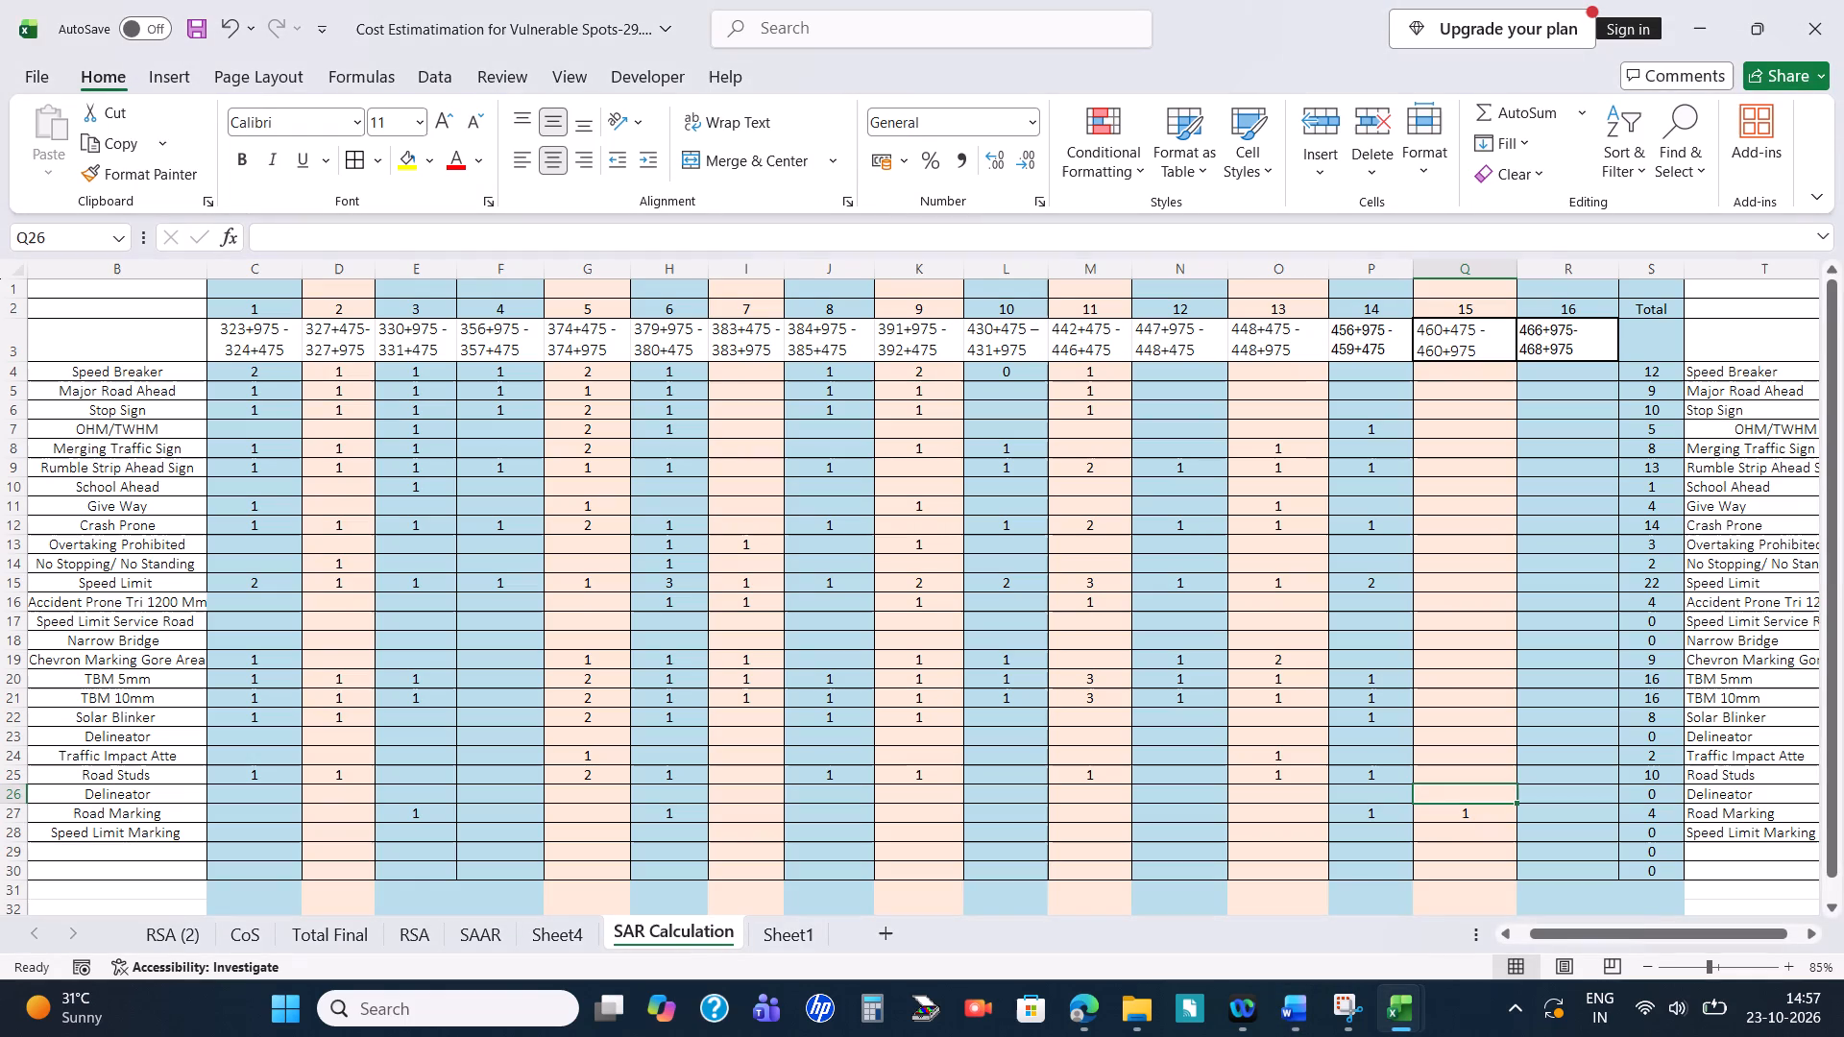
key(Up)
key(Up)
key(Up)
key(Up)
key(Up)
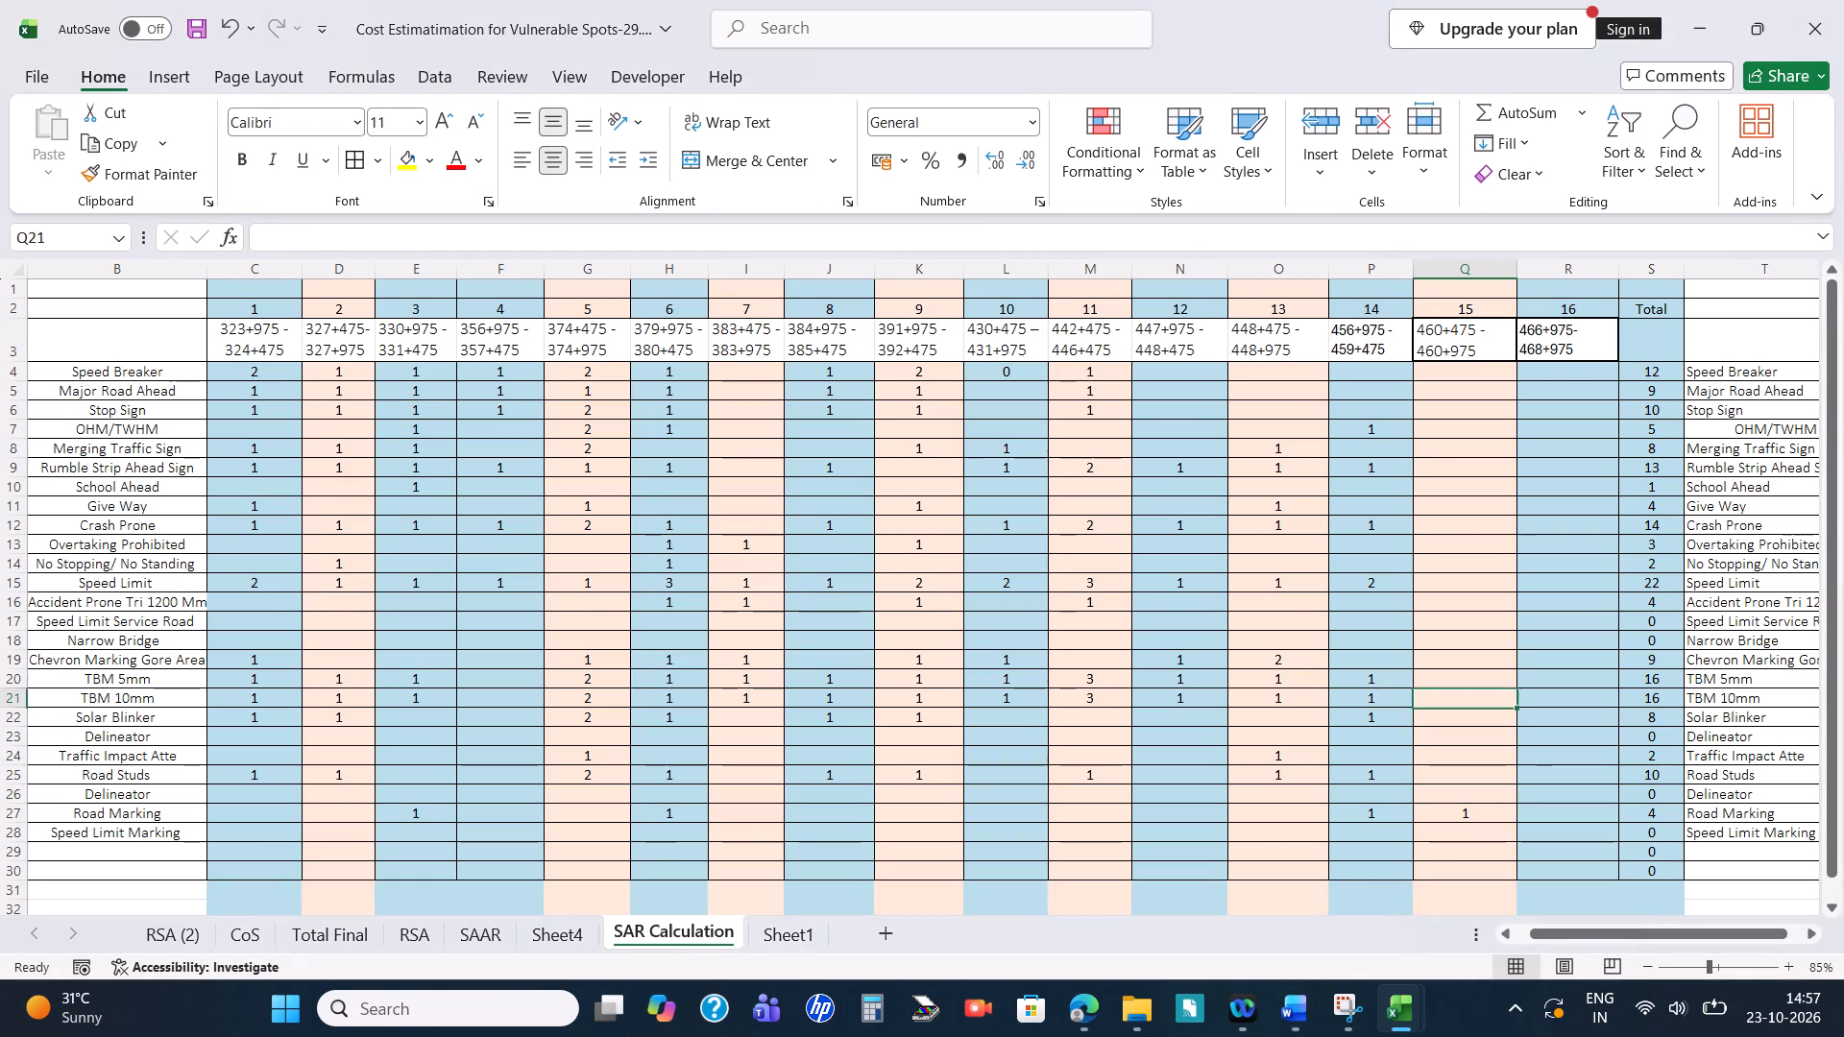
key(Up)
key(Up)
key(1)
key(Up)
key(Up)
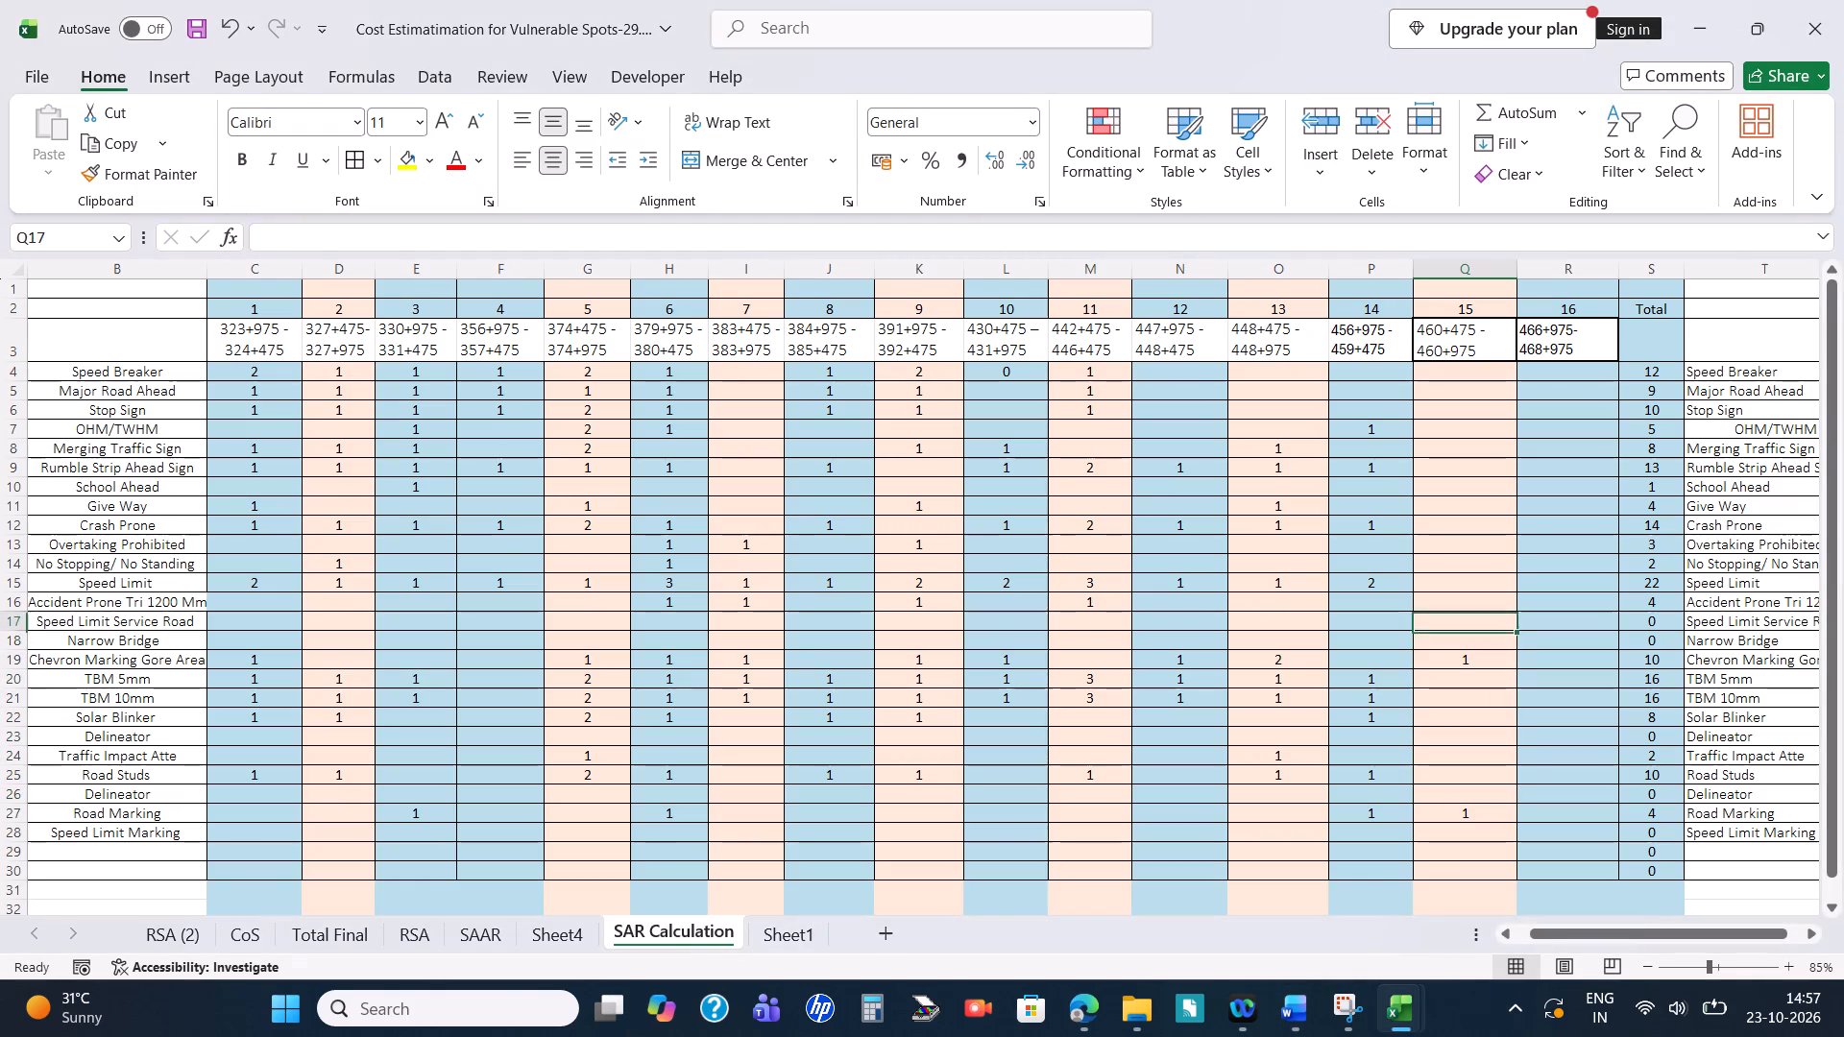
Check section 4.15.1's road studs measure in Word and enter 1 for Road Studs in Q25 under Blackspot 15 in Excel.
key(alt+Tab)
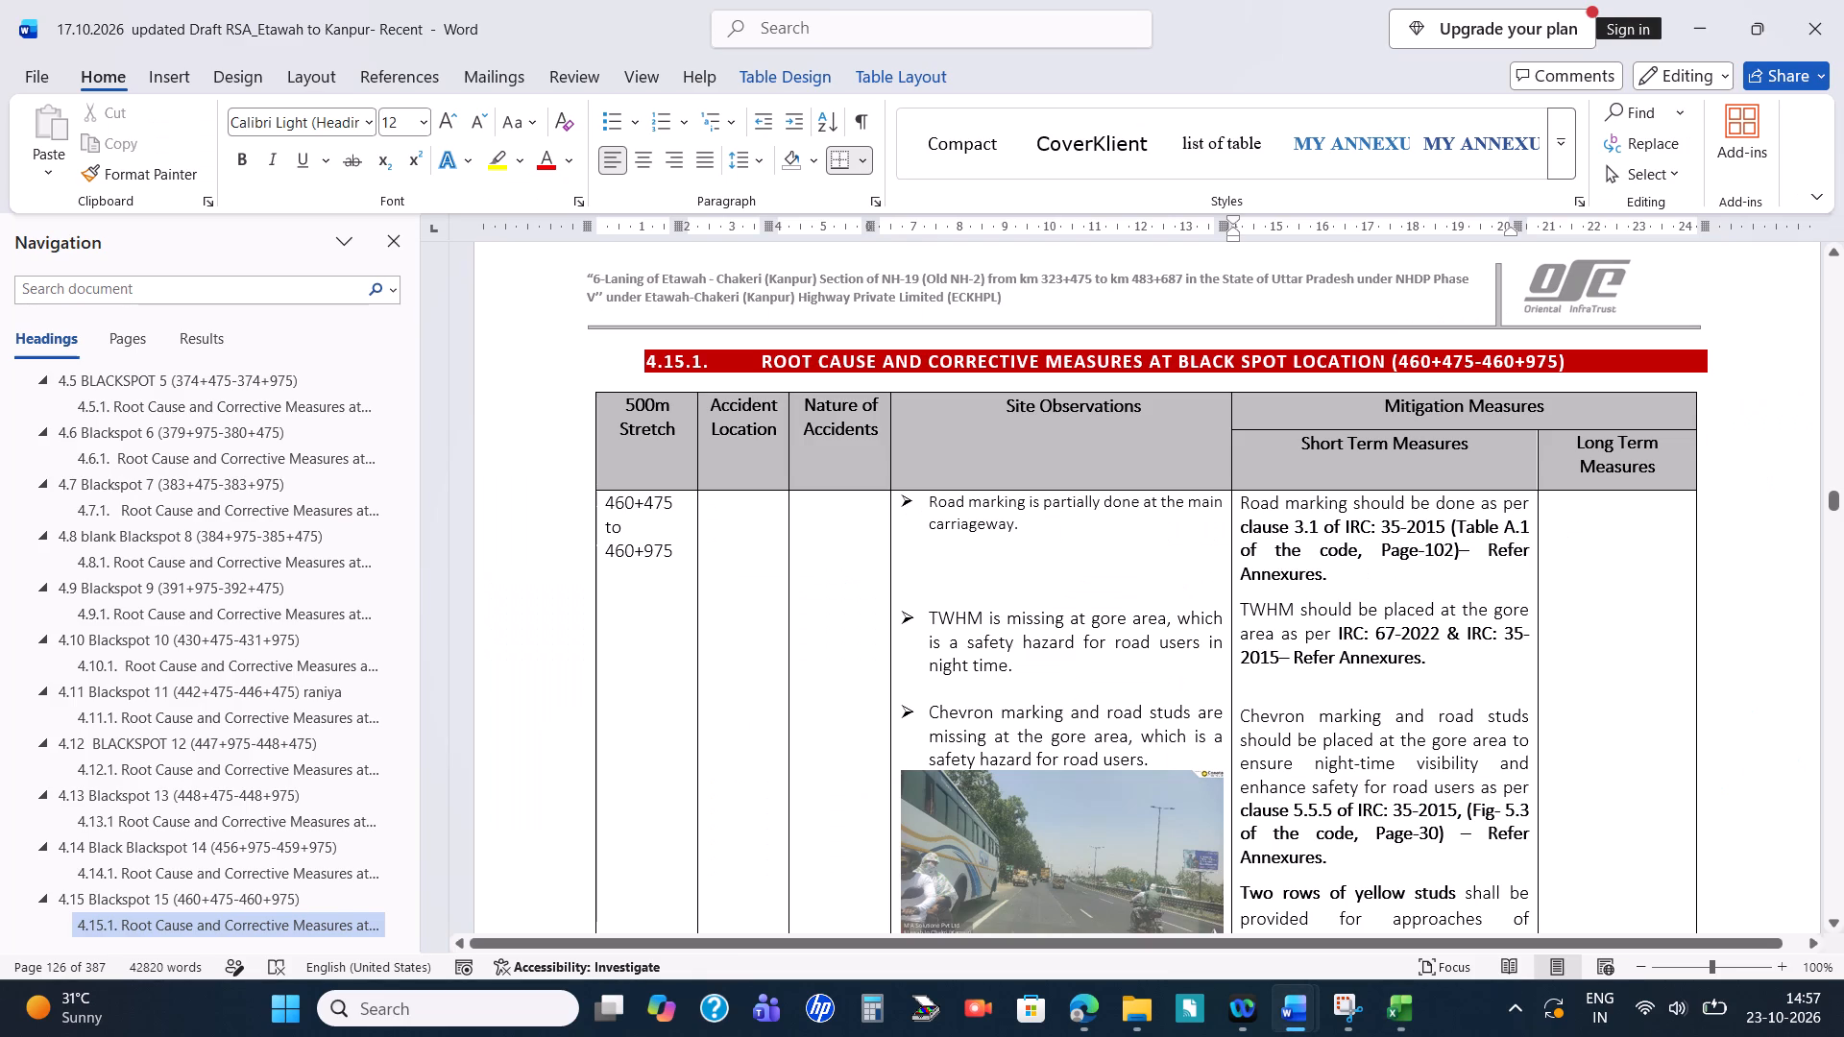
key(alt+Tab)
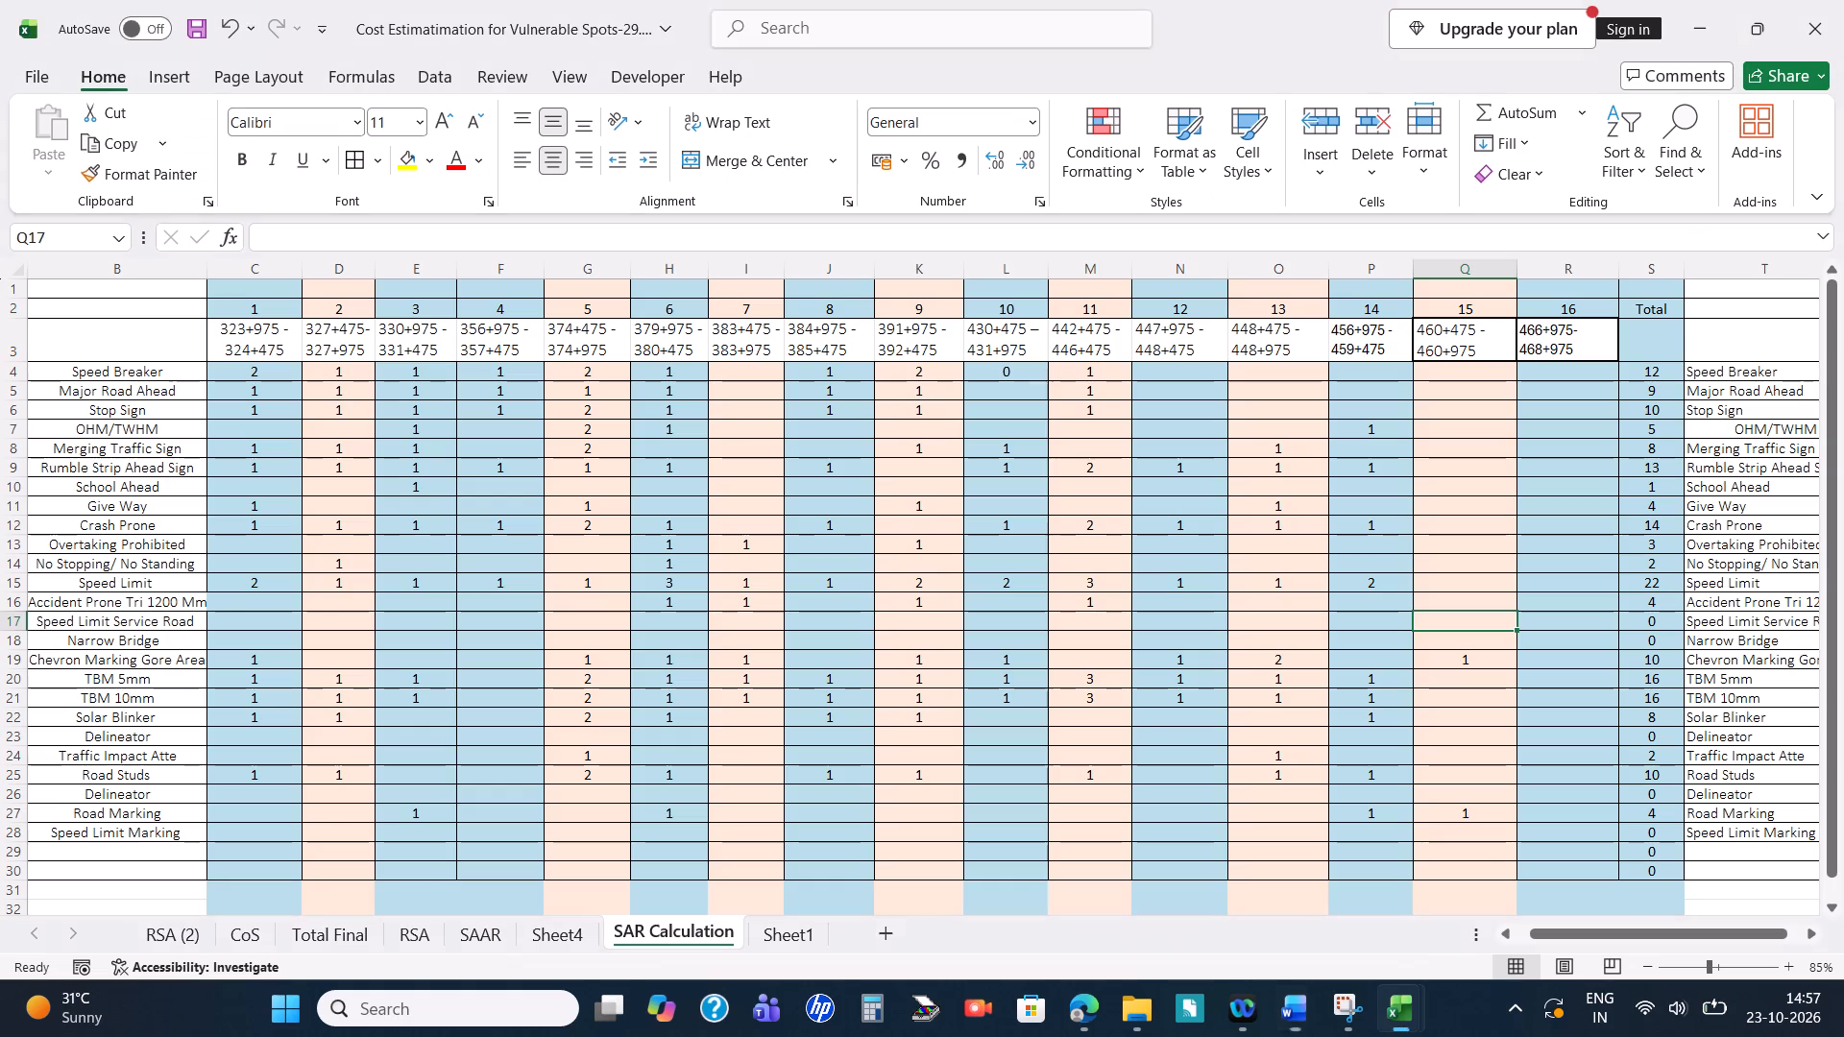
key(Down)
key(Down)
key(Down)
key(Down)
key(Down)
key(Down)
key(Down)
key(Down)
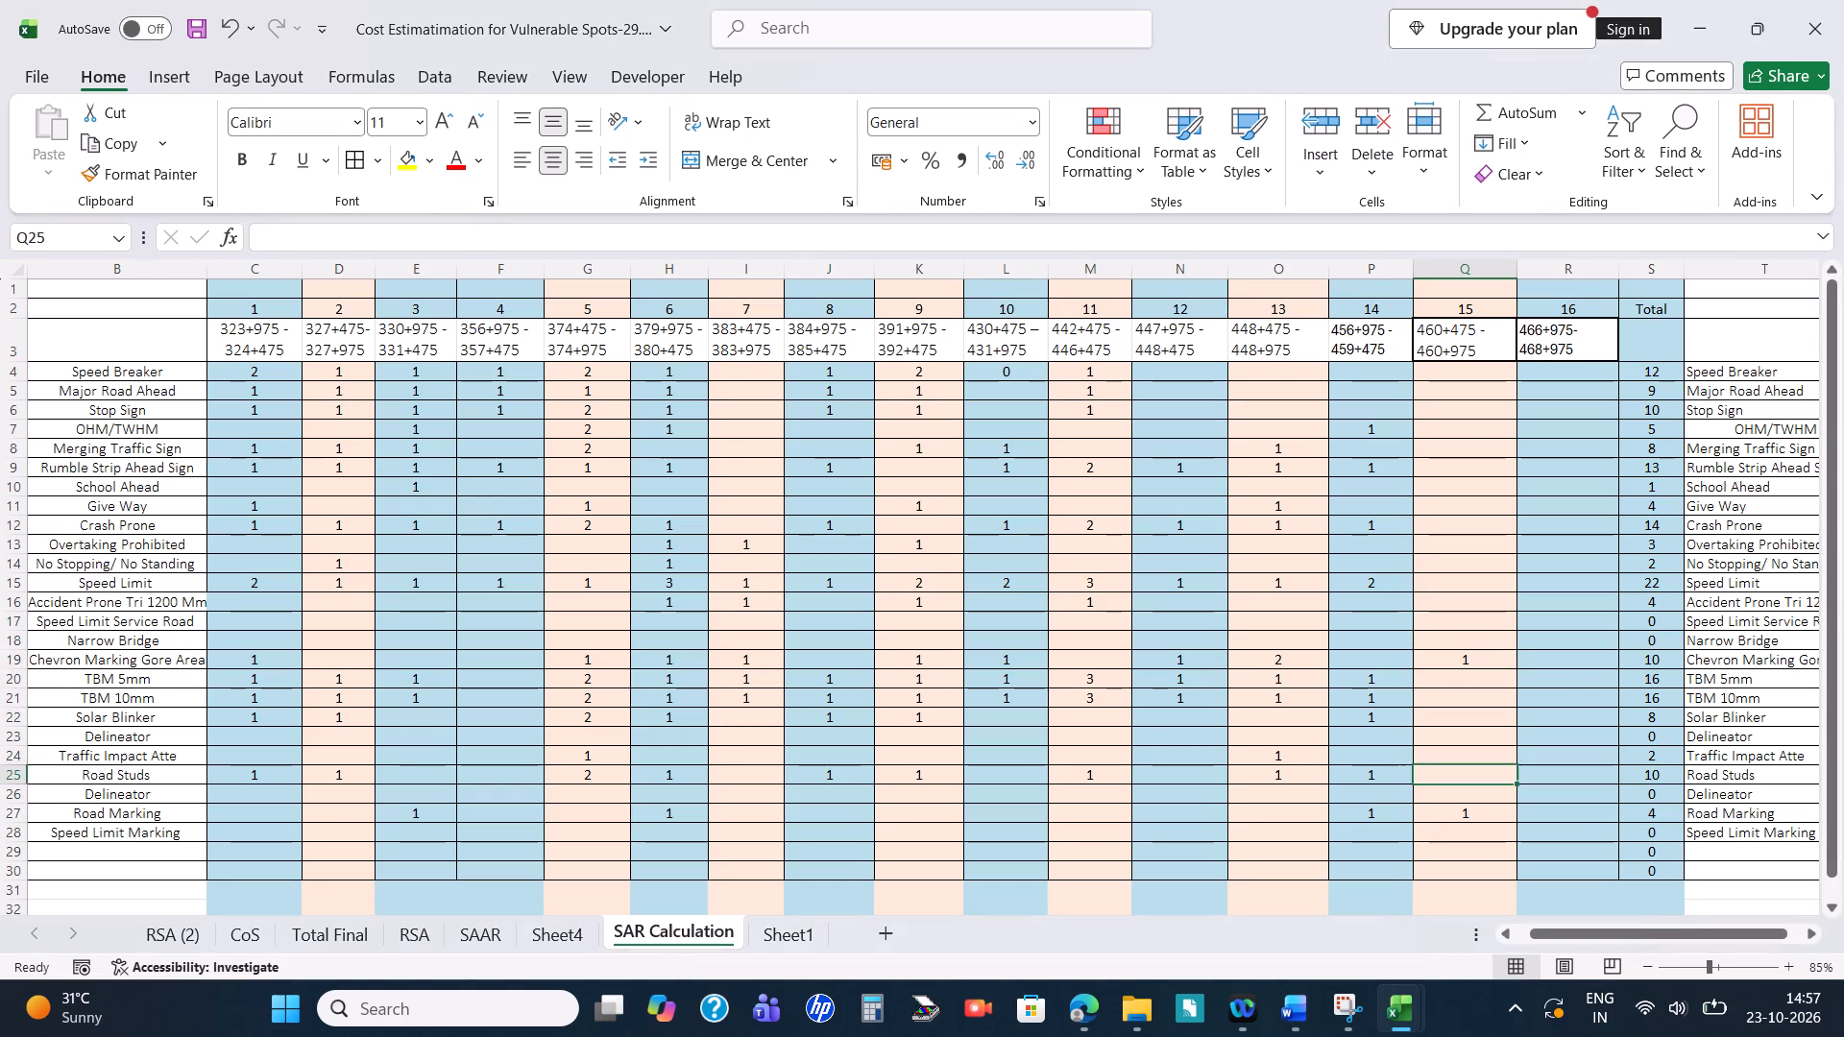
key(1)
key(Up)
Enter 1 for OHM/TWHM in Q7 under Blackspot 15 and return to section 4.15.1 in Word.
key(Up)
key(Up)
key(Up)
key(Up)
key(Up)
key(Up)
key(Up)
key(Up)
key(Up)
key(Up)
key(Up)
key(Up)
key(Up)
key(Up)
key(Up)
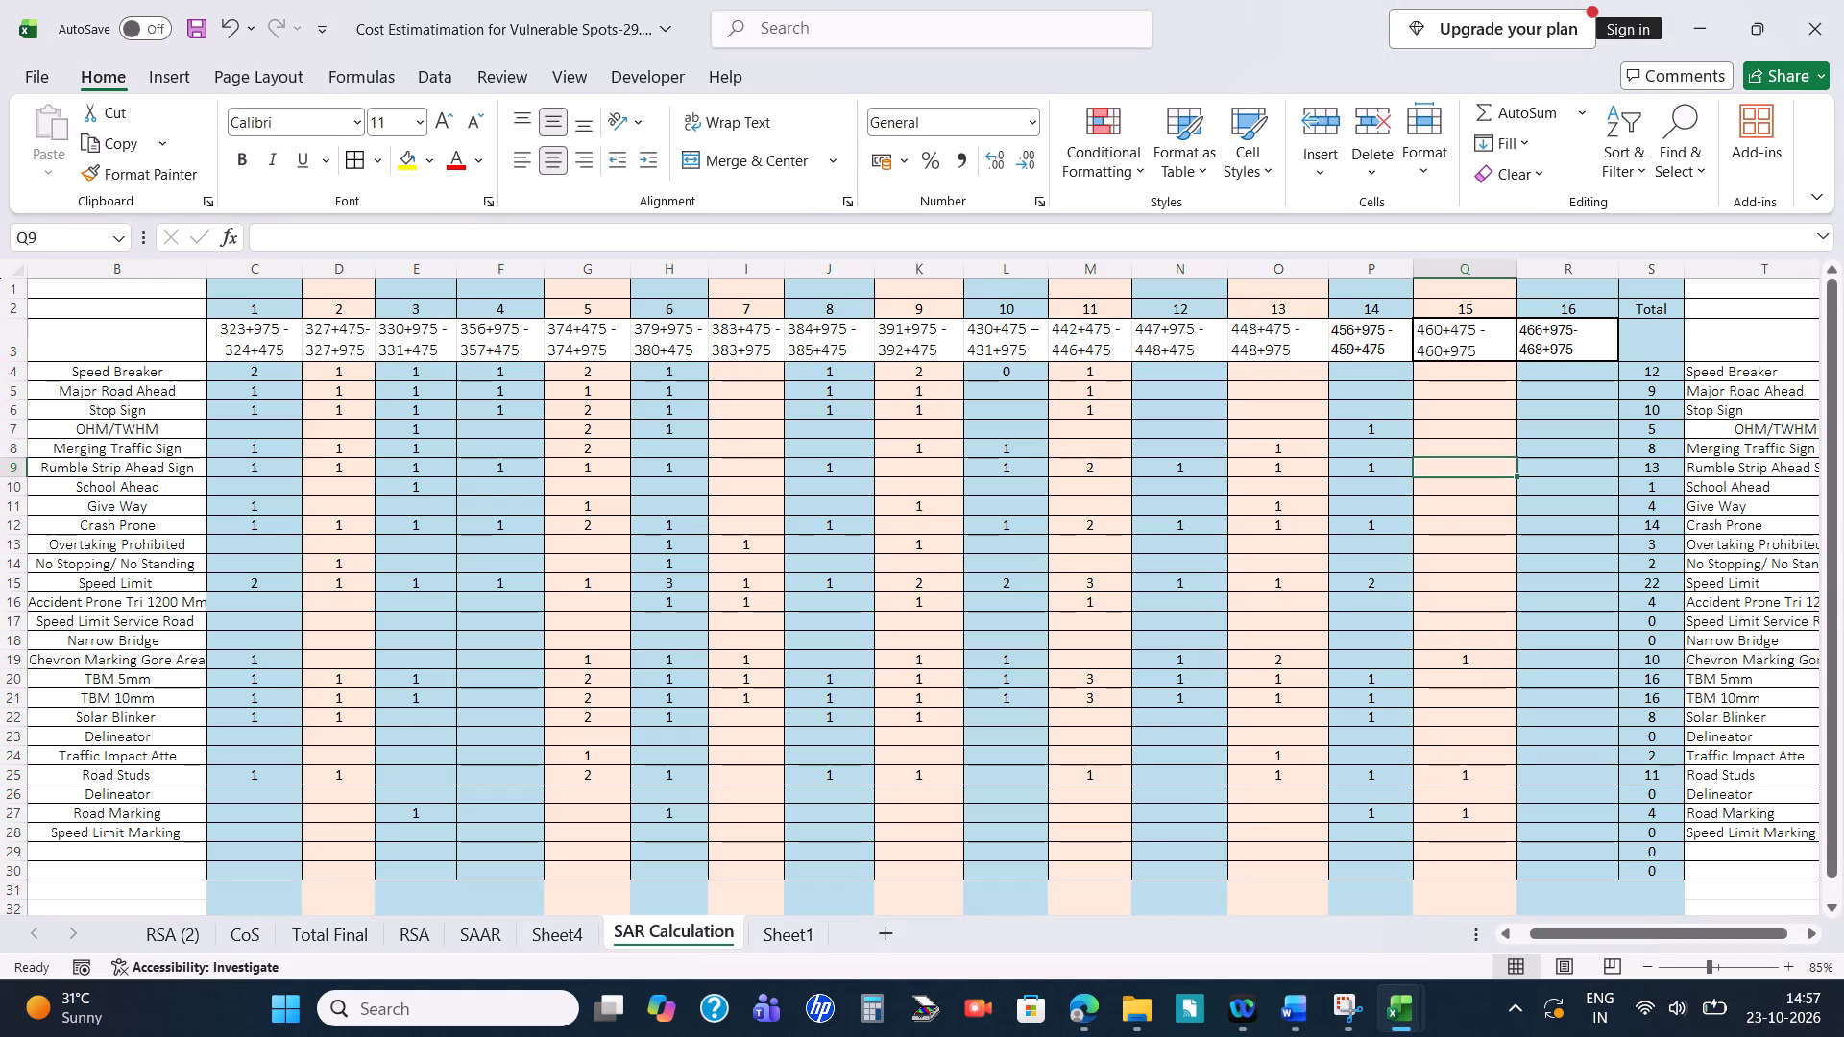
key(Up)
key(Up)
key(1)
key(Return)
key(alt+Tab)
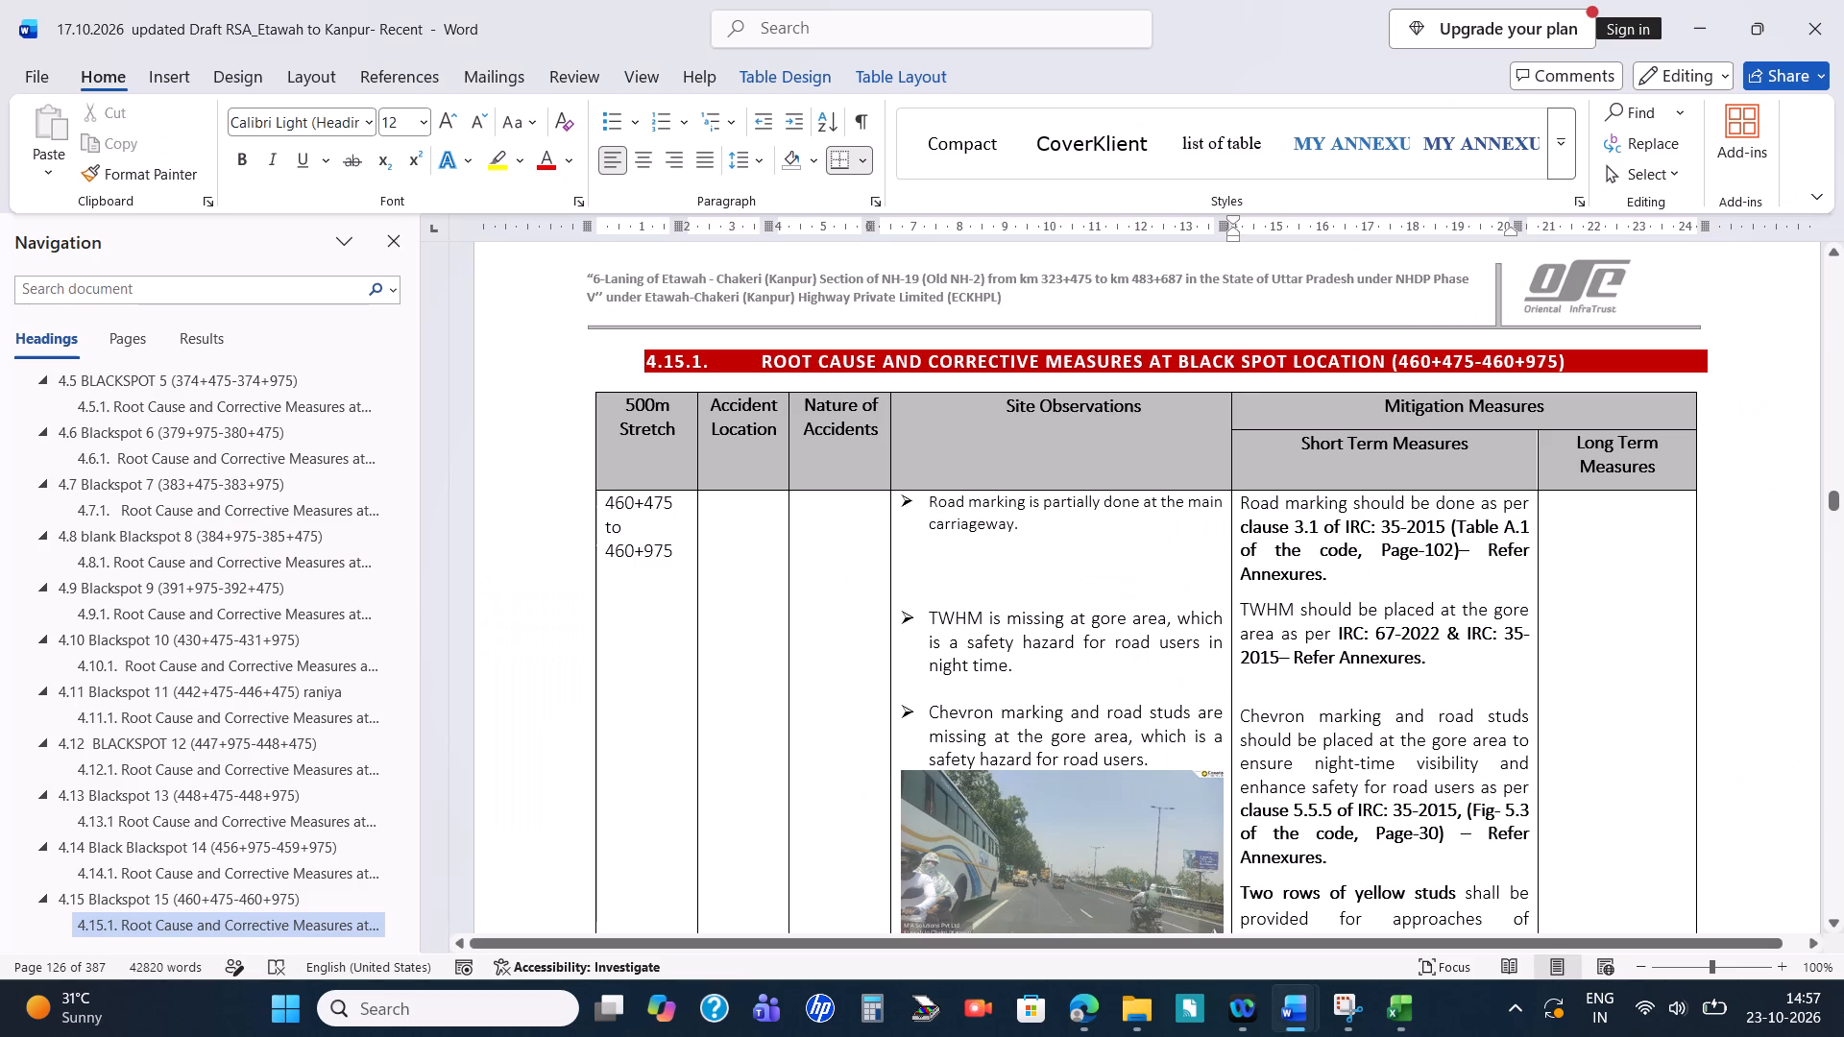
Read section 4.15.1's thermoplastic bar marking measure in Word and enter 1 for TBM 5mm and TBM 10mm in Q20 and Q21 in Excel.
scroll(1454, 707, down, 4)
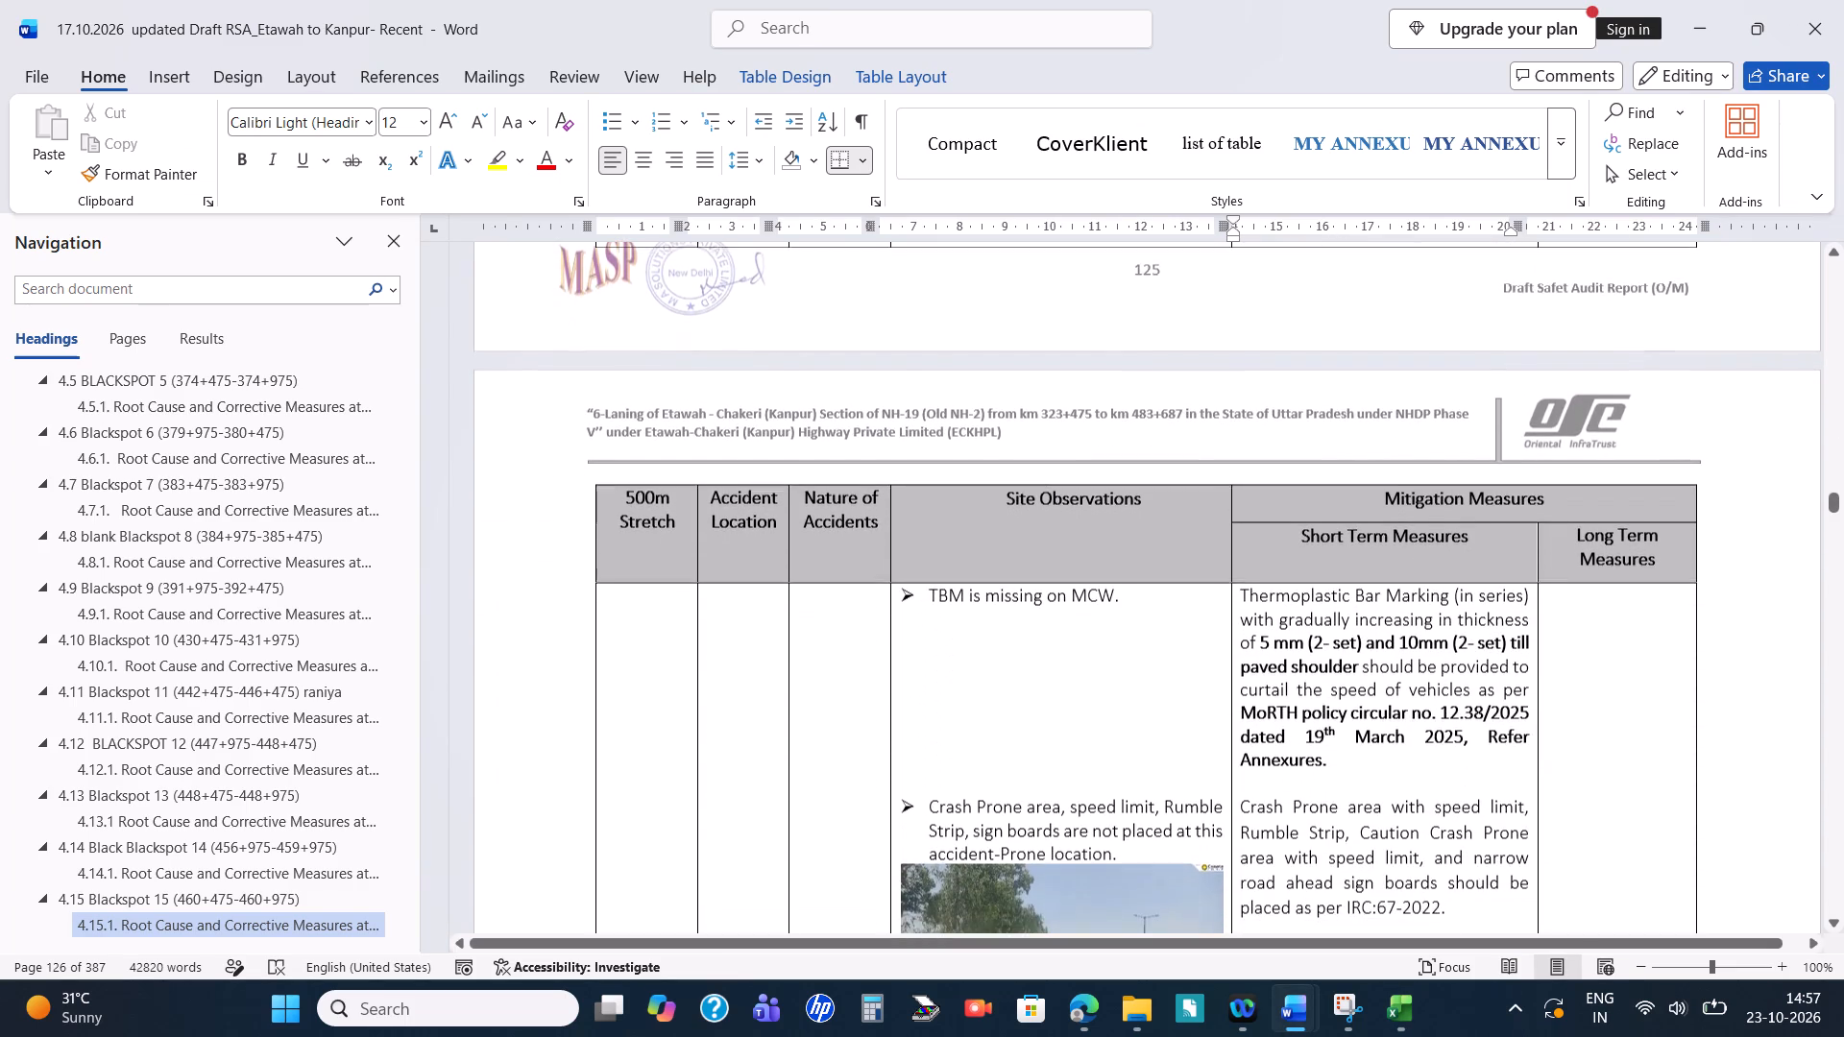
scroll(1454, 707, down, 1)
key(alt+Tab)
key(Down)
key(Down)
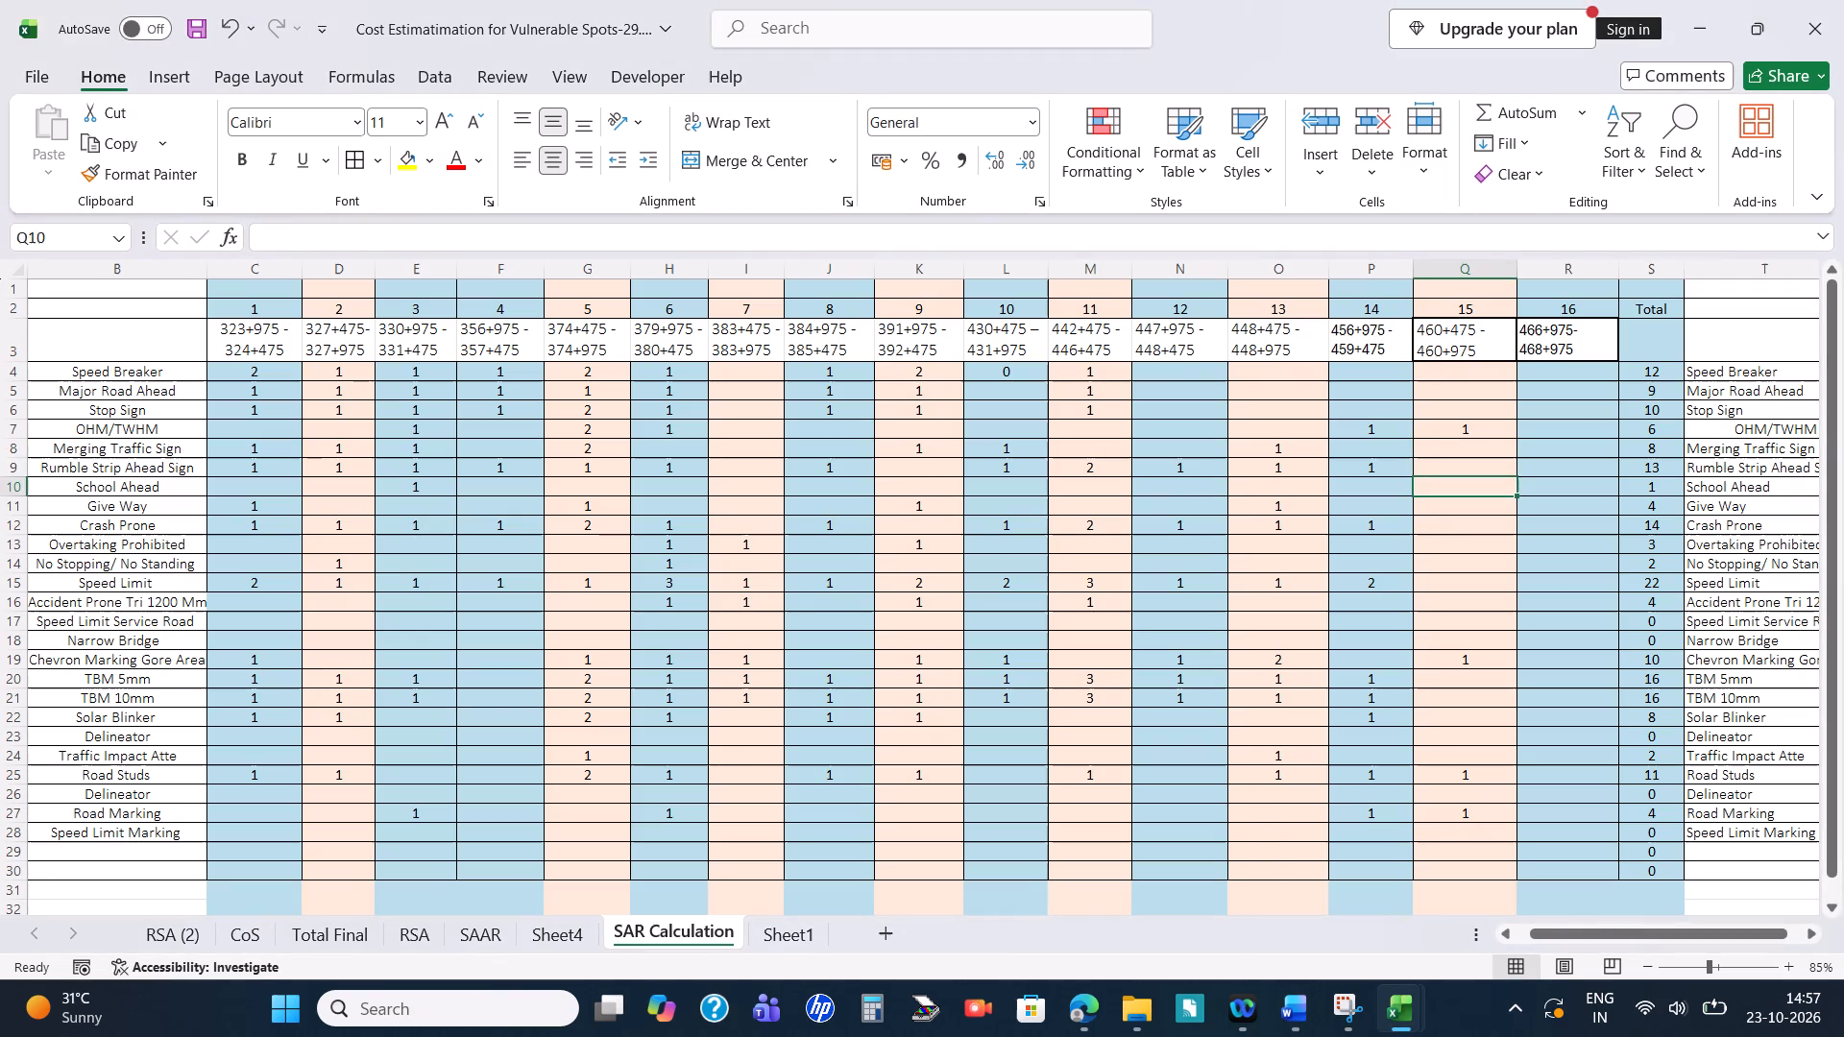
key(Down)
key(Down)
key(Down)
key(Down)
key(Down)
key(Down)
key(Down)
key(Down)
key(Down)
key(Down)
key(Down)
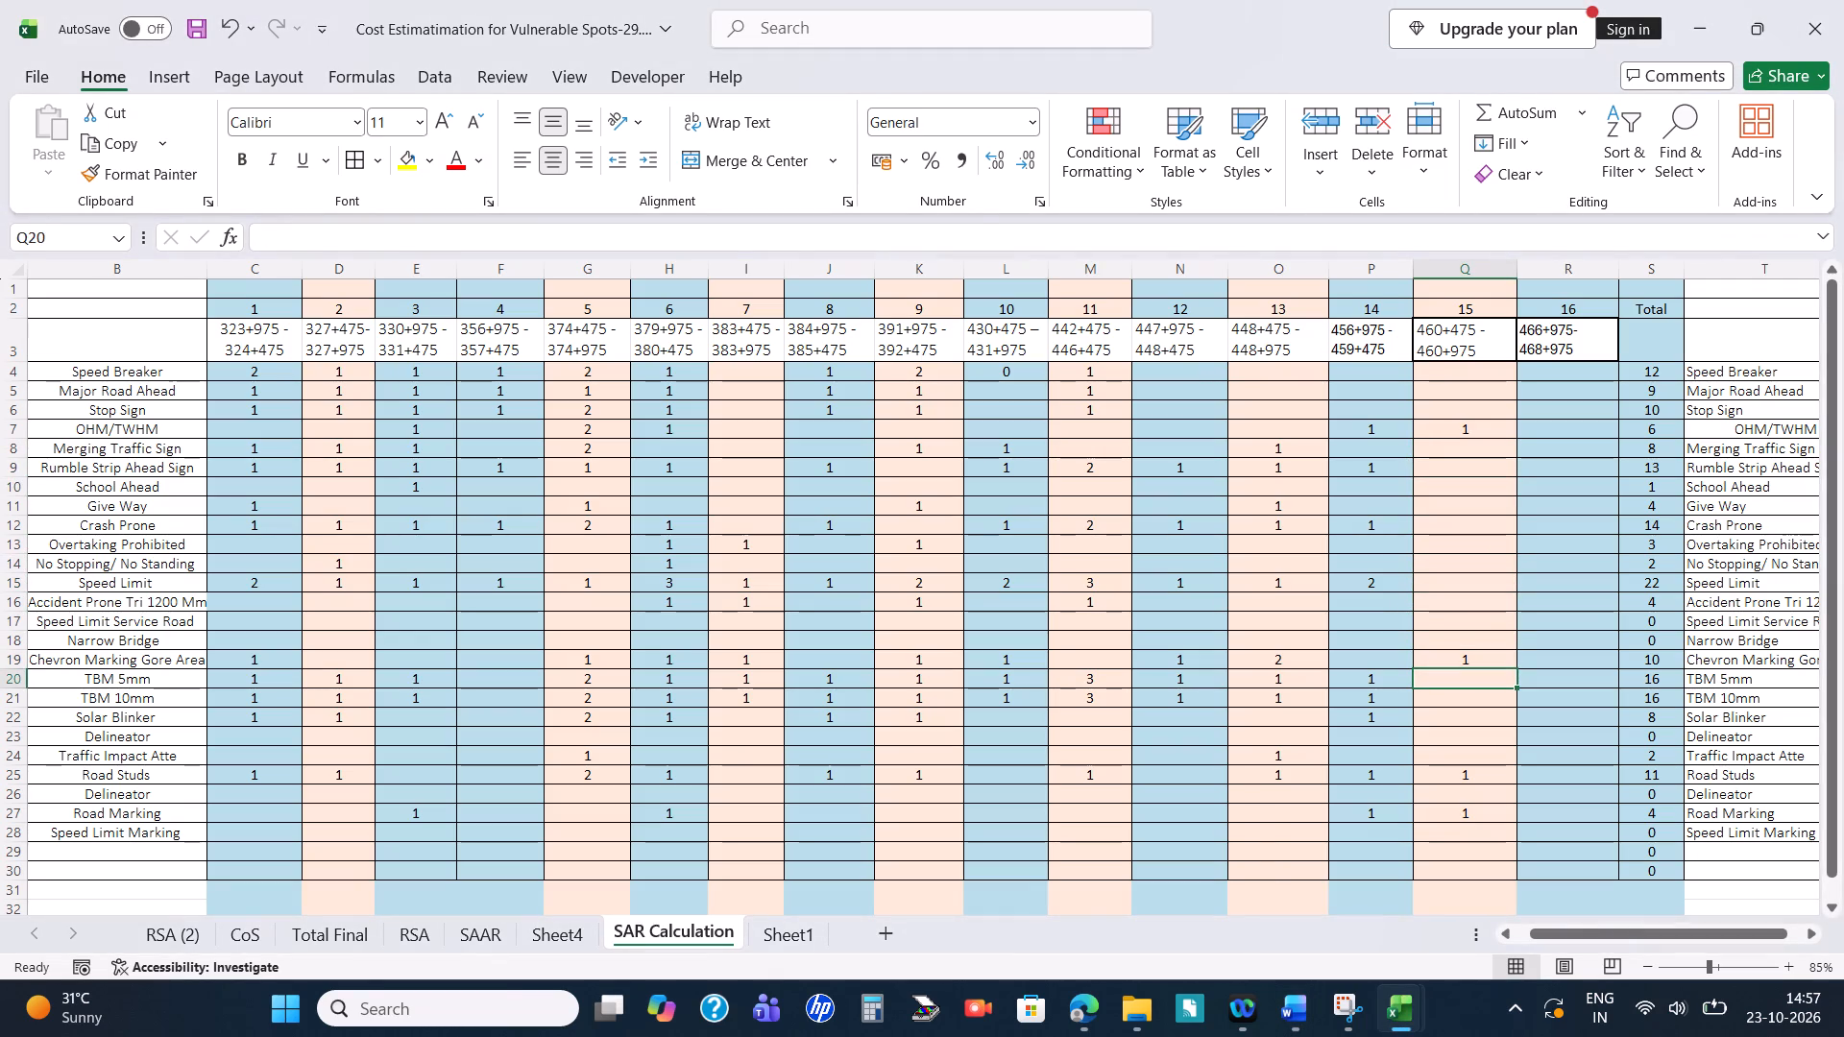
key(1)
key(Return)
key(1)
key(Return)
Check section 4.15.1's sign board measures in Word and enter 1 for Crash Prone in Q12 under Blackspot 15 in Excel.
key(alt+Tab)
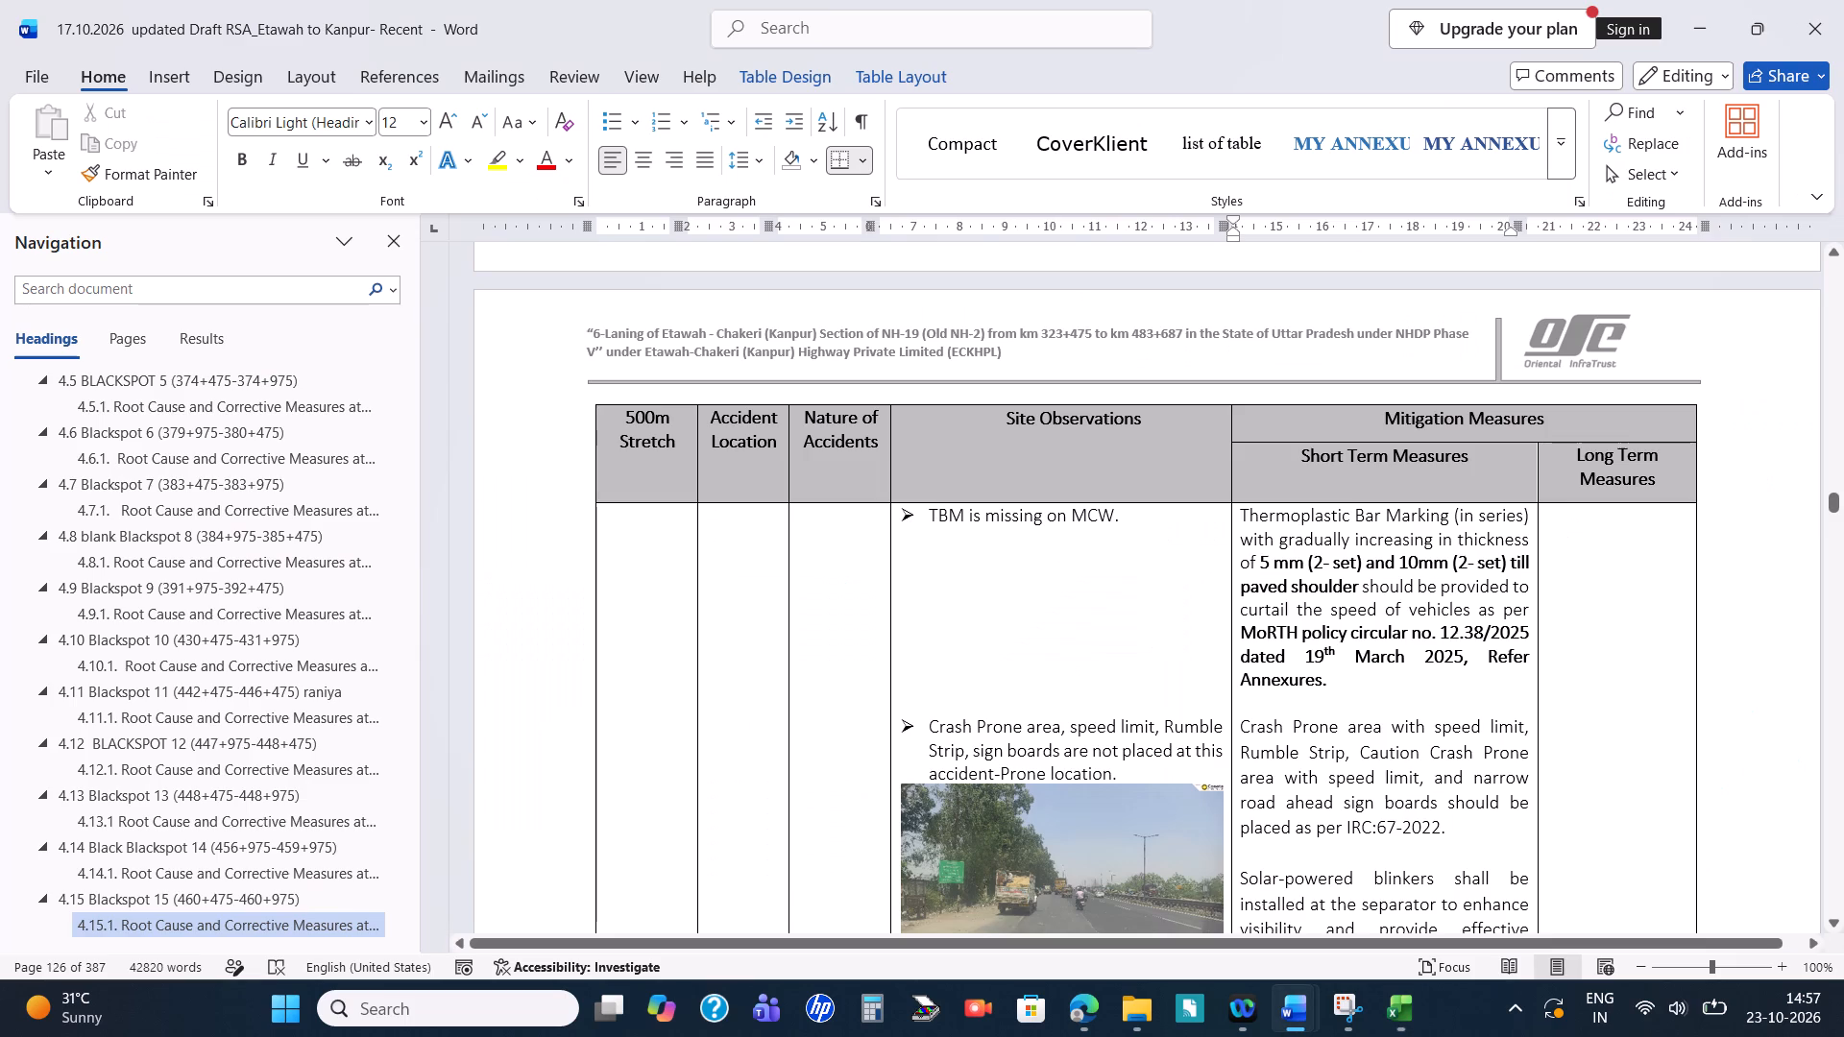
scroll(1454, 707, down, 1)
key(alt+Tab)
key(Up)
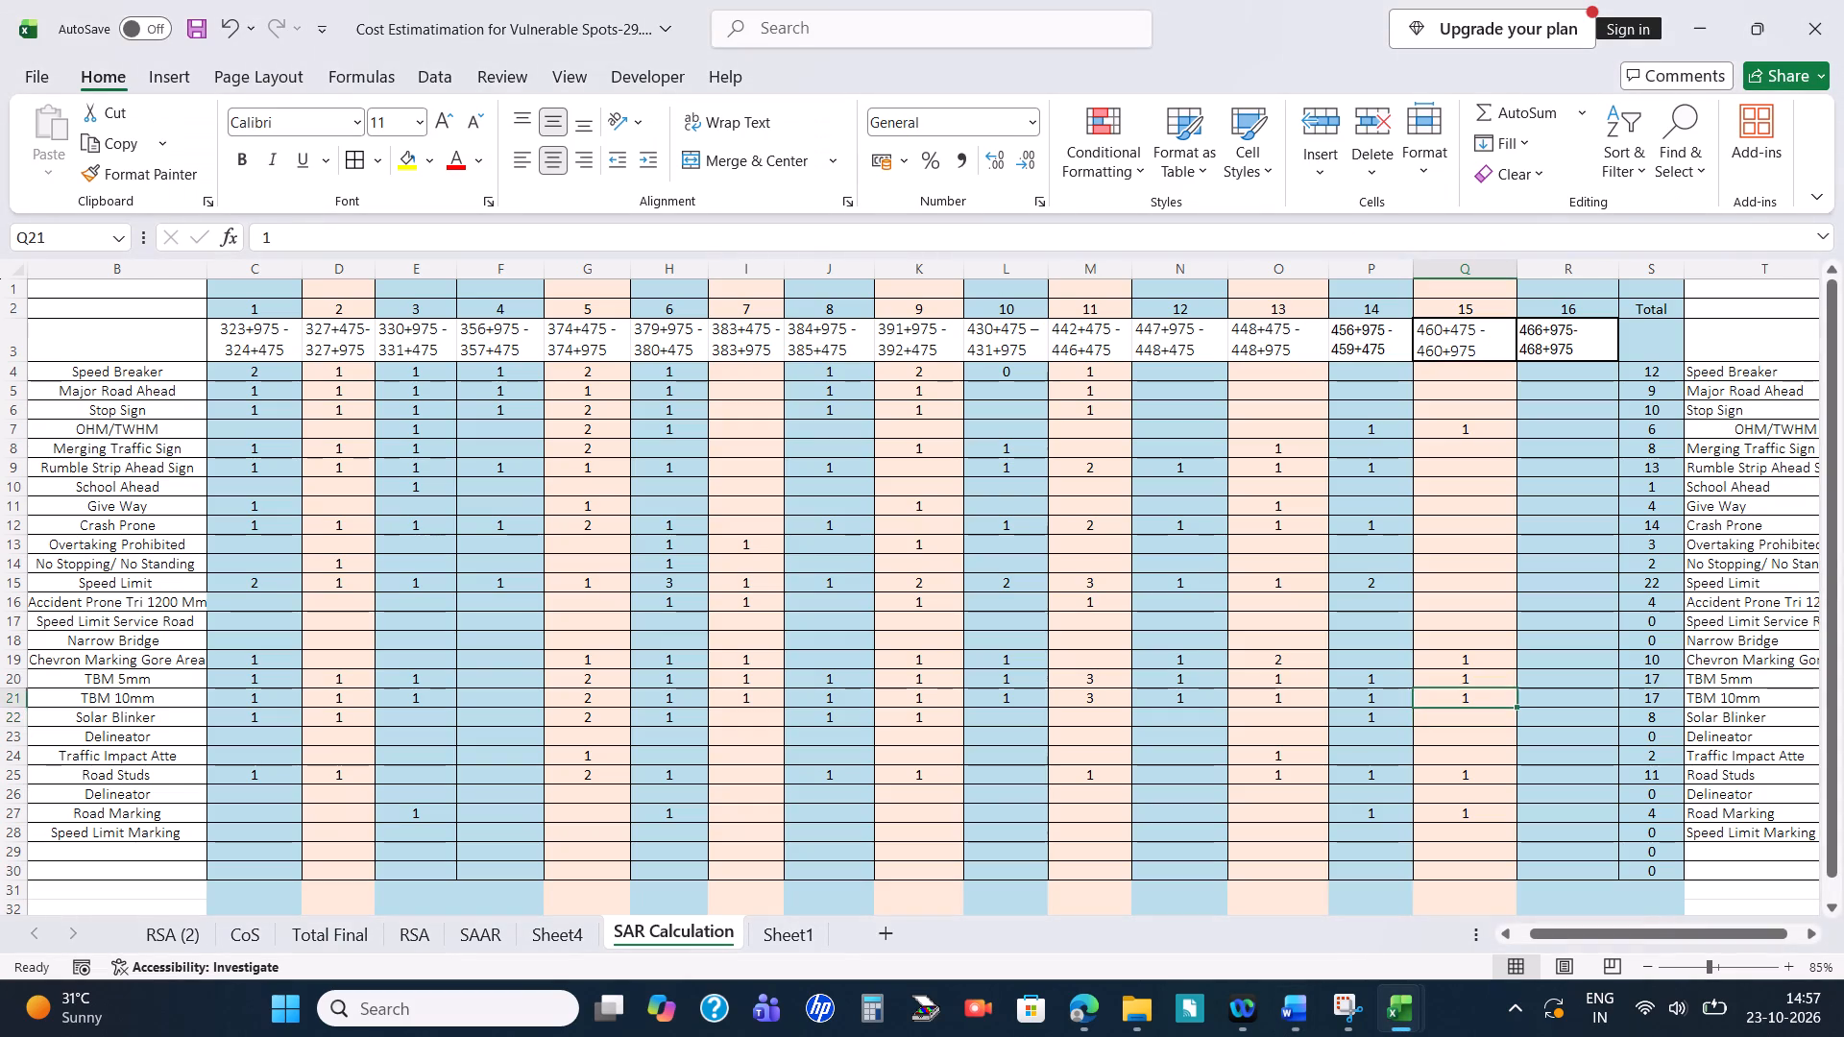
key(Up)
key(Up)
key(Up)
key(Up)
key(Up)
key(Up)
key(Up)
key(Up)
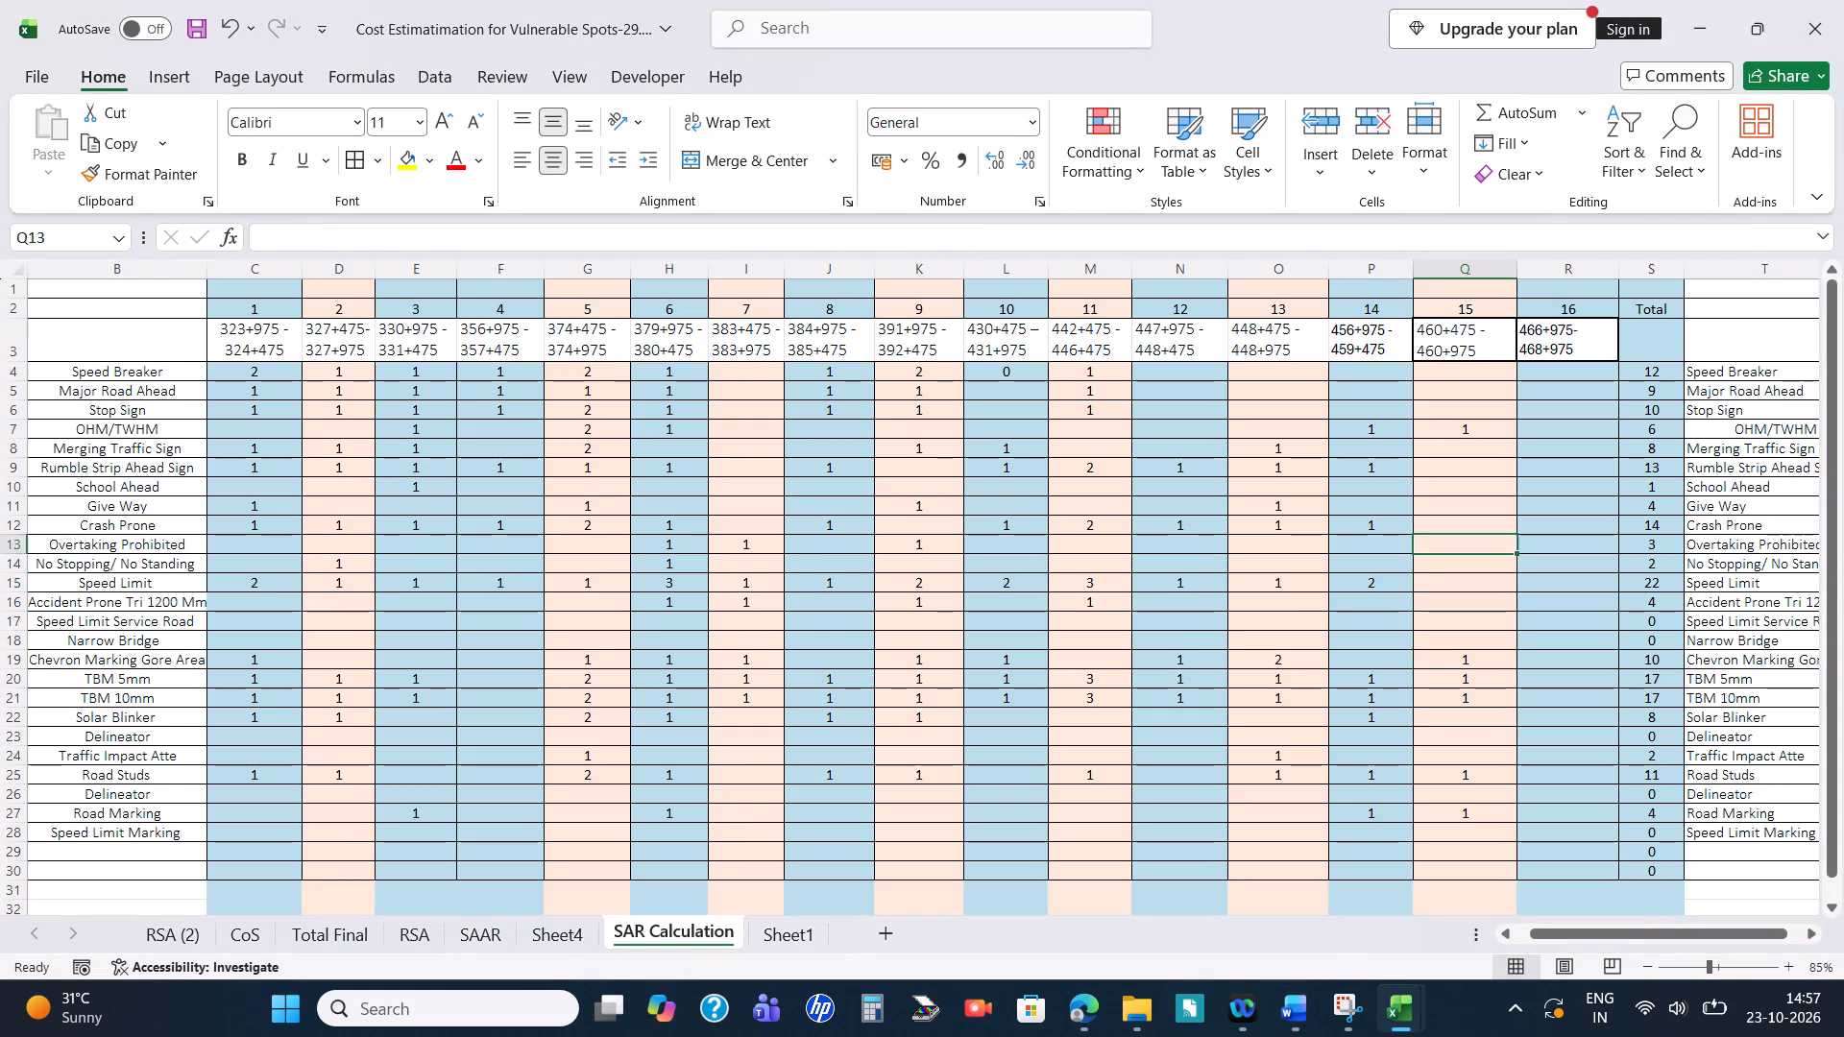
key(Up)
key(1)
key(Up)
Enter 1 for Speed Limit in Q15 under Blackspot 15.
key(Up)
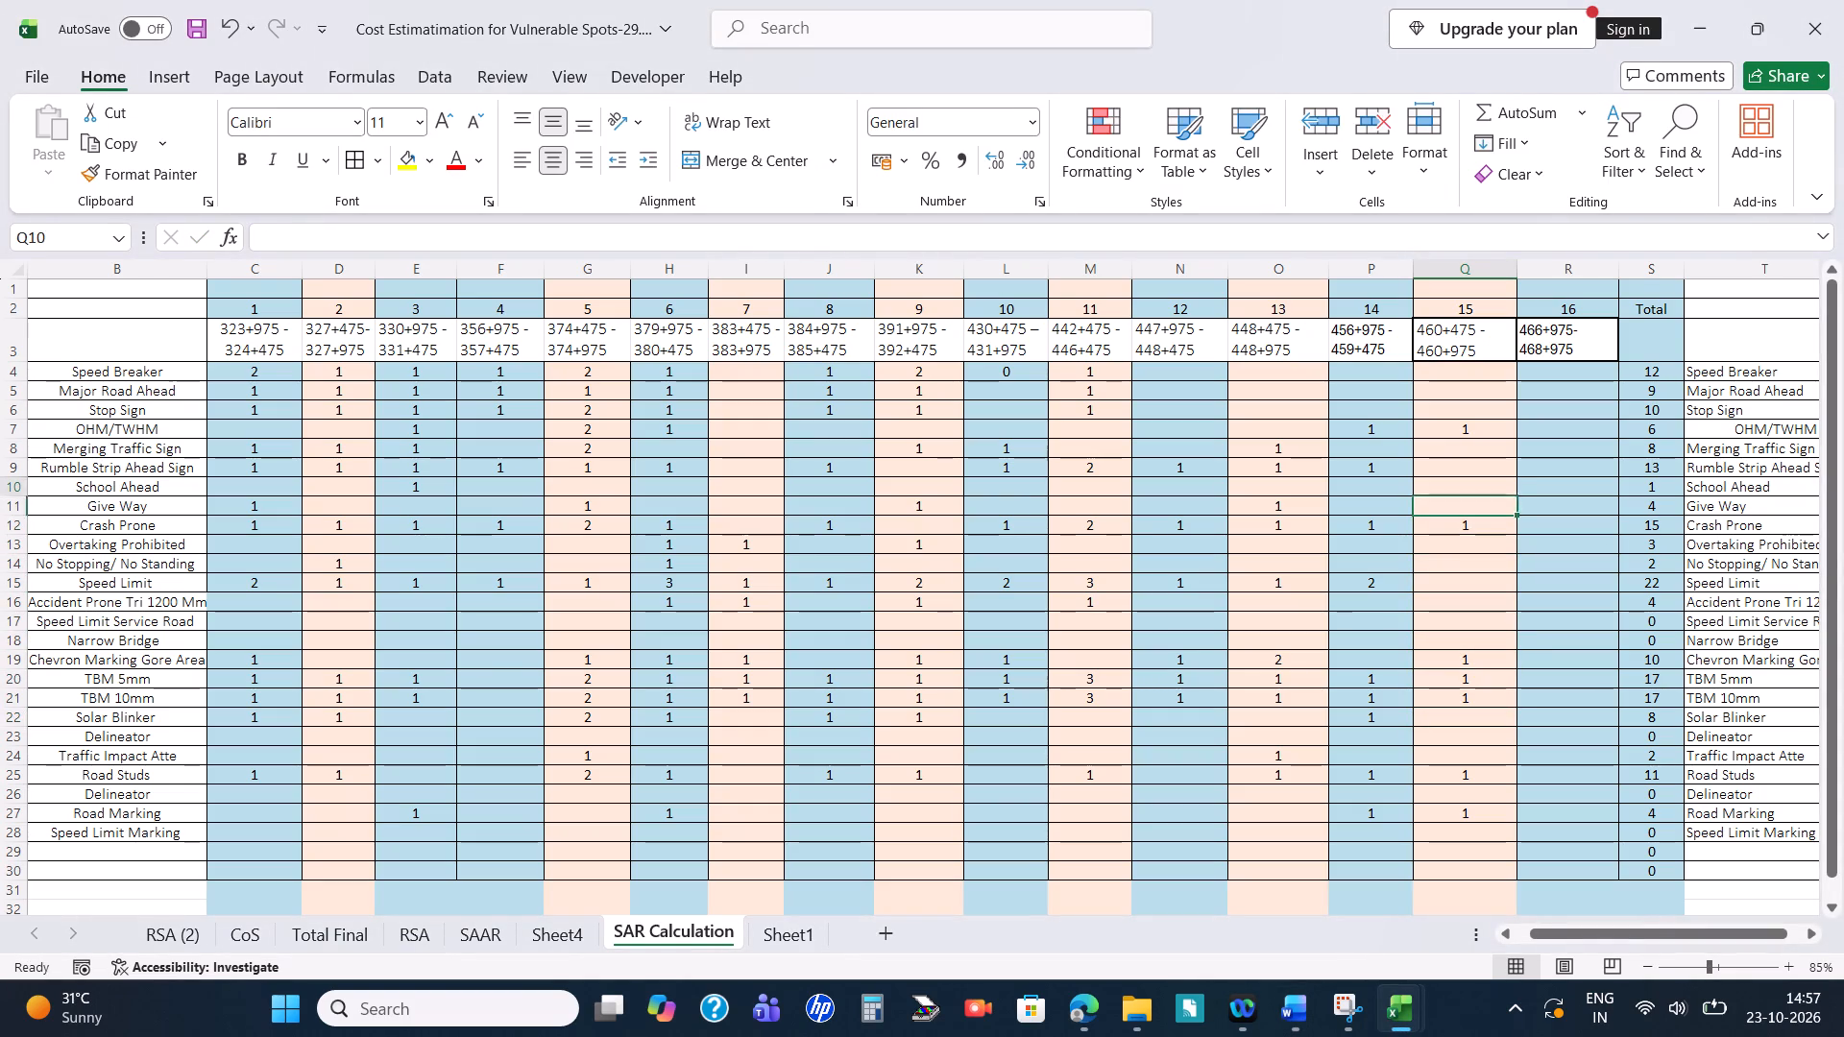
key(Up)
key(Down)
key(Down)
key(Down)
key(Down)
key(Down)
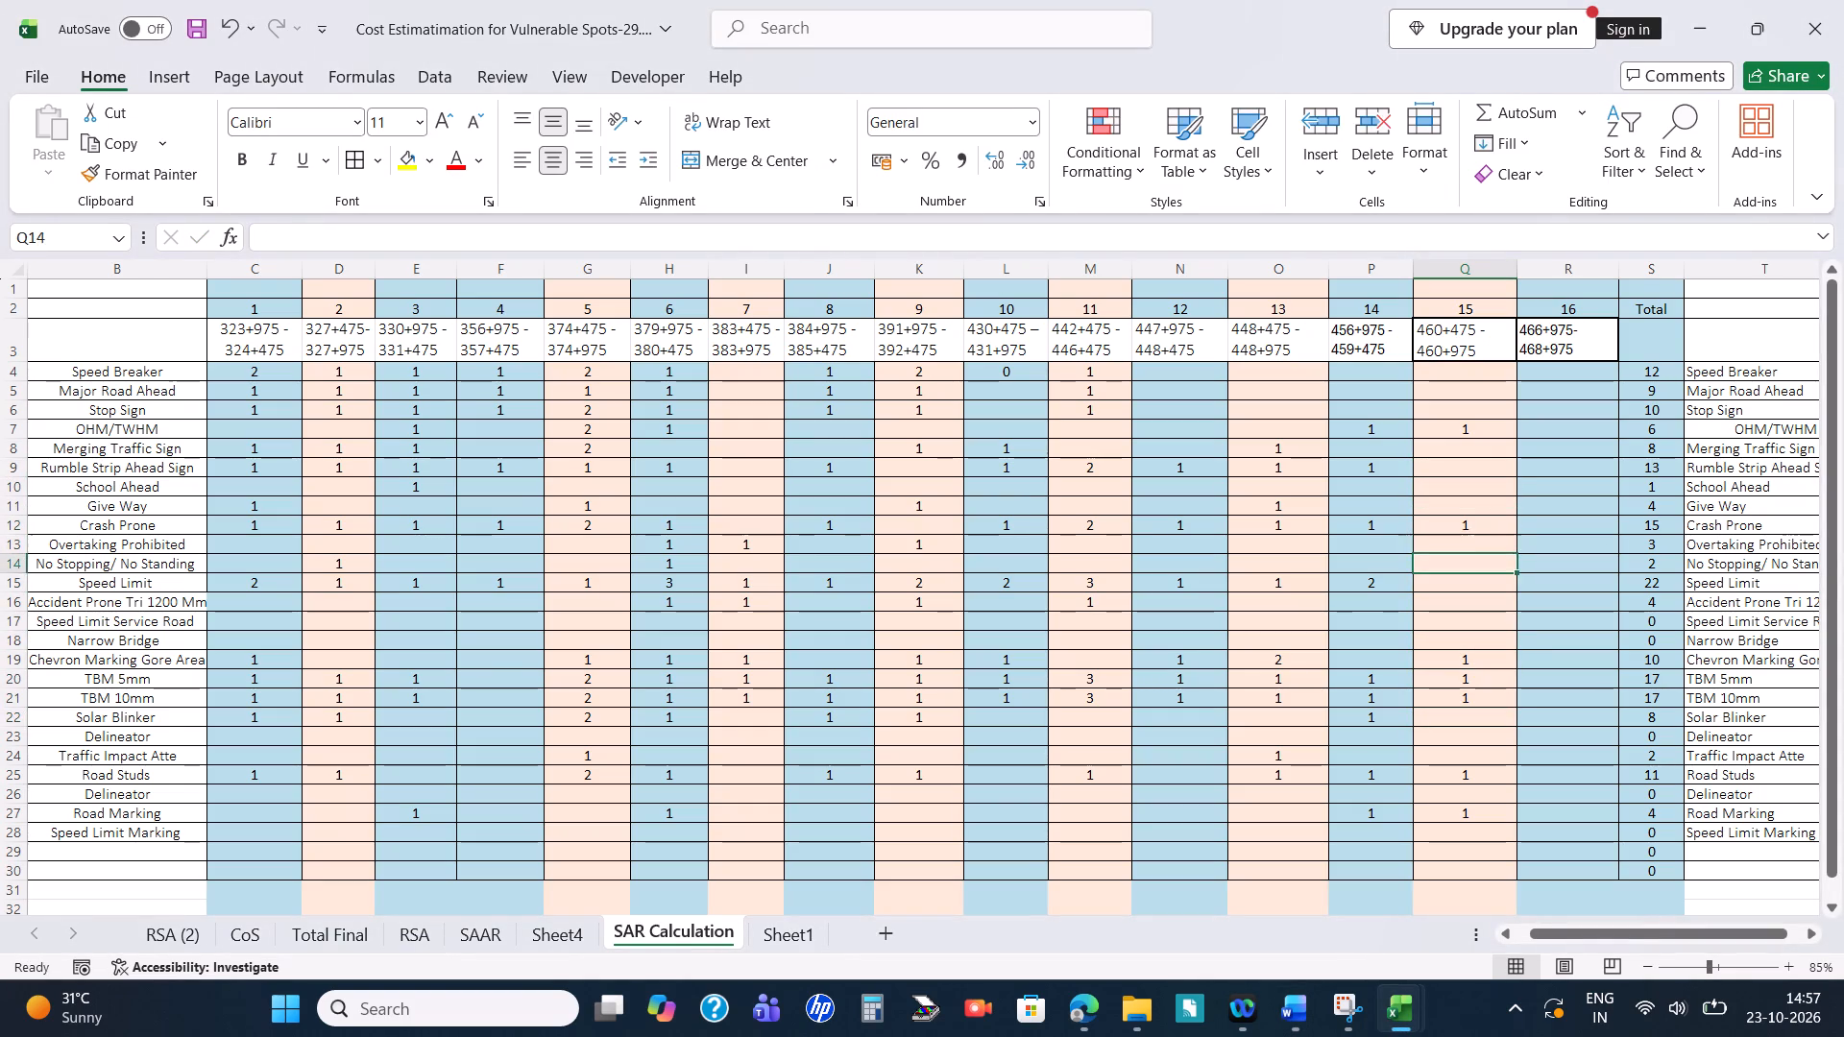
key(Down)
key(1)
key(Up)
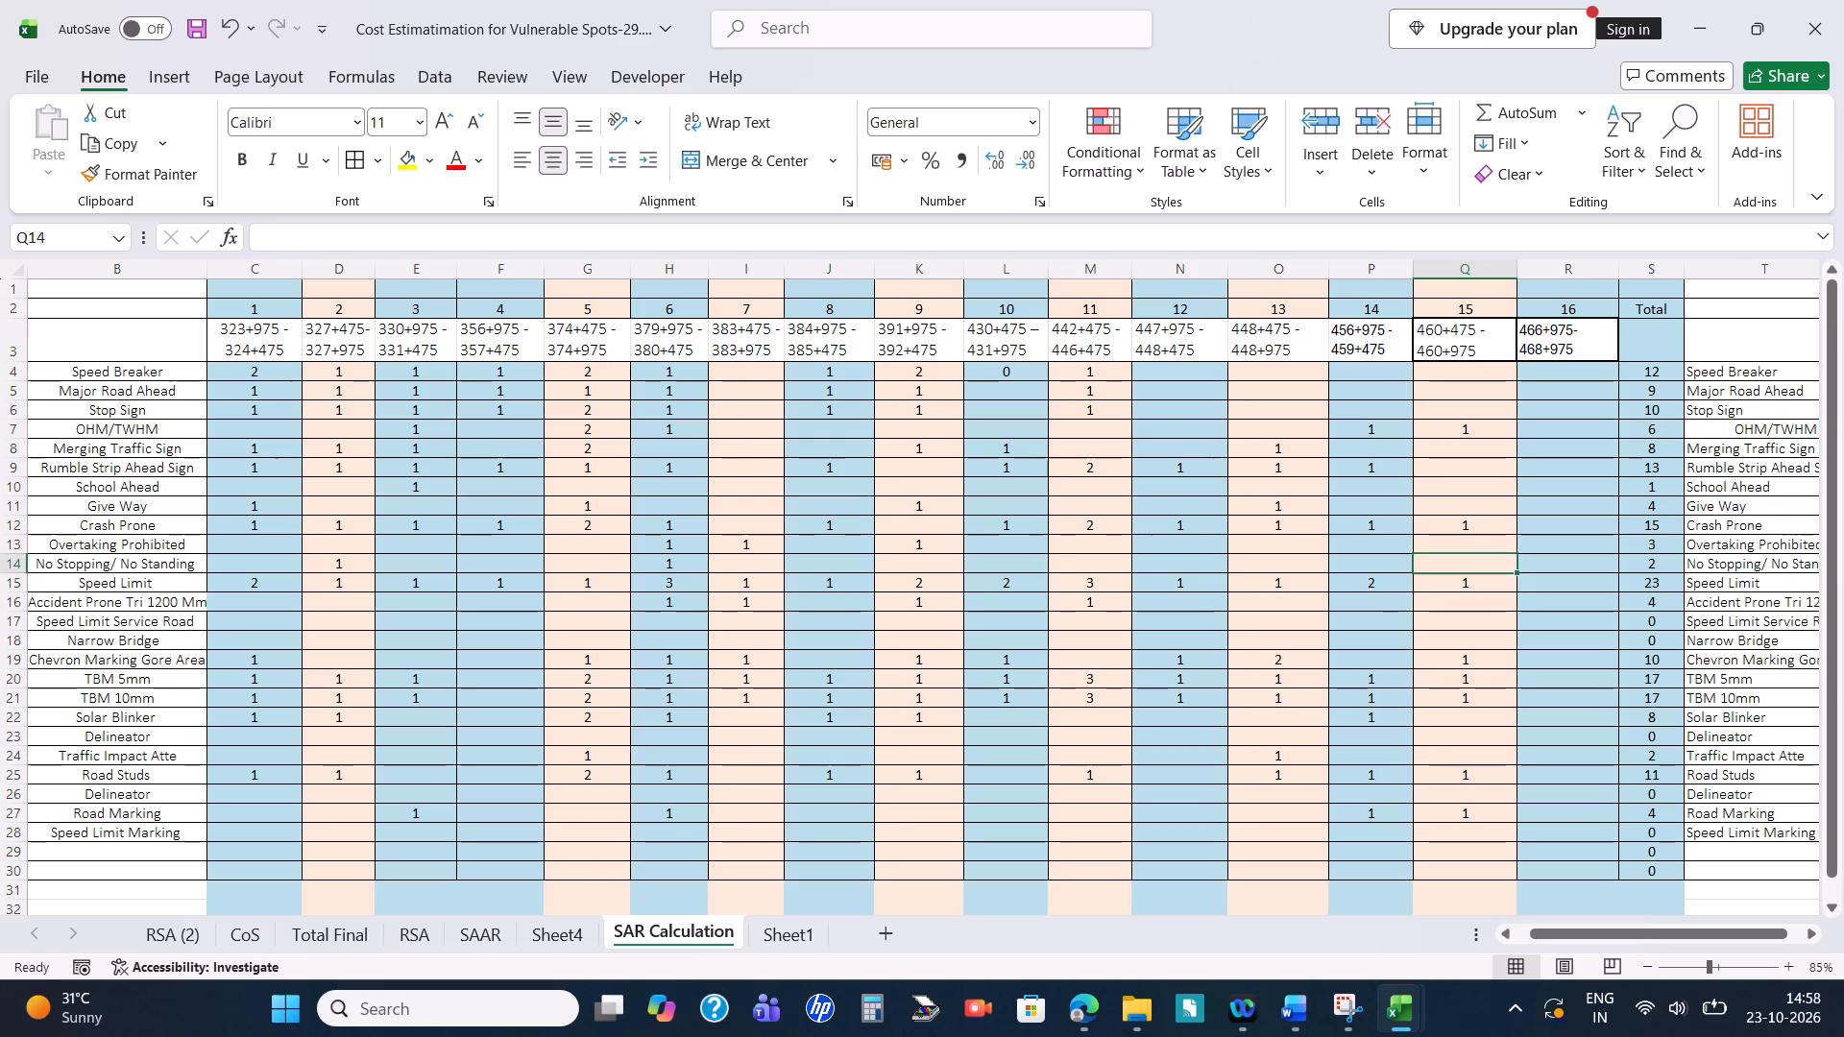
Enter 1 for Rumble Strip Ahead Sign in Q9 under Blackspot 15.
key(Up)
key(Up)
key(Up)
key(Up)
key(Up)
key(Up)
key(Up)
key(Up)
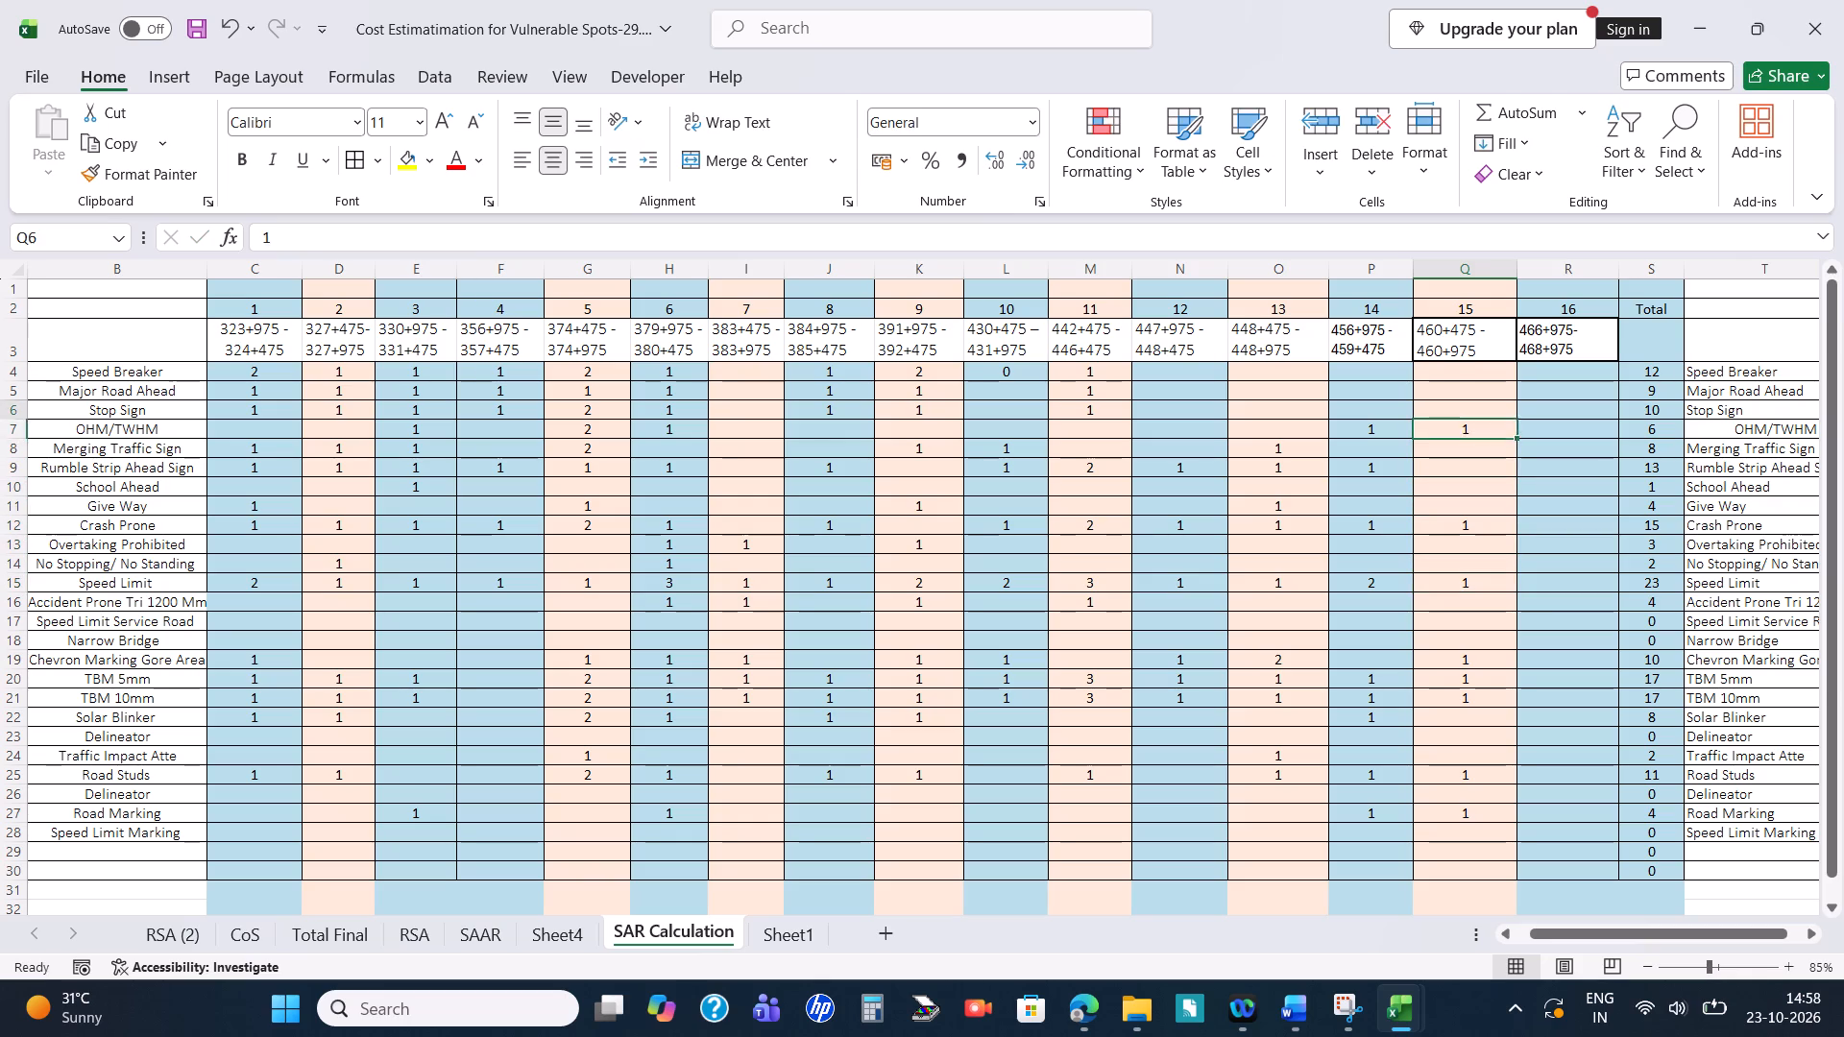
key(Down)
key(Down)
key(Down)
key(1)
key(Return)
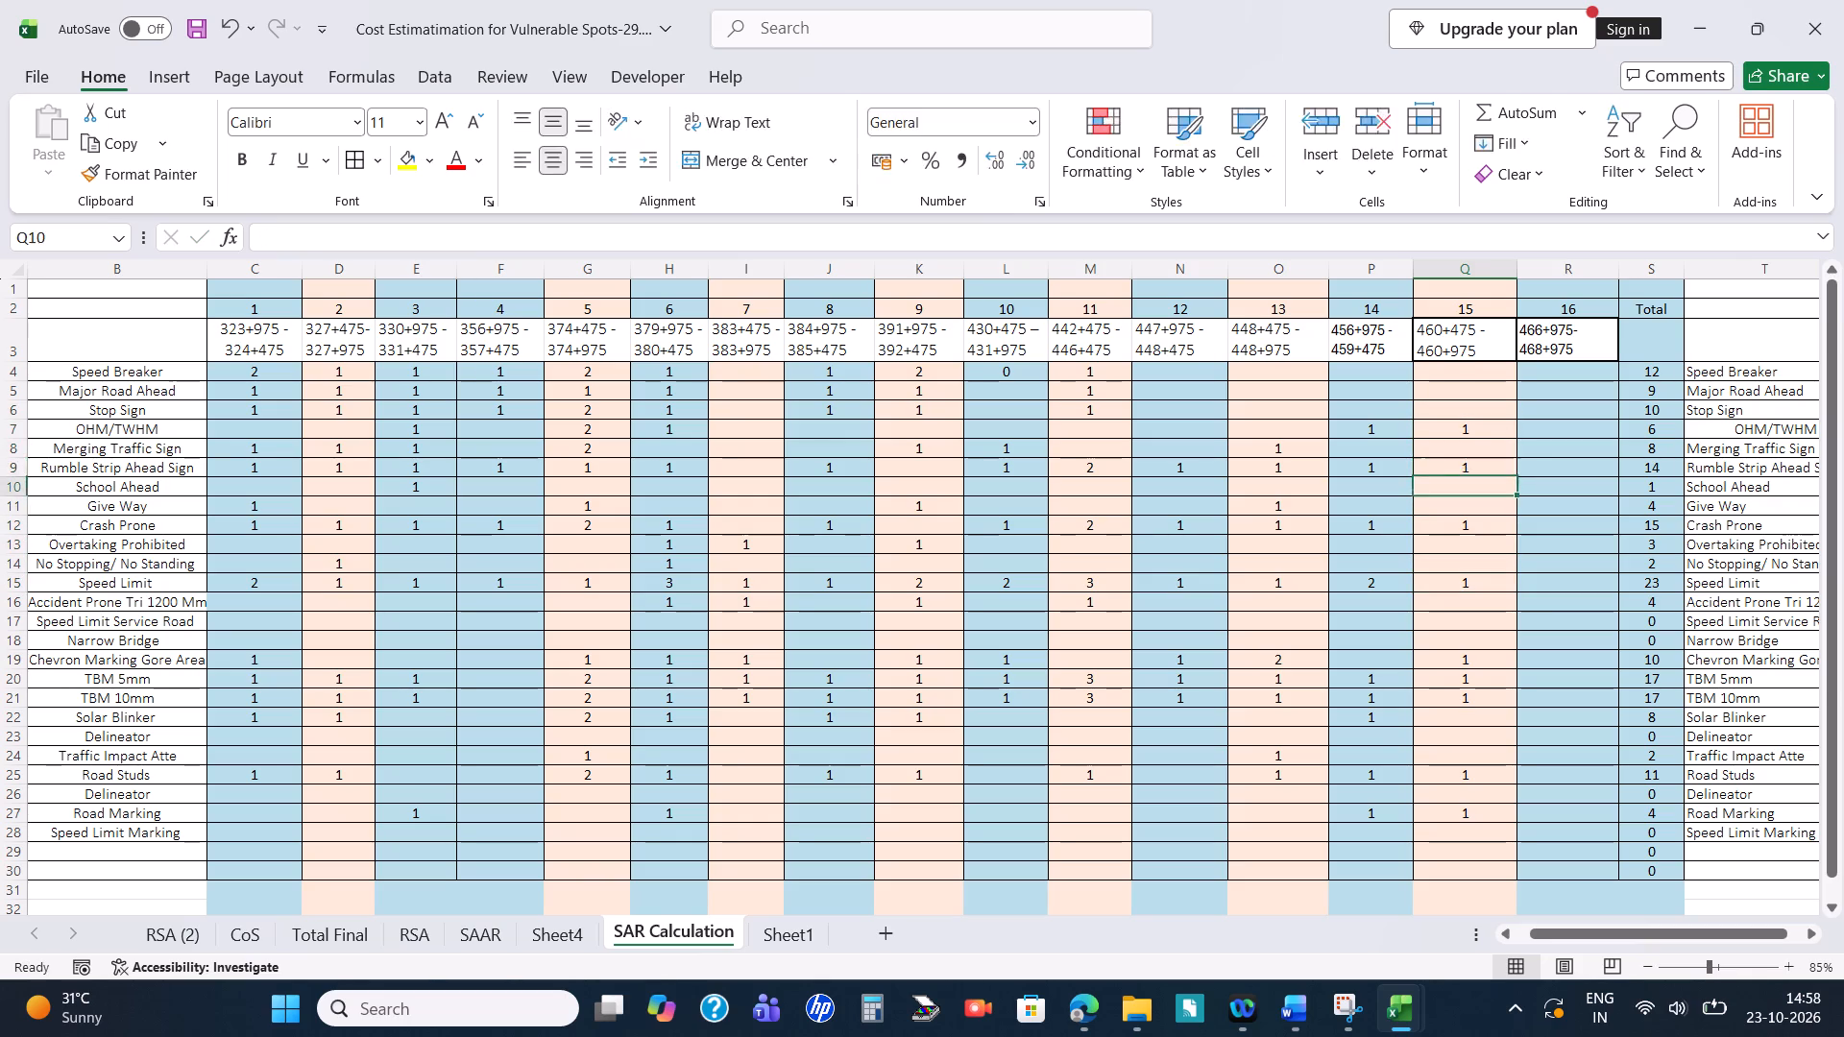
Read section 4.15.1's remaining short term measures in Word and return to the Blackspot 15 column in Excel.
key(alt+Tab)
scroll(1454, 707, down, 2)
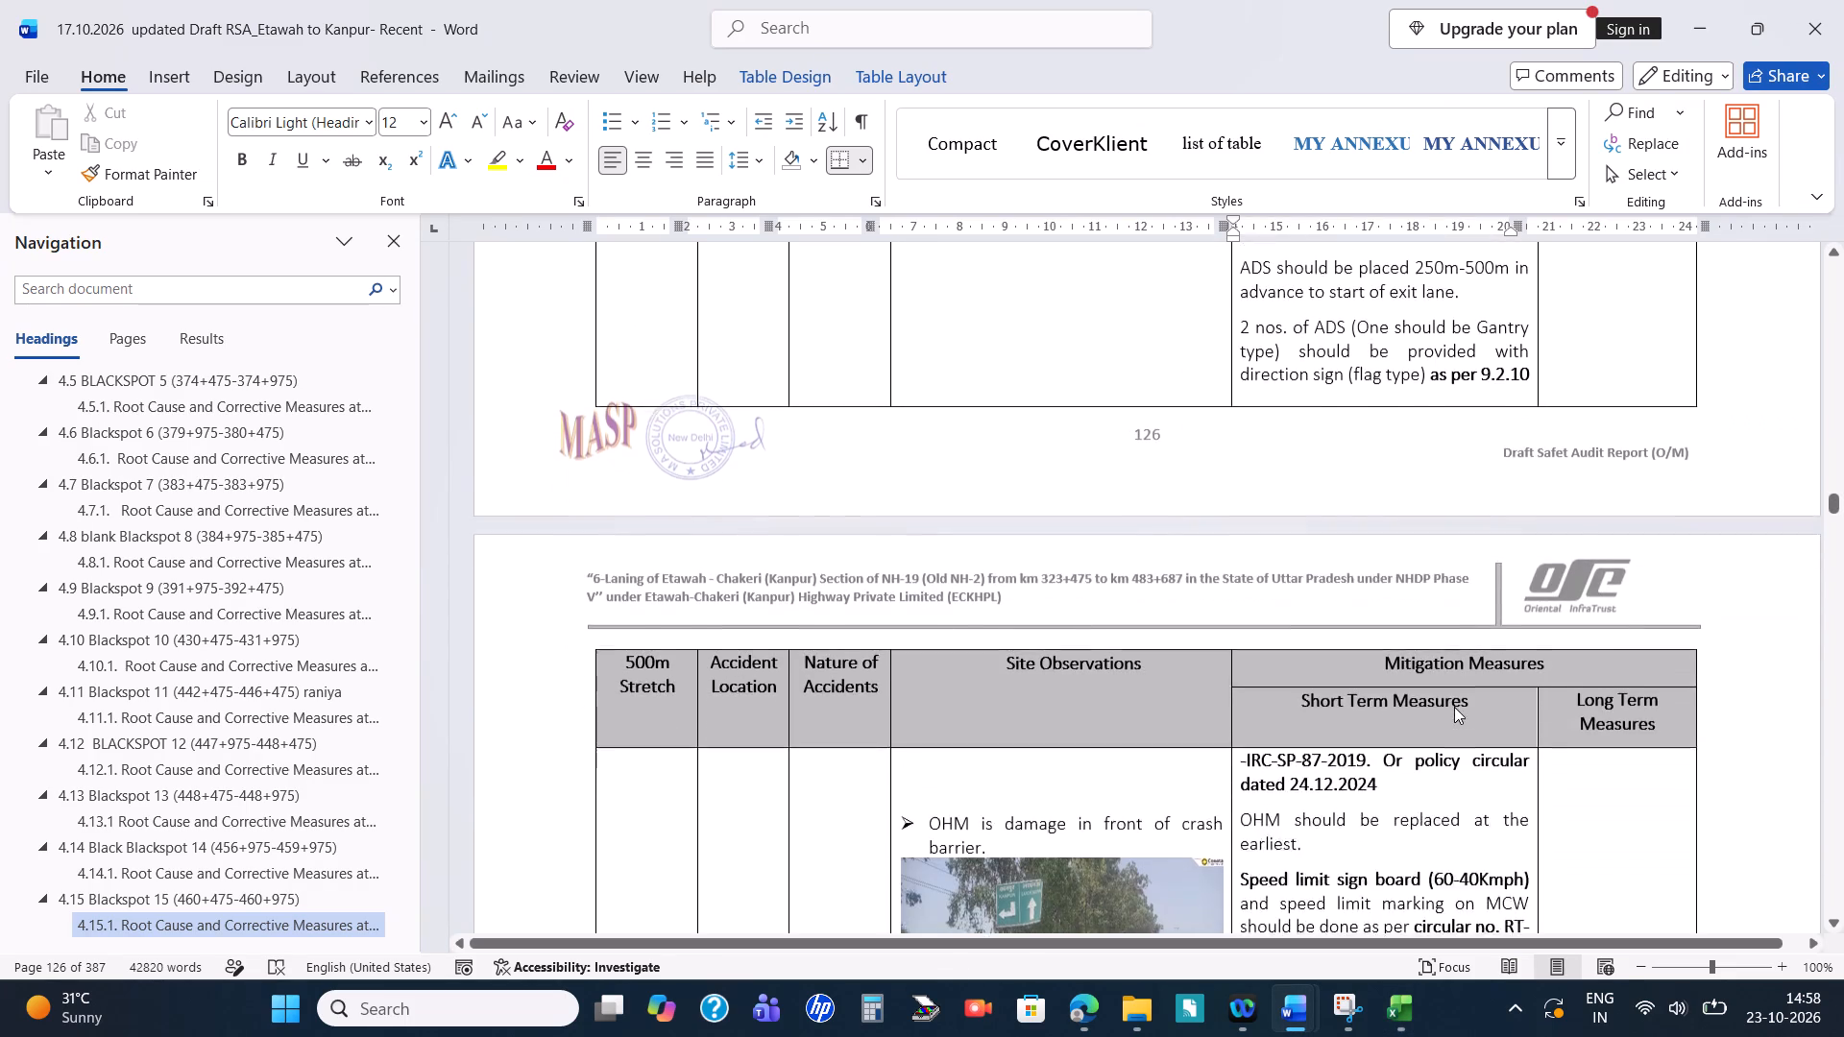
scroll(1454, 707, down, 2)
key(alt+Tab)
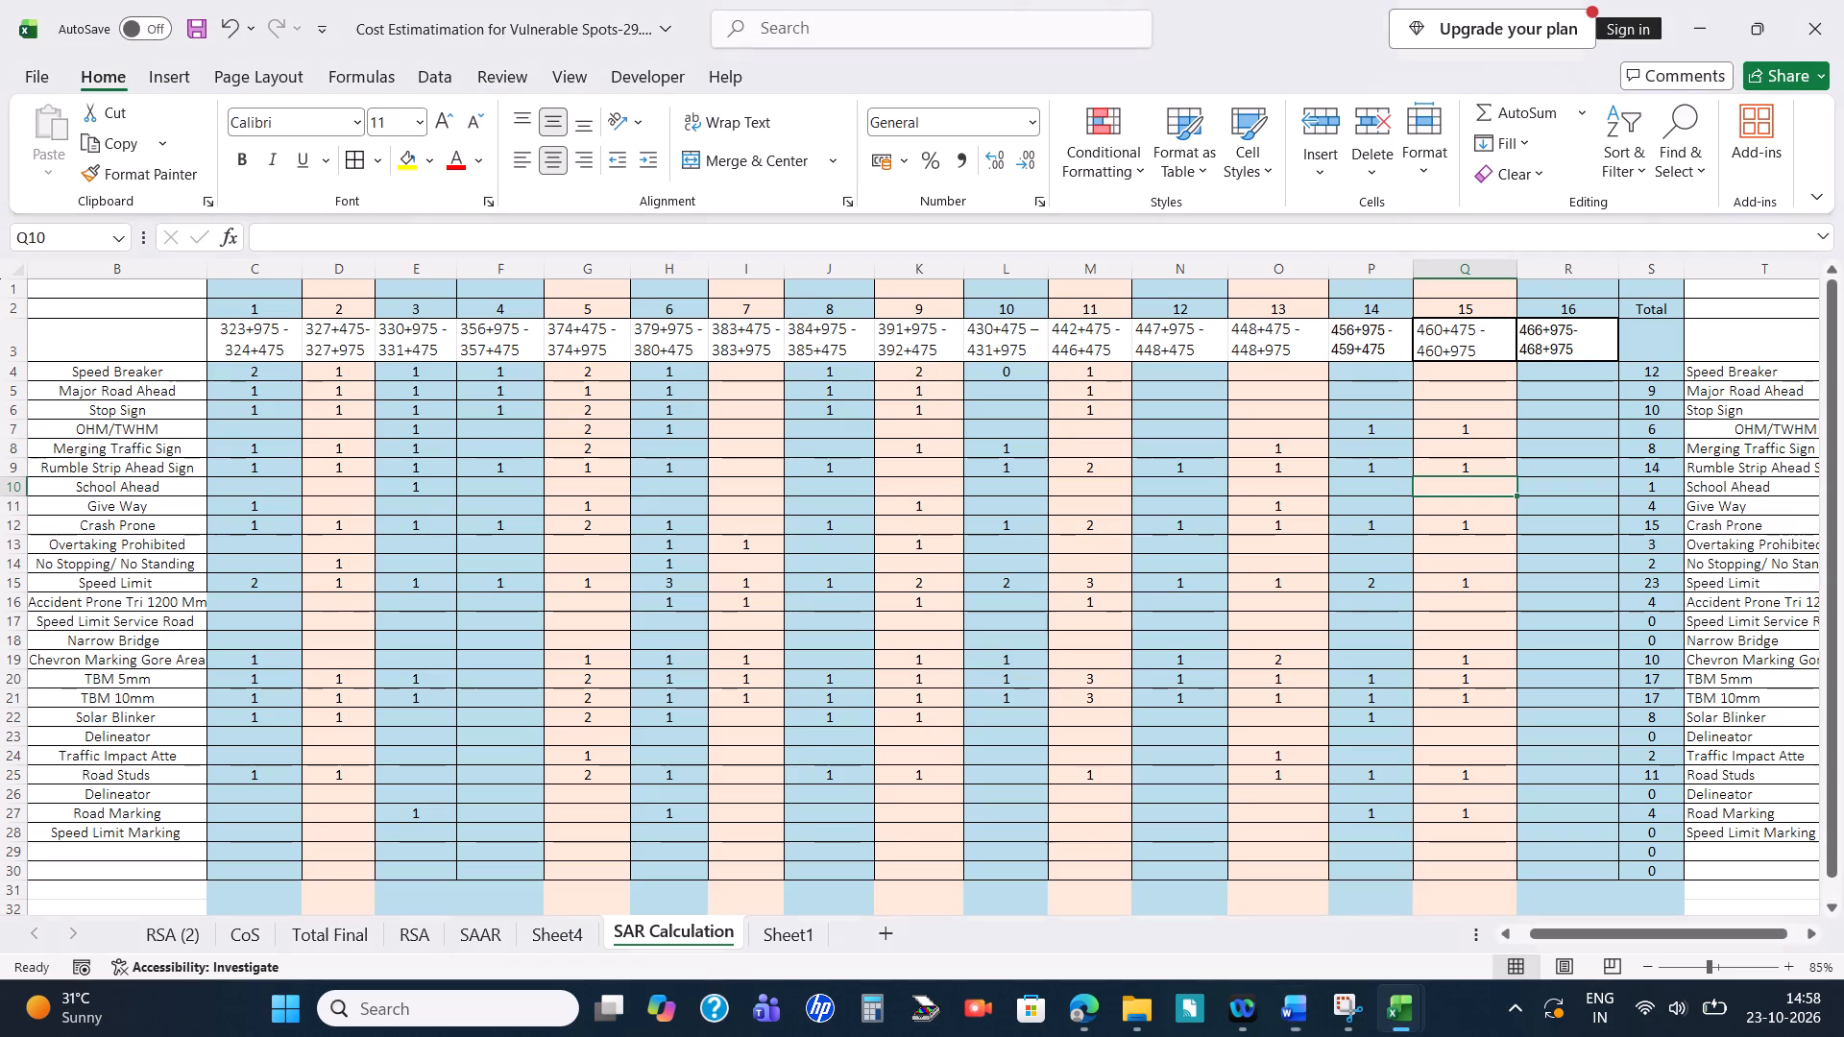
key(Down)
key(Down)
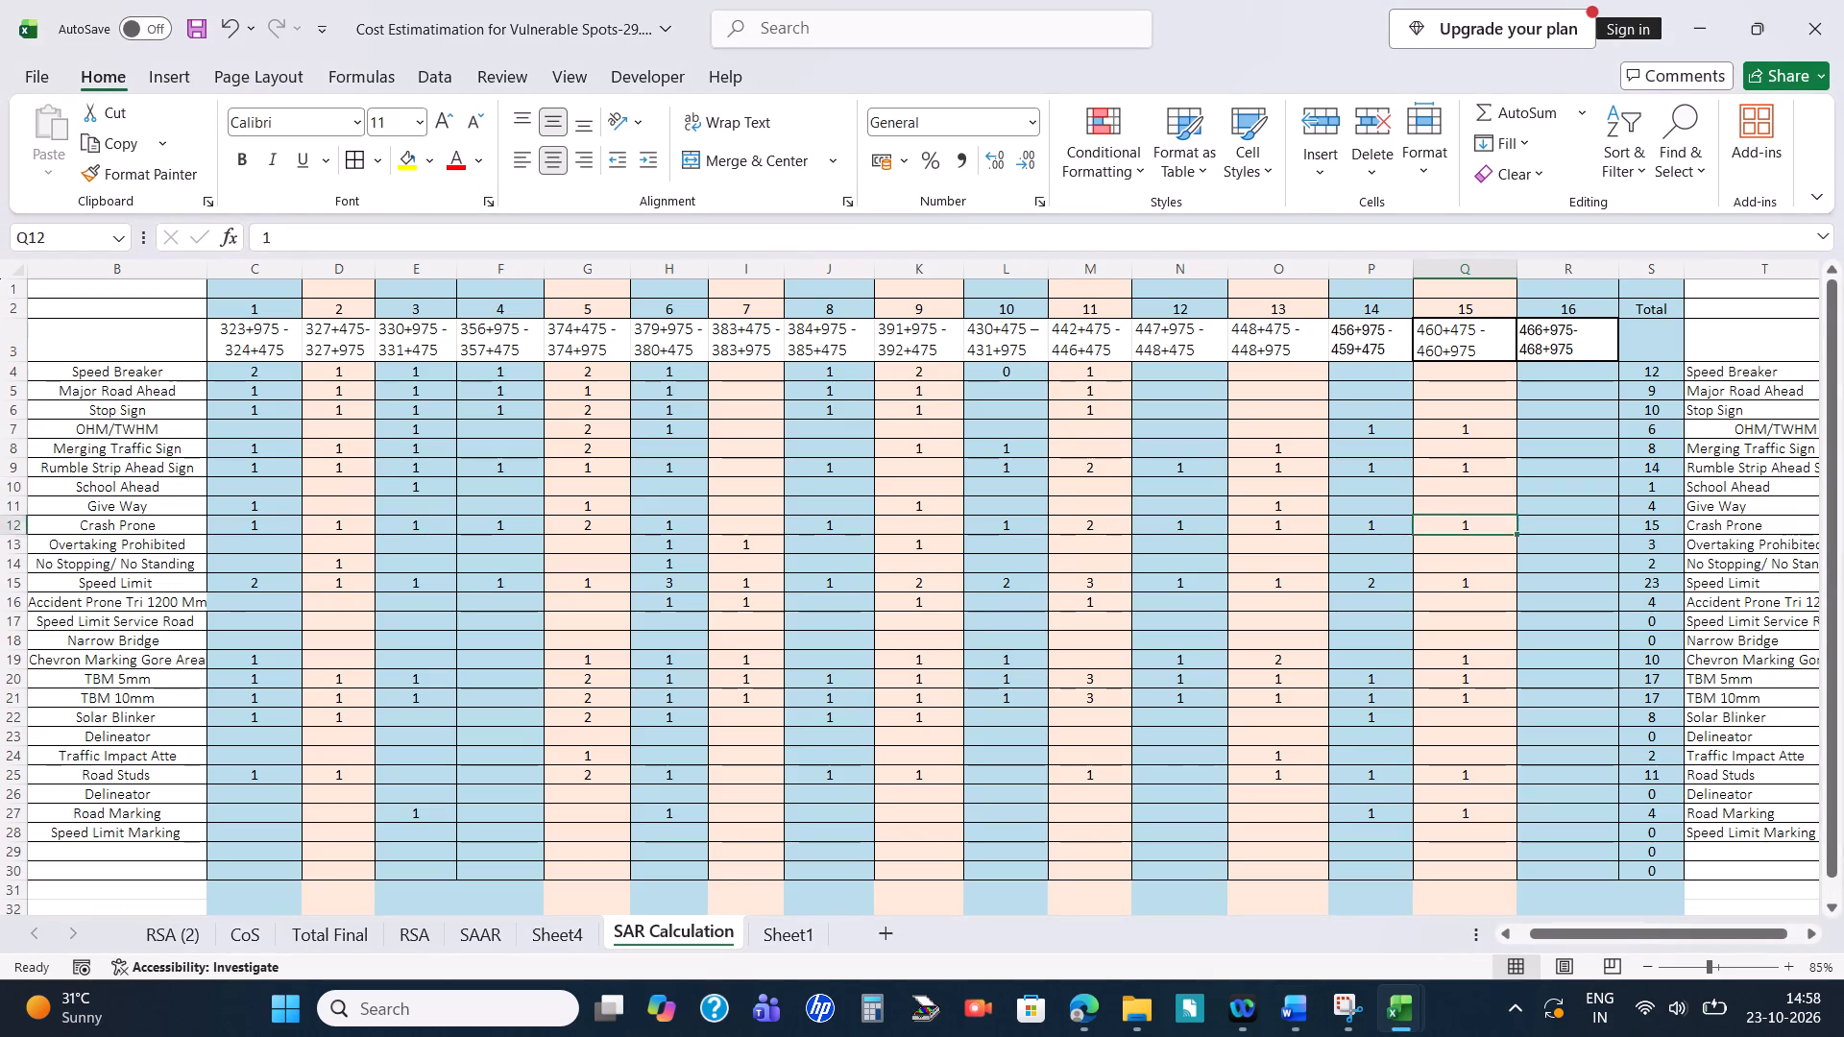
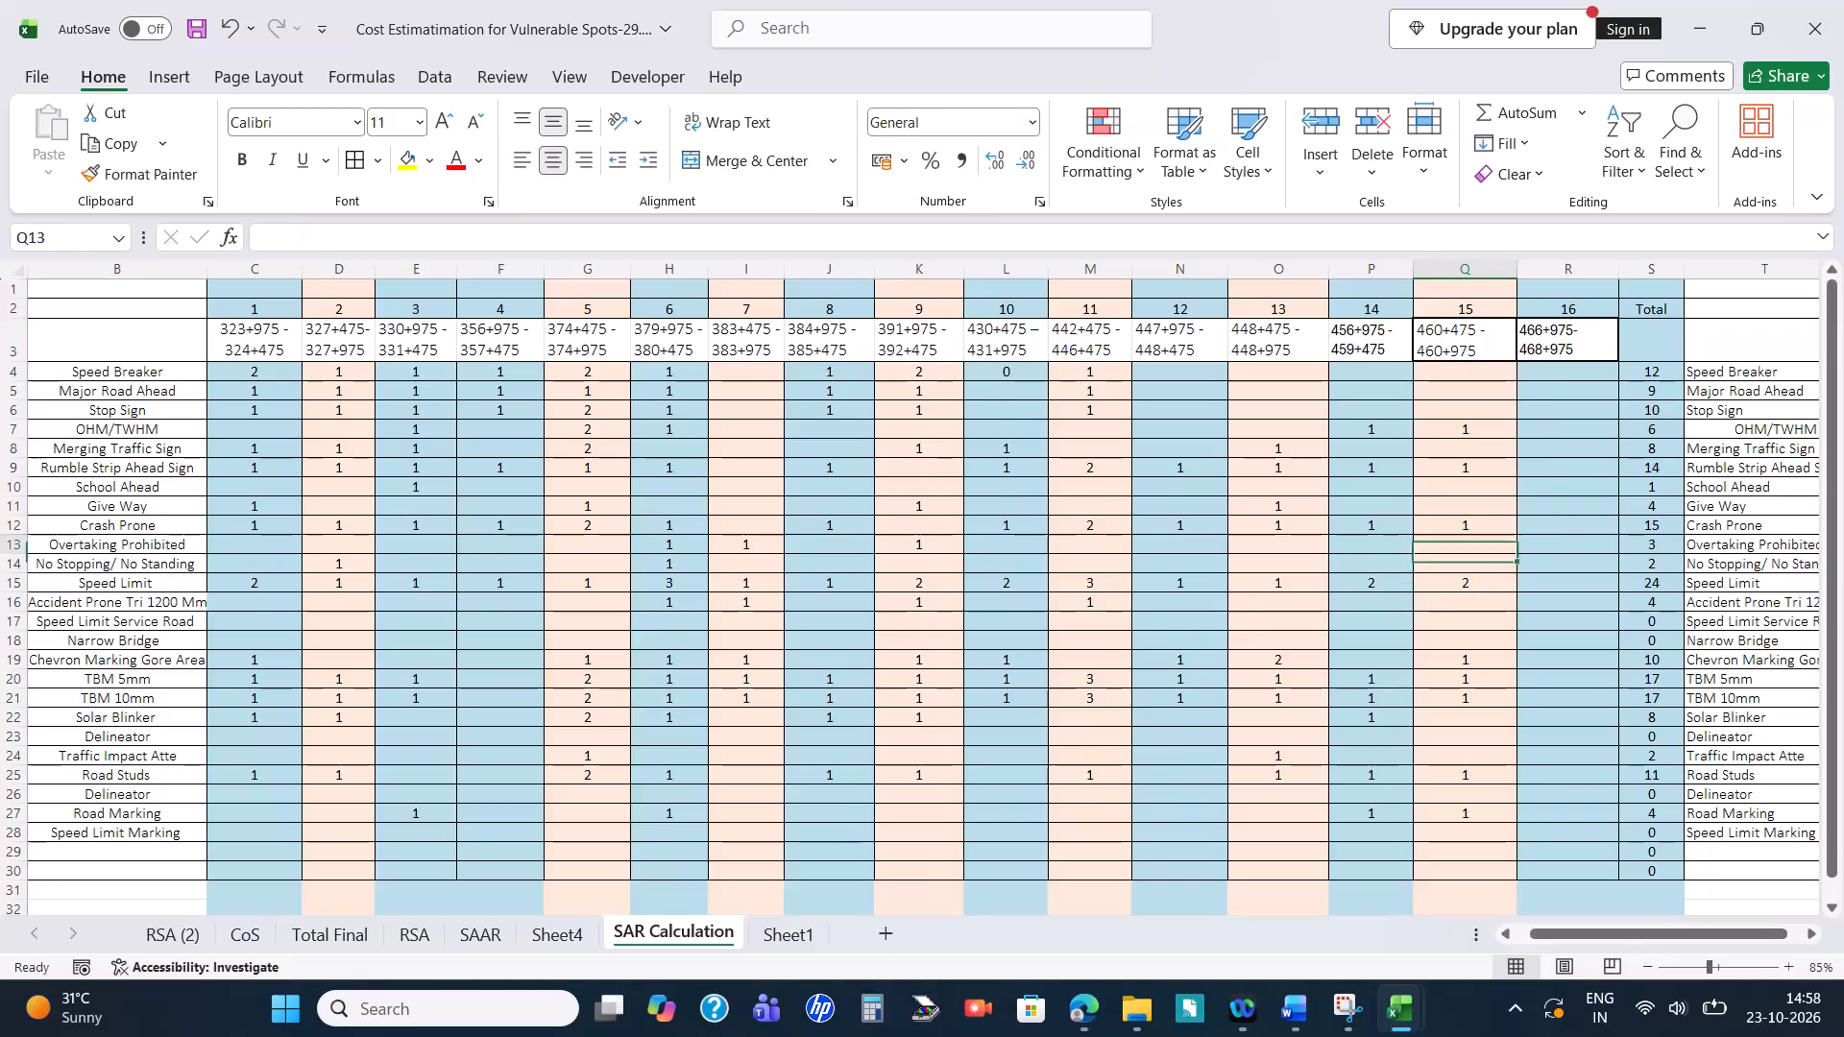
Set the OHM/TWHM count for blackspot 15 to 2.
key(Up)
key(Up)
key(Up)
key(Up)
key(Up)
key(Up)
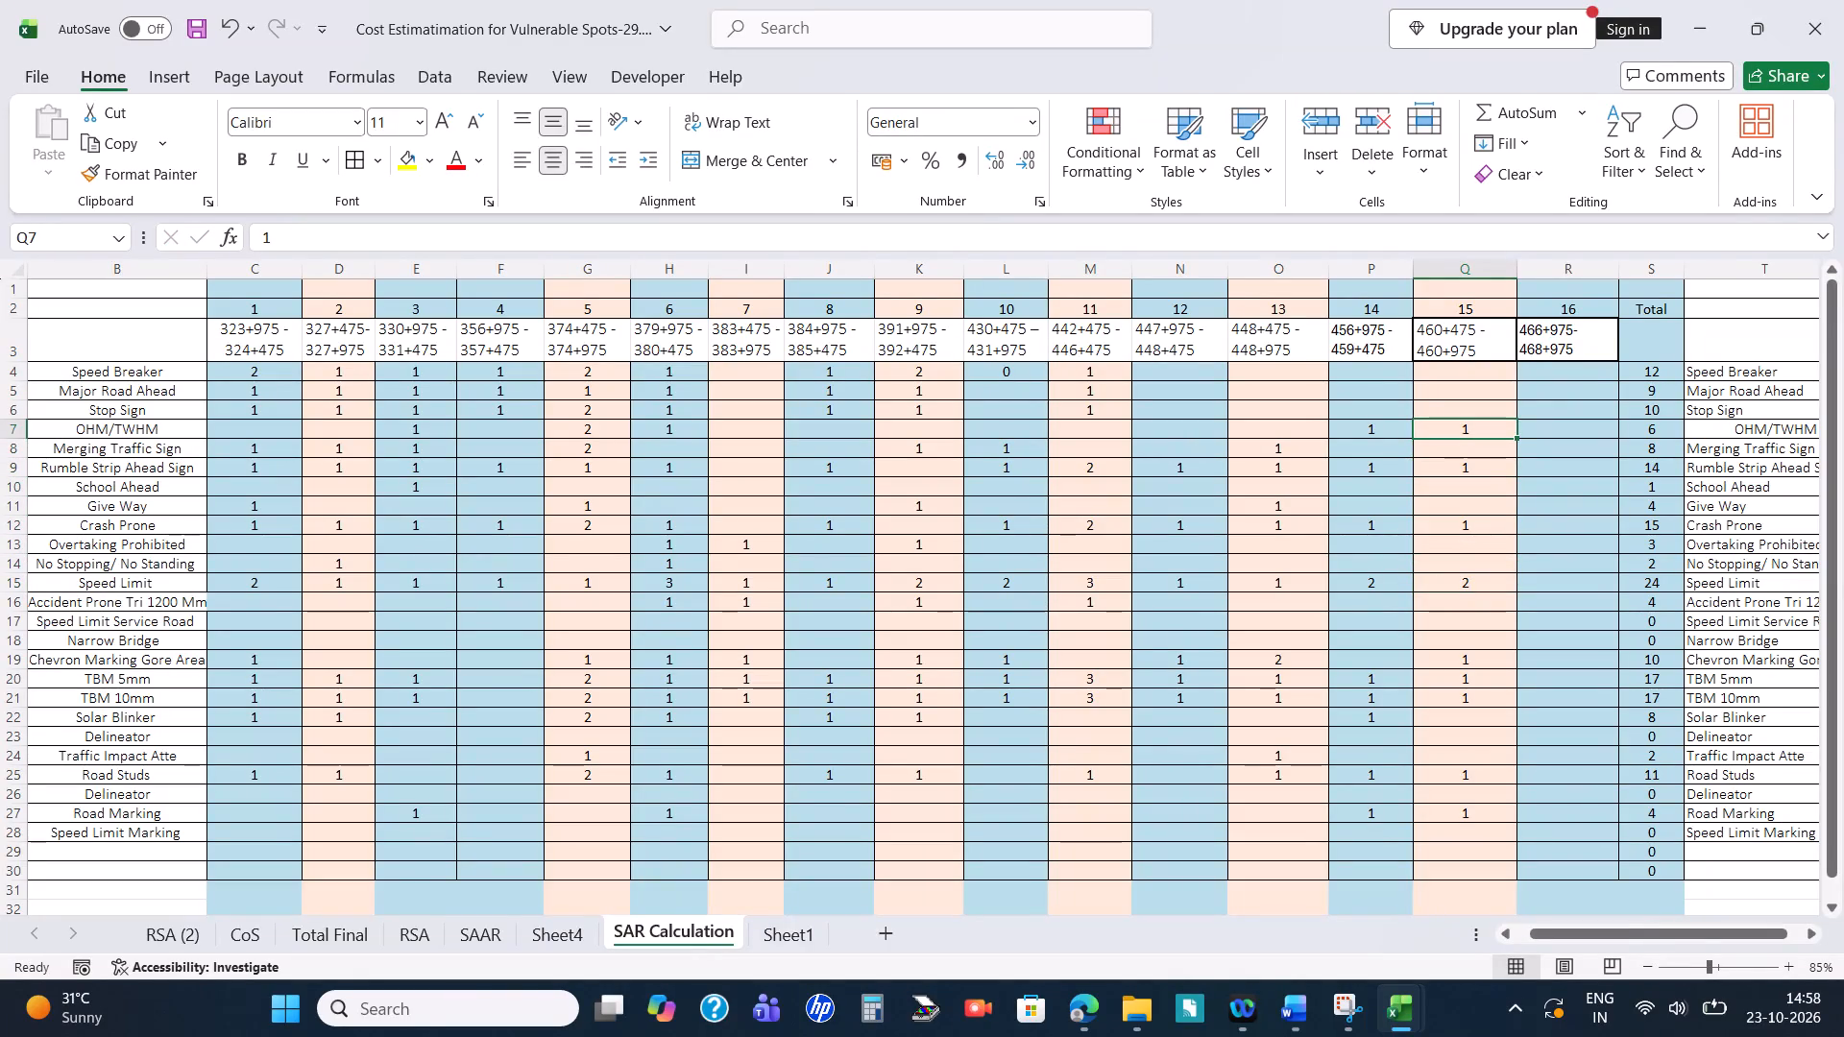
key(2)
key(Return)
Consult the TBM recommendation in the Word report and set blackspot 15's TBM 5mm and TBM 10mm counts to 2 in Excel.
key(alt+Tab)
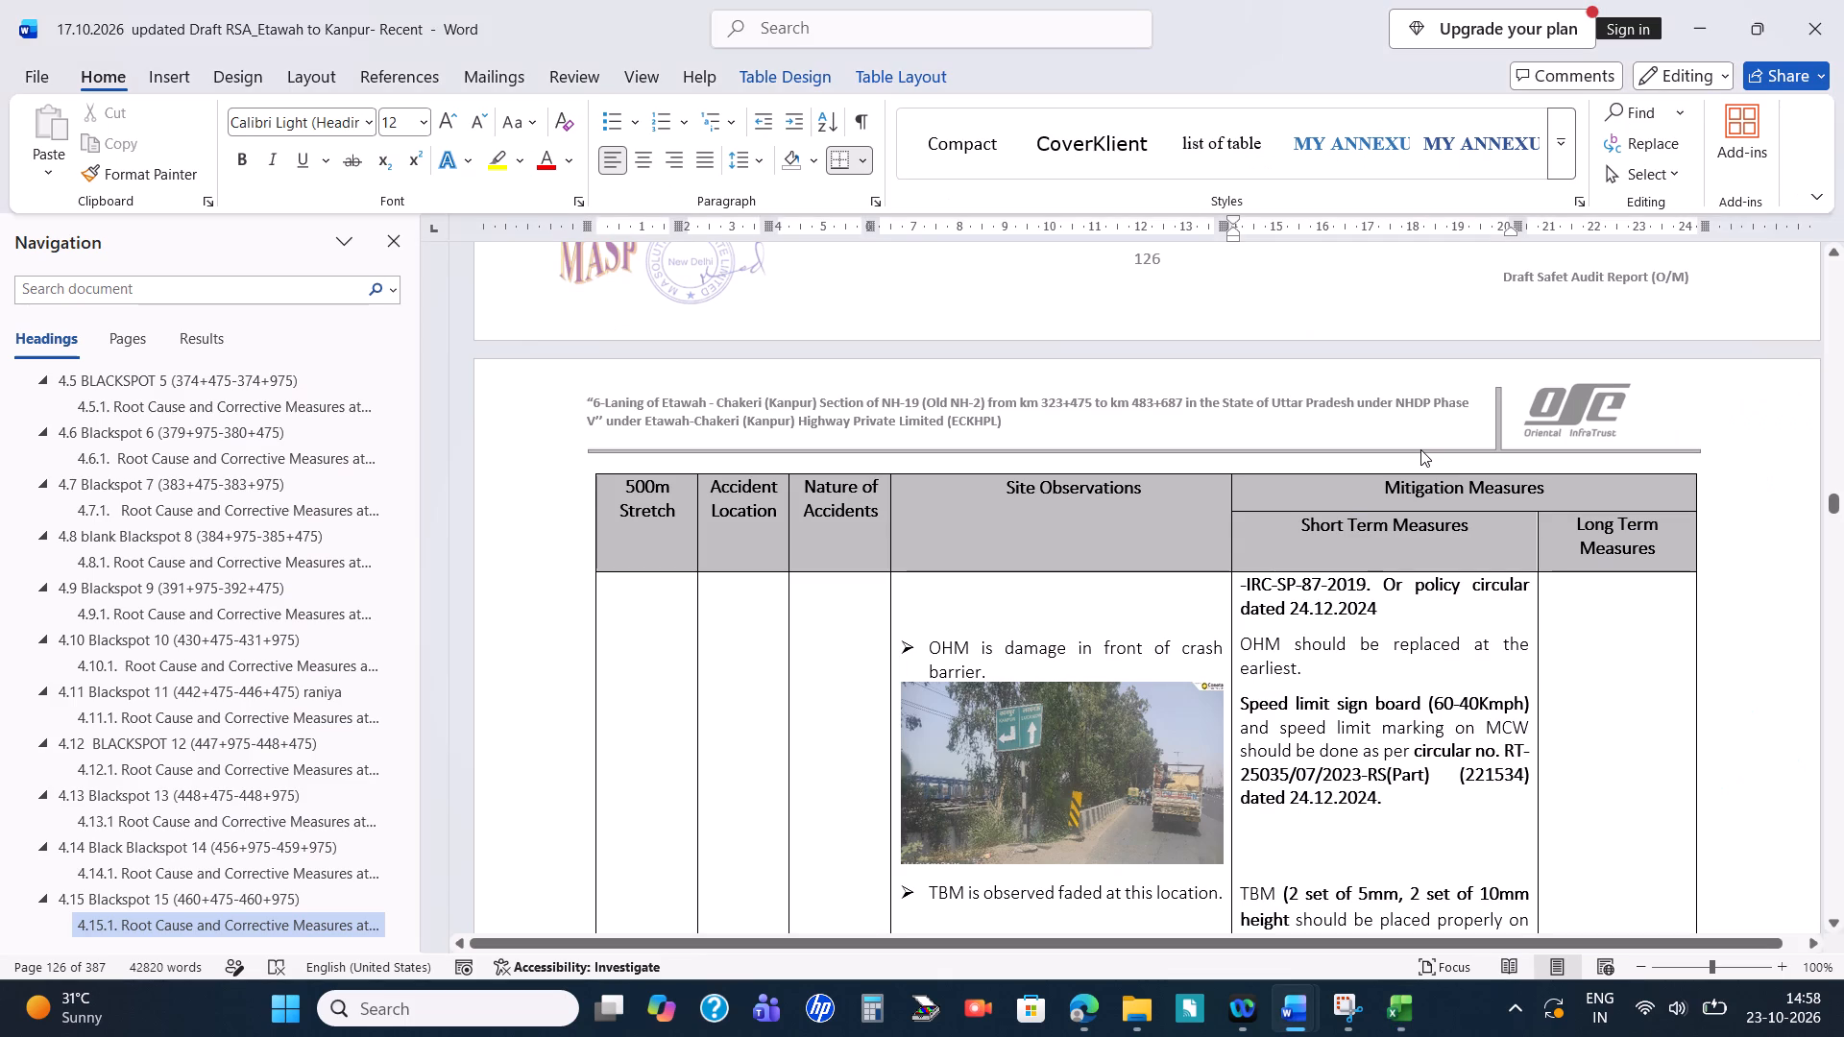
scroll(1639, 621, down, 3)
key(alt+Tab)
key(Down)
key(Down)
key(Down)
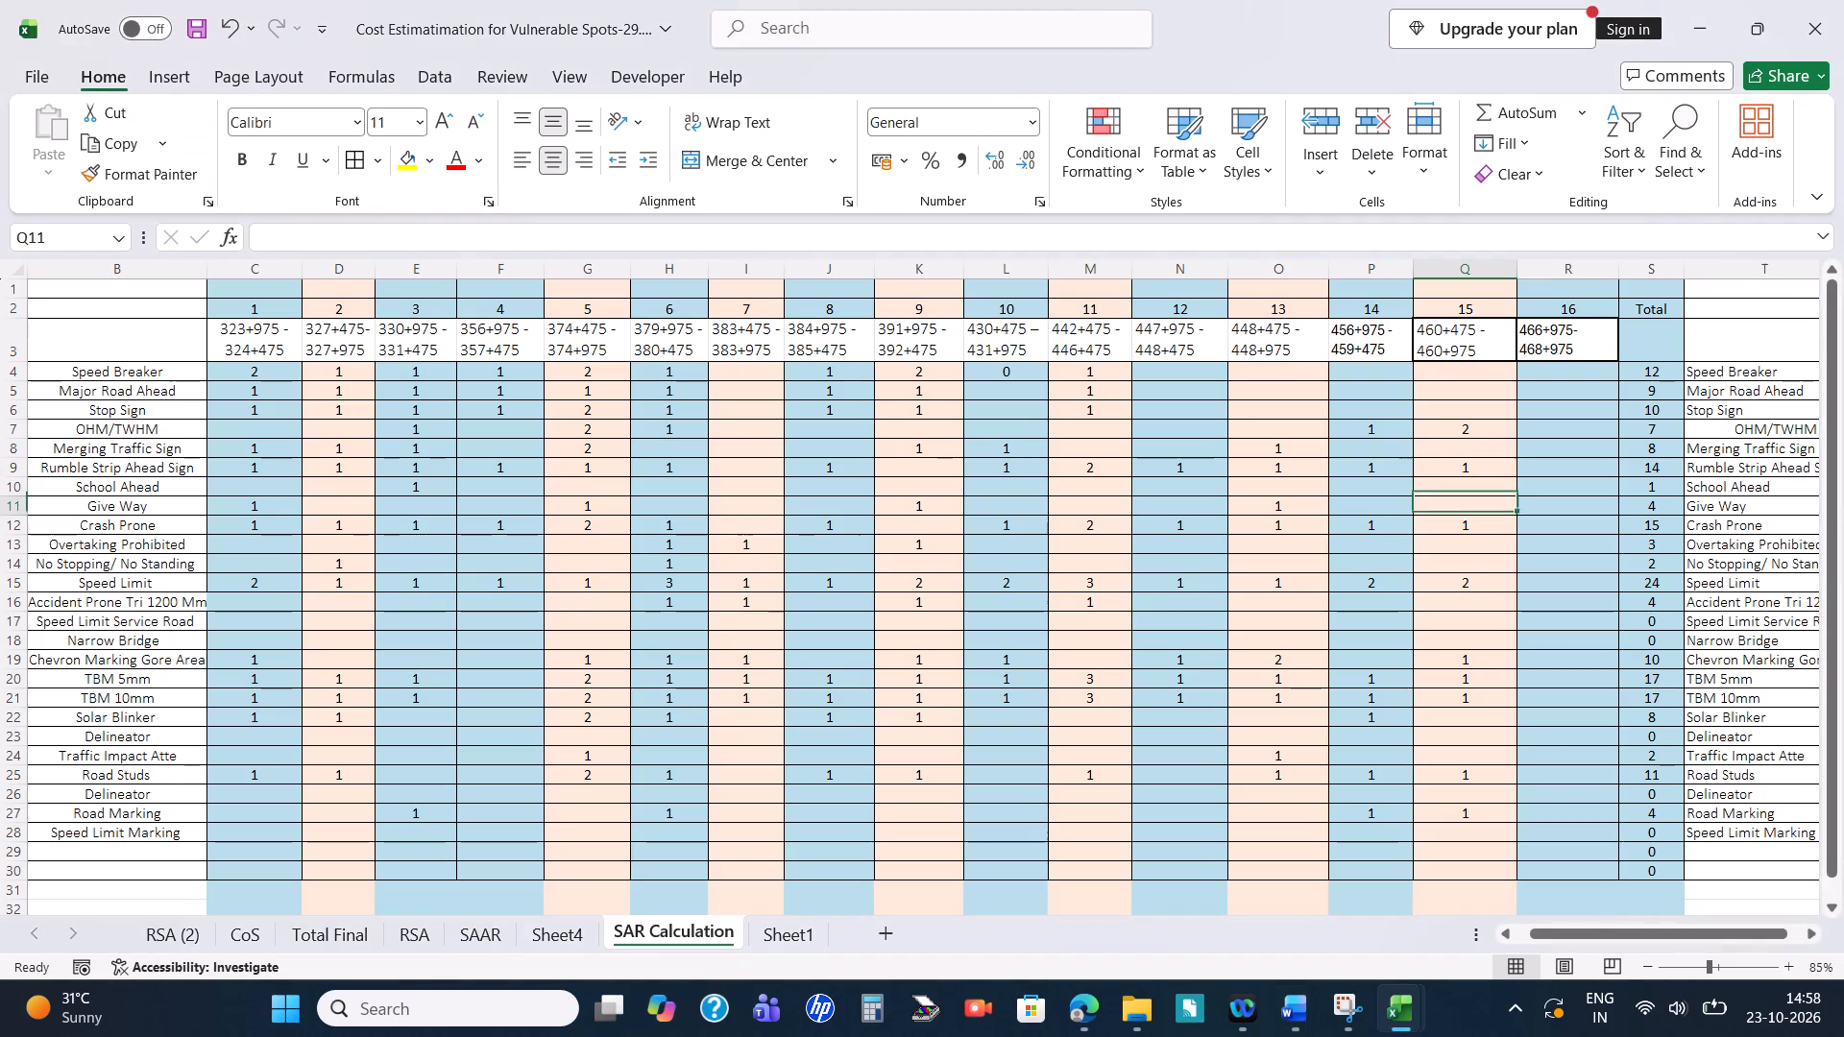
key(Down)
key(Down)
key(Down)
key(Down)
key(Down)
key(Down)
key(Down)
key(Down)
key(Down)
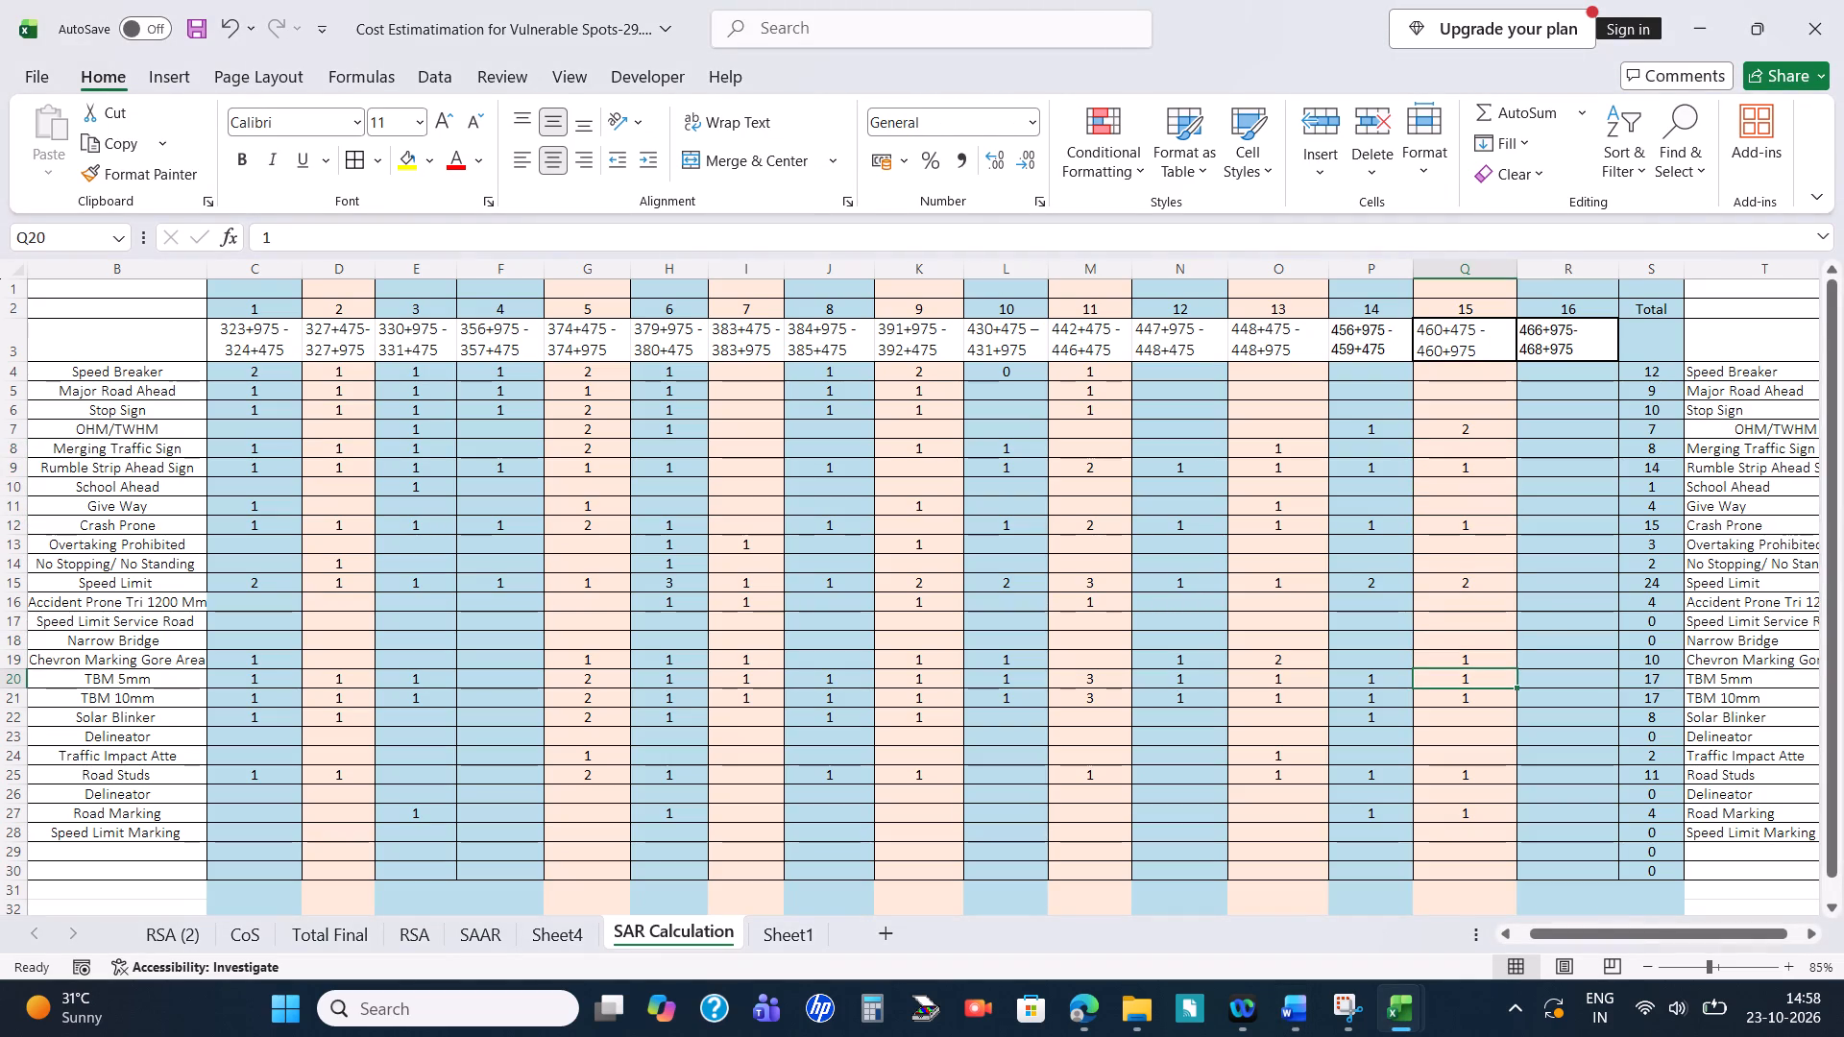
key(2)
key(Return)
key(2)
key(Return)
Check the road studs recommendation in the Word report and set blackspot 15's Road Studs count to 2 in Excel.
key(alt+Tab)
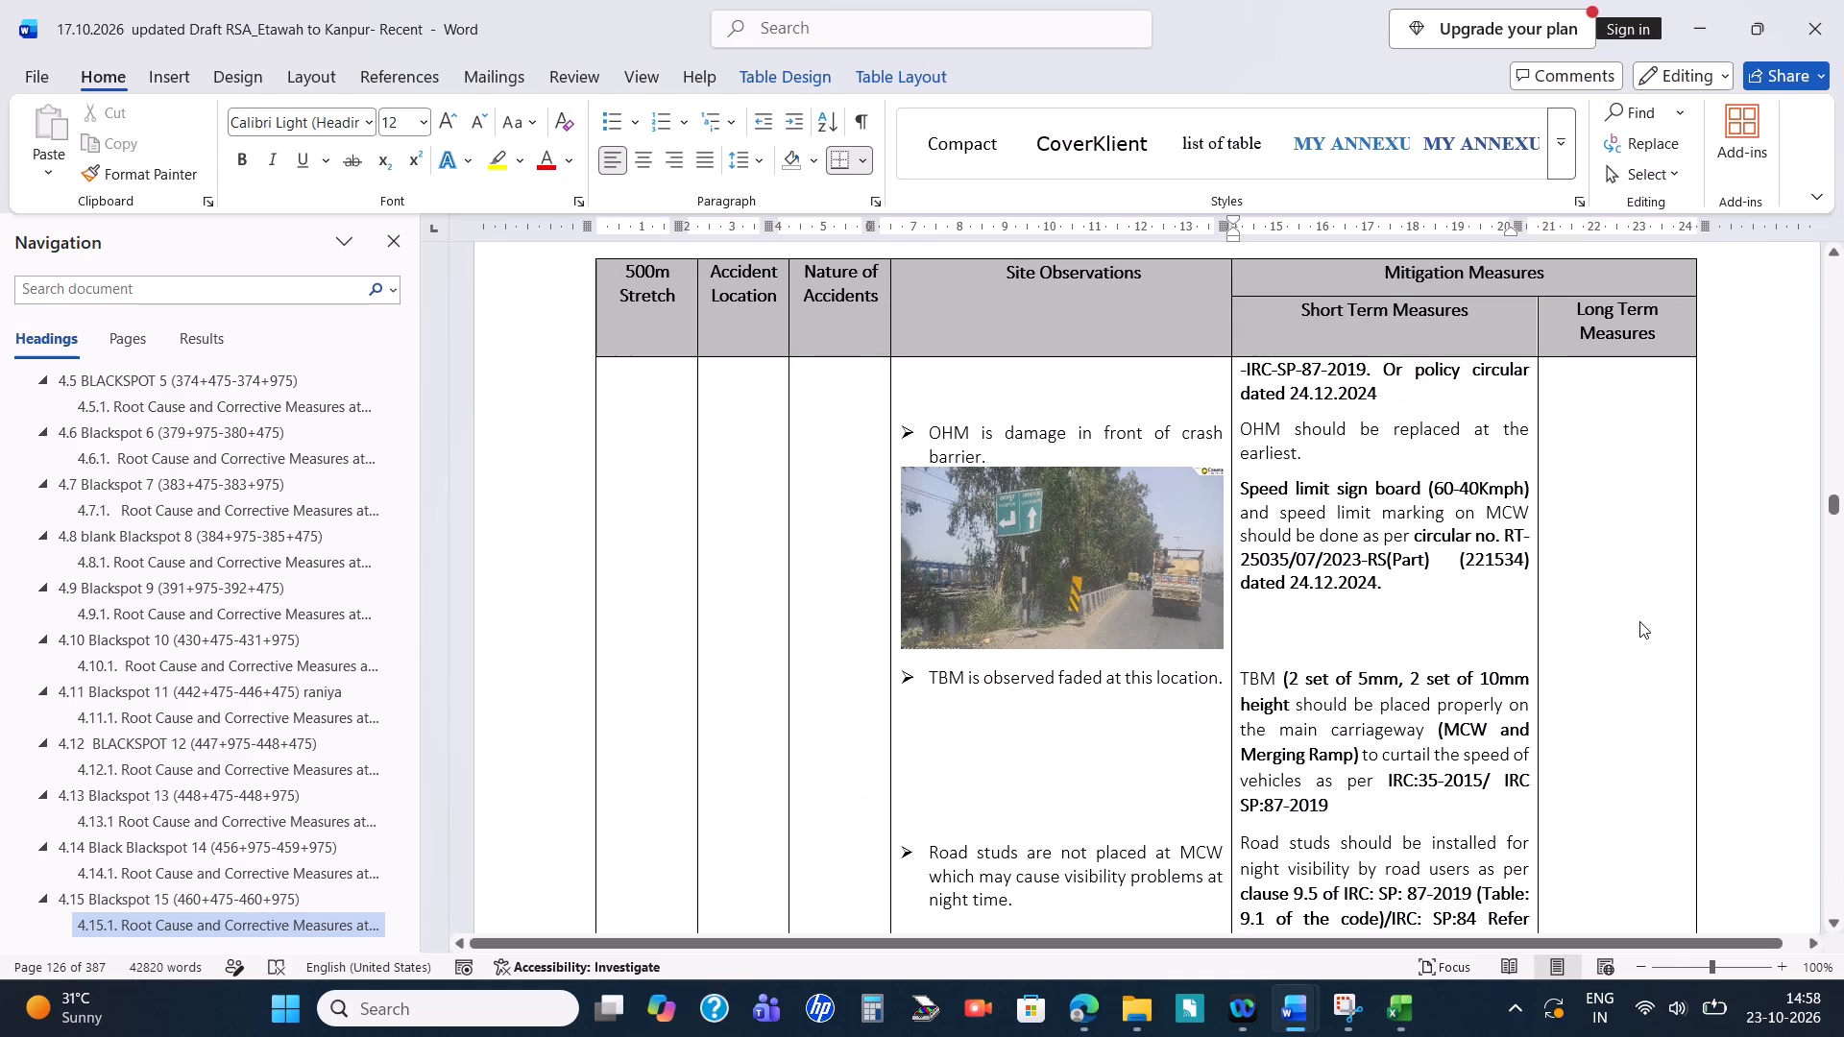
scroll(1639, 621, down, 2)
key(alt+Tab)
key(Down)
key(Down)
key(Down)
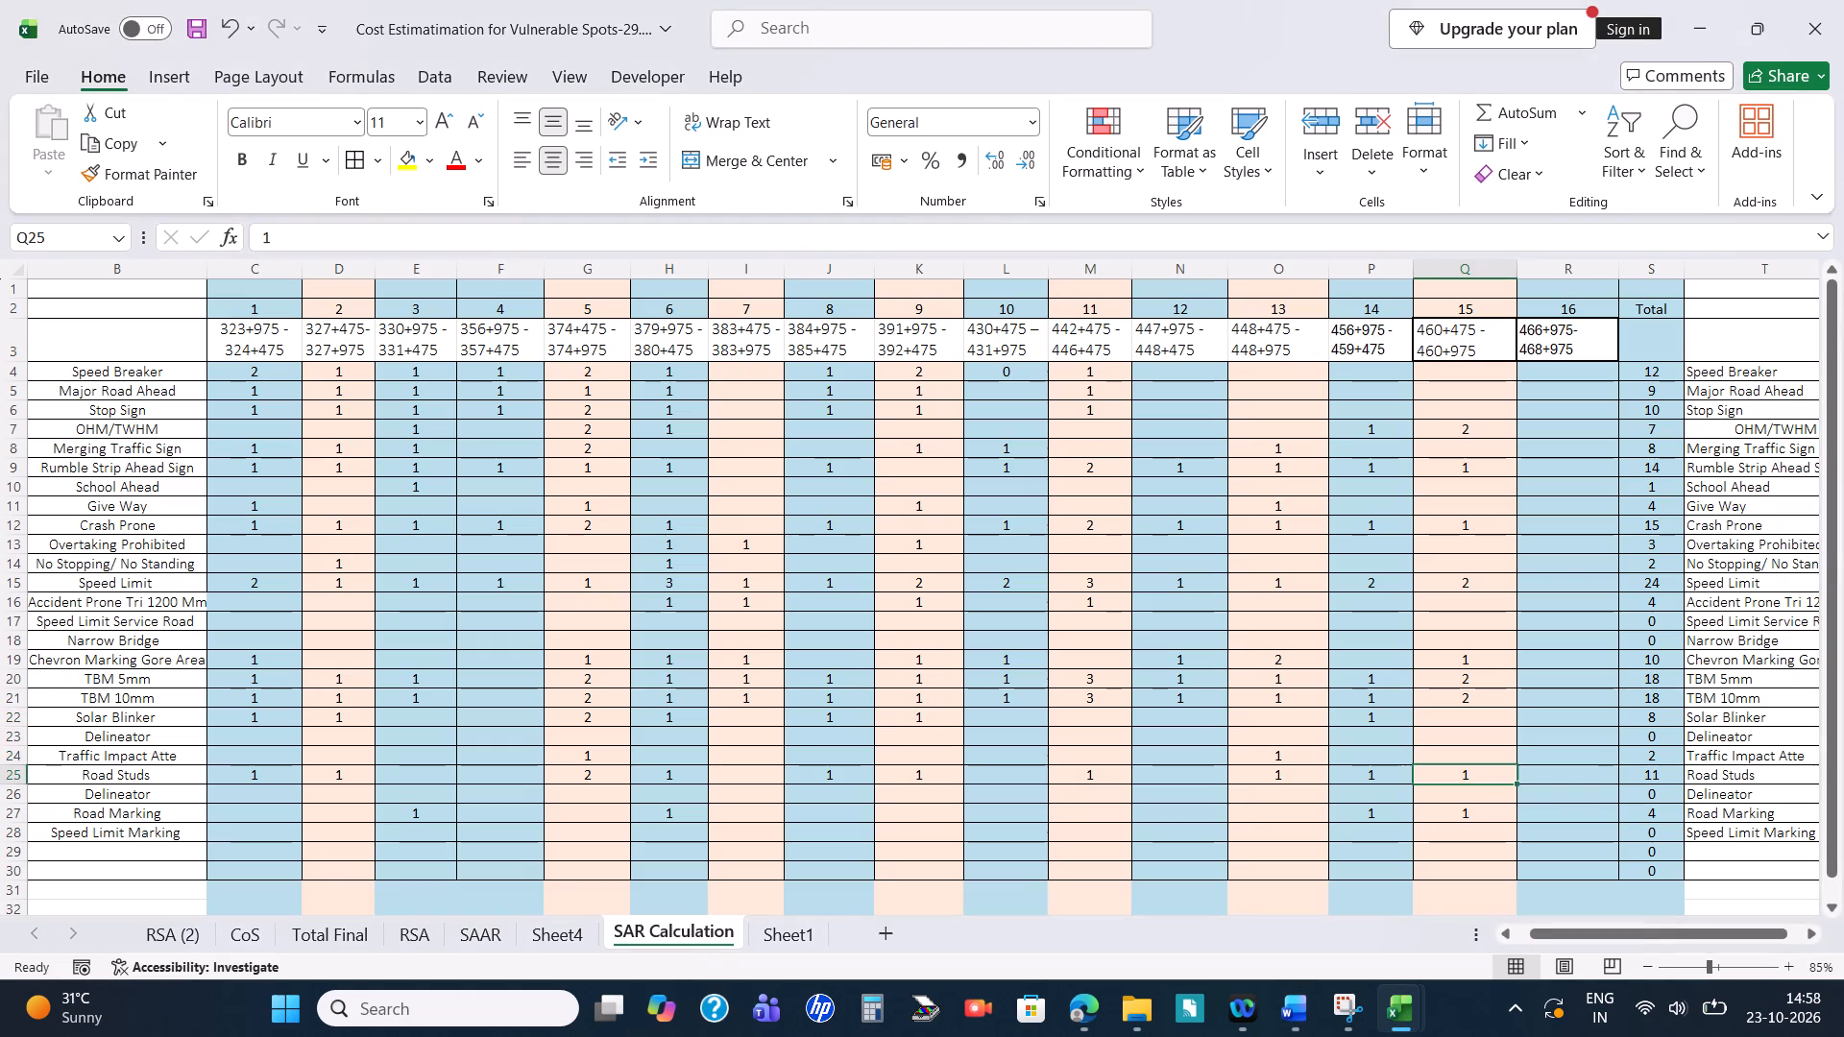
key(2)
key(Return)
In the Word report, review the remaining blackspot 15 measures and the first corrective measures for blackspot 16 (466+975-468+475).
key(alt+Tab)
scroll(1639, 621, down, 1)
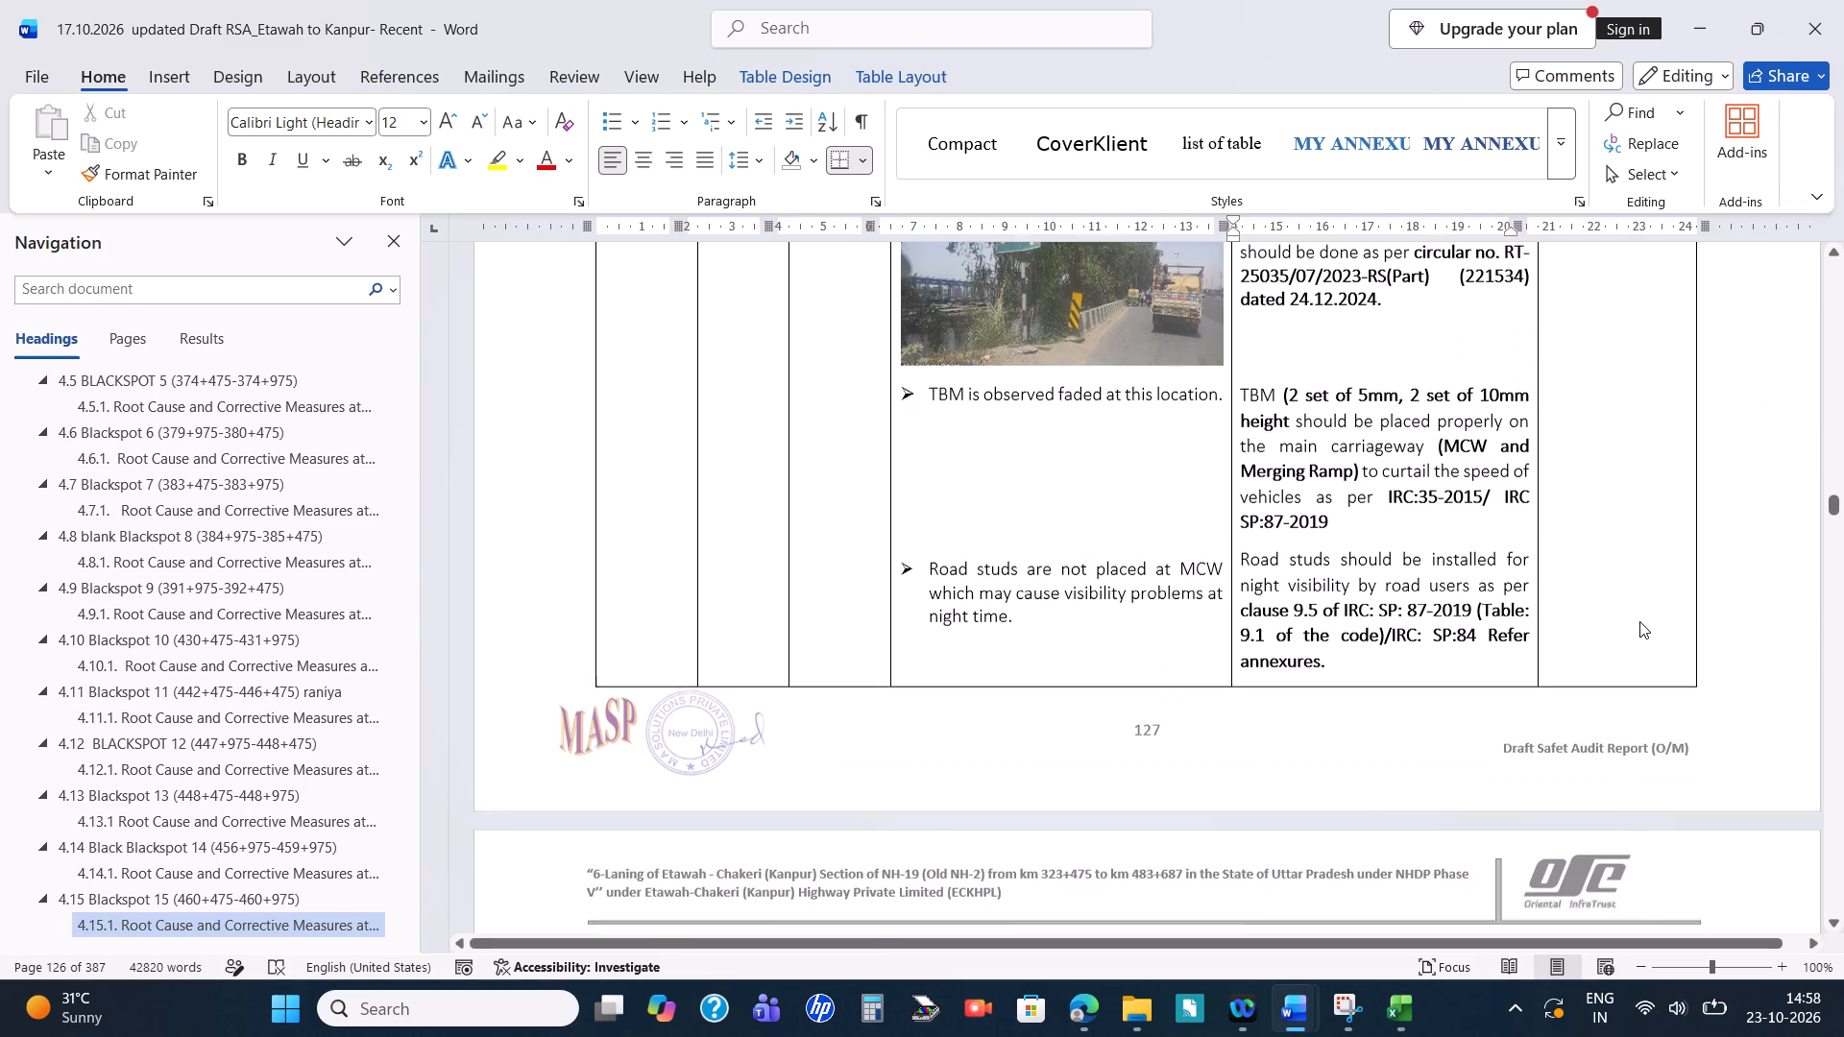
scroll(1639, 621, down, 2)
scroll(1639, 621, up, 1)
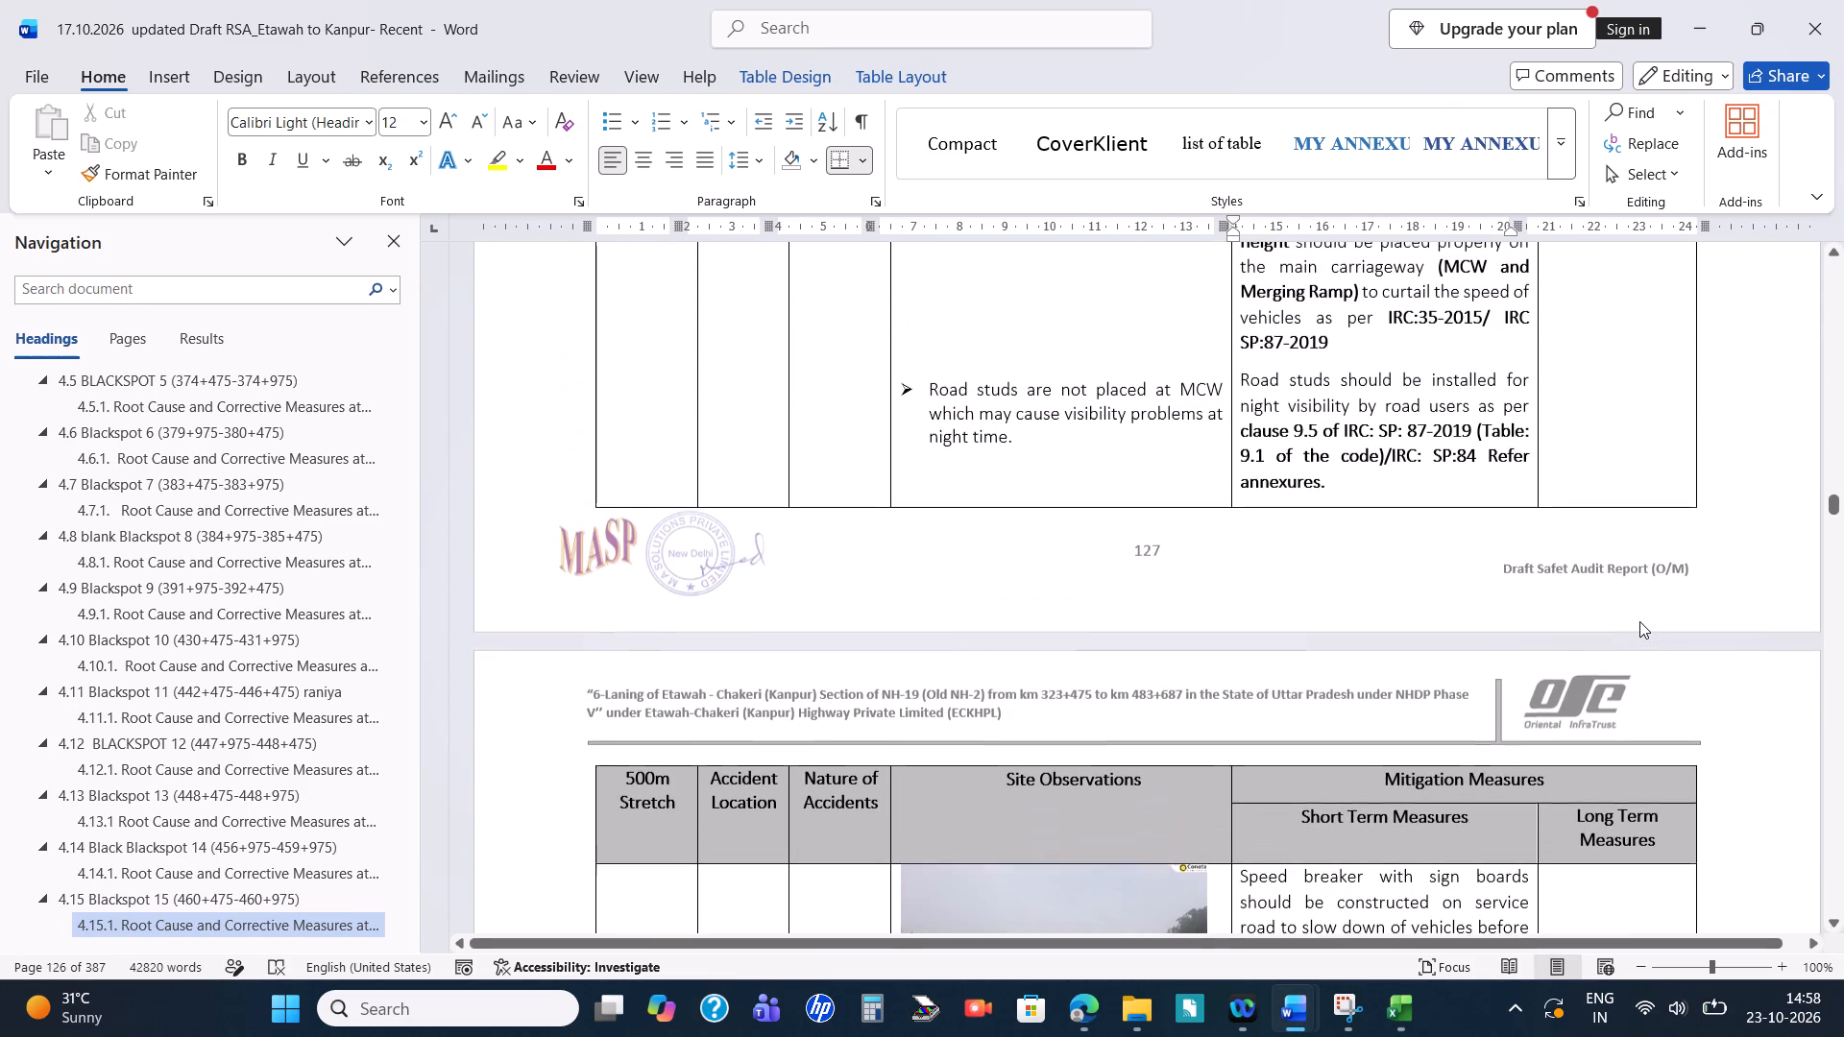
scroll(1639, 621, up, 1)
scroll(1639, 621, down, 4)
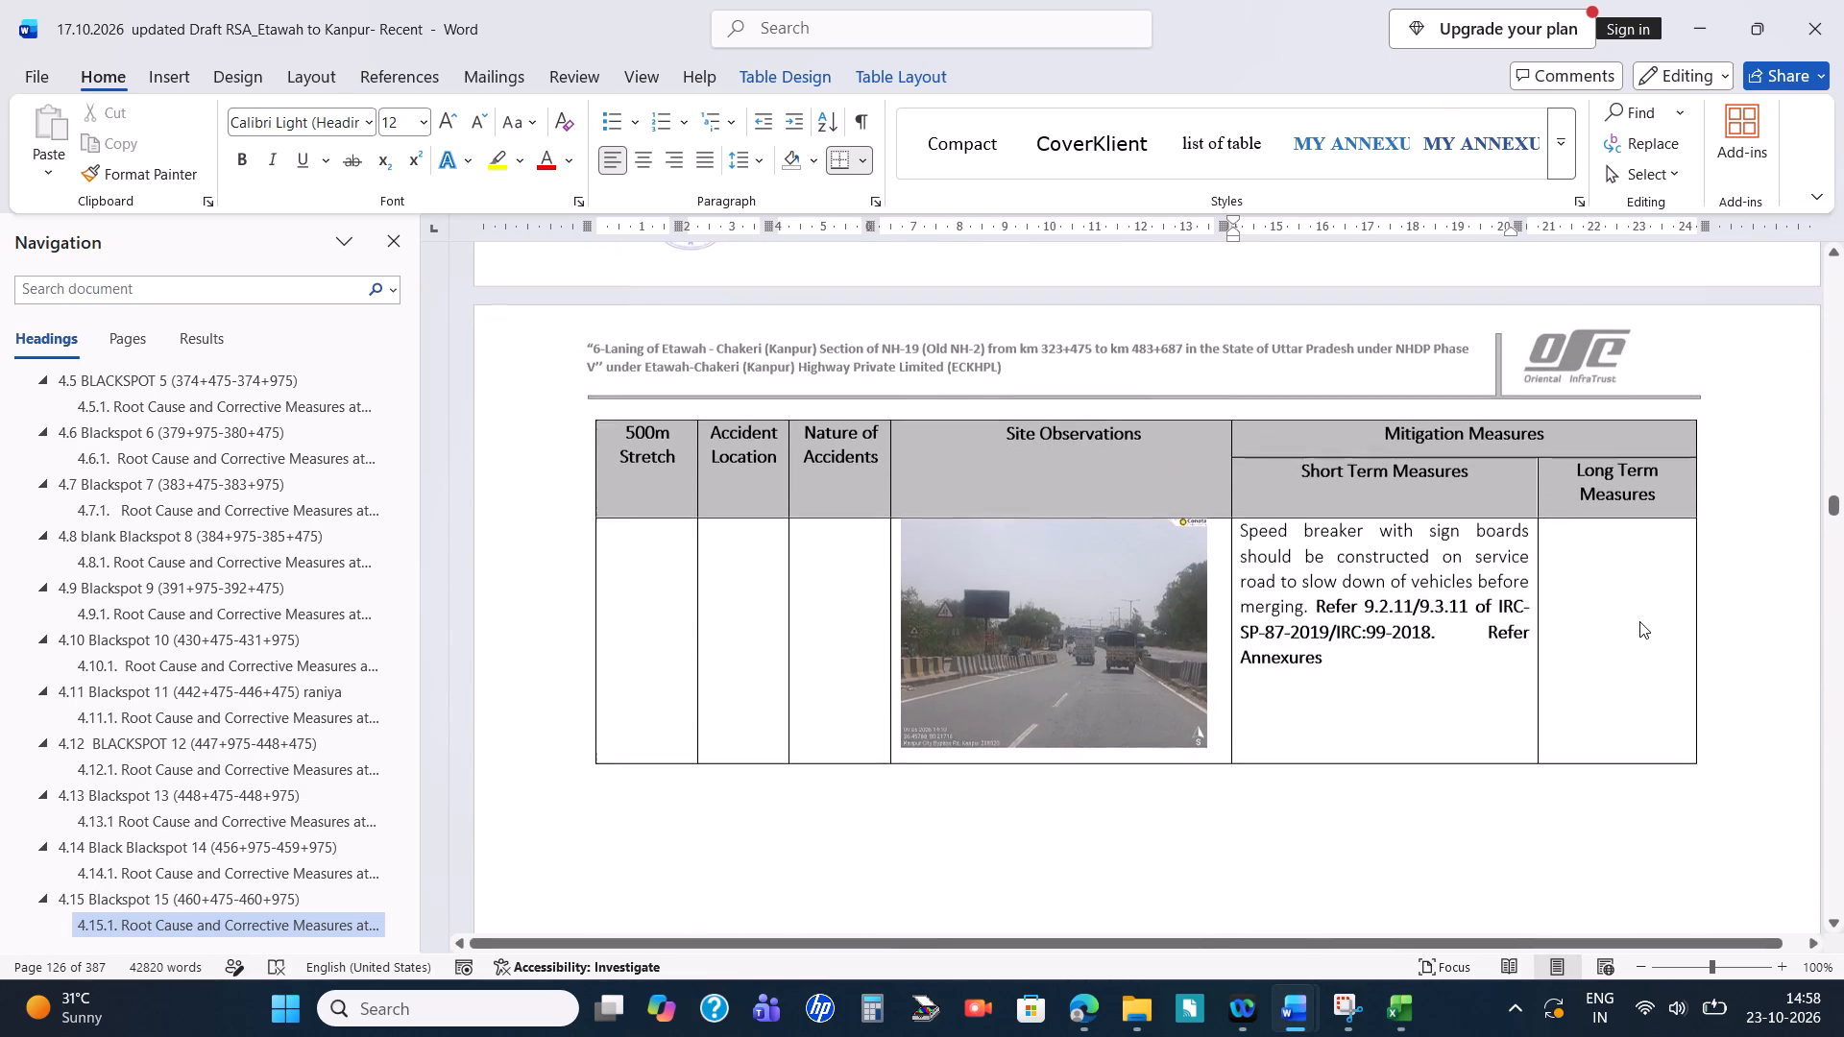
scroll(1639, 621, down, 8)
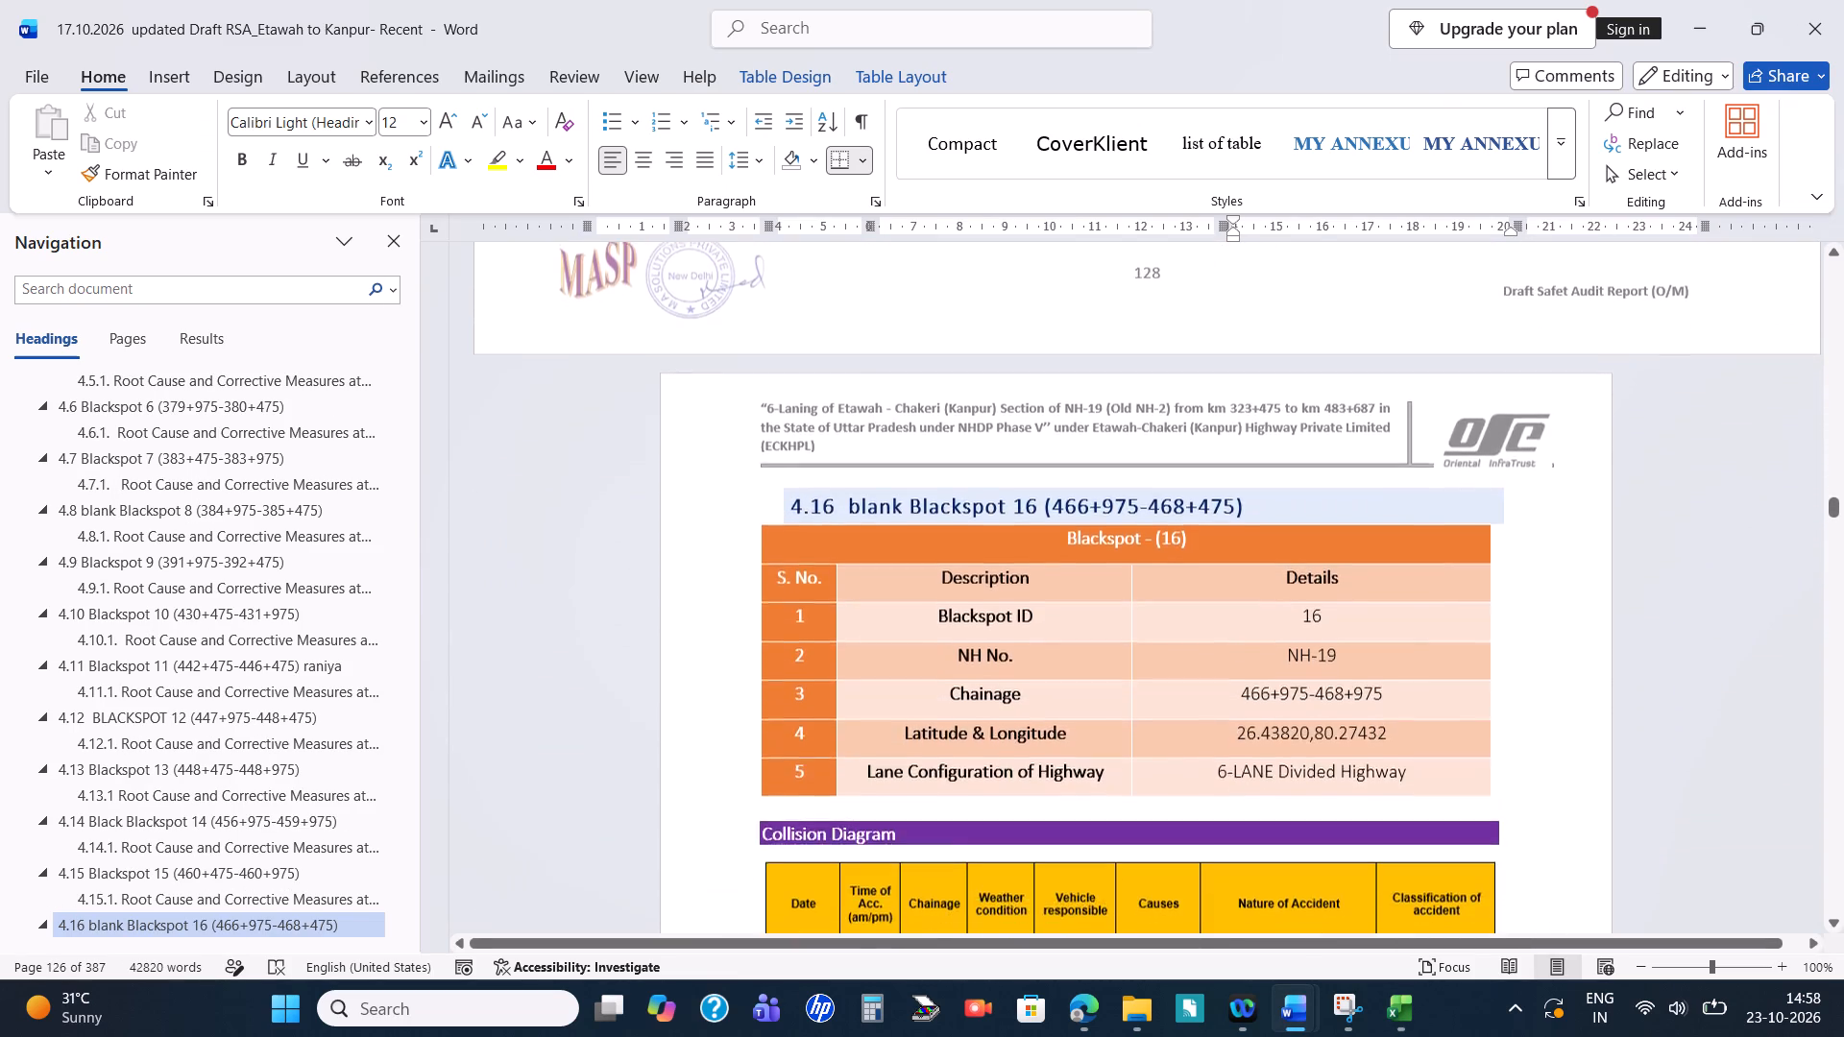
scroll(1639, 621, down, 8)
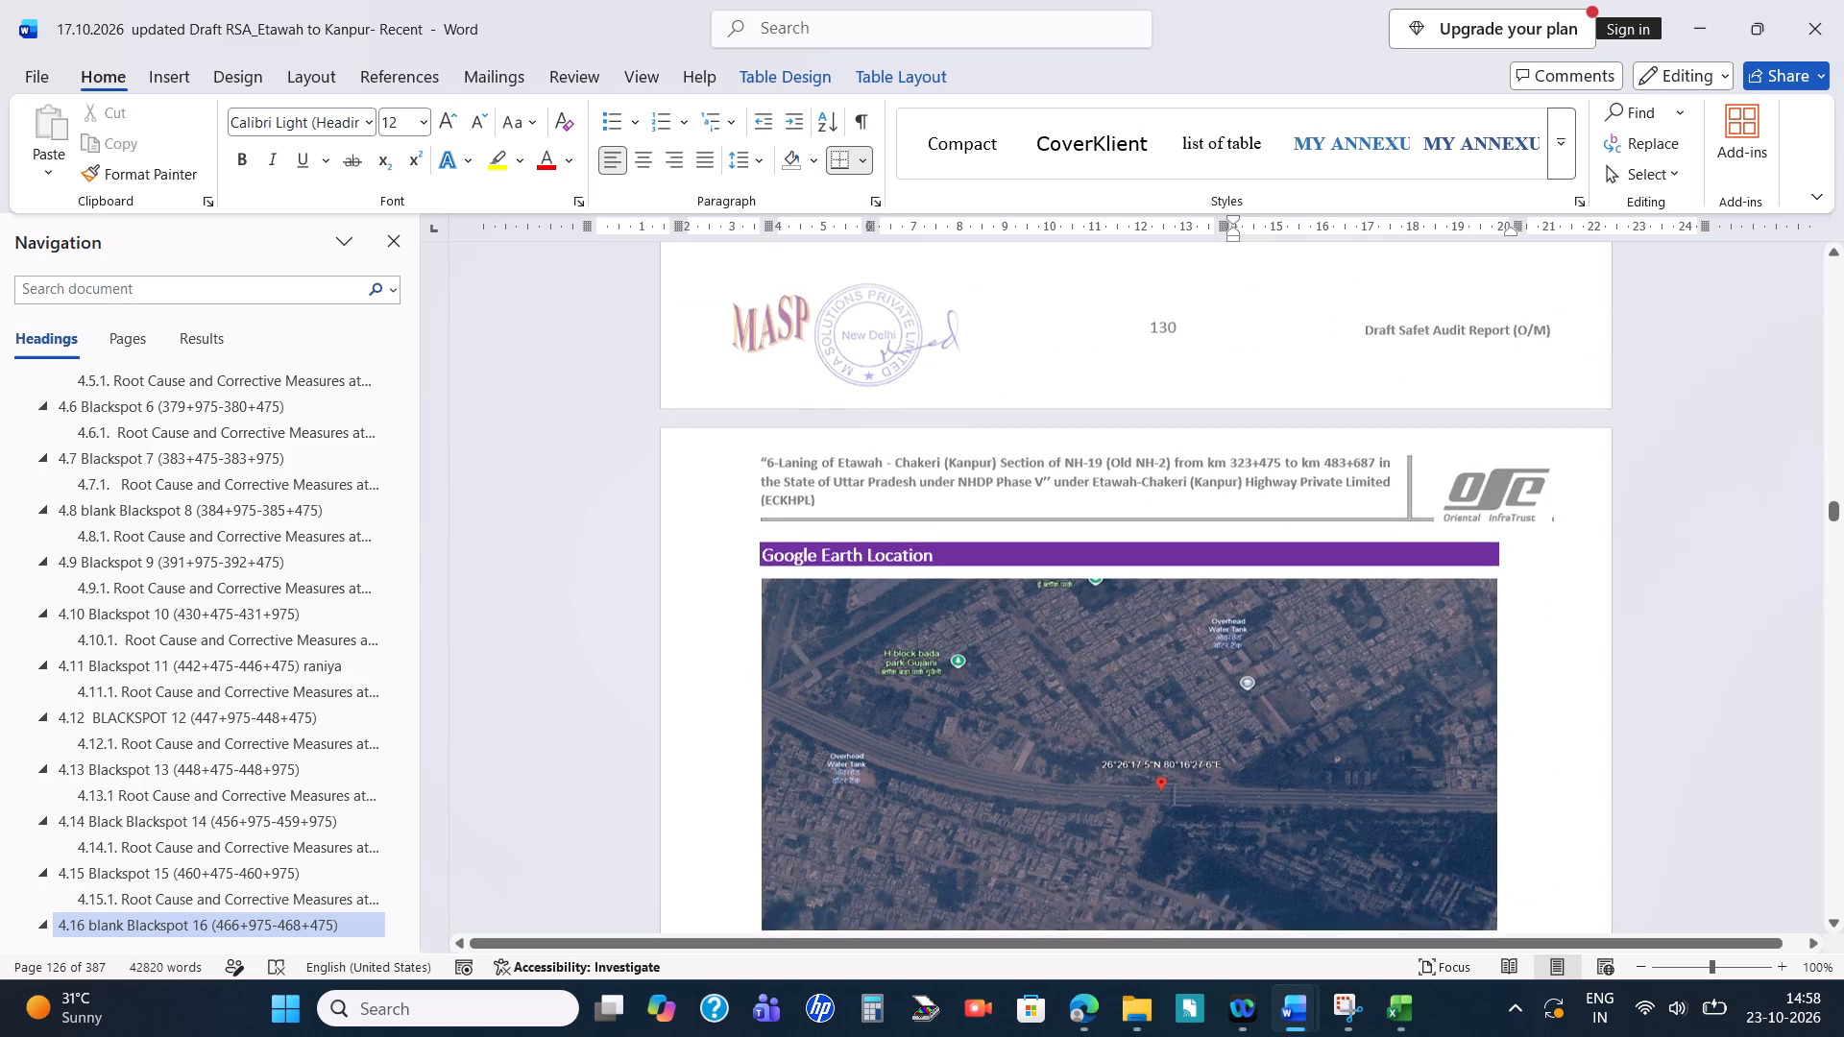
scroll(1639, 621, down, 7)
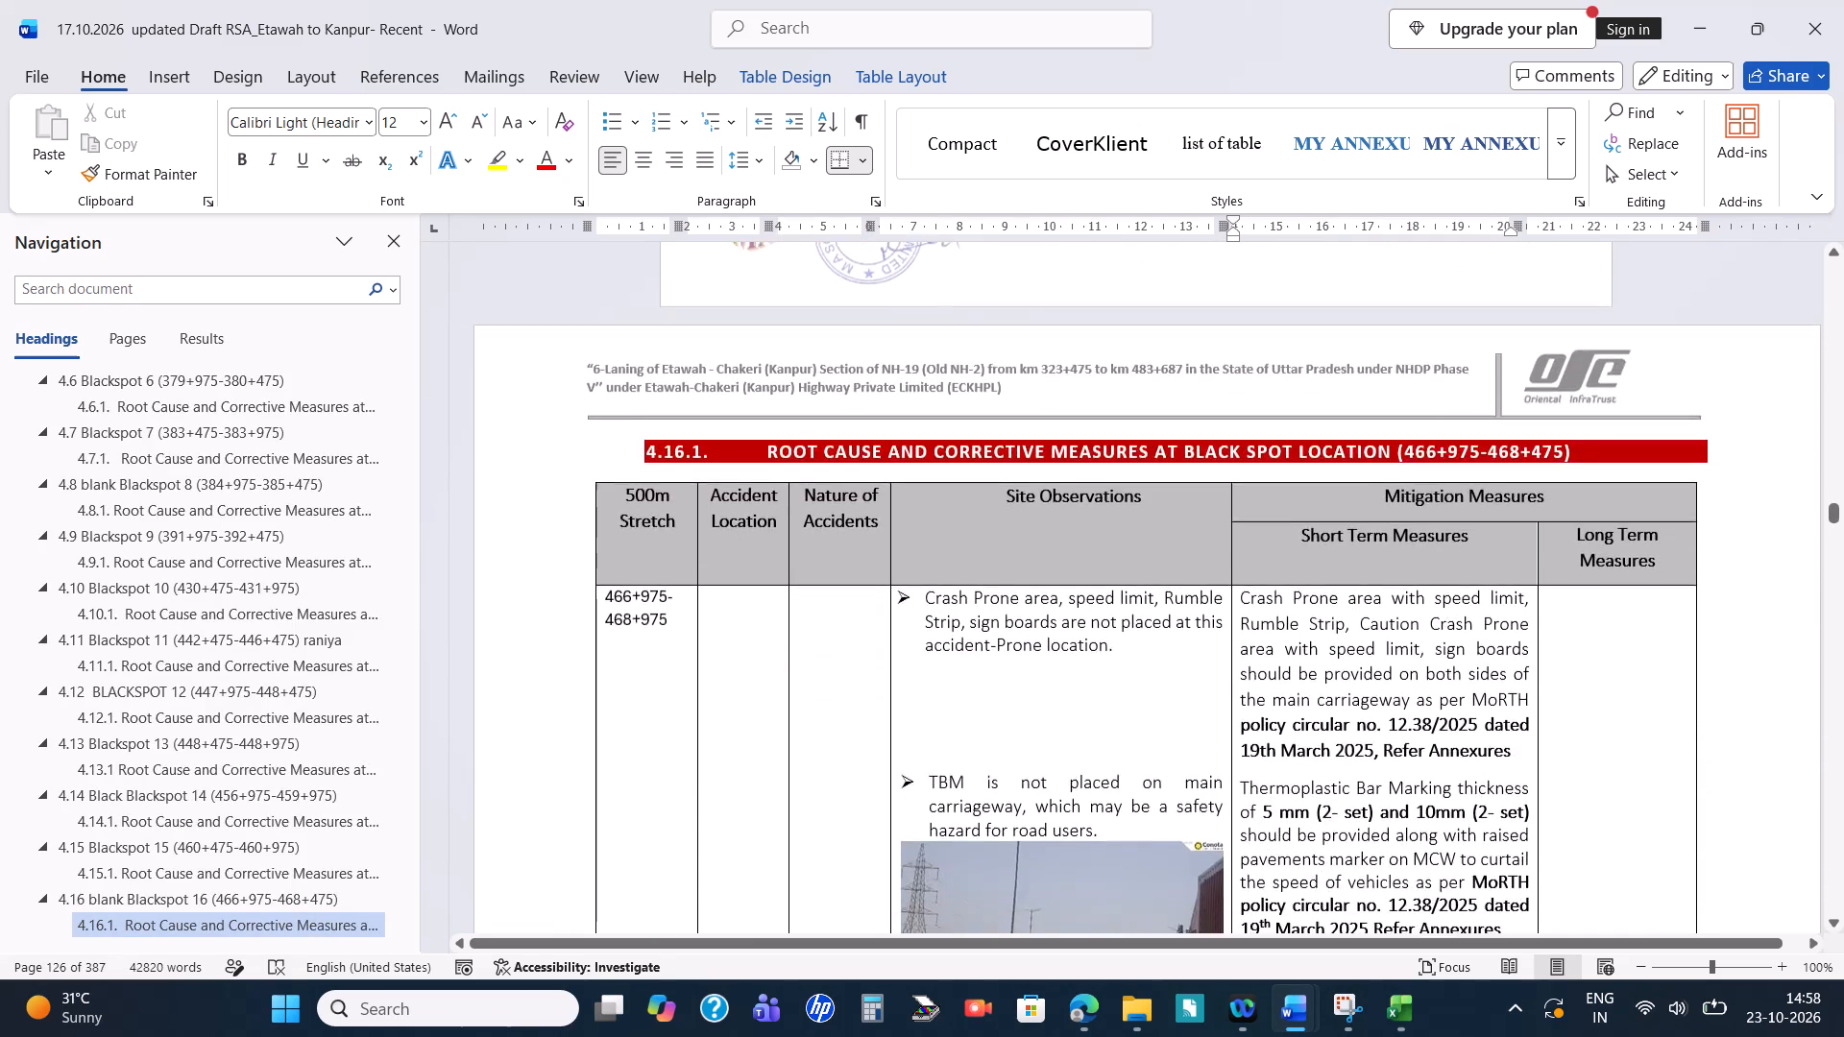
scroll(1639, 621, down, 1)
In the Excel sheet, enter 1 for both TBM 10mm and TBM 5mm in the blackspot 16 column.
key(alt+Tab)
key(Right)
key(Up)
key(Up)
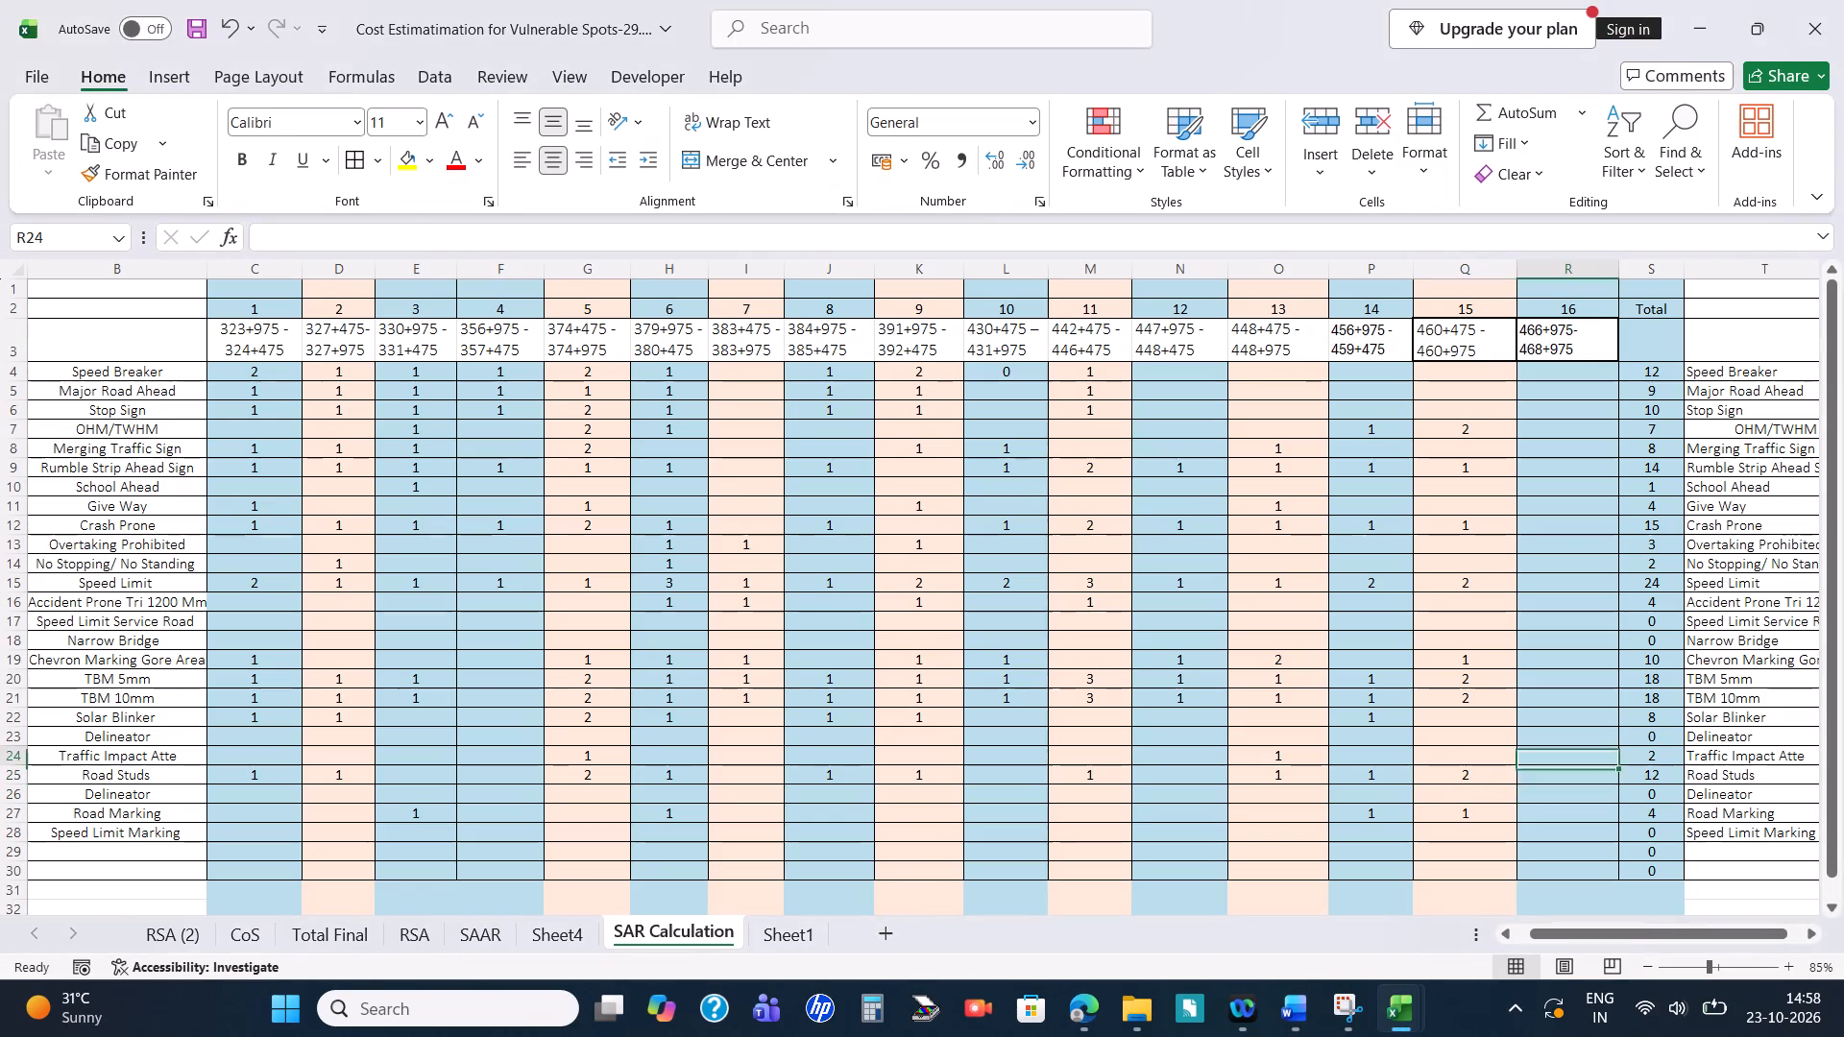
key(Up)
key(Up)
key(Up)
key(1)
key(Up)
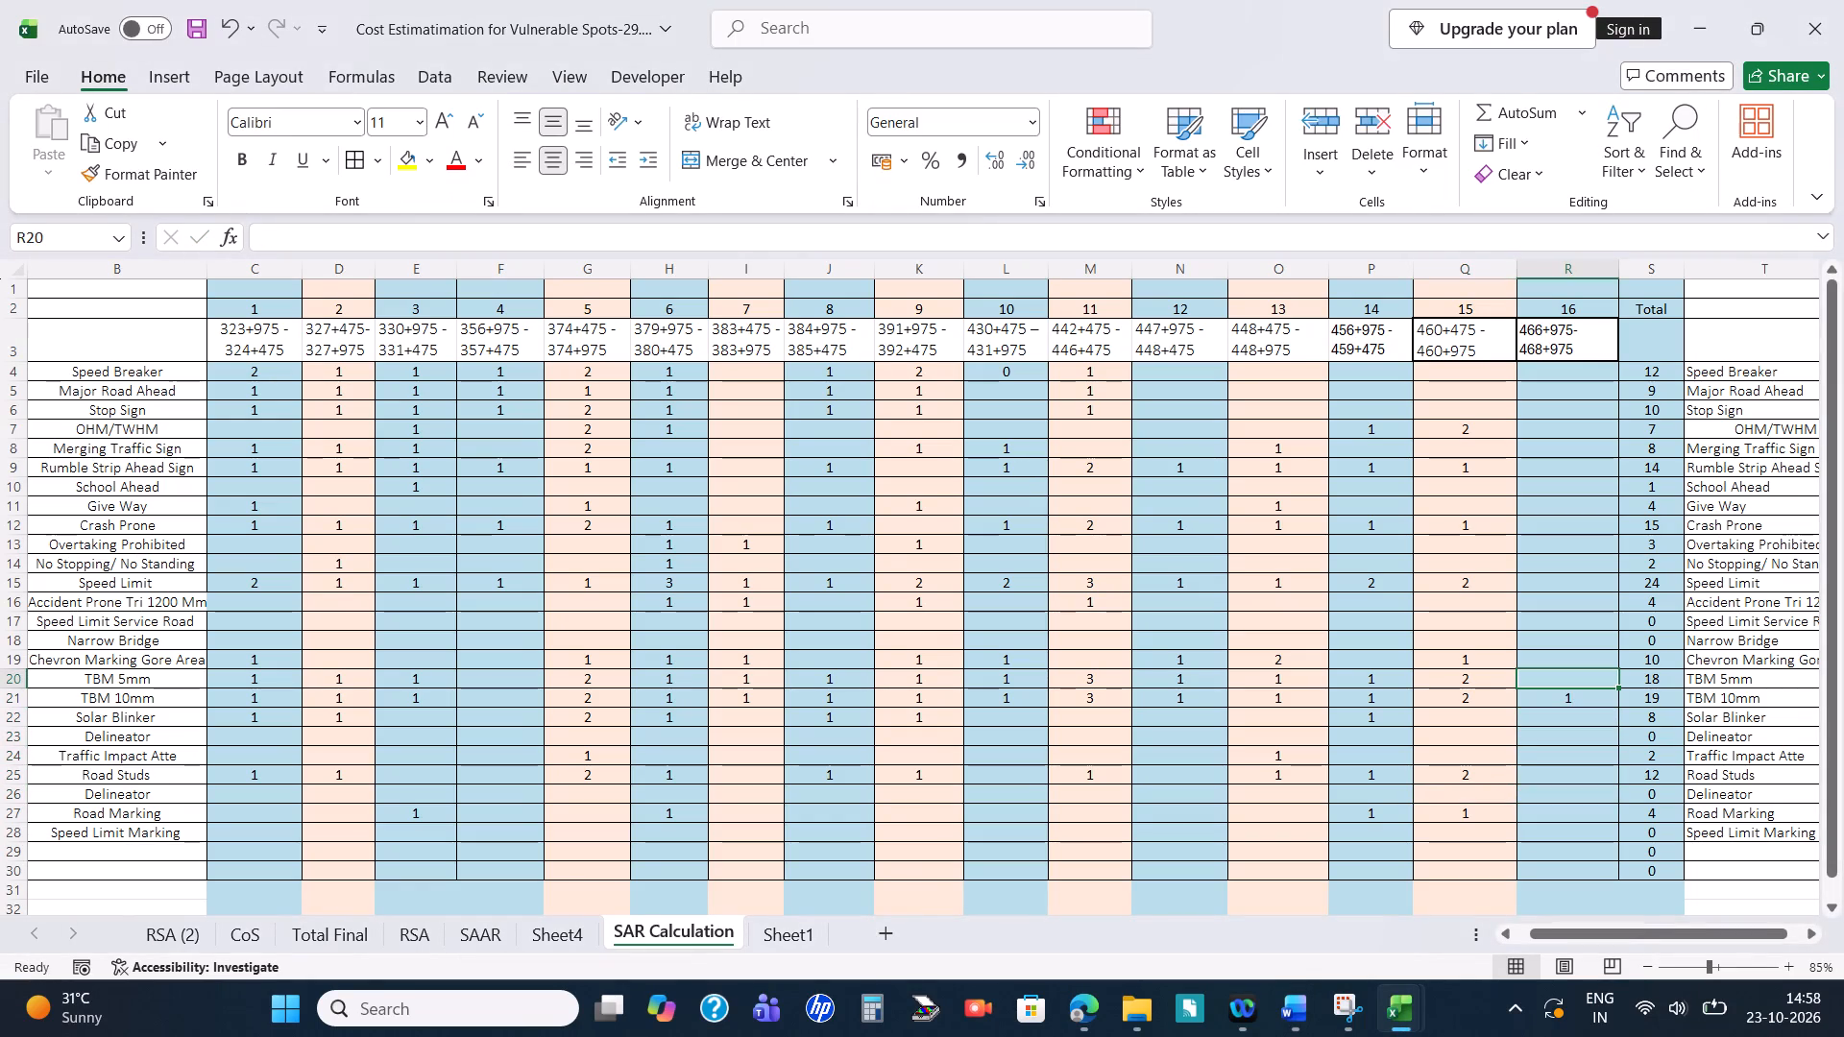
key(1)
Enter 1 for Speed Limit, Crash Prone and Rumble Strip Ahead Sign in the blackspot 16 column.
key(Up)
key(Up)
key(Up)
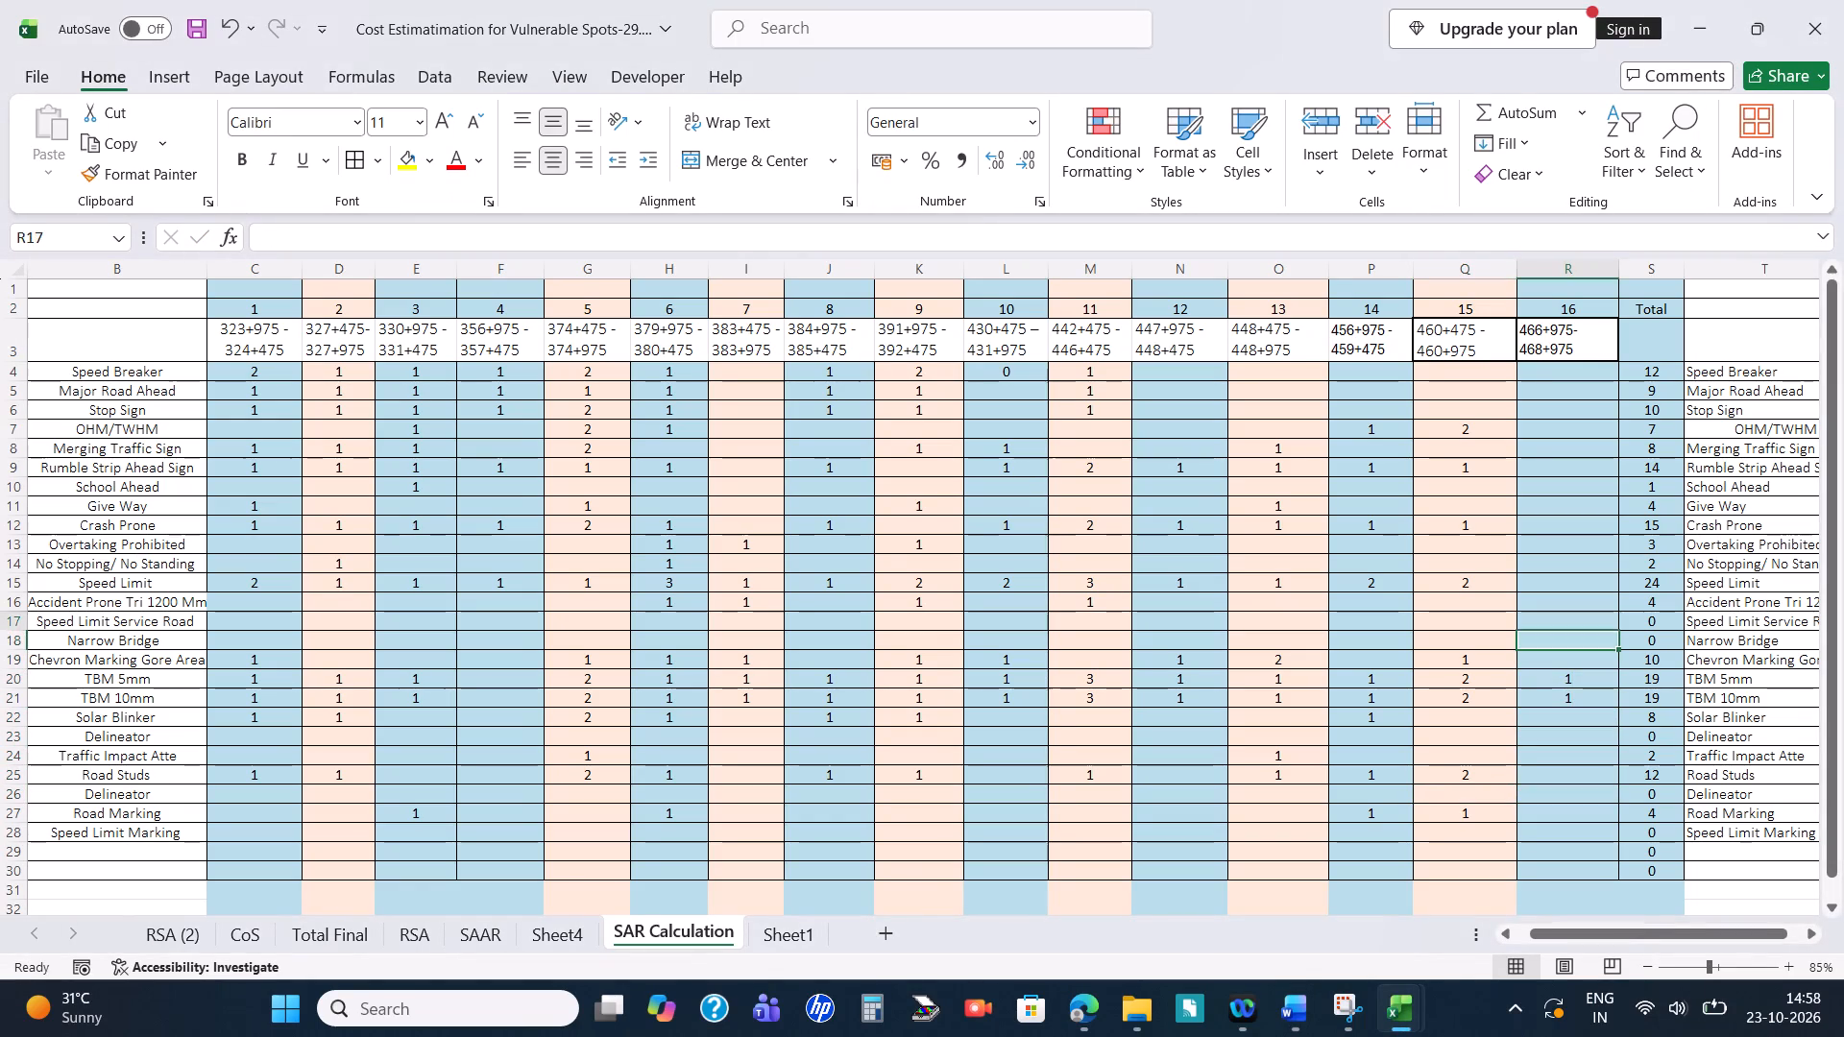
key(Up)
key(Up)
key(Up)
key(Up)
key(Down)
key(Down)
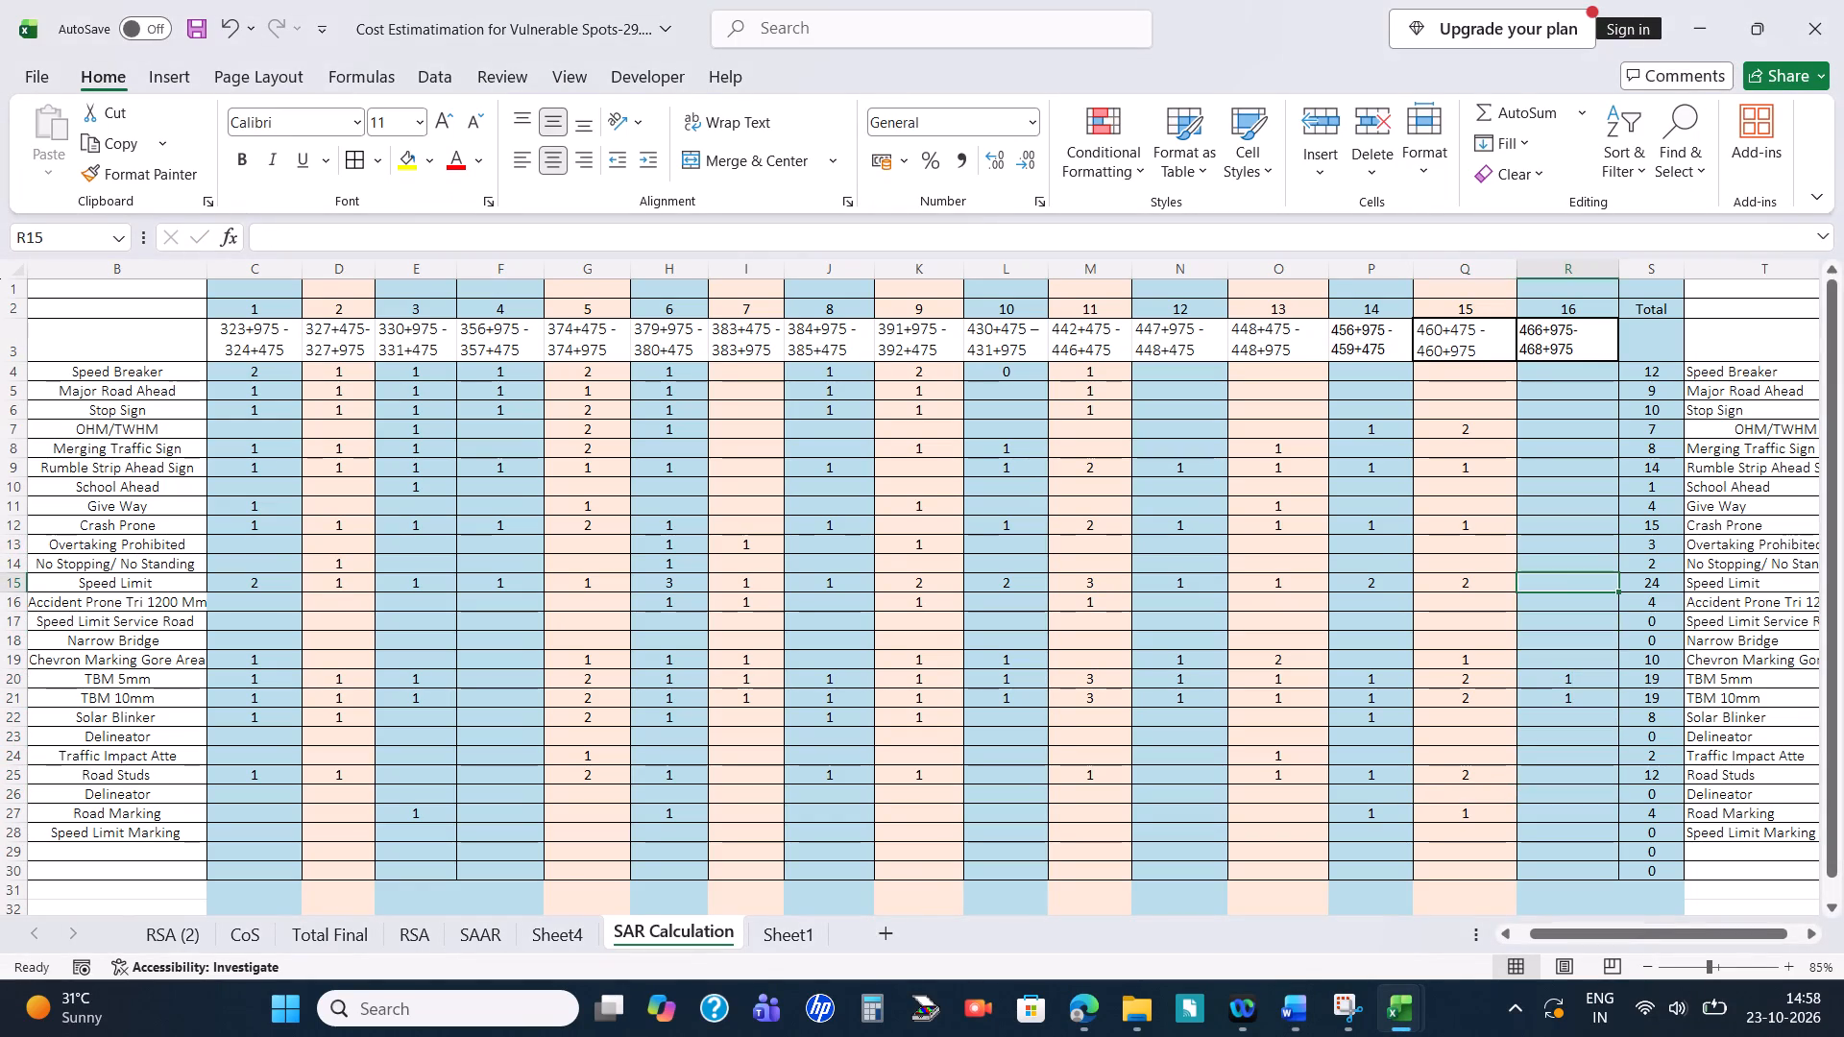
key(1)
key(Up)
key(Up)
key(Up)
key(1)
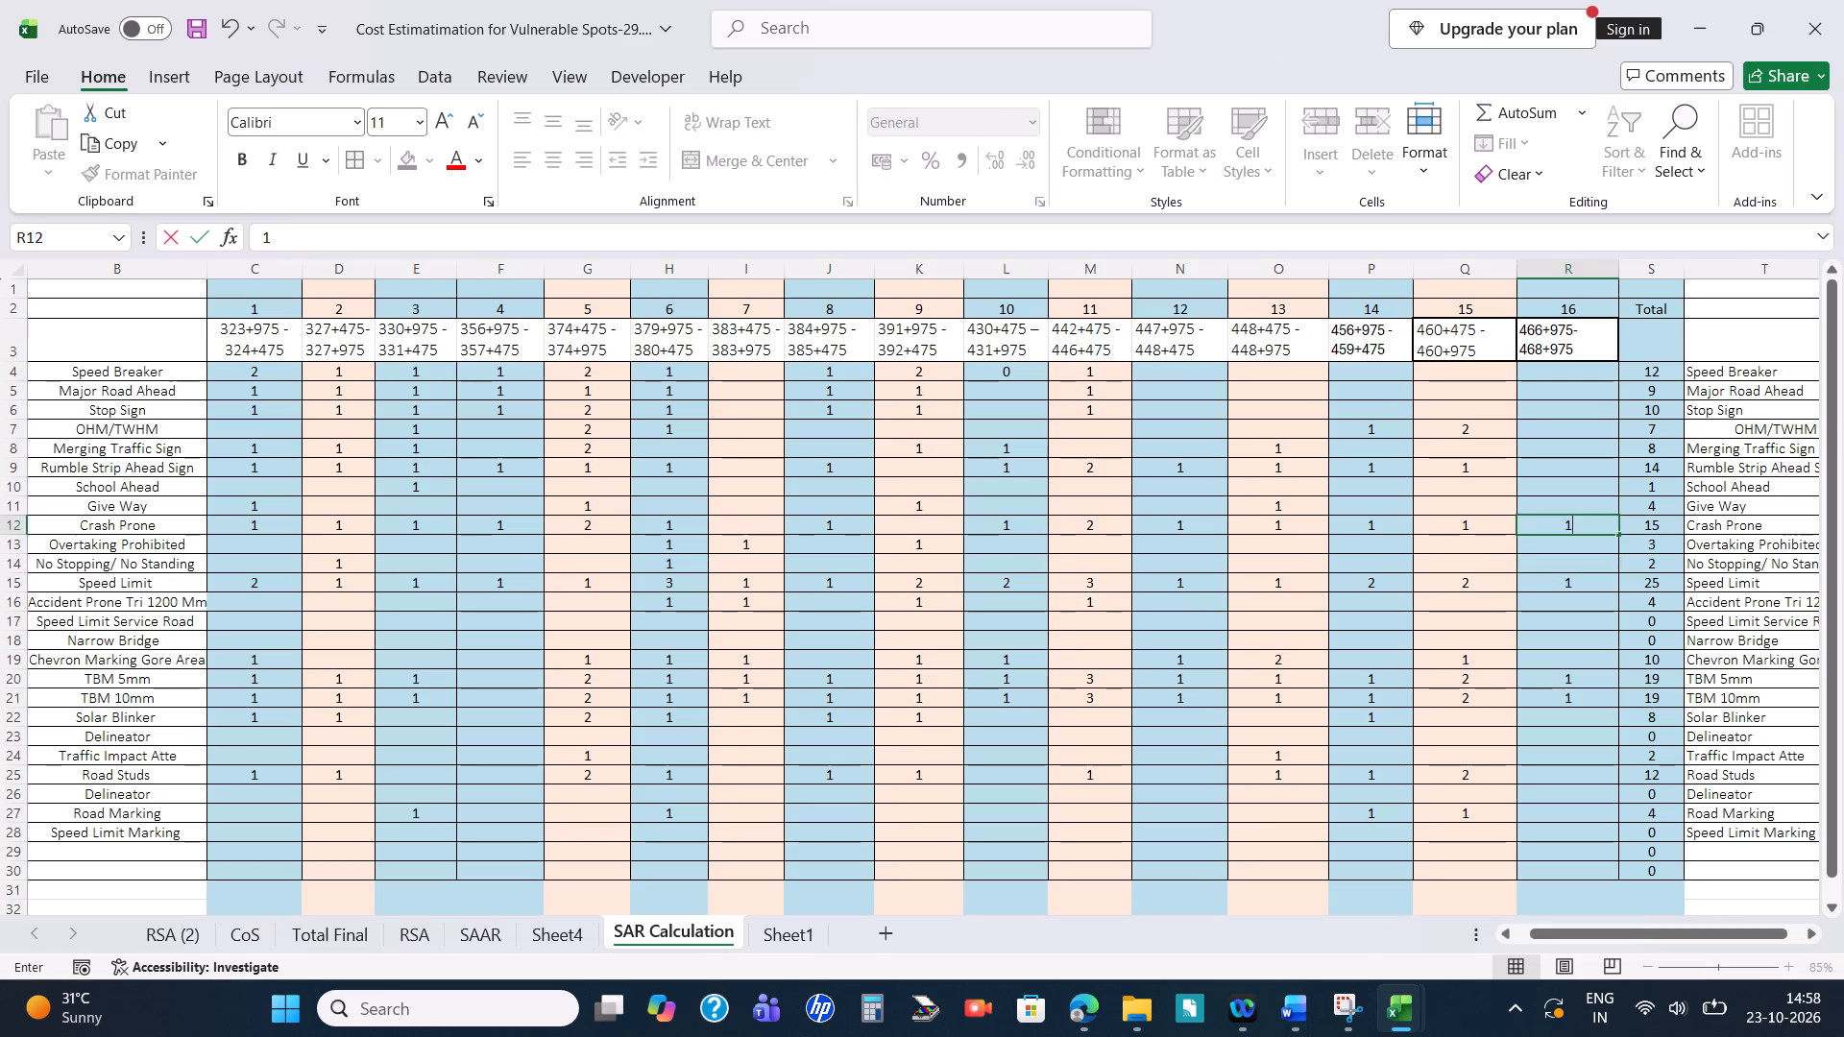
key(Up)
key(Up)
key(Up)
key(Up)
key(Down)
key(1)
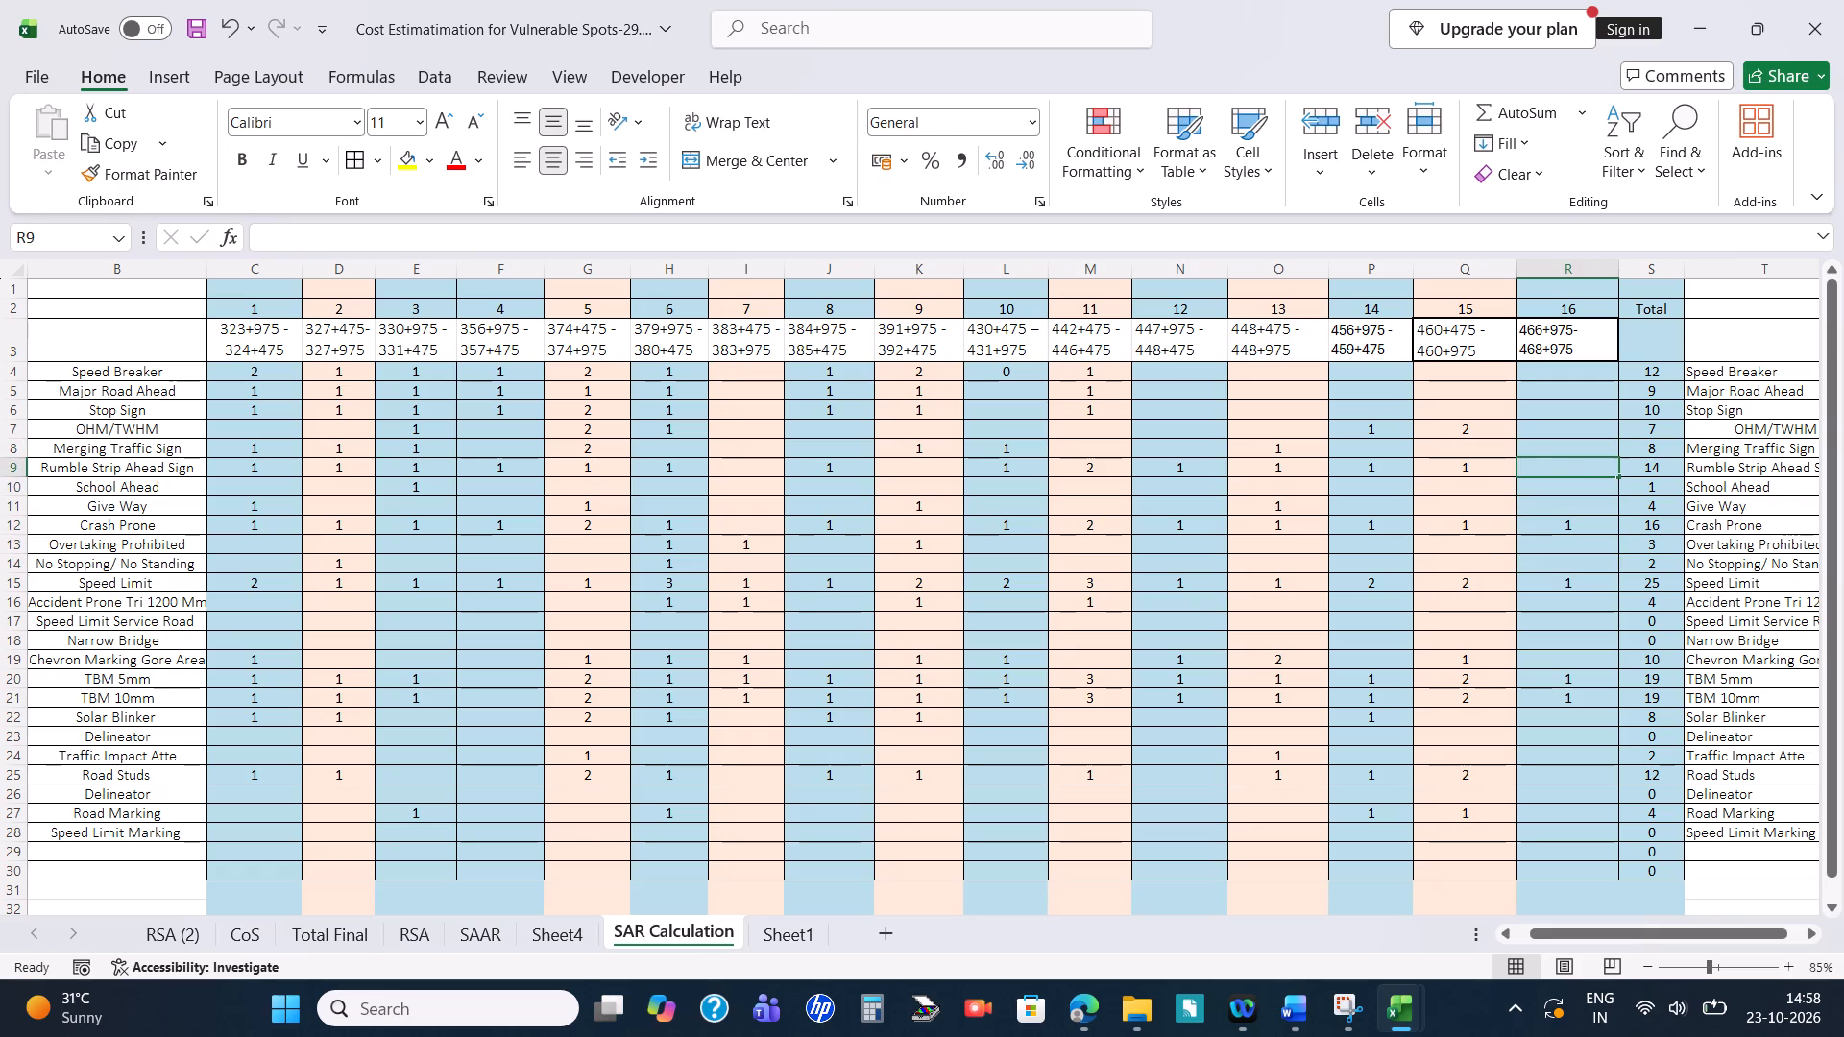
key(Return)
Check the stopping and standing sign recommendation in the Word report and enter 1 for No Stopping/No Standing under blackspot 16 in Excel.
key(alt+Tab)
scroll(1639, 621, down, 3)
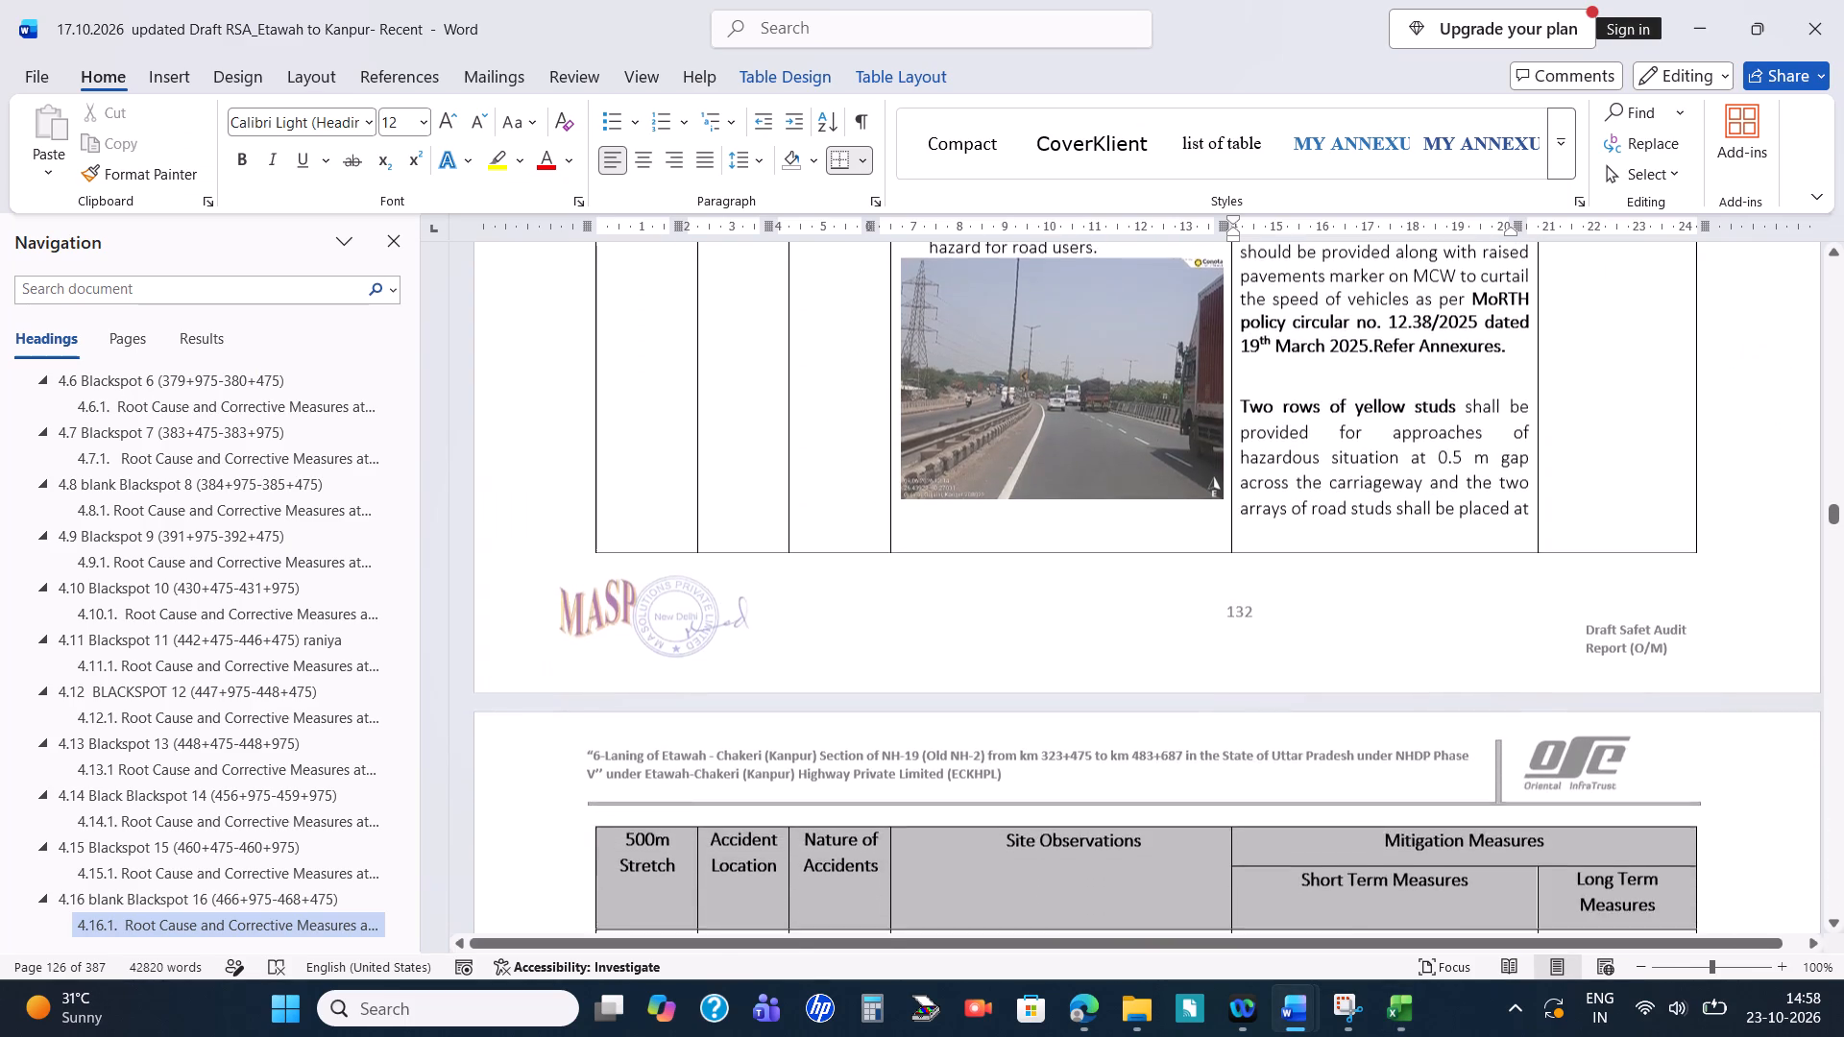
scroll(1639, 621, down, 4)
key(alt+Tab)
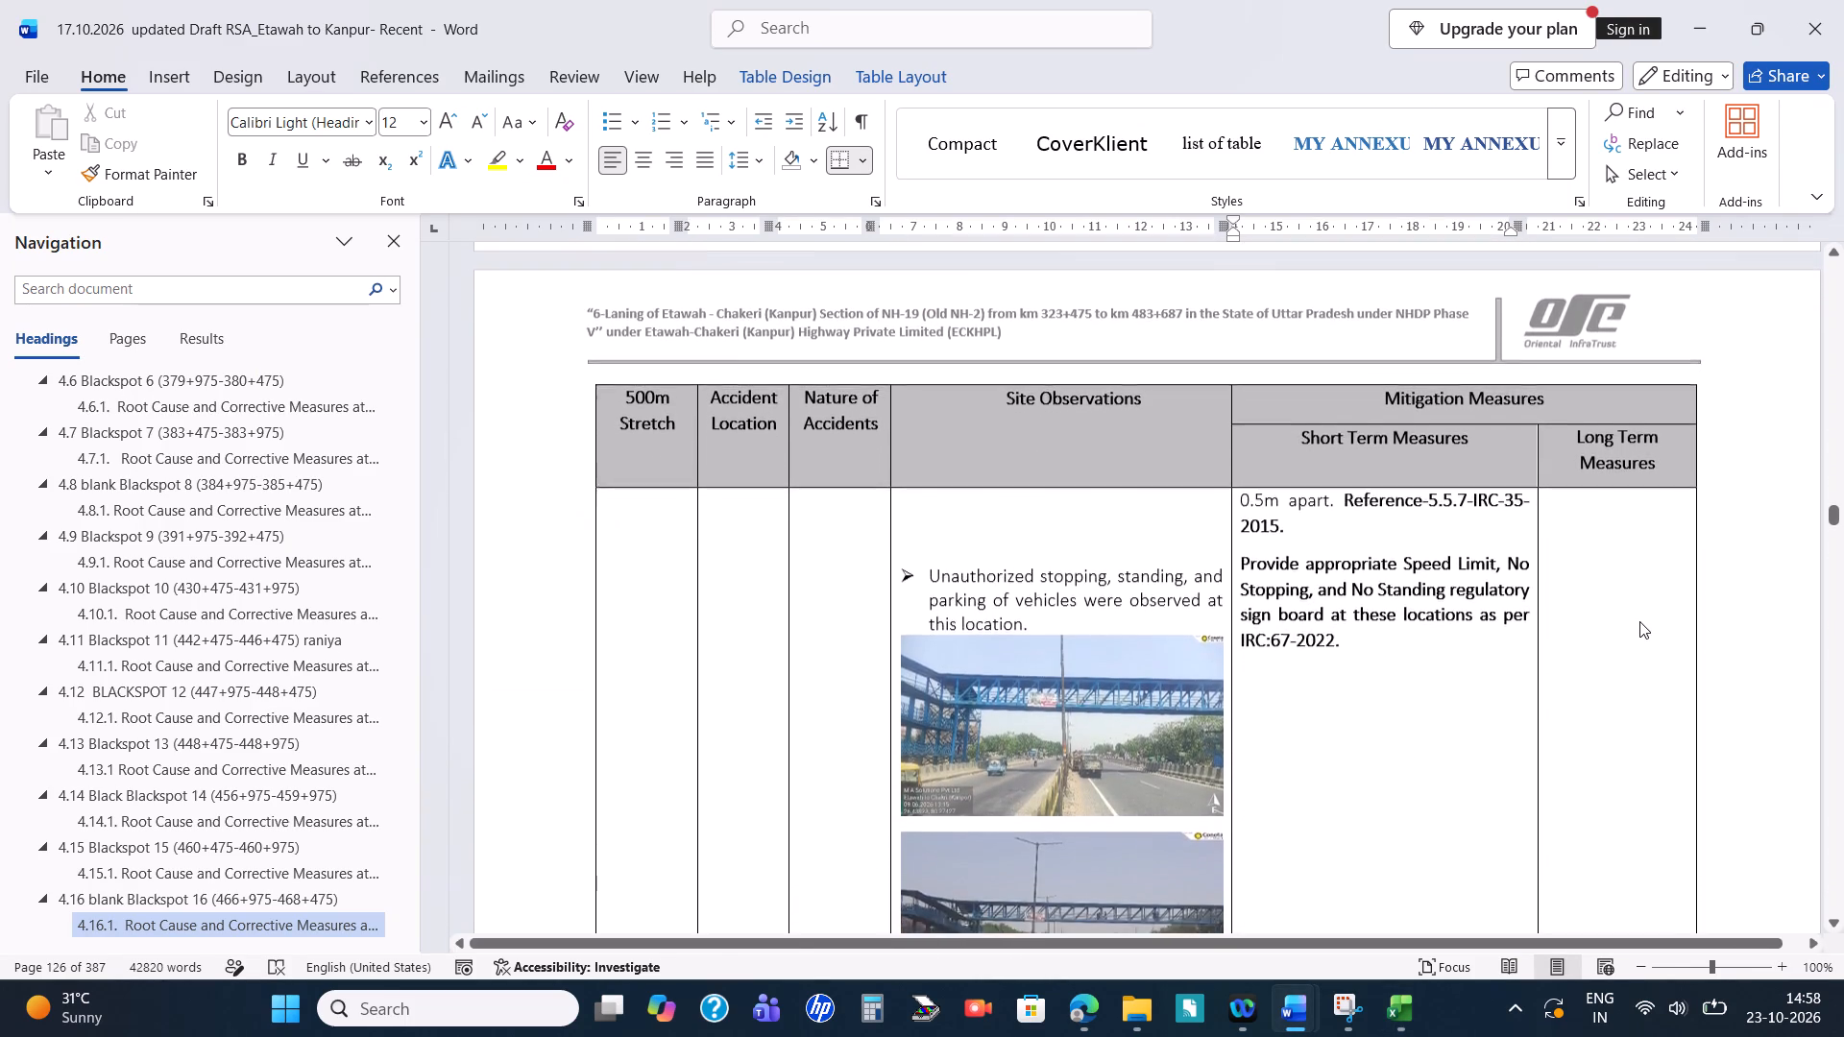
key(Down)
key(Down)
key(Down)
key(Down)
key(Down)
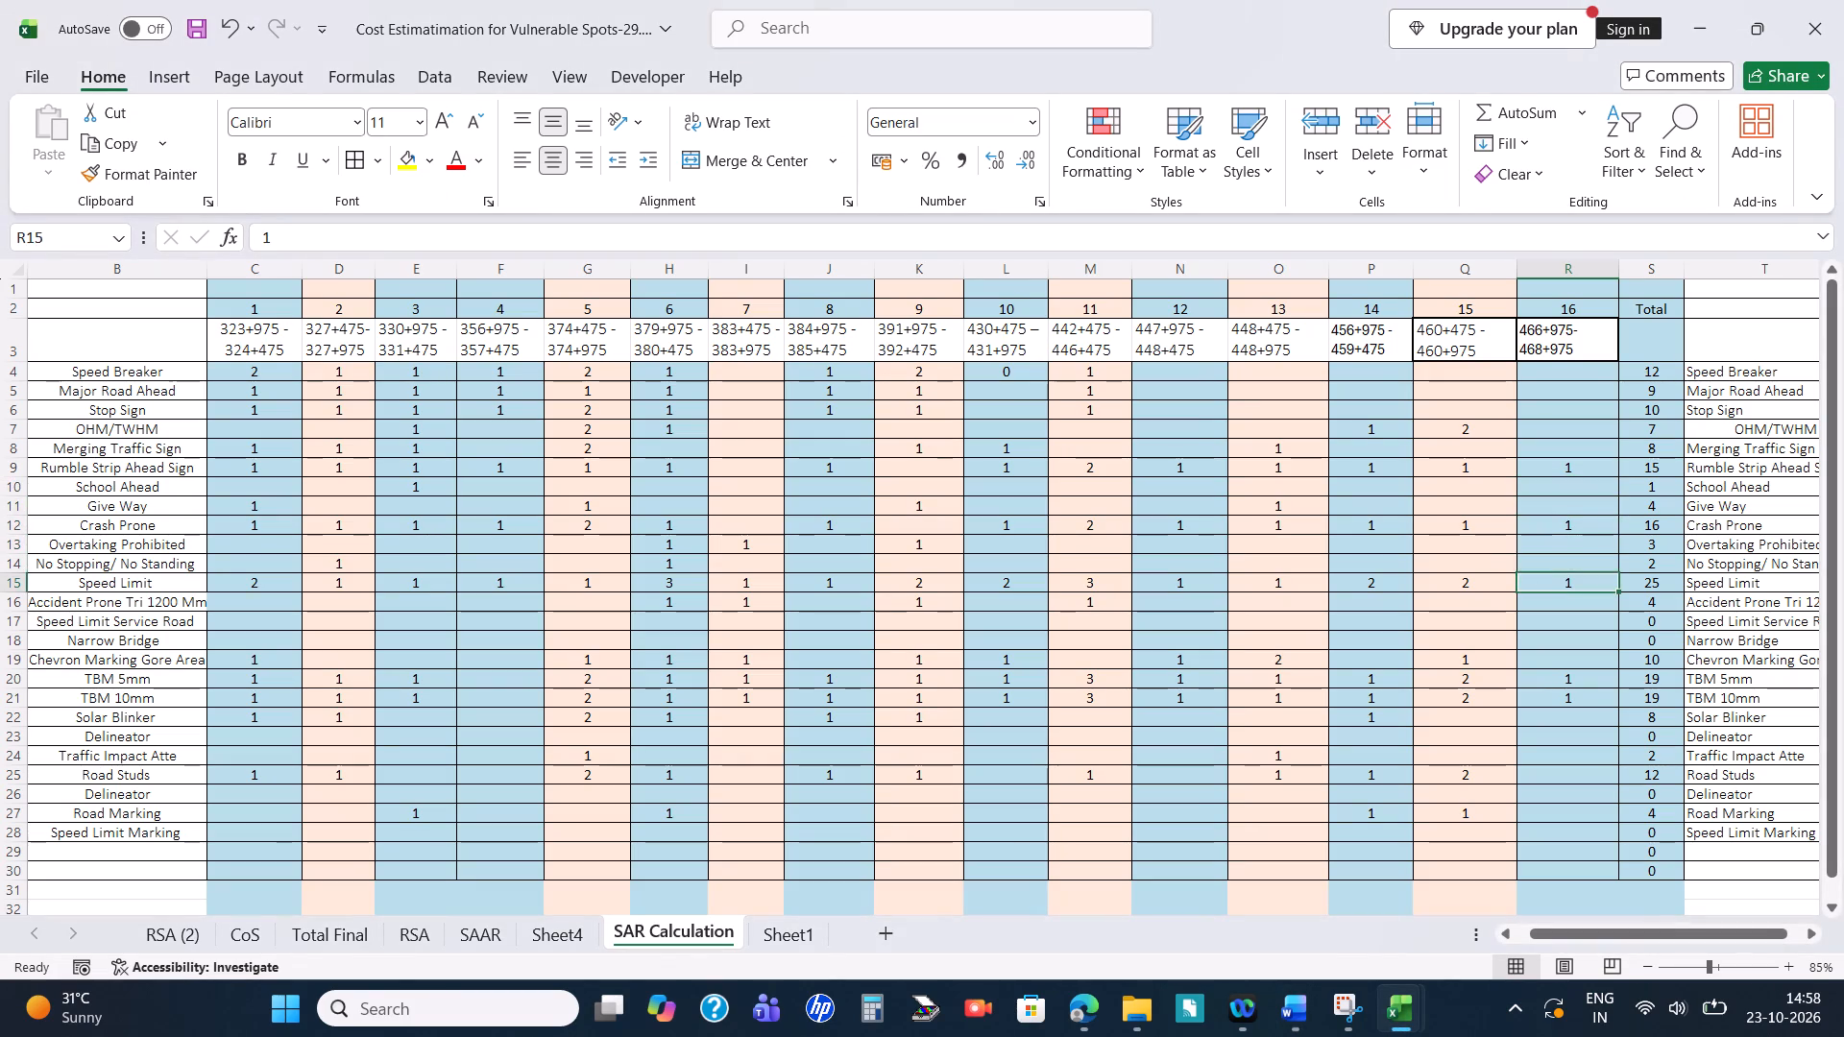
key(Up)
key(Up)
key(Down)
key(Down)
key(Down)
key(Down)
key(Down)
key(Down)
key(Down)
key(Down)
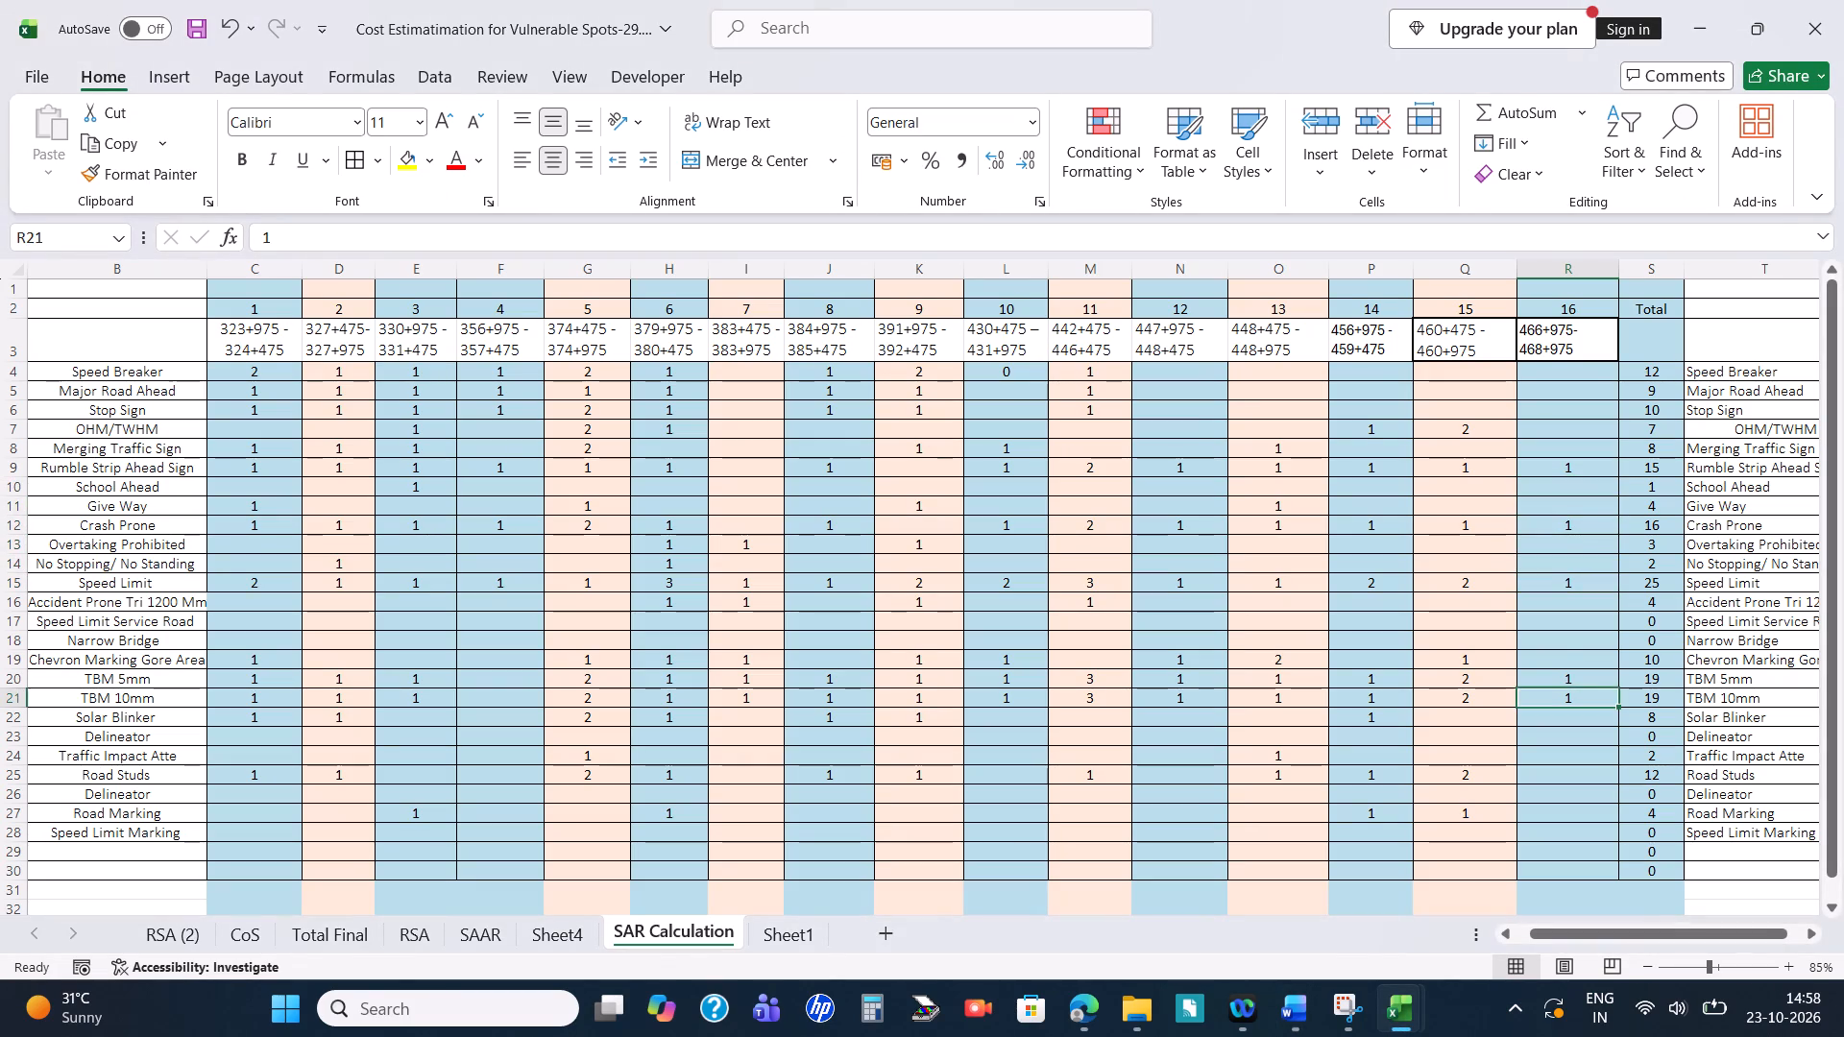
key(Up)
key(Up)
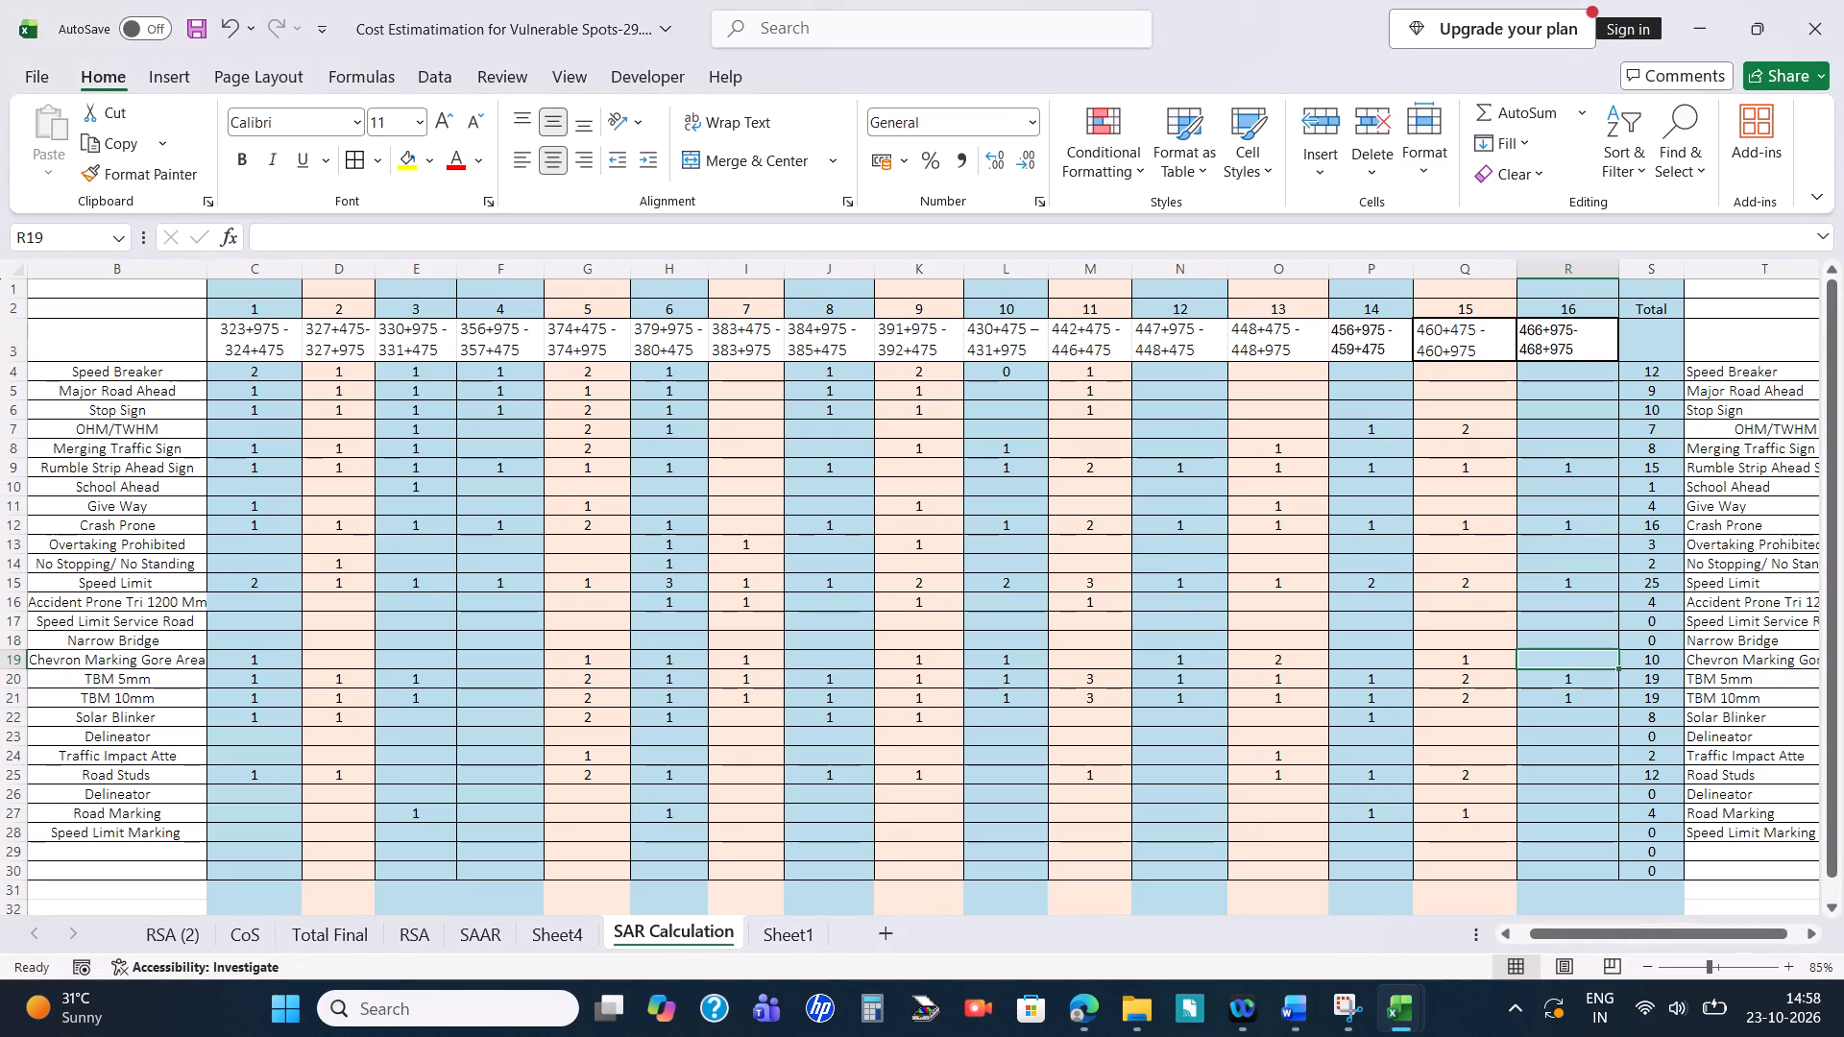
key(Up)
key(Up)
key(Up)
key(Up)
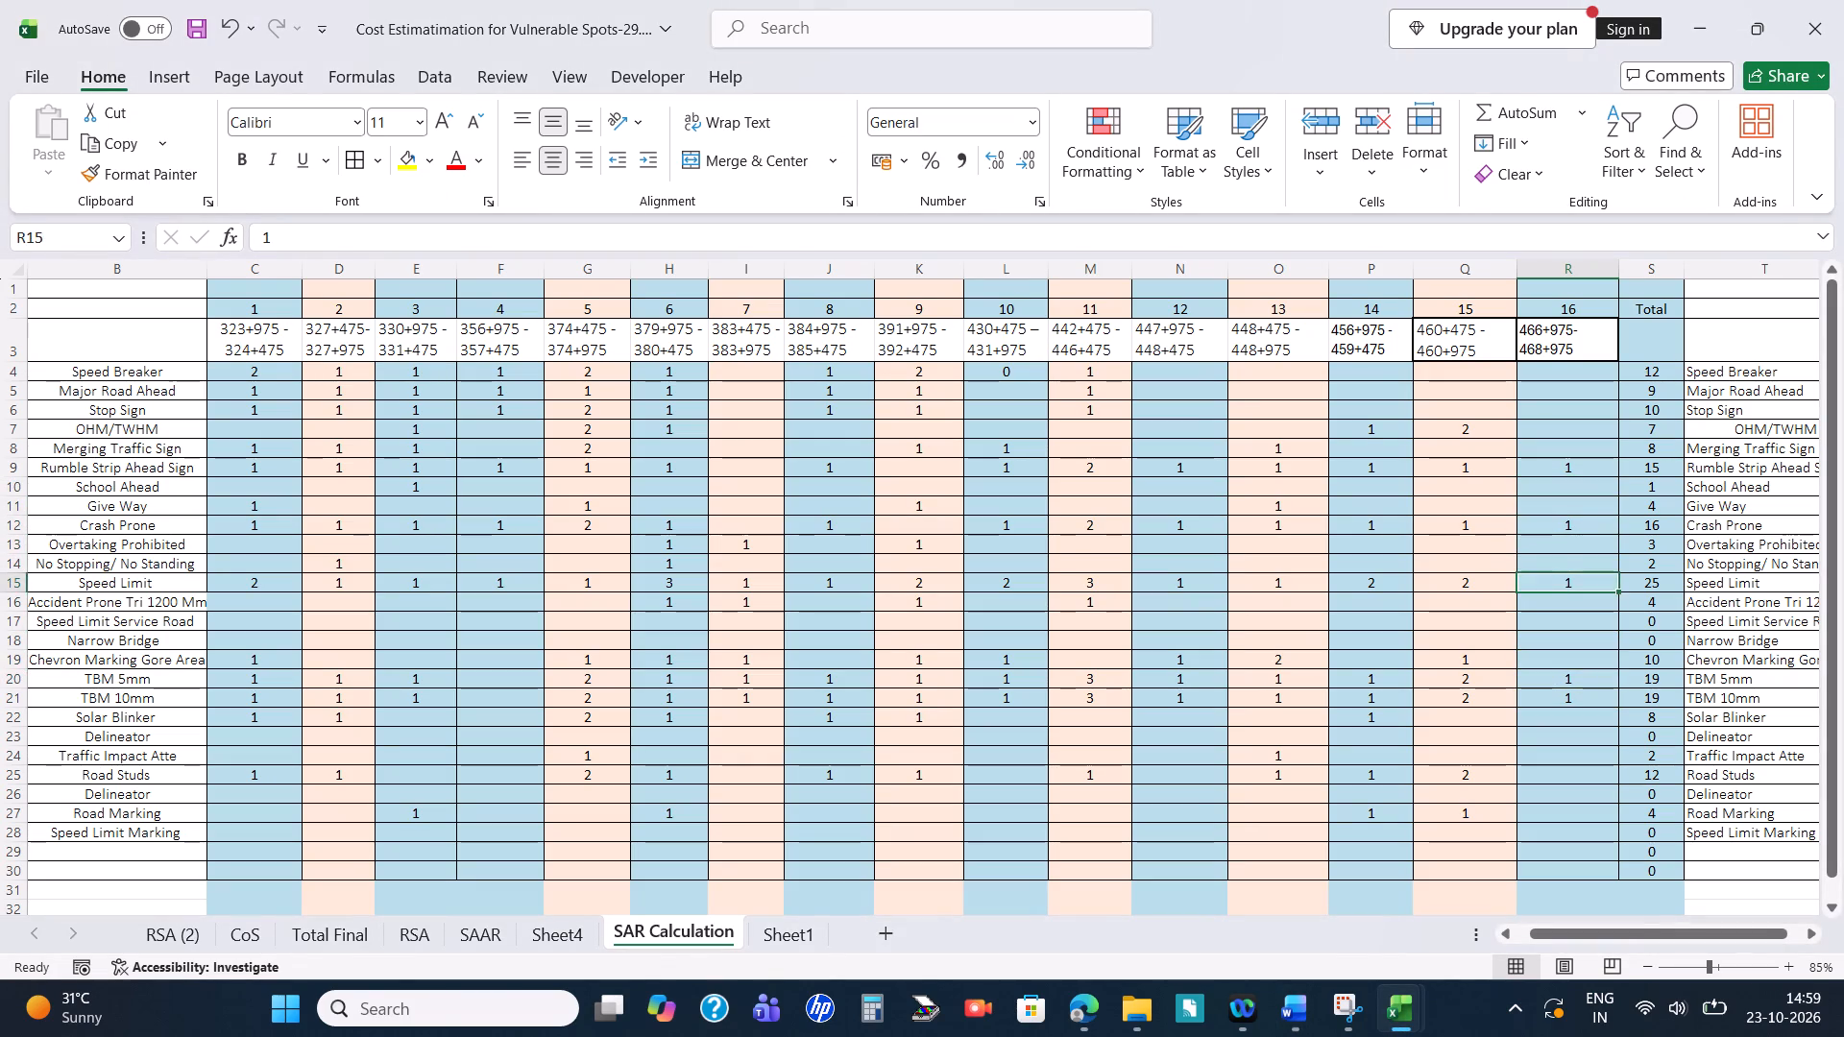
key(Up)
key(alt+Tab)
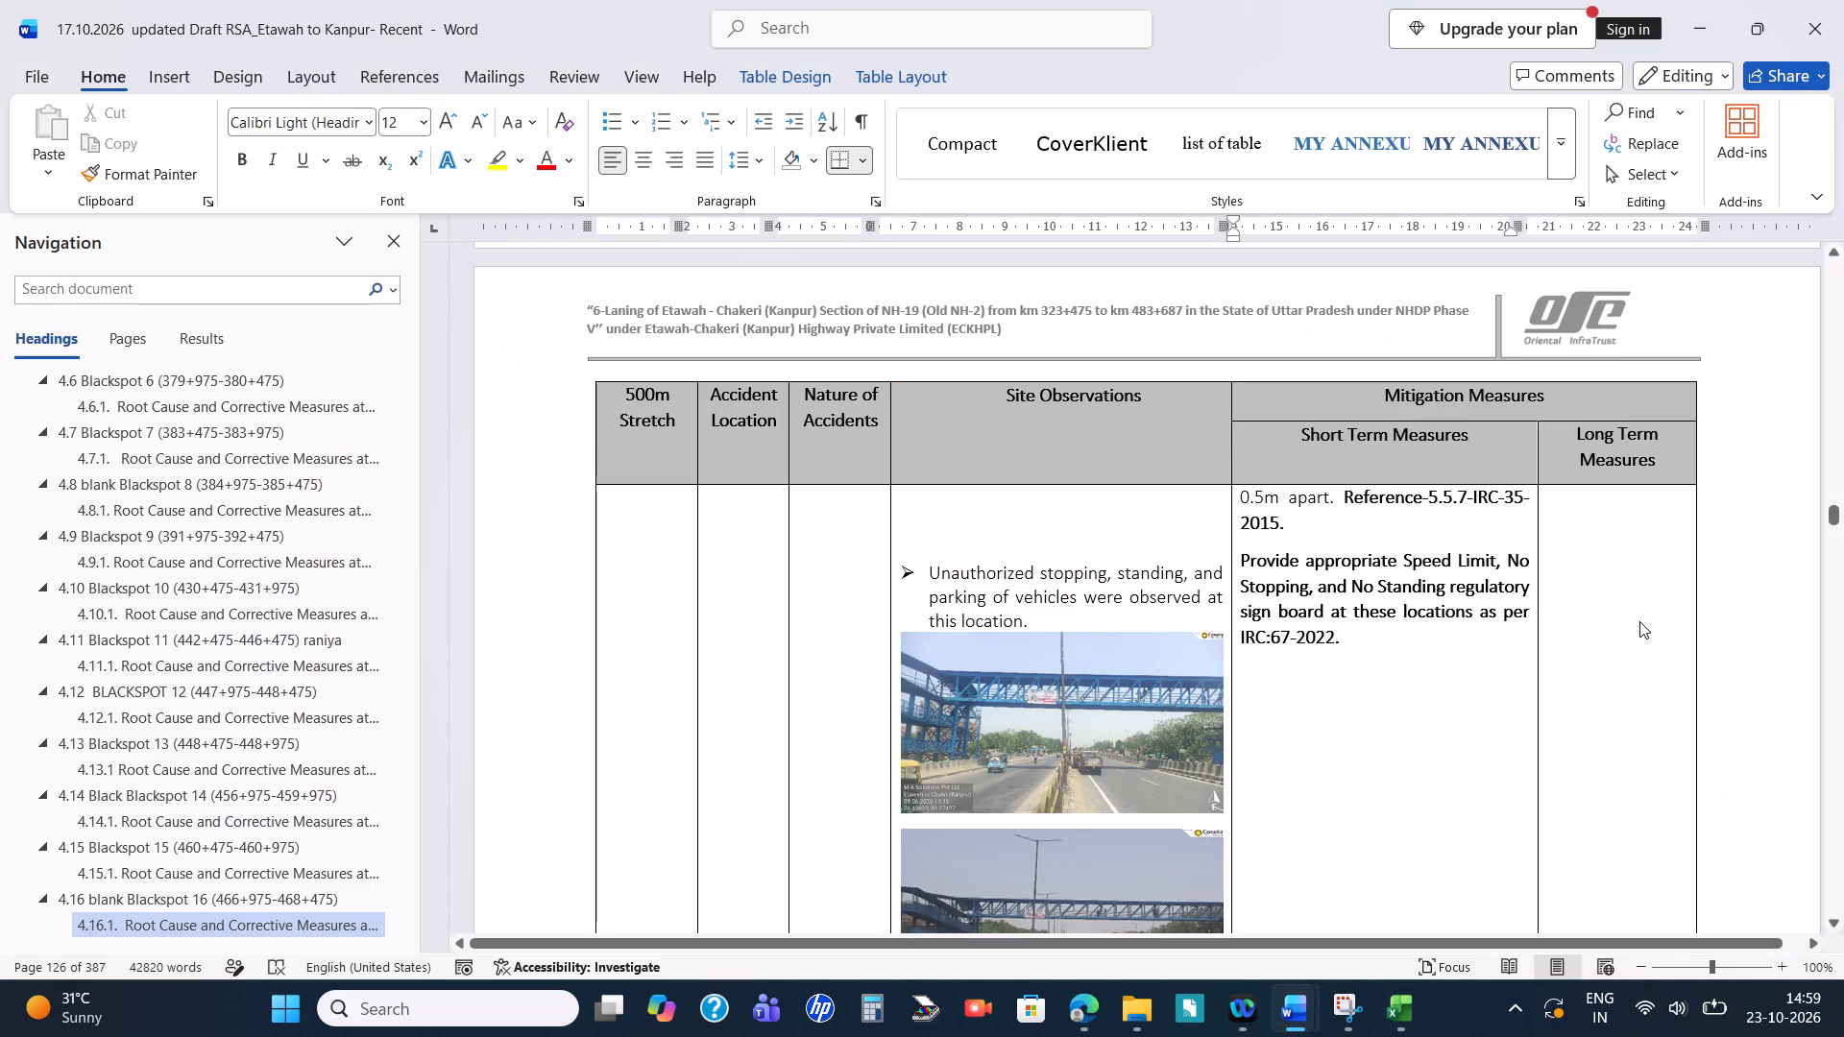
key(alt+Tab)
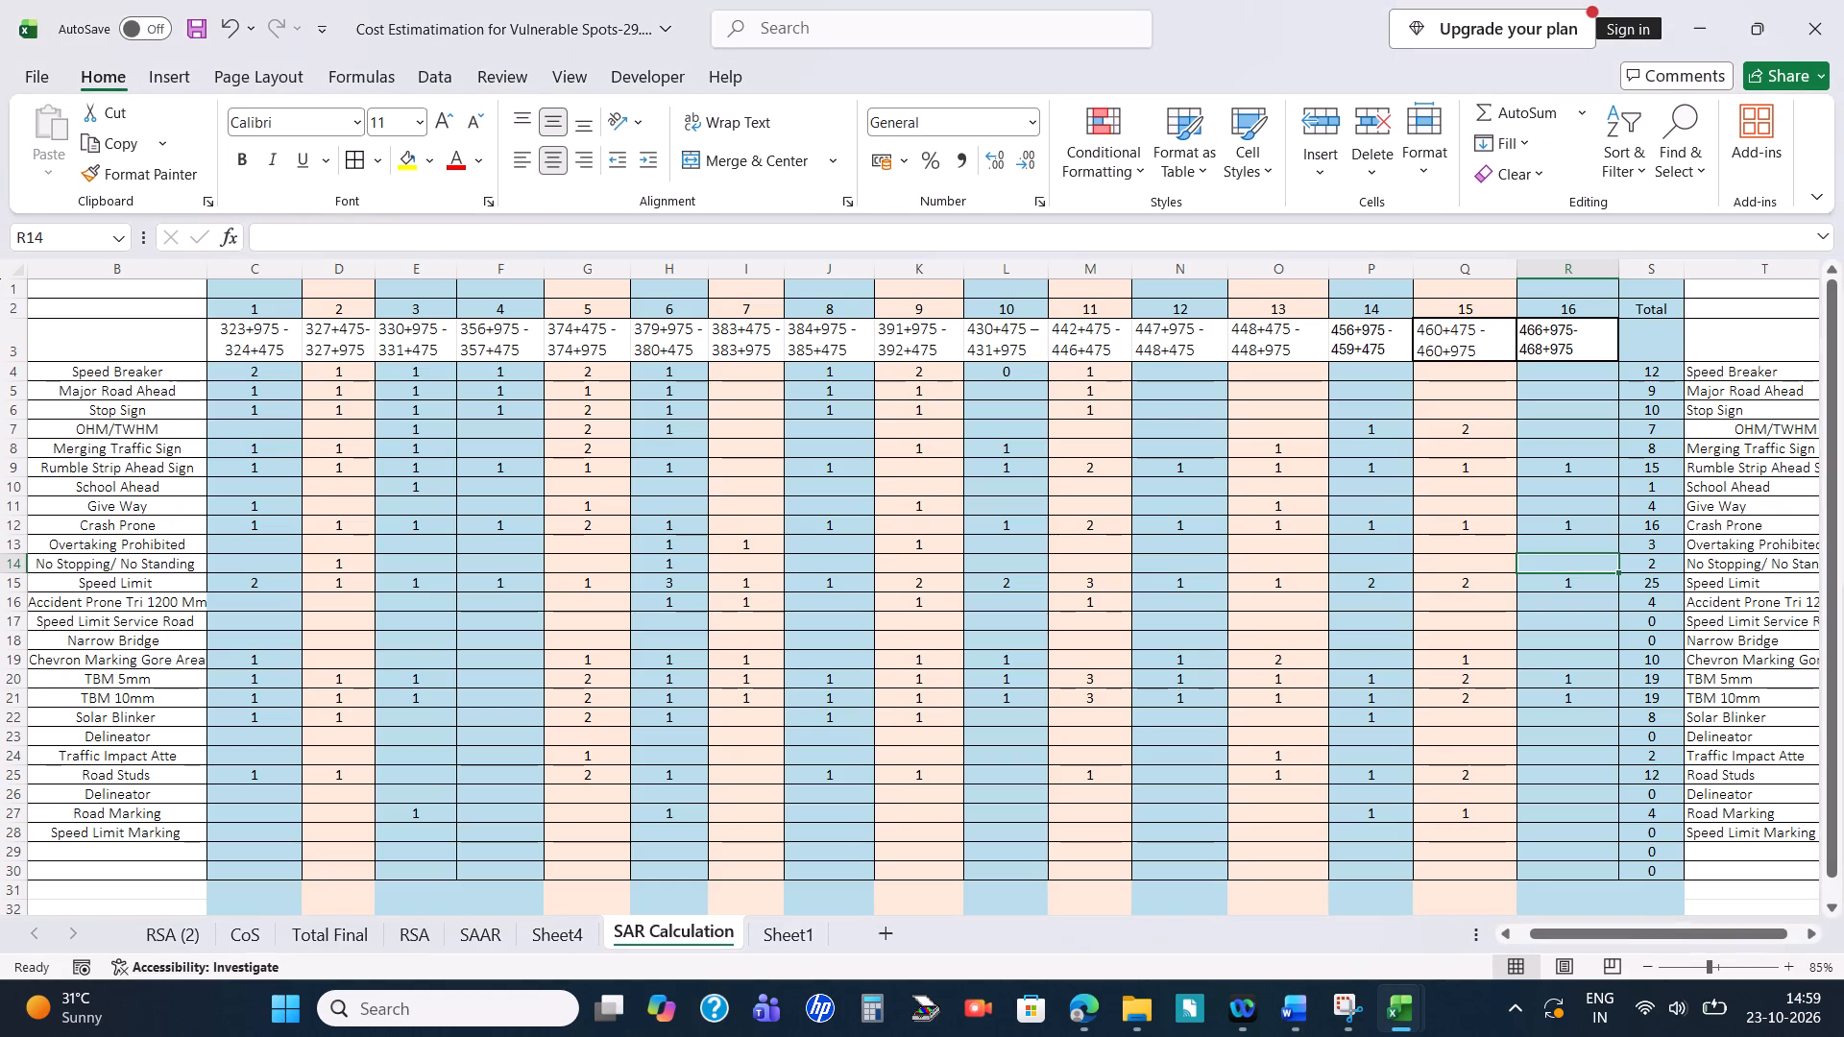
key(alt+Tab)
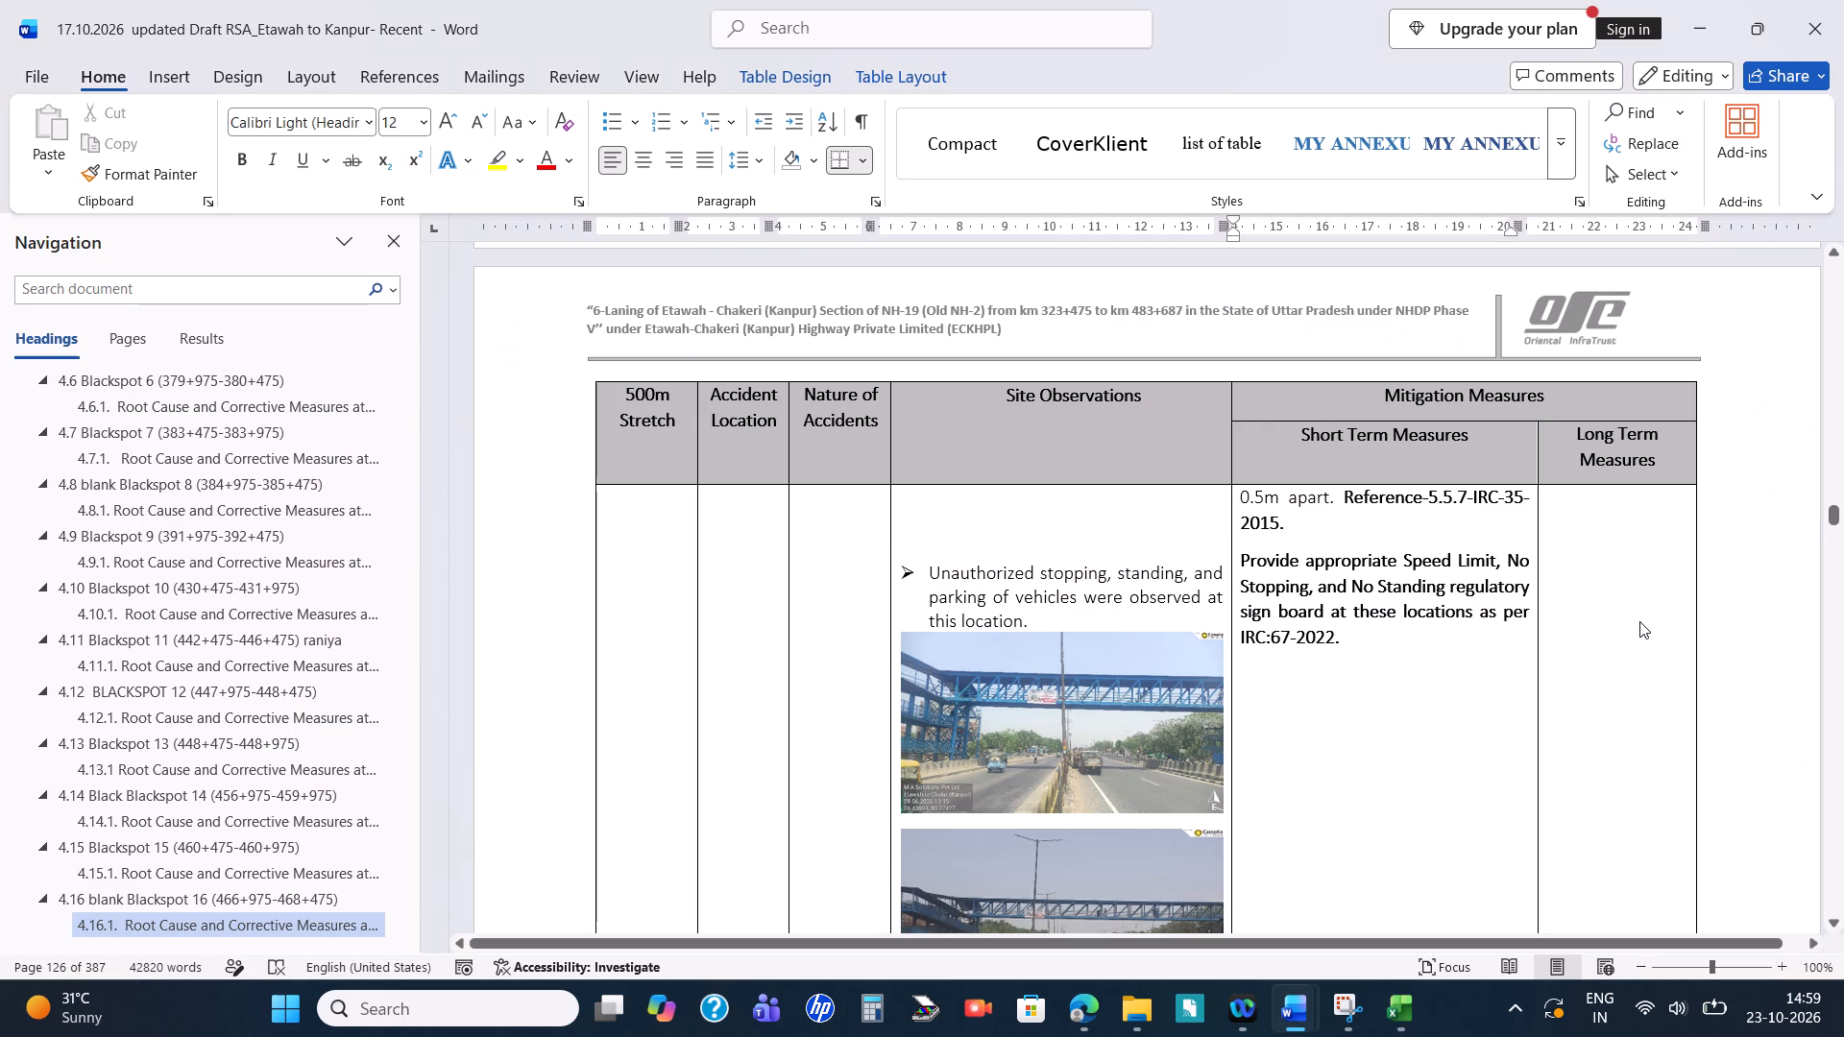
key(alt+Tab)
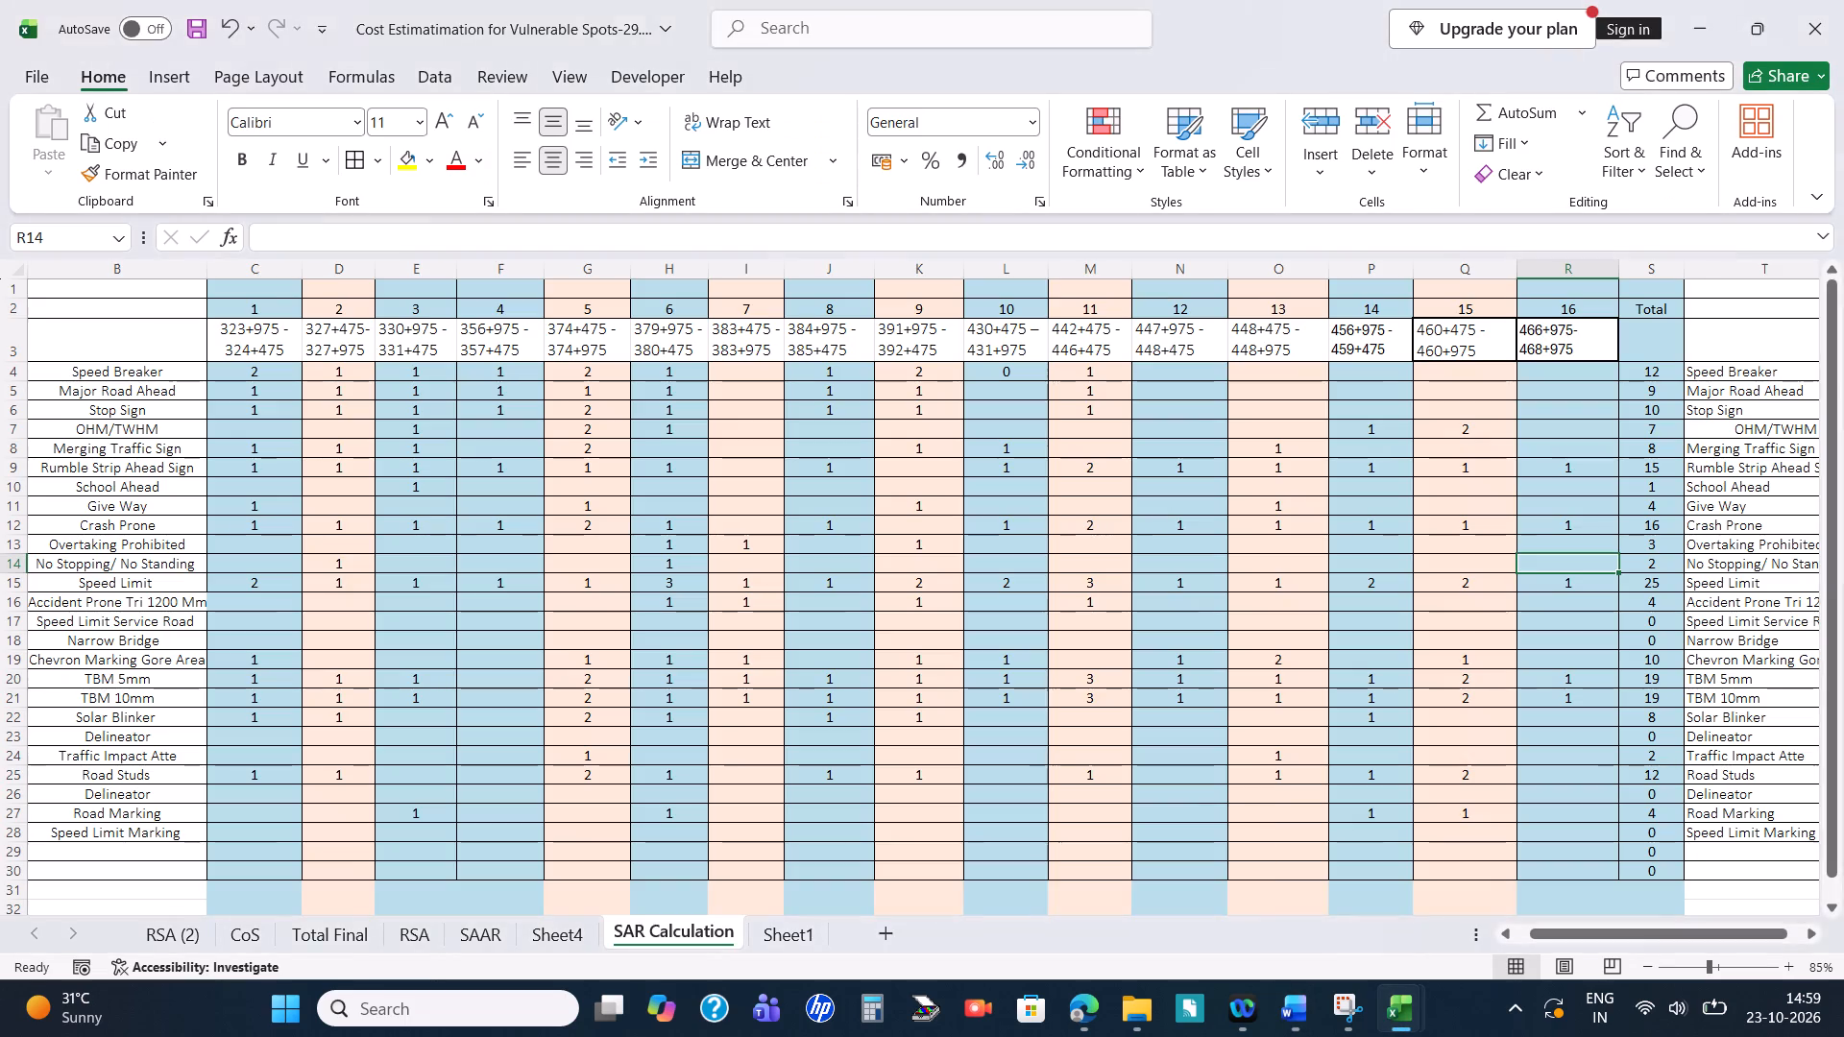
key(alt+Tab)
scroll(1639, 621, down, 1)
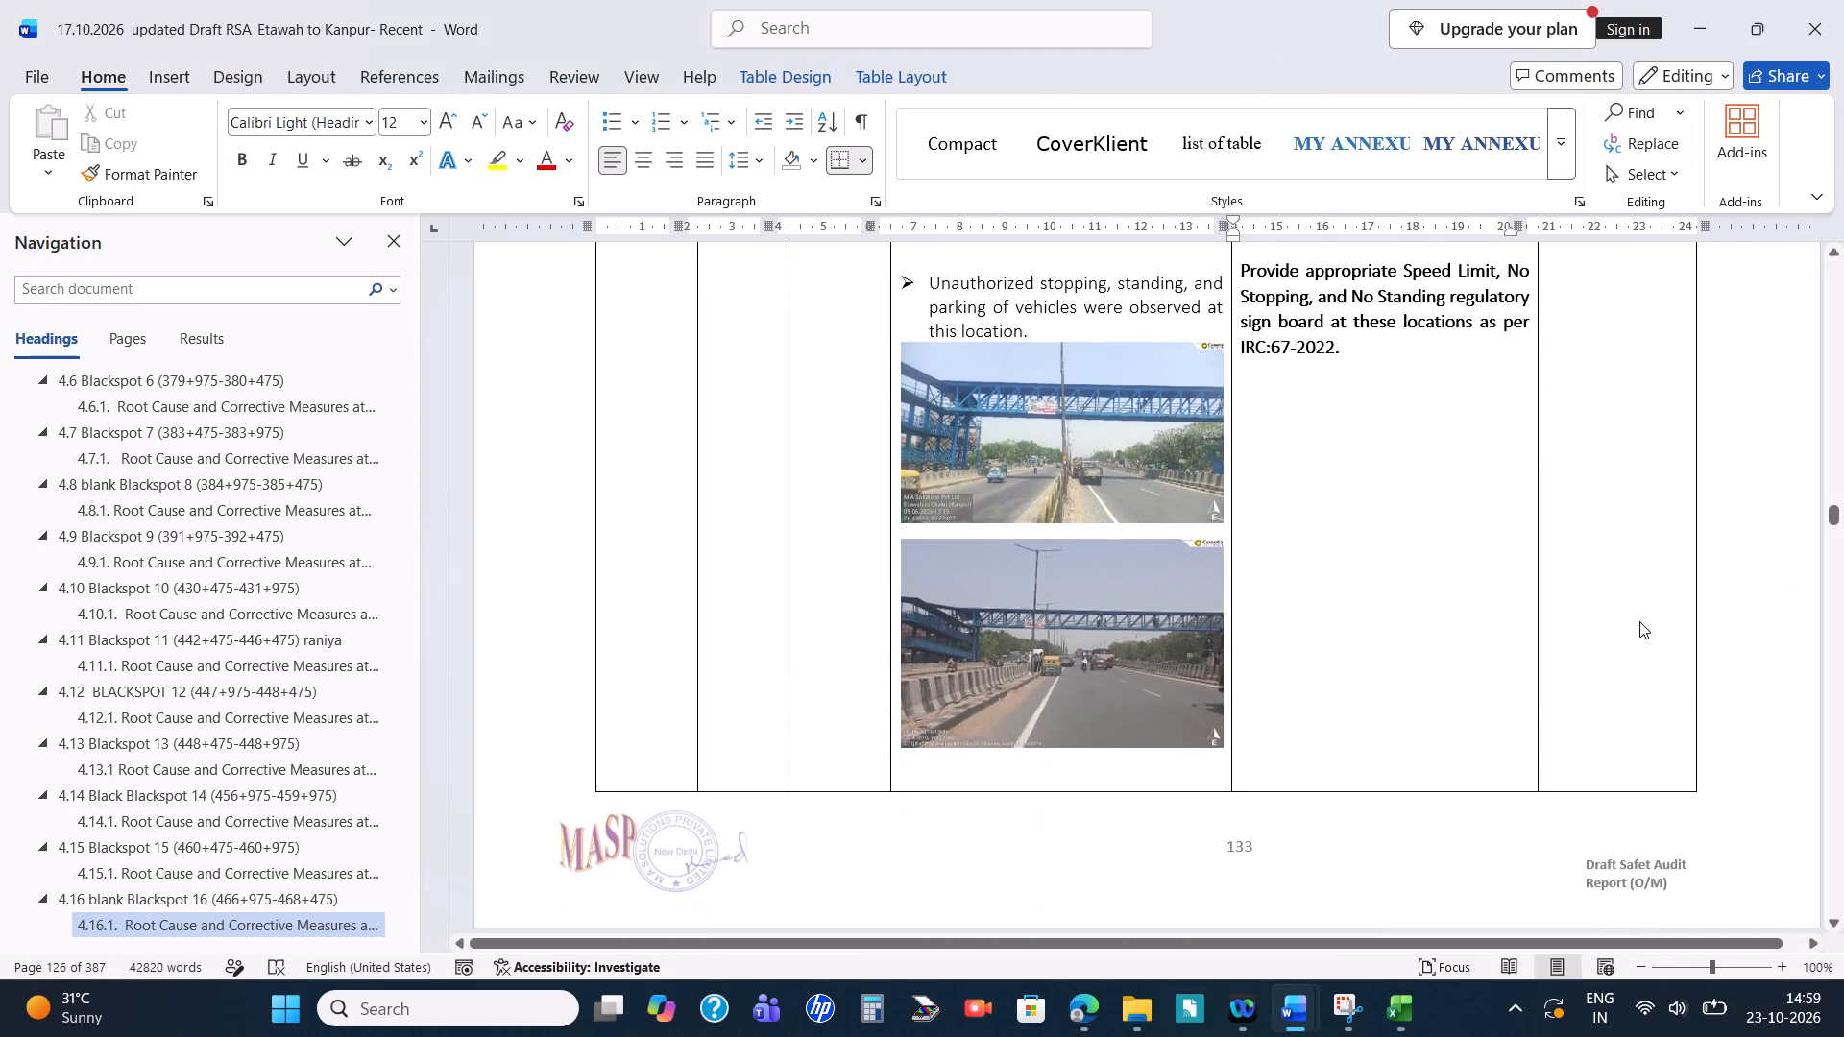
scroll(1639, 621, up, 1)
key(alt+Tab)
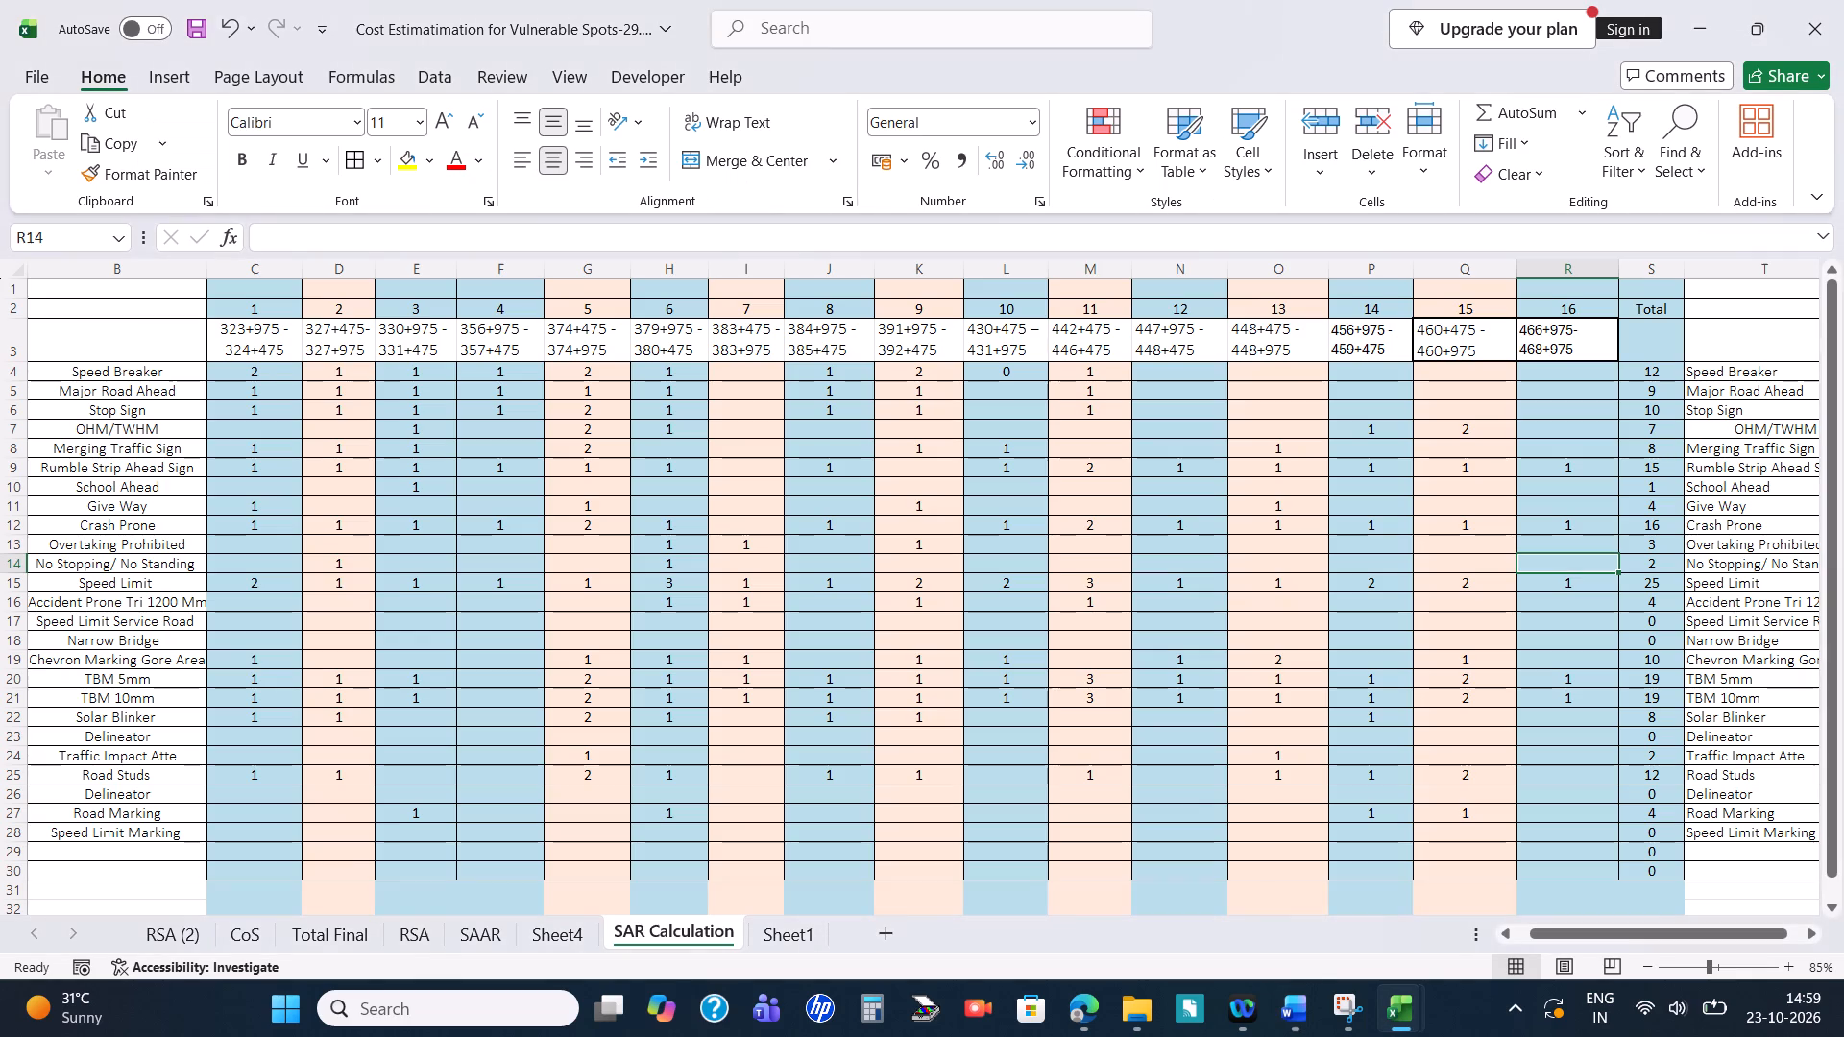
key(1)
key(Return)
Read on through blackspot 16's measures in the Word report and enter 1 for its Road Marking in the Excel sheet.
key(alt+Tab)
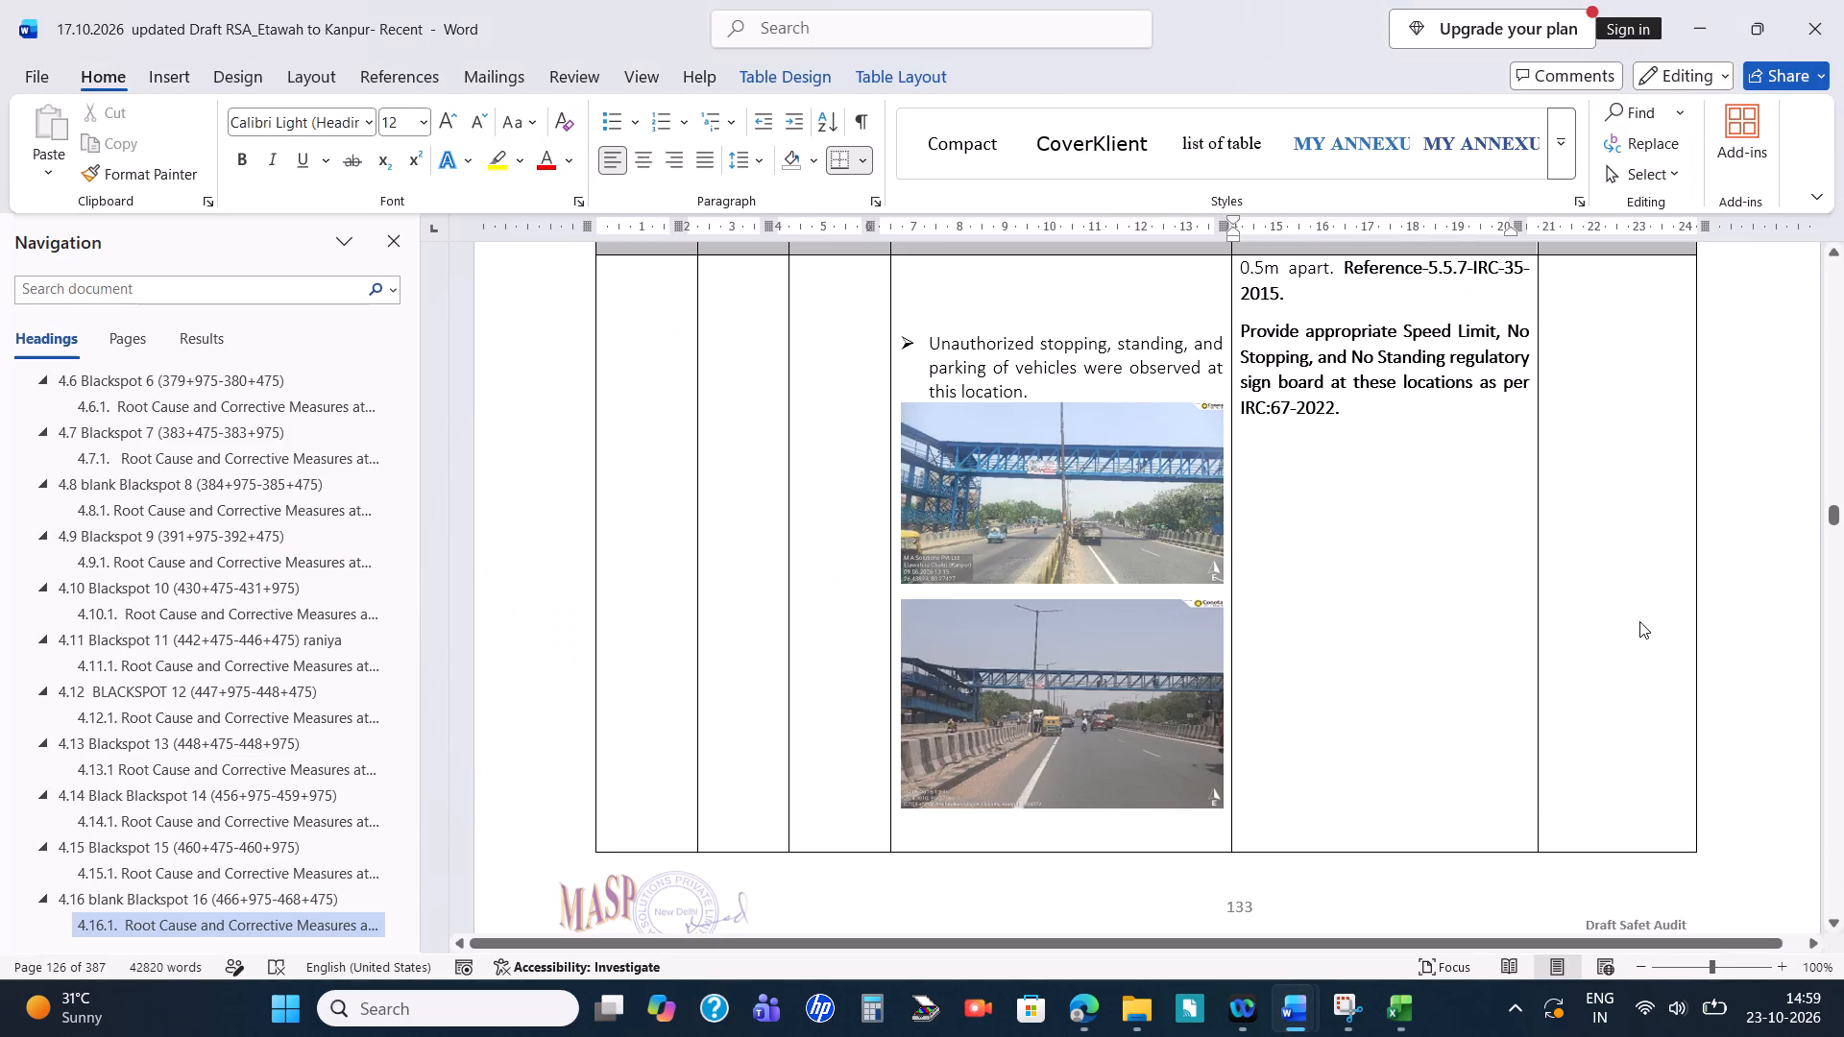
scroll(1639, 621, down, 7)
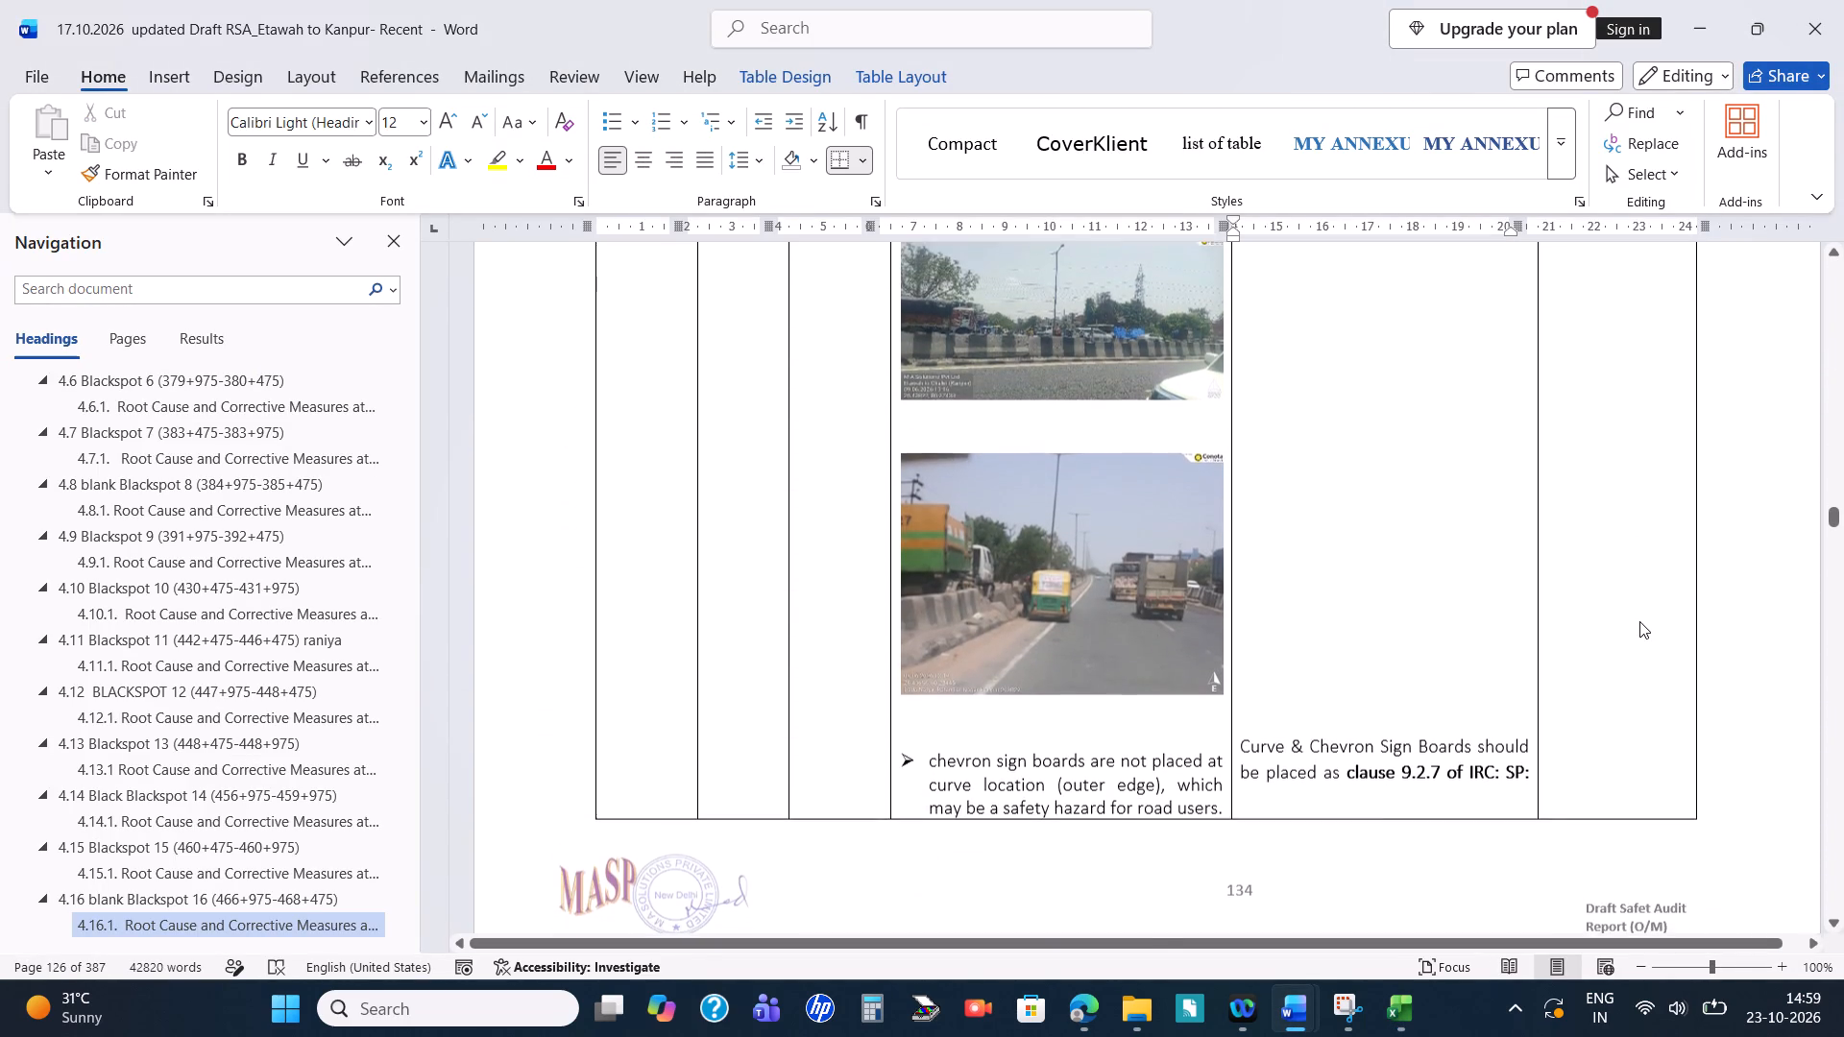
scroll(1639, 621, down, 4)
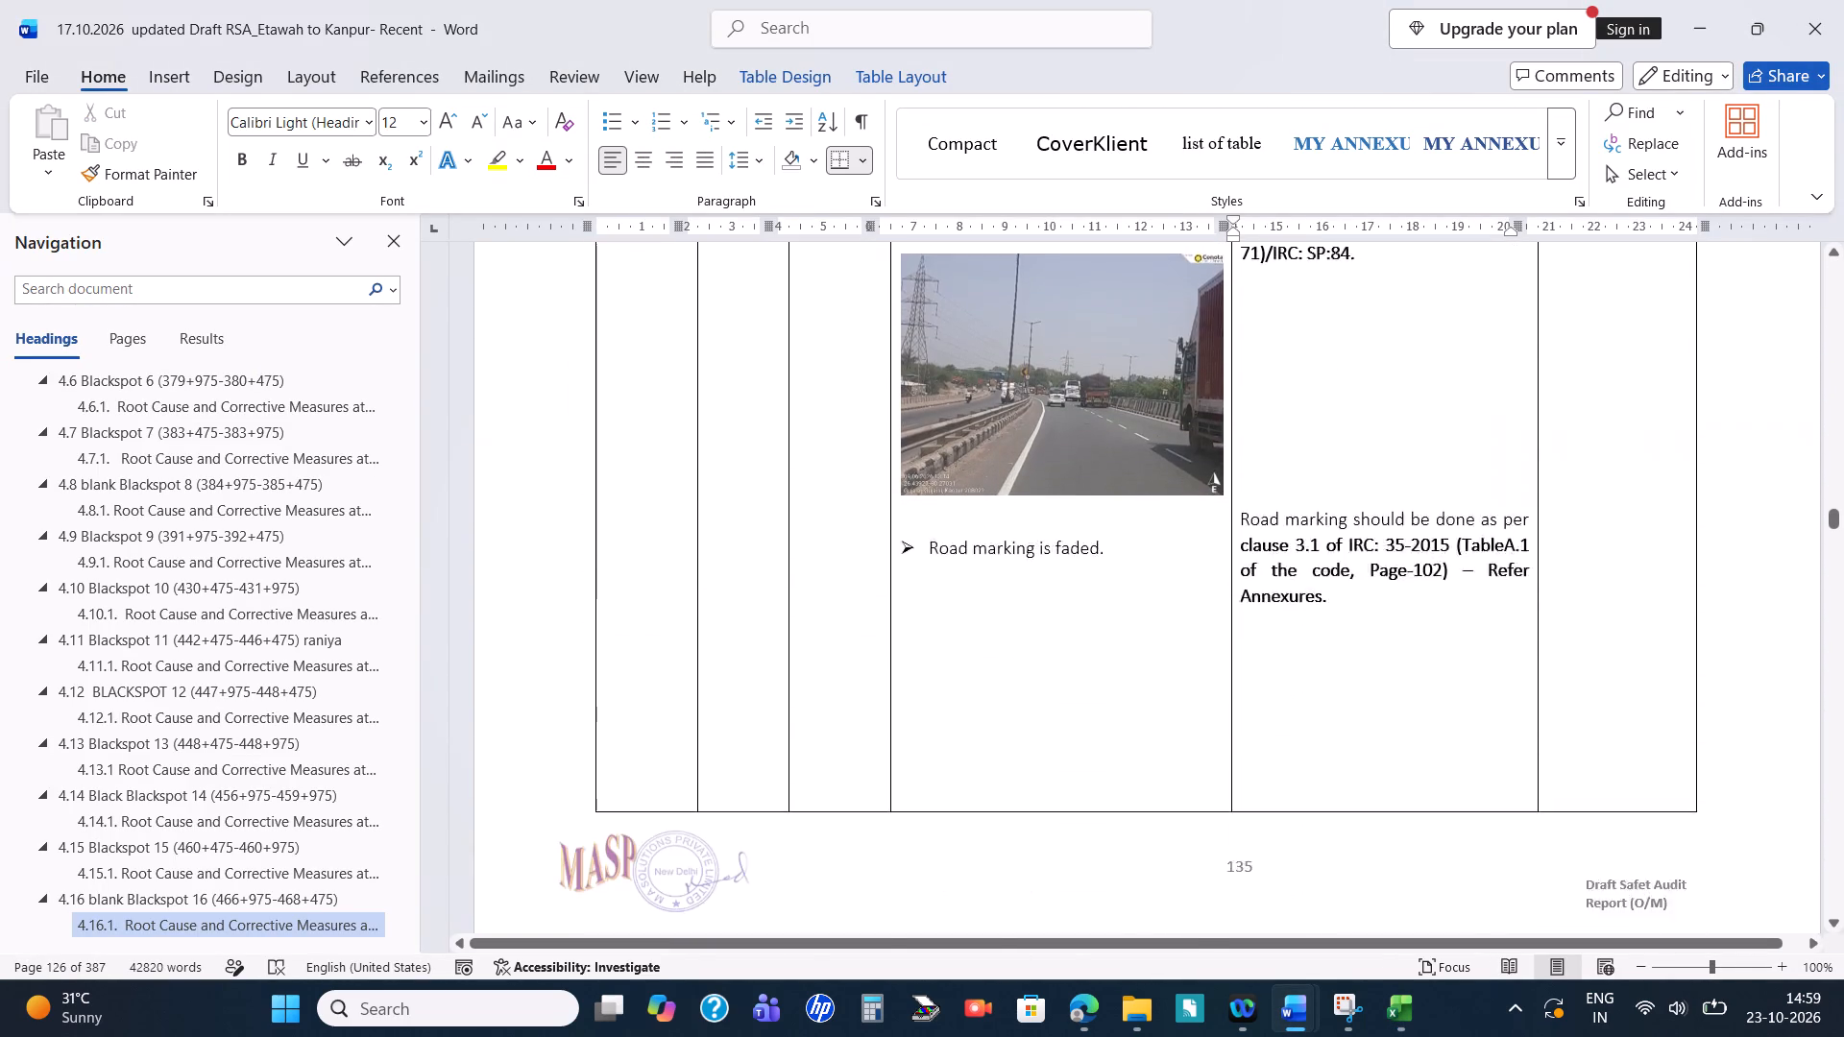
scroll(1639, 621, down, 2)
key(alt+Tab)
key(Down)
key(Down)
key(Down)
key(Down)
key(Down)
key(Down)
key(Down)
key(Down)
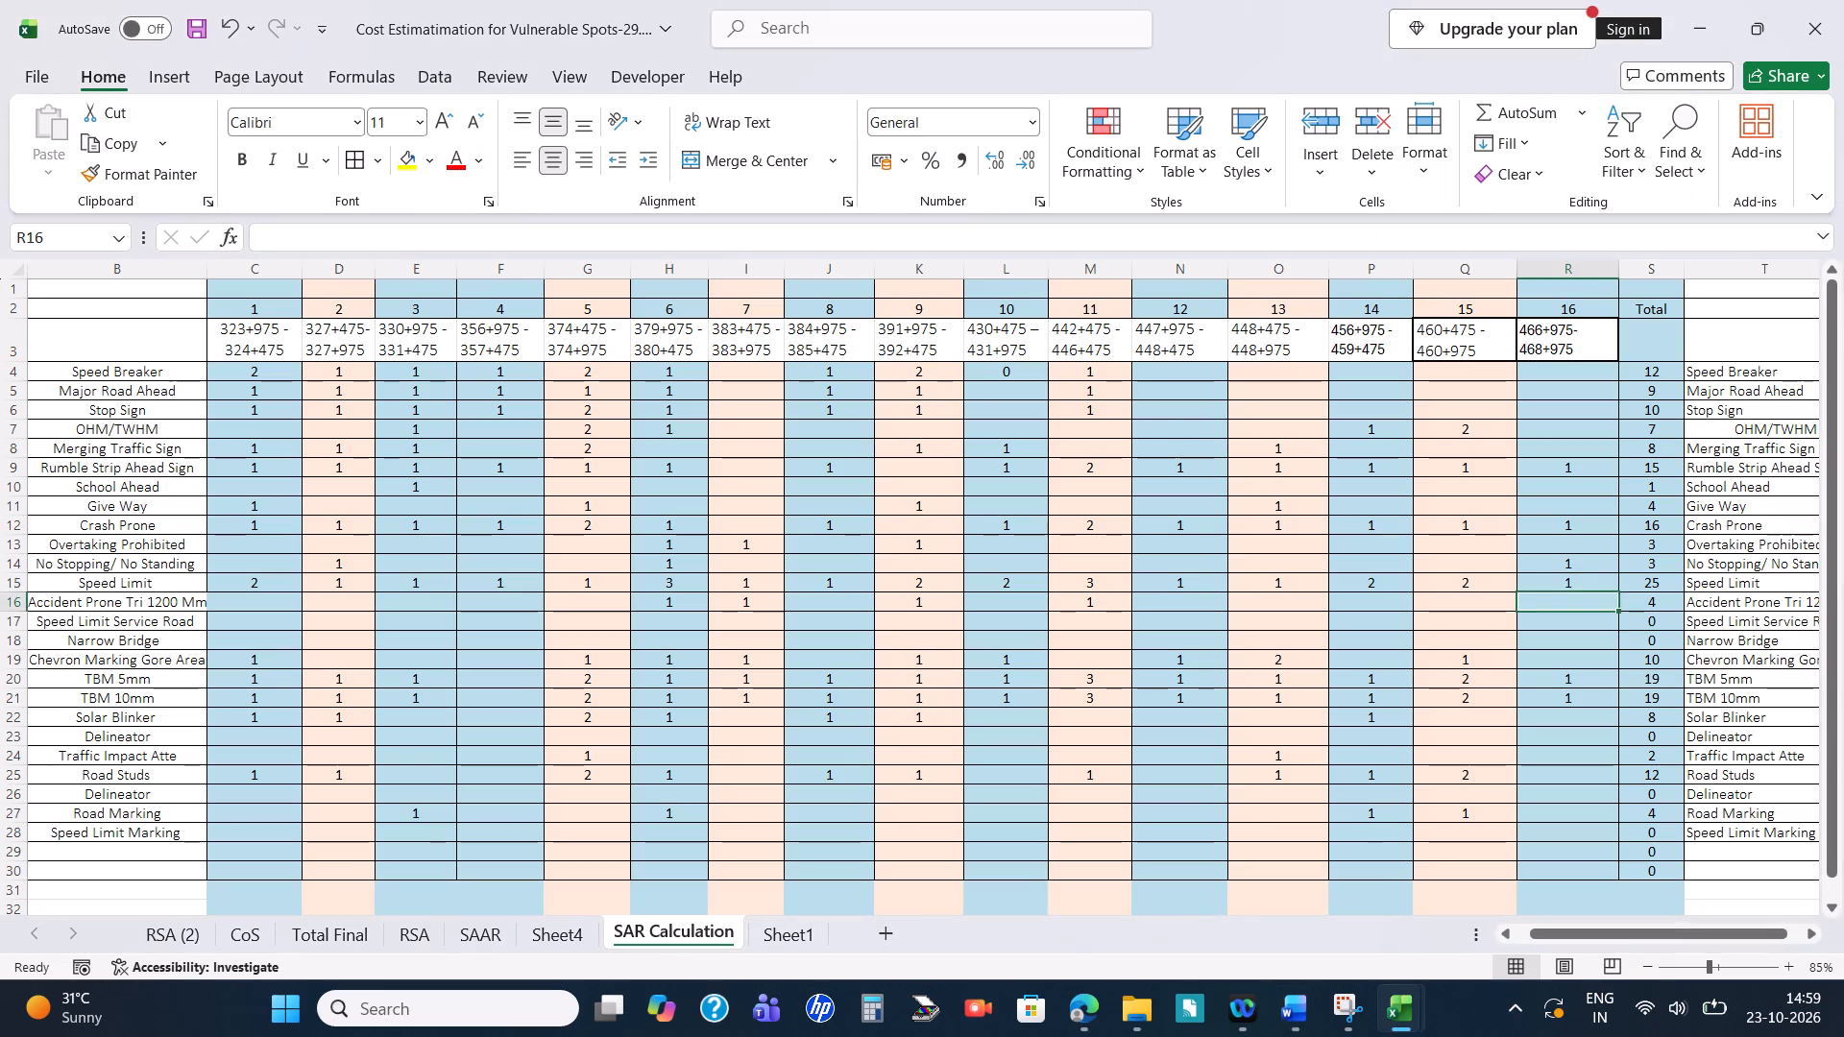
key(Down)
key(Down)
key(Down)
key(Down)
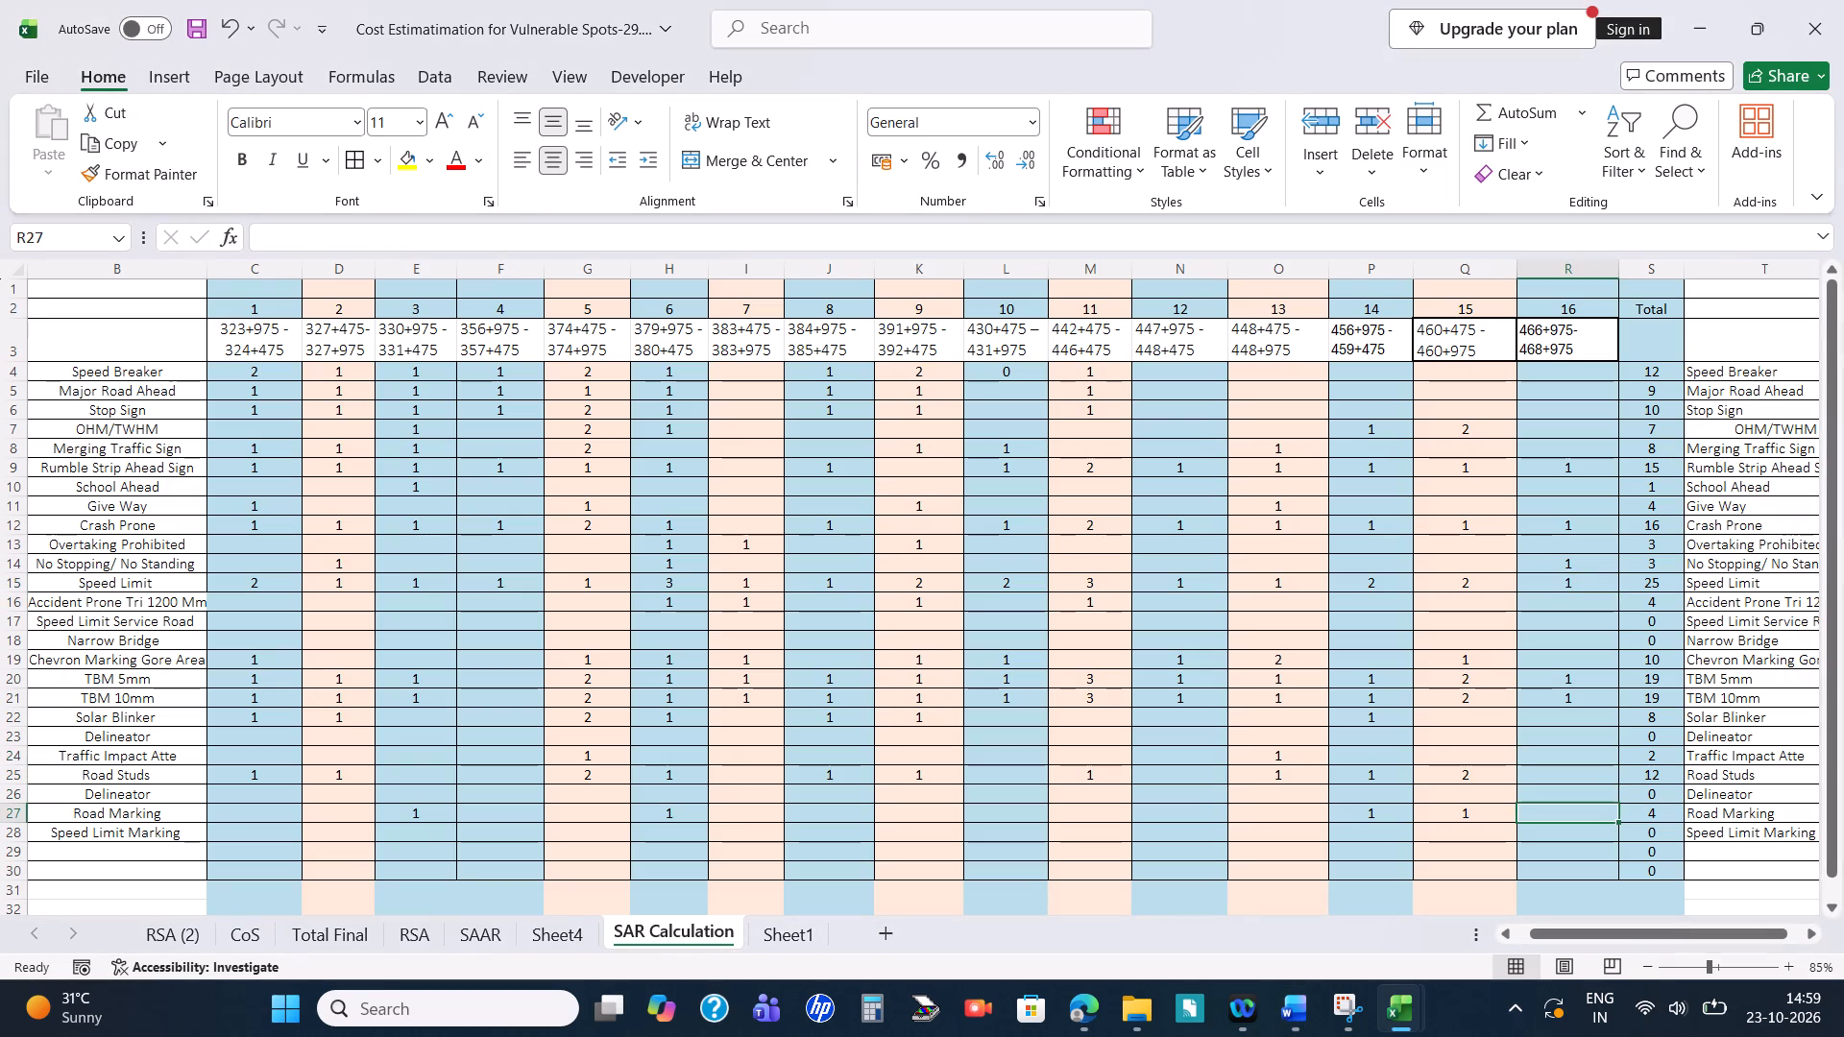
key(1)
key(Return)
Review the rest of the blackspot 16 section in the Word report up to the section 5 safety audit observations.
key(alt+Tab)
scroll(1639, 621, down, 3)
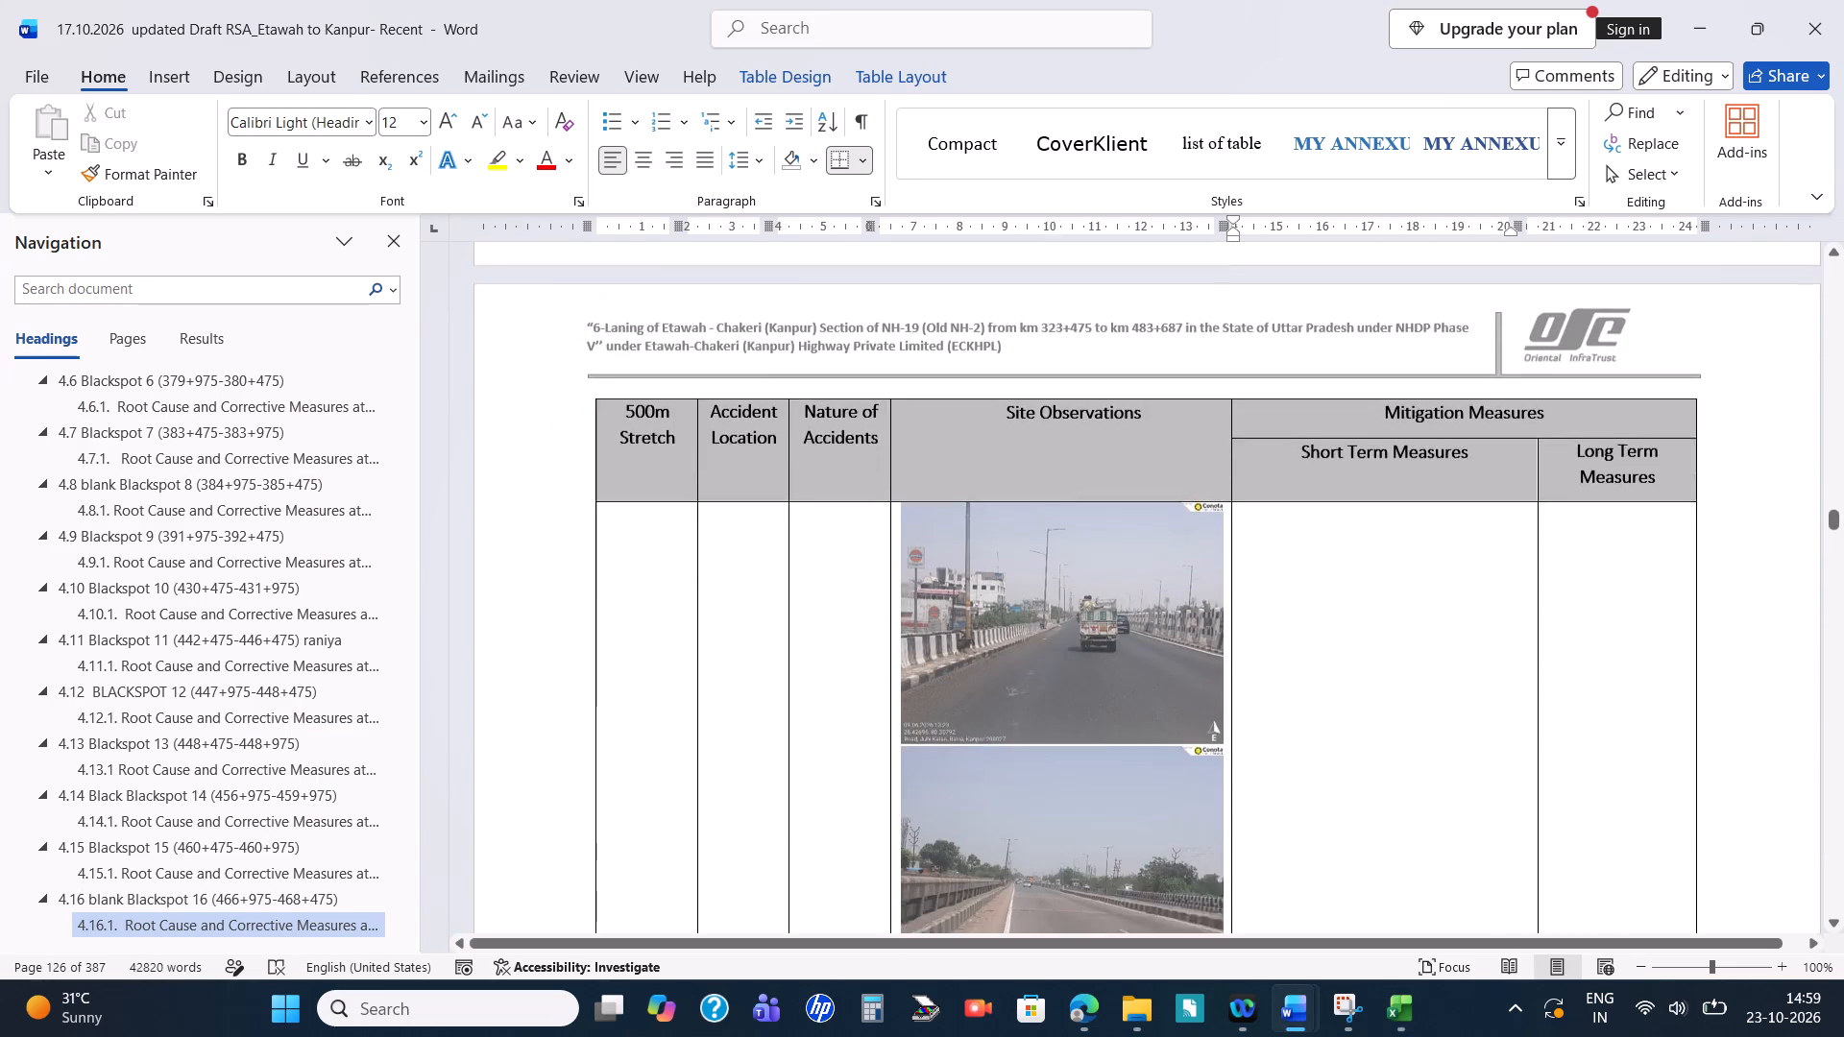
scroll(1639, 621, down, 4)
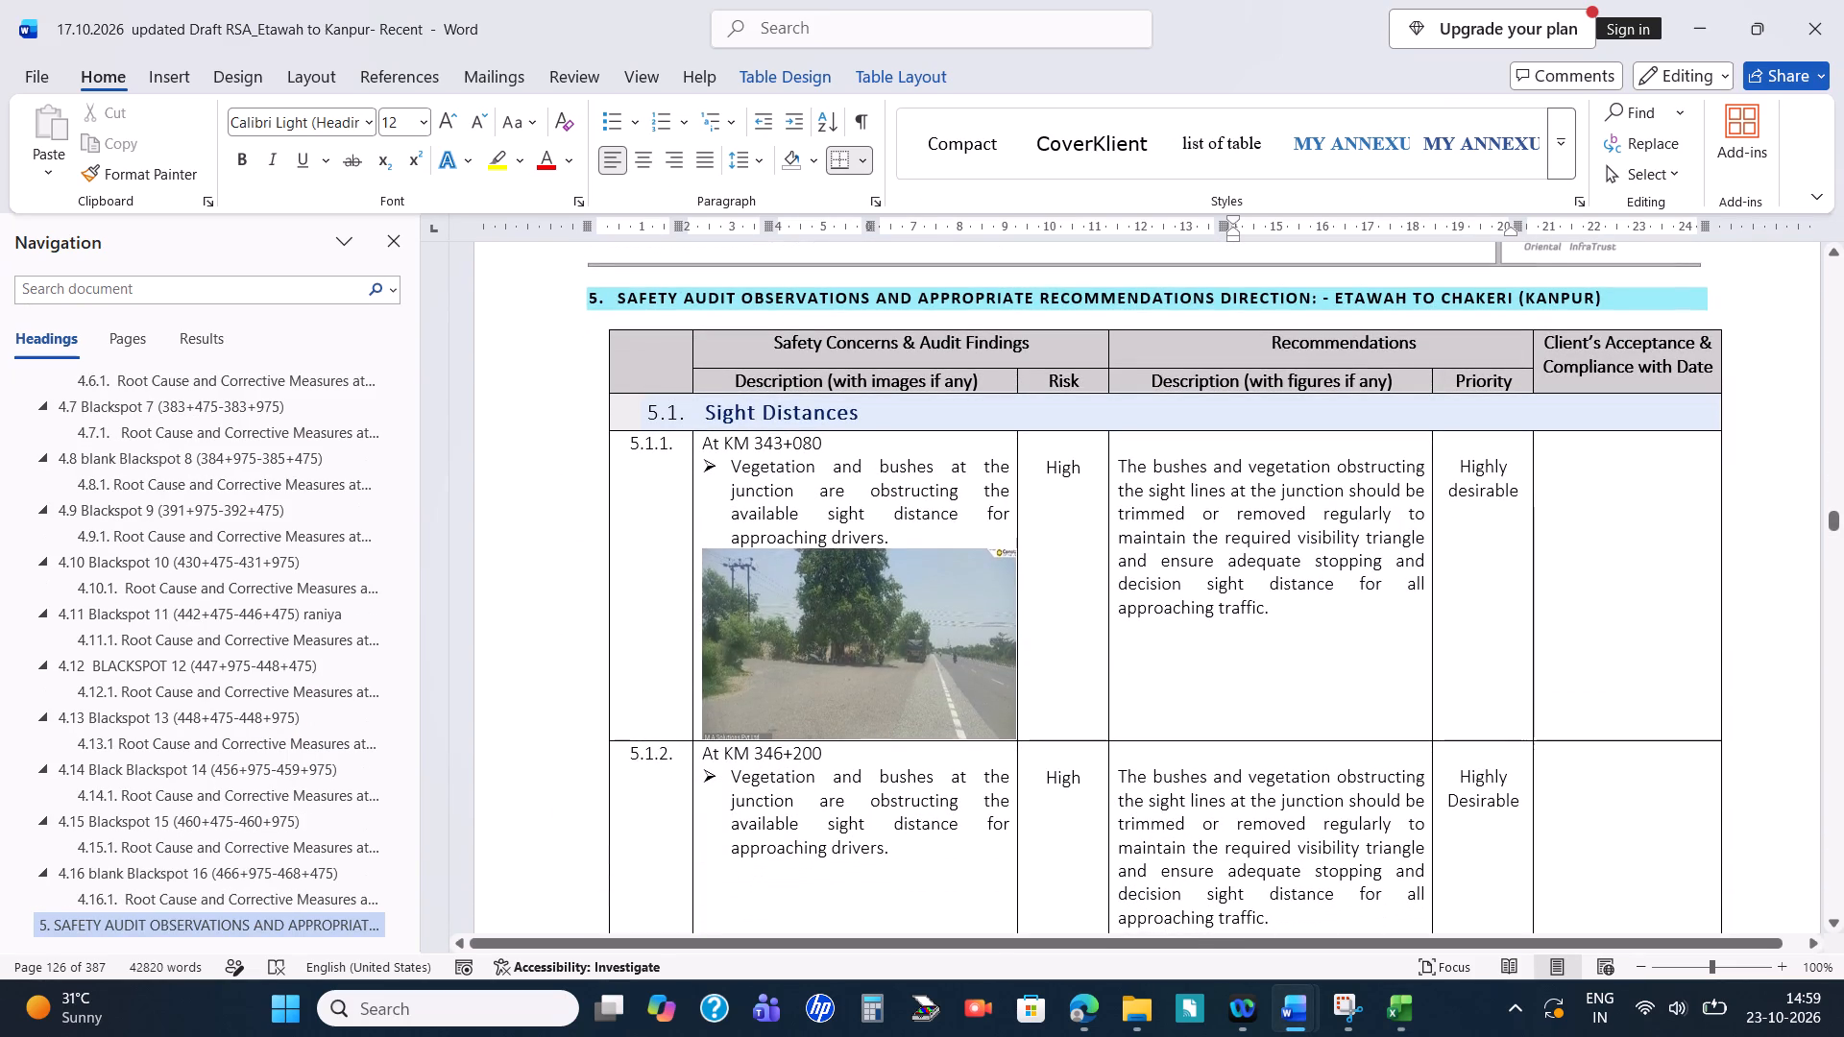
scroll(1639, 621, down, 1)
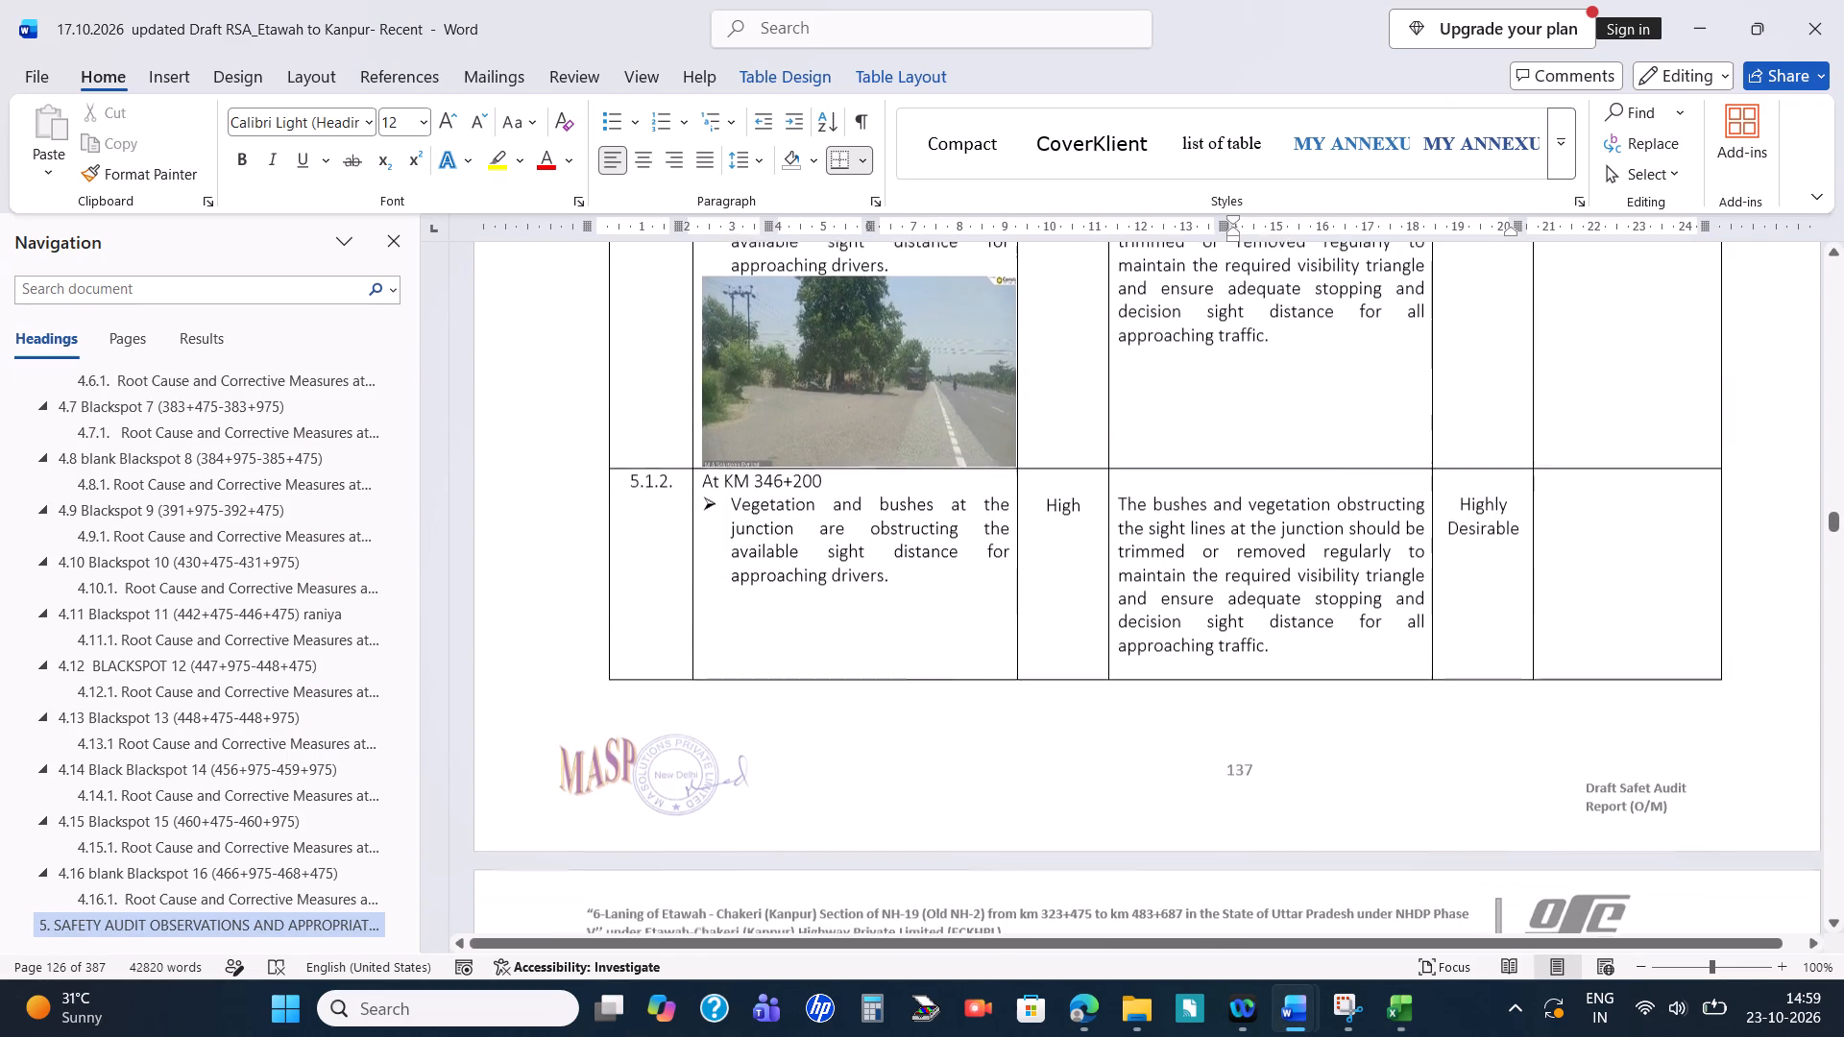
scroll(1639, 621, down, 1)
Return to Excel and save the cost estimation workbook.
key(alt+Tab)
key(ctrl+s)
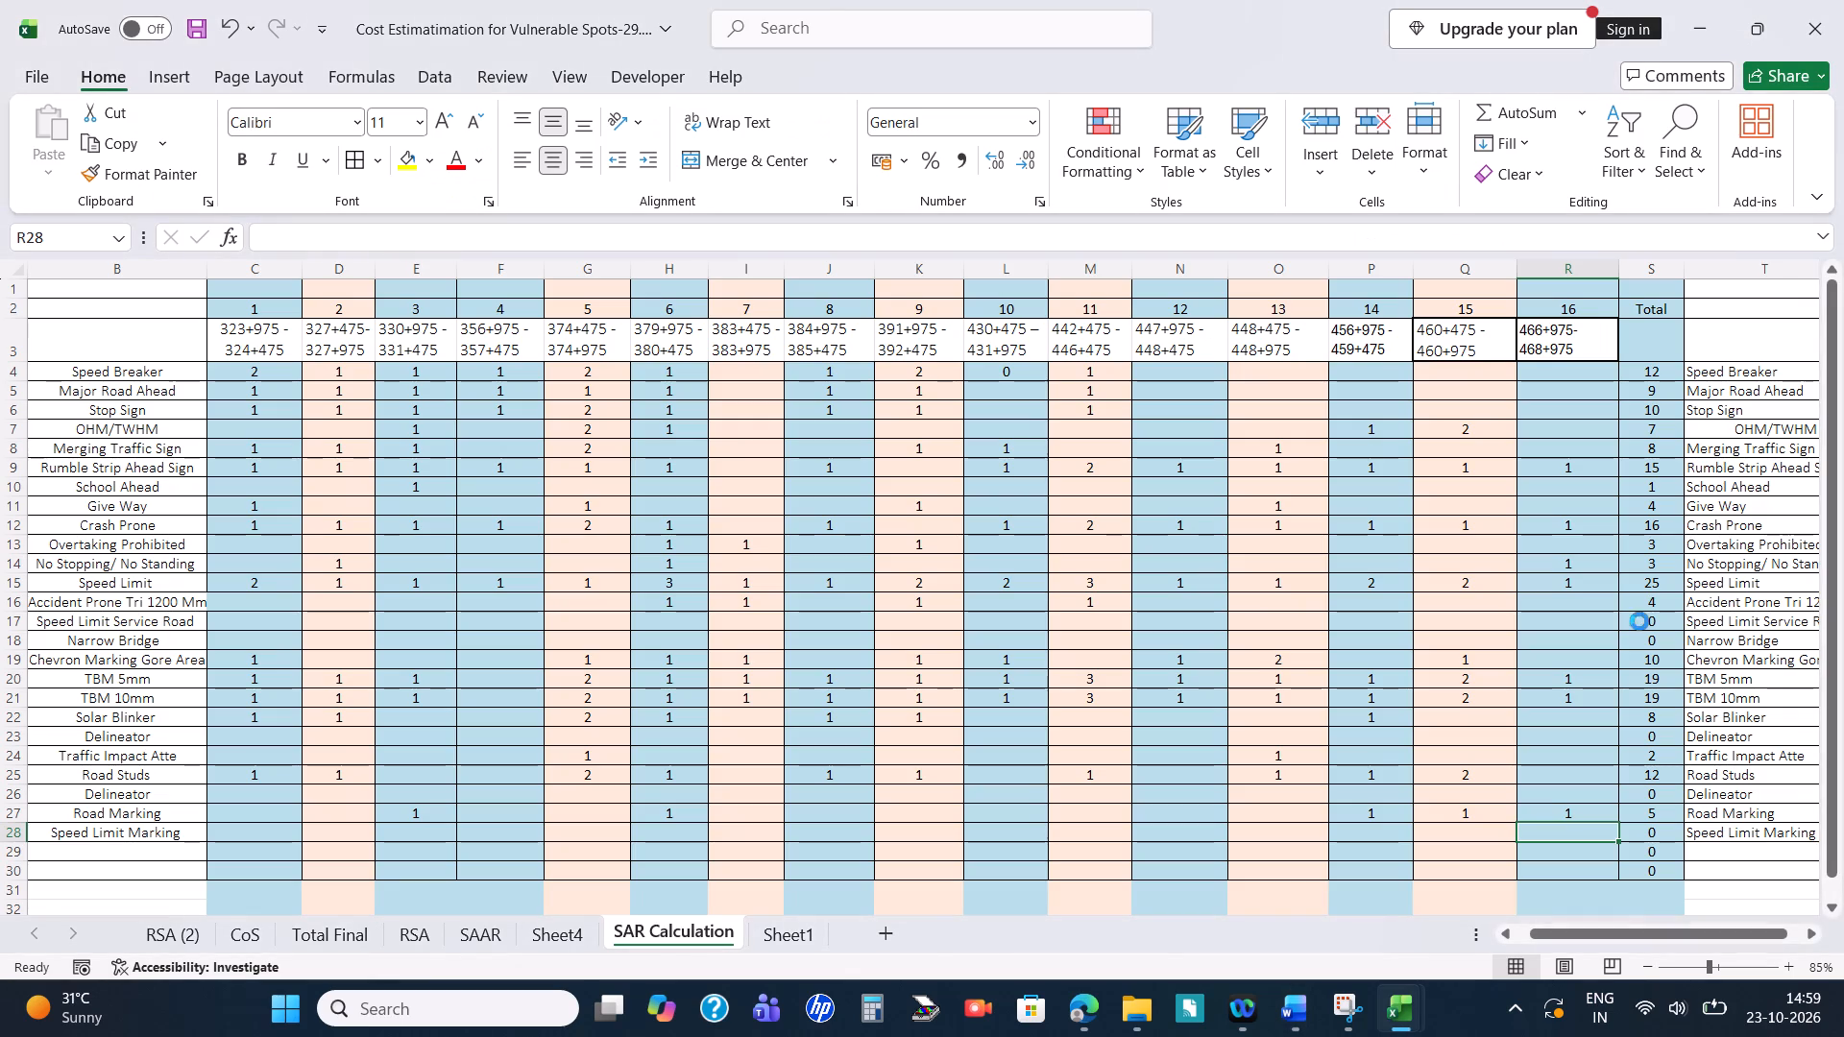
key(ctrl+s)
scroll(1639, 621, left, 1)
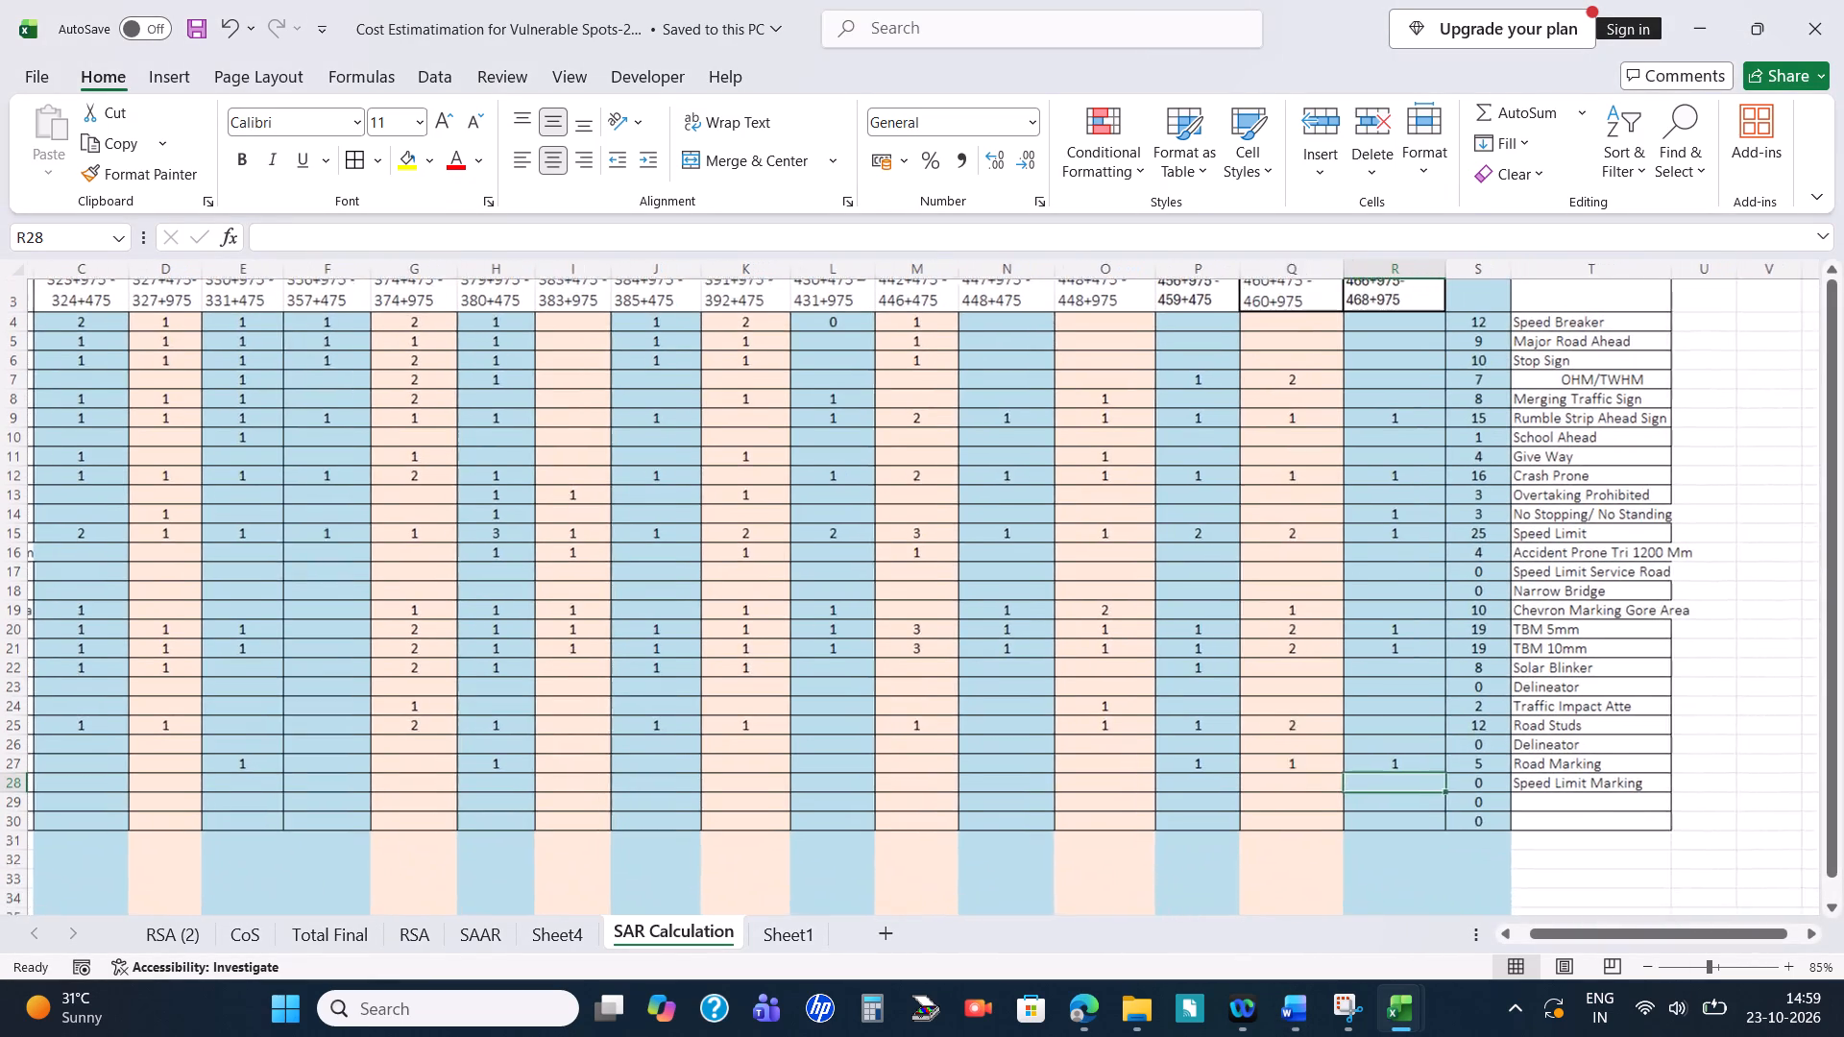
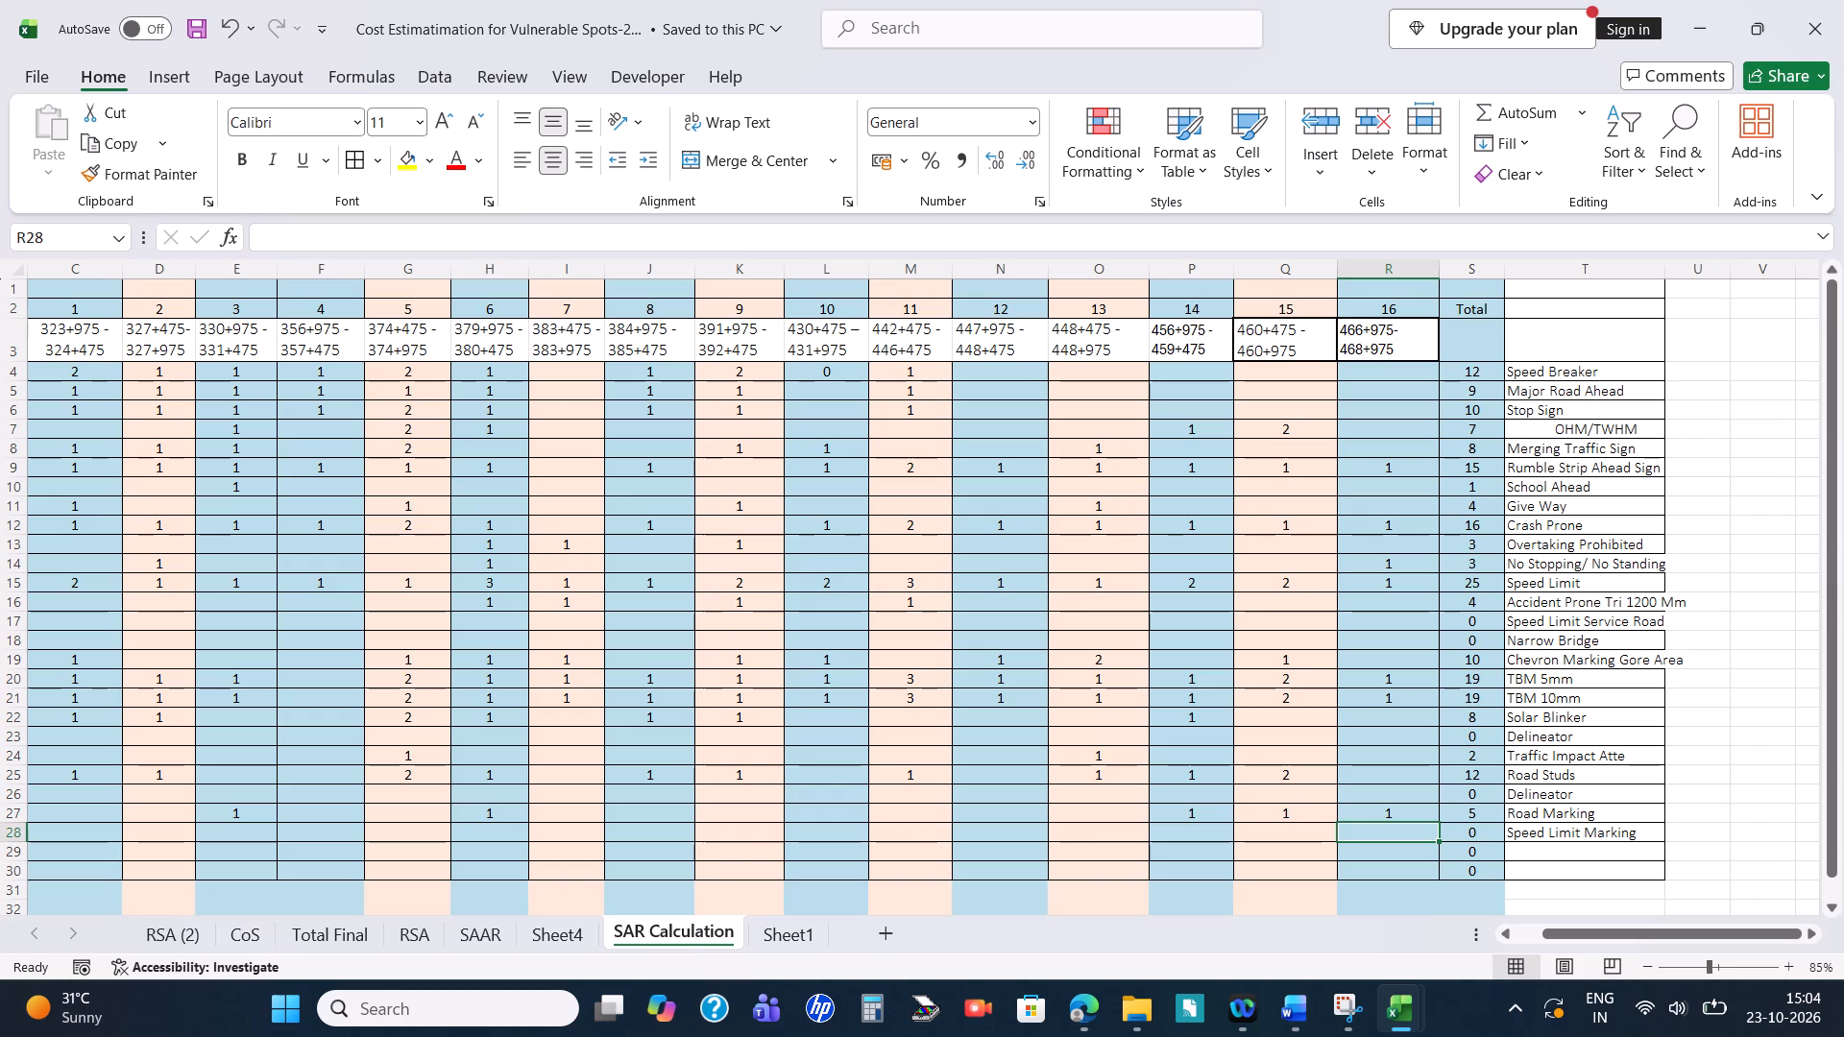
Save the cost estimation workbook.
key(ctrl+s)
Link the 60 cm equilateral triangle quantity in the SAAR sheet to the Speed Breaker total in the SAR Calculation sheet.
scroll(1407, 410, right, 1)
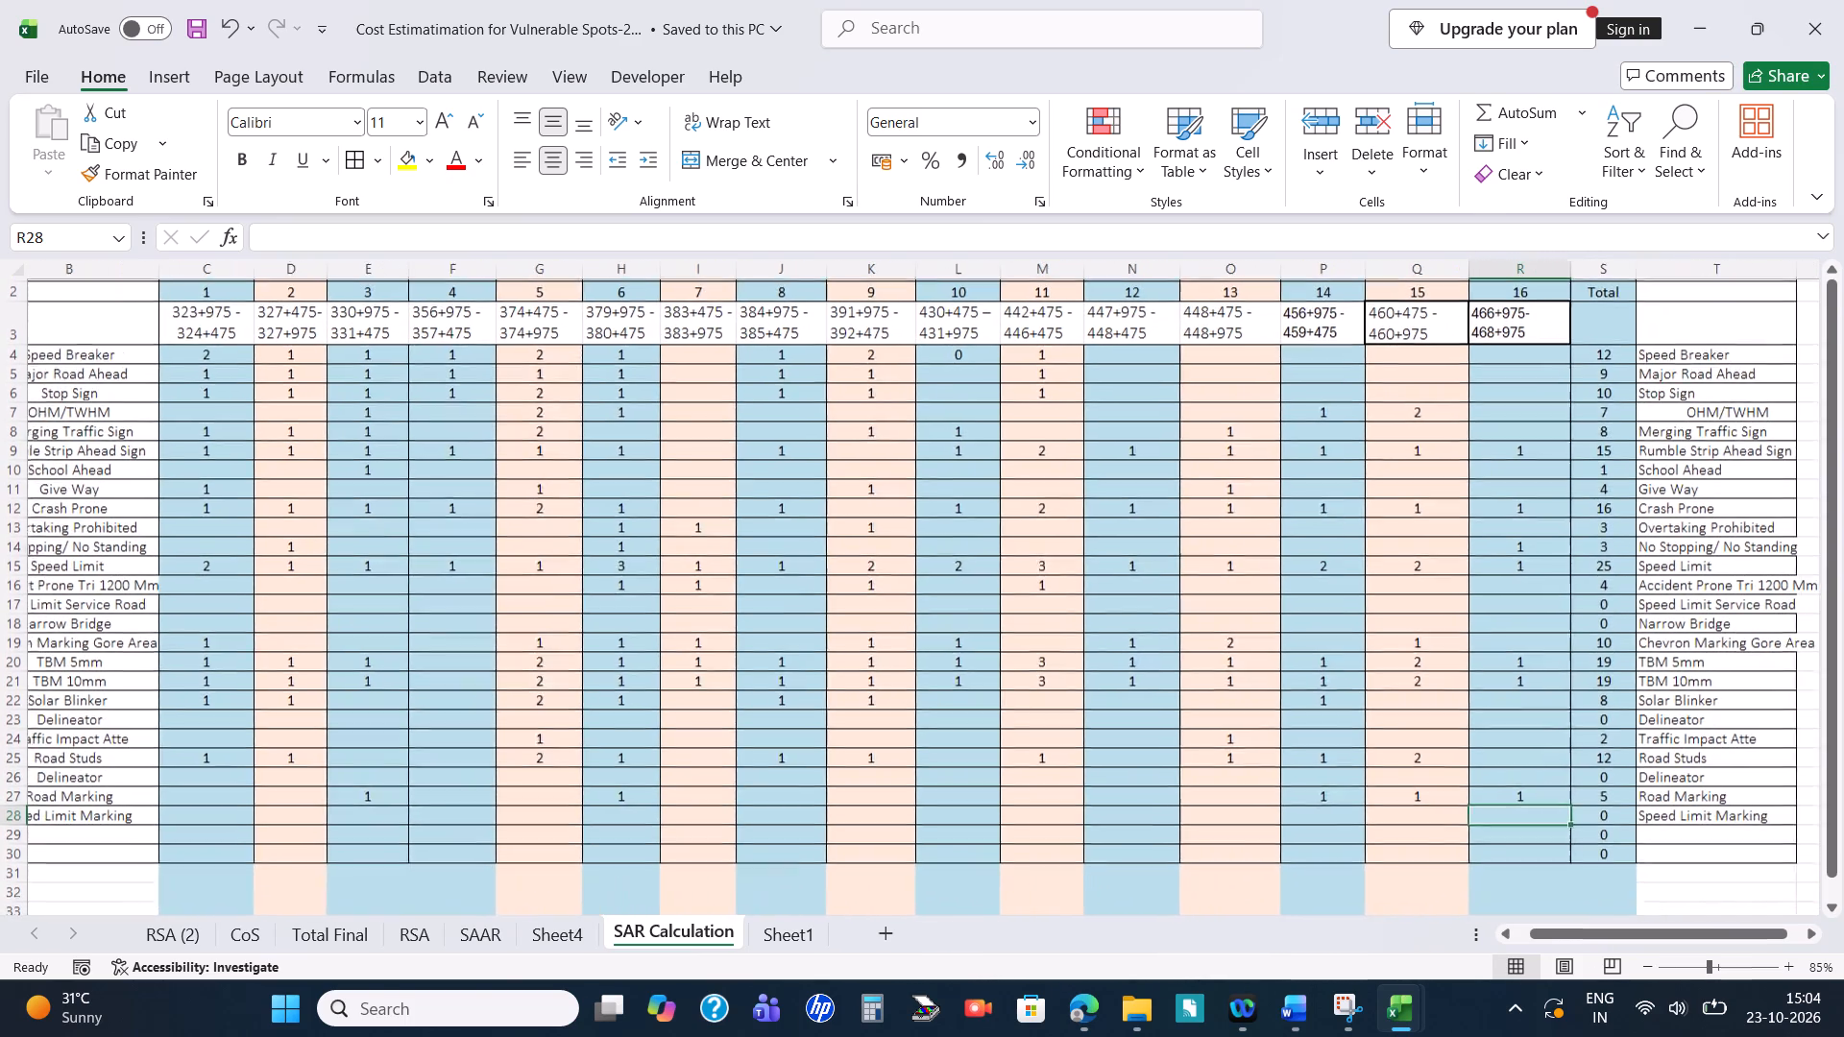
scroll(1407, 410, left, 1)
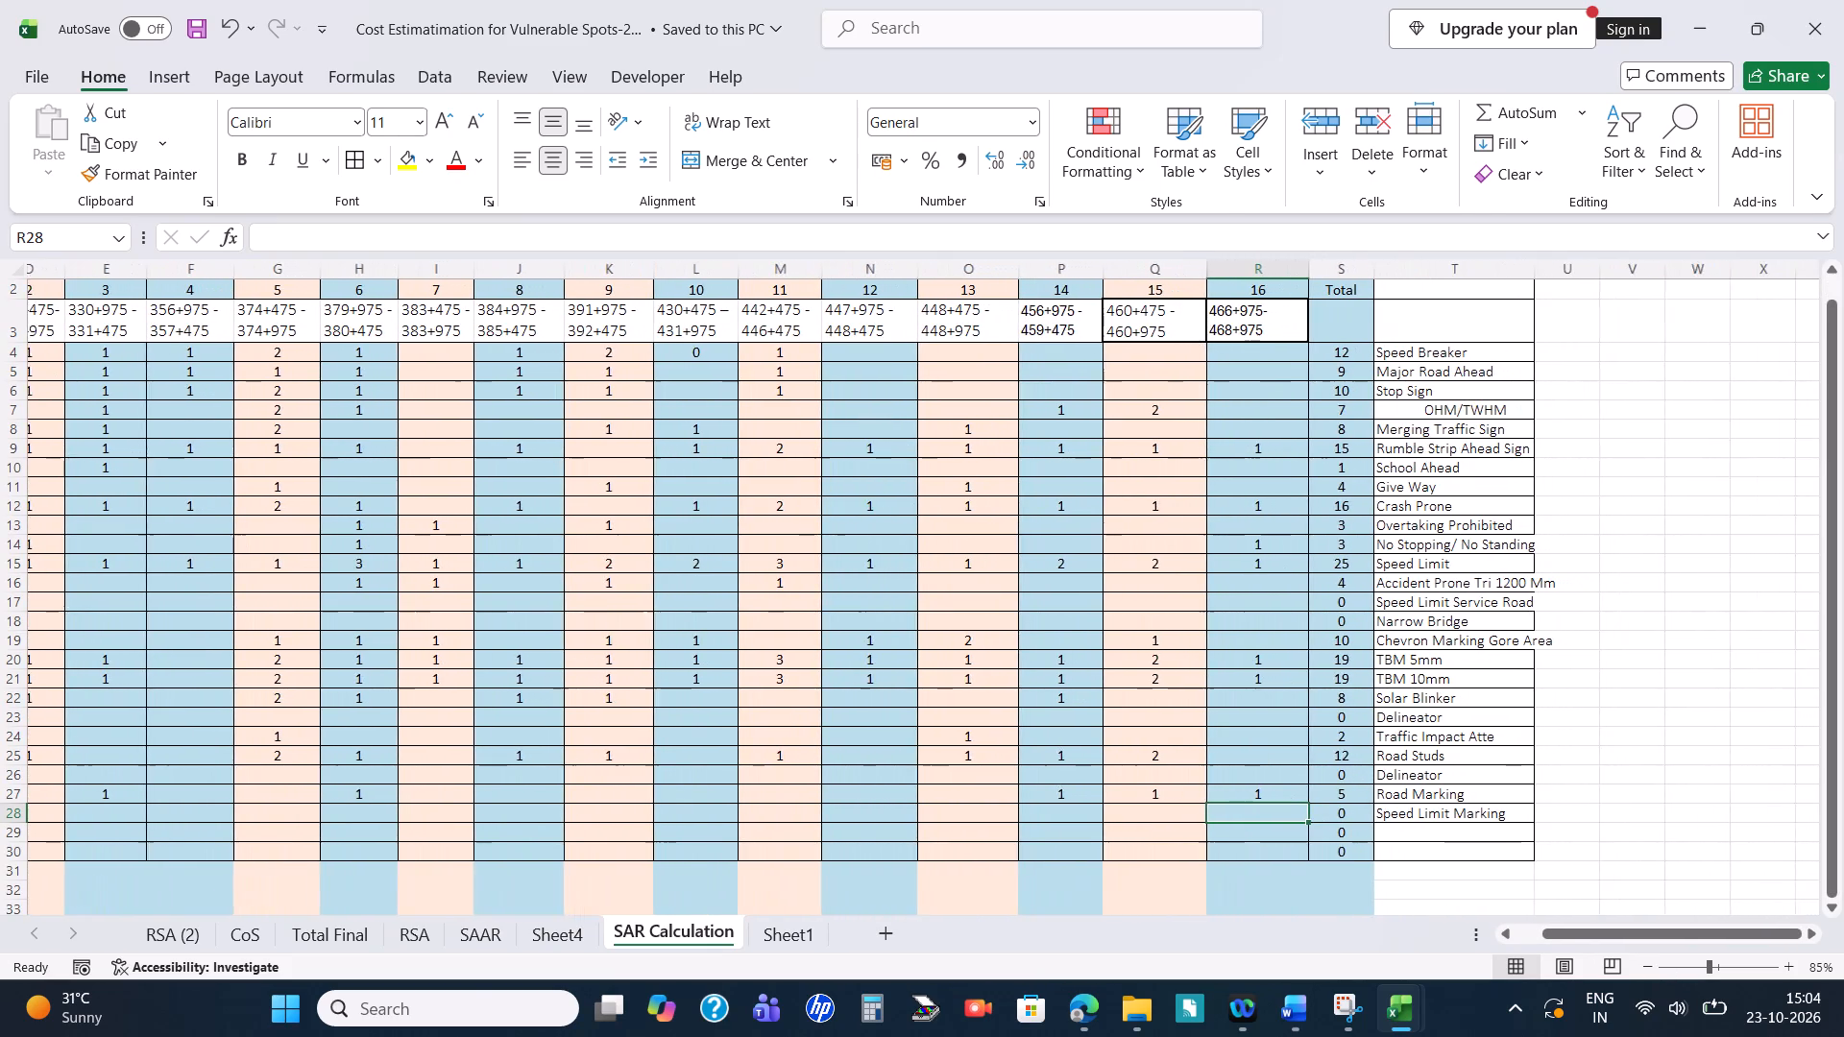
scroll(1407, 410, left, 1)
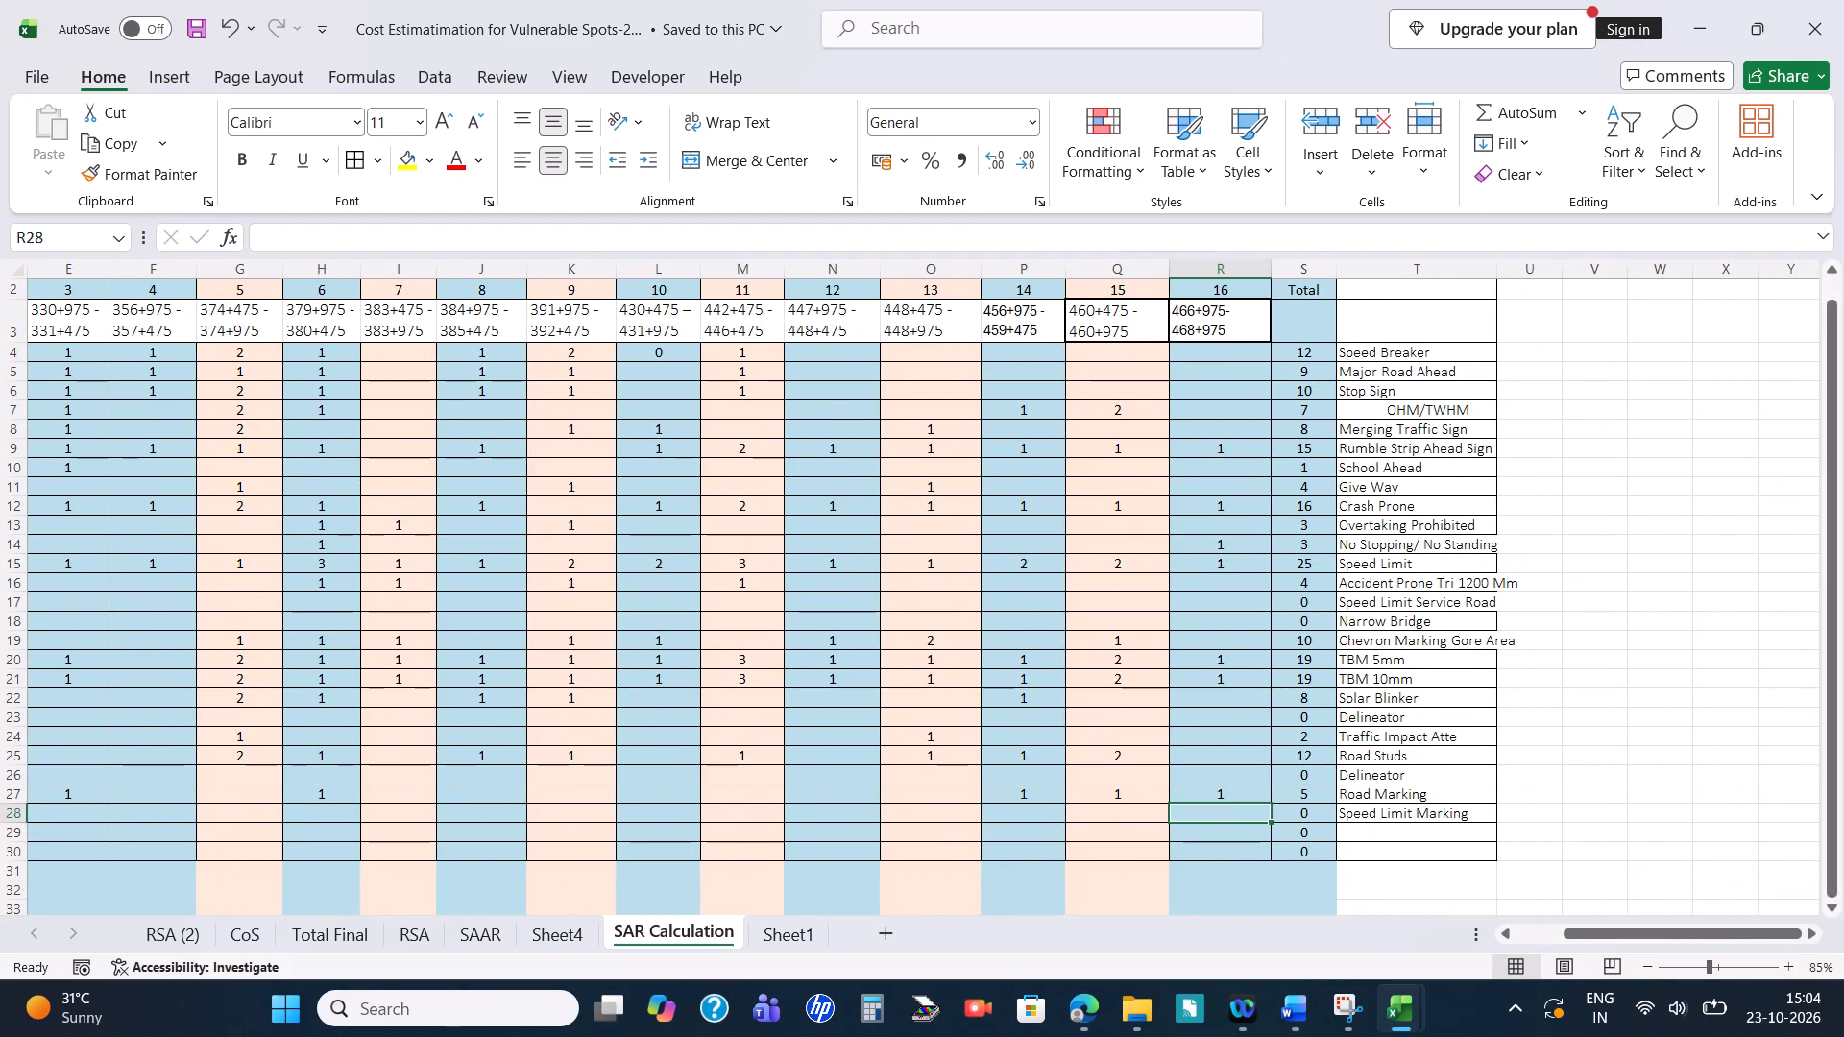
click(246, 392)
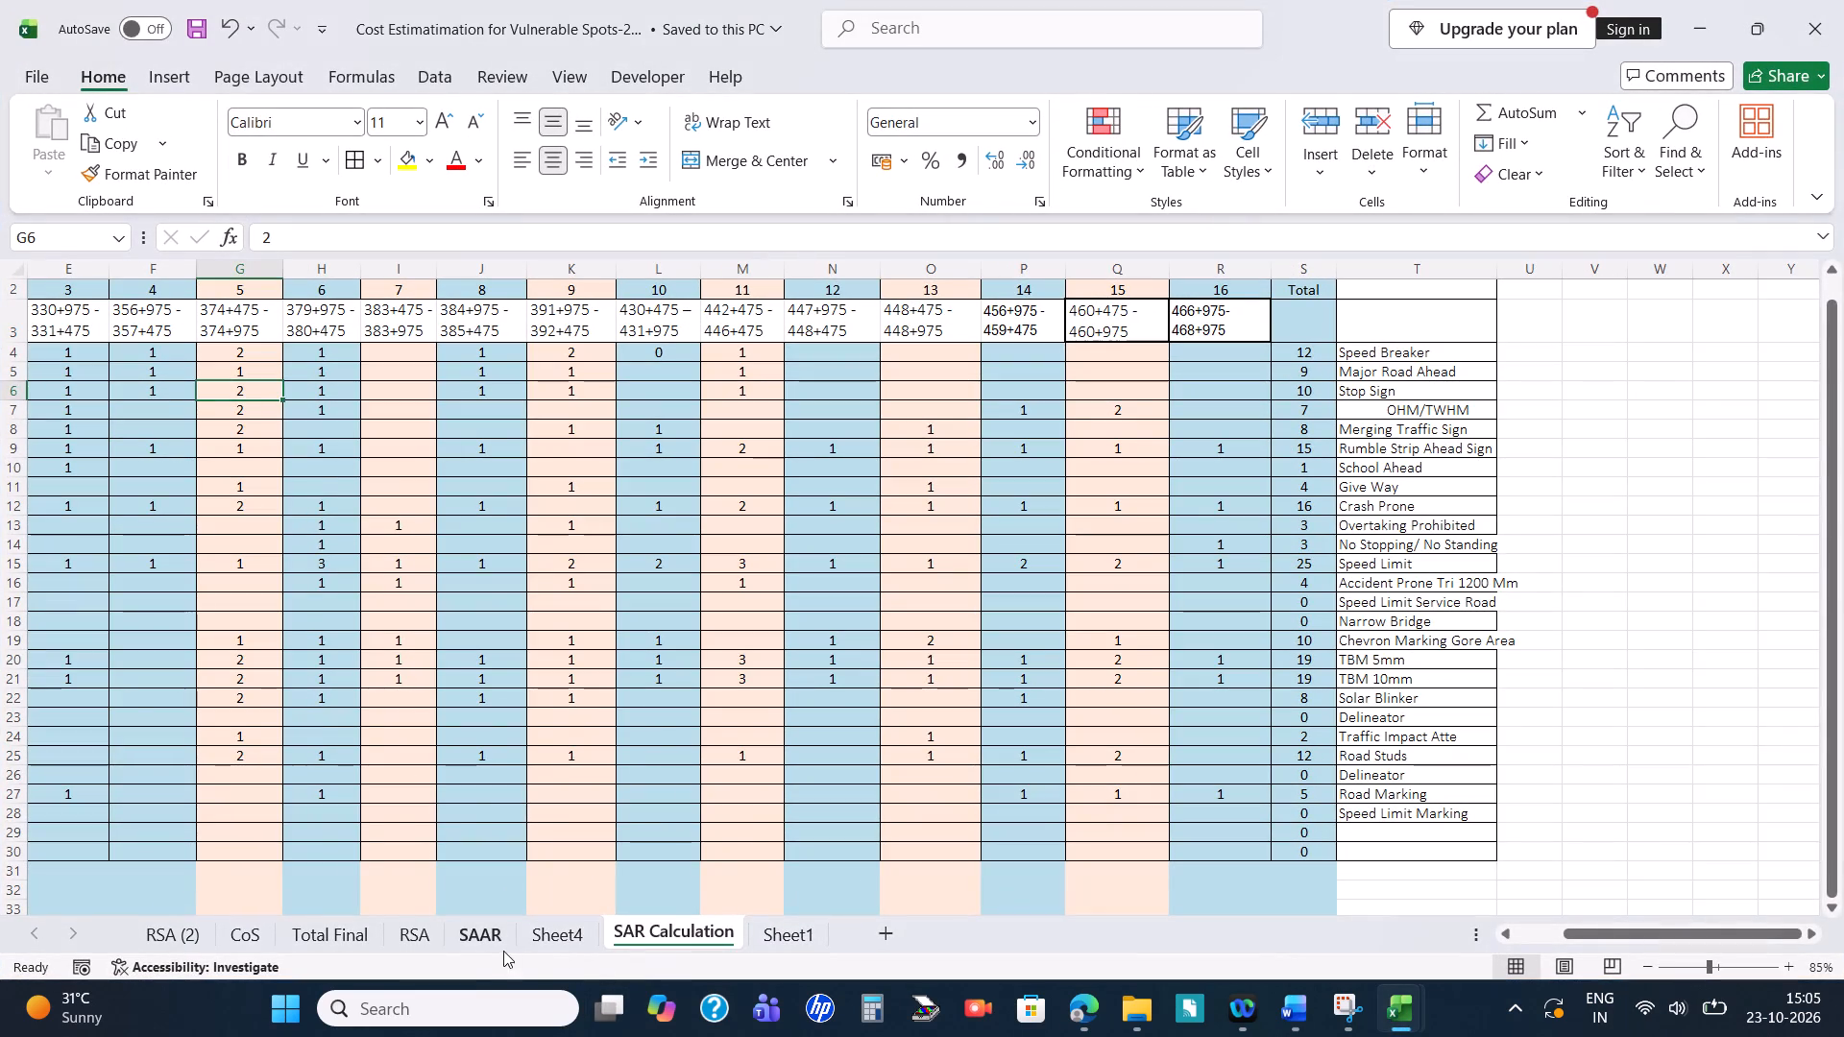
click(485, 940)
scroll(982, 653, up, 4)
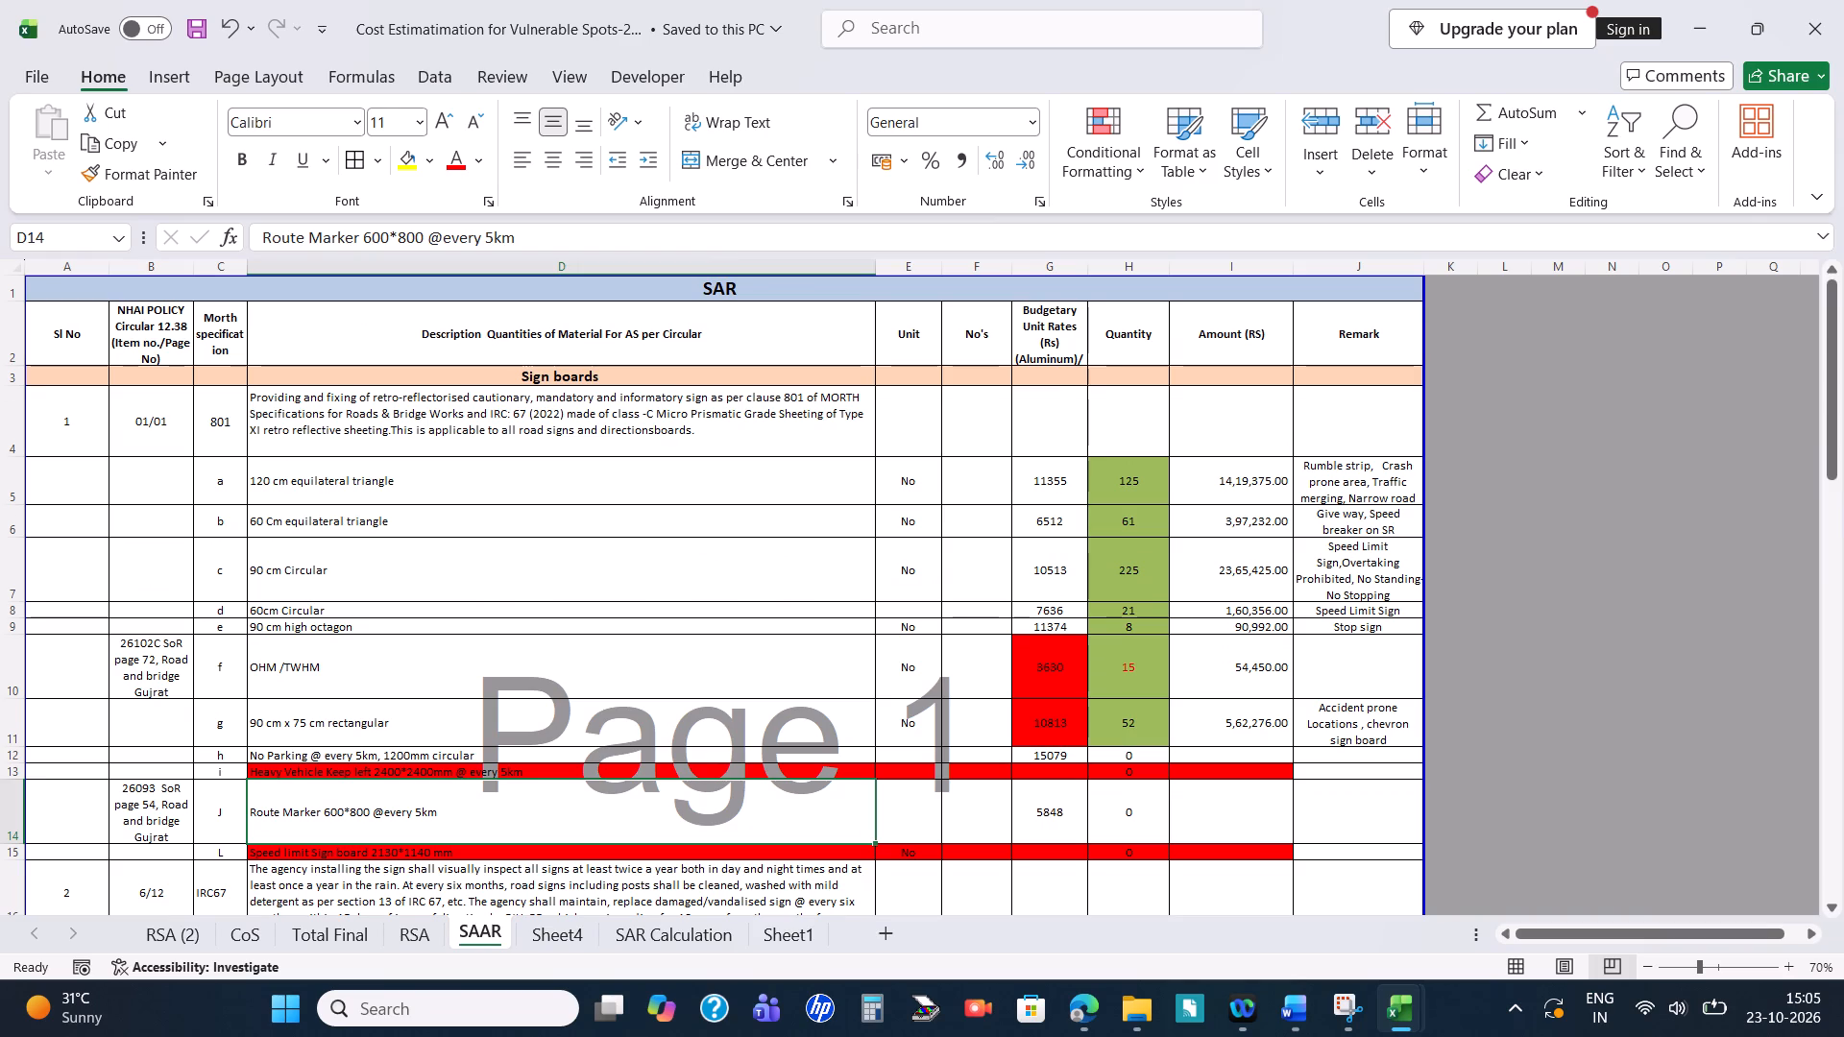
click(1148, 523)
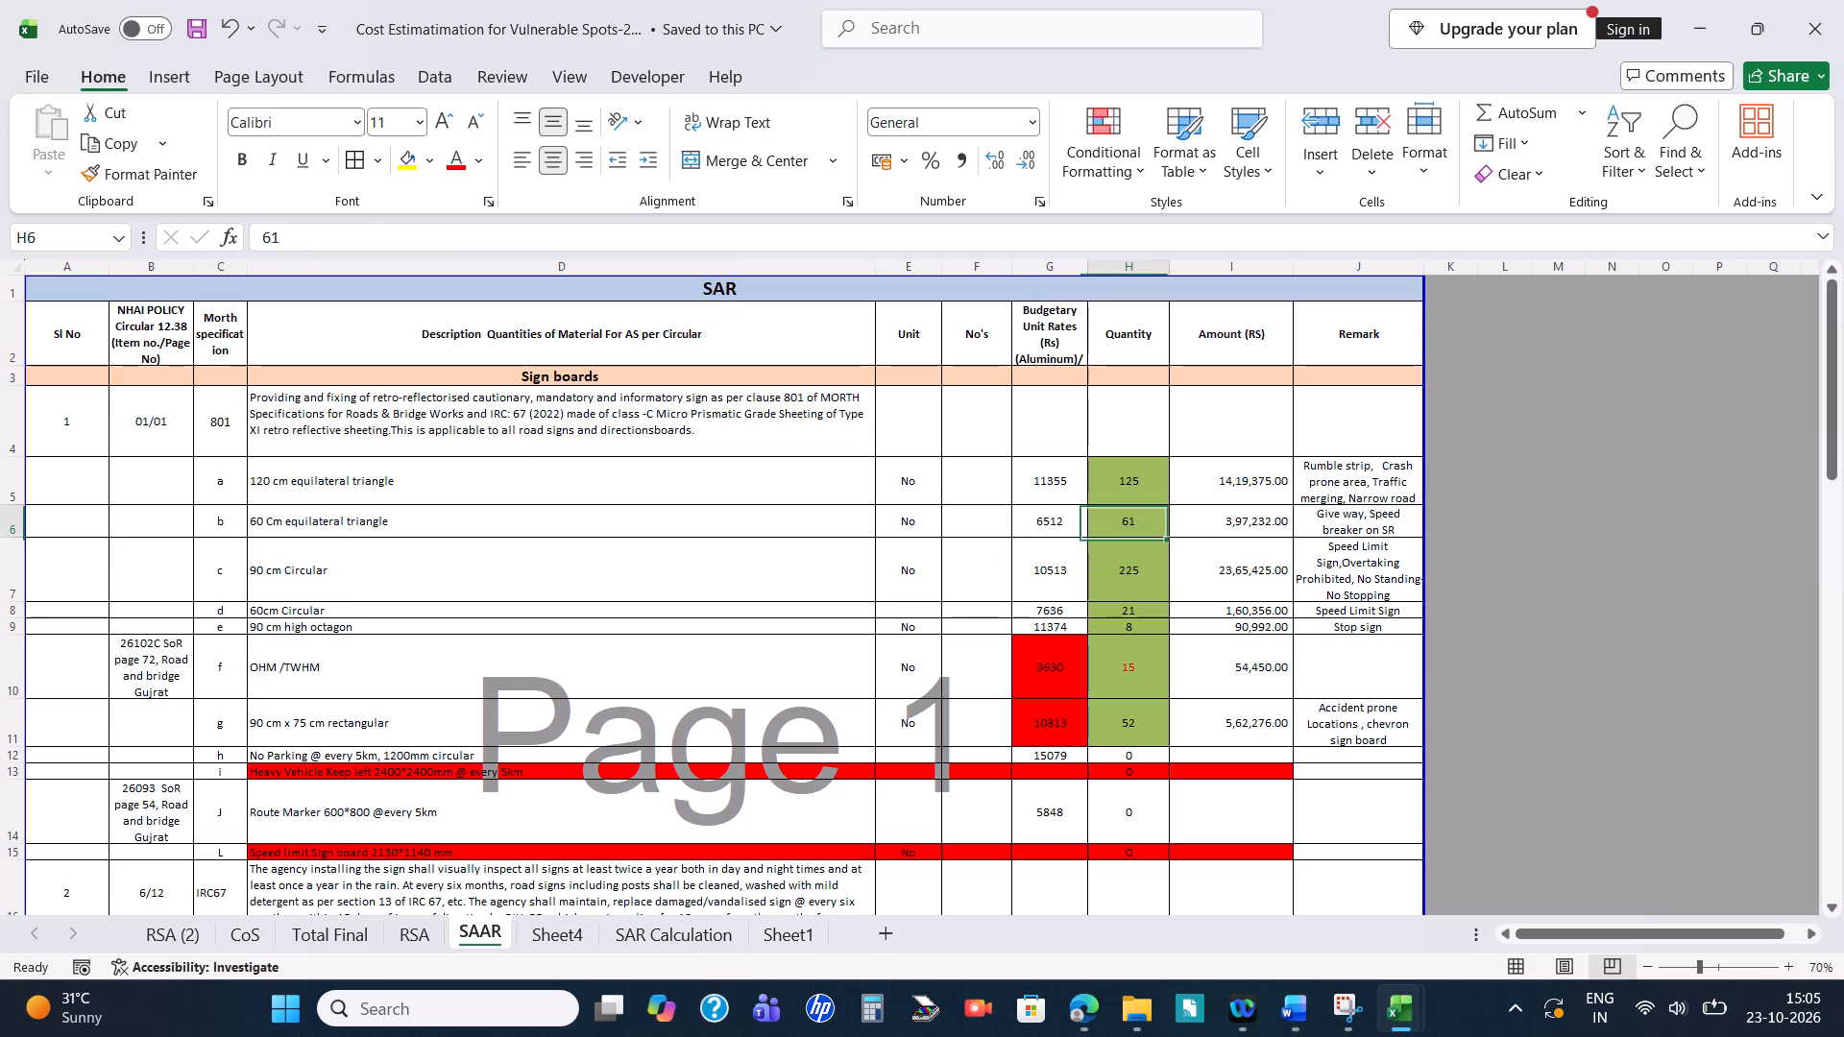
key(equal)
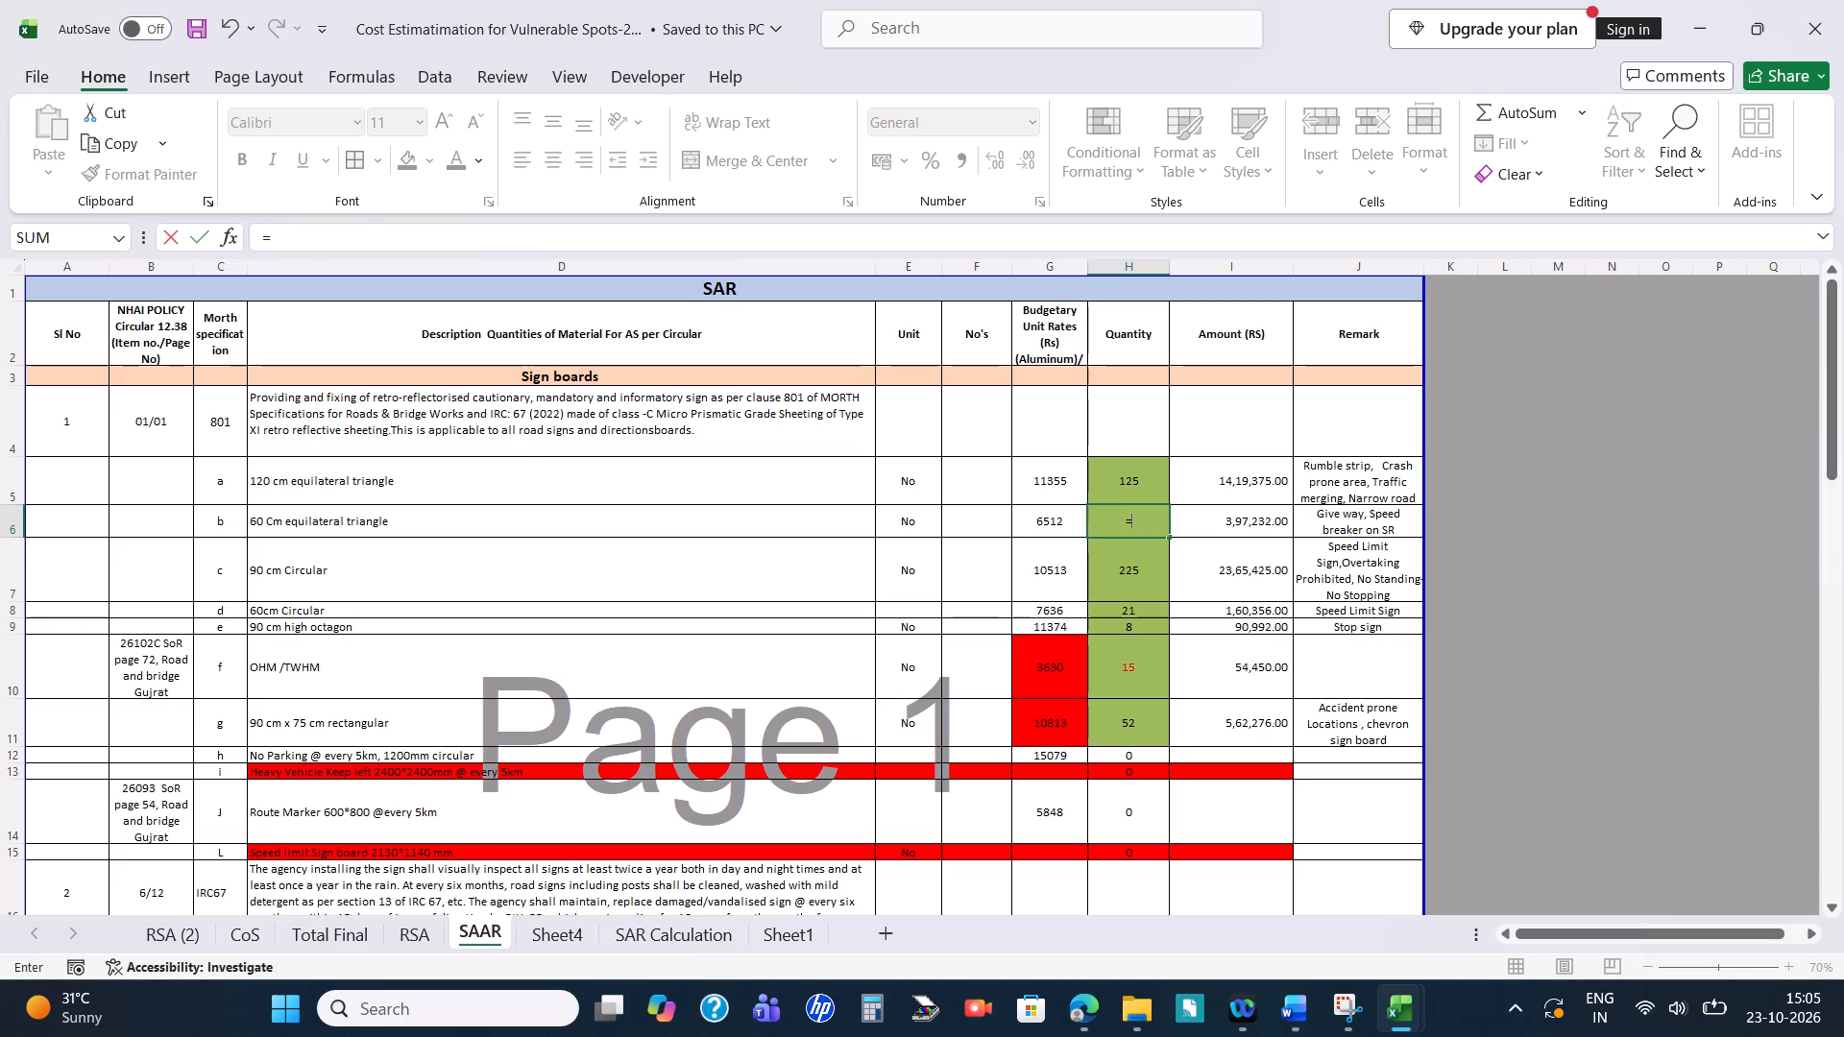
click(725, 930)
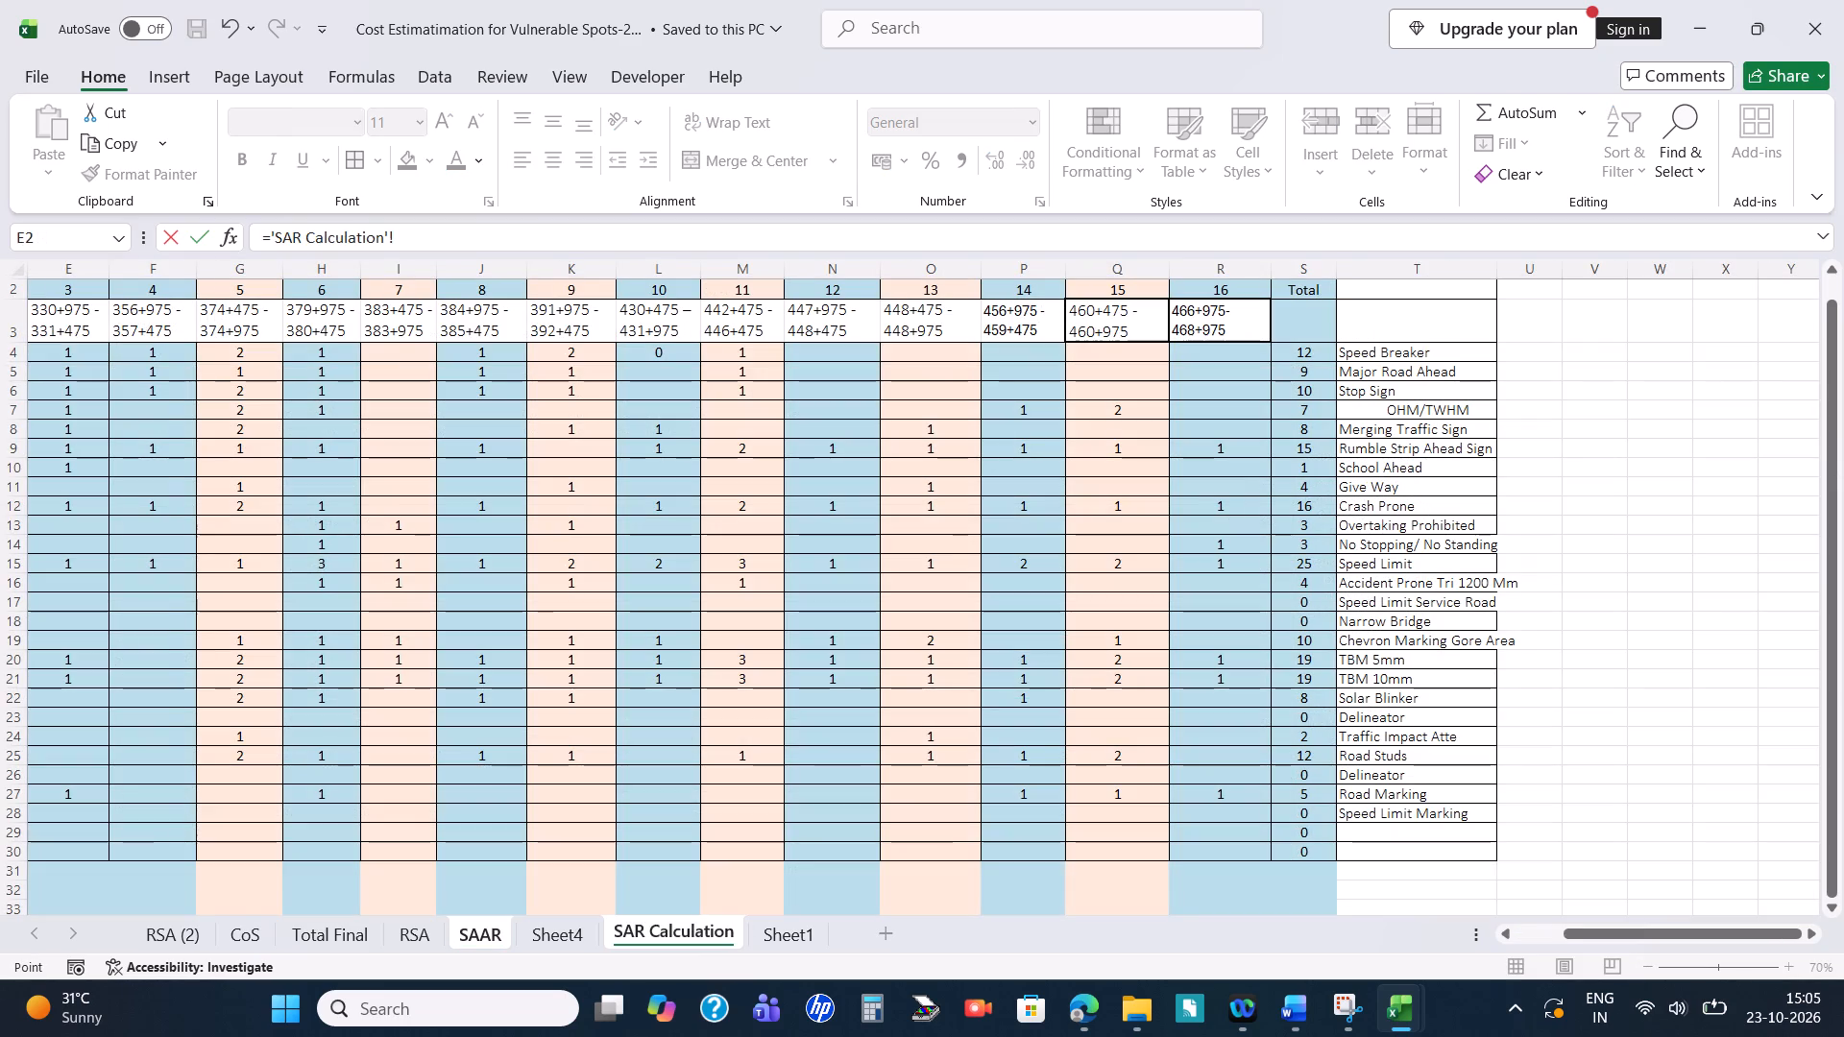
click(1299, 358)
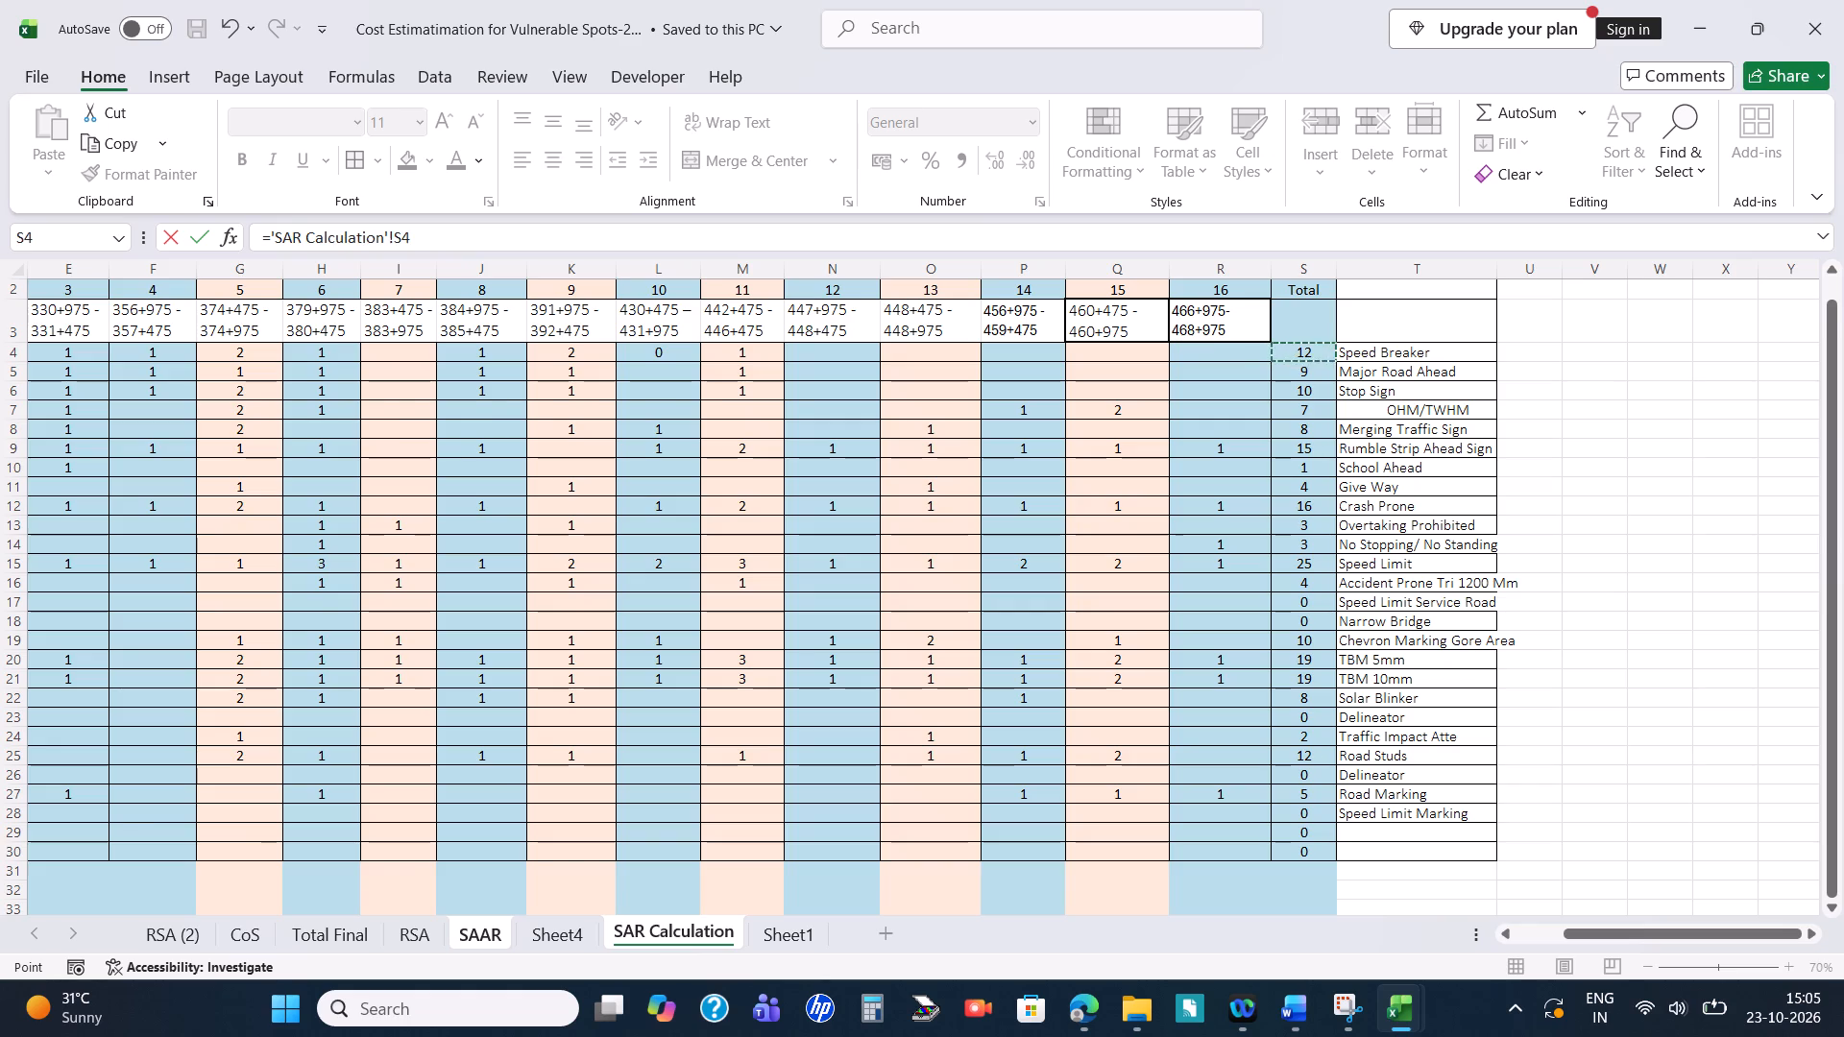
key(Return)
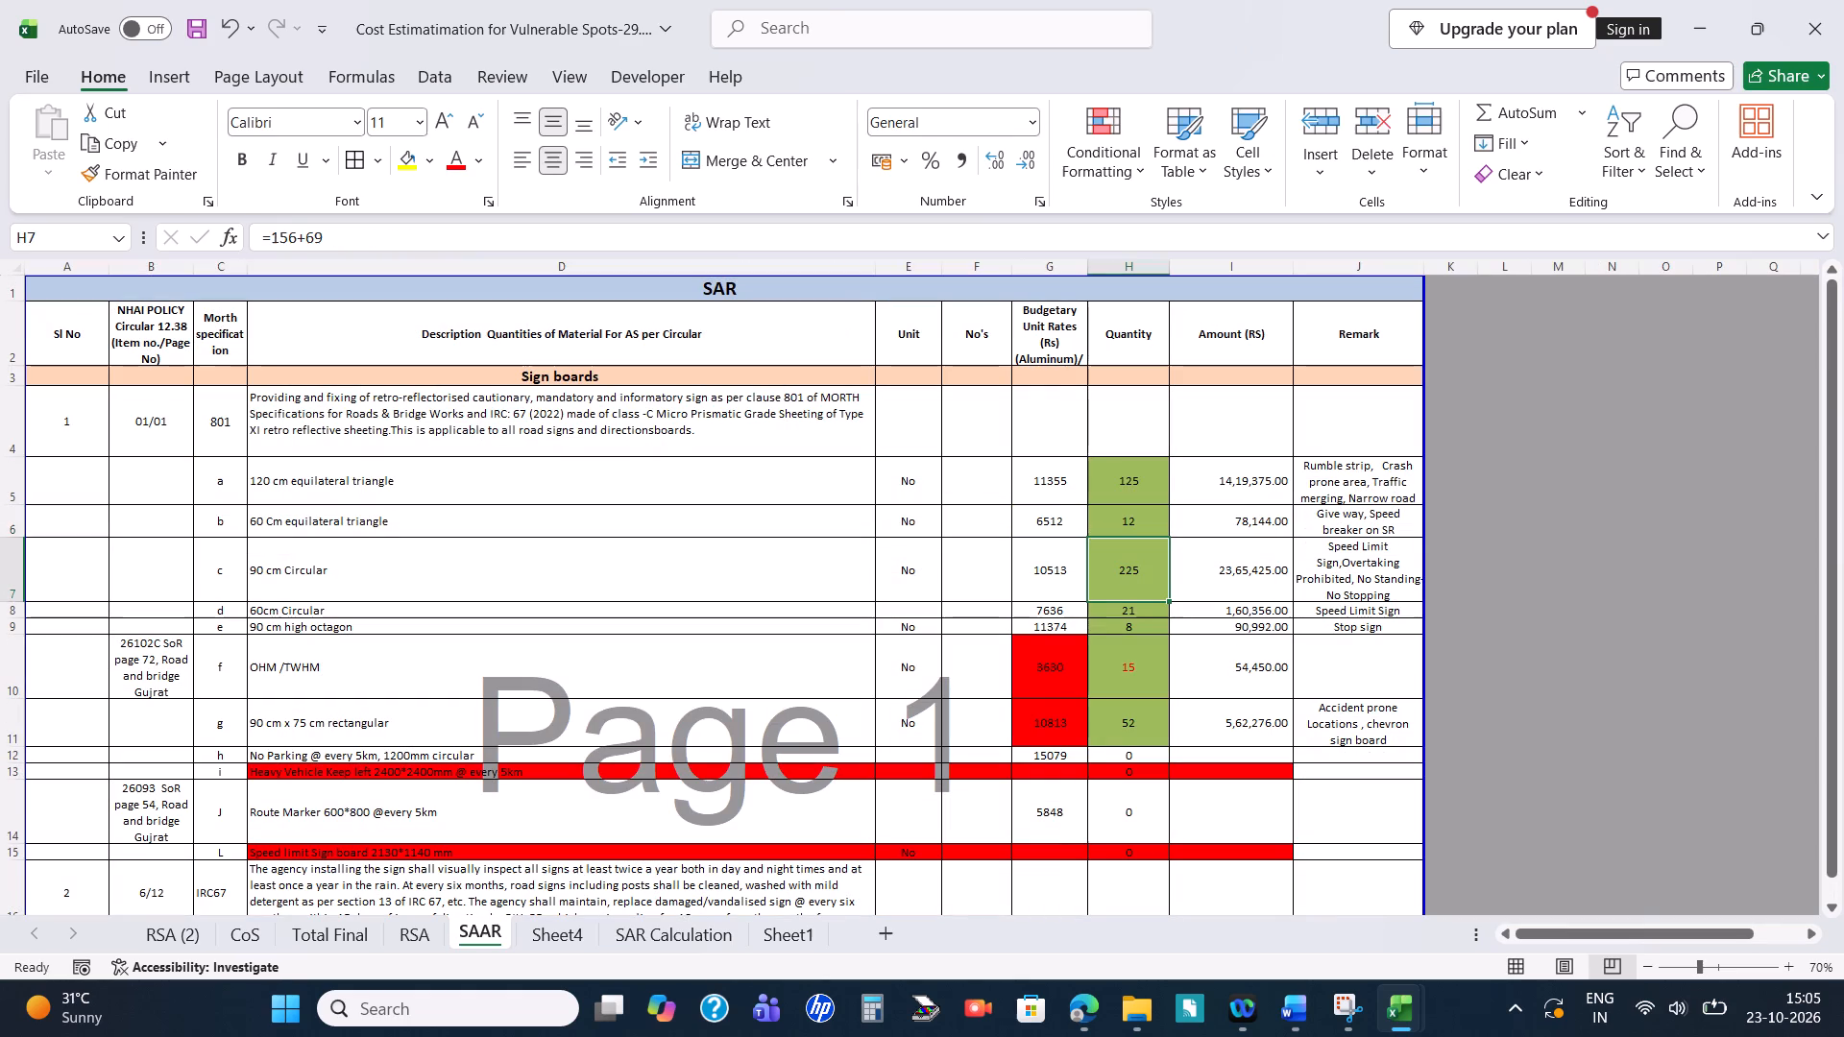
Set the 60 cm equilateral triangle quantity in the RSA sheet to 43.
click(432, 936)
scroll(956, 604, up, 3)
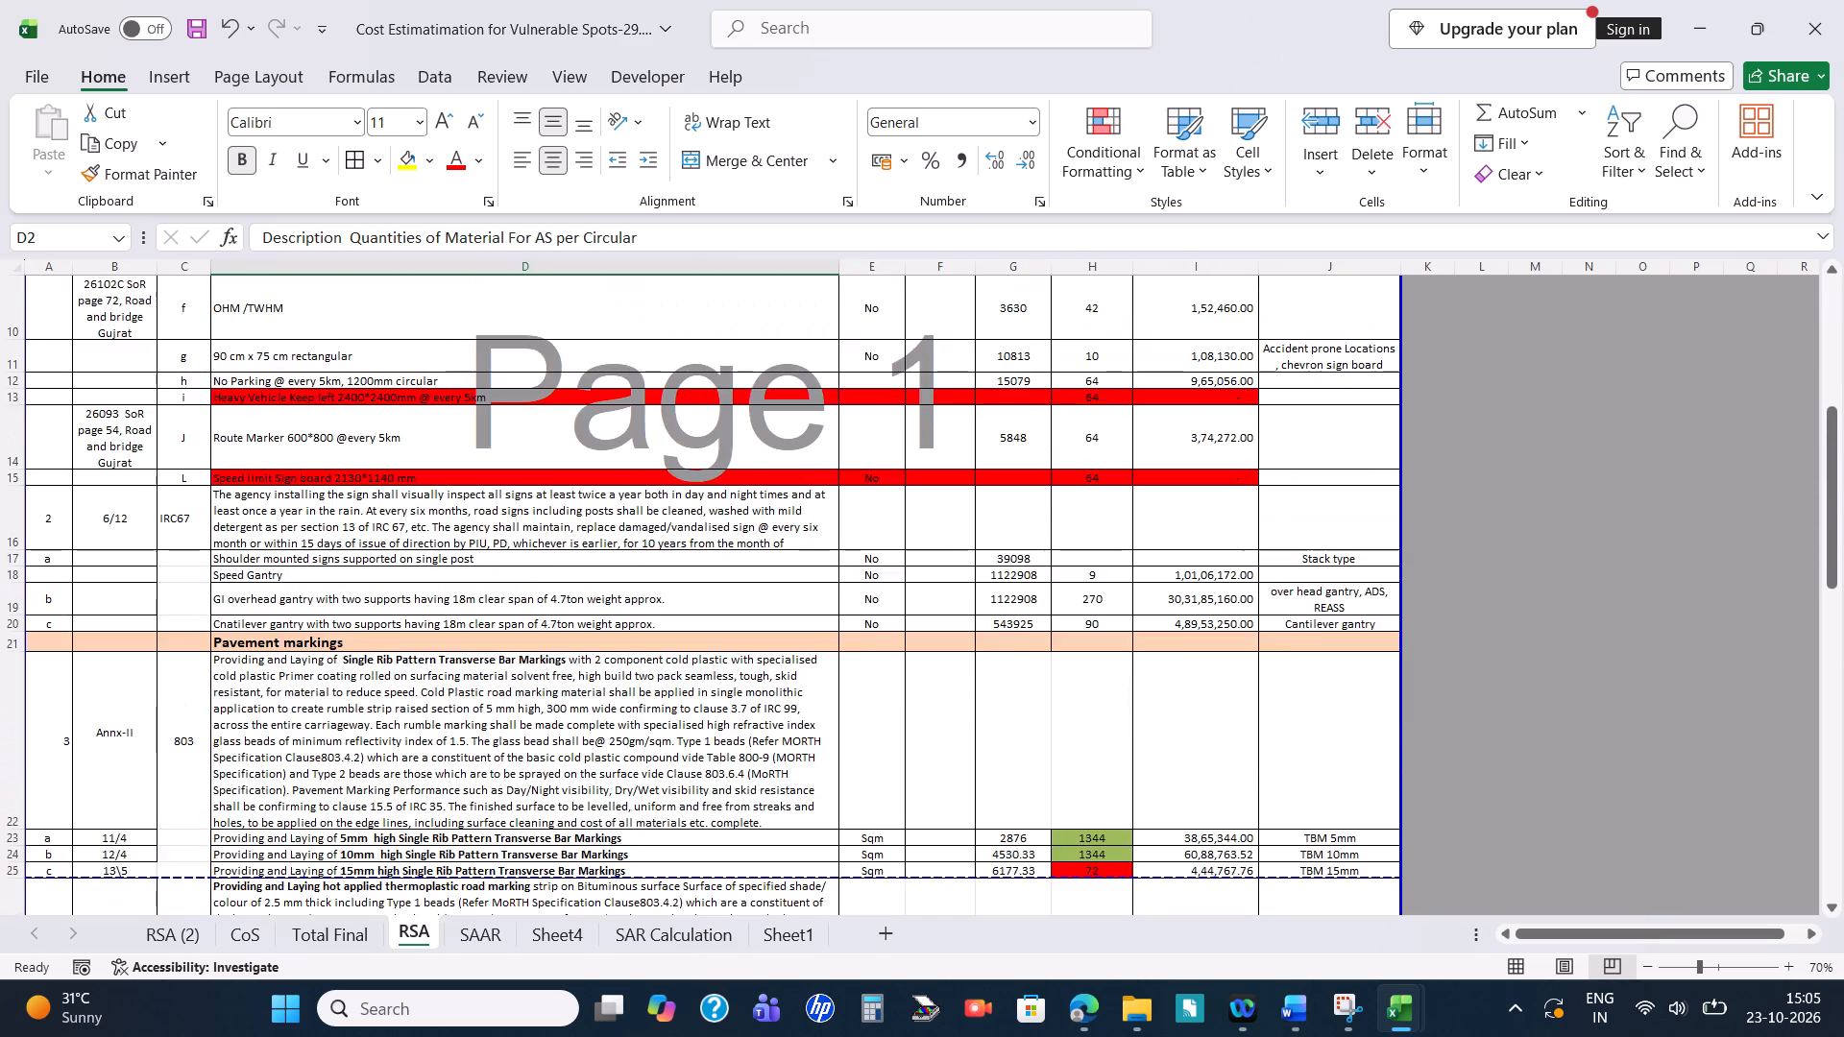
scroll(952, 606, up, 3)
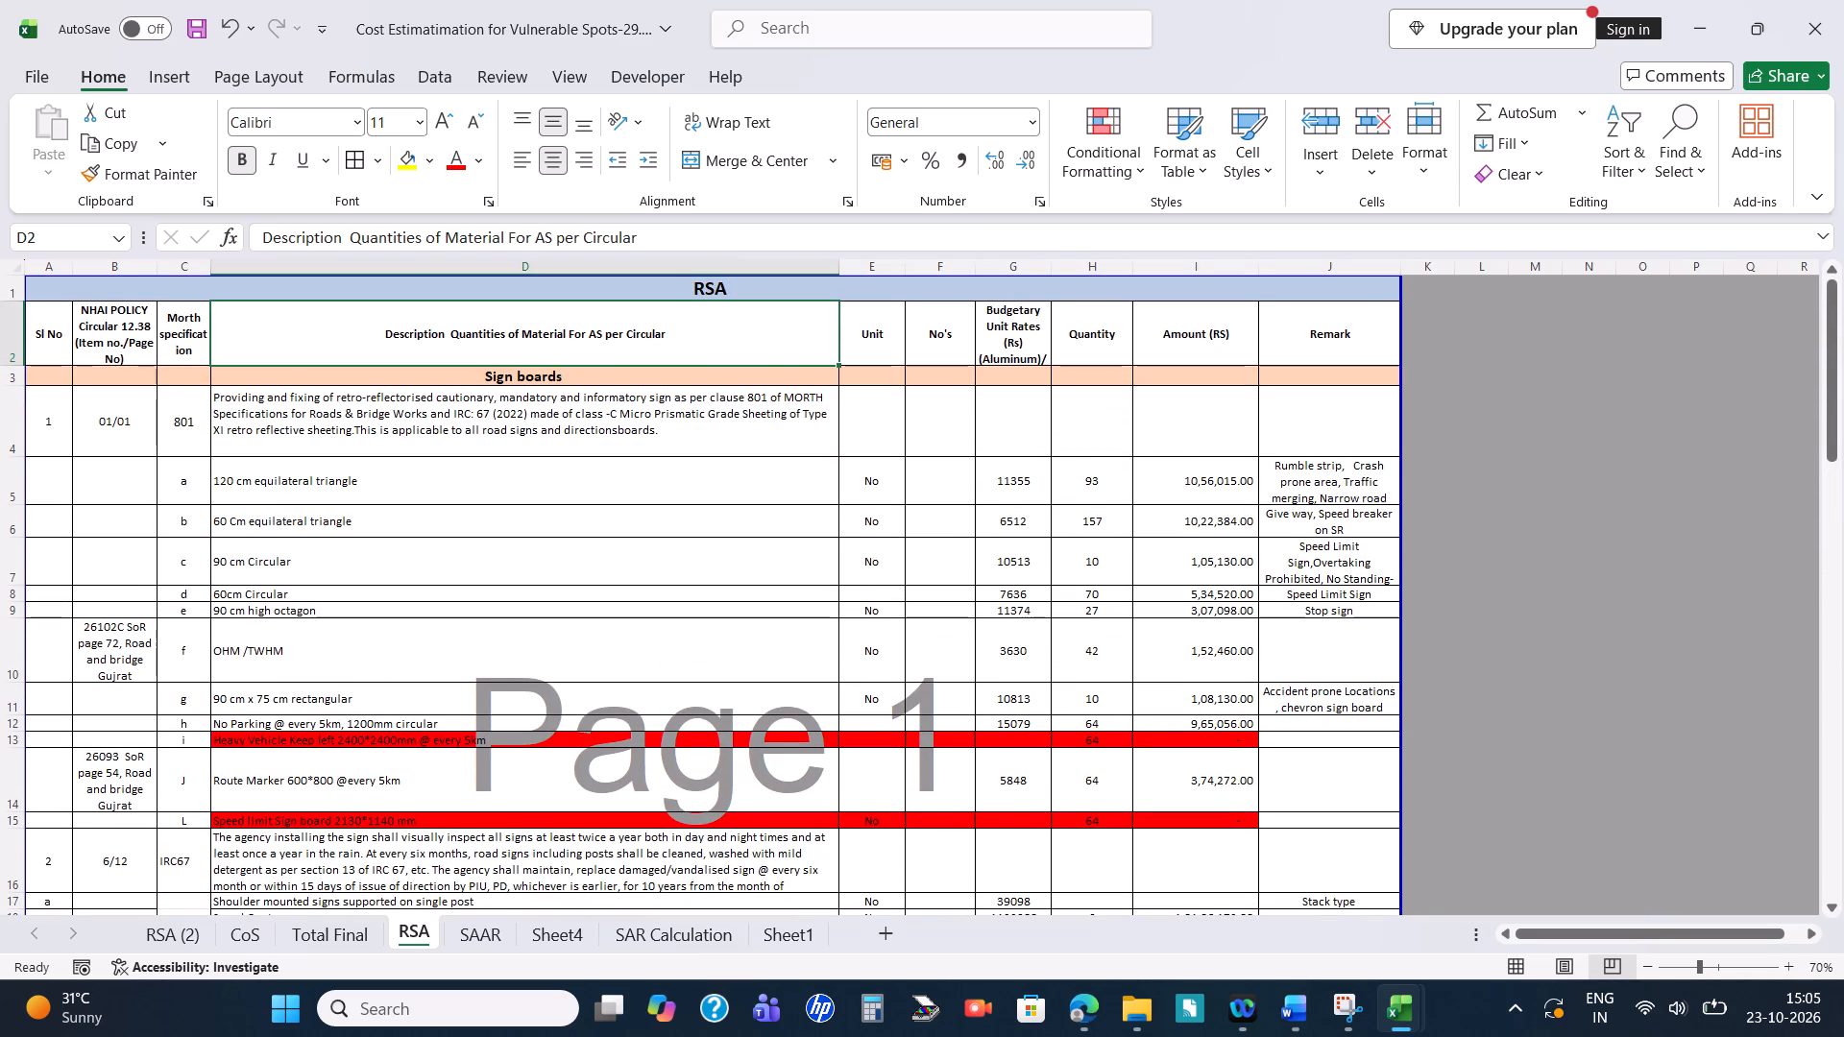
click(1094, 525)
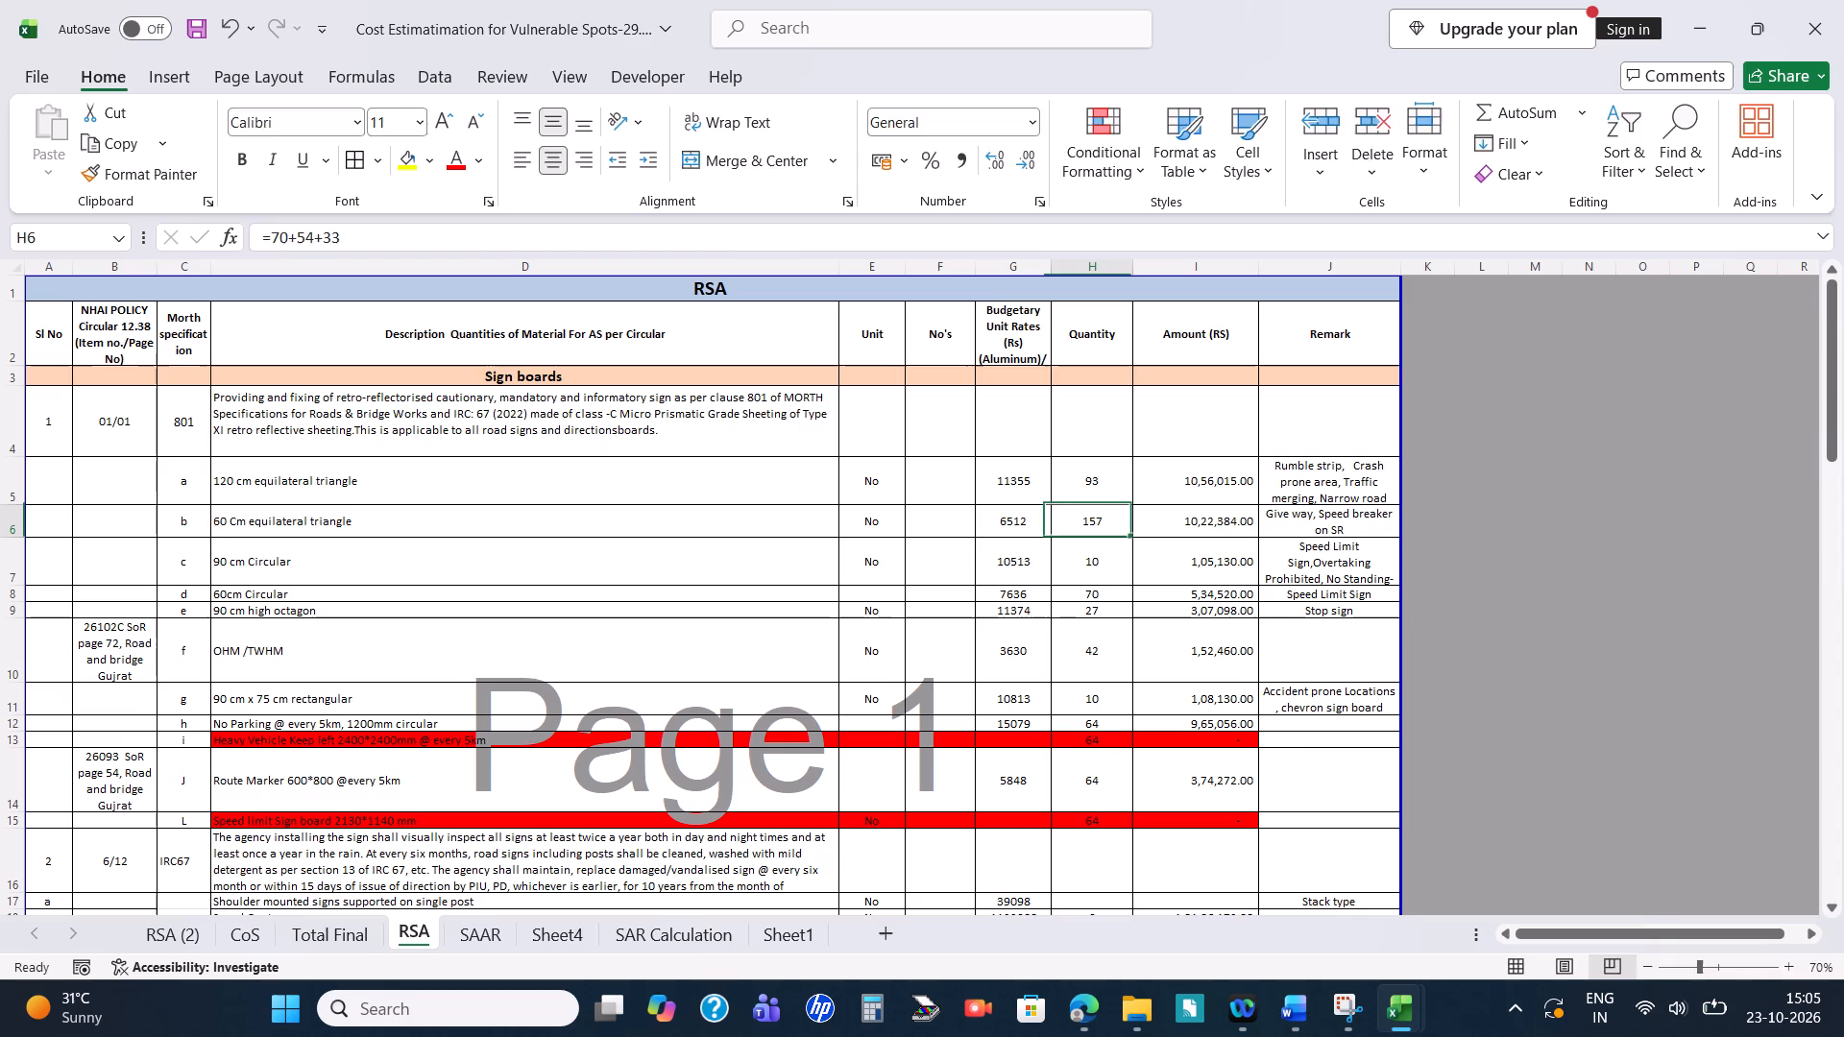
key(equal)
key(BackSpace)
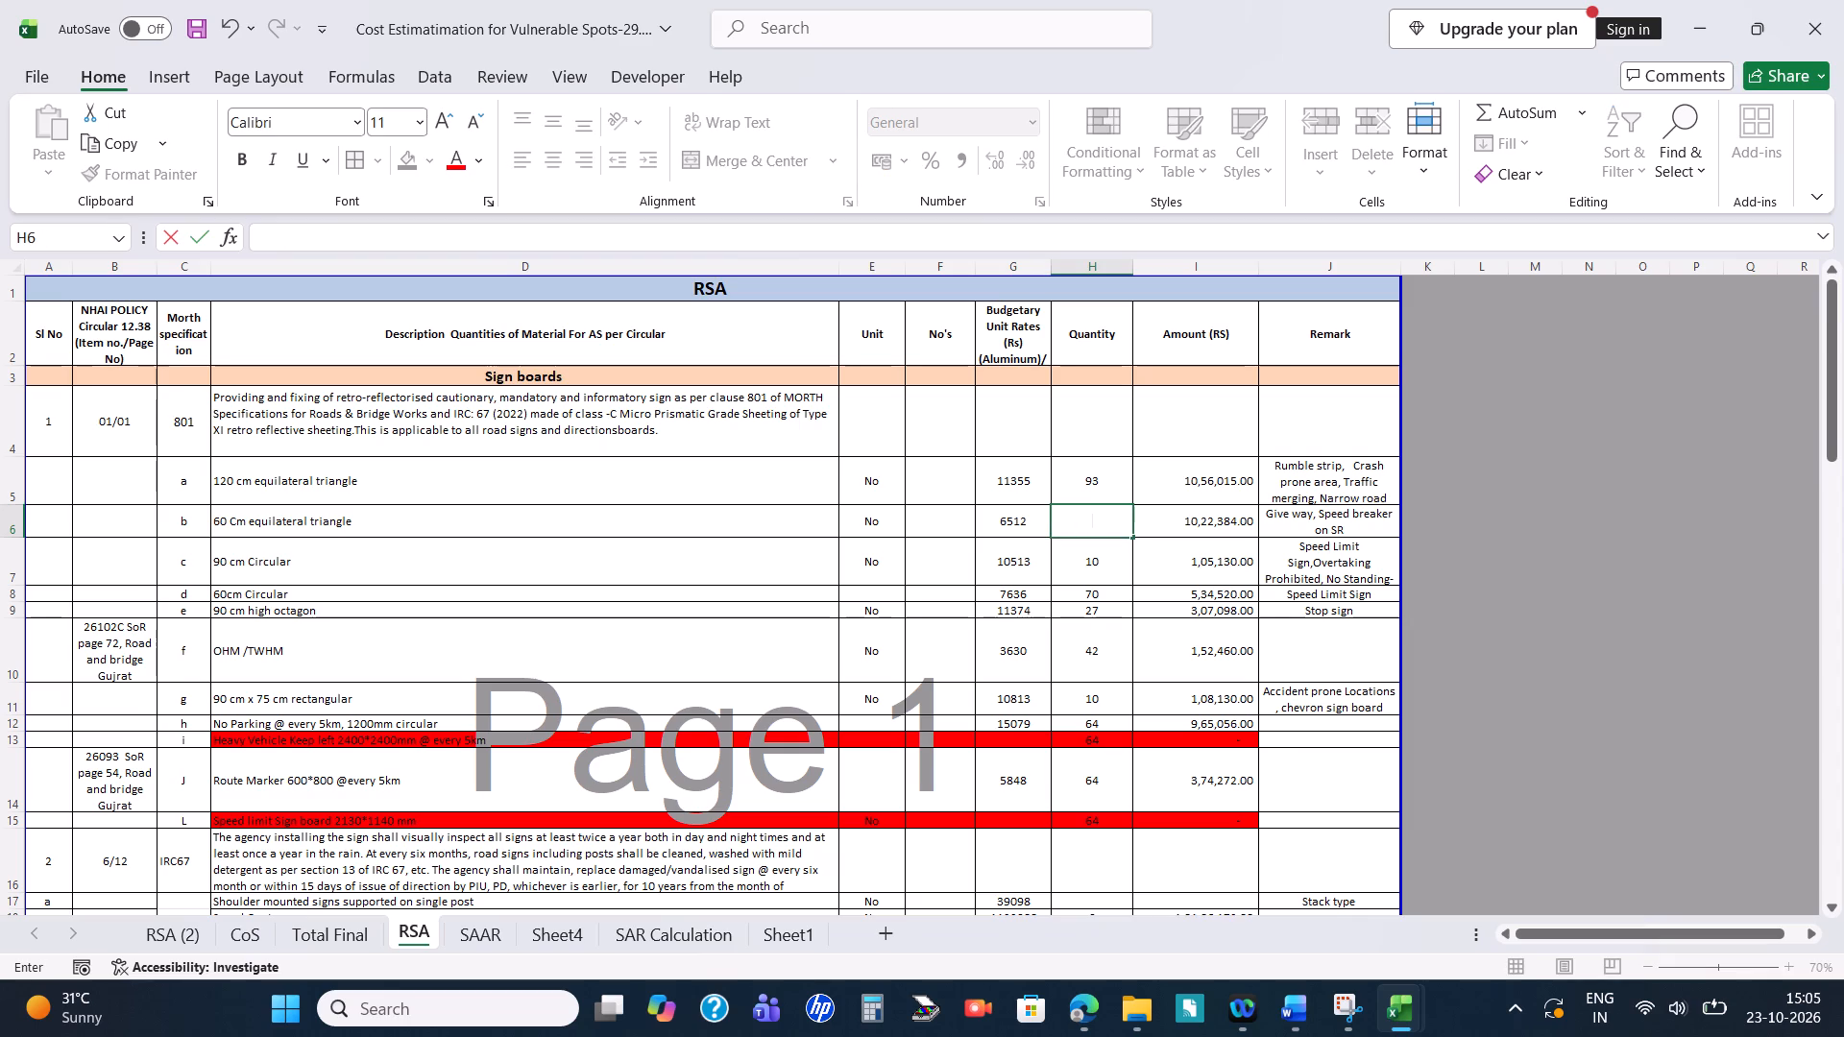
text(43)
key(Return)
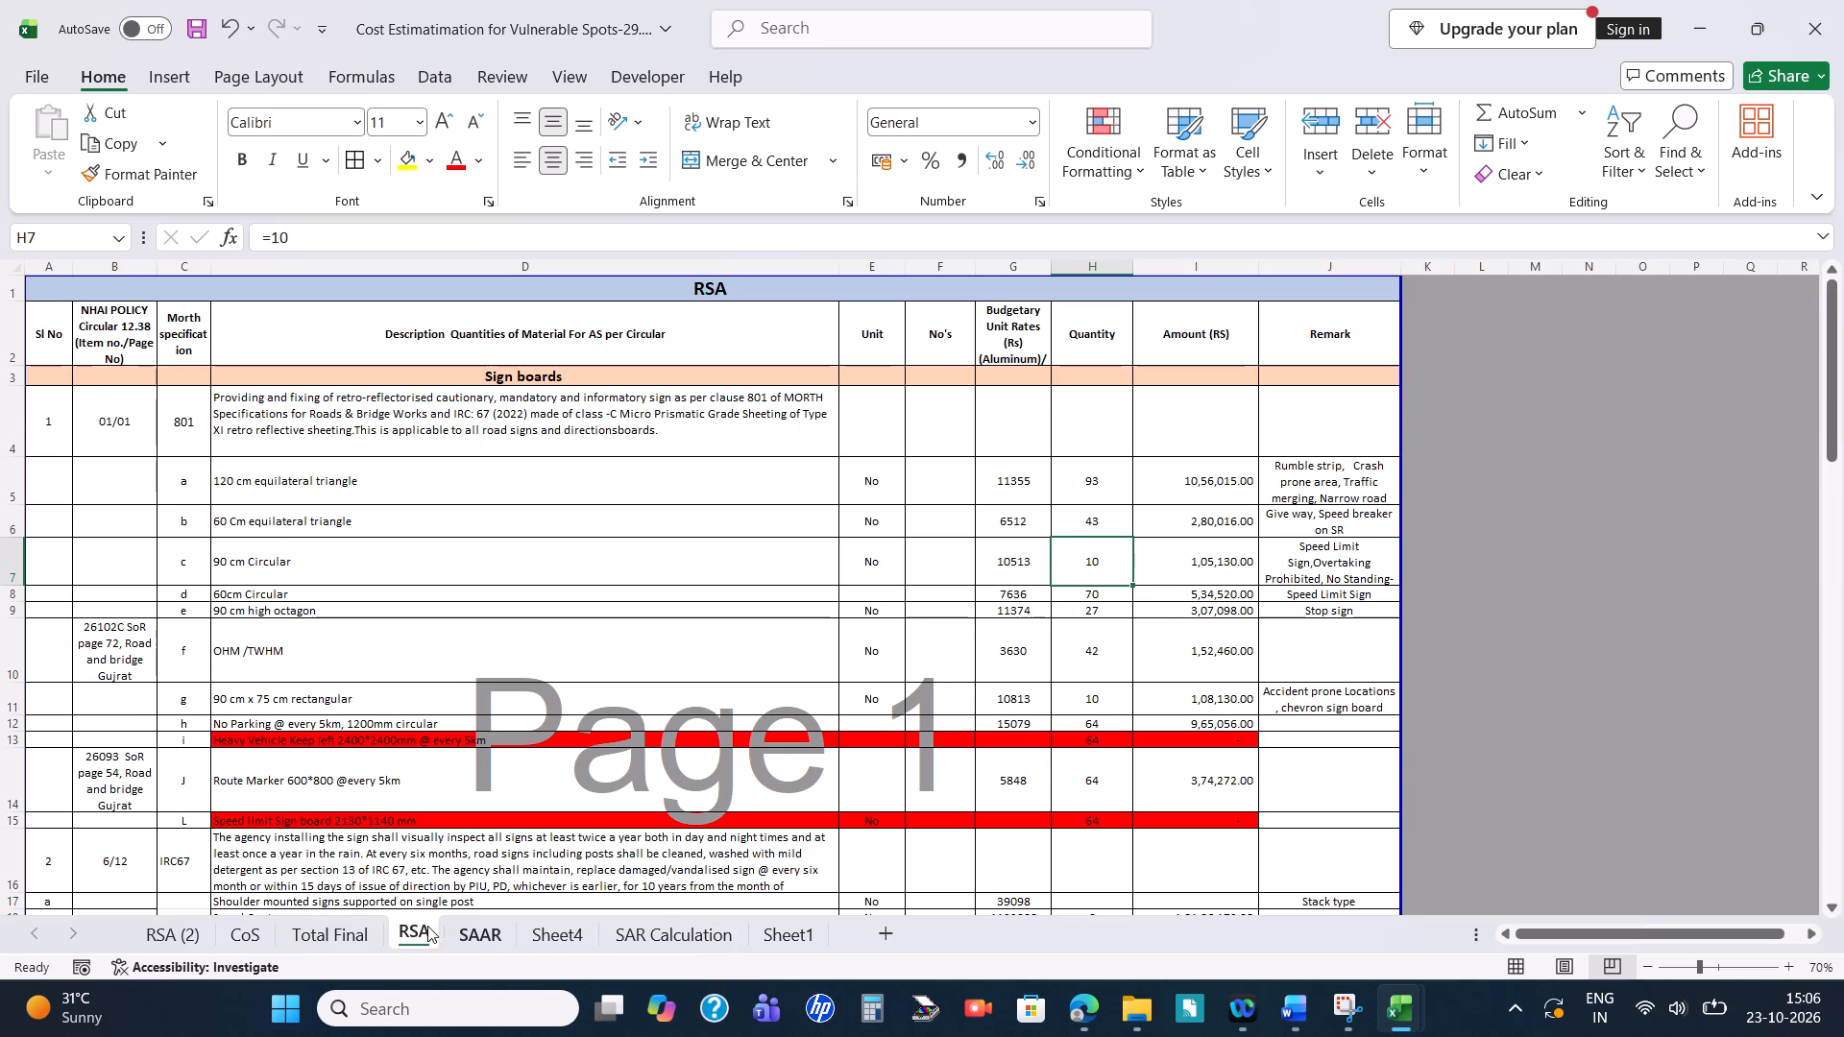
Check the 60 cm equilateral triangle quantity formula in Total Final and review the item quantities and sizes listed in Sheet4.
click(340, 936)
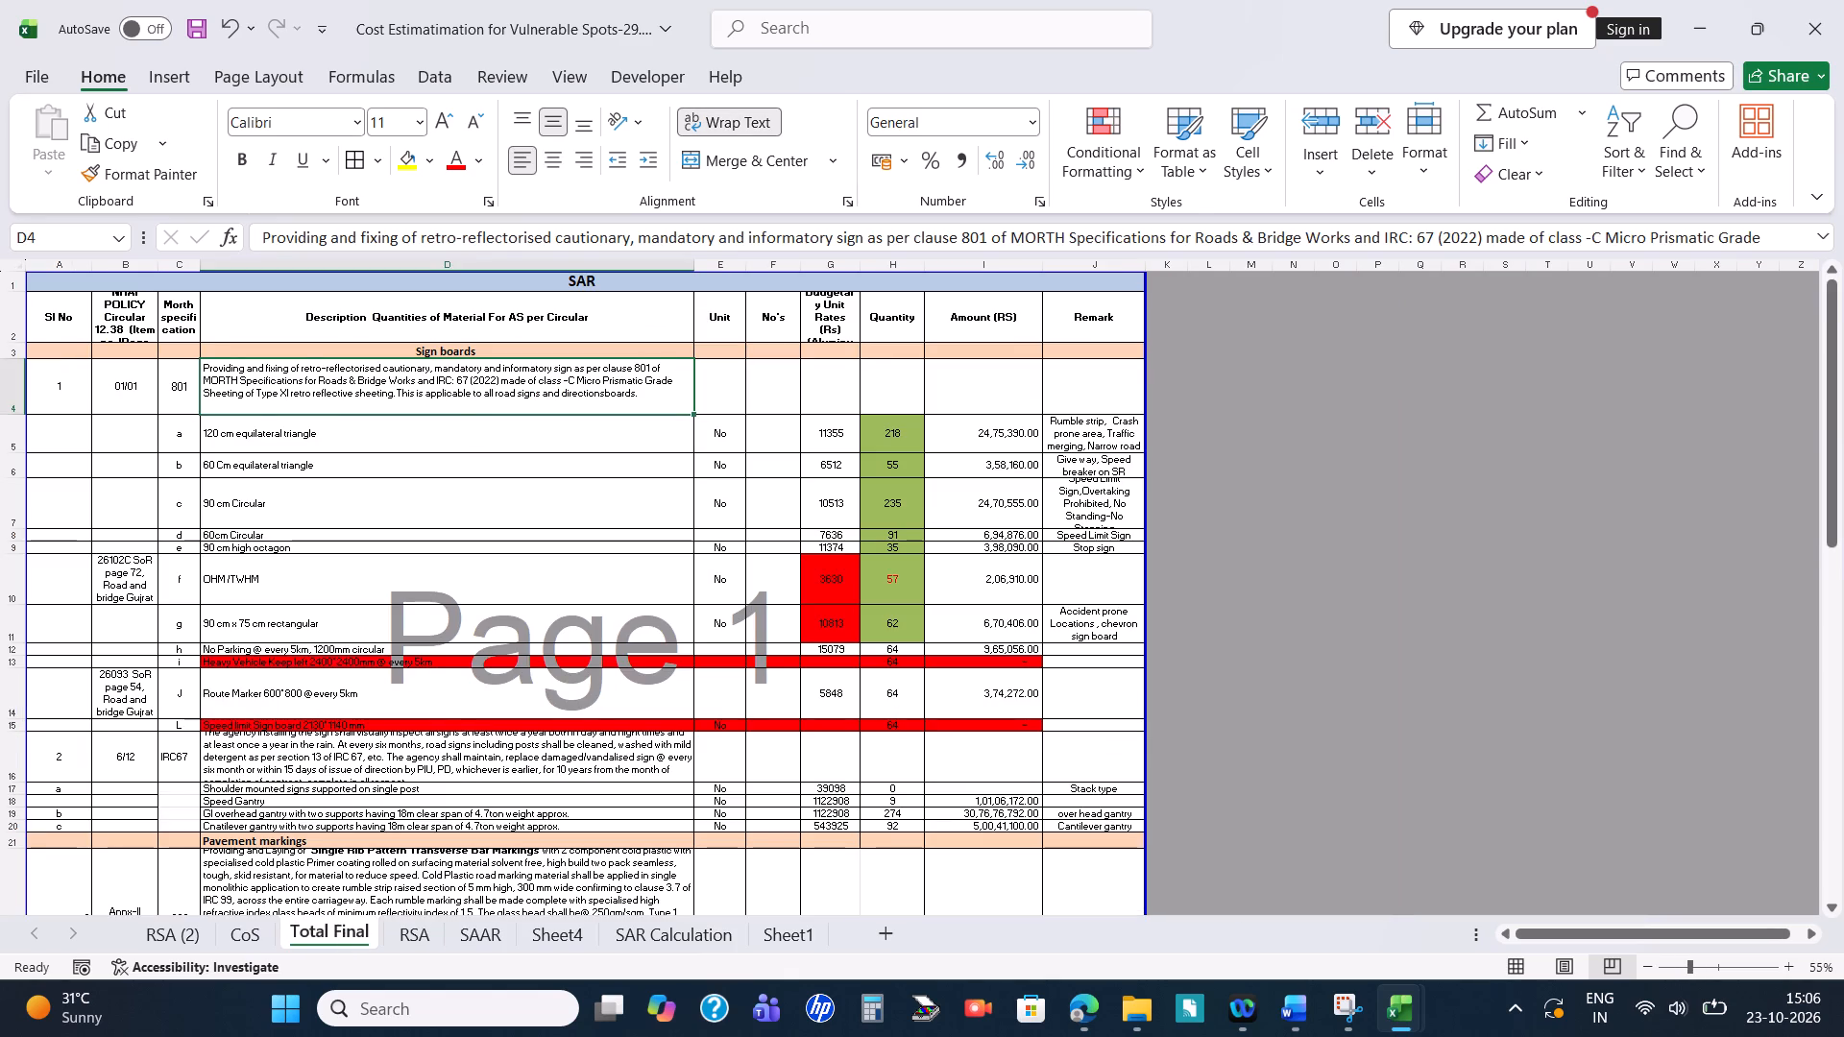
click(905, 467)
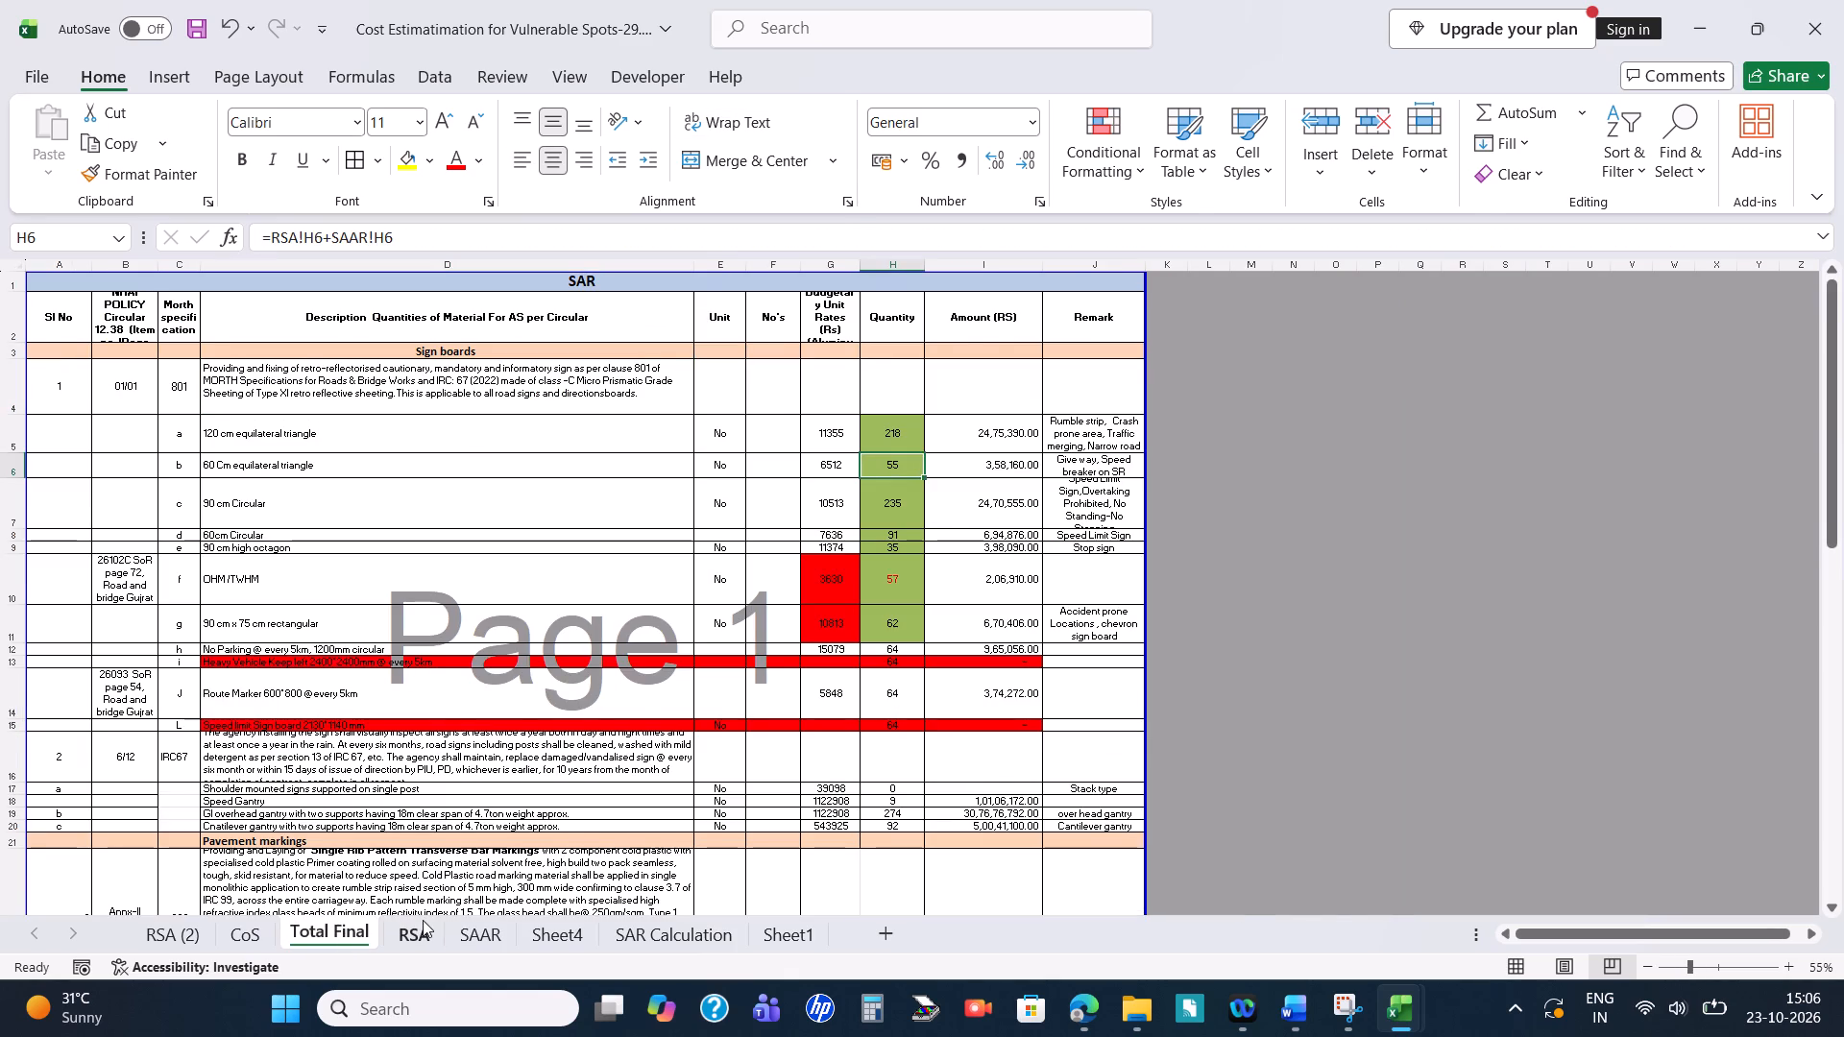
click(425, 922)
click(501, 936)
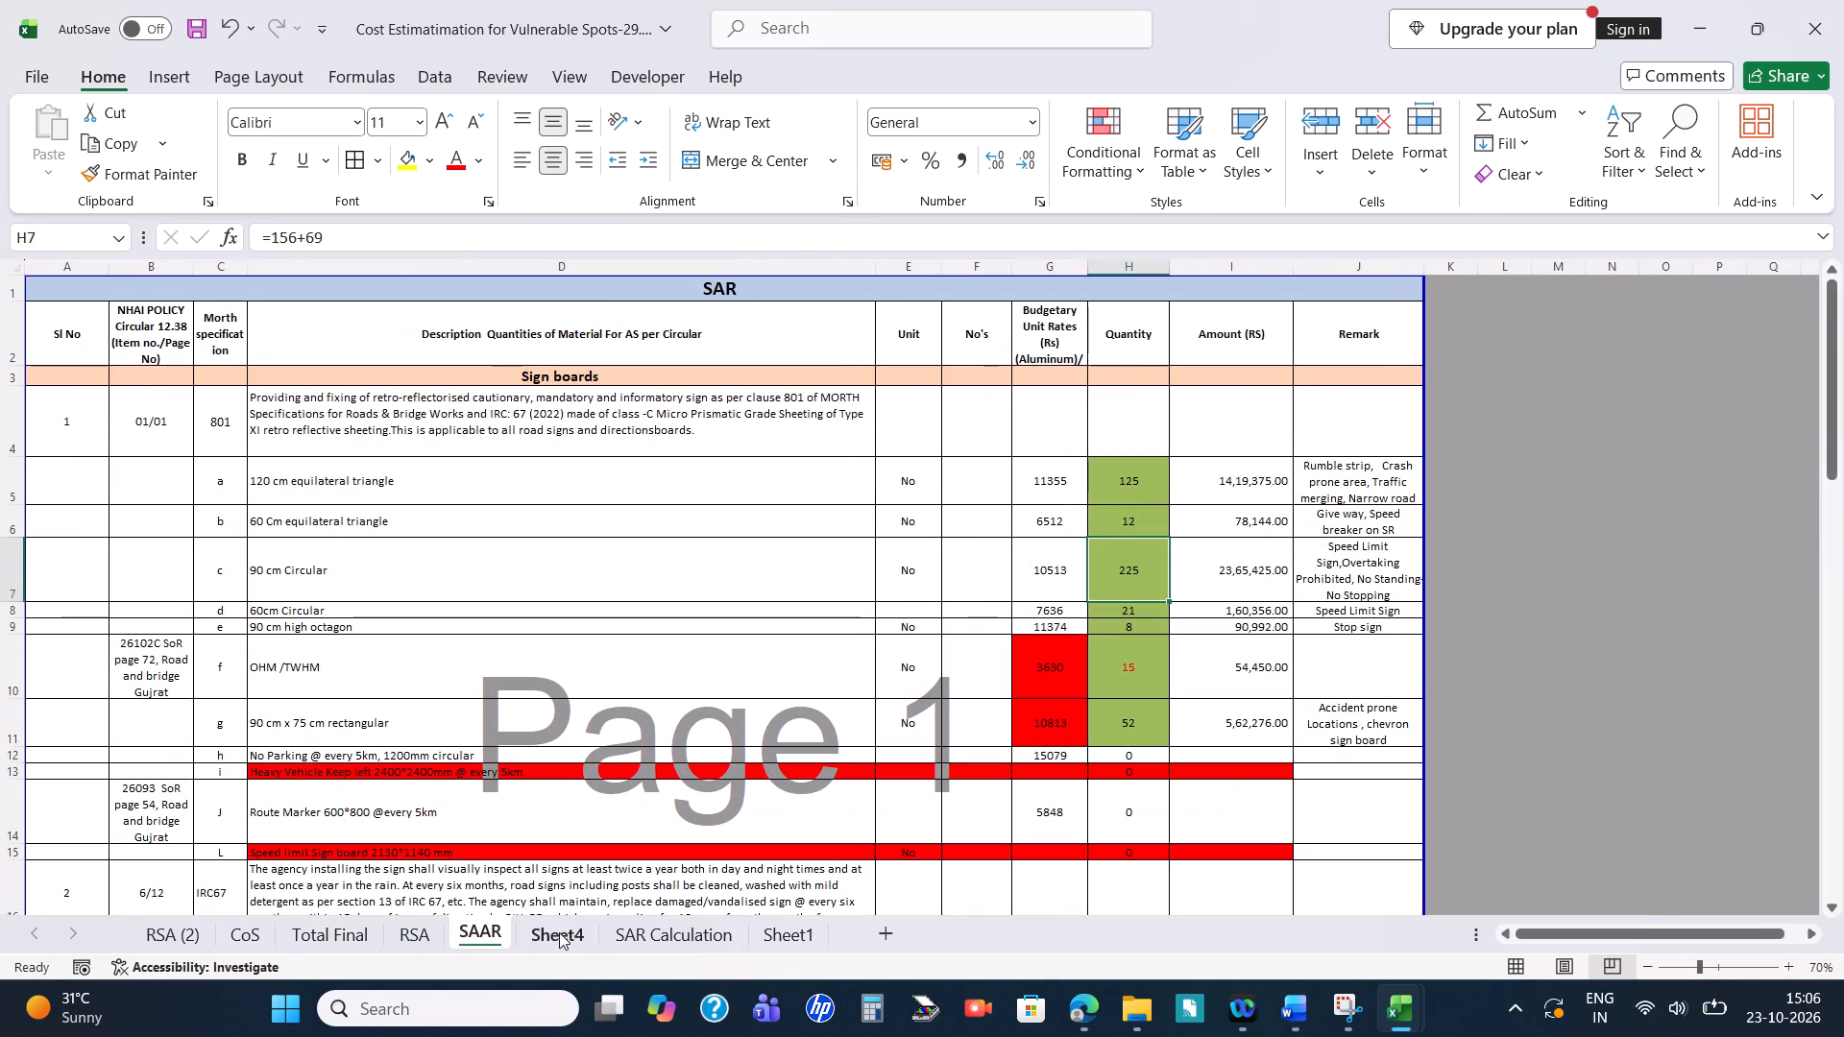
click(559, 932)
scroll(348, 656, up, 1)
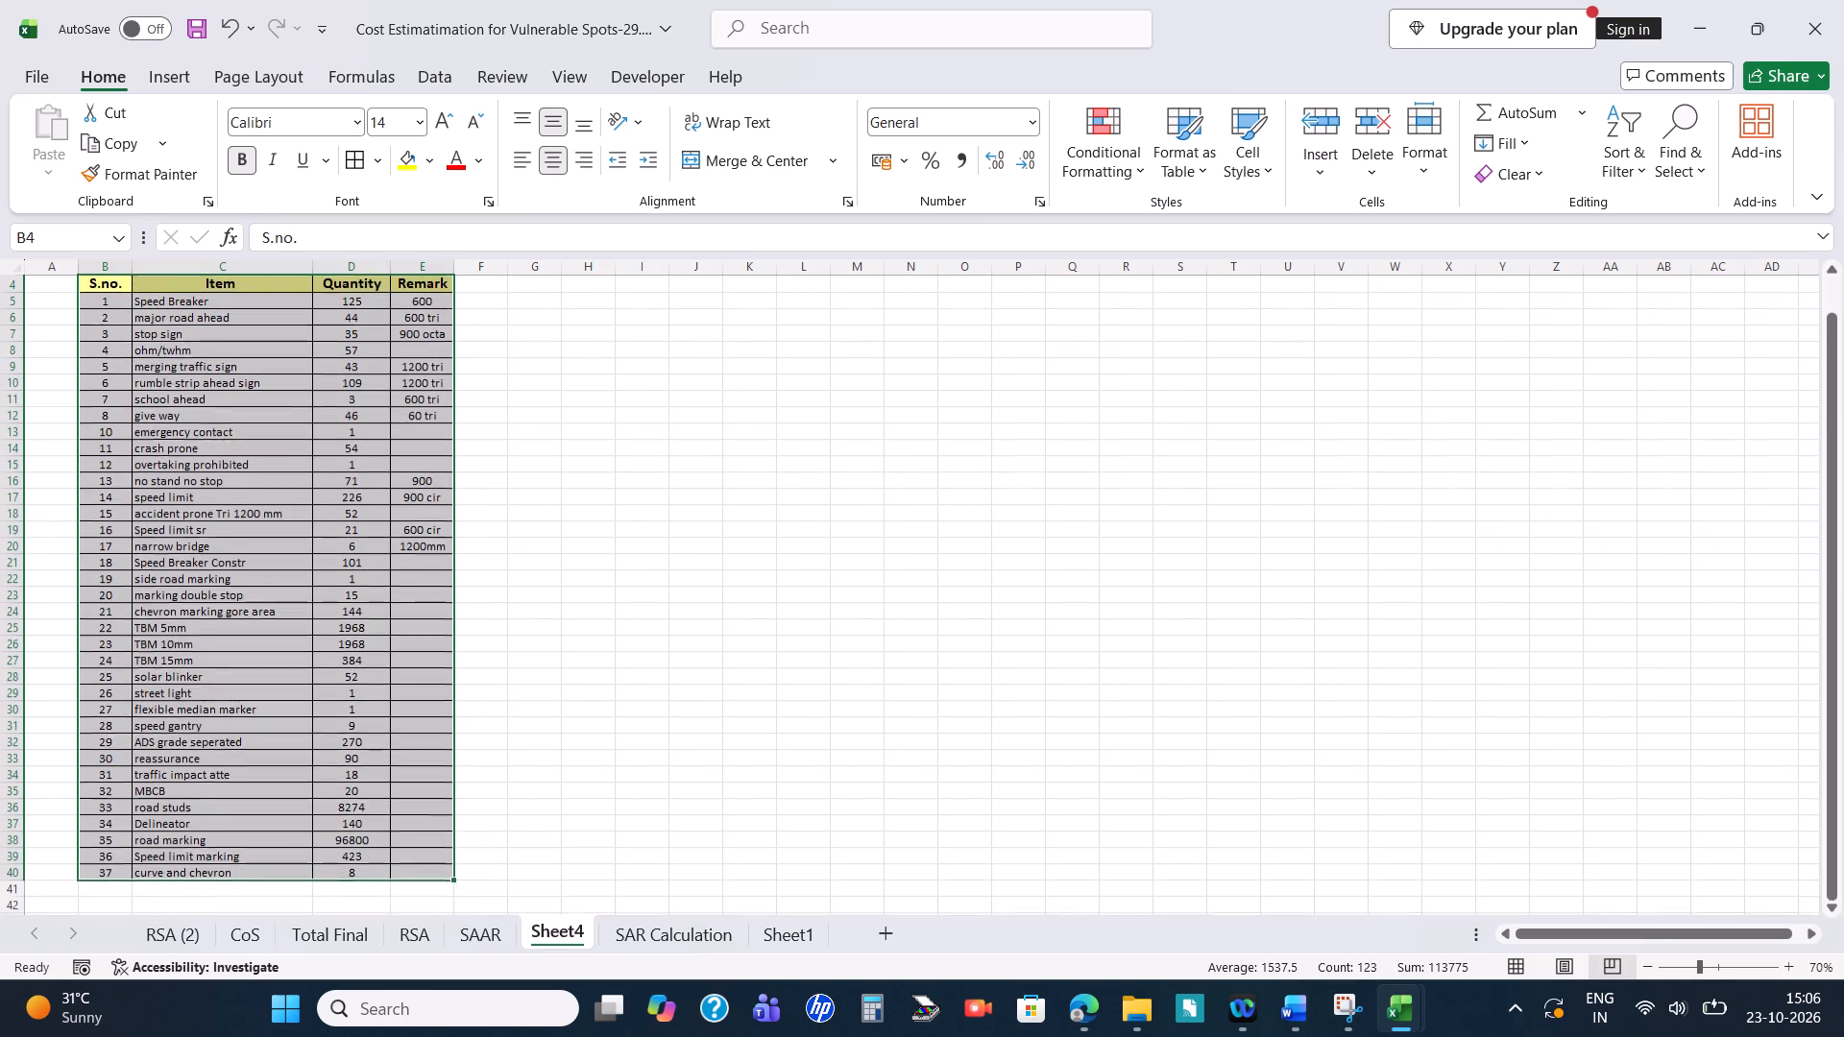
scroll(348, 656, up, 1)
click(661, 935)
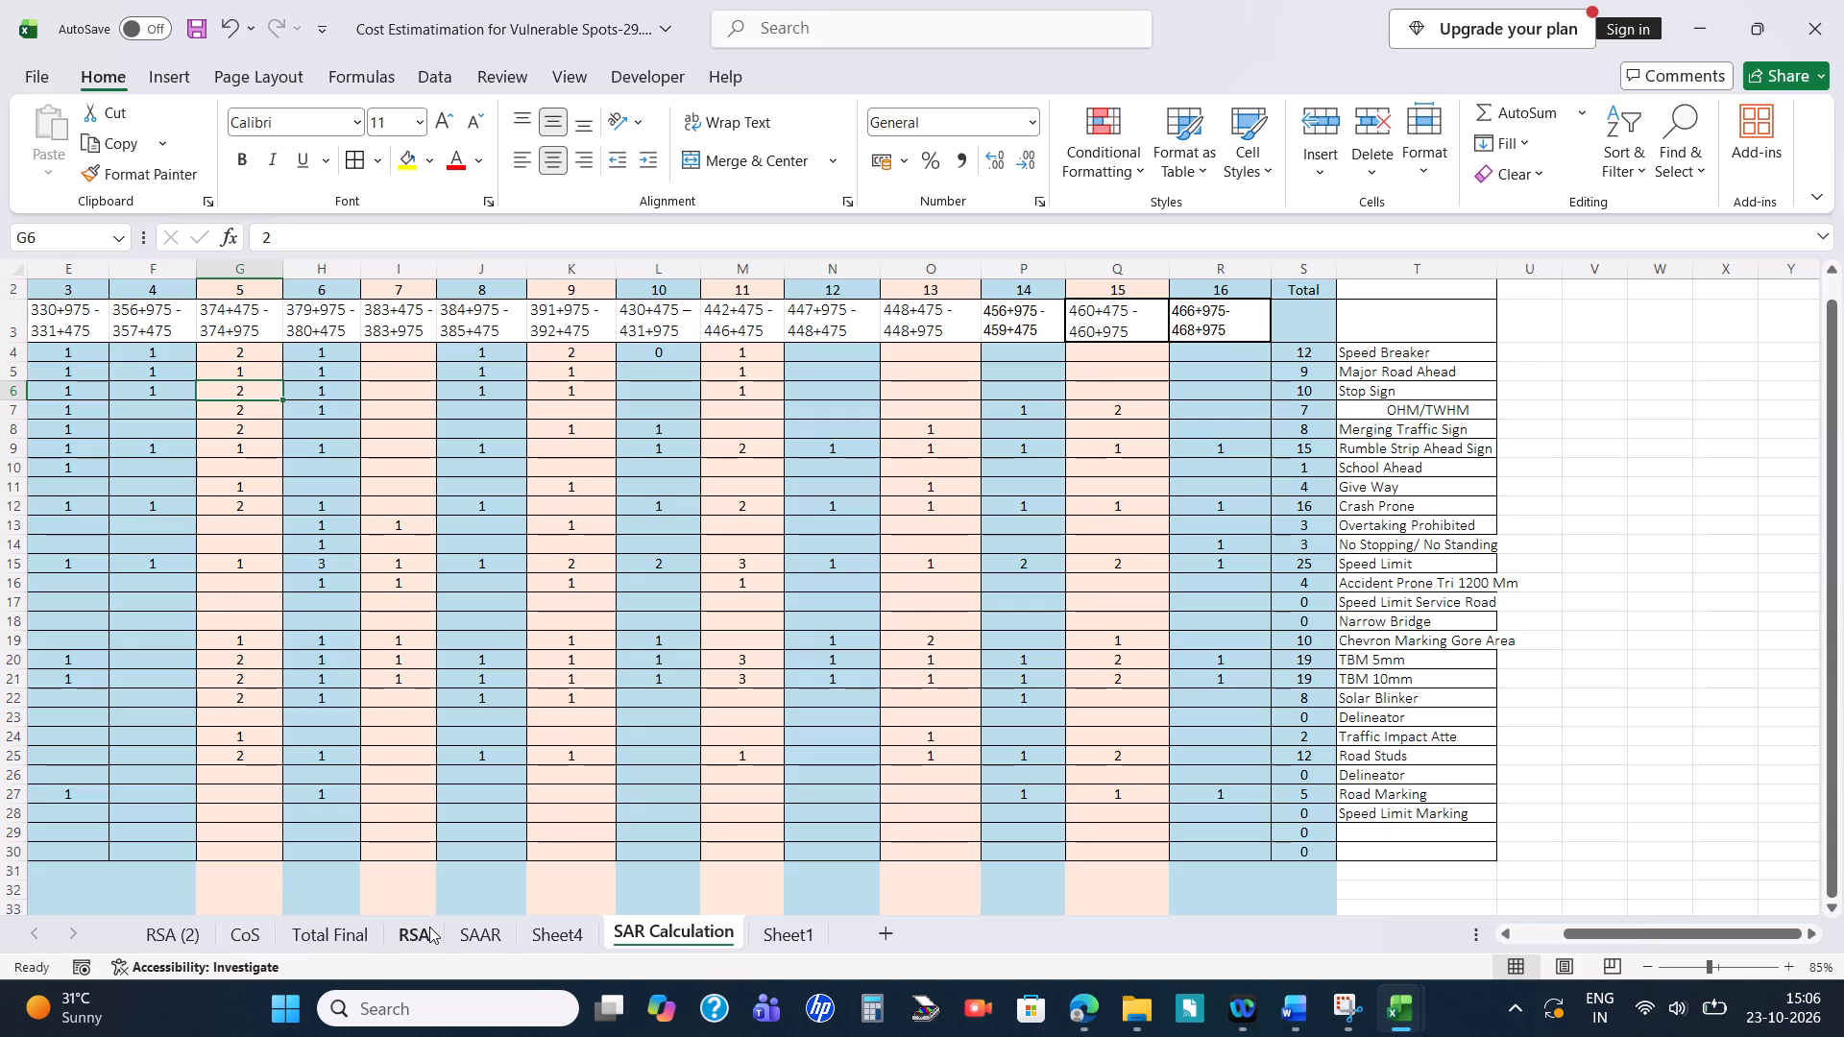
Check the SAAR sheet's 60 cm triangle formula against the Speed Breaker and Major Road Ahead totals in the SAR Calculation sheet.
click(490, 938)
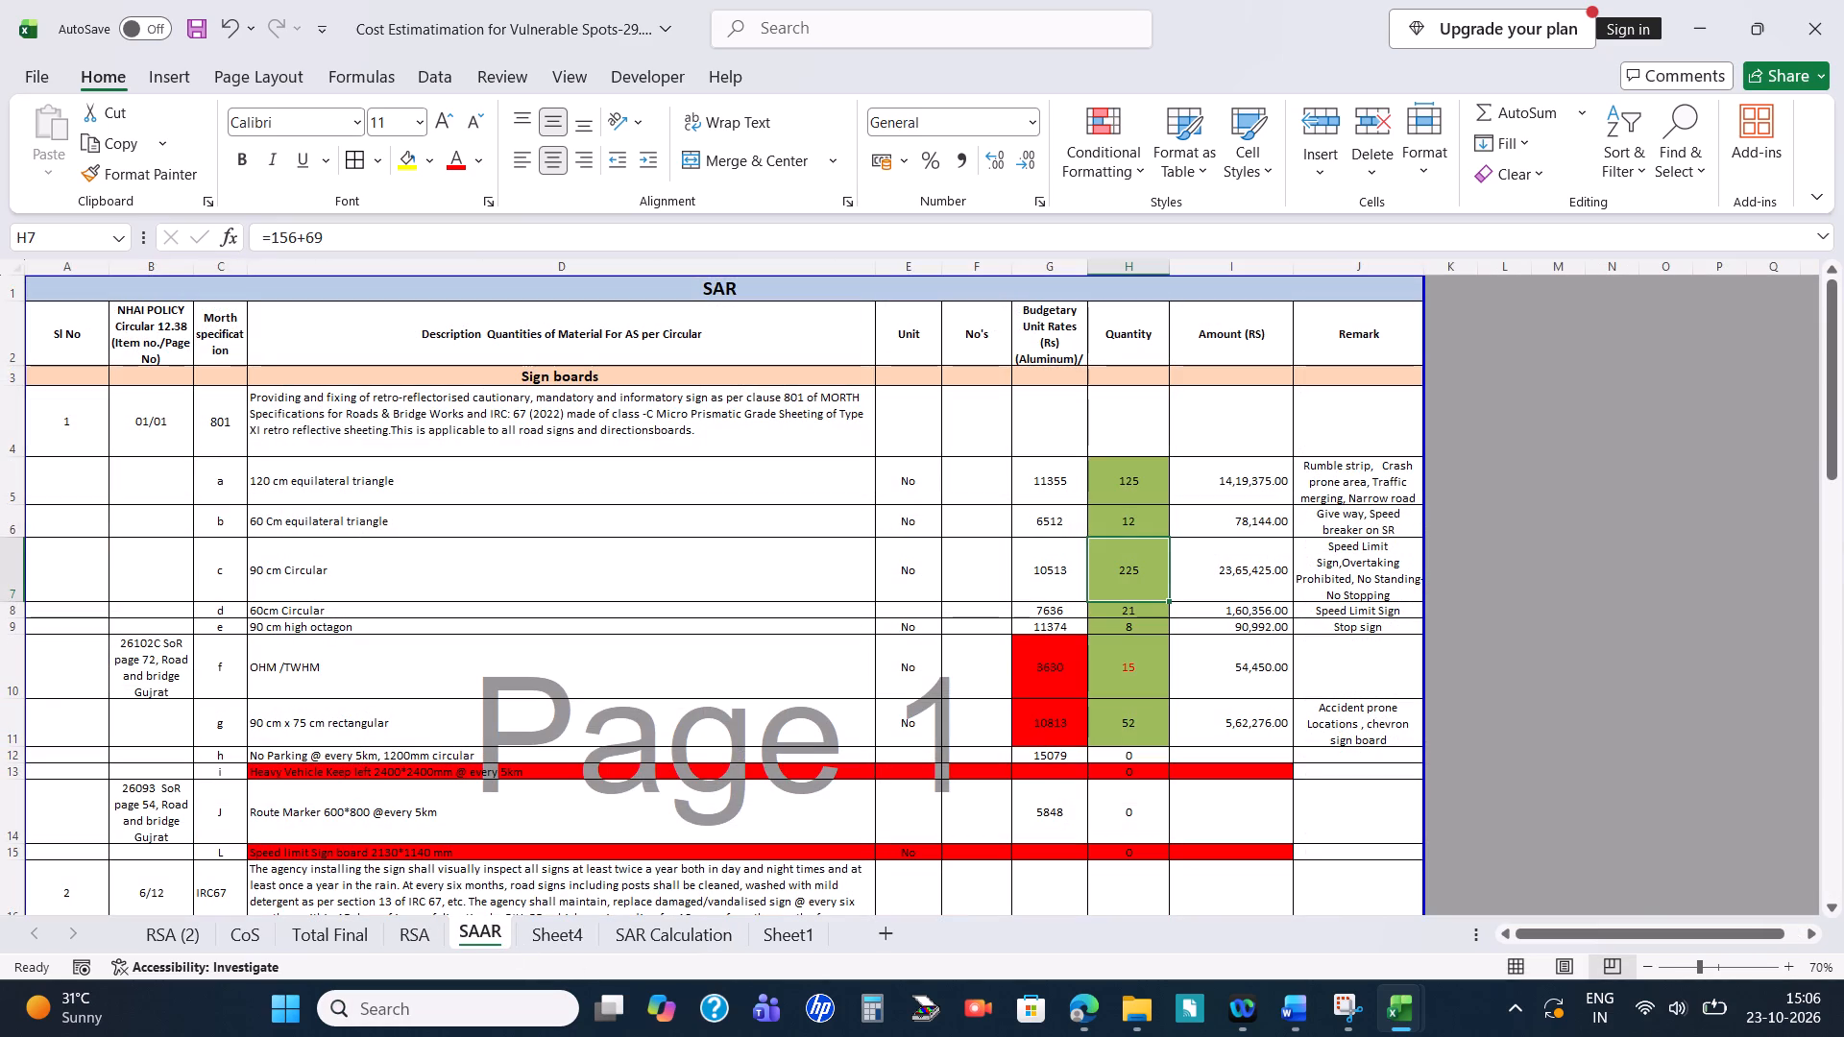
click(1146, 520)
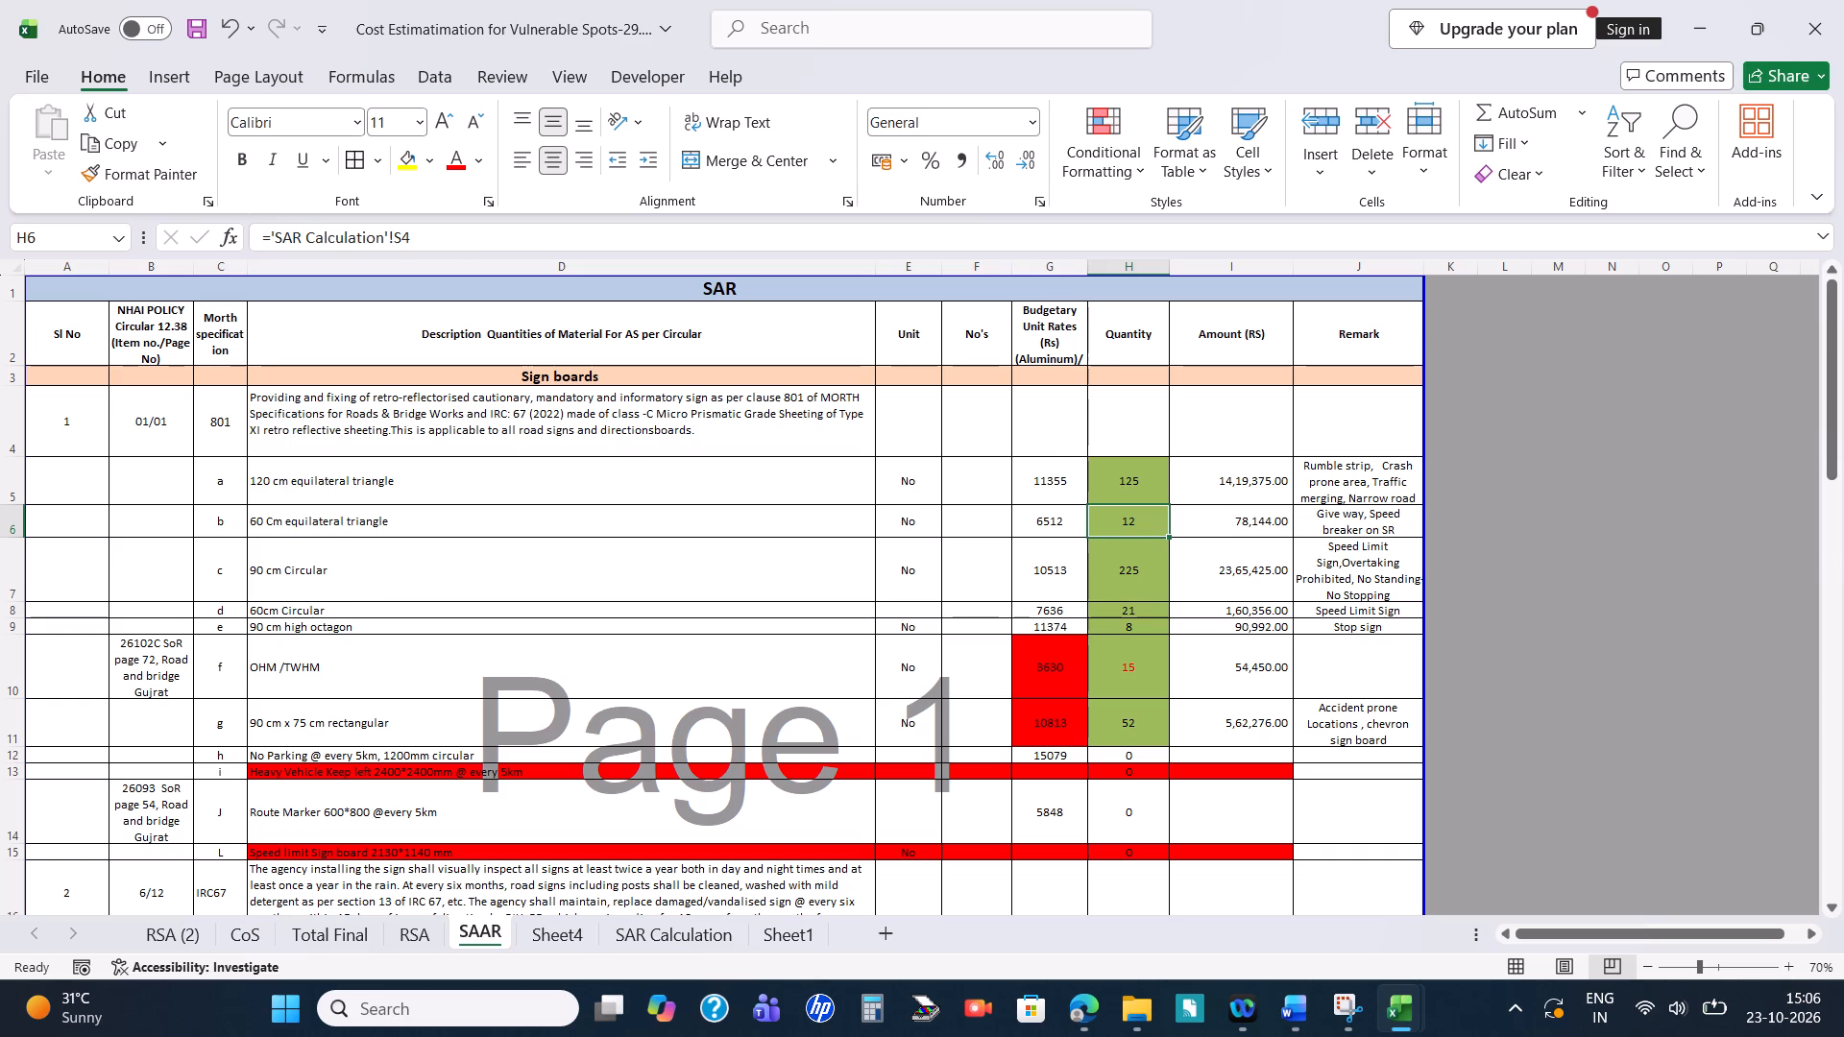
click(657, 925)
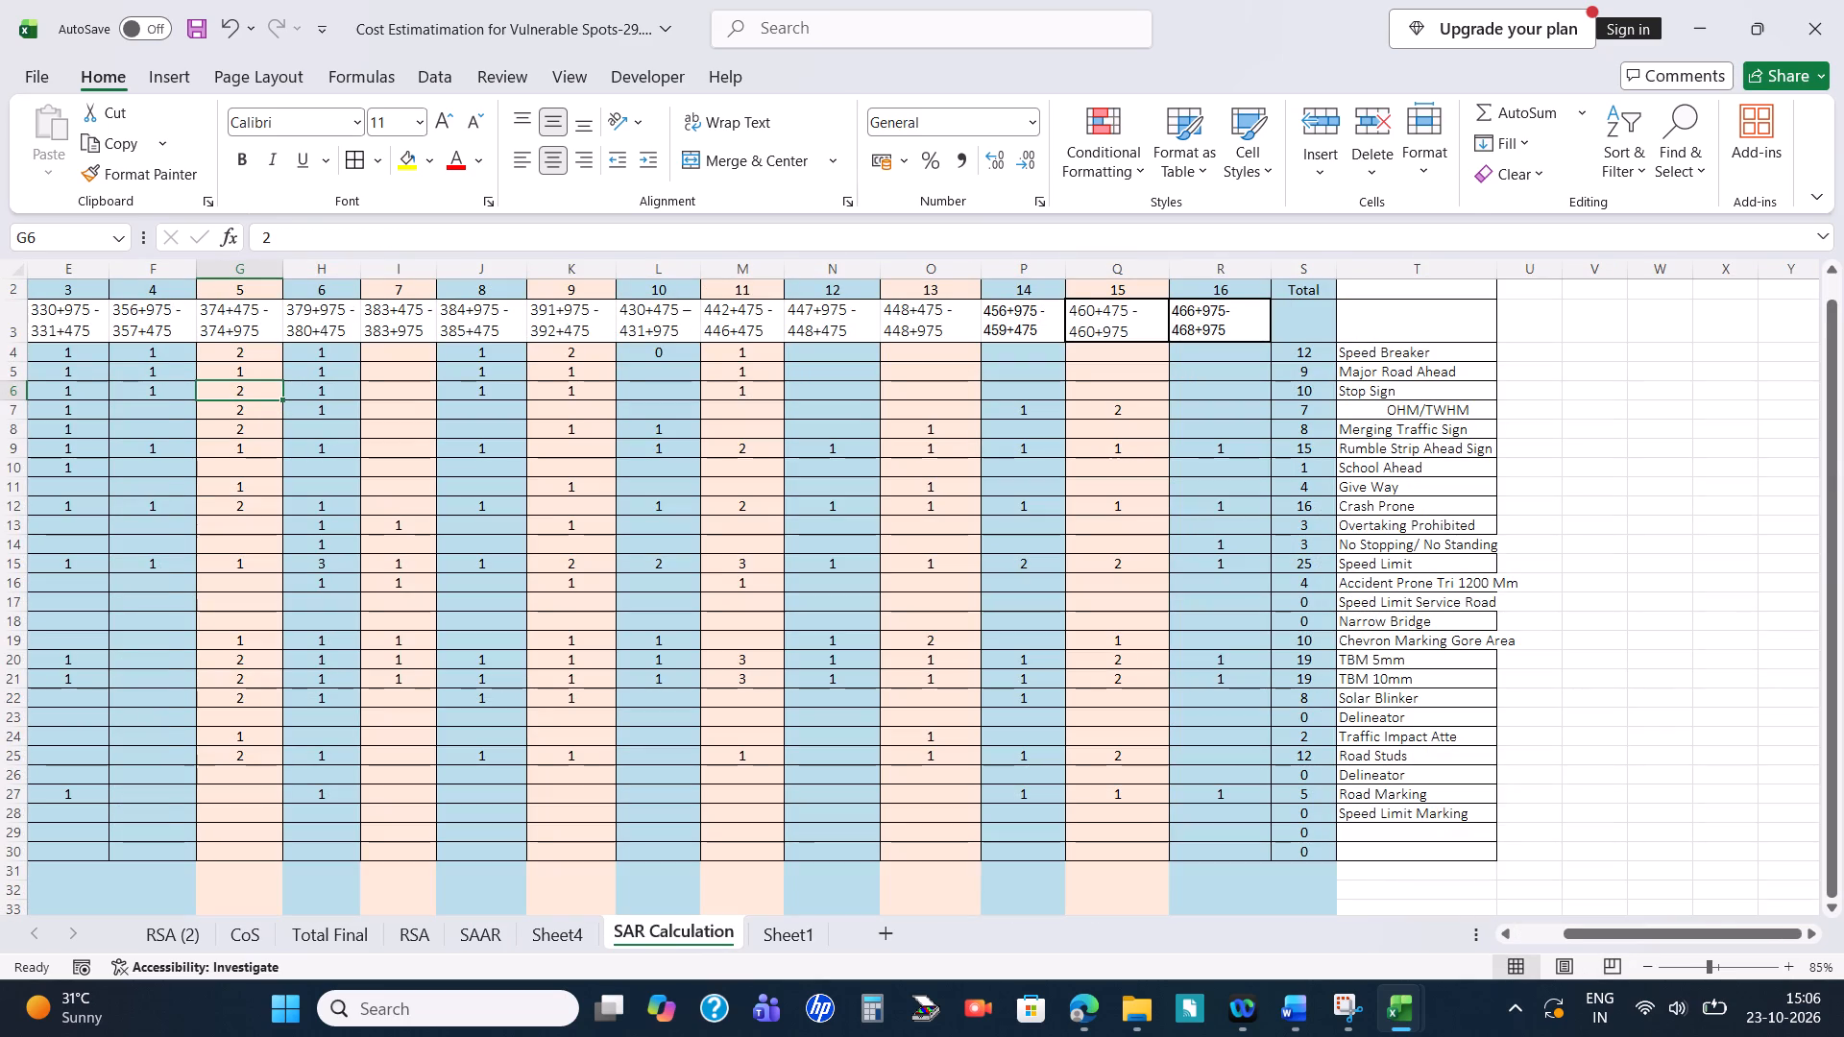
click(1281, 374)
click(1297, 354)
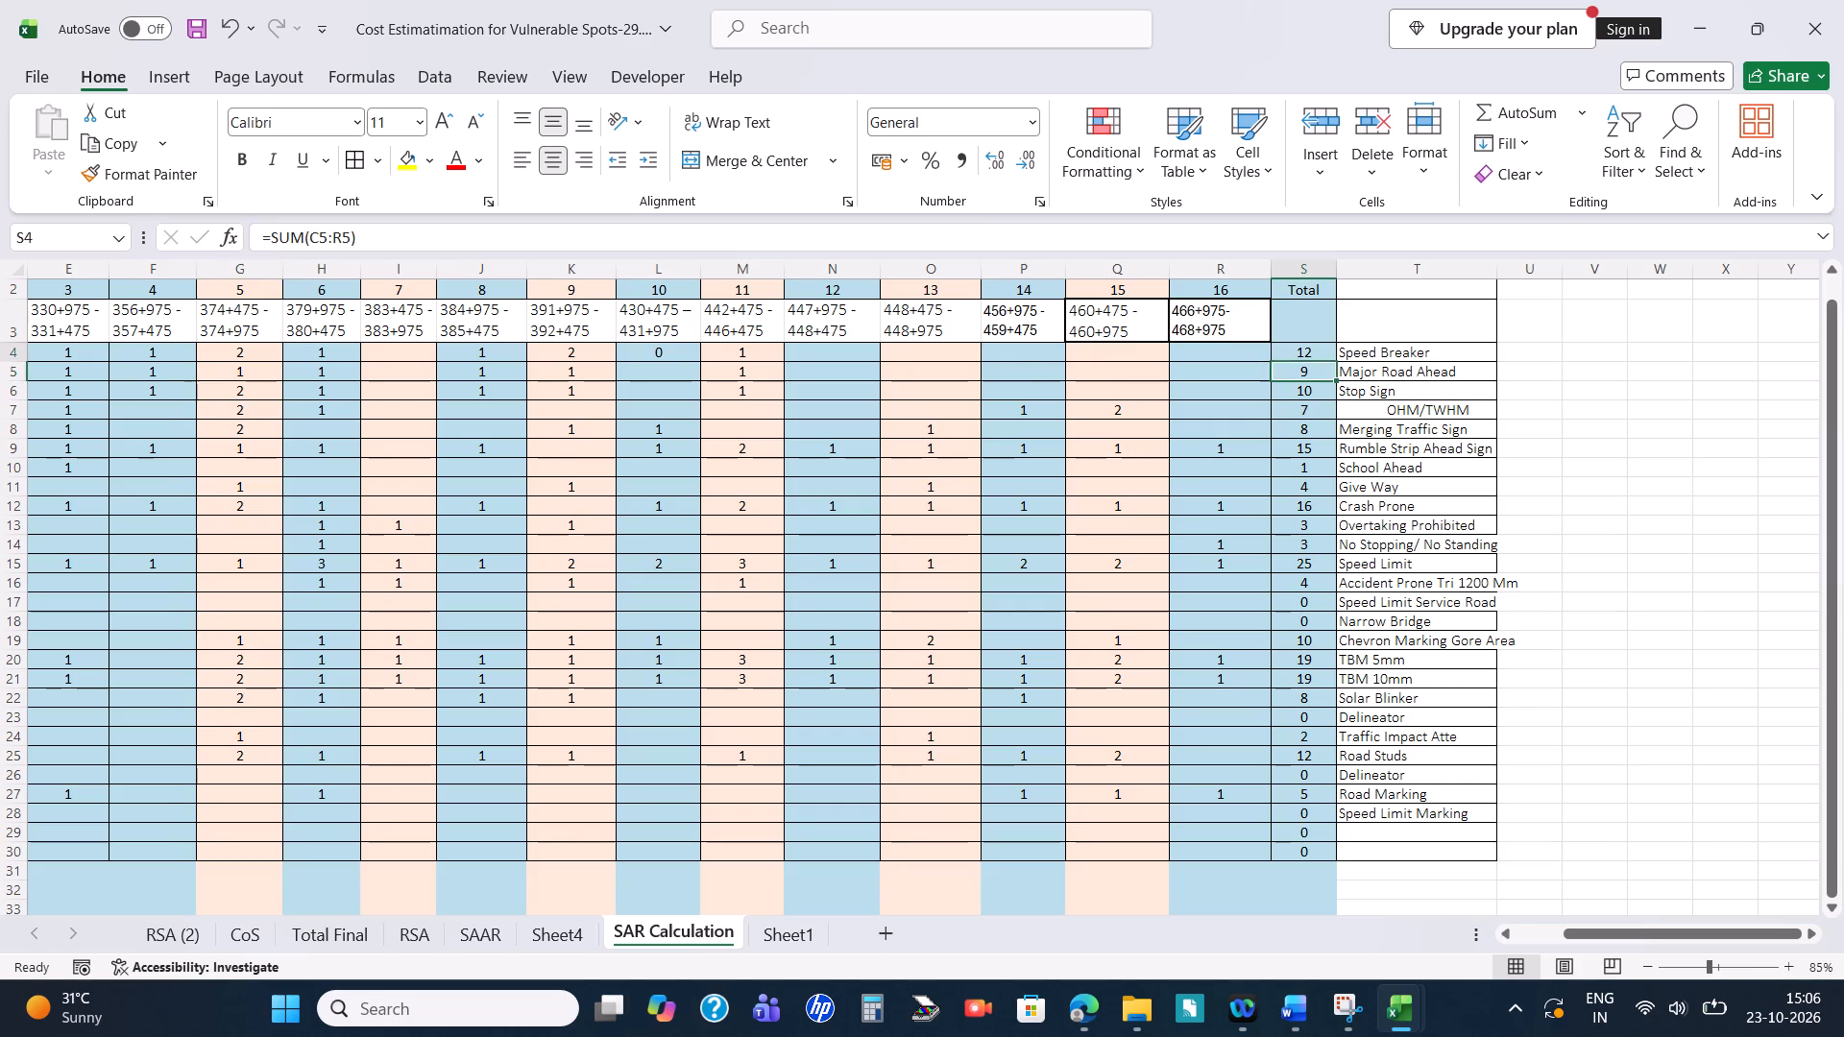
click(1299, 364)
click(1299, 373)
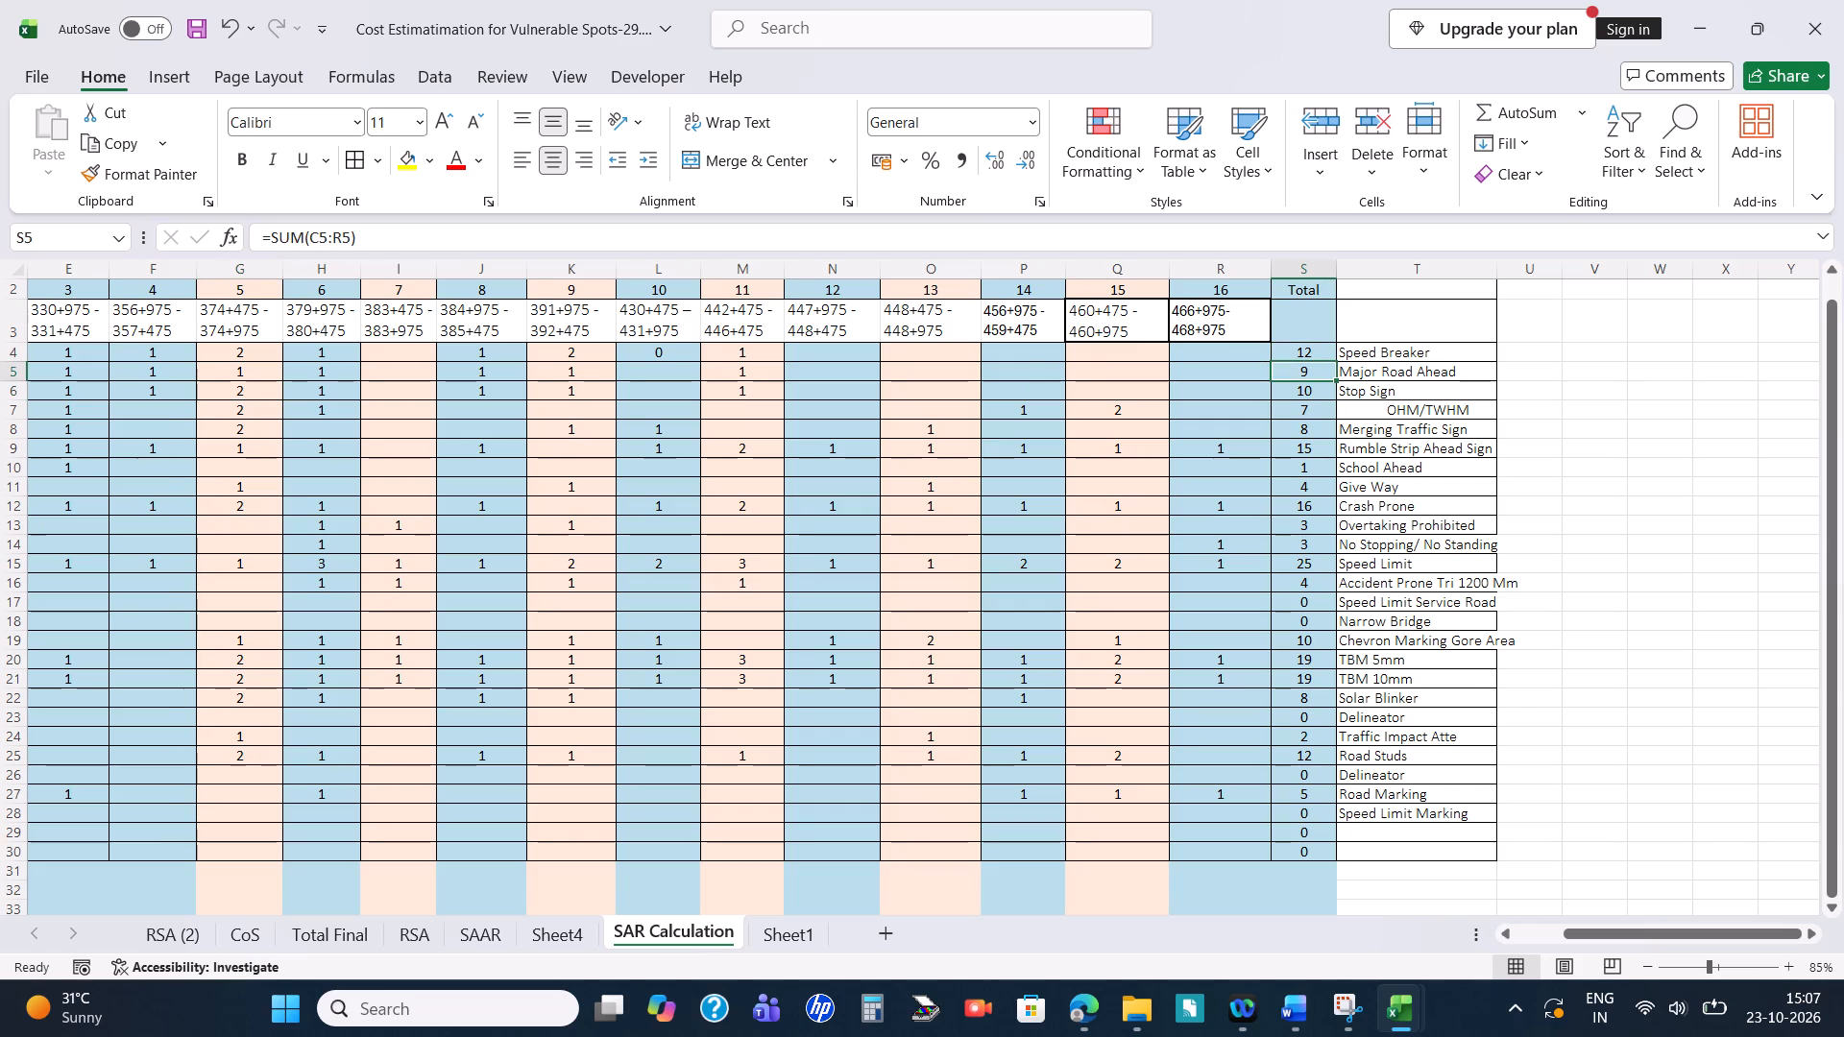
drag(1303, 350, 1303, 368)
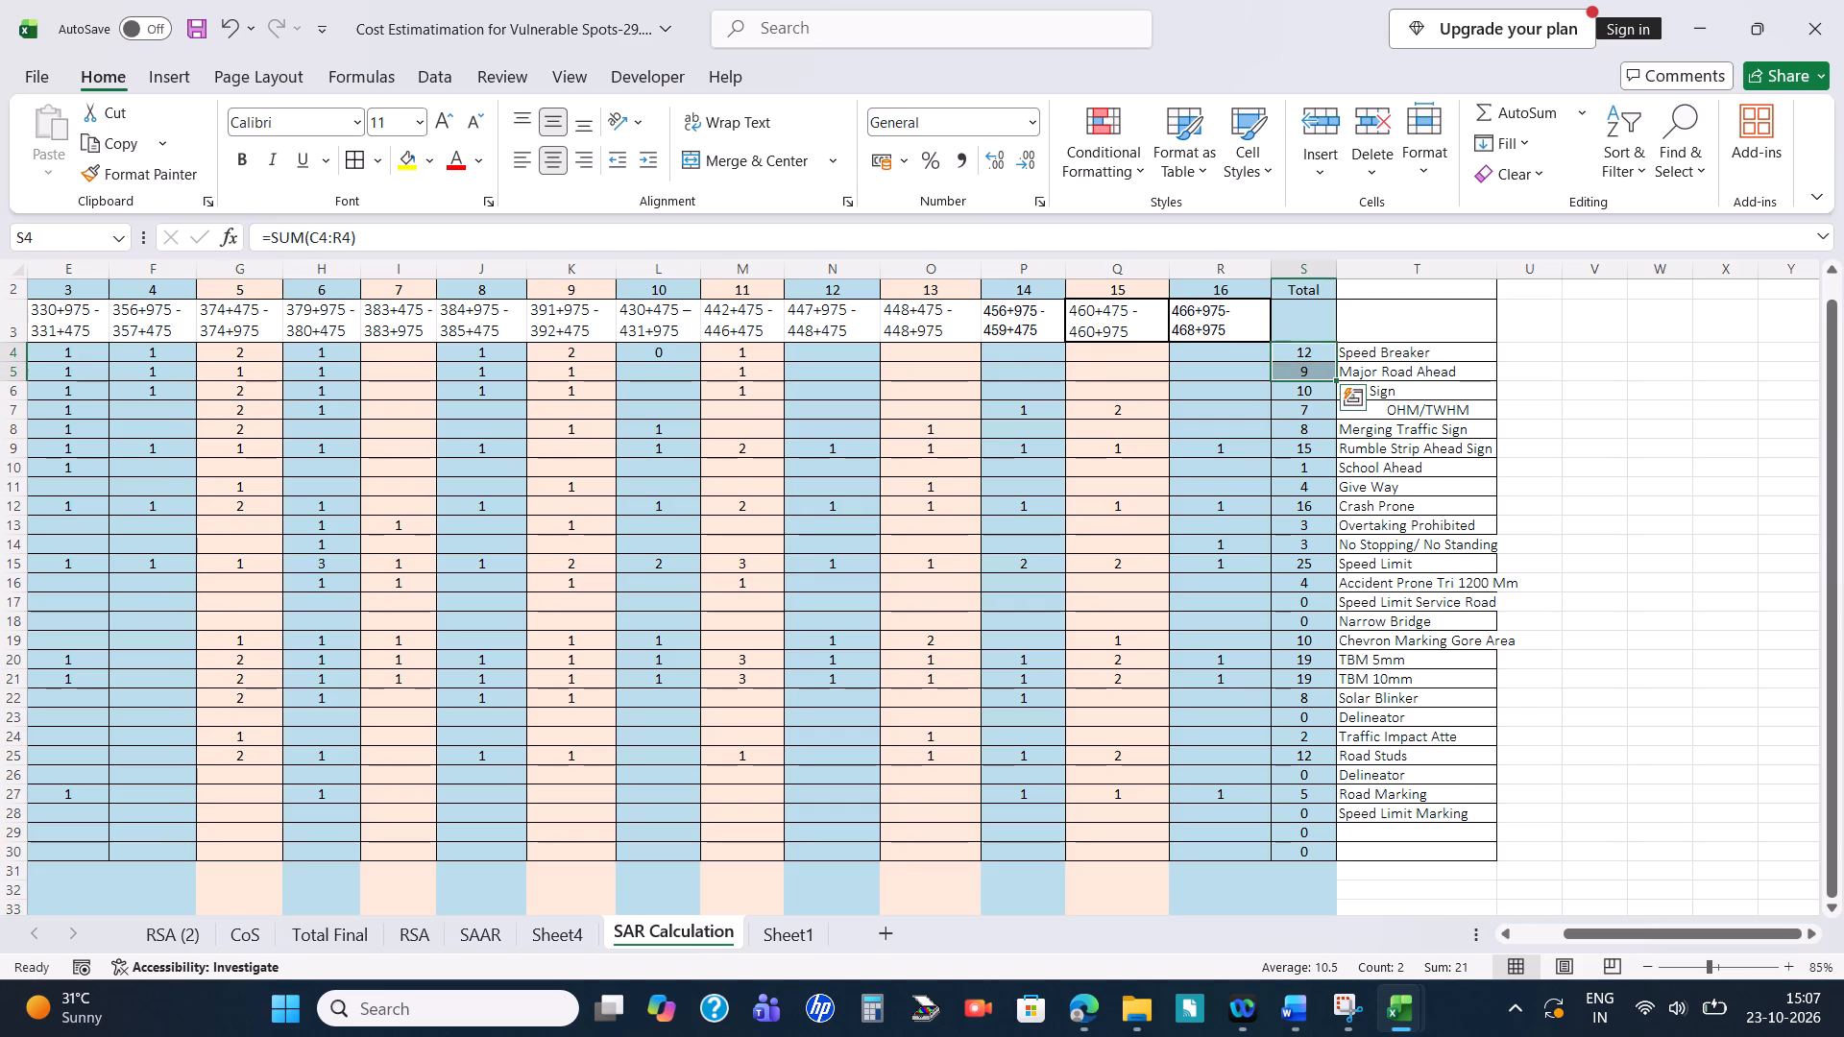
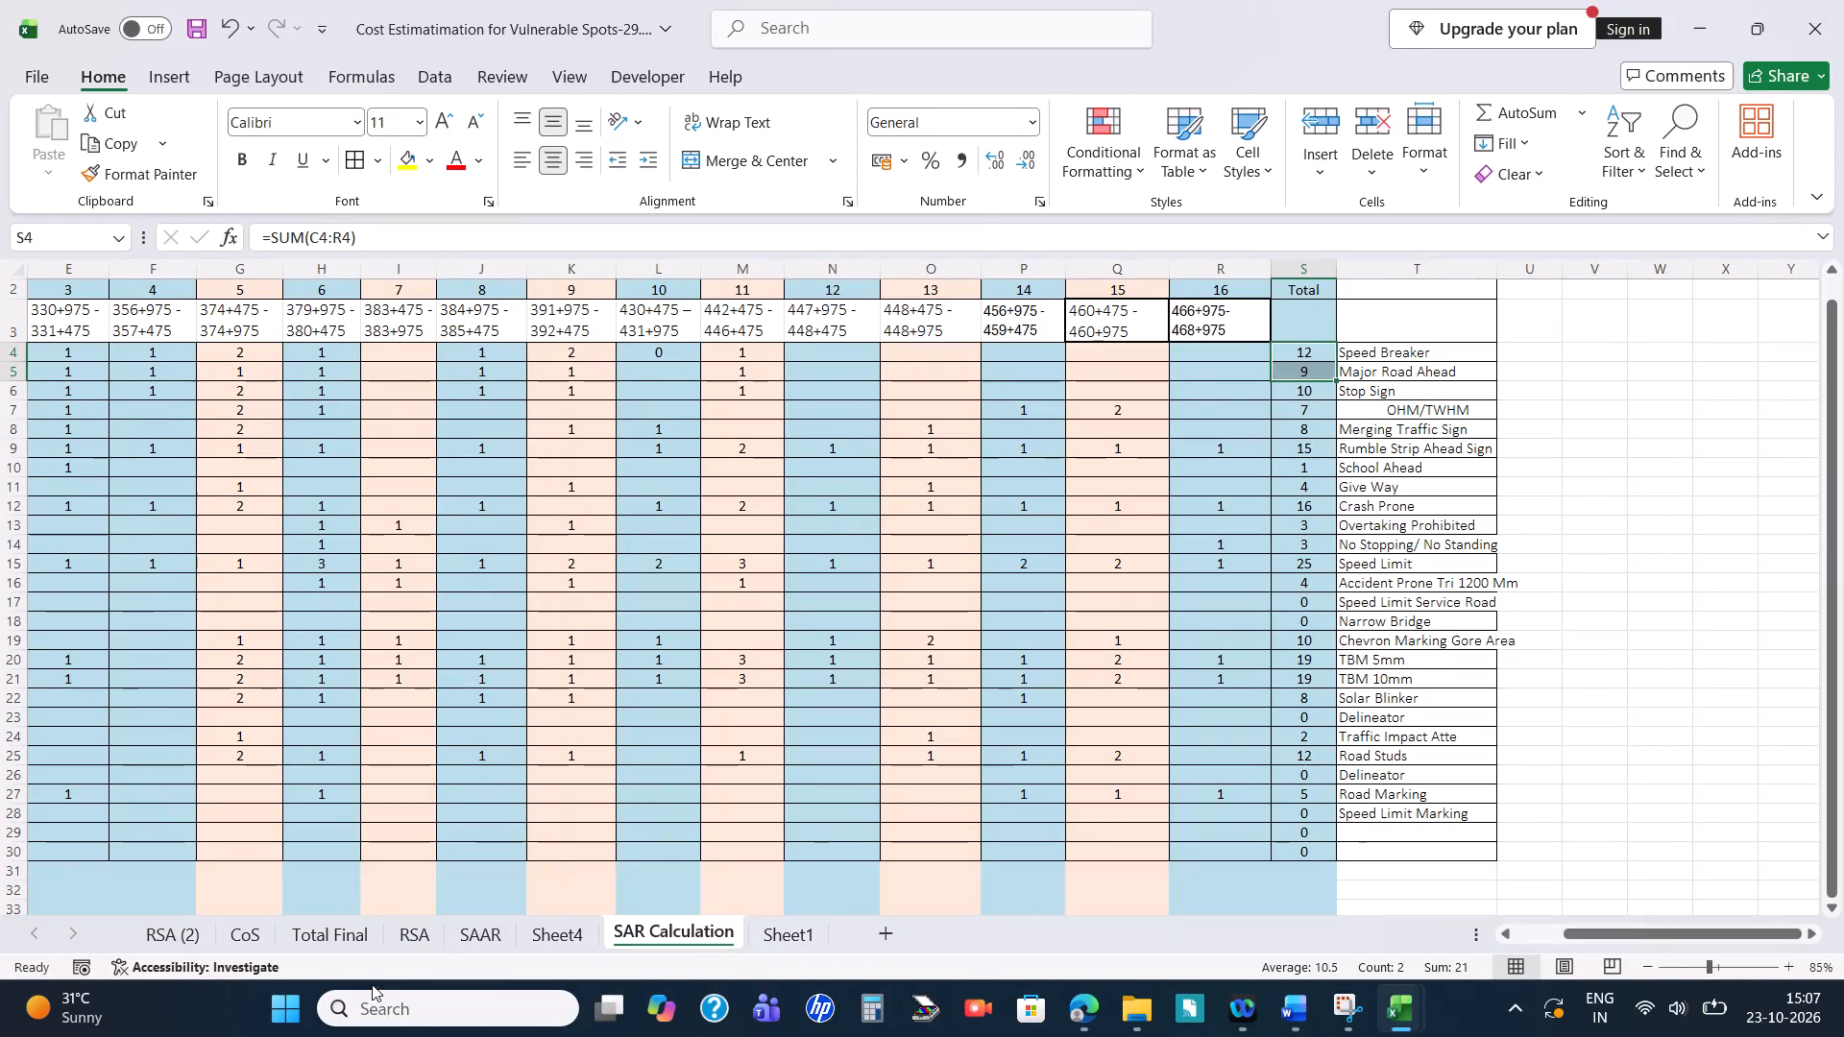
Compare the sign board quantities across the Total Final, RSA and SAAR sheets, reading the SAAR items down to Pavement markings.
click(332, 941)
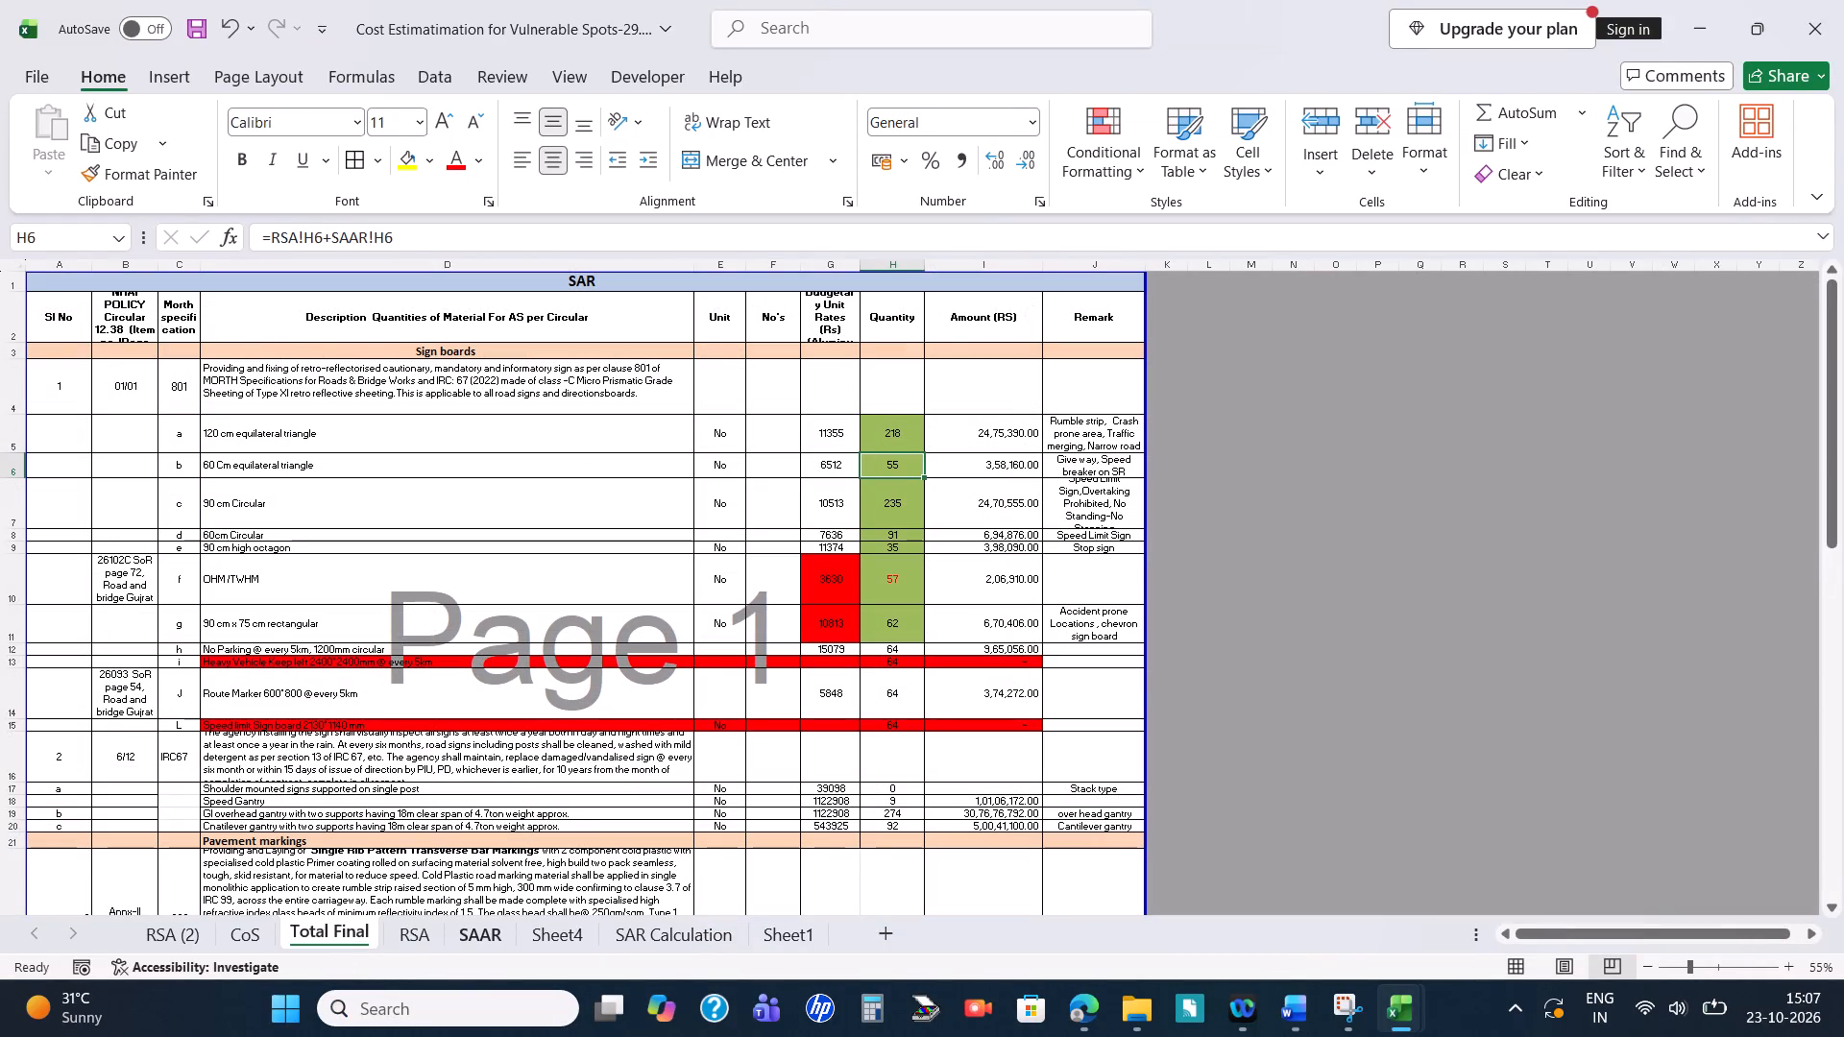
click(424, 927)
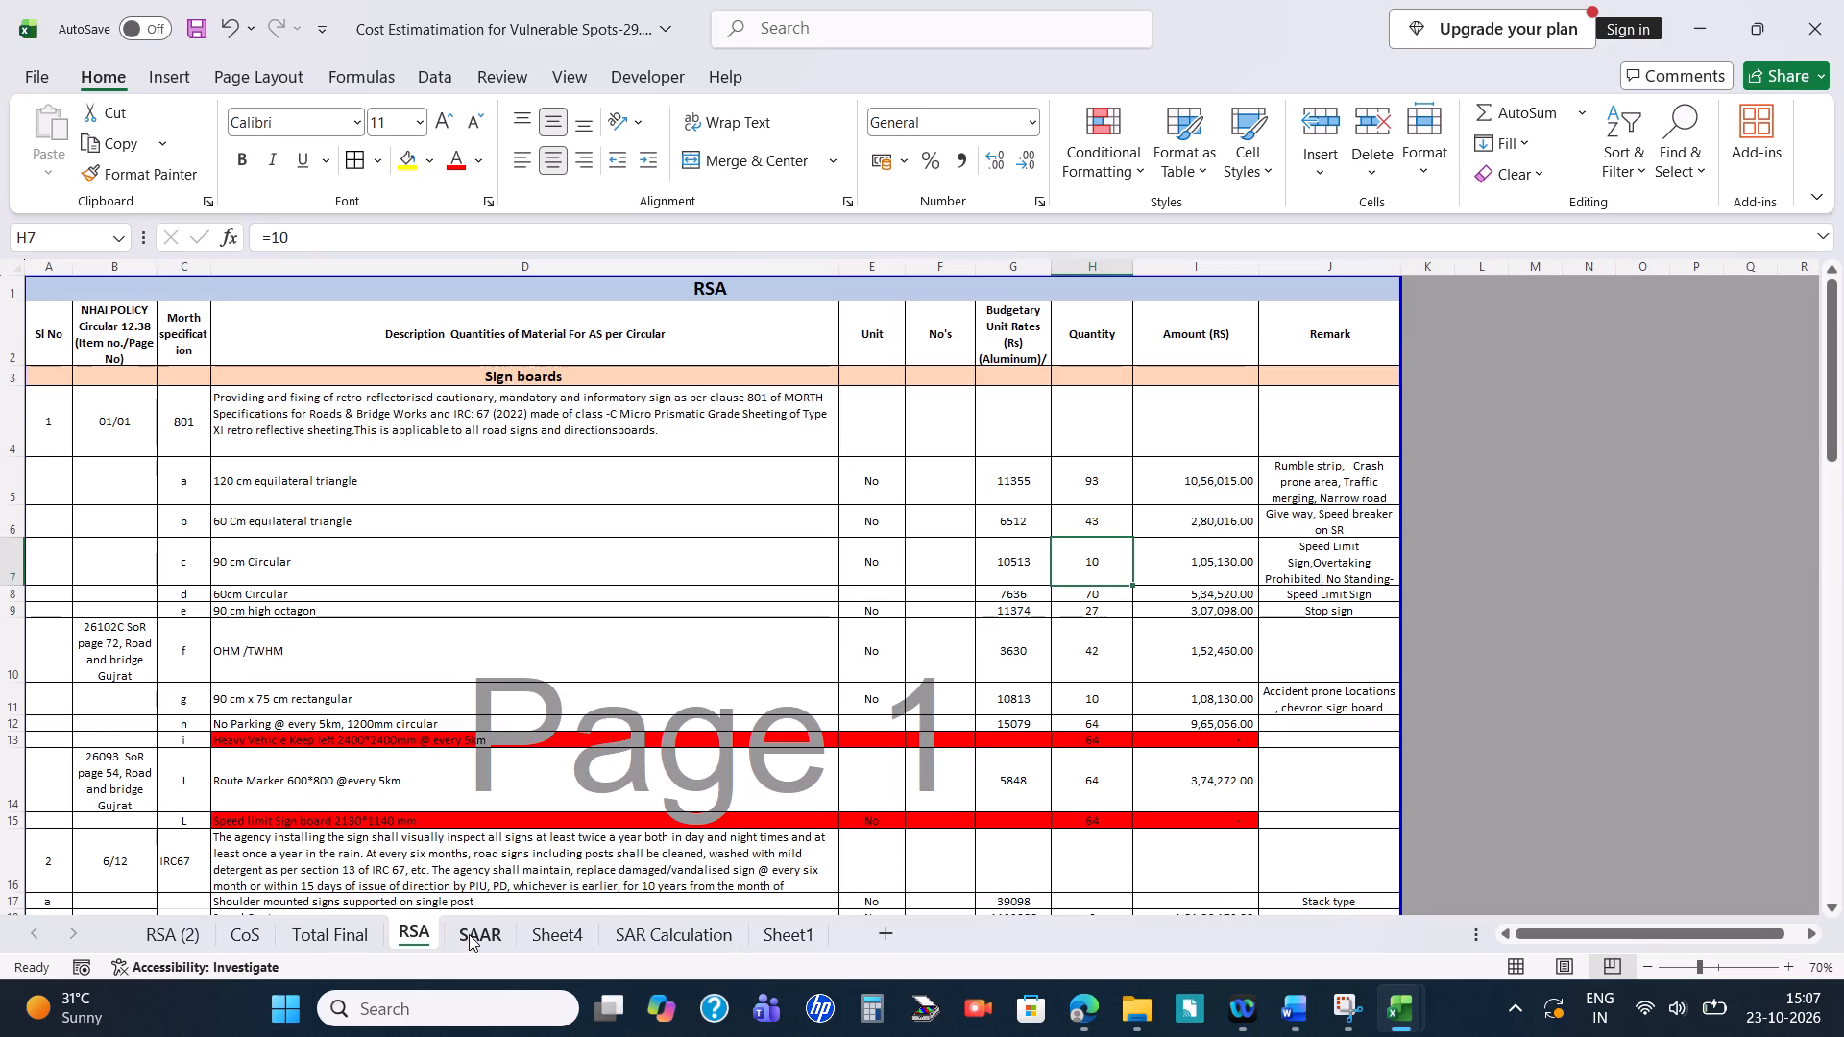
click(473, 934)
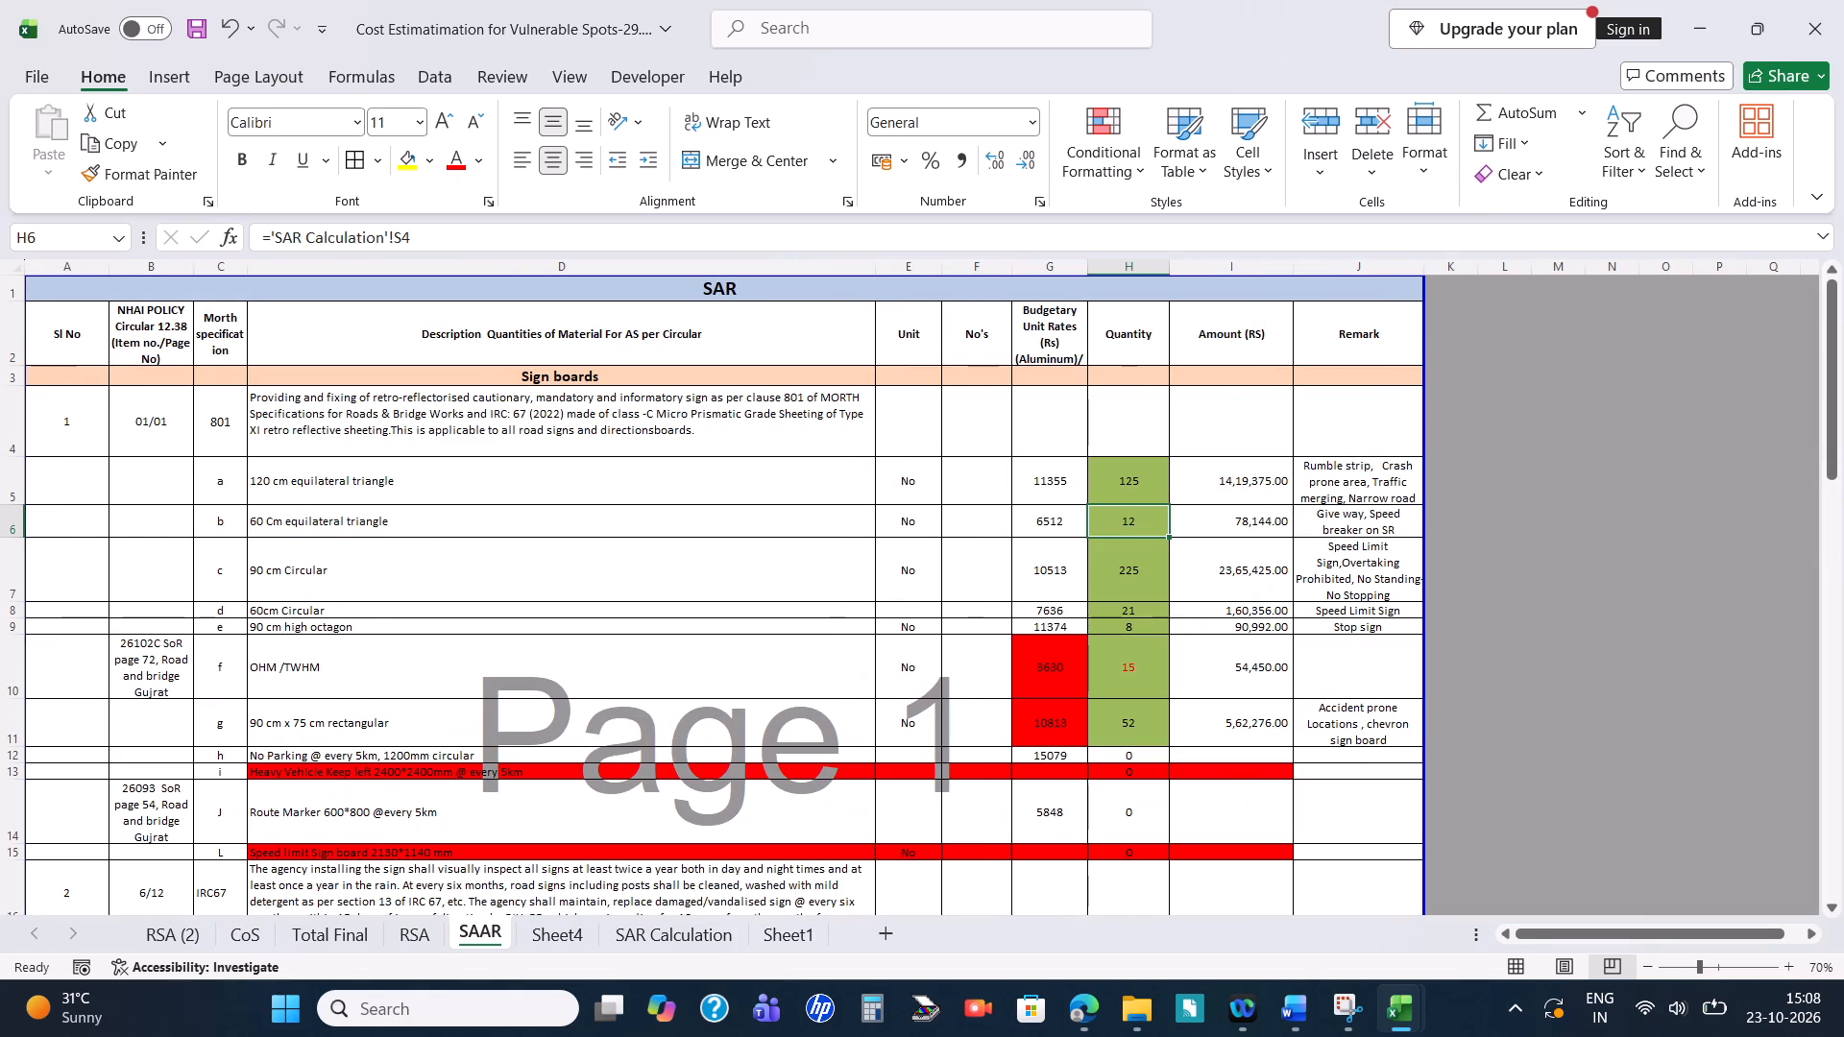
scroll(612, 733, down, 2)
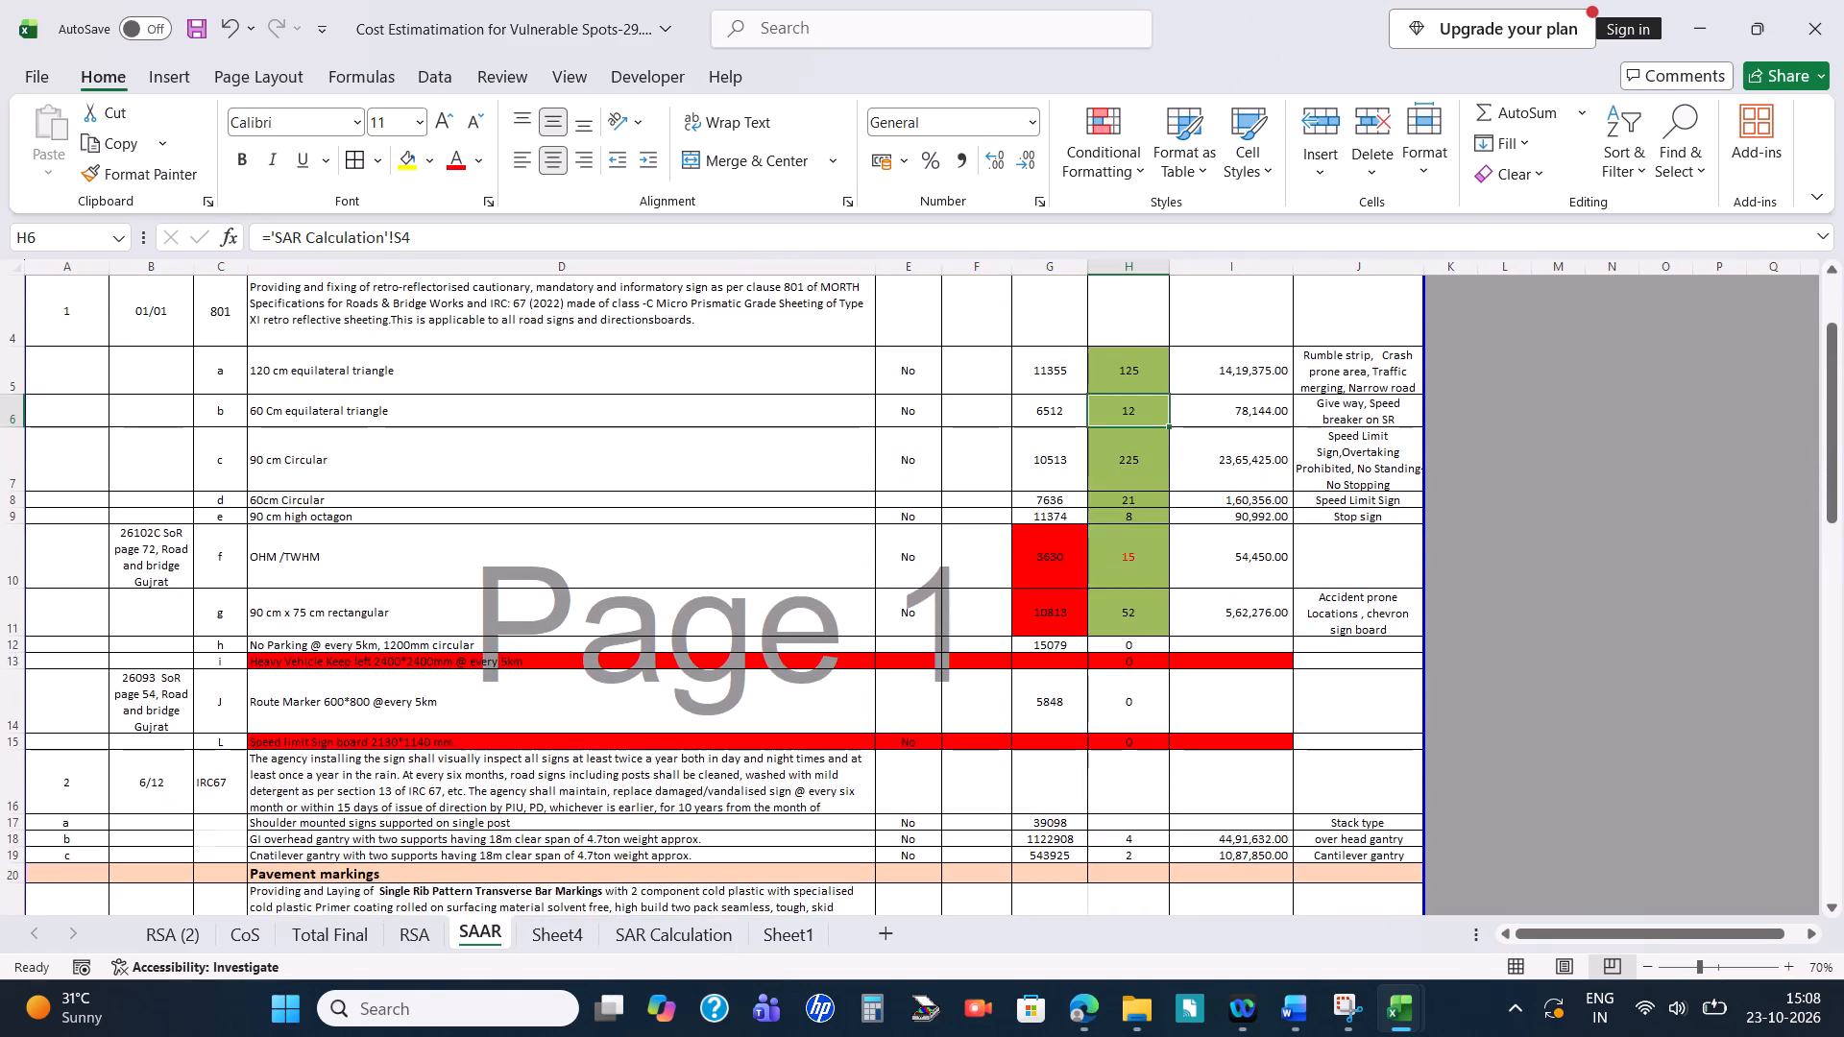
scroll(612, 733, down, 2)
scroll(612, 733, up, 3)
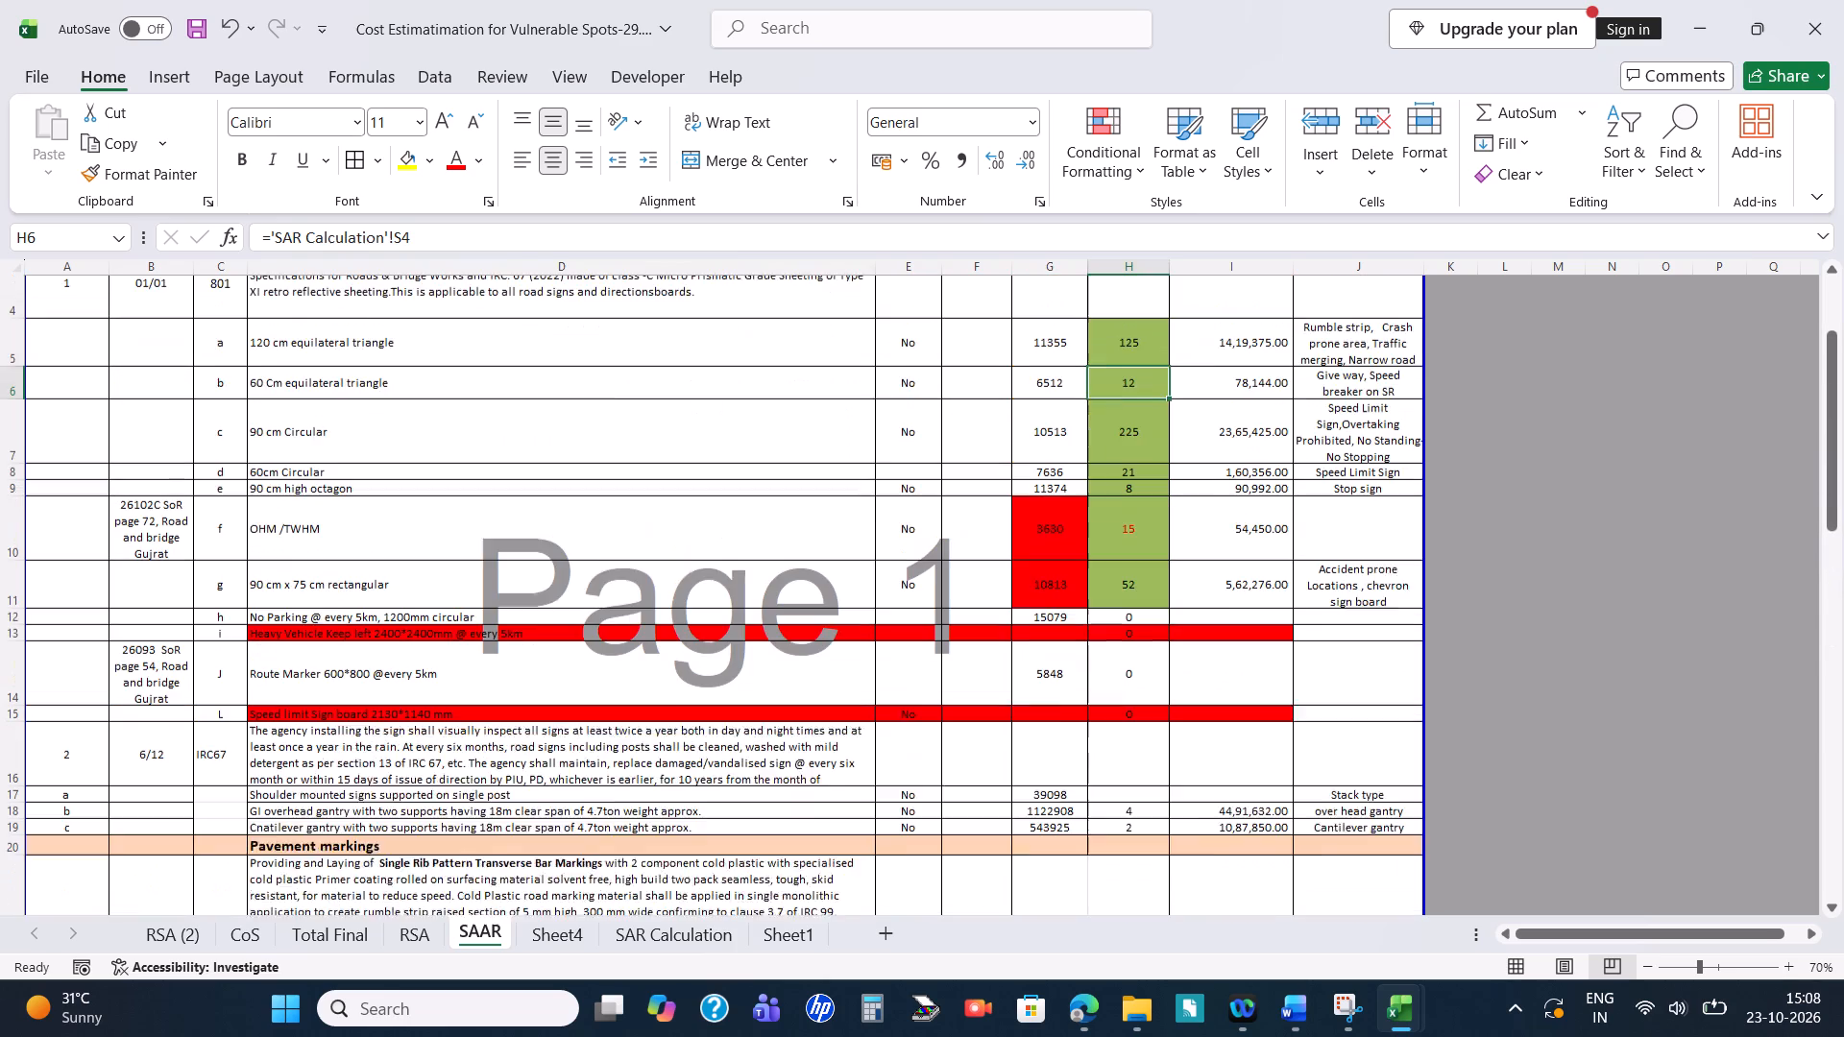
scroll(612, 733, up, 1)
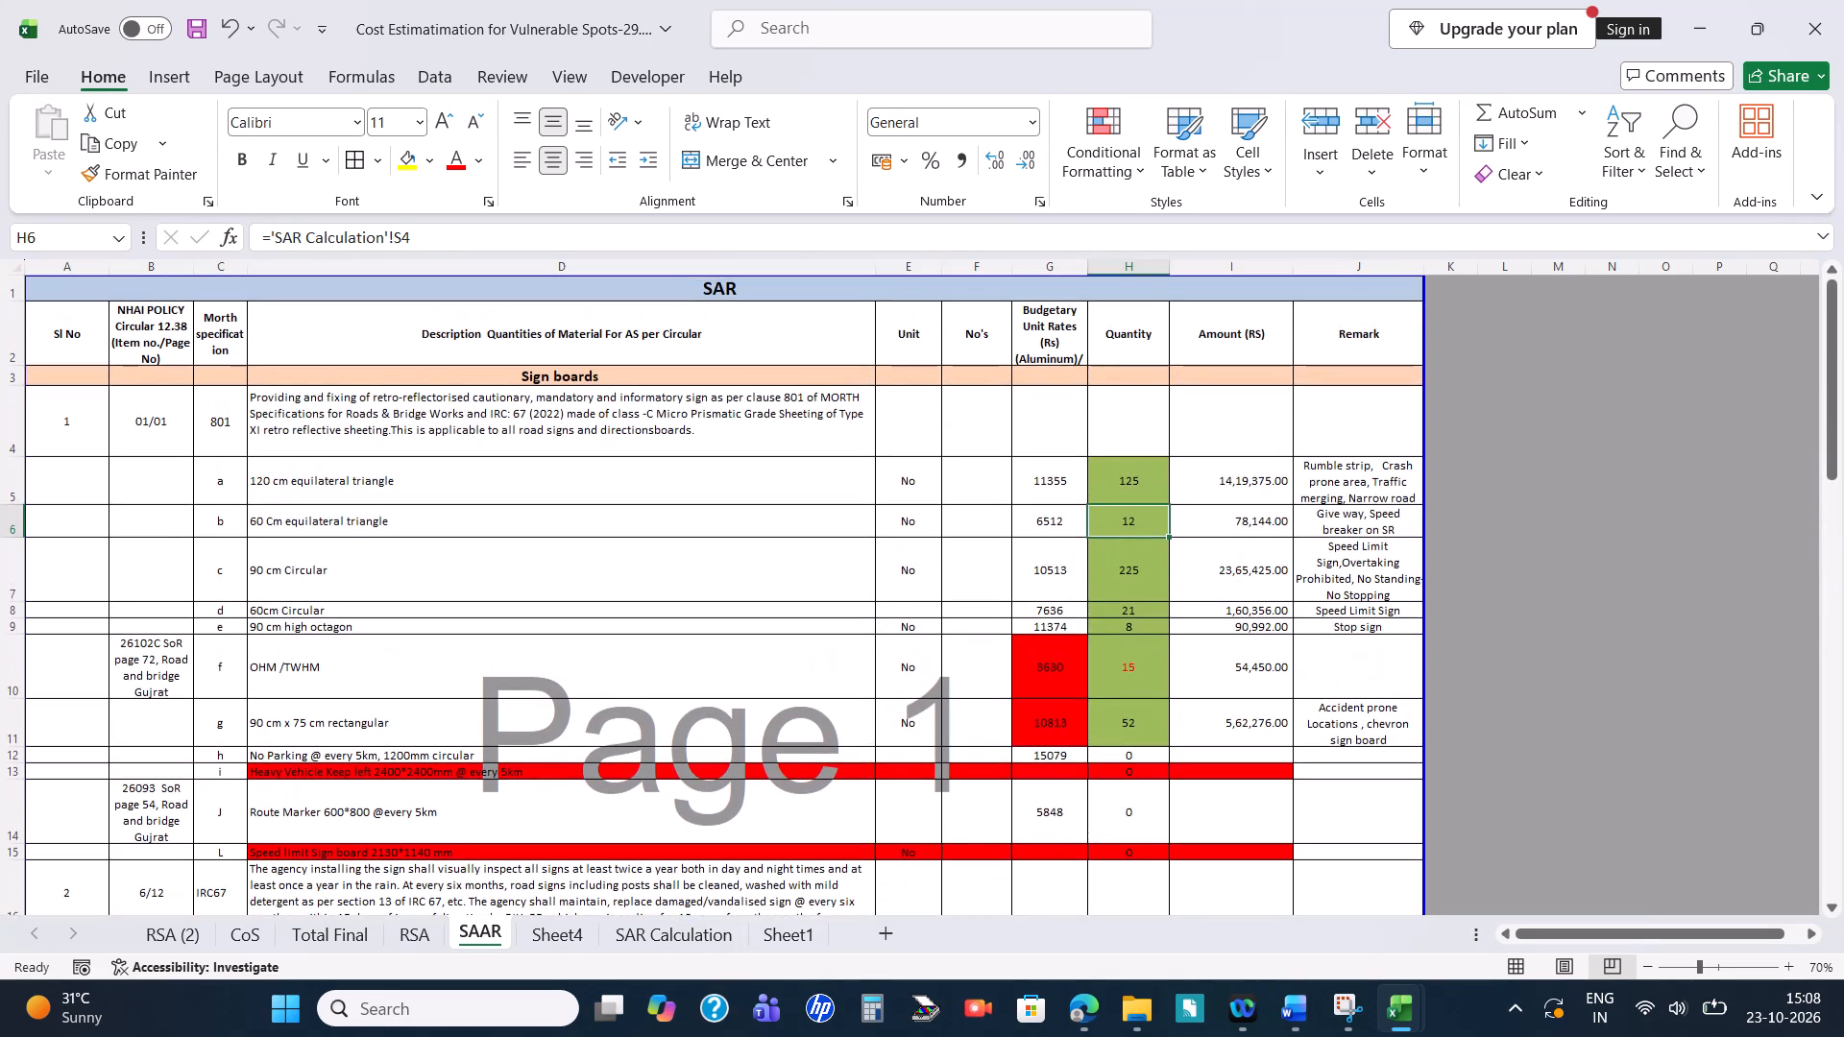
Check the Speed Breaker, Major Road Ahead and Stop Sign labels and total formulas in the SAR Calculation sheet.
click(660, 936)
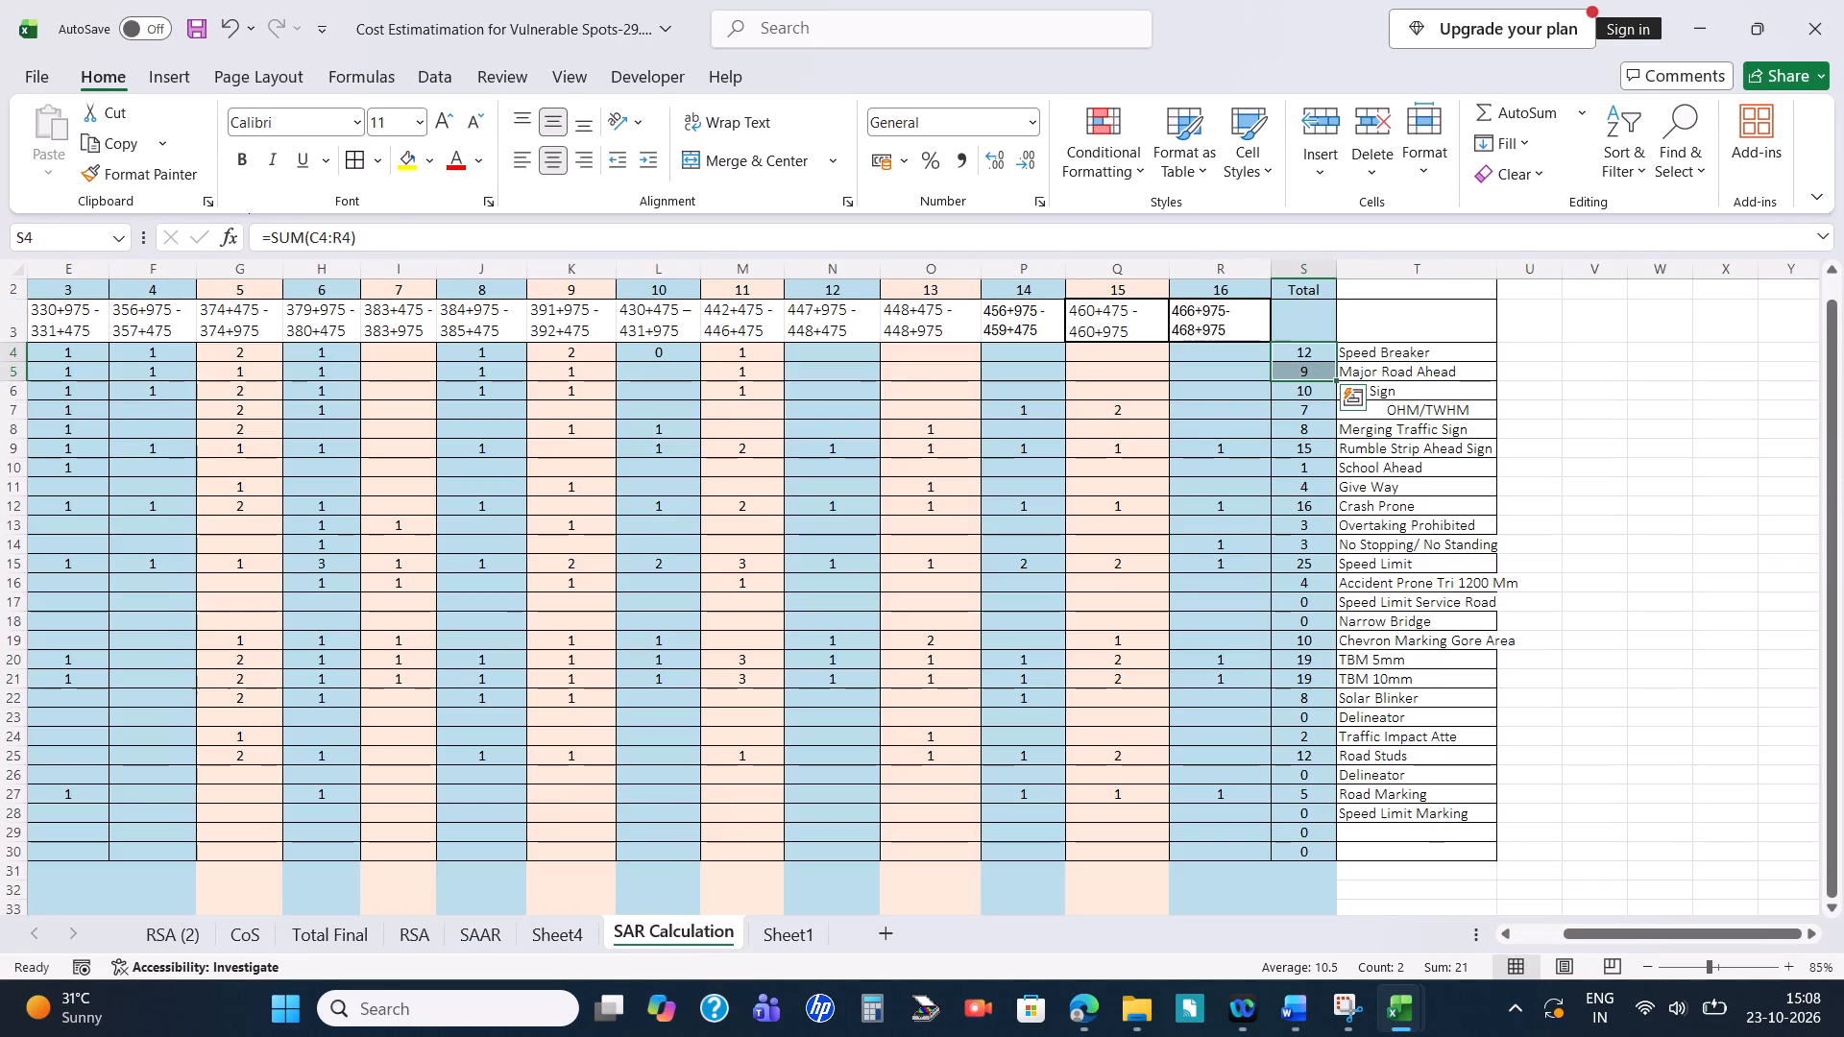
click(1398, 355)
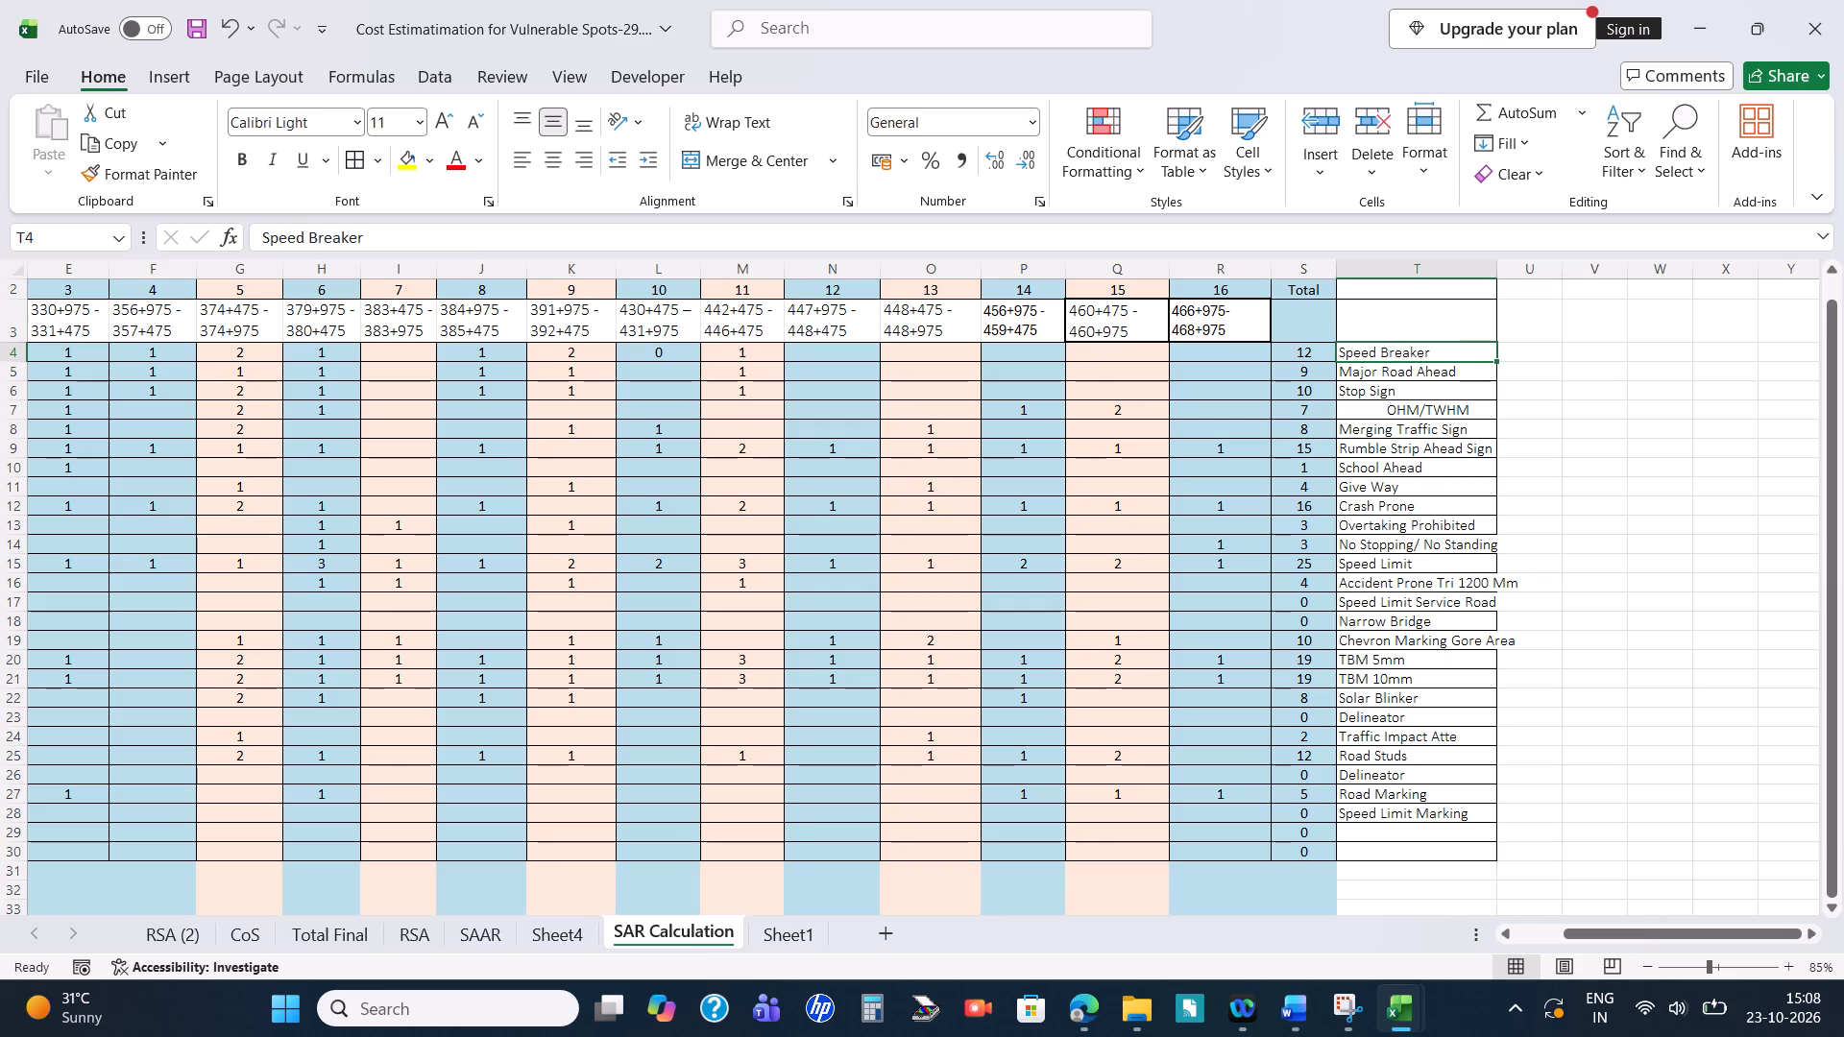
click(1373, 374)
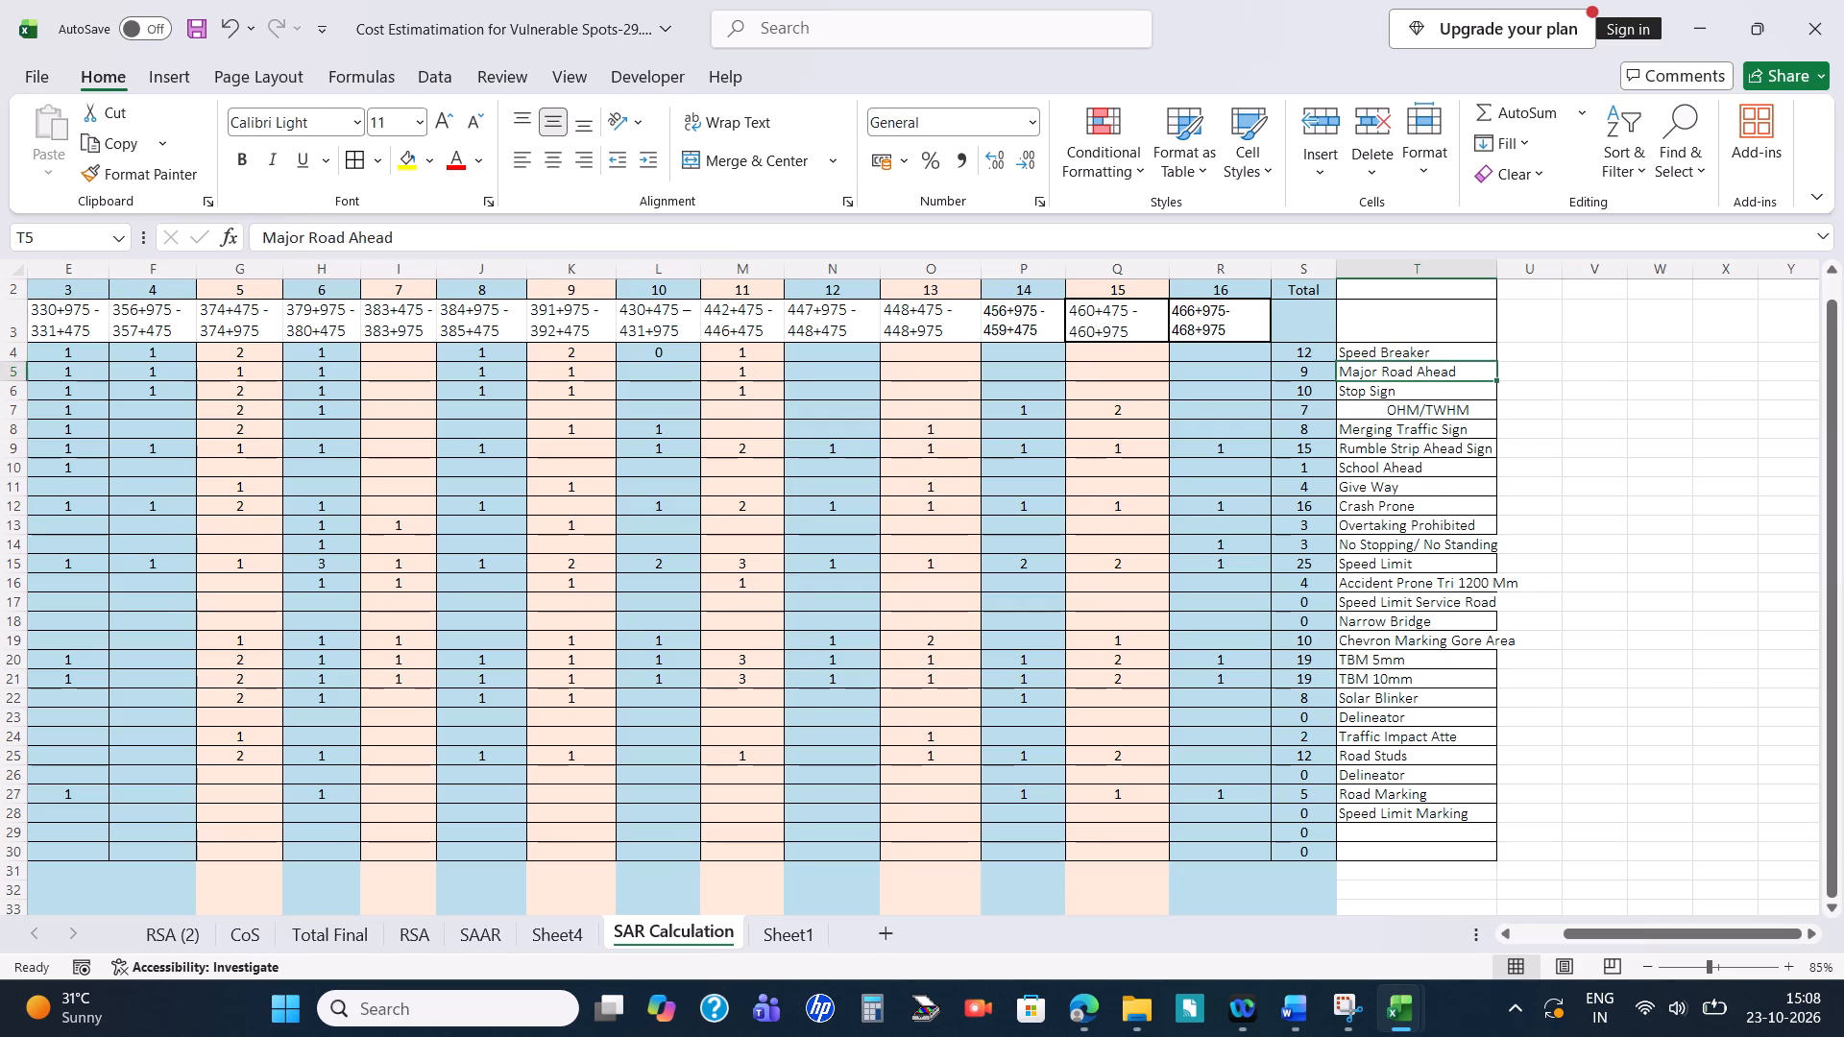
click(1308, 360)
click(1306, 365)
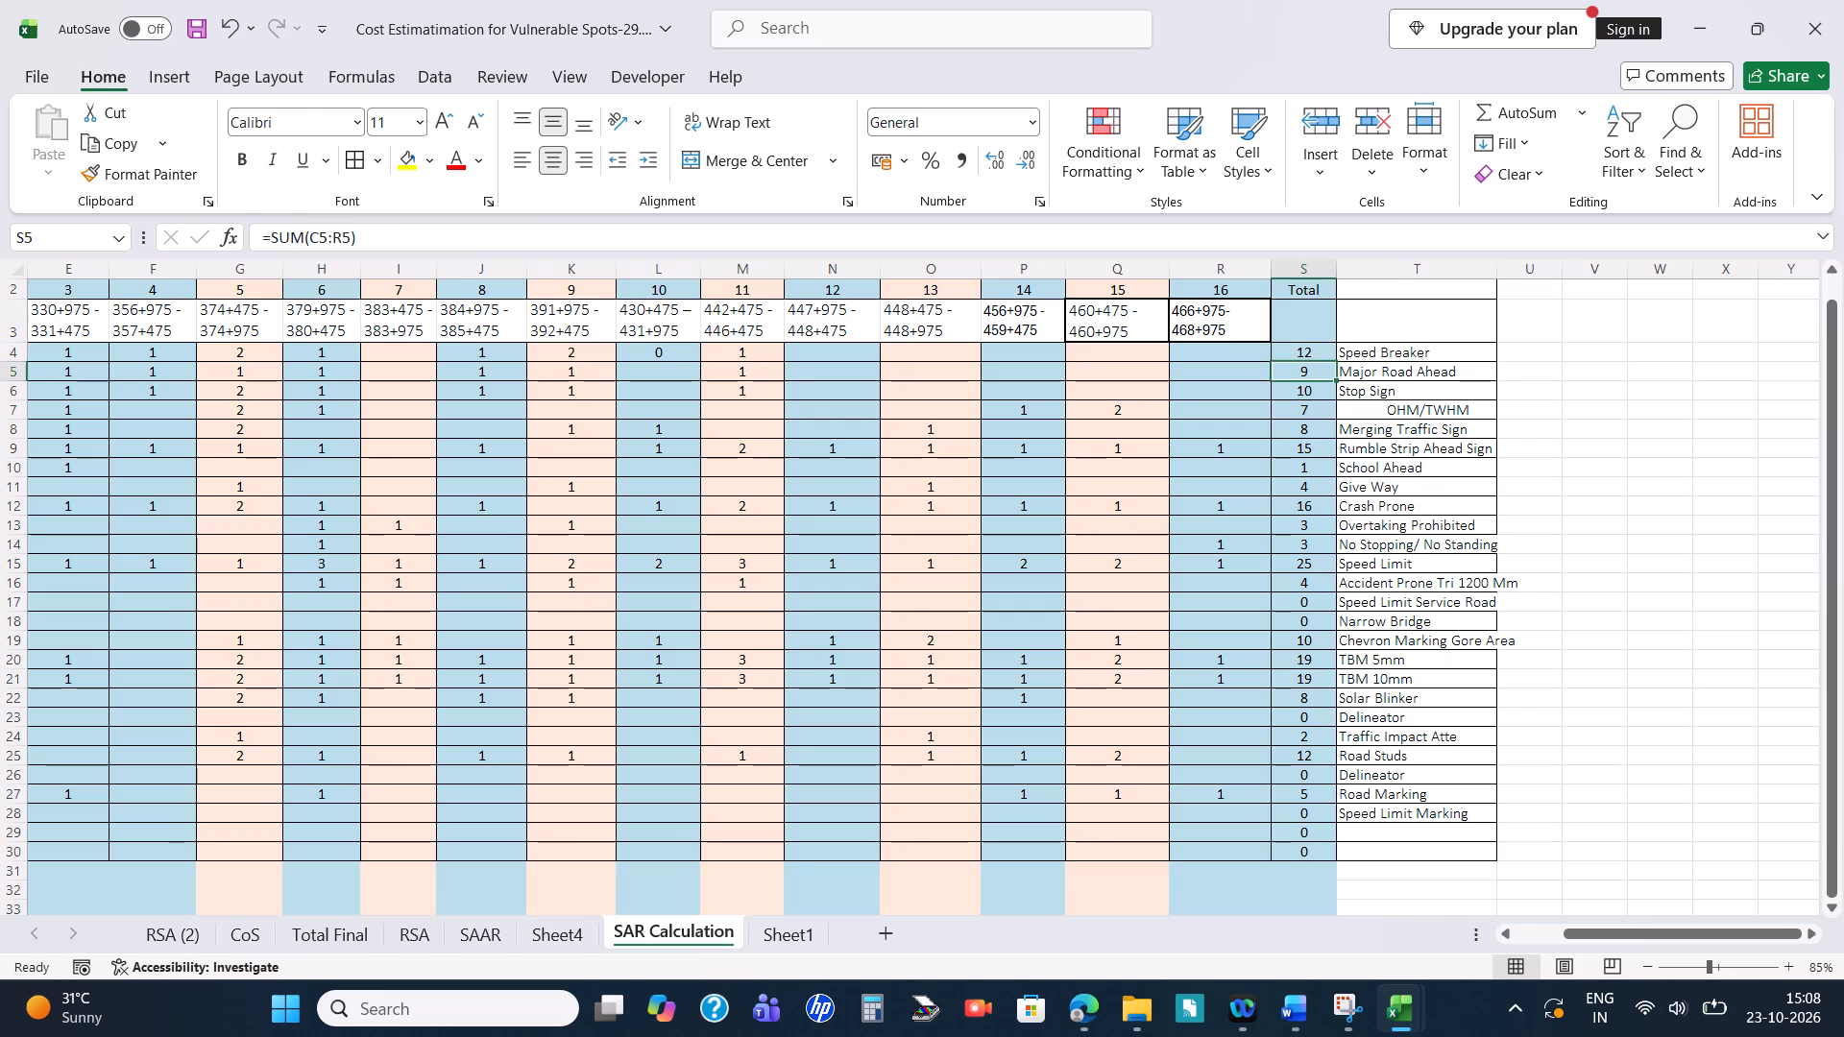
click(1307, 391)
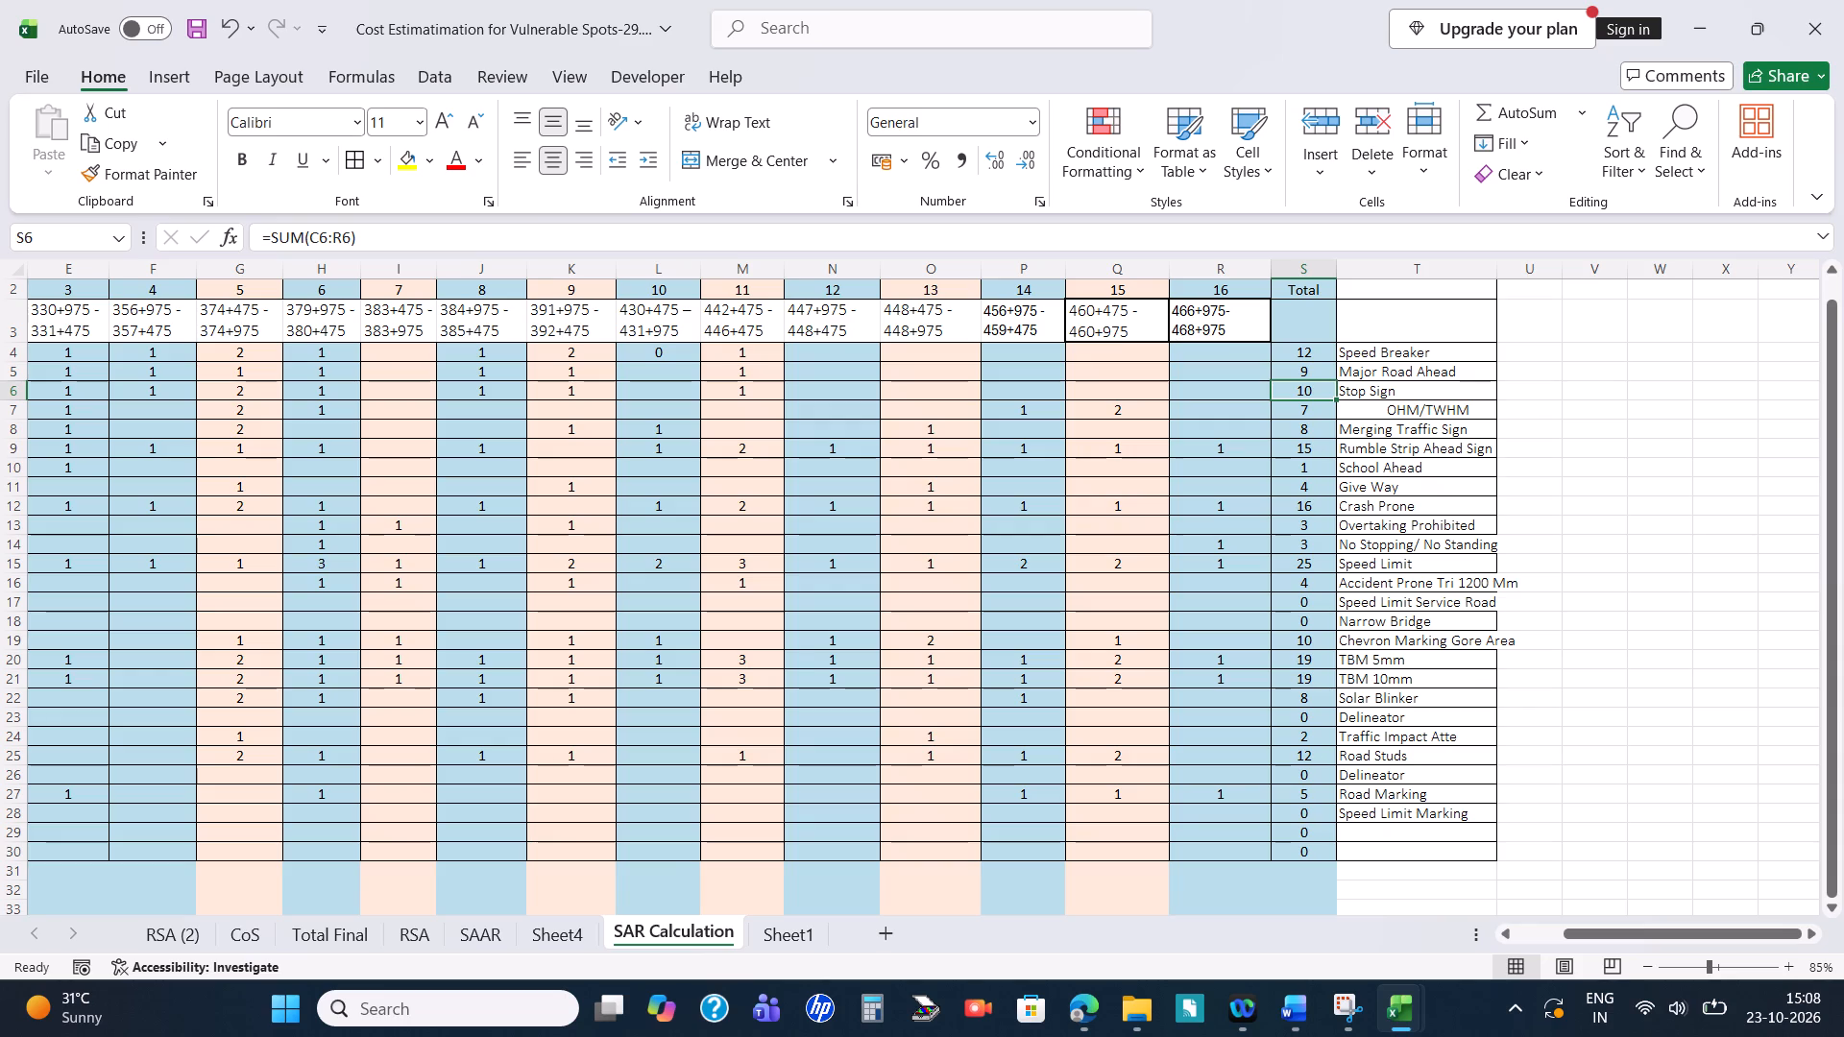
scroll(1231, 522, up, 1)
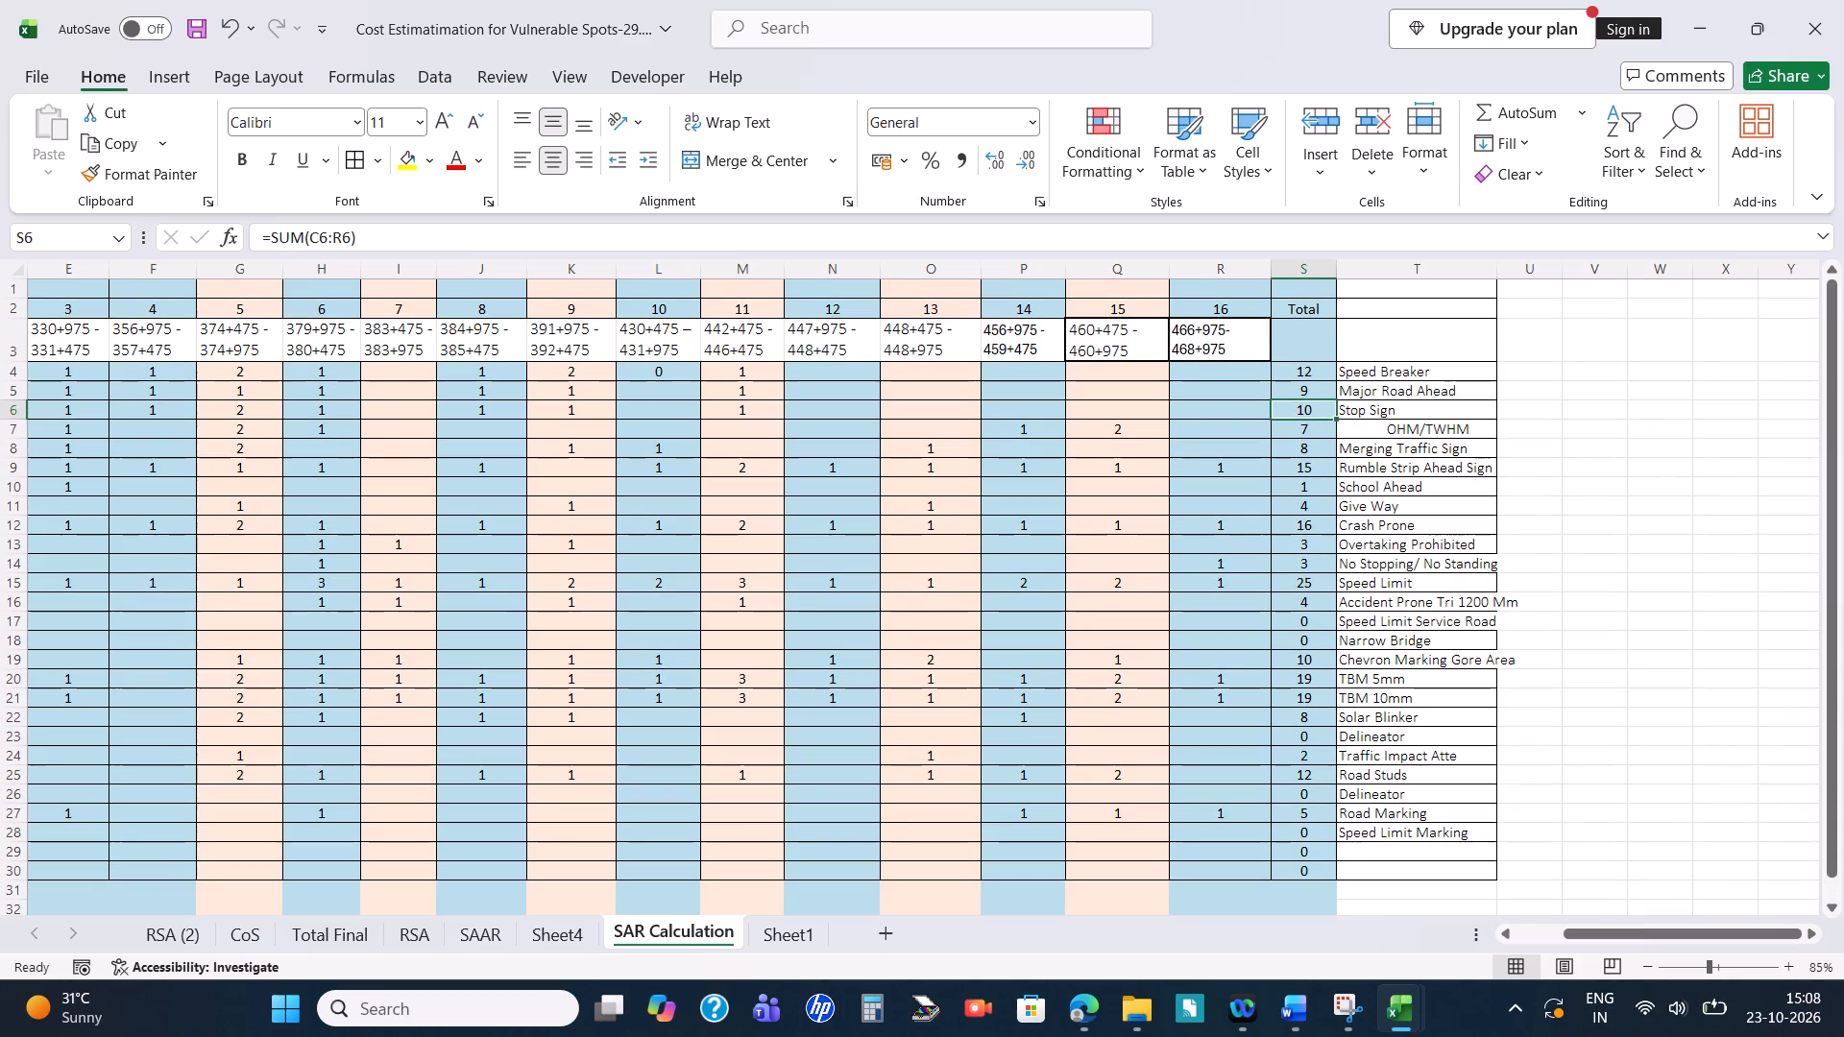
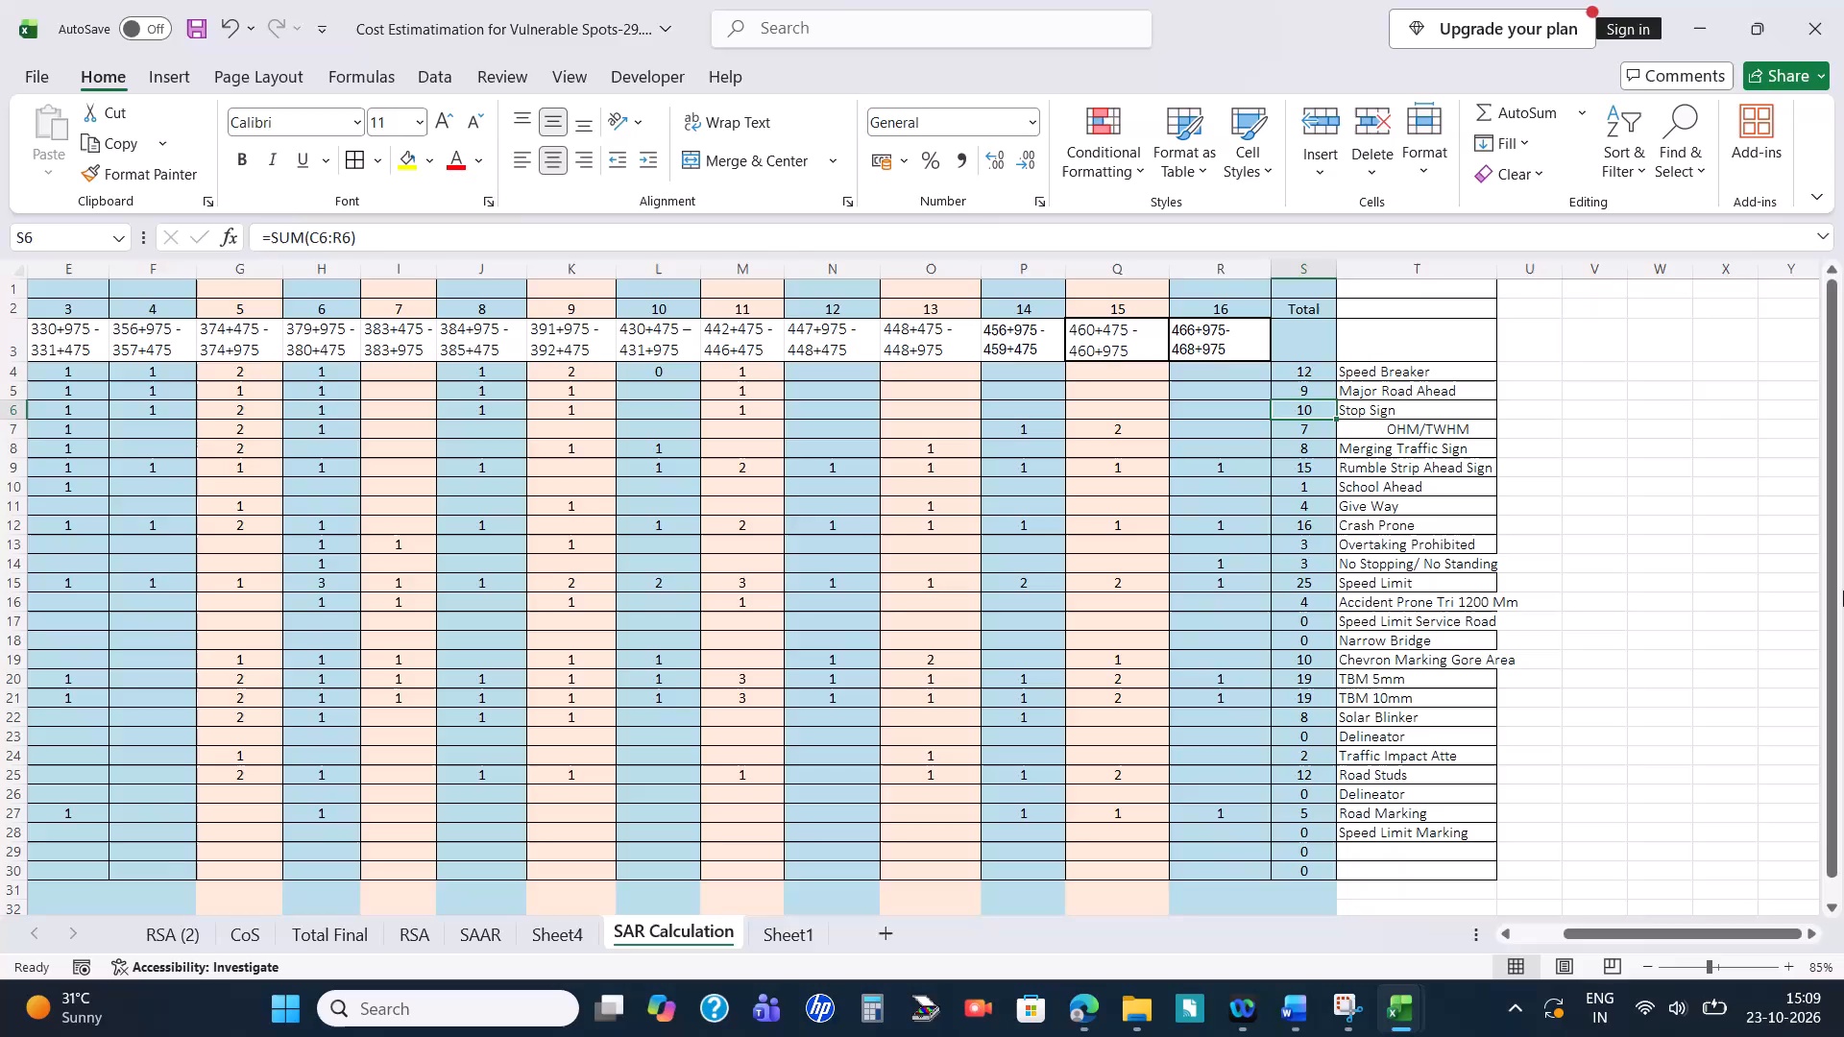
Add a new worksheet after SAR Calculation and rename it ROUGH.
click(890, 933)
double_click(799, 939)
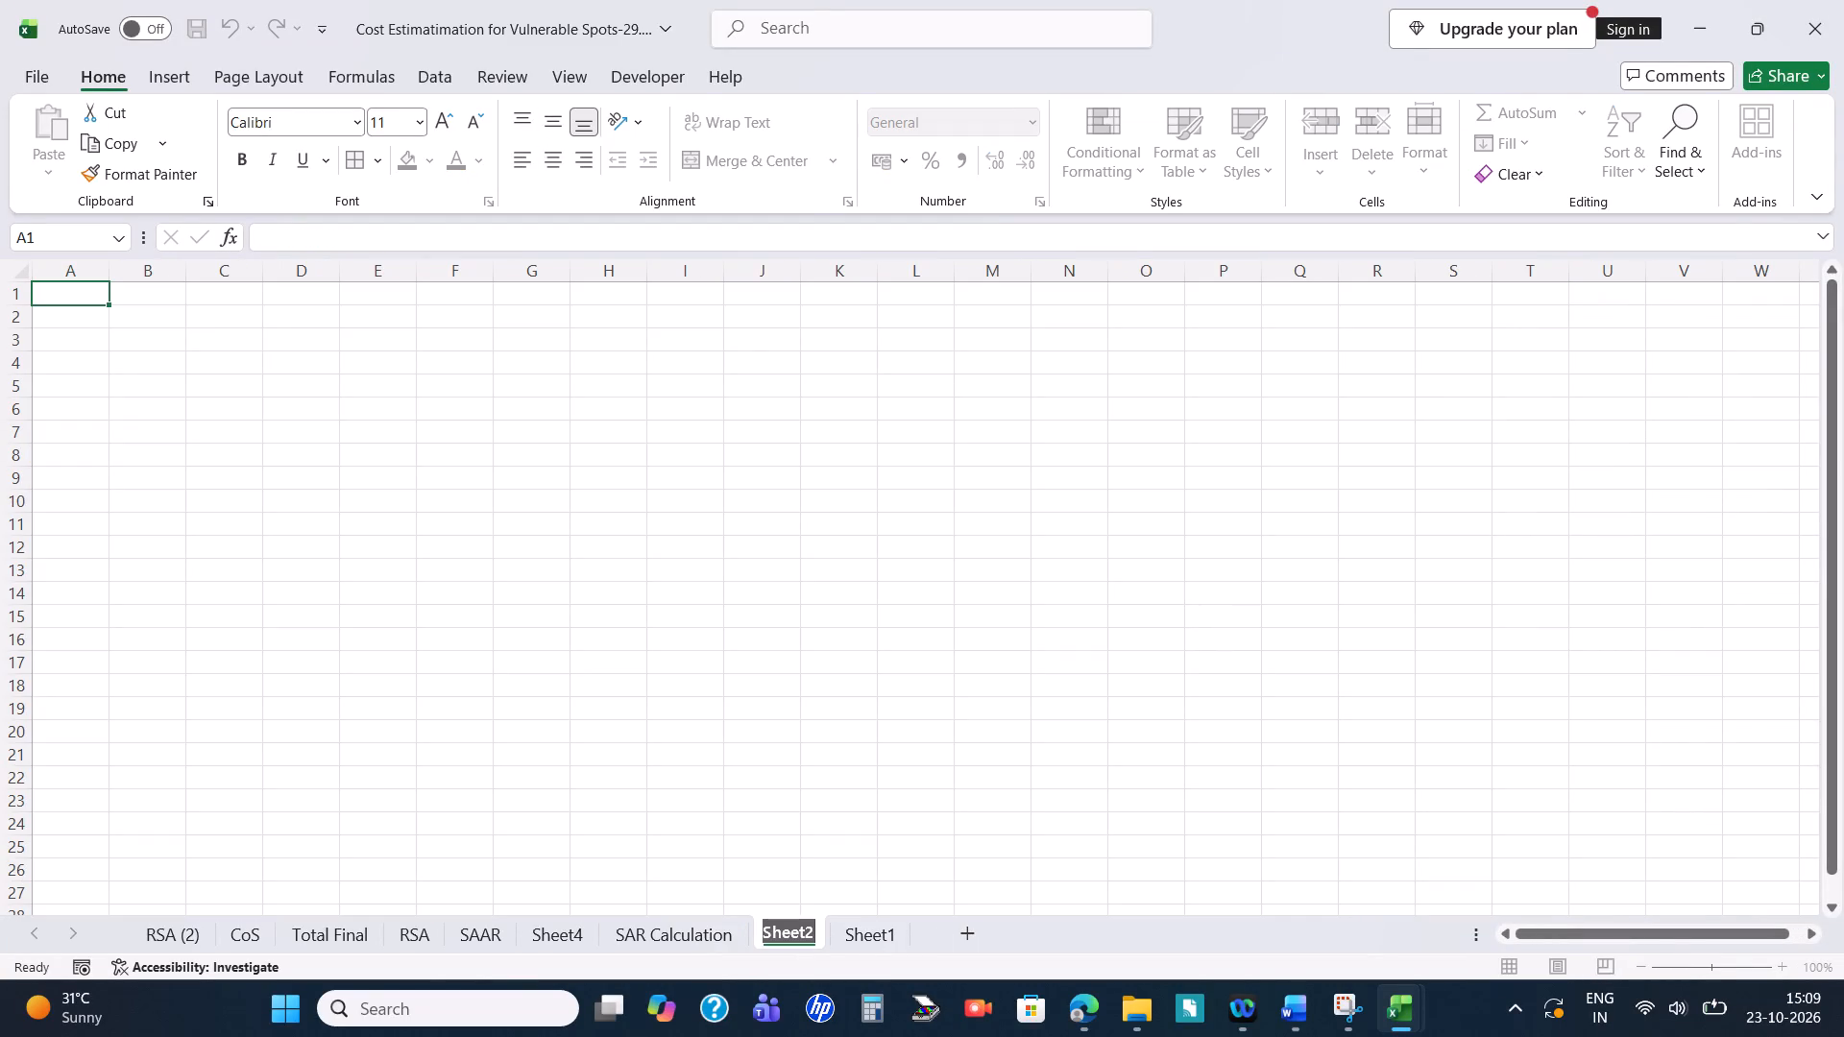
key(BackSpace)
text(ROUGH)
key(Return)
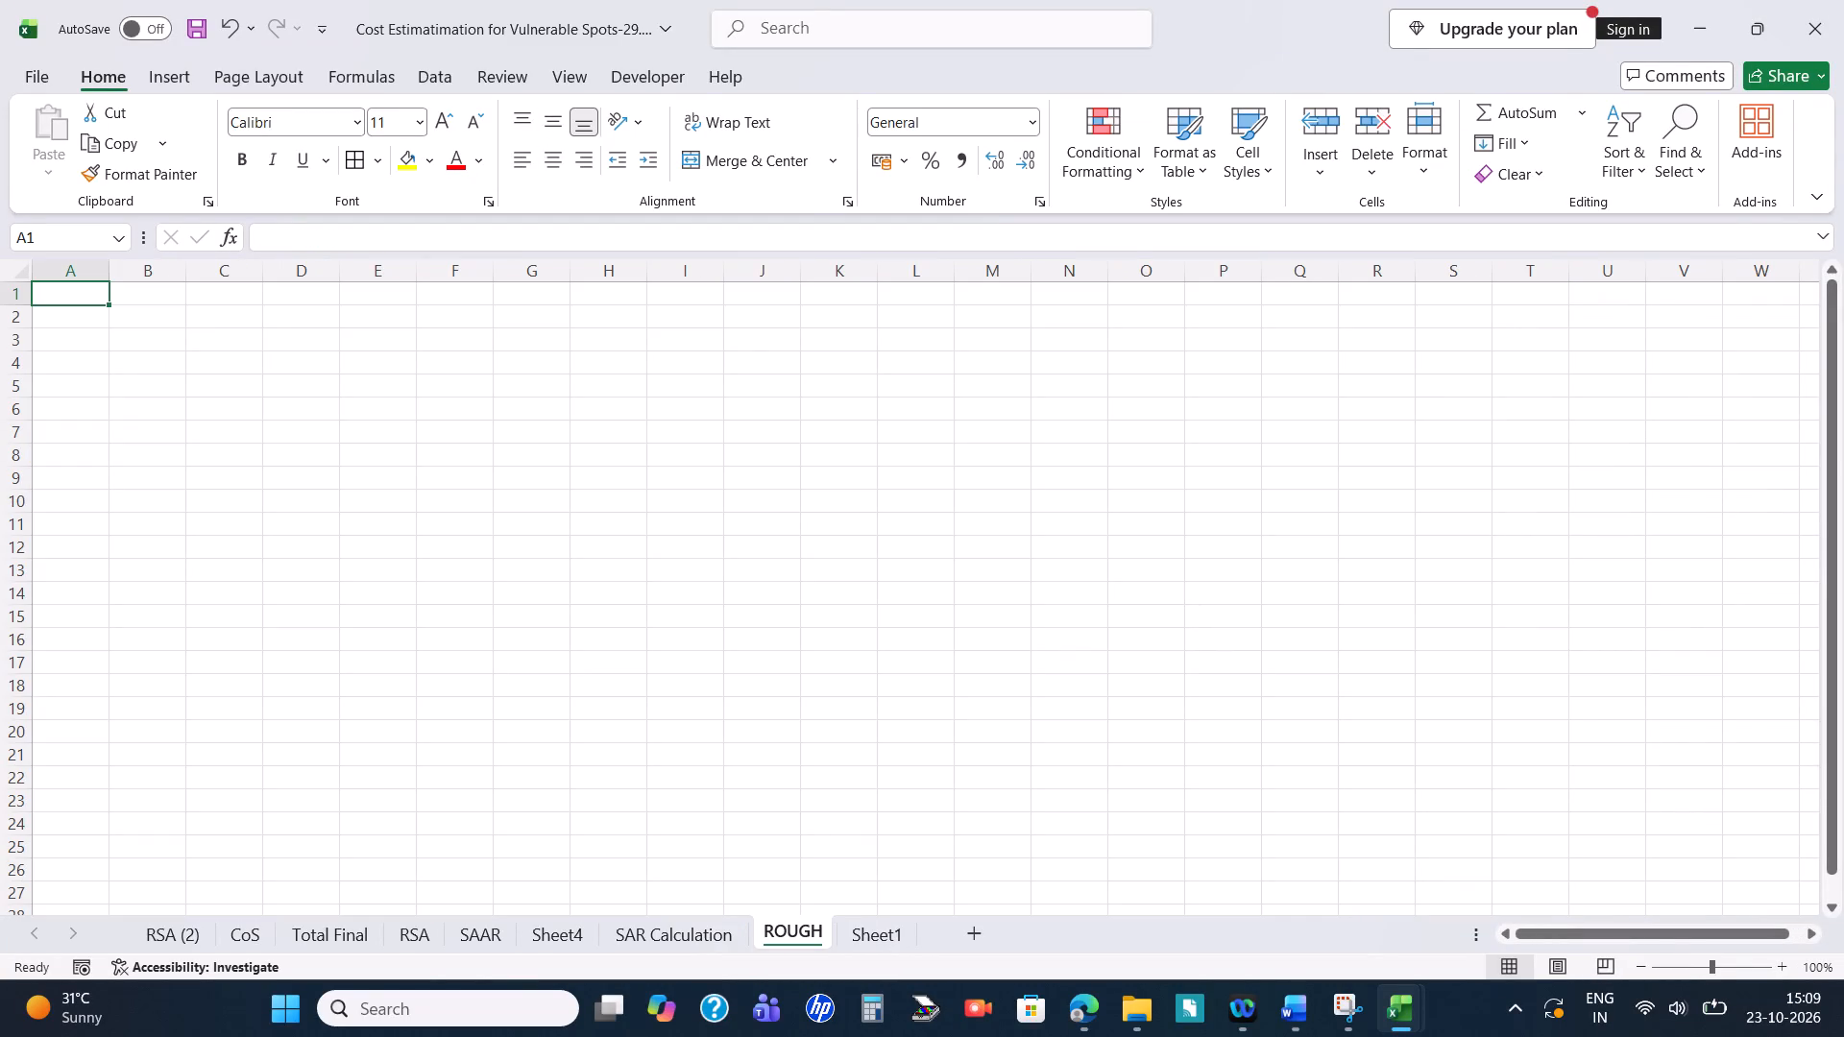
Reorder the worksheets so that Sheet1 follows SAR Calculation and ROUGH comes last.
drag(812, 925, 888, 924)
drag(888, 924, 895, 926)
drag(879, 929, 833, 944)
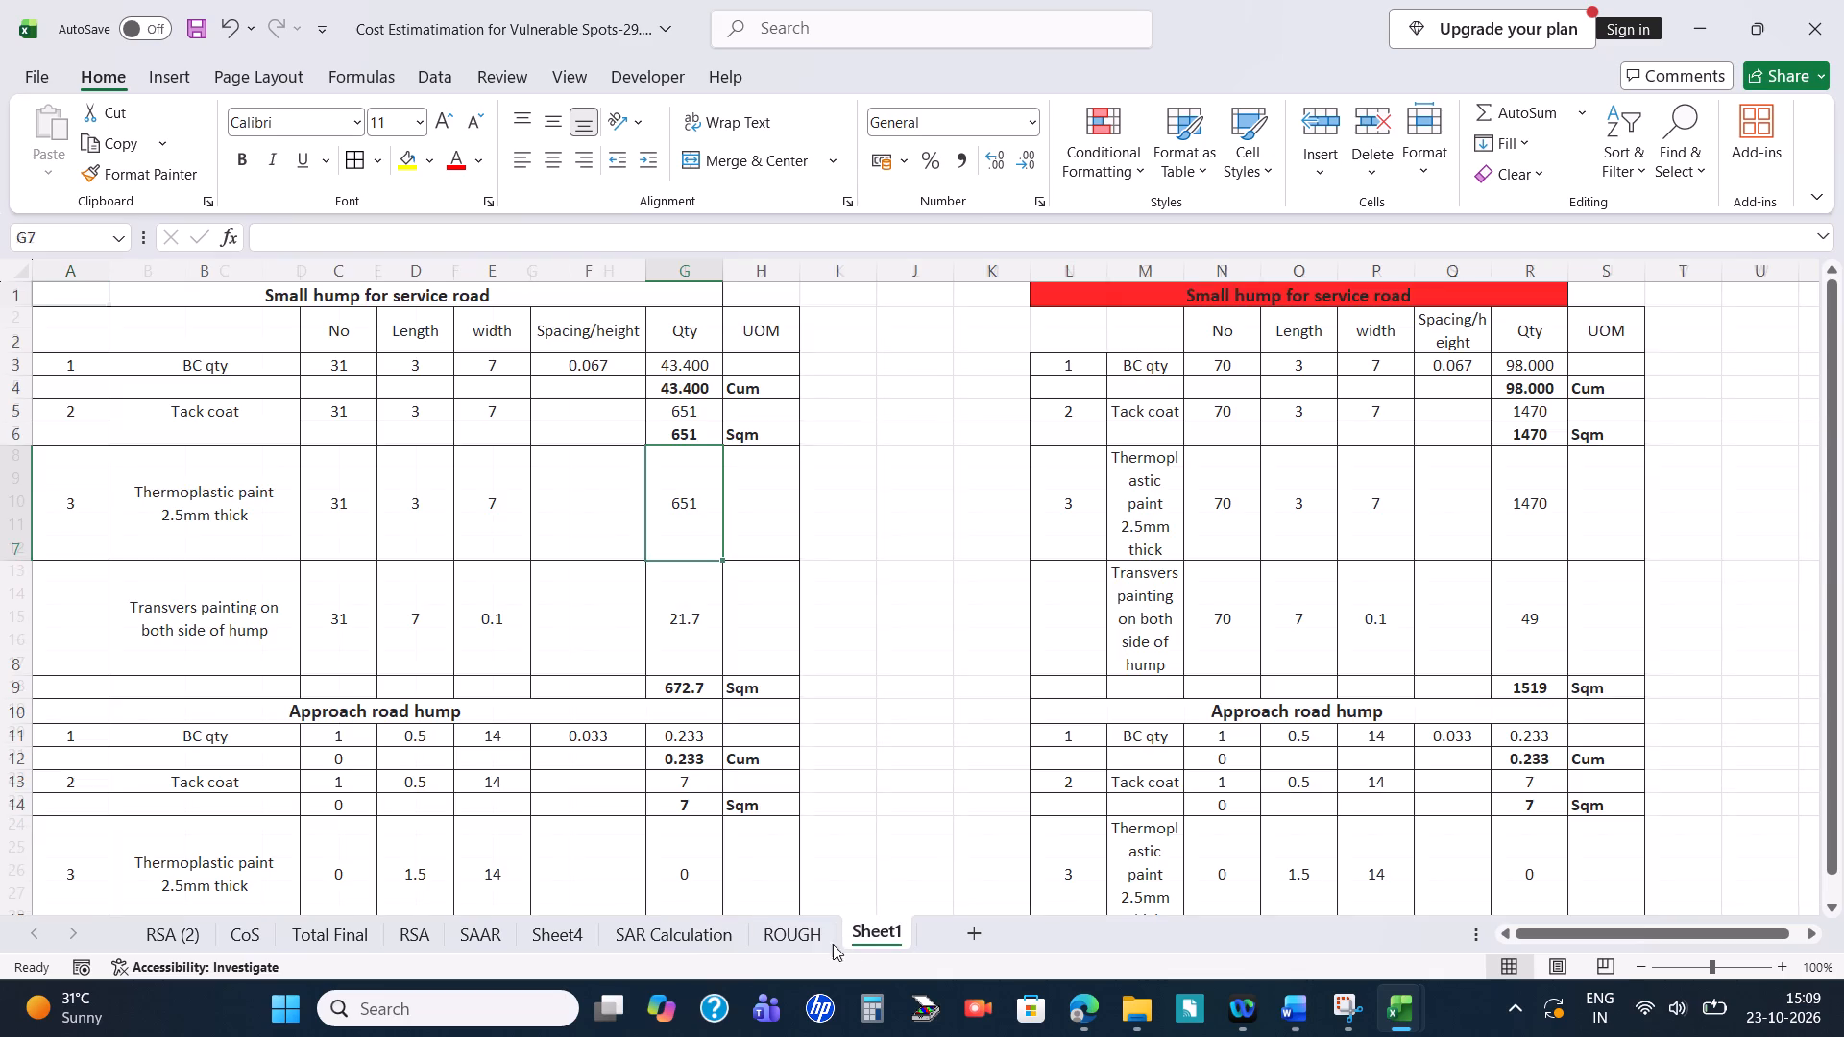
drag(833, 944, 762, 947)
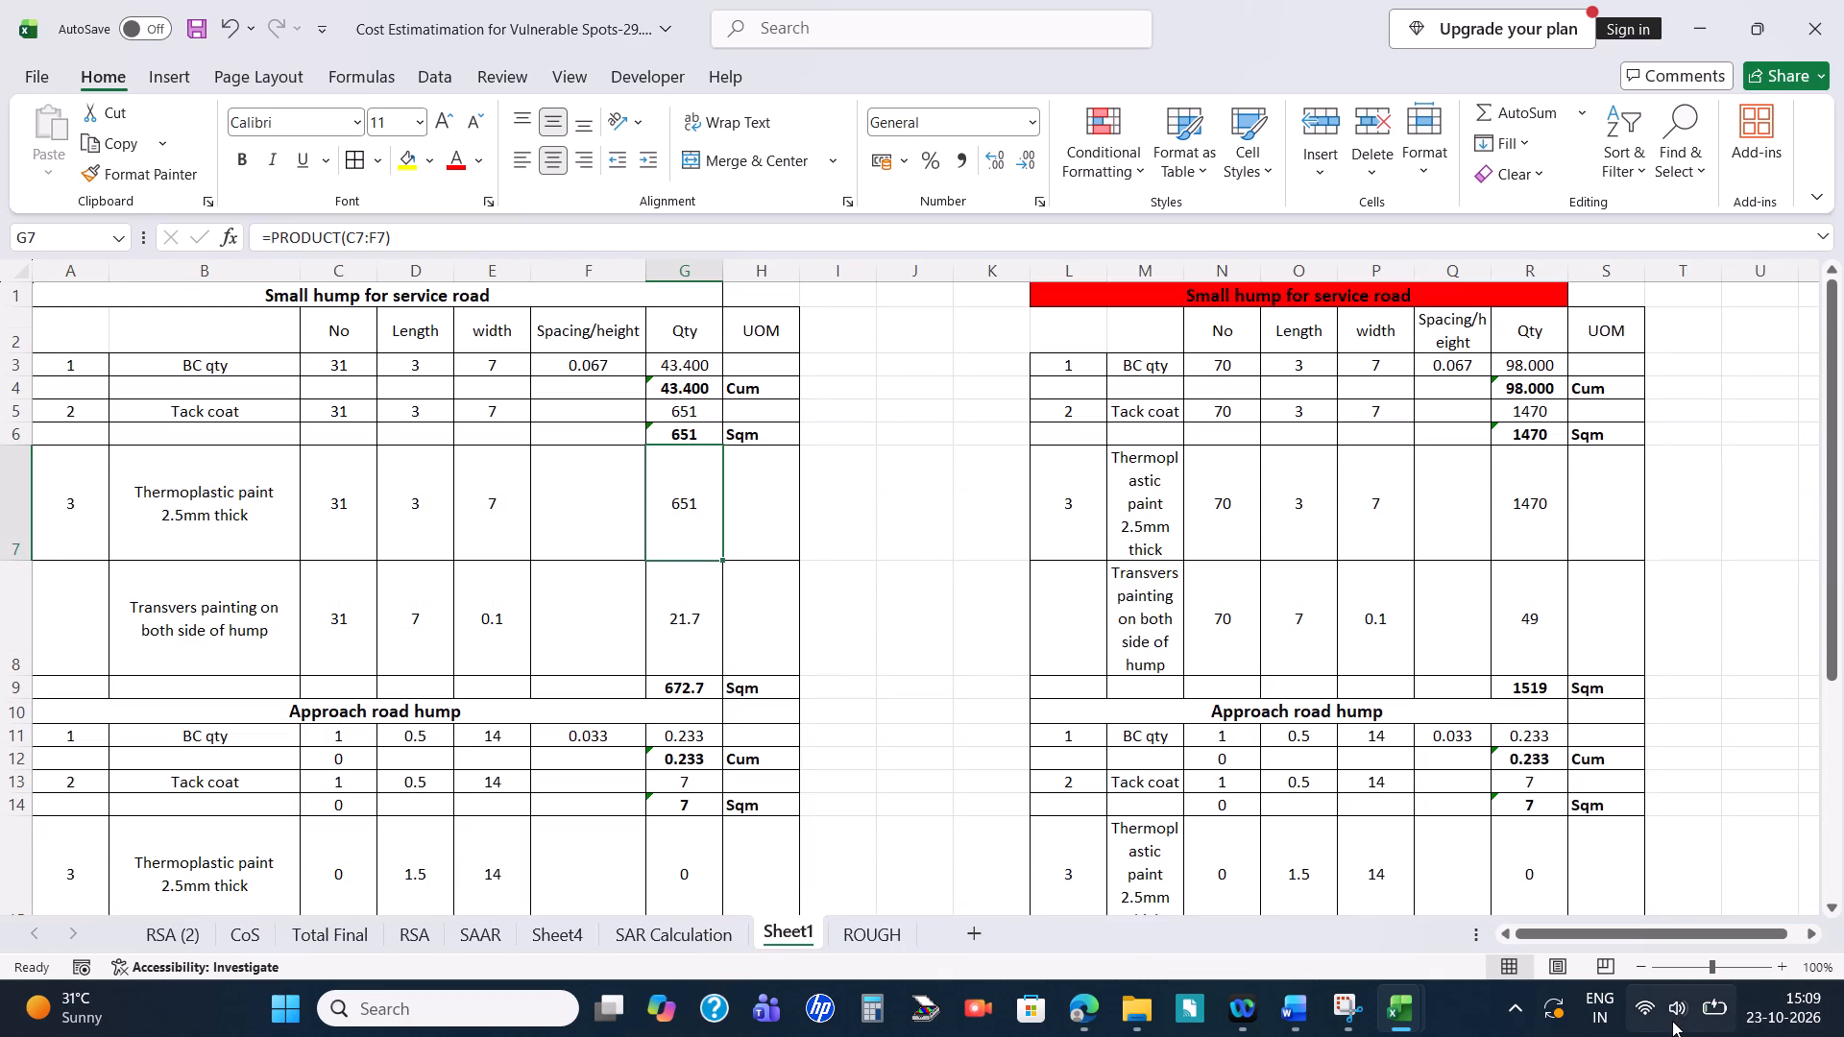
Resume music playback, switch to the Urike Urike video in Microsoft Edge and skip ahead to about 0:18.
click(1672, 1021)
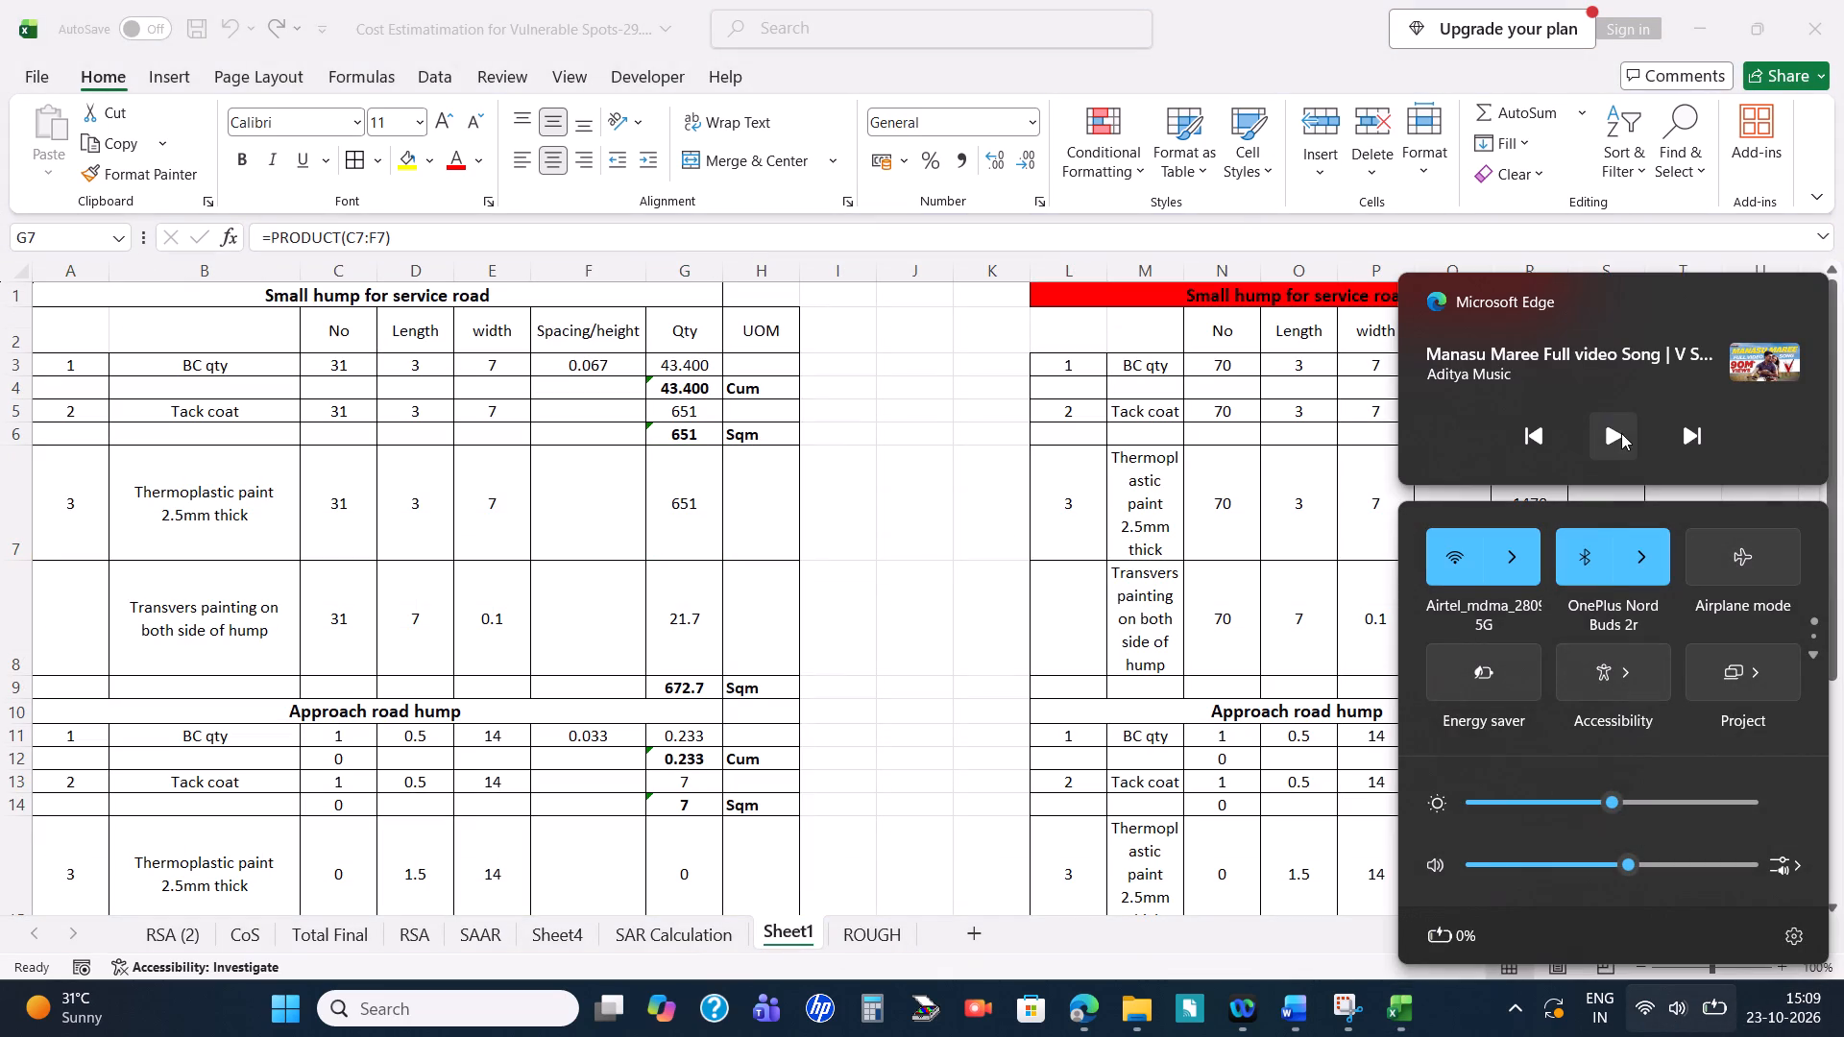
click(1620, 433)
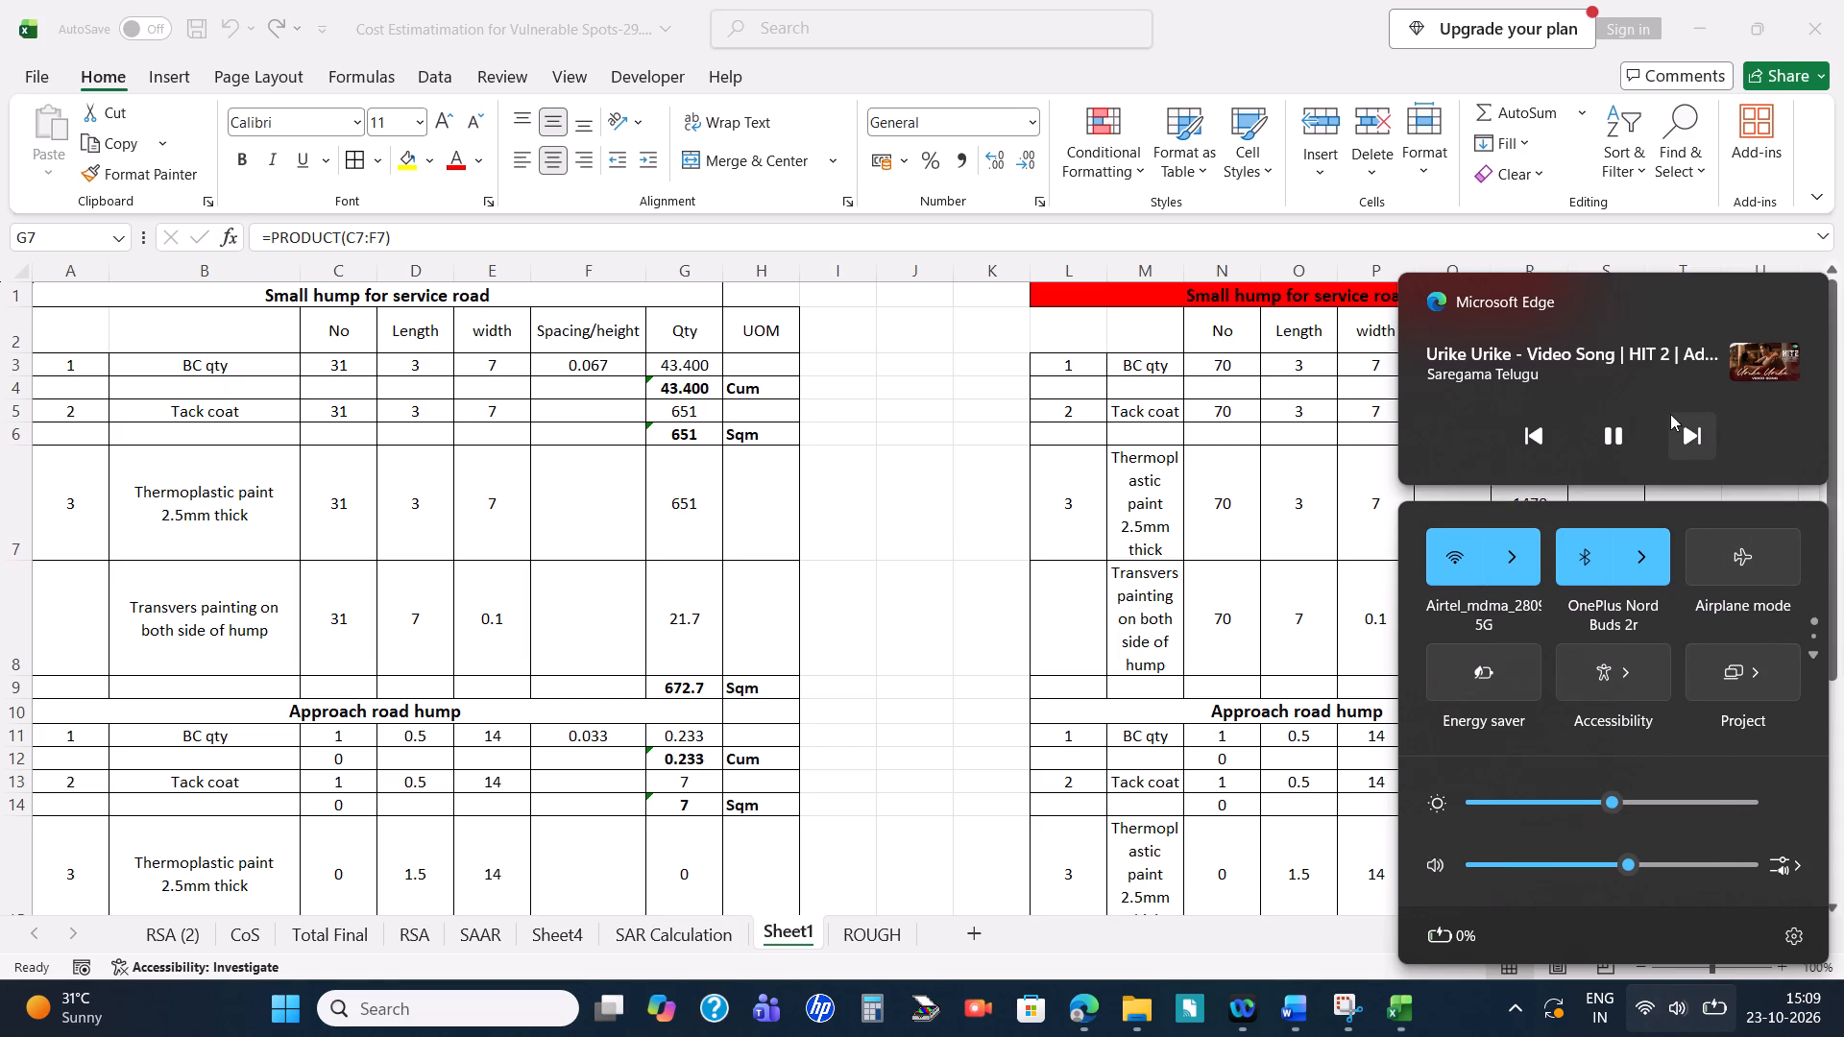
click(1781, 350)
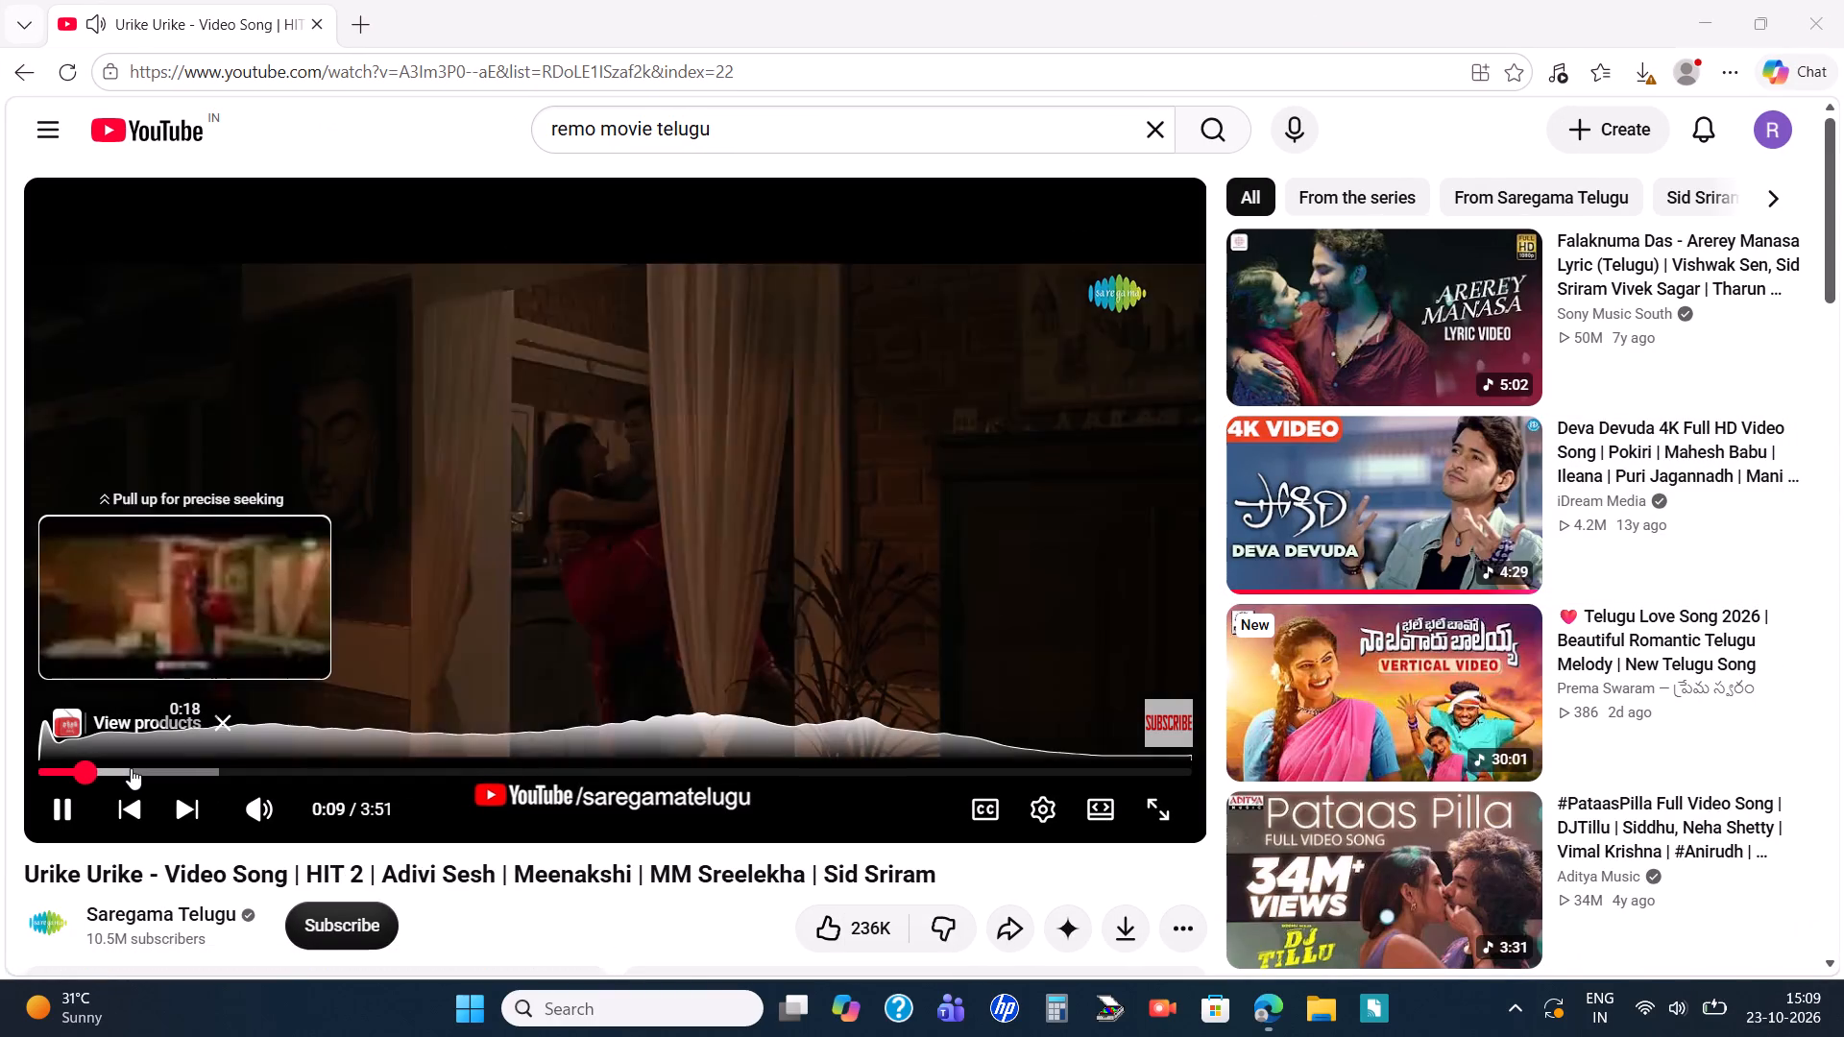
click(131, 768)
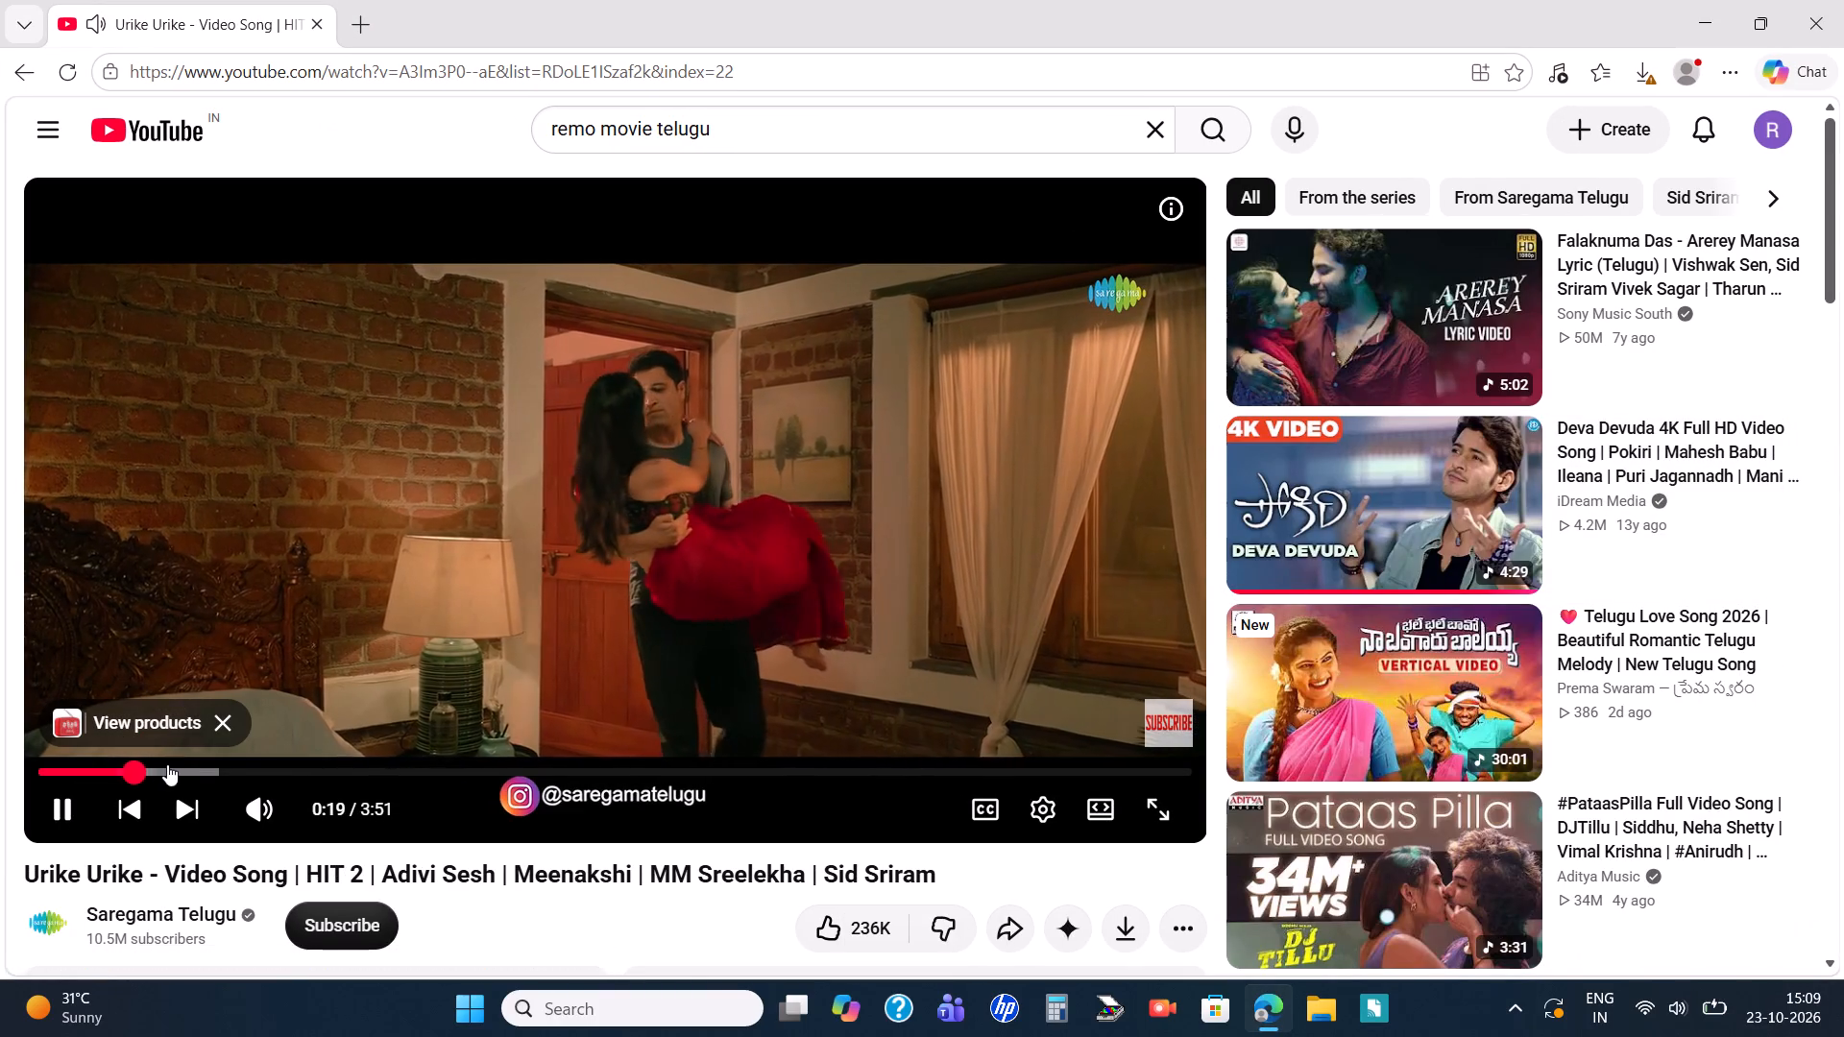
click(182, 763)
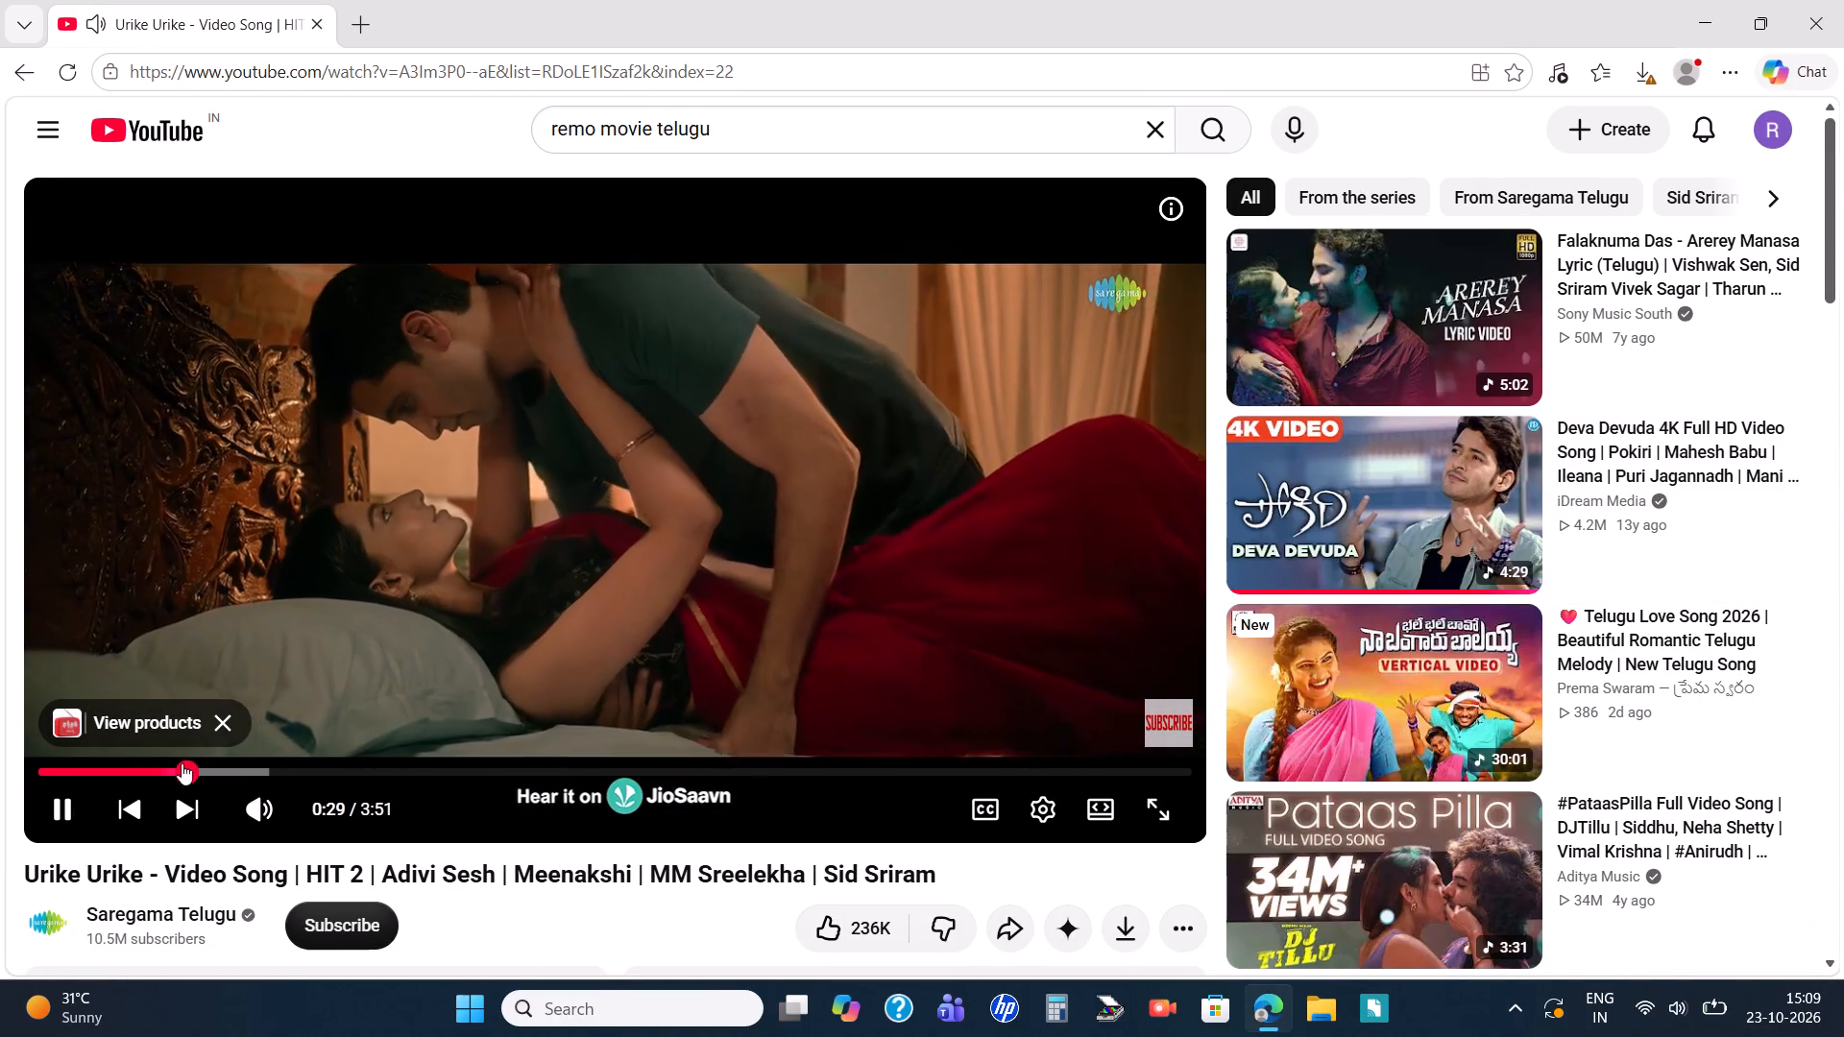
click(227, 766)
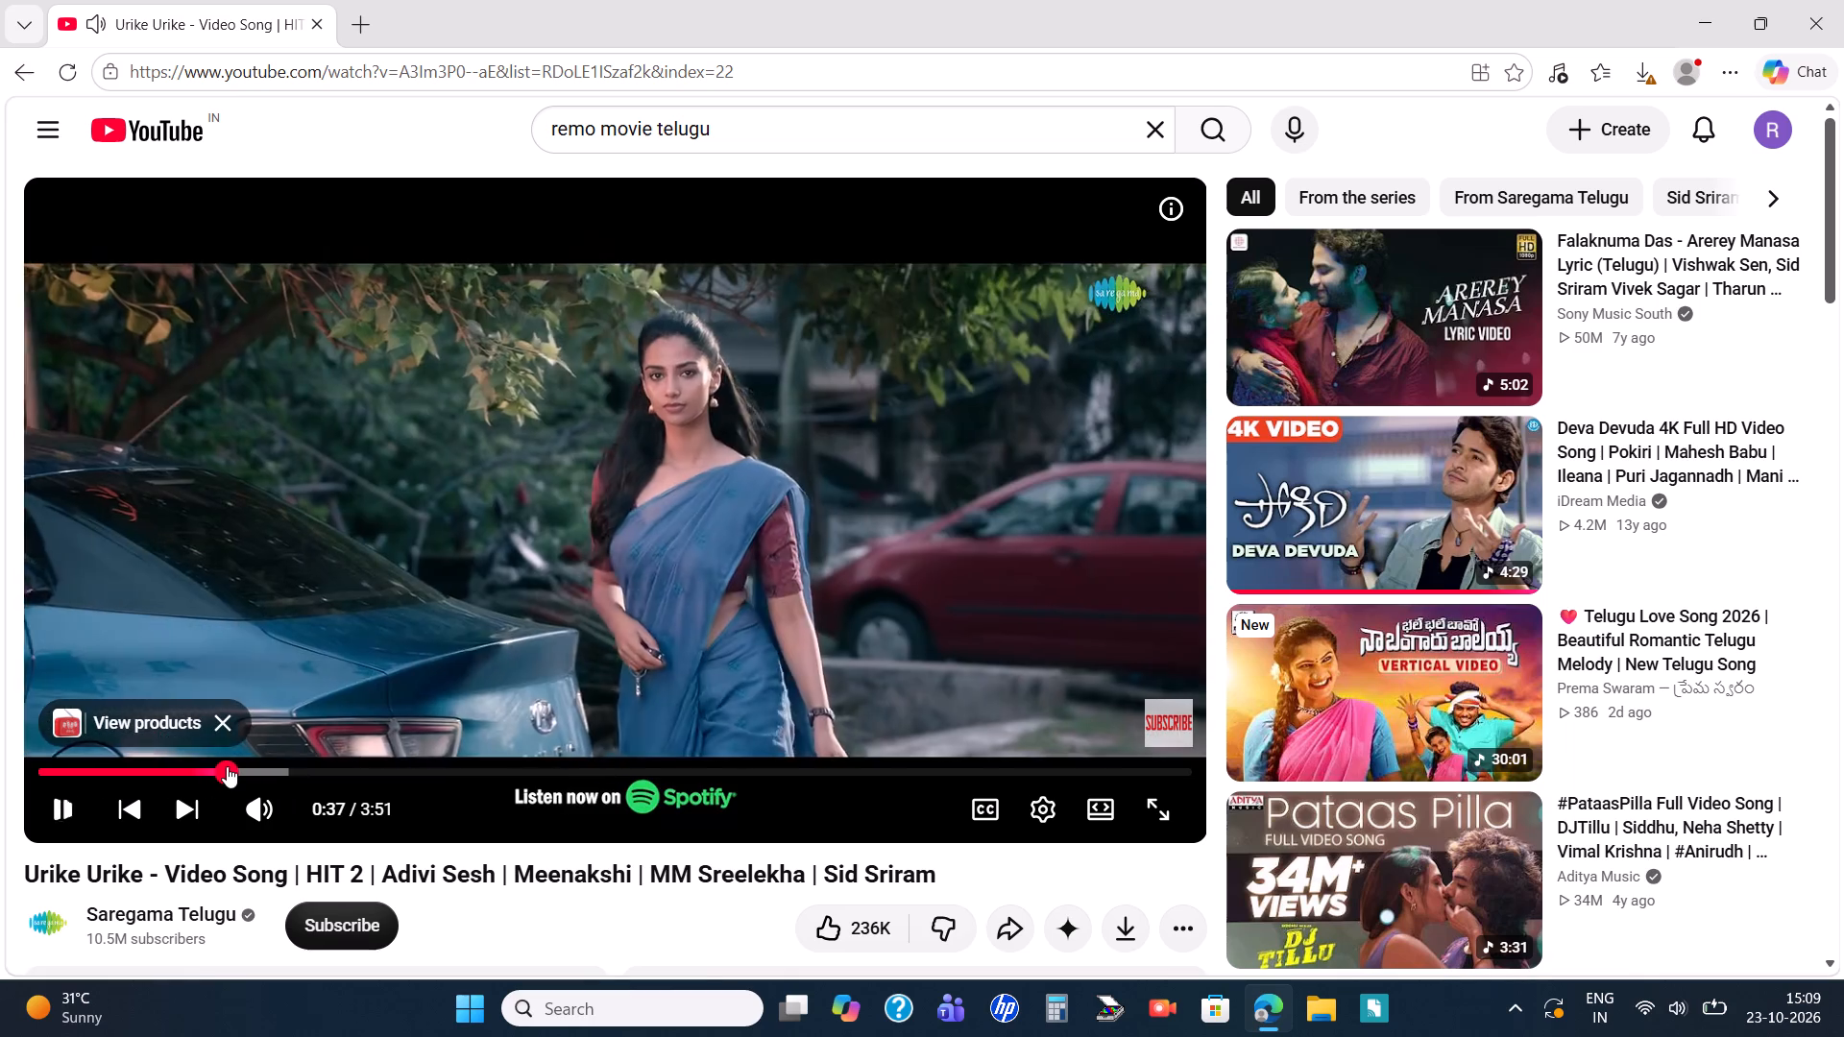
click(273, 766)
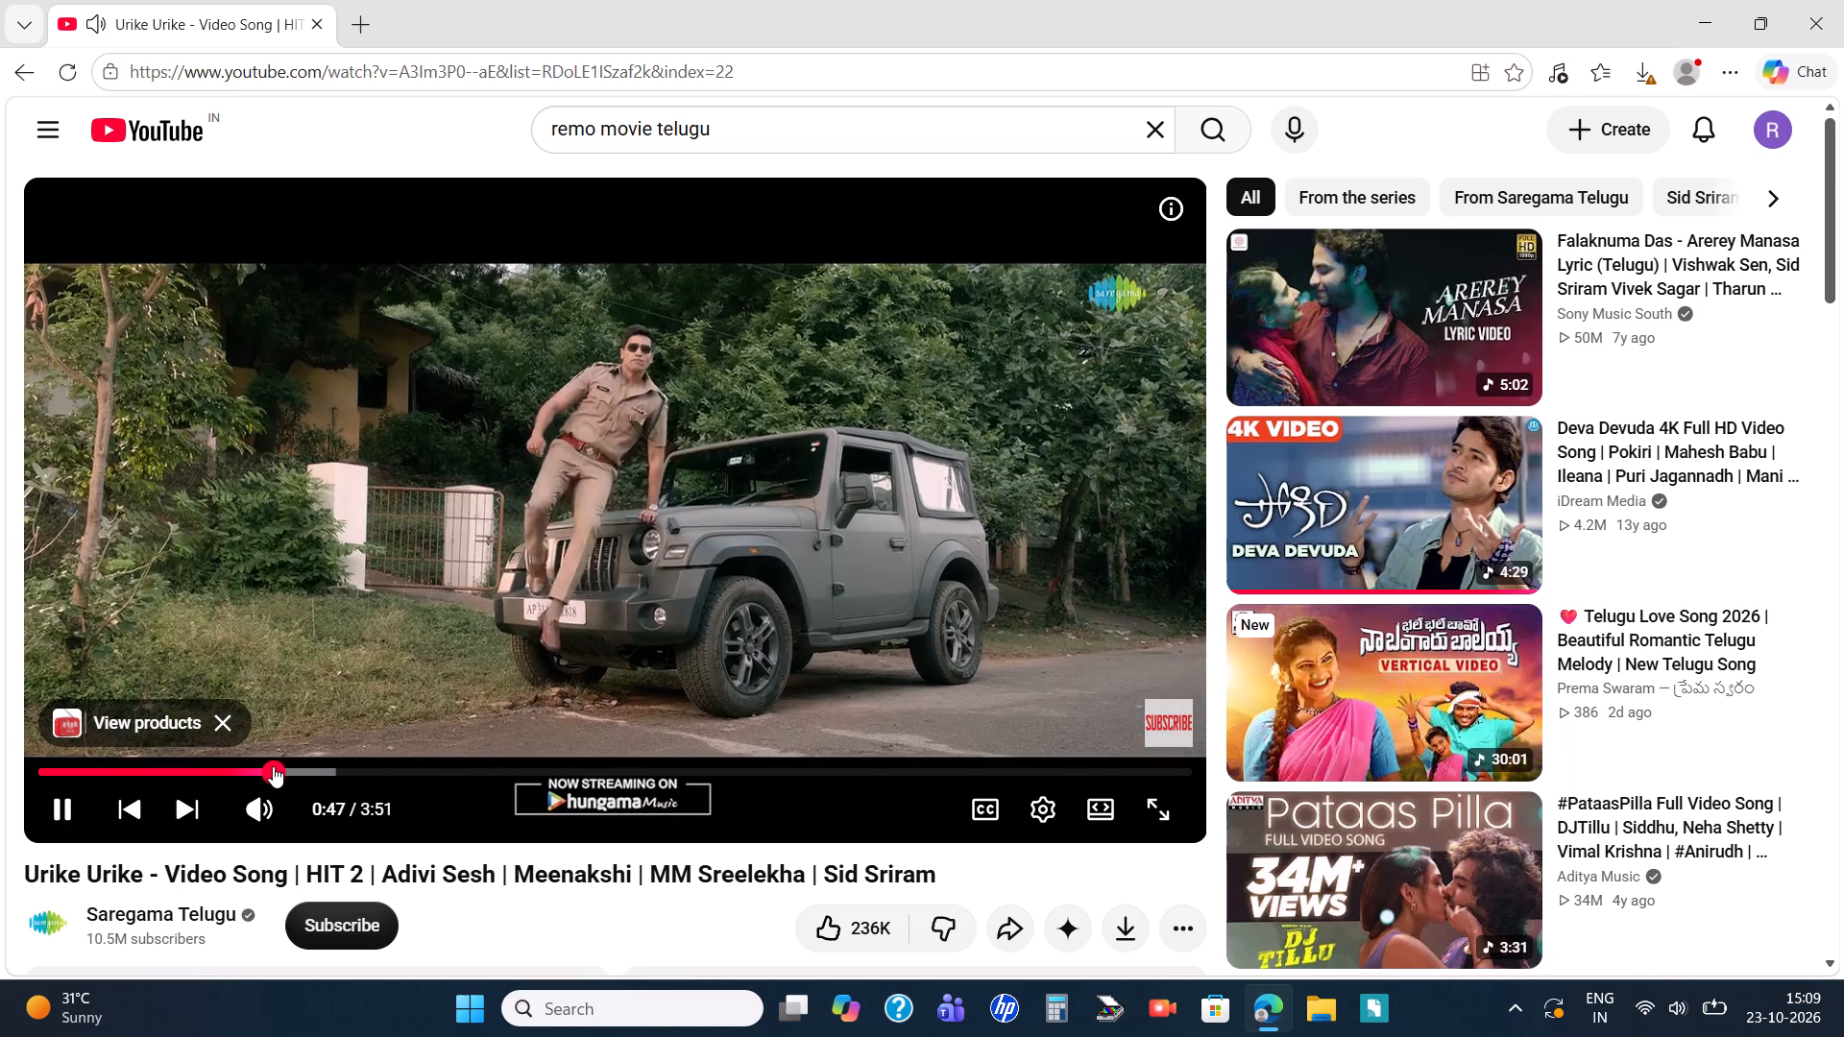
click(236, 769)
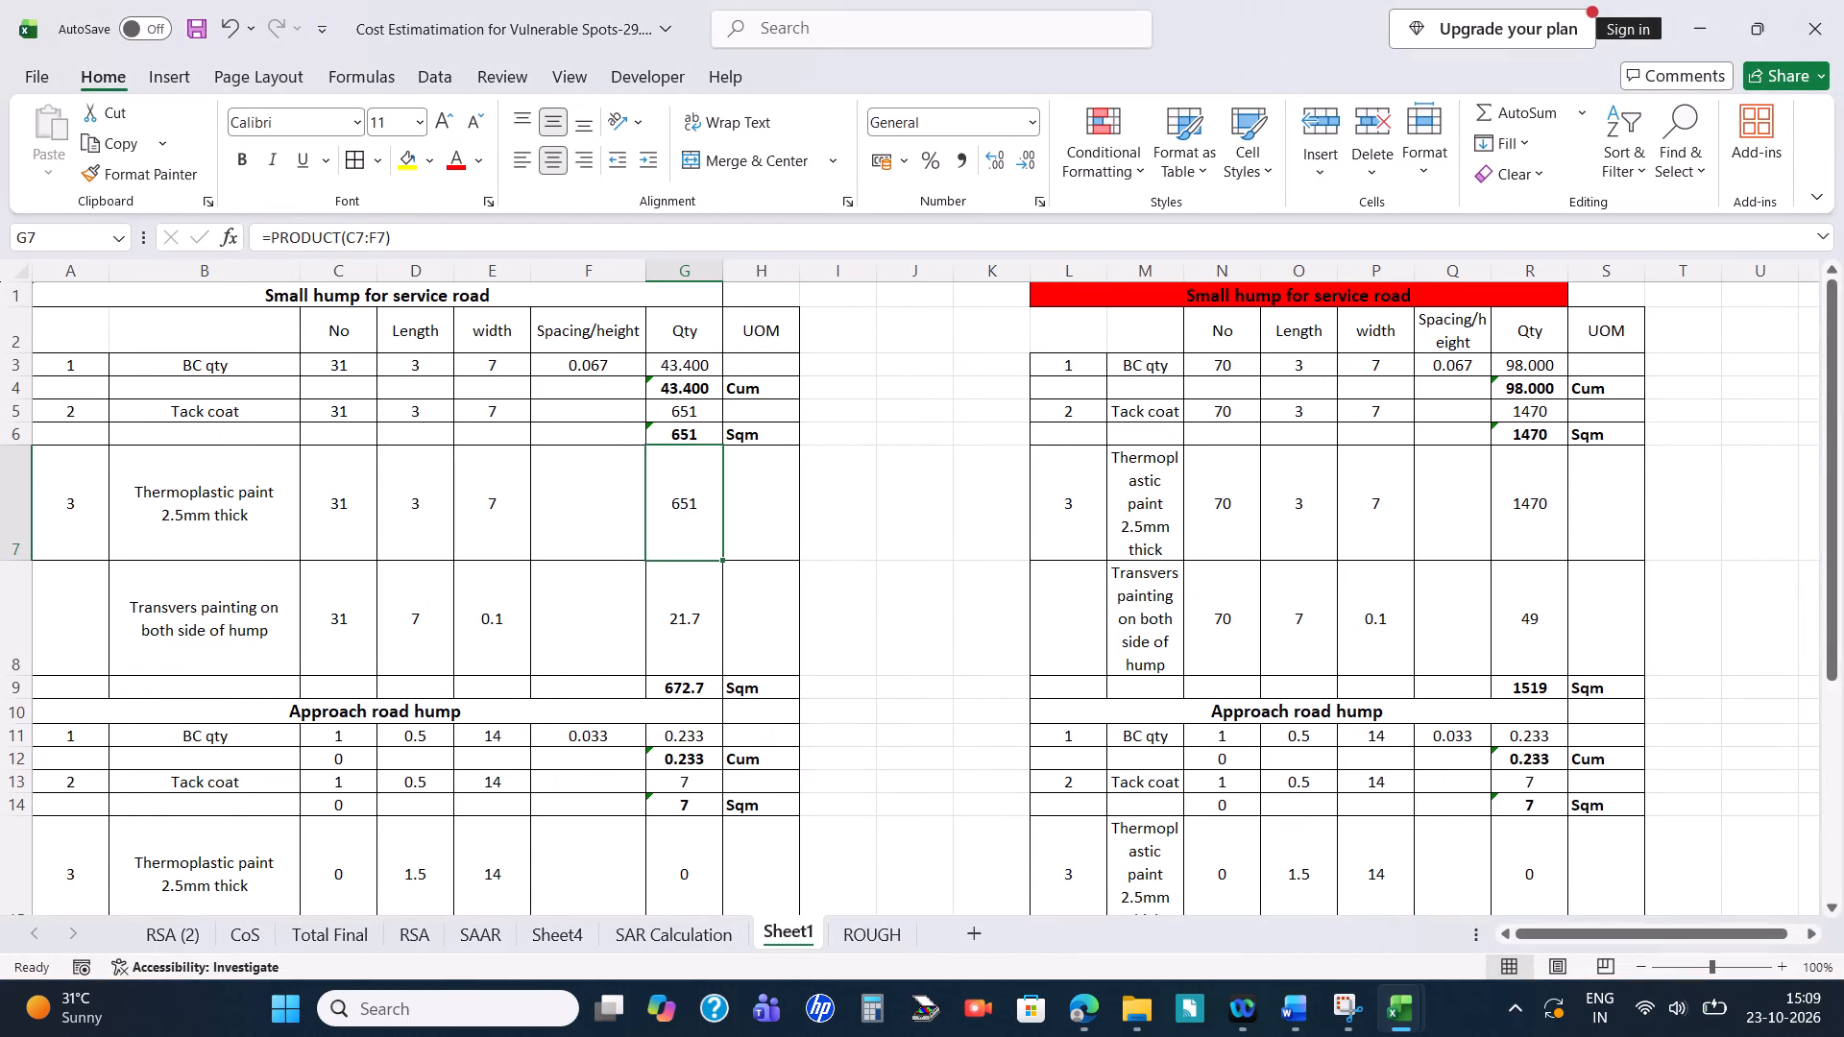
Enter the label 600M TRIANGULAR in cell A1 of the empty ROUGH sheet in the Excel cost estimate workbook.
click(871, 929)
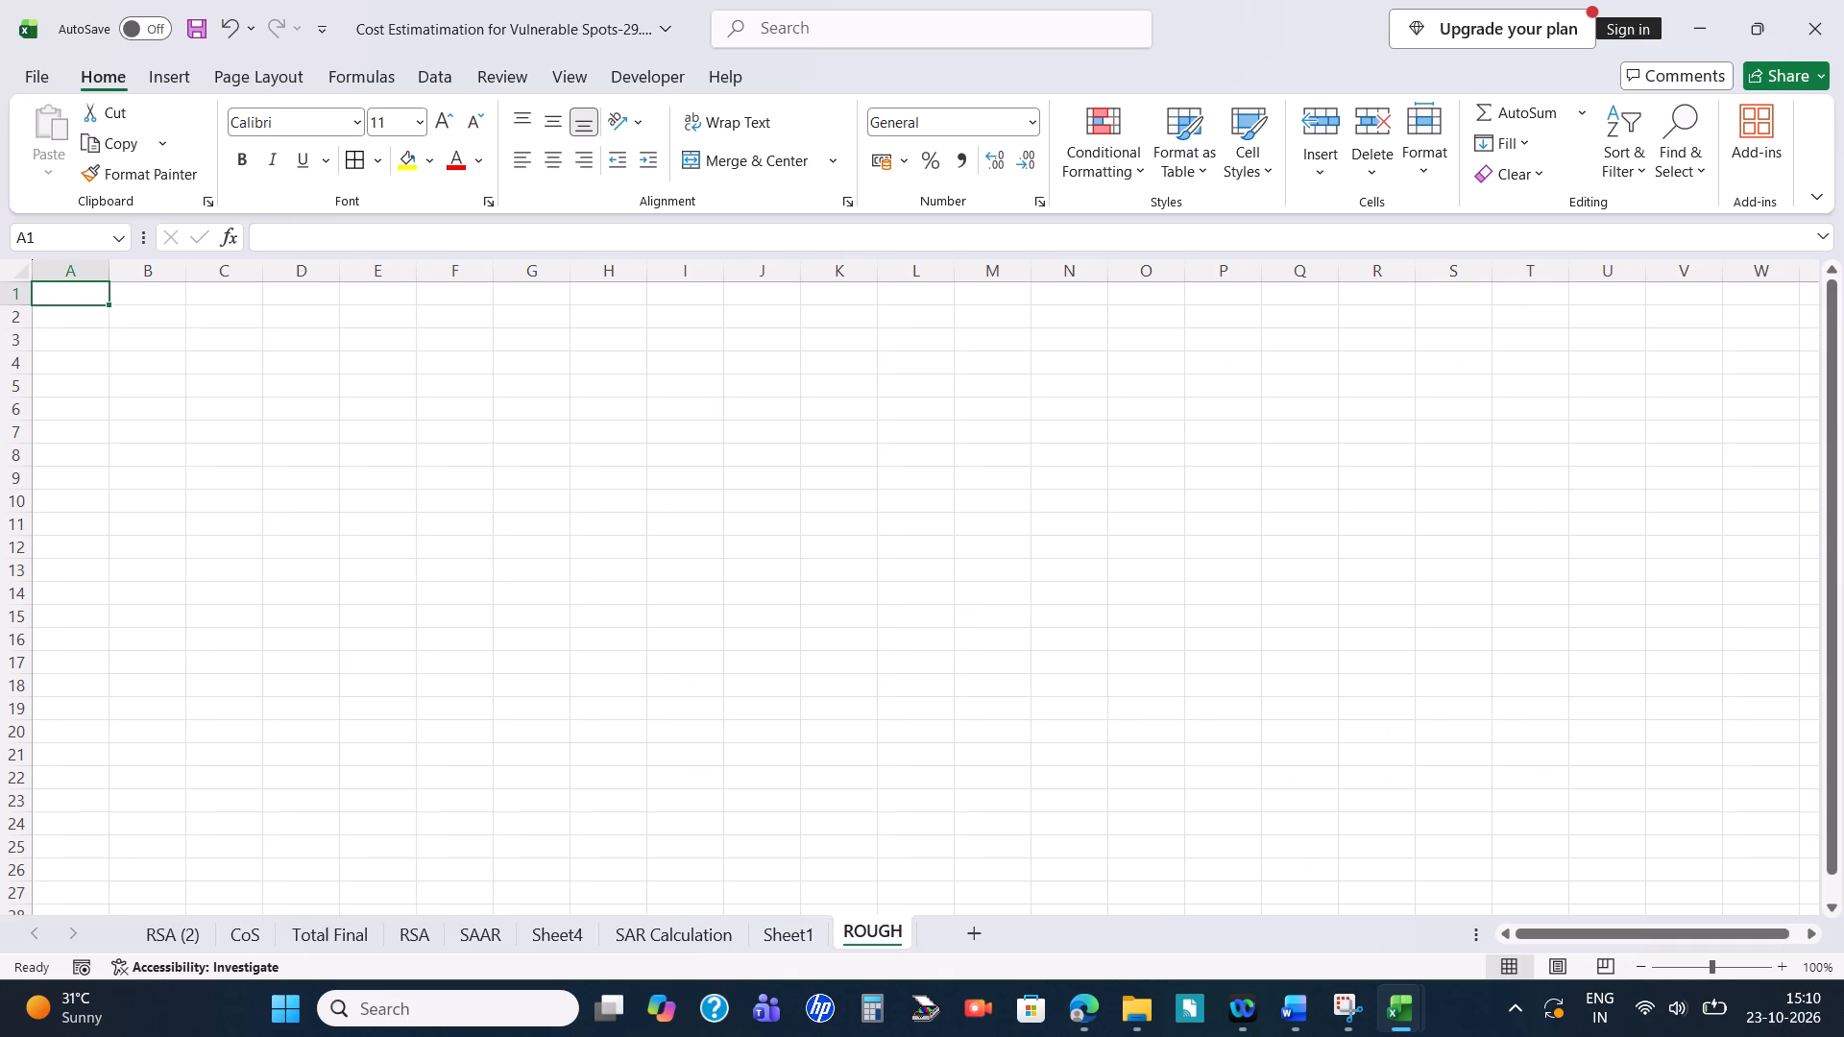
text(600)
text(M)
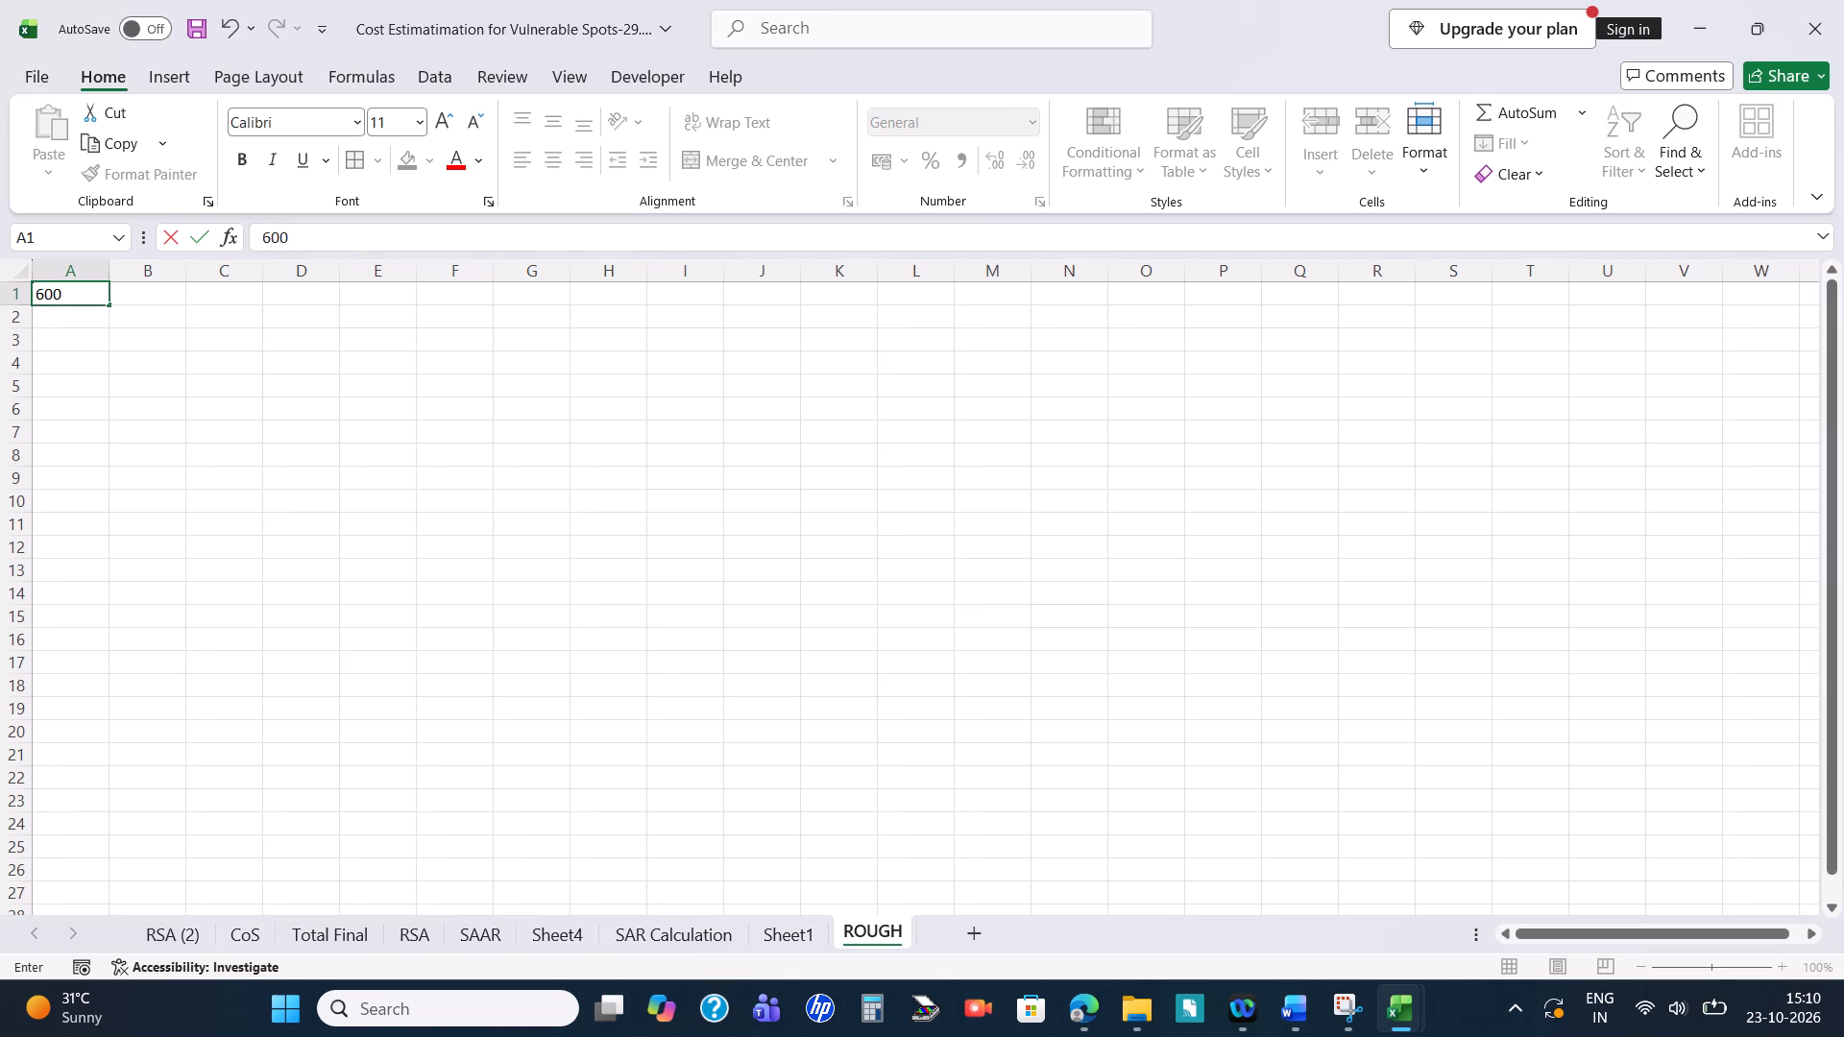
key(space)
text(TR)
key(i)
text(ANGULAR)
key(Return)
key(Up)
key(Right)
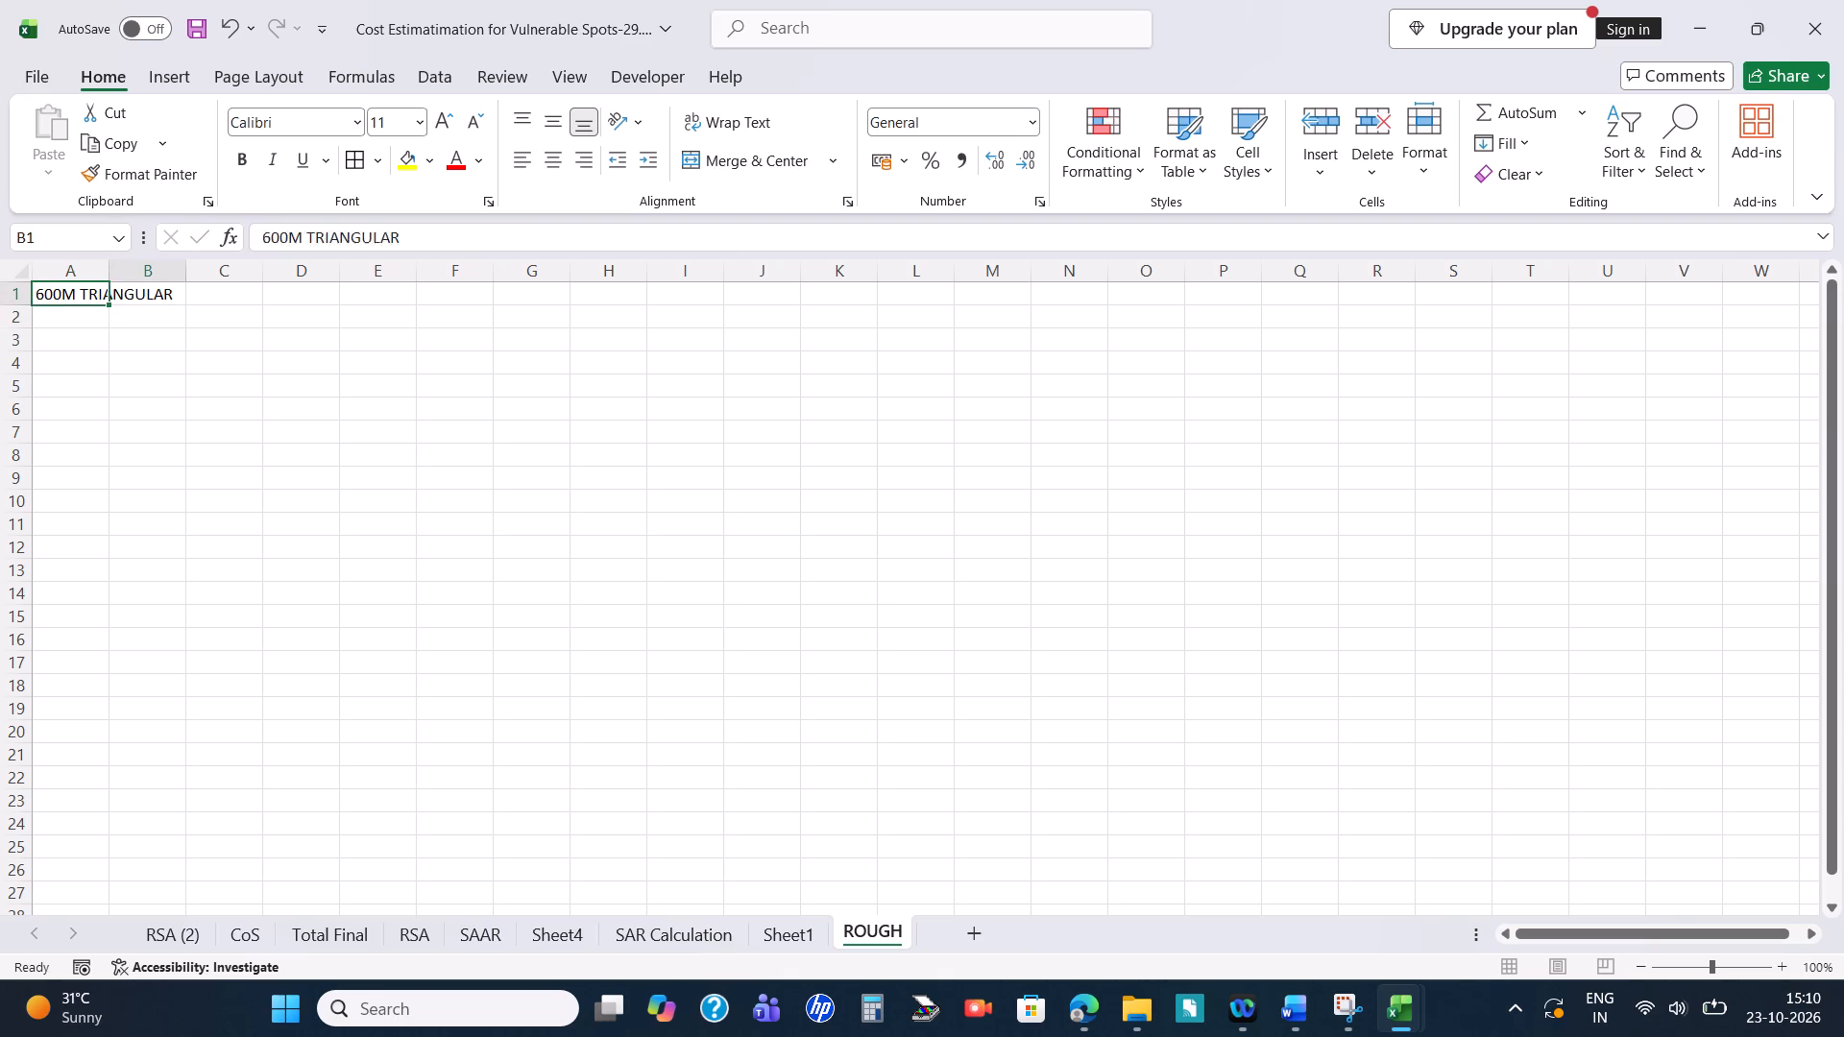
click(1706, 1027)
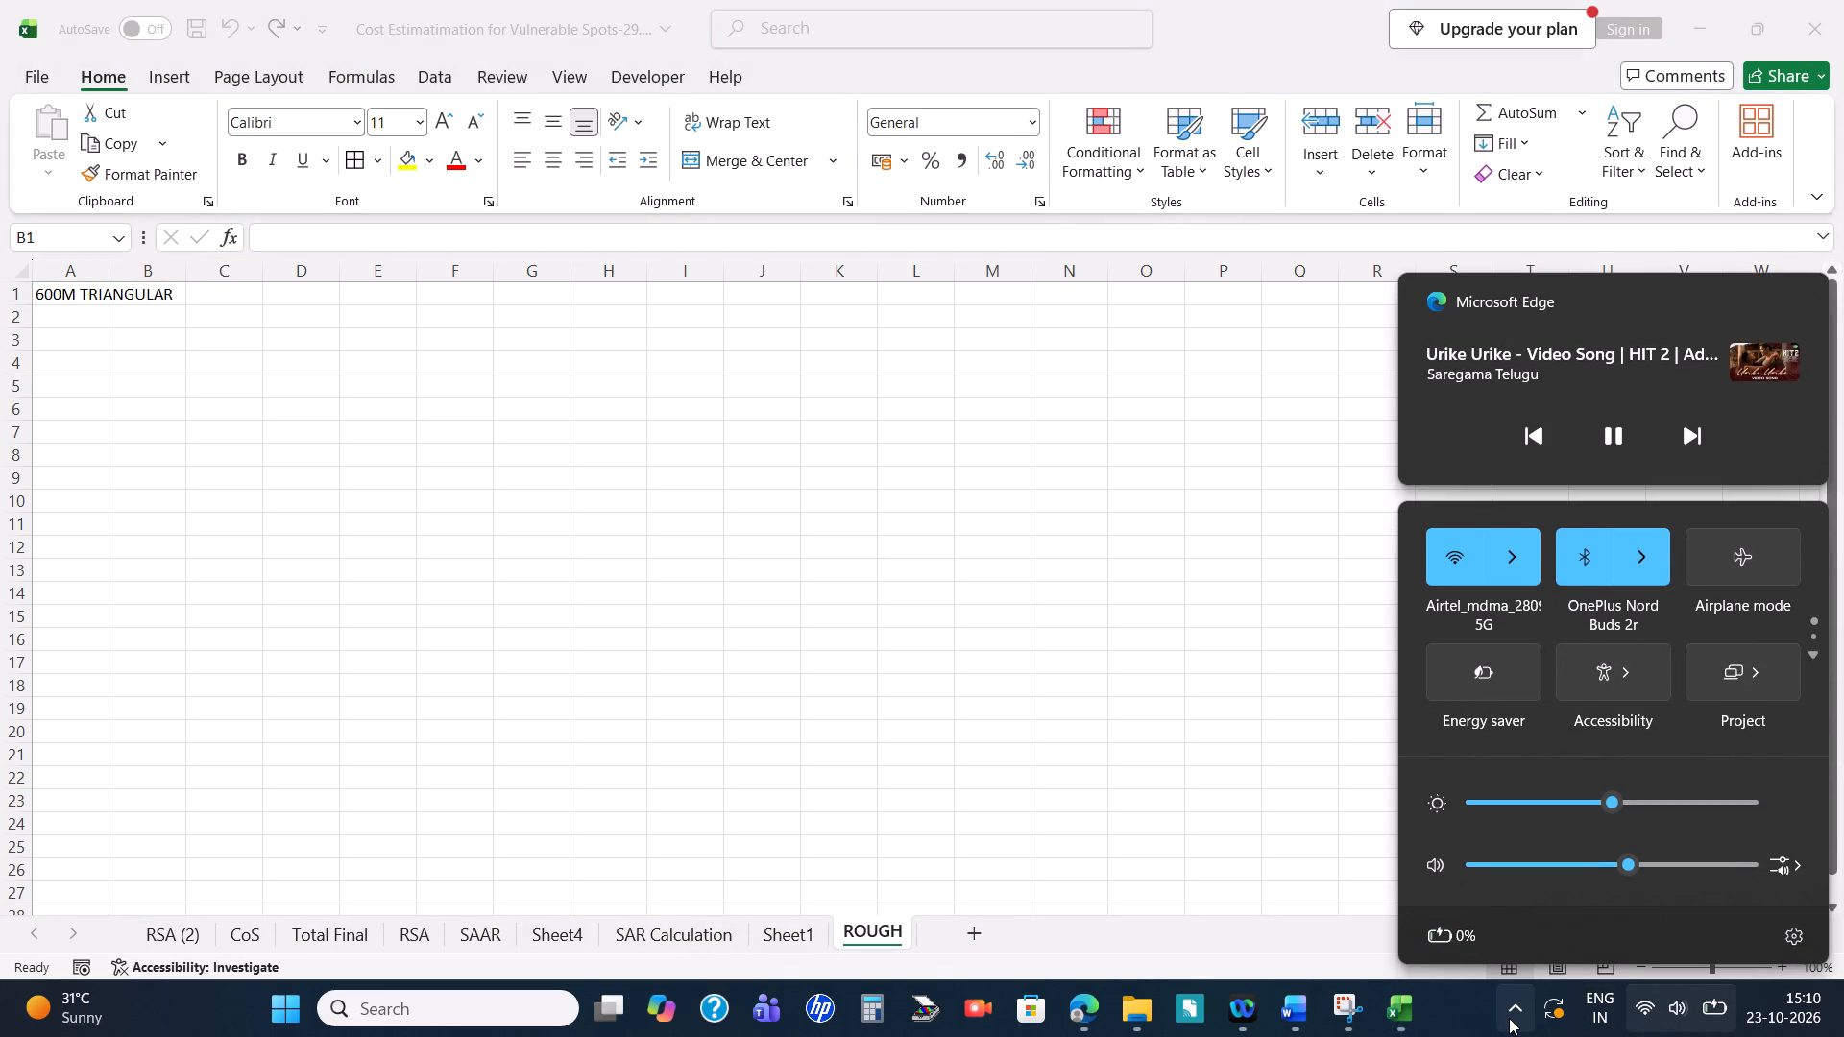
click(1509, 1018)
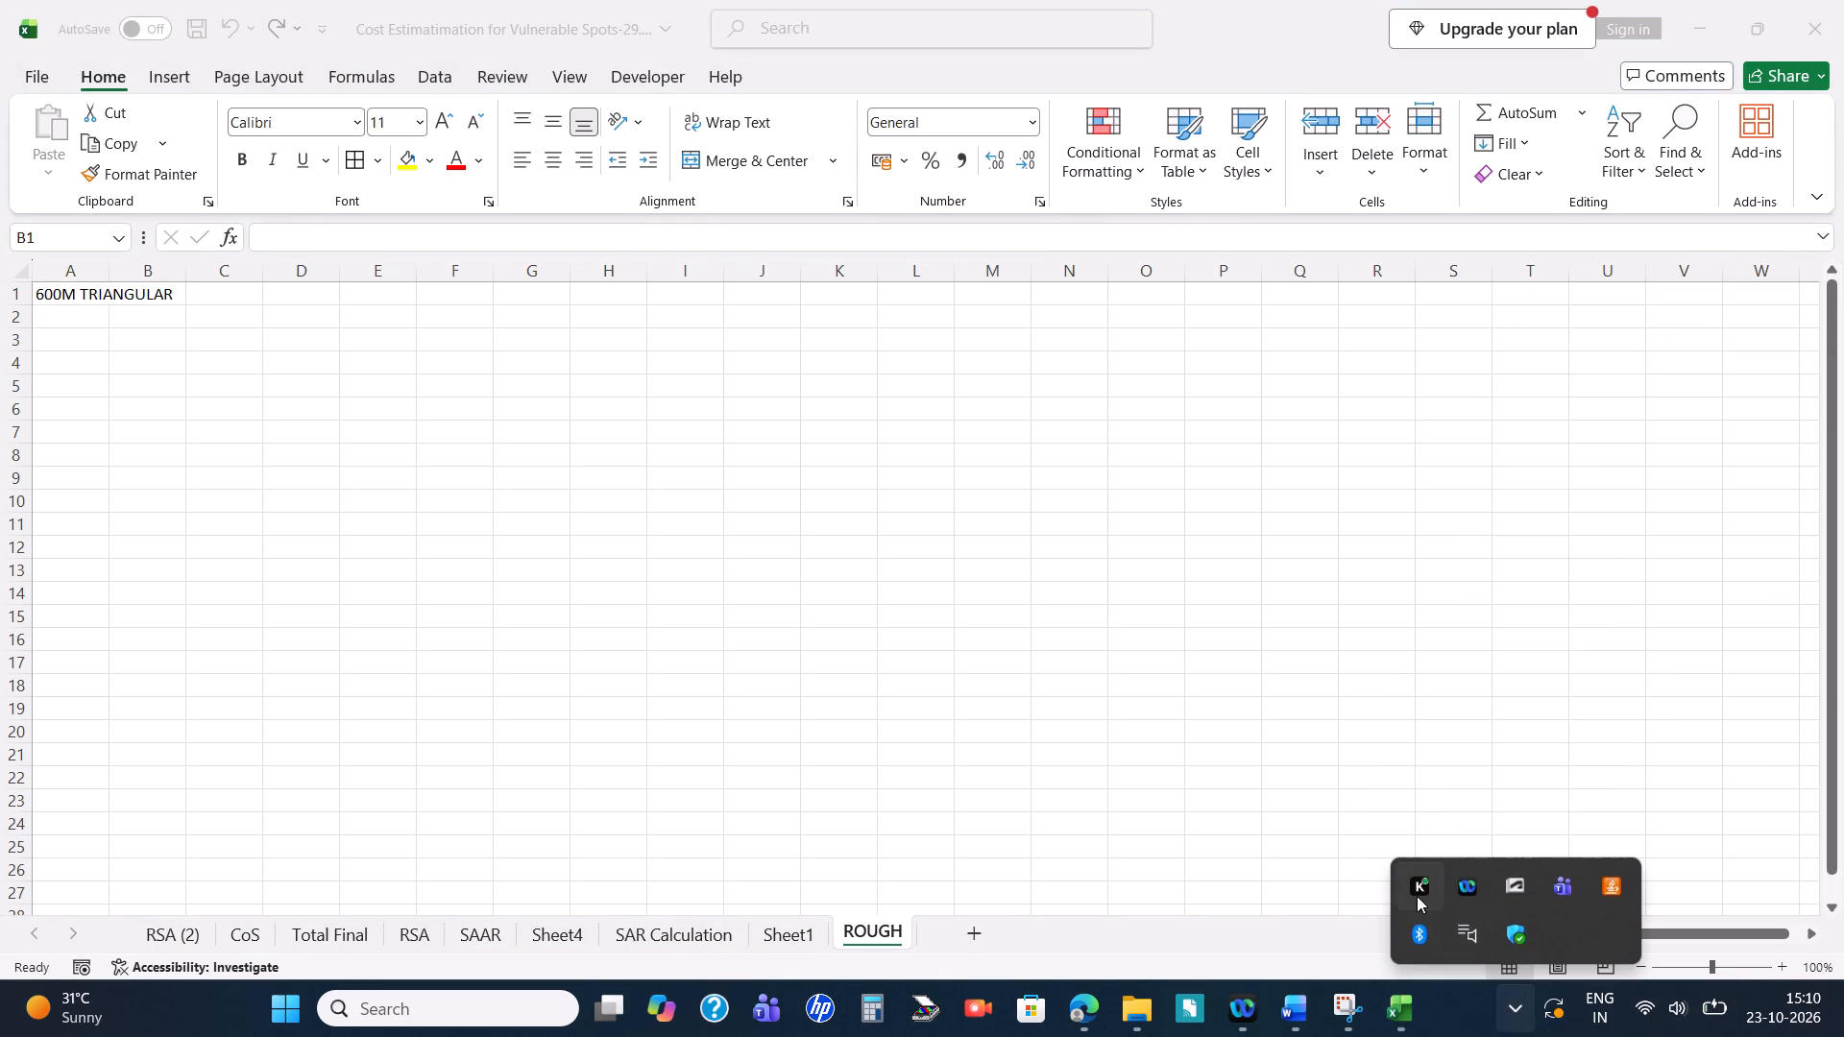
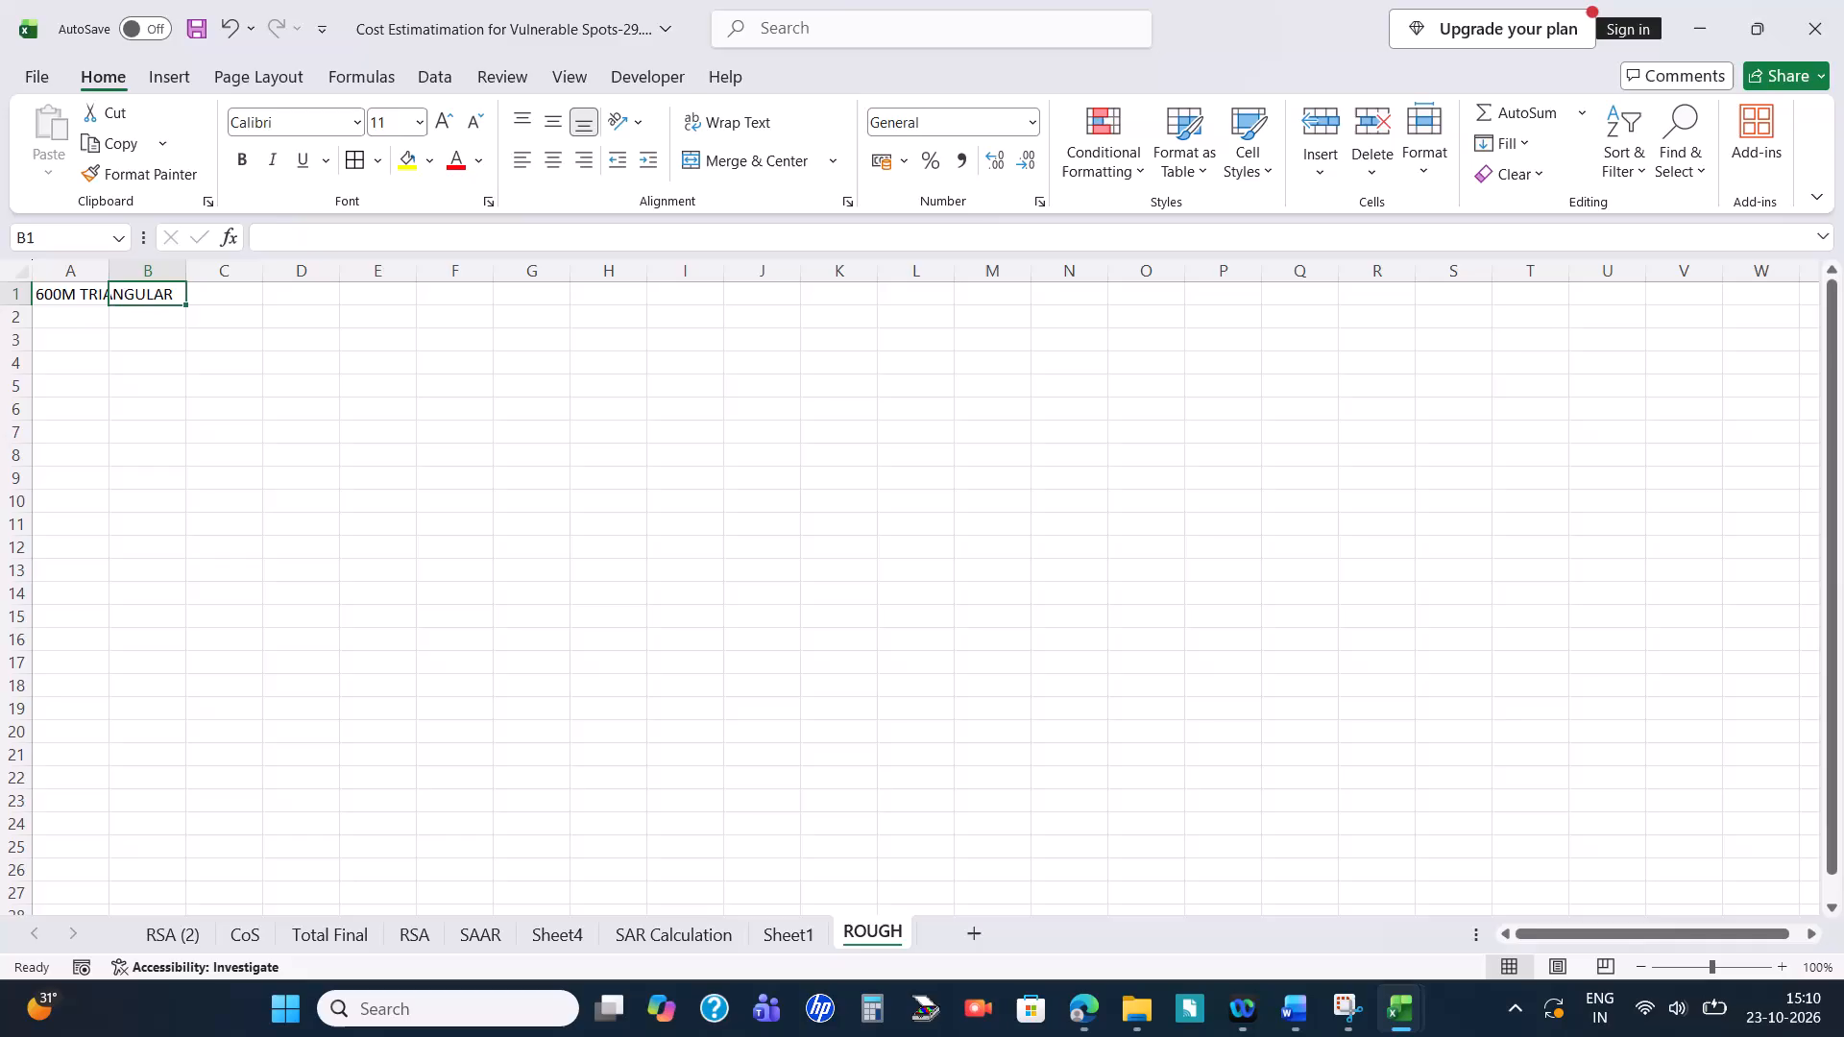
Widen column A of the ROUGH sheet so the 600M TRIANGULAR label fits inside it.
drag(109, 274, 237, 266)
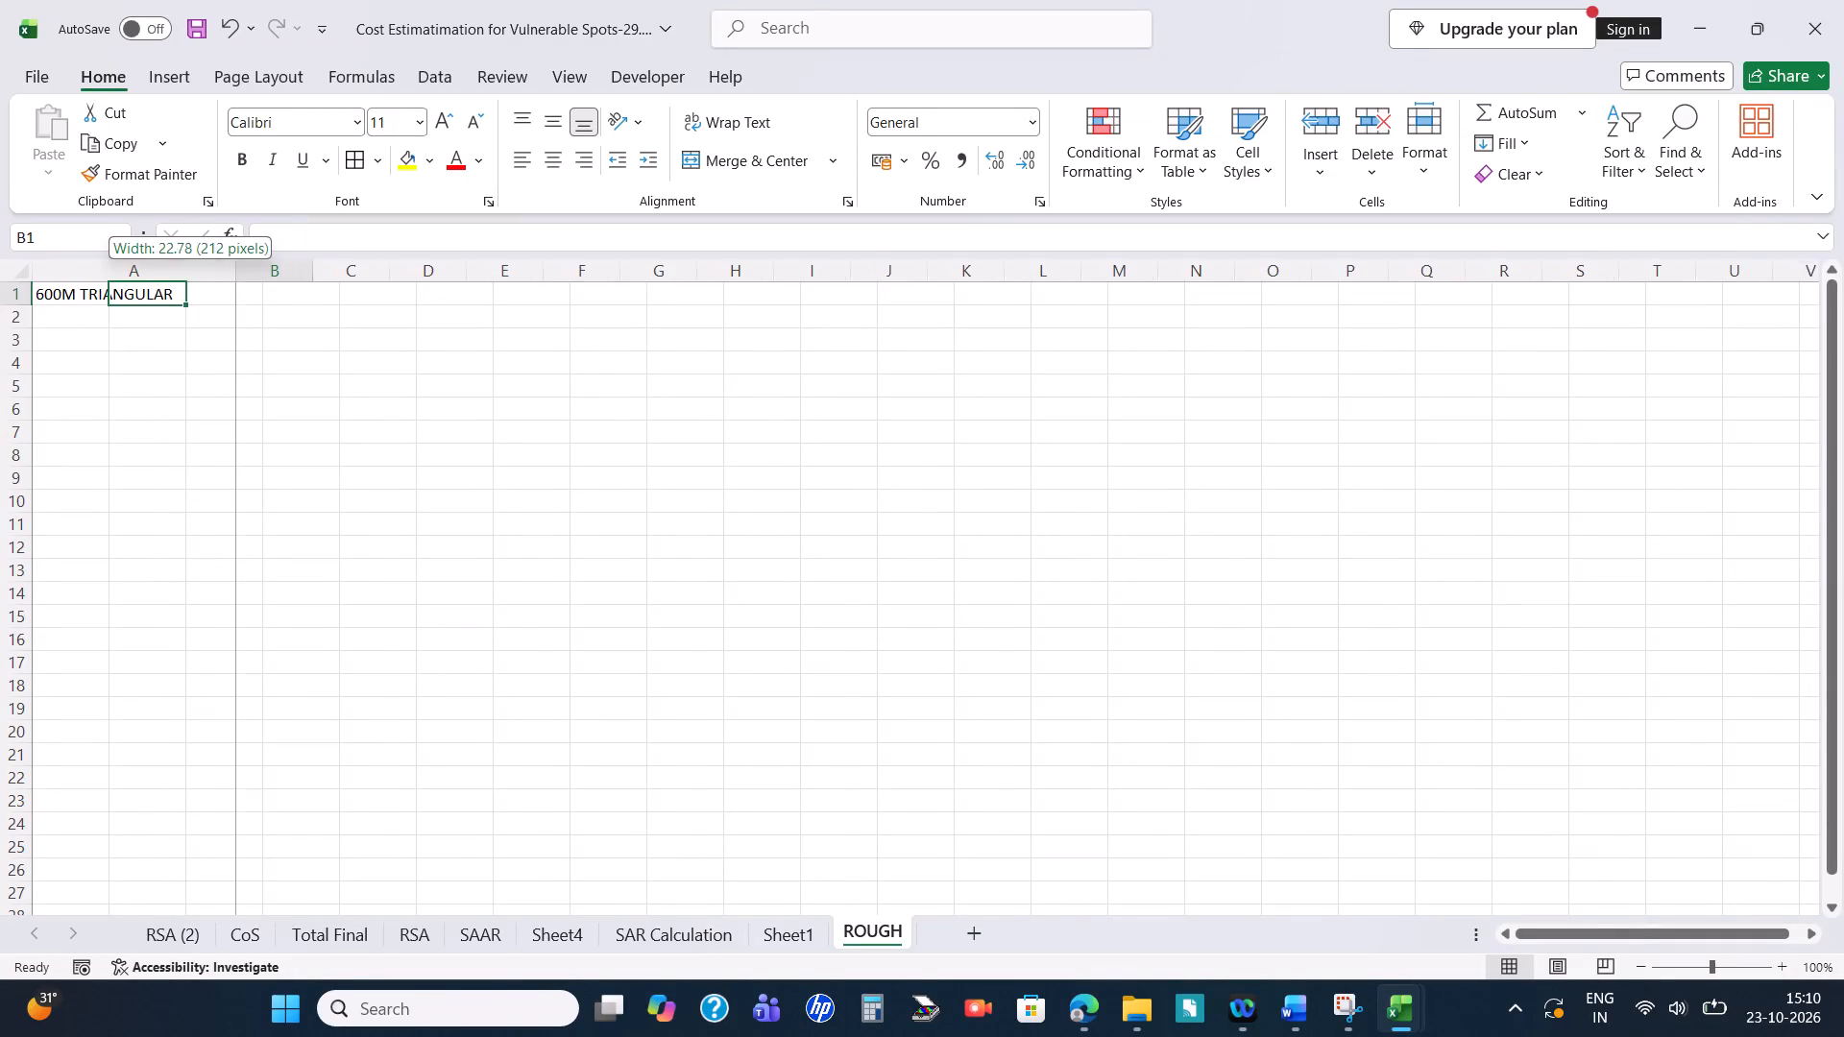
drag(237, 266, 243, 268)
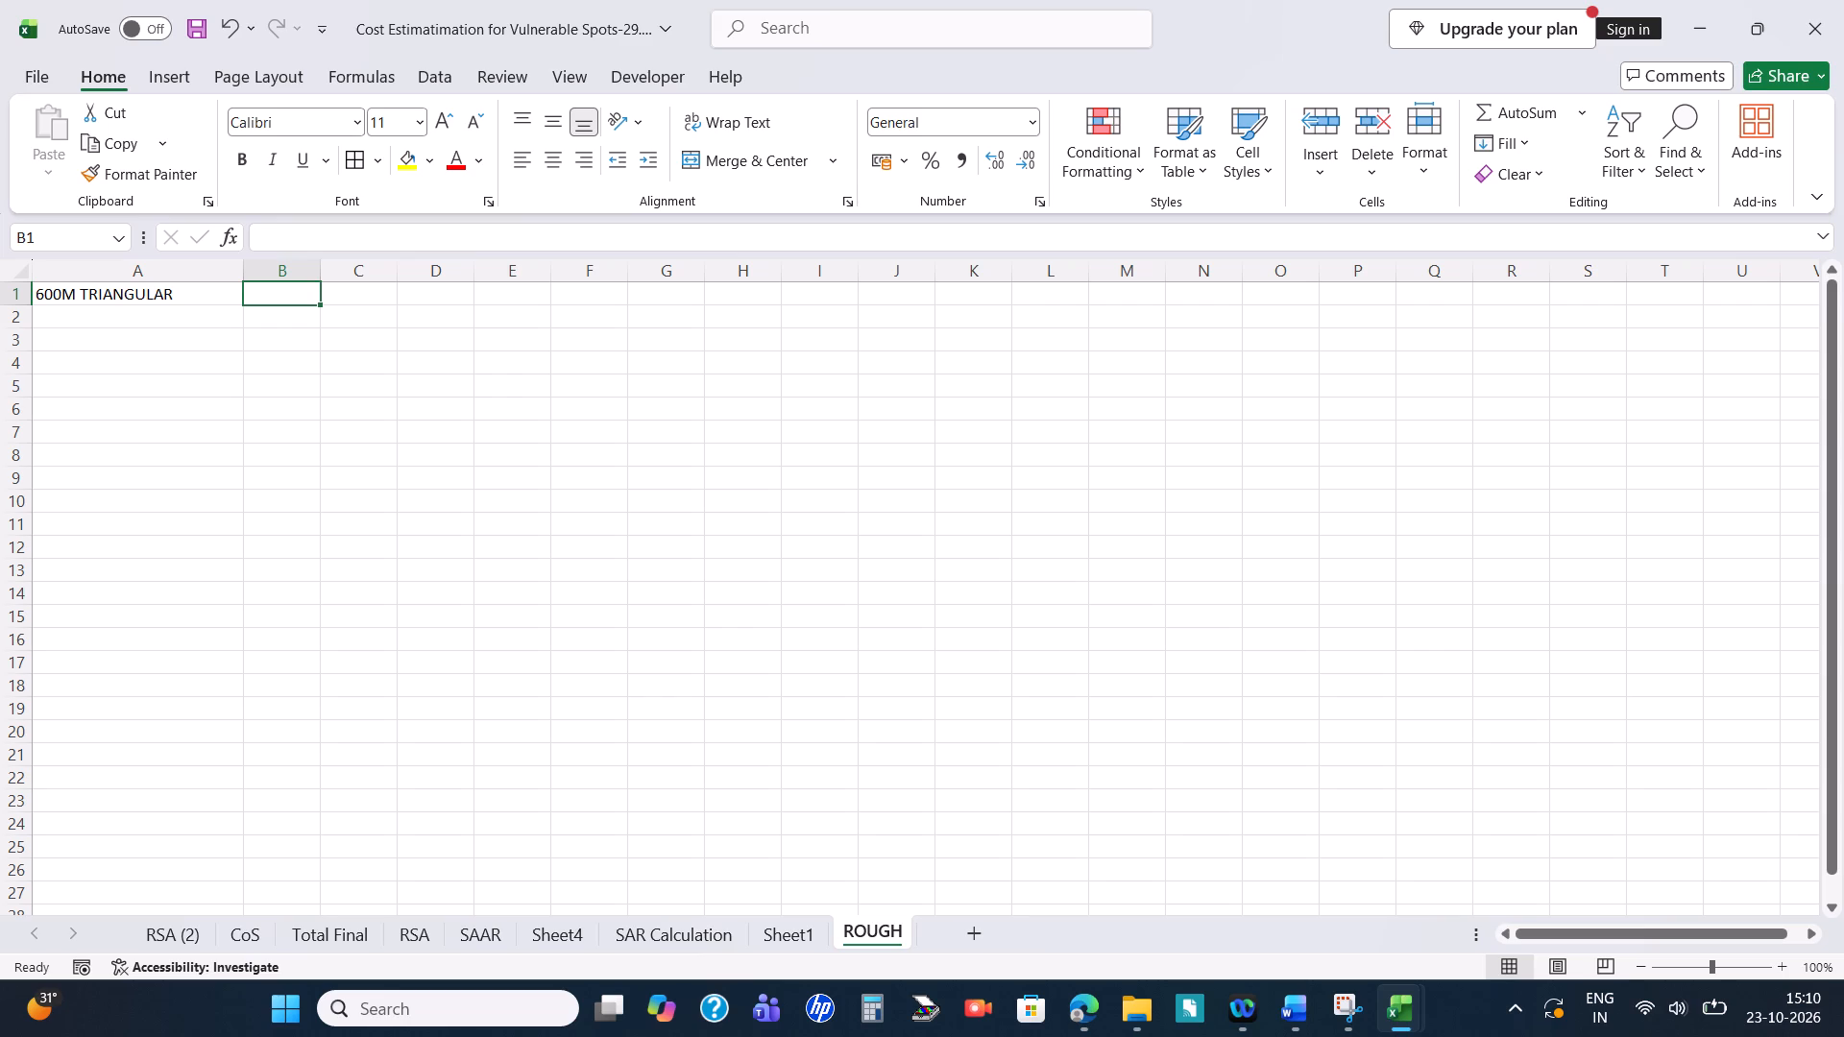
Enter the sign labels 900 OCTA in cell B1 and 1200 TRIANGULAR in cell C1.
text(900)
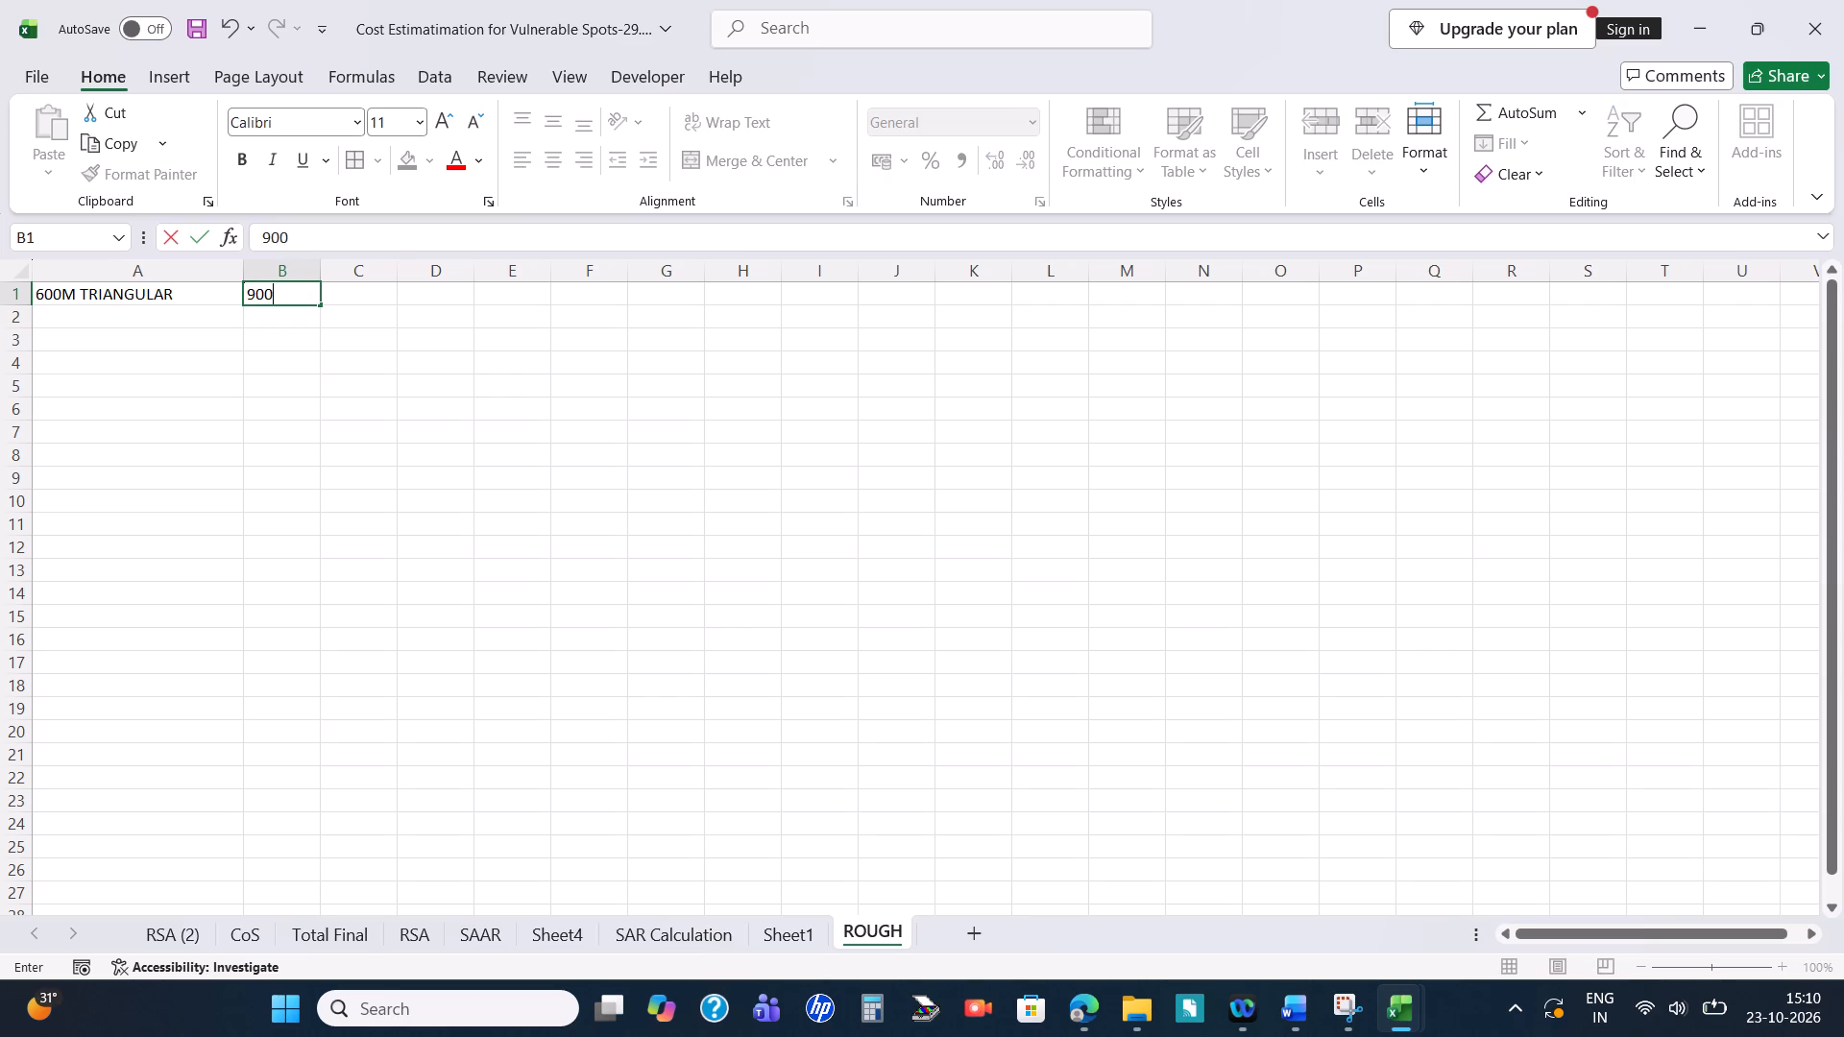
key(space)
text(OCT)
key(a)
key(Return)
key(Up)
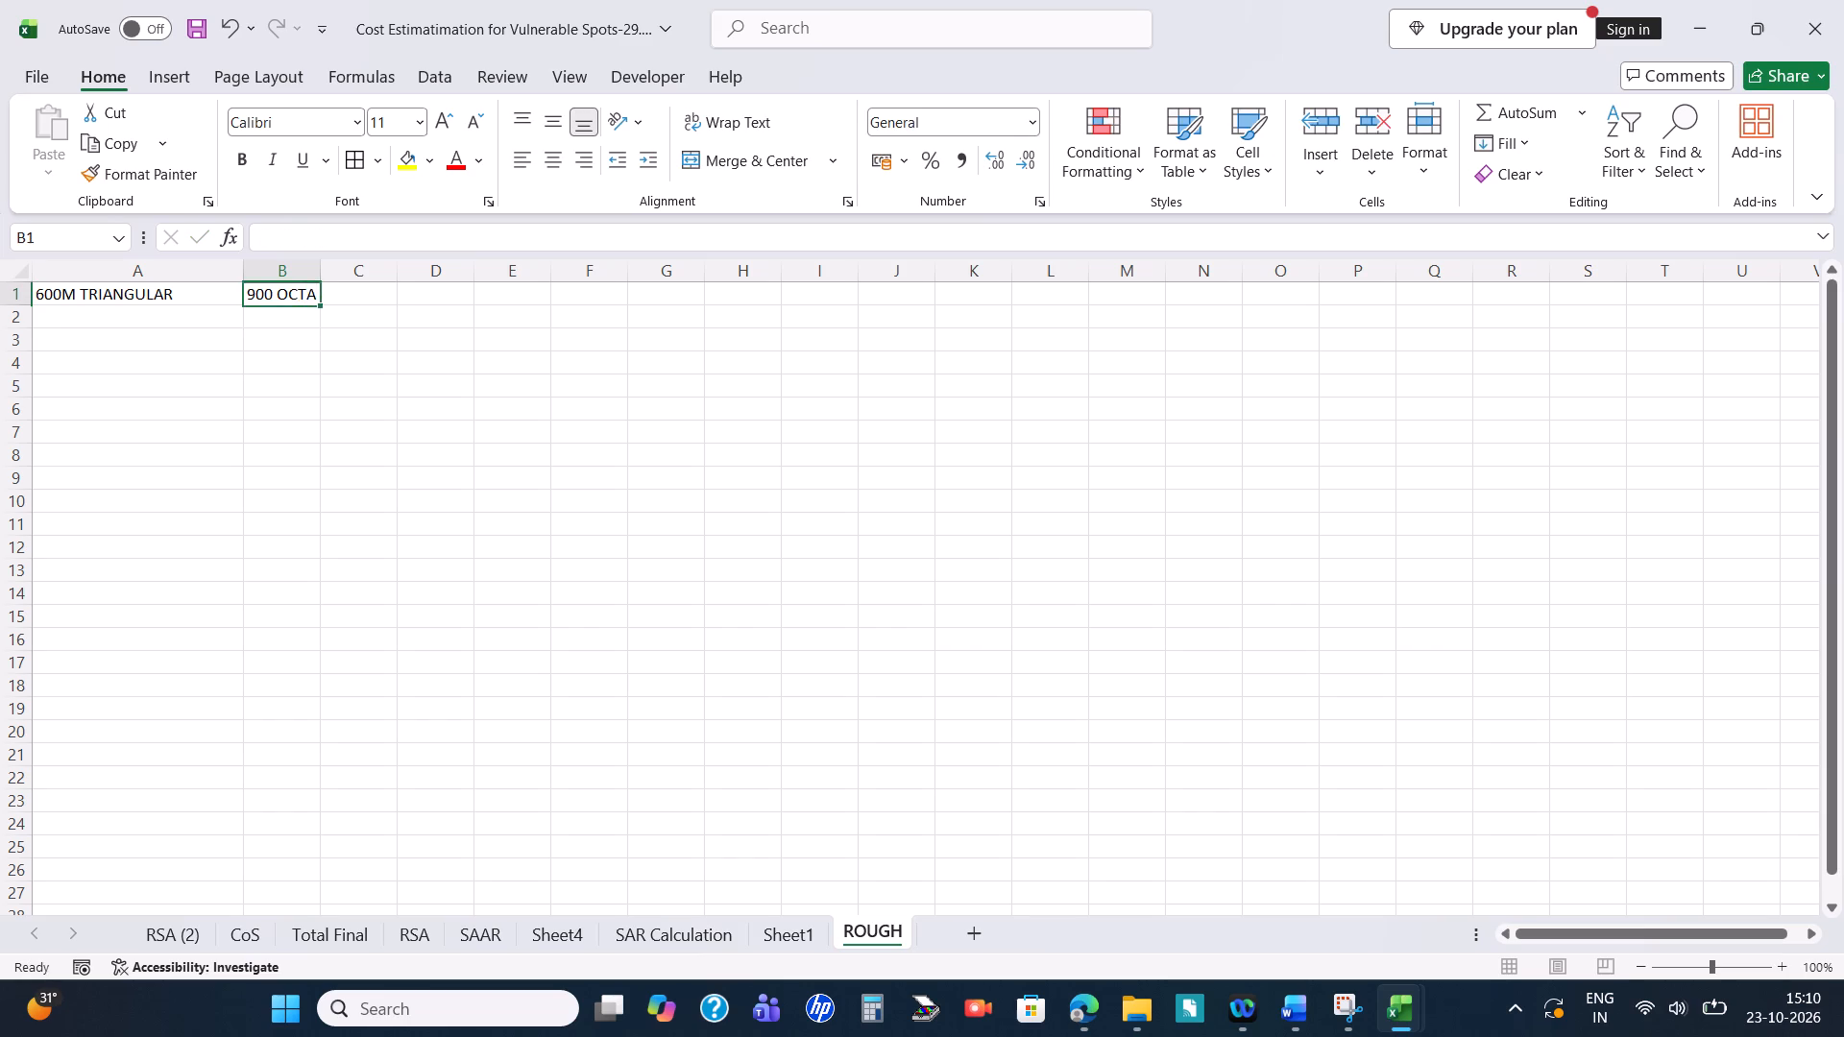
key(Right)
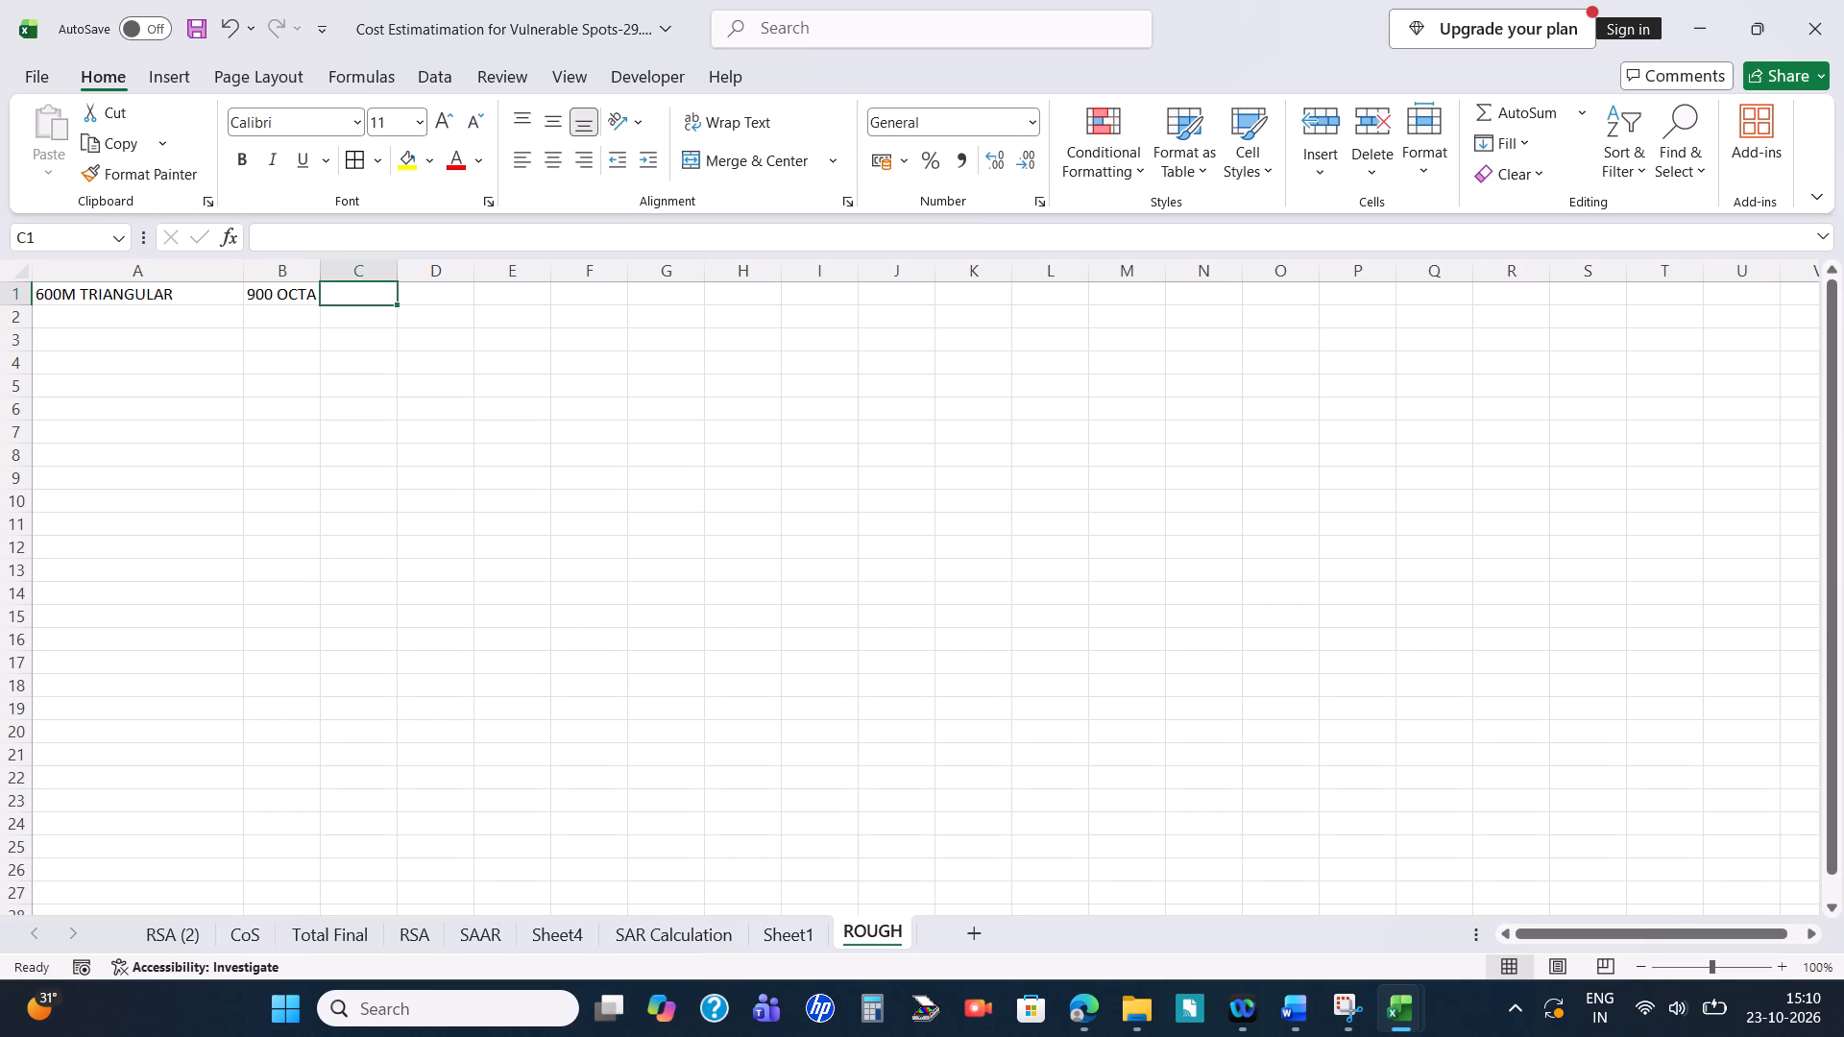
text(1200)
key(space)
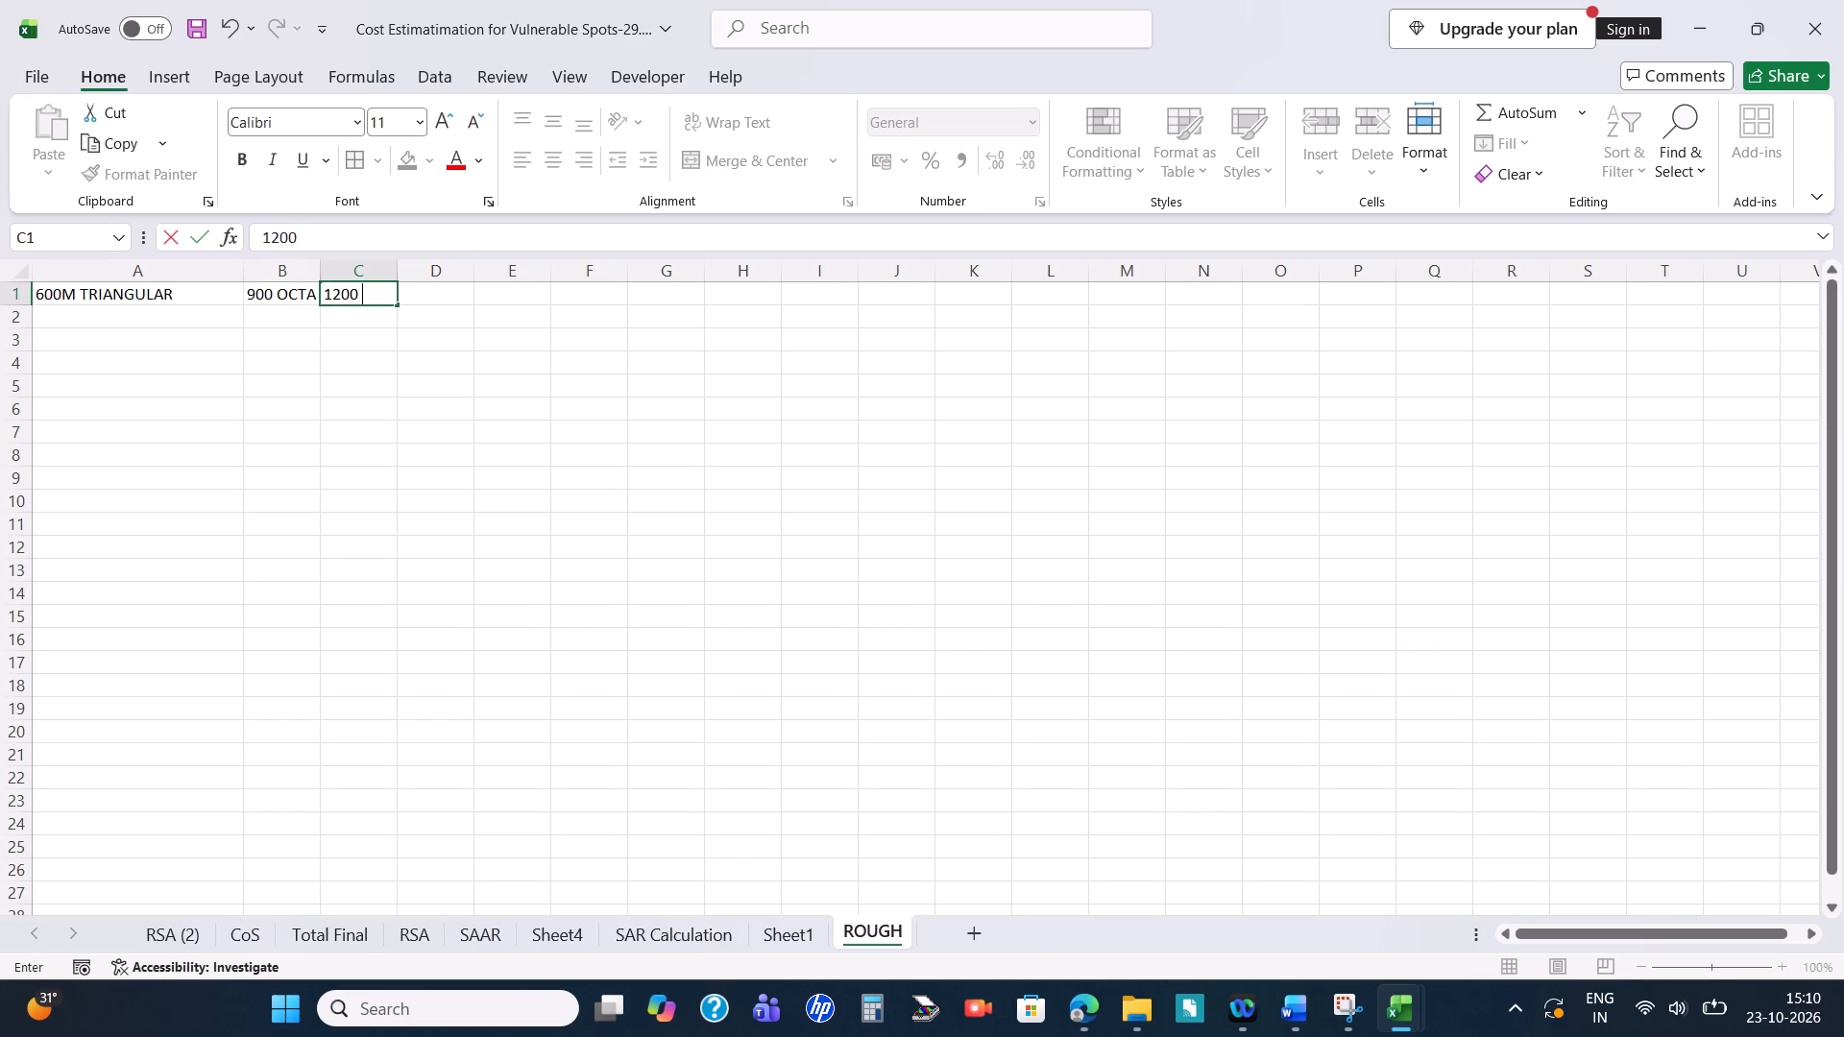
text(TR)
text(IA)
text(NGULAR)
key(Return)
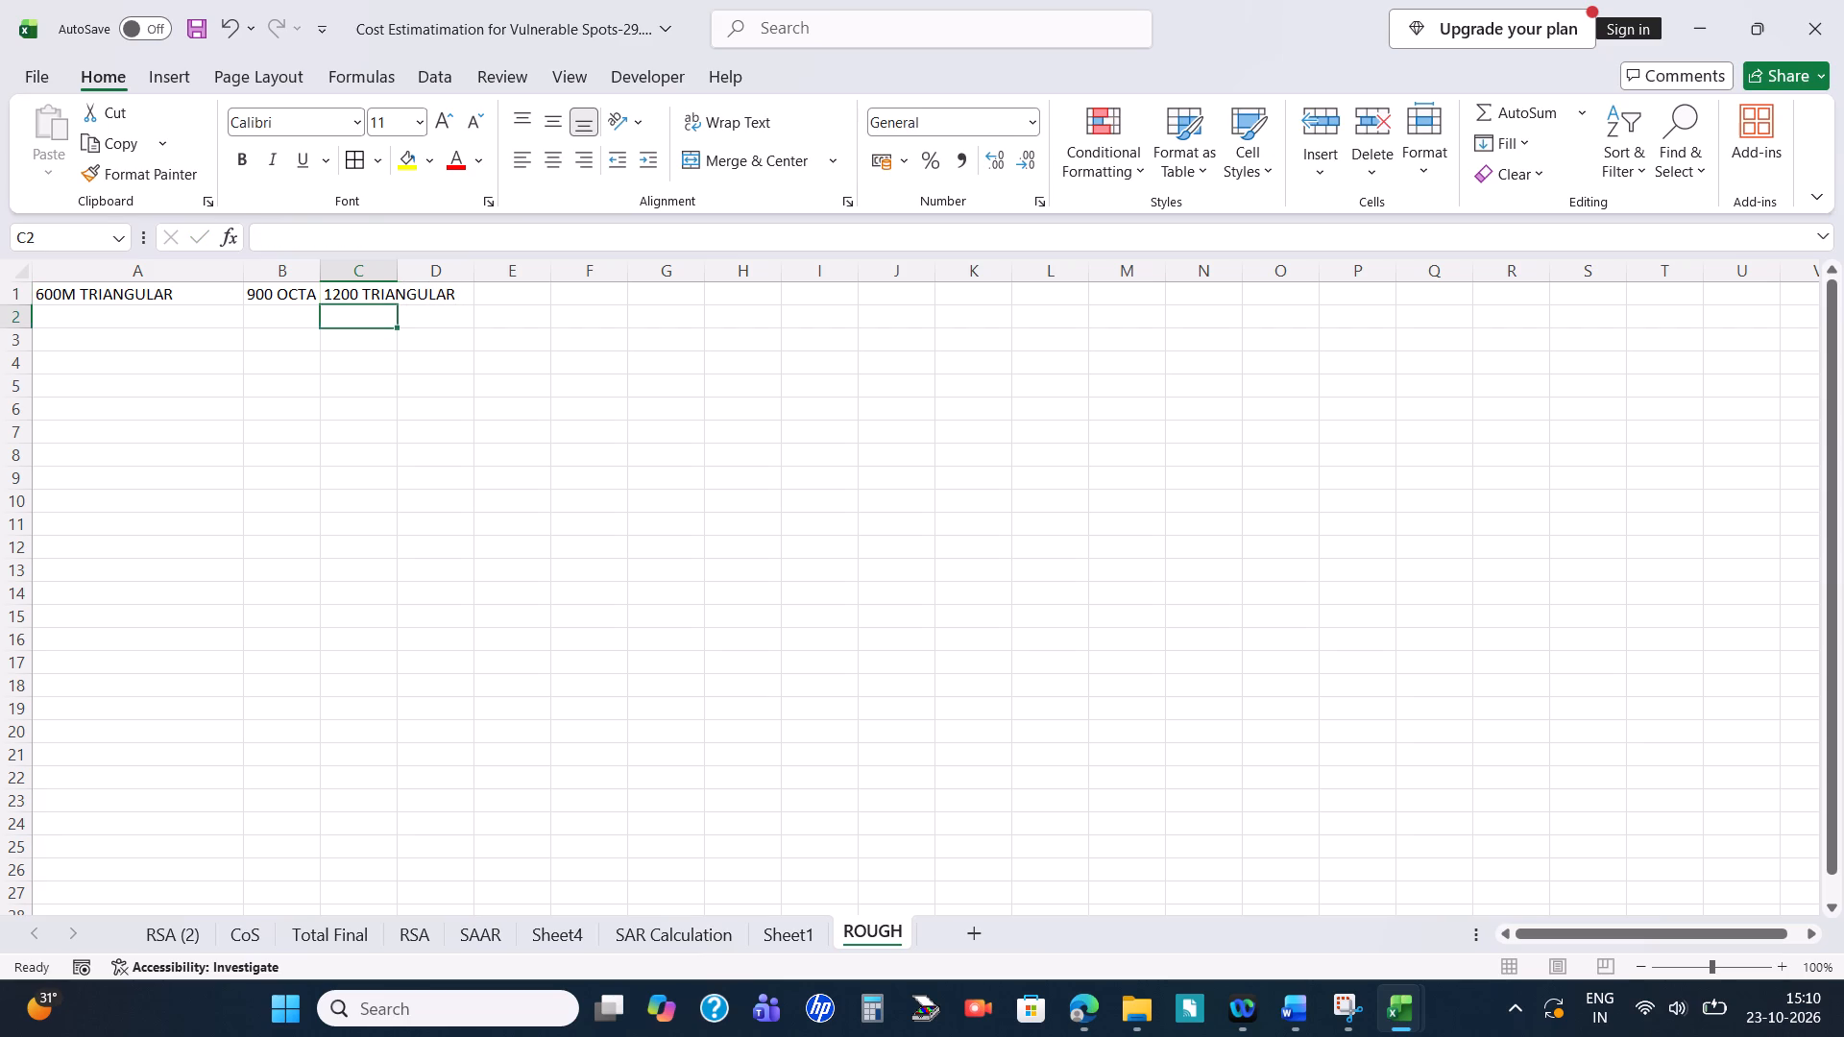
Enter the sign labels RECTANGULAR in cell D1 and 900 CIRCULAR in cell E1.
key(Up)
key(Right)
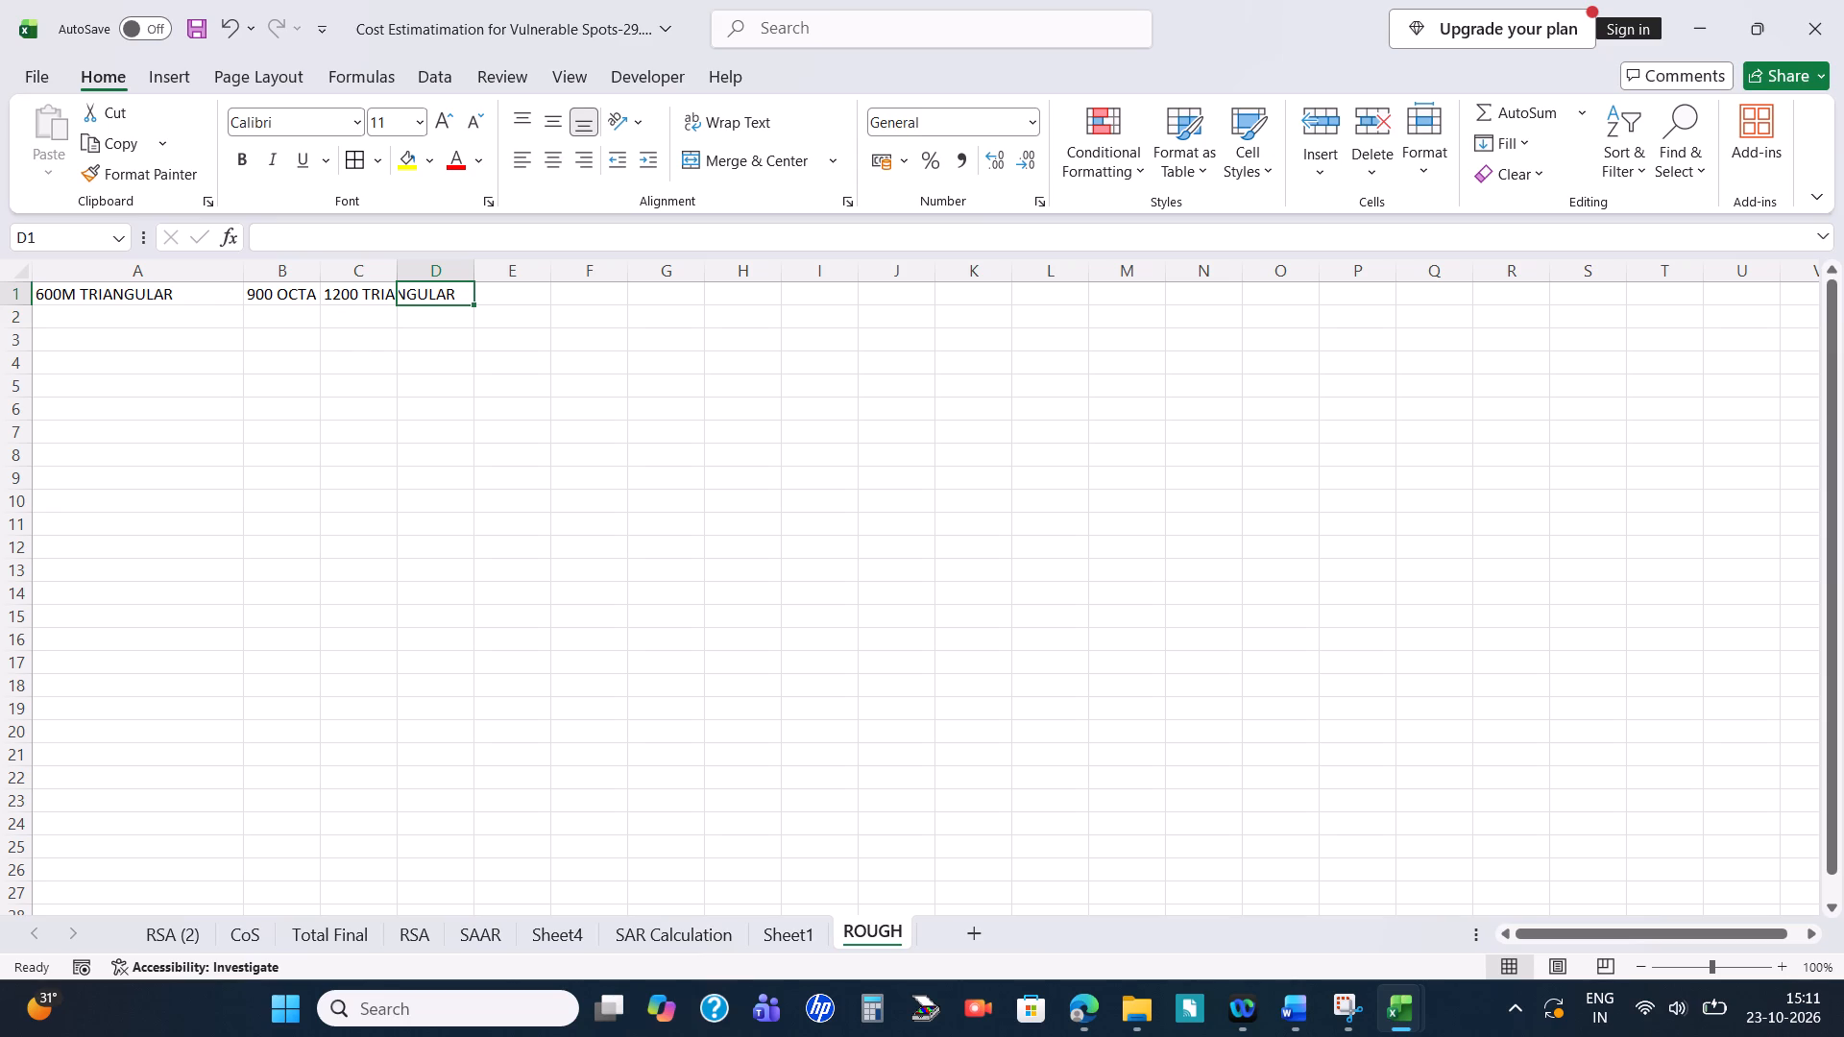
text(RECTANGU)
text(LAR)
key(Return)
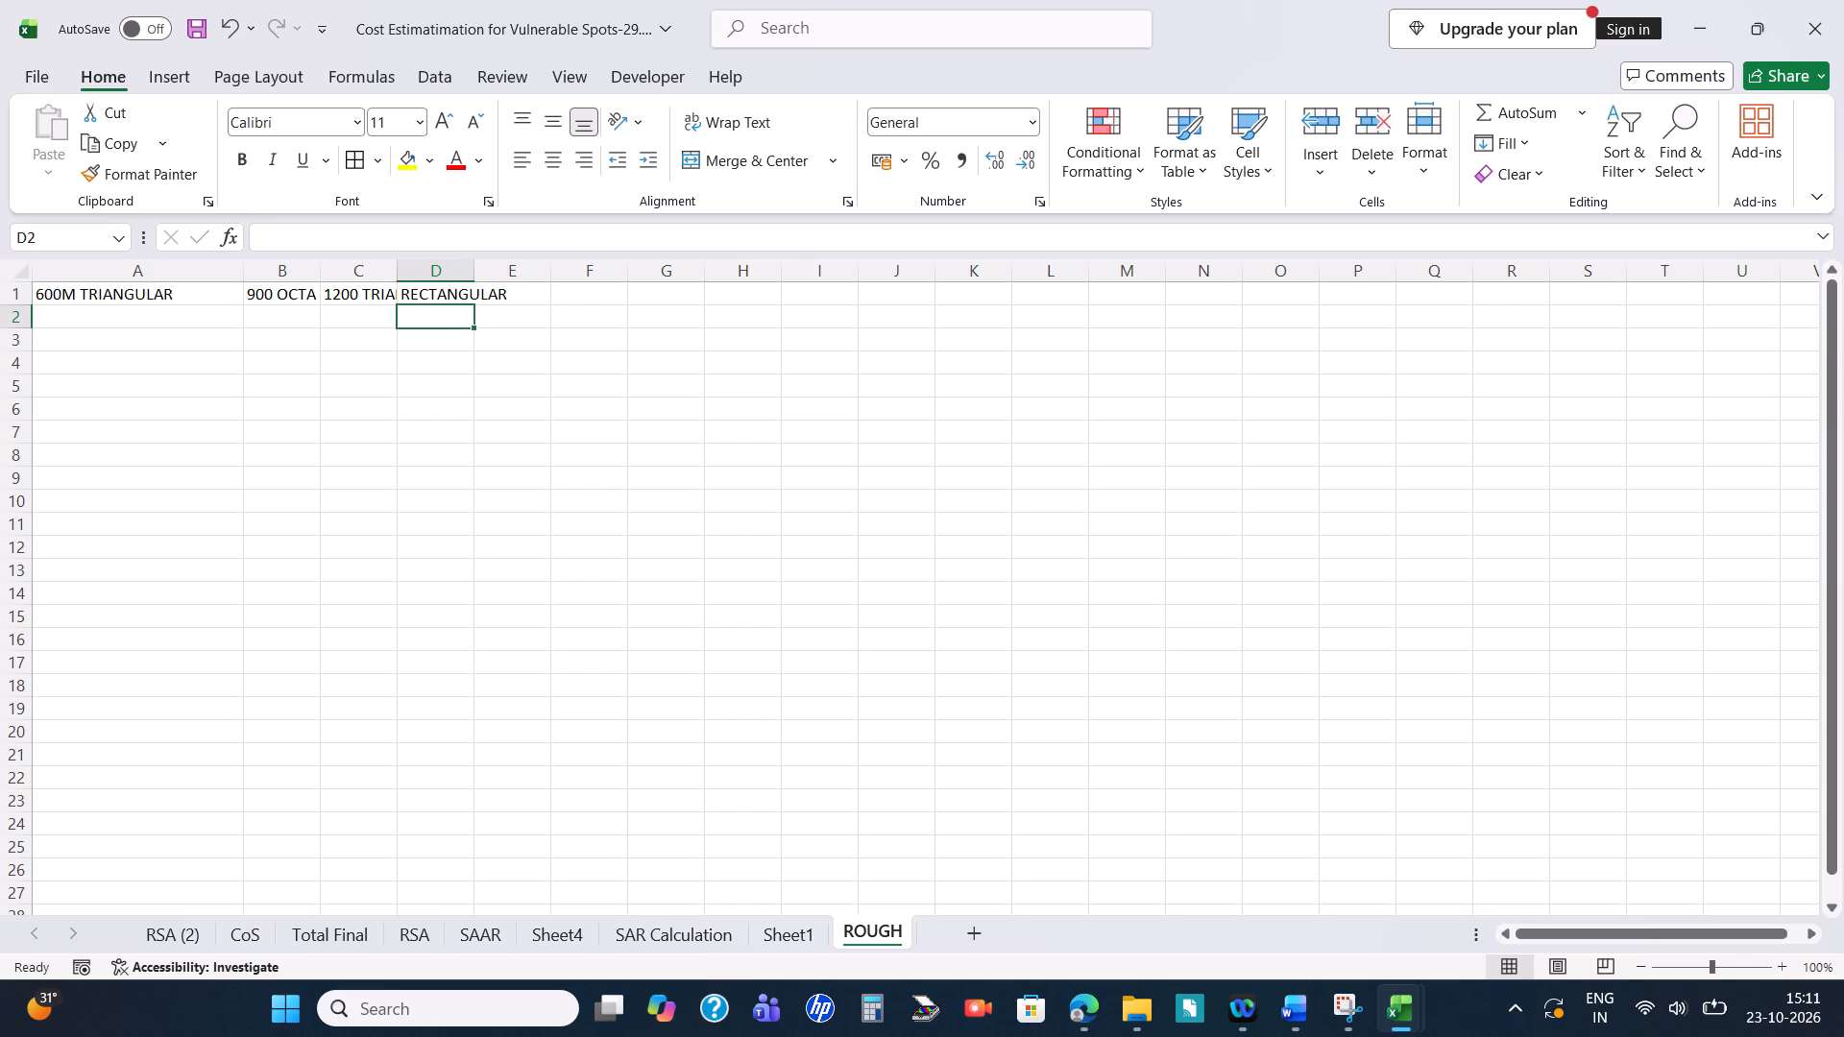
key(Up)
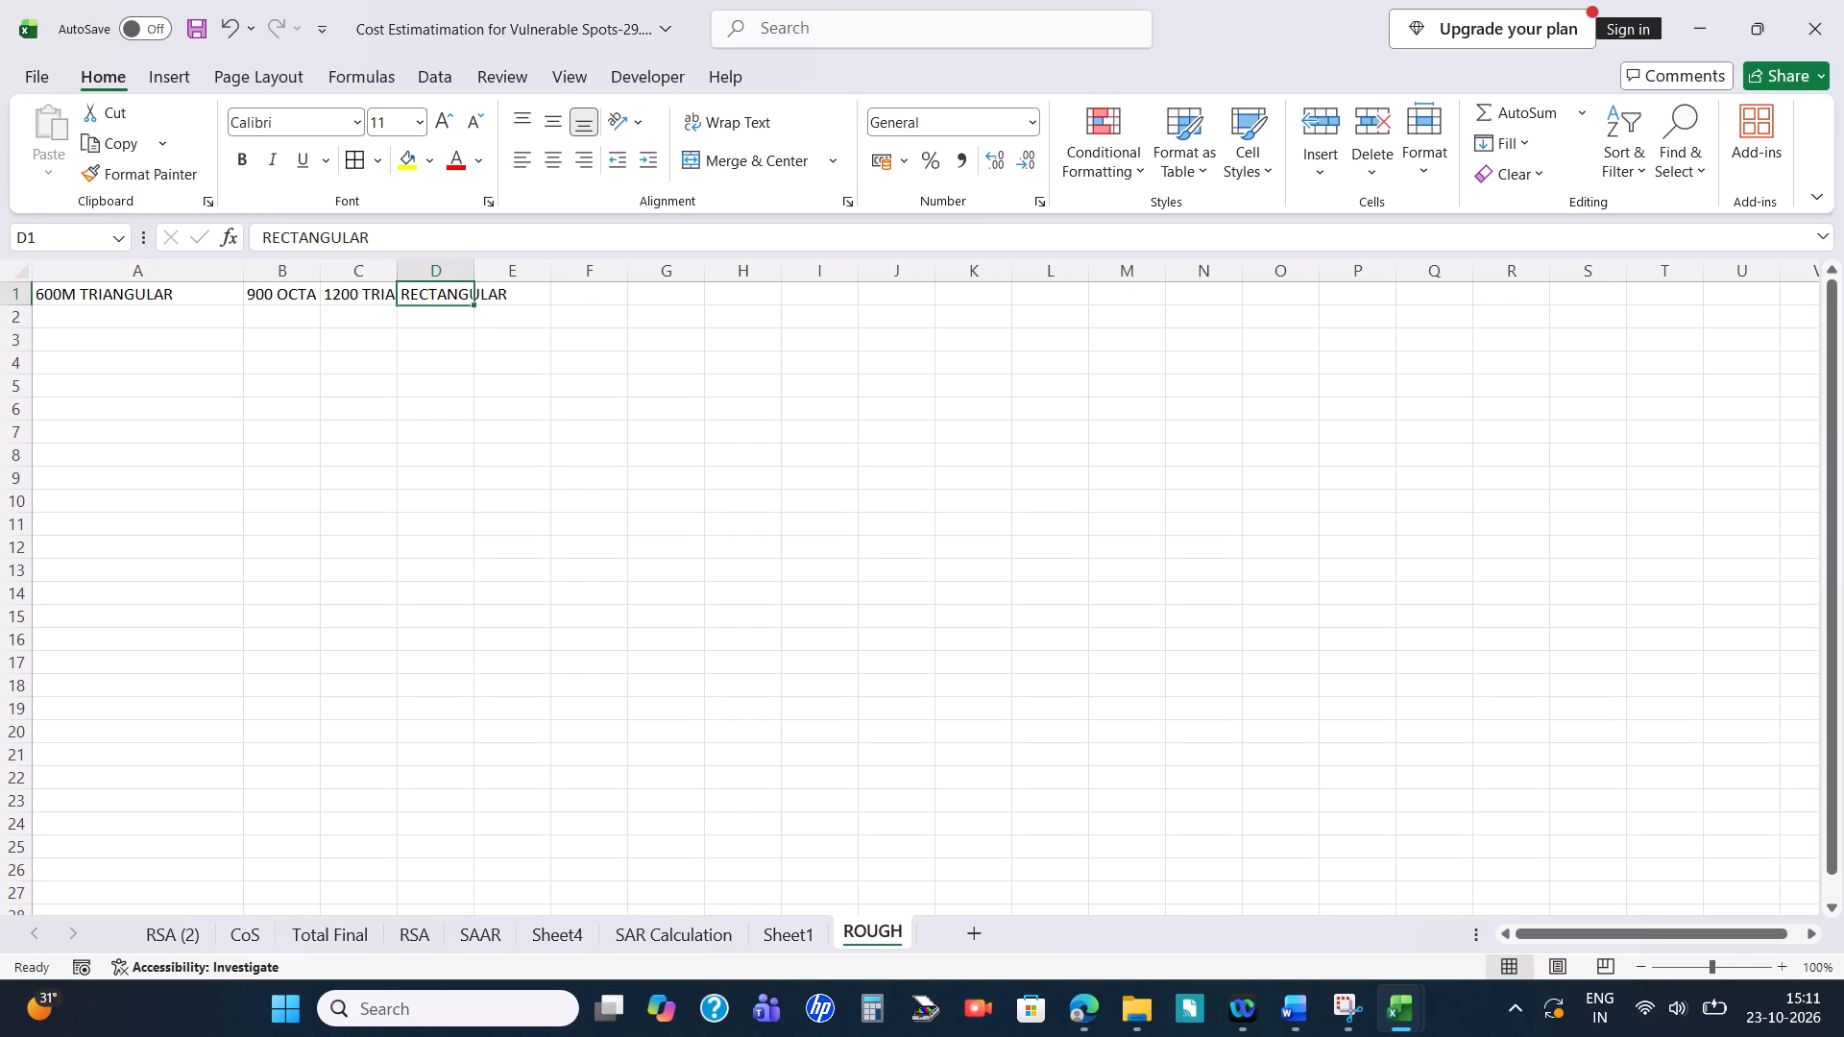
key(Right)
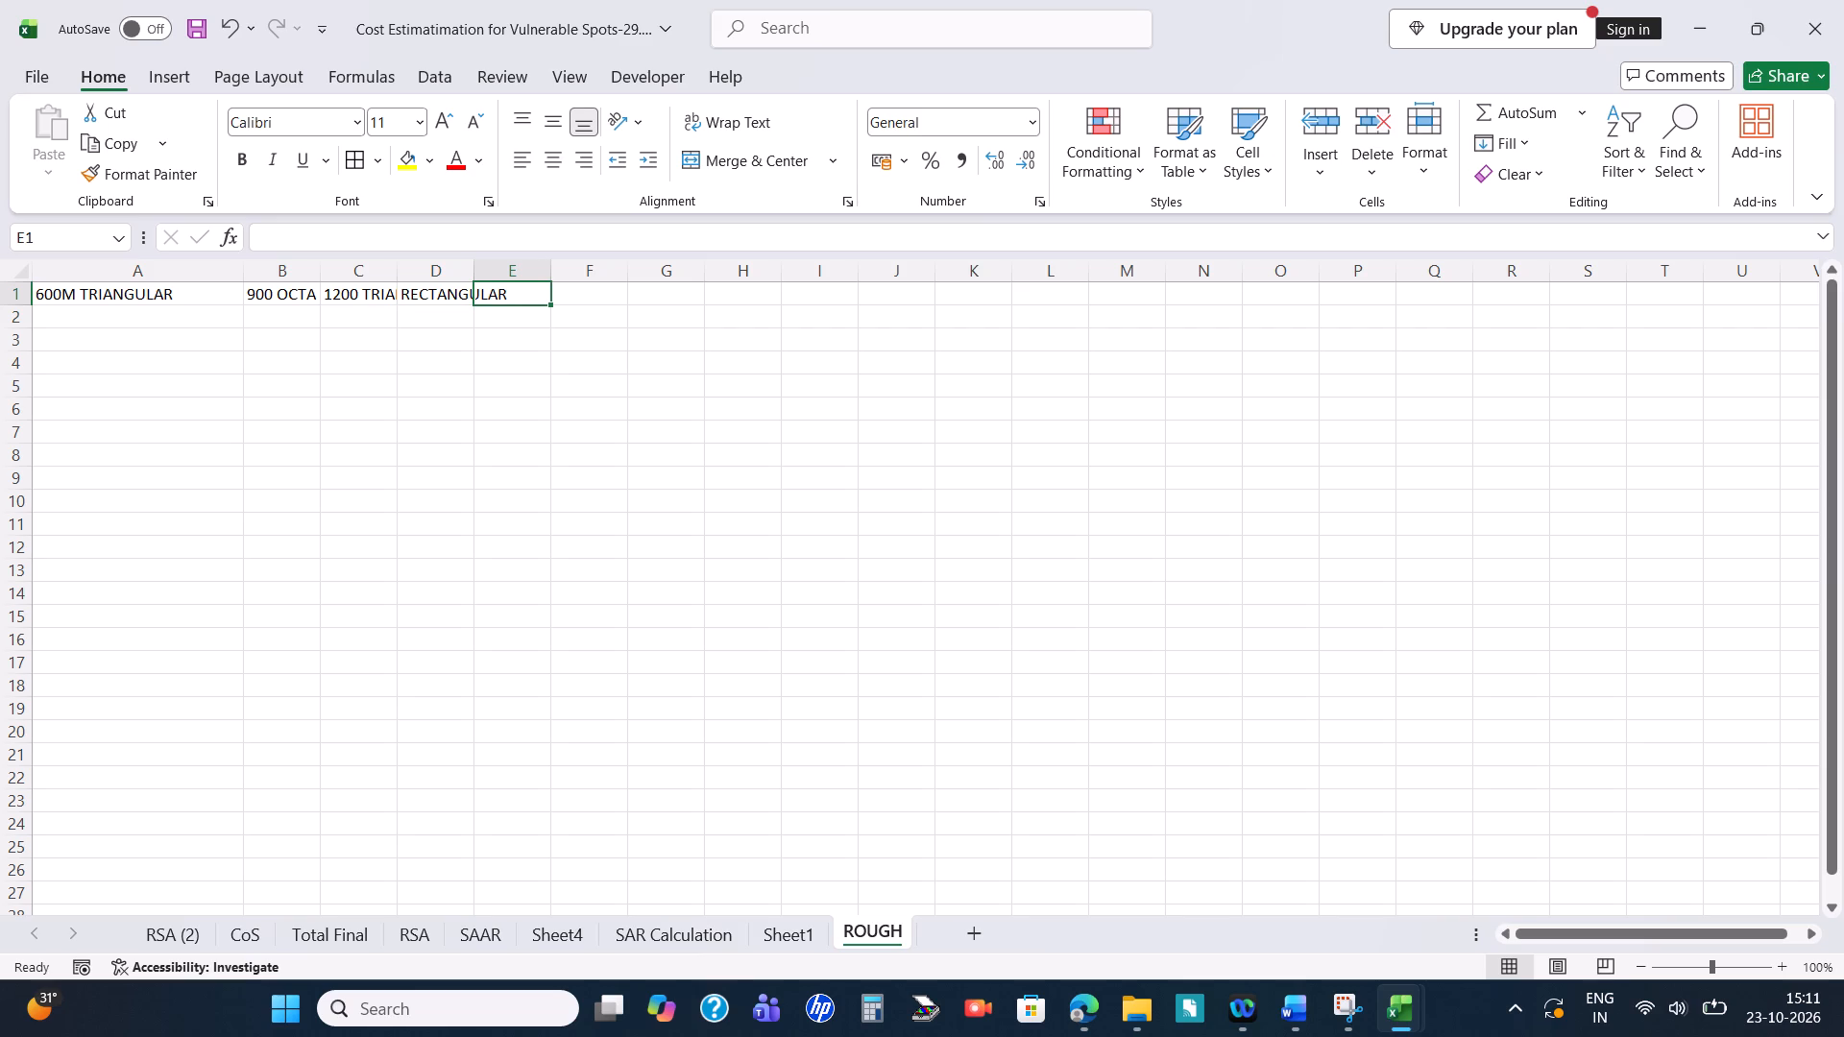
text(900 CIRCU)
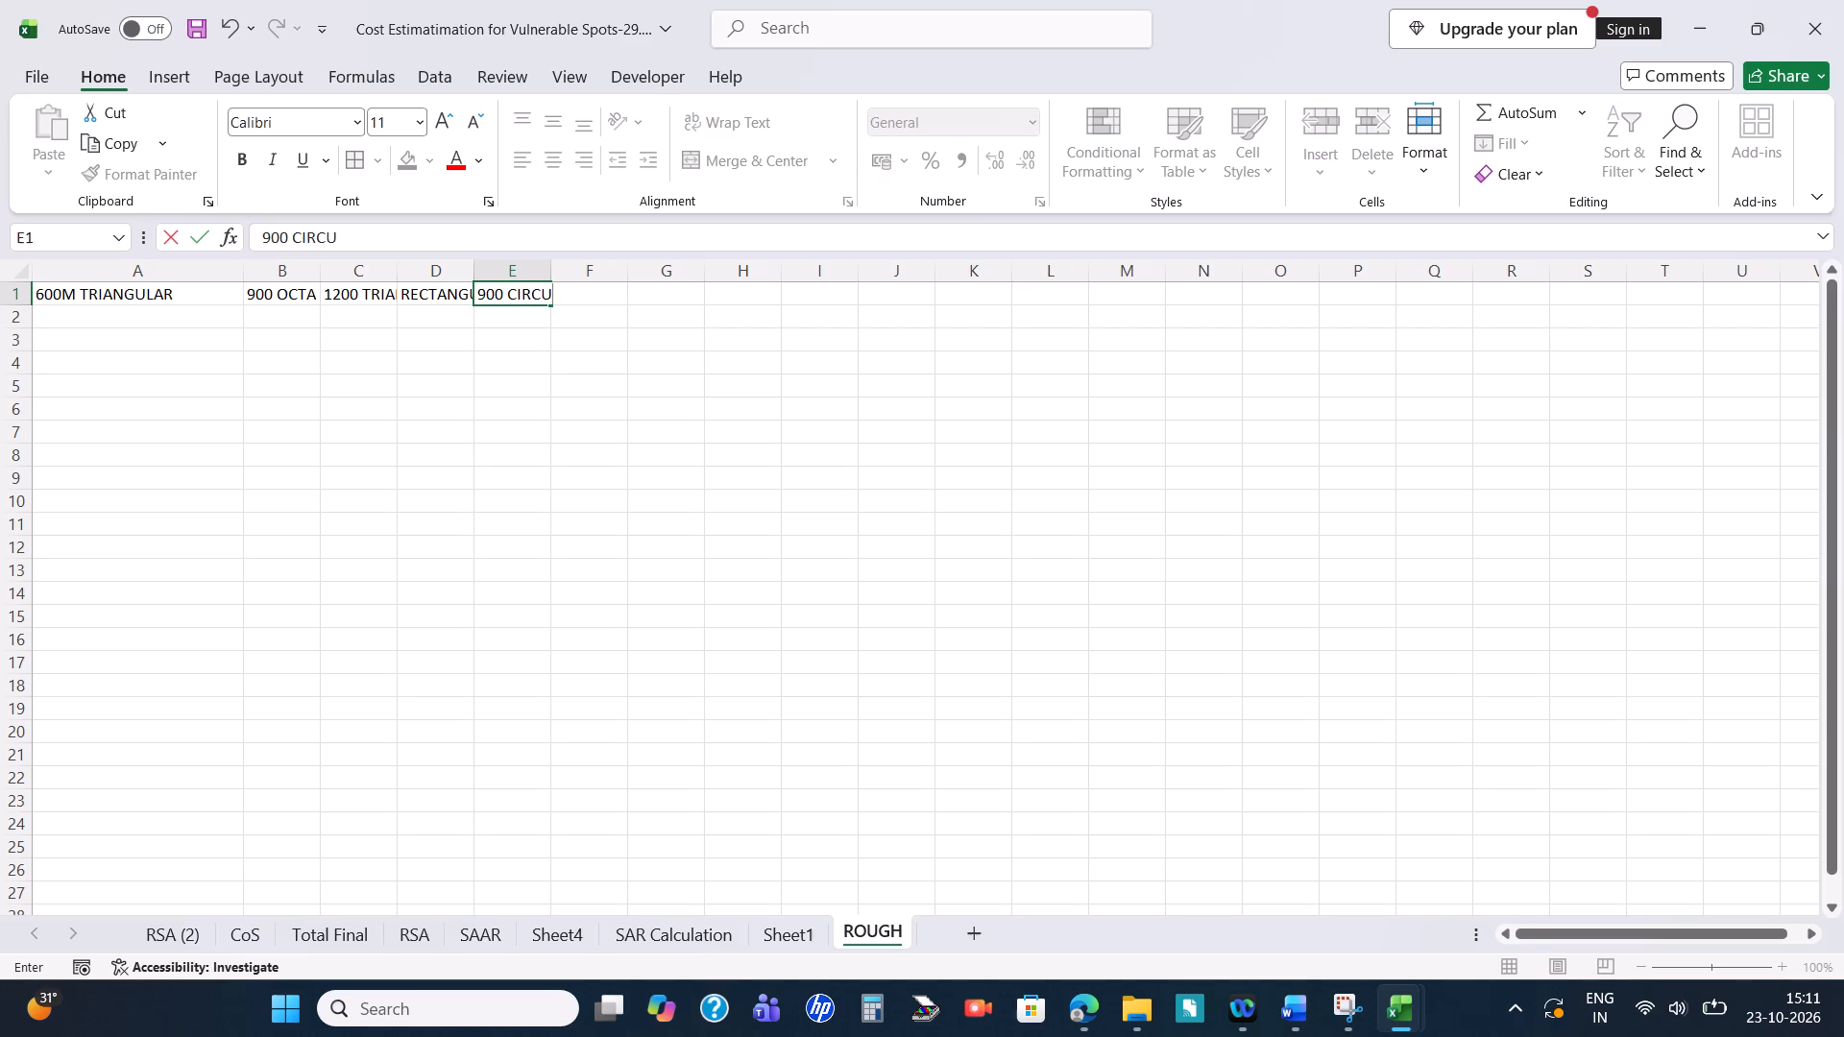
text(LA)
key(r)
key(Return)
key(Up)
key(Right)
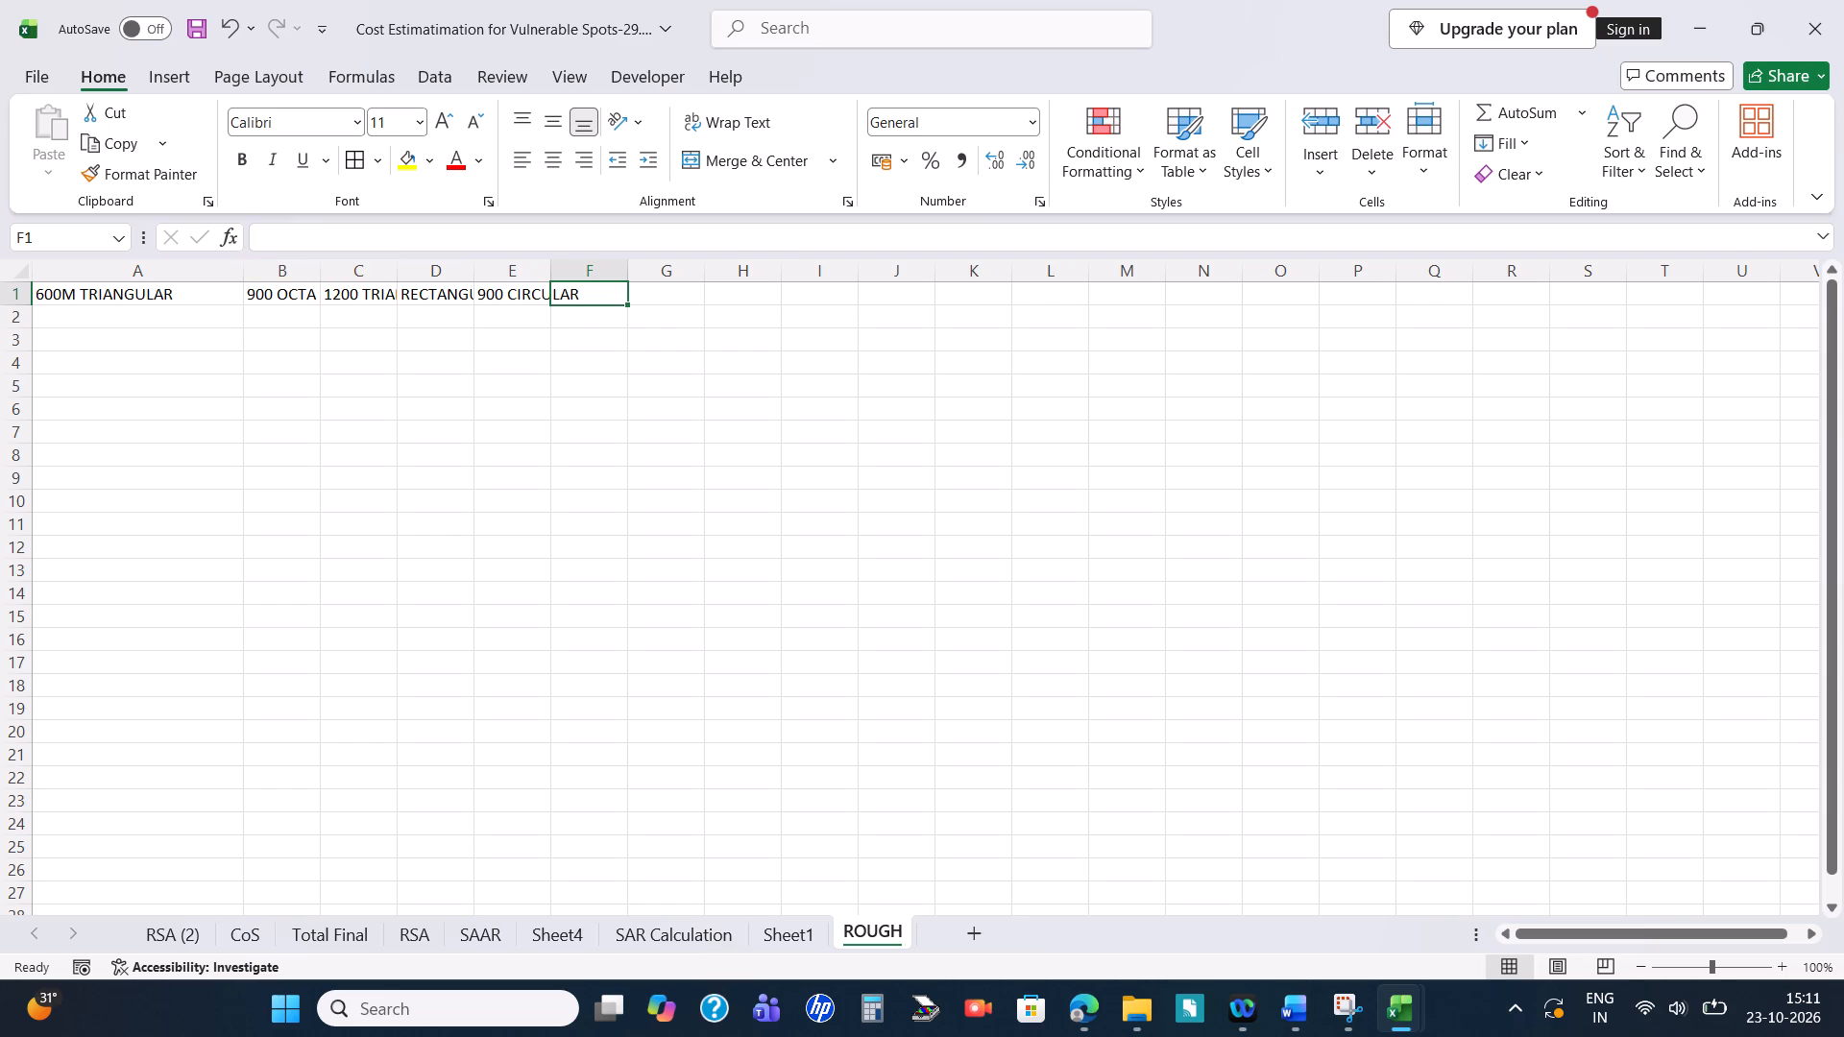
Widen columns B, C, D and E so each sign label fits within its own column.
drag(326, 267, 400, 253)
drag(473, 264, 473, 264)
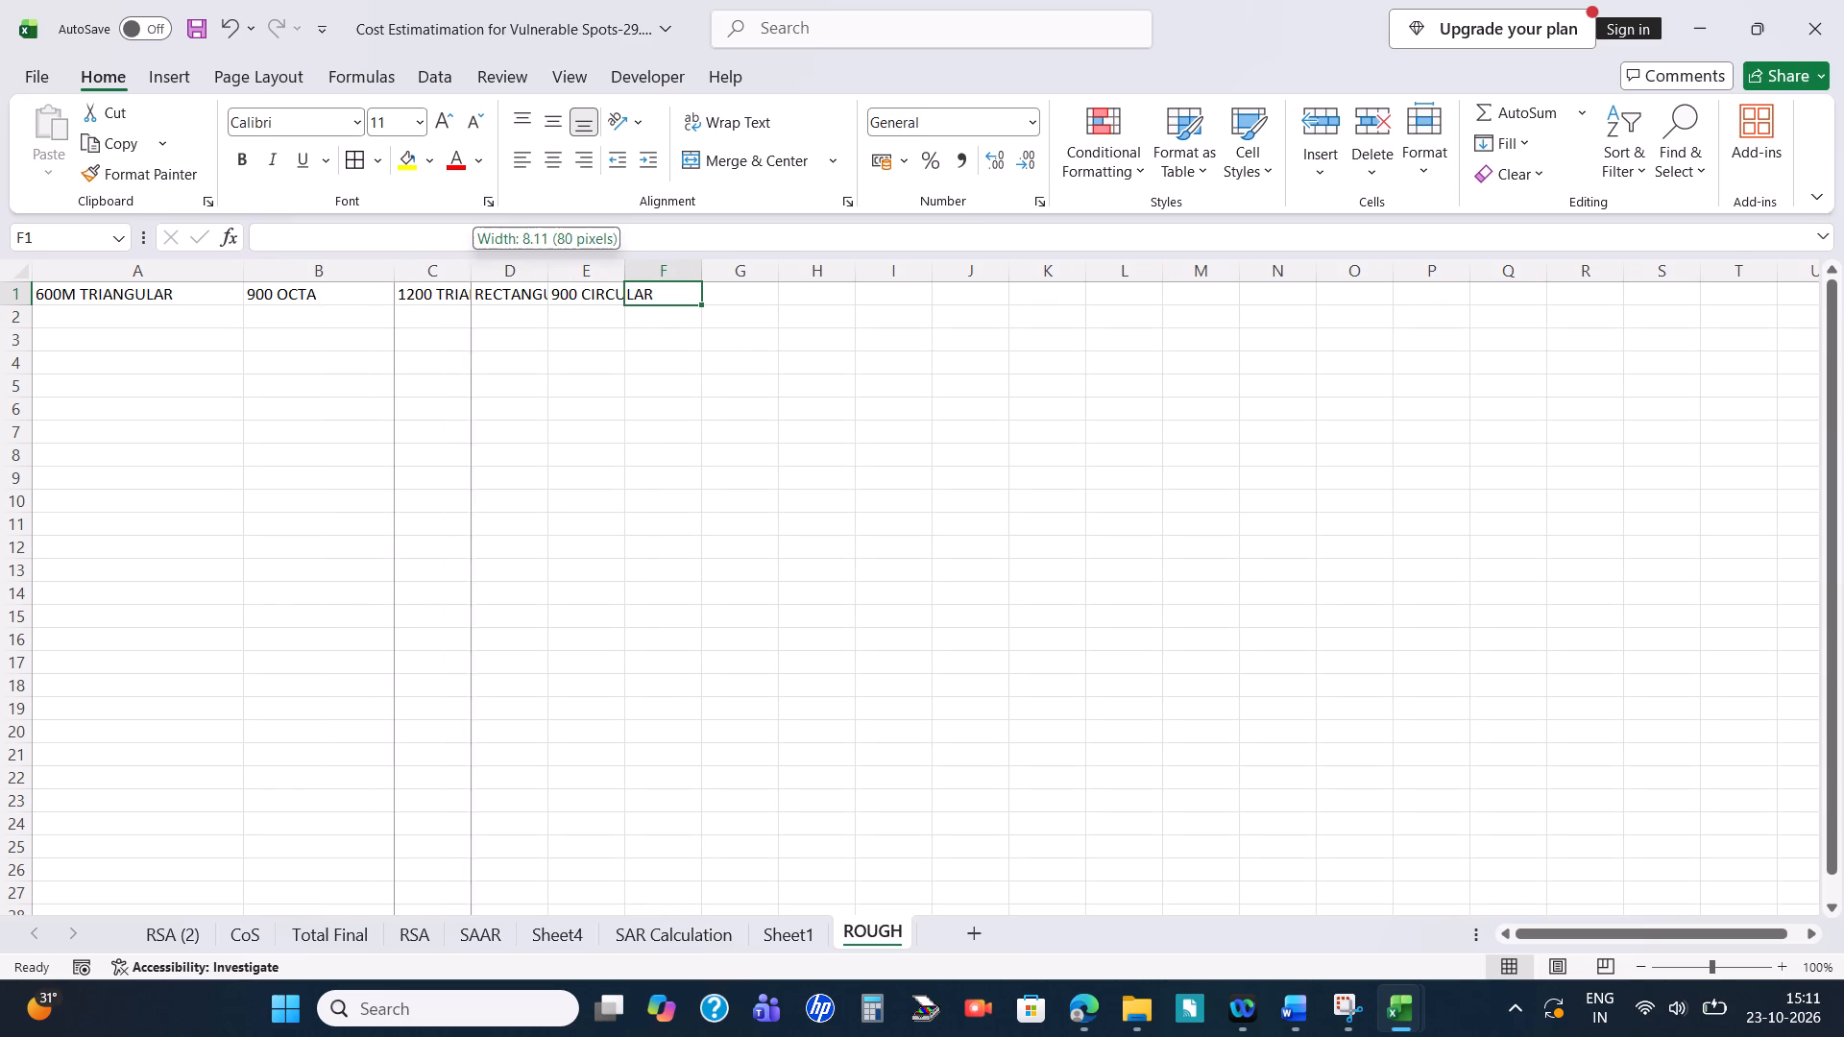
drag(473, 264, 553, 261)
drag(626, 261, 741, 277)
drag(825, 265, 891, 268)
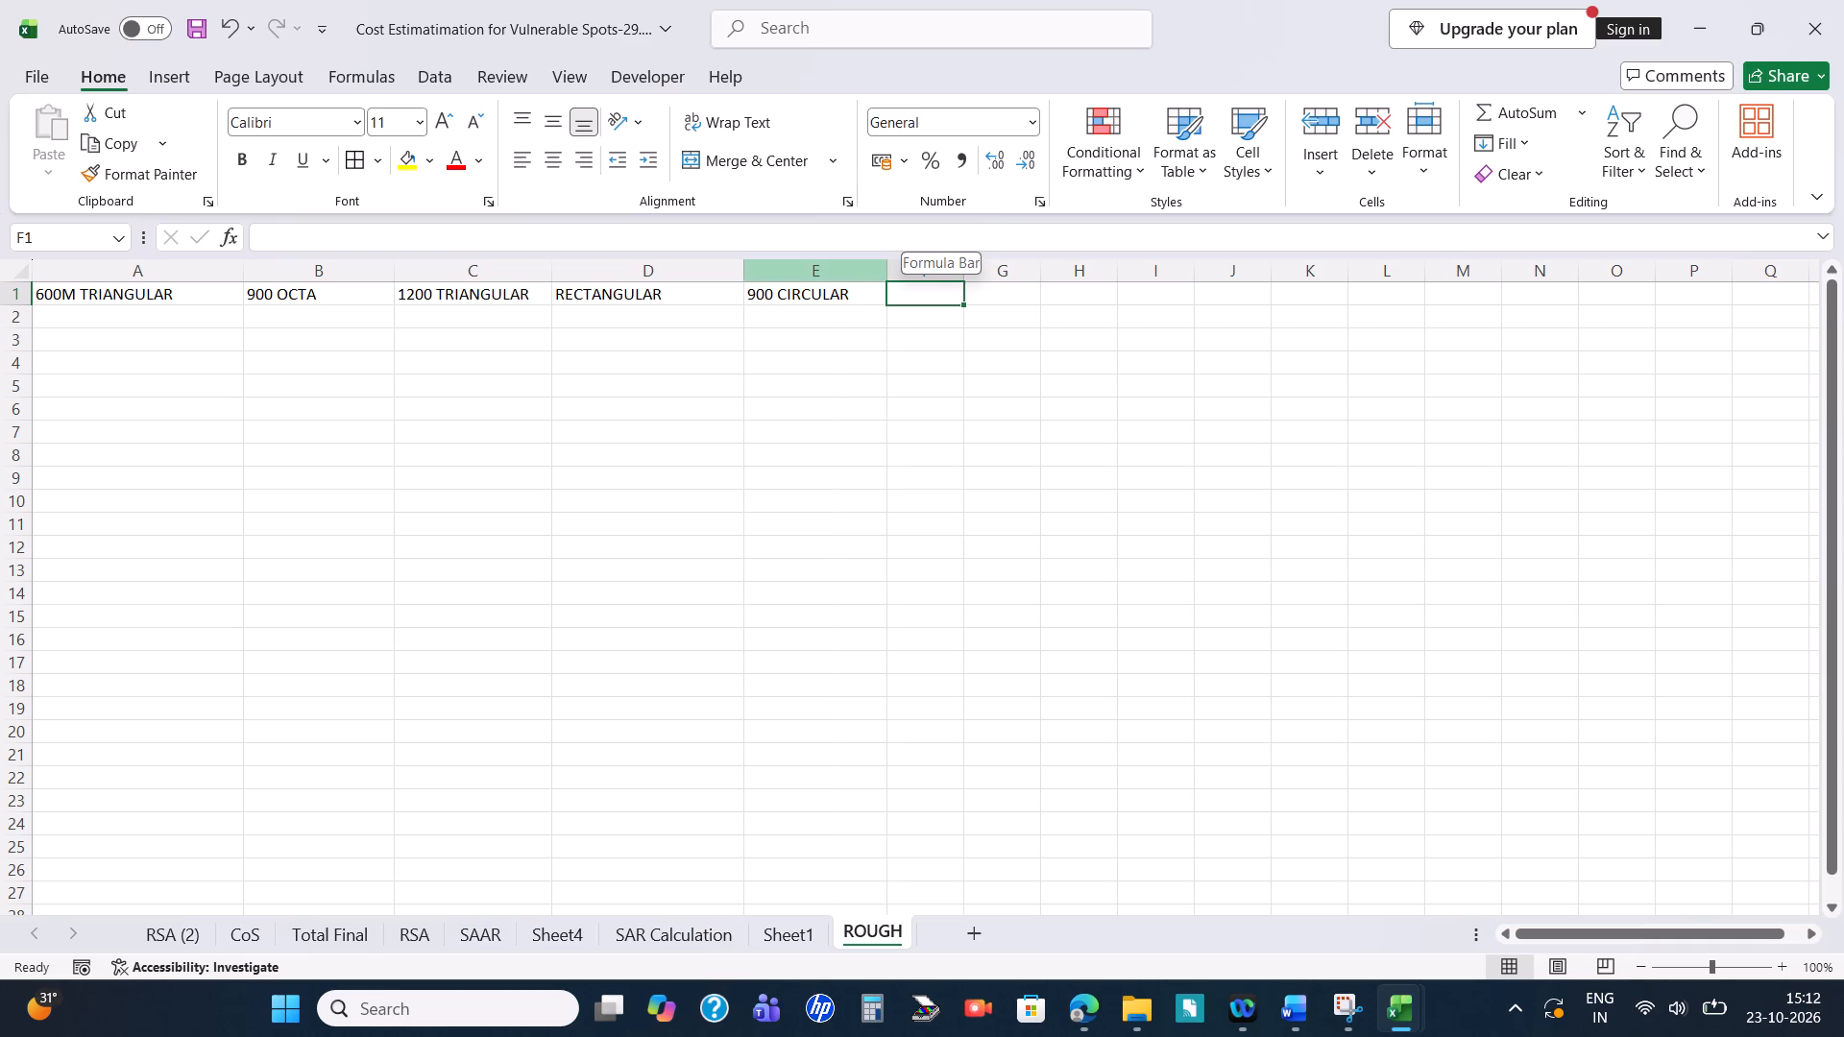
Swap the 900 OCTA and 1200 TRIANGULAR labels, placing 1200 TRIANGULAR in B1 and 900 OCTA in C1.
click(365, 355)
click(335, 292)
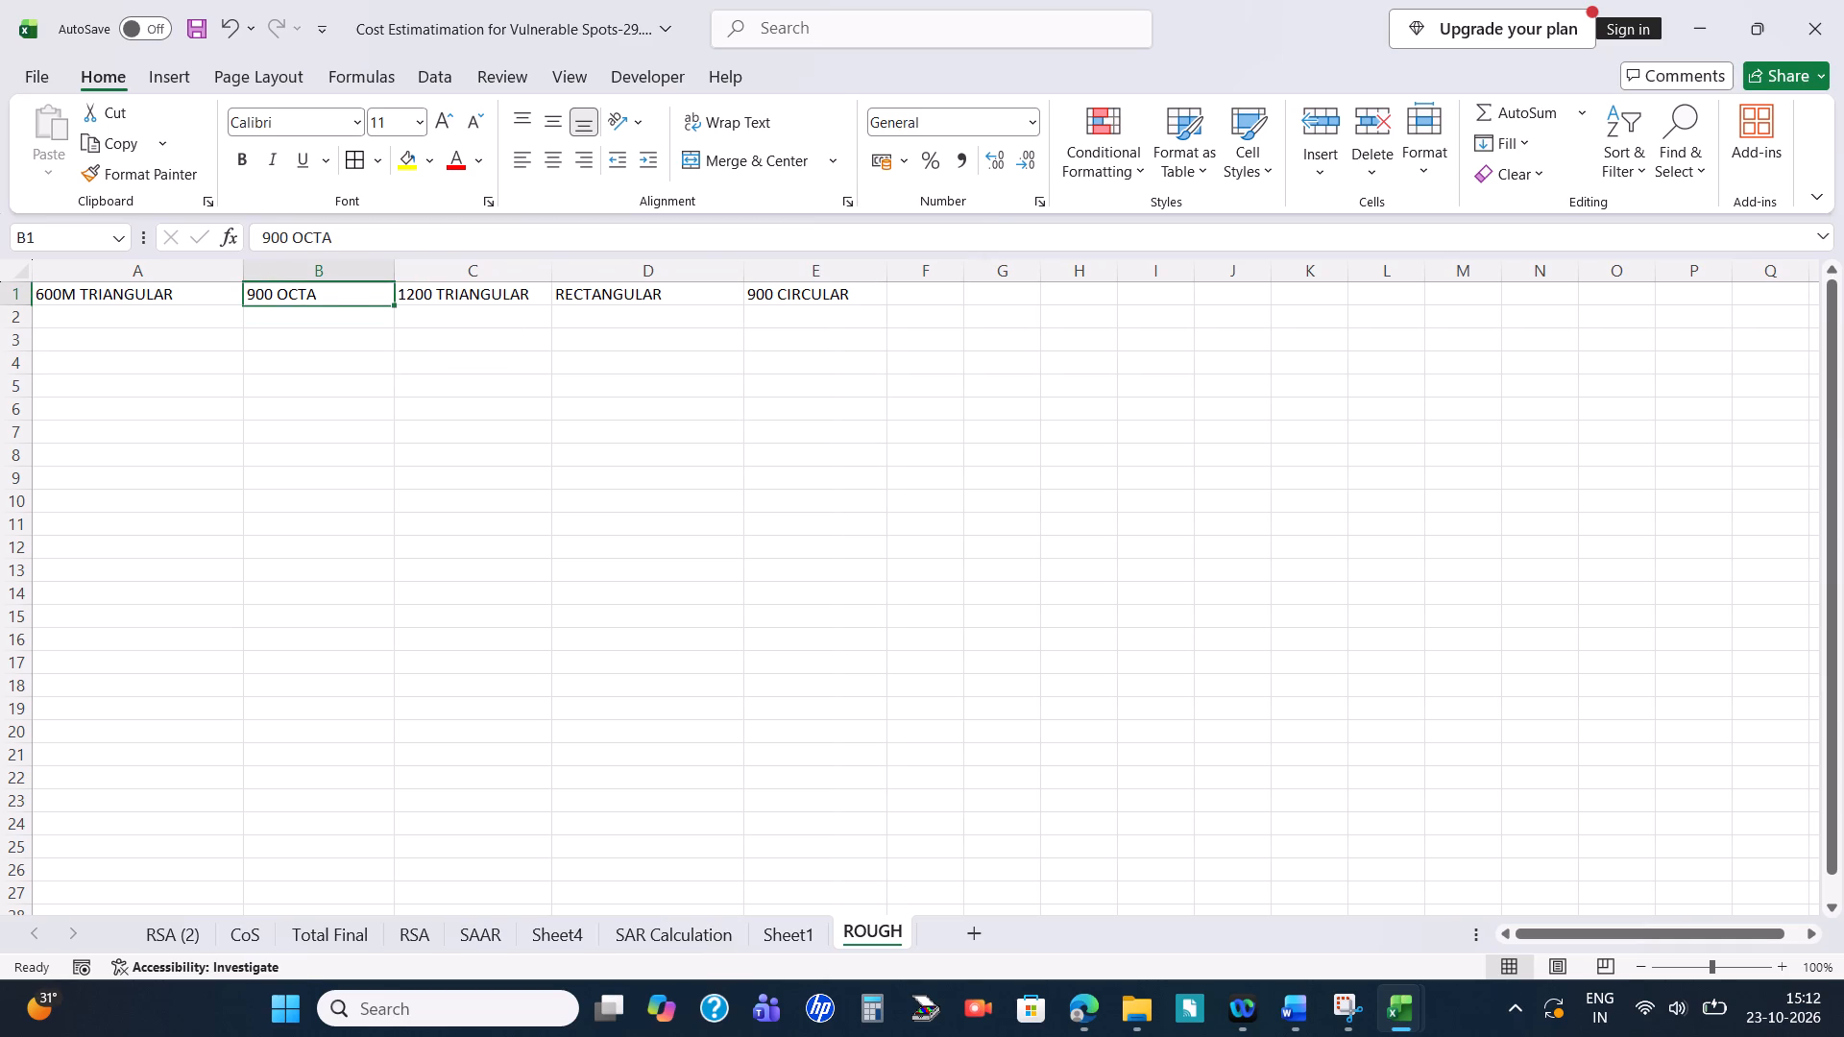
key(ctrl+x)
click(455, 331)
key(ctrl+v)
click(479, 296)
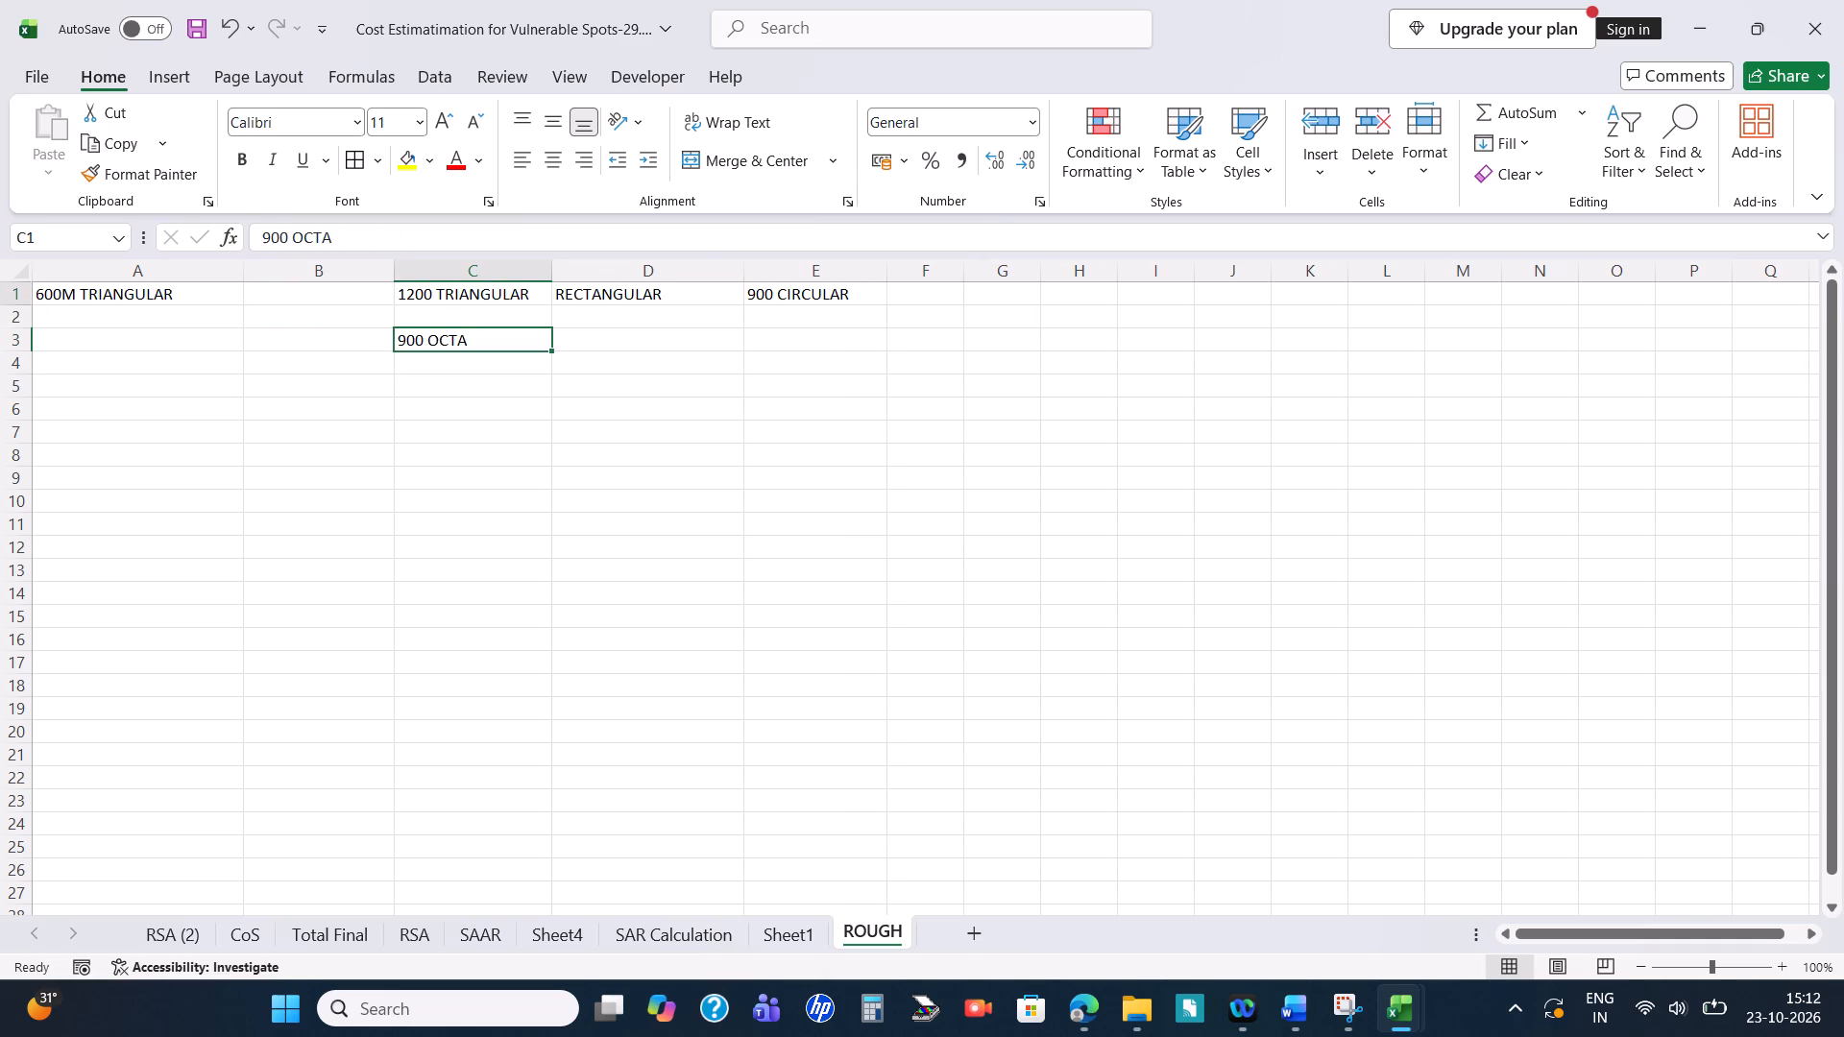
key(ctrl+x)
click(335, 306)
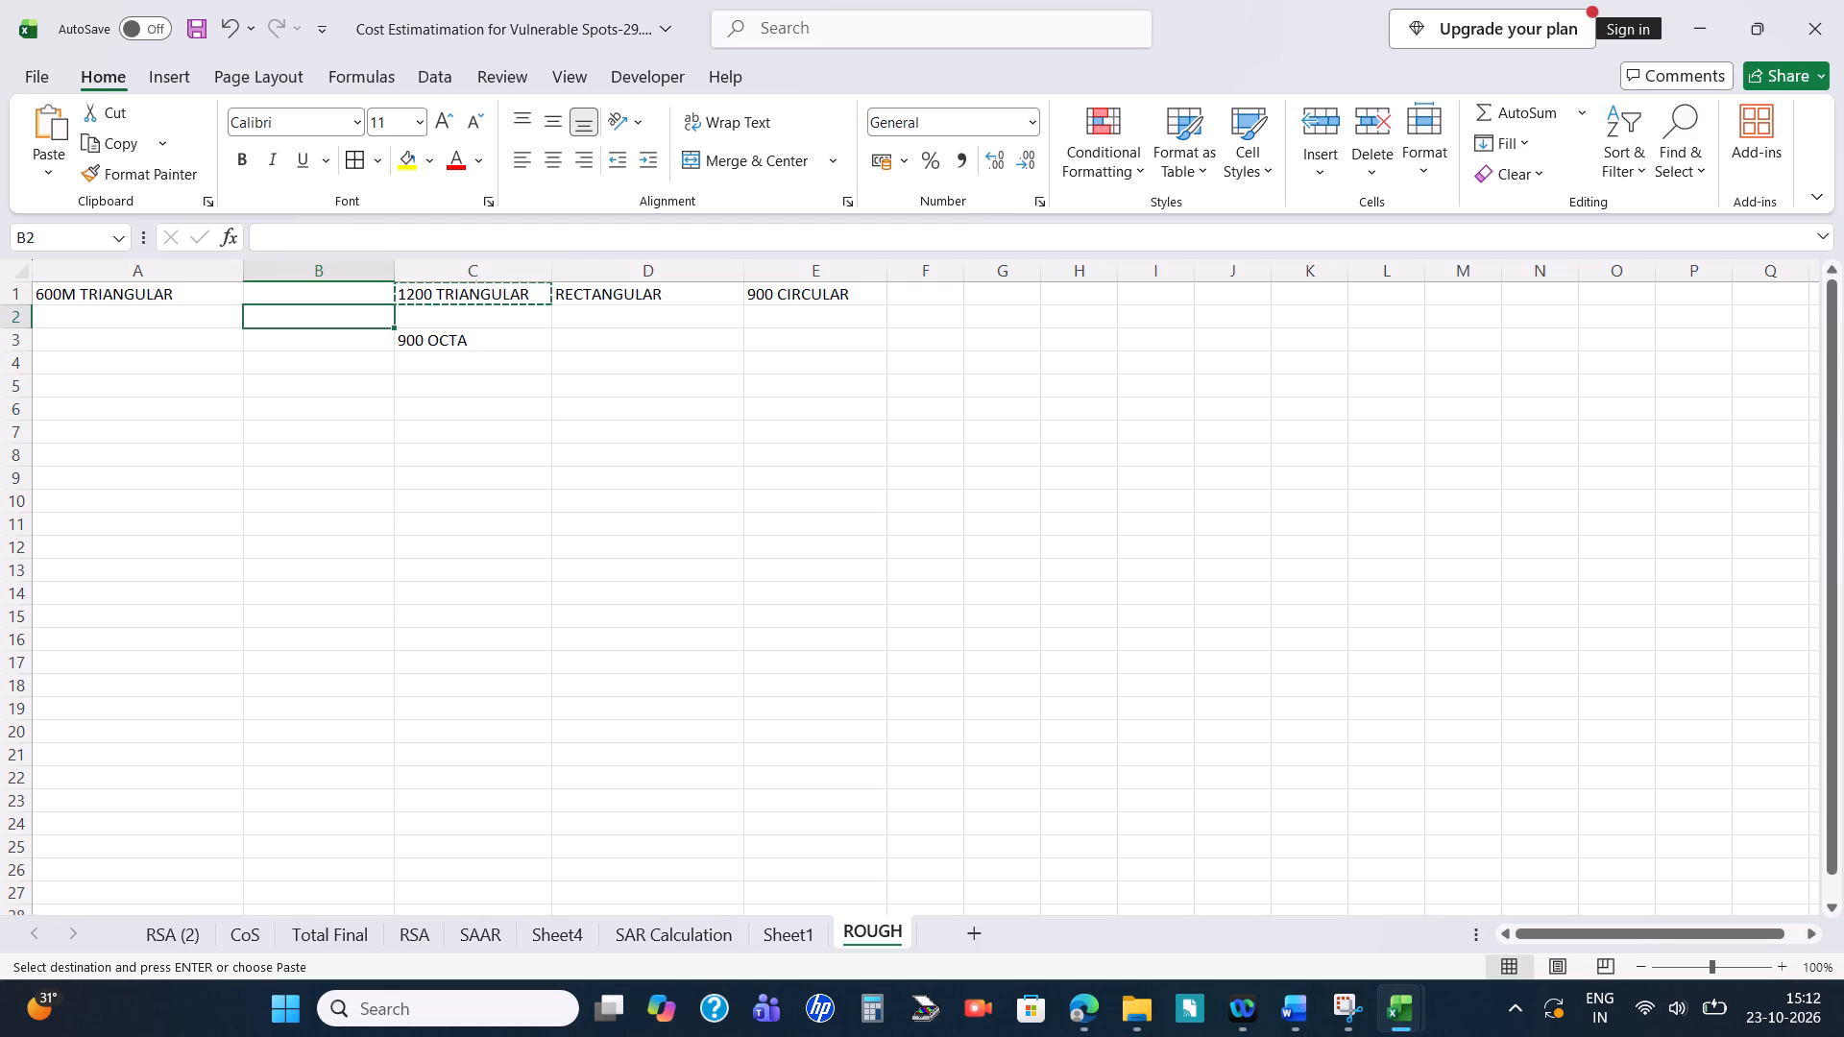
click(360, 291)
key(ctrl+v)
click(412, 346)
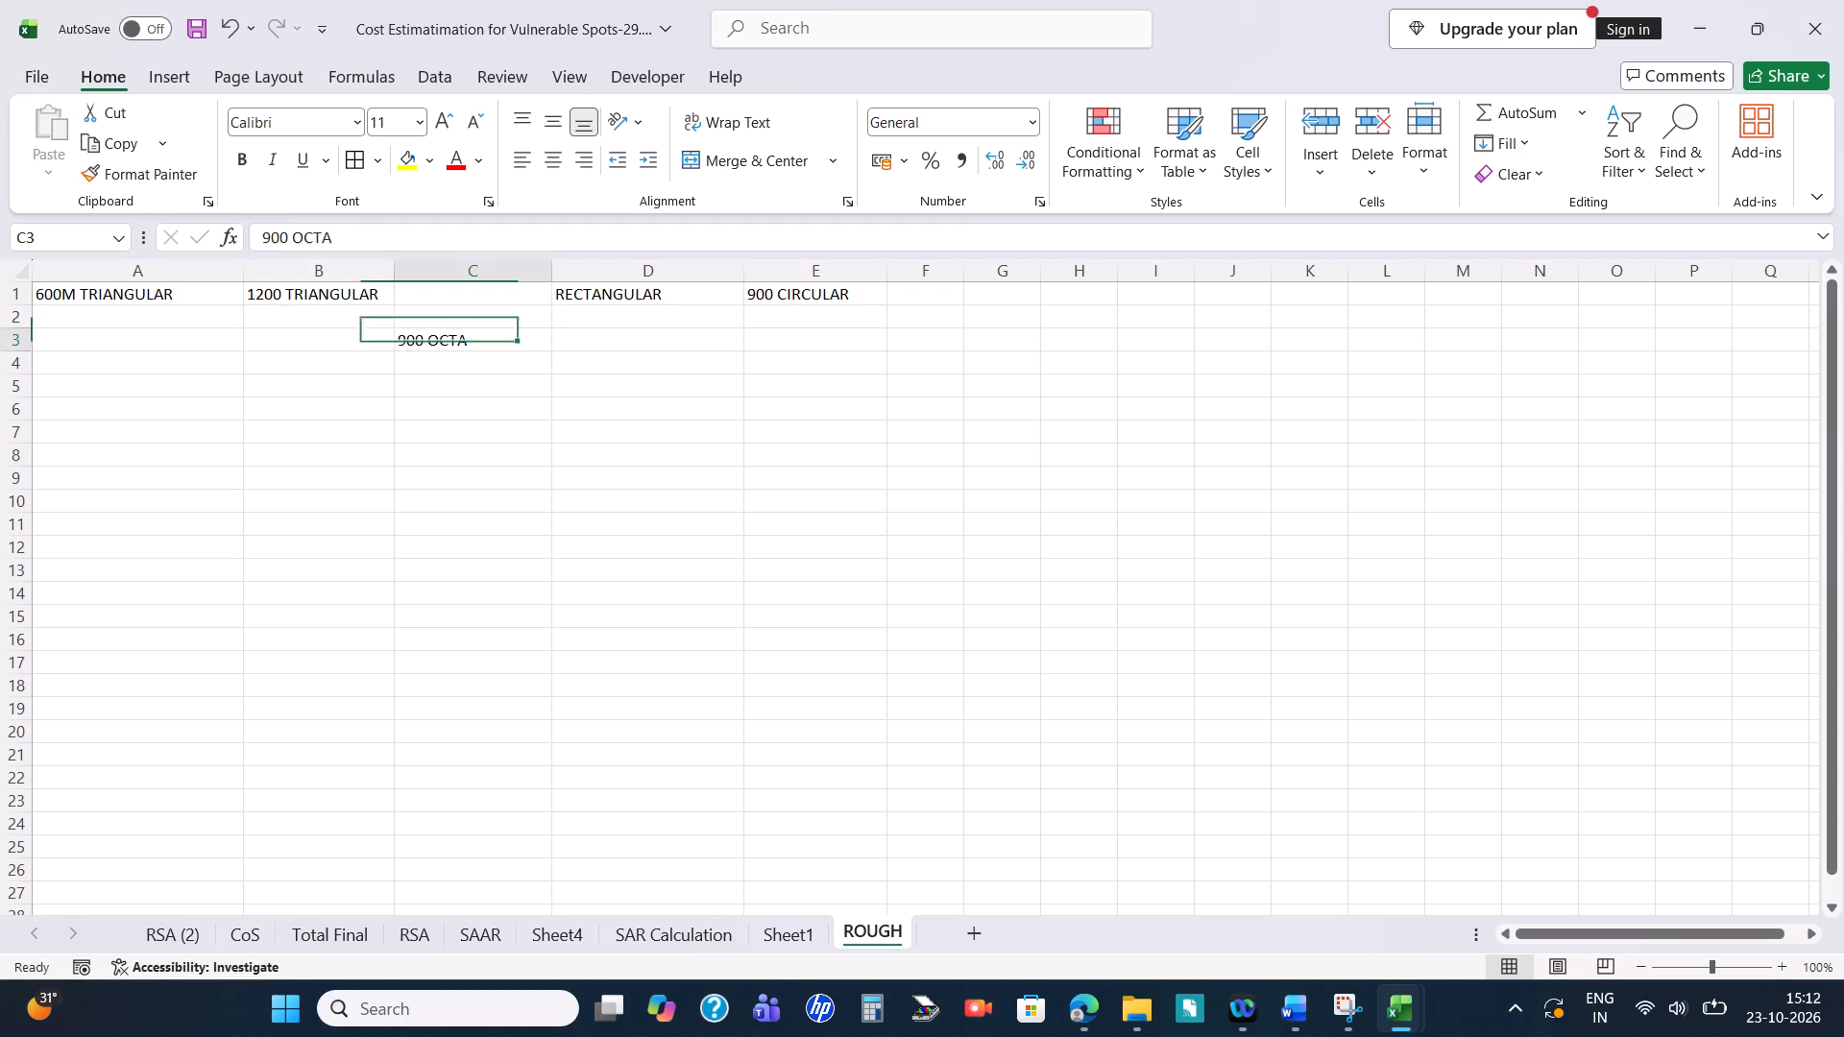
key(ctrl+x)
click(456, 298)
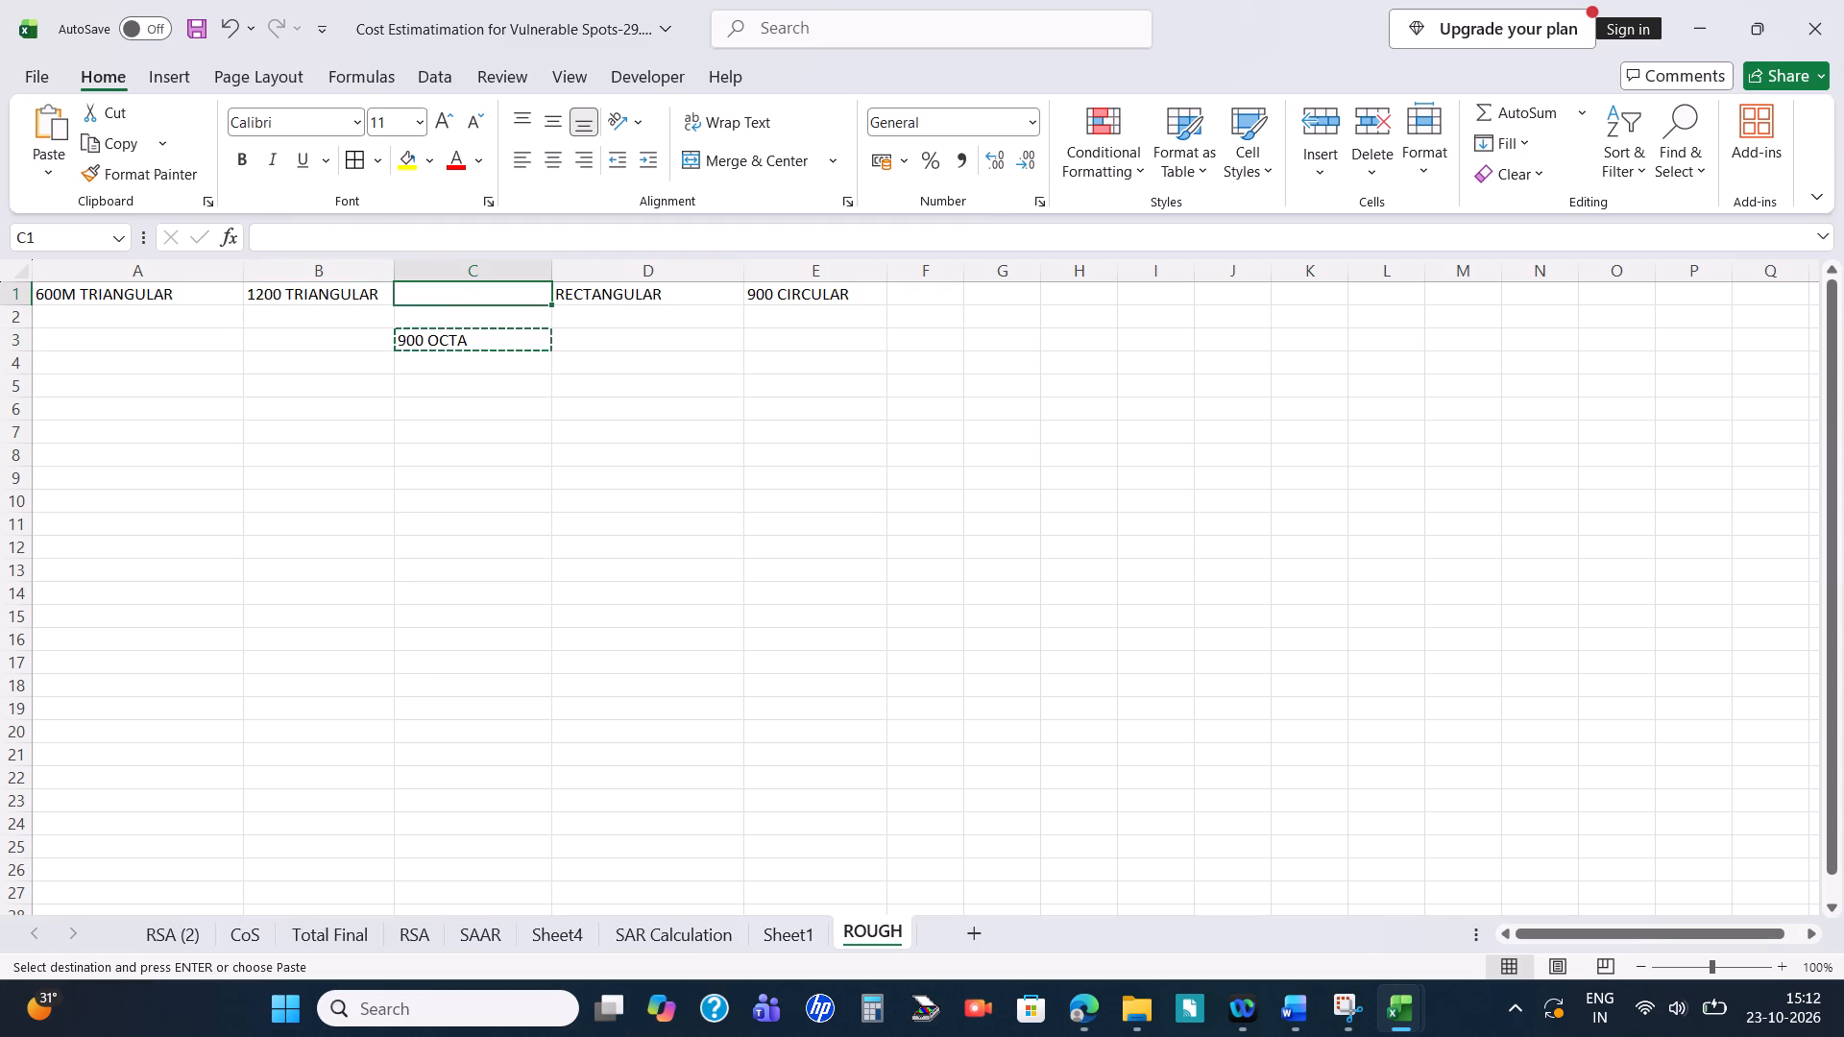
key(ctrl+v)
click(570, 371)
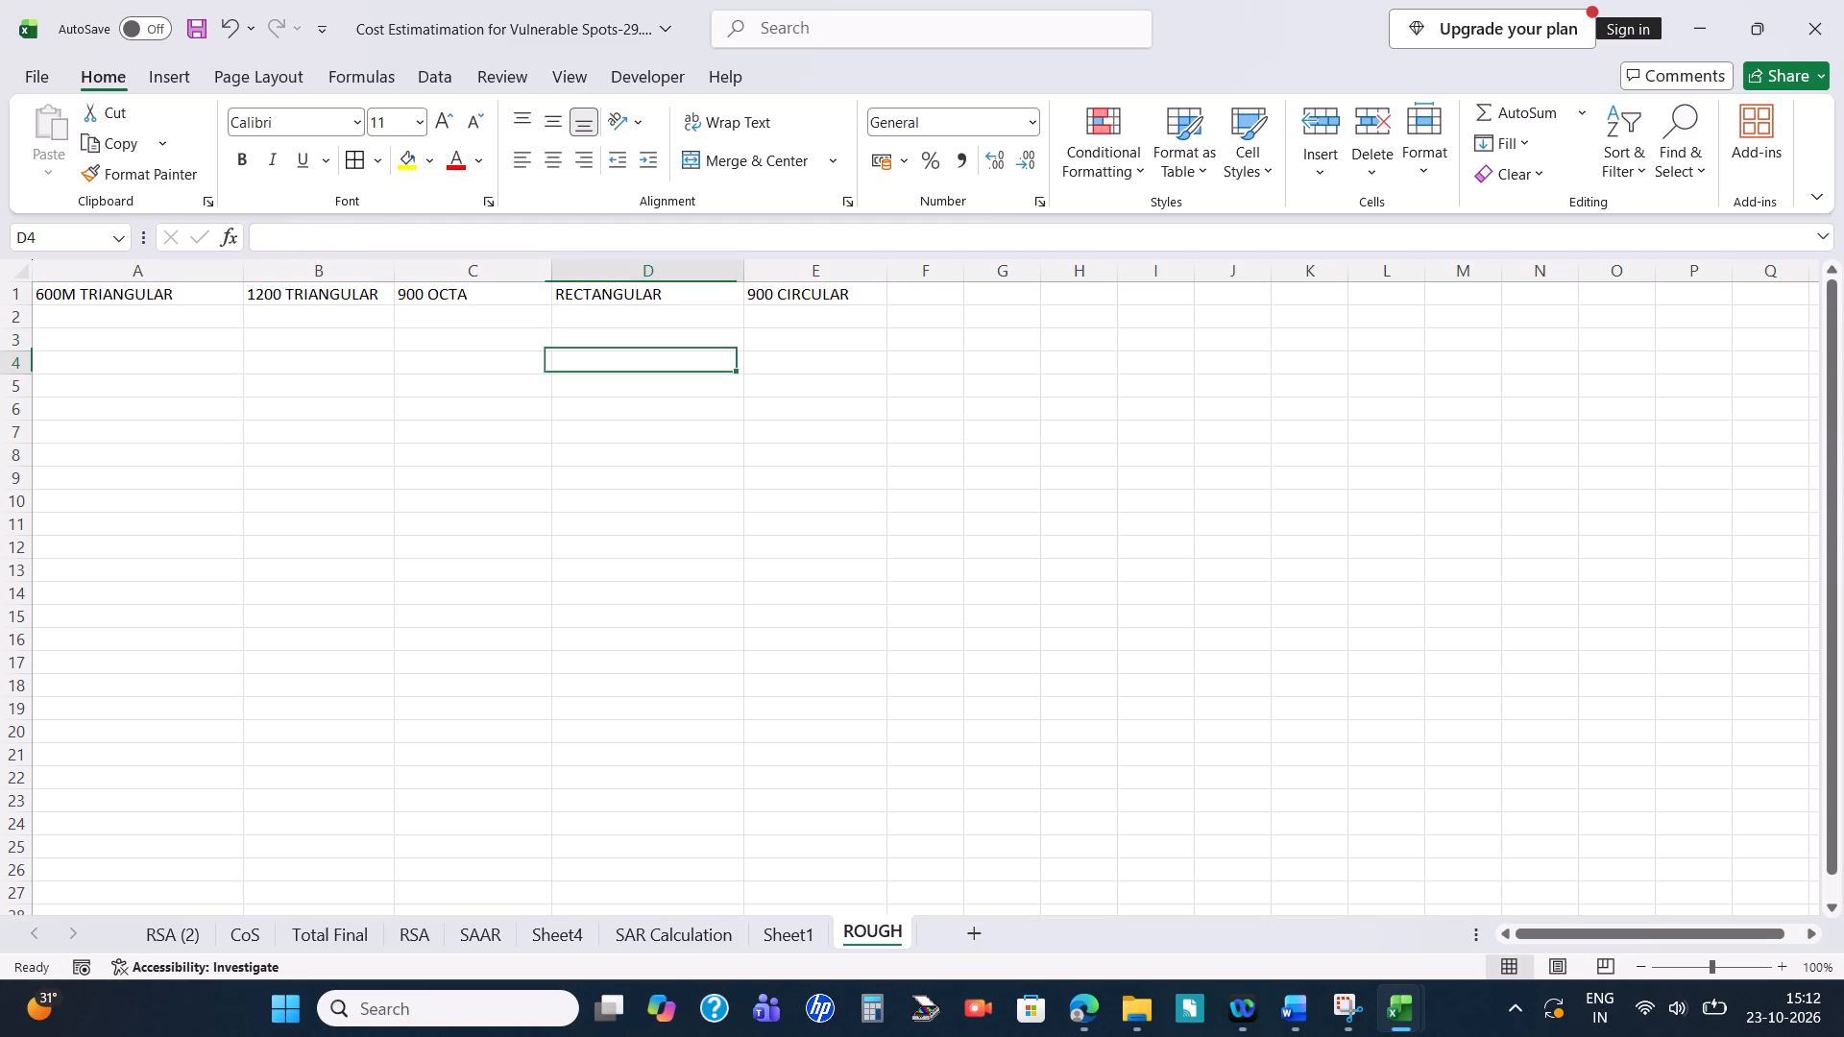
Move the five sign labels from A1:E1 down to row 3, starting in cell A3.
click(182, 322)
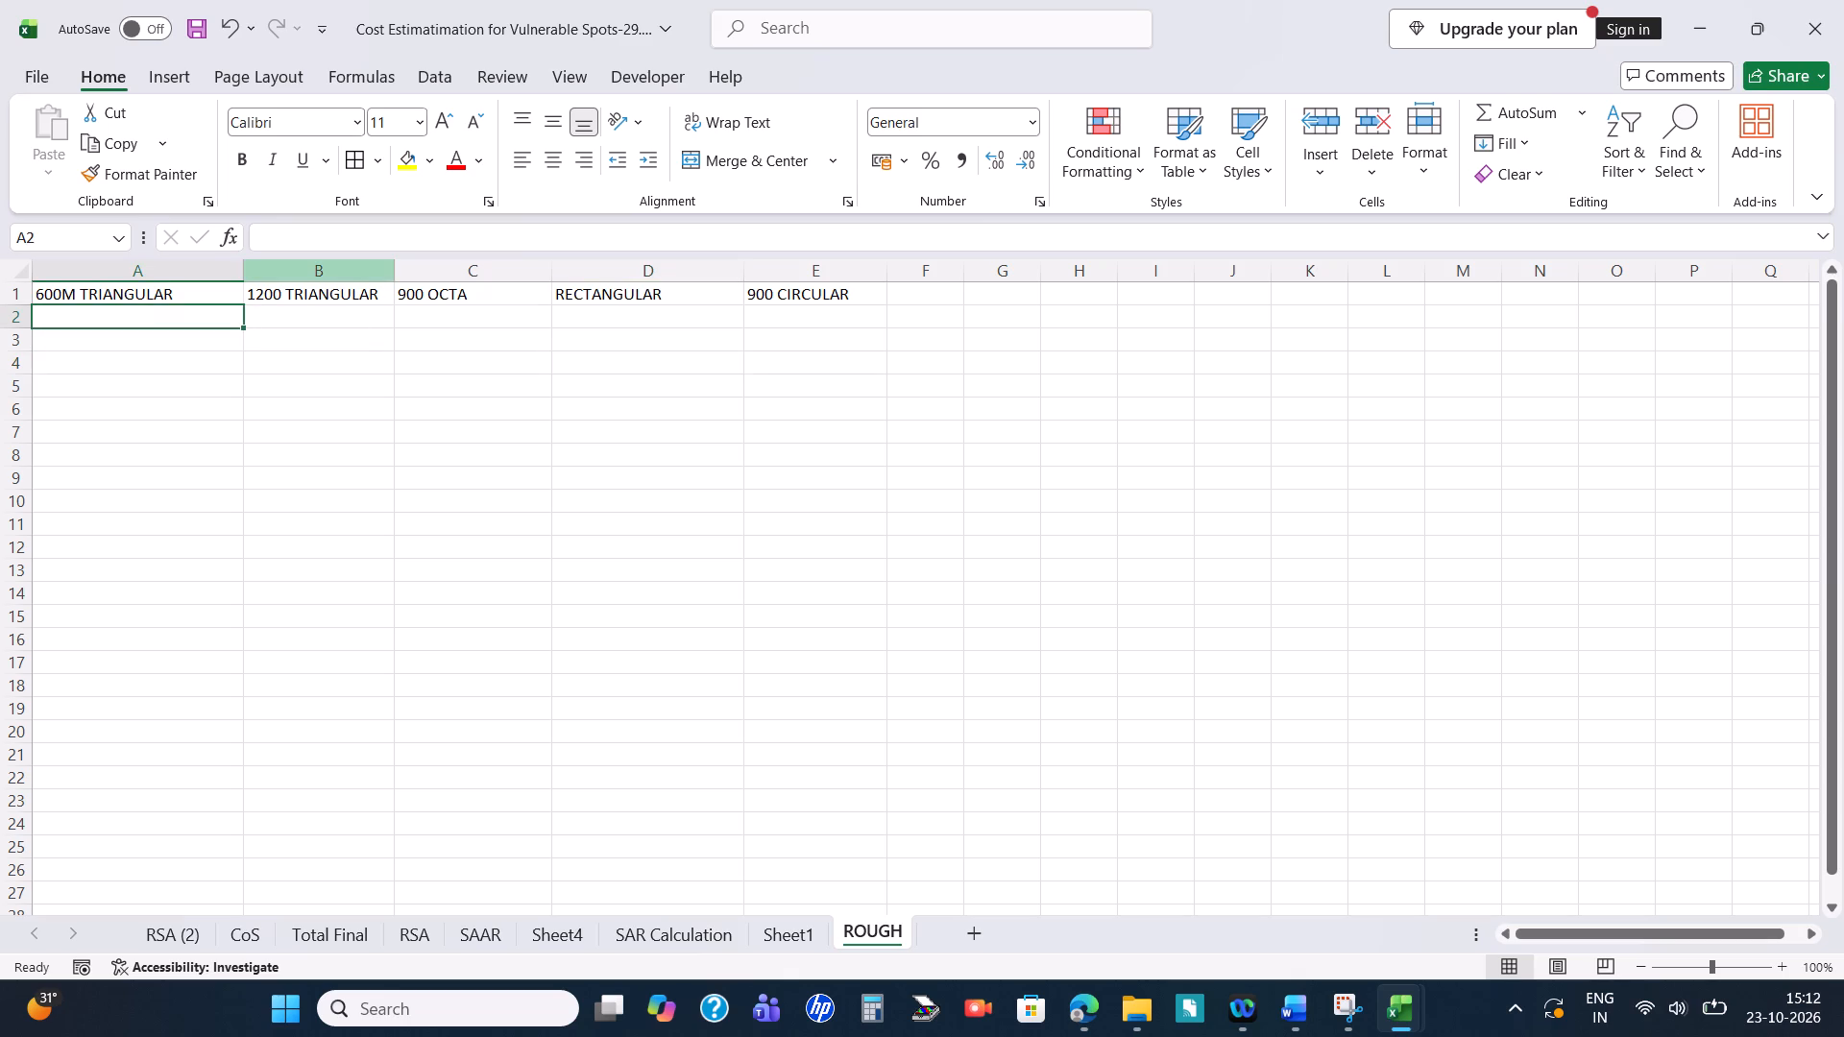
drag(133, 288, 639, 305)
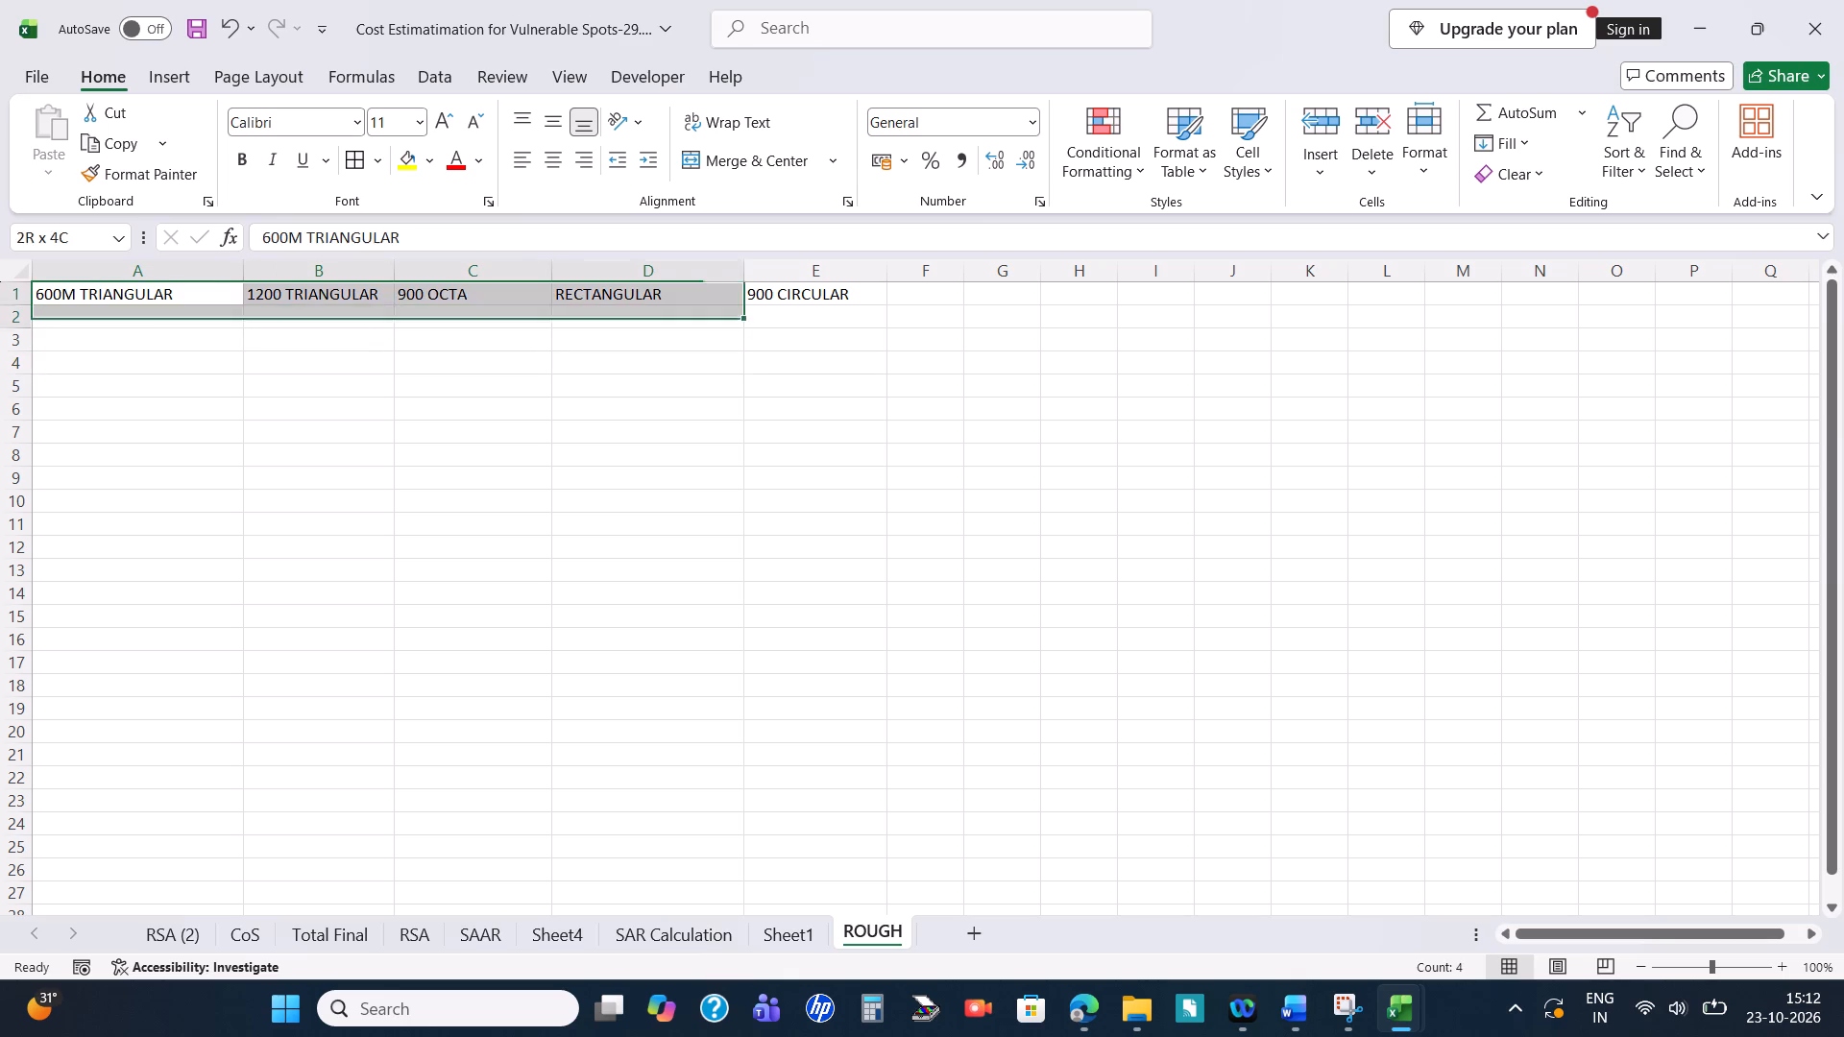
drag(639, 305, 836, 288)
key(ctrl+x)
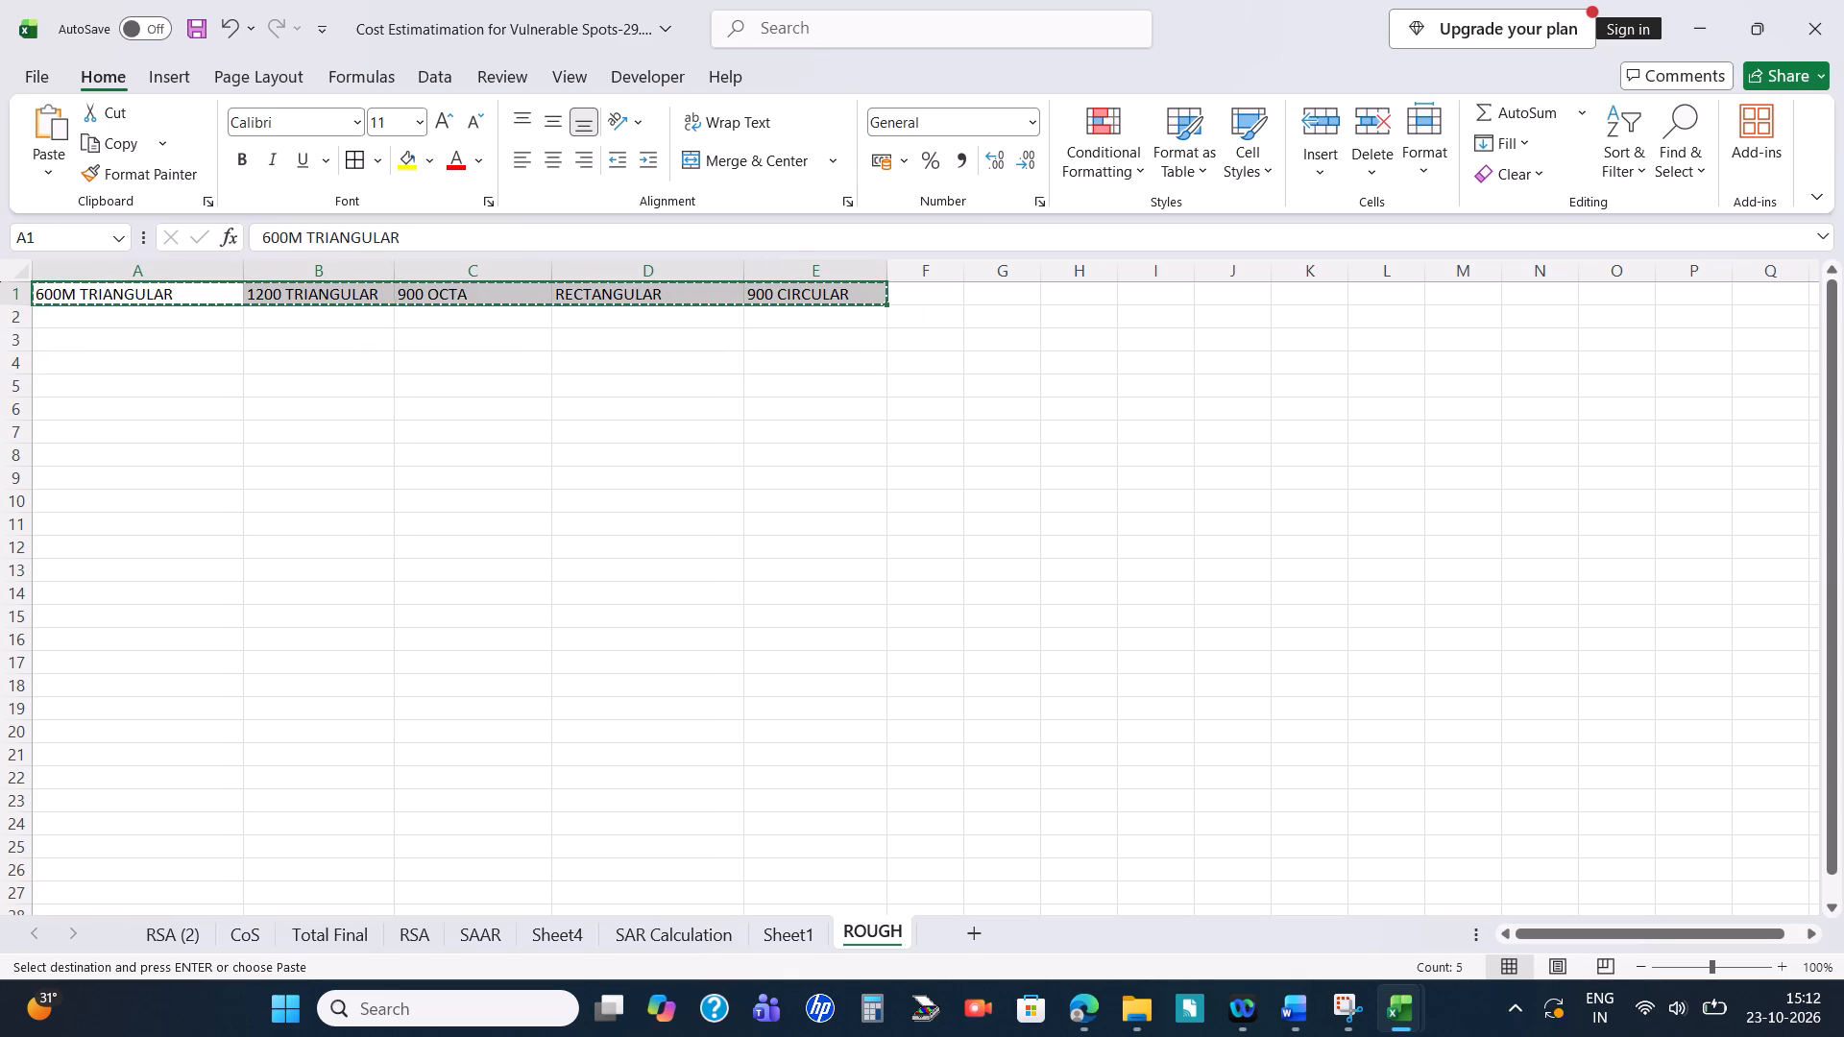
click(128, 345)
key(ctrl+v)
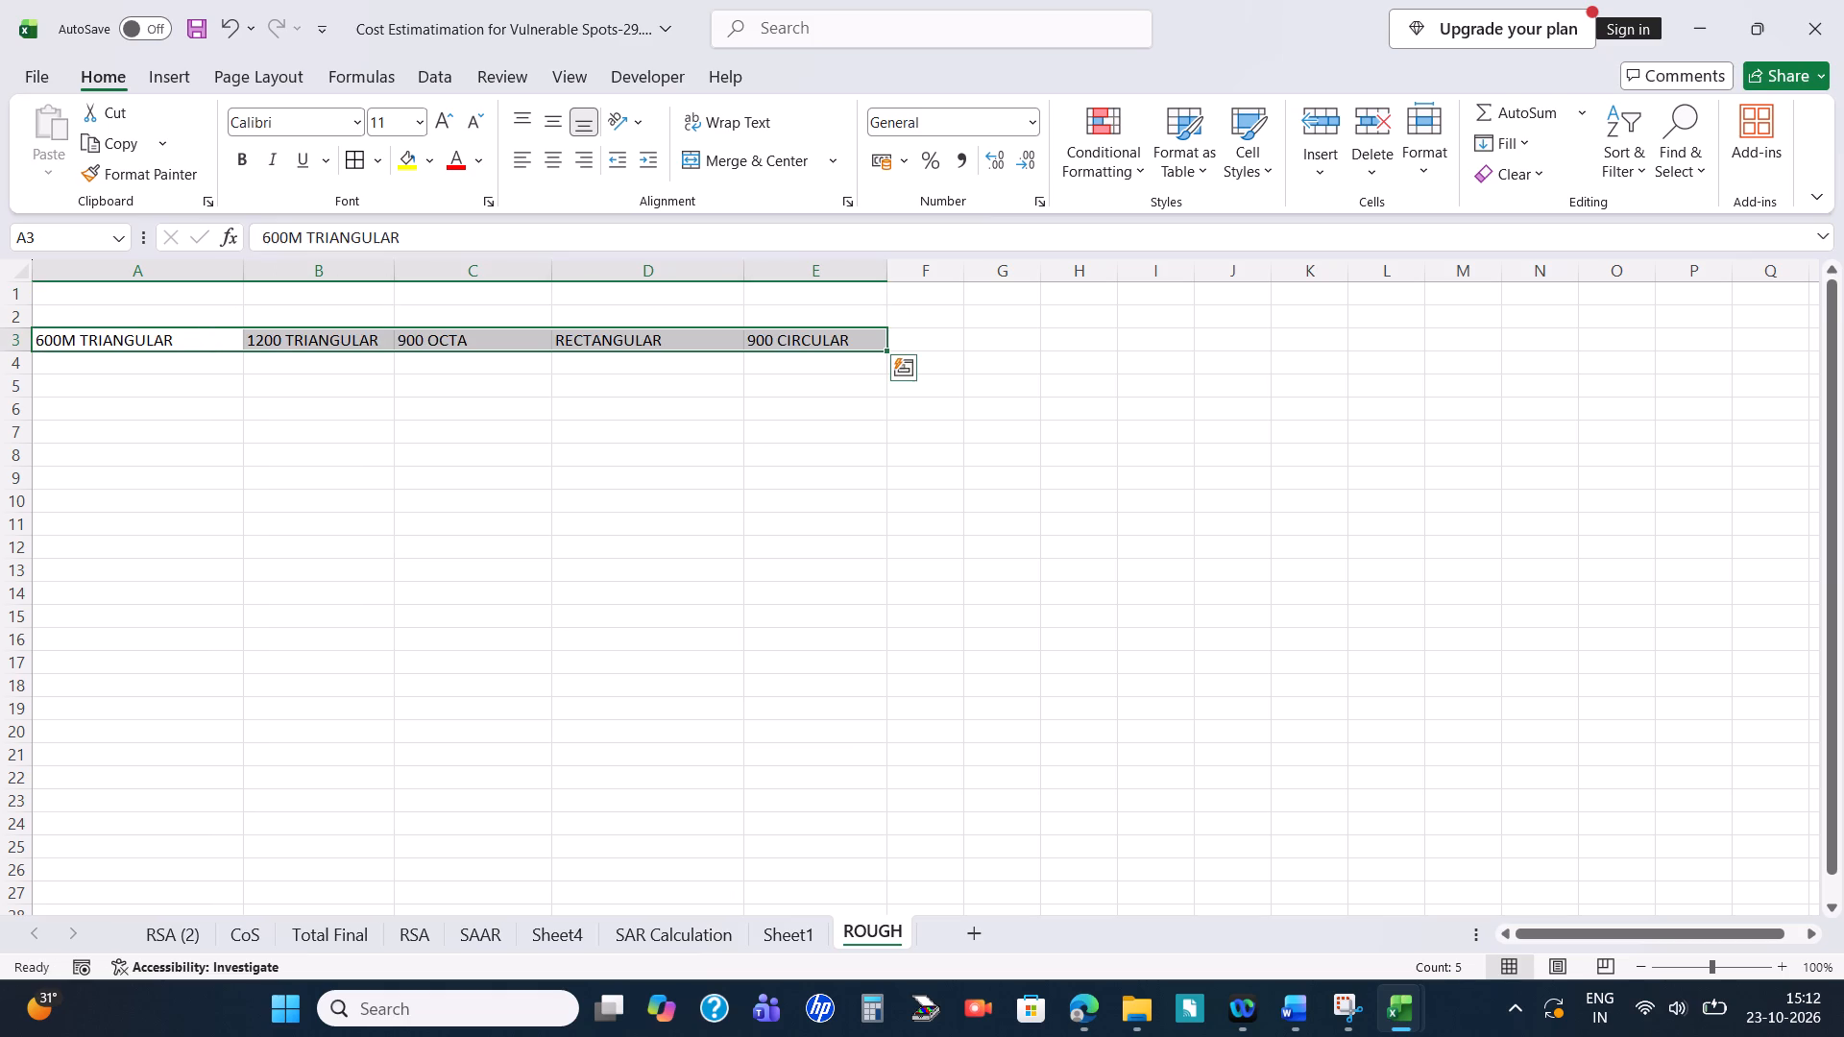
Merge and center the empty cells A1:E1 above the sign labels.
drag(132, 296, 867, 310)
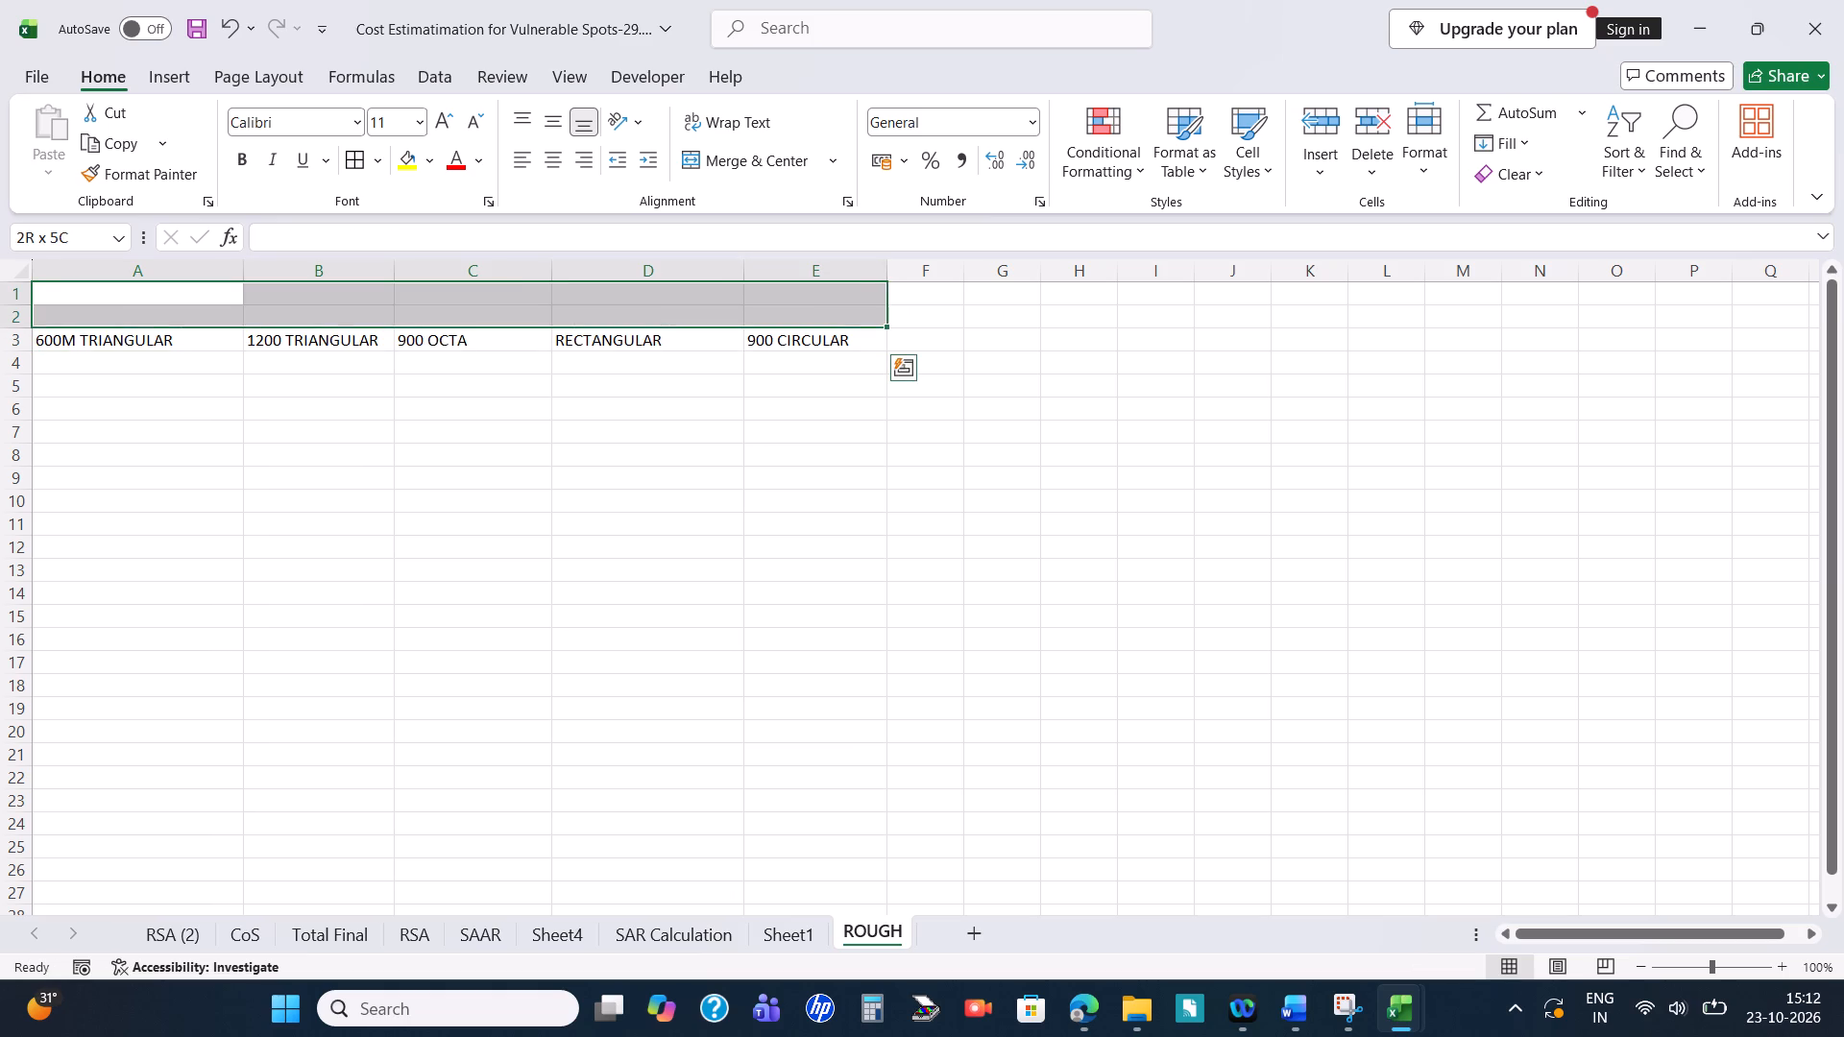
drag(867, 310, 863, 295)
click(738, 160)
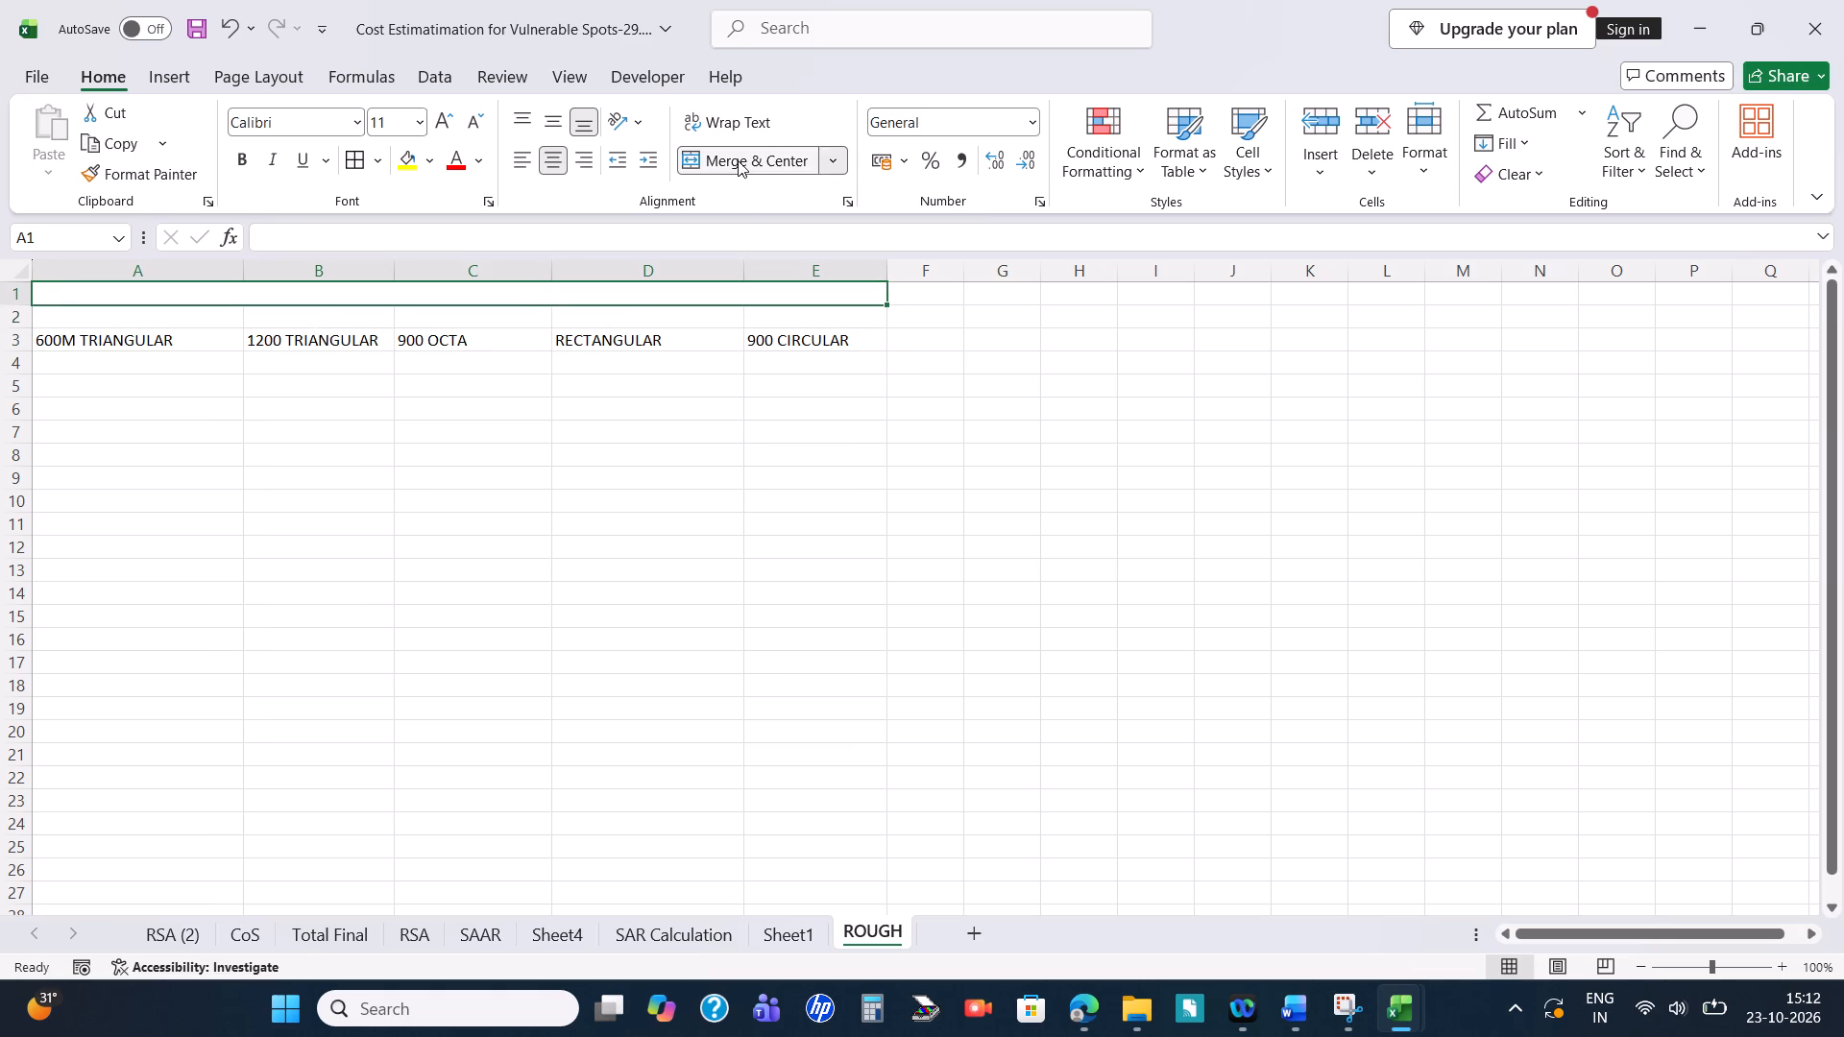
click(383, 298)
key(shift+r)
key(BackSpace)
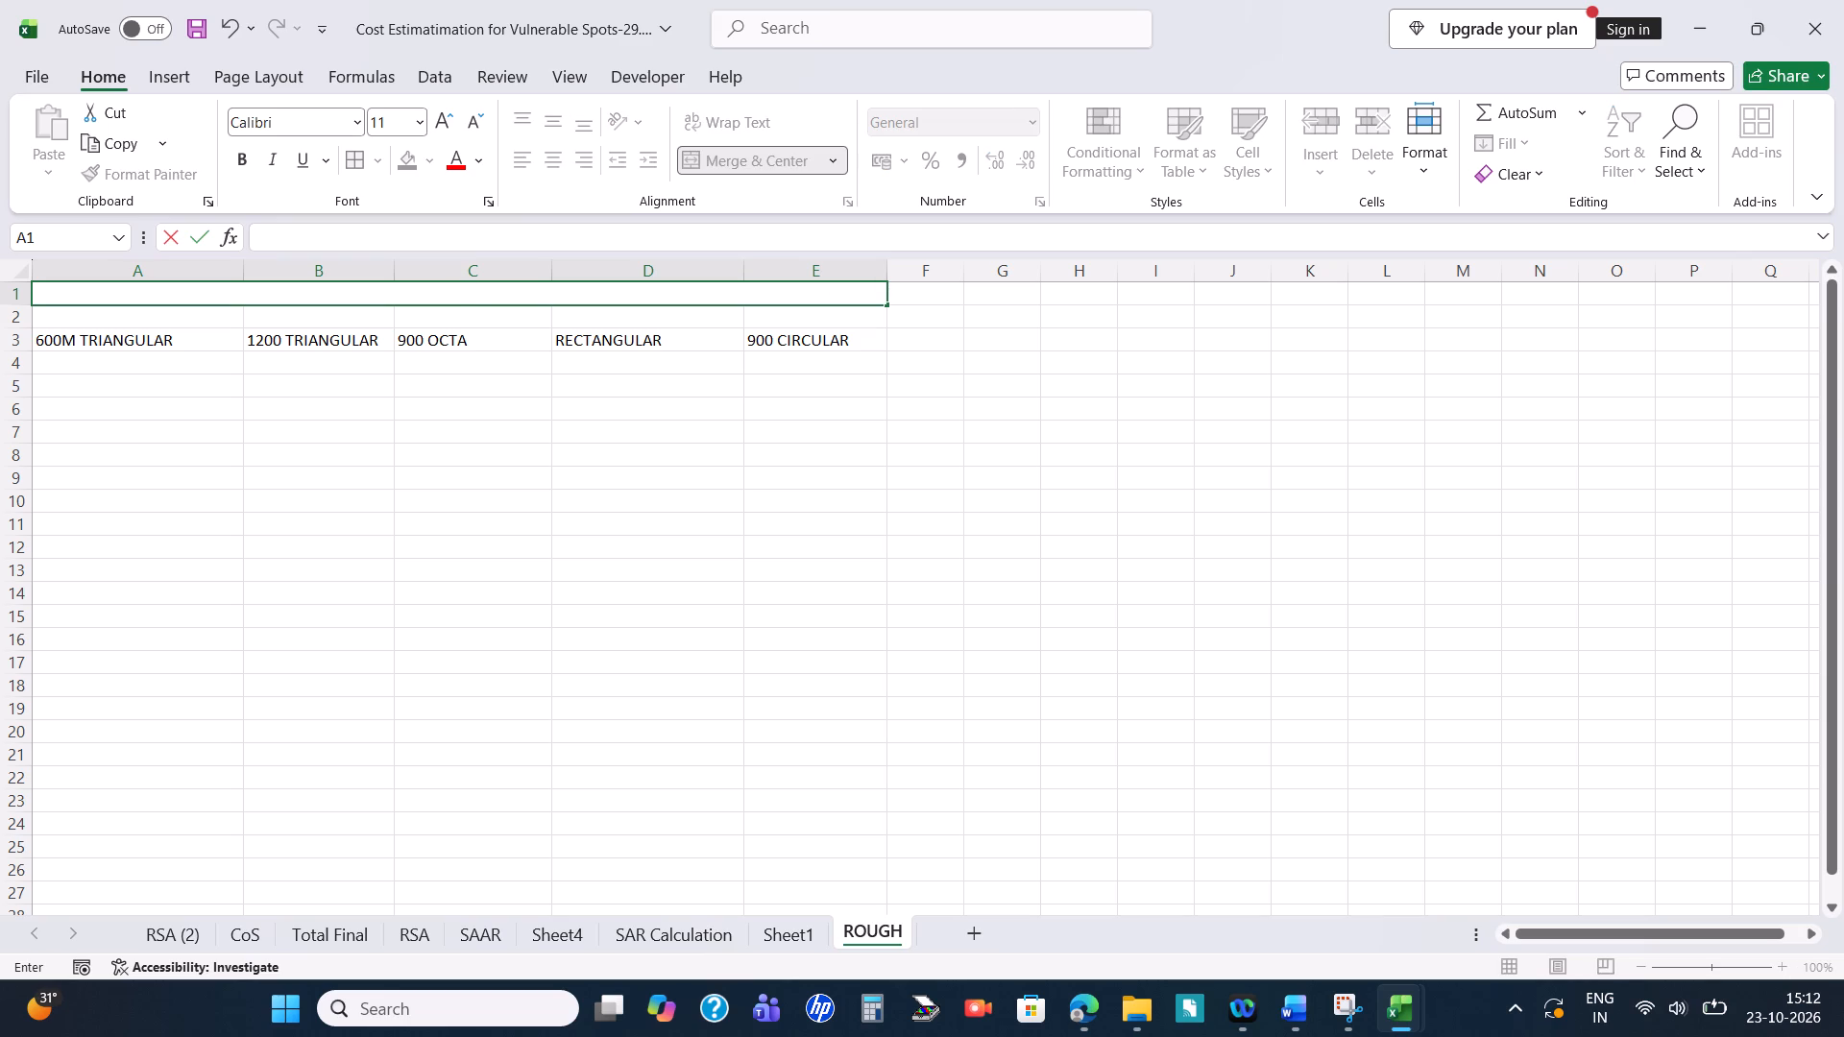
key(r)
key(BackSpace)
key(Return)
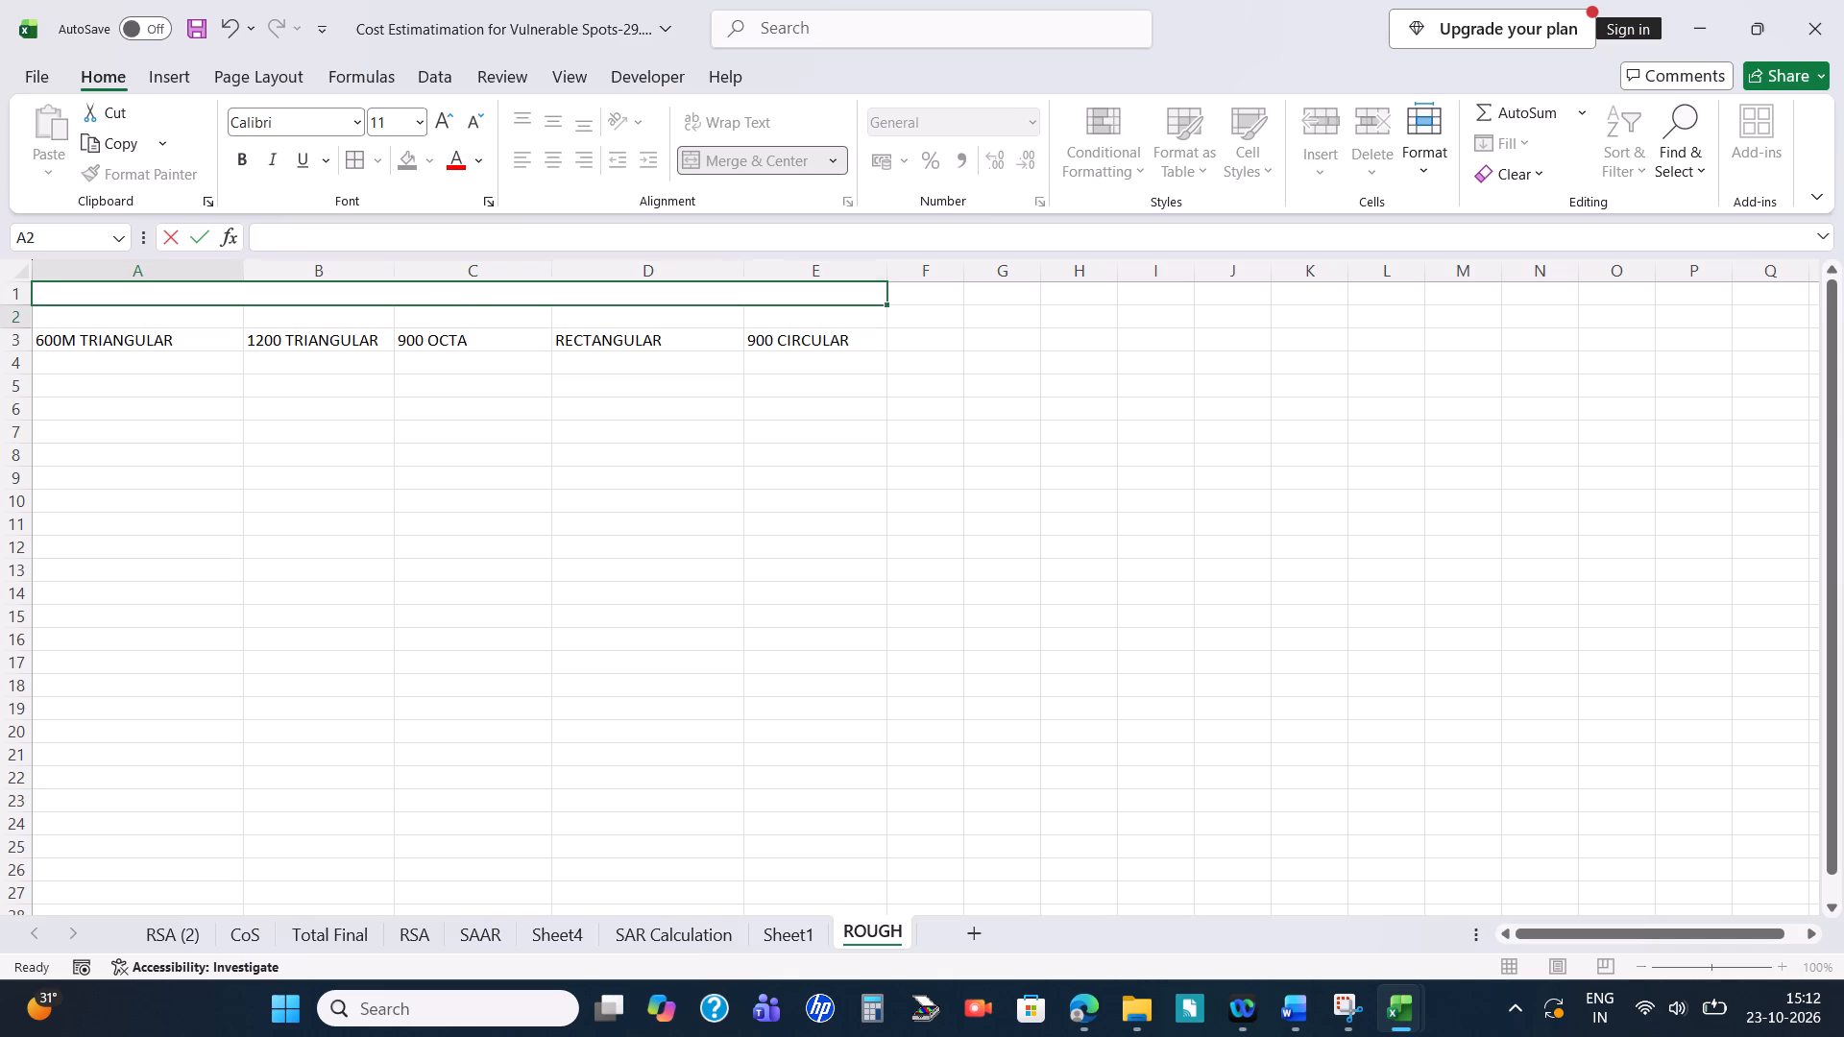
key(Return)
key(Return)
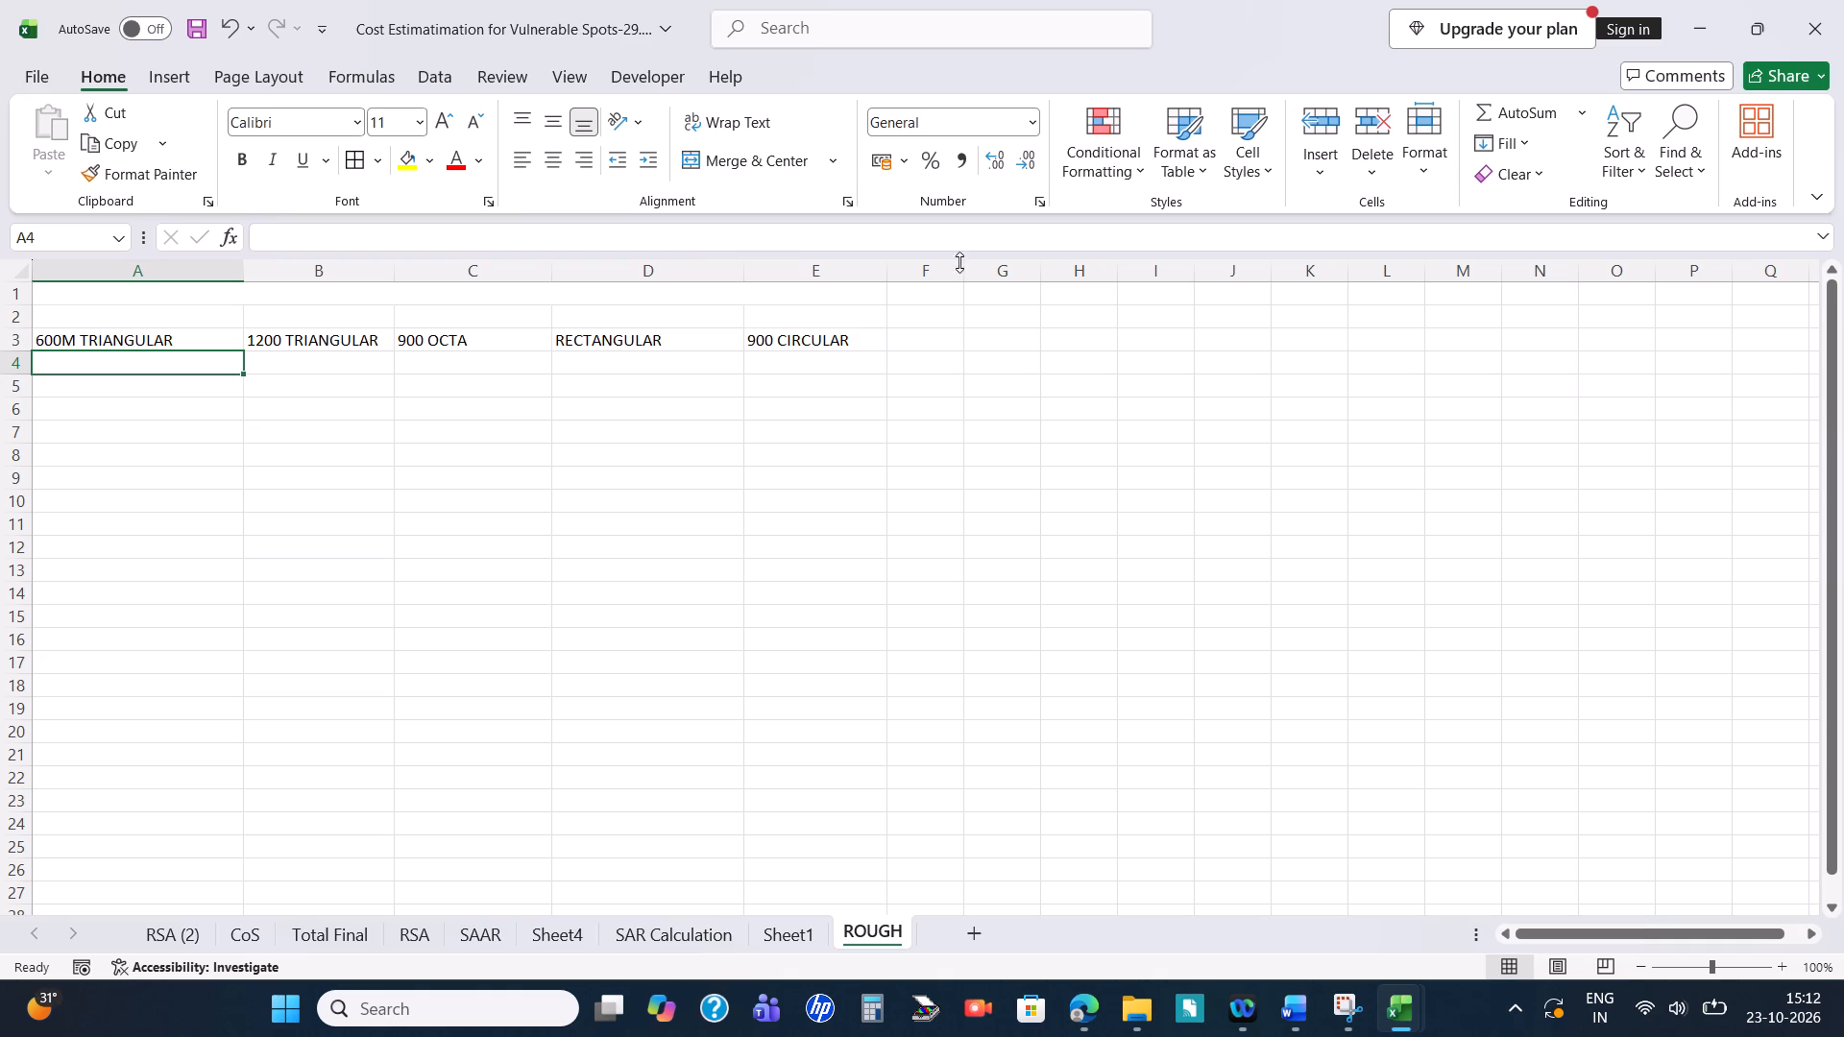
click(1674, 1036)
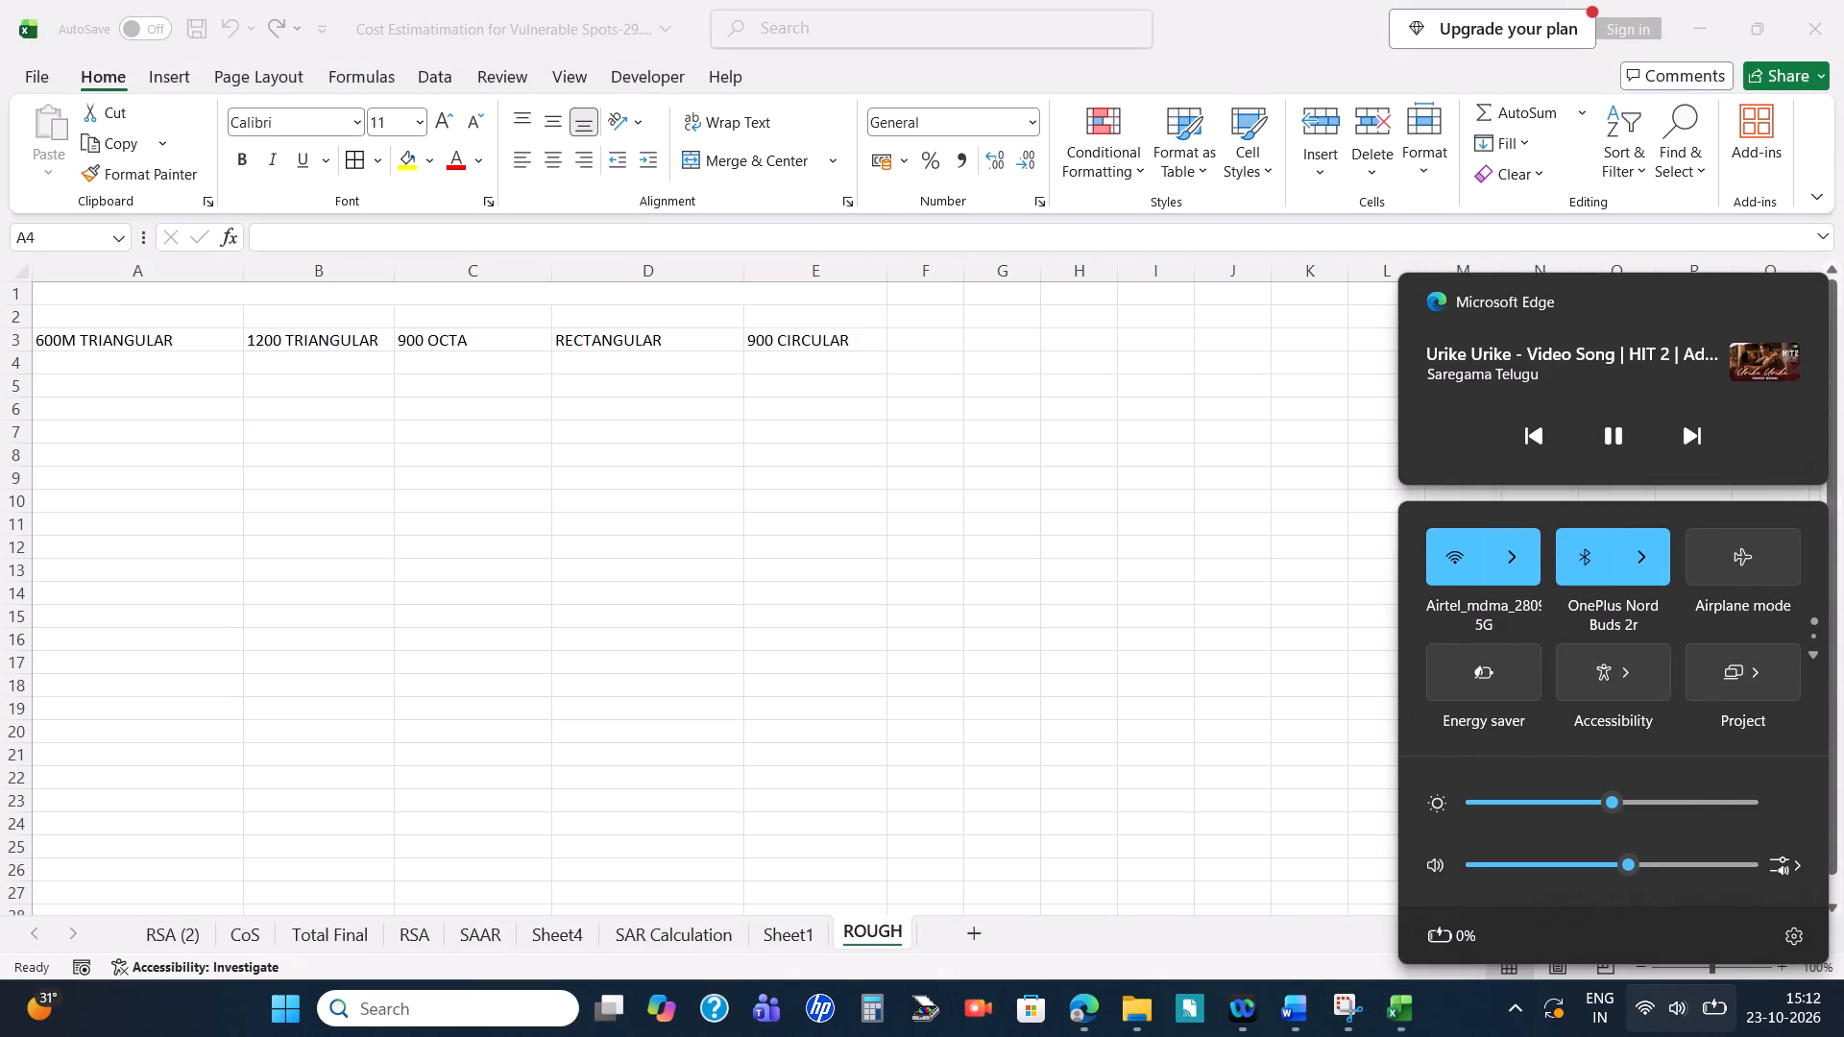
Open the Calculator app.
click(474, 1018)
text(CA)
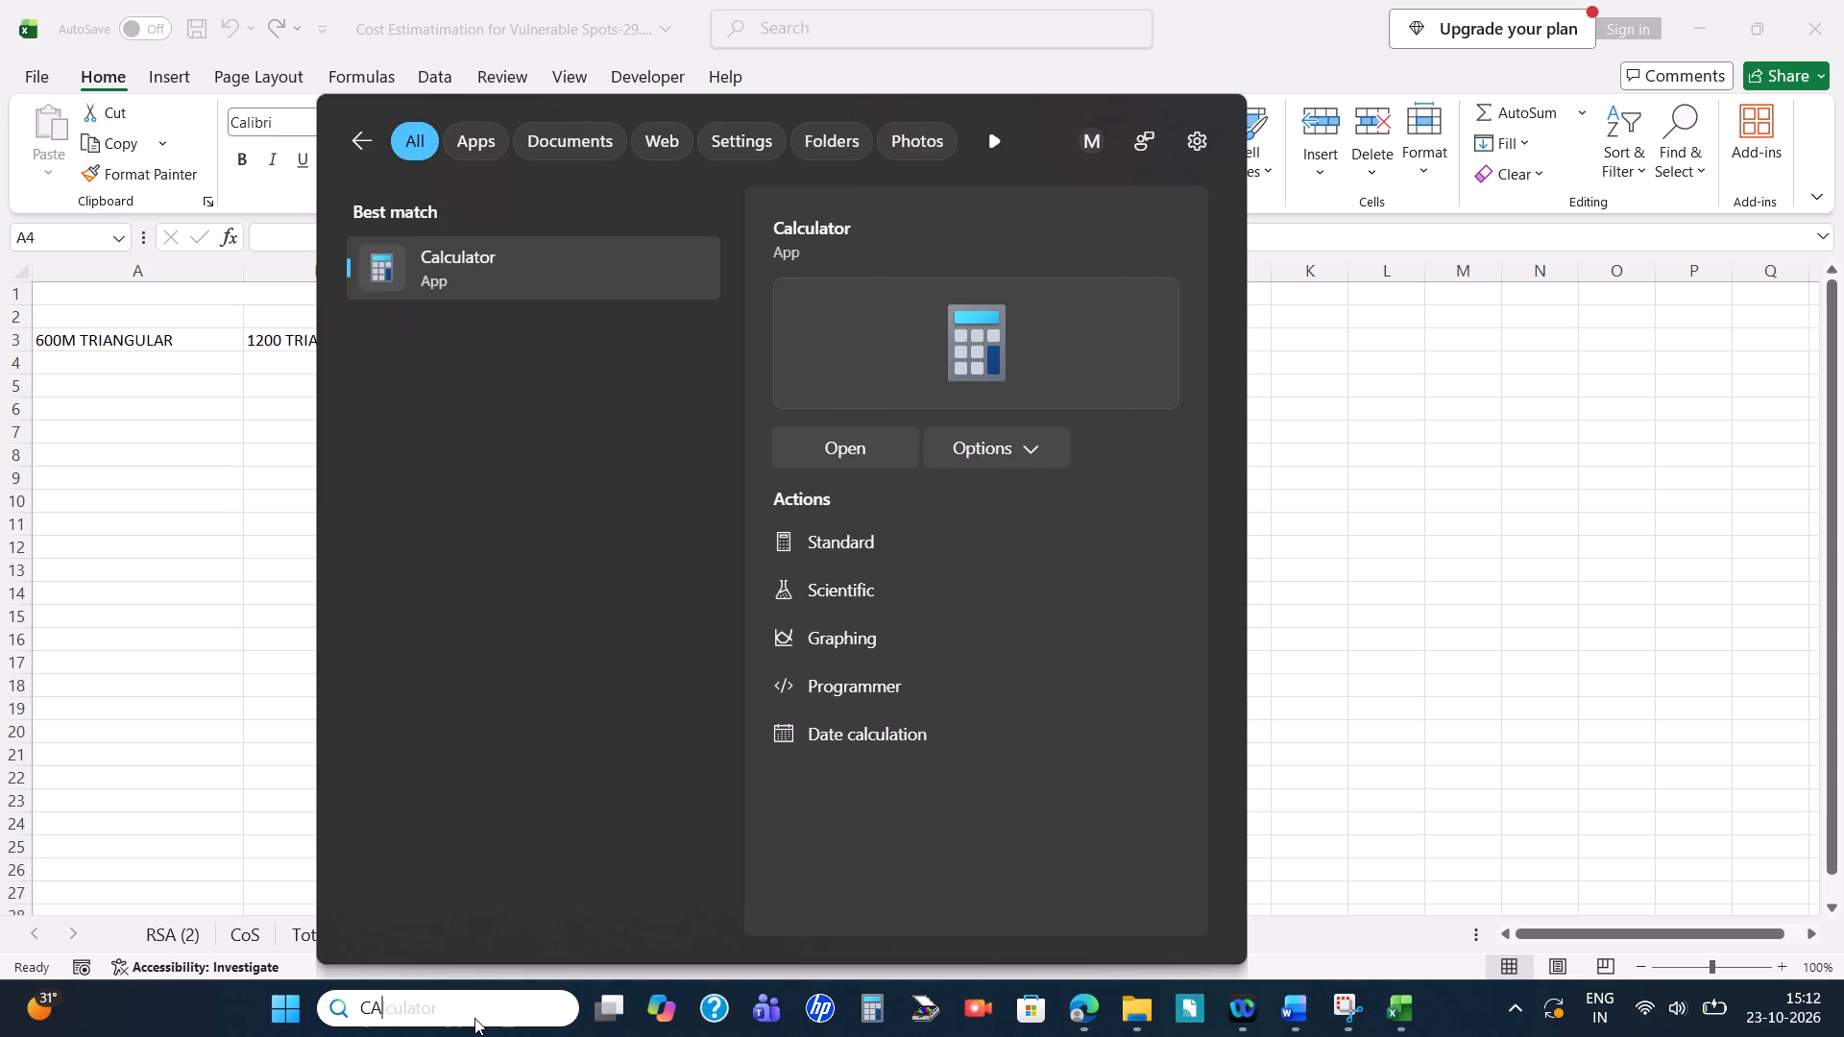
key(Return)
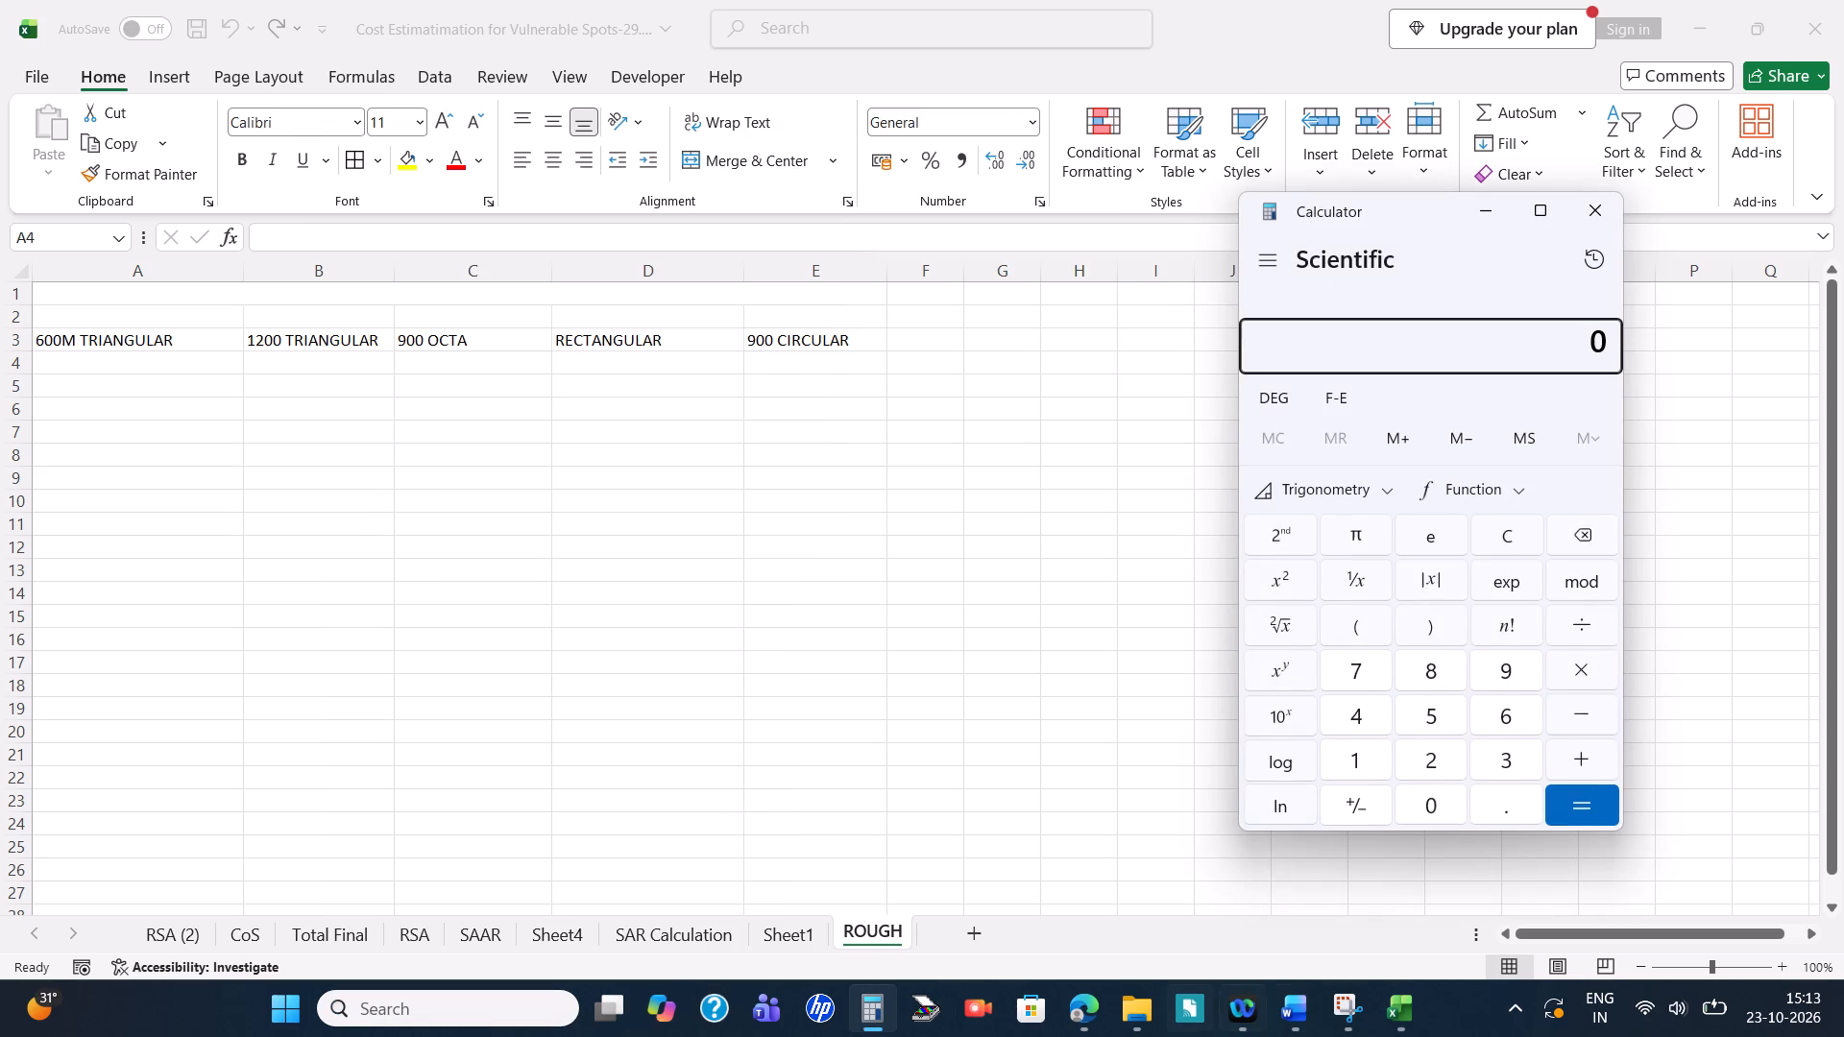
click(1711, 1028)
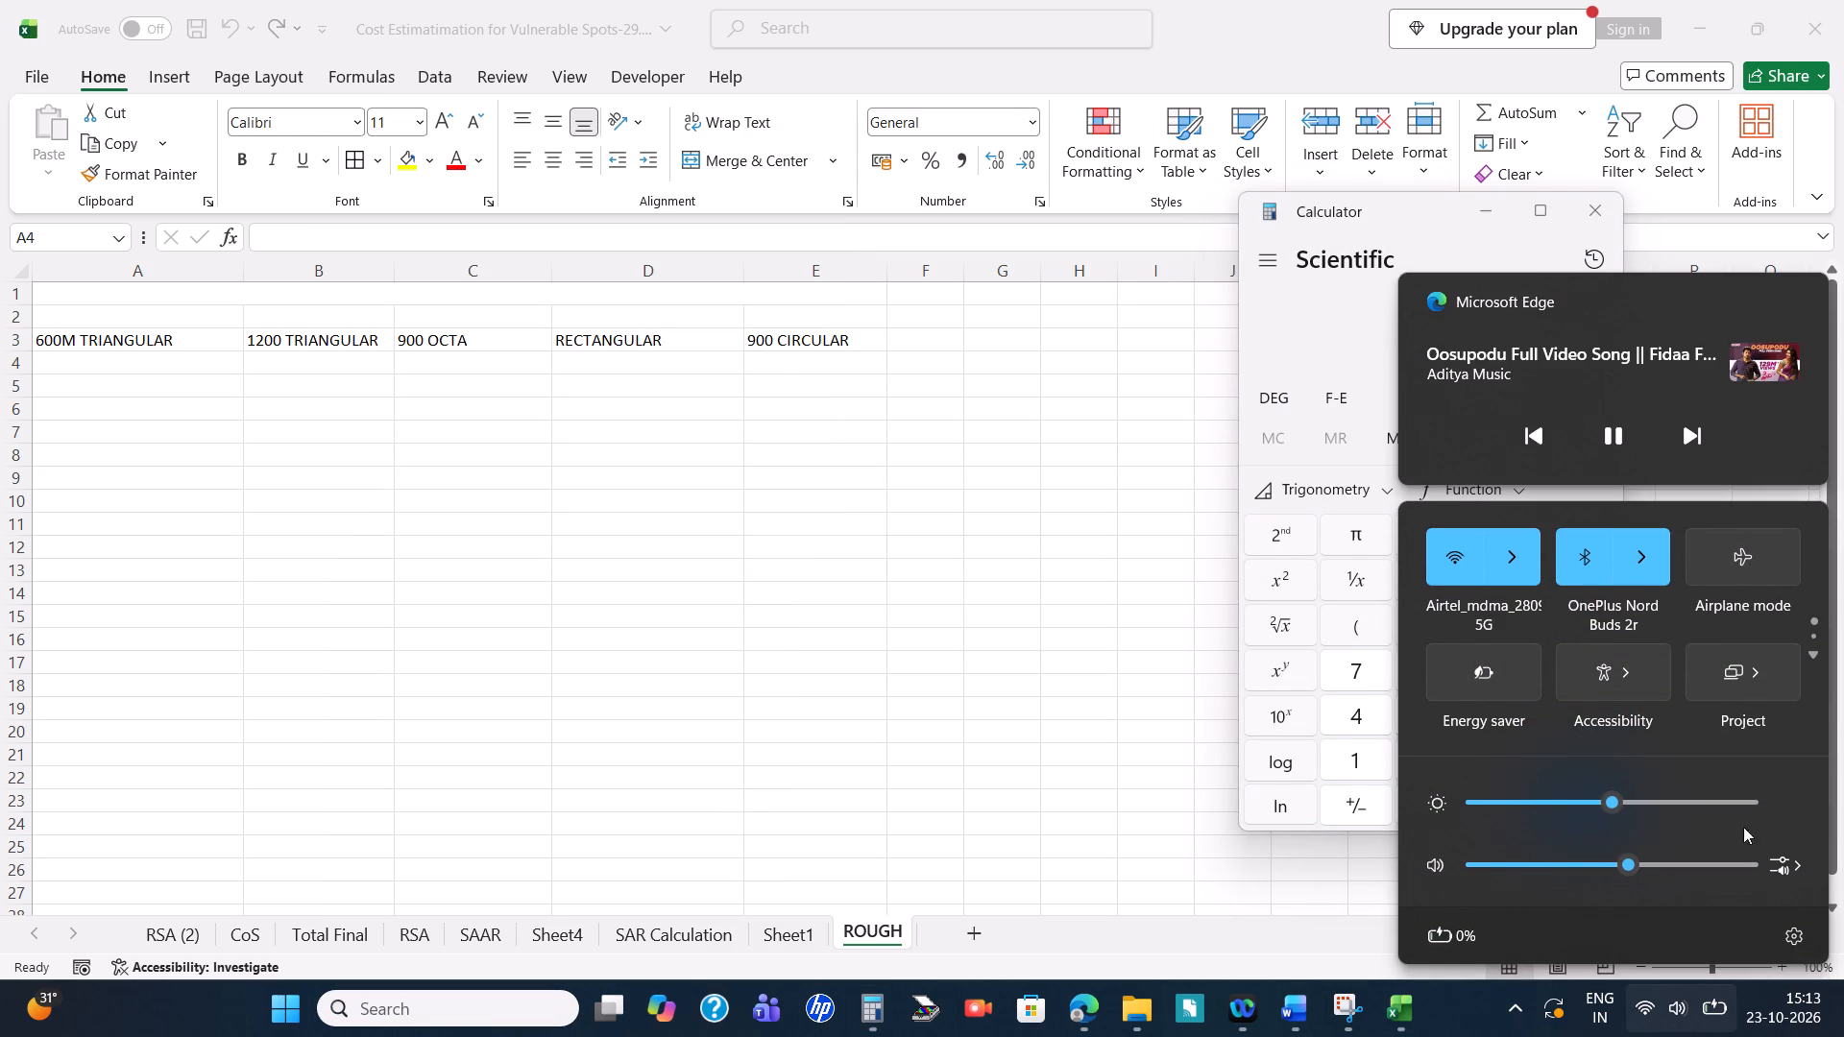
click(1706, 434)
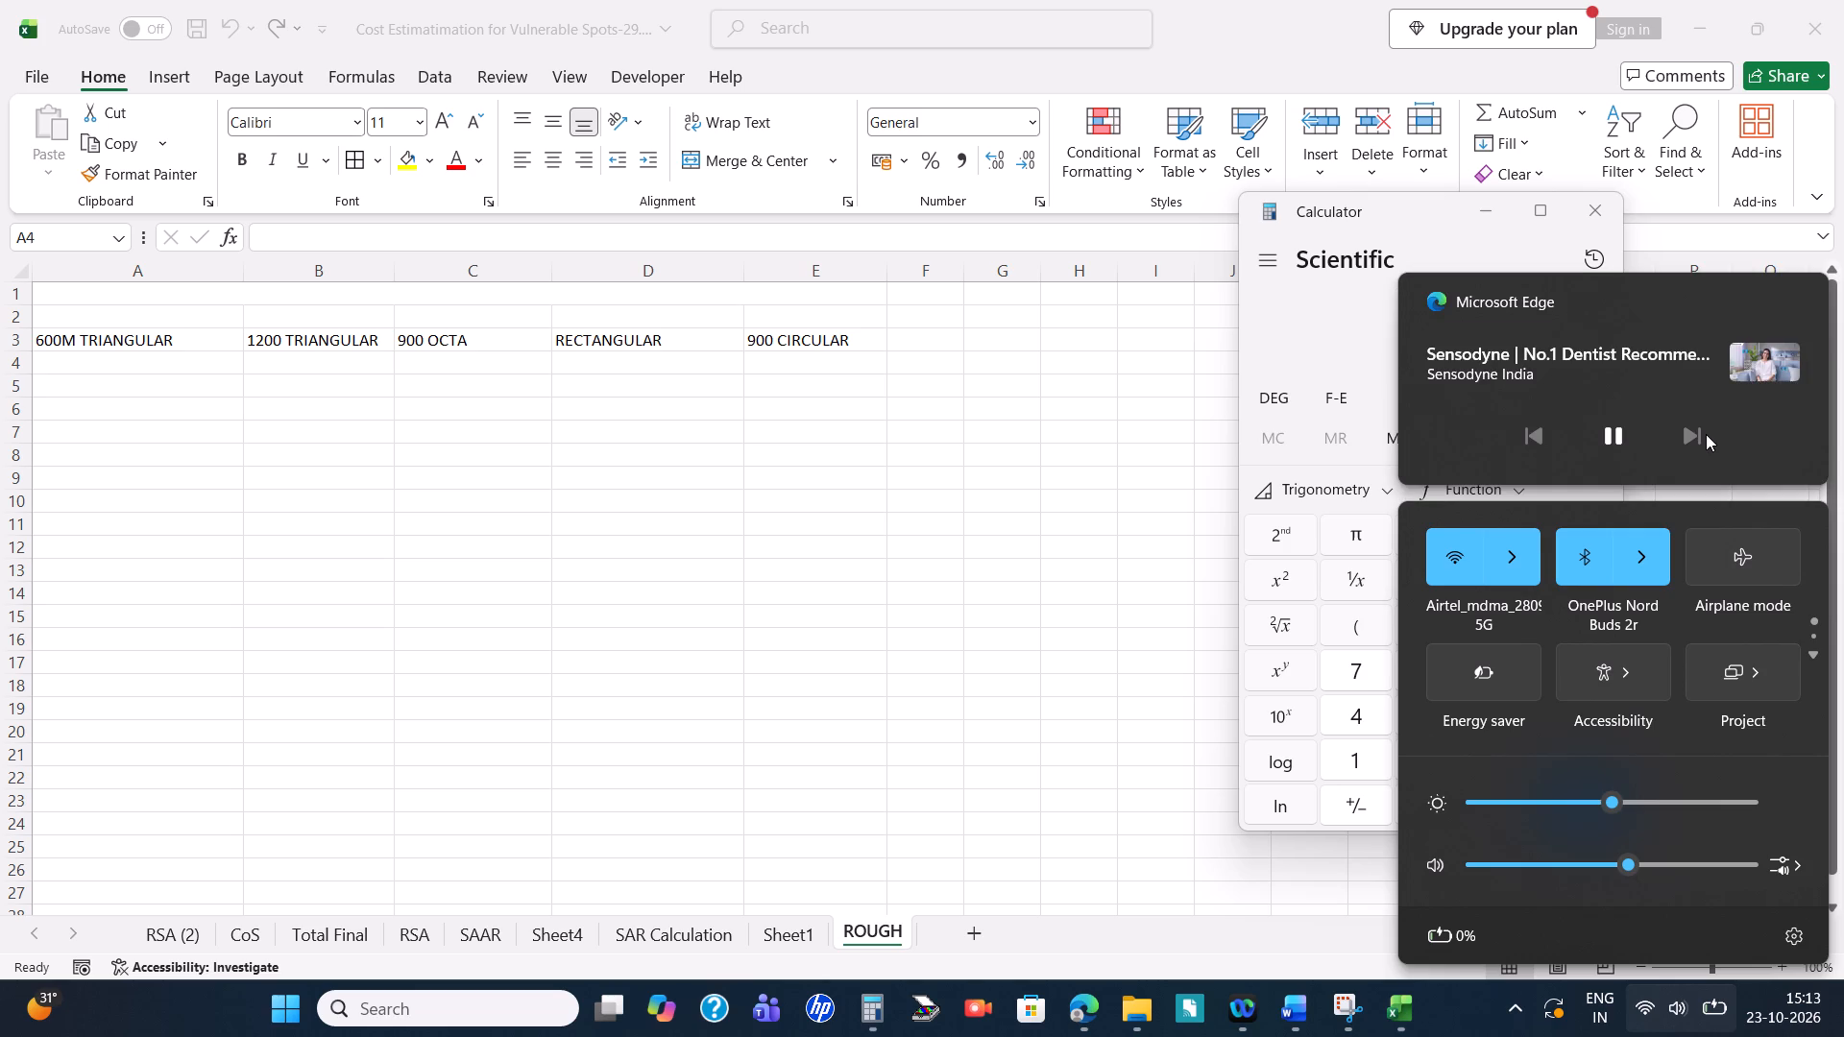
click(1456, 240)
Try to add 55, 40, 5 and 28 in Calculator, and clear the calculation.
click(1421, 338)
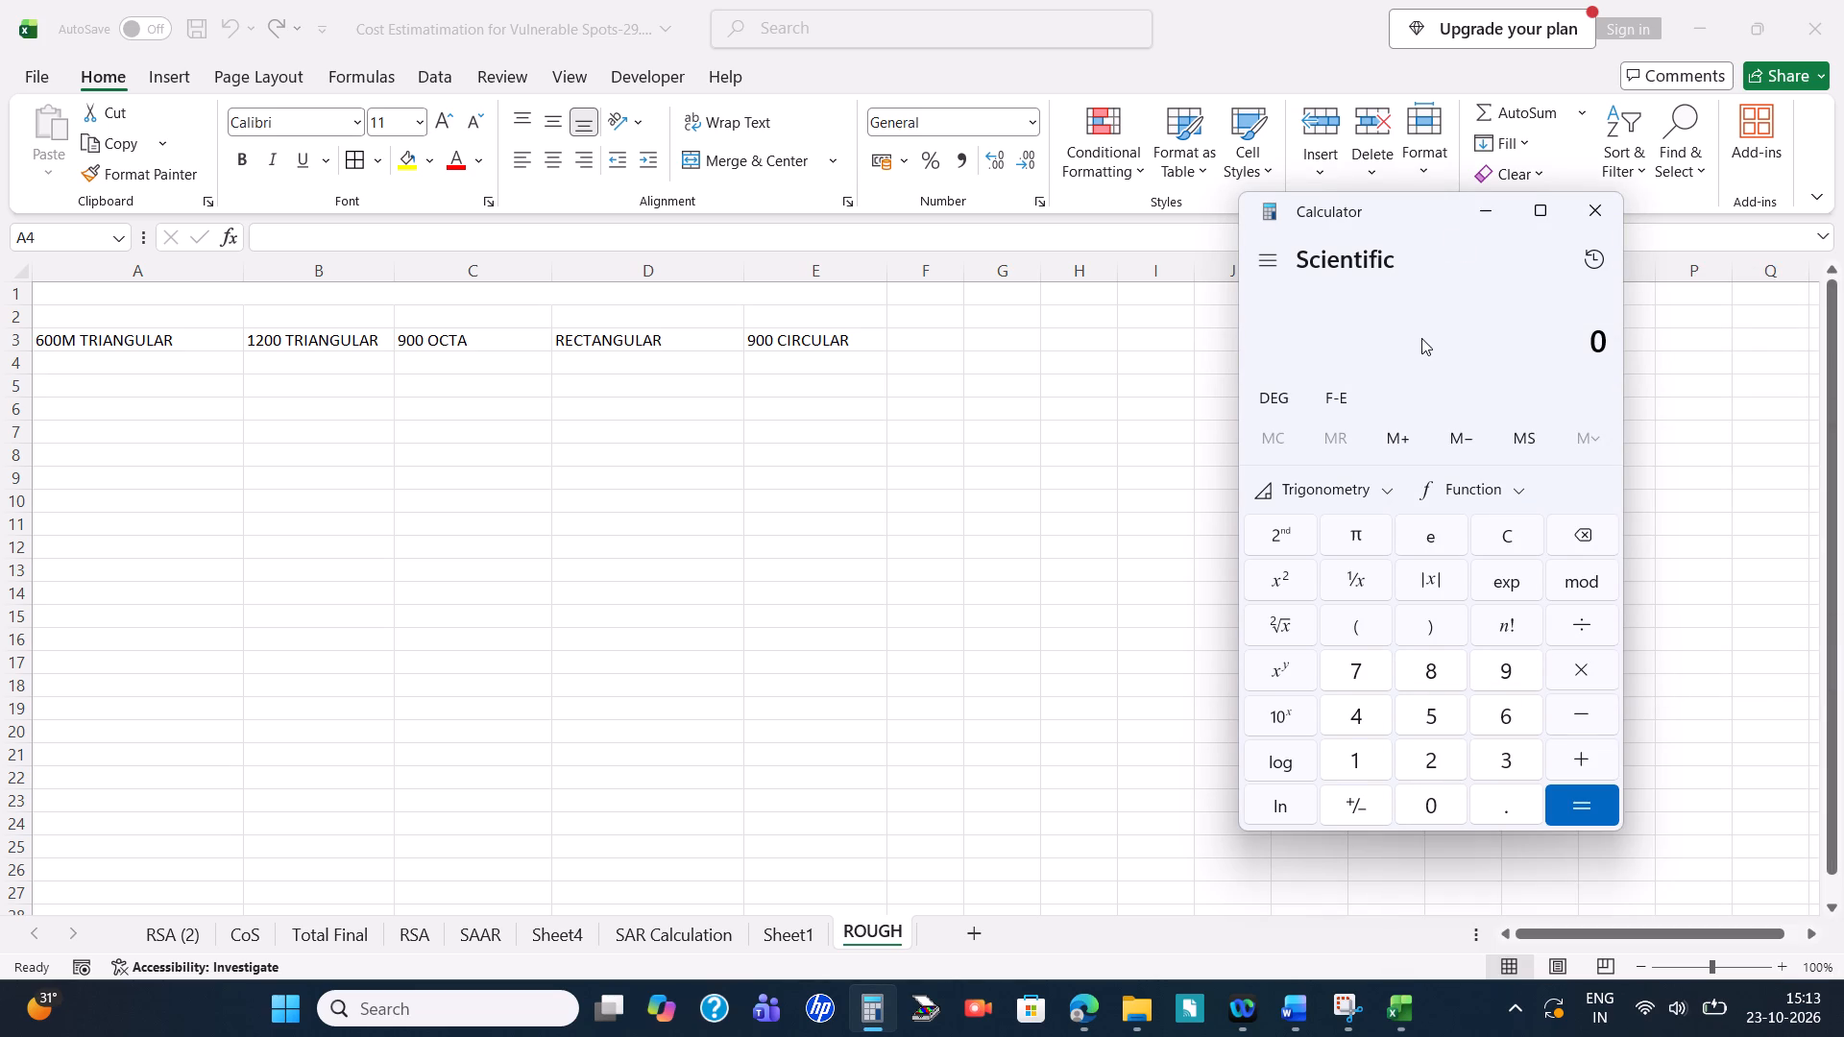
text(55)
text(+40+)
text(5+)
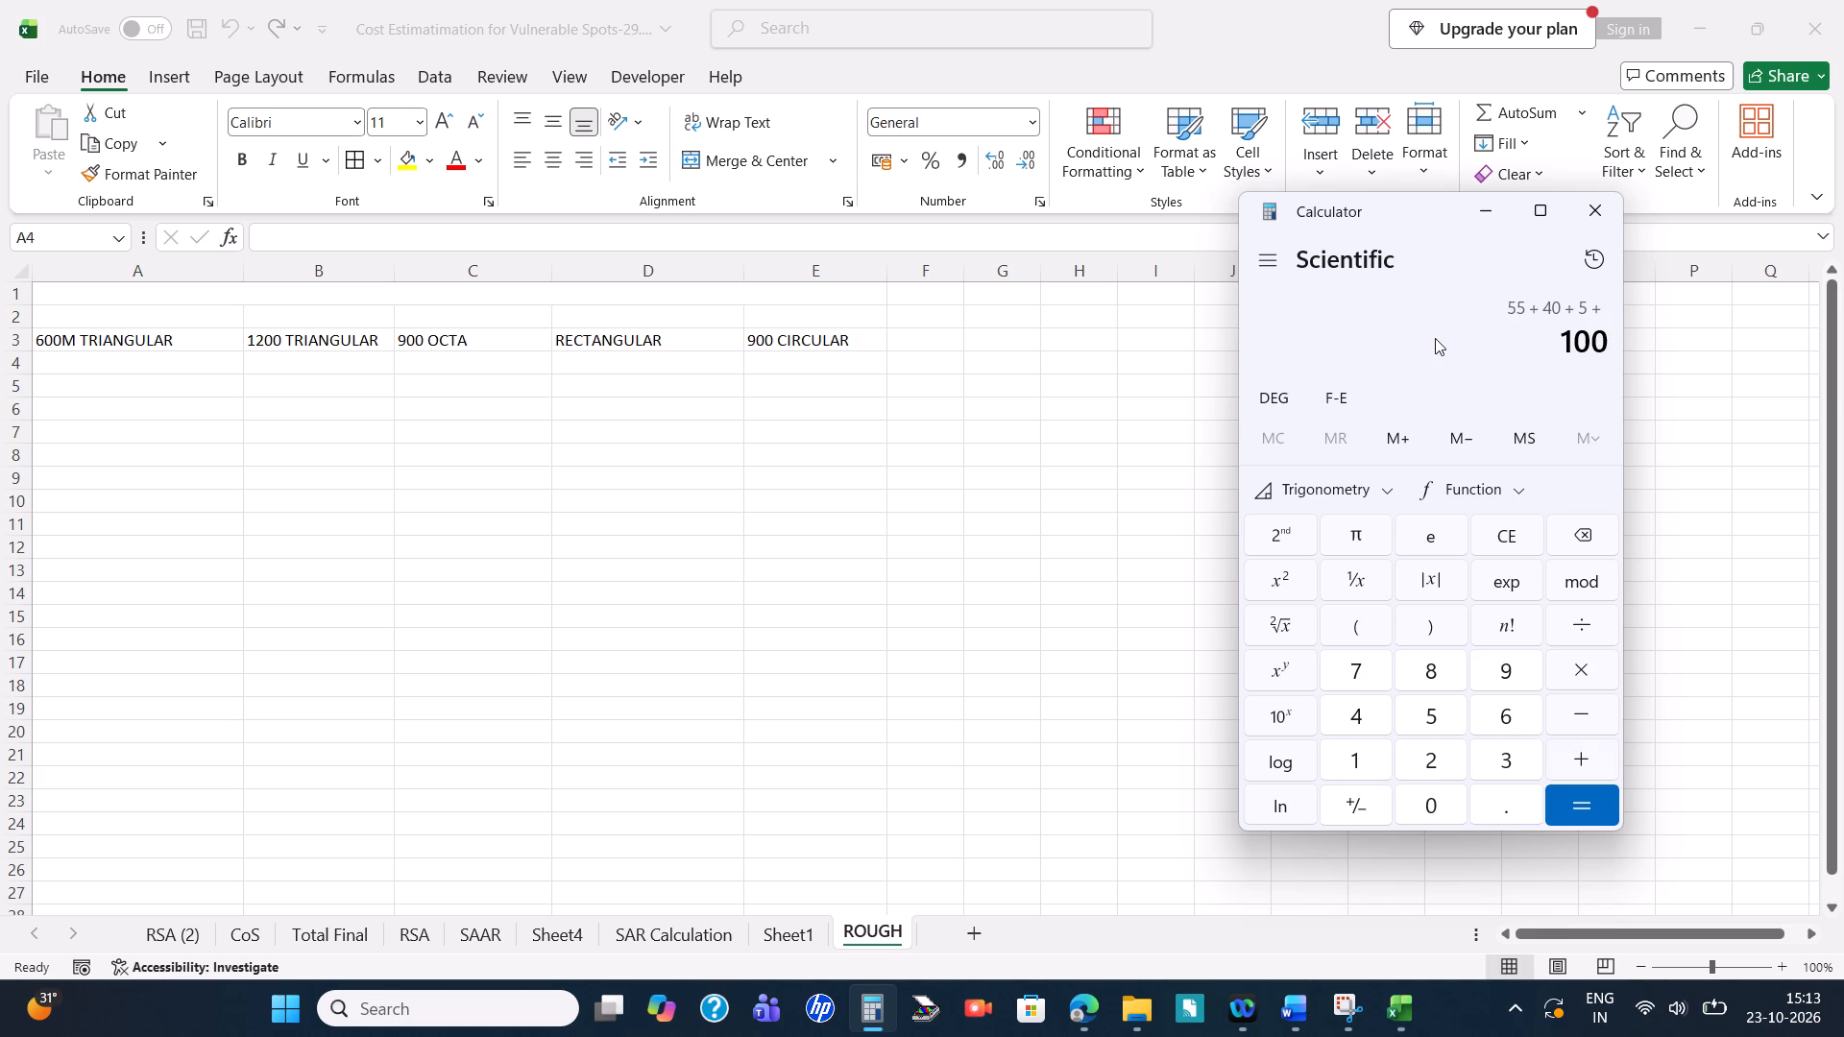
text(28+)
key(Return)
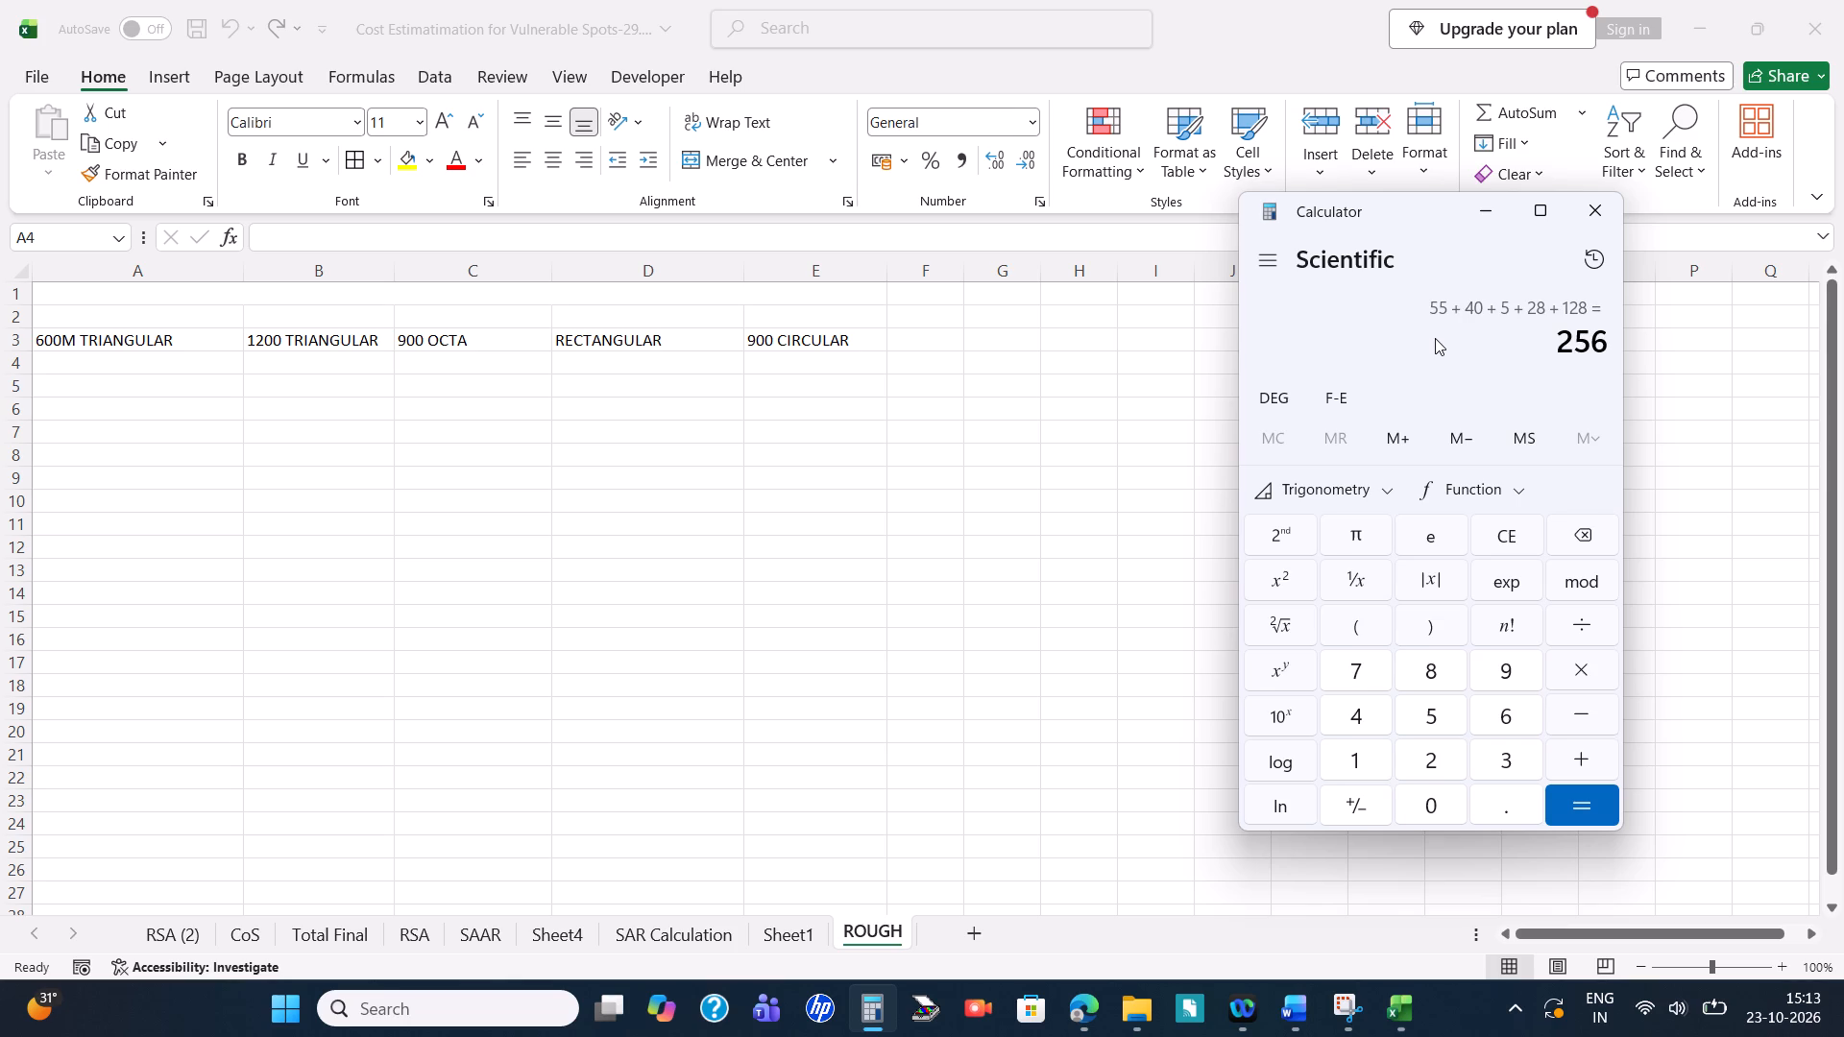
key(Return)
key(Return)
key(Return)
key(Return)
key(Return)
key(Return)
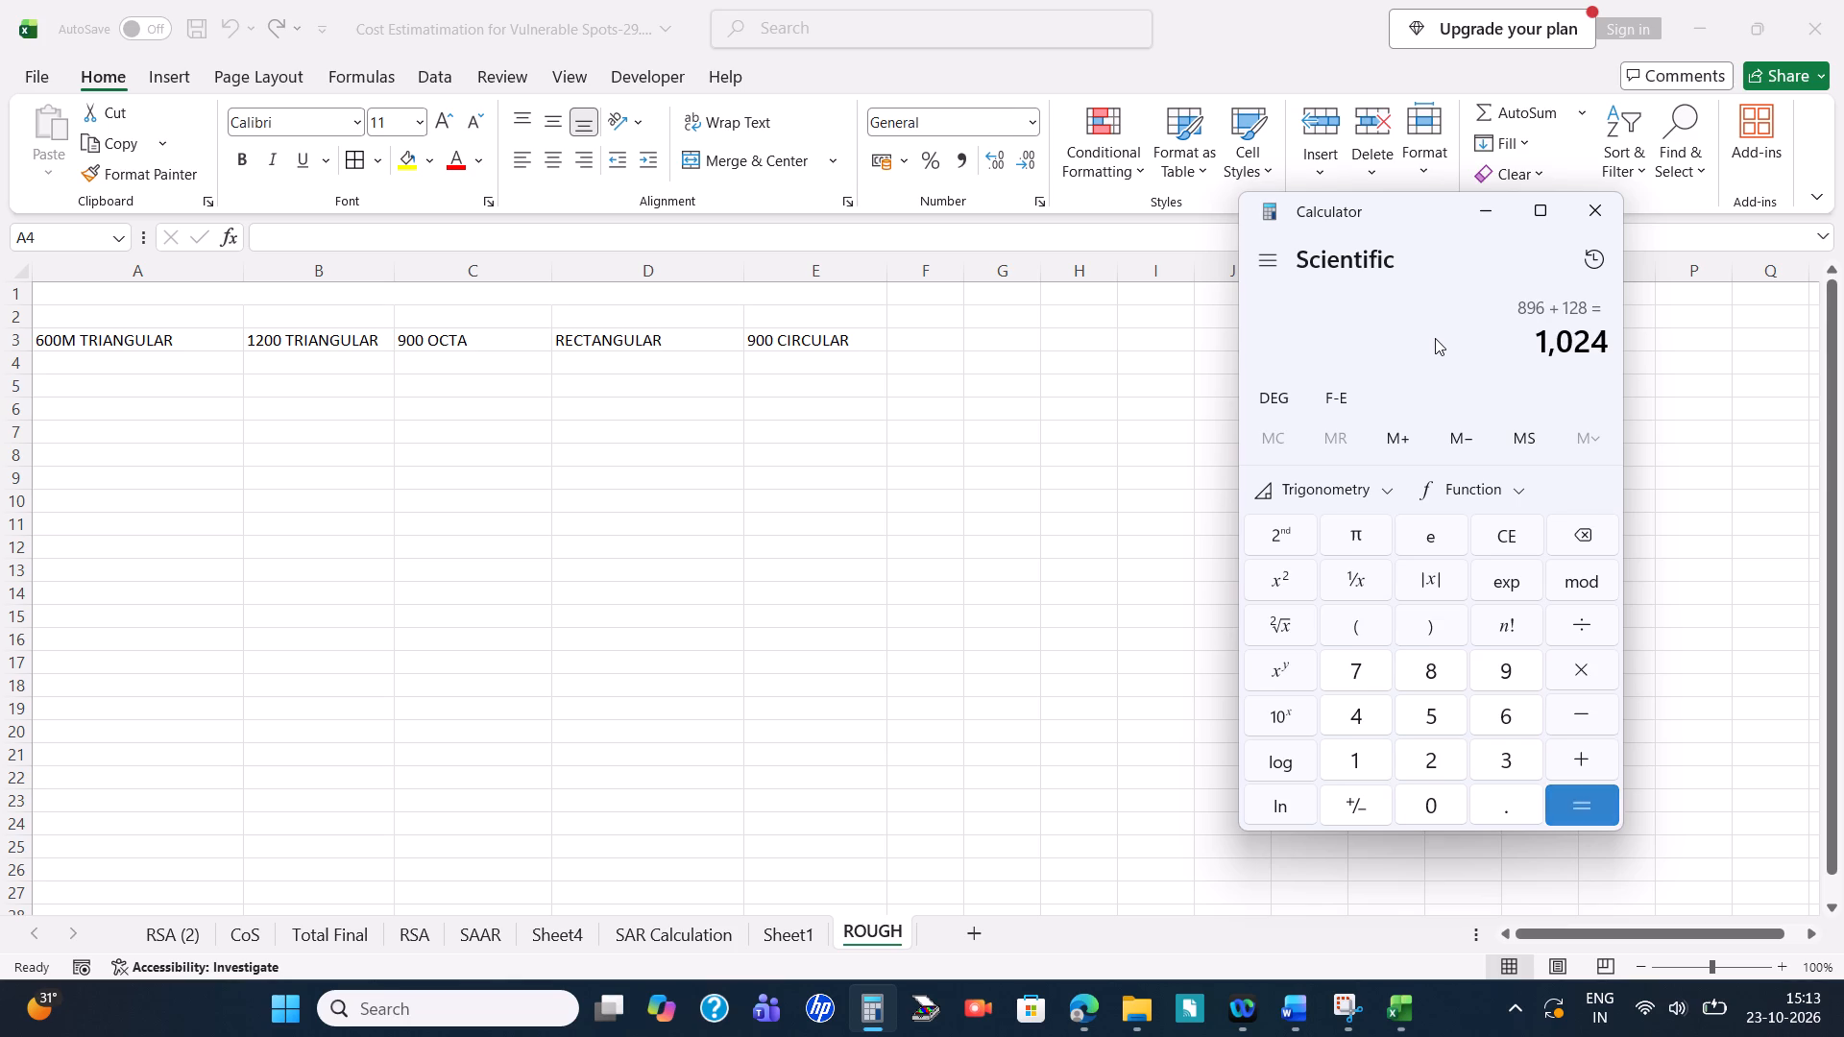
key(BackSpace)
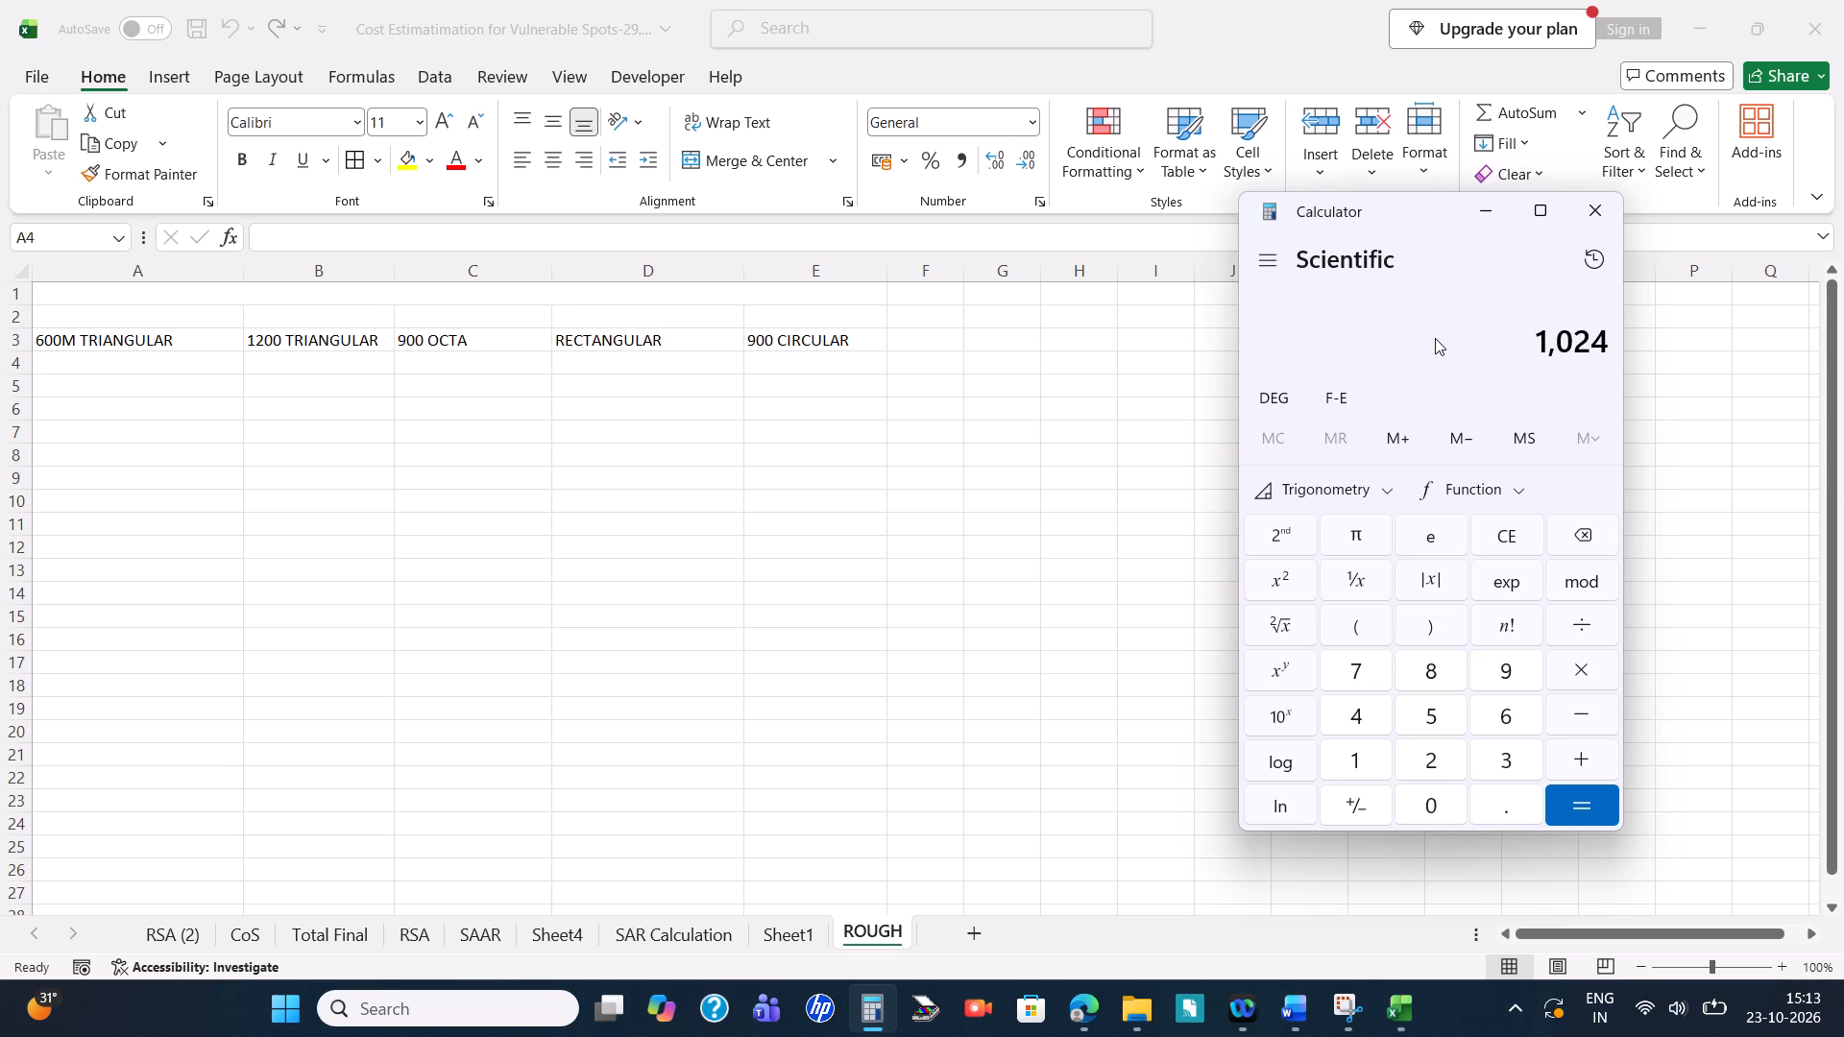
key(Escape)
Add 55, 40, 5 and 28 in Calculator and enter the sum, 128, under 600M TRIANGULAR in cell A4.
text(55+40+)
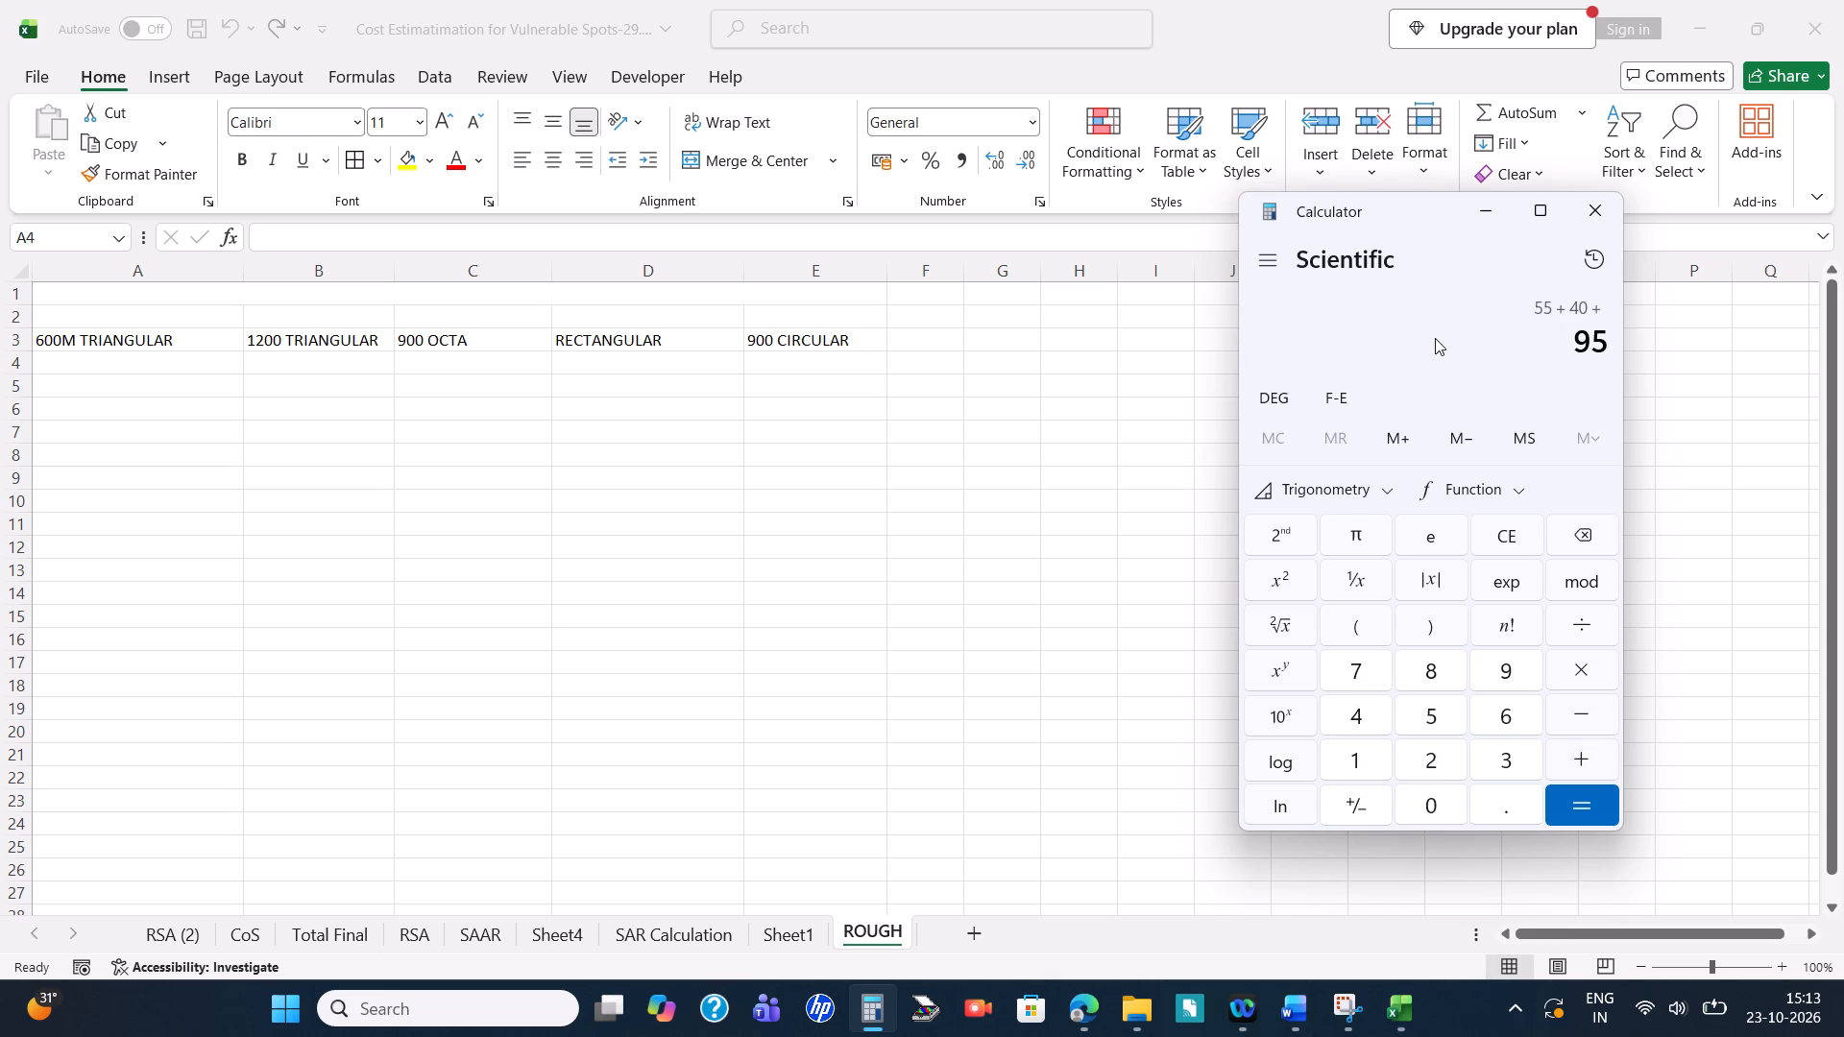
text(5+28)
key(Return)
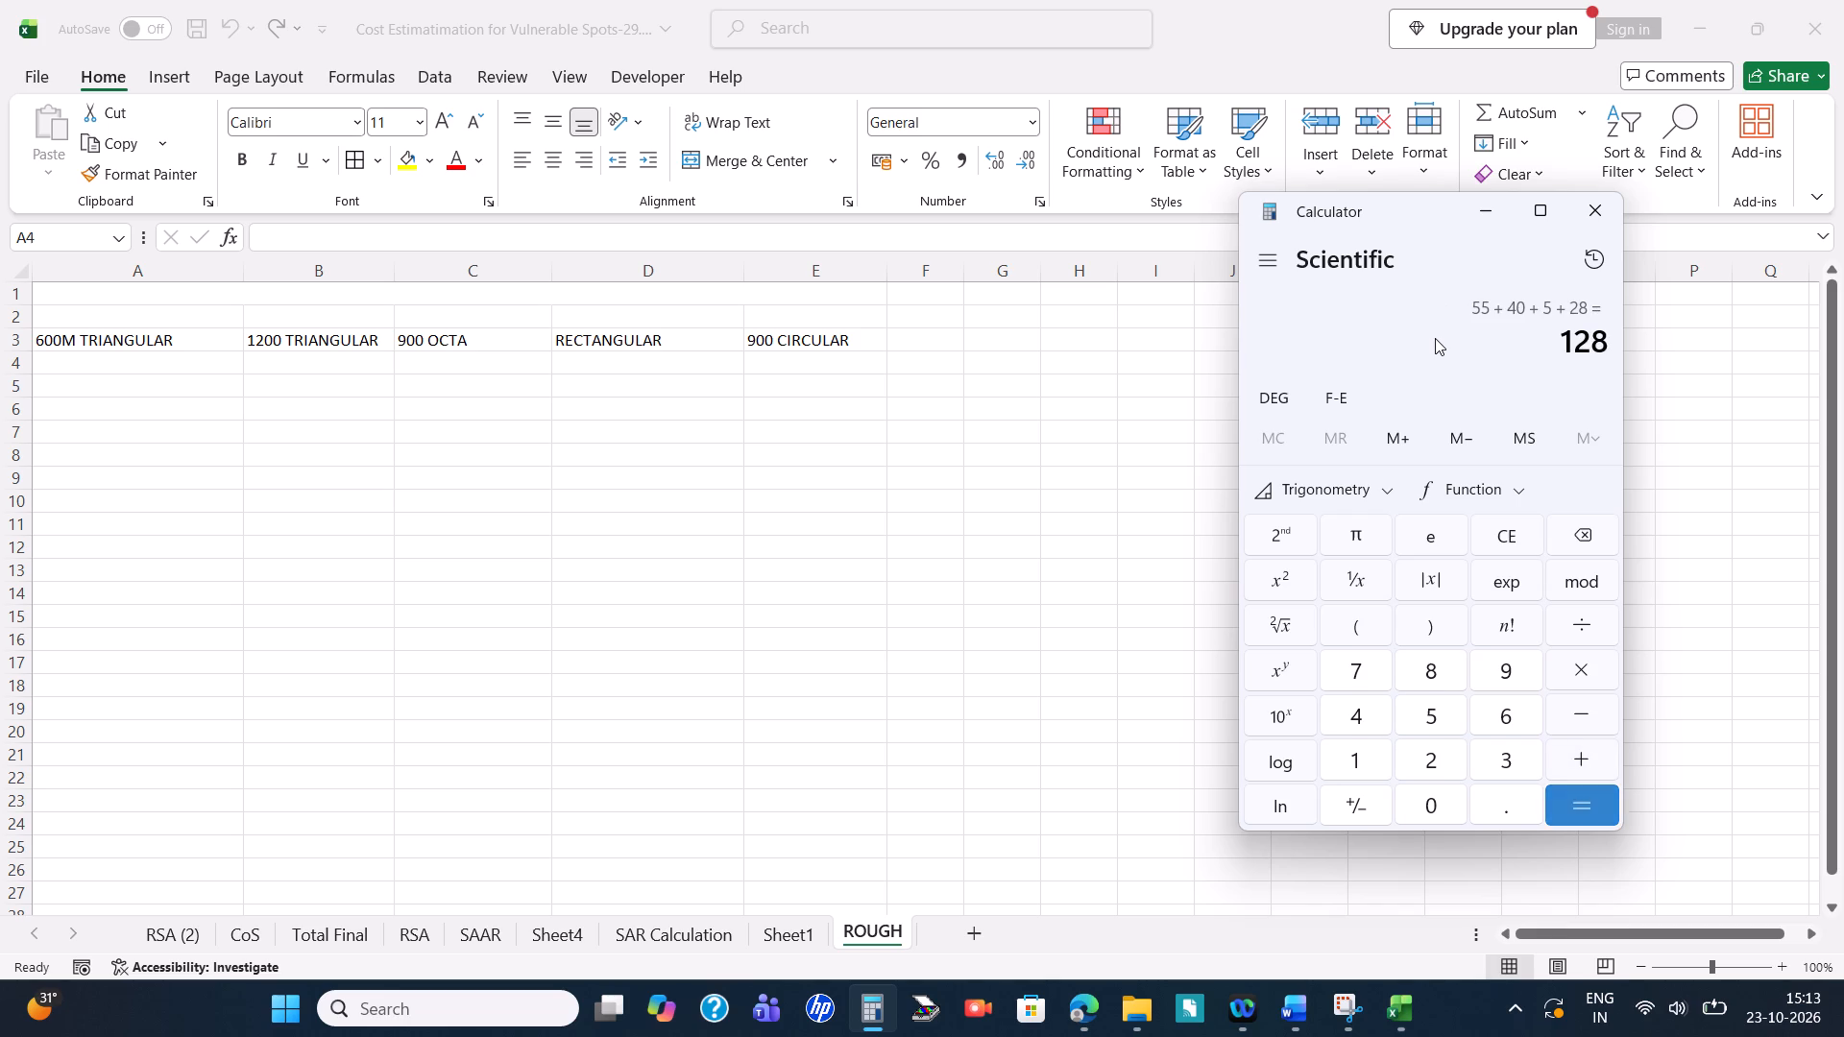
click(218, 362)
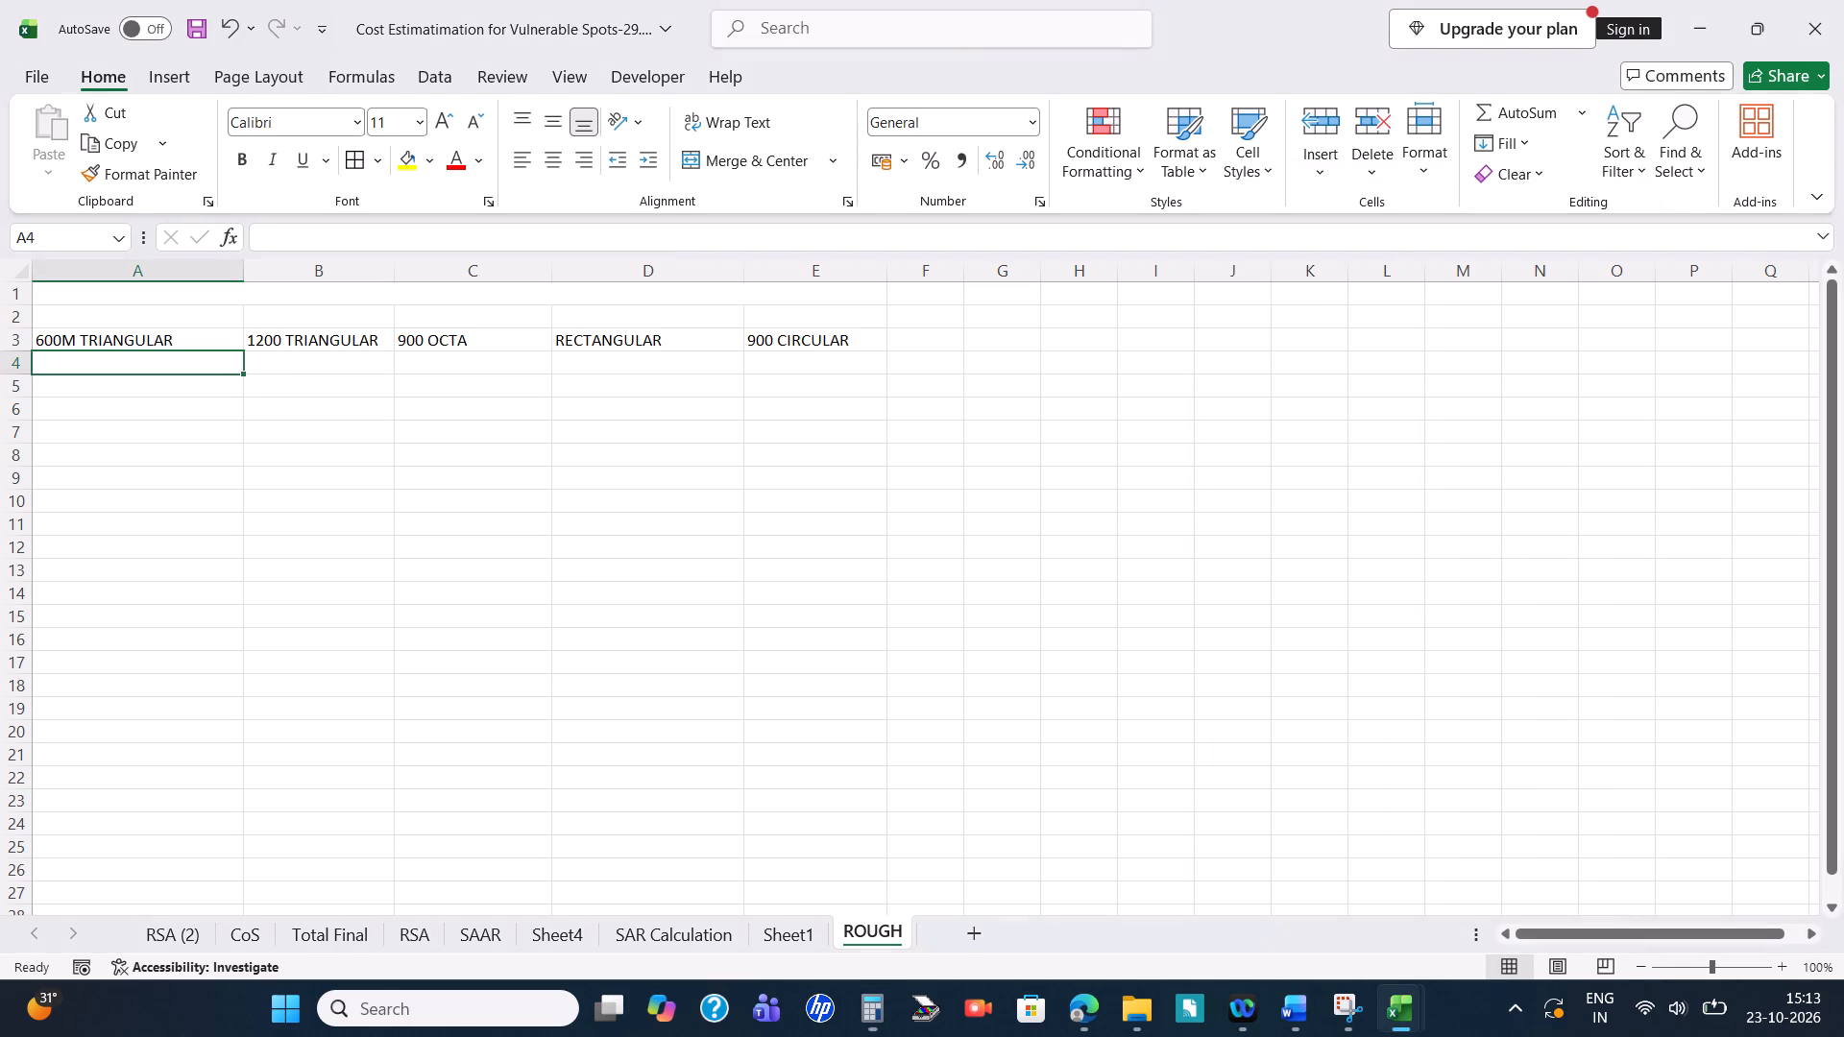
key(1)
text(28)
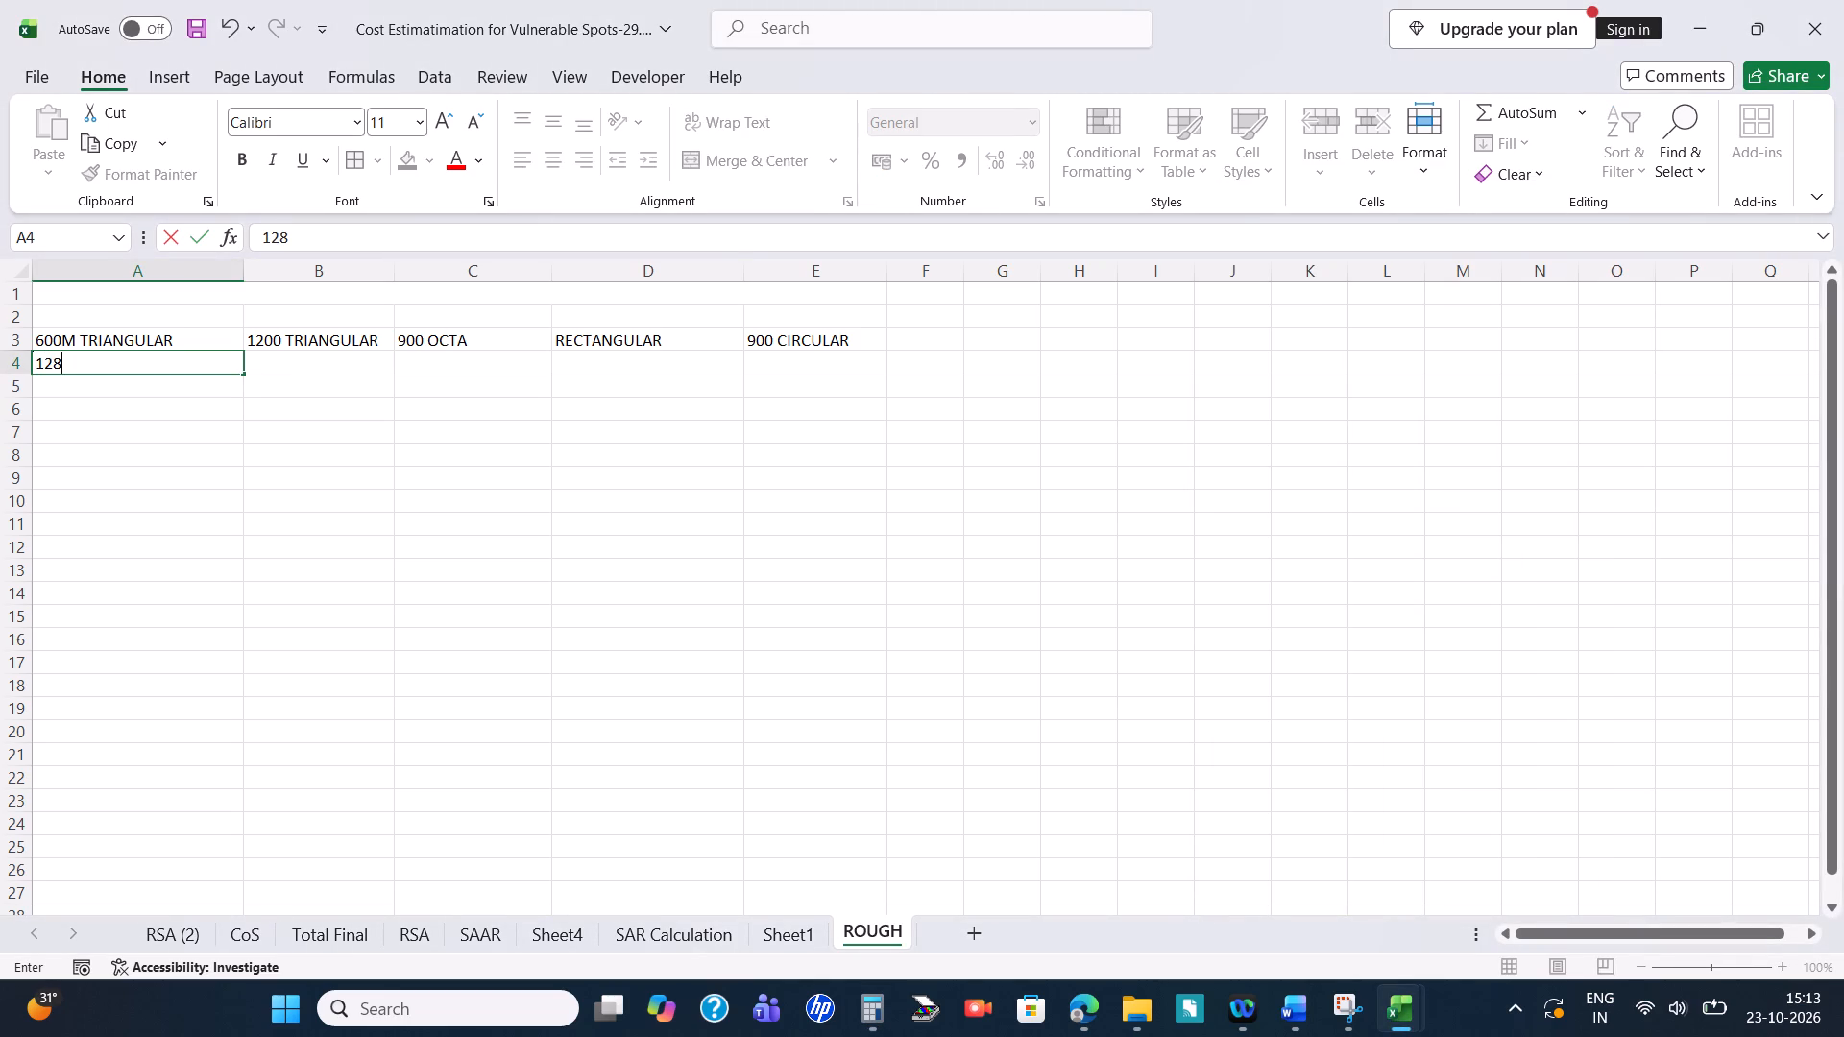
key(Right)
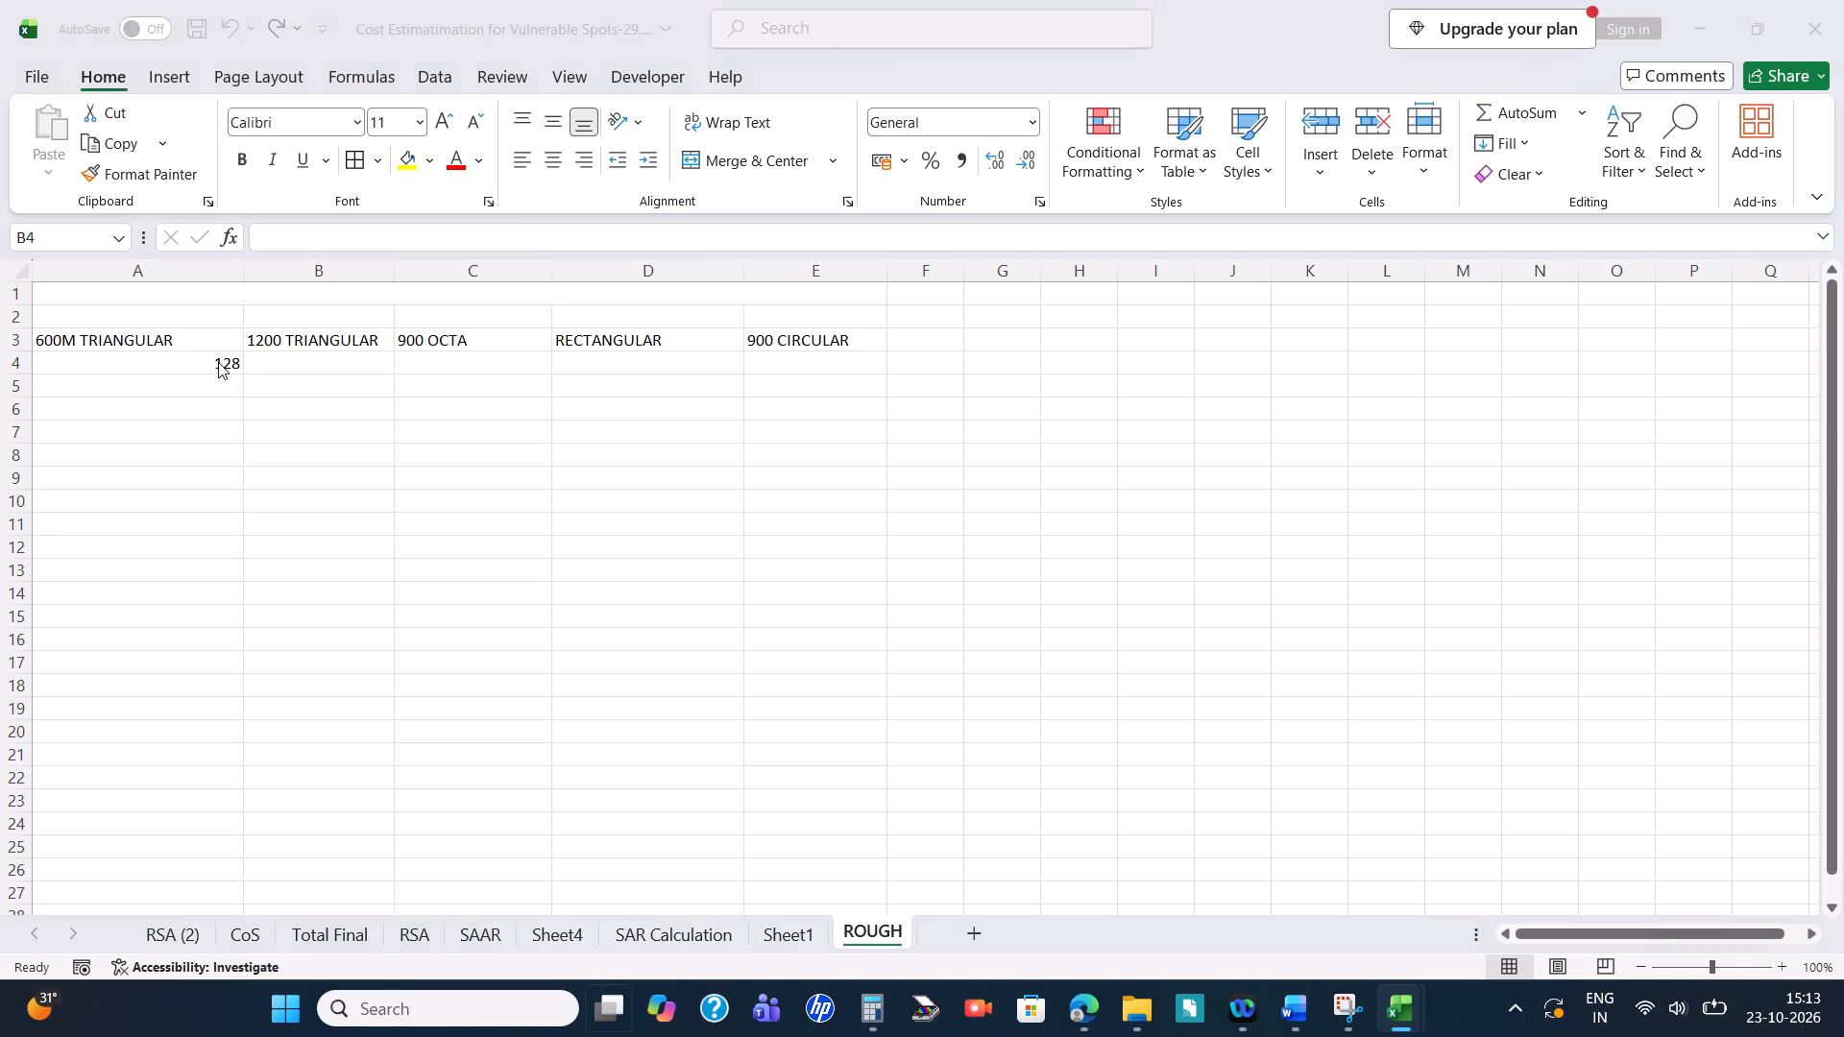
Add 34, 4 and 36 in Calculator and enter the sum, 74, under 1200 TRIANGULAR in cell B4.
click(690, 237)
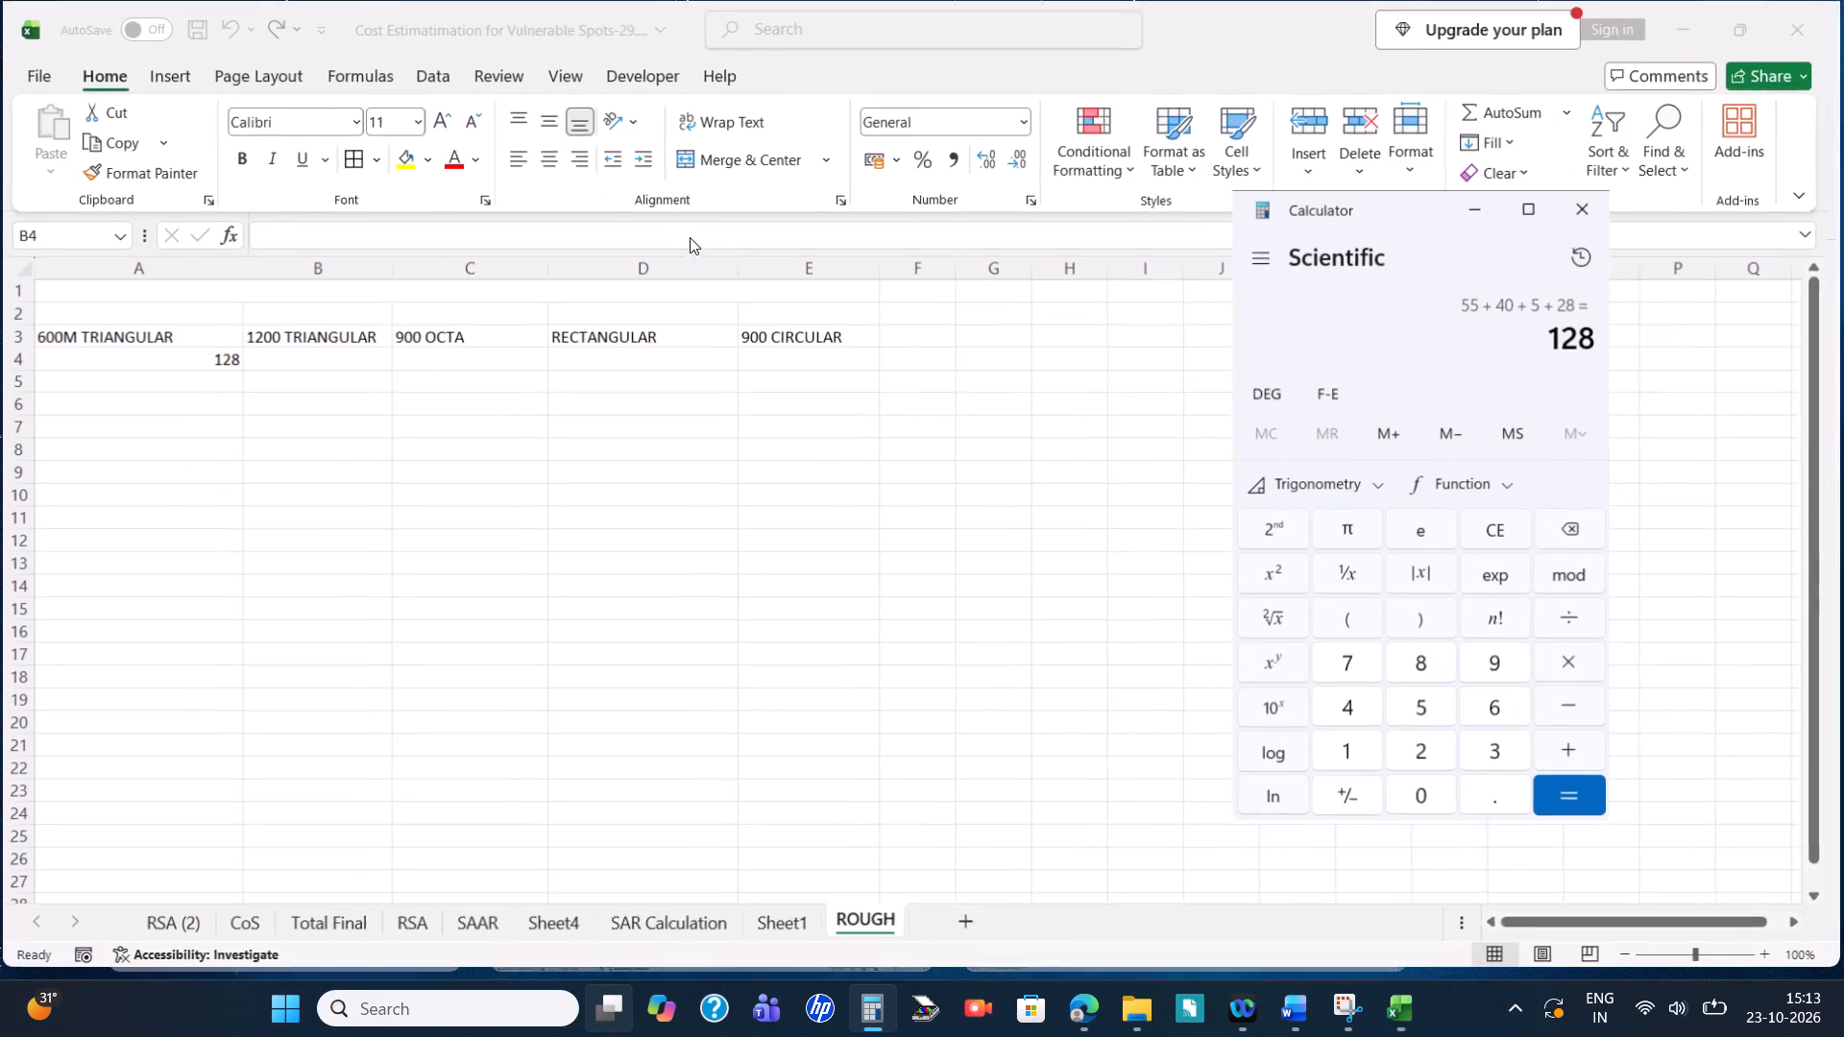
key(Escape)
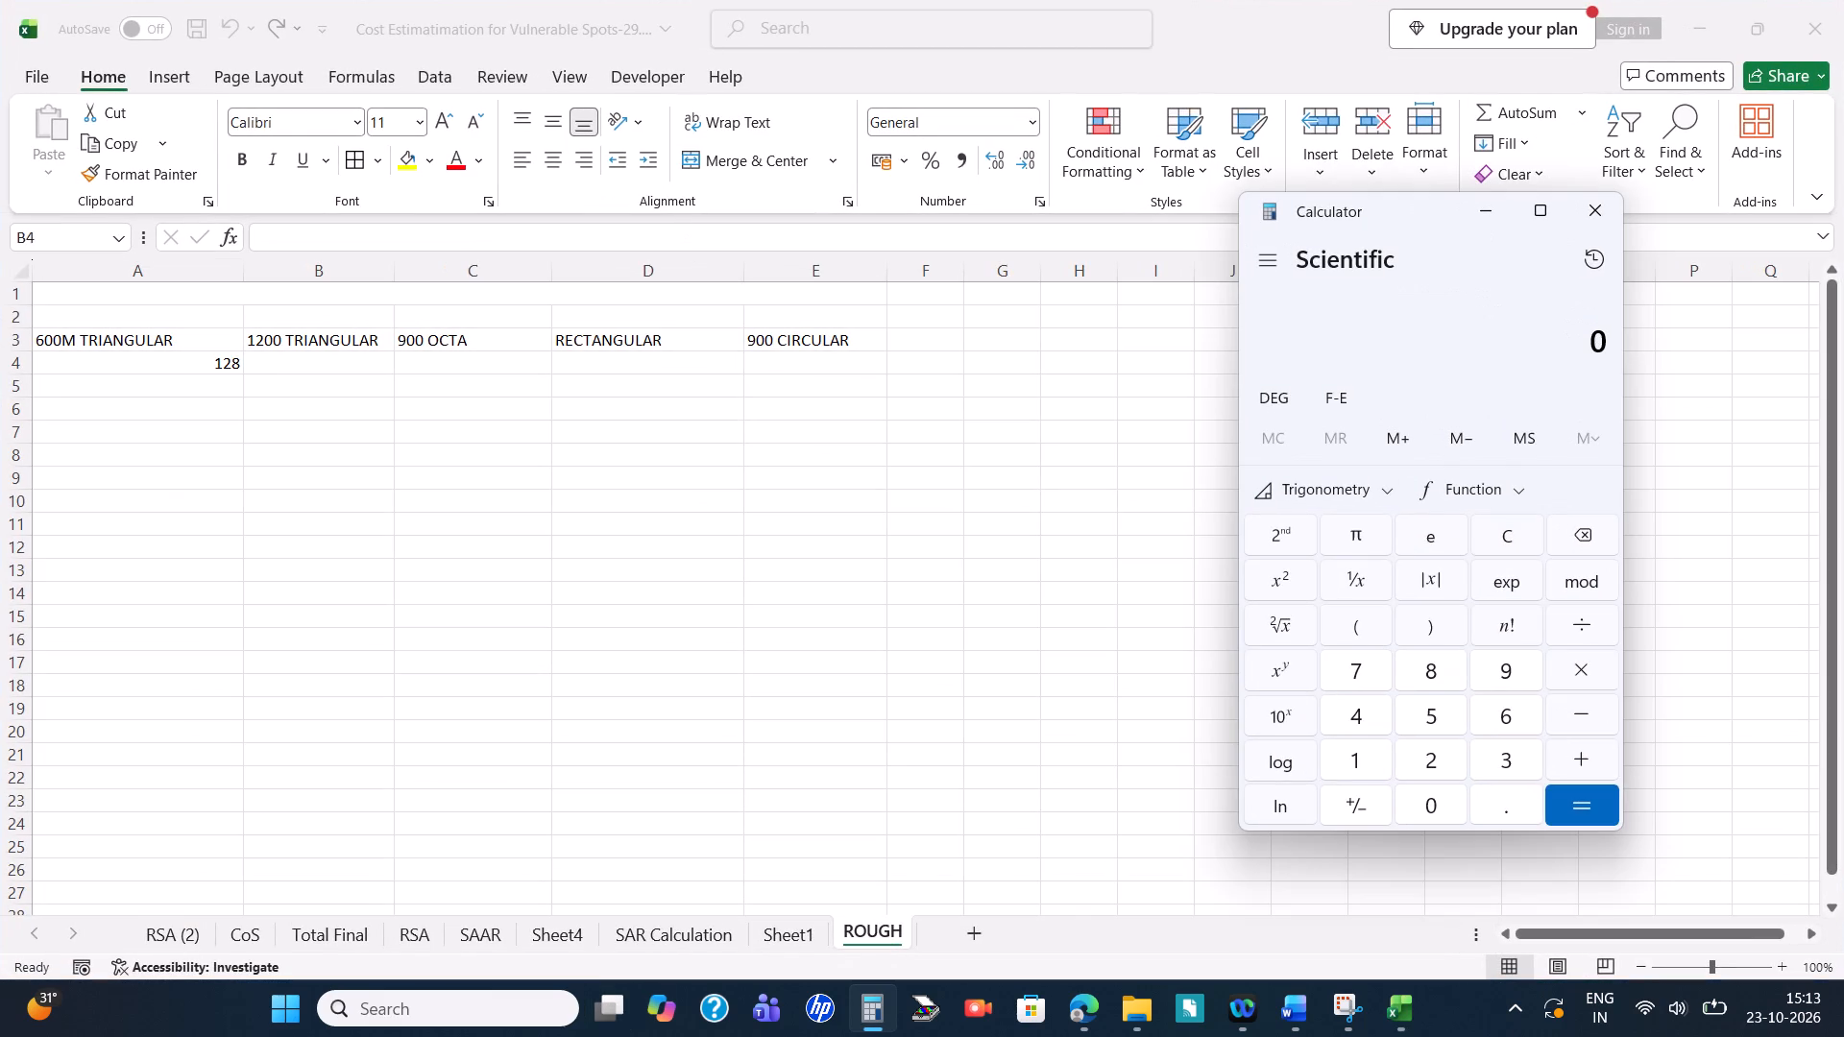
text(34)
text(+4+)
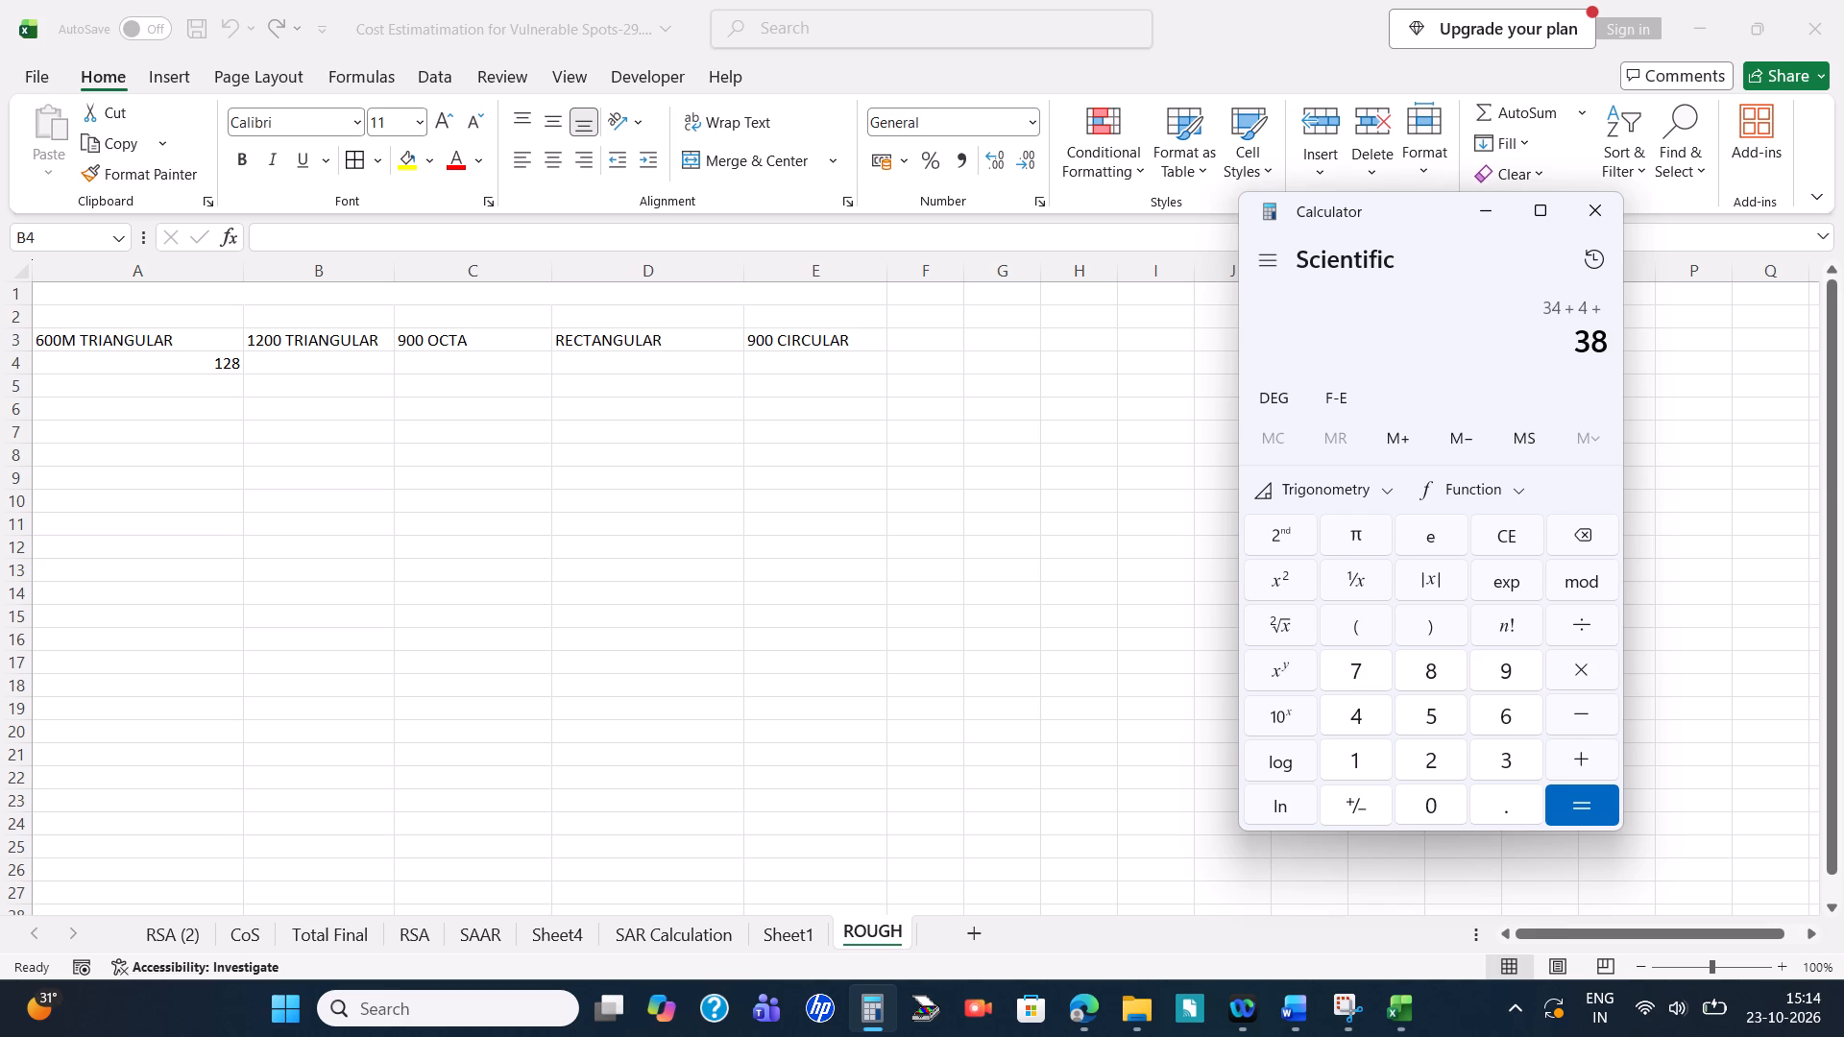
text(36)
key(Return)
click(295, 358)
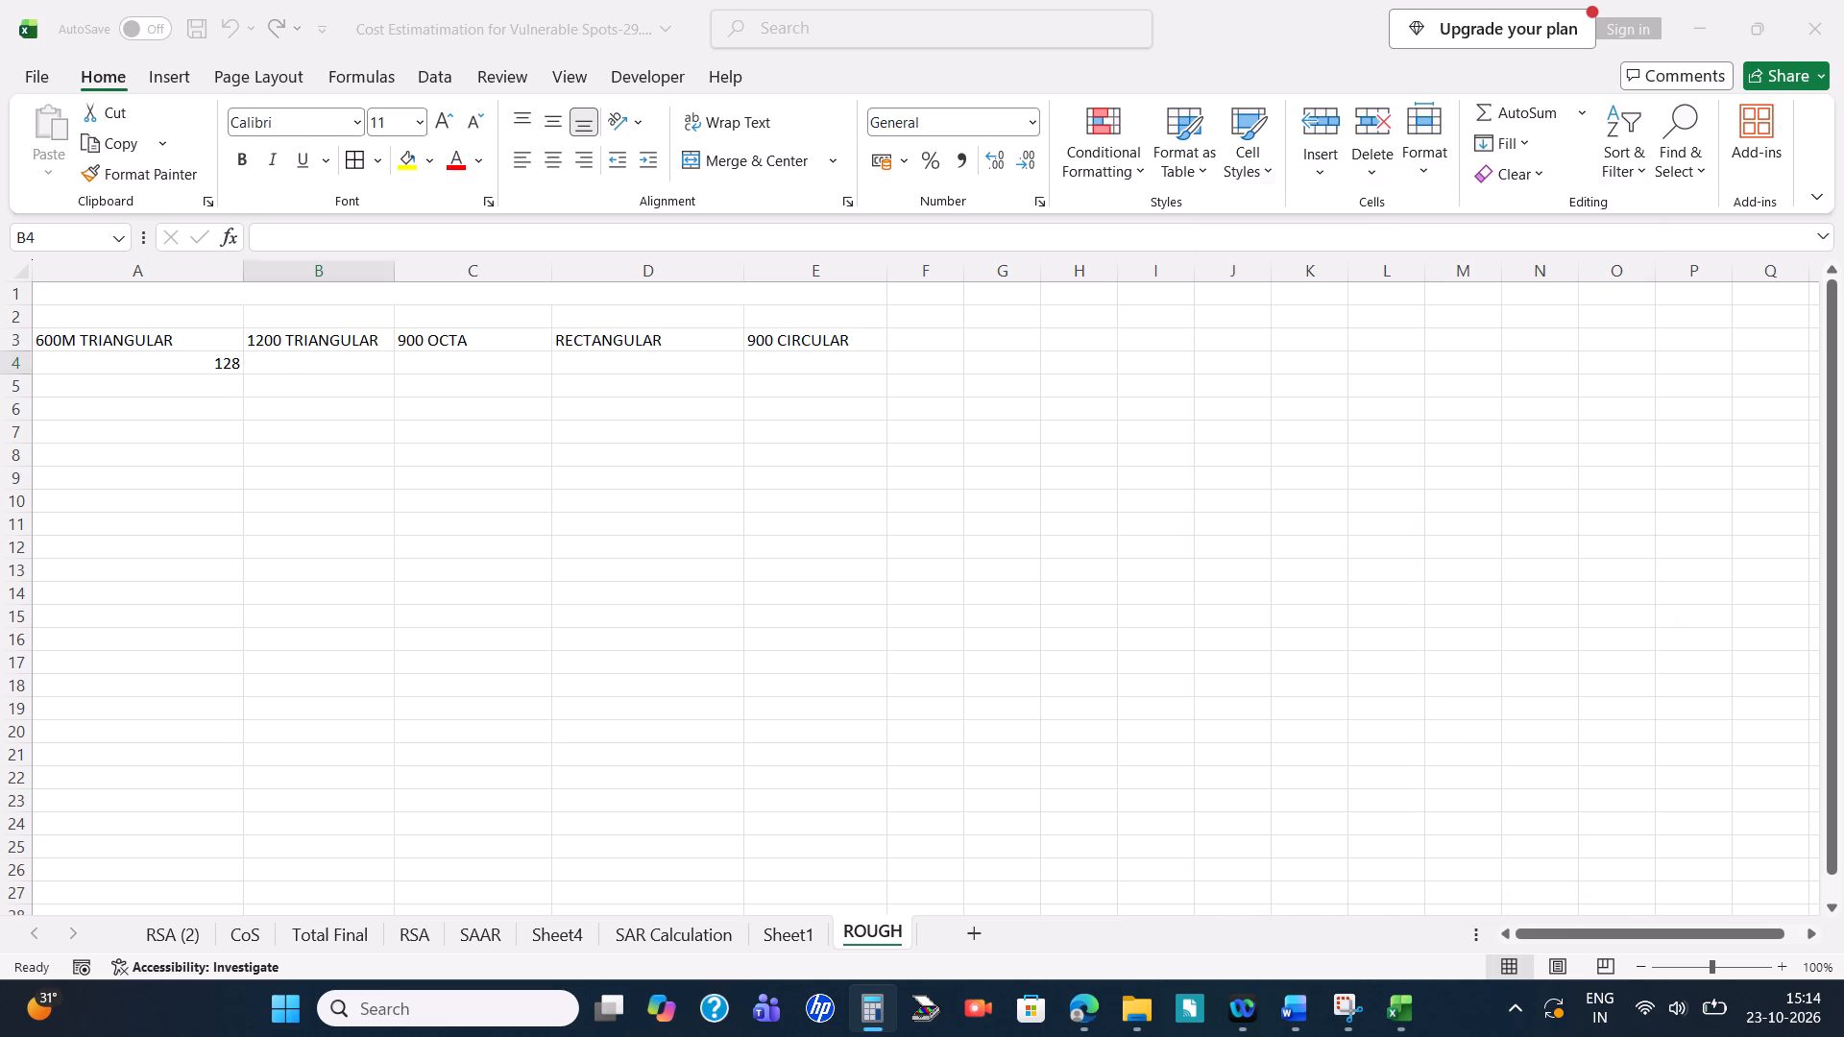
text(74)
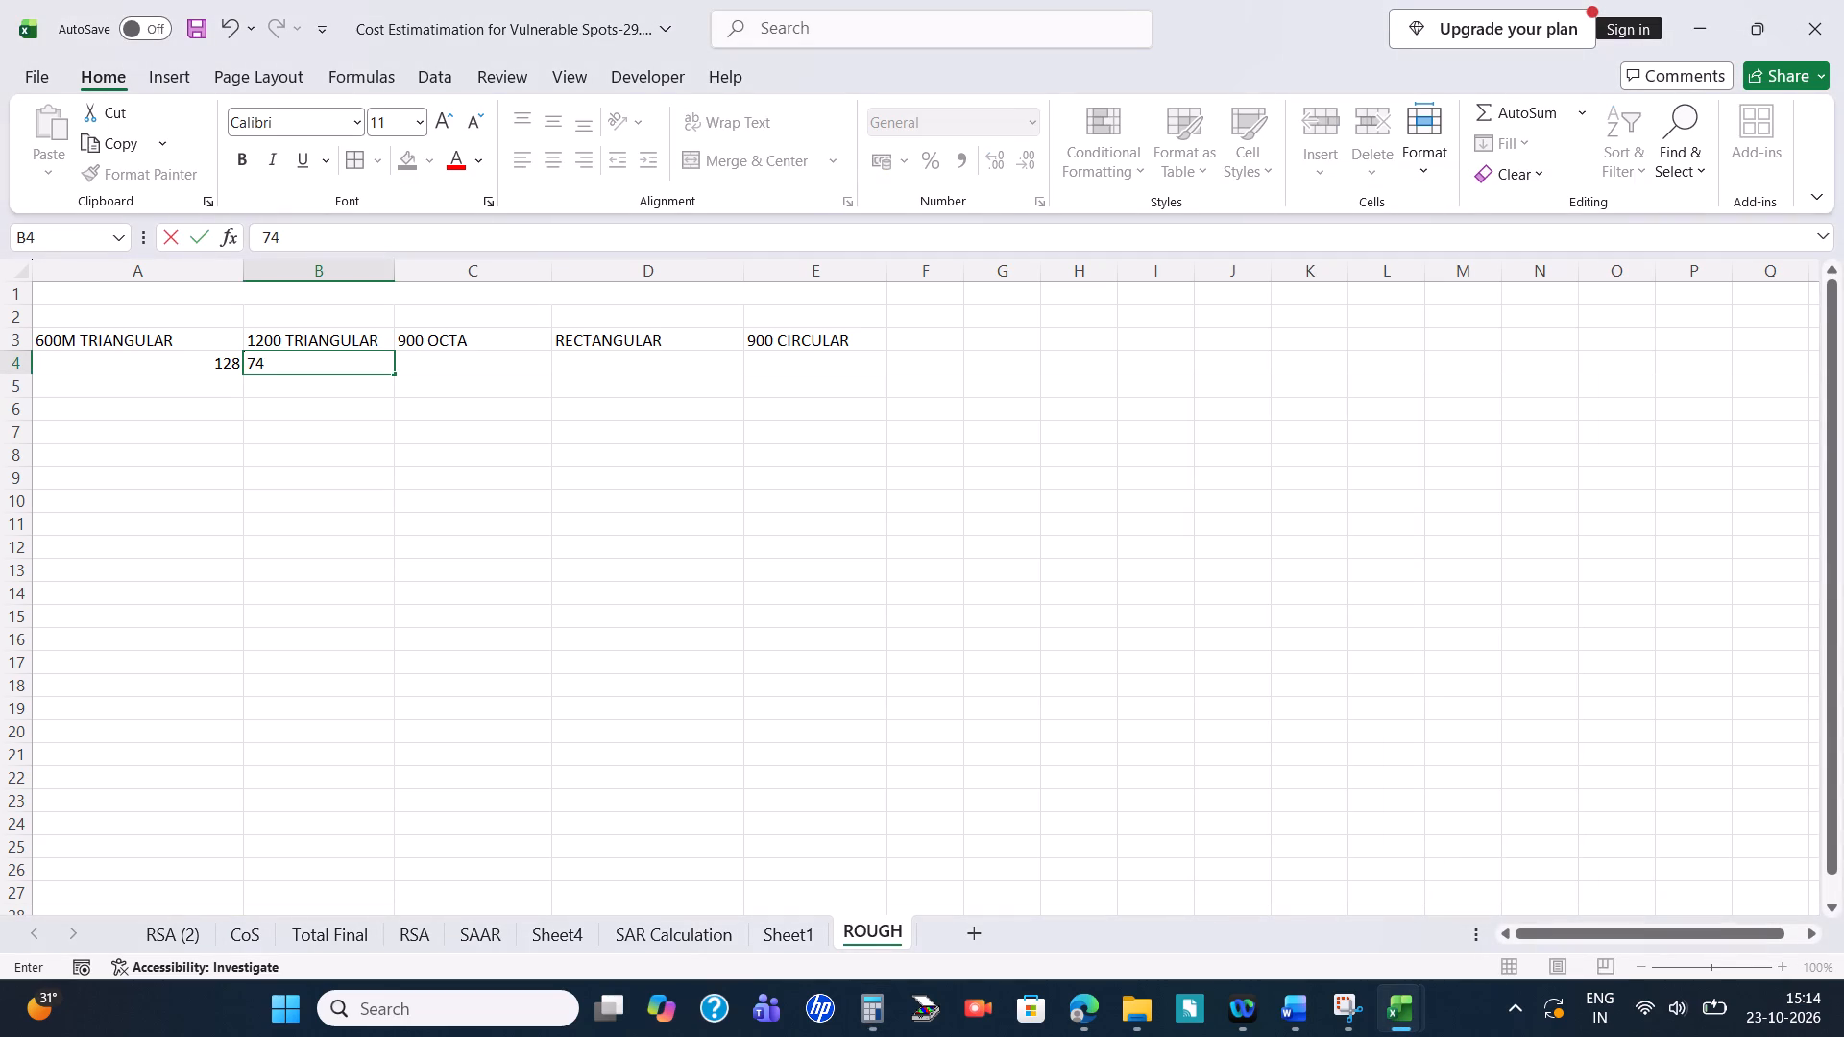
key(alt+Tab)
key(Escape)
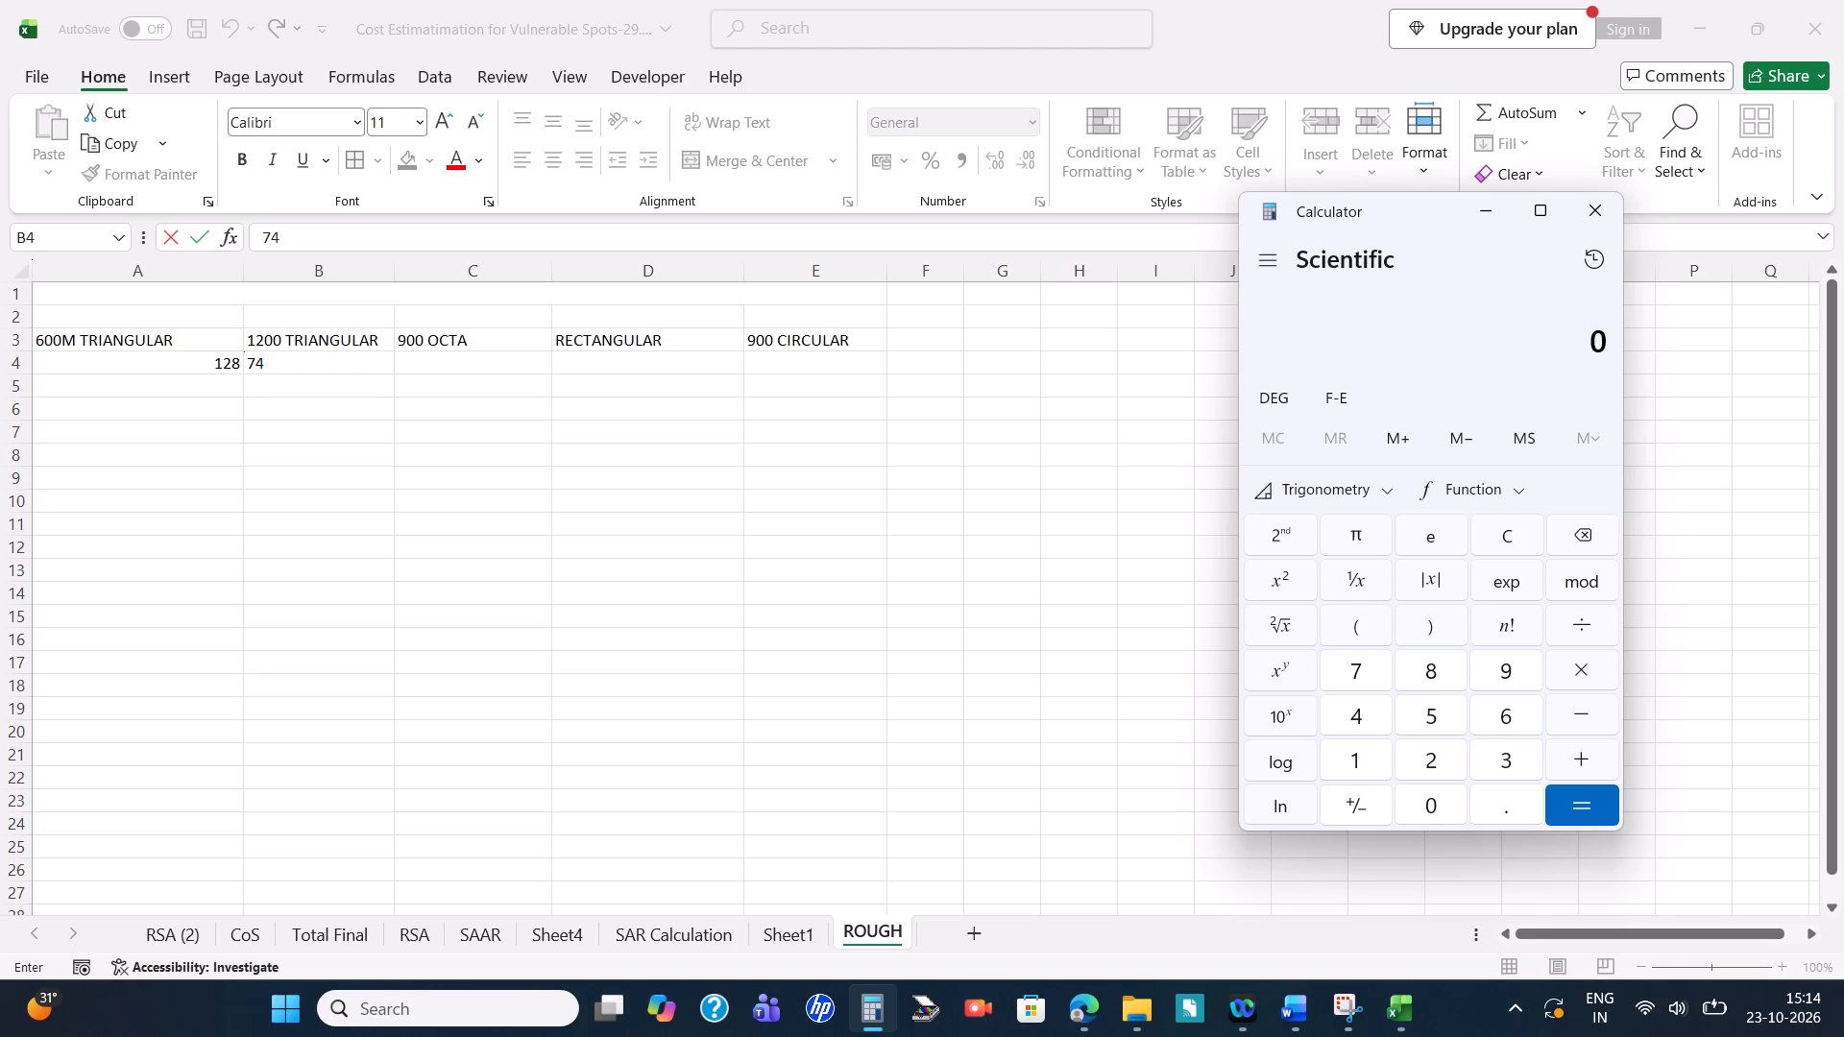
click(463, 357)
click(463, 357)
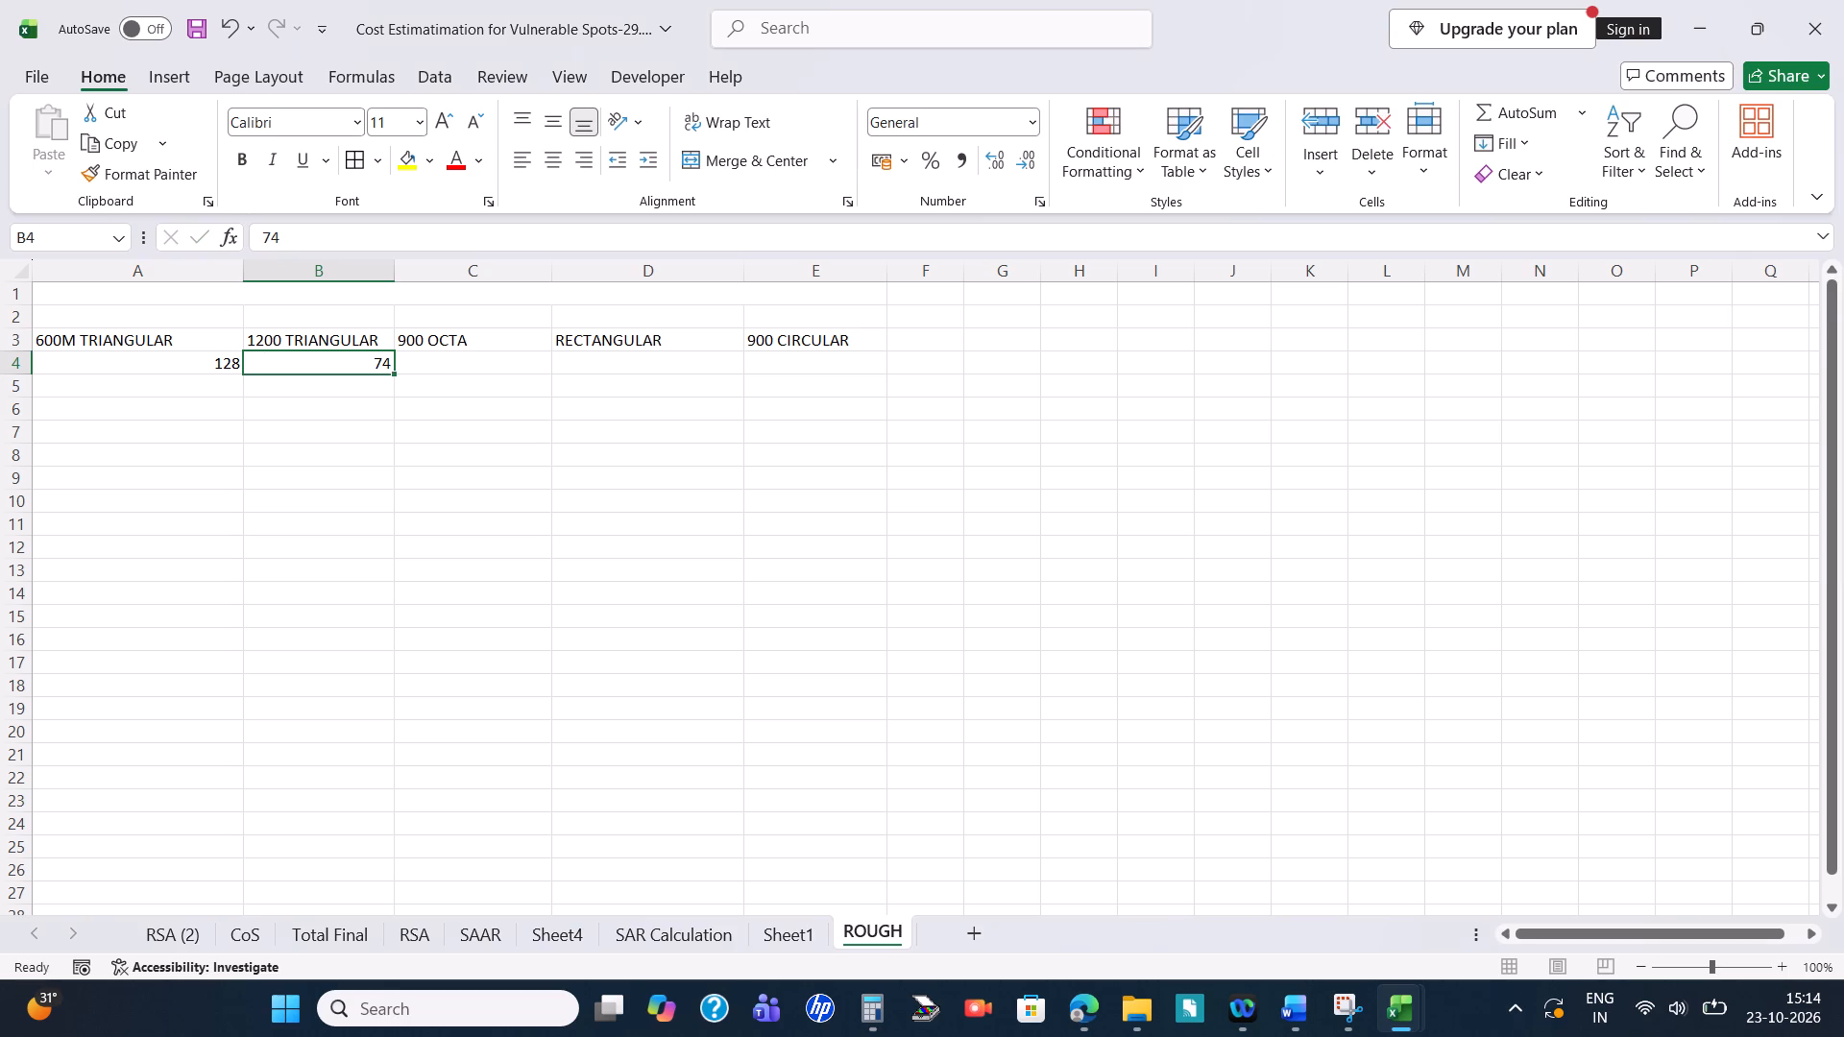
Enter the remaining row 4 counts: 29 for 900 OCTA, 34 for RECTANGULAR and 41 for 900 CIRCULAR.
click(474, 359)
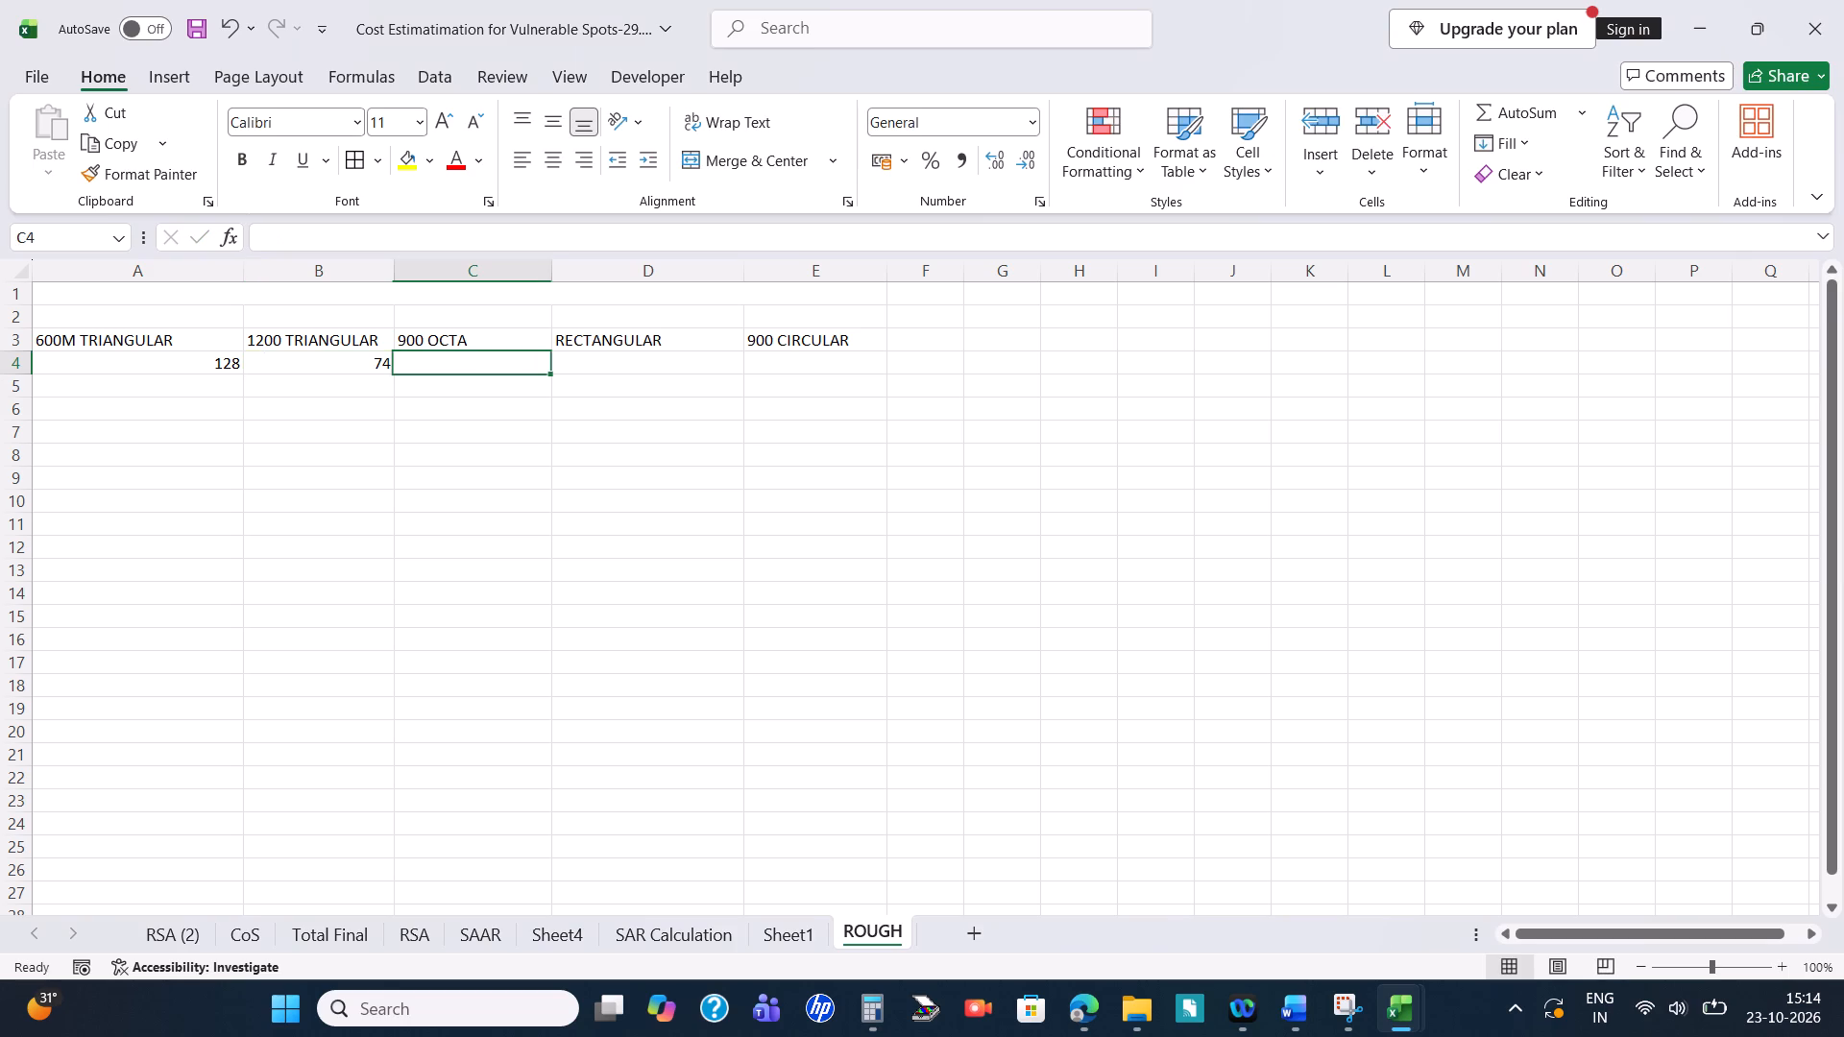
text(29)
key(Right)
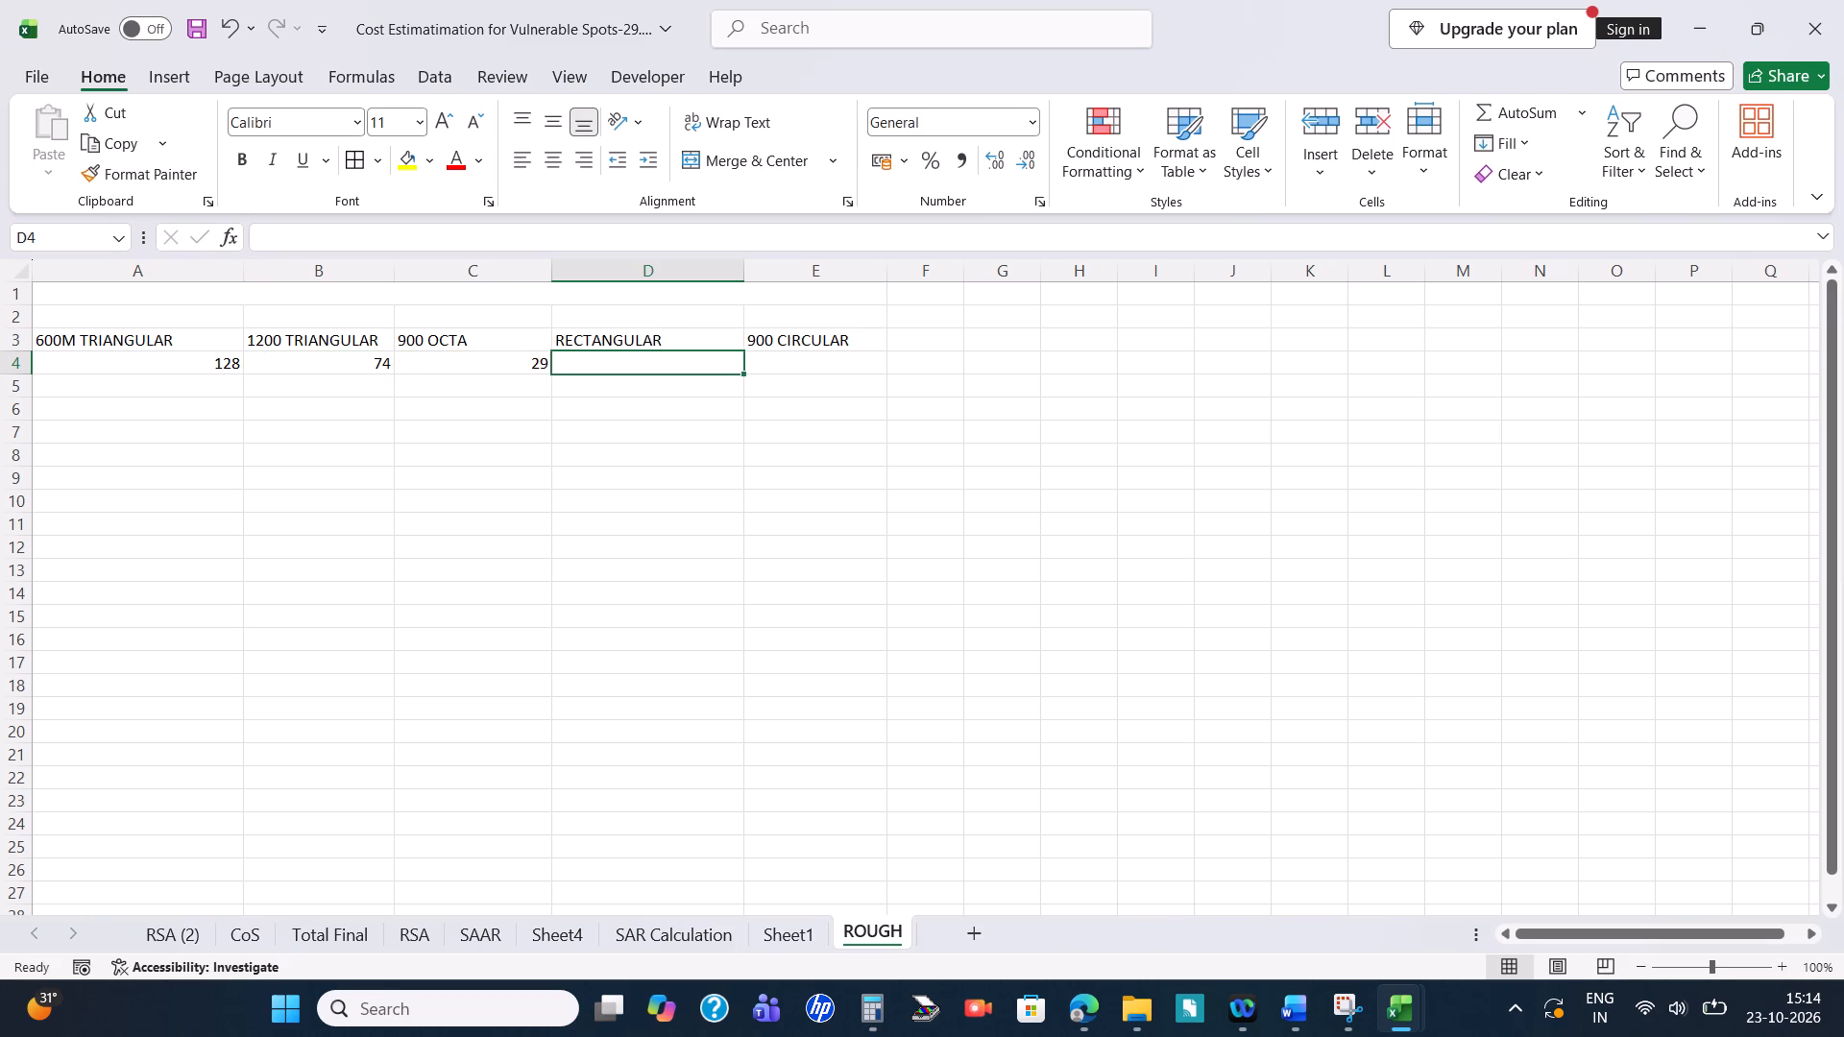
text(34)
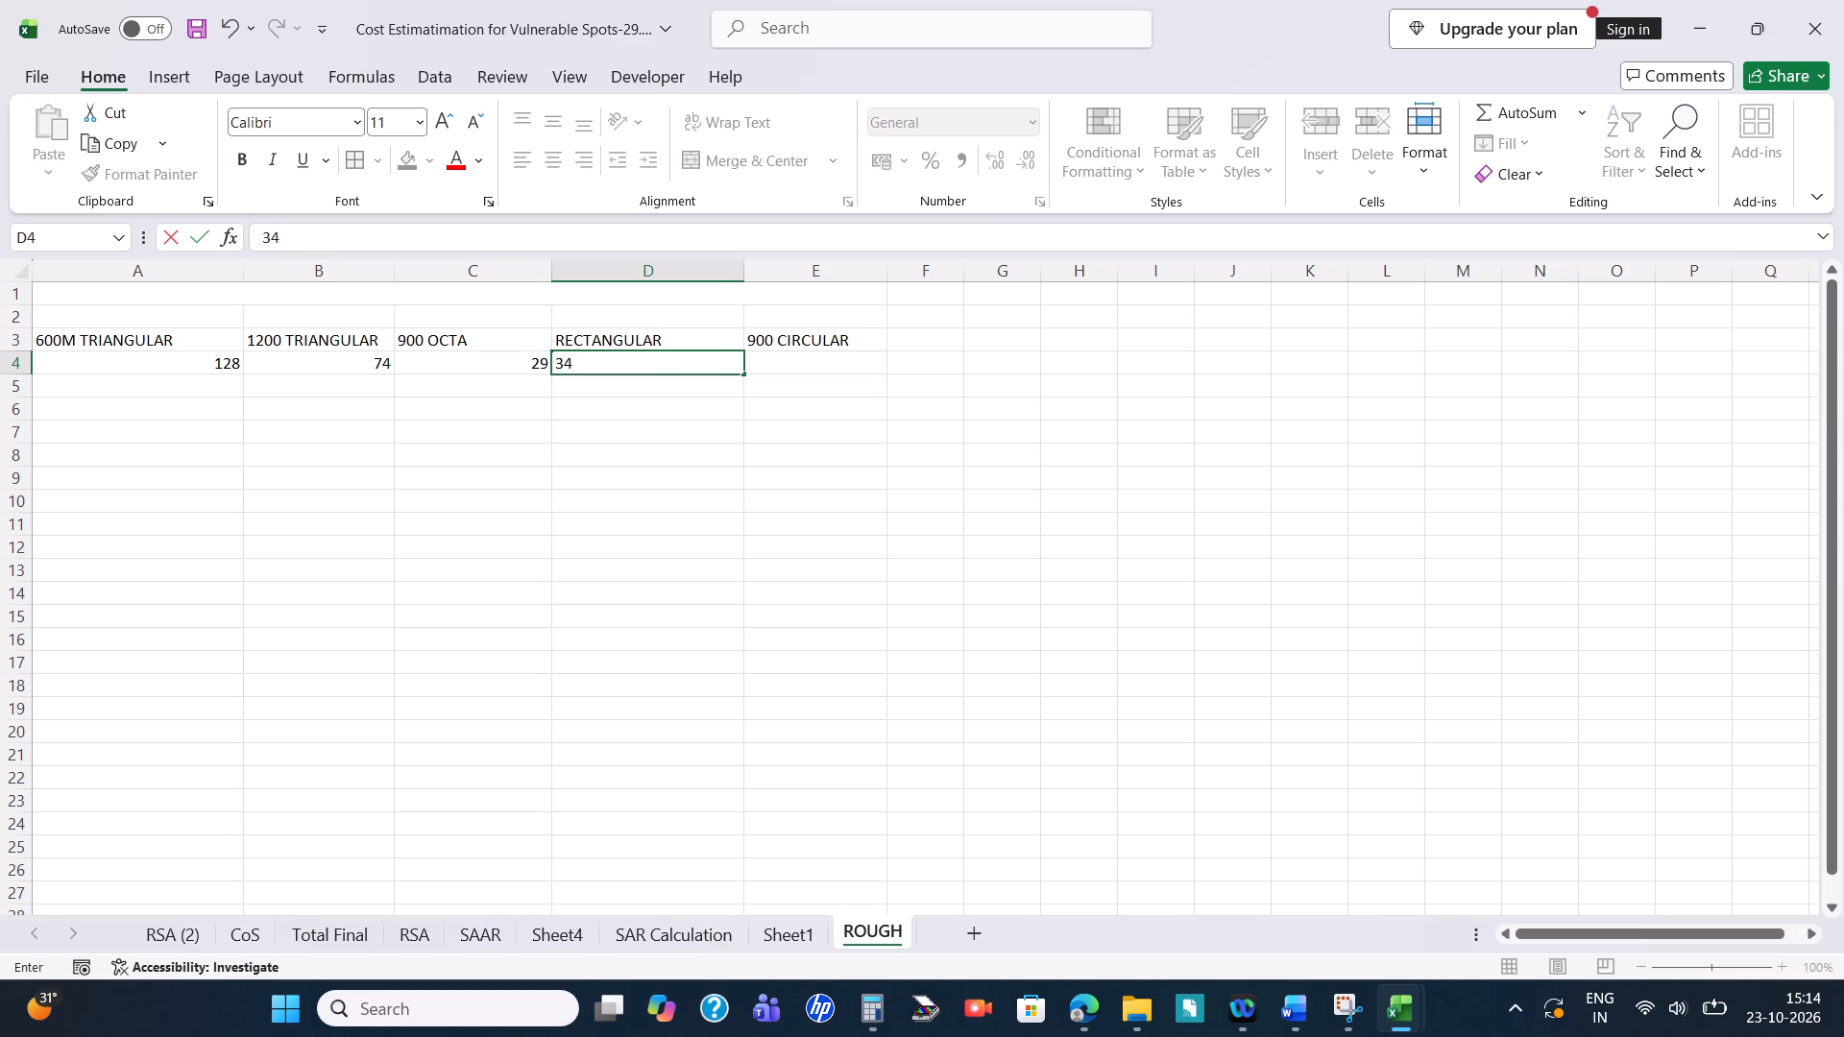
key(Right)
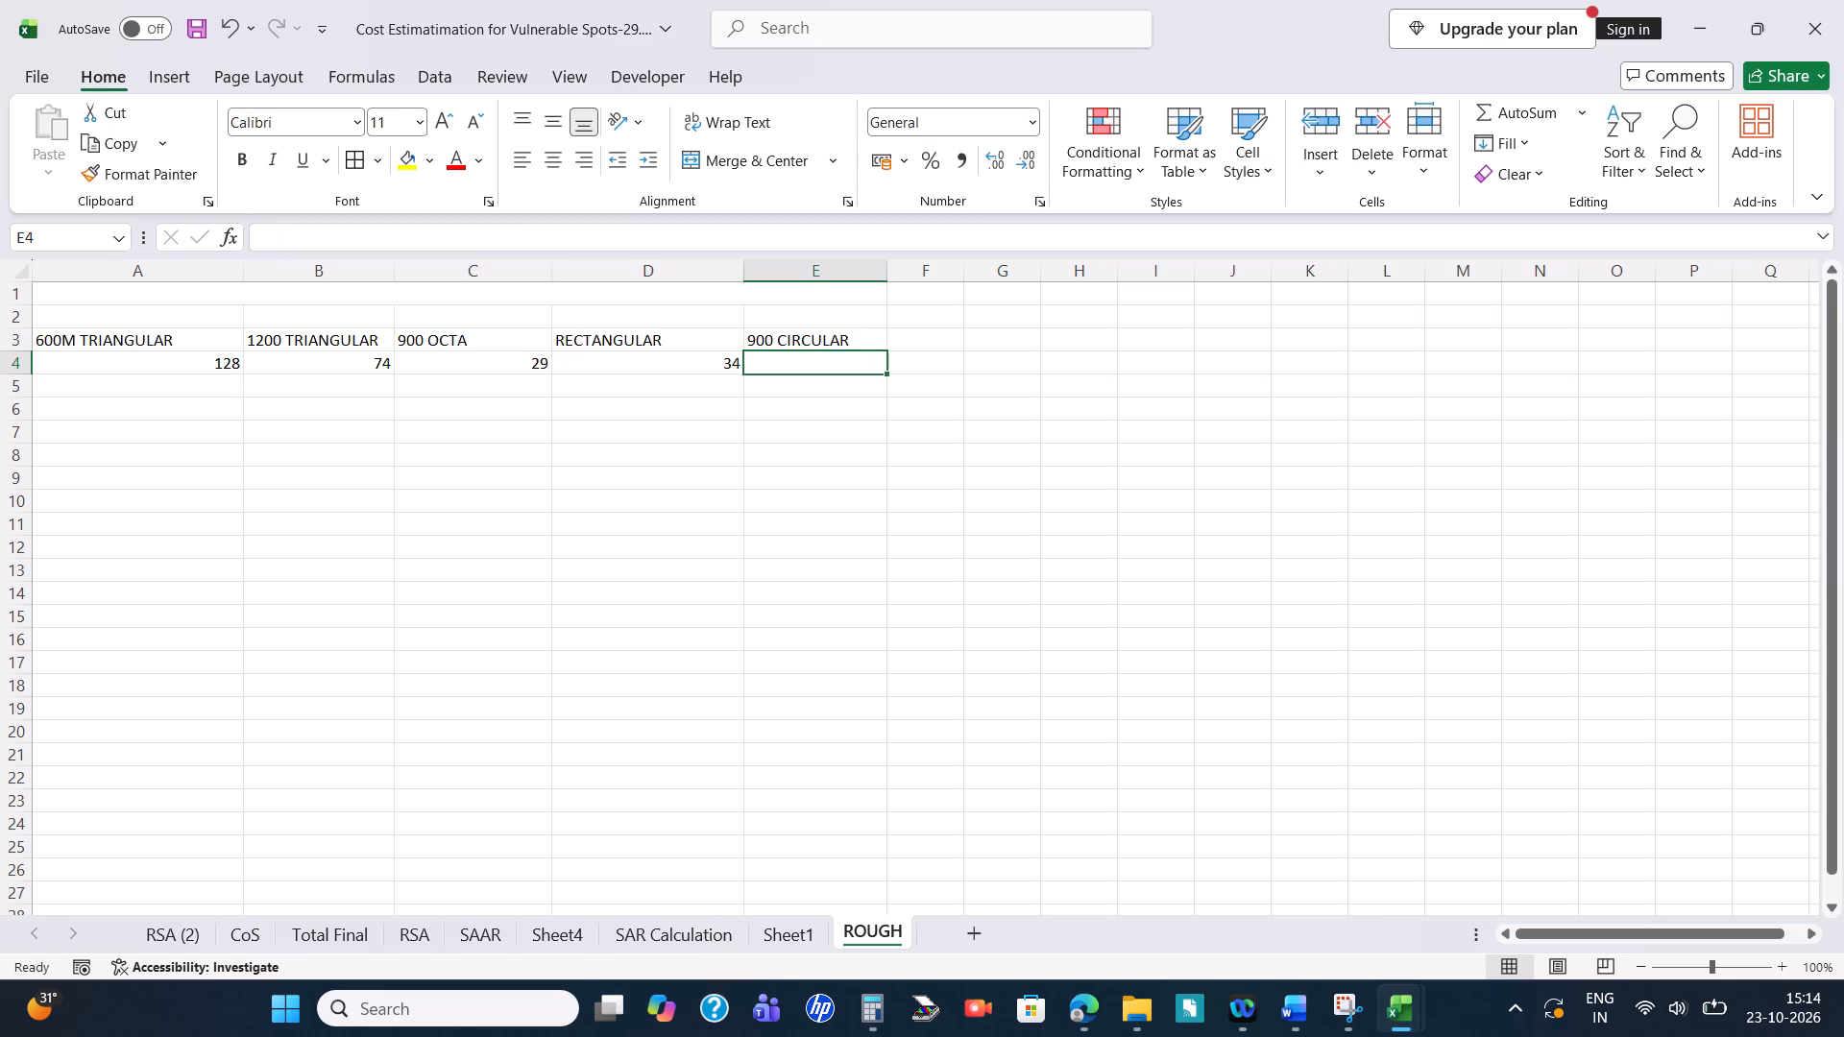
text(41)
key(Return)
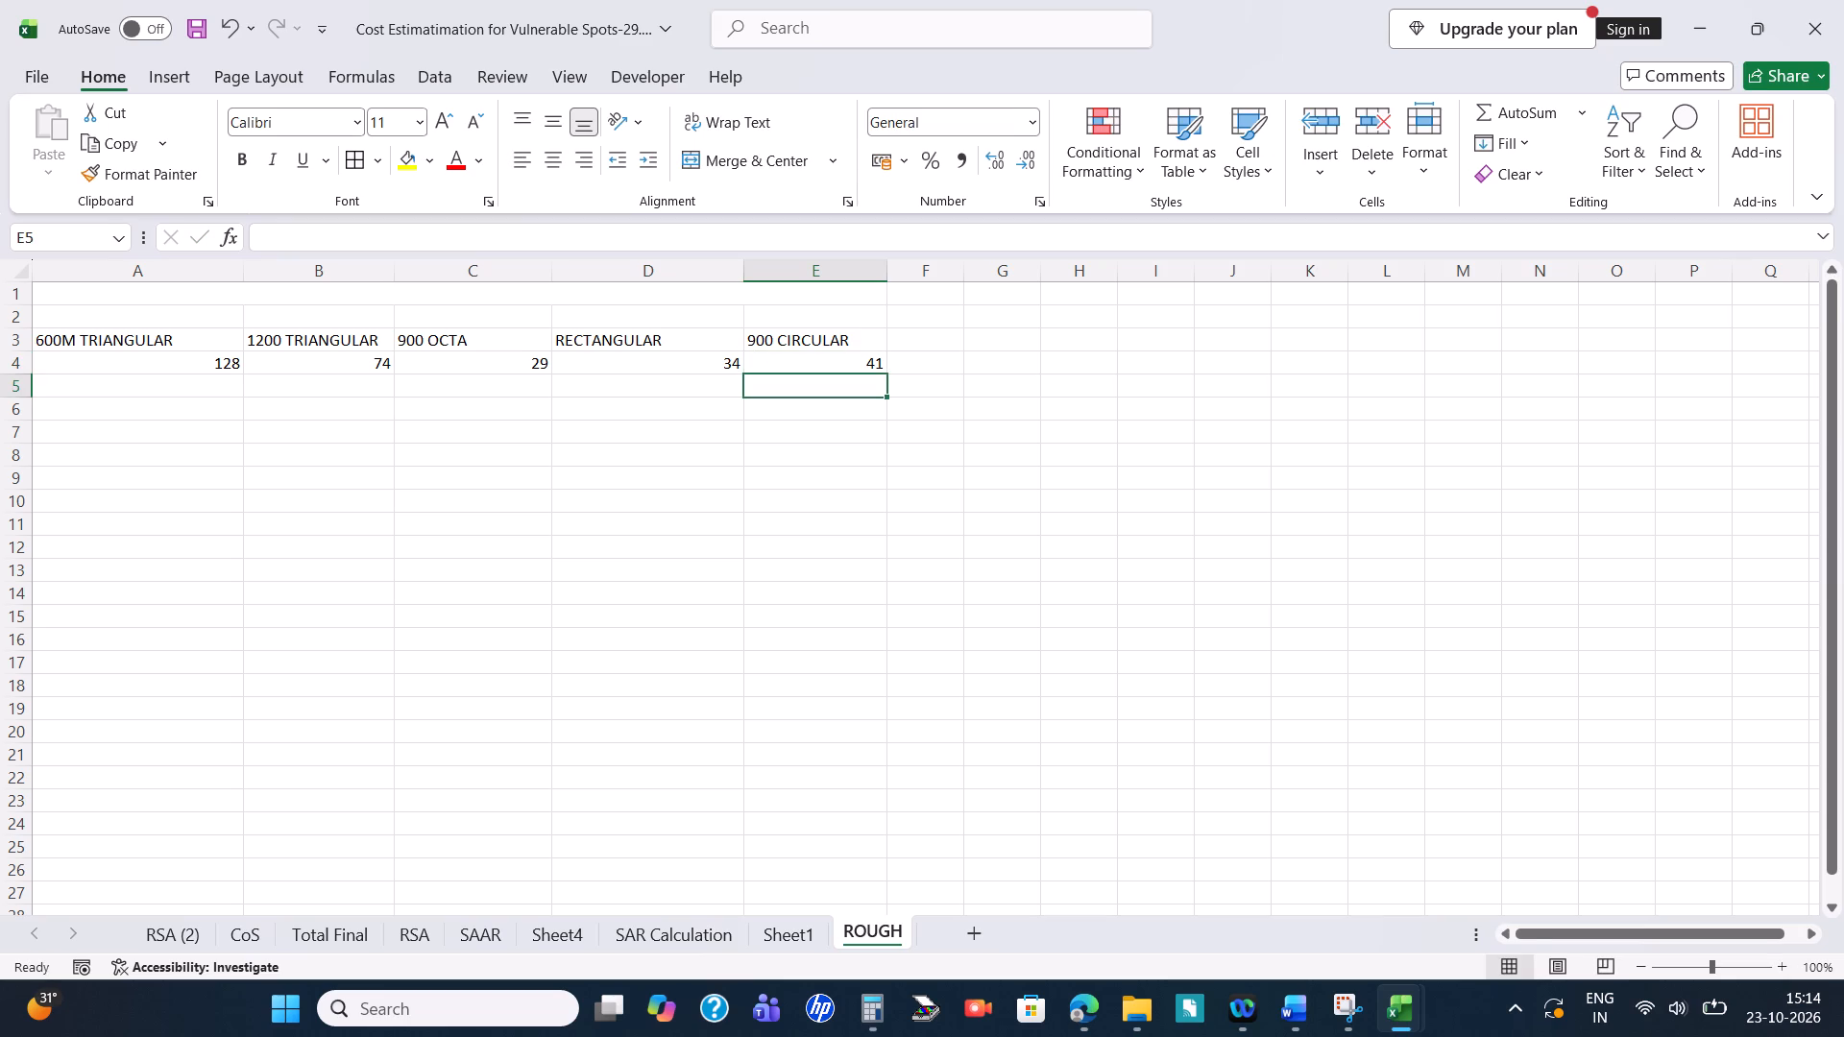
Save the workbook.
key(ctrl+s)
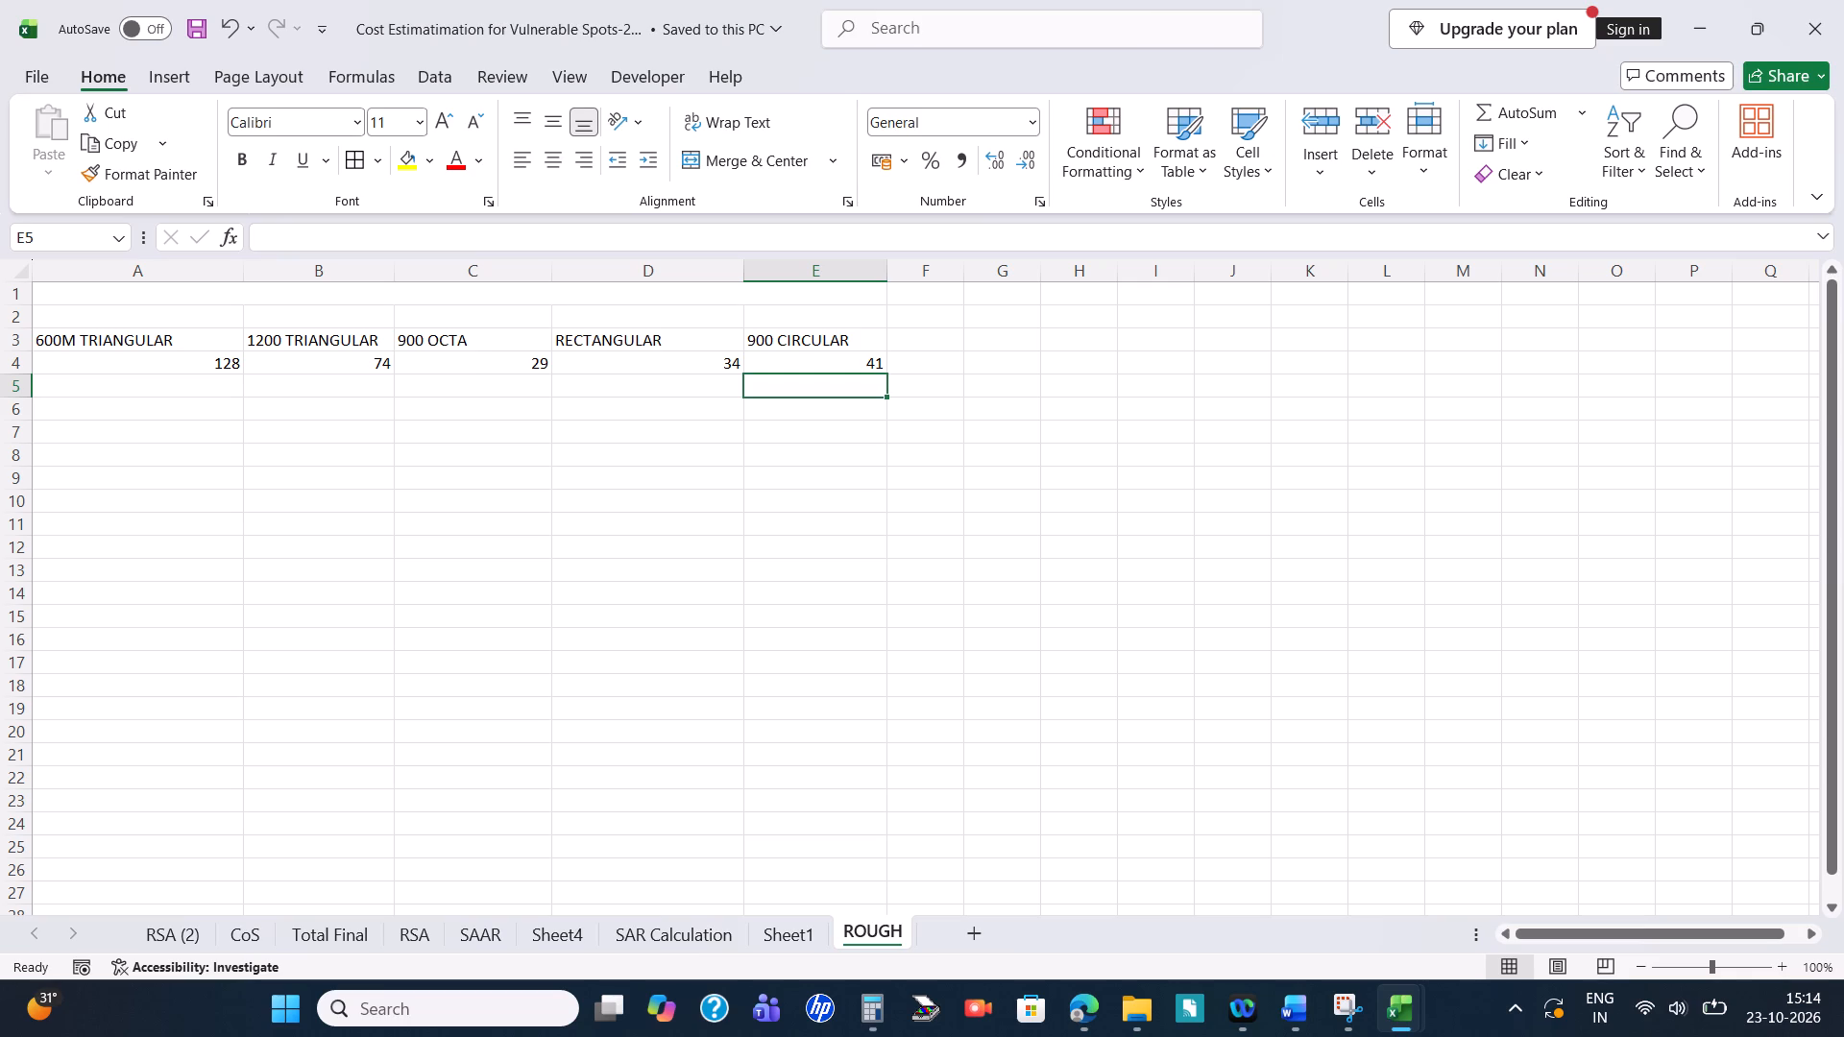
Copy the five sign-type headers in A3:E3, from 600M TRIANGULAR to 900 CIRCULAR, and paste them starting at cell J3.
click(187, 340)
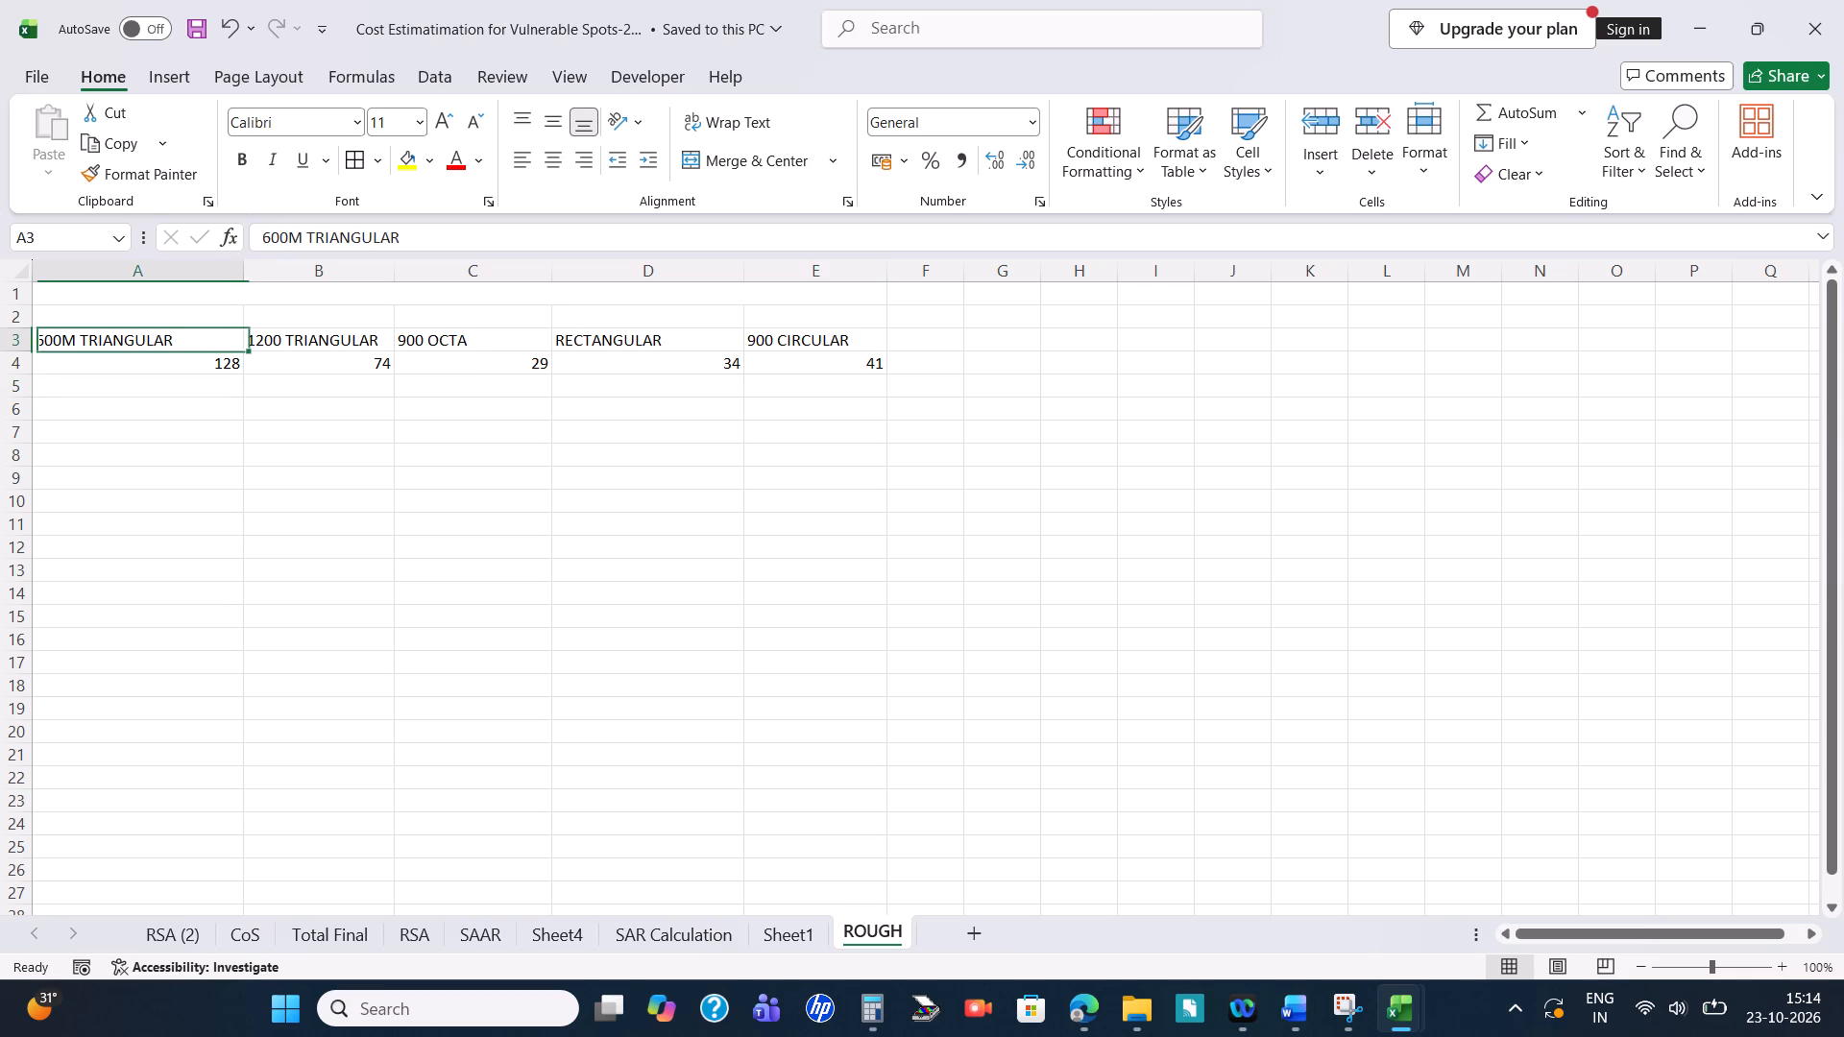
key(shift+Right)
key(shift+Right)
key(shift+Right)
key(shift+Right)
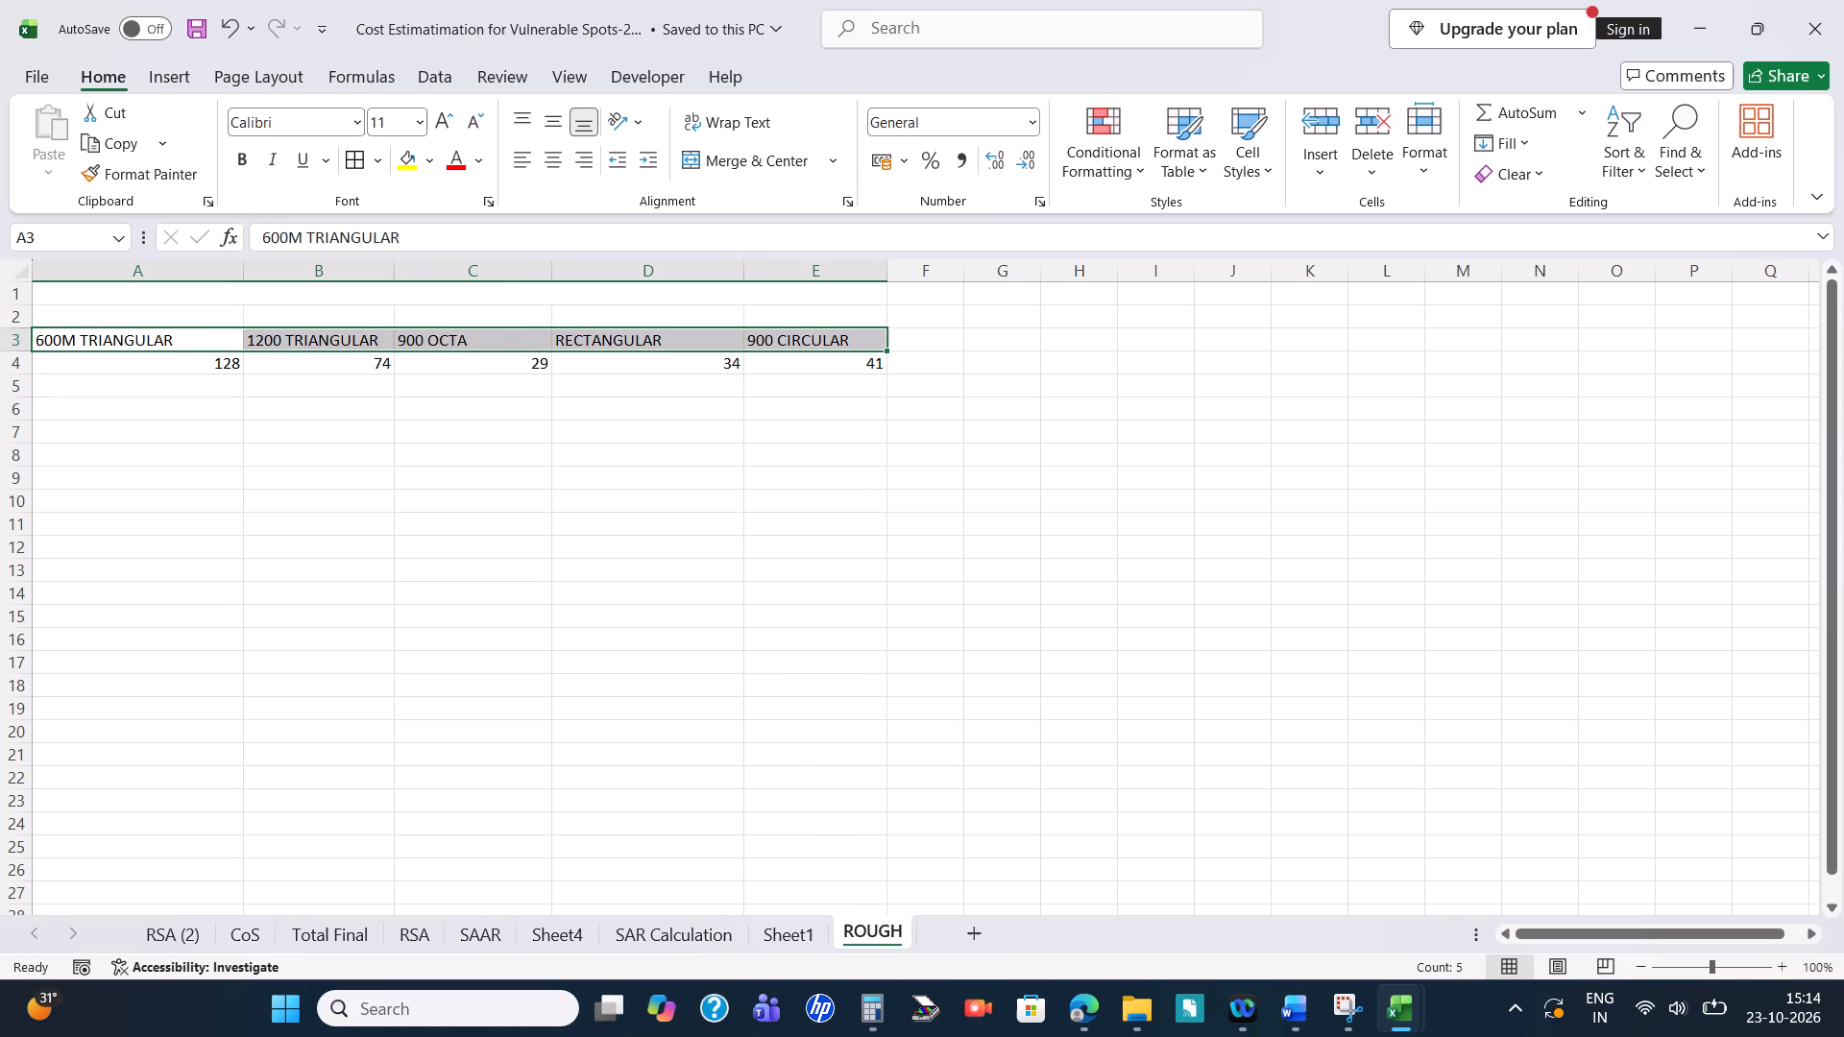
key(ctrl+c)
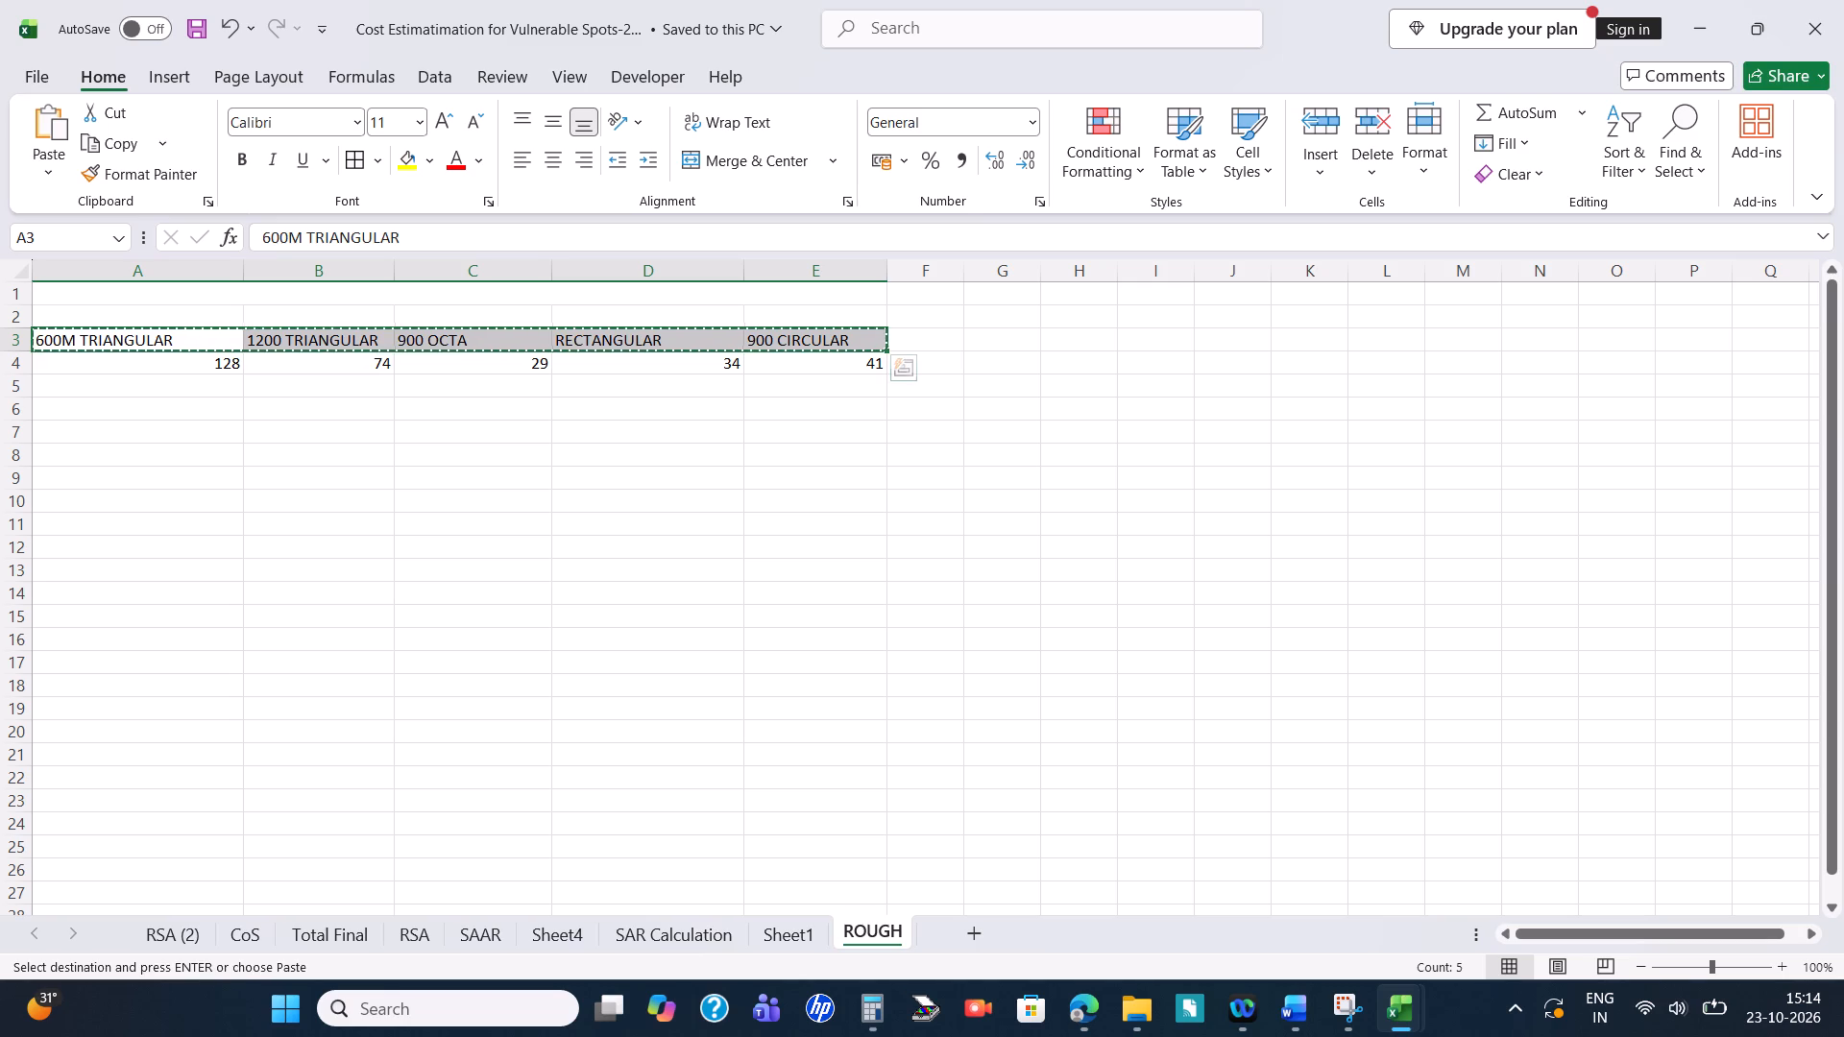
click(1212, 343)
key(ctrl+v)
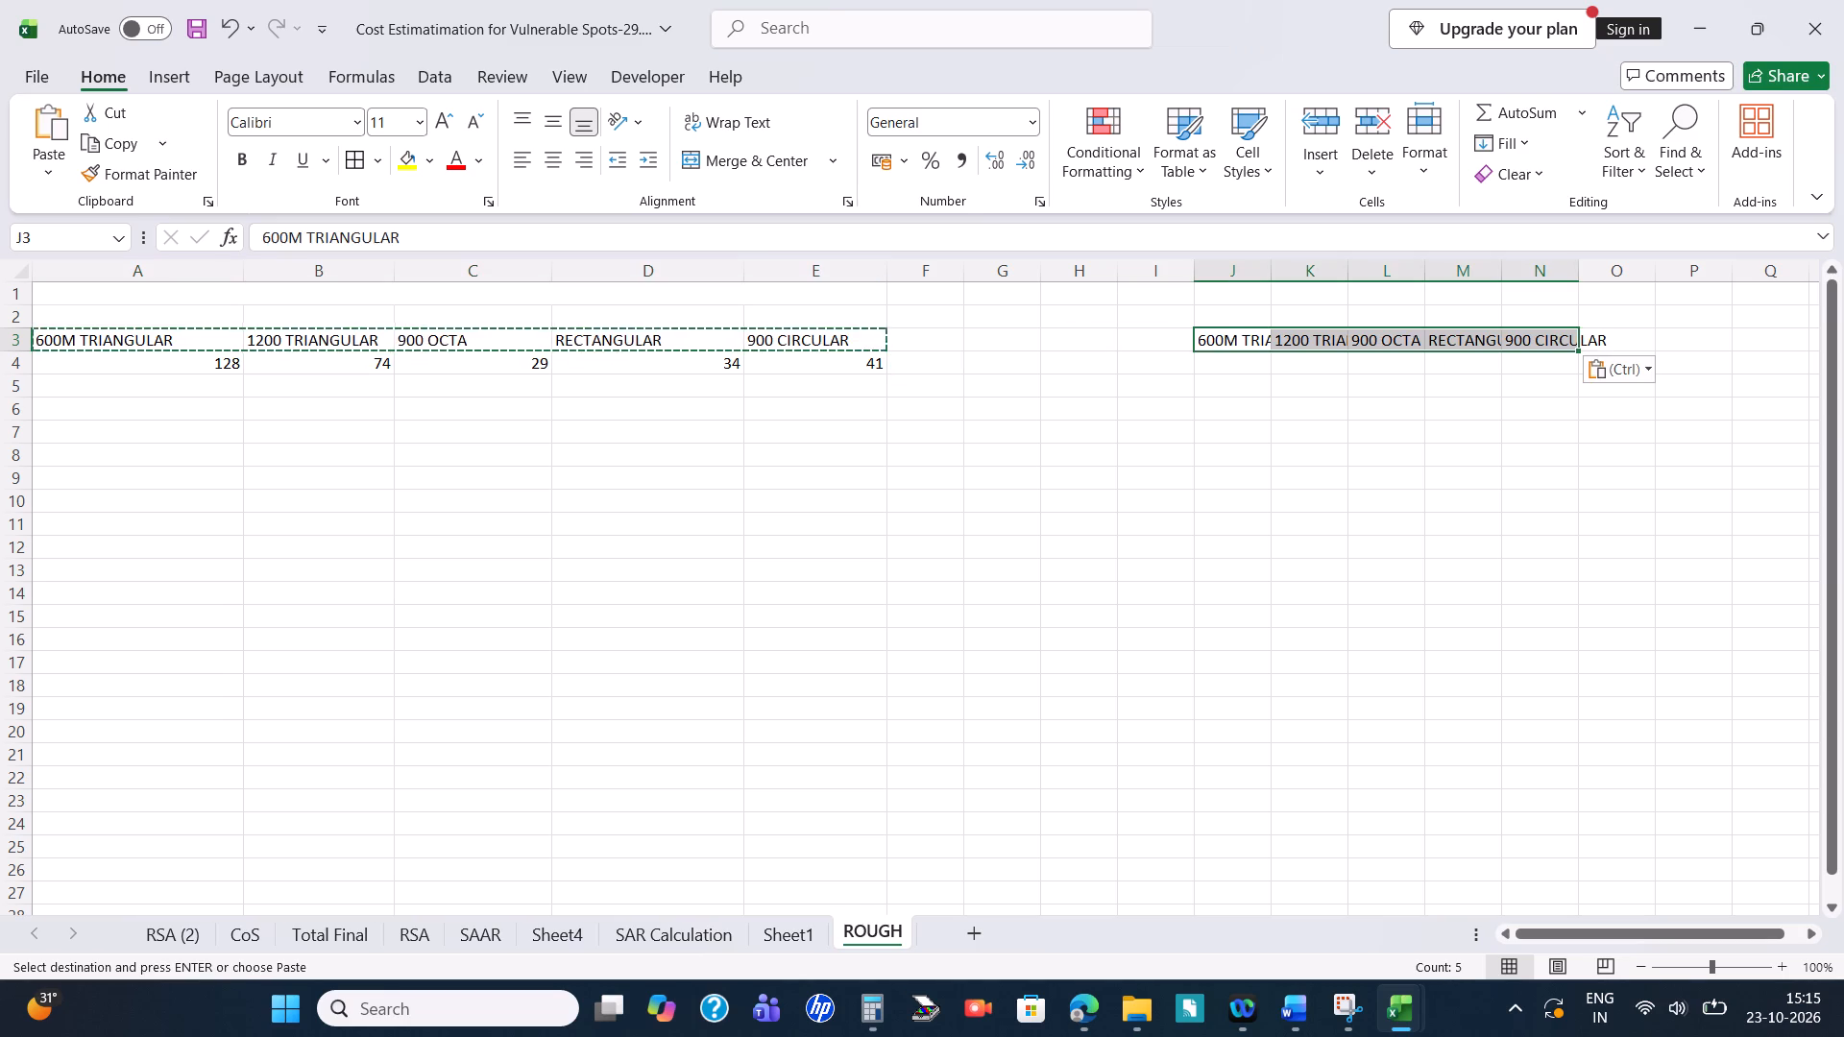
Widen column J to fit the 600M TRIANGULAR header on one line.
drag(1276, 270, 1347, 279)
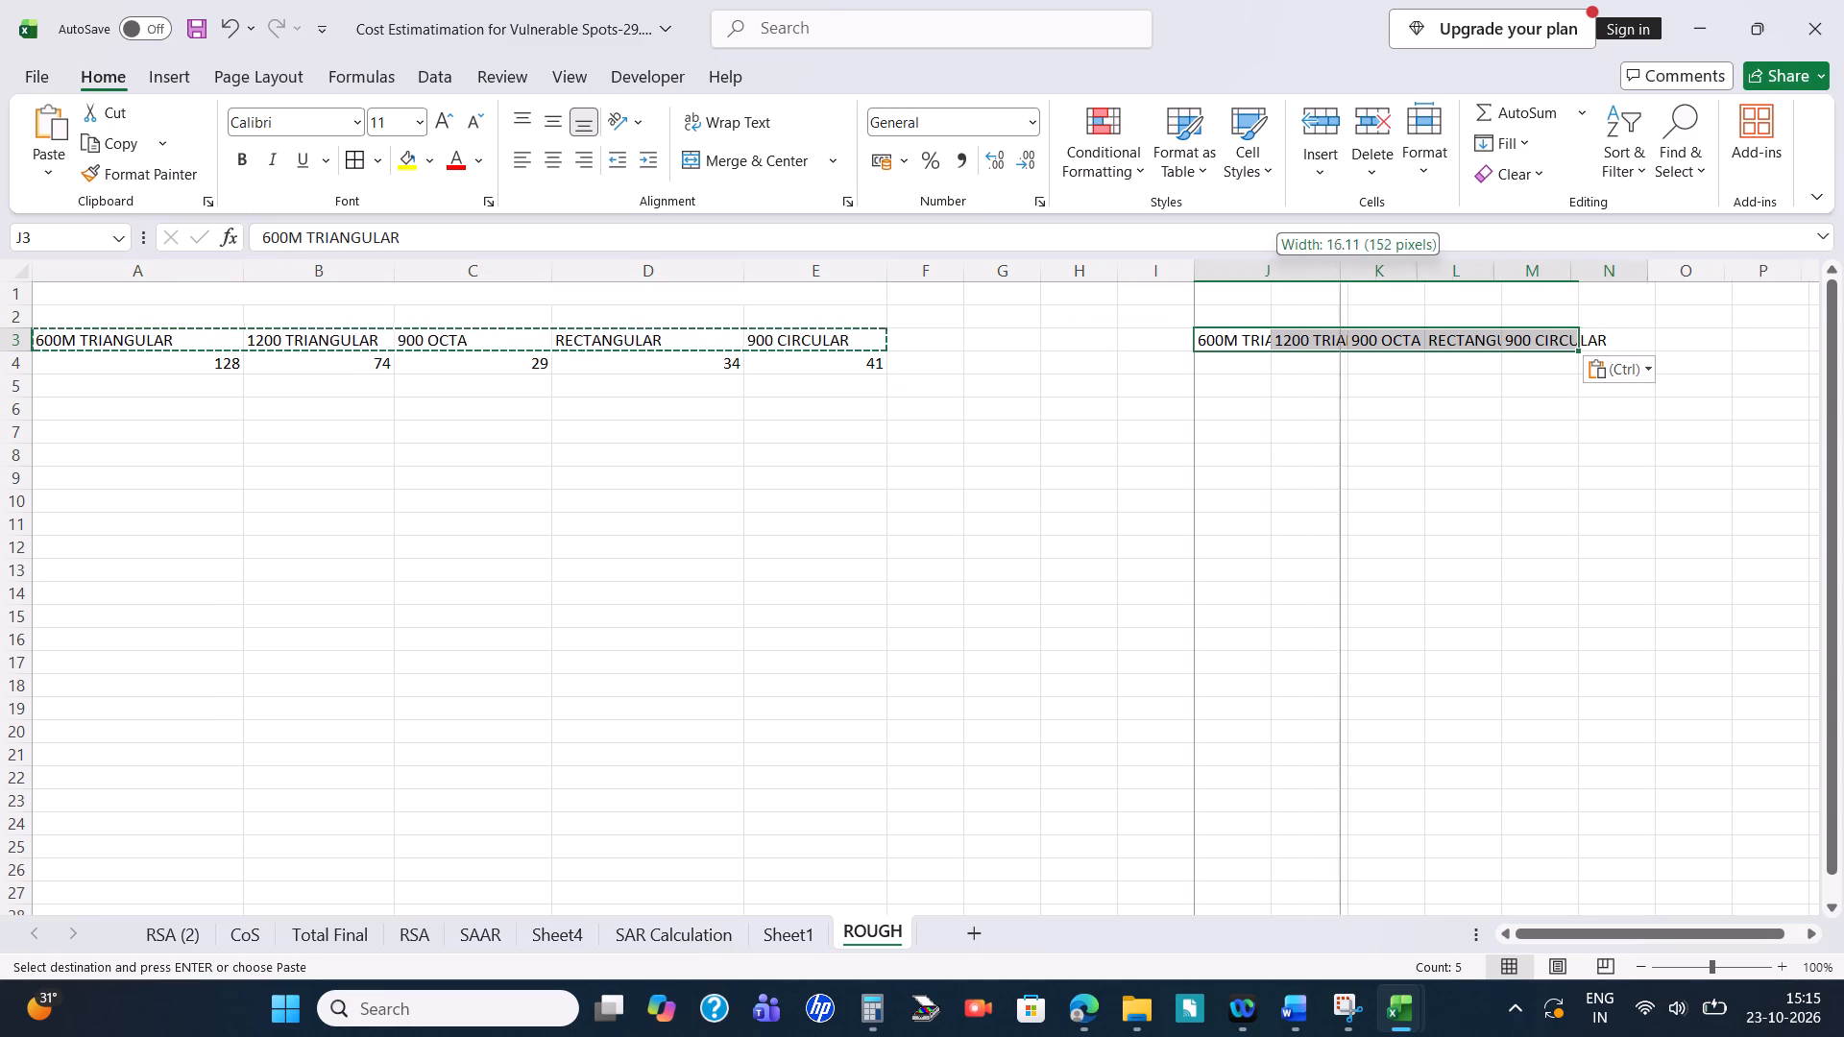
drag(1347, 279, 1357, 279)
Apply Wrap Text to the pasted sign-type headers in J3:N3.
click(1241, 346)
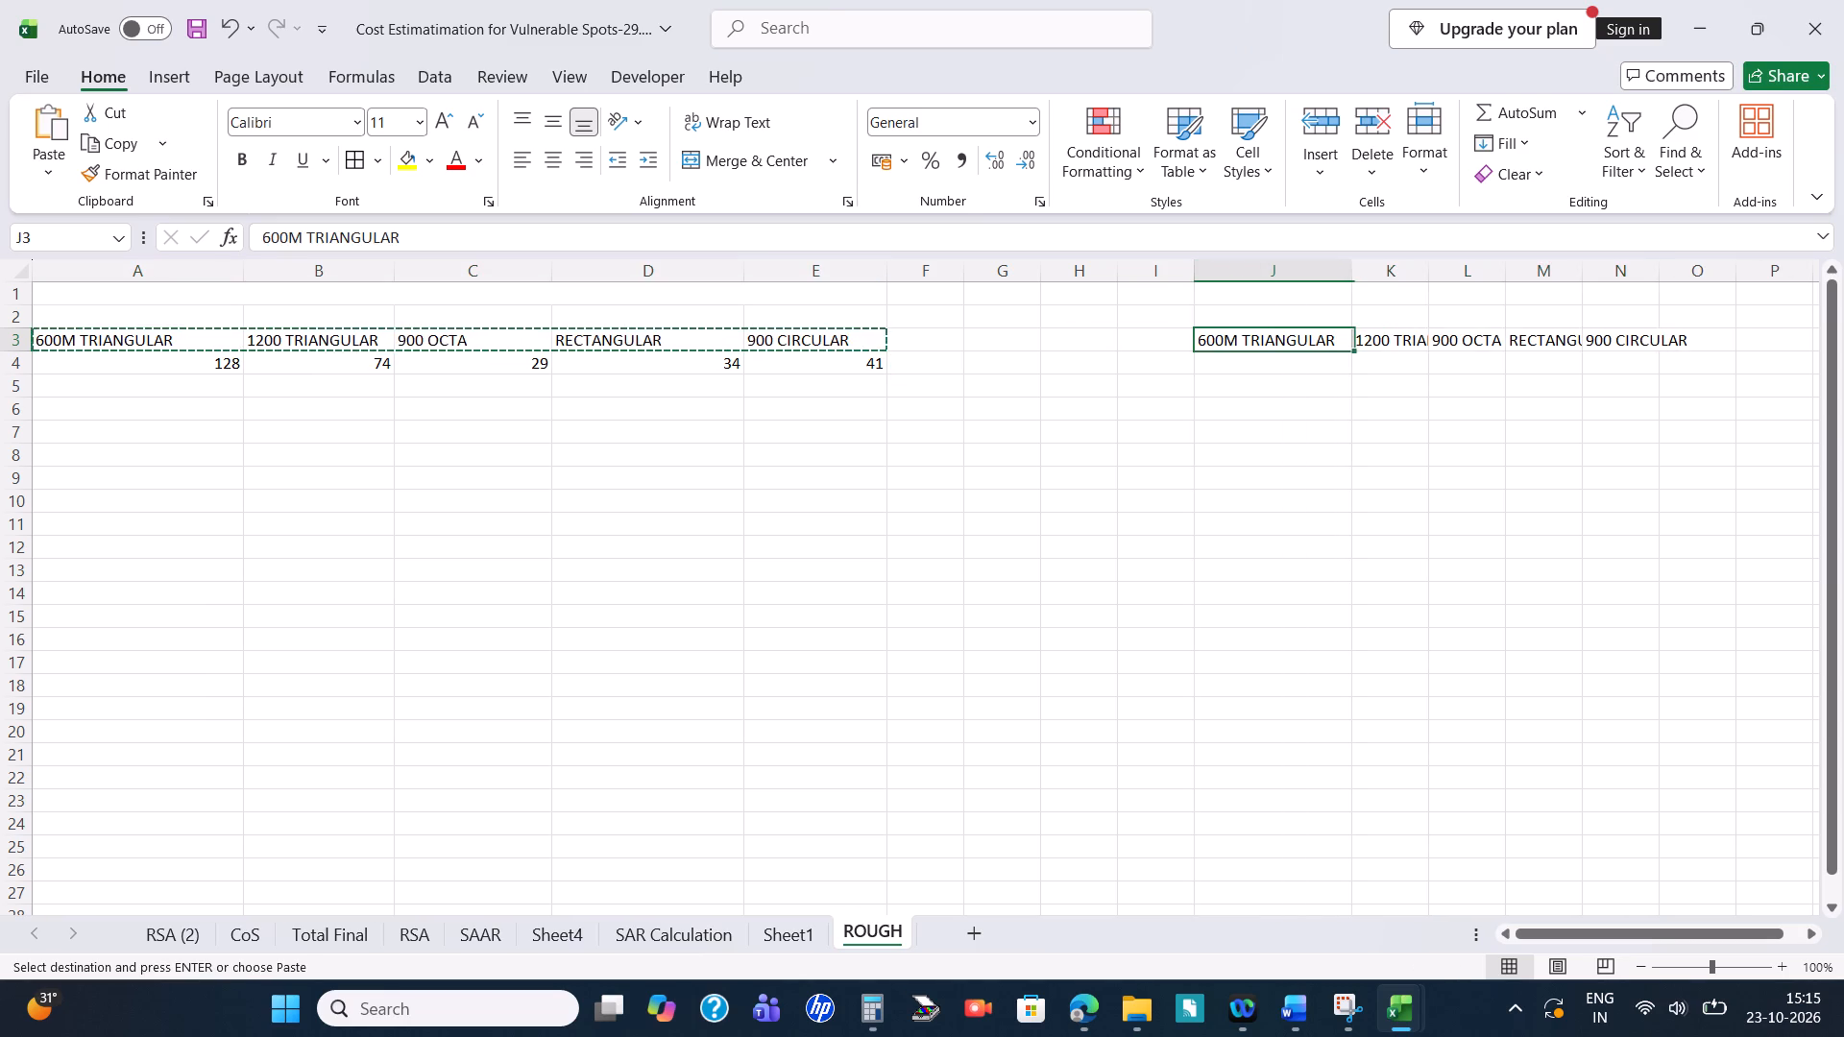
key(shift+Right)
key(shift+Right)
key(shift+Right)
key(shift+Right)
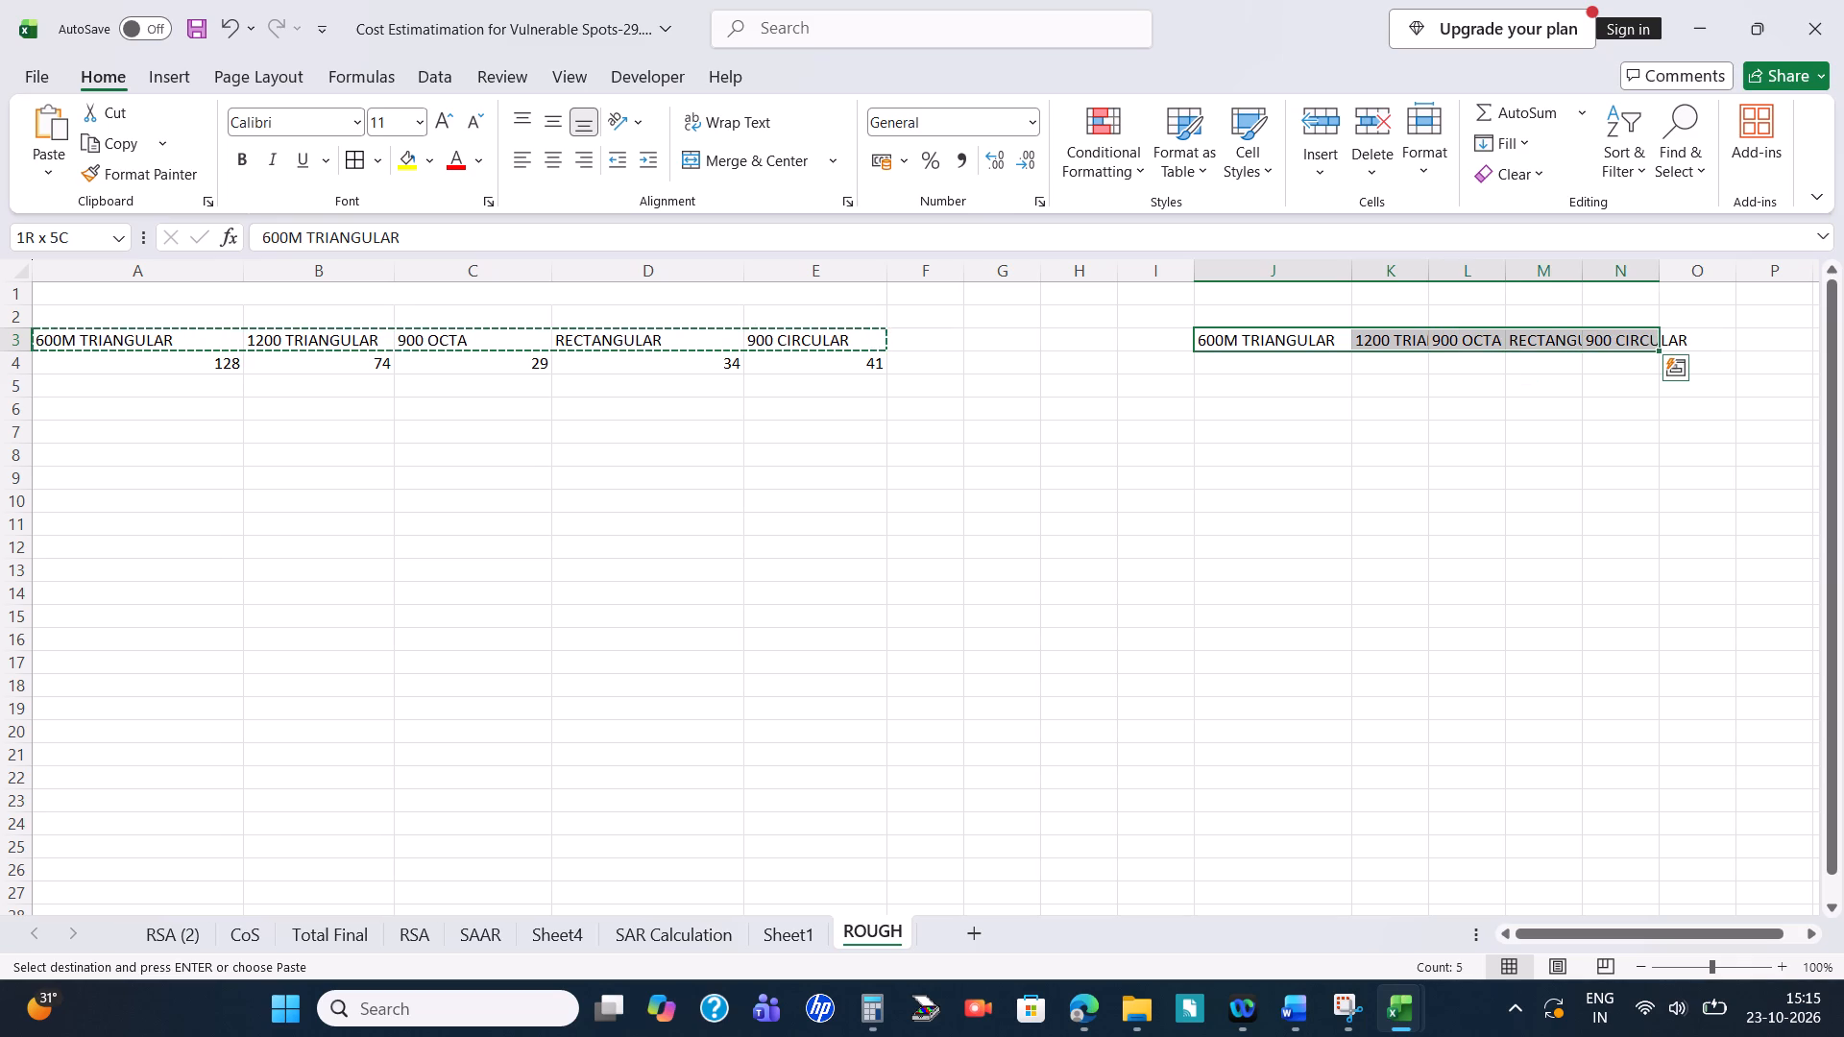
click(723, 129)
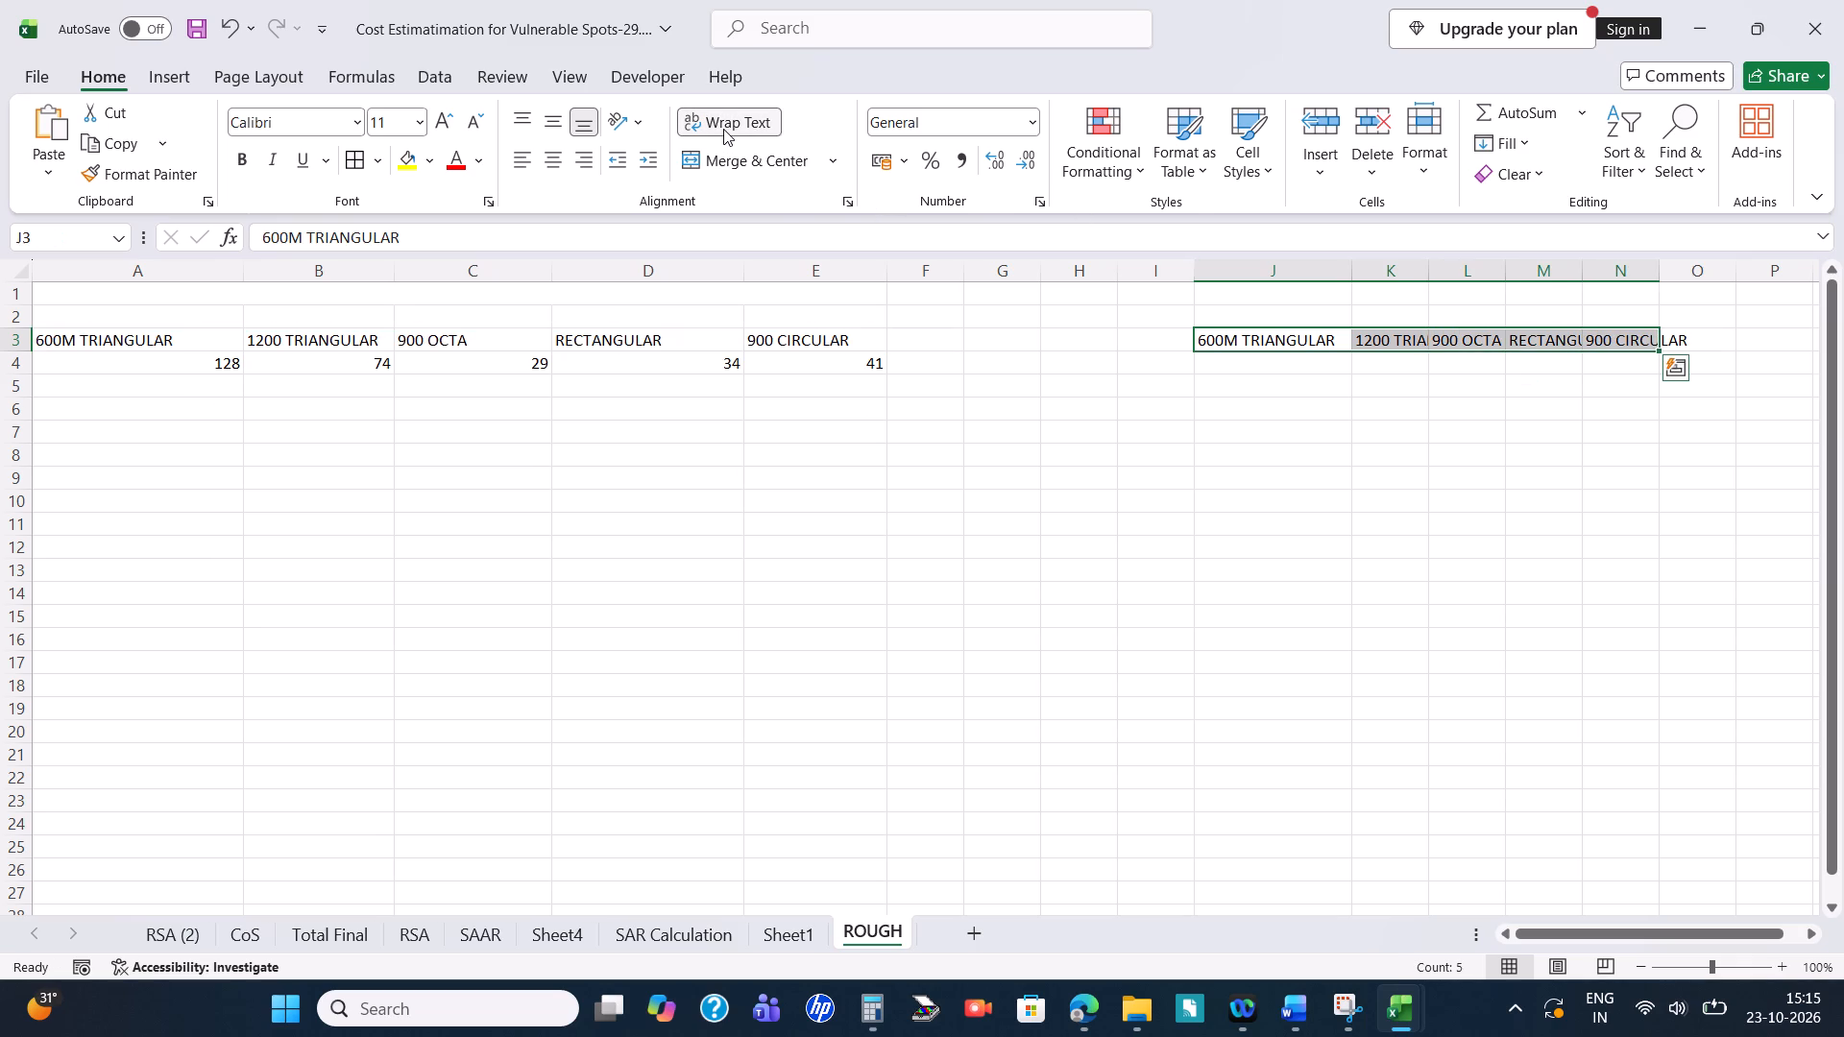
click(1224, 480)
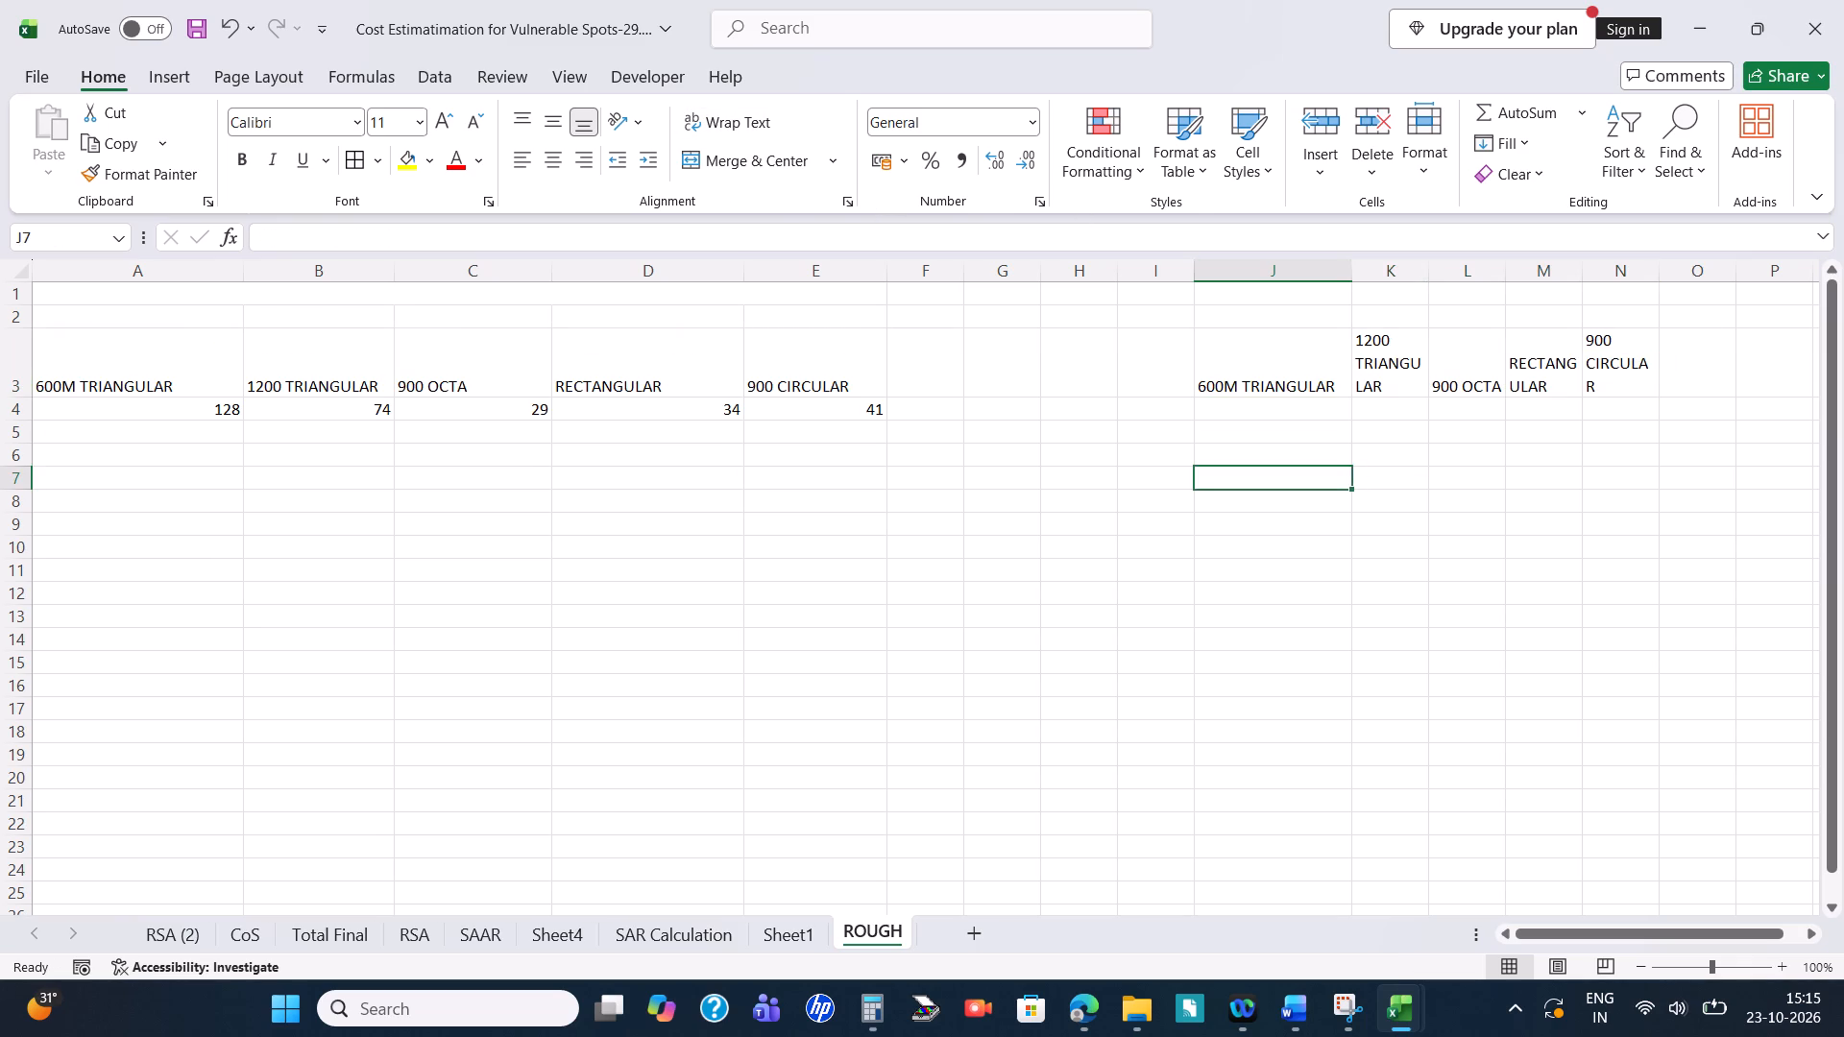
Narrow column J so the 600M TRIANGULAR header wraps onto two lines.
click(1244, 380)
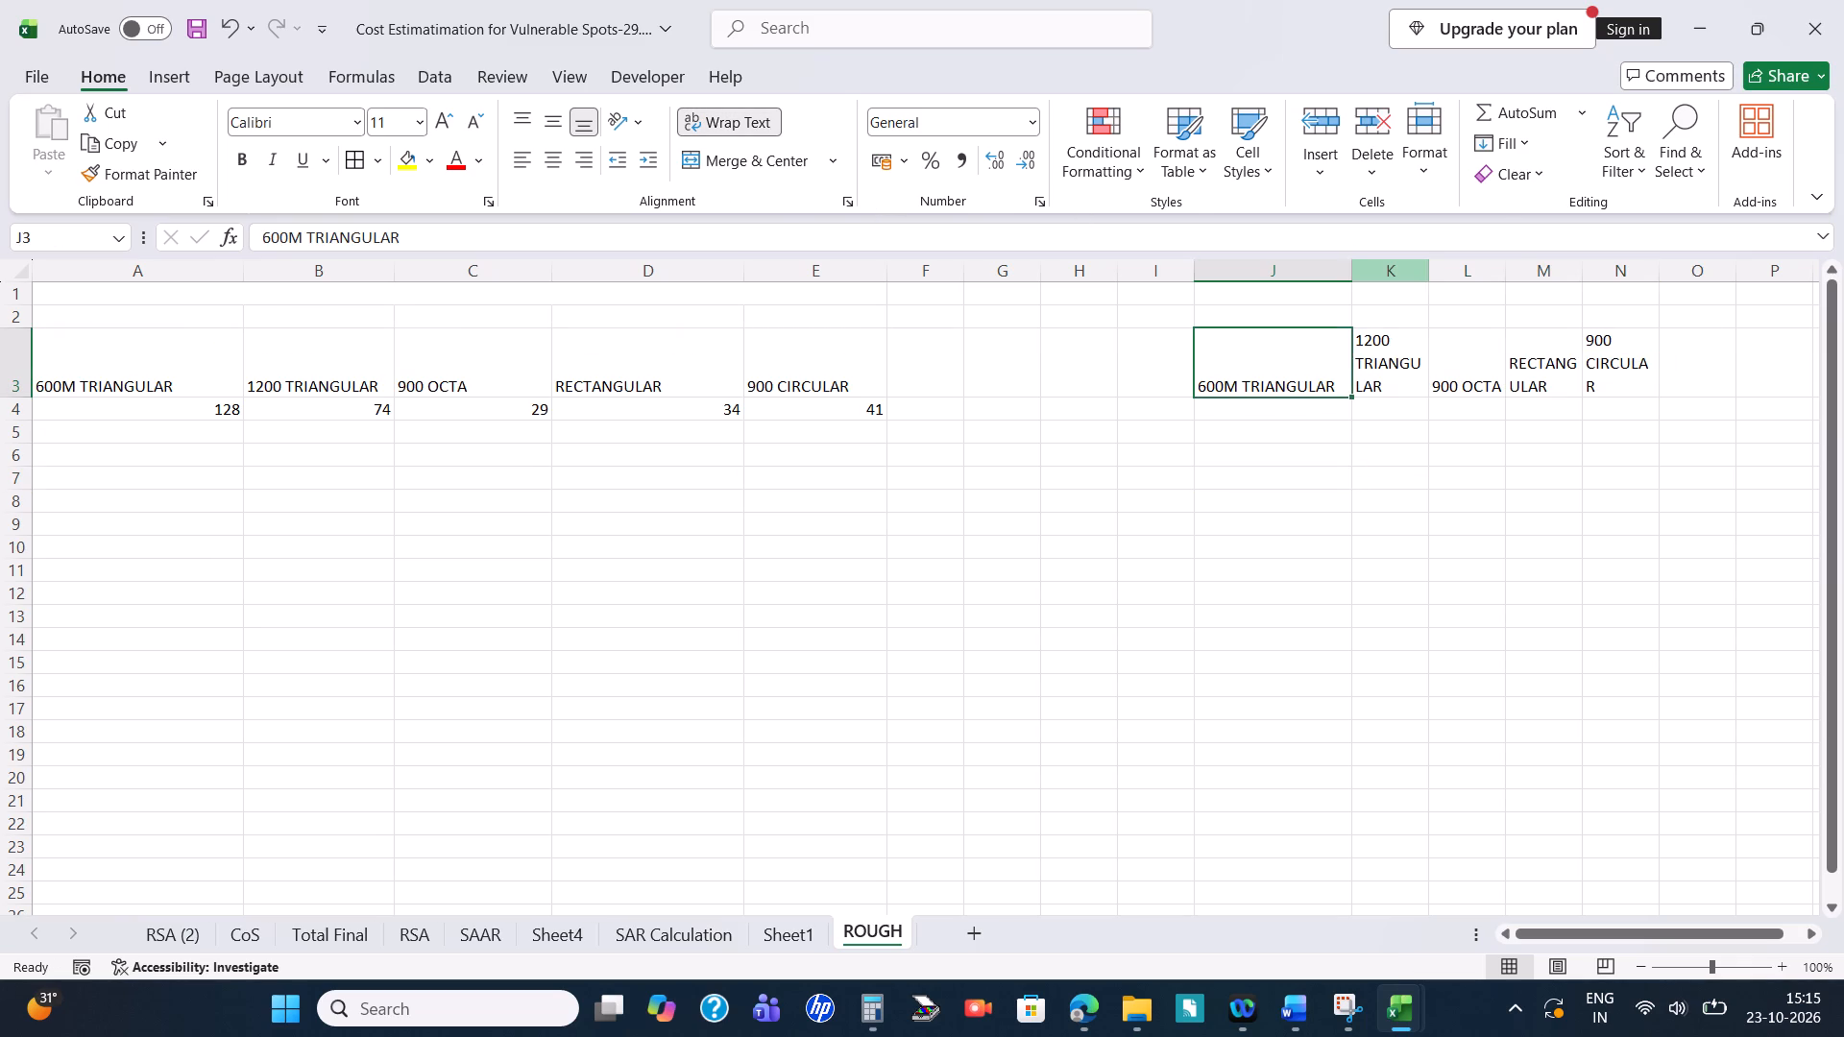
drag(1350, 266, 1312, 281)
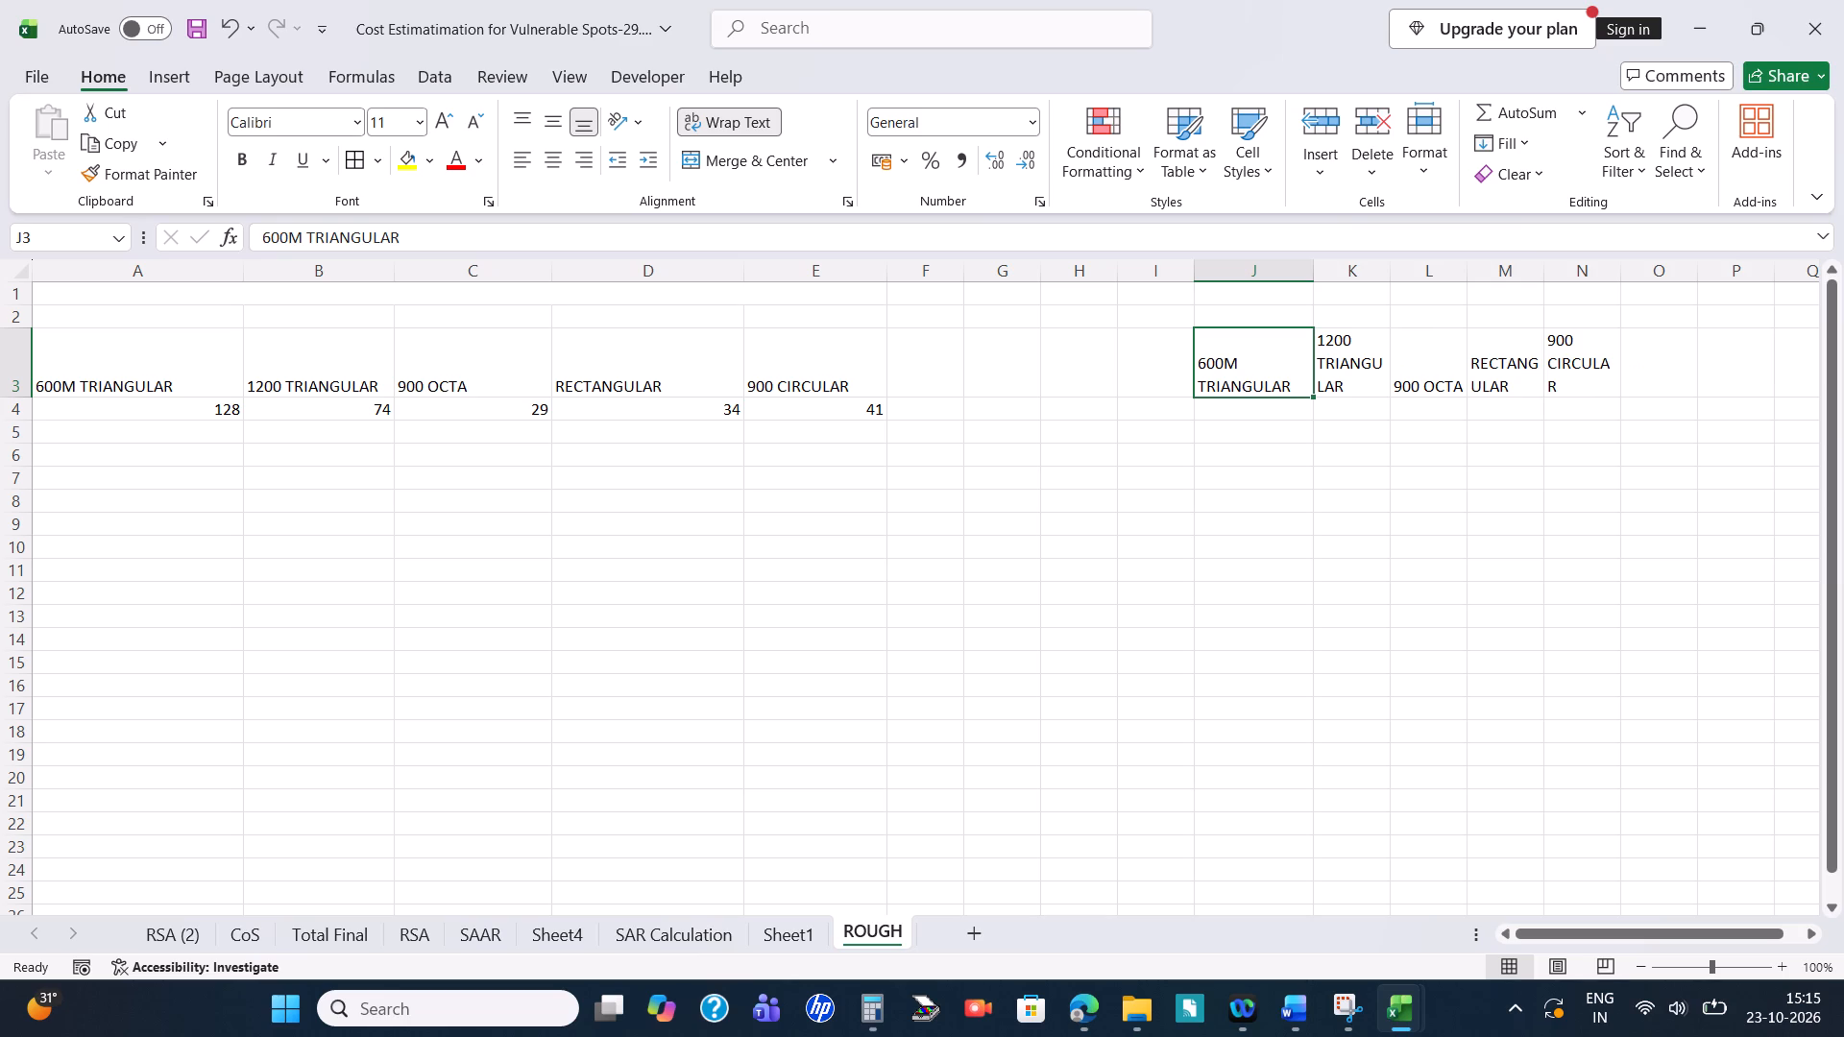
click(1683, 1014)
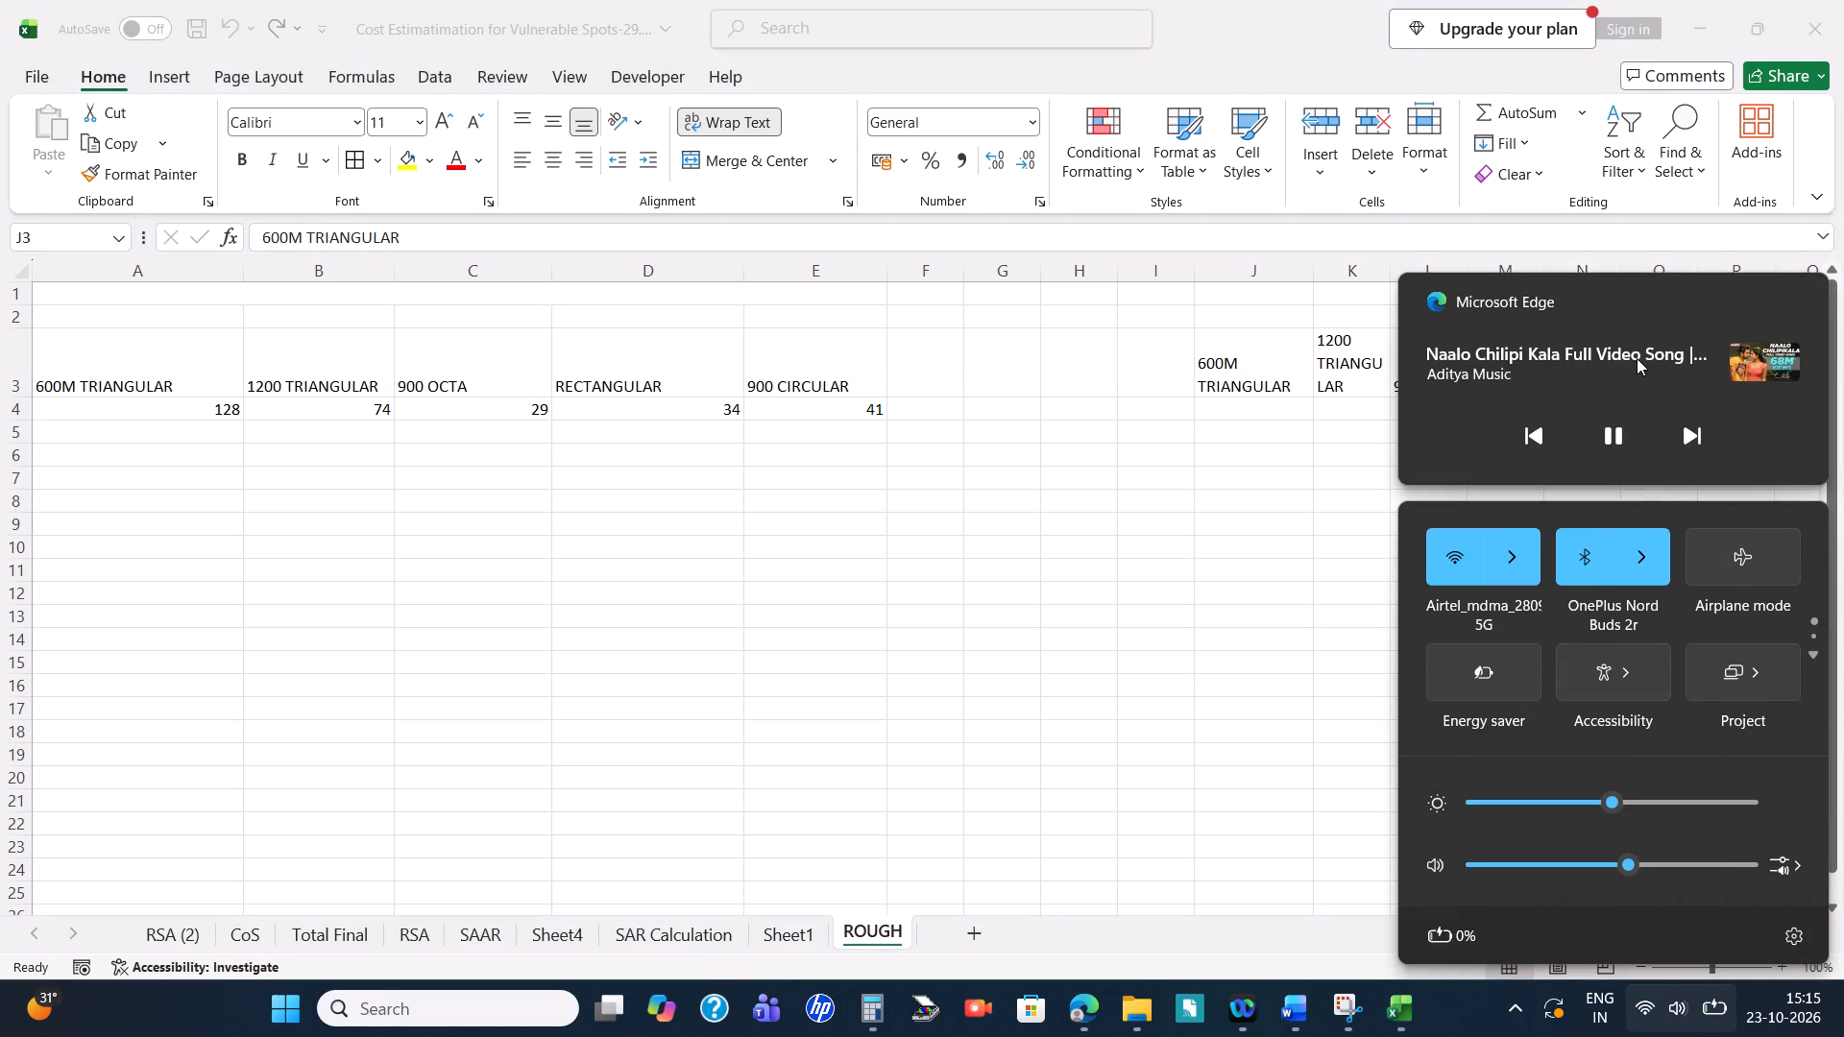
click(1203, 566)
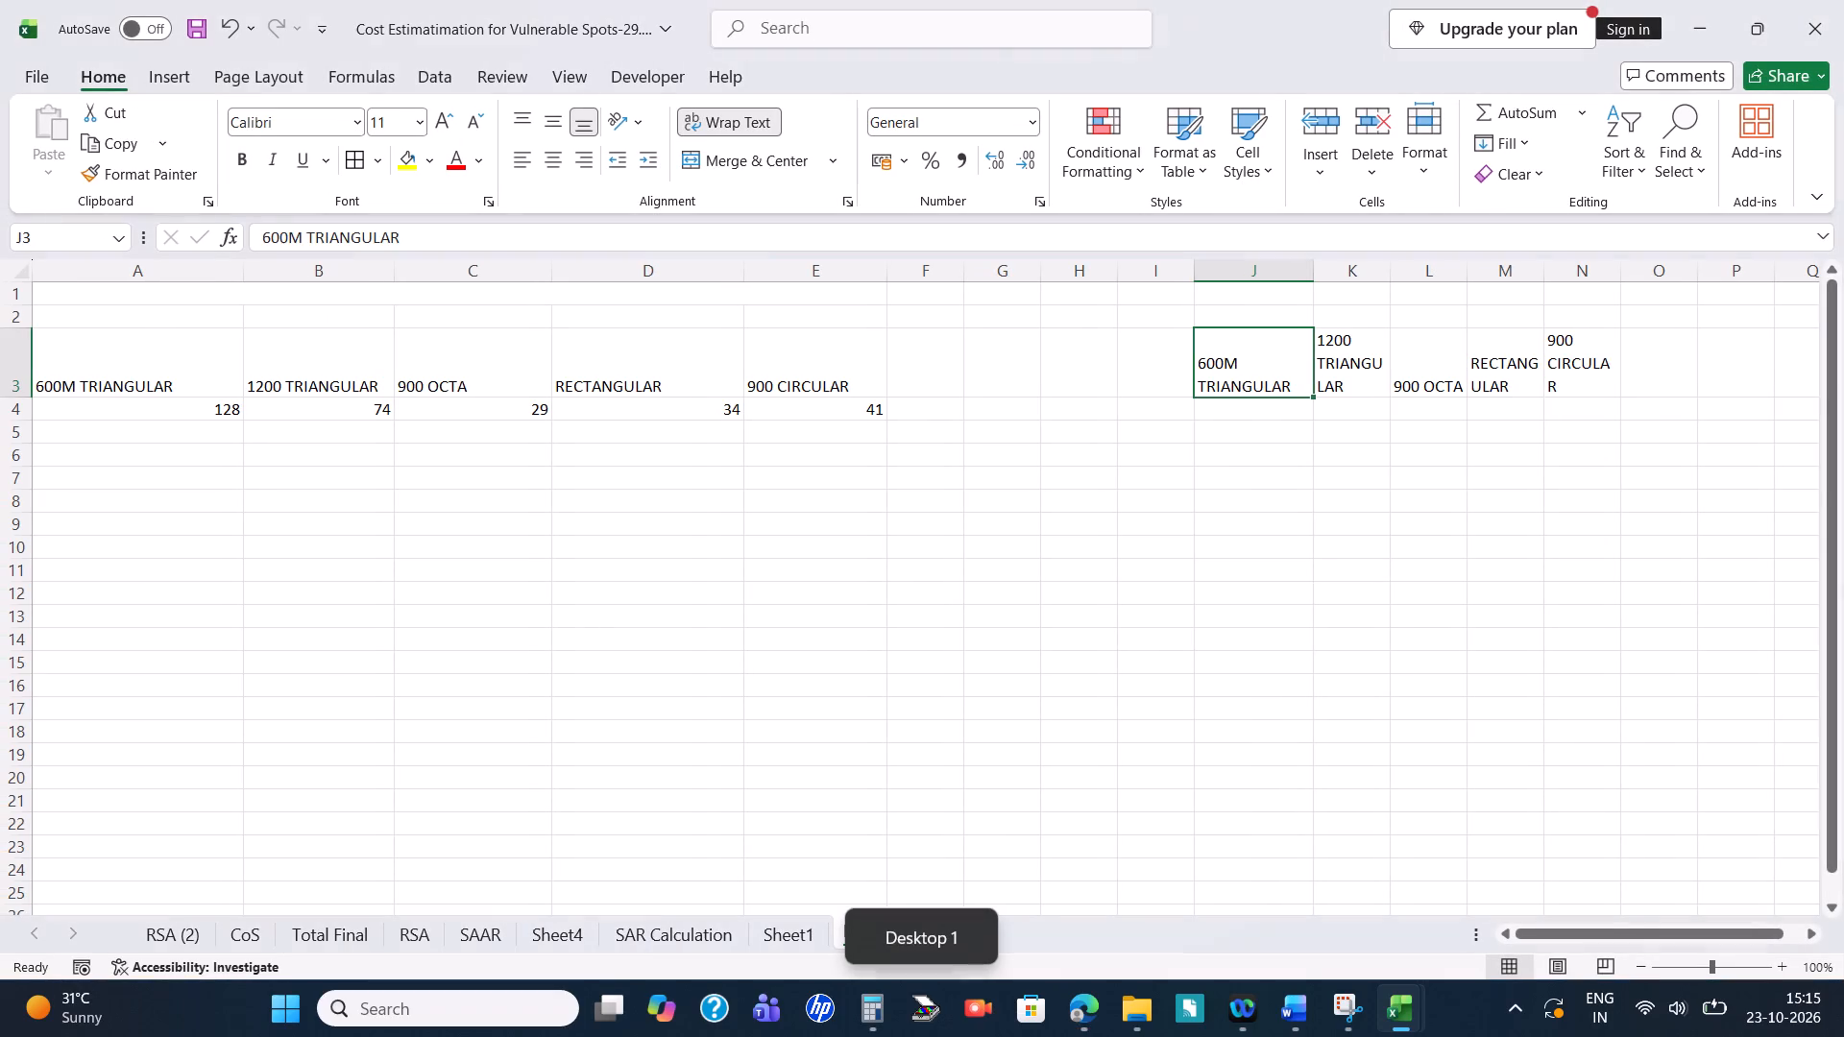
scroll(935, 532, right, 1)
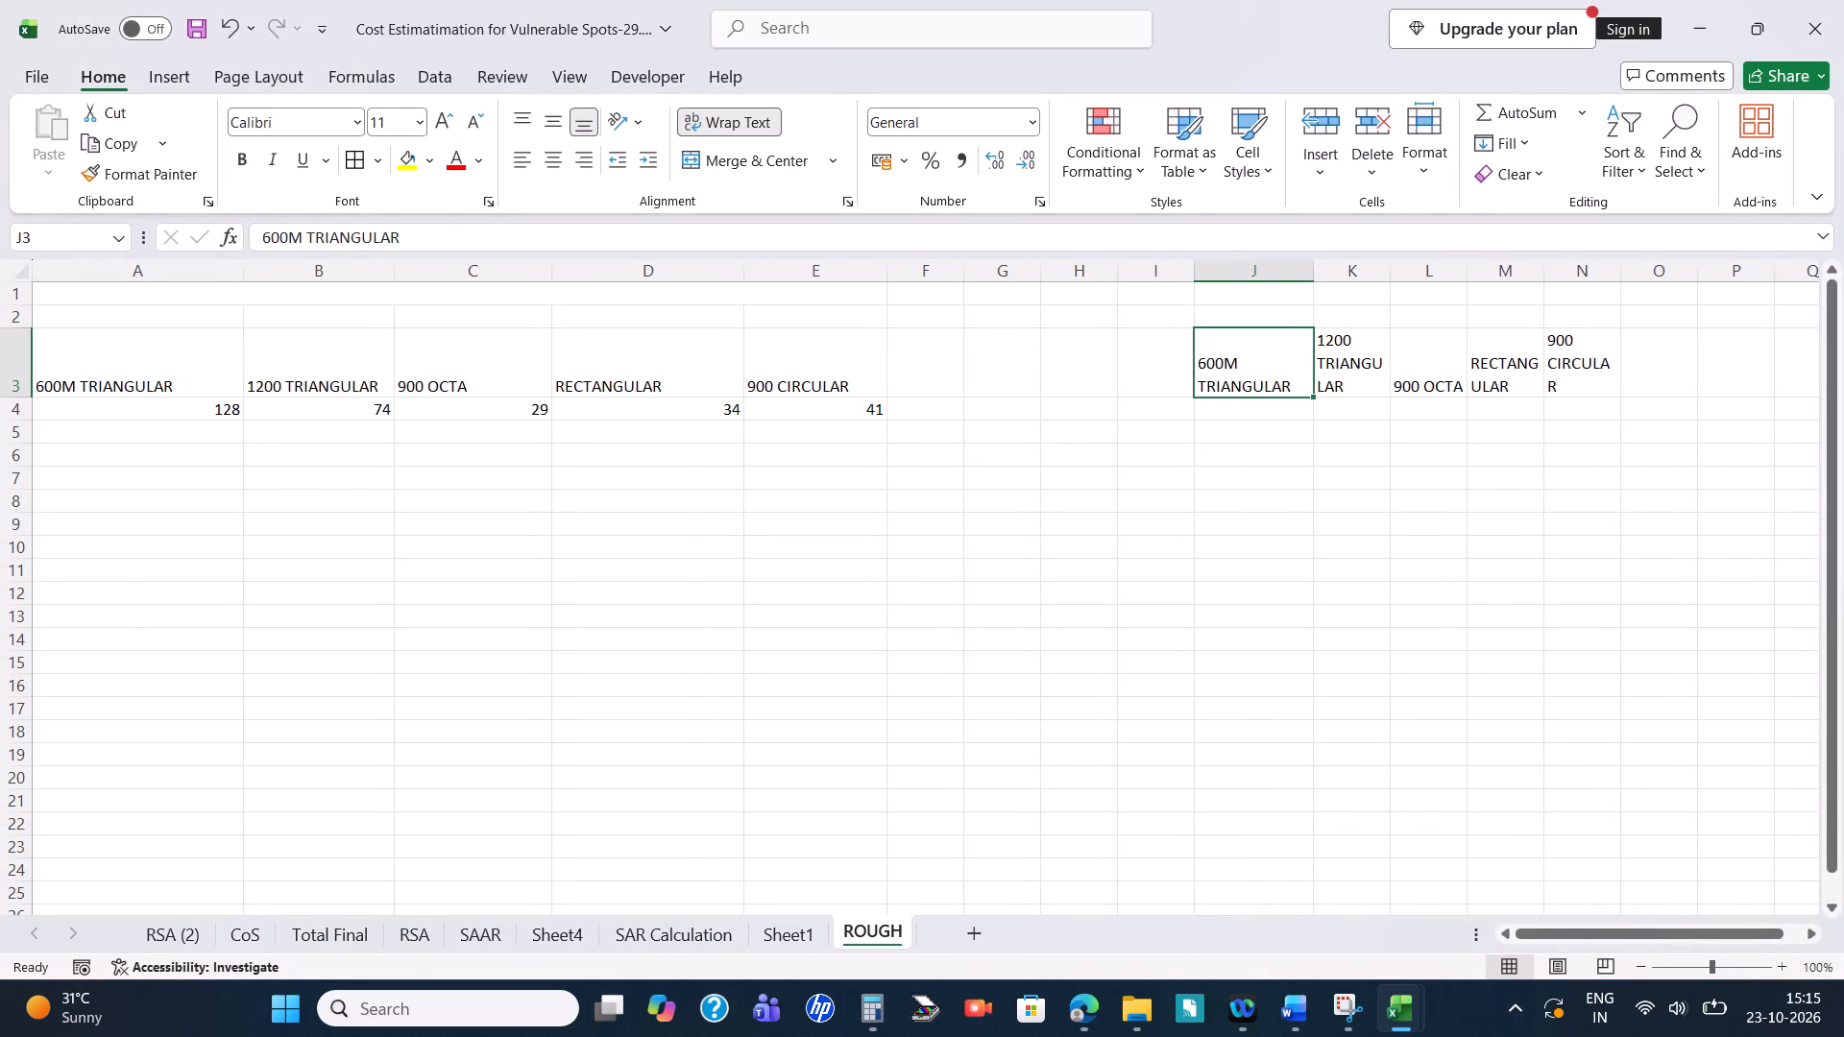